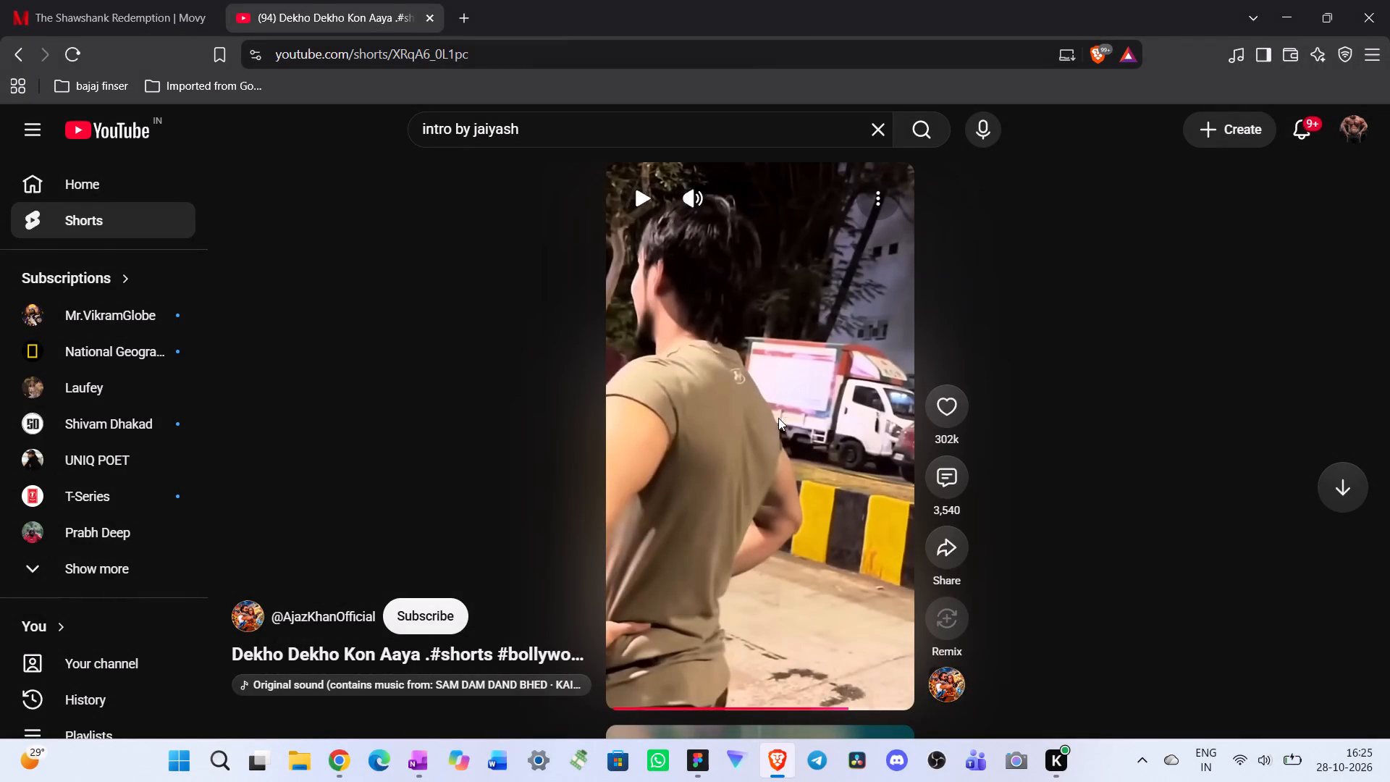
Return to the "intro" lyric video by jaiyash and set it to loop.
left_click(28, 49)
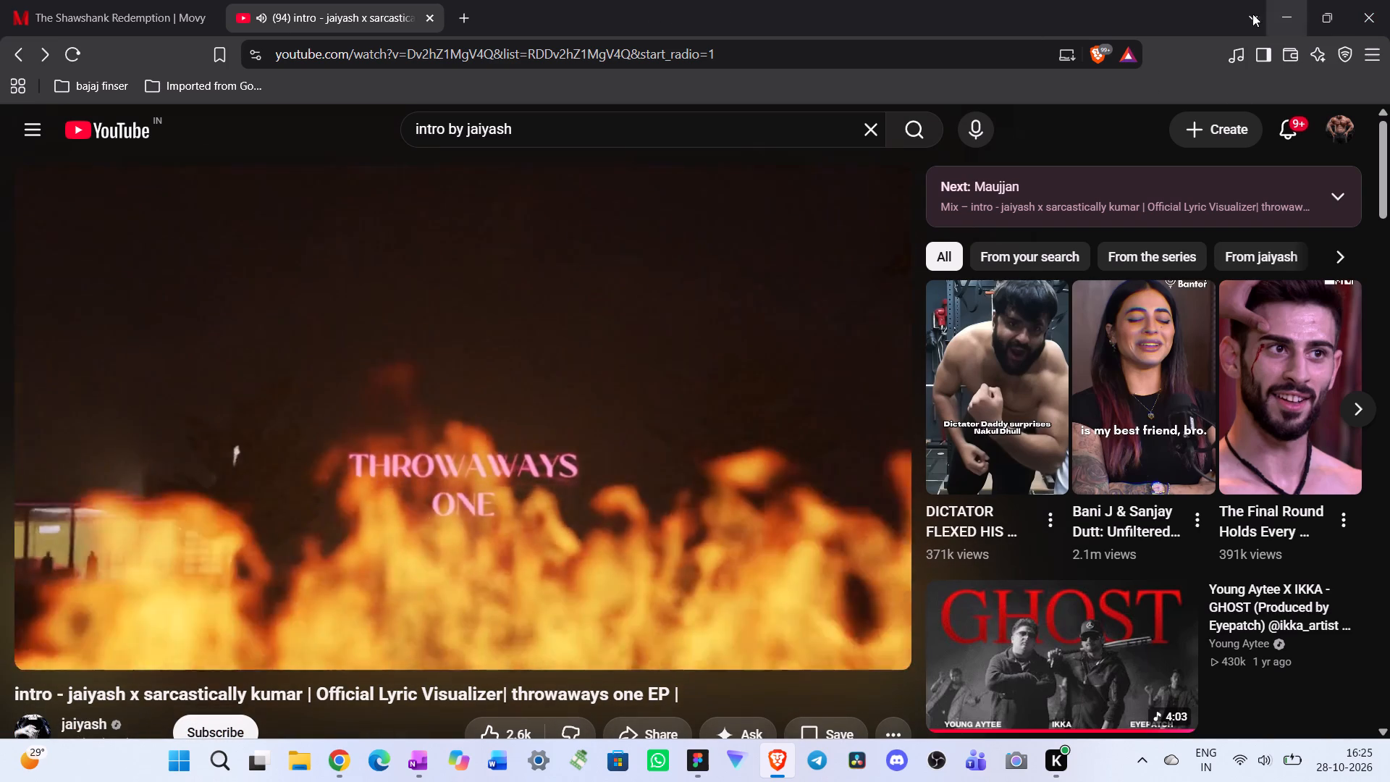
right_click(627, 403)
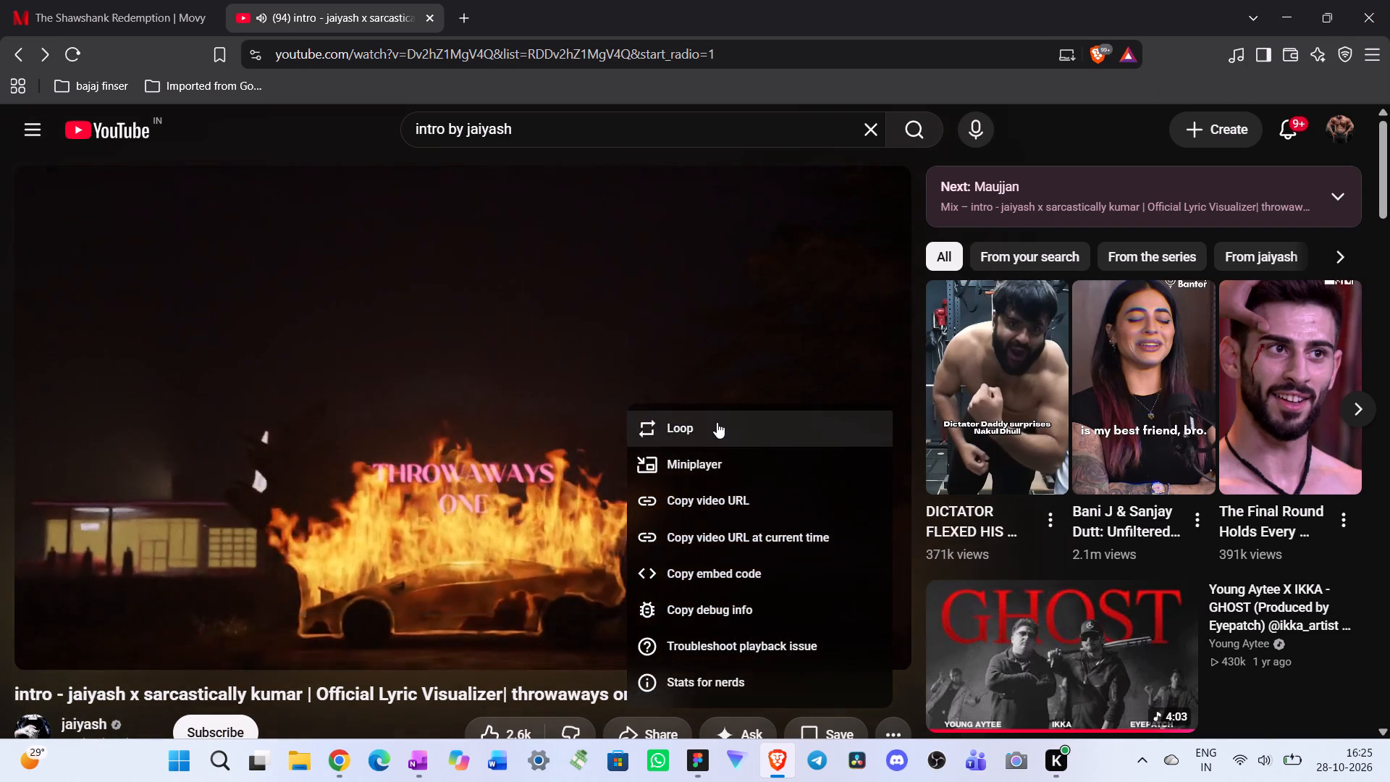
left_click(717, 422)
Switch to the Spotify Case study in Figma and delete the active vibe session section from the iPhone 14 Plus - focus frame.
left_click(1294, 4)
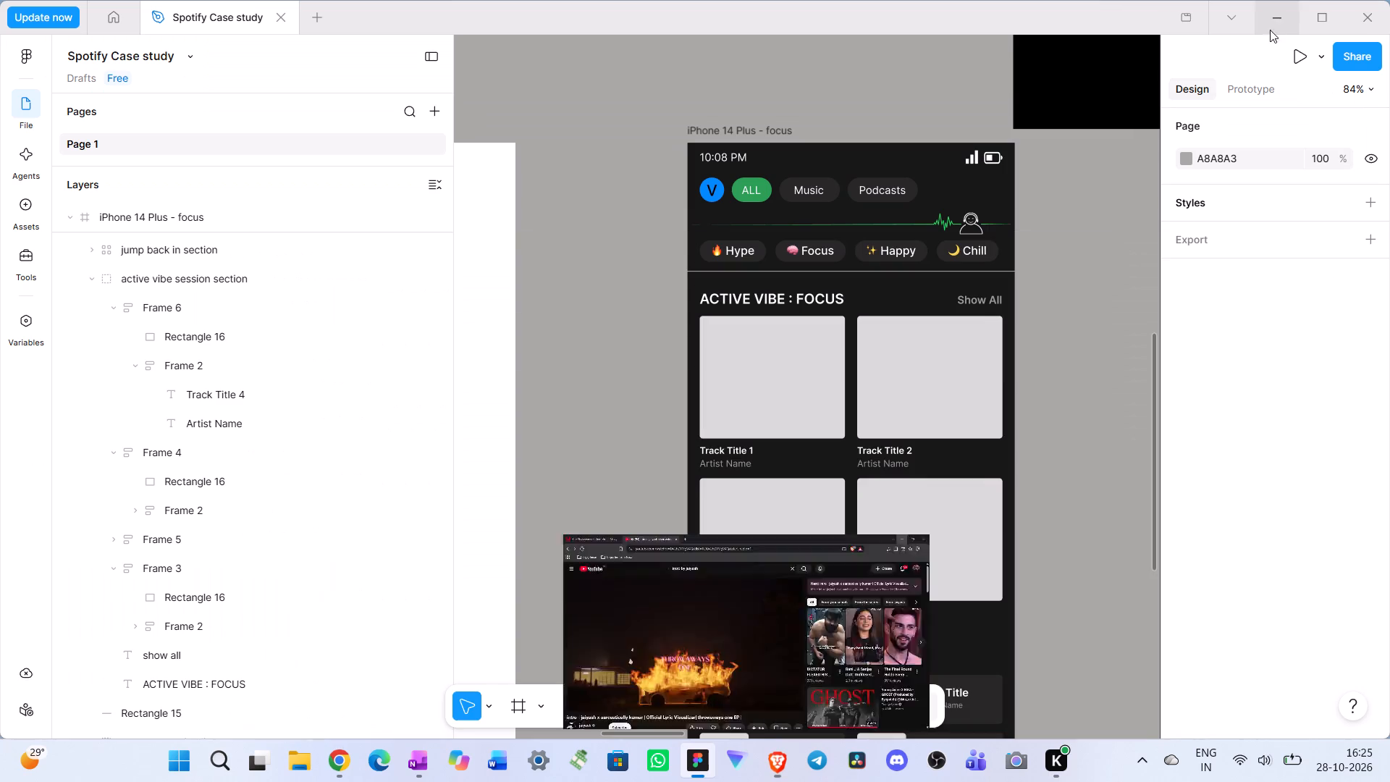
left_click(1095, 398)
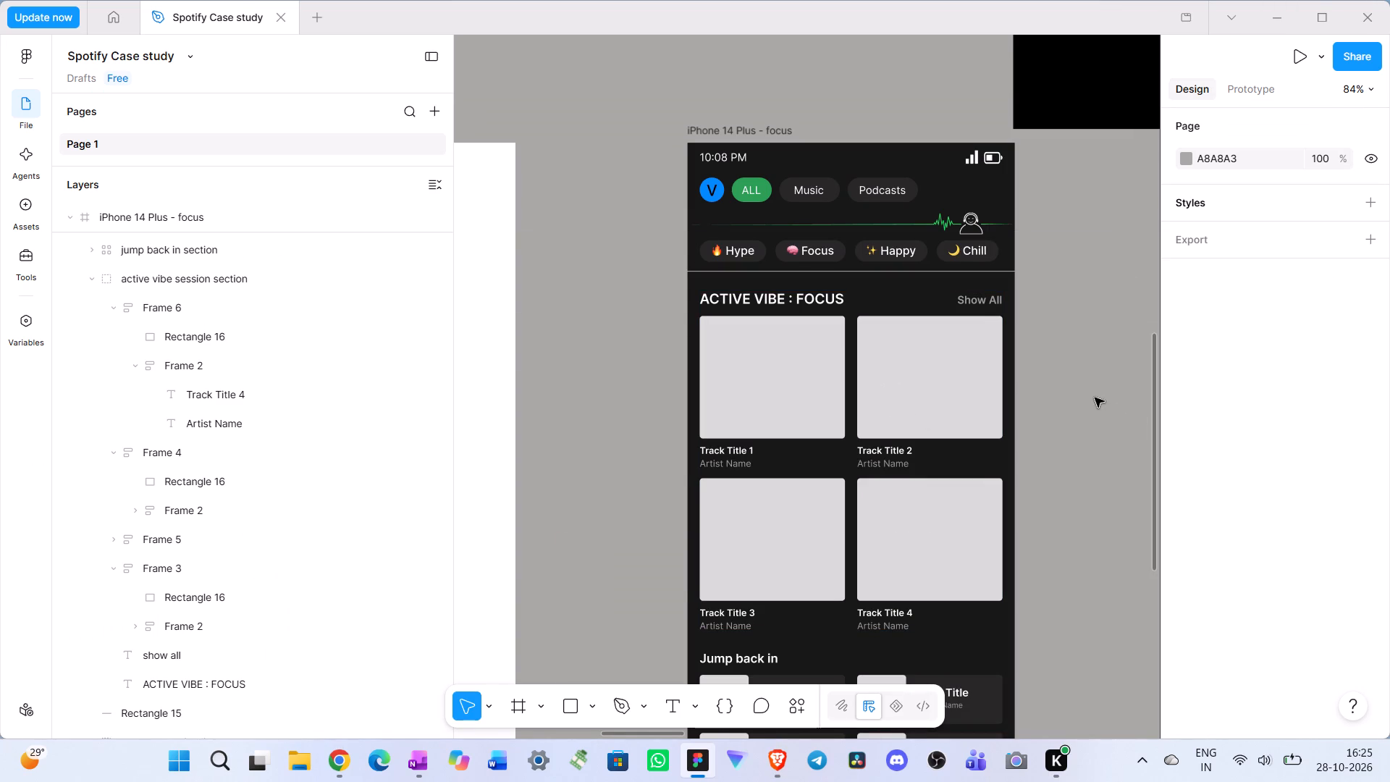
scroll(1094, 397, "down", 1)
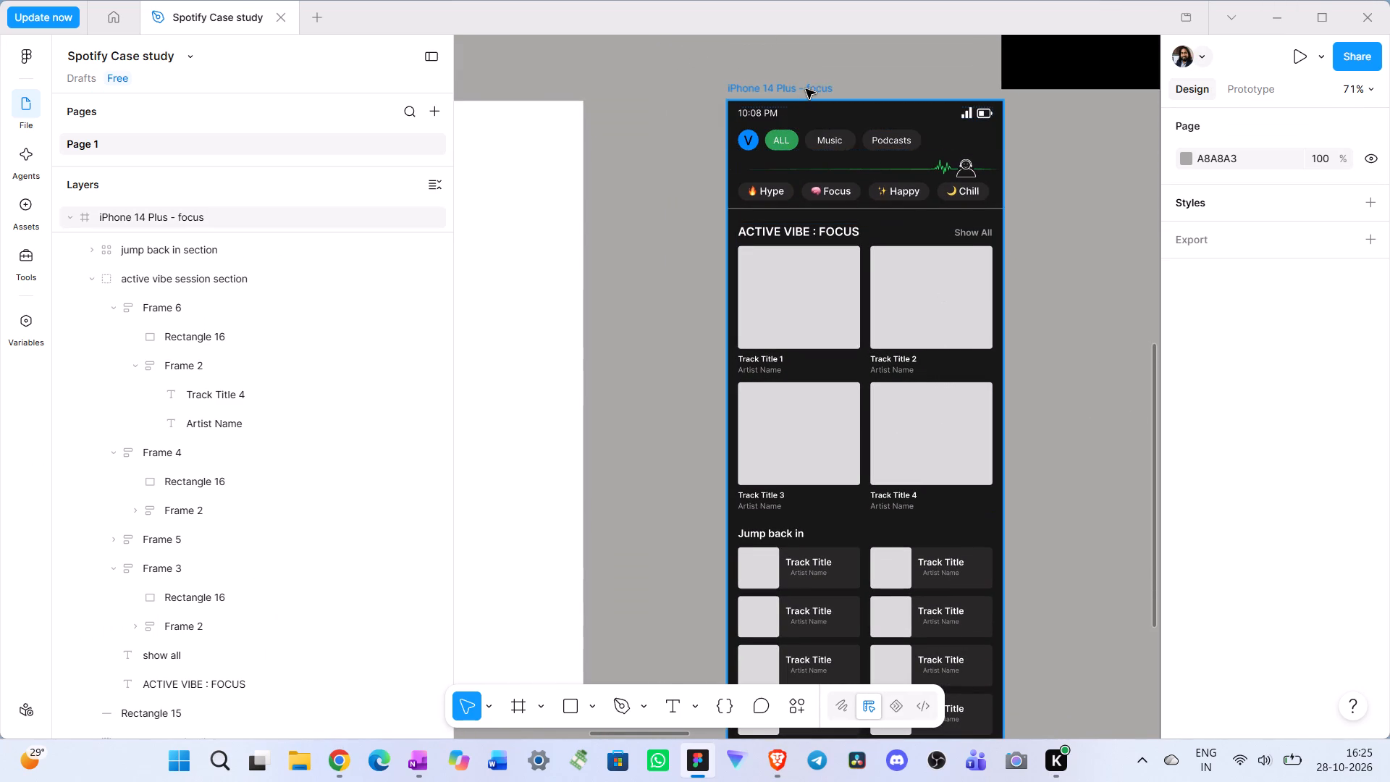
scroll(833, 157, "right", 1)
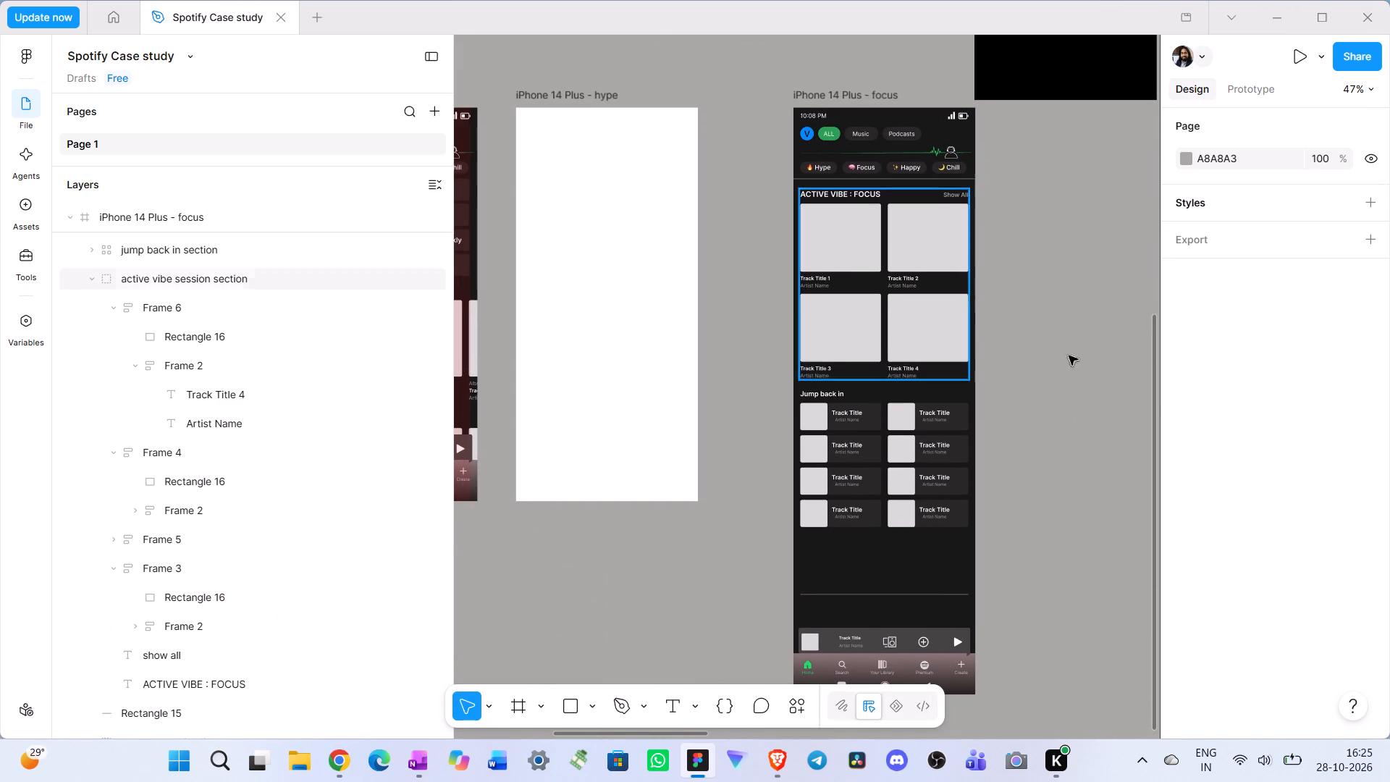
scroll(1049, 377, "right", 1)
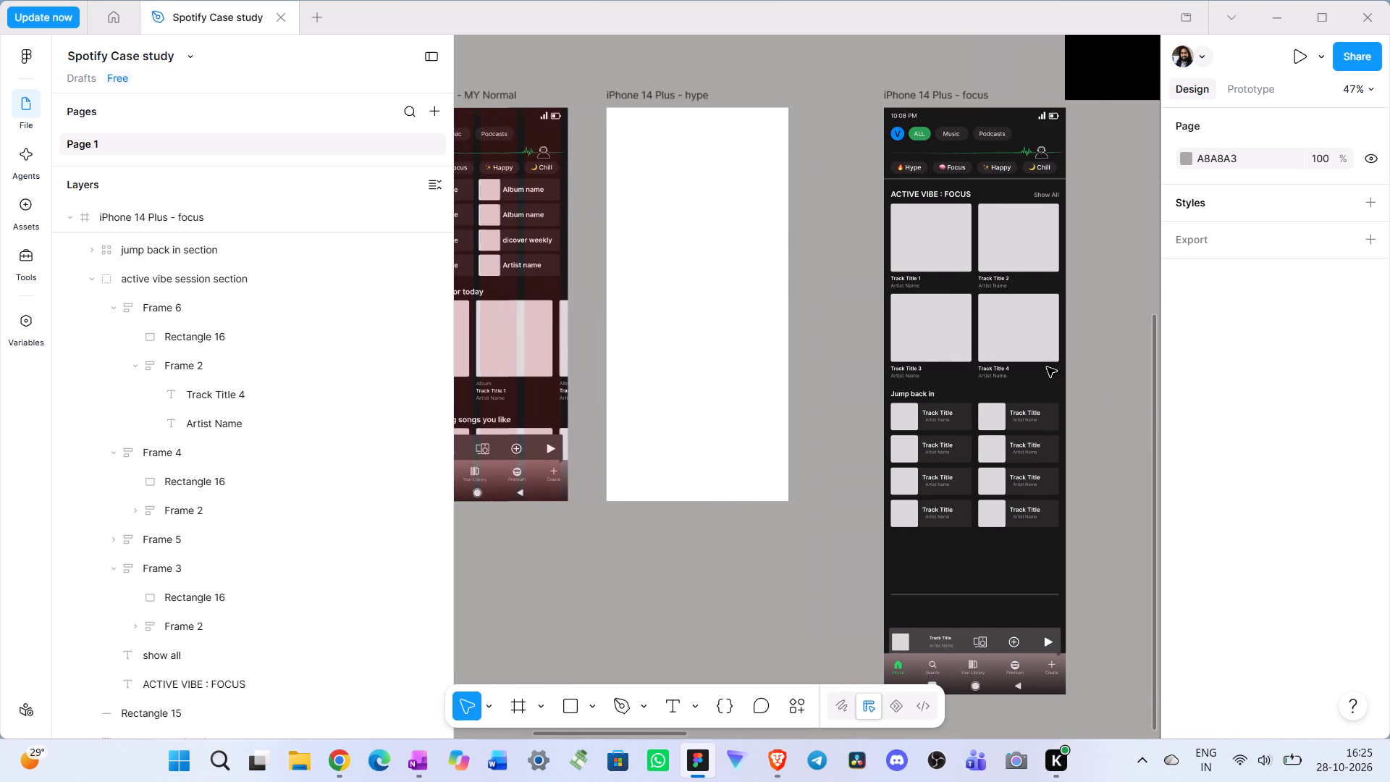
scroll(1047, 367, "right", 2)
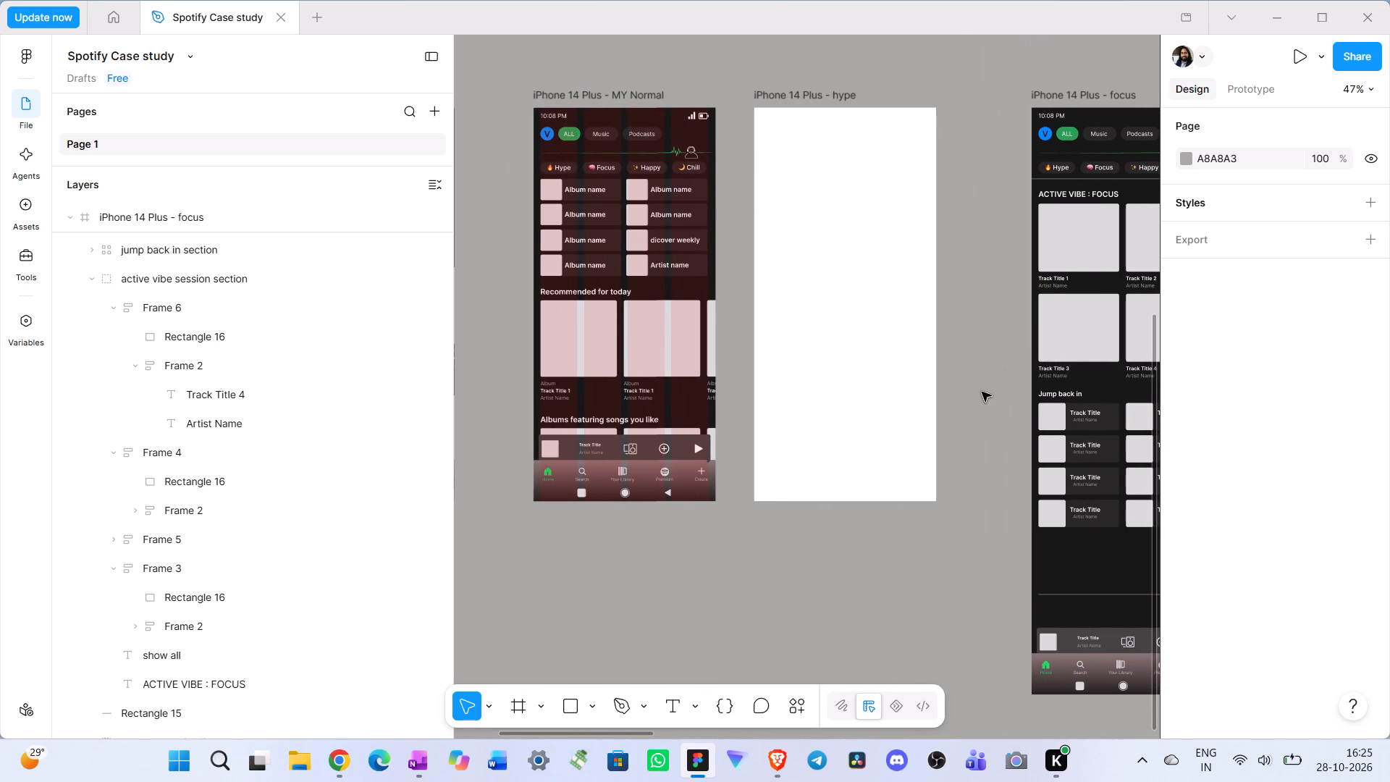
scroll(959, 397, "left", 1)
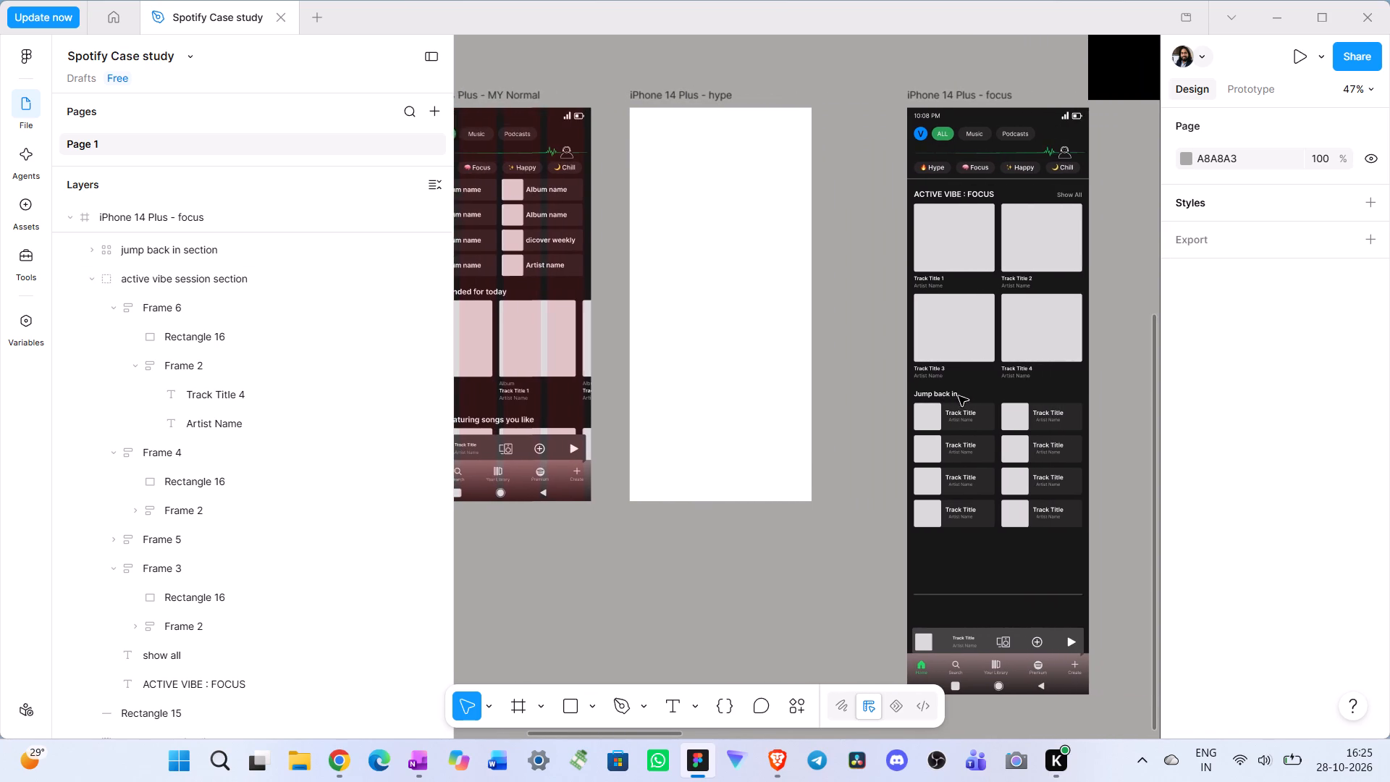
scroll(959, 396, "left", 1)
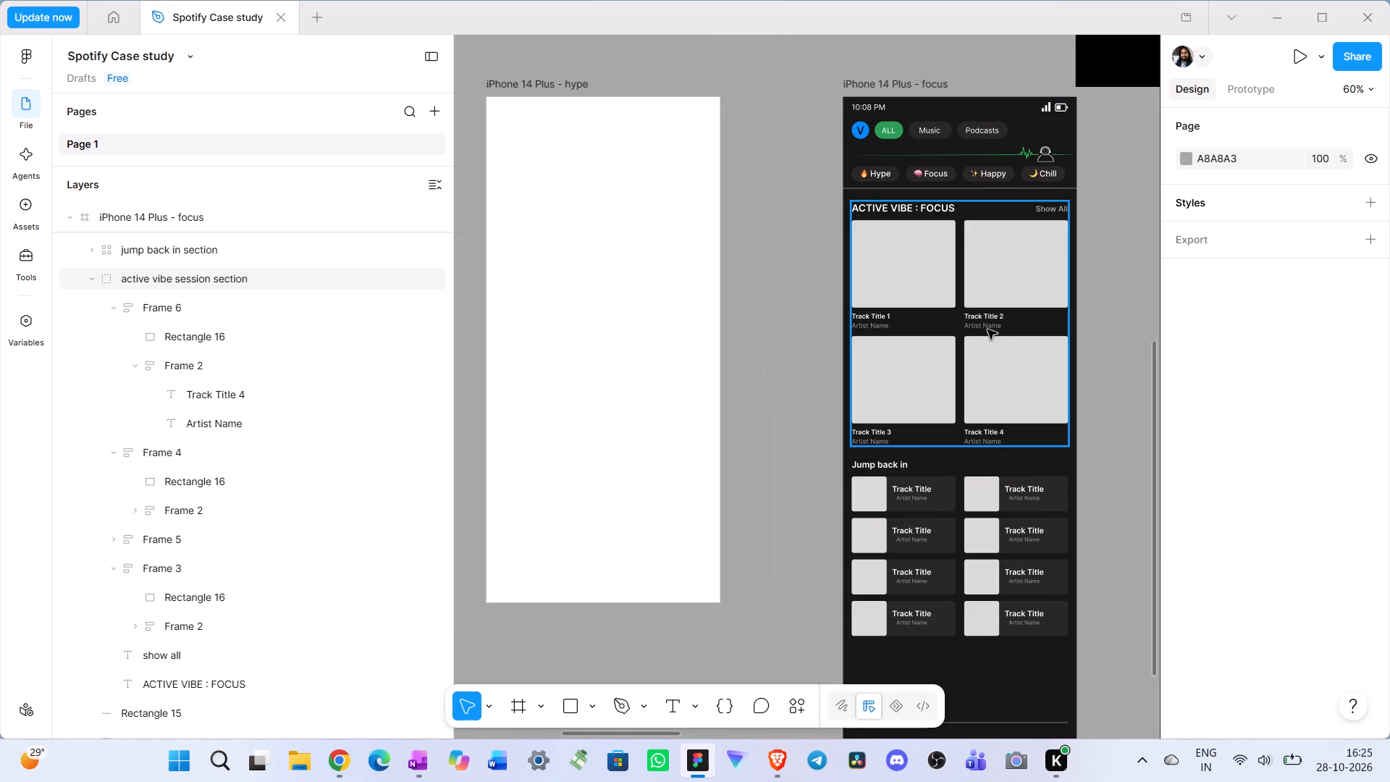
left_click(989, 331)
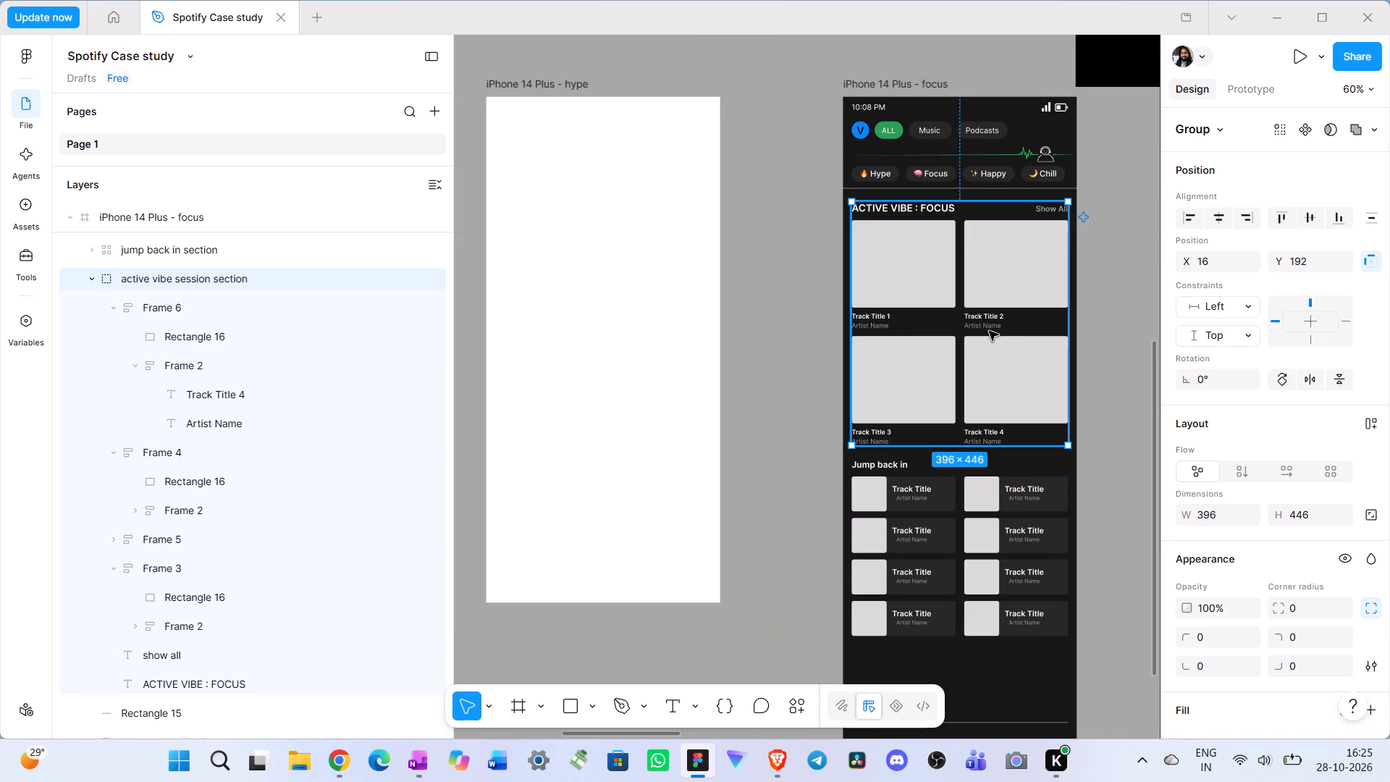
key("Delete")
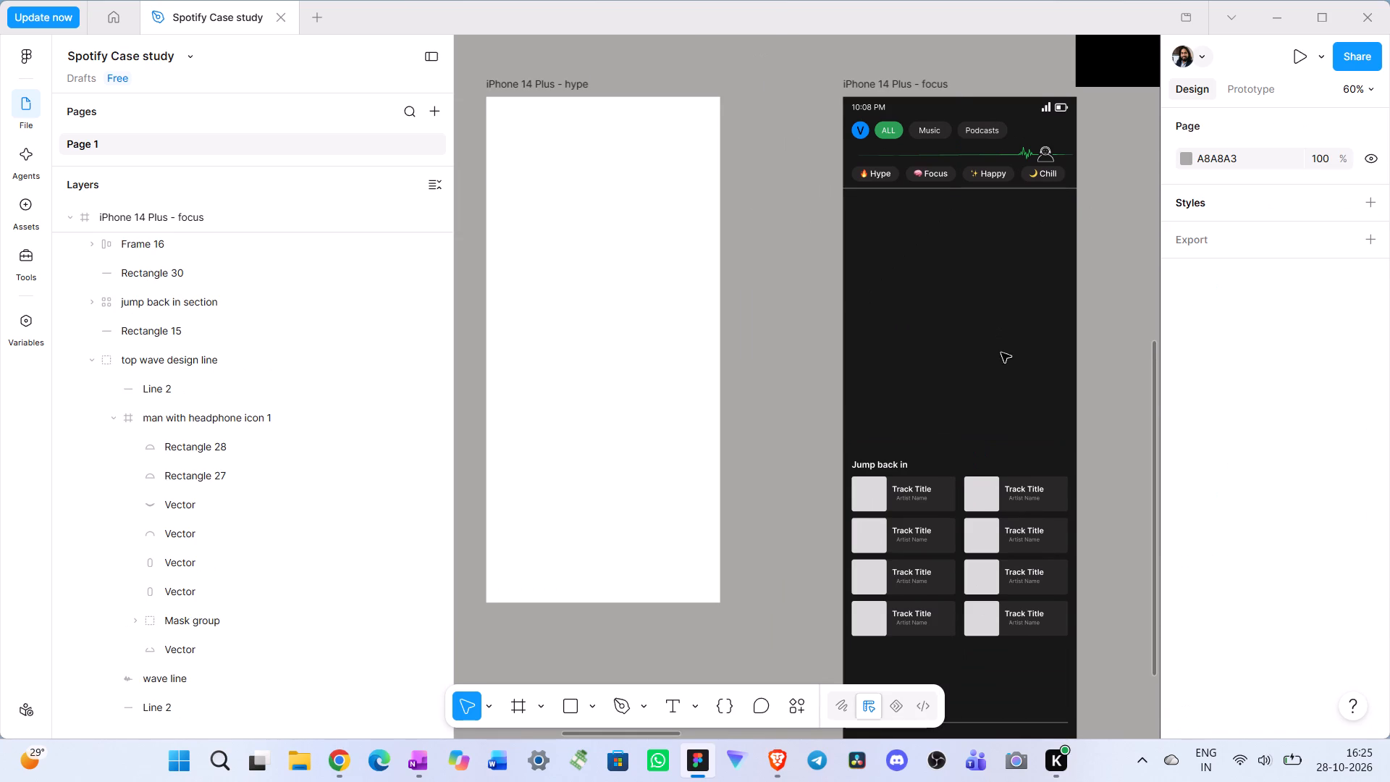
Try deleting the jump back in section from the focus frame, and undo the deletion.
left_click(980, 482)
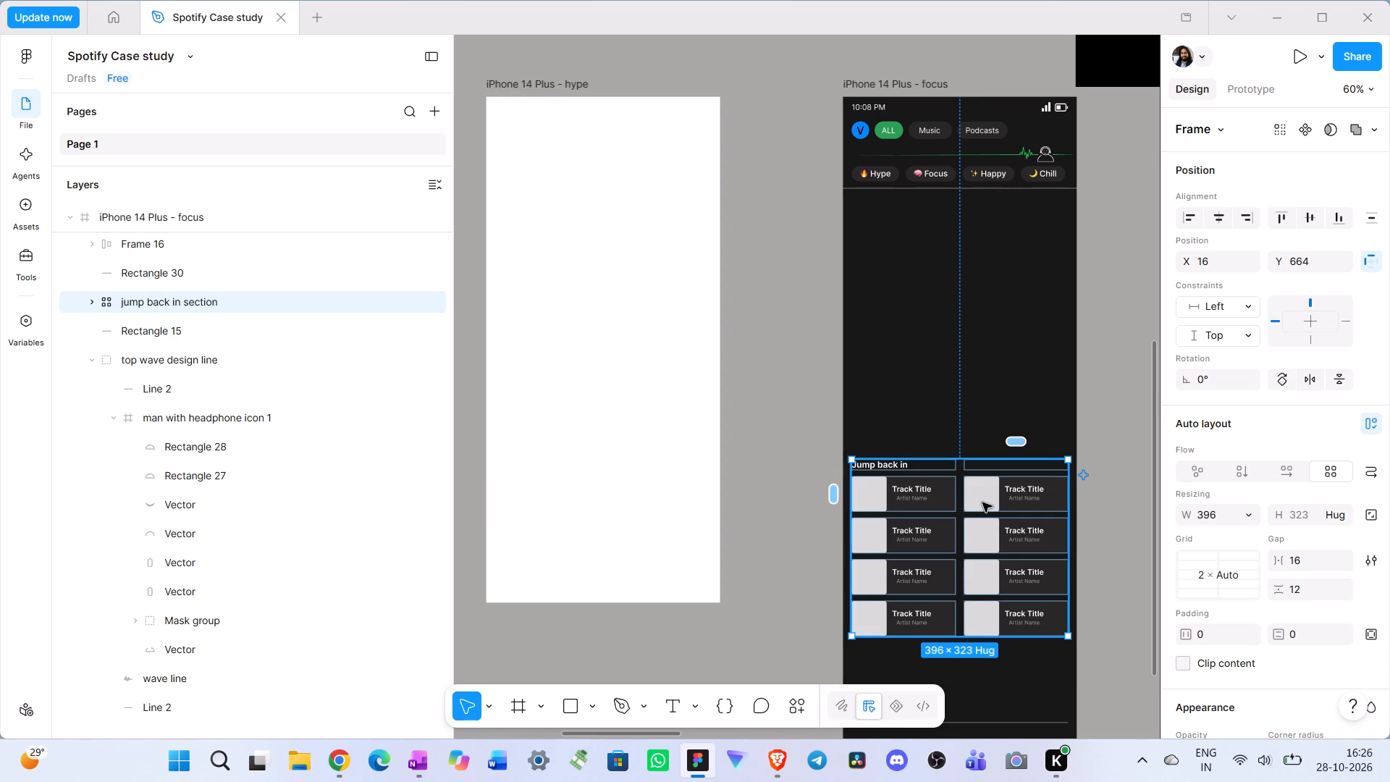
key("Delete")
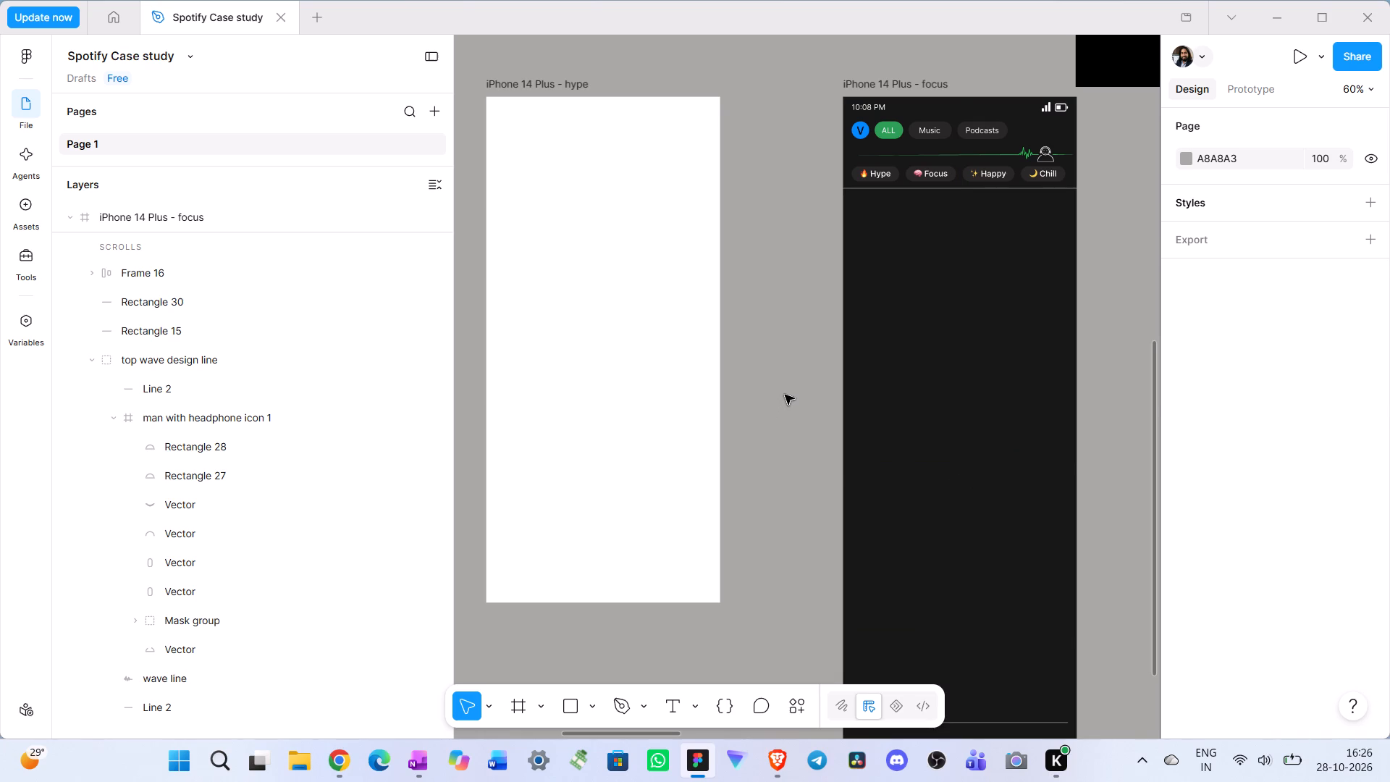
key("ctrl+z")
Duplicate the first album card in the jump back in section, and move the original out to about X 67, Y 360 in the focus frame.
scroll(810, 387, "right", 3)
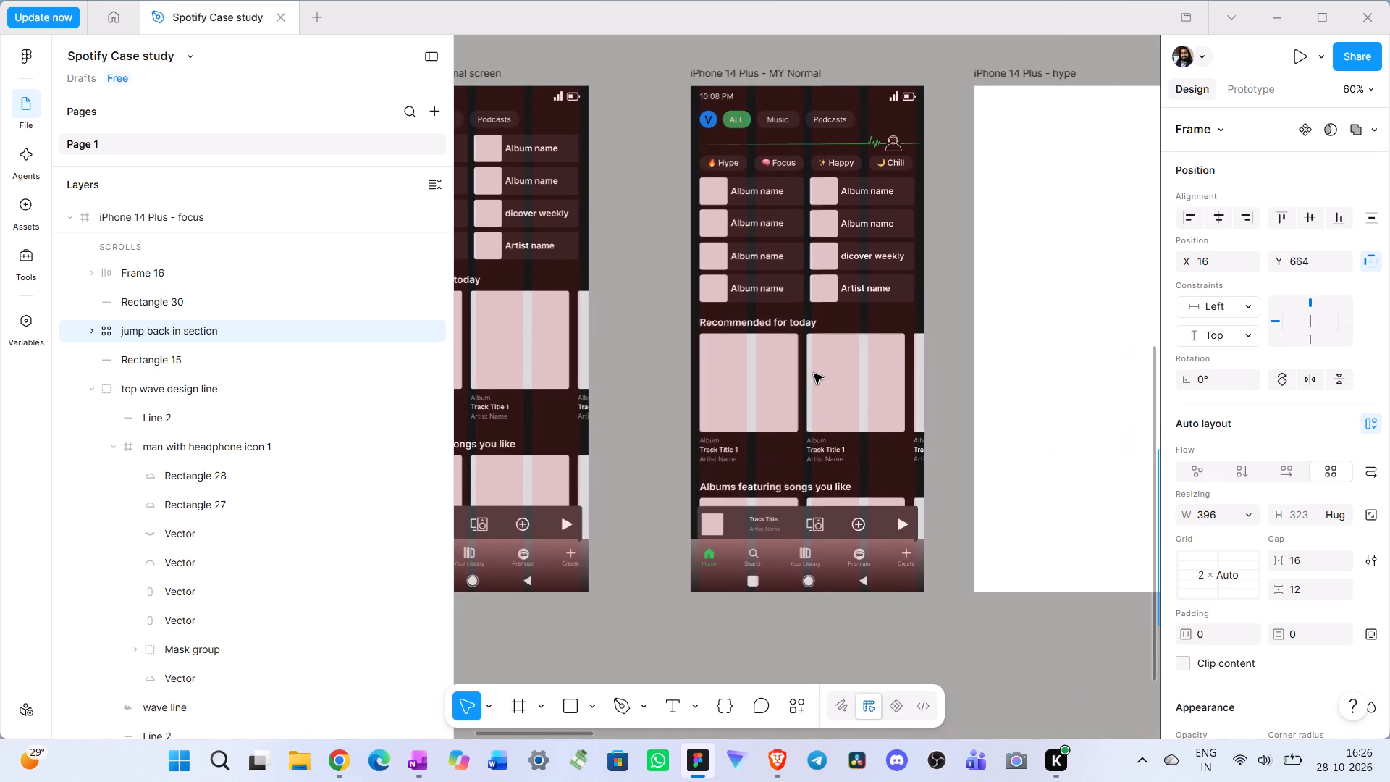
scroll(814, 374, "left", 1)
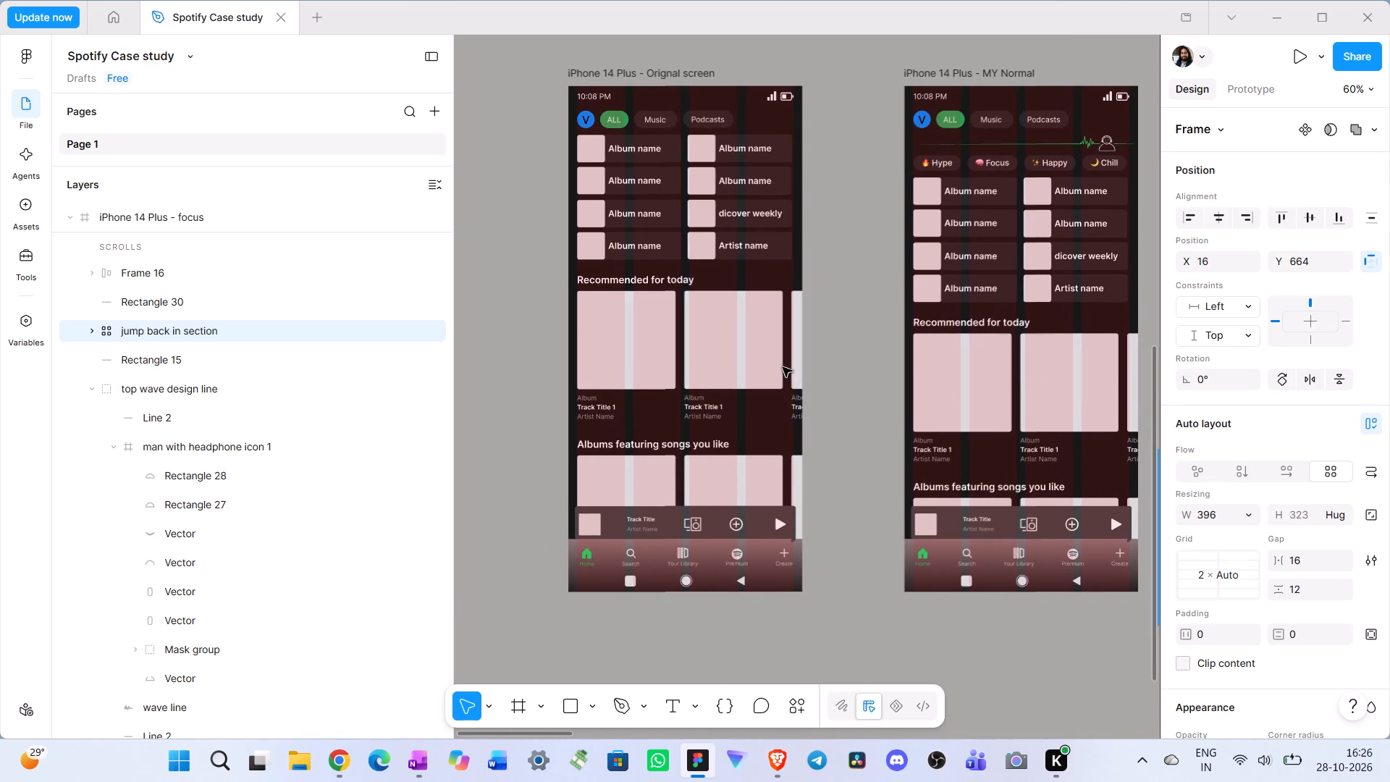
scroll(783, 367, "left", 1)
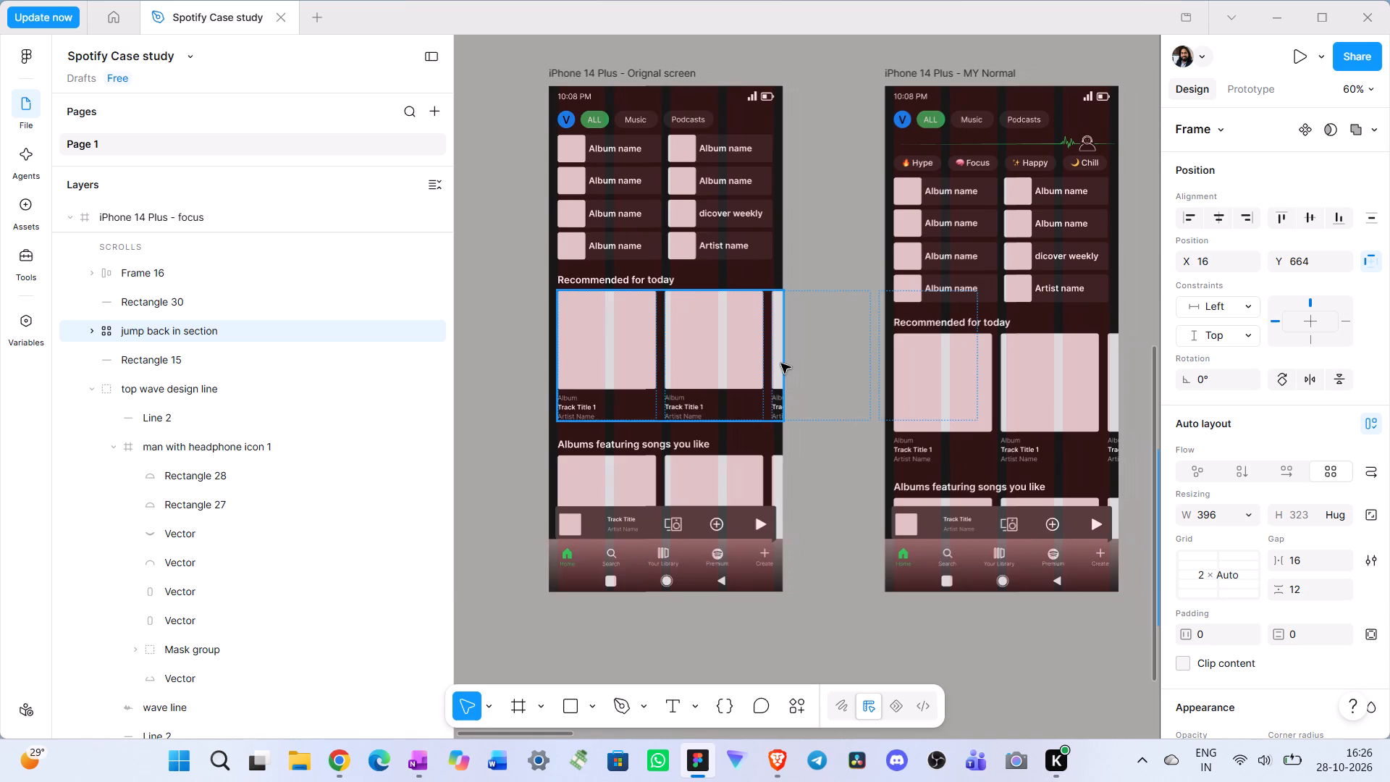
scroll(781, 363, "left", 2)
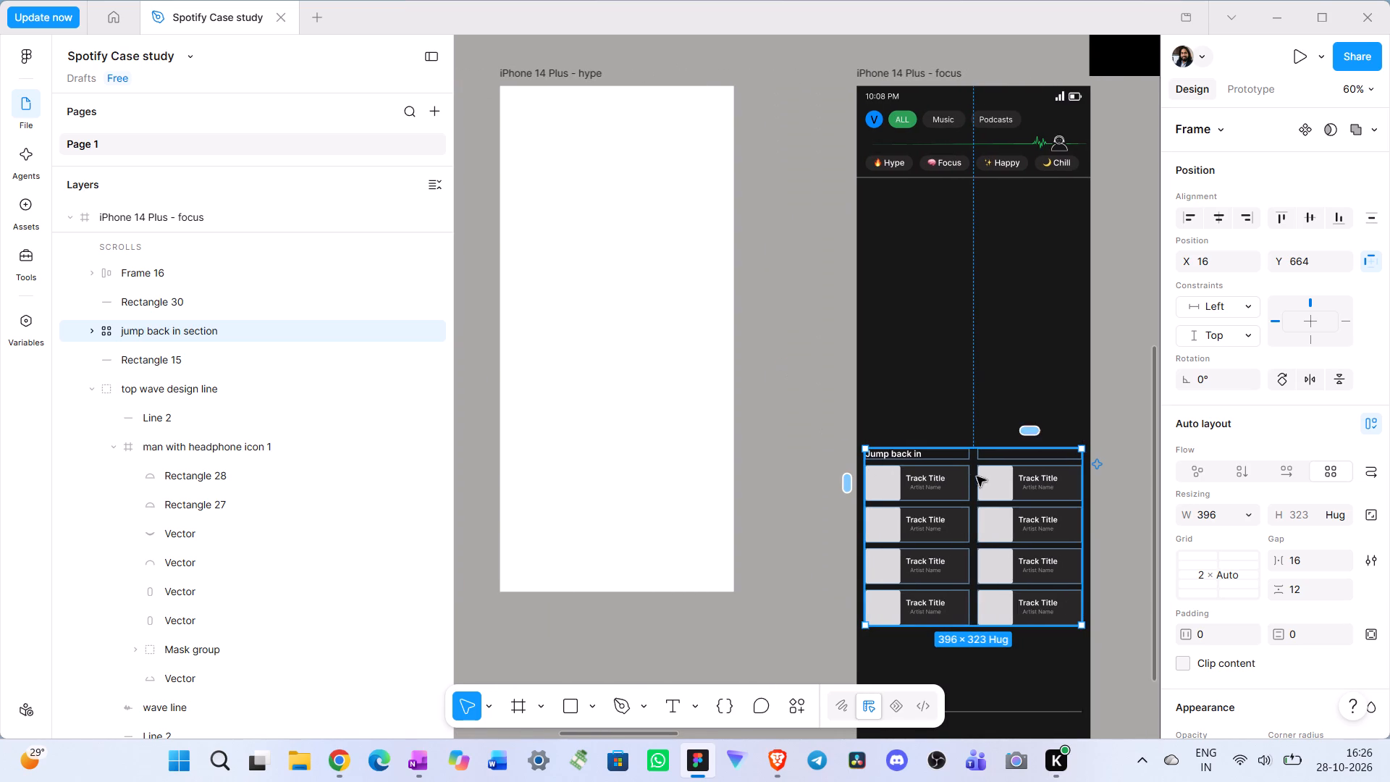
double_click(917, 482)
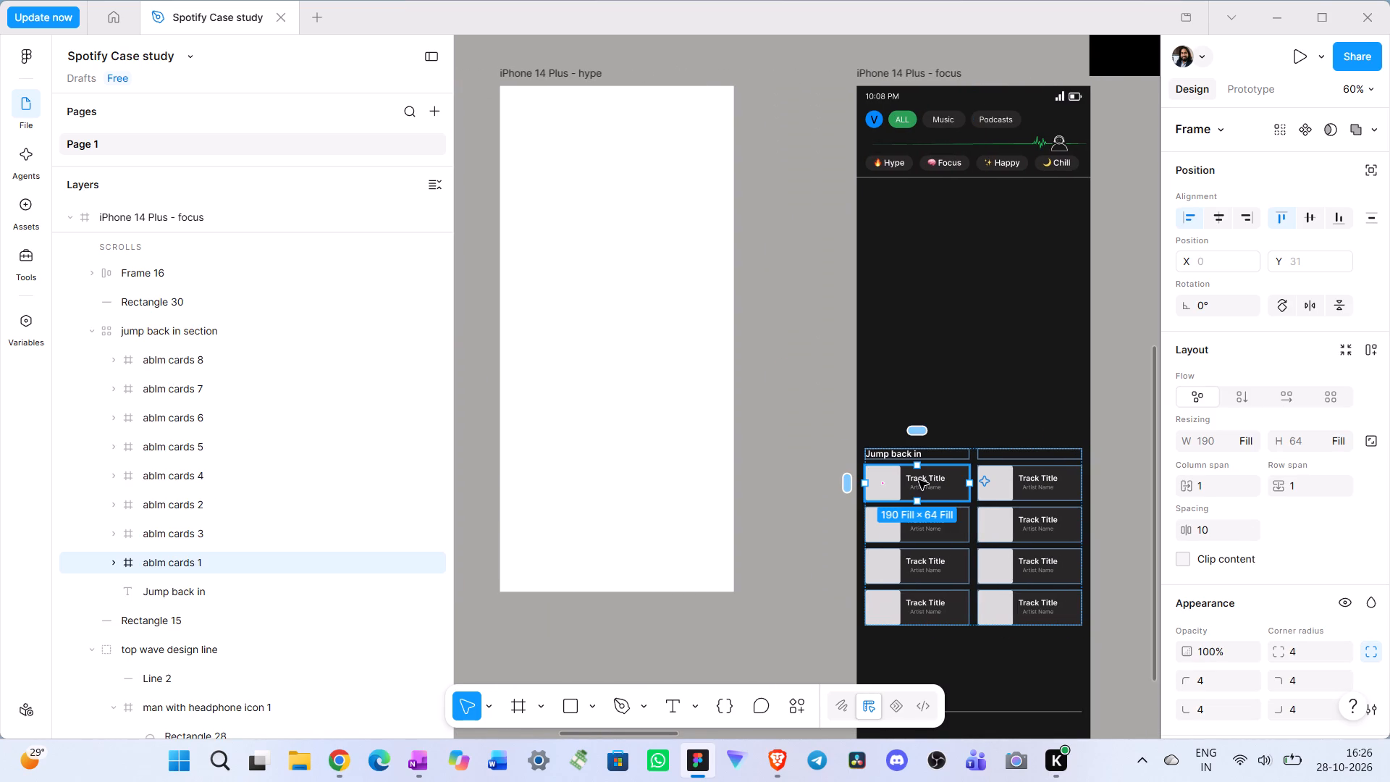
key("ctrl+c")
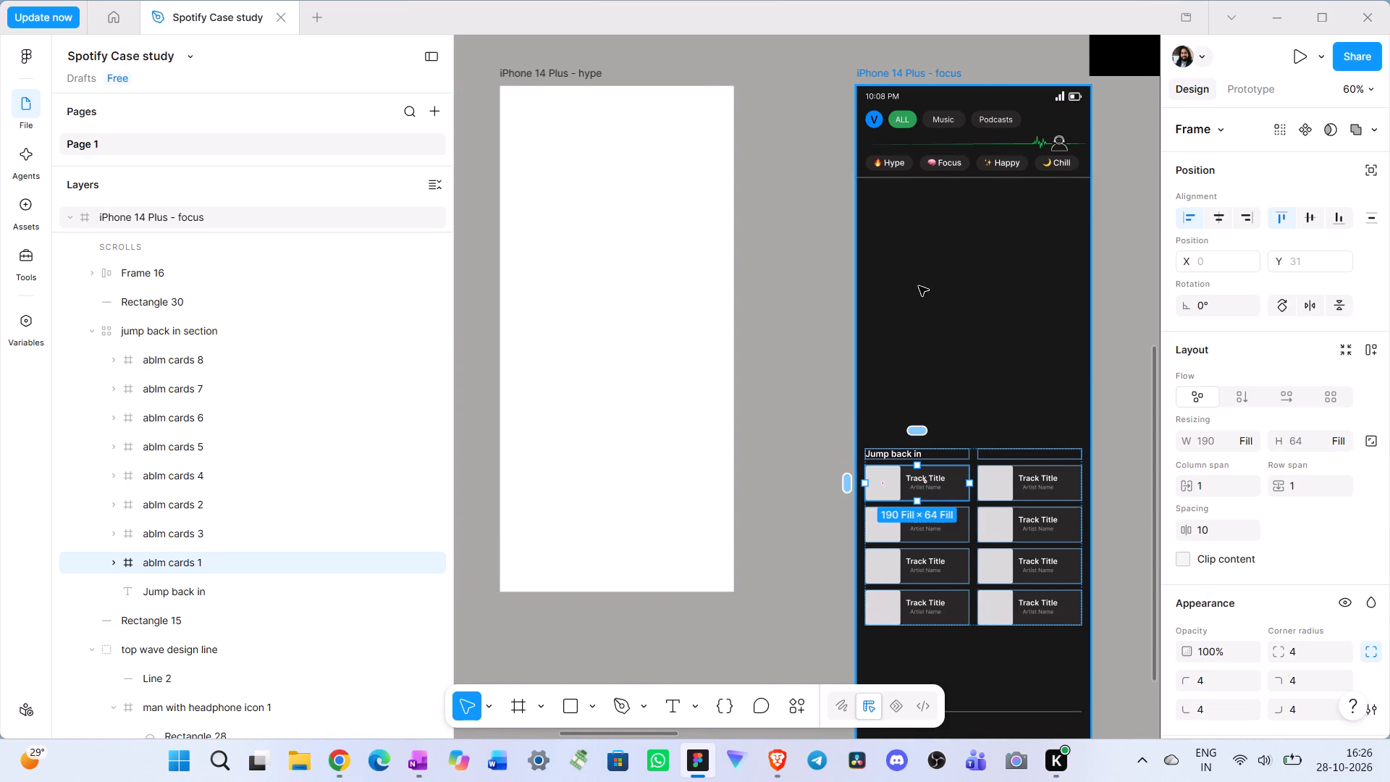
key("ctrl+v")
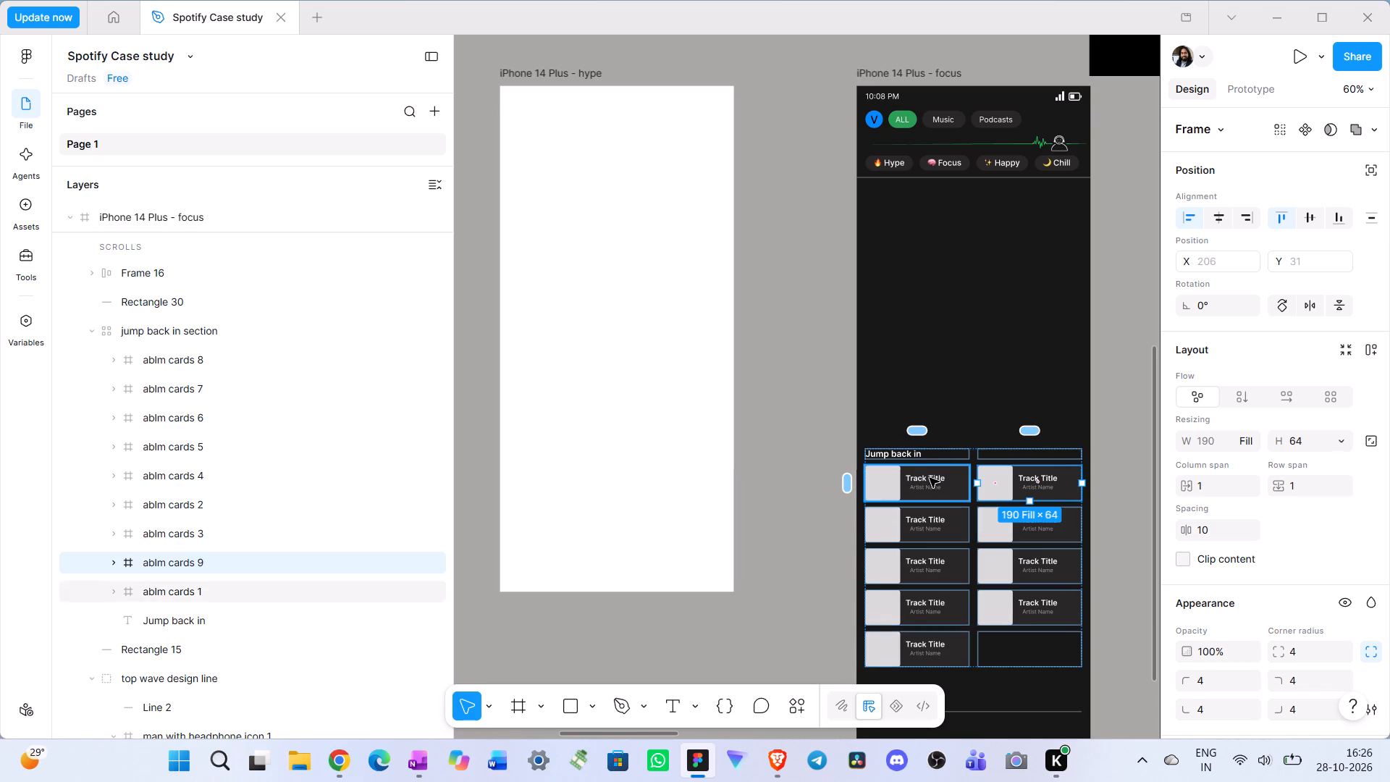
left_click_drag(930, 478, 957, 290)
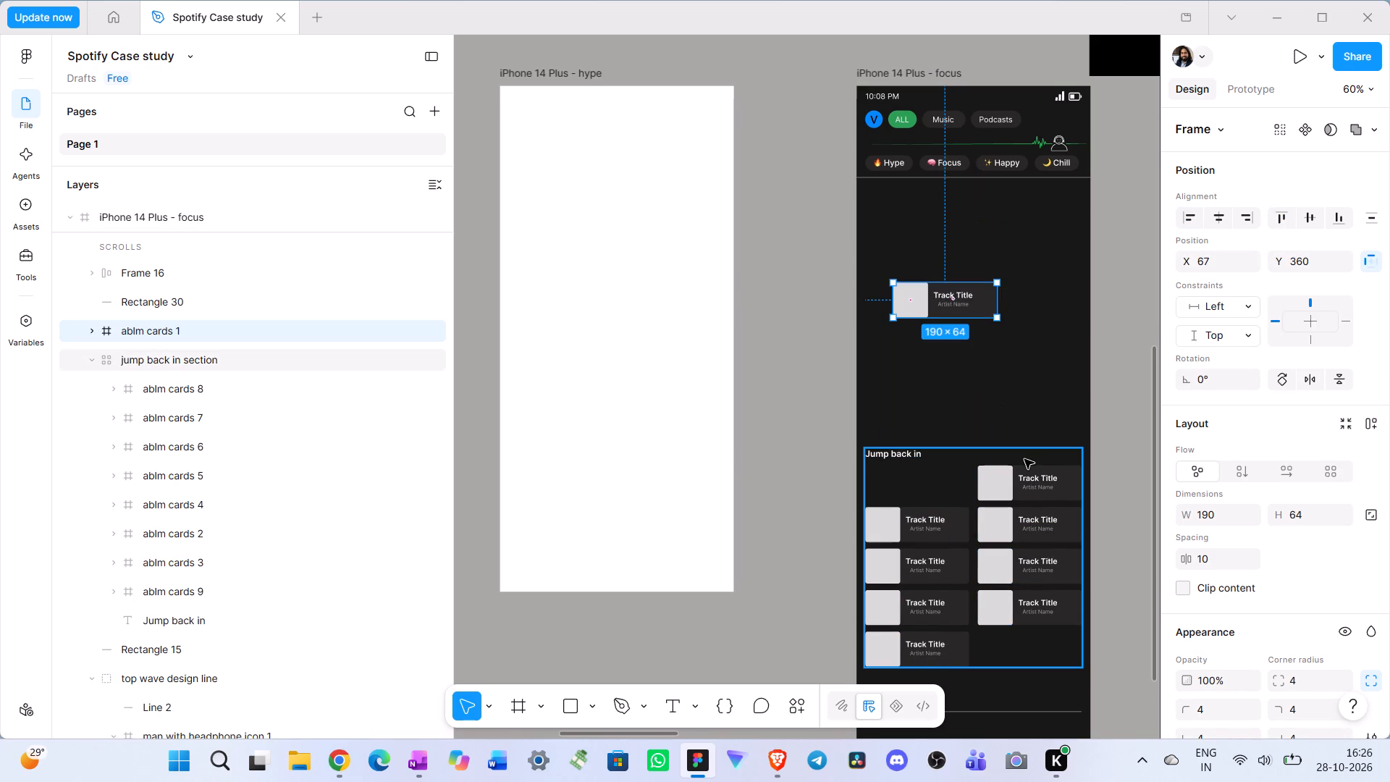
Move the "Jump back in" heading out of its section to about X 48, Y 511 in the focus frame.
left_click(1032, 486)
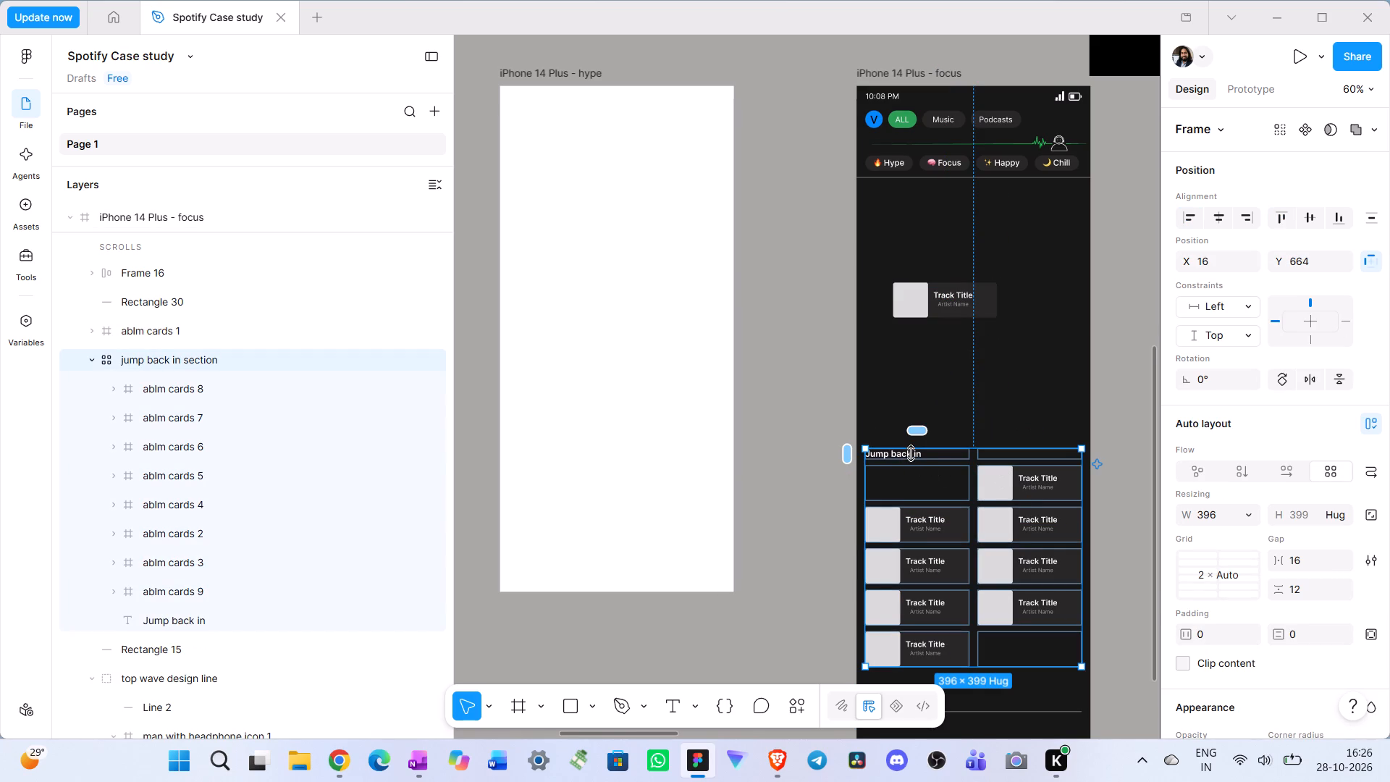
scroll(941, 446, "up", 9, "ctrl")
left_click(897, 413)
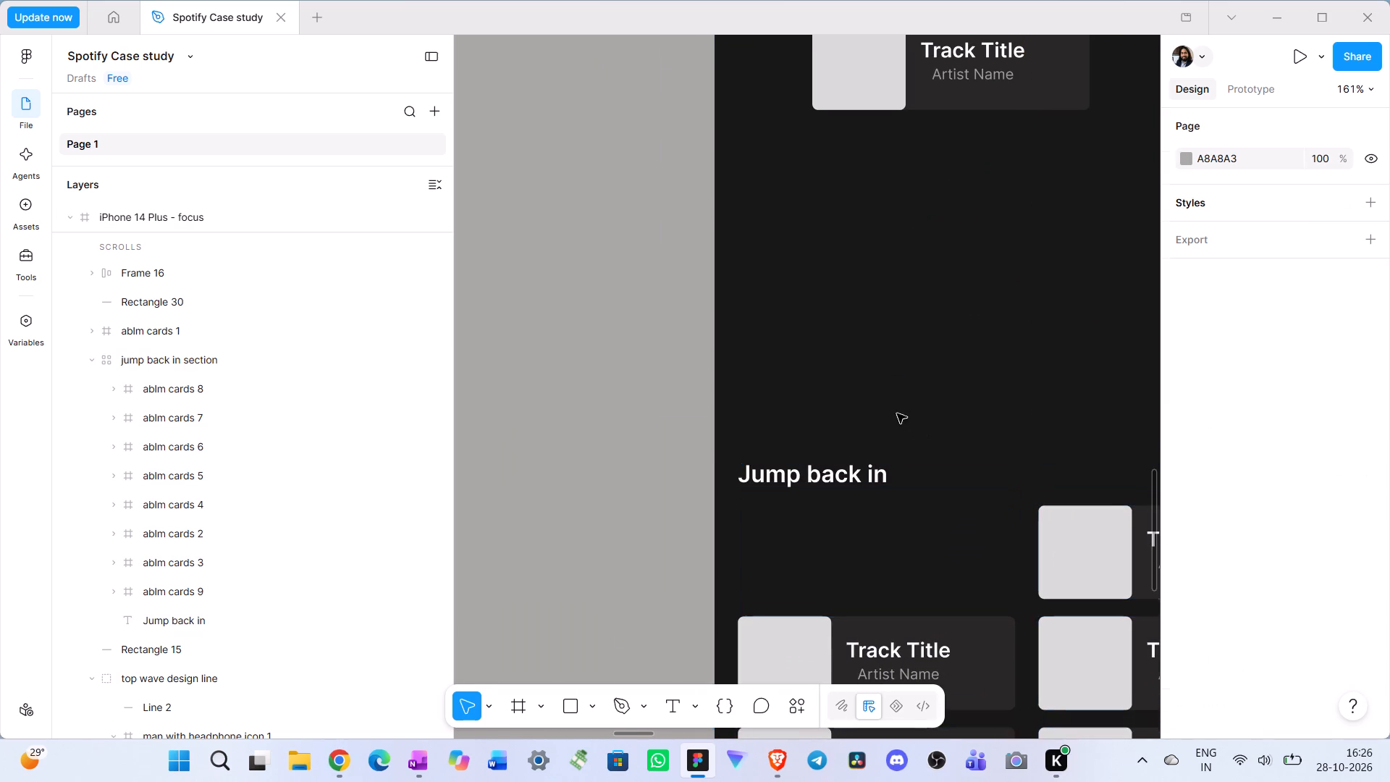
left_click(854, 469)
double_click(842, 468)
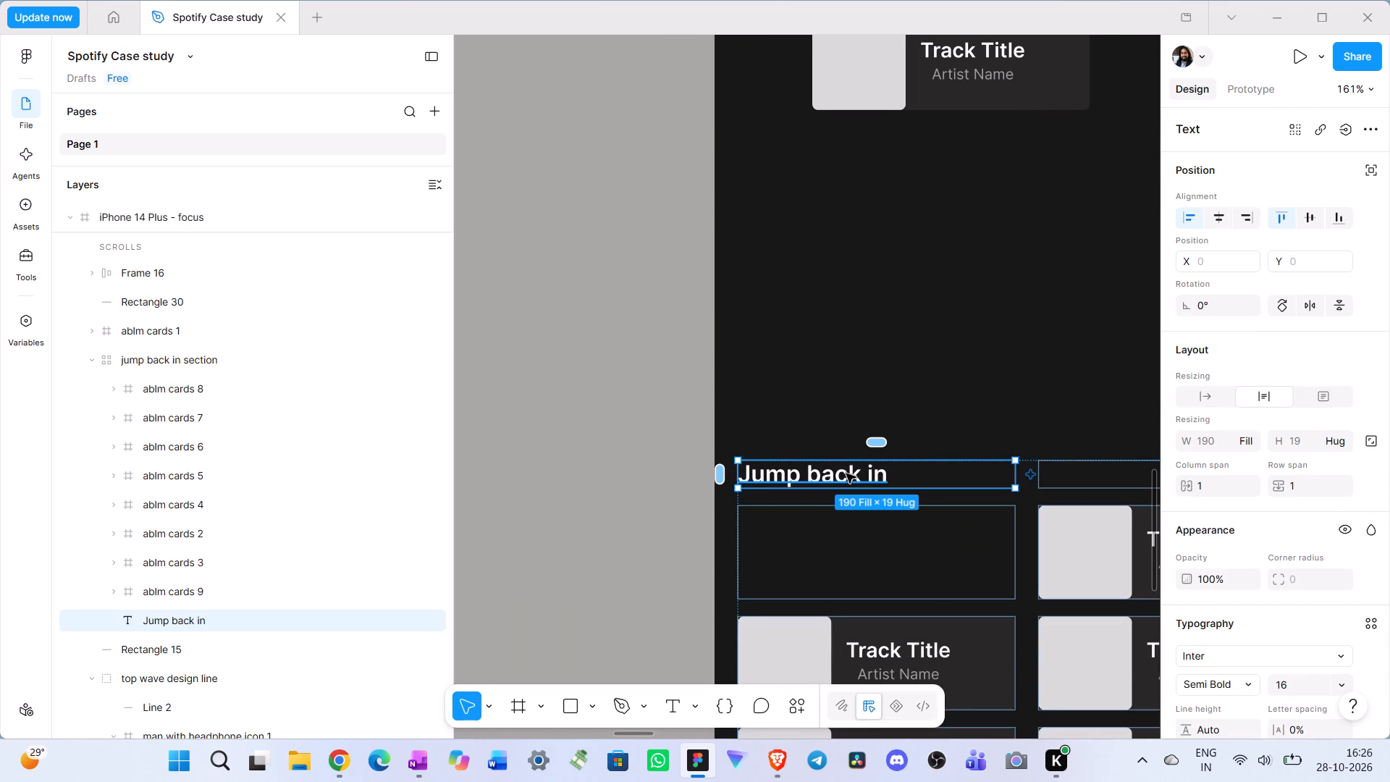
left_click_drag(846, 474, 898, 251)
Delete the jump back in section with its remaining album cards from the focus frame.
scroll(1014, 400, "down", 10, "ctrl")
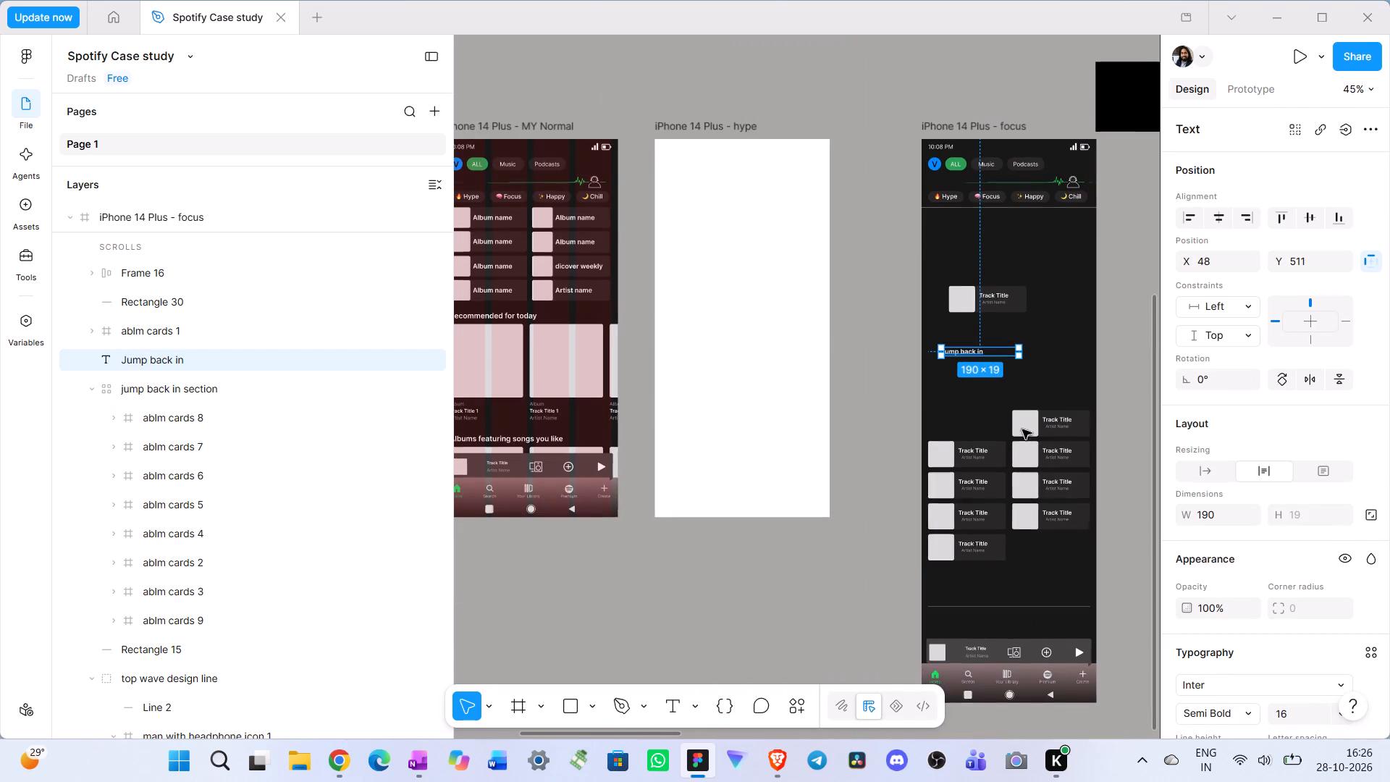
left_click(1011, 450)
key("Delete")
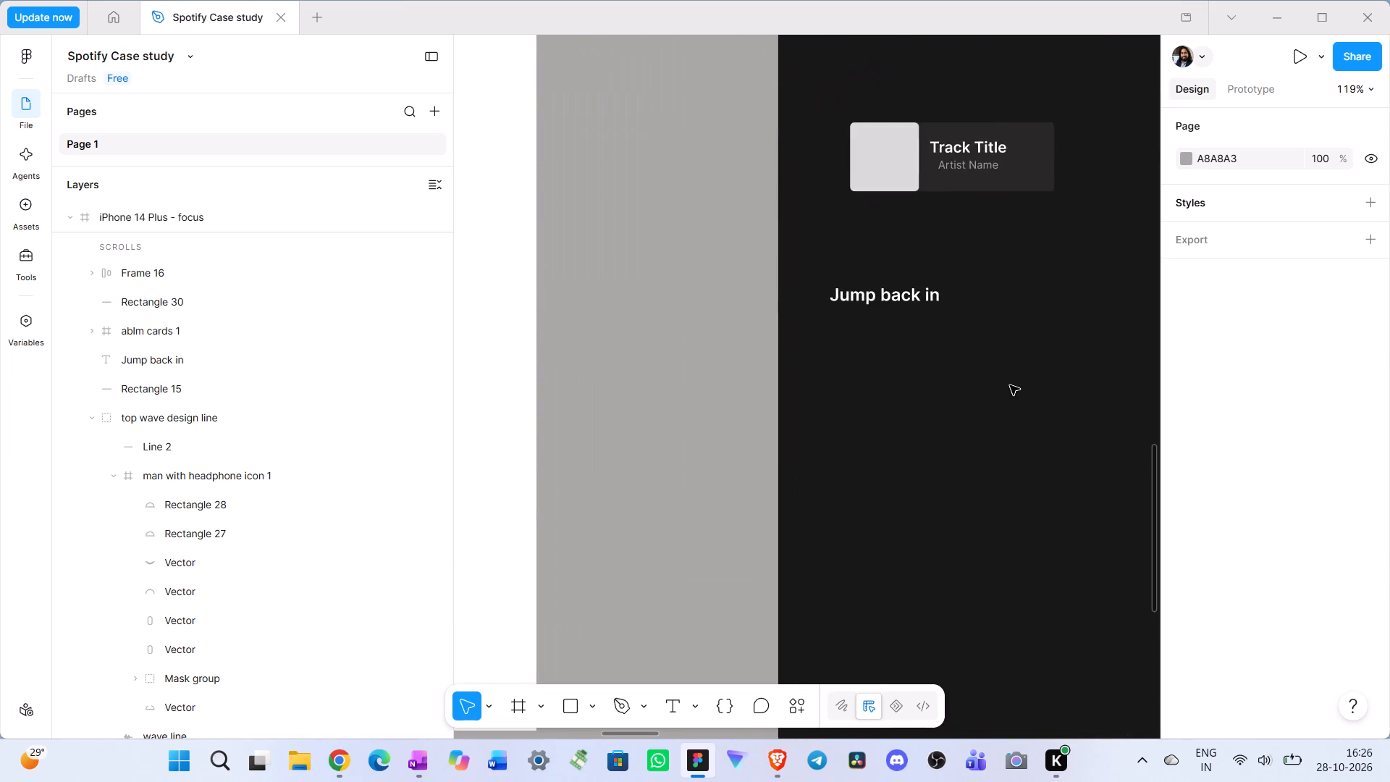
Move the standalone album card just below the divider under the mood chips, to X 16, Y 188 in the focus frame.
scroll(1010, 385, "up", 3)
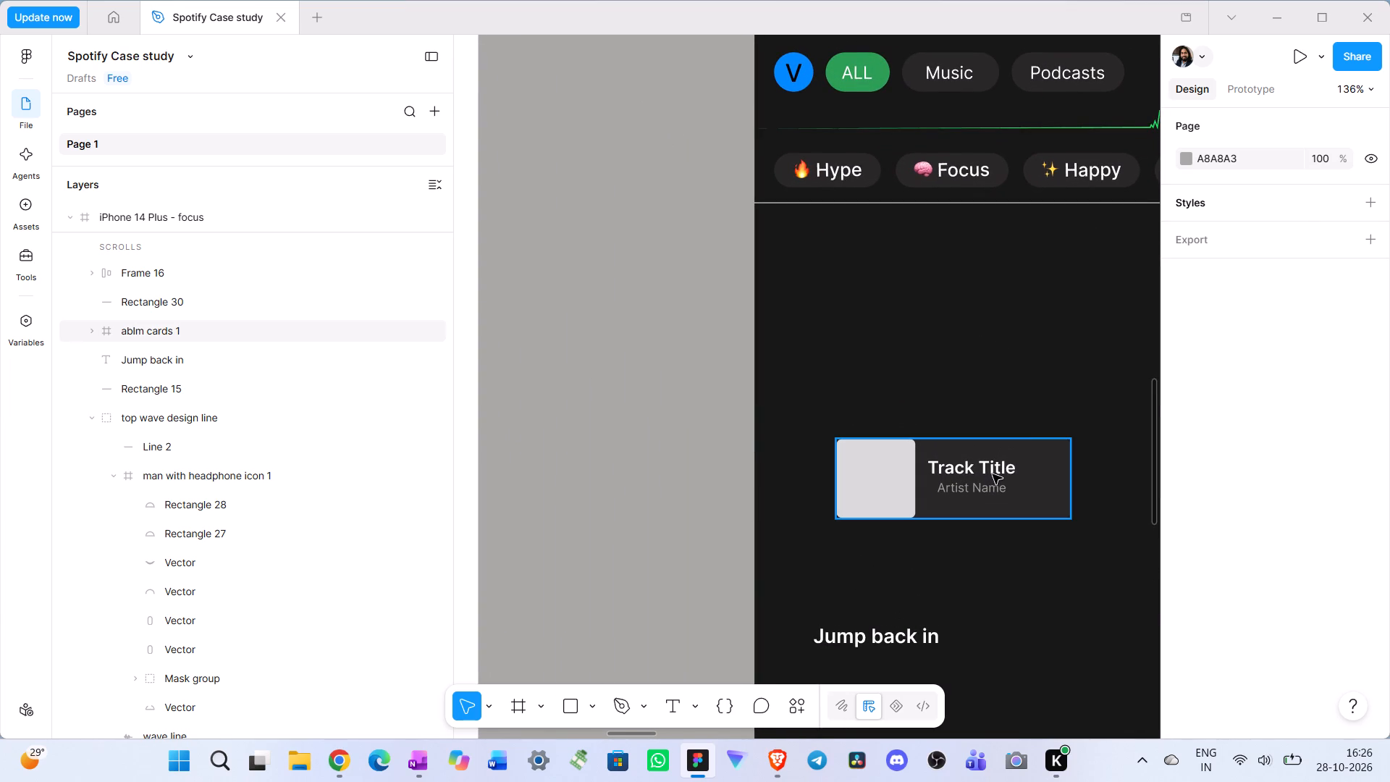
left_click_drag(993, 475, 931, 275)
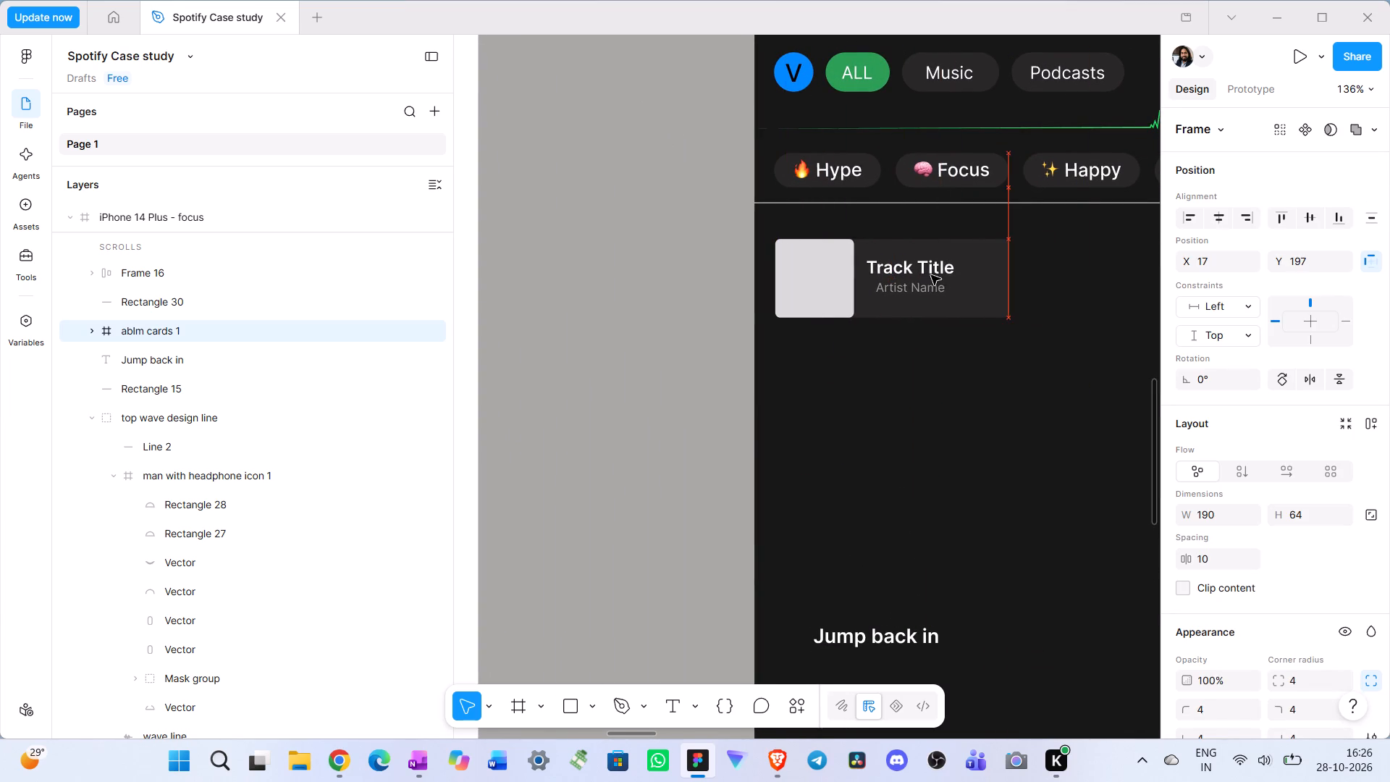
left_click_drag(931, 275, 945, 272)
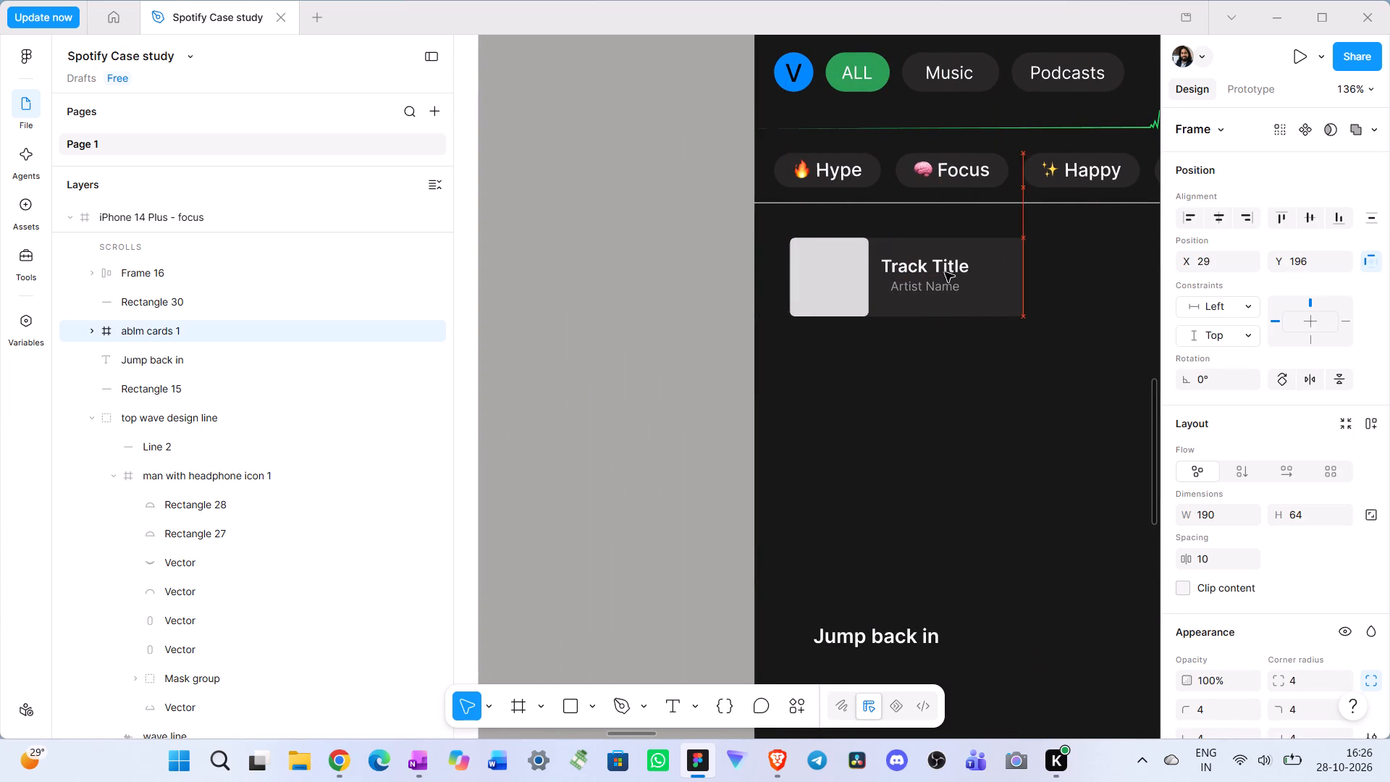
left_click_drag(945, 272, 927, 267)
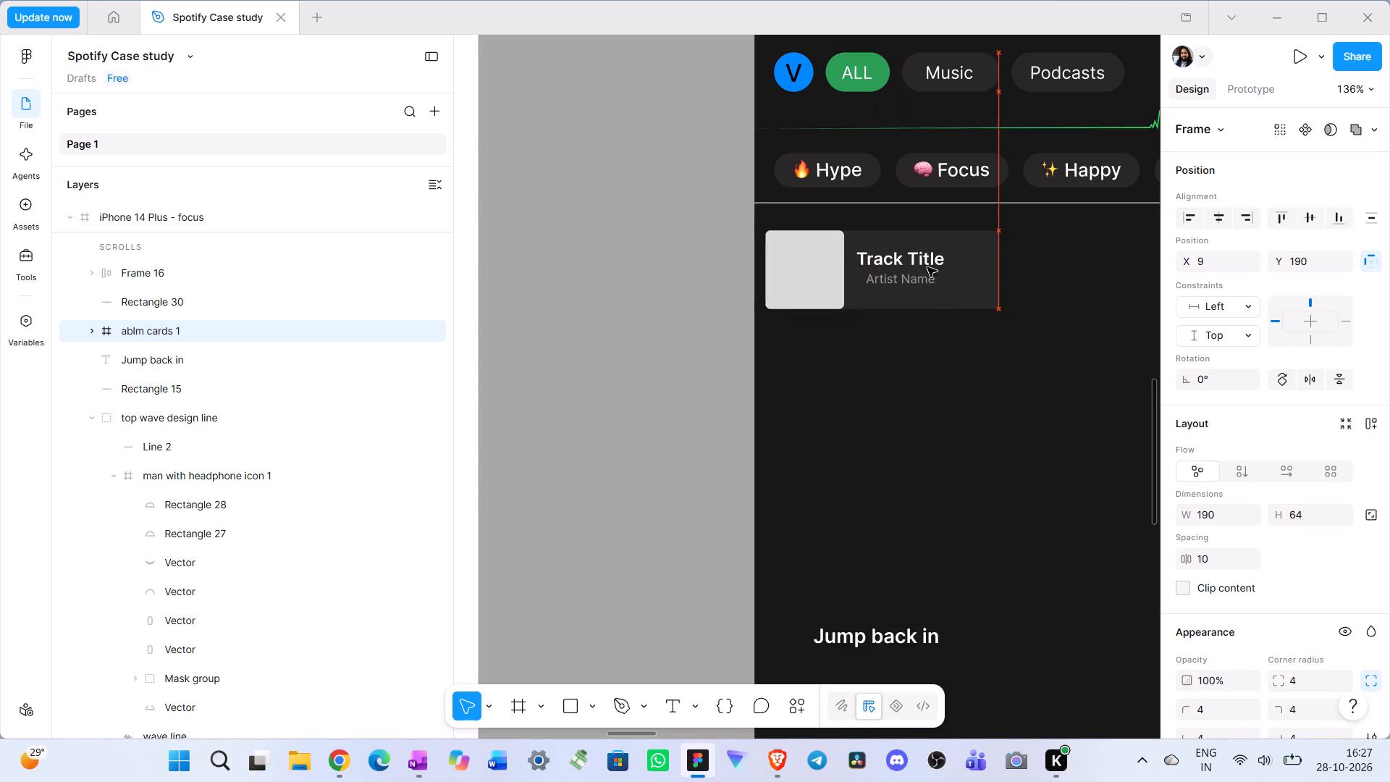
left_click_drag(927, 267, 980, 335)
scroll(980, 335, "left", 2)
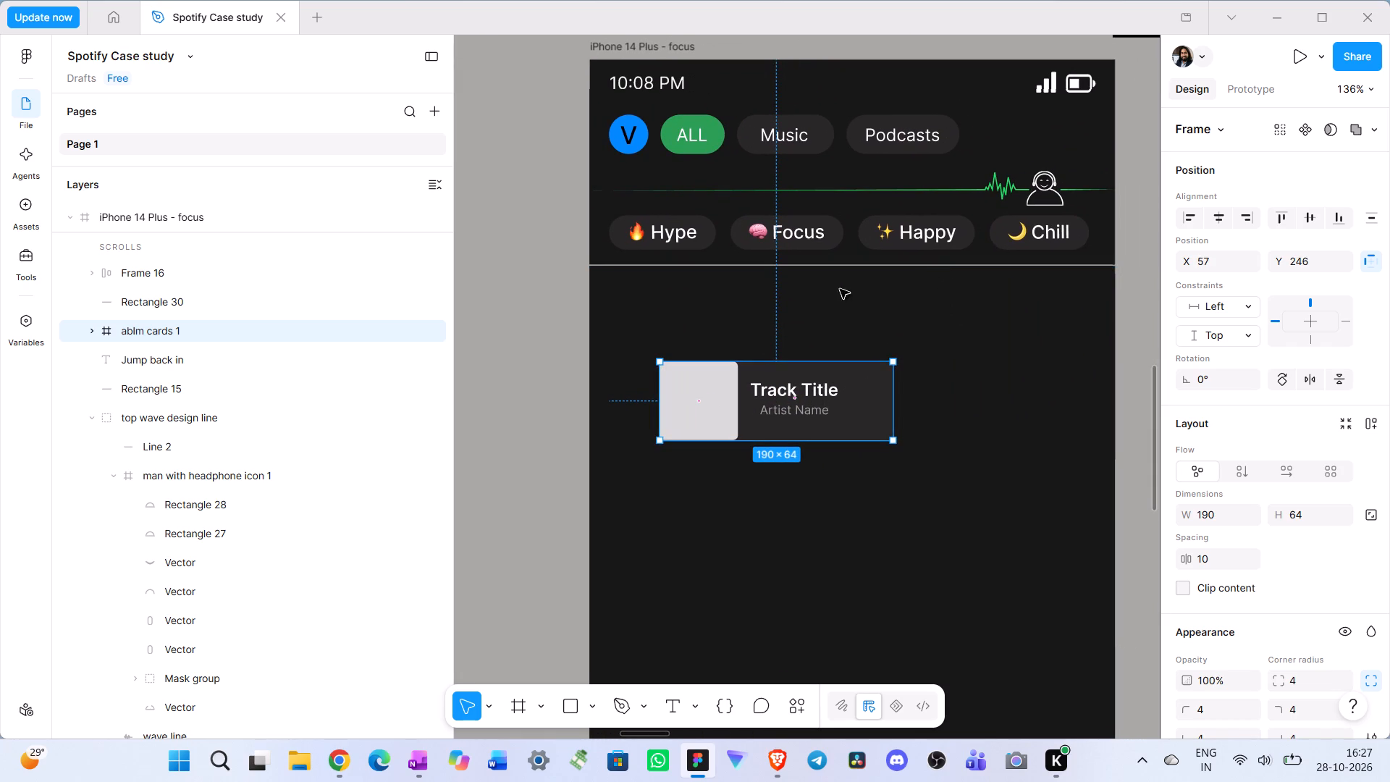
scroll(825, 291, "right", 1)
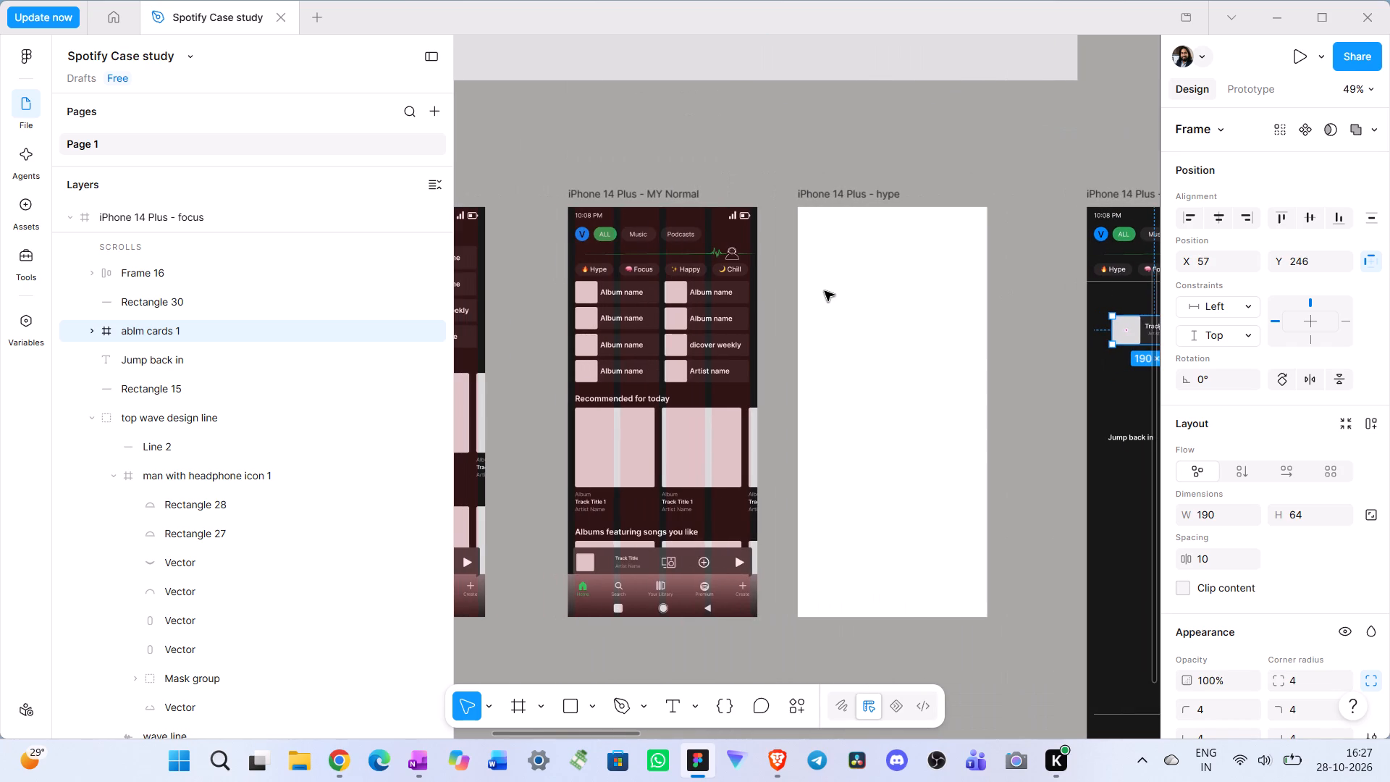
scroll(825, 291, "right", 1)
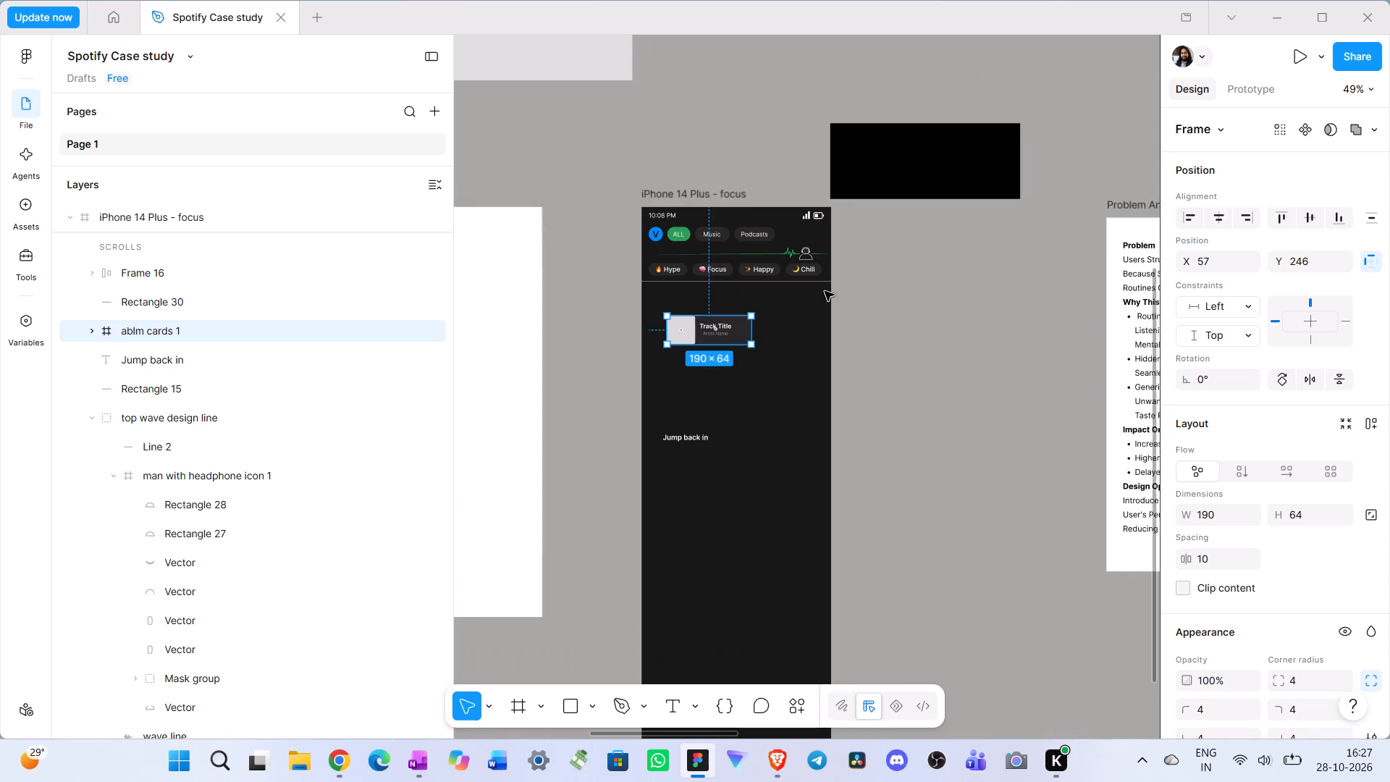
scroll(825, 291, "right", 1)
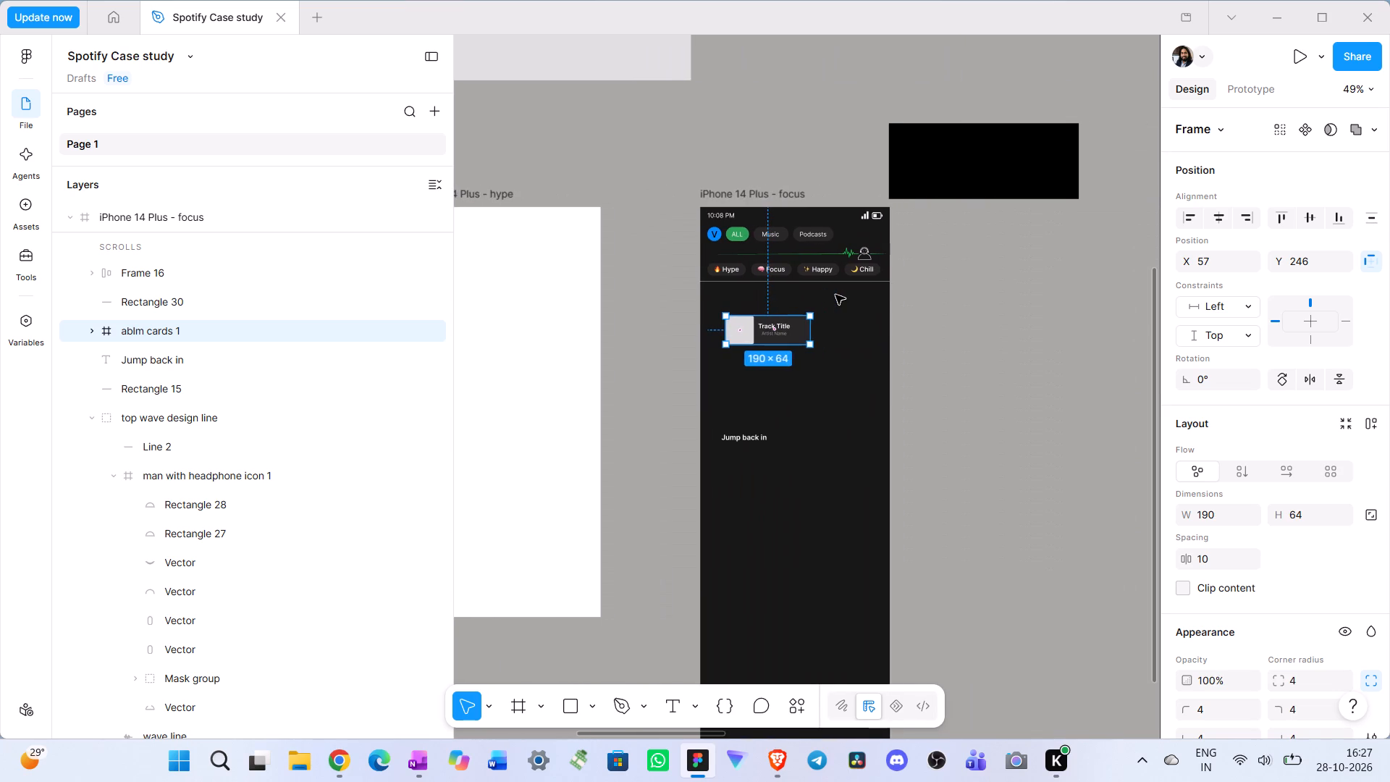
scroll(835, 295, "right", 1)
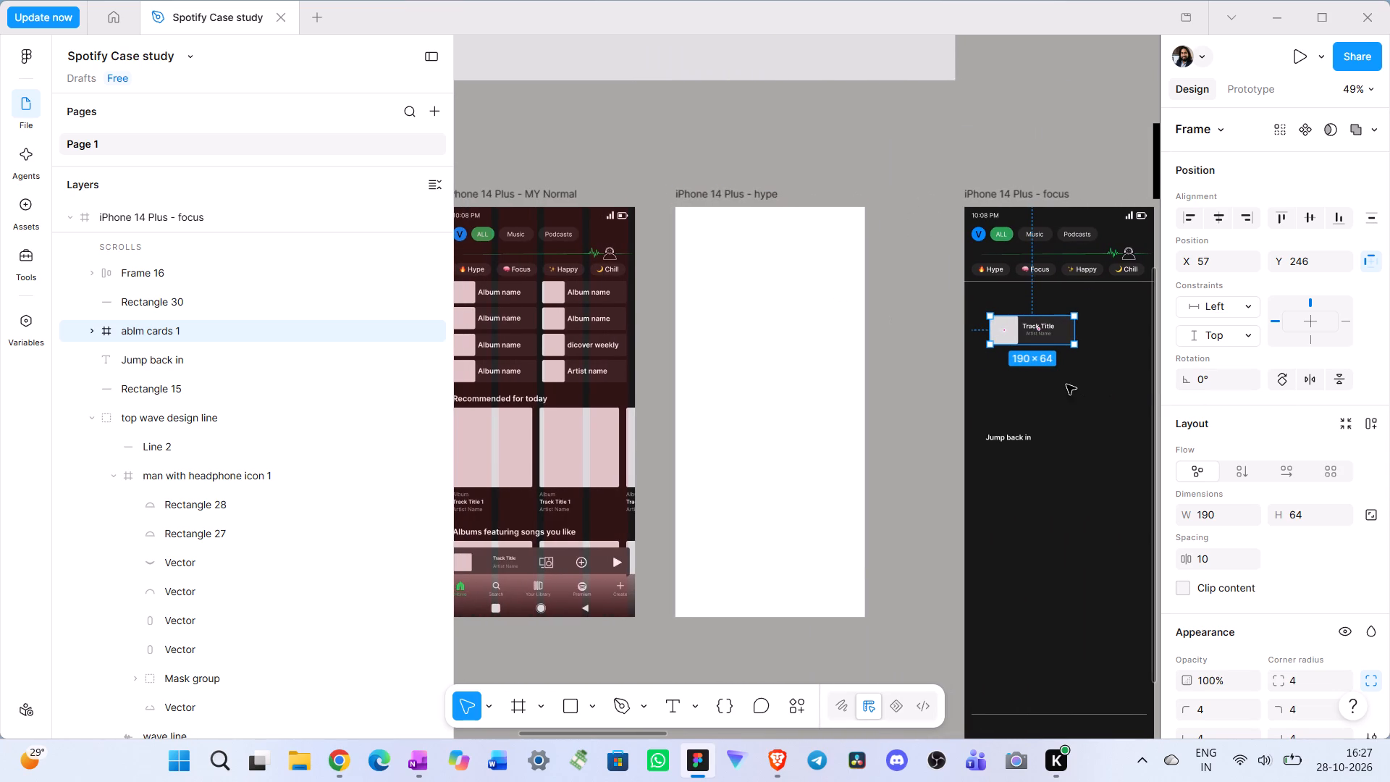
scroll(1056, 377, "up", 1)
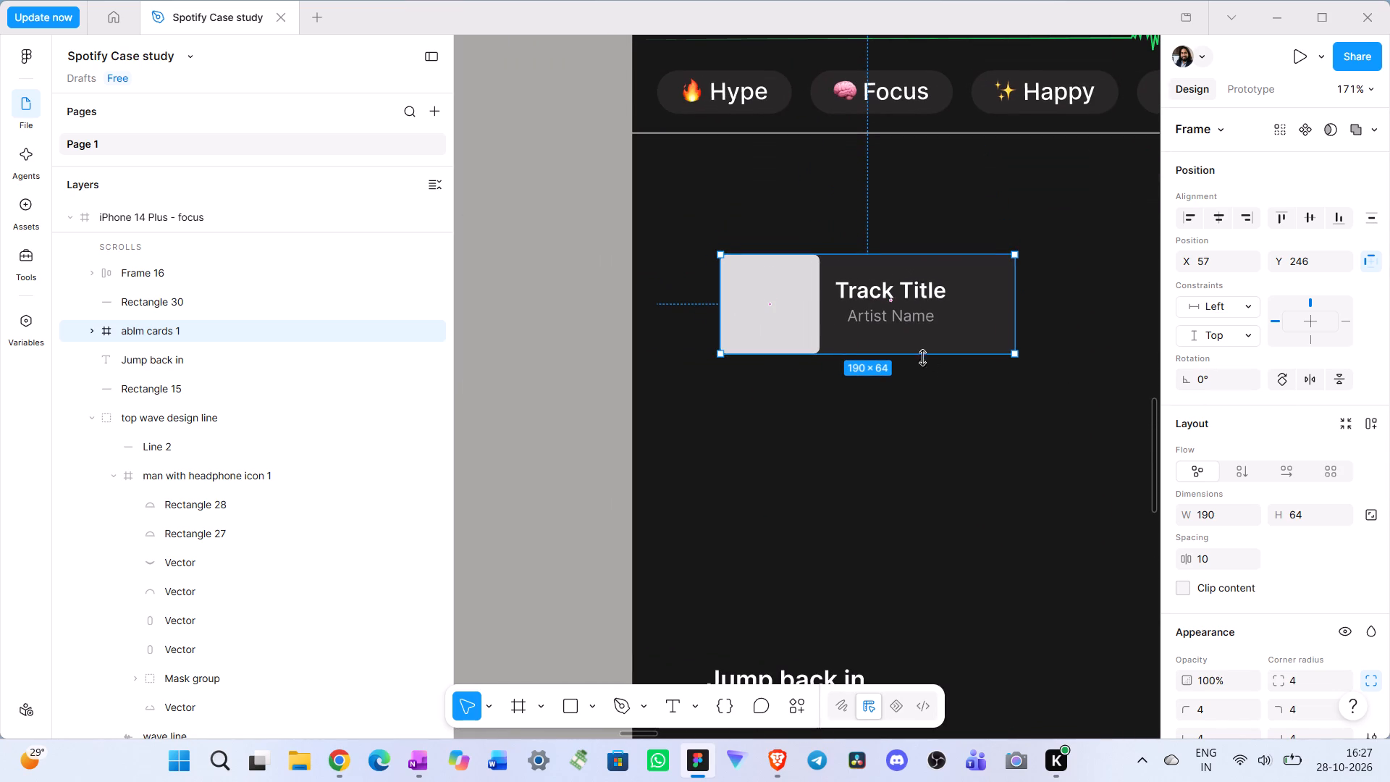
left_click_drag(941, 324, 877, 235)
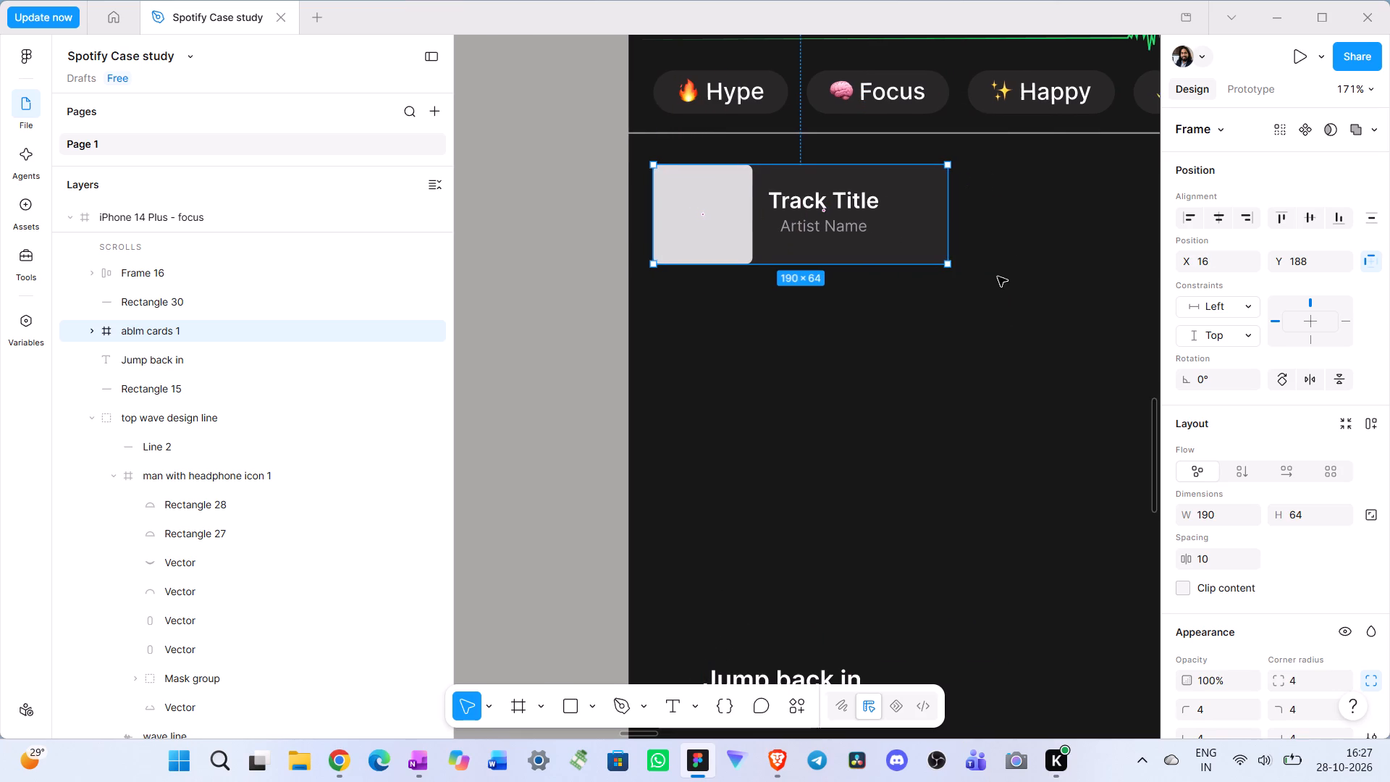
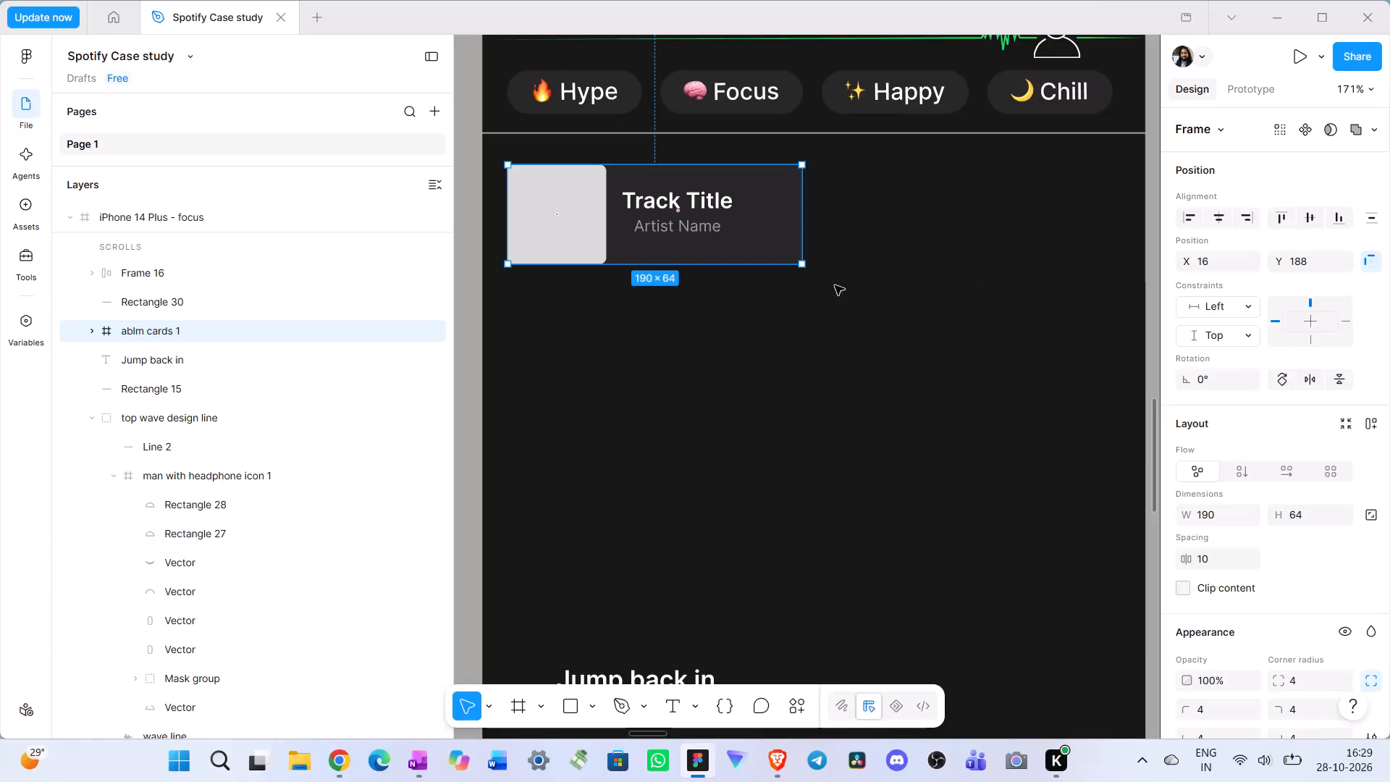
Move the grey cover square out of the album card into the empty area below it.
scroll(783, 341, "up", 3)
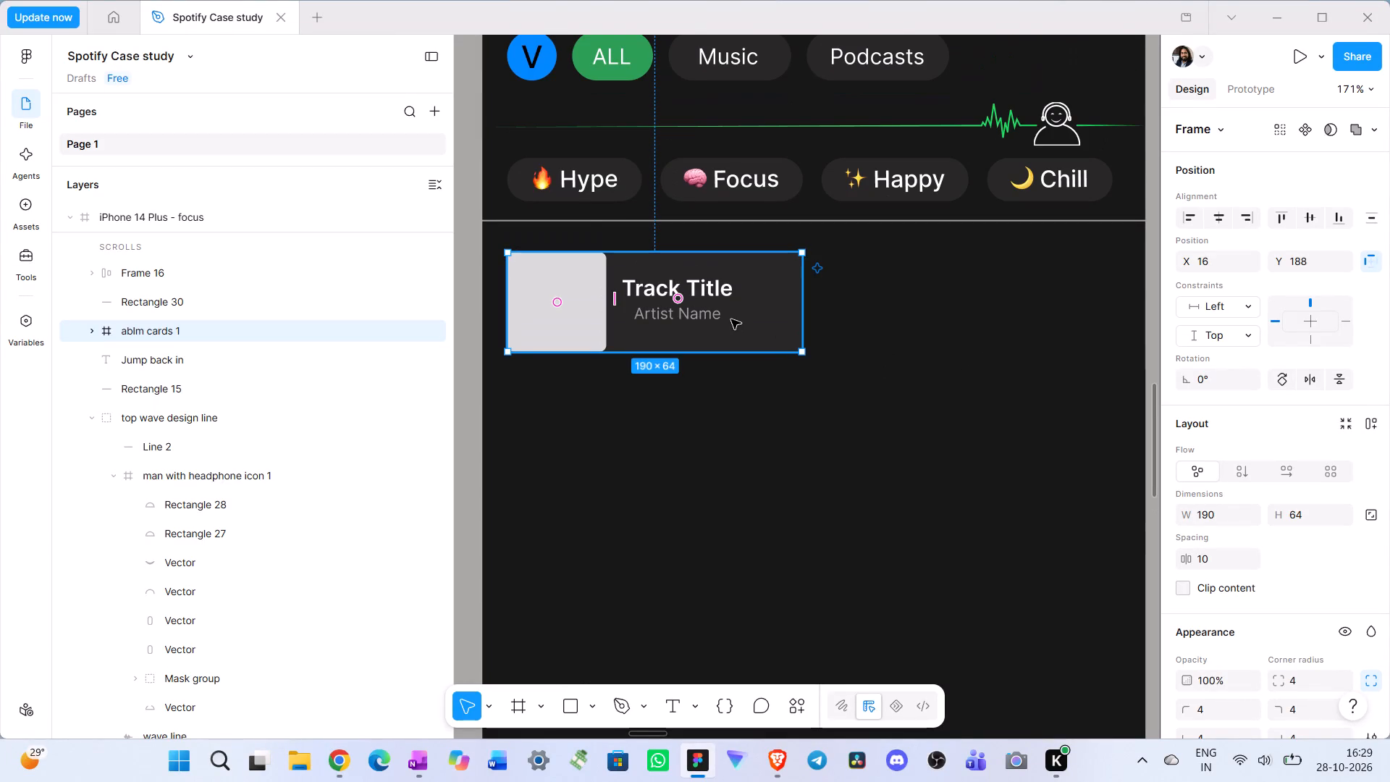
left_click(731, 319)
left_click(731, 319)
left_click(577, 311)
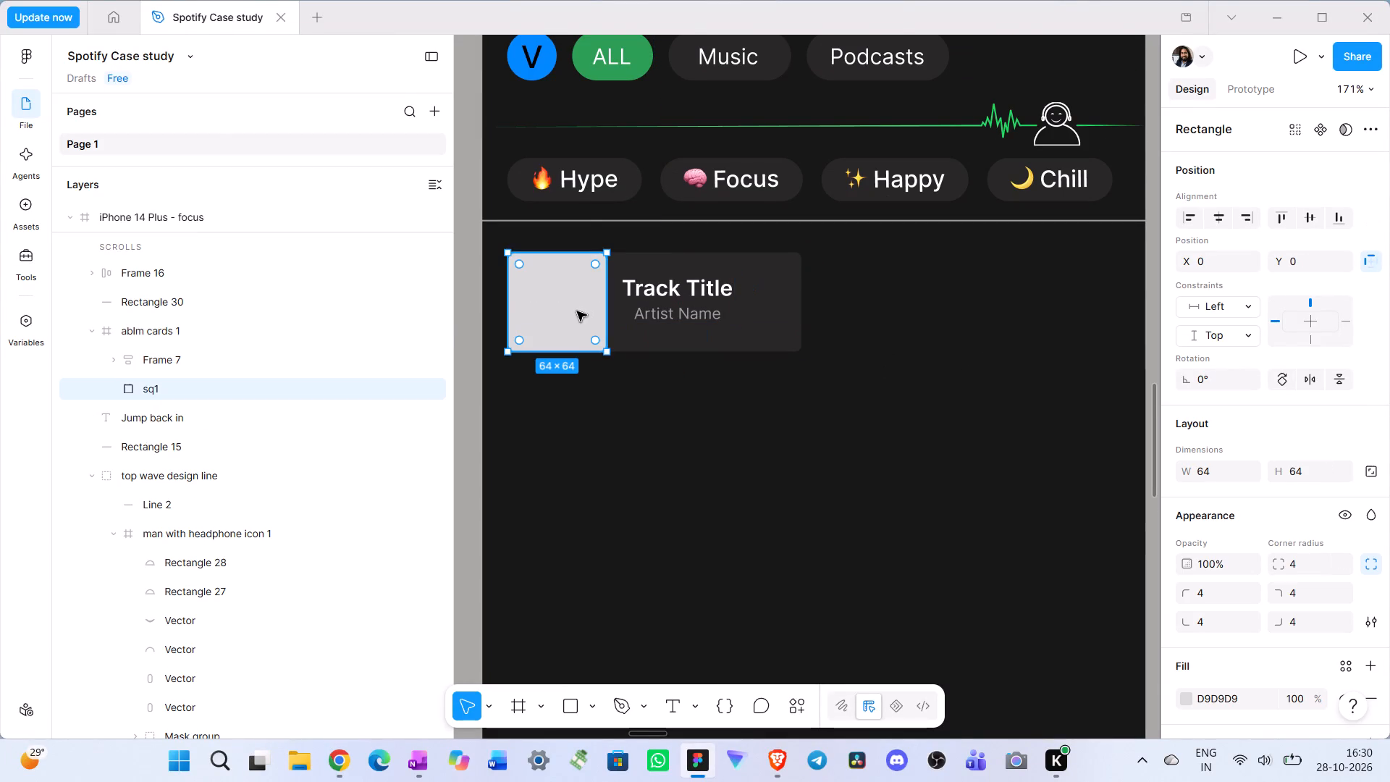
left_click_drag(577, 311, 622, 489)
Move the track title and artist name text group out of the album card to about X 127, Y 319 in the focus frame.
left_click(700, 288)
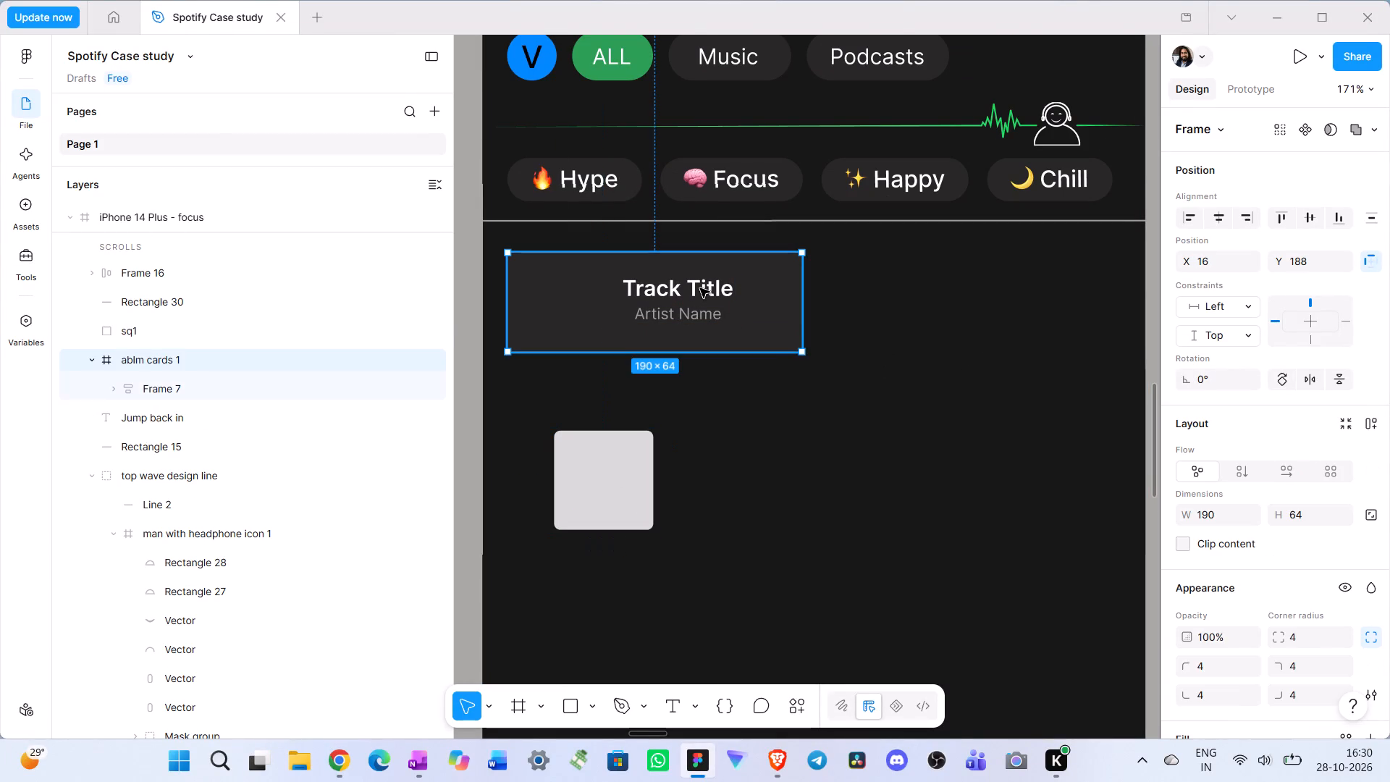
double_click(700, 288)
left_click_drag(700, 288, 759, 471)
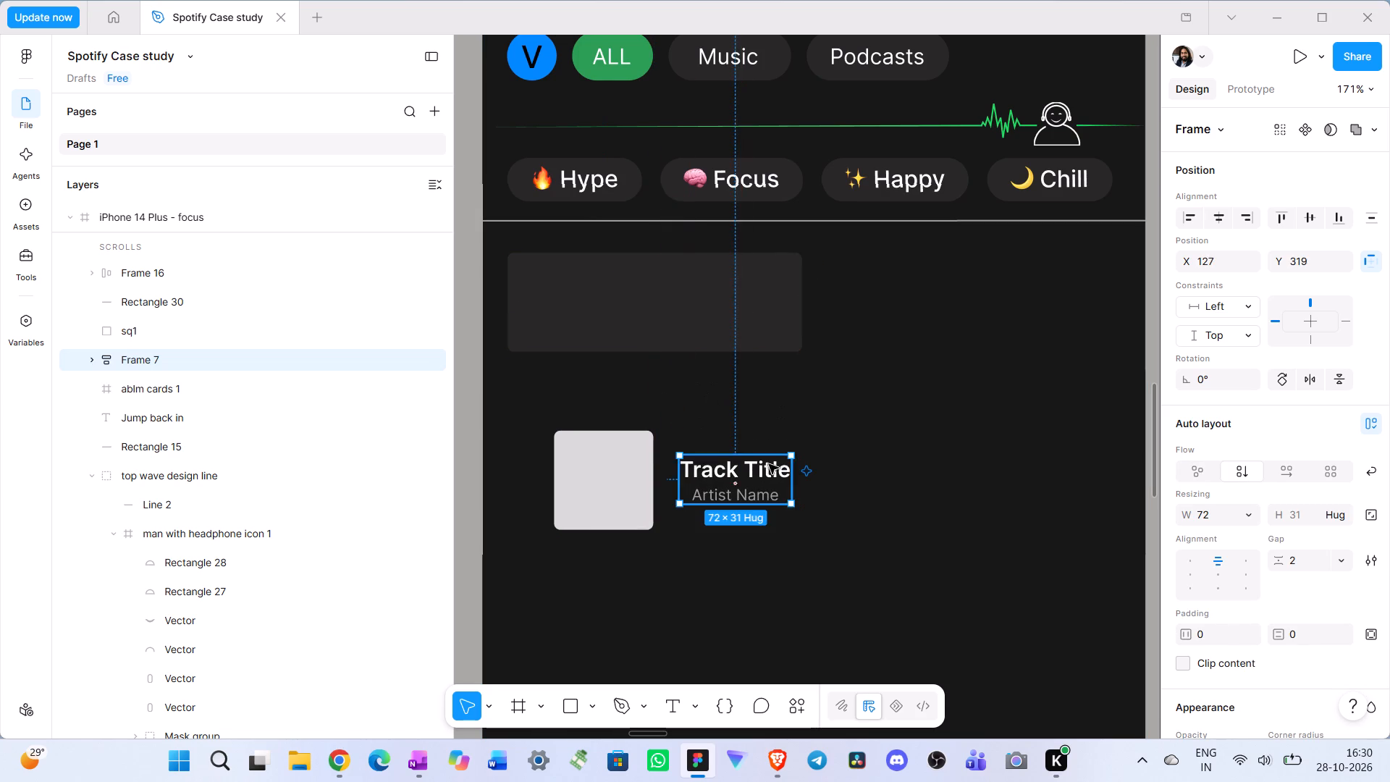
left_click(972, 434)
Widen the emptied album card to 391, keeping its height at 64.
left_click(711, 324)
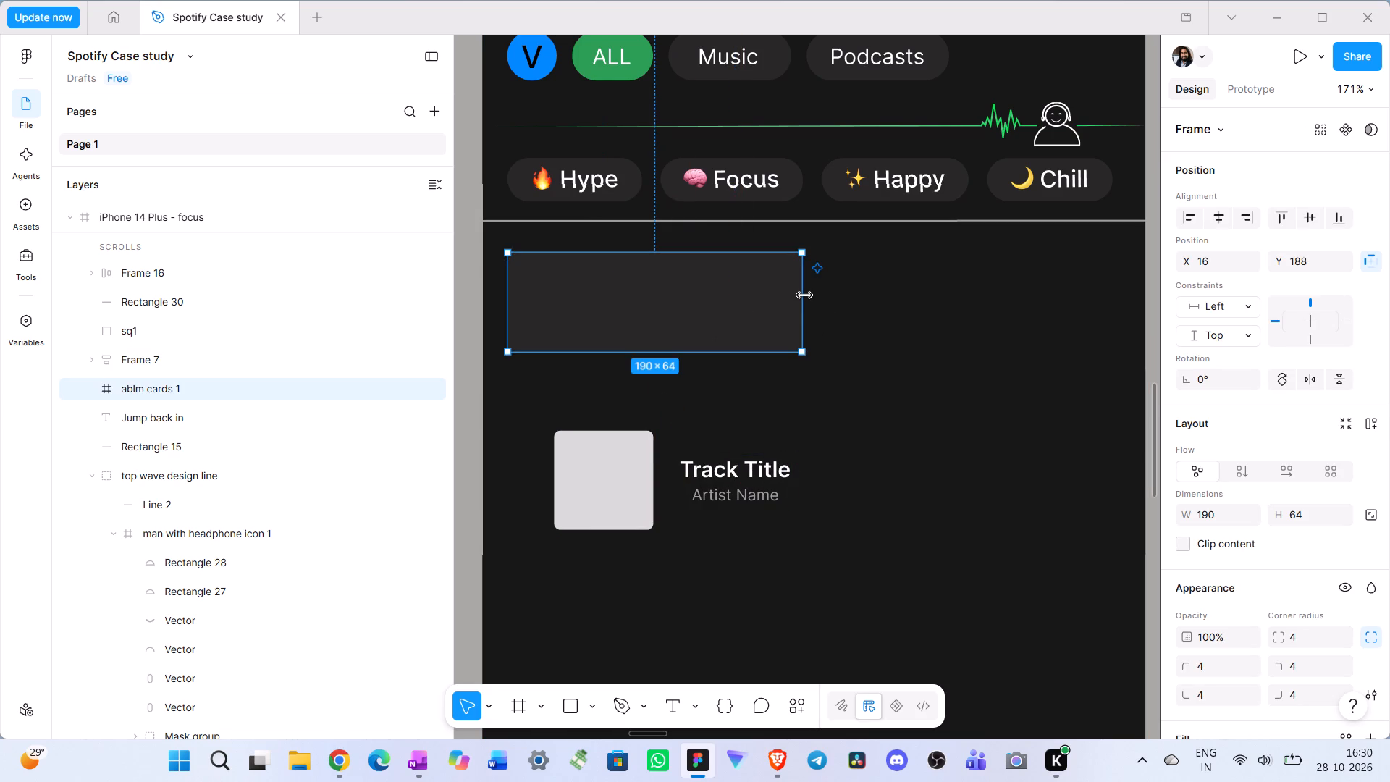
left_click_drag(804, 295, 874, 298)
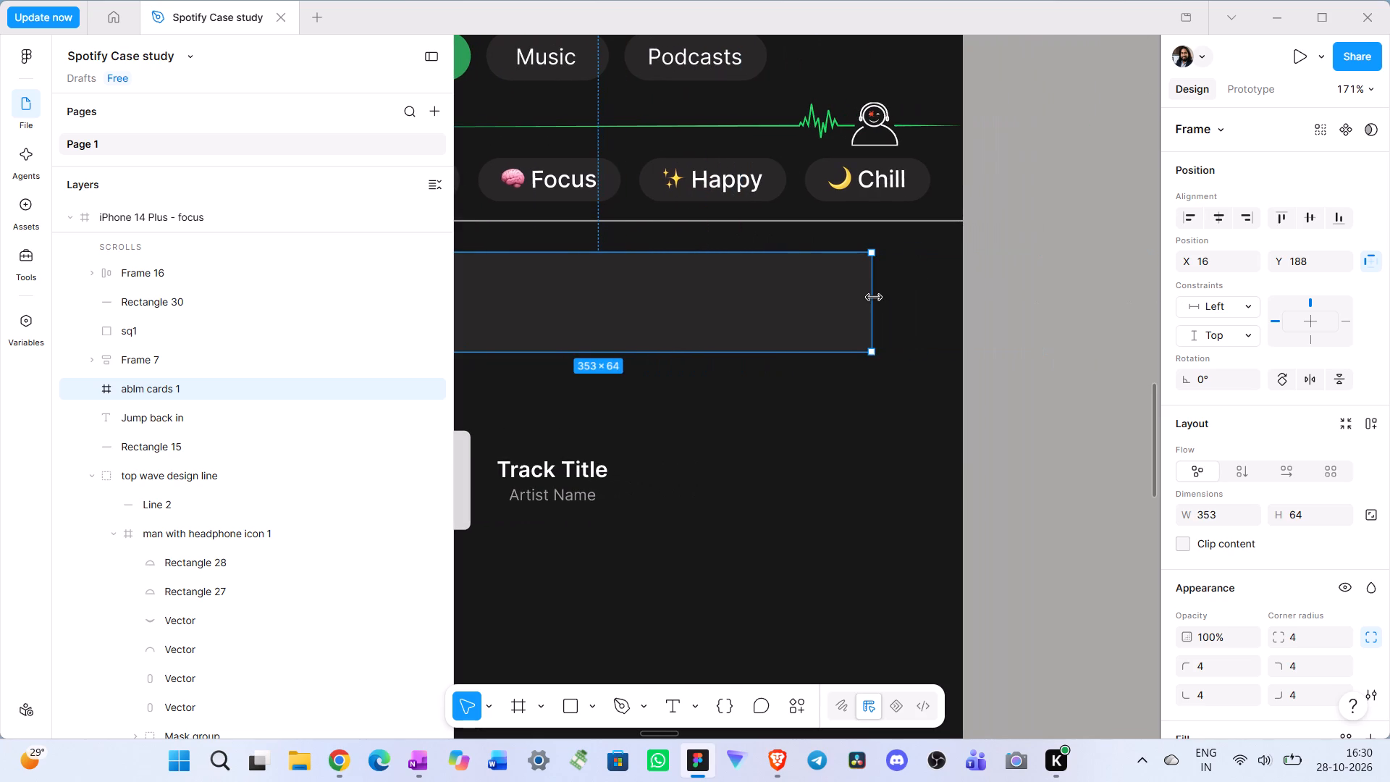
left_click_drag(874, 298, 931, 303)
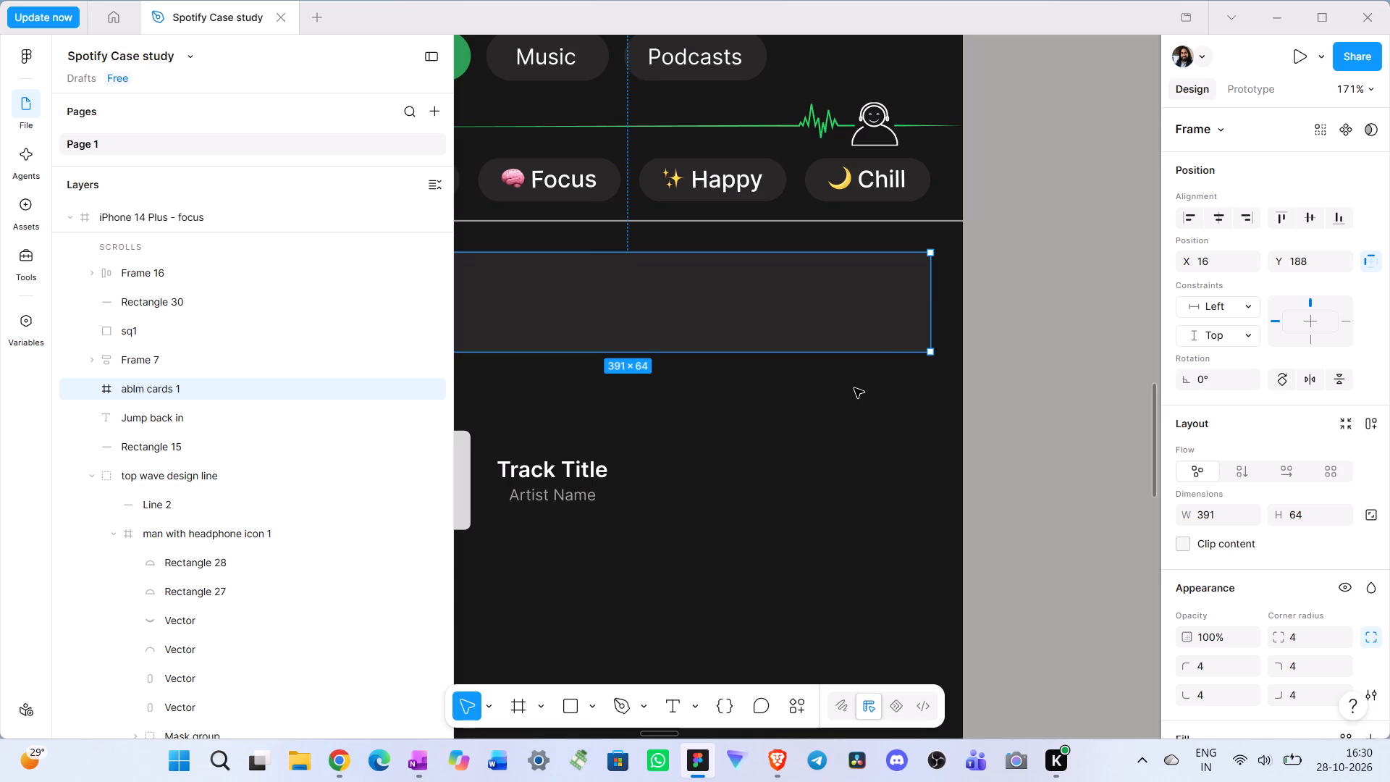
scroll(851, 367, "right", 2)
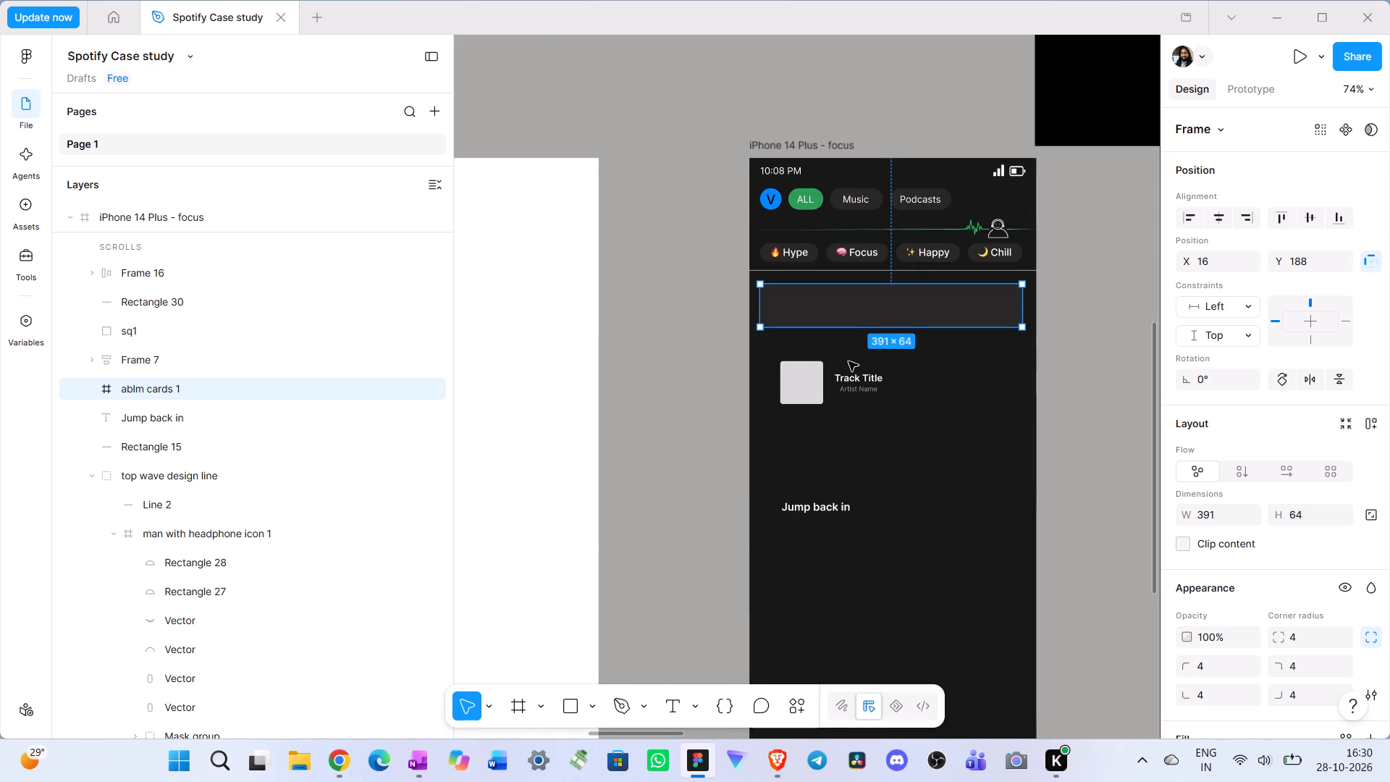
Move the grey cover square back into the widened album card, flush with the card's left edge and full height.
scroll(841, 384, "up", 1)
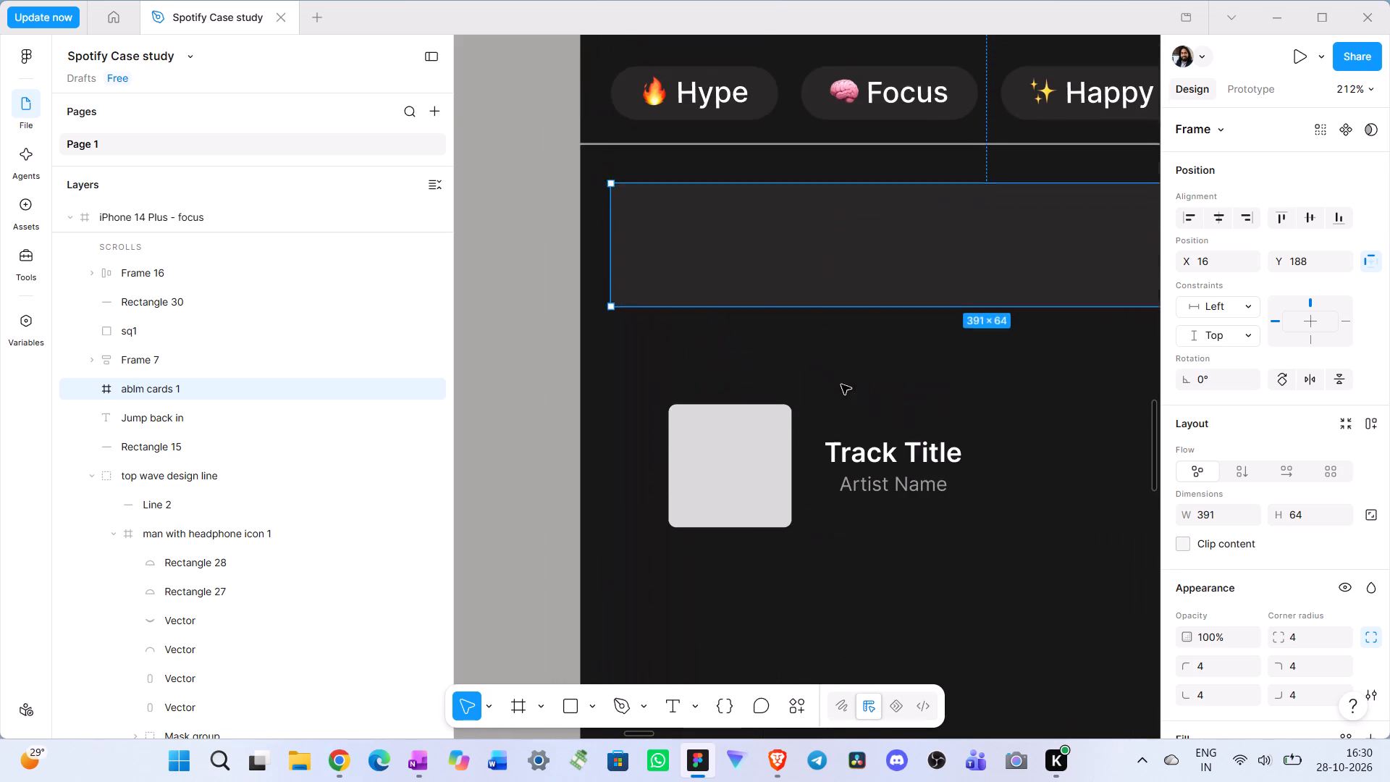
scroll(841, 384, "up", 1)
left_click(728, 513)
left_click_drag(727, 516, 715, 364)
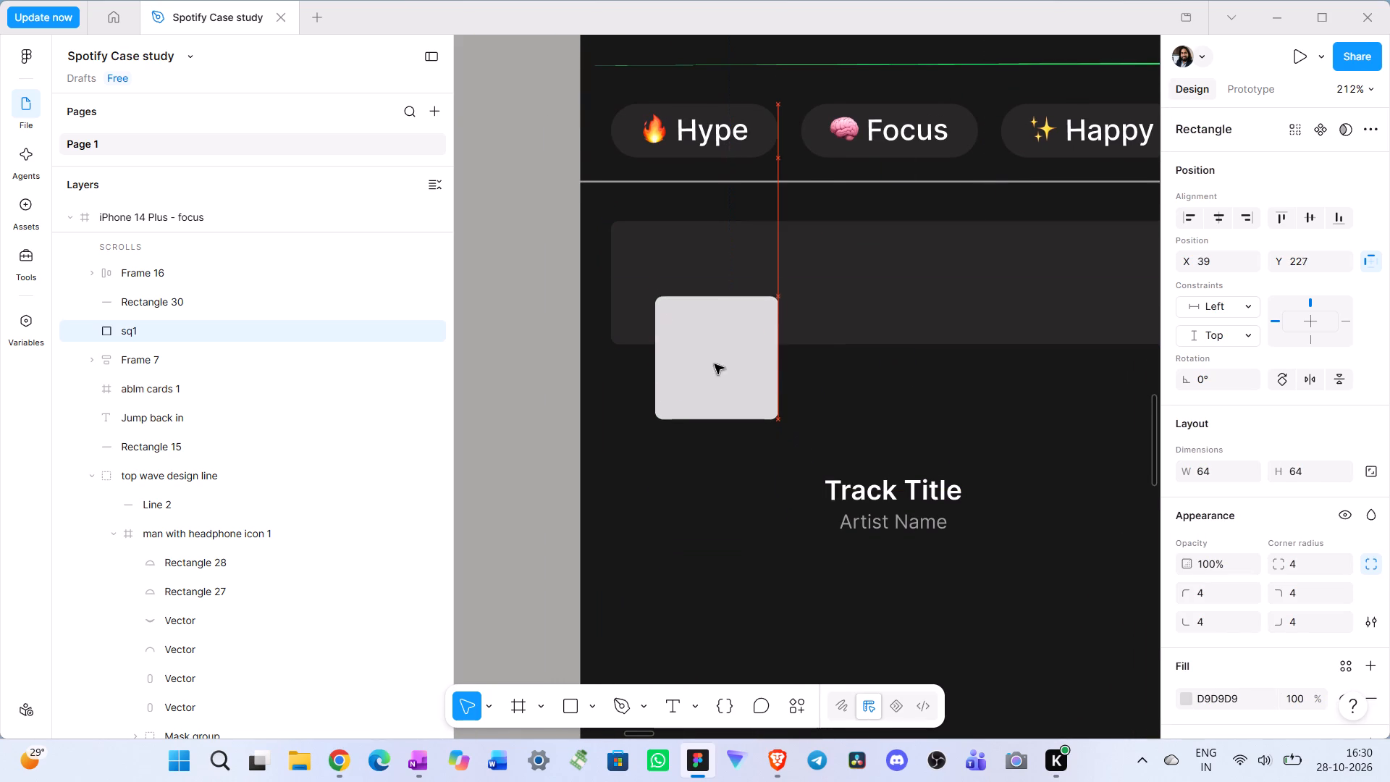
left_click_drag(715, 364, 693, 296)
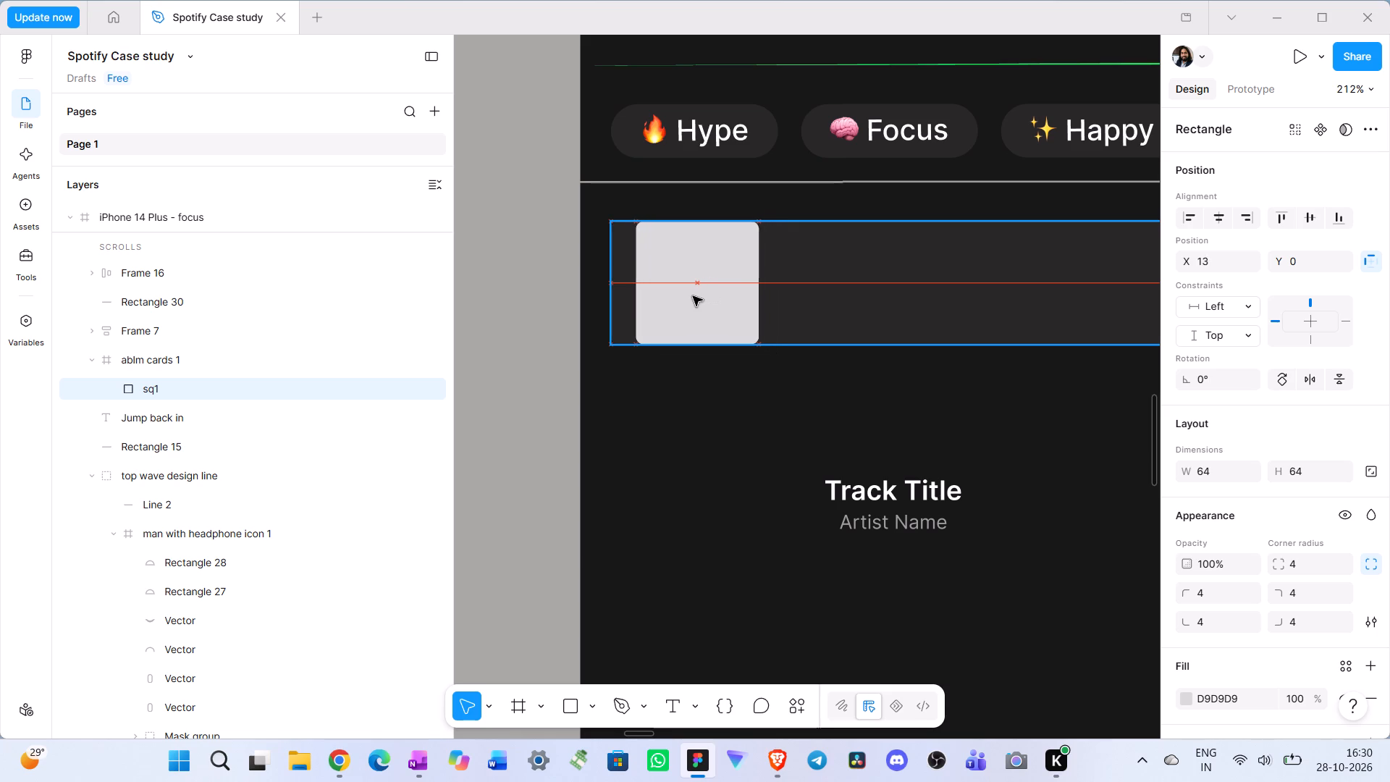
left_click_drag(693, 296, 670, 296)
left_click(691, 424)
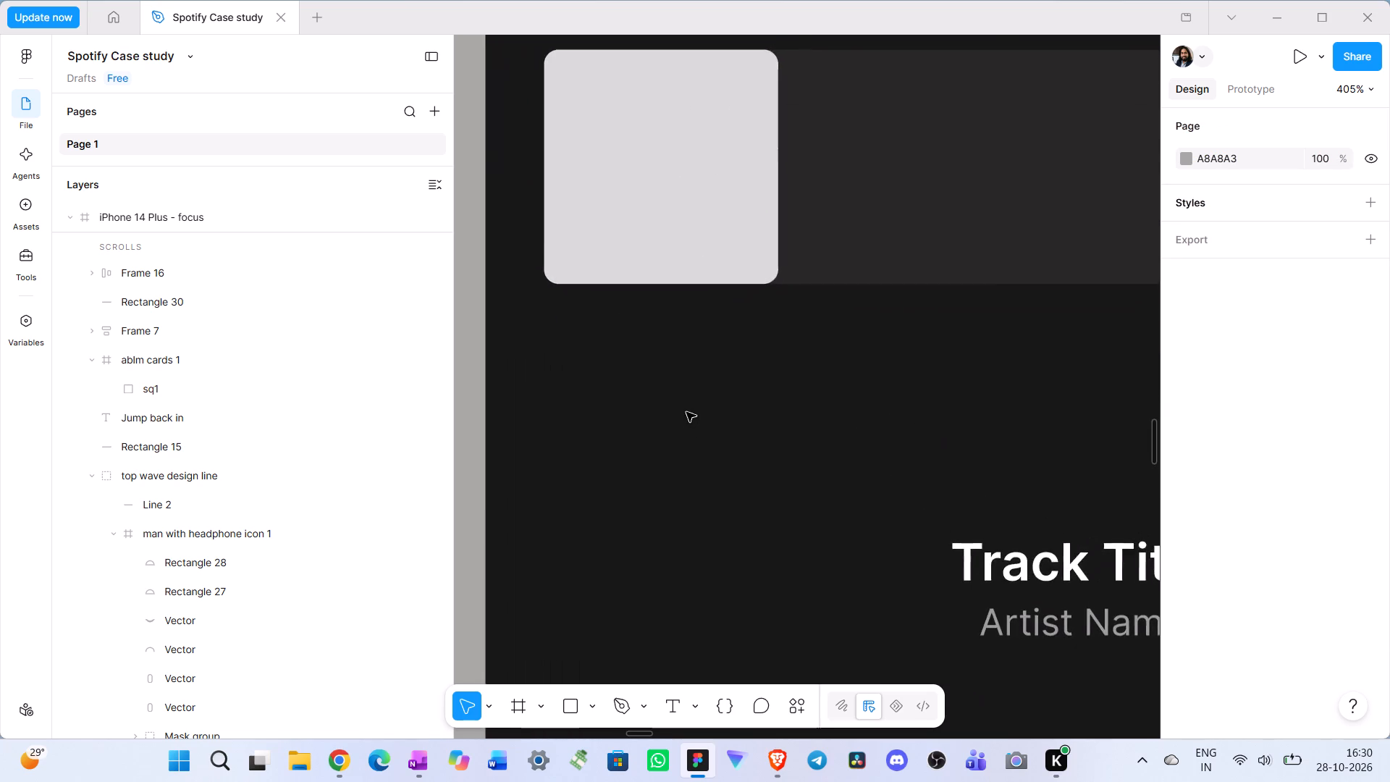
scroll(686, 412, "up", 1)
left_click(686, 412)
left_click(686, 412)
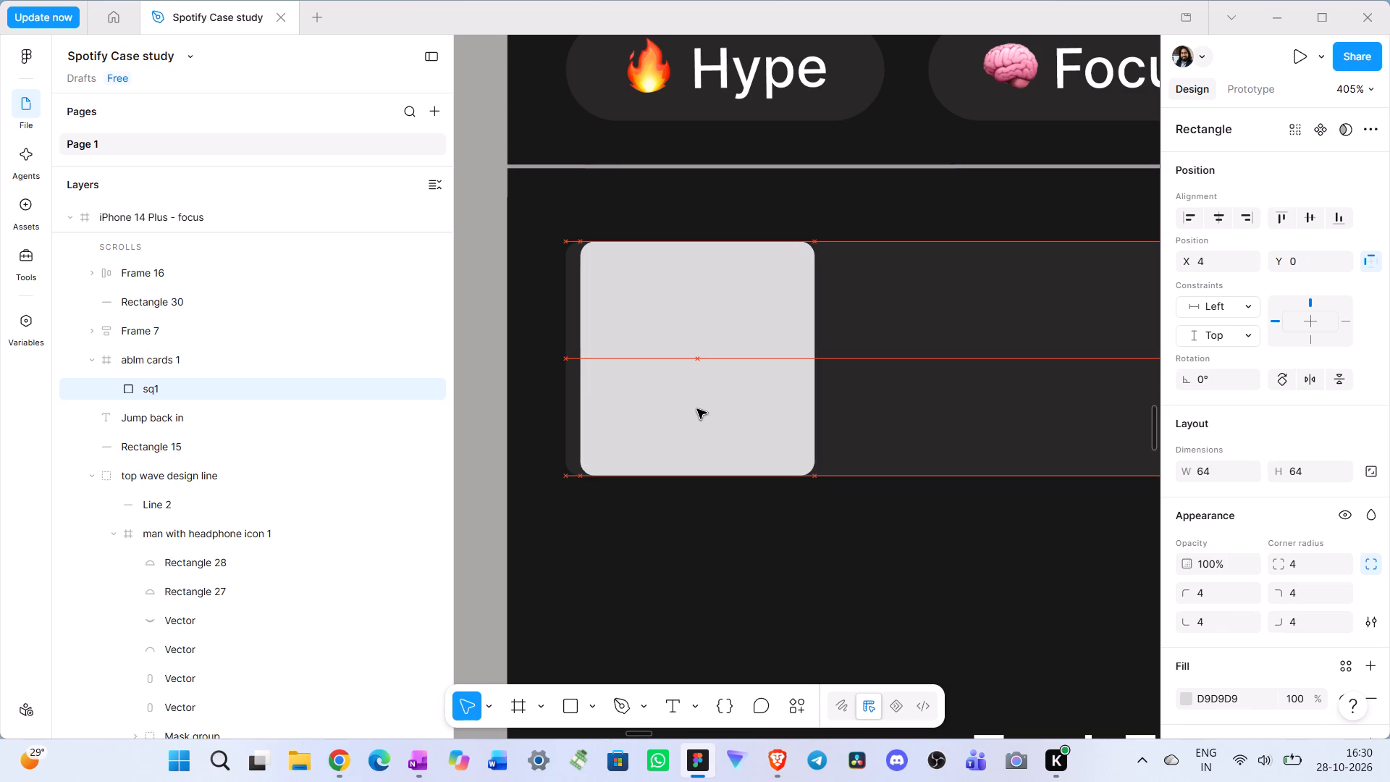
left_click(686, 548)
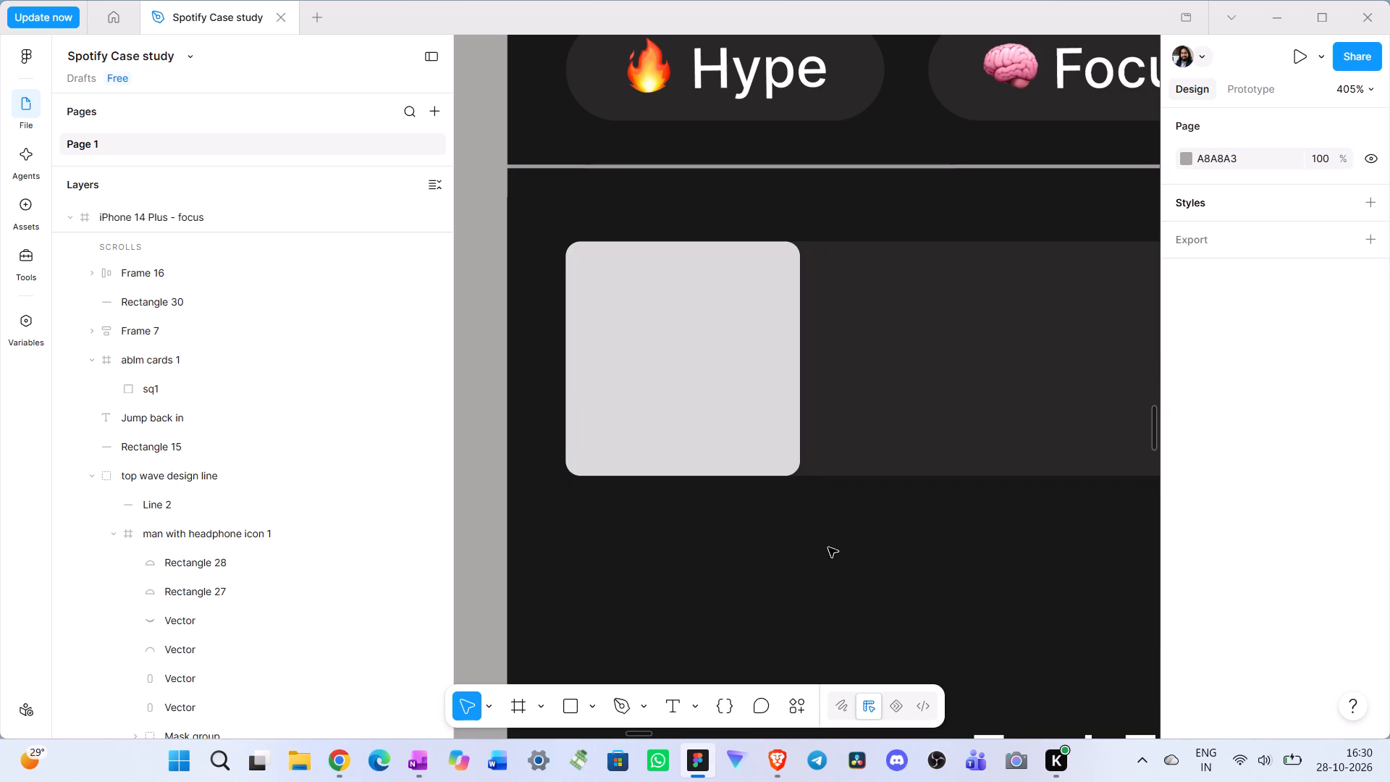
Move the track title and artist name text group back into the widened album card, about 54 from the cover square.
scroll(835, 546, "left", 1)
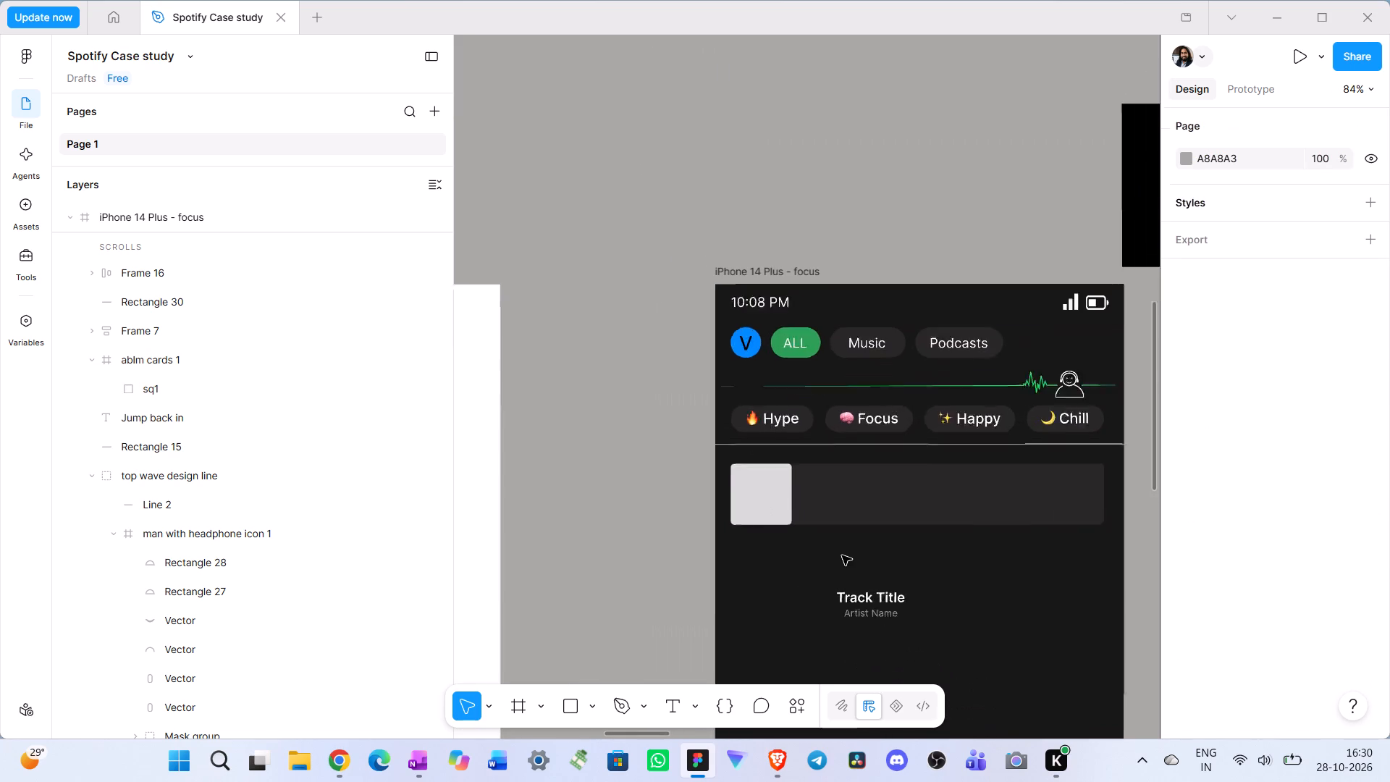
left_click(923, 642)
left_click_drag(910, 645, 883, 458)
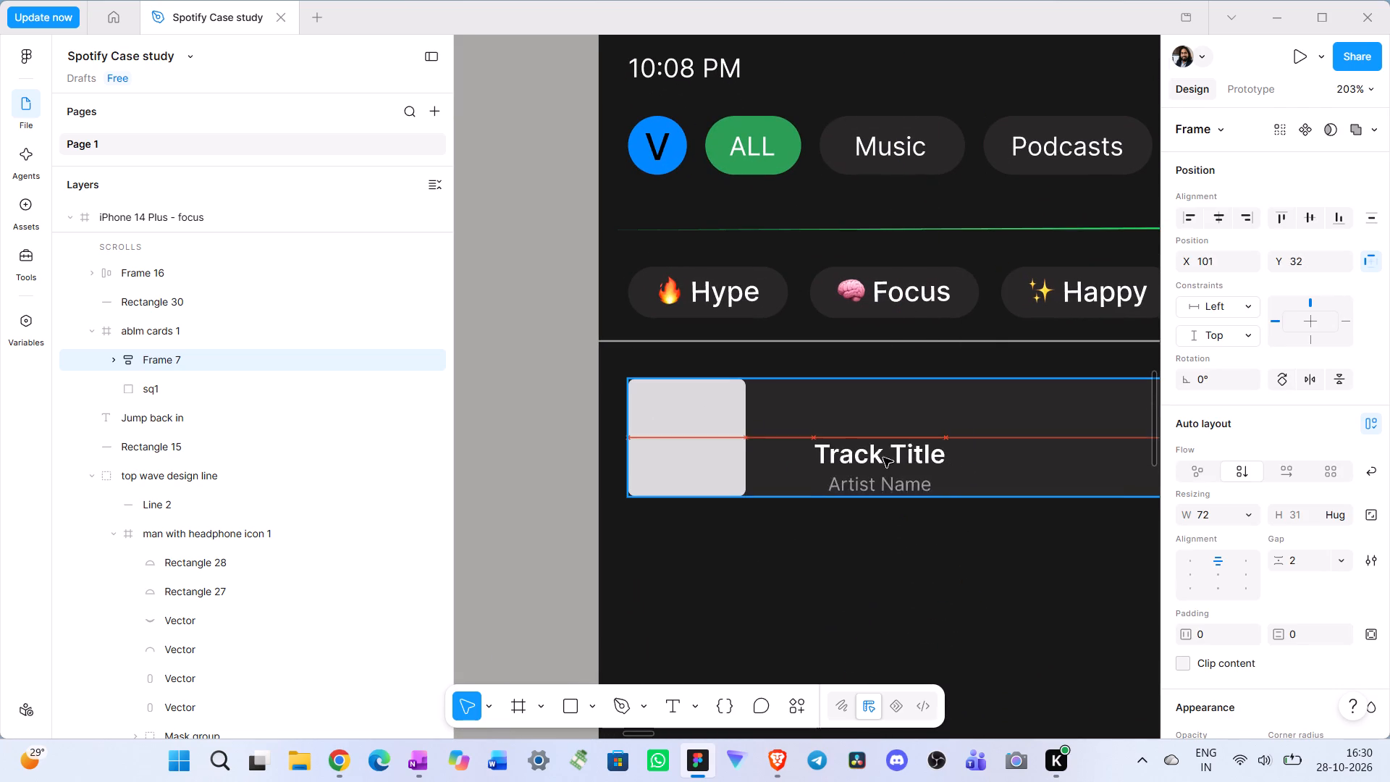
left_click_drag(883, 458, 924, 430)
left_click(901, 548)
scroll(901, 548, "left", 1)
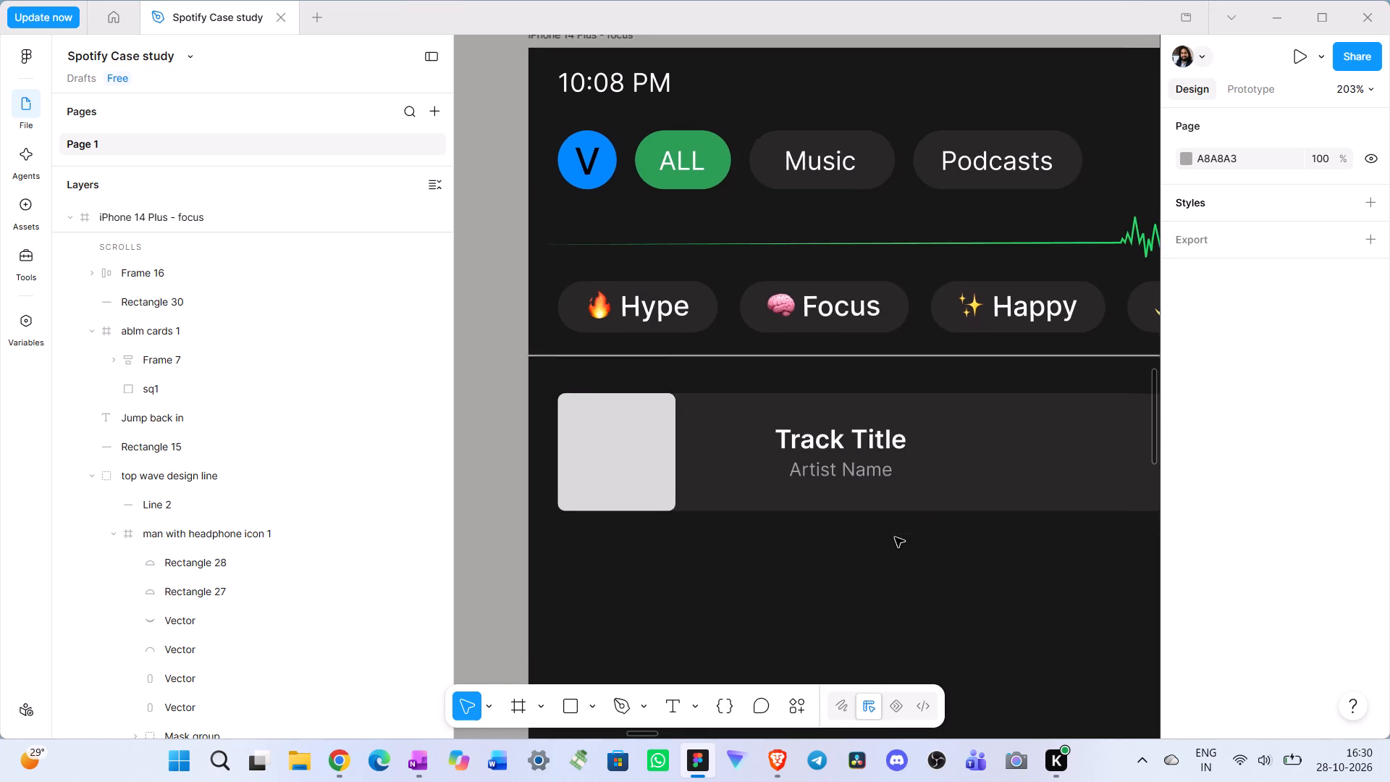
scroll(895, 537, "left", 1)
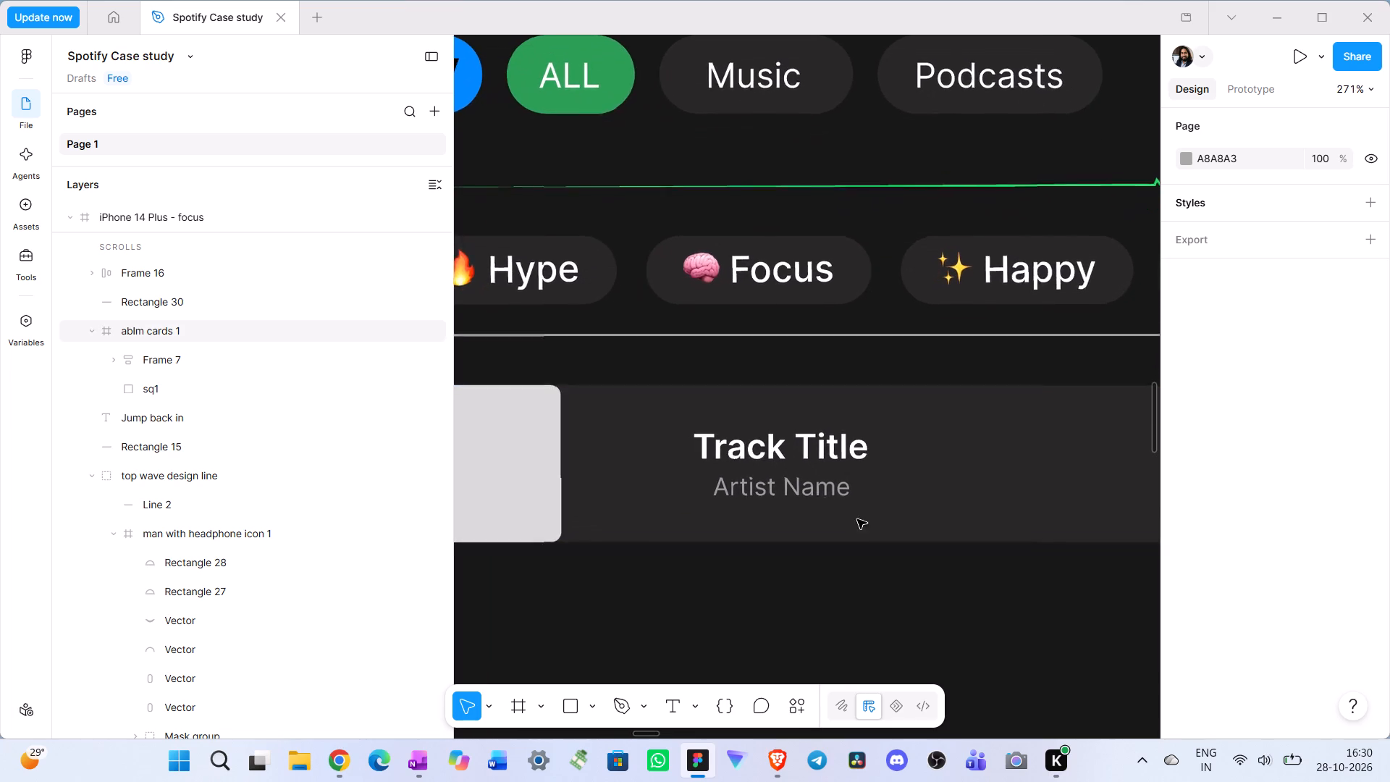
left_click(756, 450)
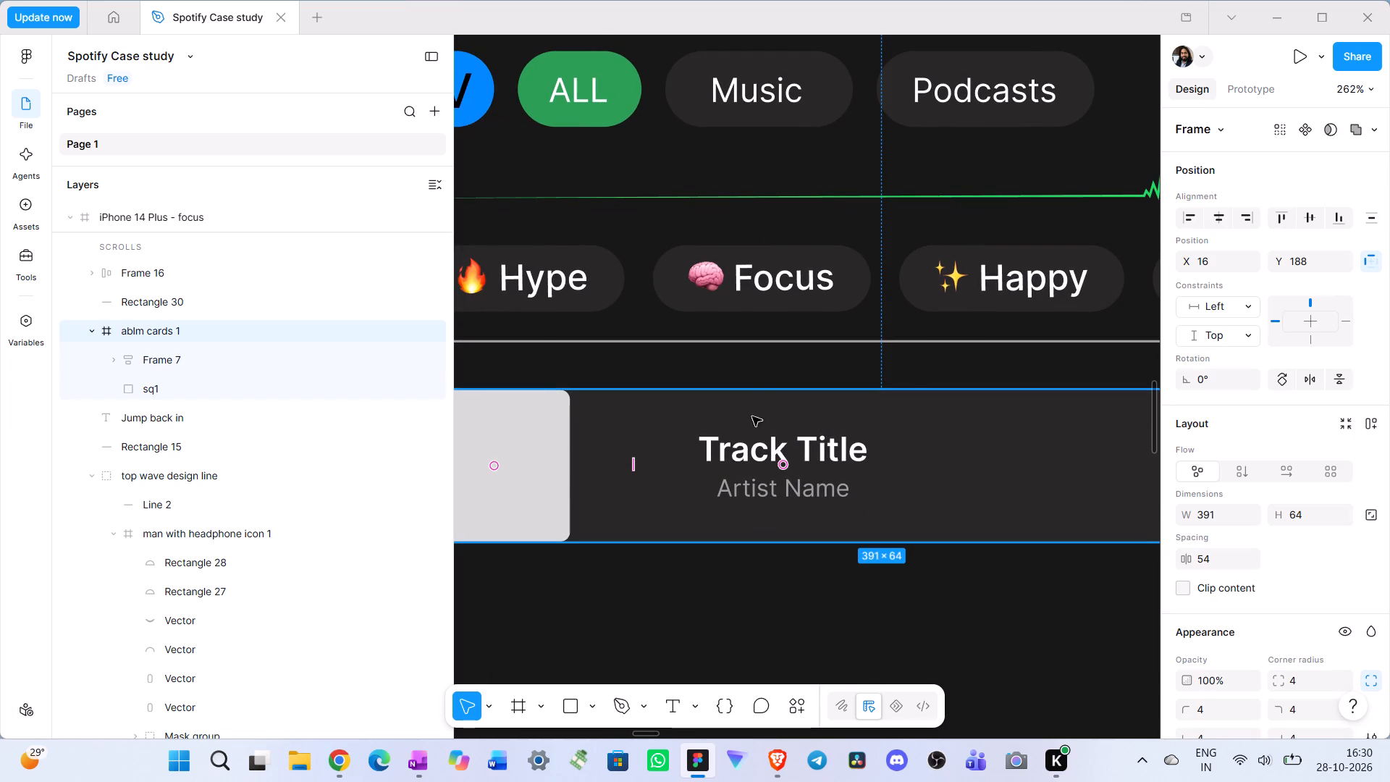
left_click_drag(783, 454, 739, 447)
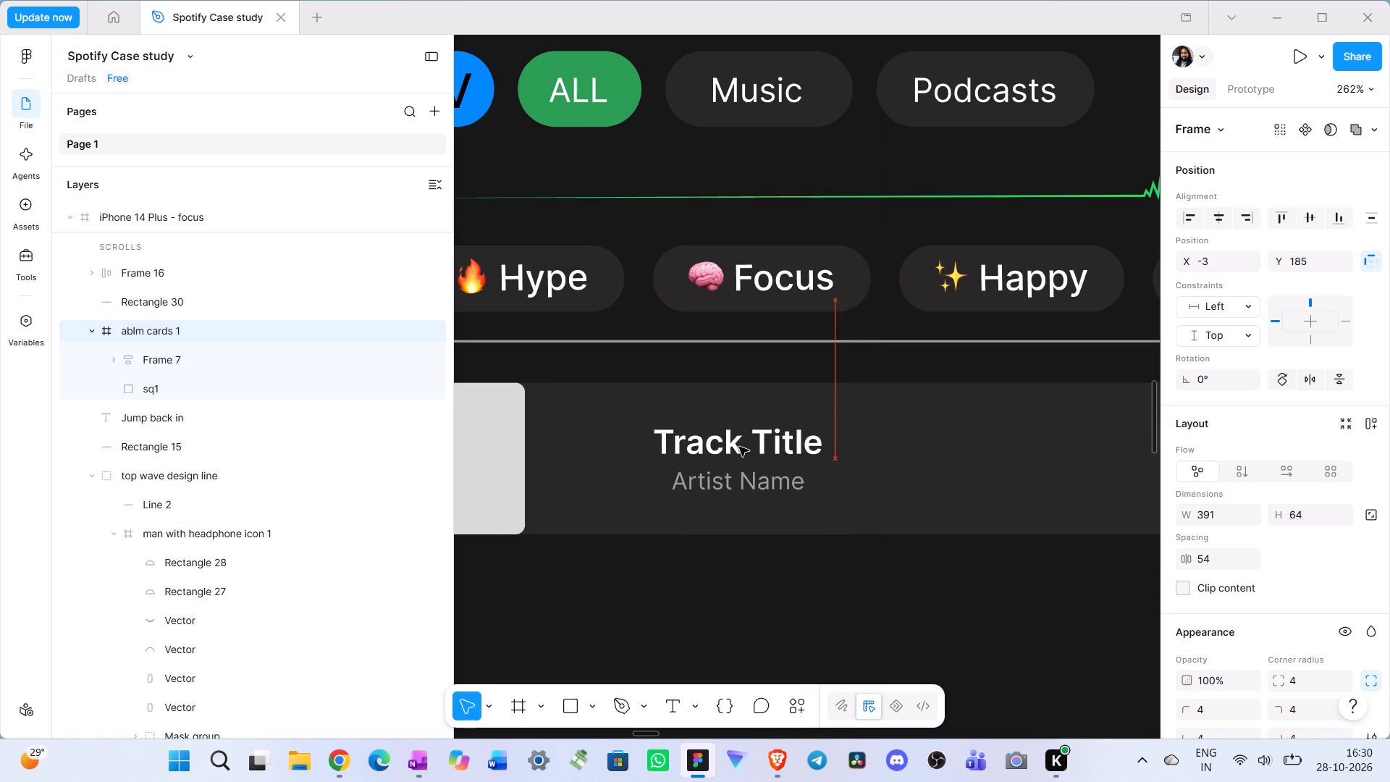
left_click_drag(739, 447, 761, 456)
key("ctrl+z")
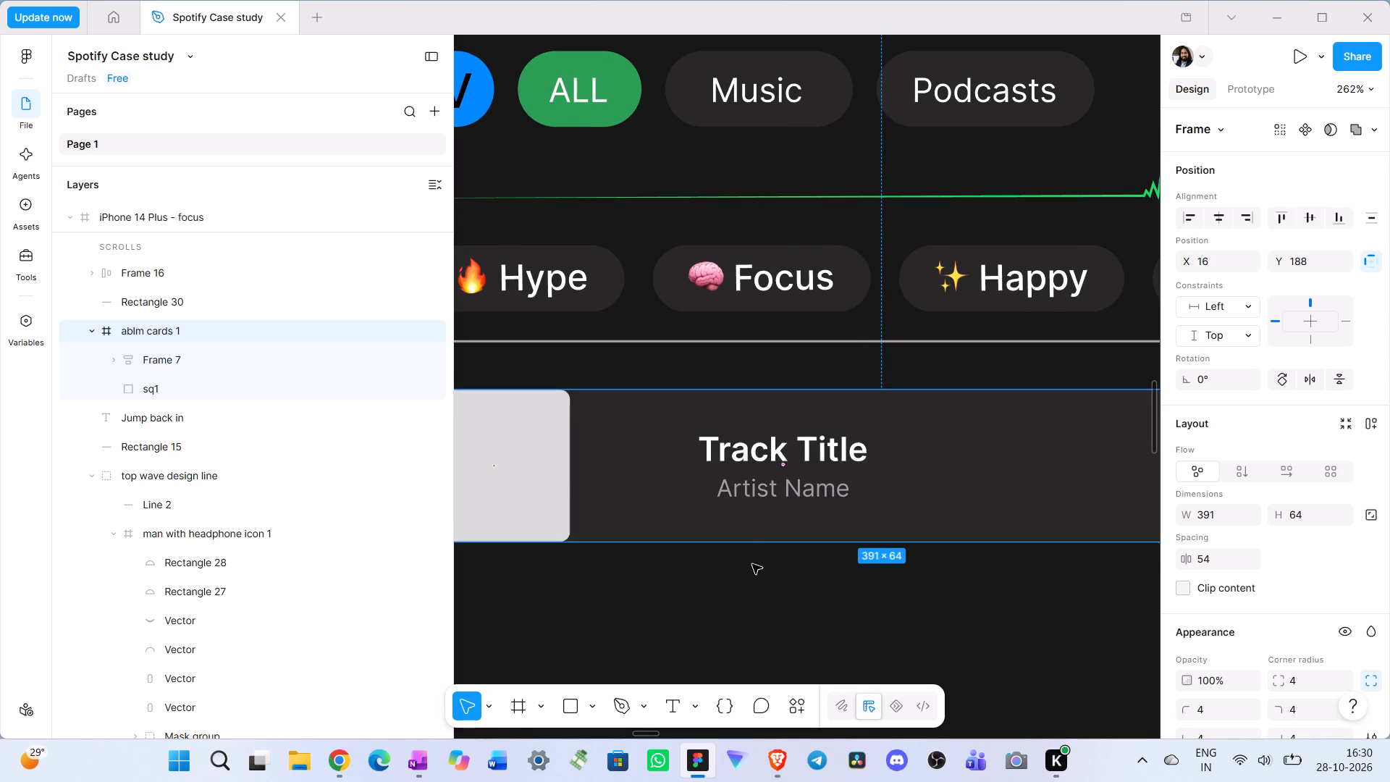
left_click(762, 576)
Move the text group closer to the cover square, to about X 82, Y 13 within the album card.
scroll(757, 557, "right", 1)
double_click(887, 428)
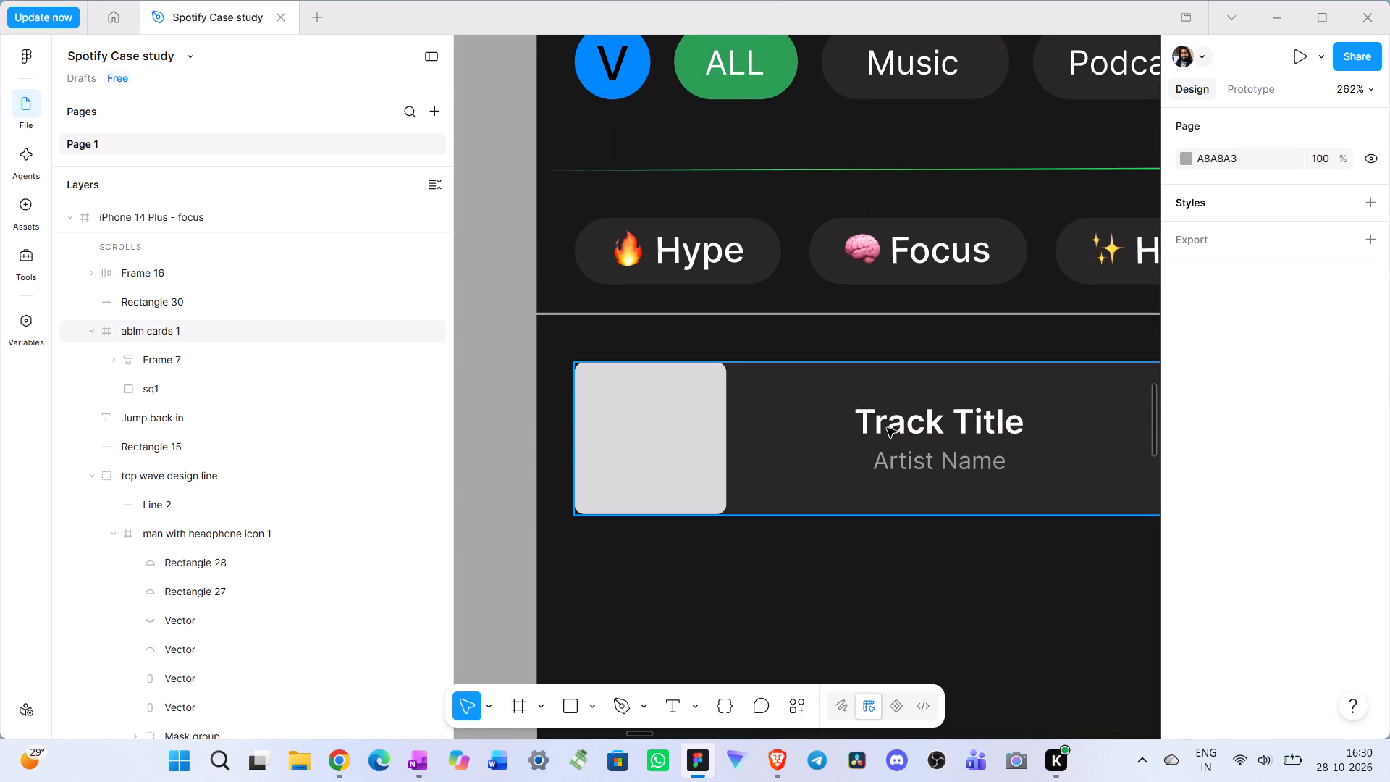
left_click_drag(932, 428, 827, 416)
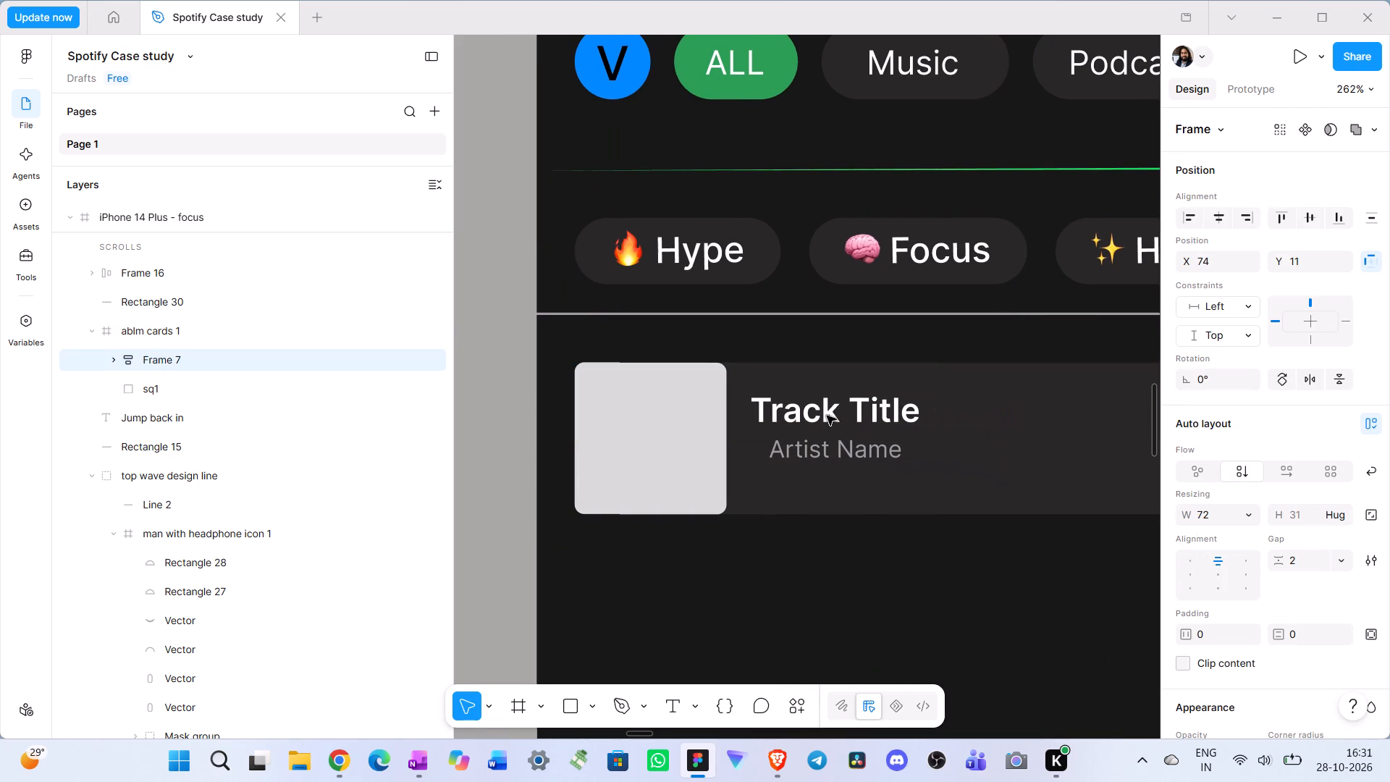
left_click_drag(827, 416, 845, 419)
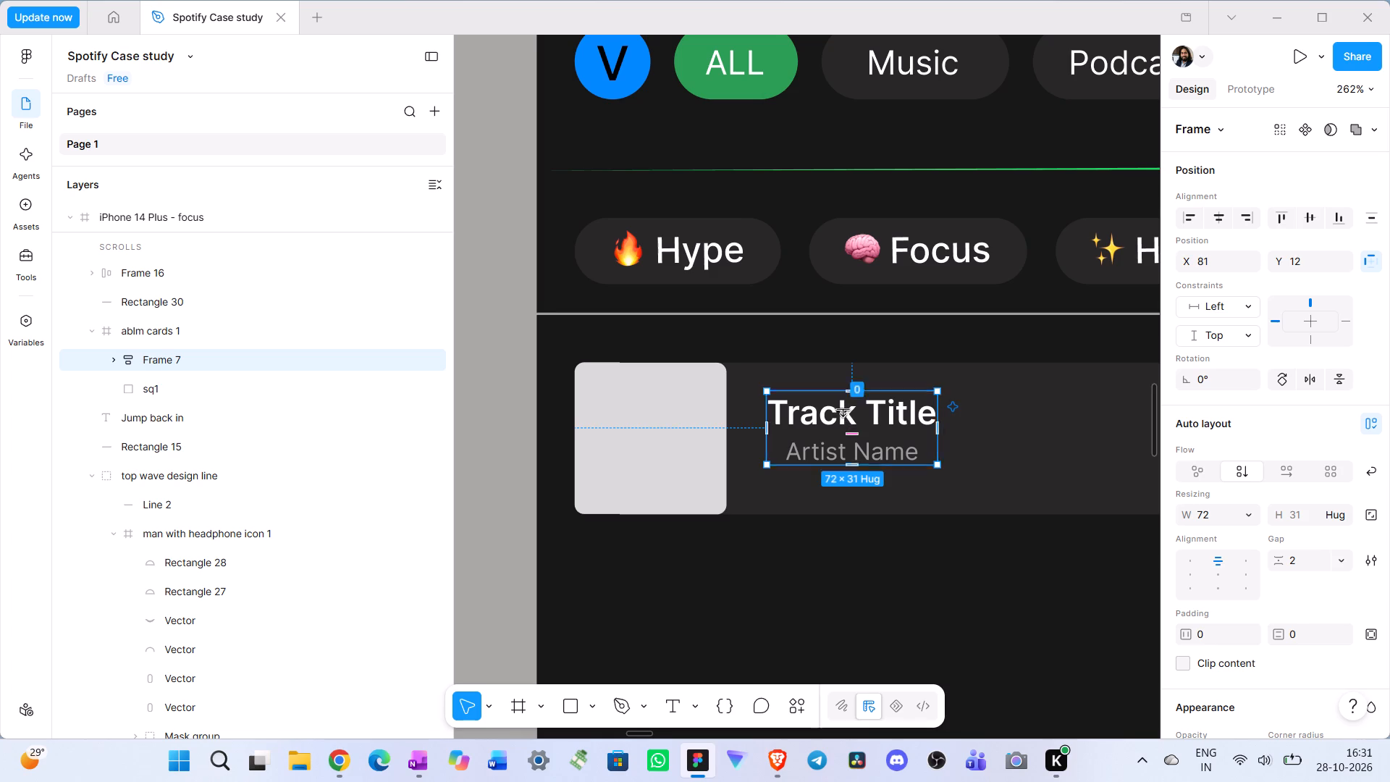
left_click(880, 430)
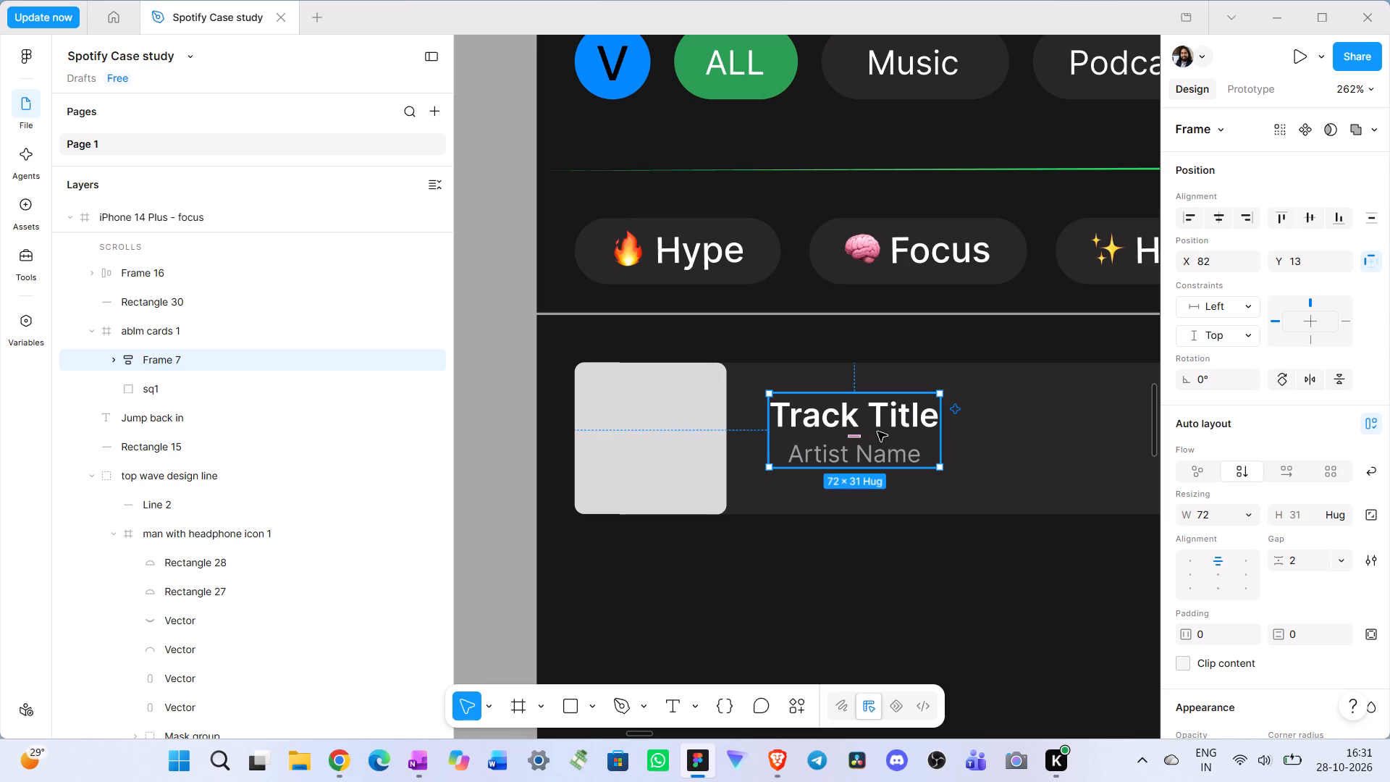
Set the font size of the "Artist Name" text in the album card to 12.
double_click(875, 424)
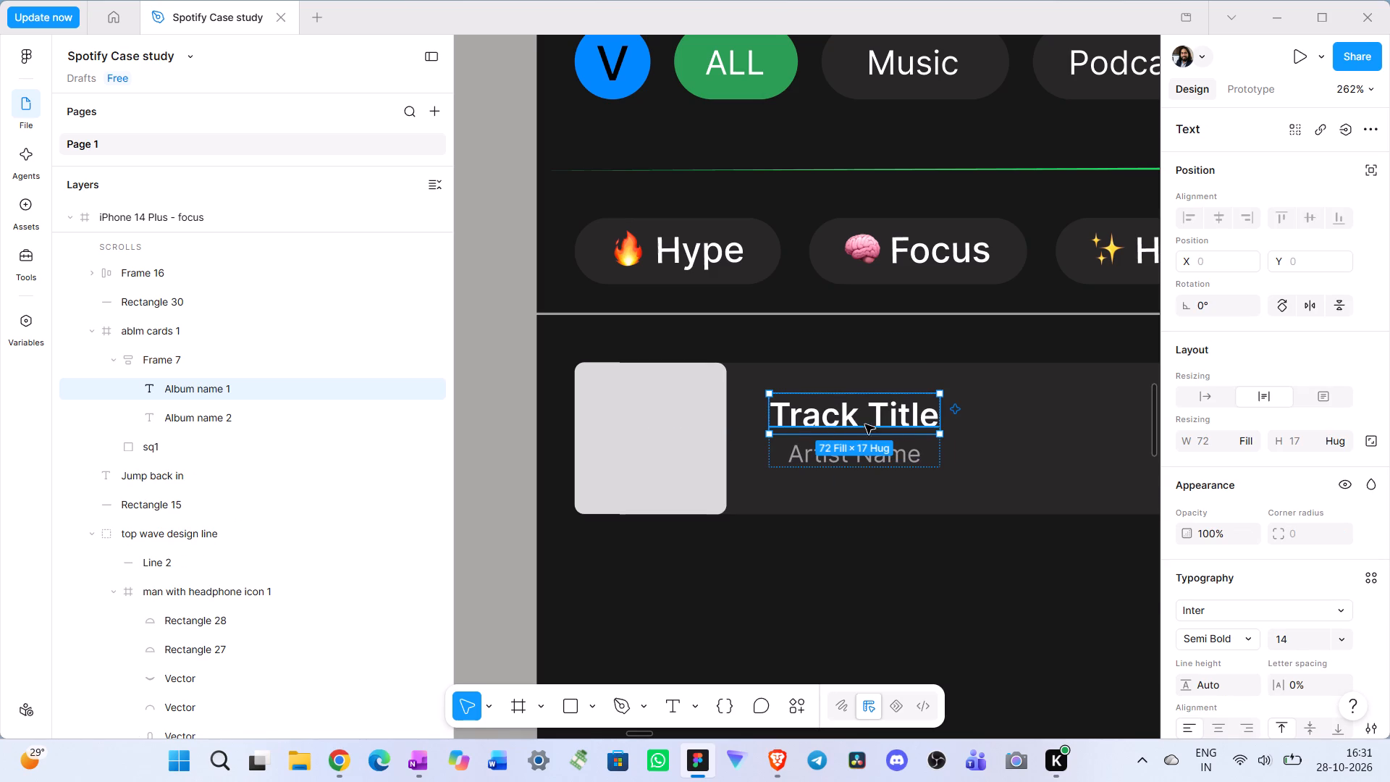
double_click(909, 454)
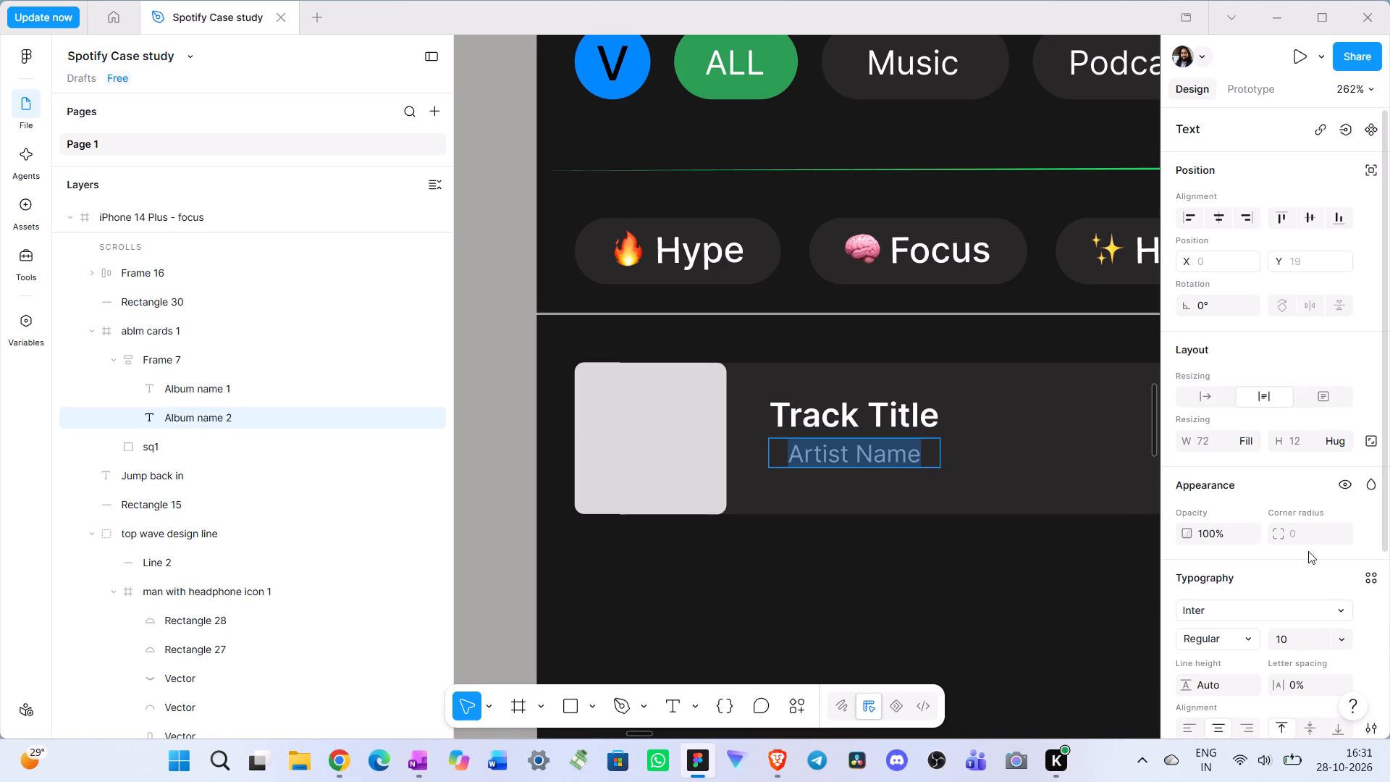
left_click(1344, 639)
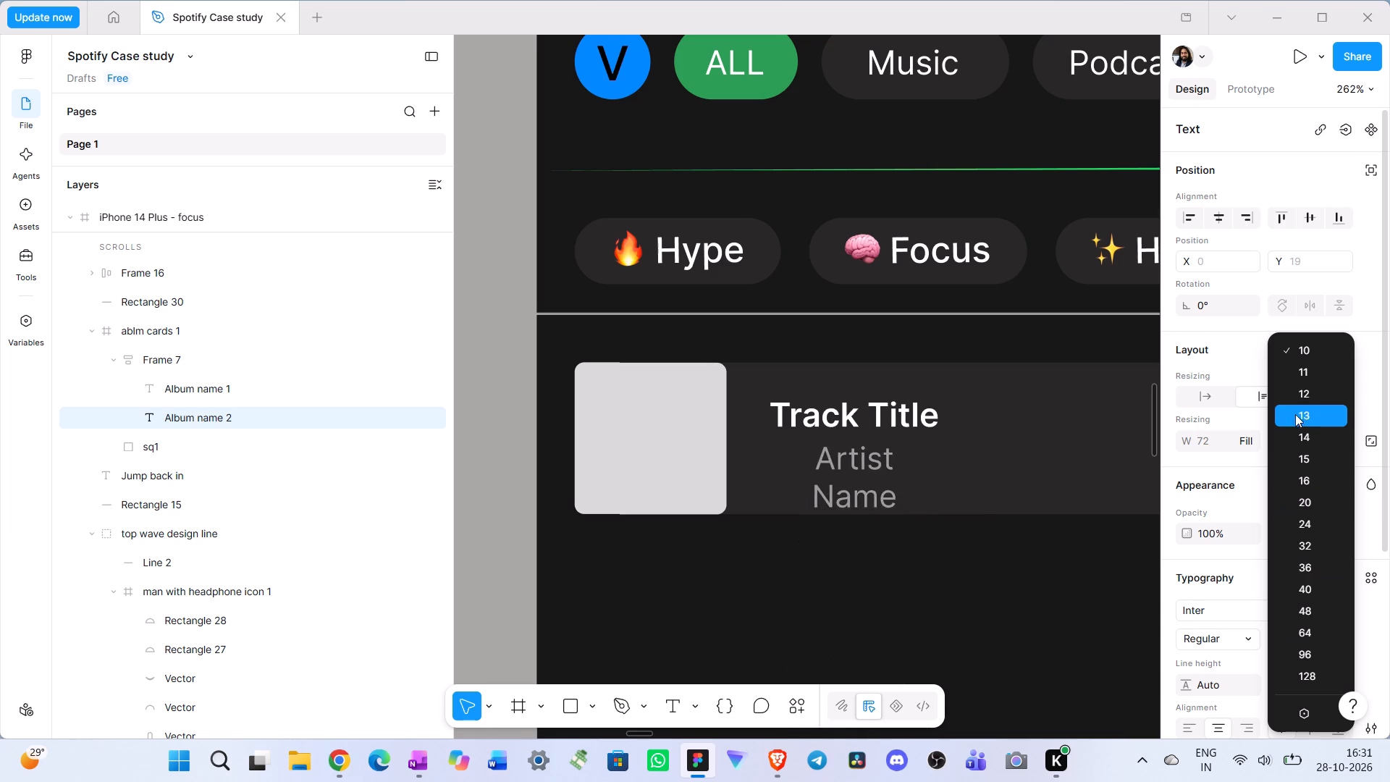
left_click(1302, 391)
left_click(855, 555)
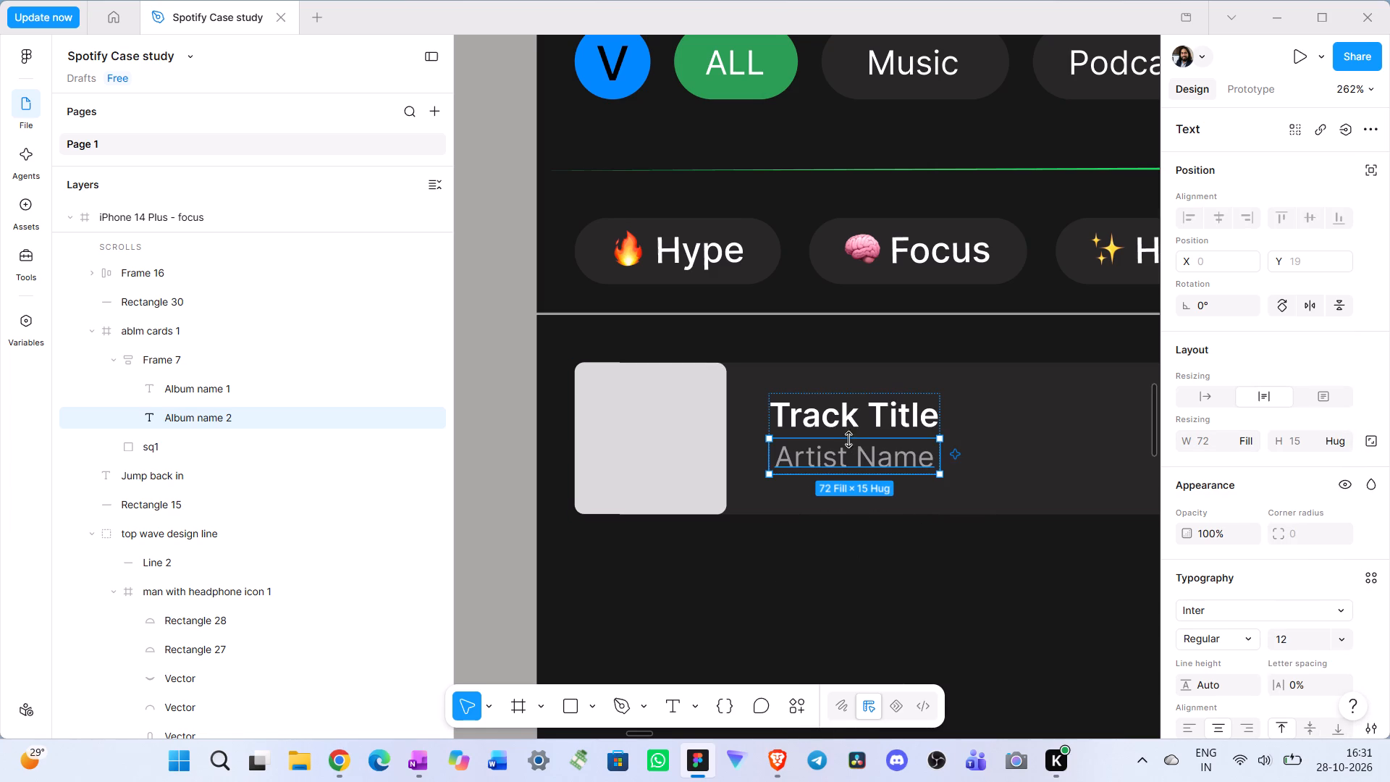
left_click(854, 433)
left_click(967, 513)
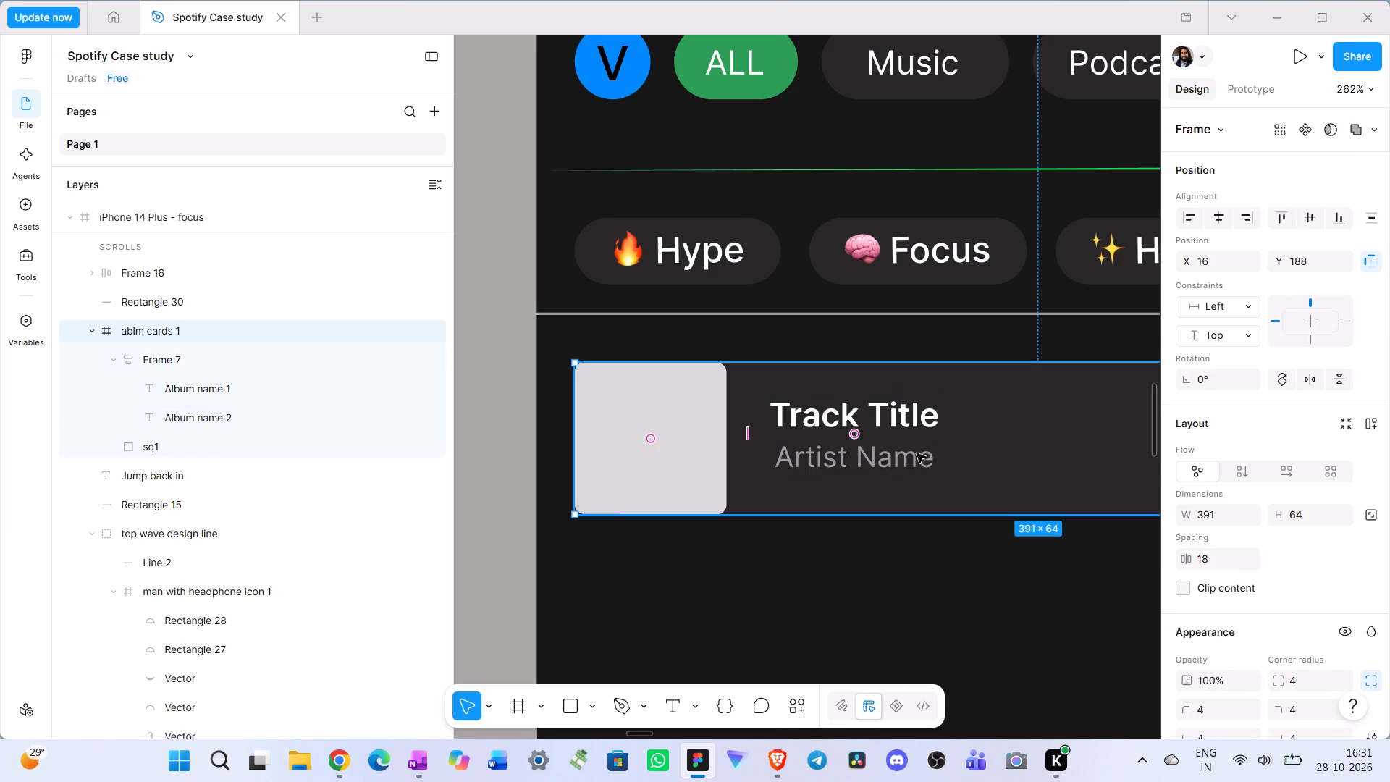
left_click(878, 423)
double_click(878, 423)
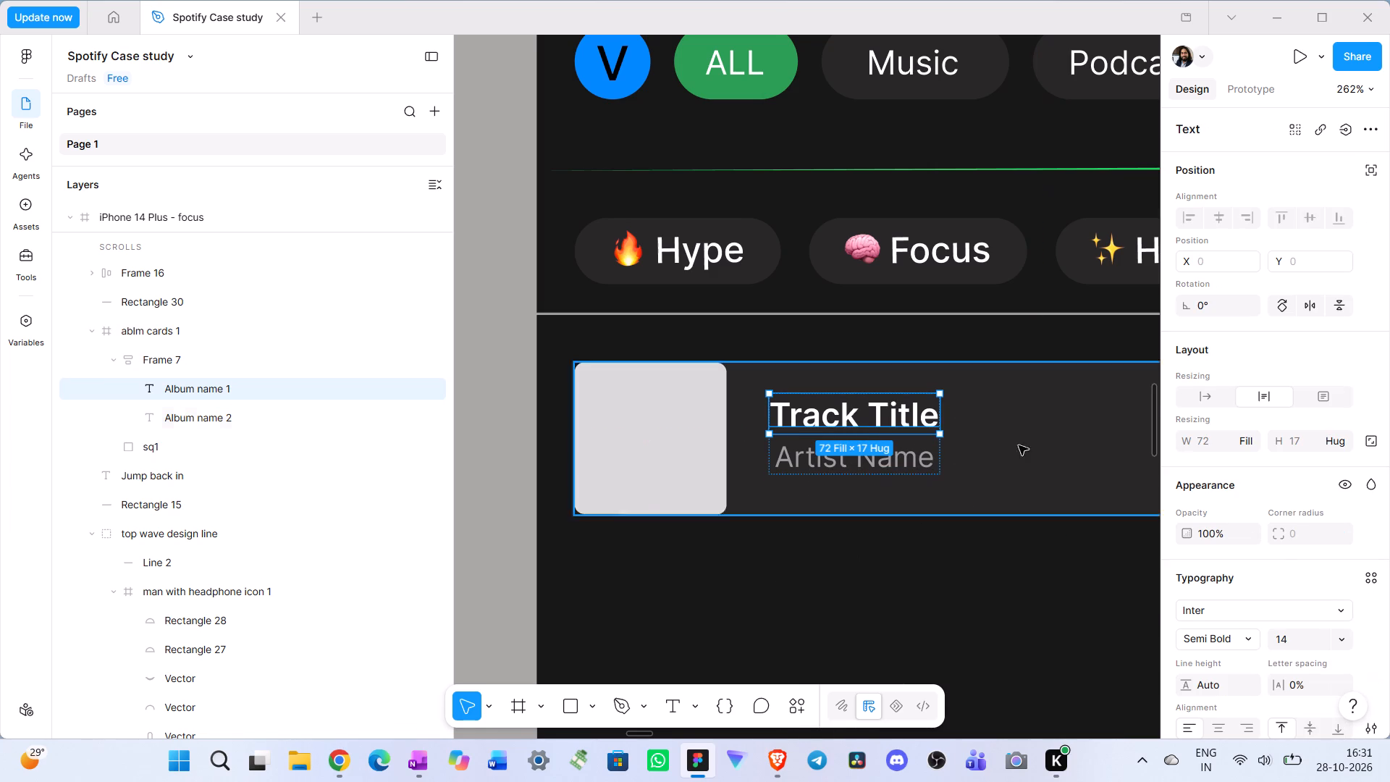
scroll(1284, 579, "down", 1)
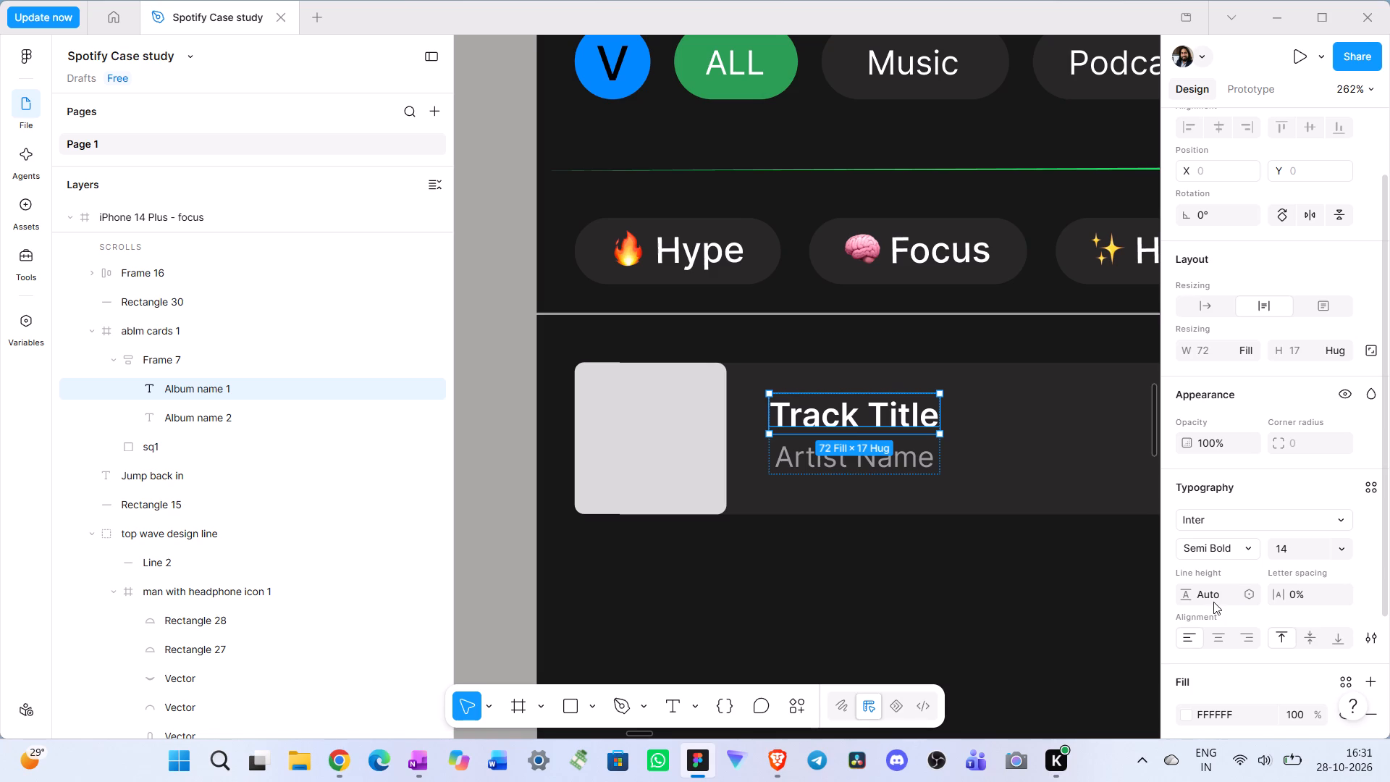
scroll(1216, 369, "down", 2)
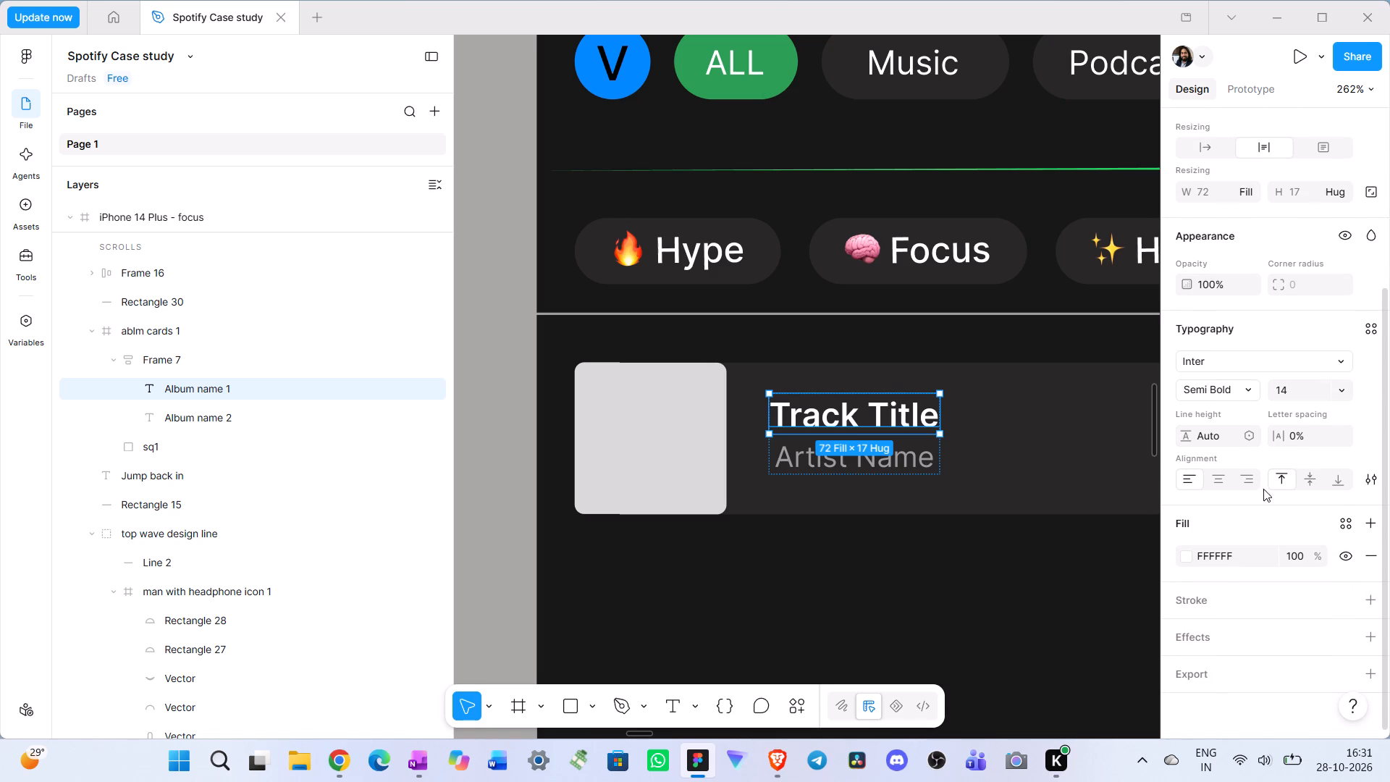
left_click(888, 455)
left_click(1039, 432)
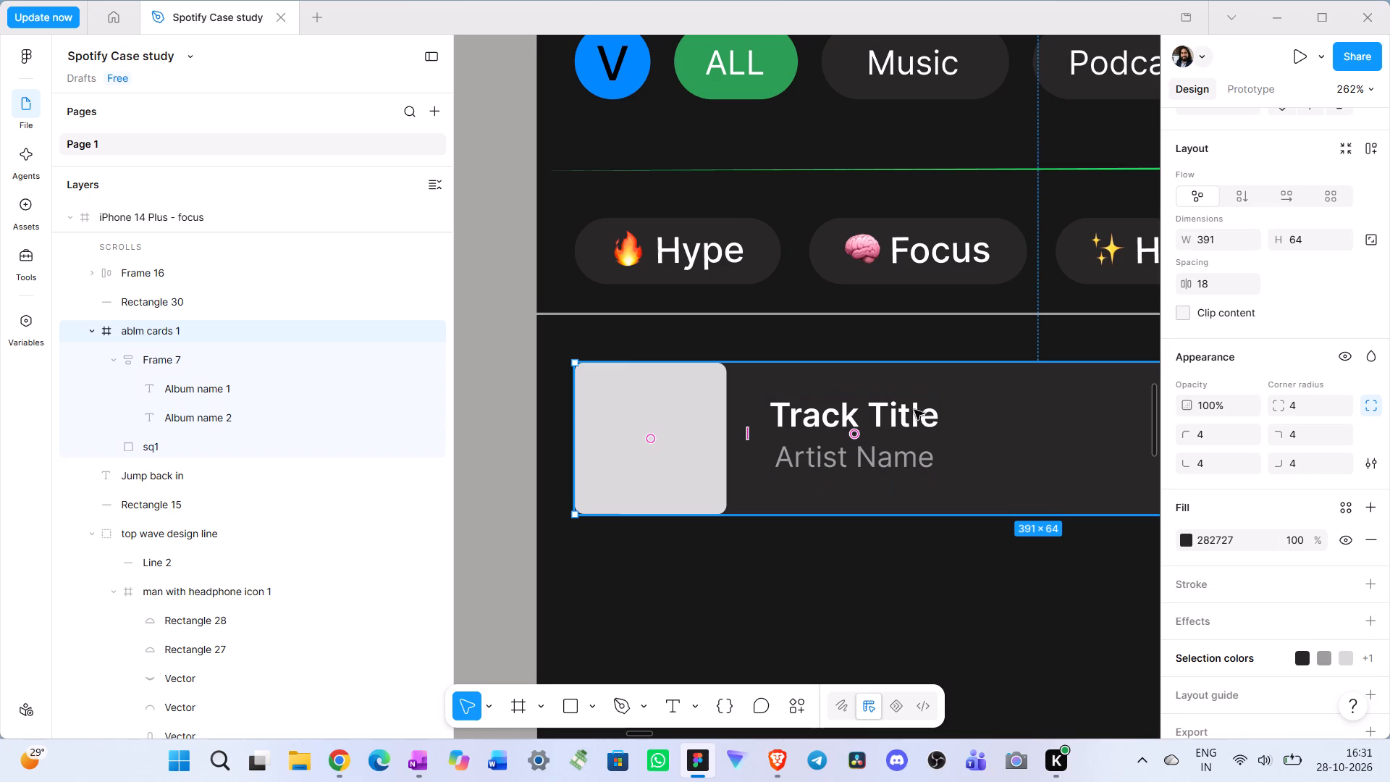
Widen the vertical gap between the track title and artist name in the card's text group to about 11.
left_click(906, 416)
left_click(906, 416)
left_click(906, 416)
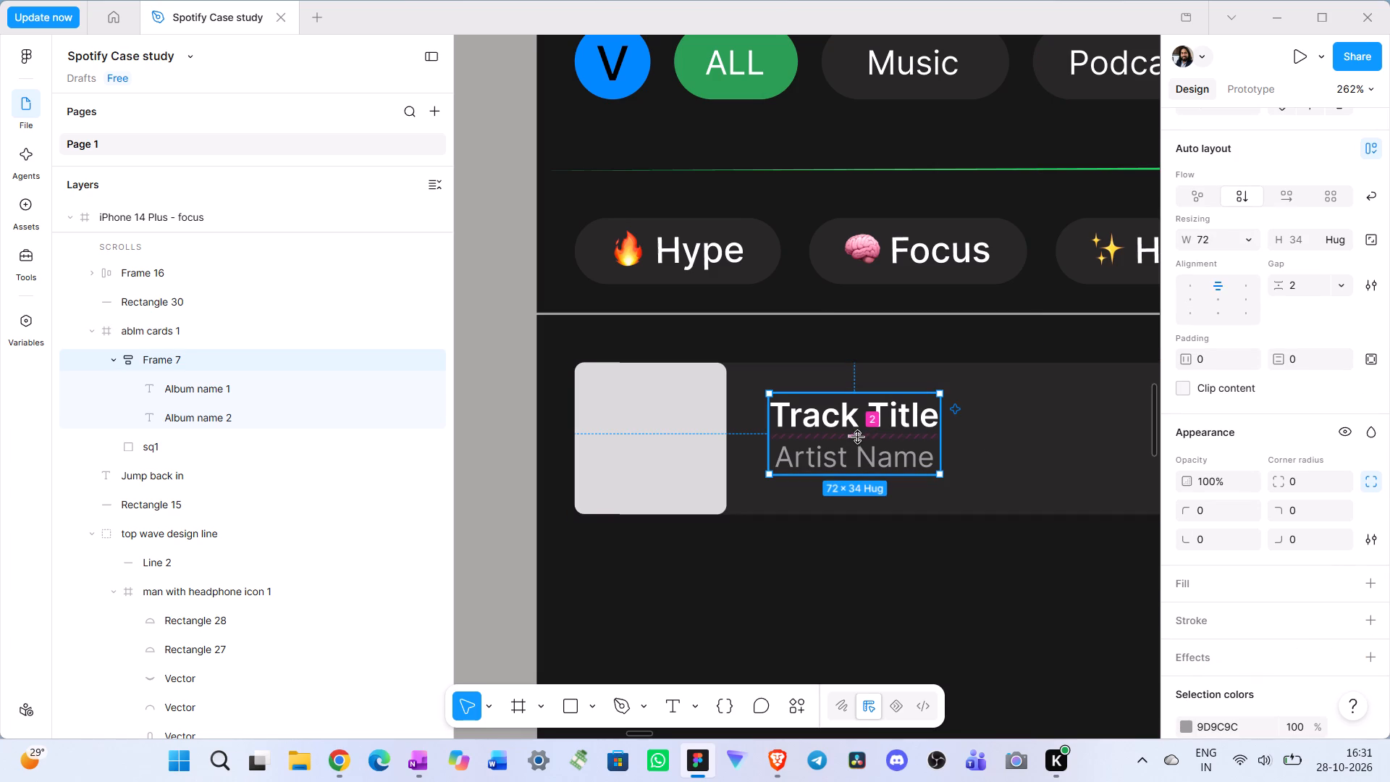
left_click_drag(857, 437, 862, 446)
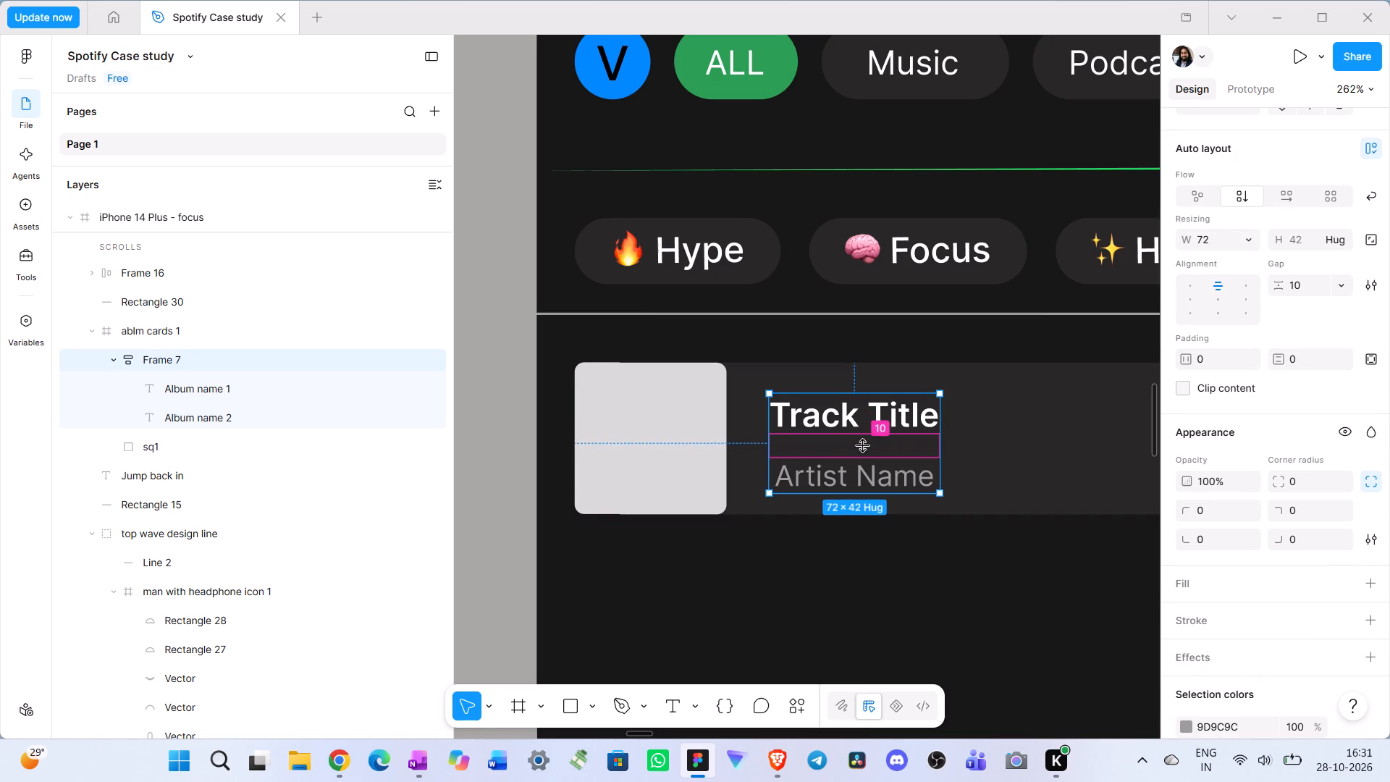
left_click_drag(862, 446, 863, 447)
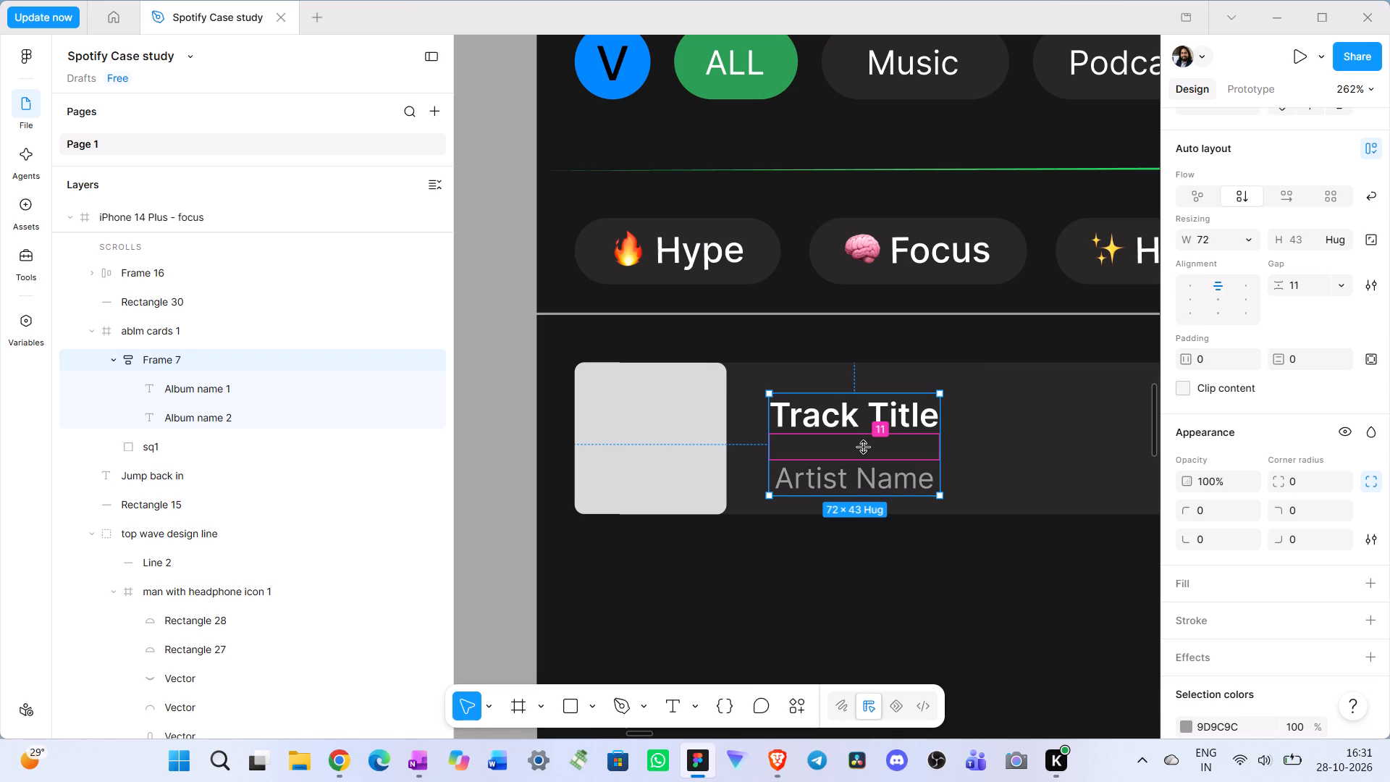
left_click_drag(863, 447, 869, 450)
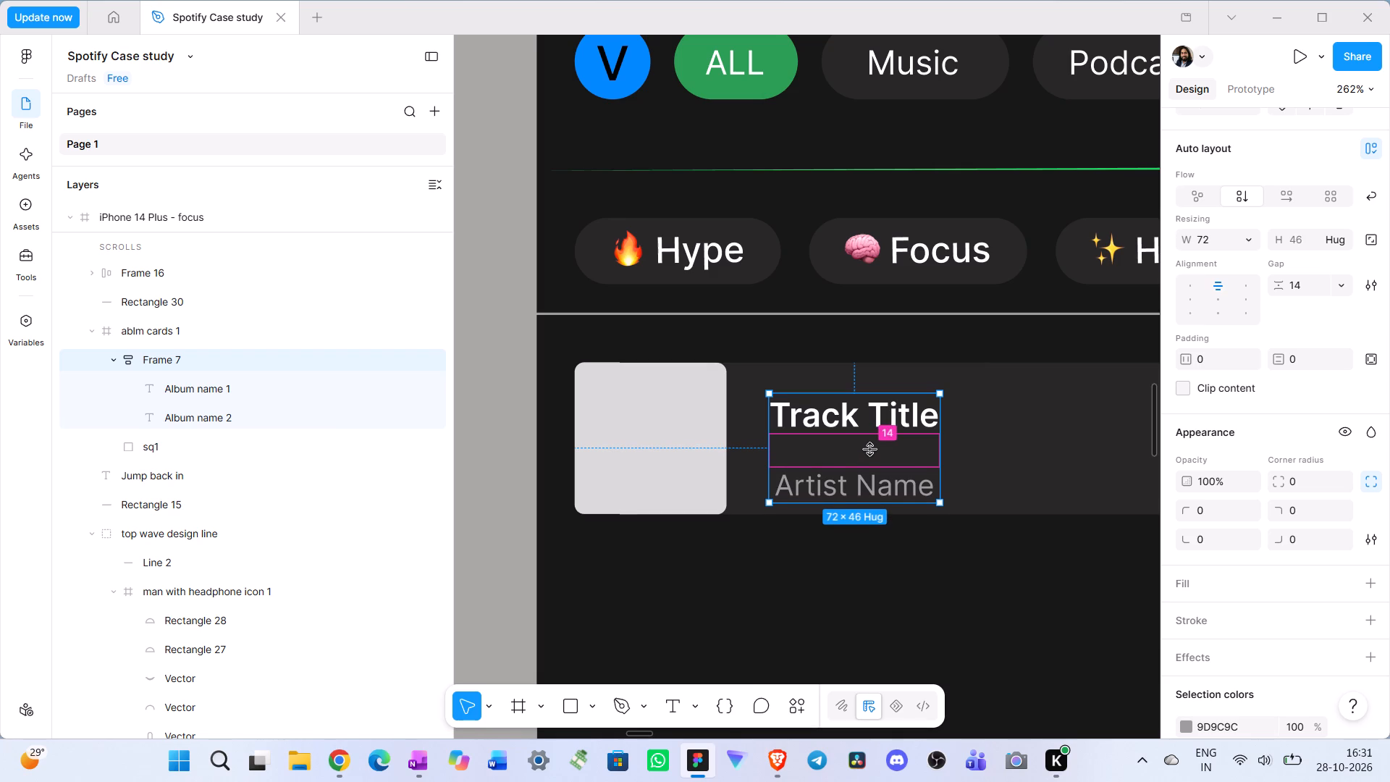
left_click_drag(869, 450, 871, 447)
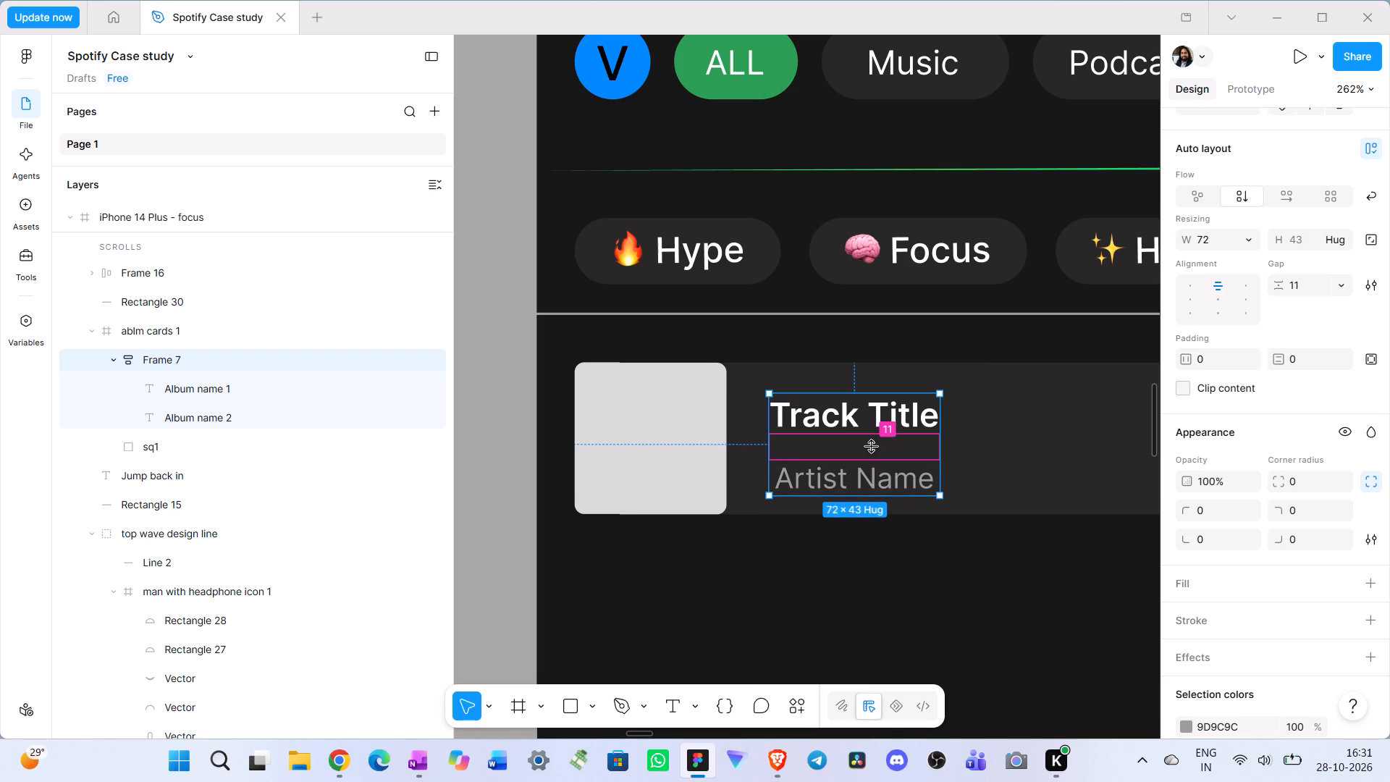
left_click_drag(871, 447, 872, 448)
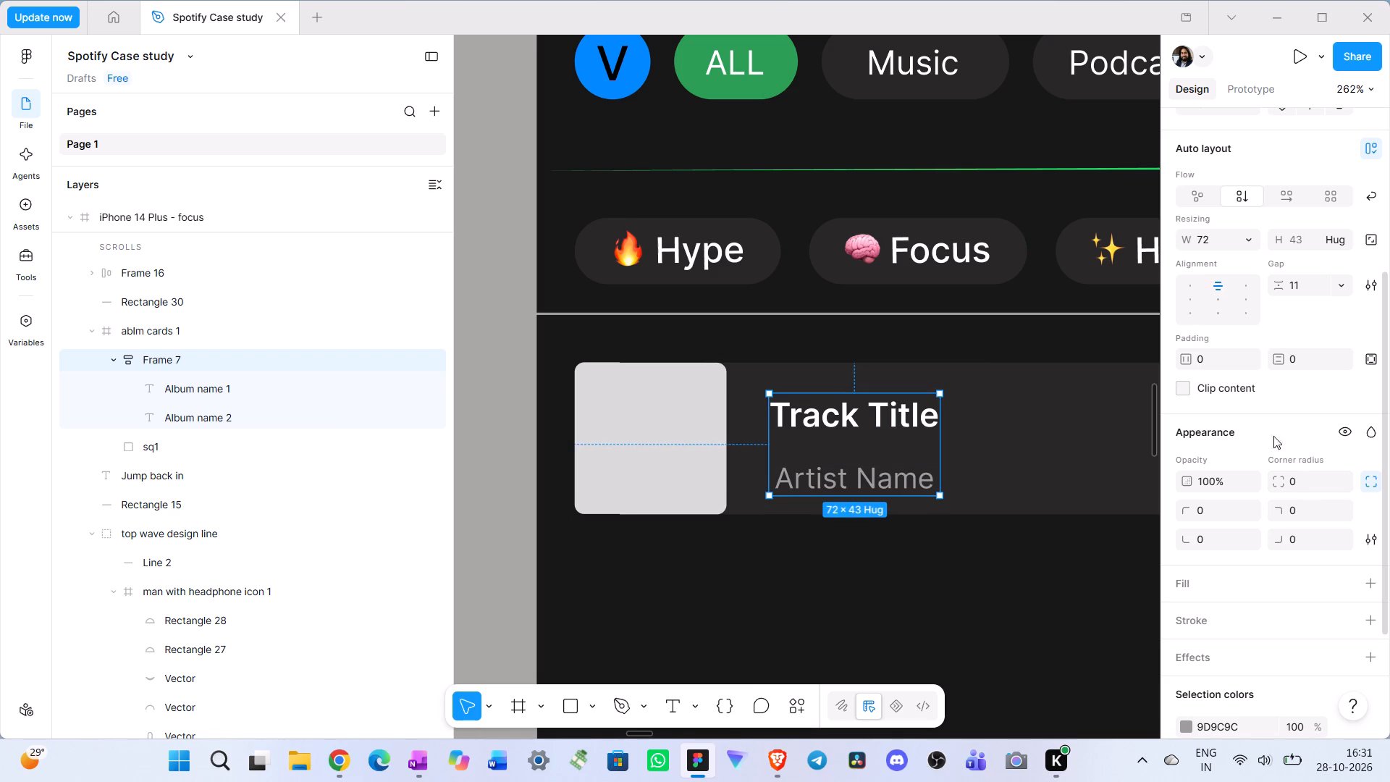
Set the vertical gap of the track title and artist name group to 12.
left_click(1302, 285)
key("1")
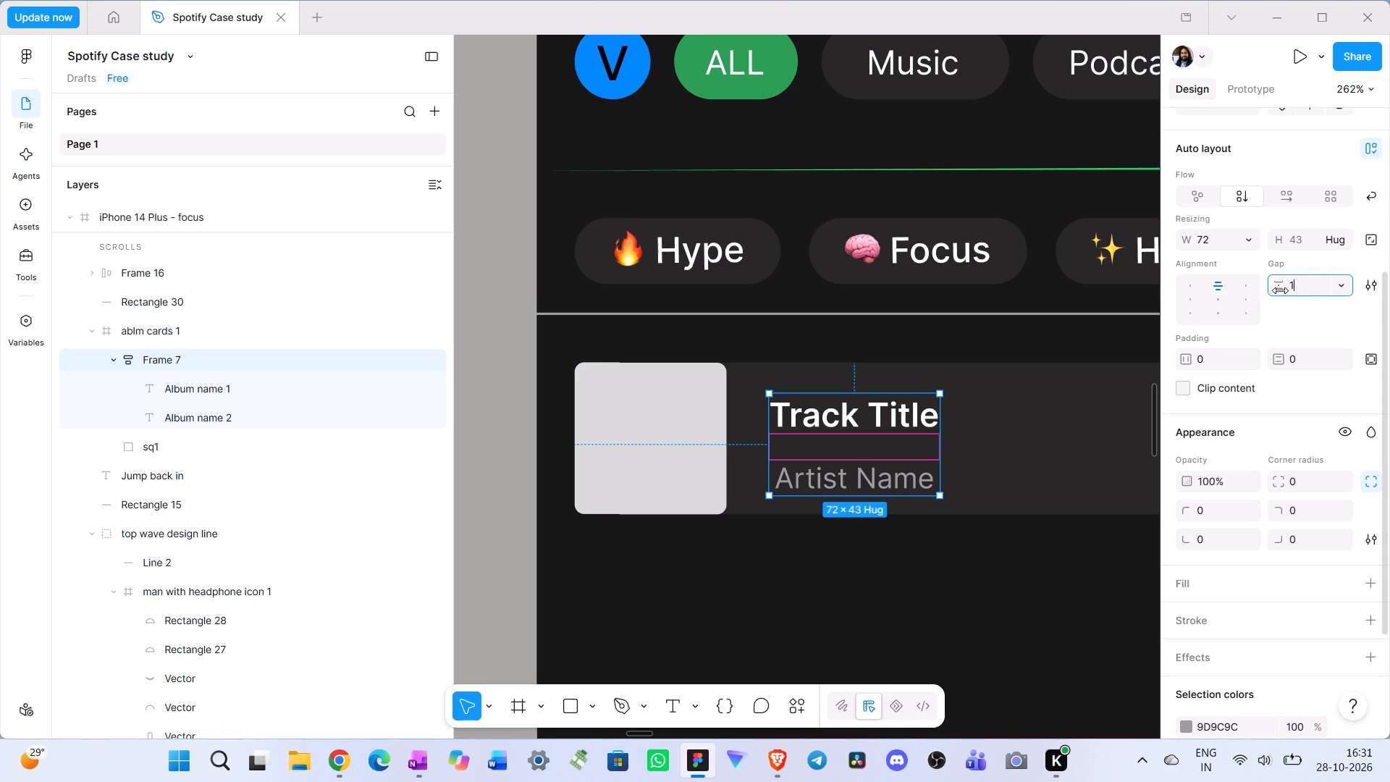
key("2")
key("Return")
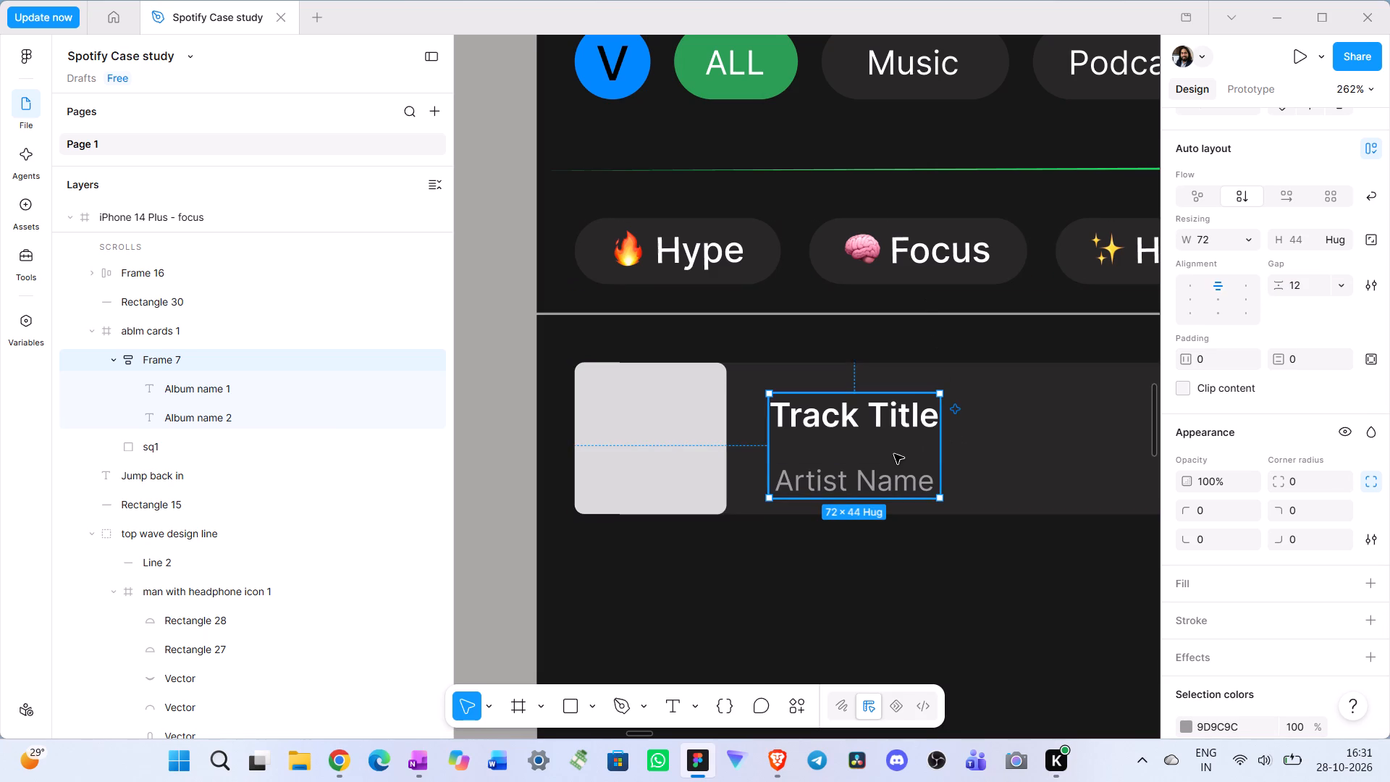
Move the text group up slightly, centring it vertically with the cover square in the album card.
left_click(894, 454)
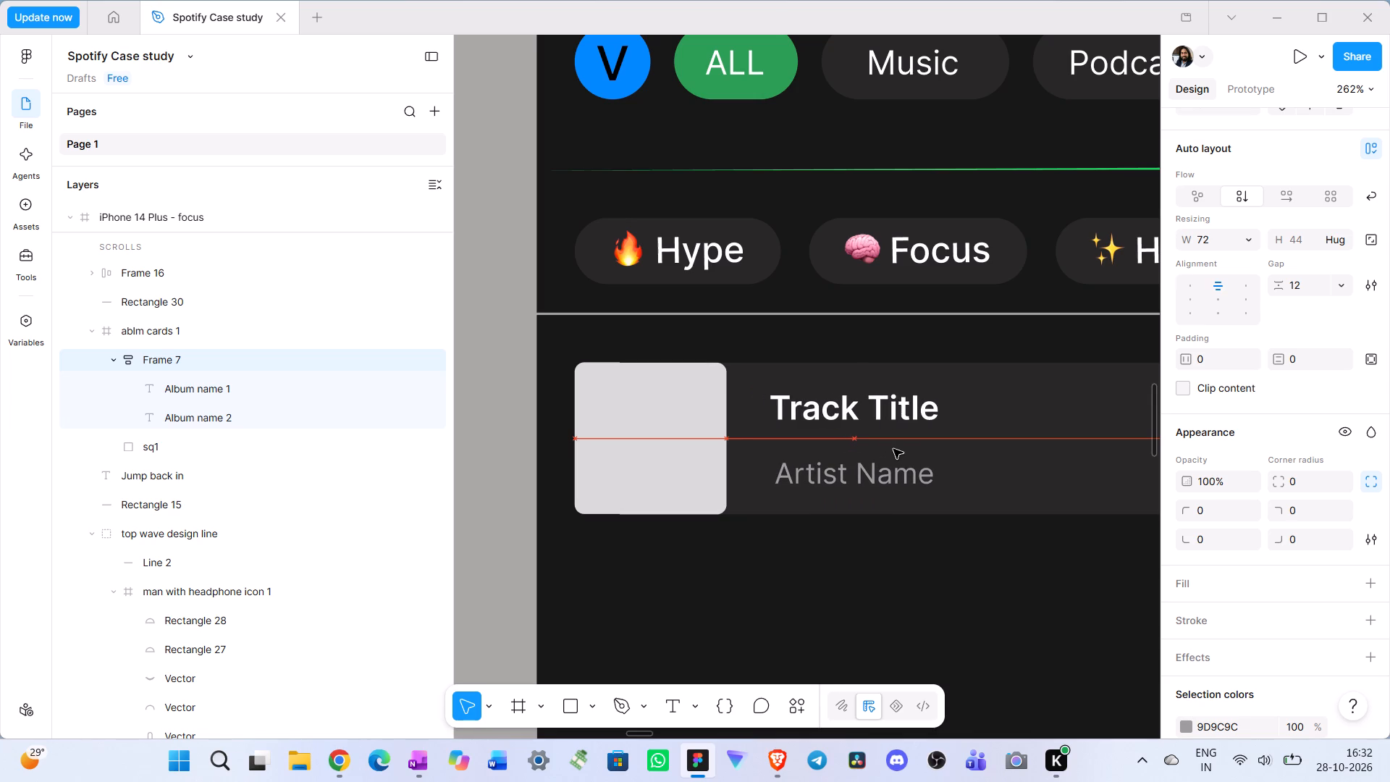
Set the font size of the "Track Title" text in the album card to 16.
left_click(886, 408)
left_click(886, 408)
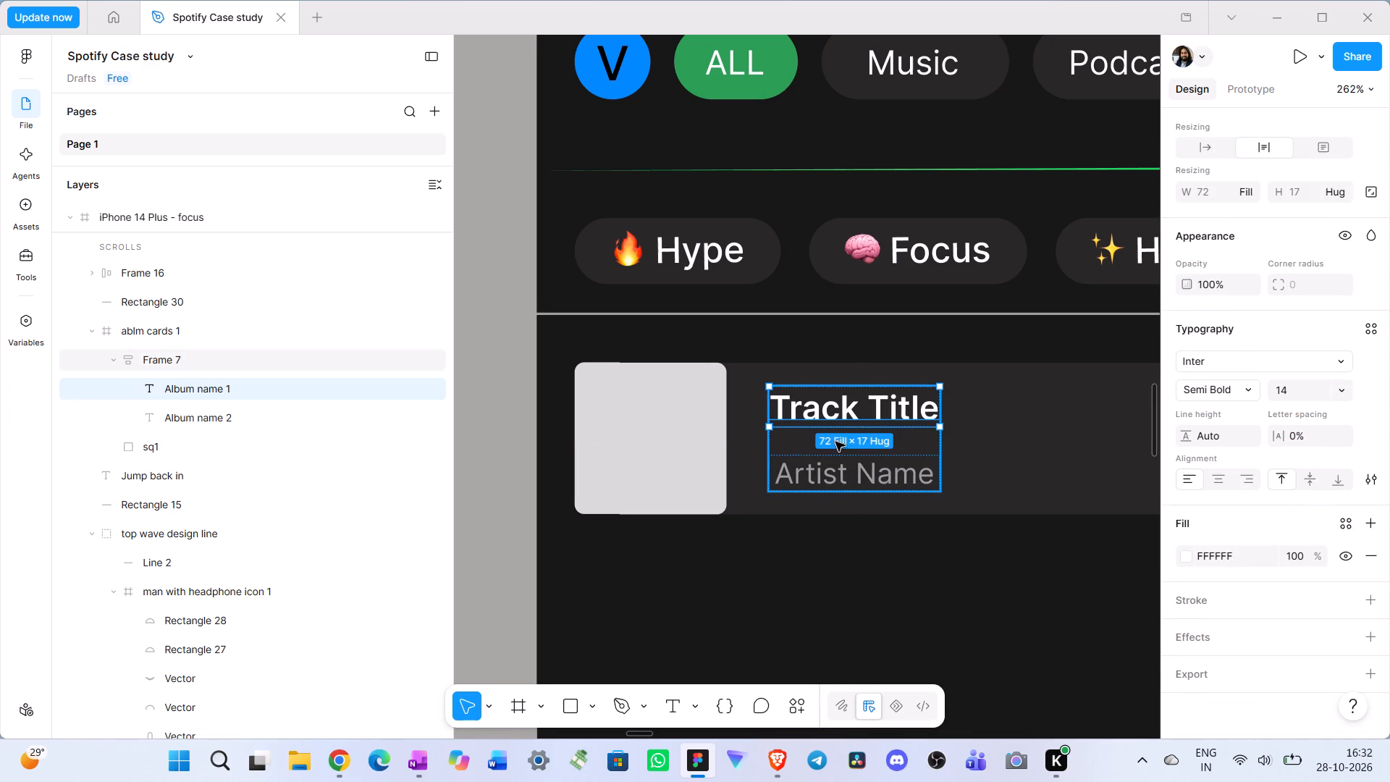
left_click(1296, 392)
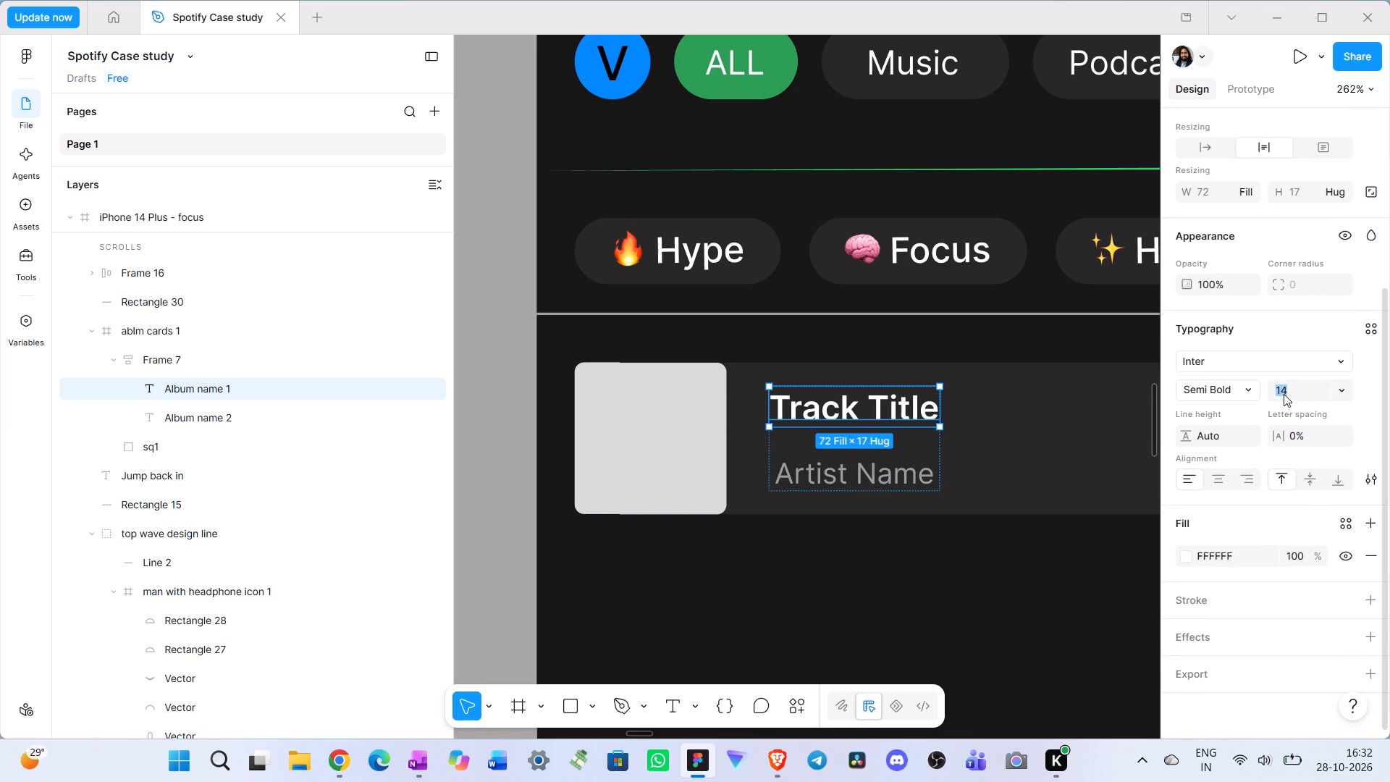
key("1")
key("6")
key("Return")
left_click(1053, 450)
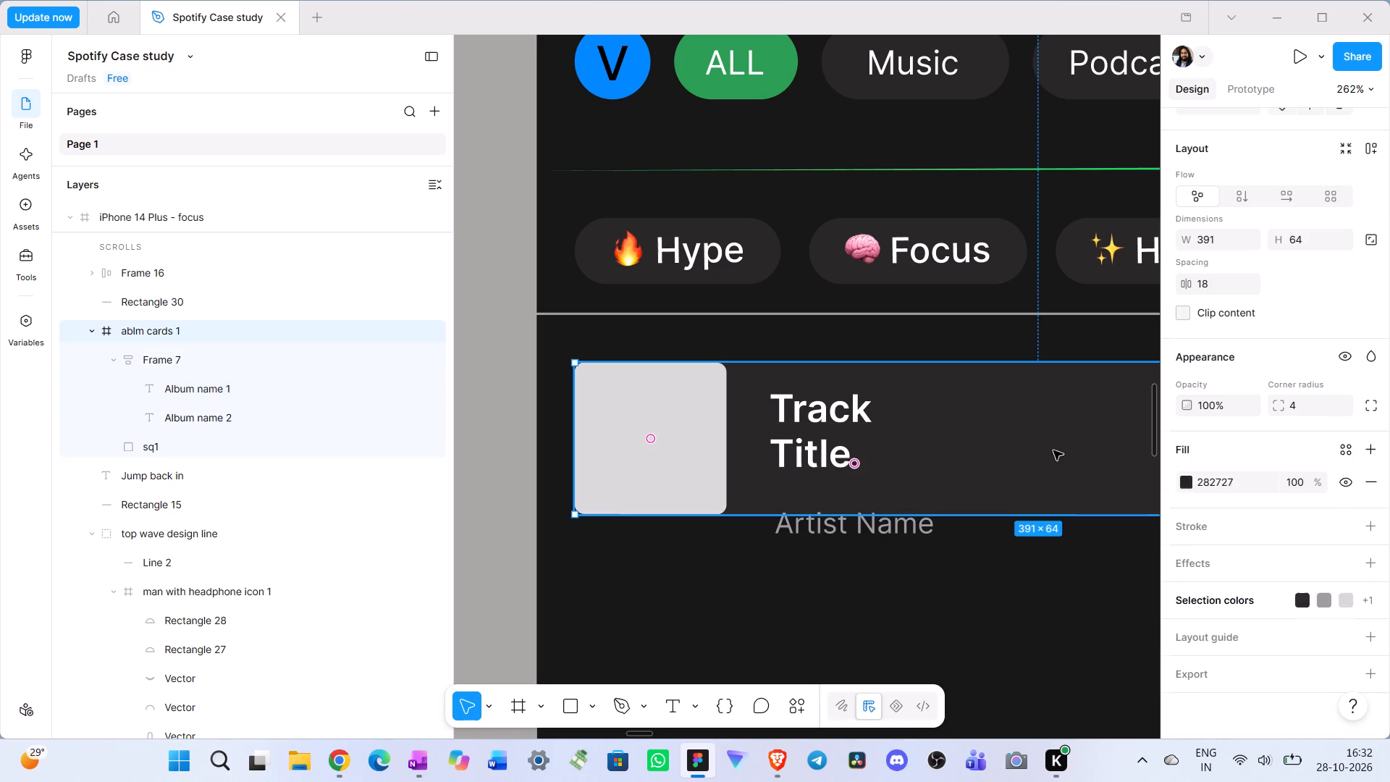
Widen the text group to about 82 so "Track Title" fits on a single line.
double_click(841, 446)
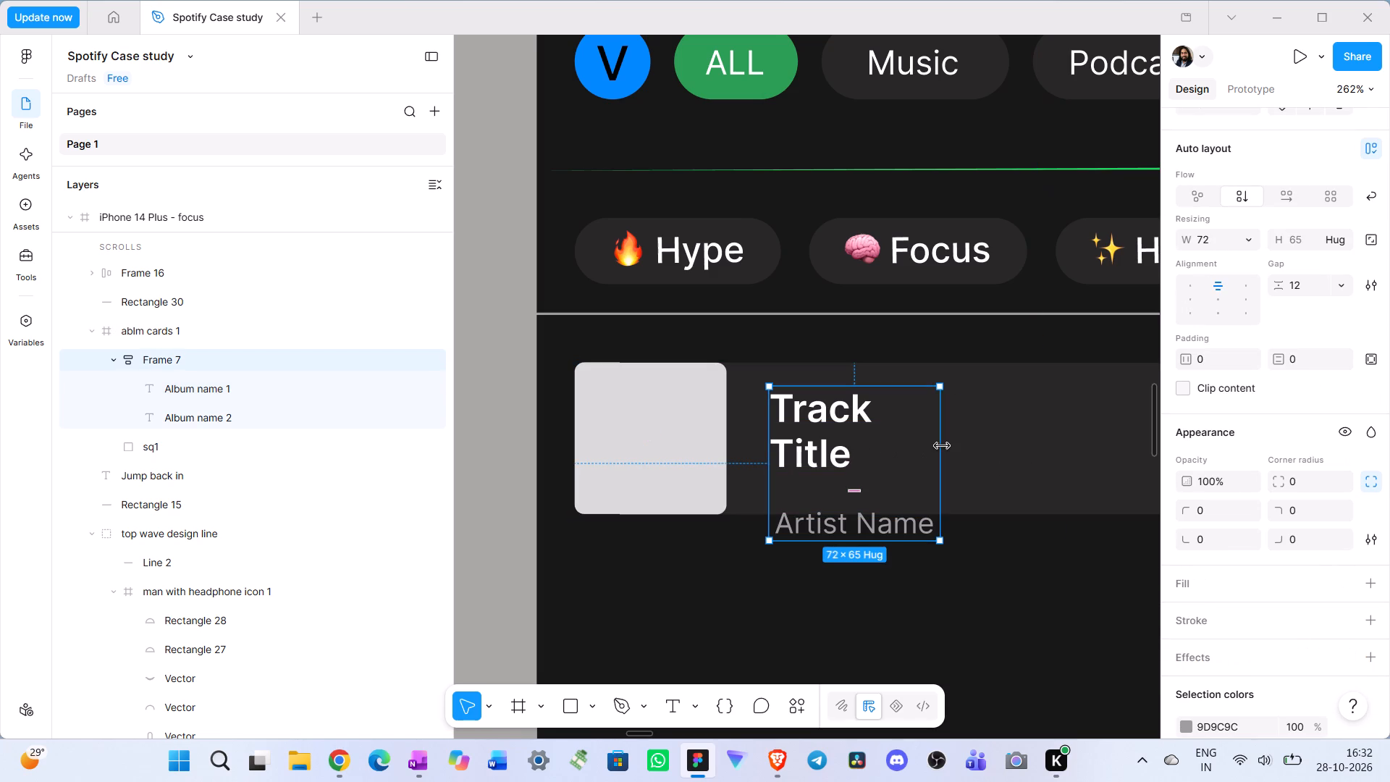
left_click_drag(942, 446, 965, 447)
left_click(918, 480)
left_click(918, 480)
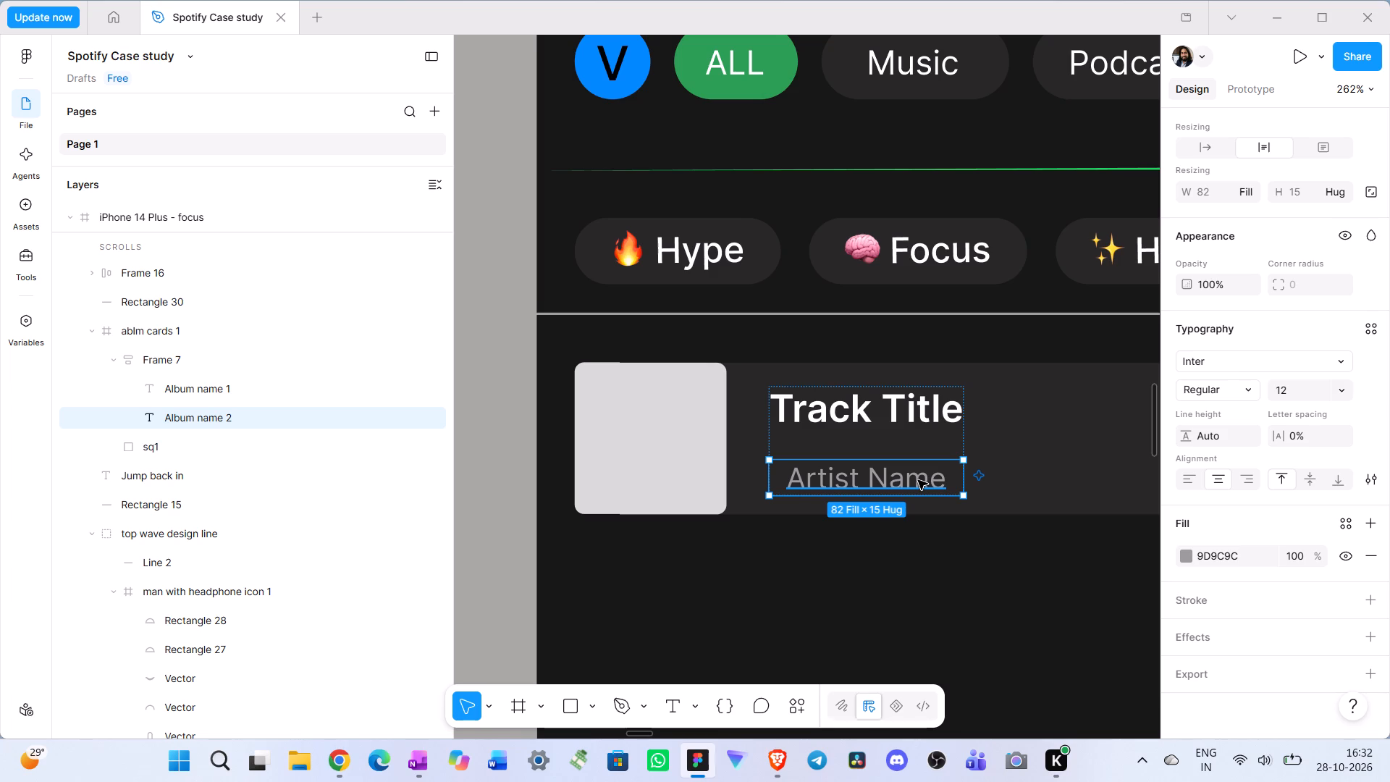
Set the font size of the "Track Title" text in the album card to 12.
double_click(917, 410)
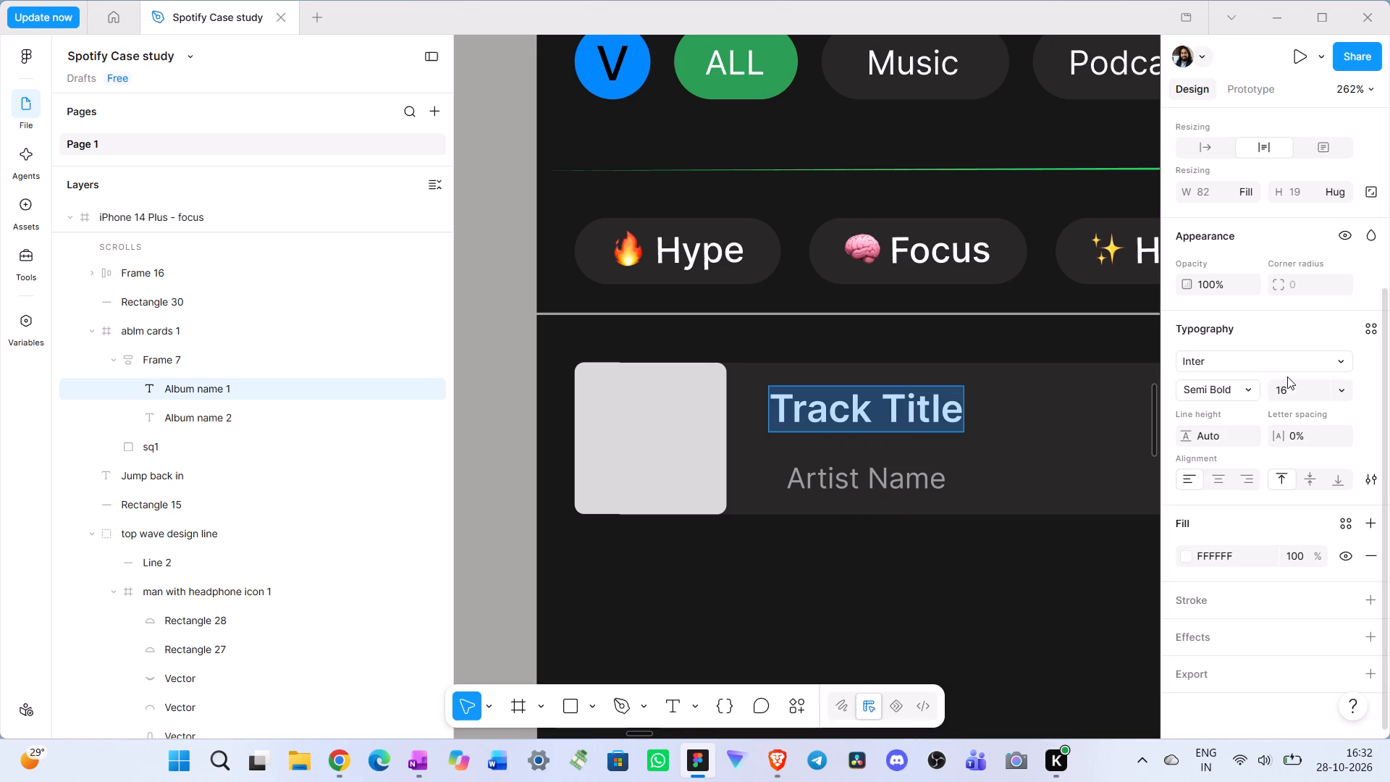
left_click(1301, 384)
key("1")
key("2")
key("Return")
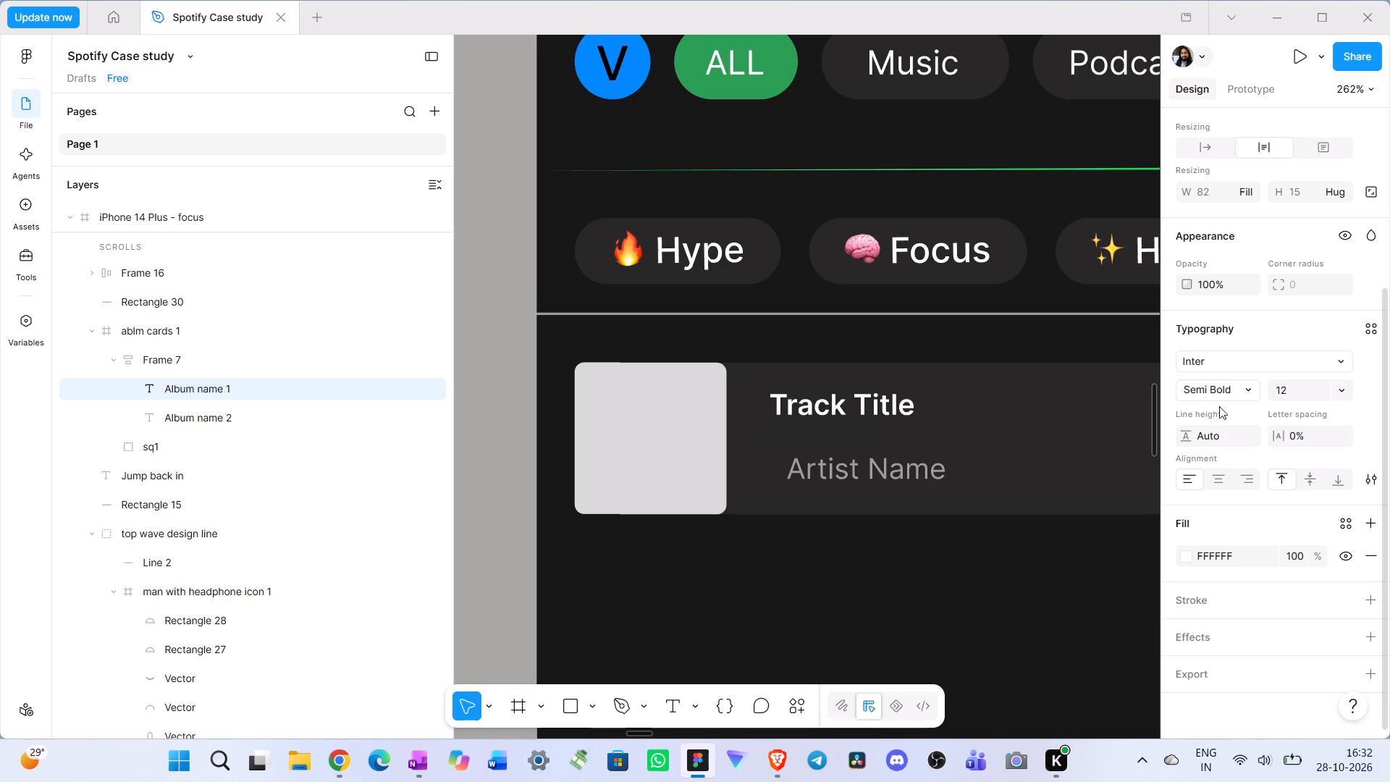
Narrow the text group to a width of about 68, fitting closely around "Artist Name".
double_click(891, 476)
left_click(1042, 456)
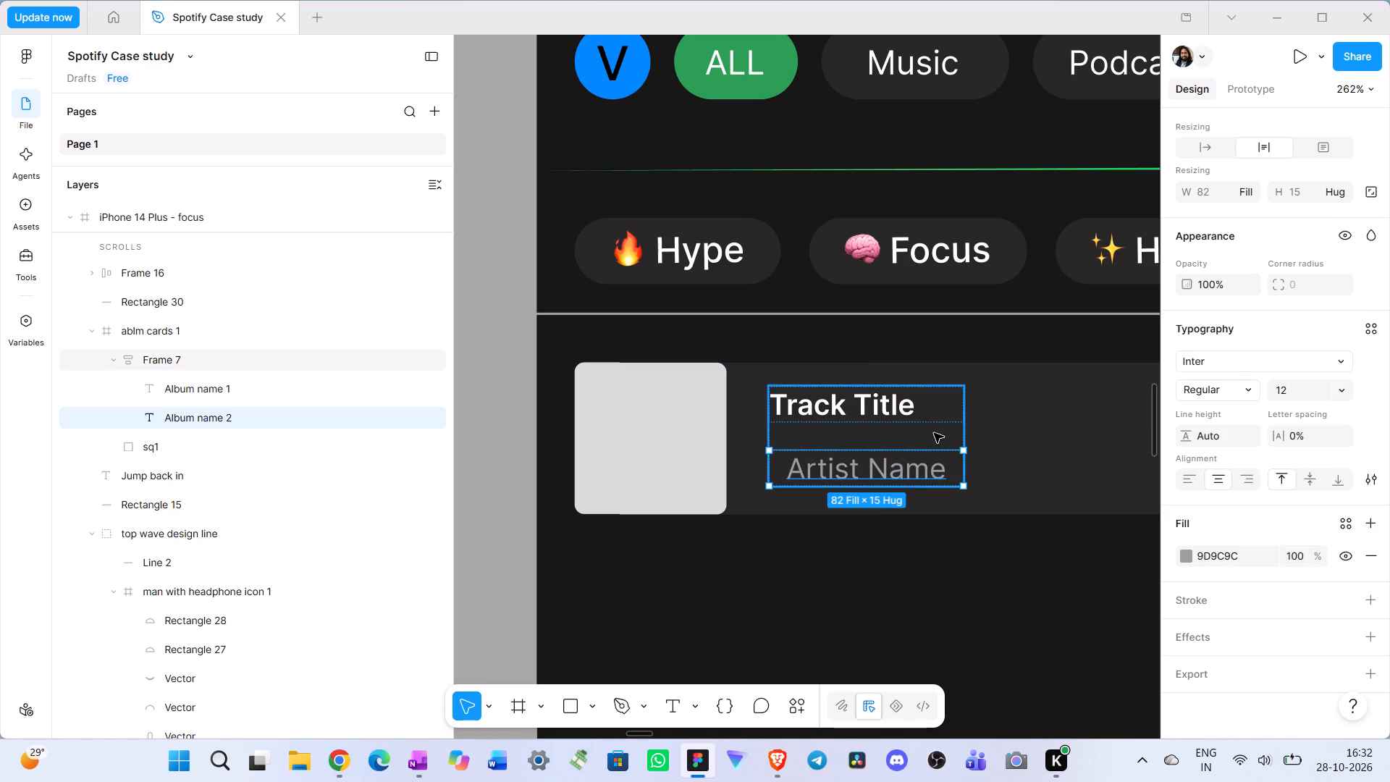
left_click(937, 433)
left_click_drag(961, 436, 946, 440)
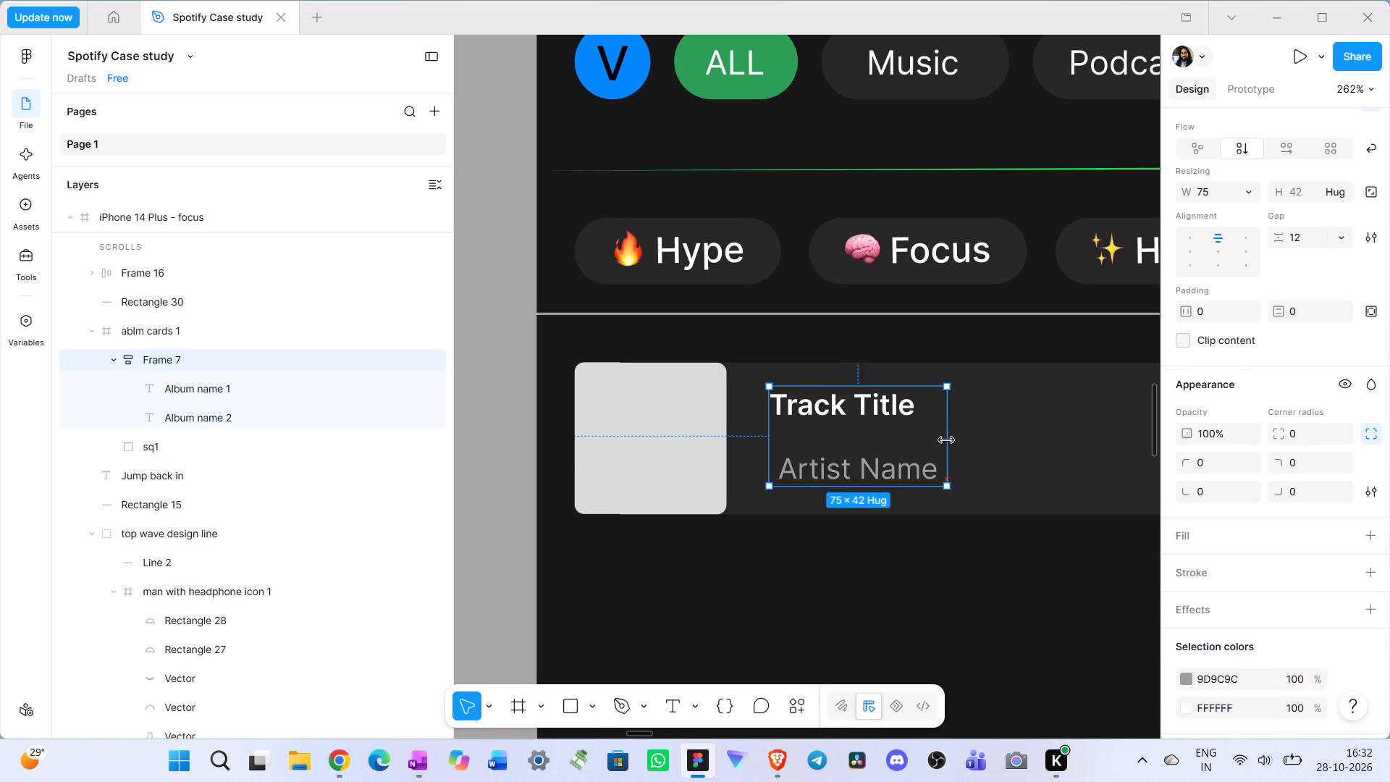
left_click_drag(946, 440, 930, 443)
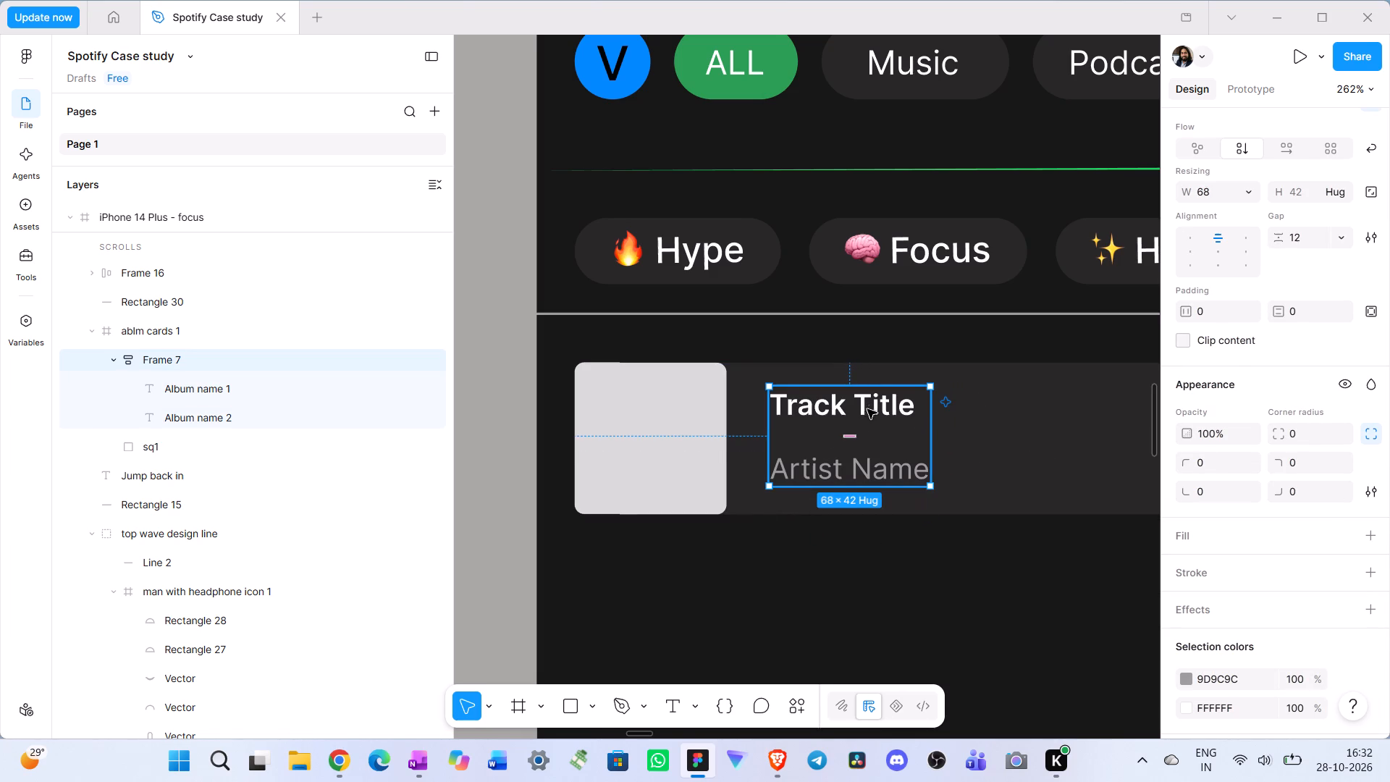
Examine the typography settings of the track title and artist name texts in the album card.
double_click(869, 406)
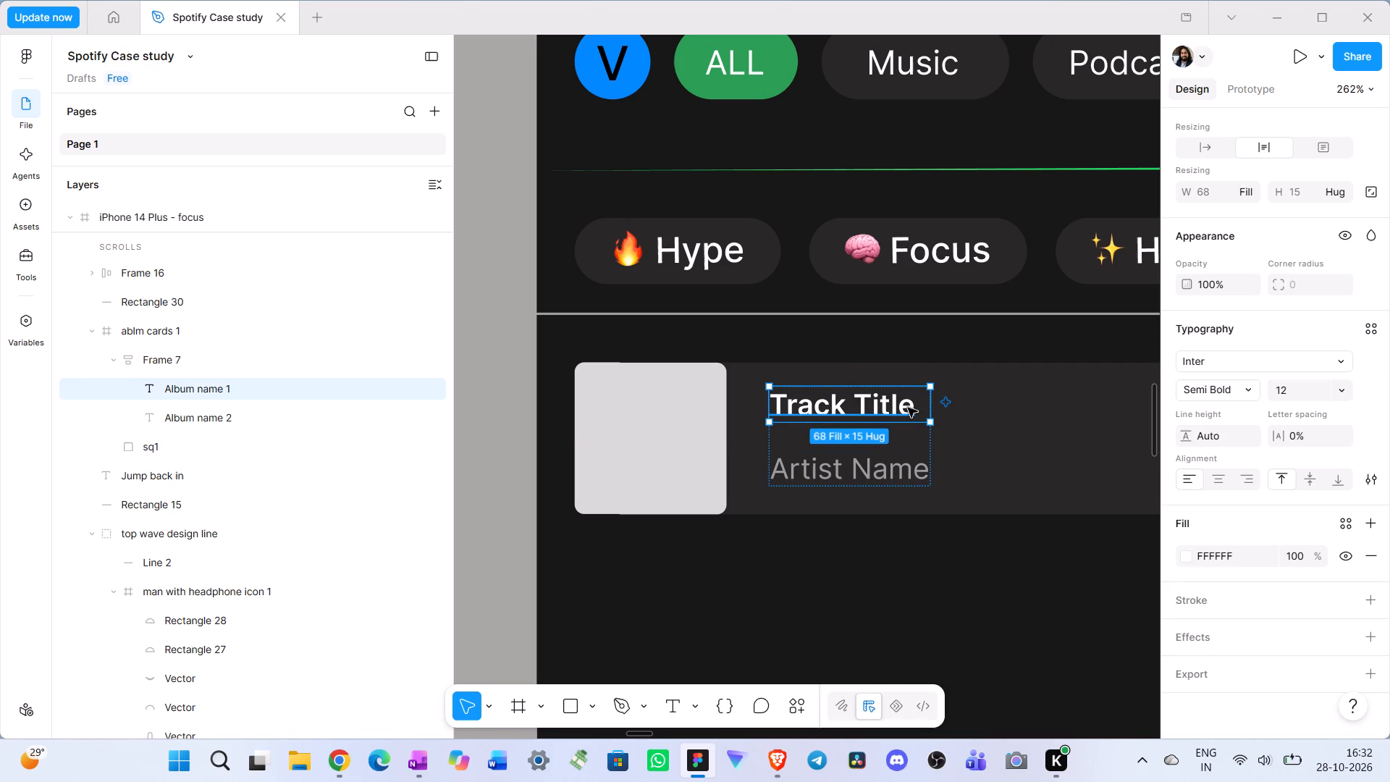
double_click(868, 405)
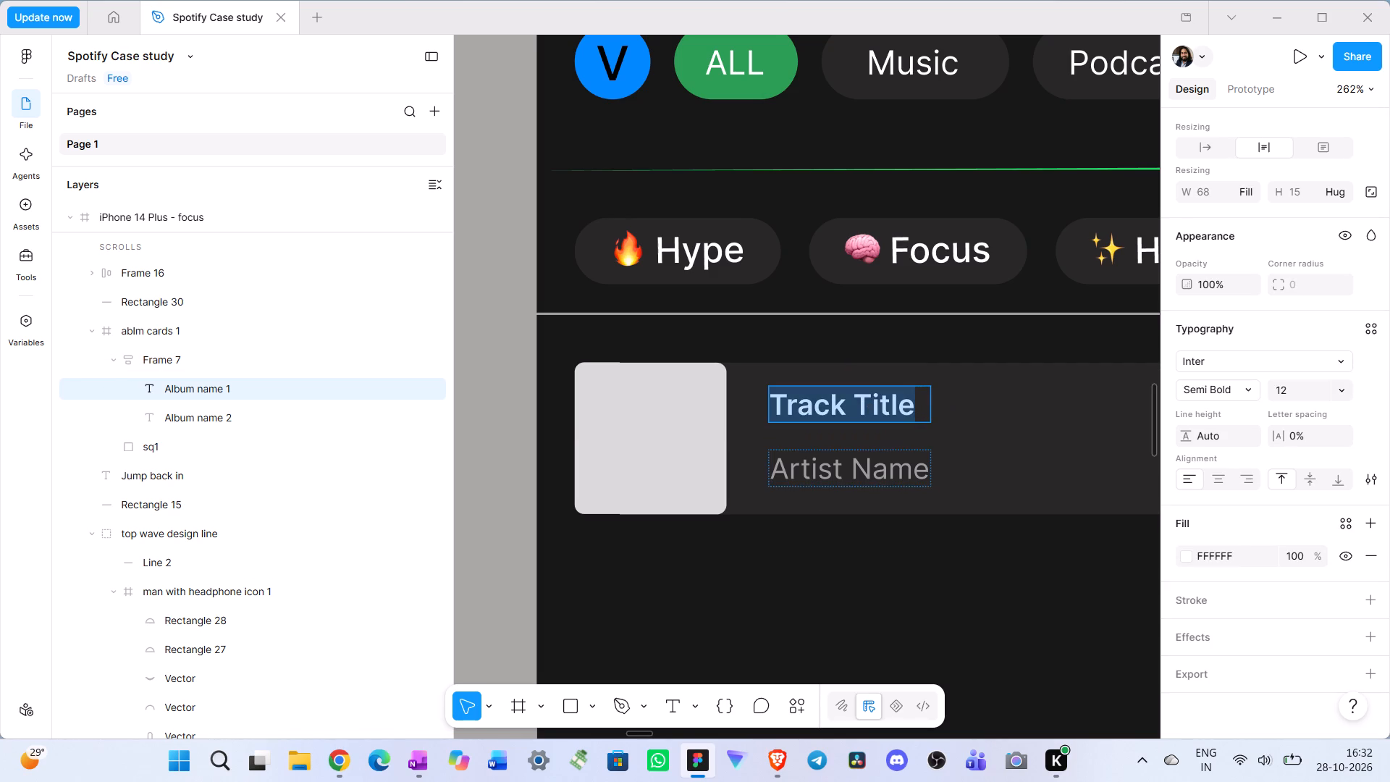
double_click(860, 466)
triple_click(860, 466)
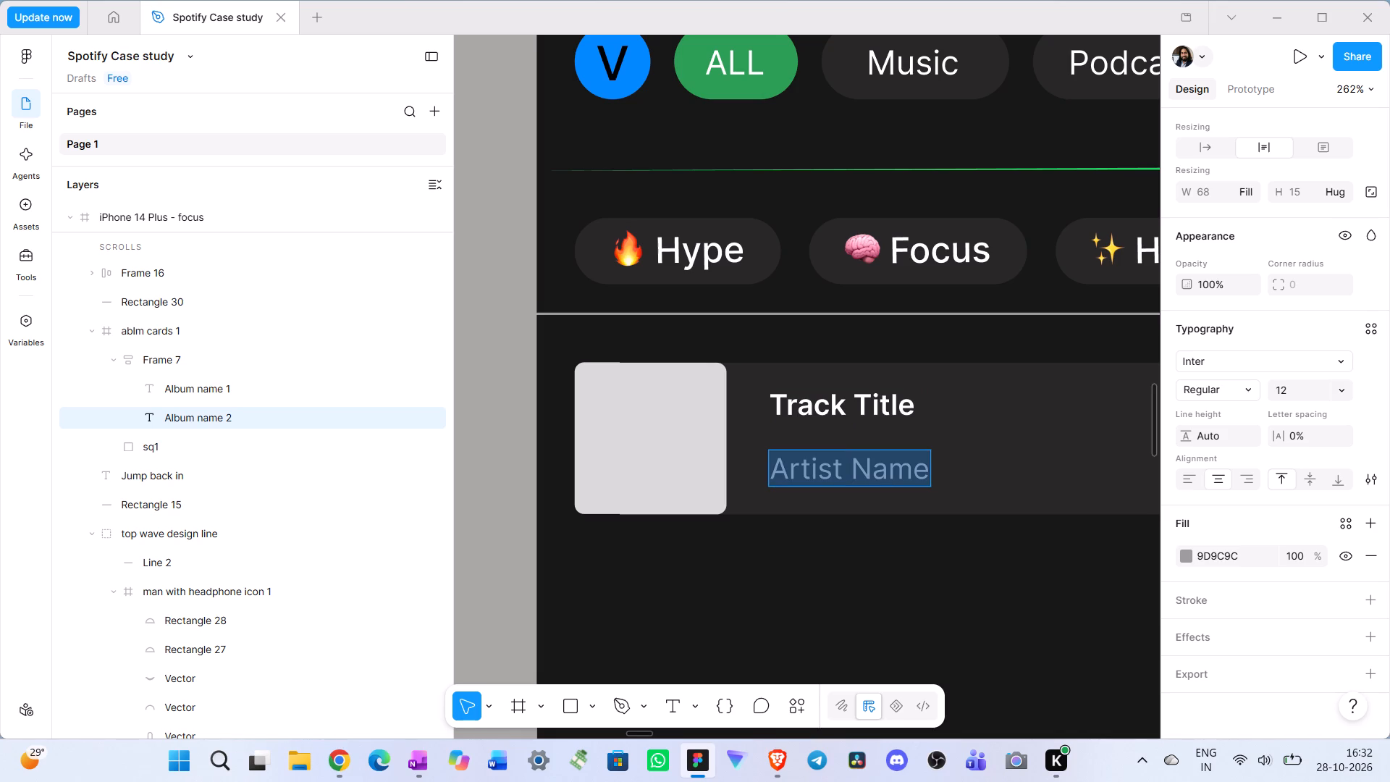
left_click(994, 422)
left_click(890, 421)
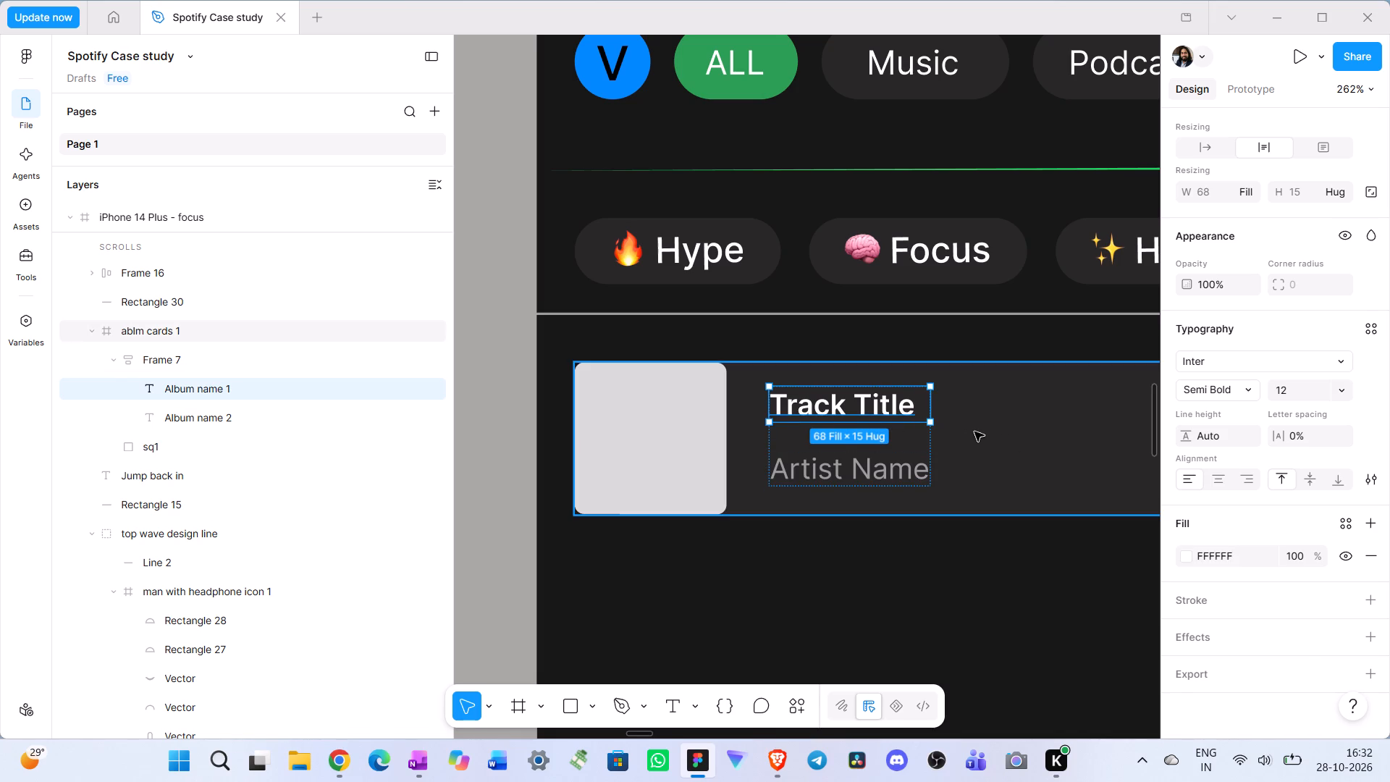
left_click(974, 432)
triple_click(875, 405)
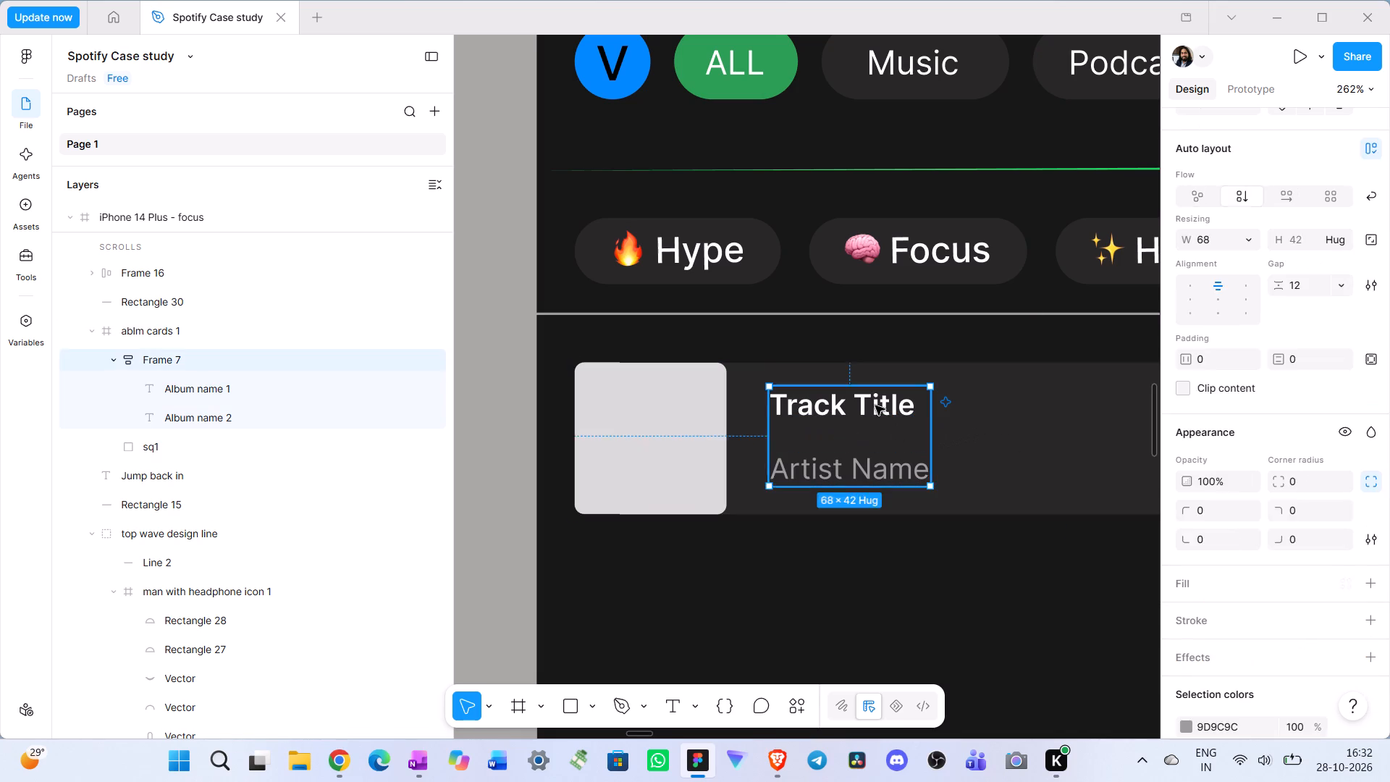
left_click(1006, 471)
Widen the vertical gap between the track title and artist name in the text group to about 15.
double_click(896, 414)
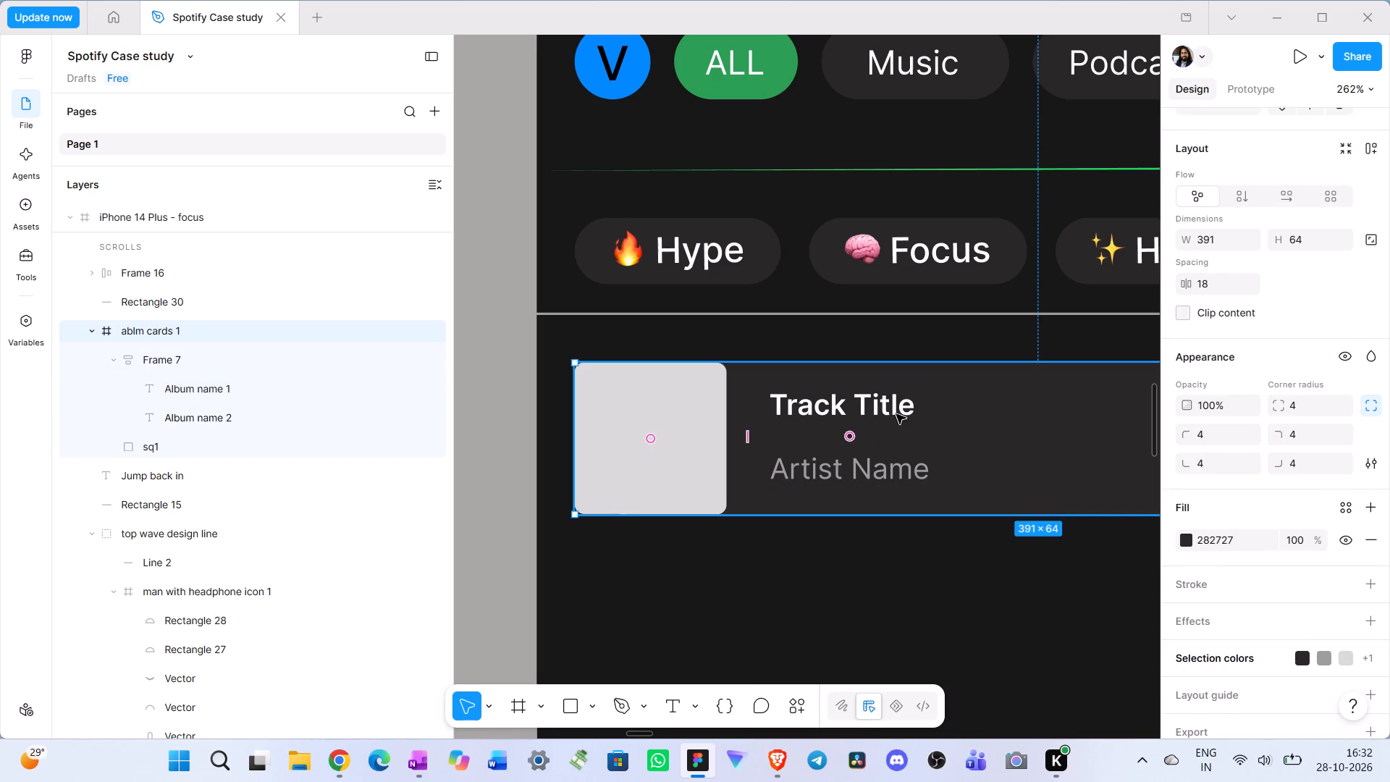
left_click_drag(853, 440, 853, 436)
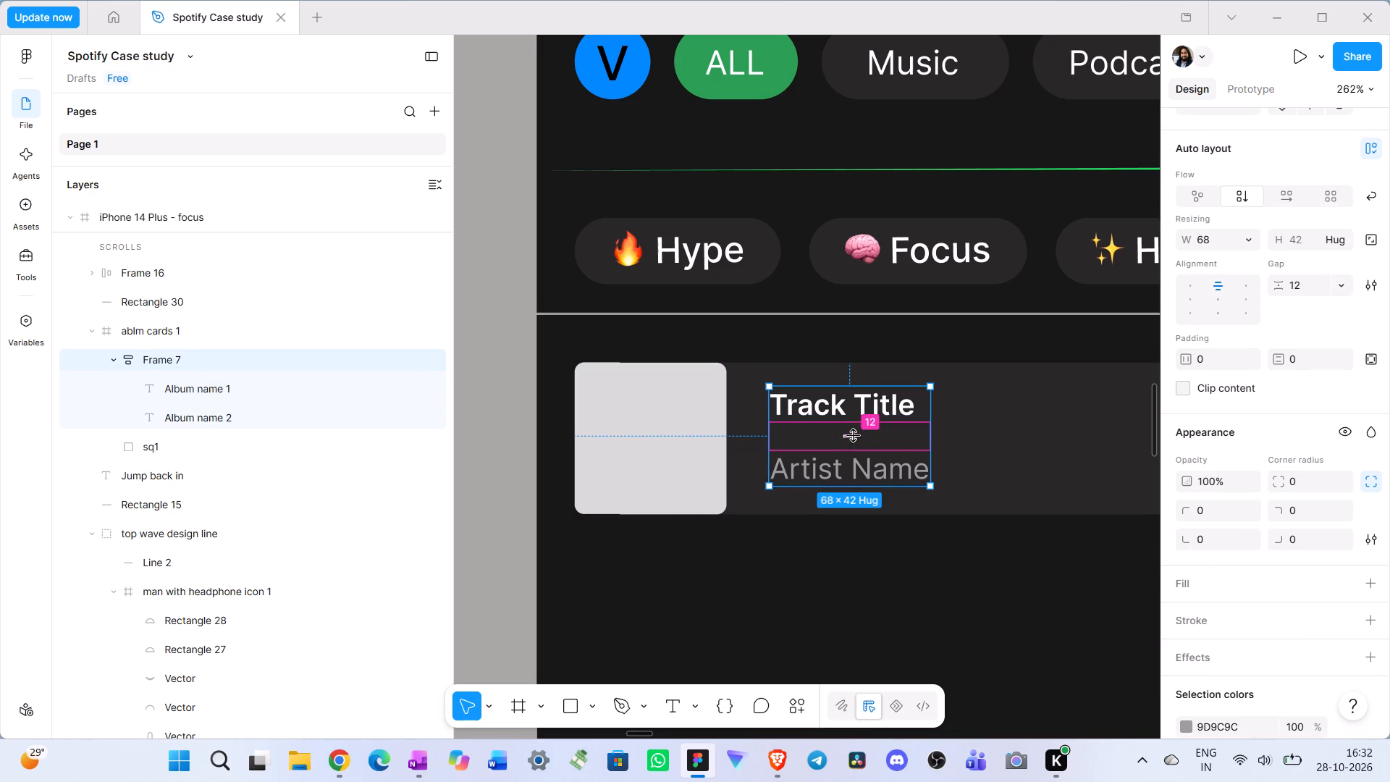
left_click_drag(853, 436, 866, 444)
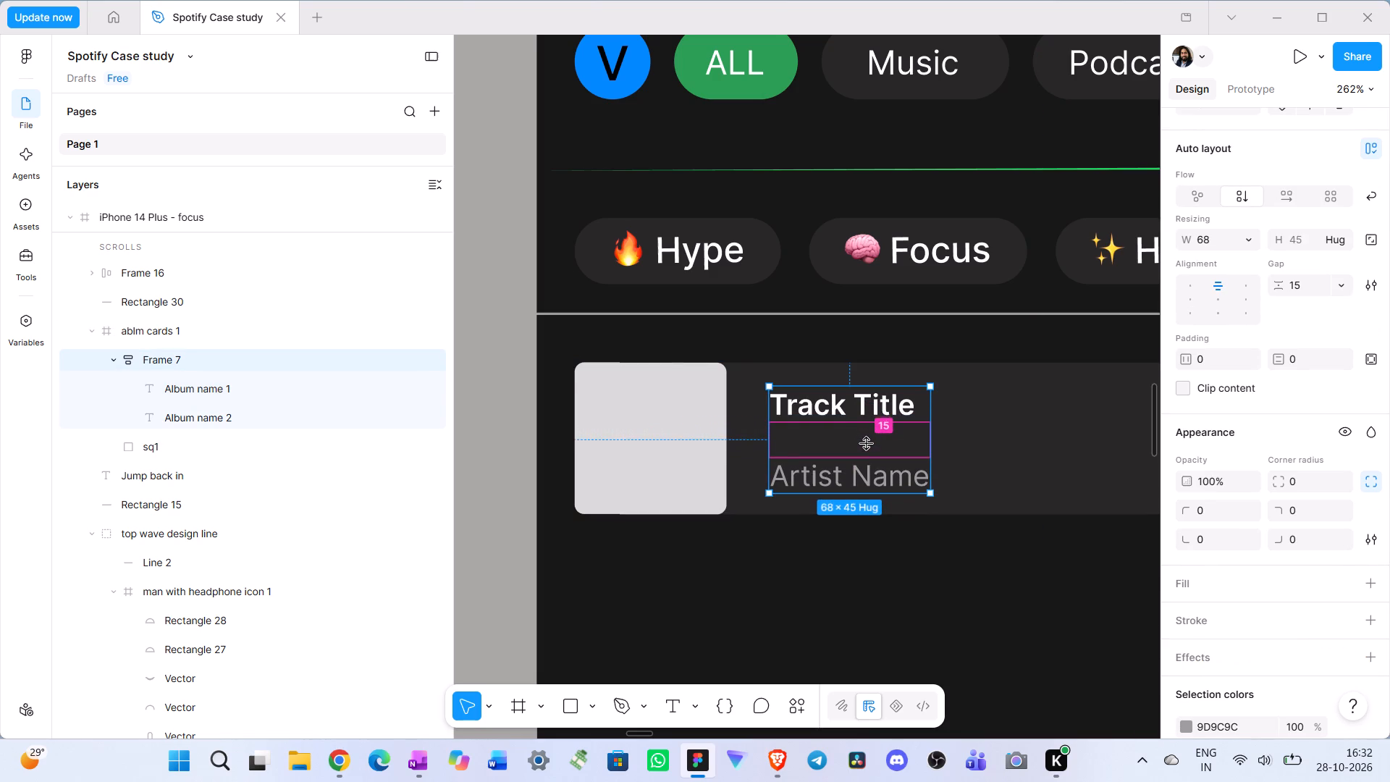
left_click_drag(866, 444, 870, 443)
scroll(1313, 554, "down", 2)
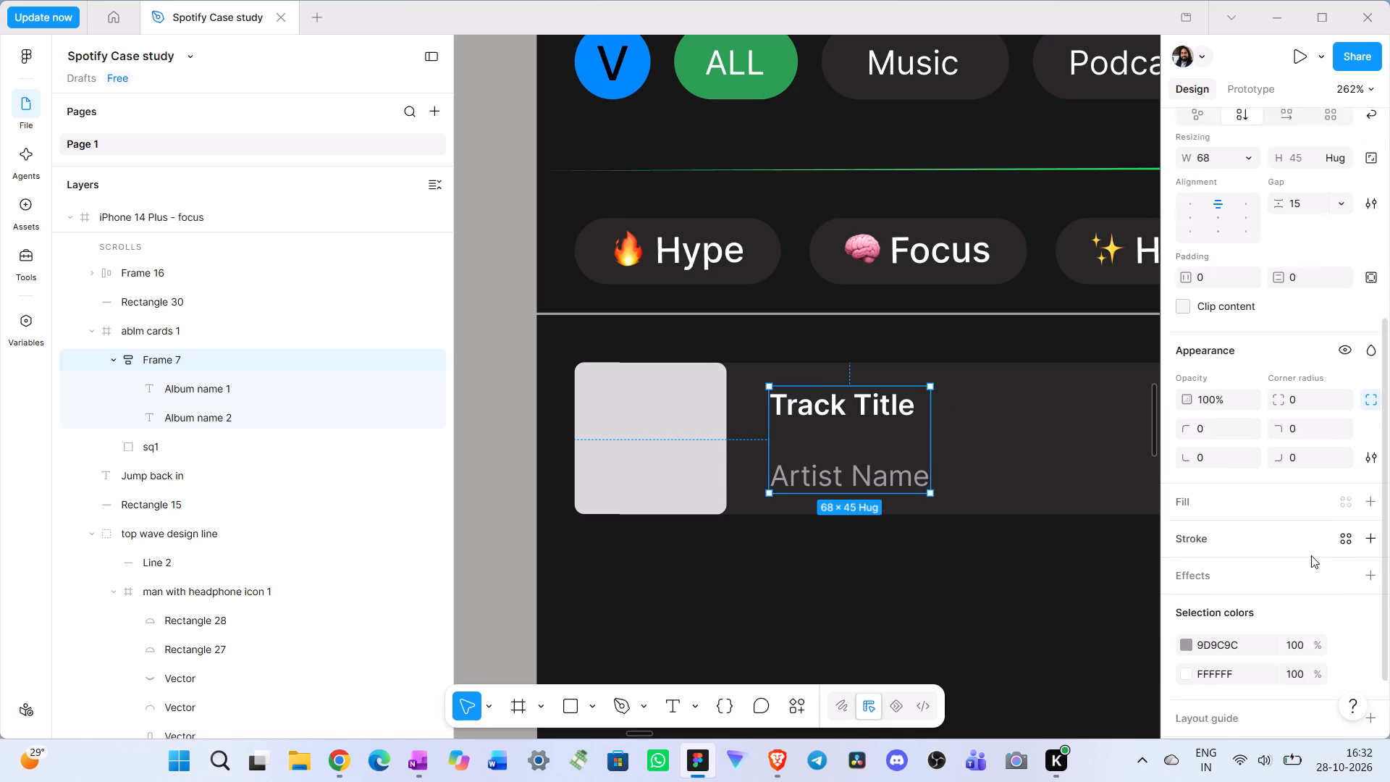
scroll(1309, 564, "down", 1)
scroll(1307, 565, "up", 3)
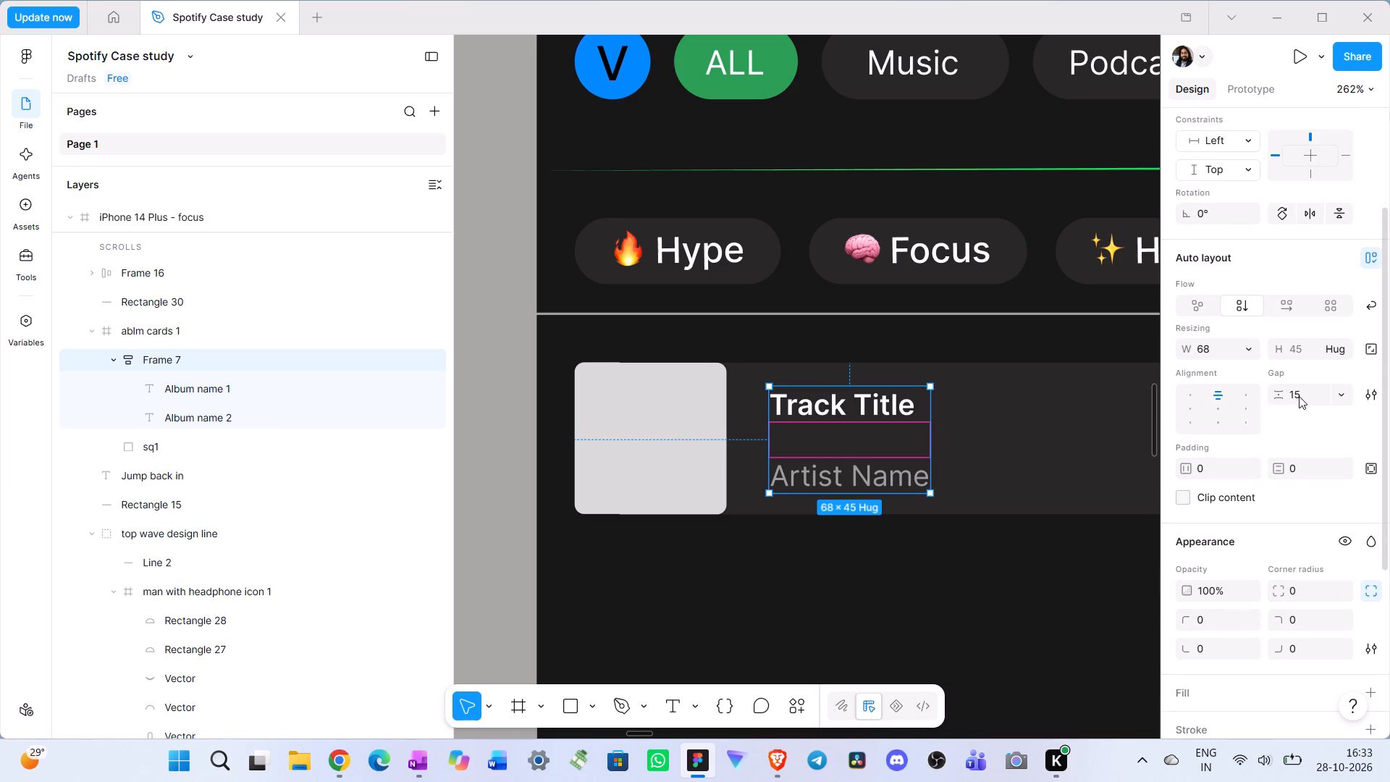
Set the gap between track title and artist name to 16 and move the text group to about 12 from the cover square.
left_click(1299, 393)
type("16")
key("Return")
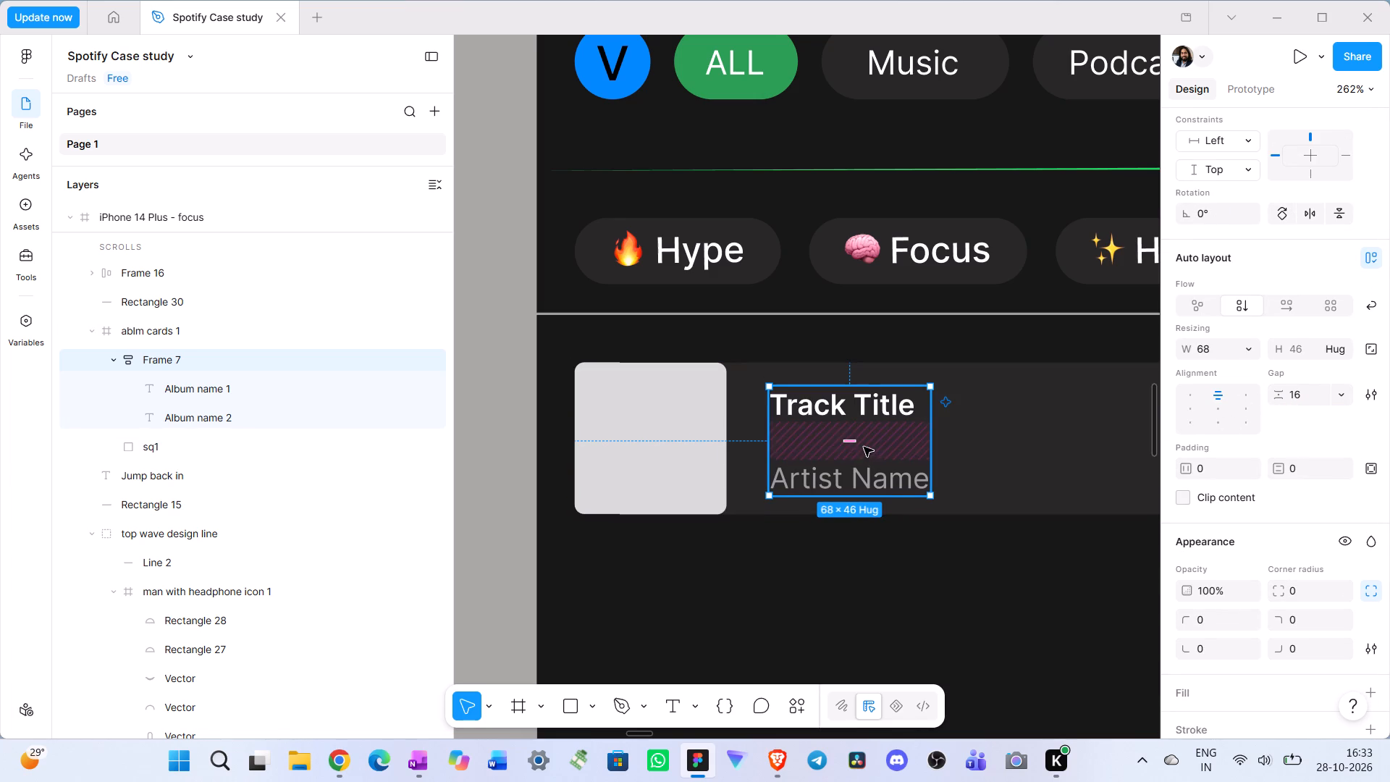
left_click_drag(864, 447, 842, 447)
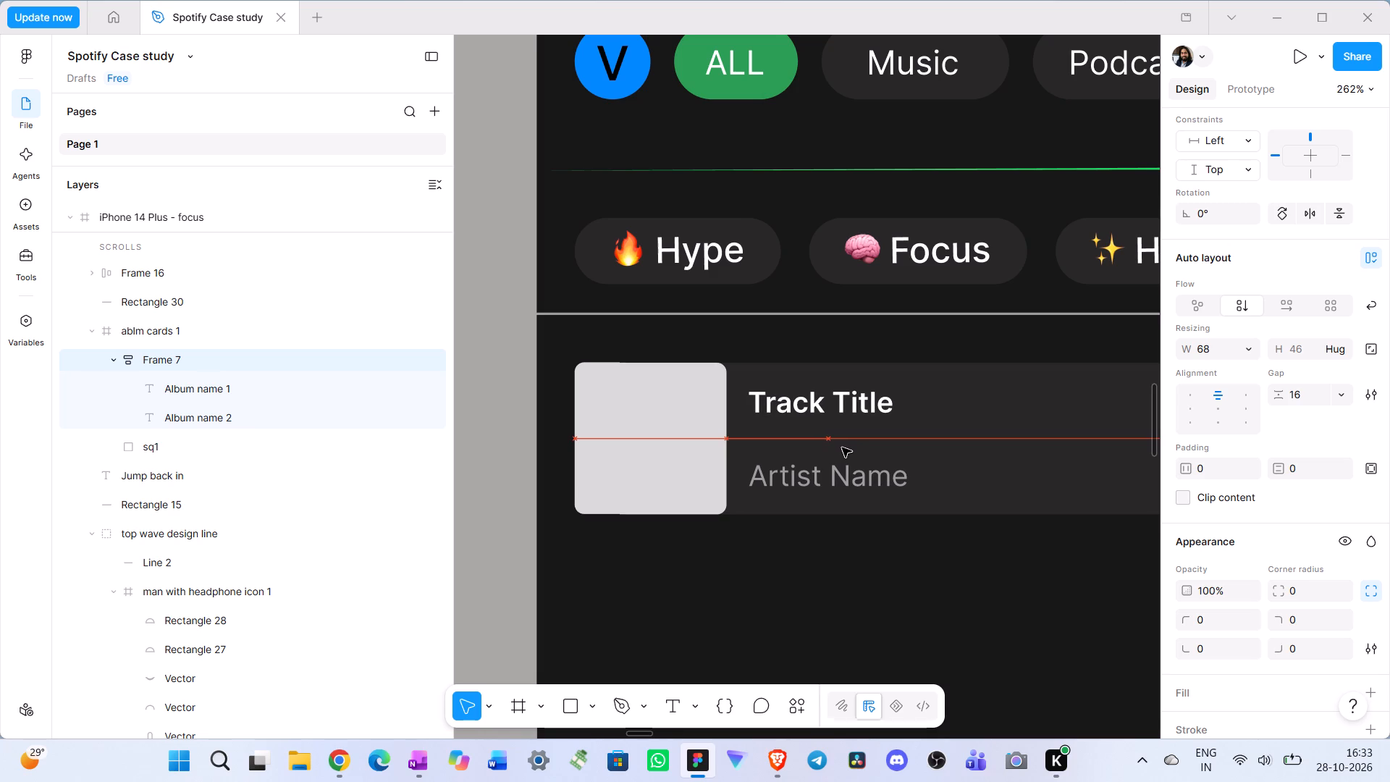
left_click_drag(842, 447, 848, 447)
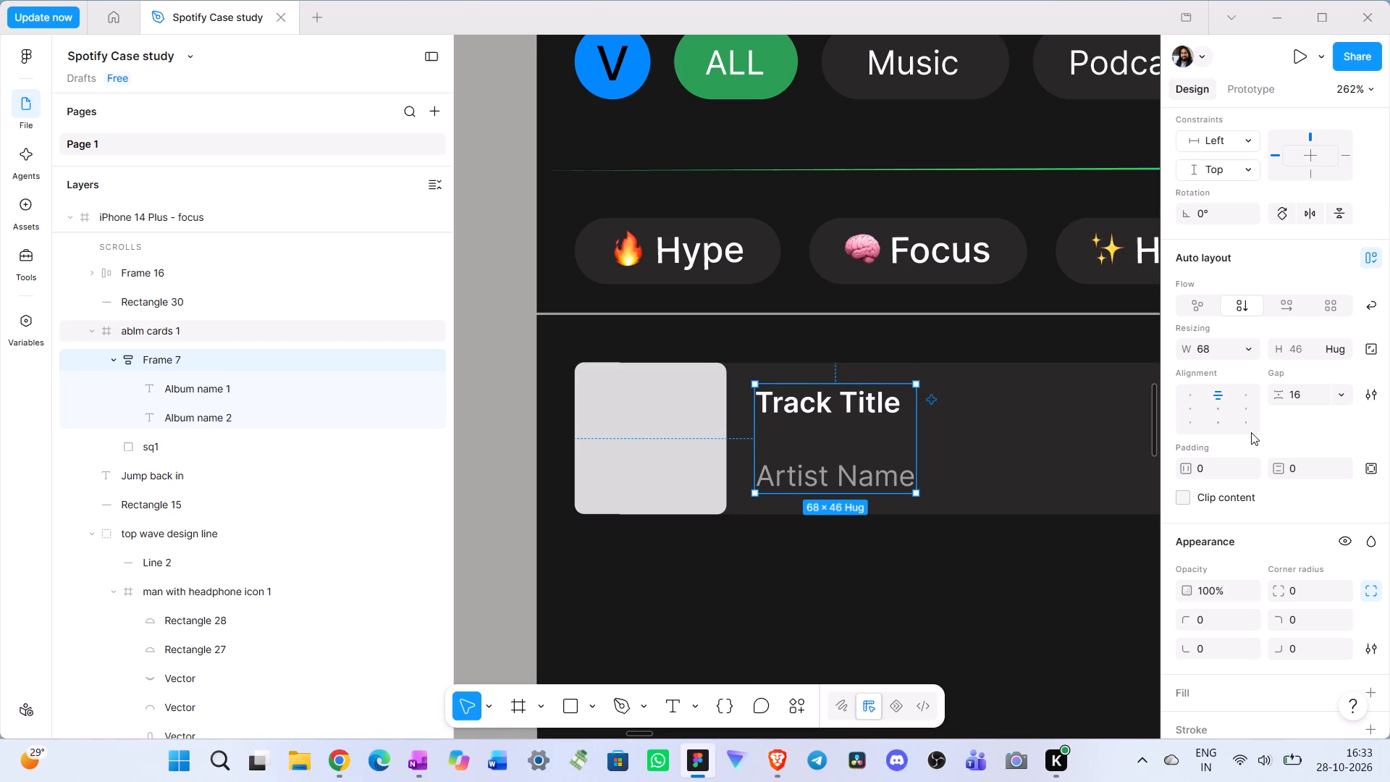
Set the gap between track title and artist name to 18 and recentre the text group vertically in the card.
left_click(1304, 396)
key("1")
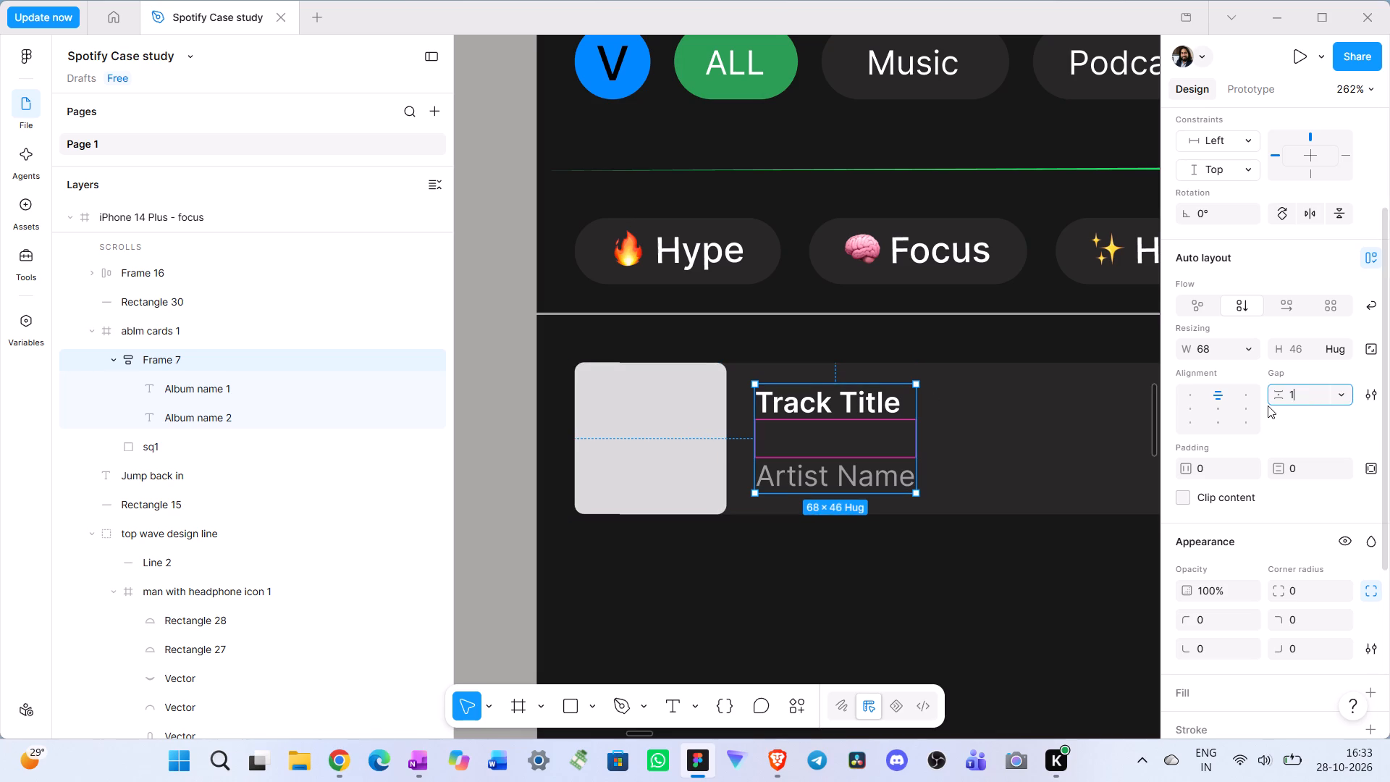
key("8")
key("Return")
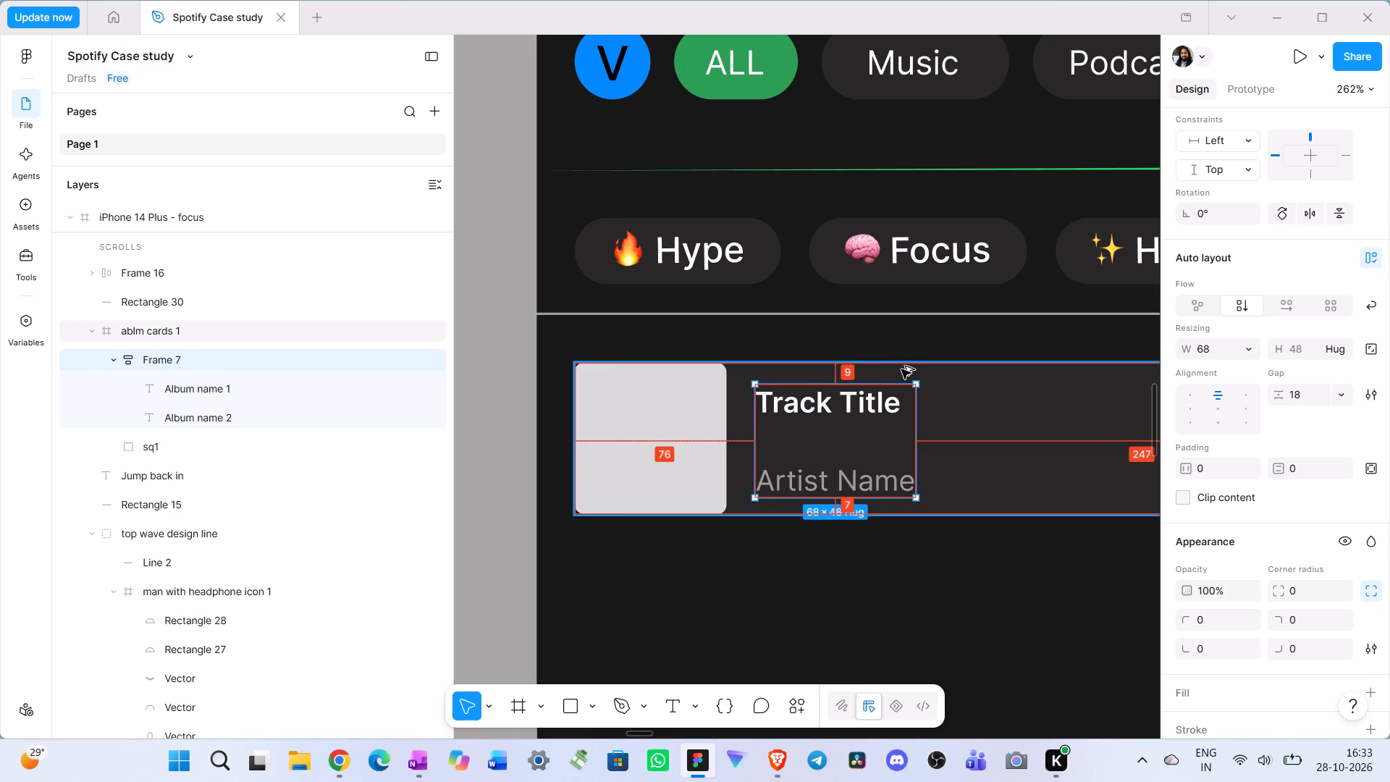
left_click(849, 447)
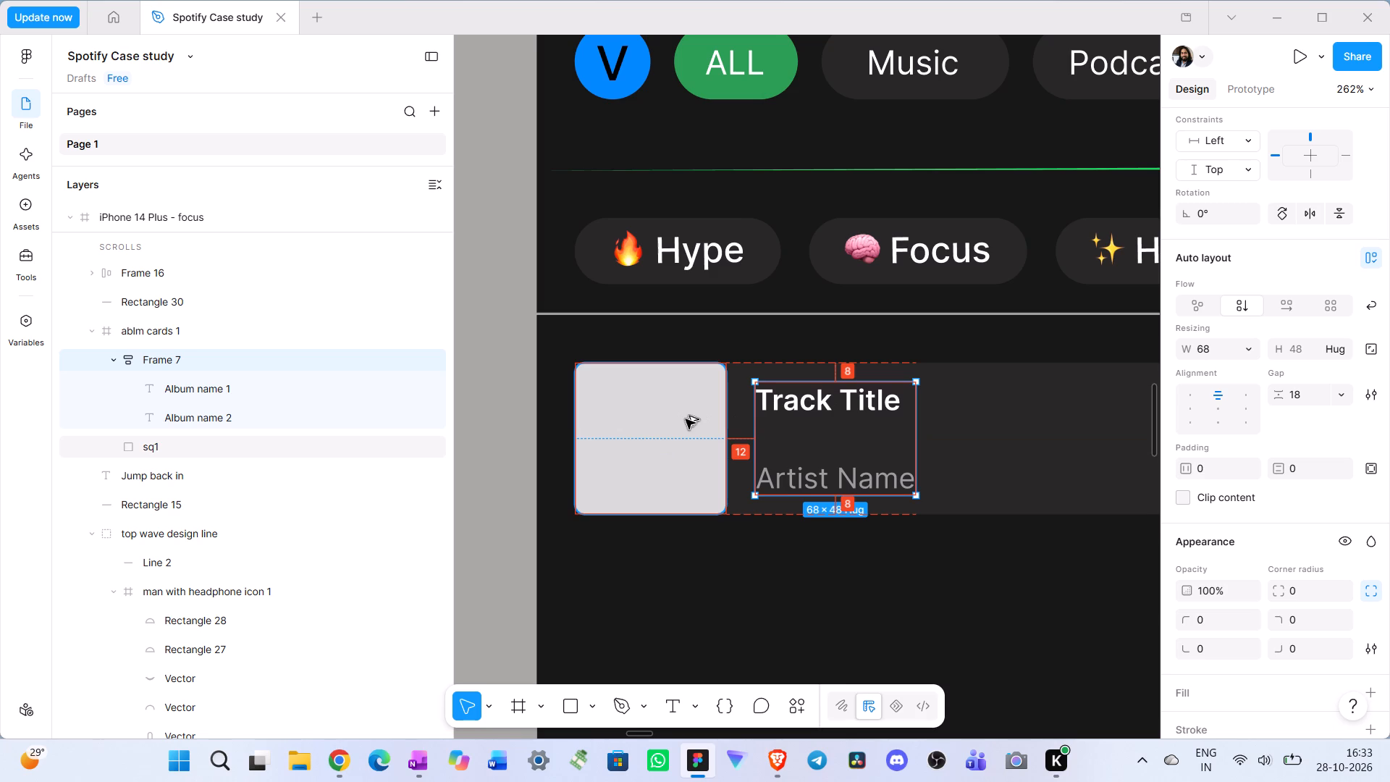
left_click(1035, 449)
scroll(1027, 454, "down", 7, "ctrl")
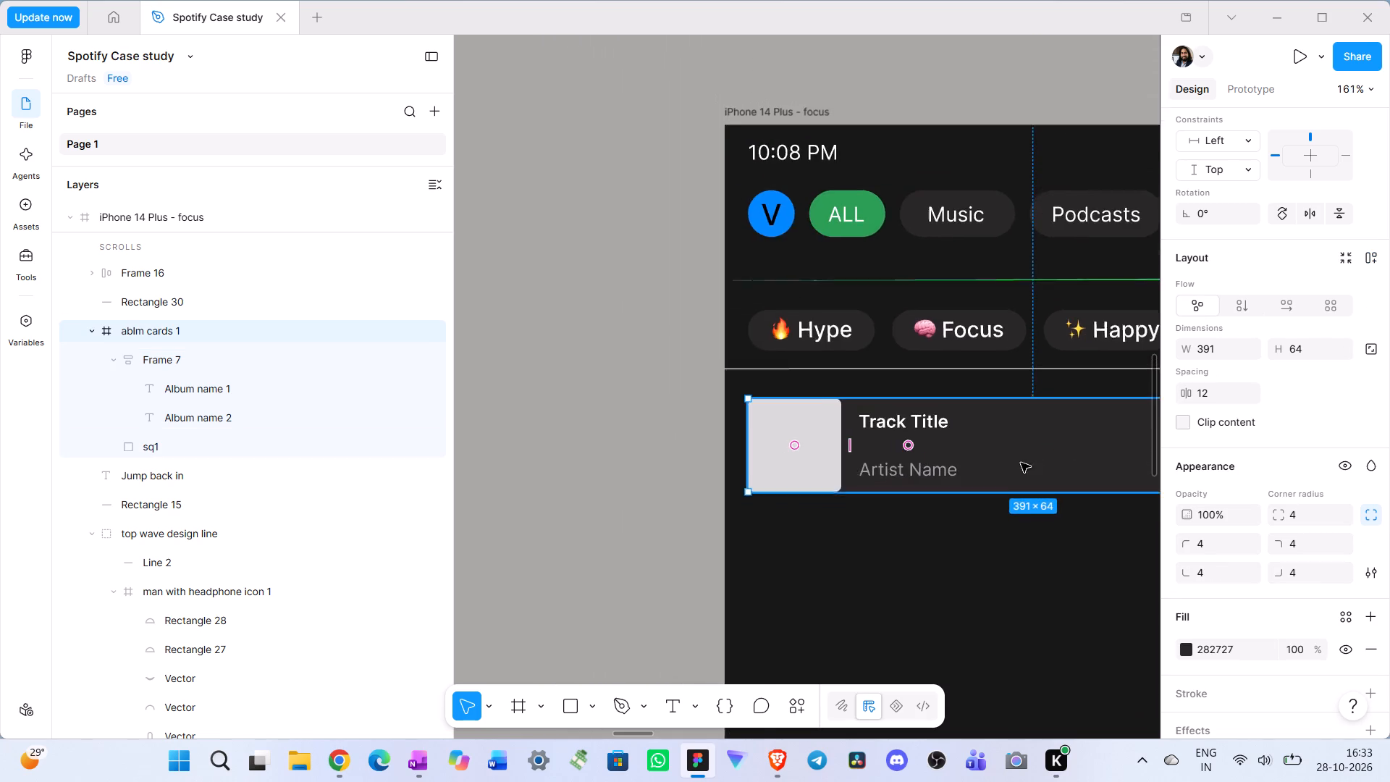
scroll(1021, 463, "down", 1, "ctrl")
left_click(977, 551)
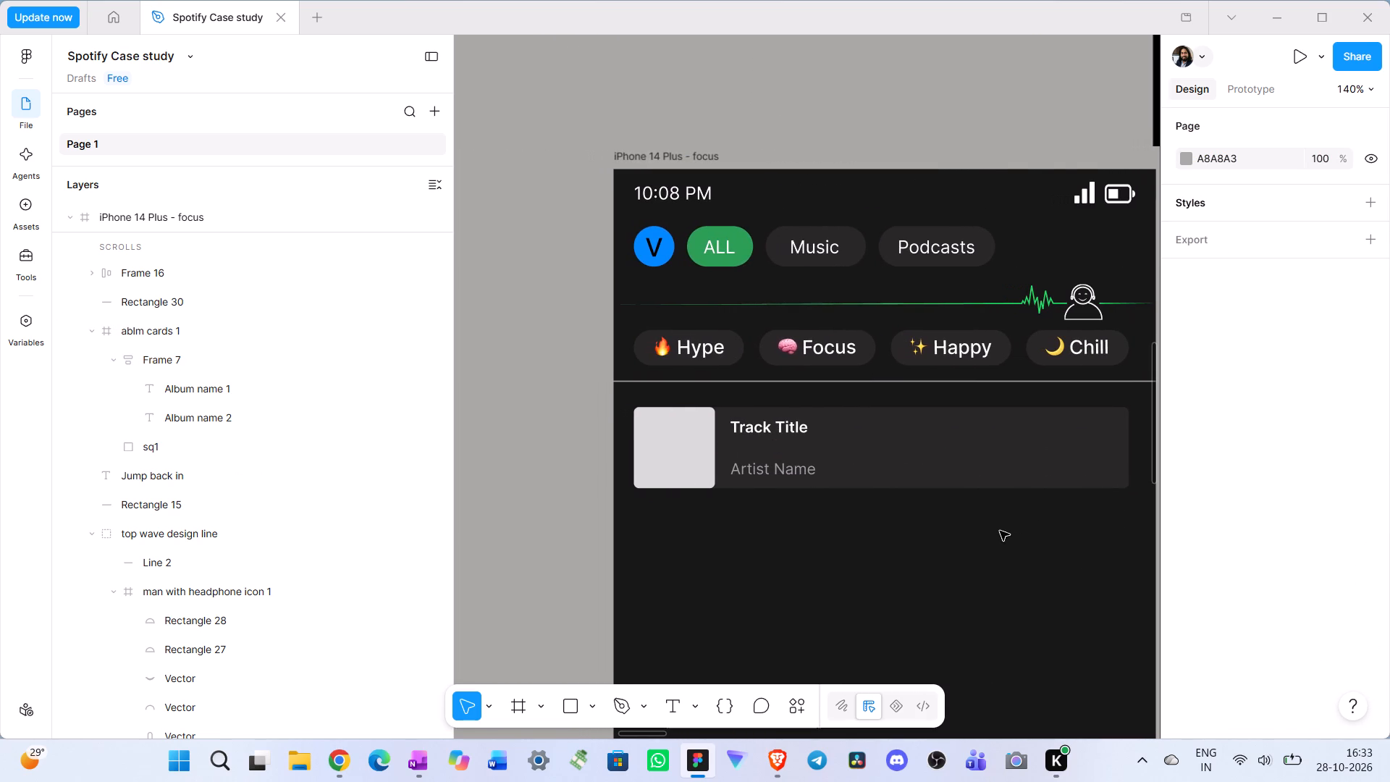
Reposition the track card below the divider line under the mood chips, at about X 24, Y 194.
double_click(769, 428)
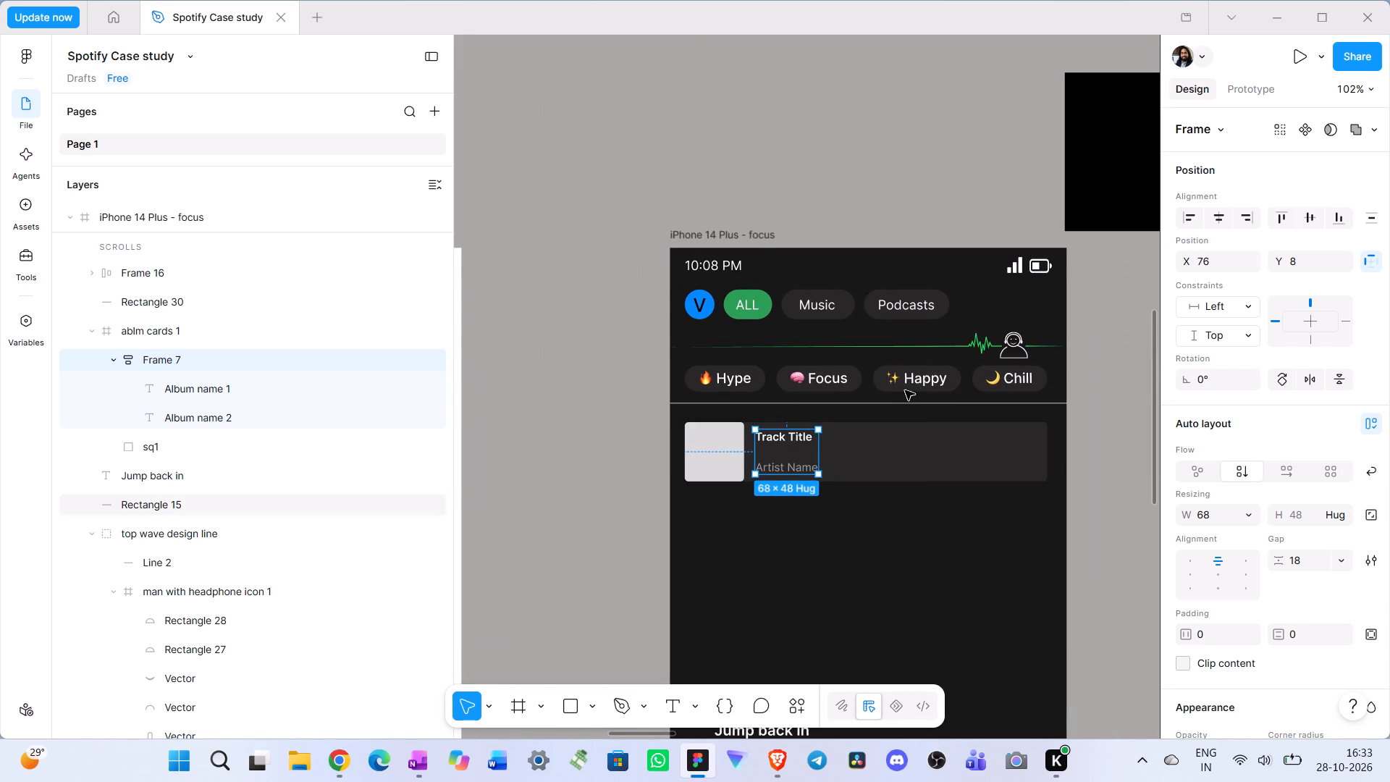
left_click_drag(905, 456, 903, 380)
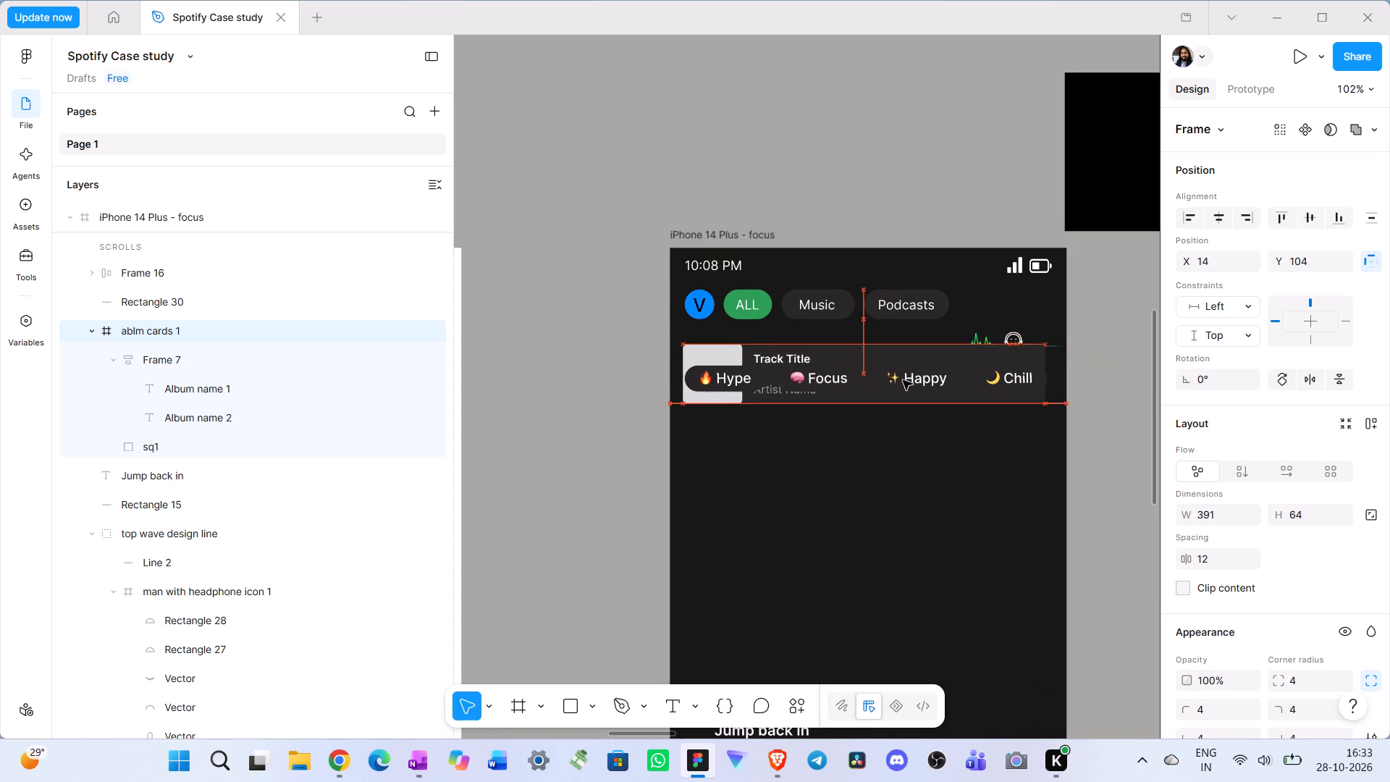
left_click_drag(903, 380, 912, 461)
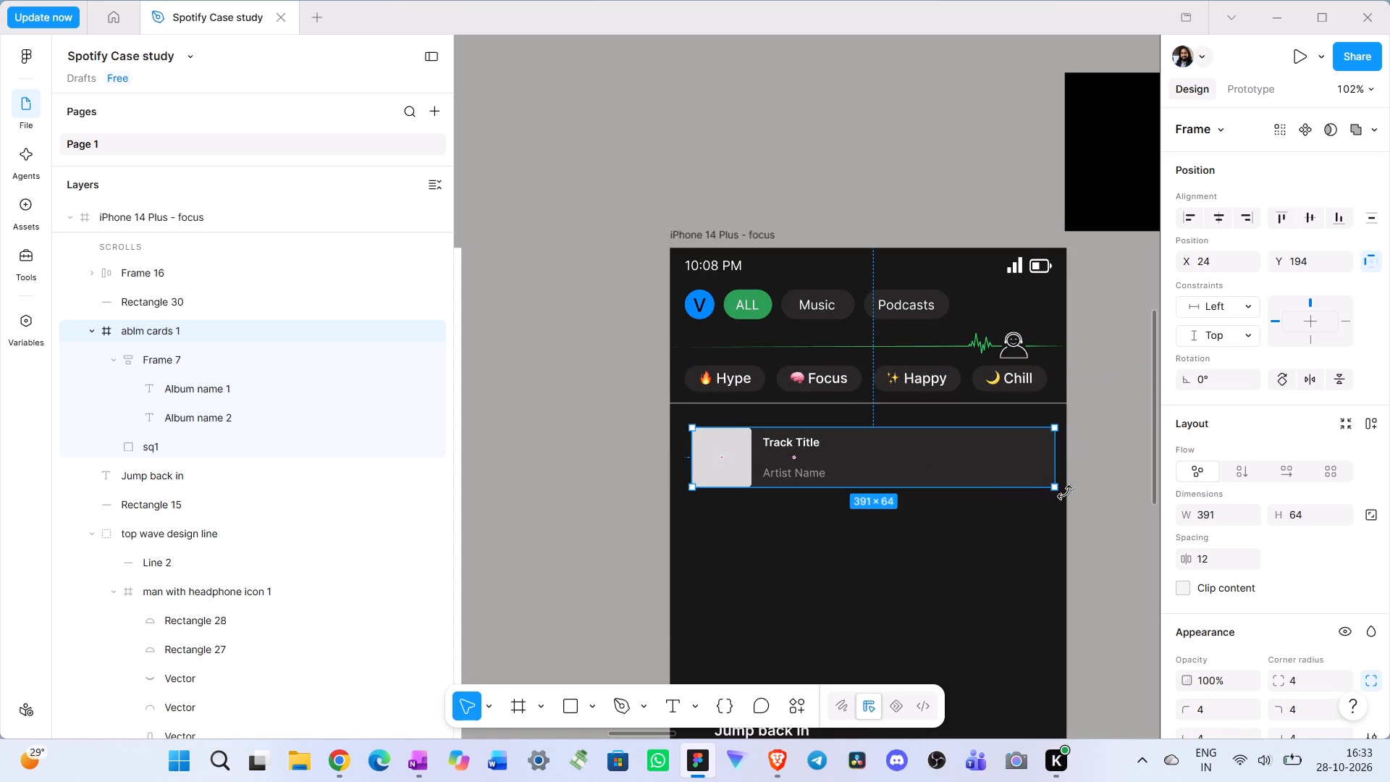
Shrink the track card to a width of about 286 and set its height to 50.
left_click_drag(1054, 483, 1026, 471)
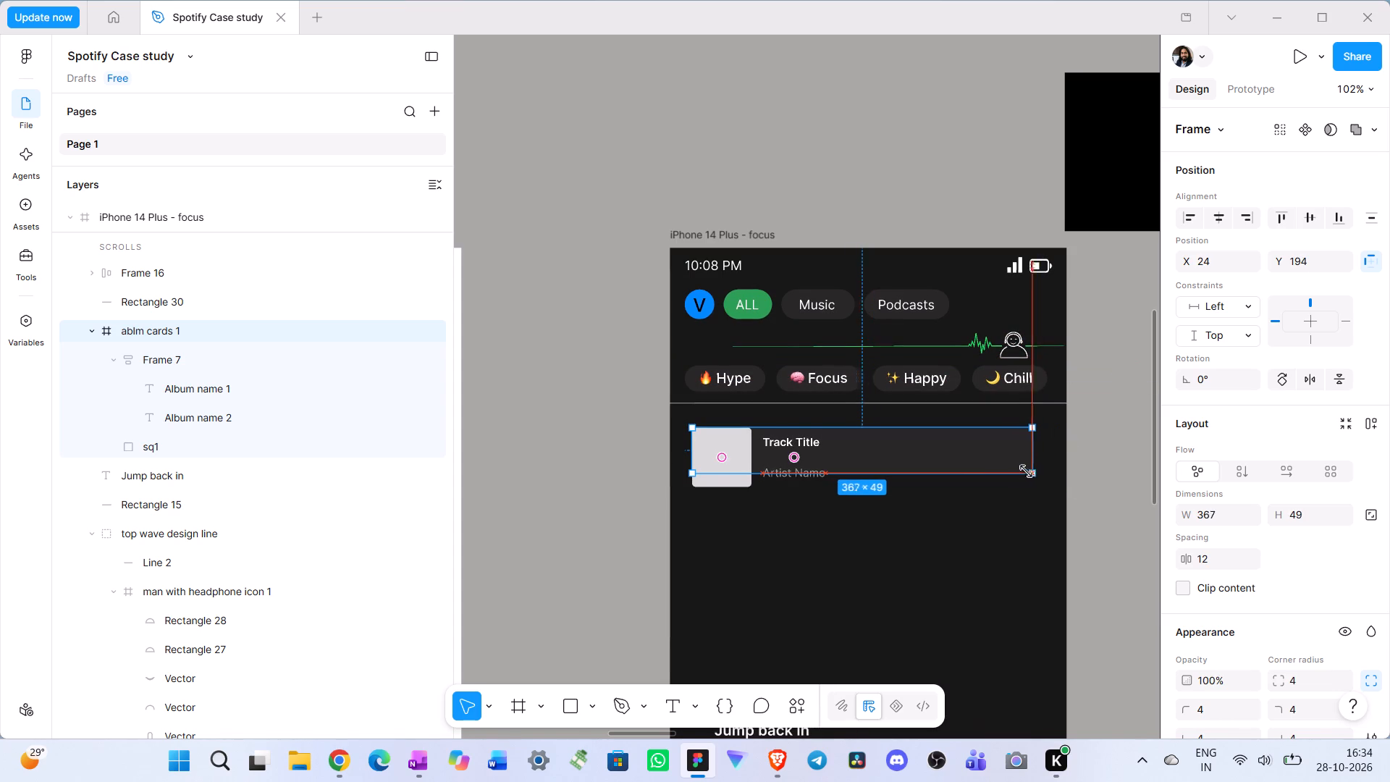
left_click_drag(1026, 471, 958, 470)
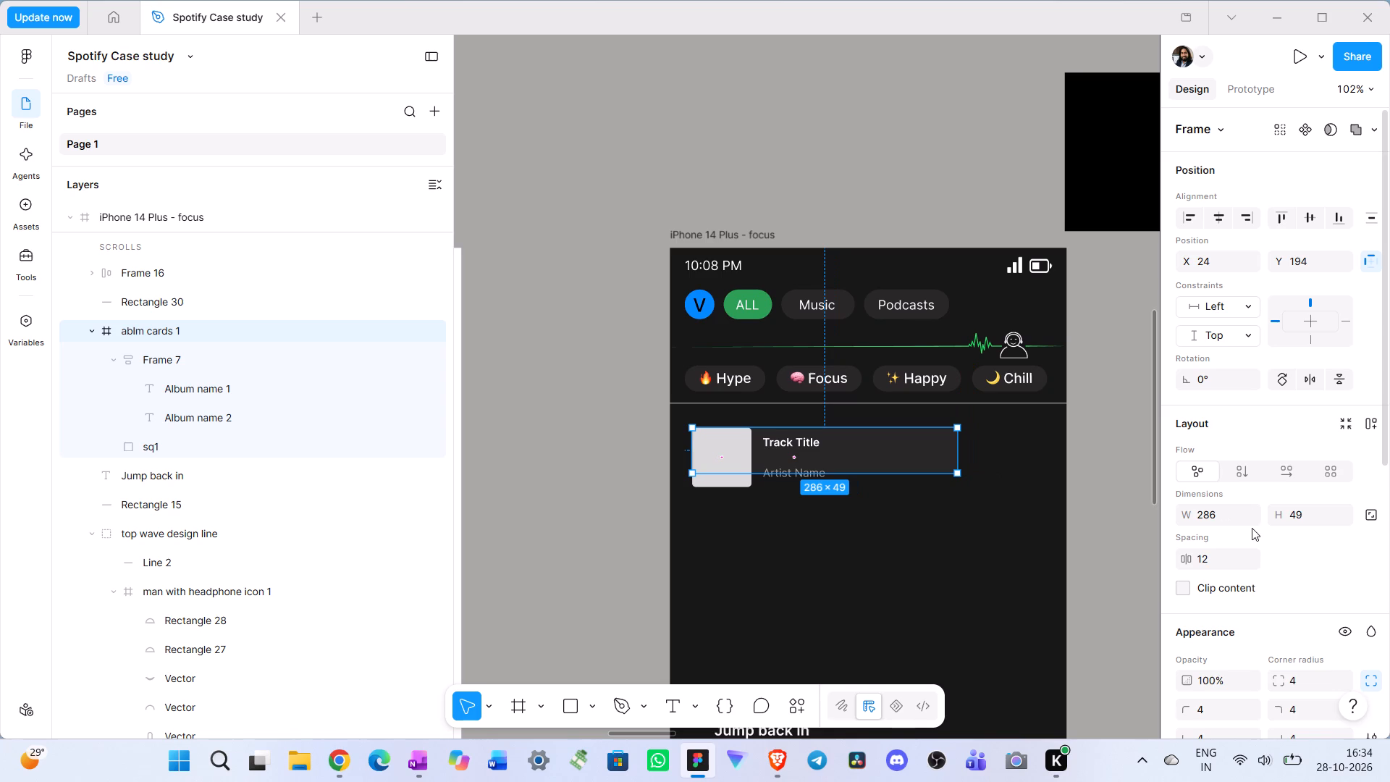
left_click(1303, 513)
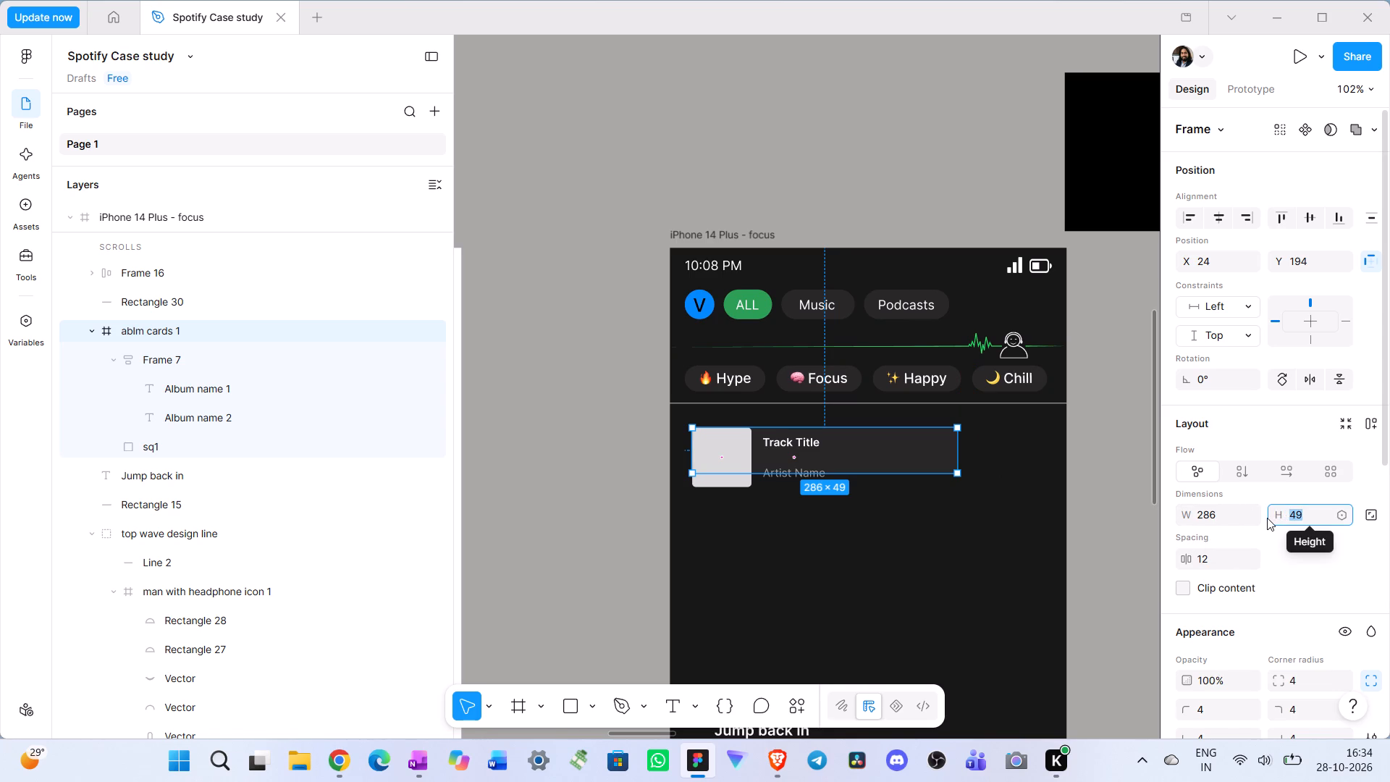
type("50")
key("Return")
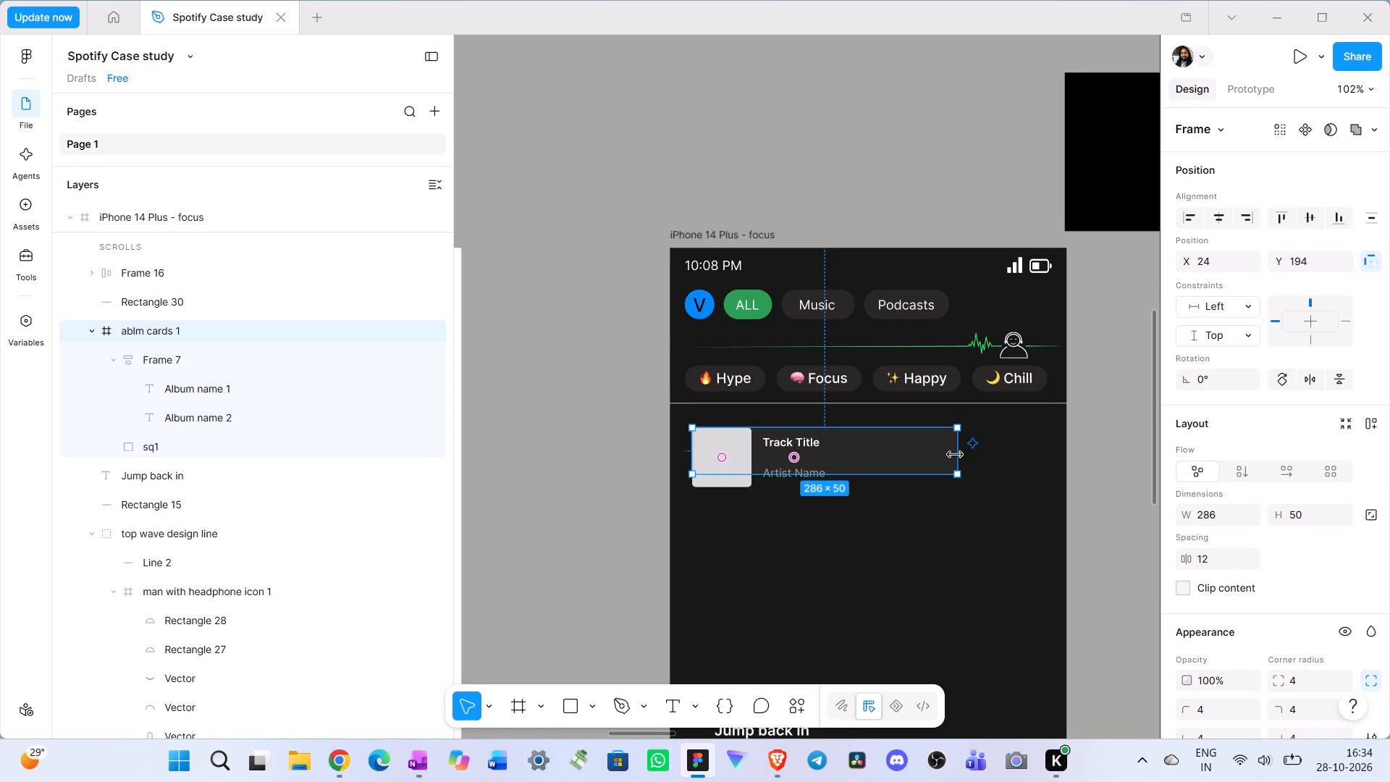
Widen the track card to about 391, extending its left edge to about X 16.
left_click_drag(955, 455, 1033, 451)
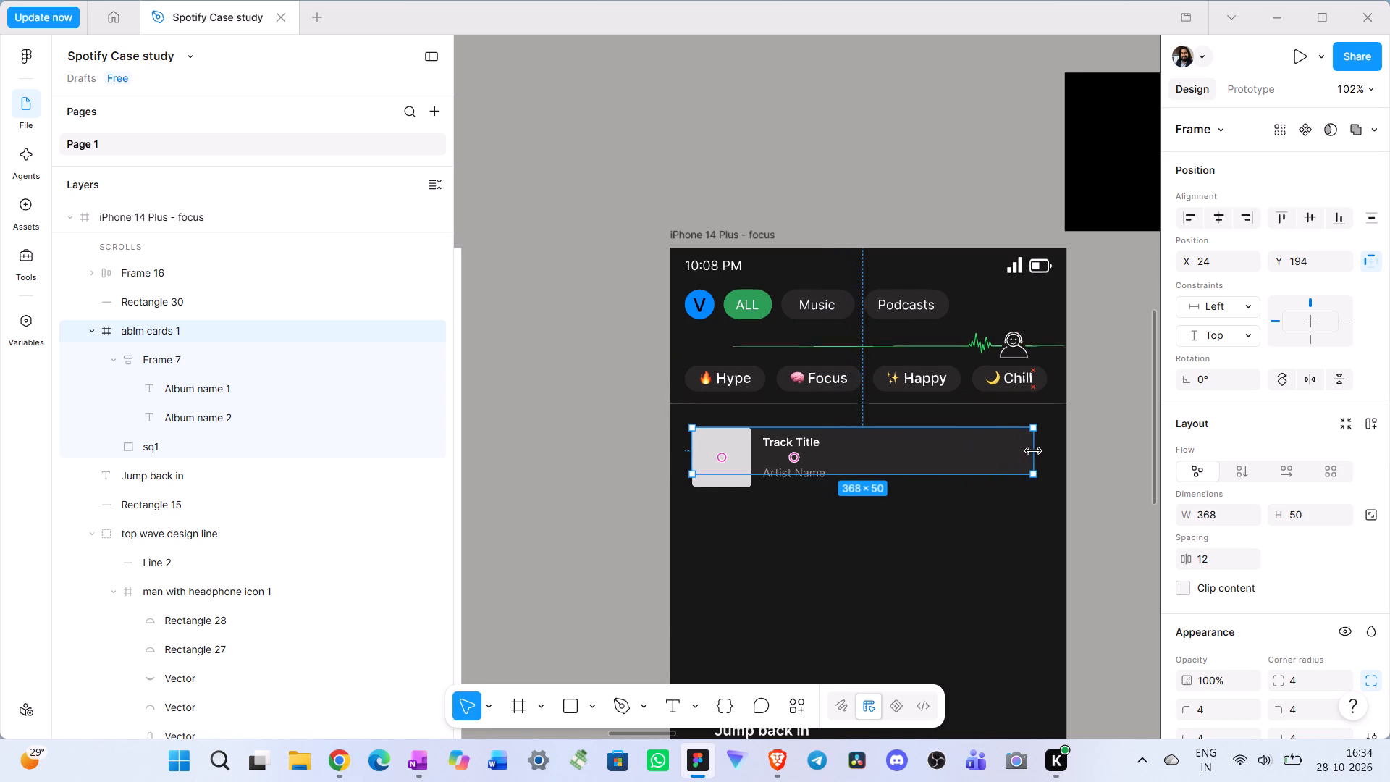
left_click_drag(1033, 451, 1047, 451)
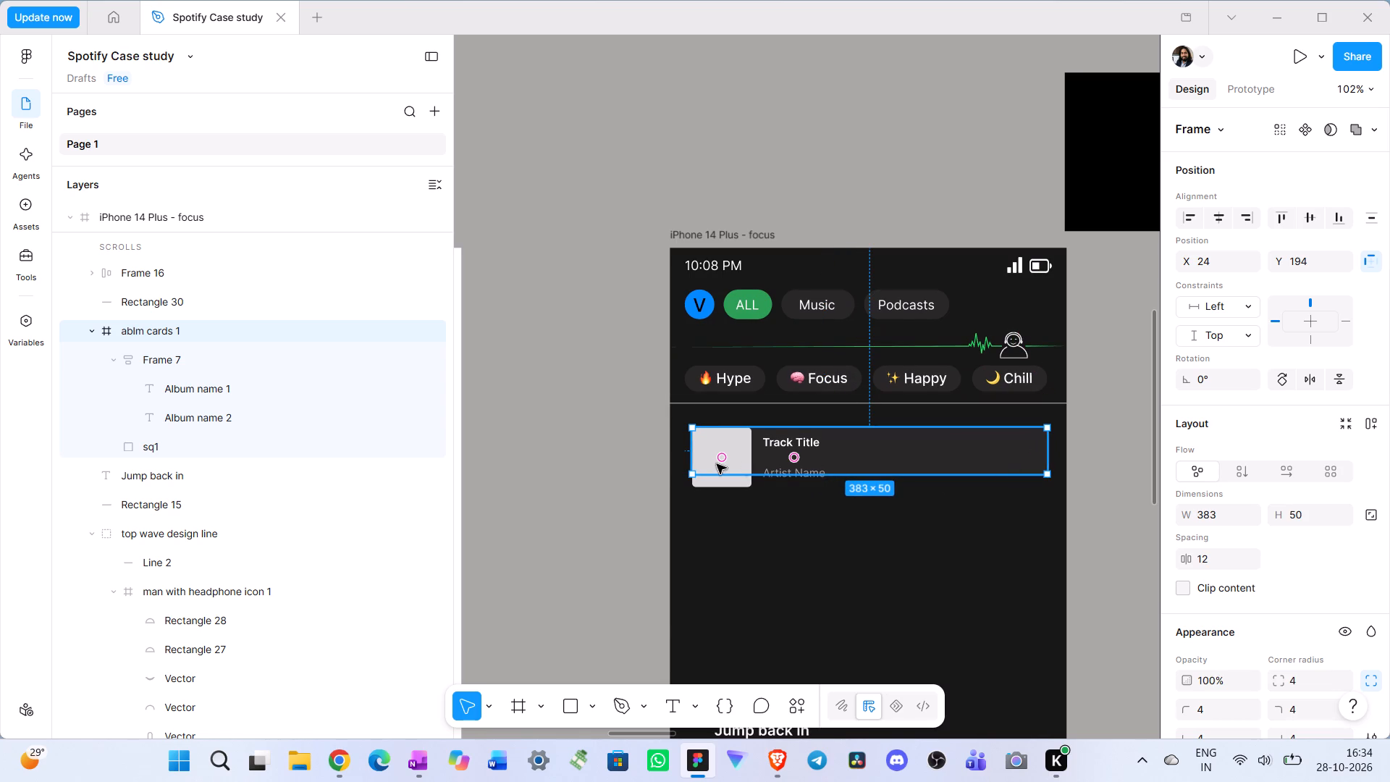
left_click_drag(689, 454, 683, 454)
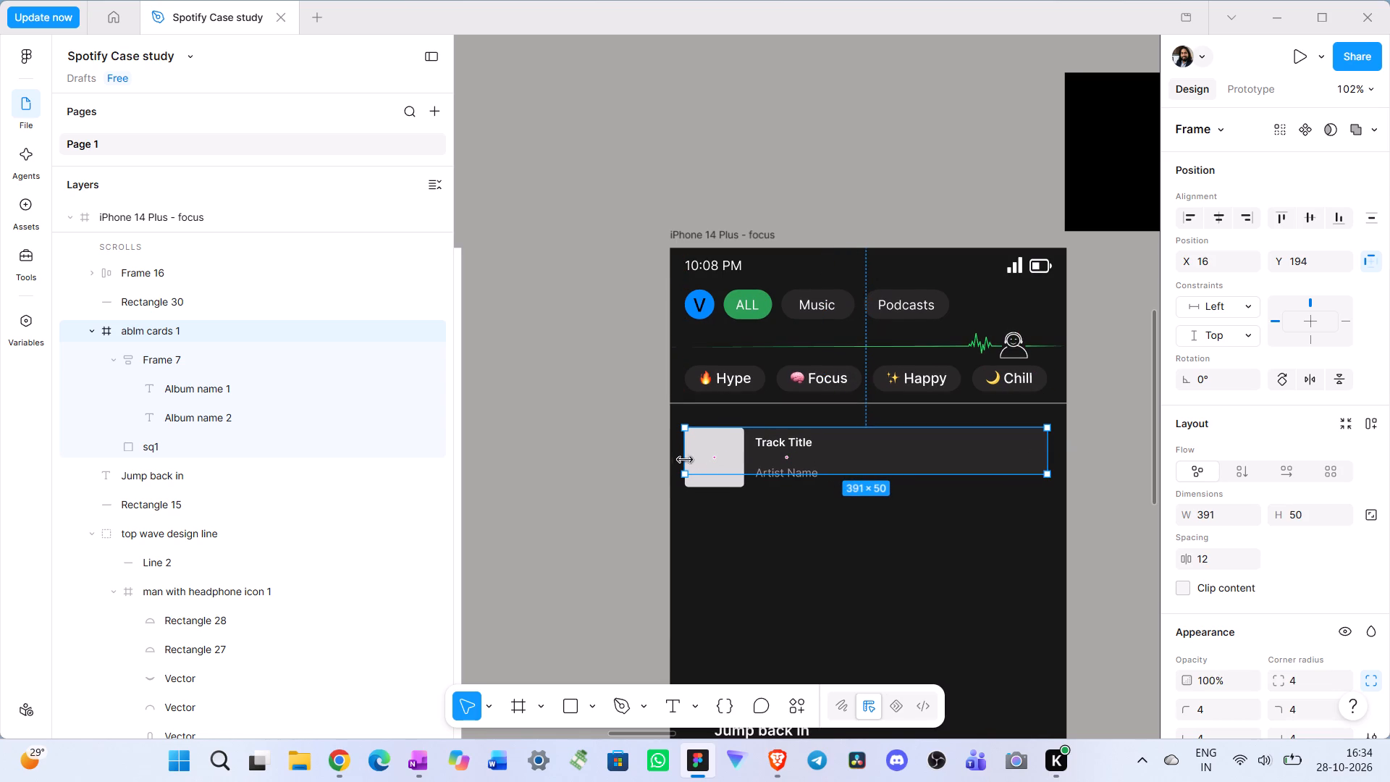
left_click(733, 522)
Resize the cover square in the track card to 50 × 50, matching the card's height.
left_click(720, 388)
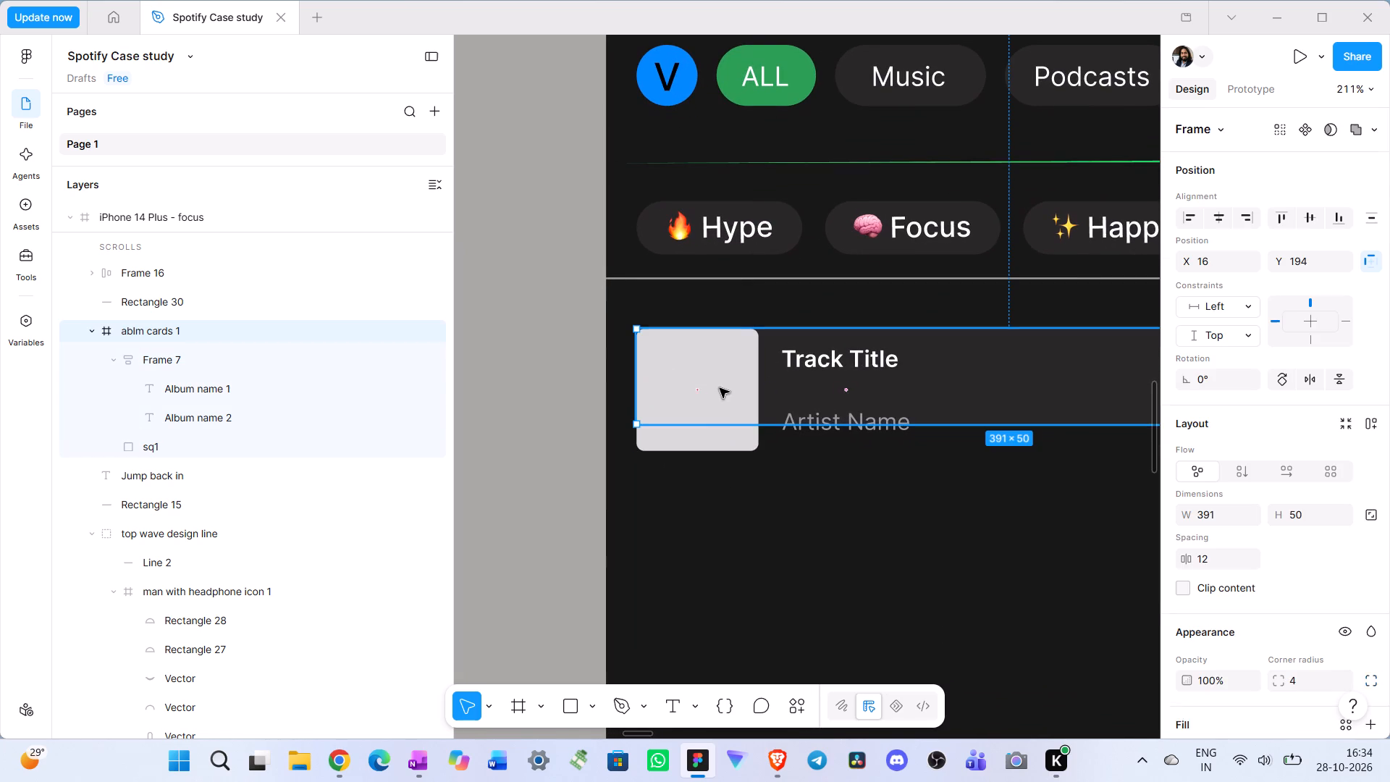
double_click(730, 426)
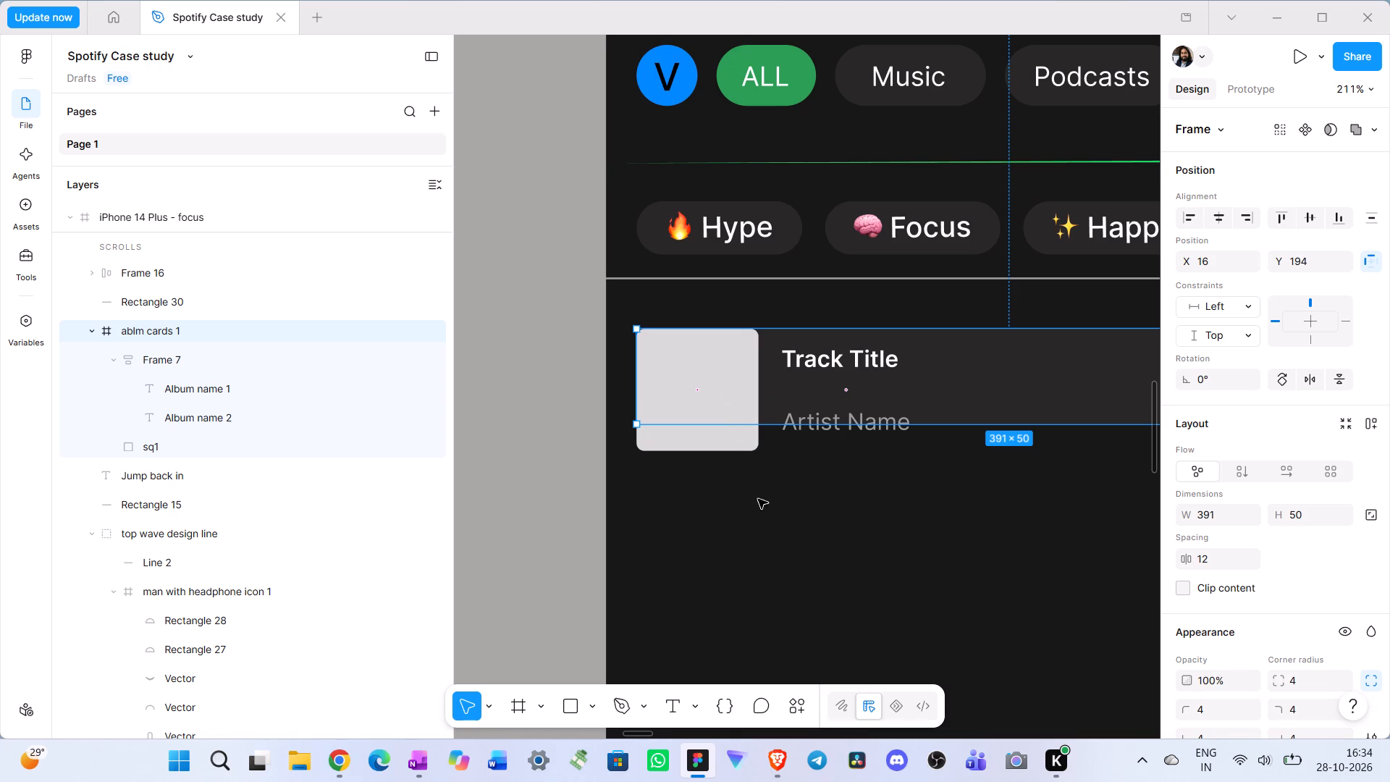
left_click(759, 500)
left_click(746, 446)
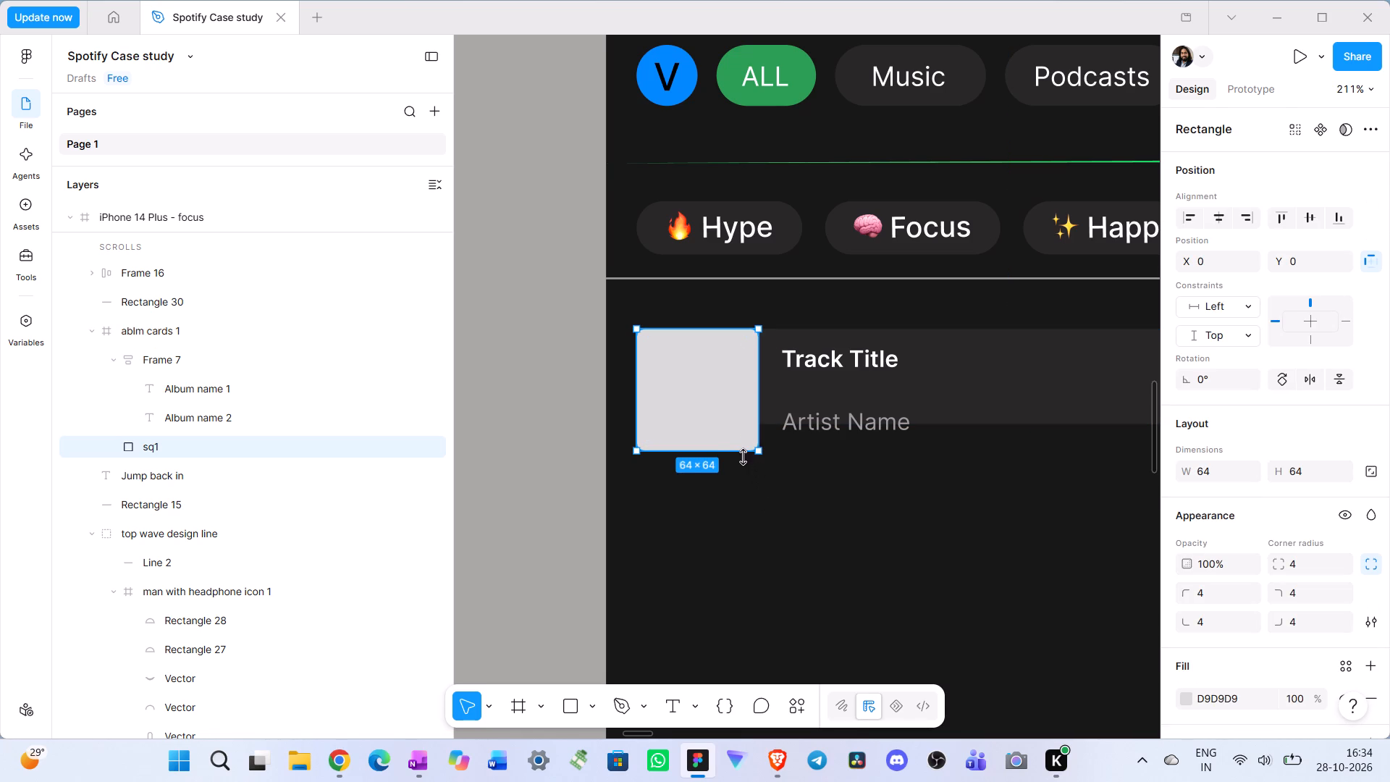
left_click_drag(733, 455, 751, 414)
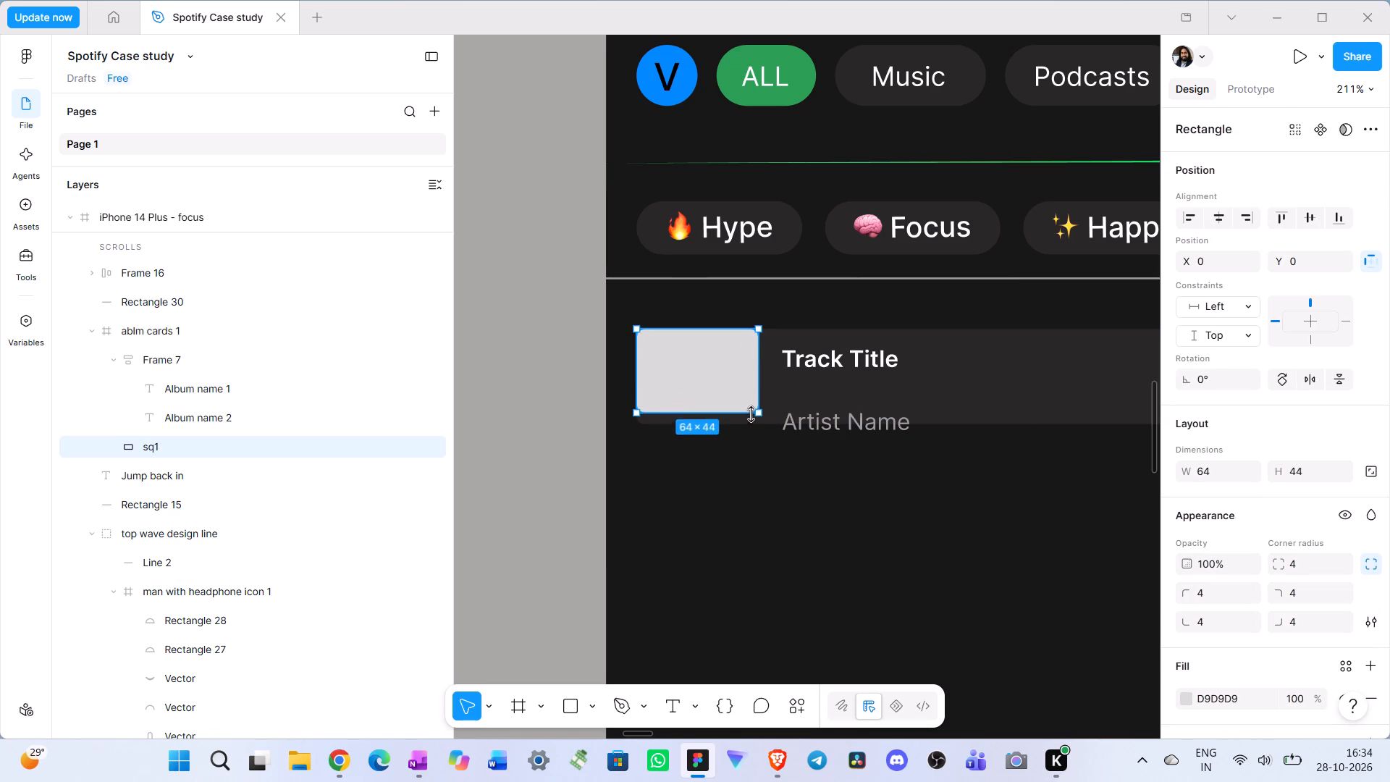
left_click_drag(751, 414, 751, 421)
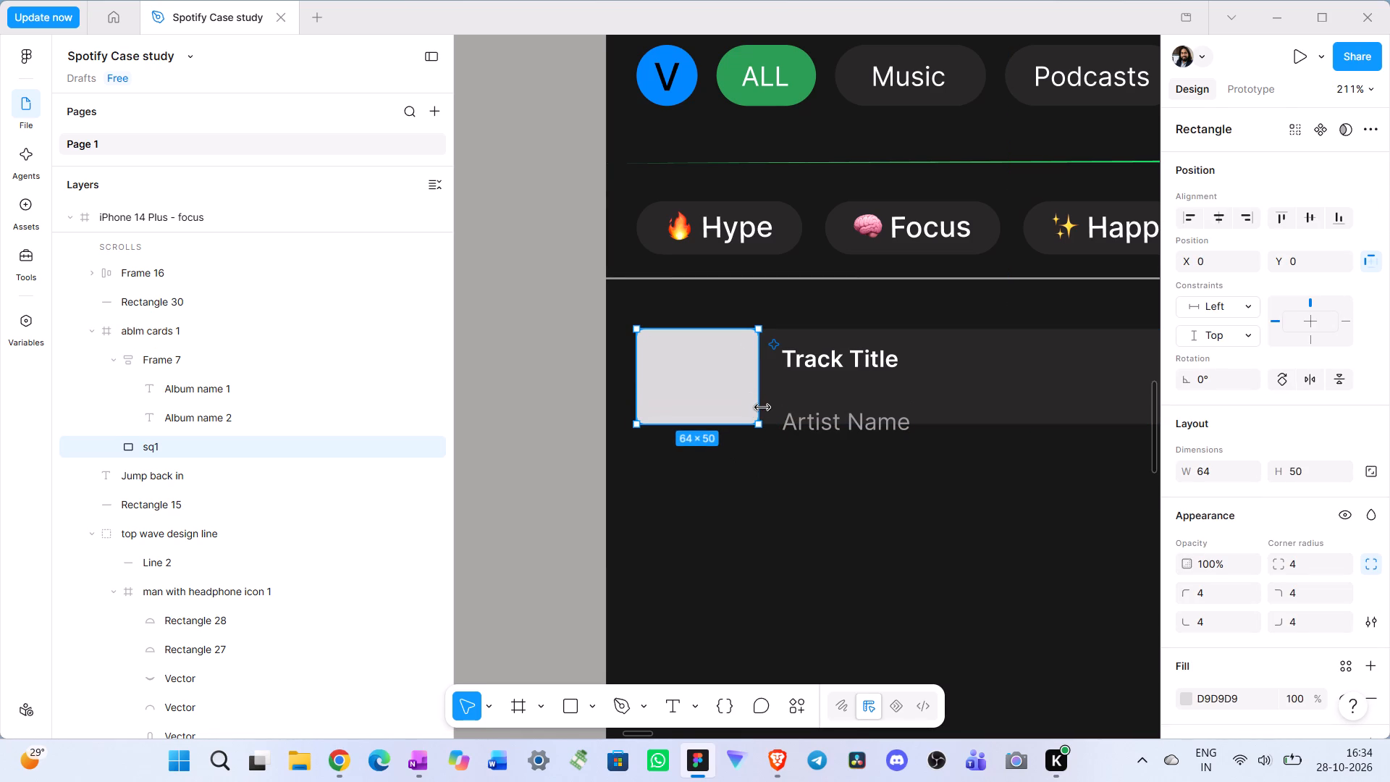
left_click_drag(762, 408, 629, 413)
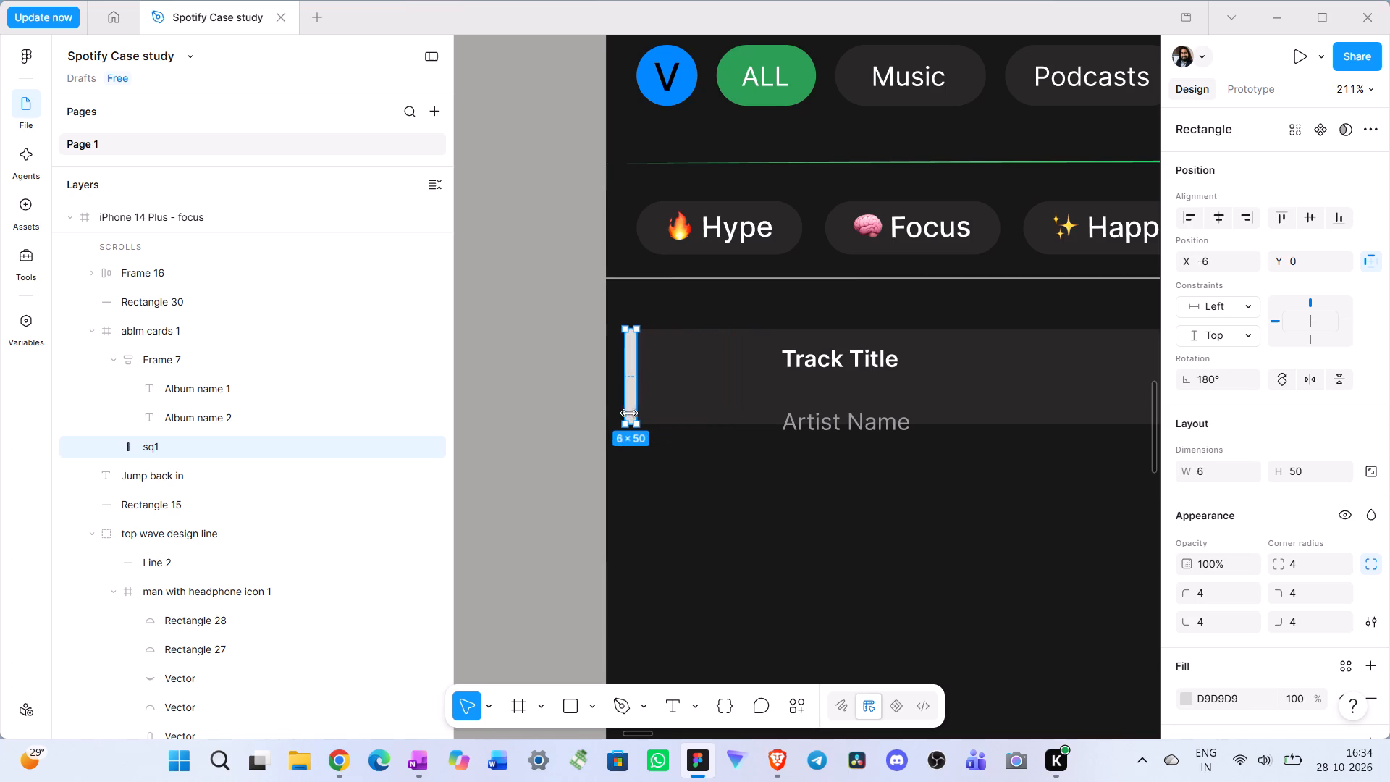
left_click_drag(629, 413, 733, 420)
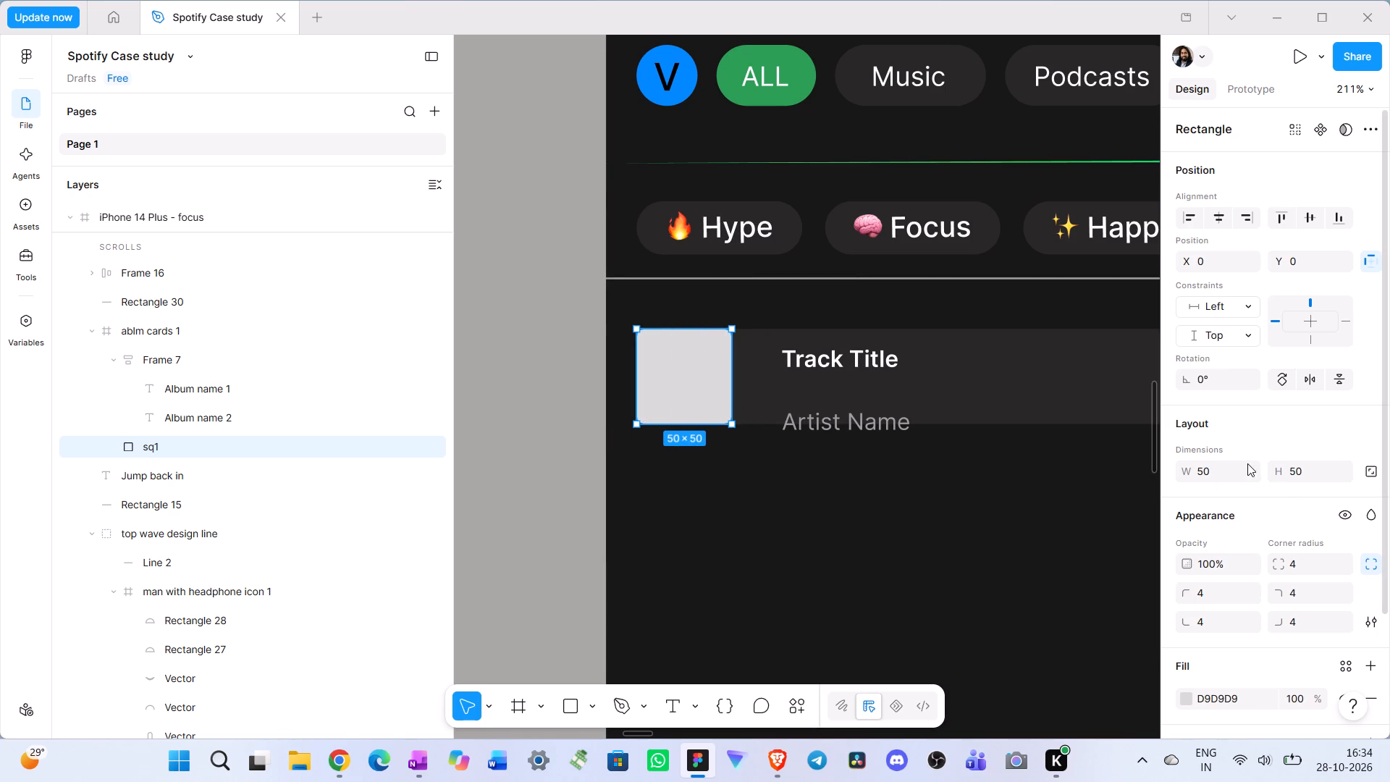
left_click(736, 478)
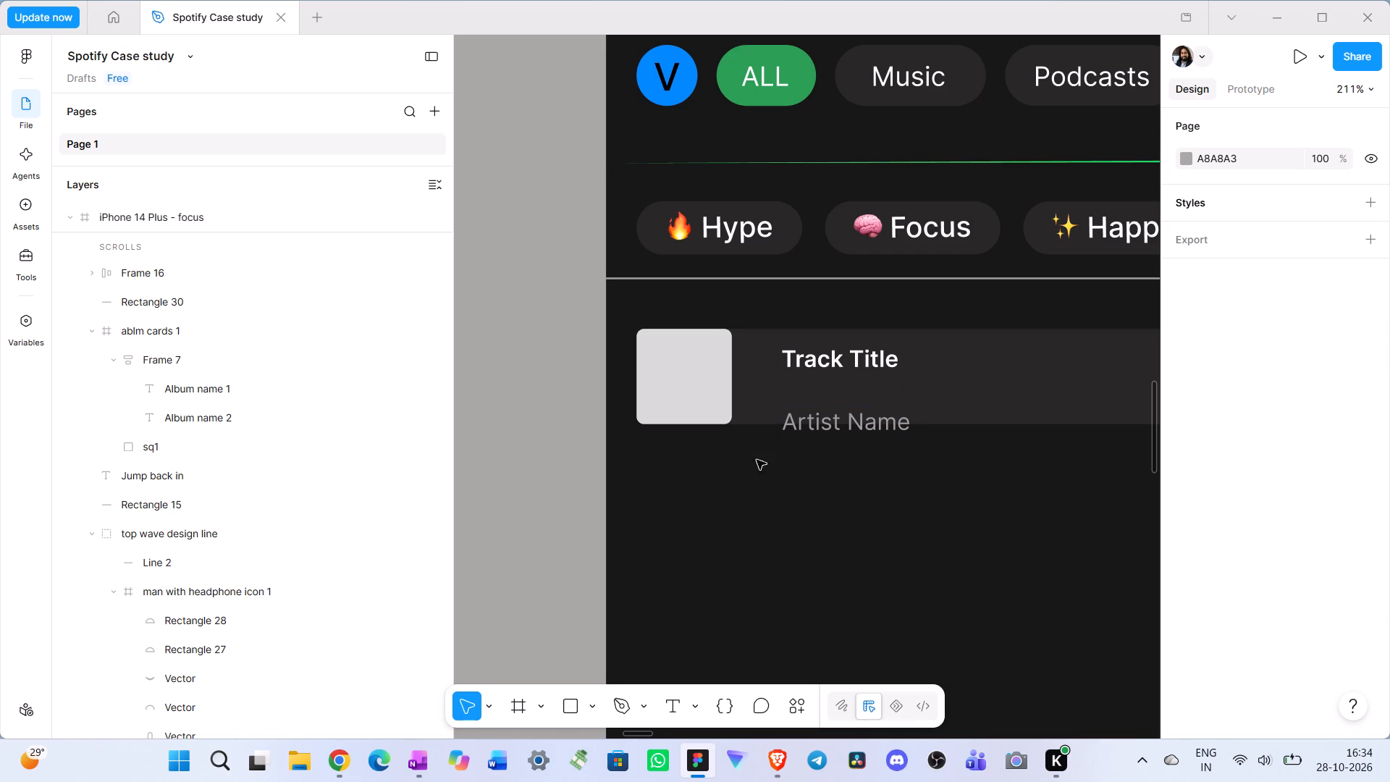
Set the vertical gap between the track title and artist name in the text group to 8.
scroll(875, 419, "left", 1)
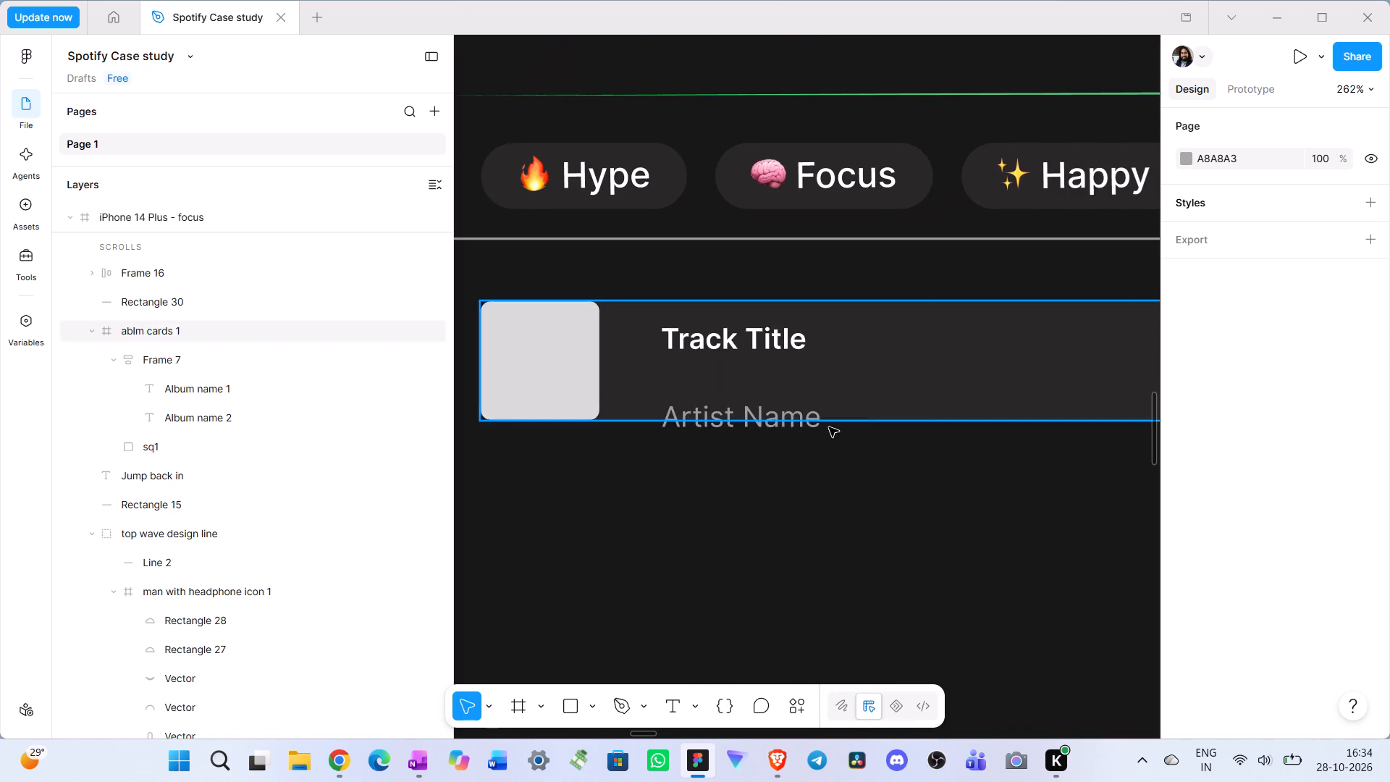
scroll(829, 427, "left", 1)
left_click(730, 332)
double_click(732, 342)
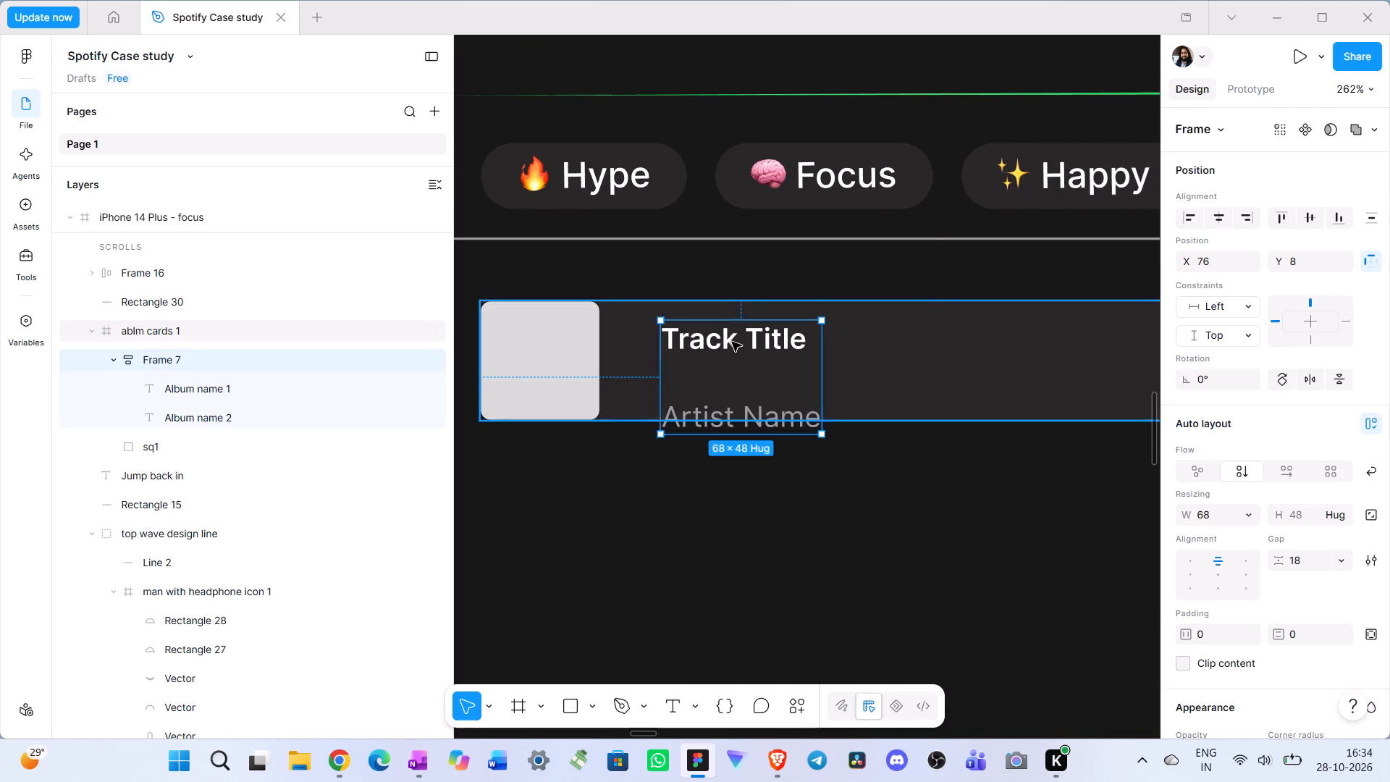
left_click_drag(746, 381, 750, 371)
left_click(1294, 556)
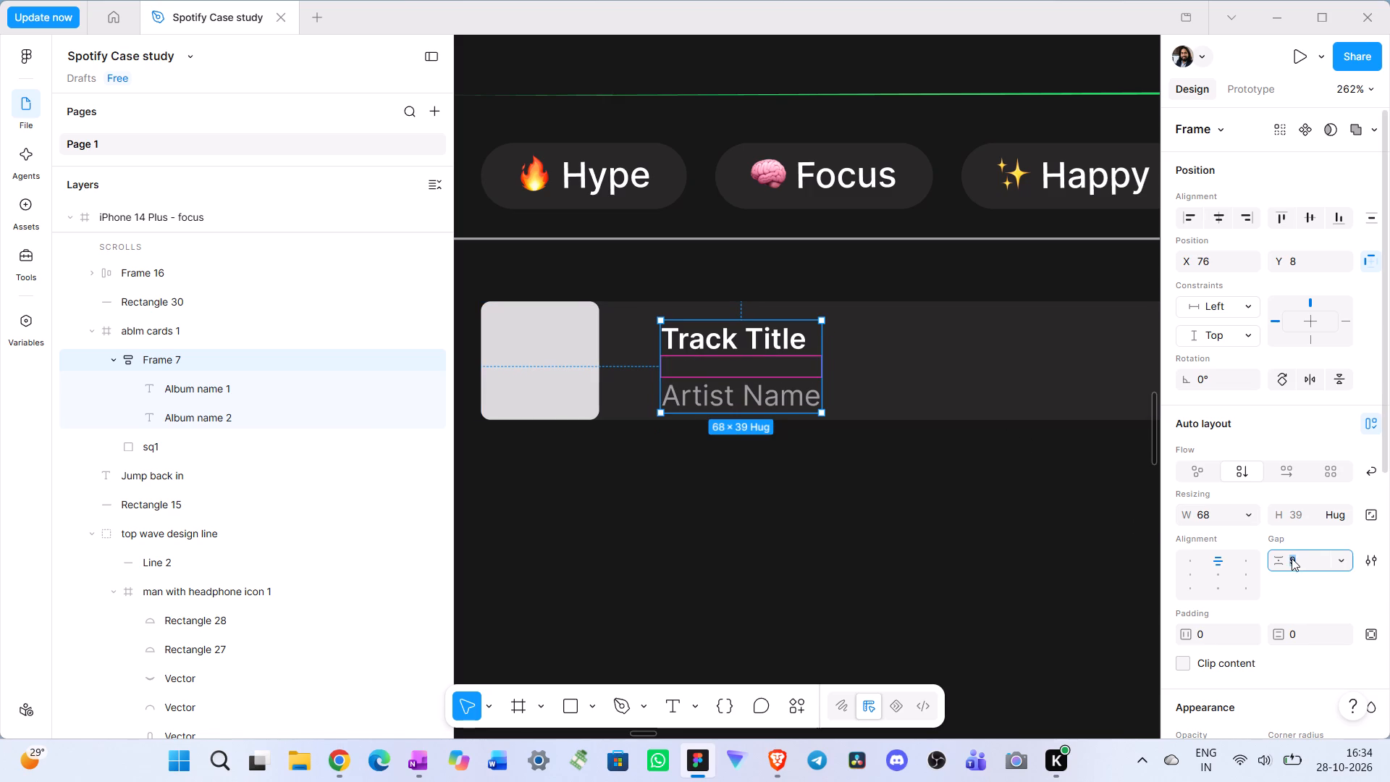
key("8")
key("Return")
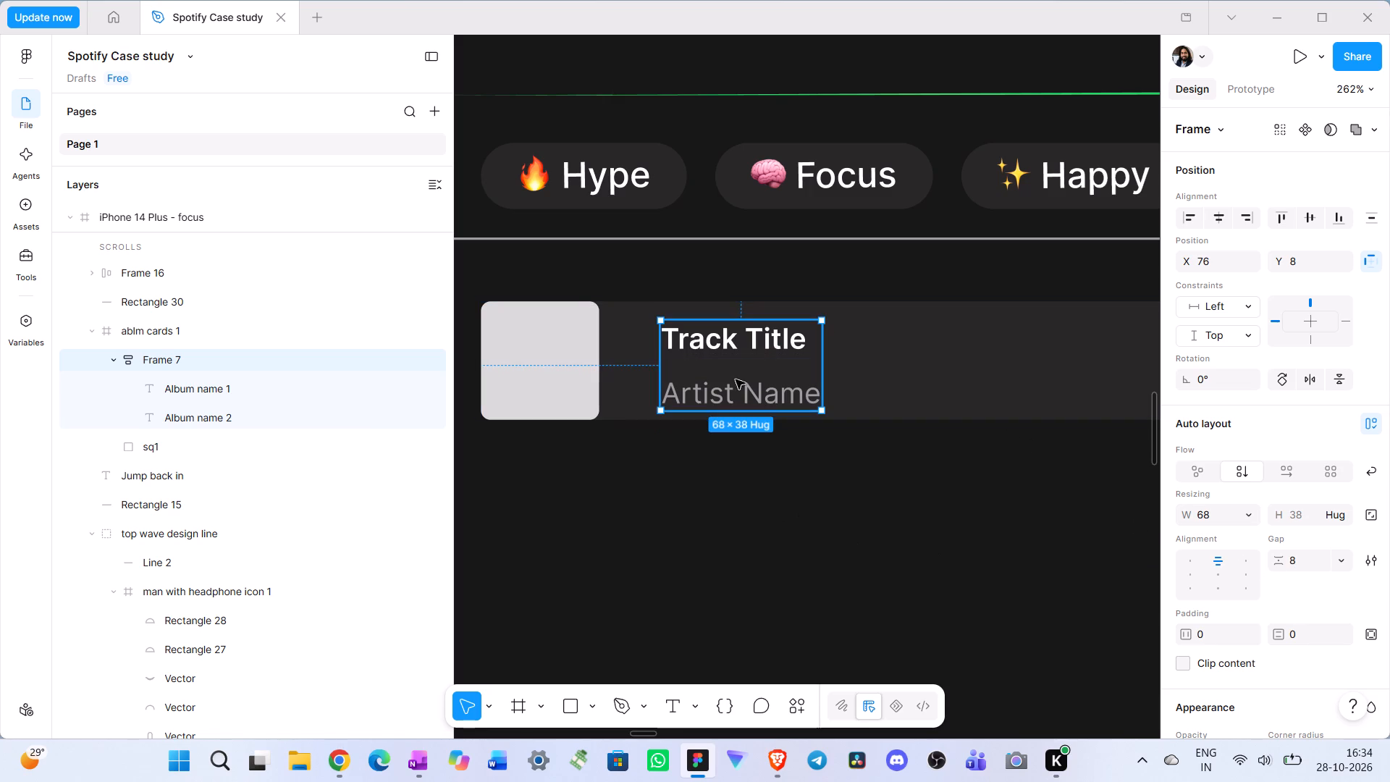
Move the text group to about X 62, Y 6 in the card, vertically centred and about 12 from the cover square.
left_click_drag(751, 374, 717, 372)
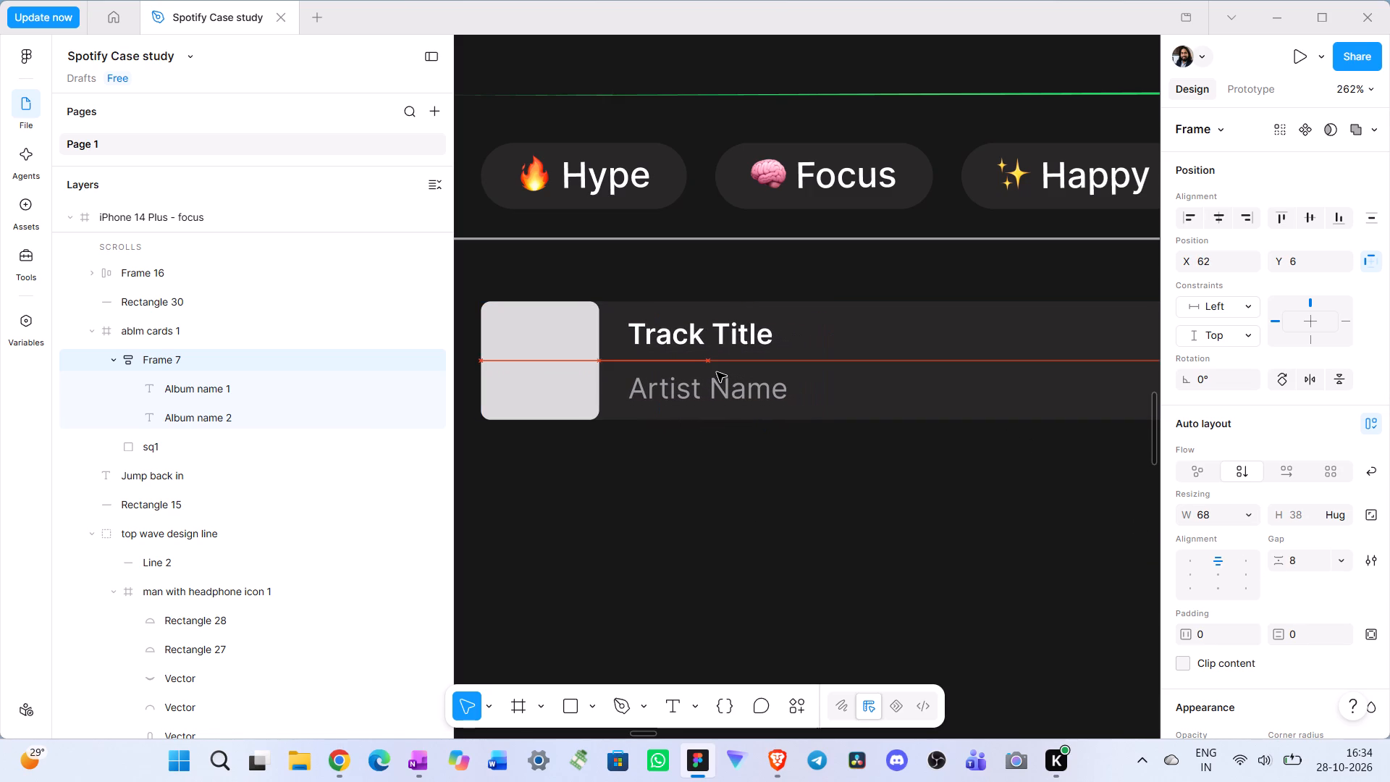
left_click_drag(717, 372, 715, 372)
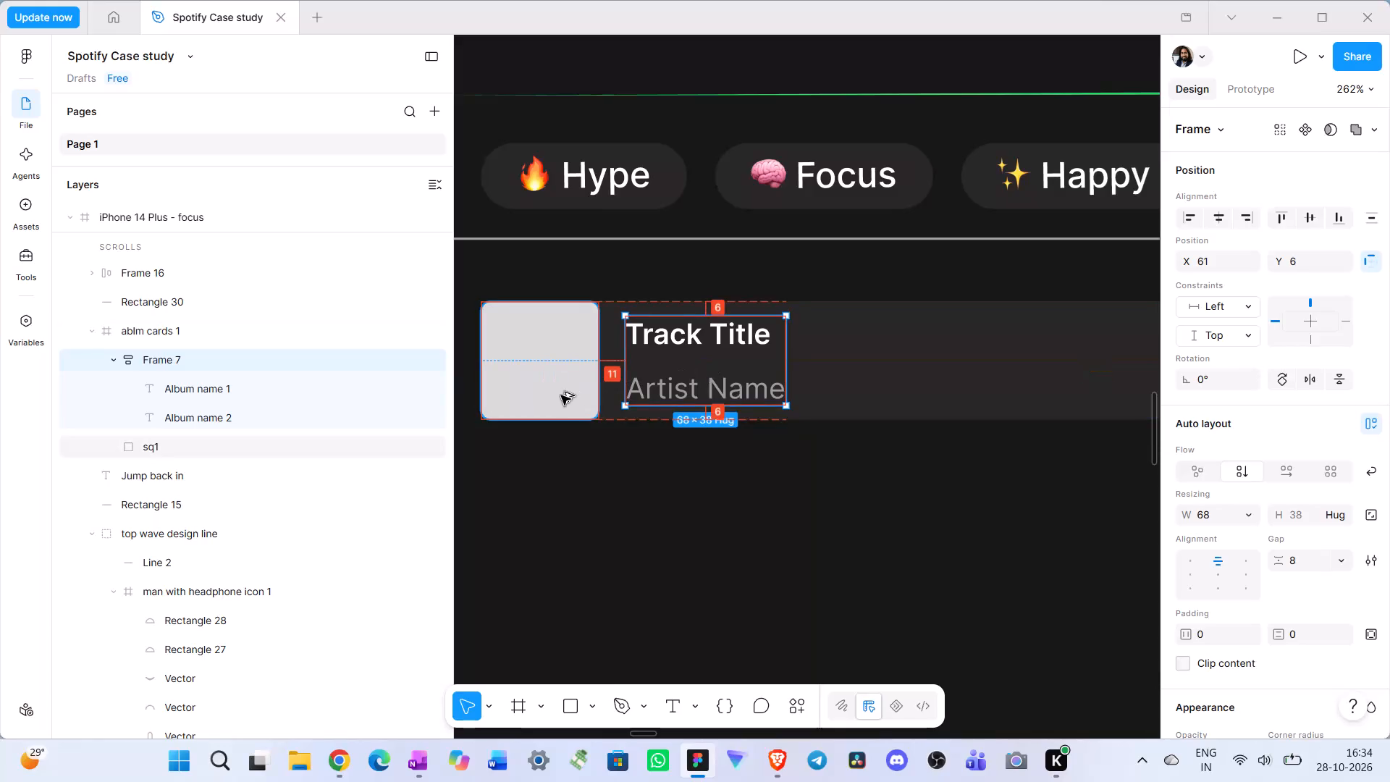
key("alt+Right")
left_click(766, 464)
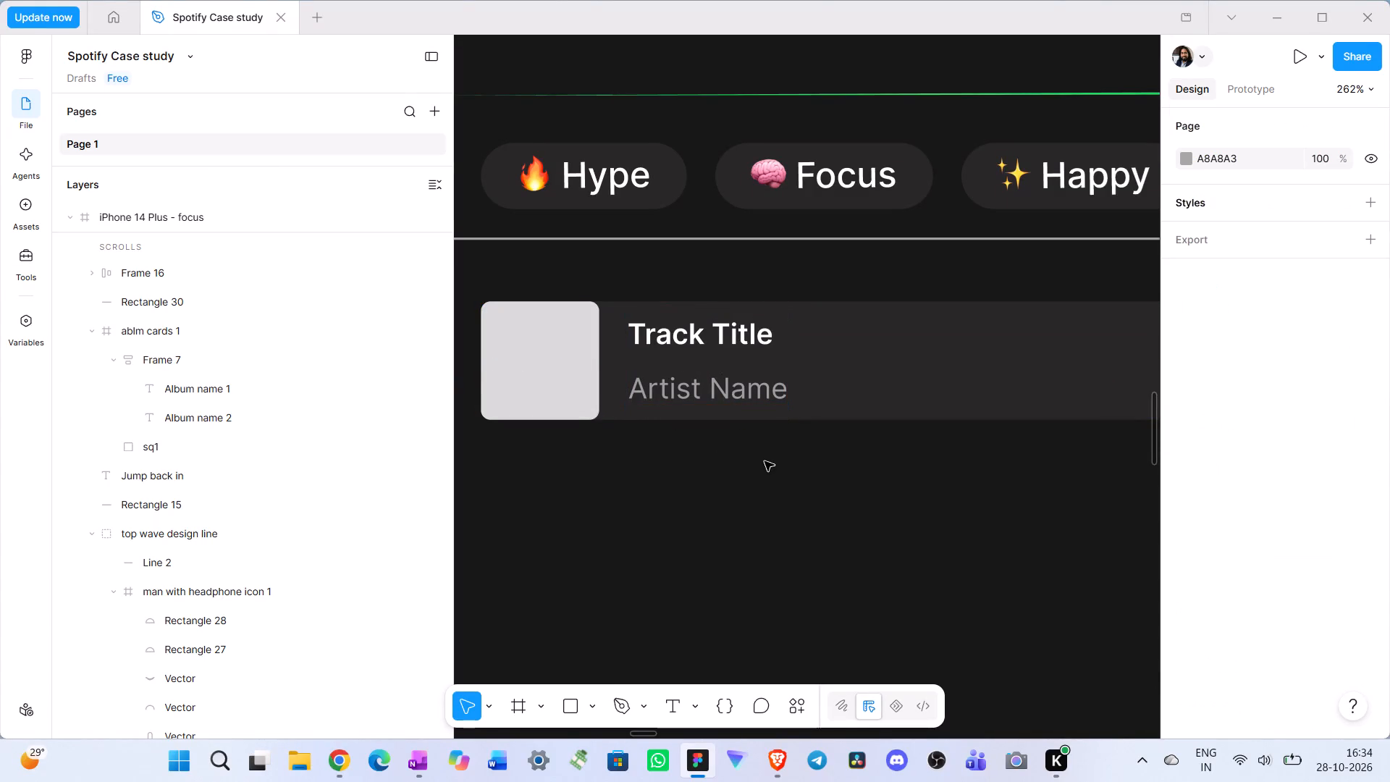
scroll(761, 456, "left", 1)
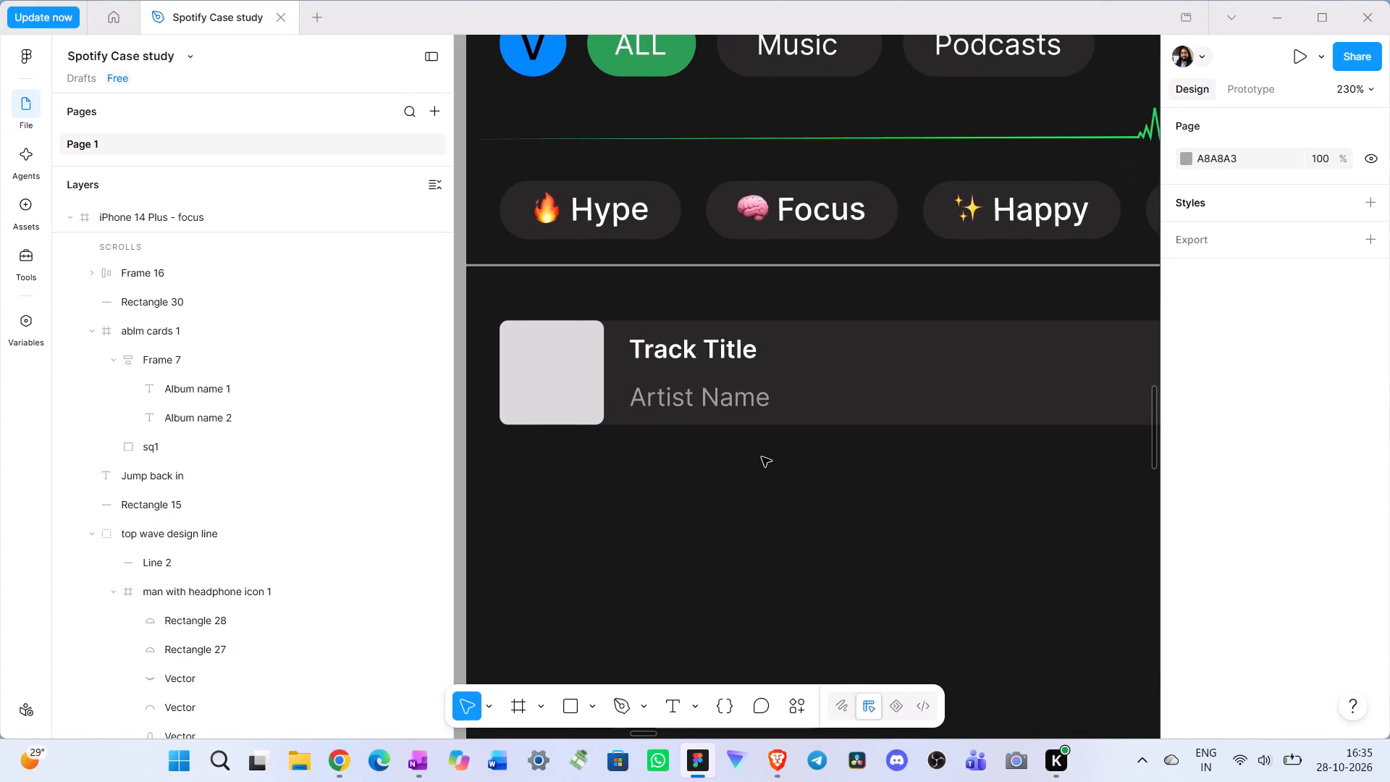
Replace the "Jump back in" heading text on the focus screen with "Active Vibe : Focus".
scroll(762, 457, "left", 2)
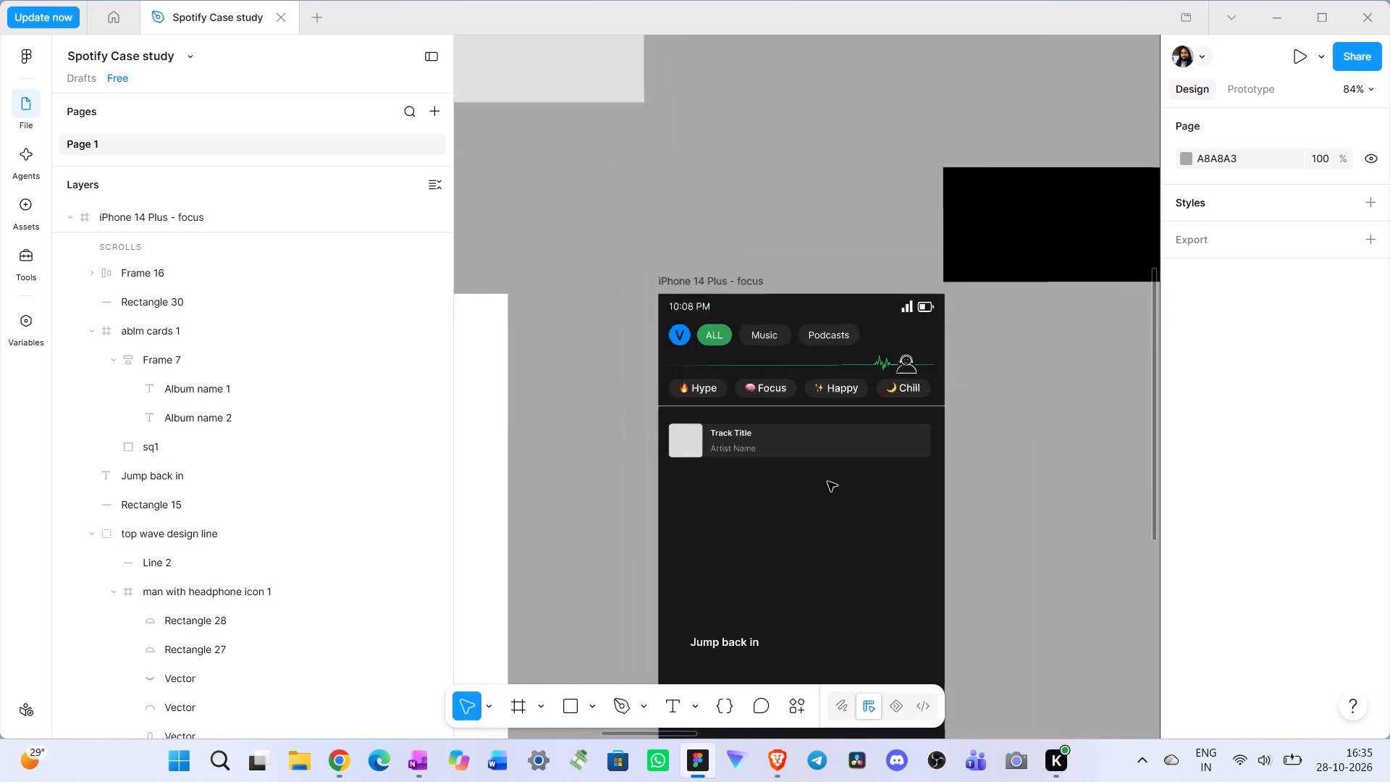
scroll(827, 487, "left", 1)
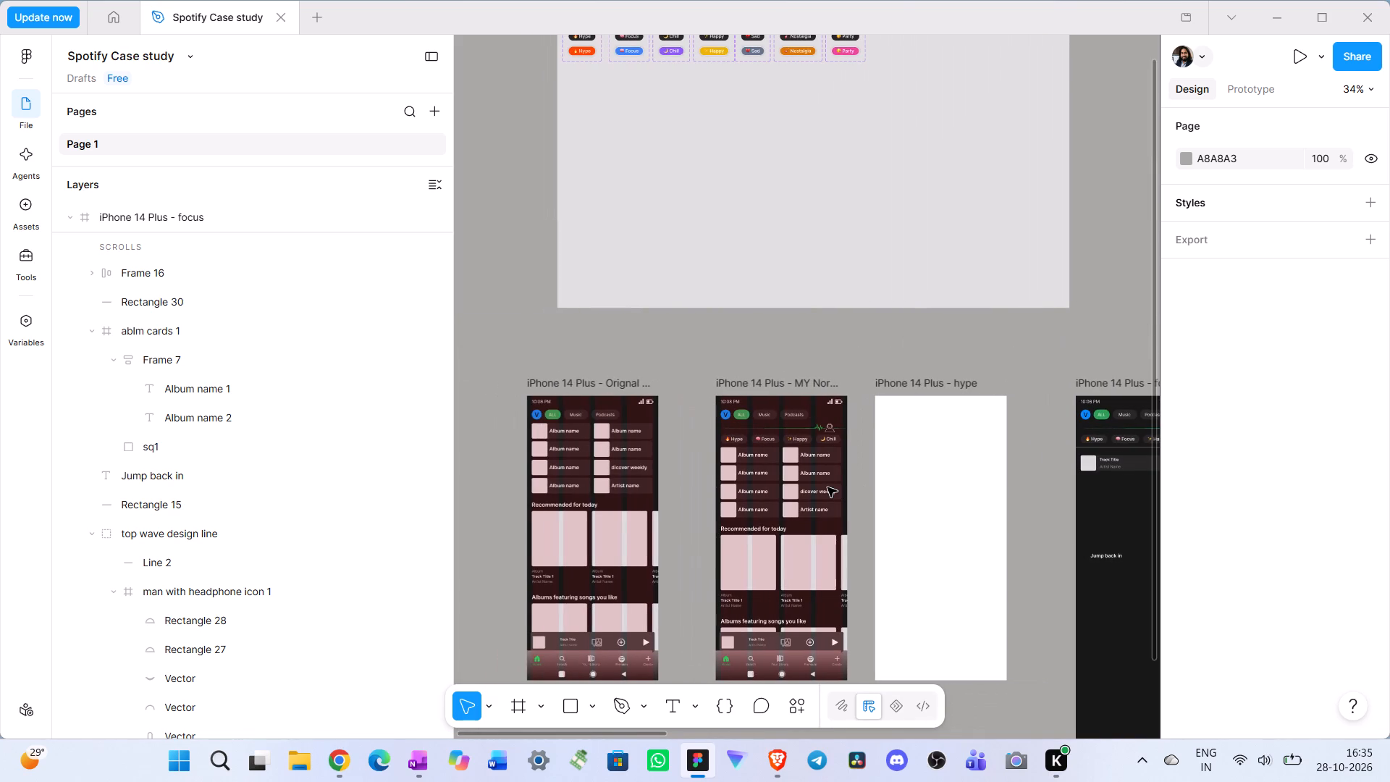
scroll(827, 487, "left", 1)
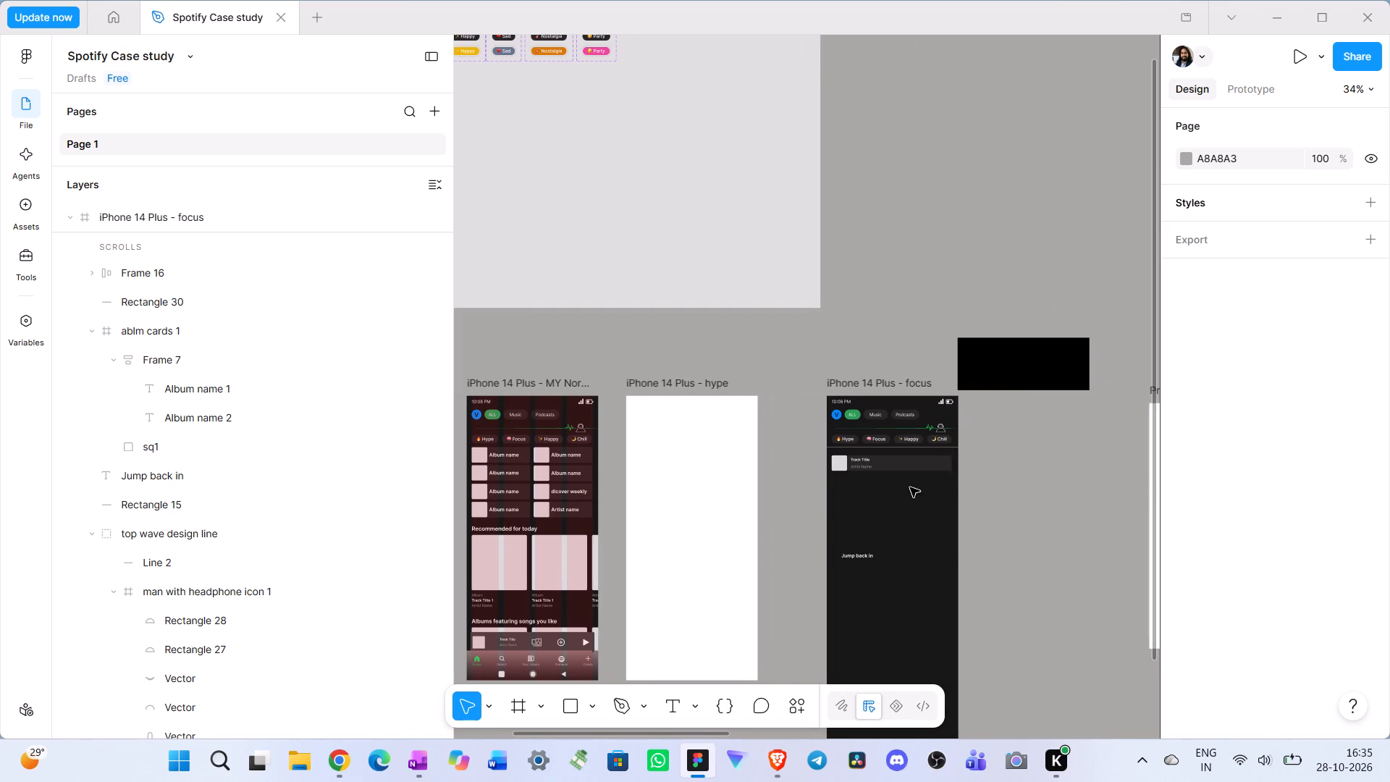
left_click(864, 555)
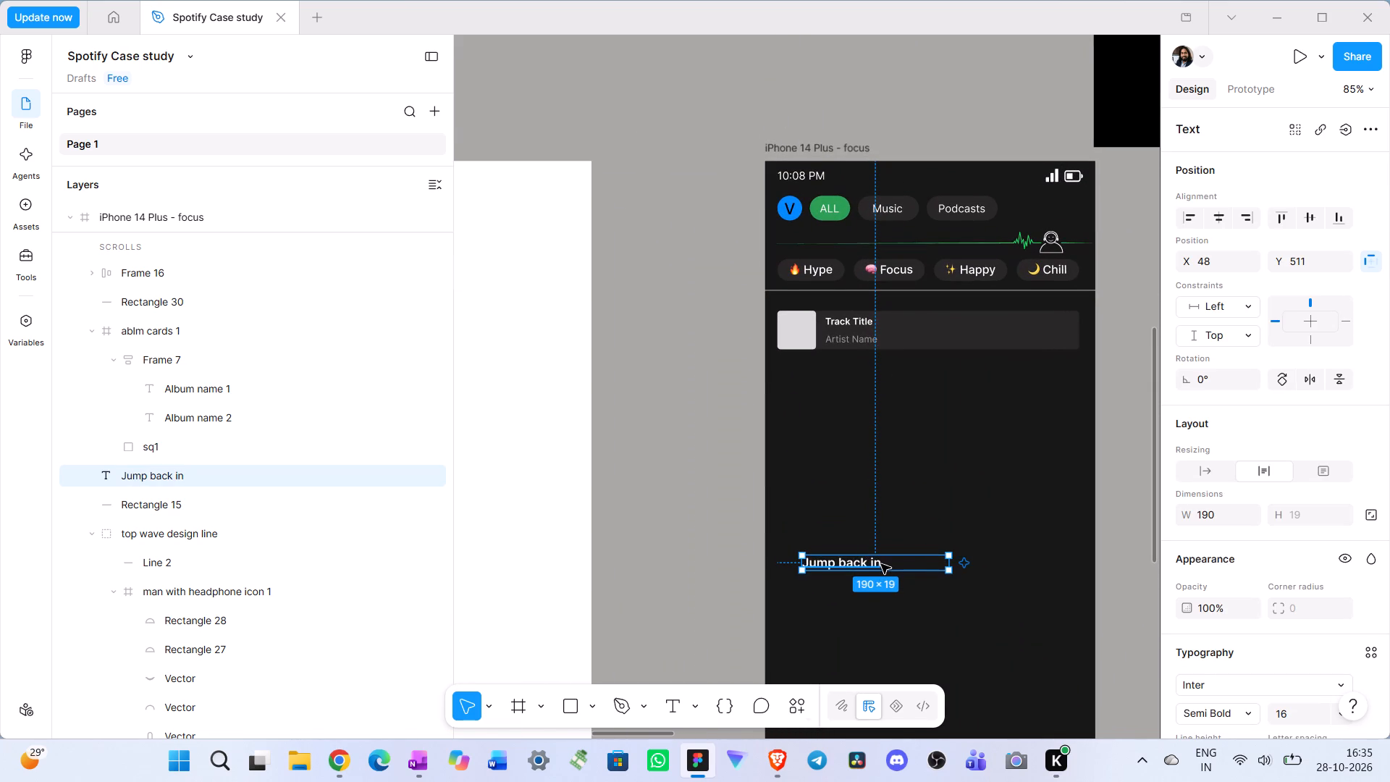
double_click(881, 564)
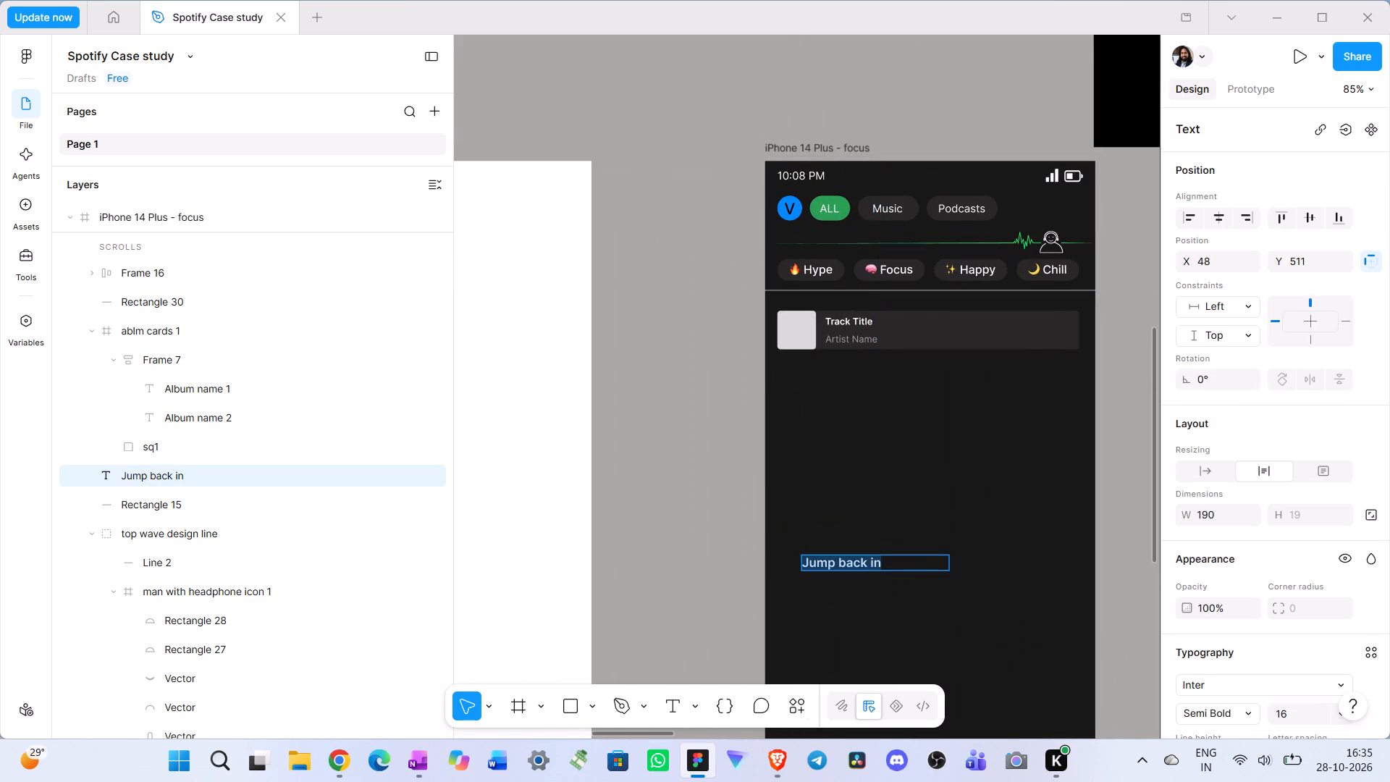
key("BackSpace")
type("Active")
key("space")
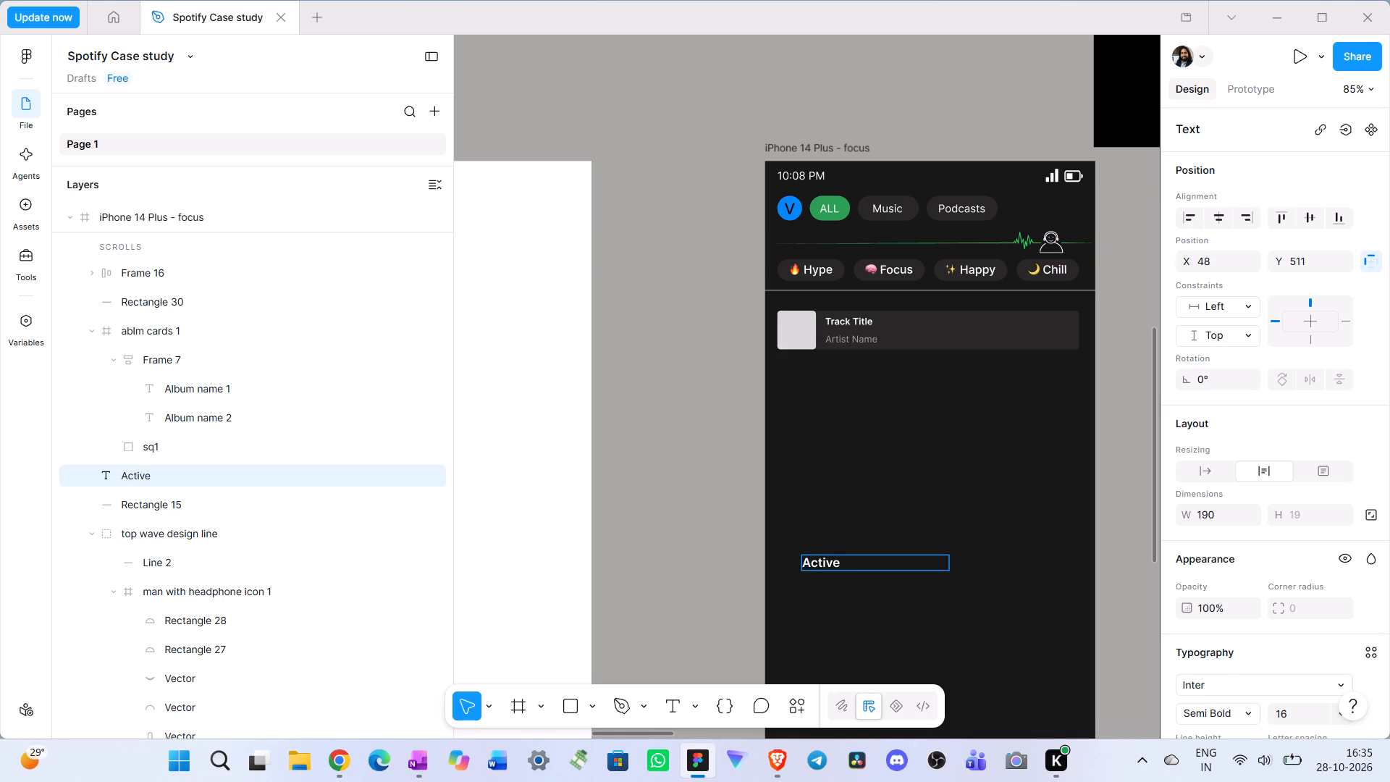
type("VB")
key("BackSpace")
type("ib")
key("space")
key("BackSpace")
type("e")
key("space")
type(":")
key("space")
key("shift+f")
type("ocus")
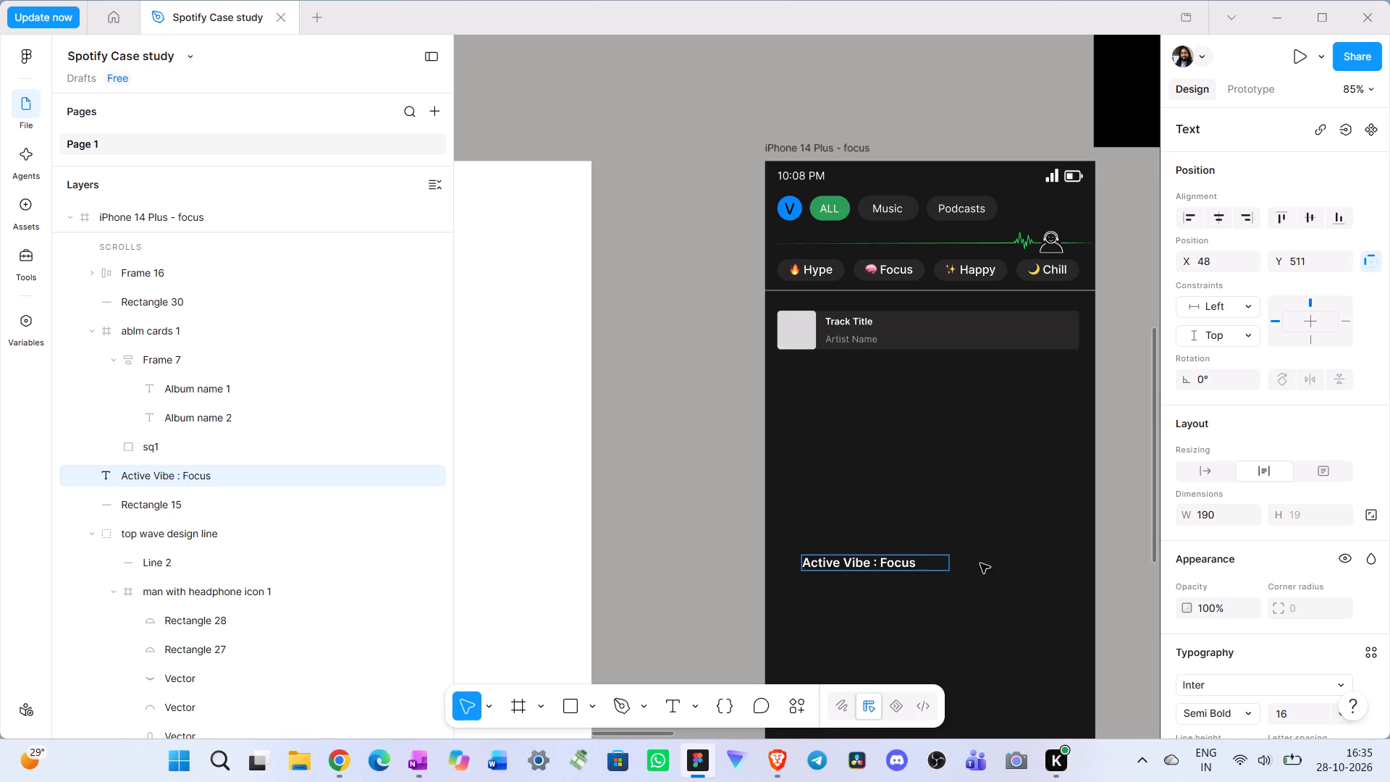
left_click(959, 508)
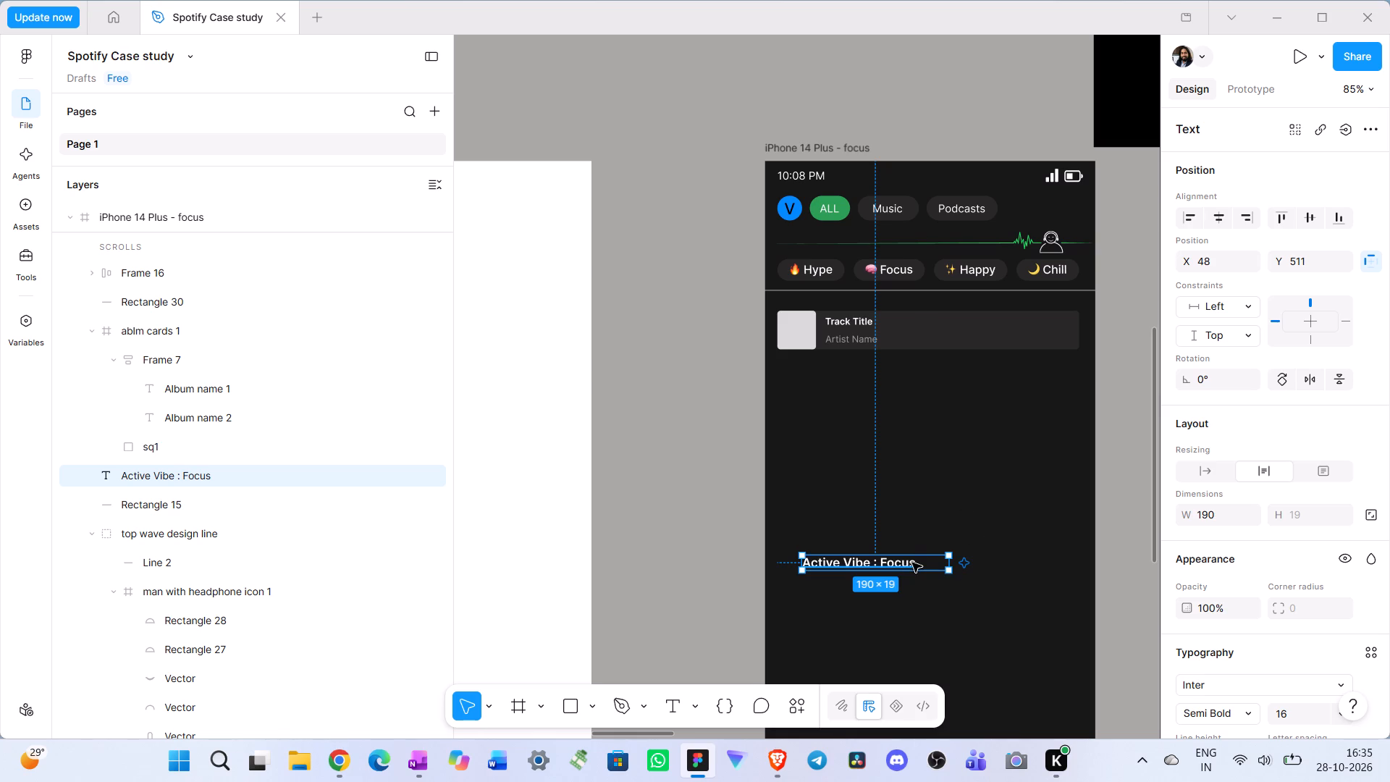
Set the font size of the "Active Vibe : Focus" heading to 18.
double_click(912, 563)
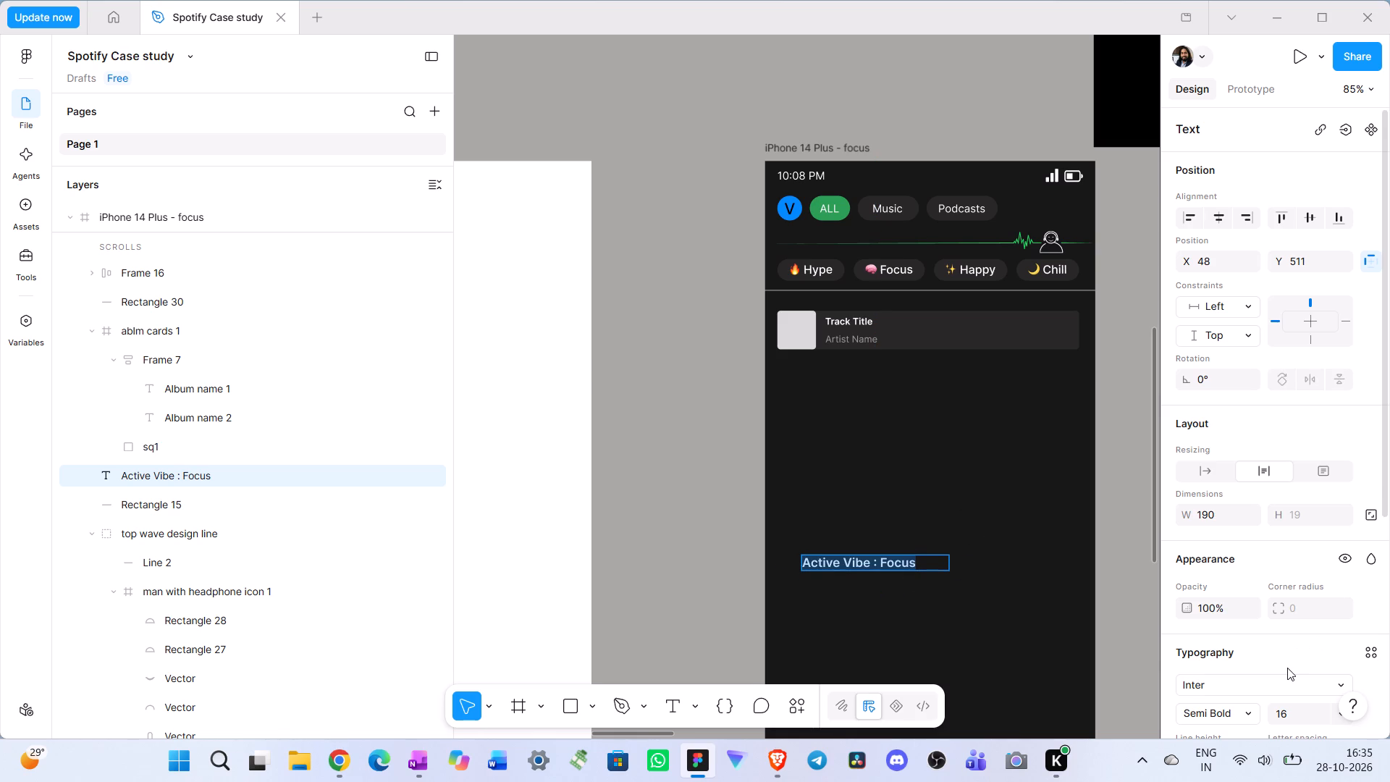
scroll(1287, 668, "down", 2)
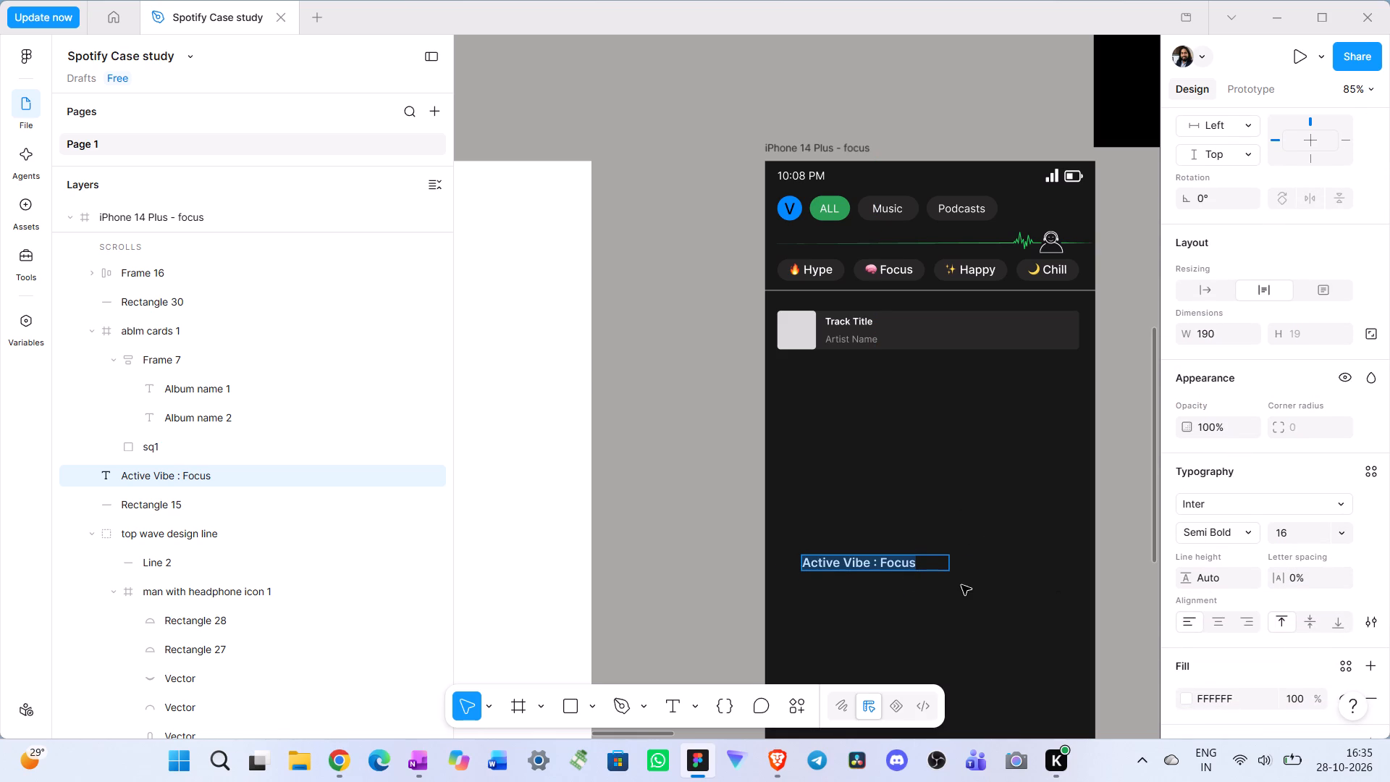
left_click(961, 585)
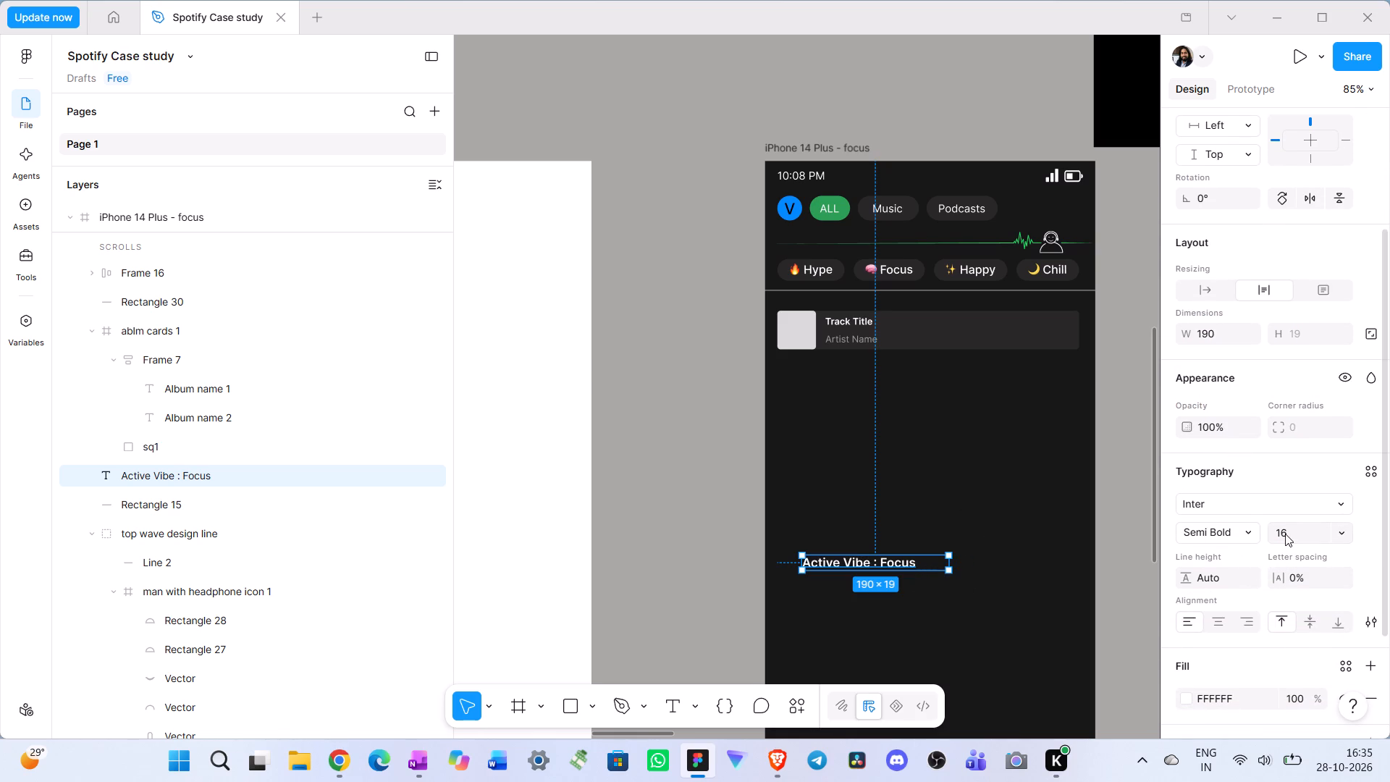
double_click(1285, 534)
type("18")
key("Return")
left_click(966, 615)
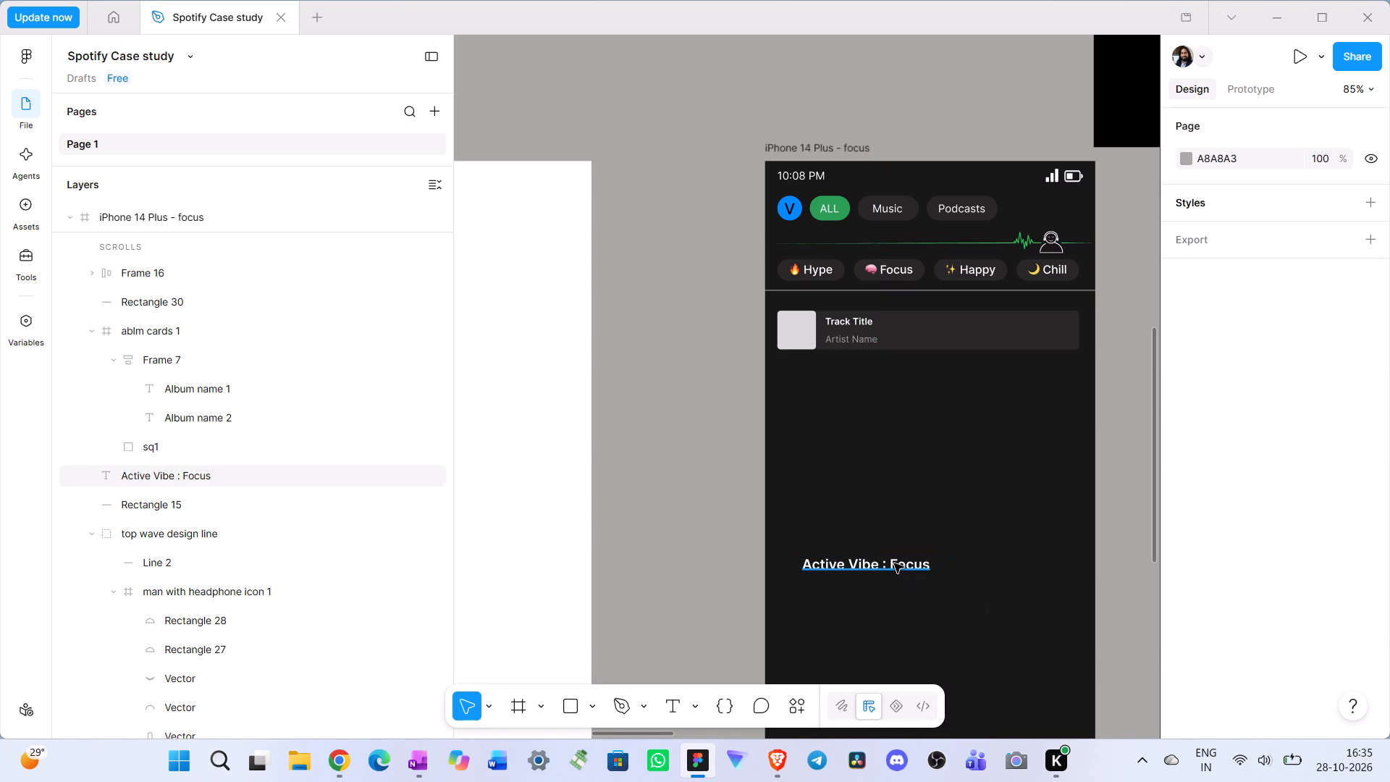
Shrink the heading's text box to fit its text, switching its resizing to auto width.
double_click(894, 563)
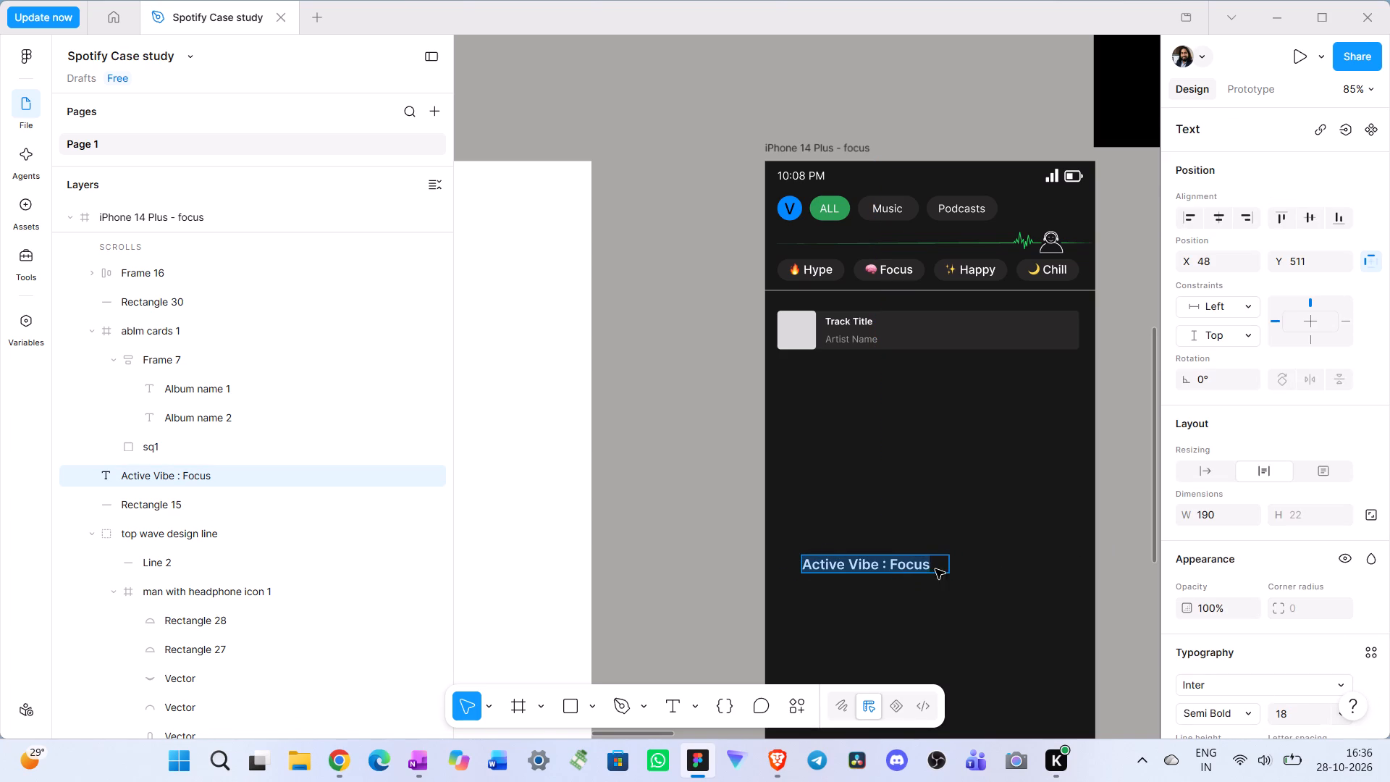
left_click(883, 611)
left_click(948, 565)
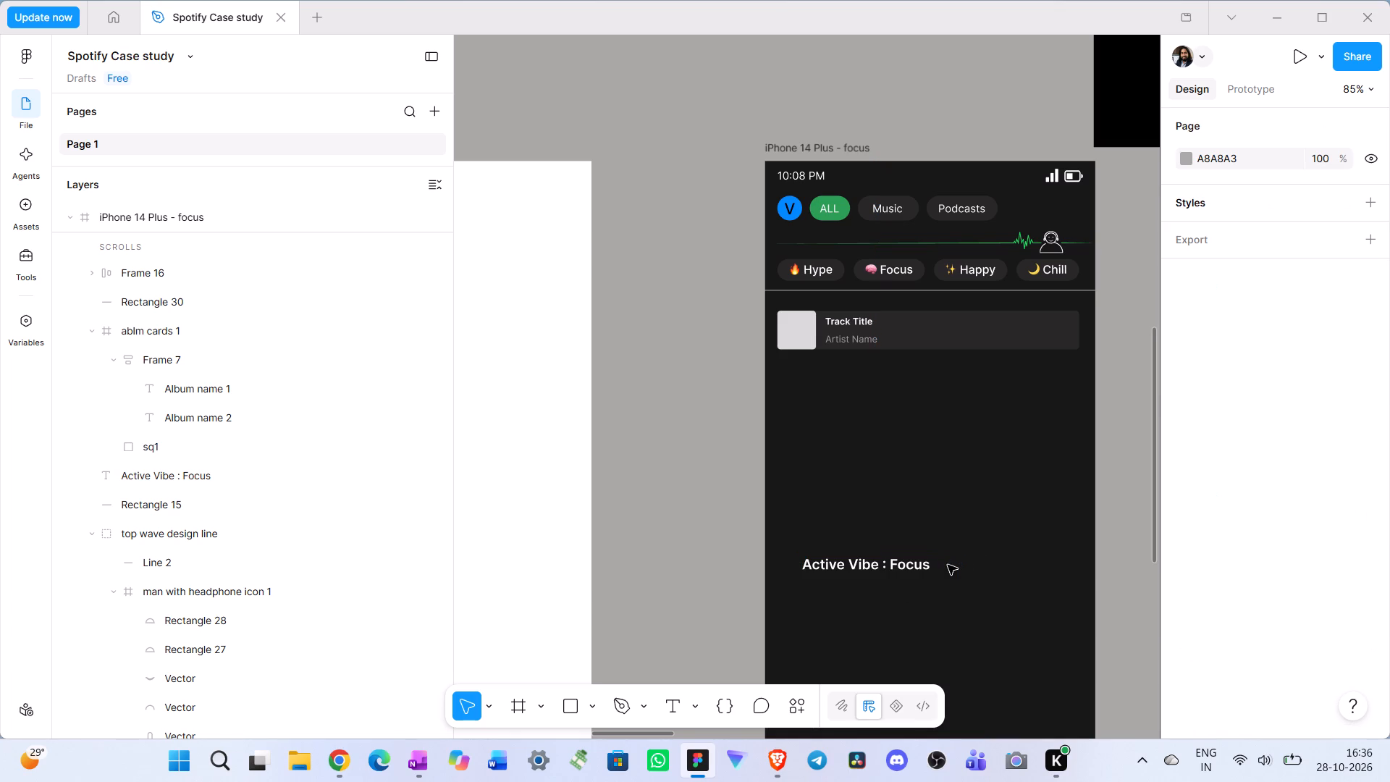
double_click(914, 560)
left_click(955, 583)
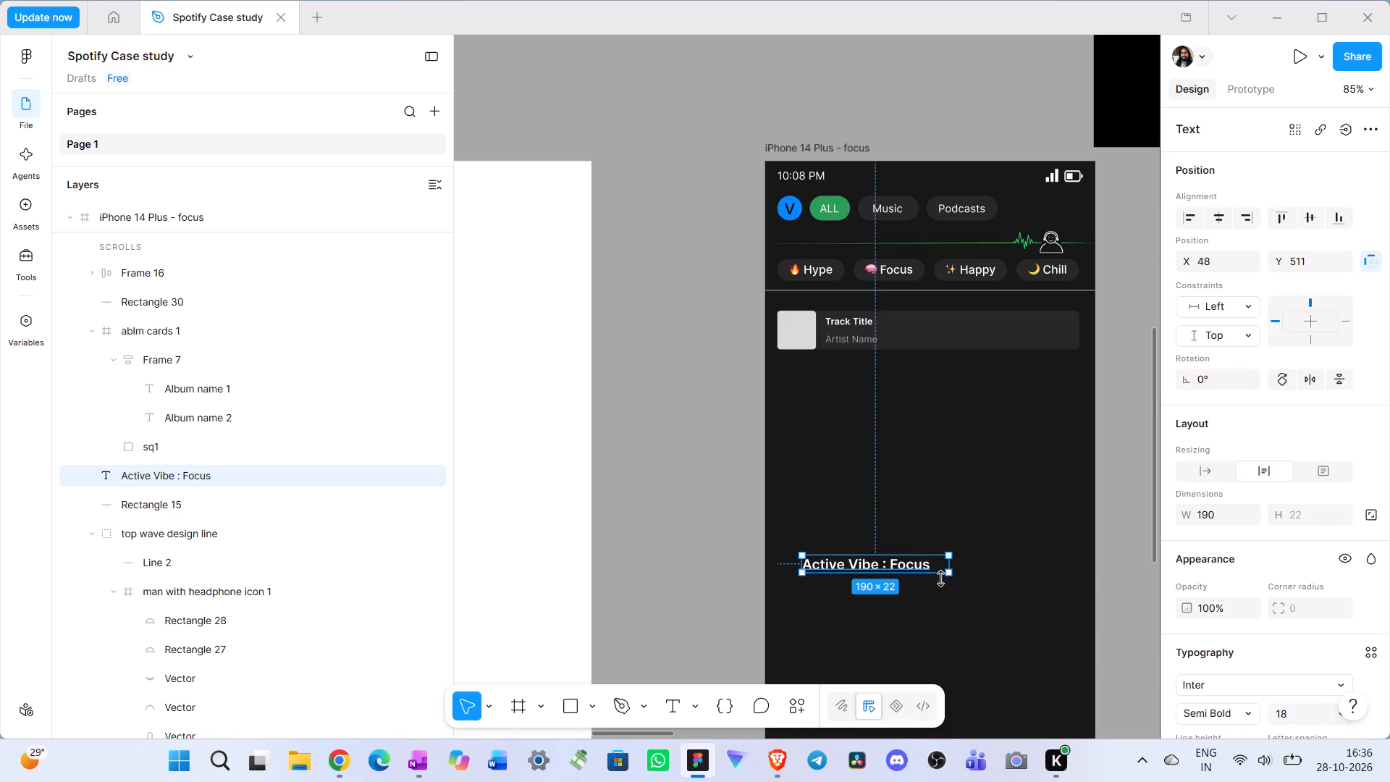
left_click(947, 575)
double_click(951, 575)
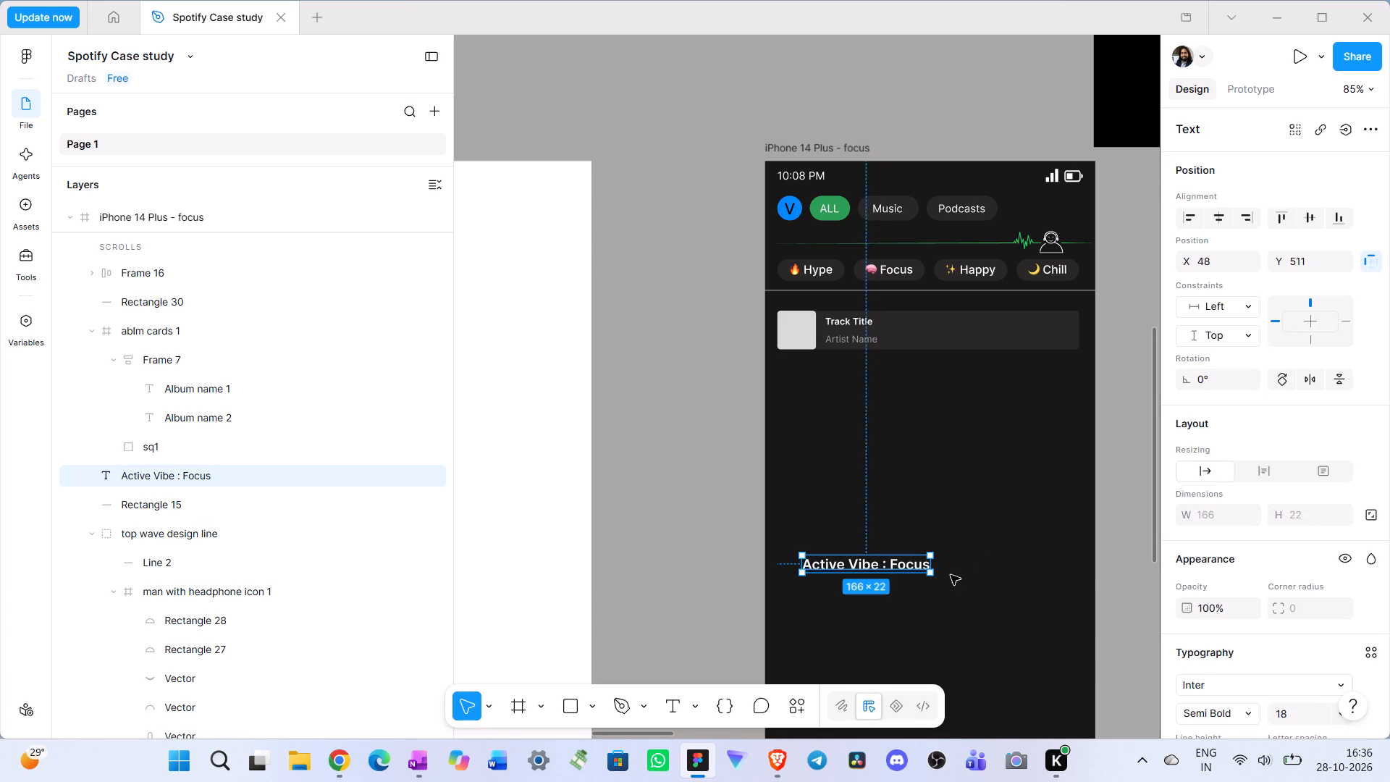
left_click(943, 584)
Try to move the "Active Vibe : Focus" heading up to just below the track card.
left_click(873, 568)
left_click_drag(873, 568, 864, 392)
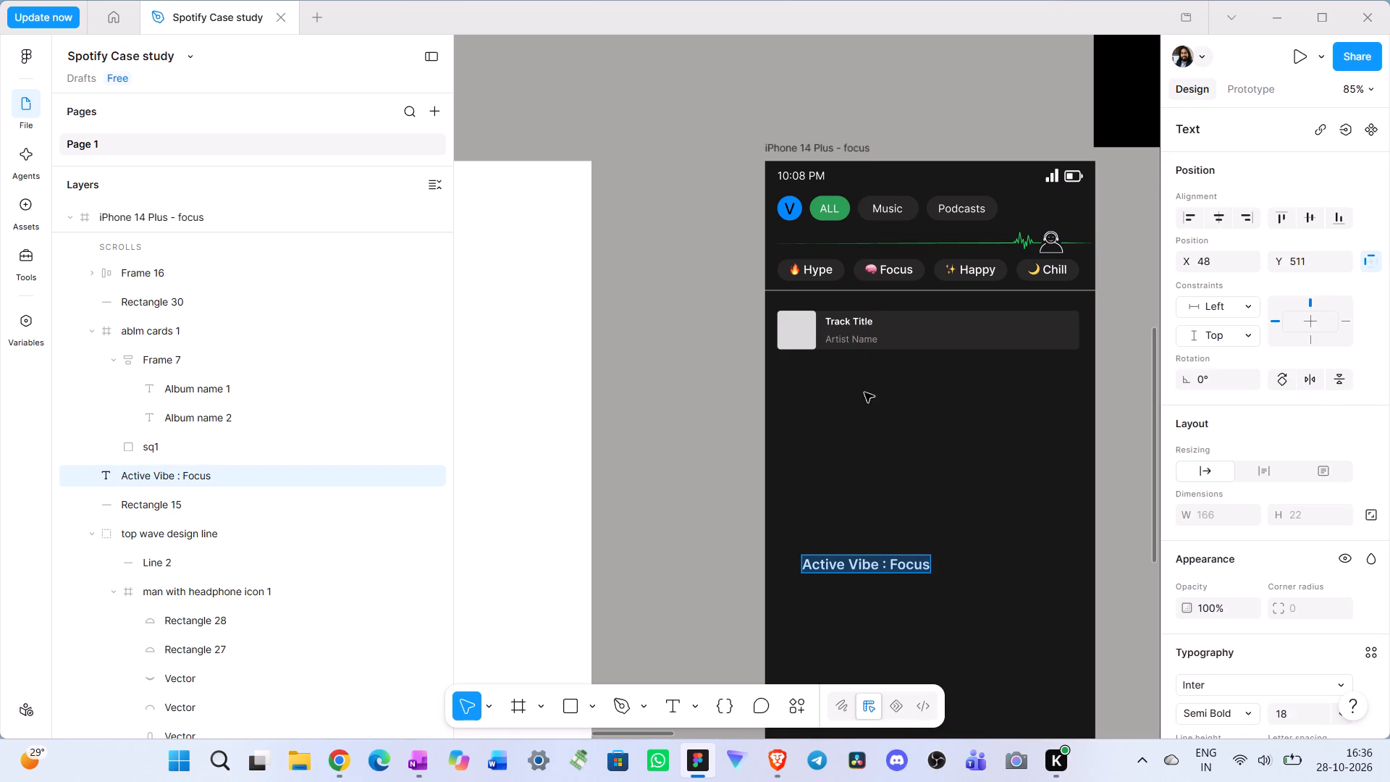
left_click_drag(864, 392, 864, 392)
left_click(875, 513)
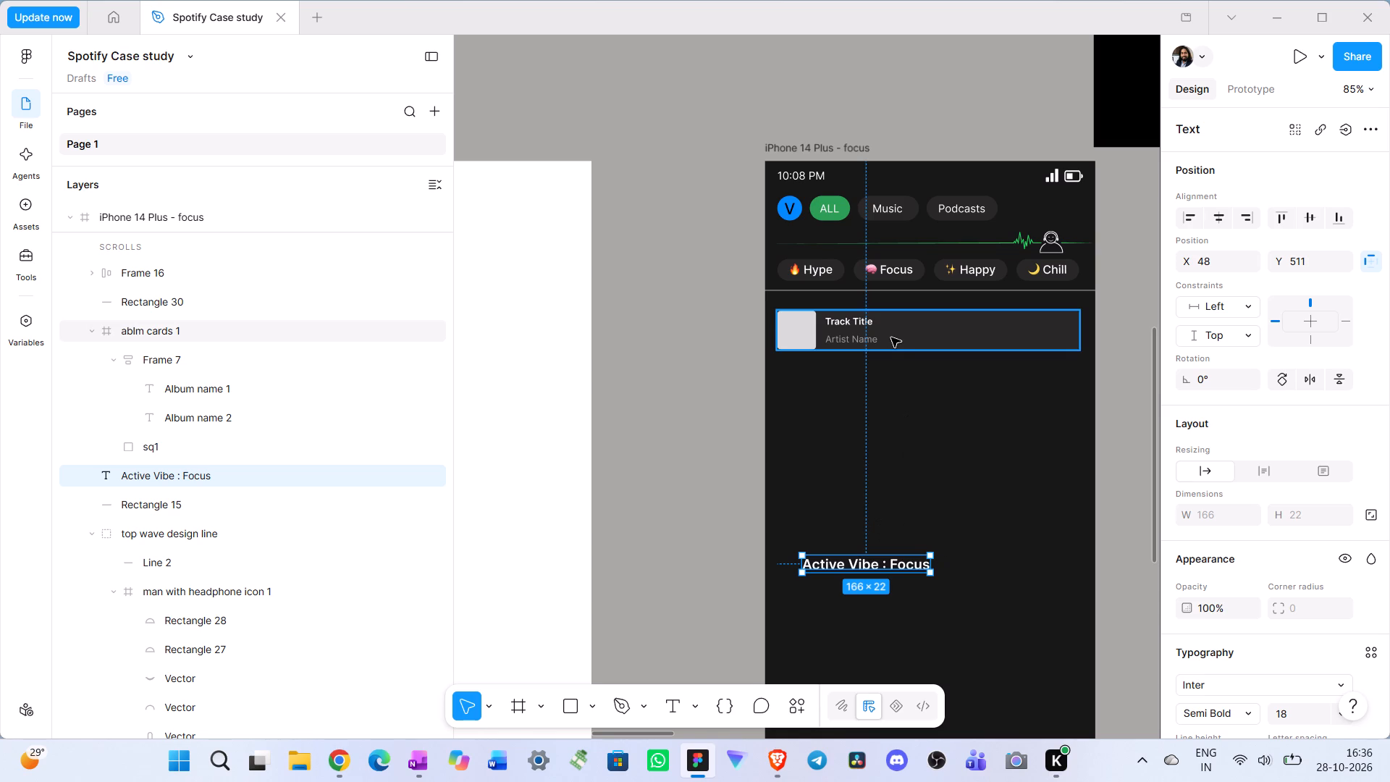
Move the track card down to about X 24, Y 272 to make room above it for the heading.
left_click_drag(891, 337, 883, 396)
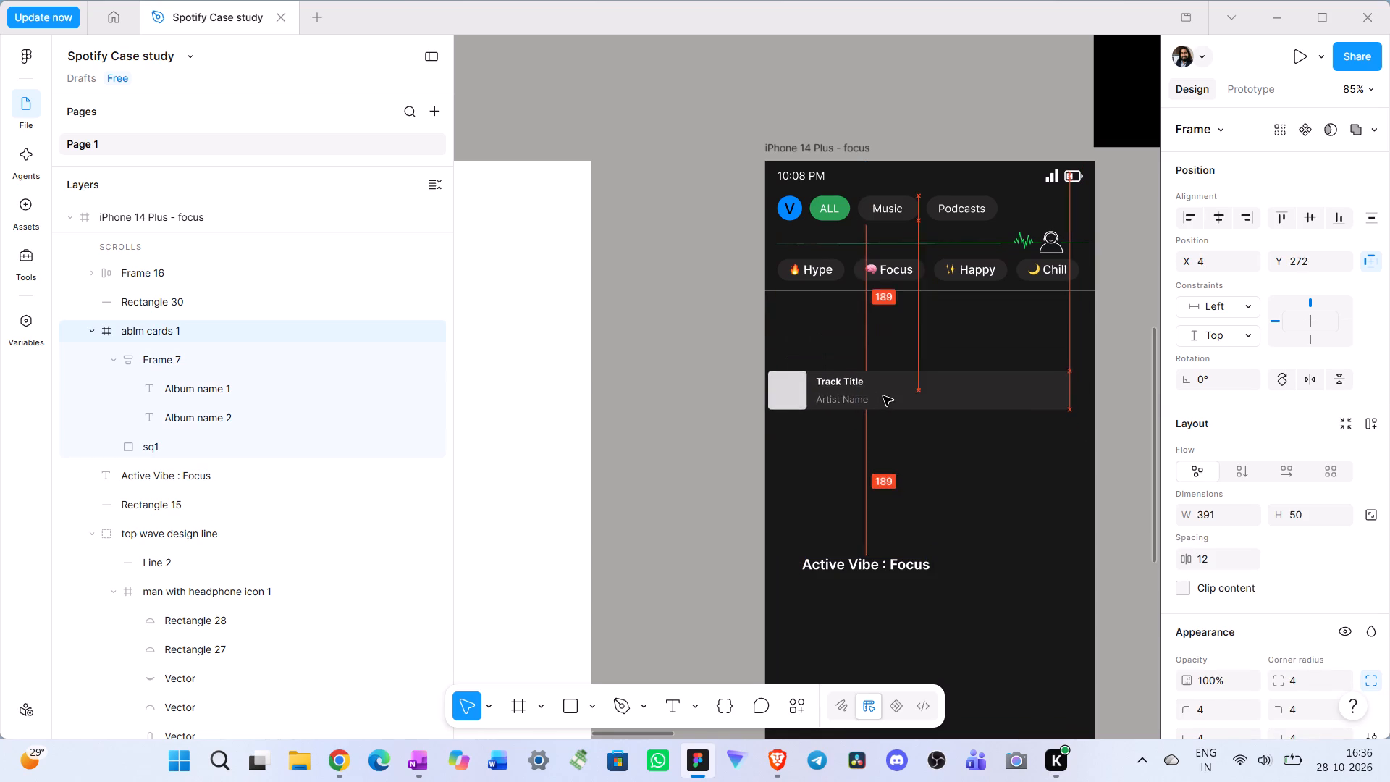
left_click_drag(883, 396, 896, 361)
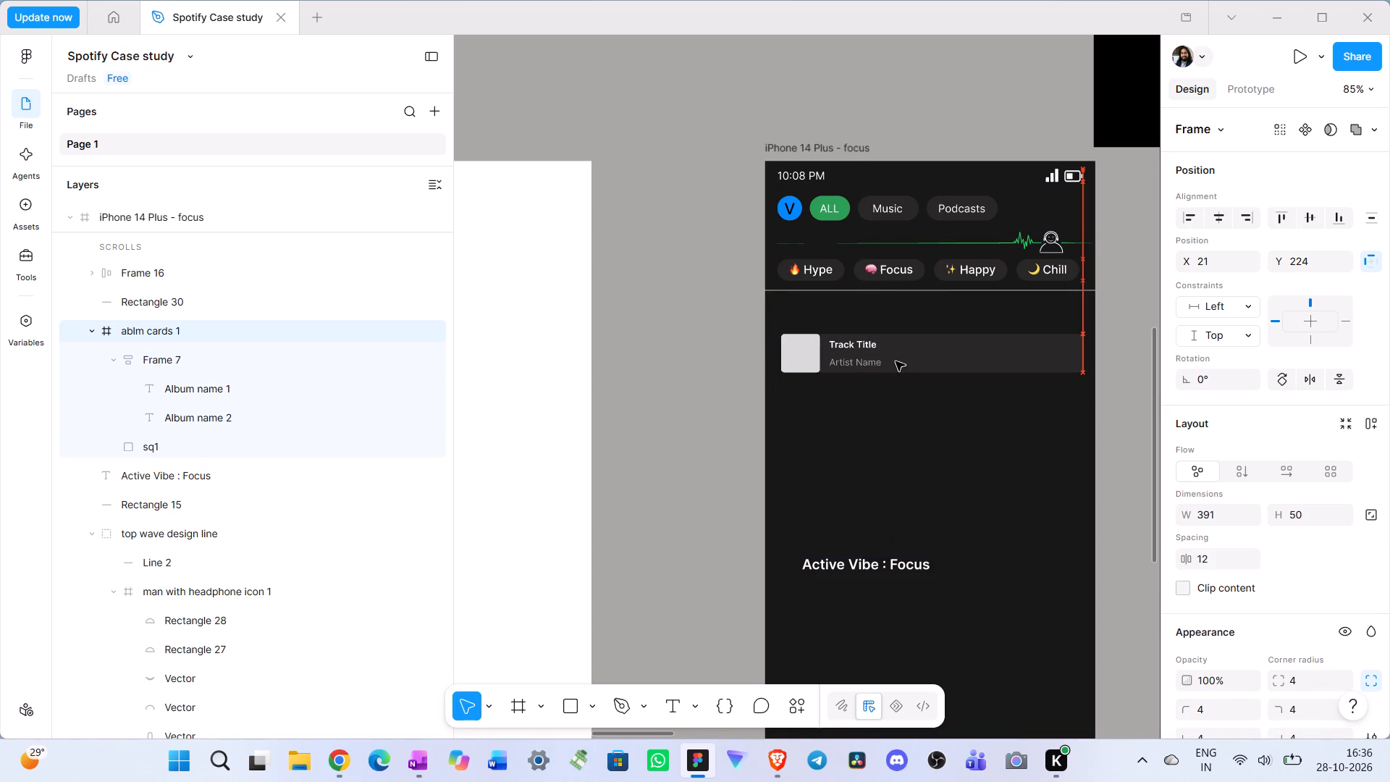
left_click_drag(896, 361, 903, 400)
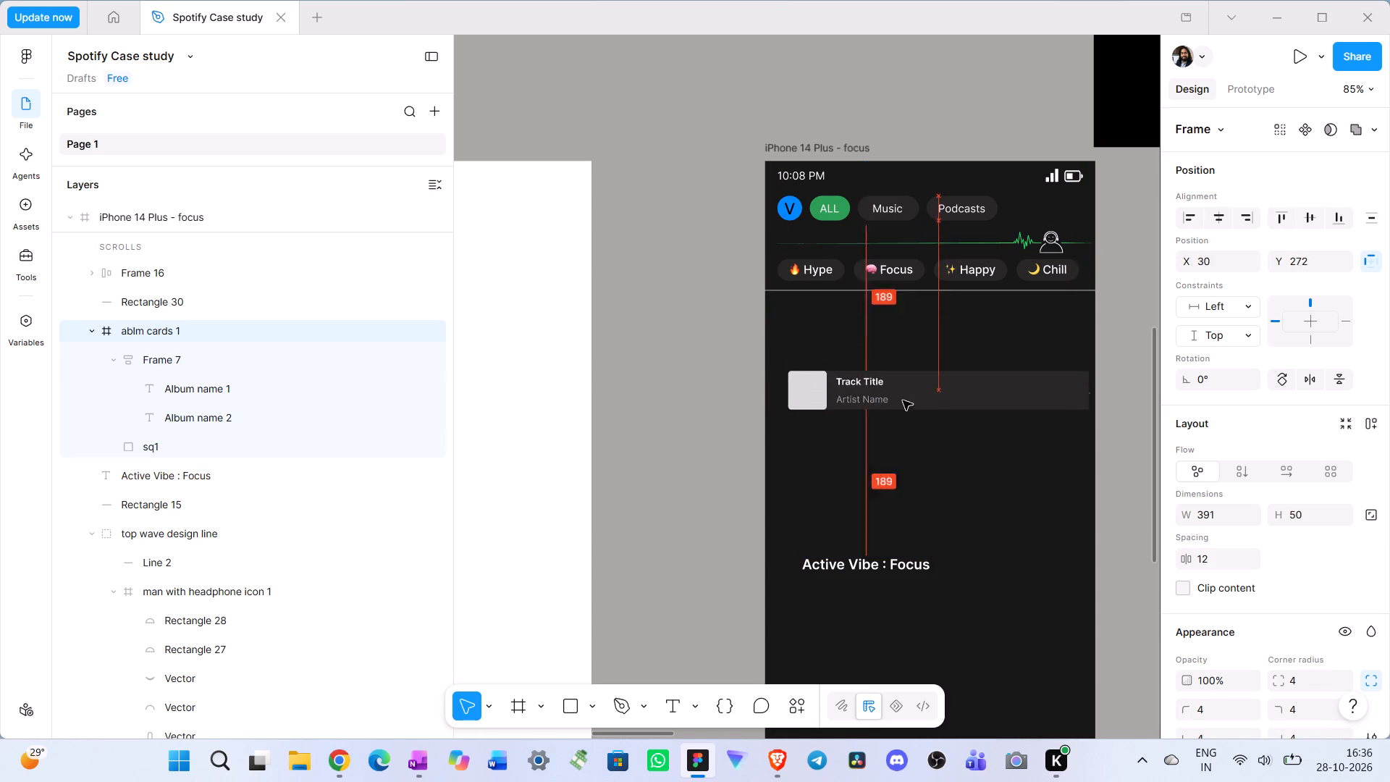
left_click_drag(903, 400, 897, 400)
Move the "Active Vibe : Focus" heading above the track card, to about X 26, Y 167 at the divider line.
left_click(872, 565)
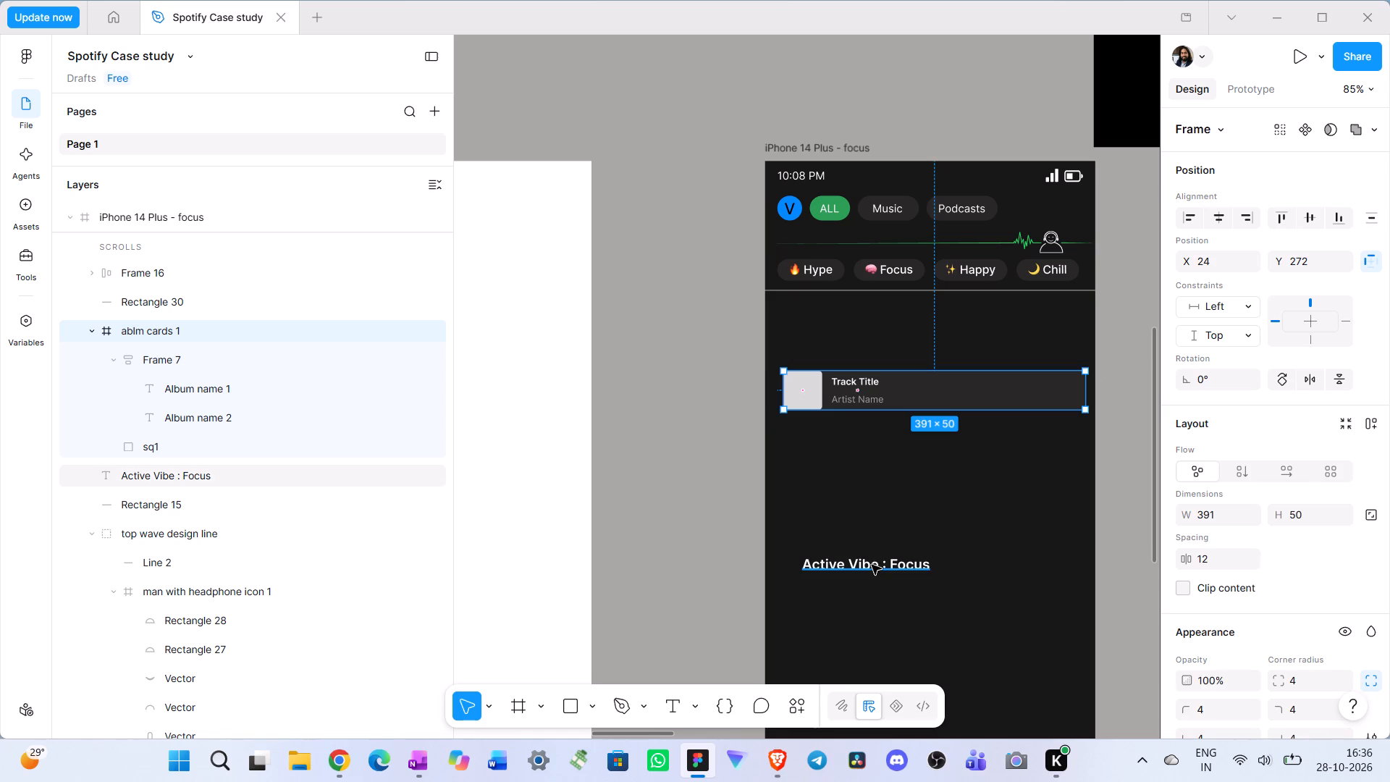
left_click_drag(869, 566, 853, 302)
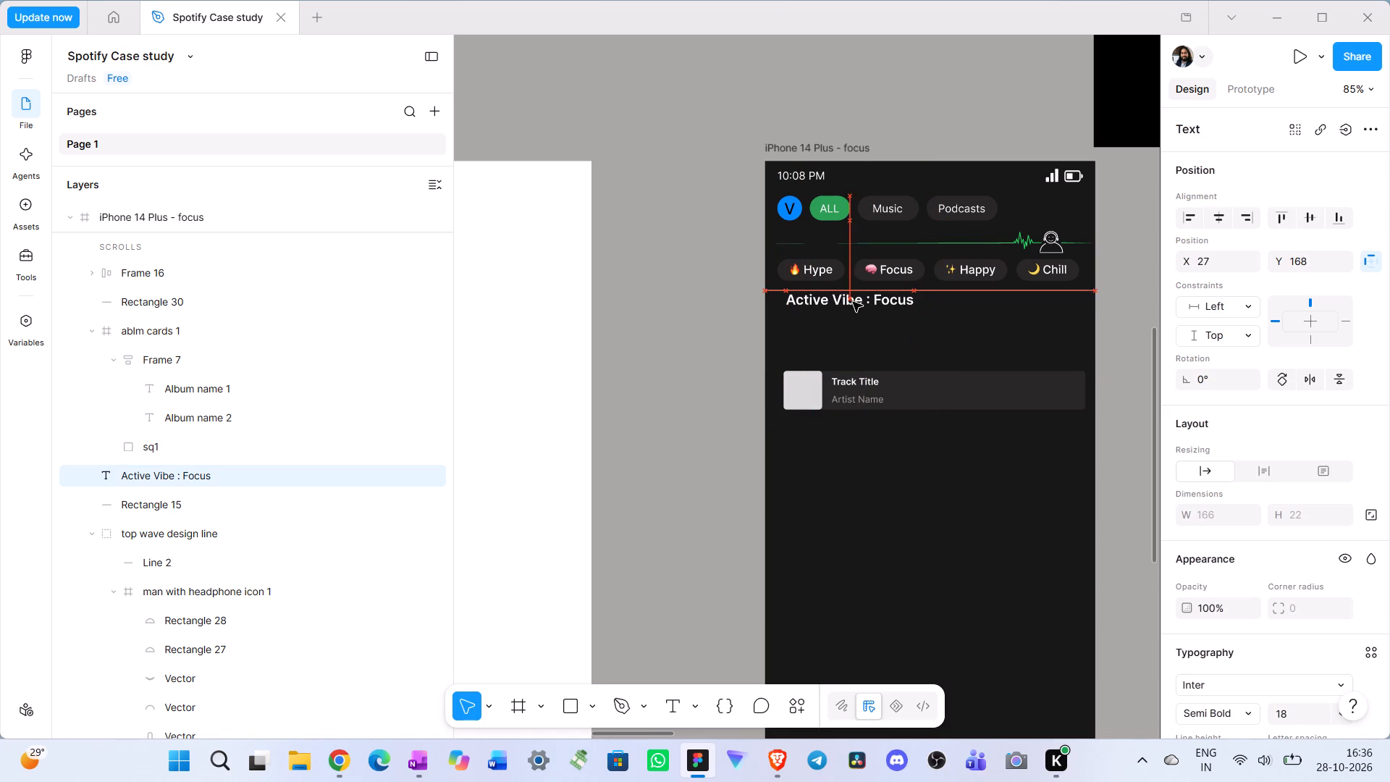
left_click_drag(853, 302, 851, 300)
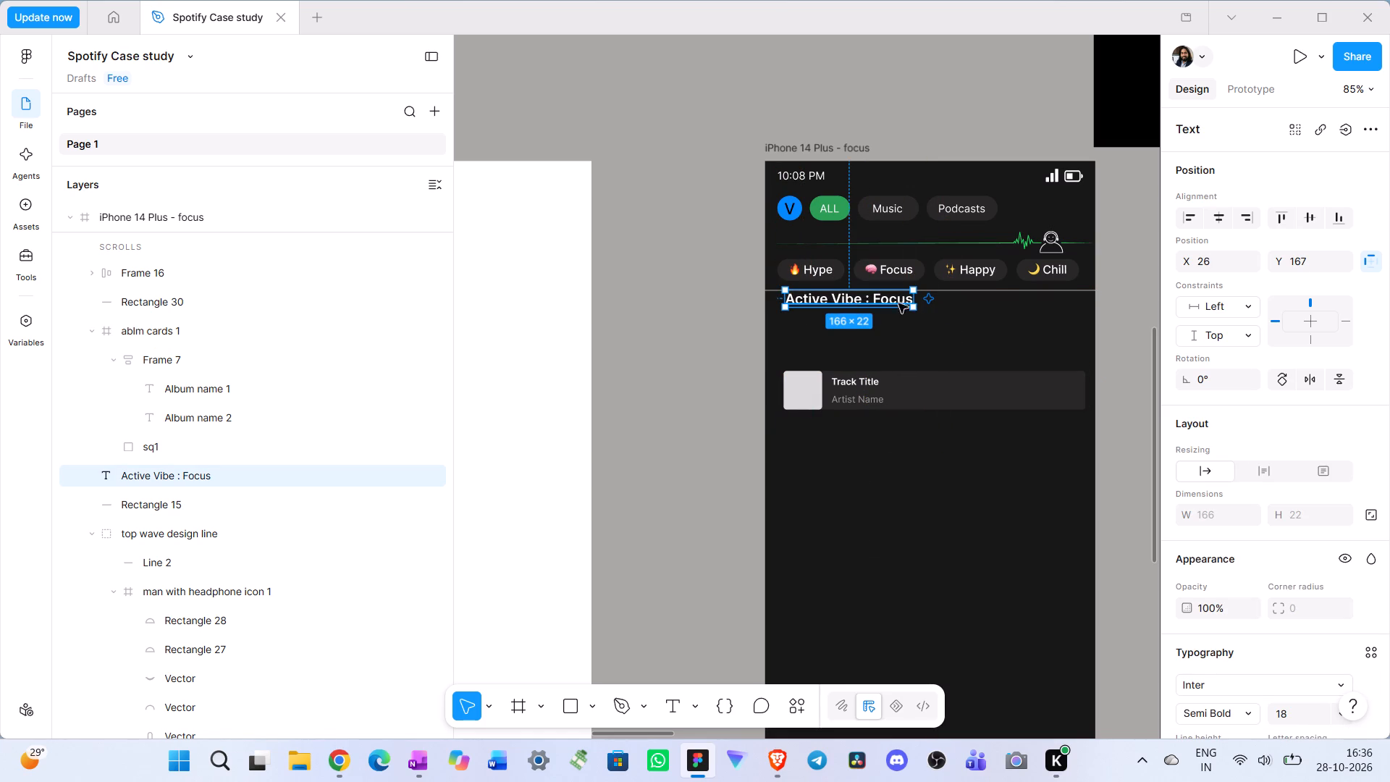
Examine the vertical positions of the focus screen's divider line and the top cards frame on the MY Normal screen.
left_click(943, 290)
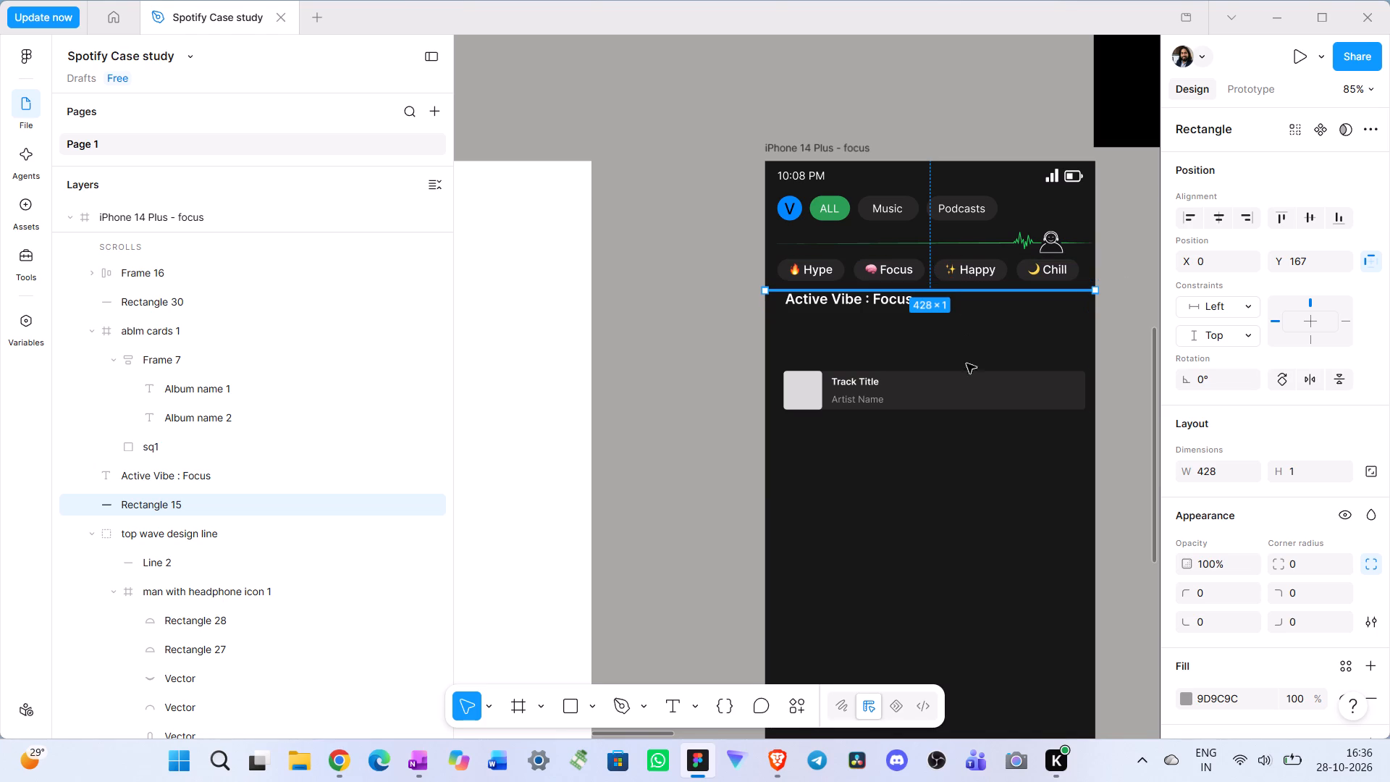
scroll(953, 375, "right", 1)
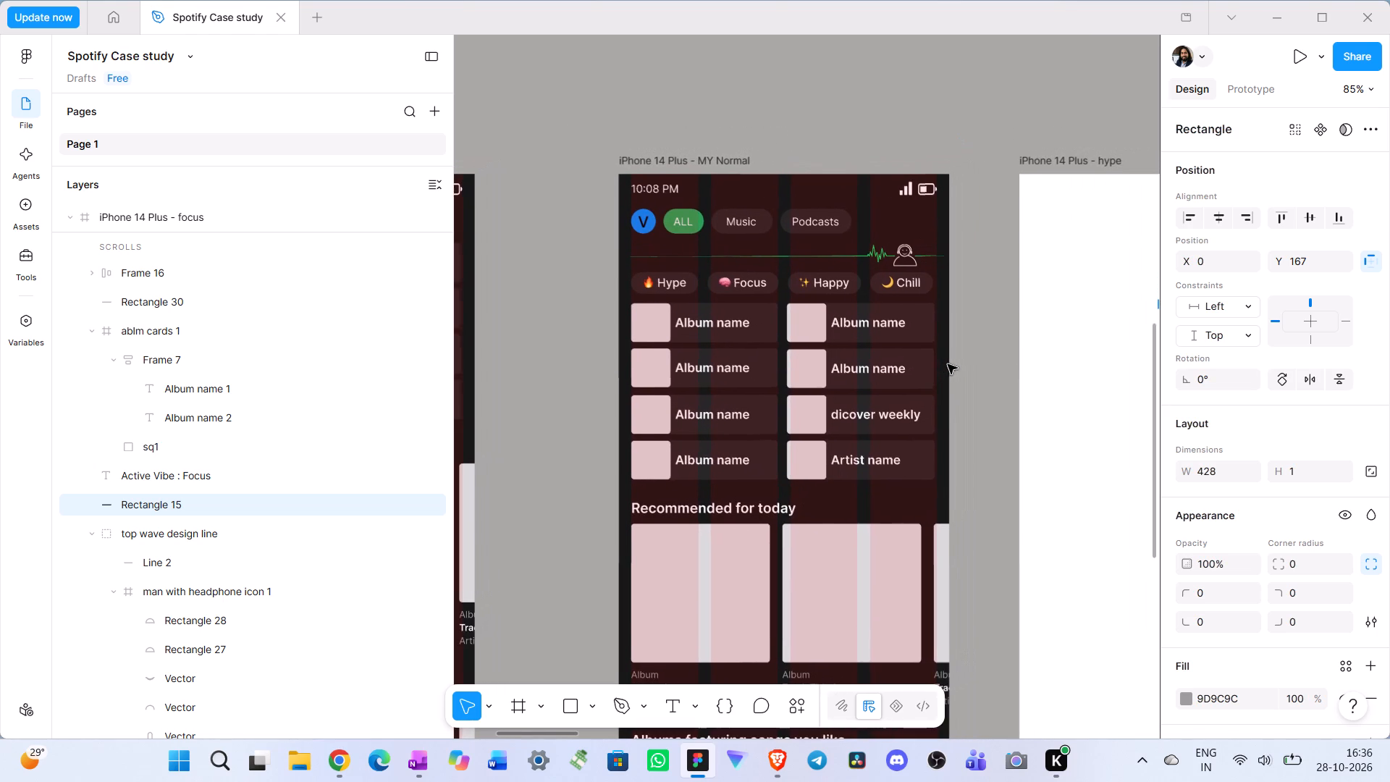
scroll(948, 364, "right", 2)
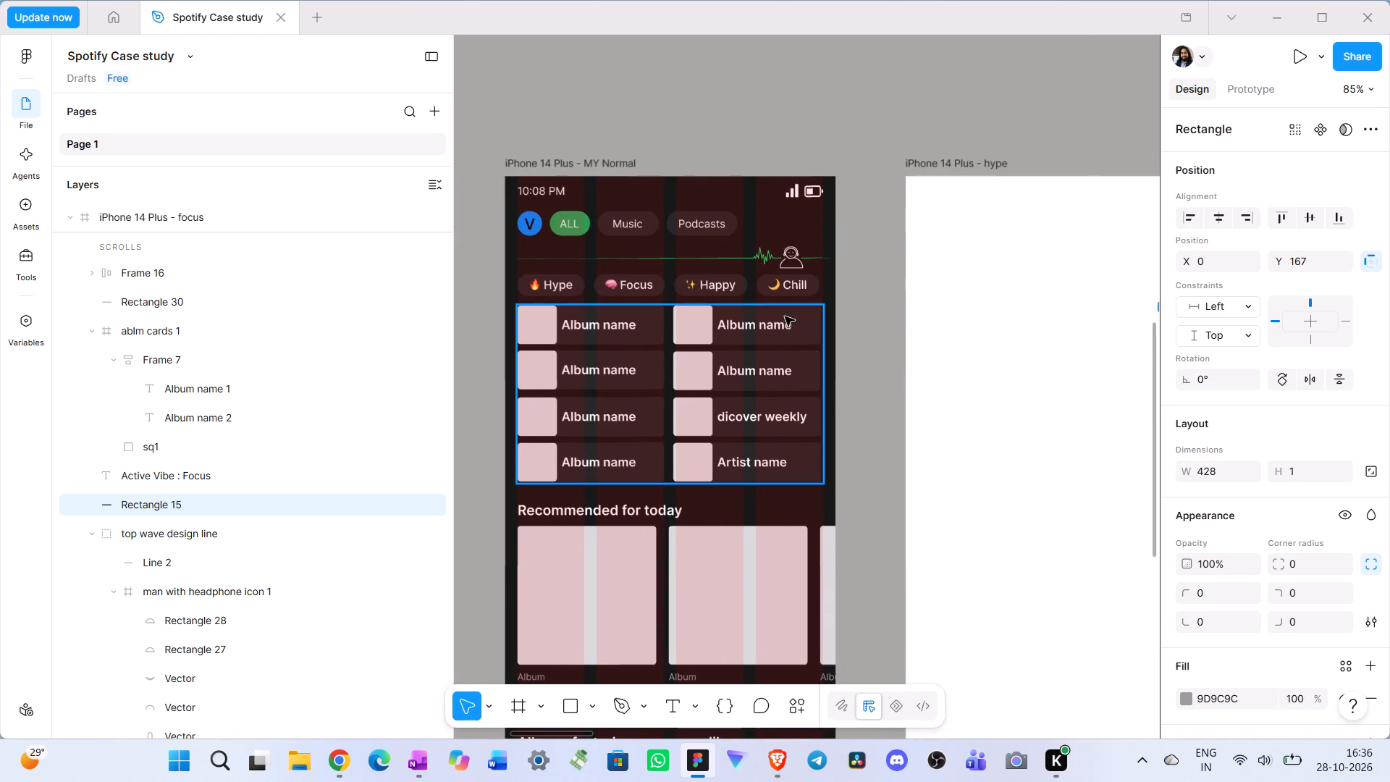
left_click(785, 316)
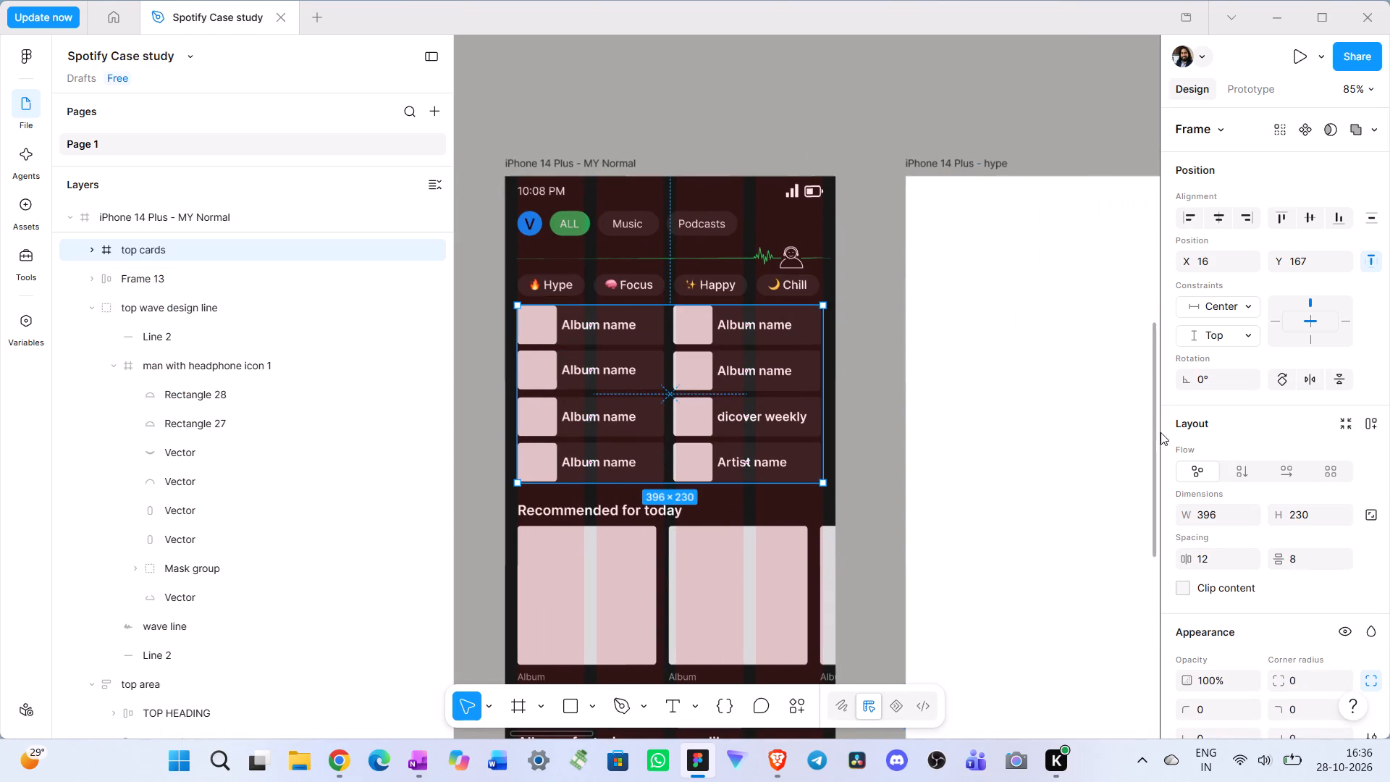
scroll(860, 365, "left", 3)
Nudge the "Active Vibe : Focus" heading down to Y 173, just below the divider line.
left_click(921, 321)
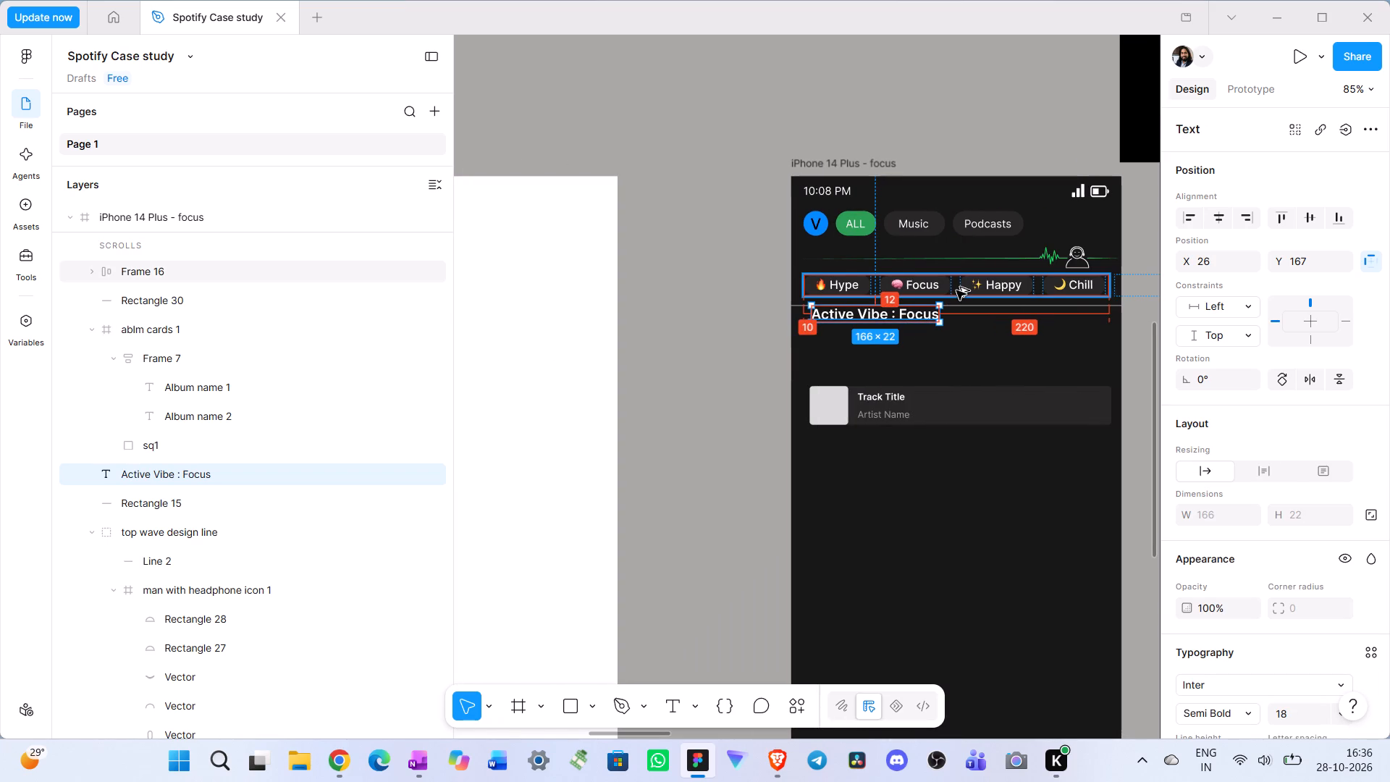
key("alt+Down")
key("alt+Down")
key("alt+Down")
key("alt+Down")
key("alt+Down")
key("alt+Down")
key("alt+Down")
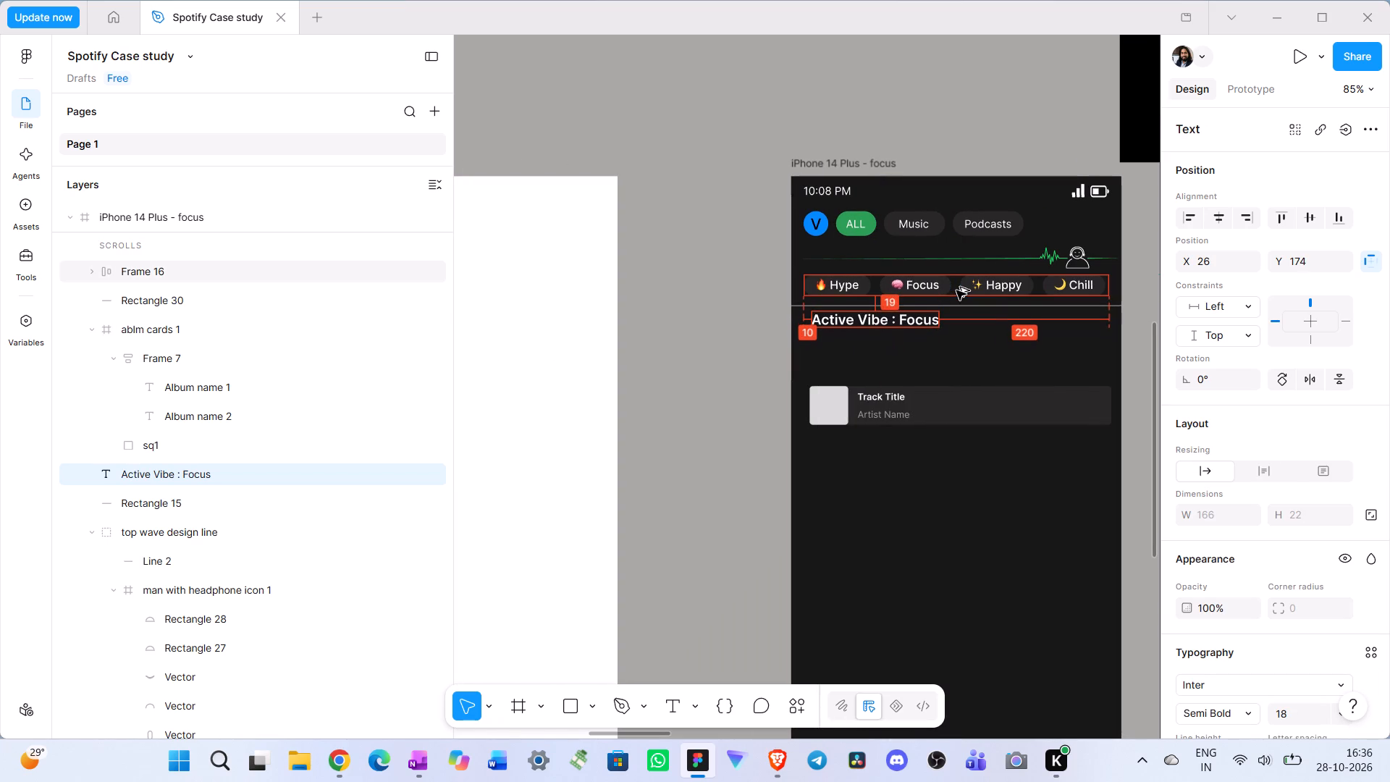
key("alt+Down")
key("alt+Down")
key("alt+Down")
key("alt+Up")
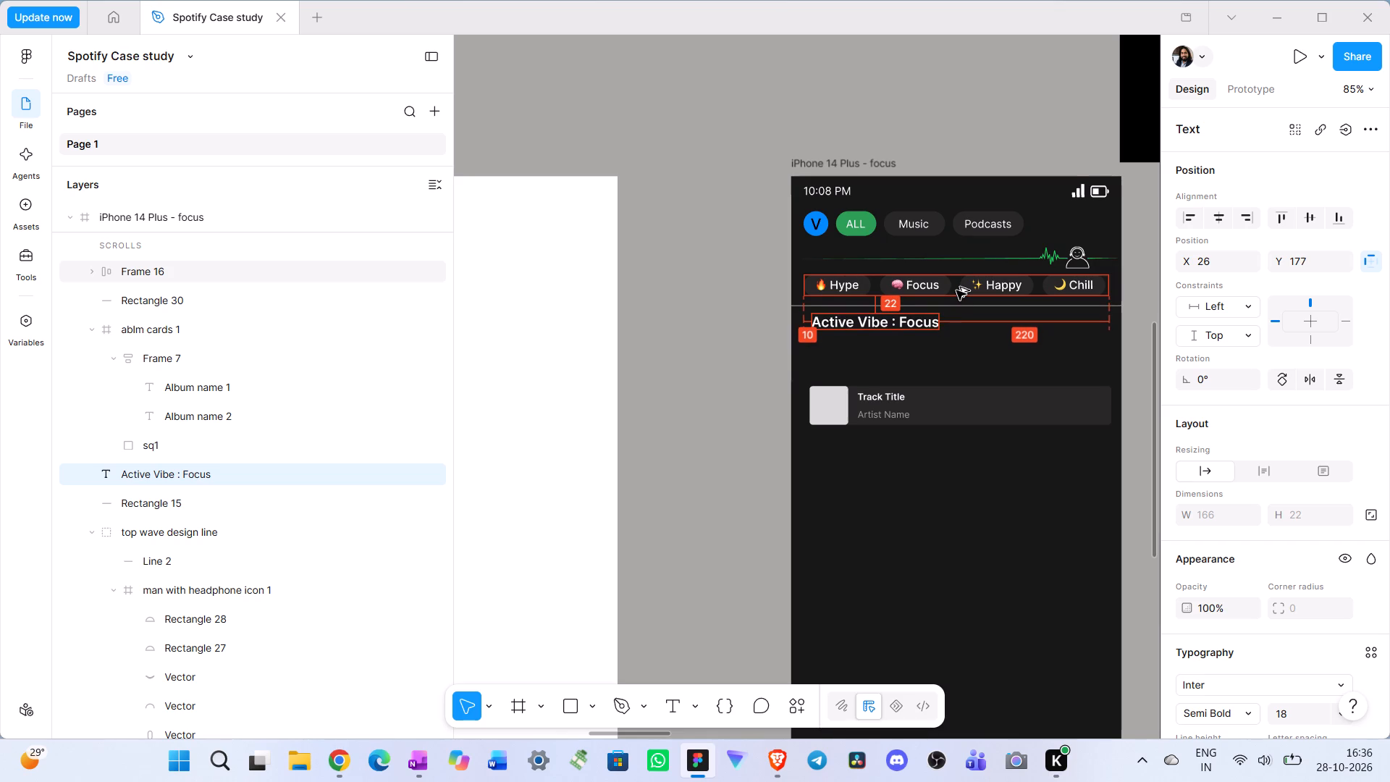
key("alt+Up")
key("alt+Up")
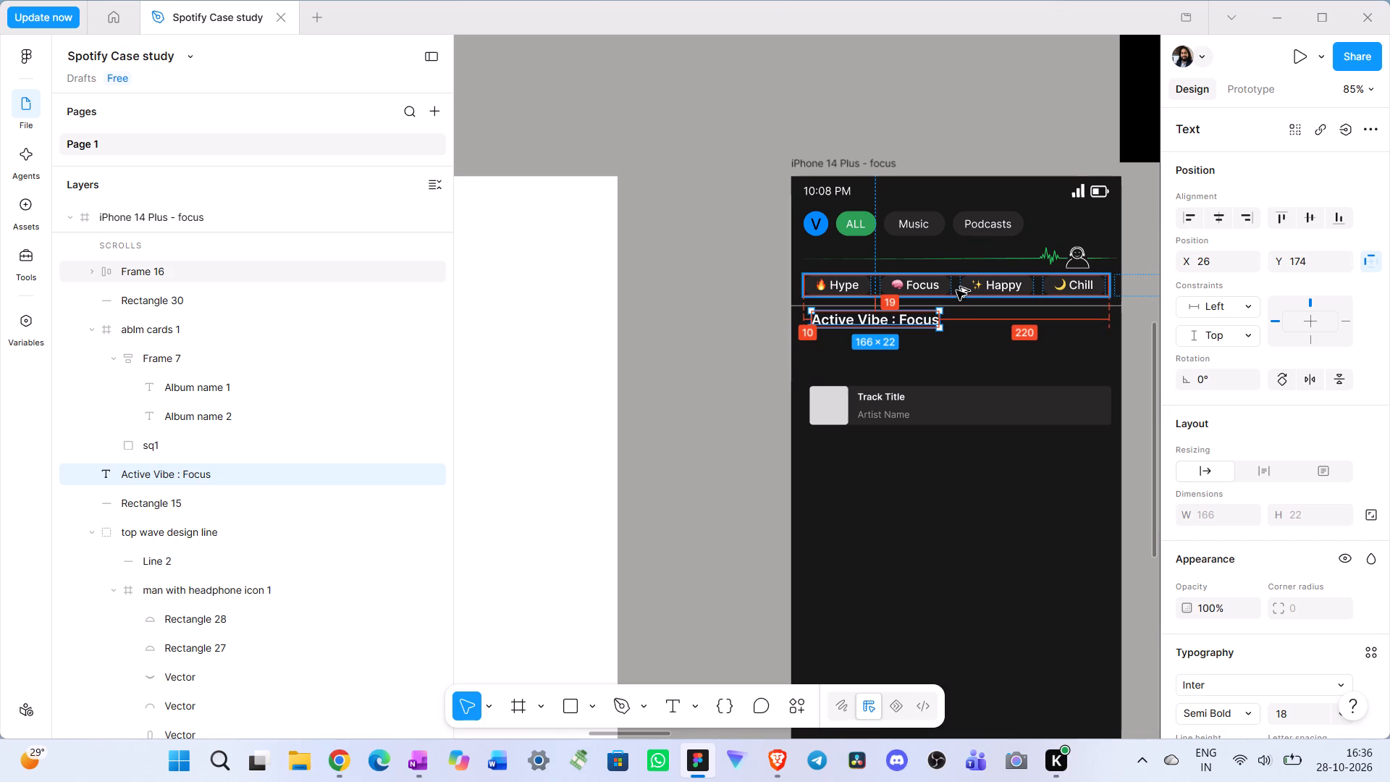
key("alt+Up")
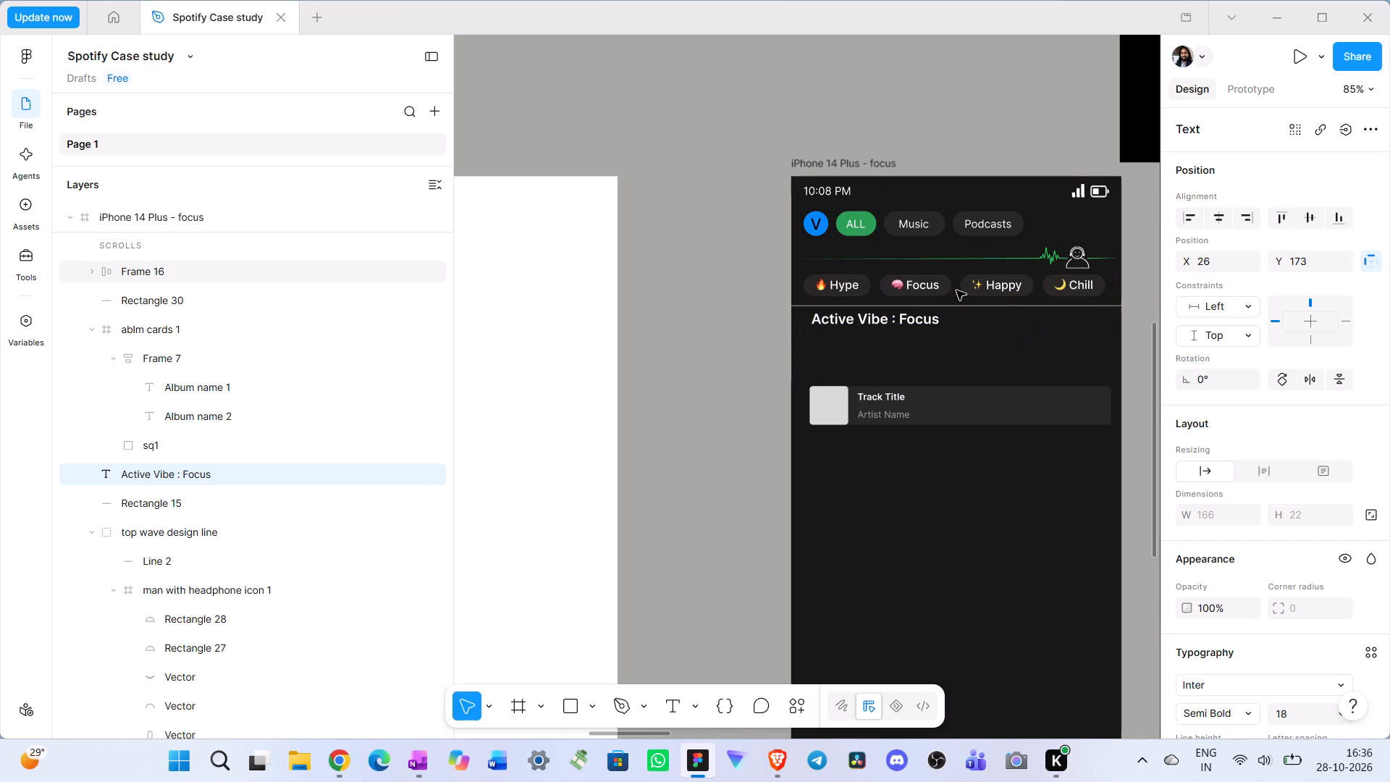
Delete the full-width divider line between the vibe chips and the heading on the focus screen.
left_click(995, 307)
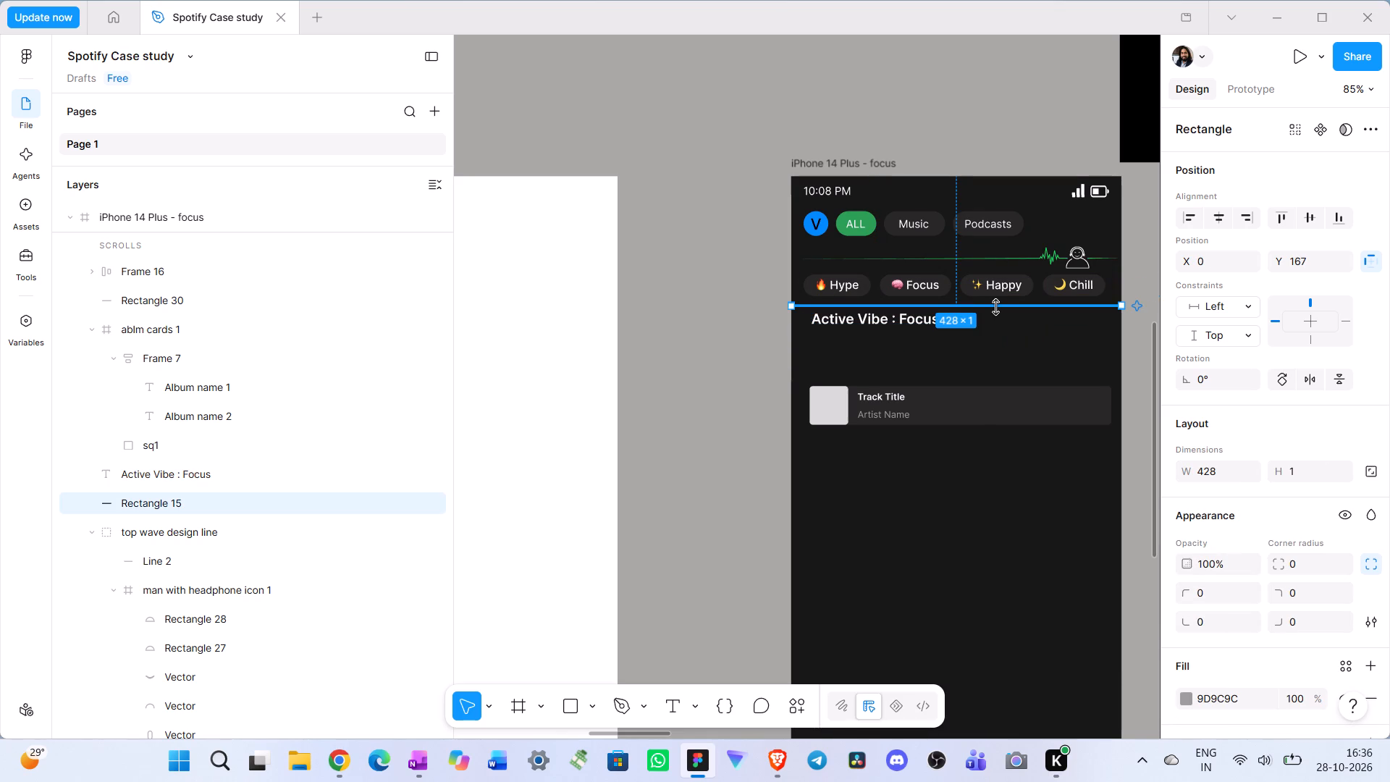
key("Delete")
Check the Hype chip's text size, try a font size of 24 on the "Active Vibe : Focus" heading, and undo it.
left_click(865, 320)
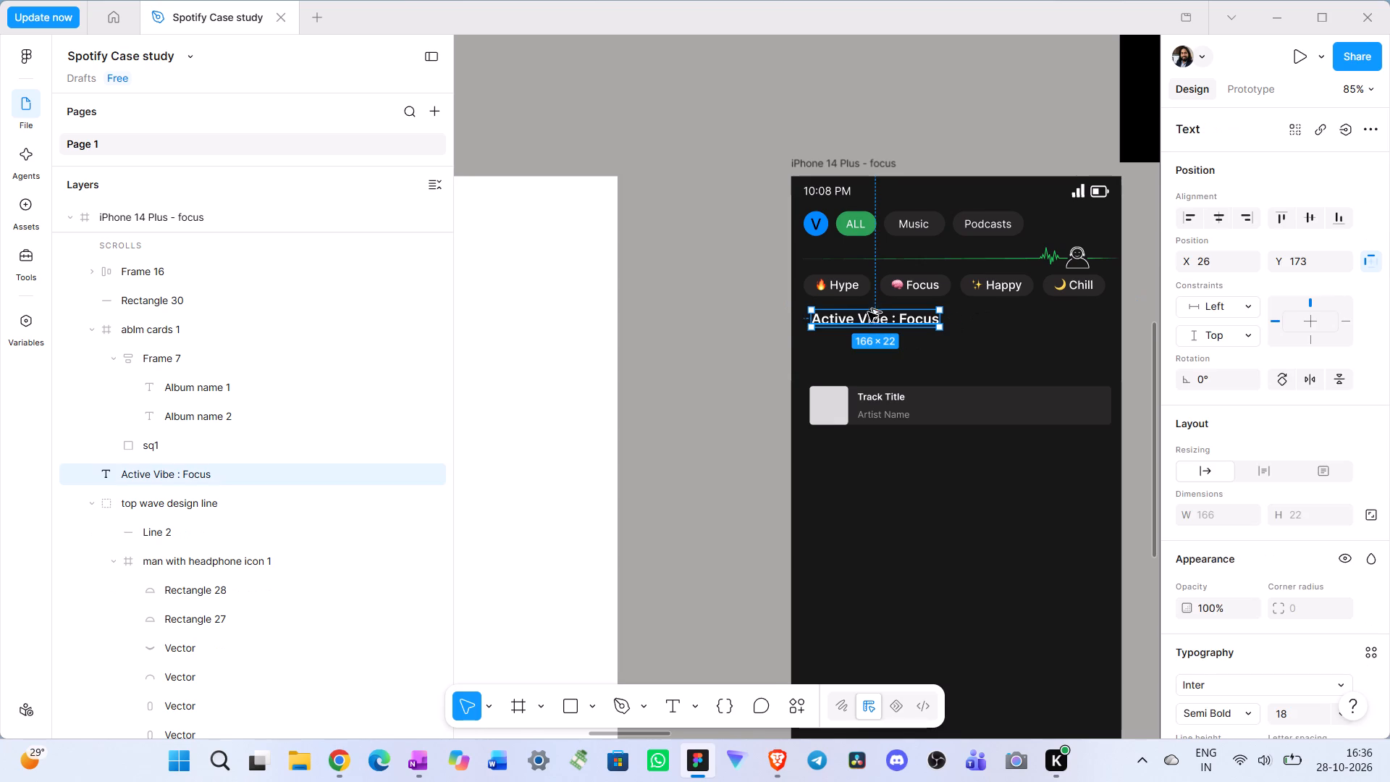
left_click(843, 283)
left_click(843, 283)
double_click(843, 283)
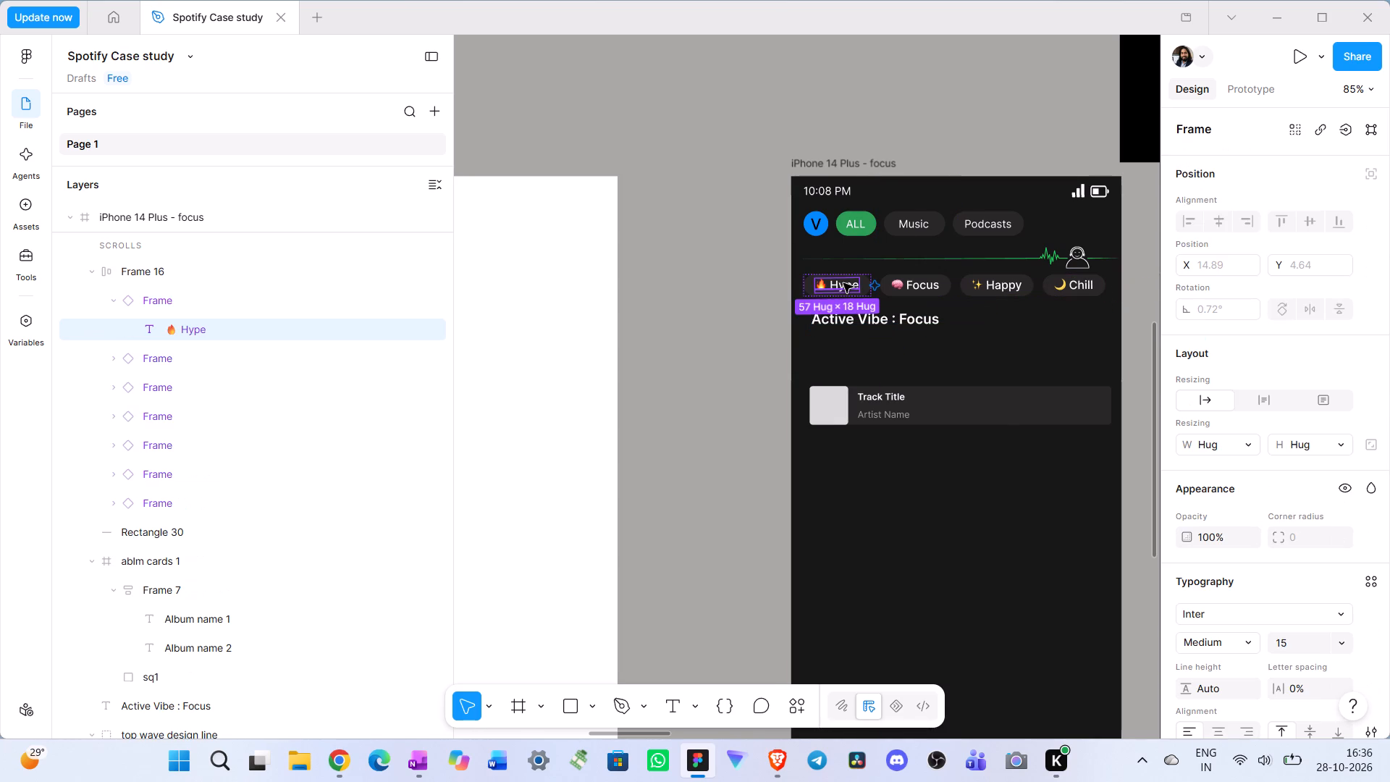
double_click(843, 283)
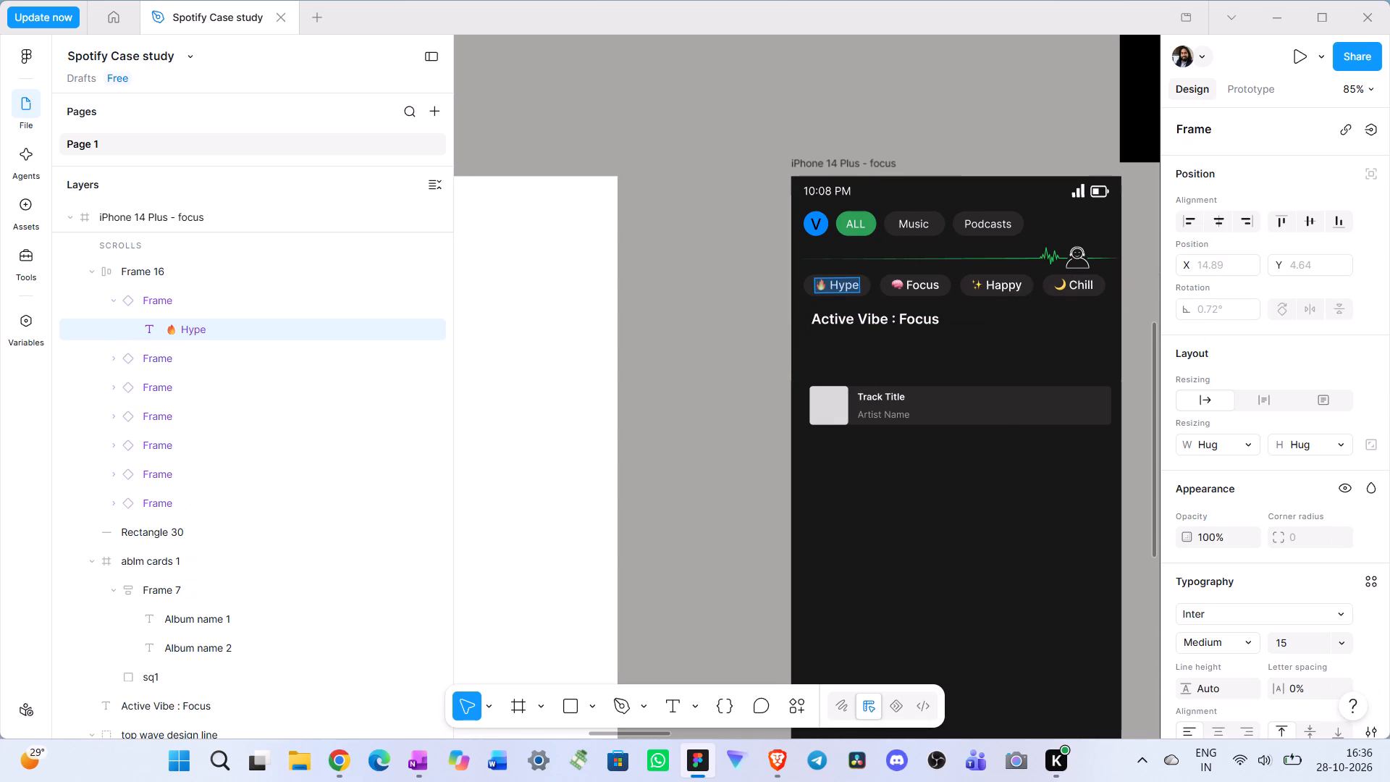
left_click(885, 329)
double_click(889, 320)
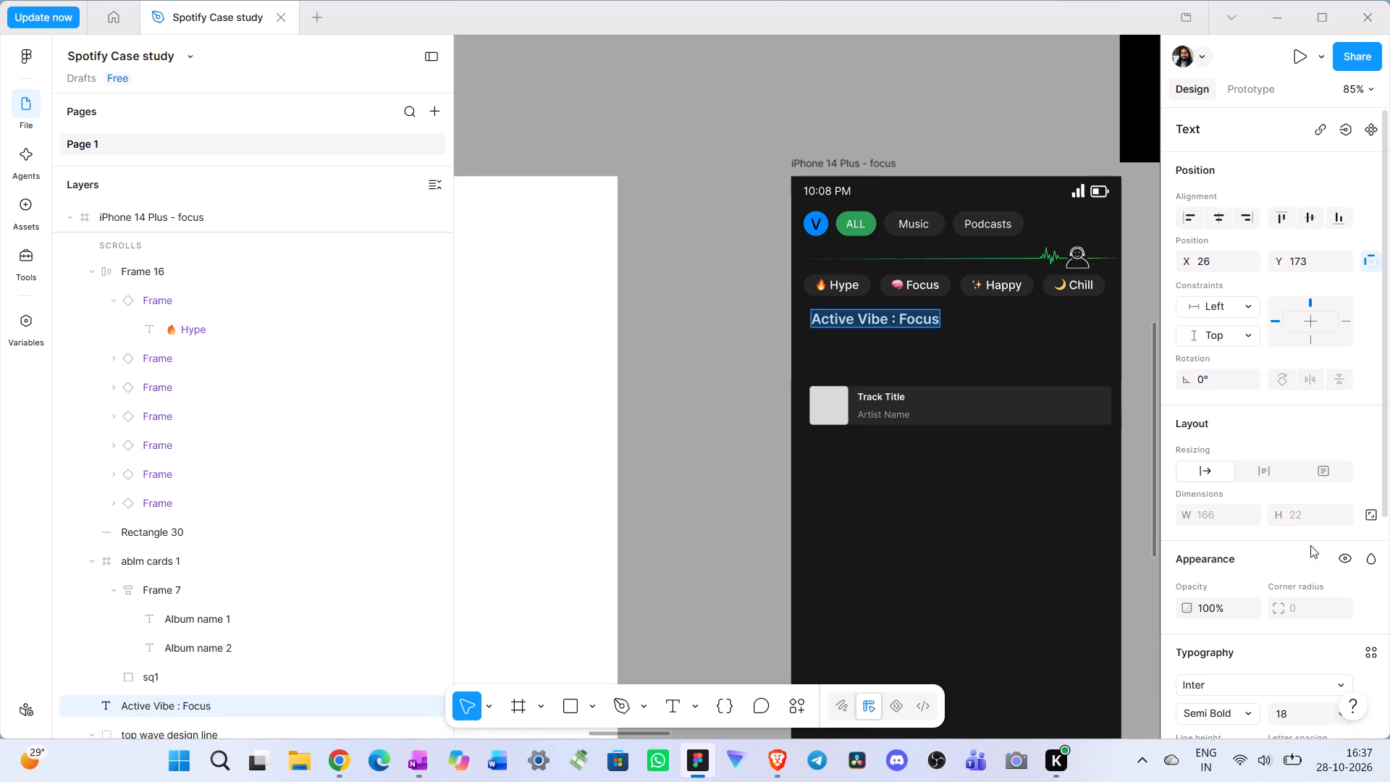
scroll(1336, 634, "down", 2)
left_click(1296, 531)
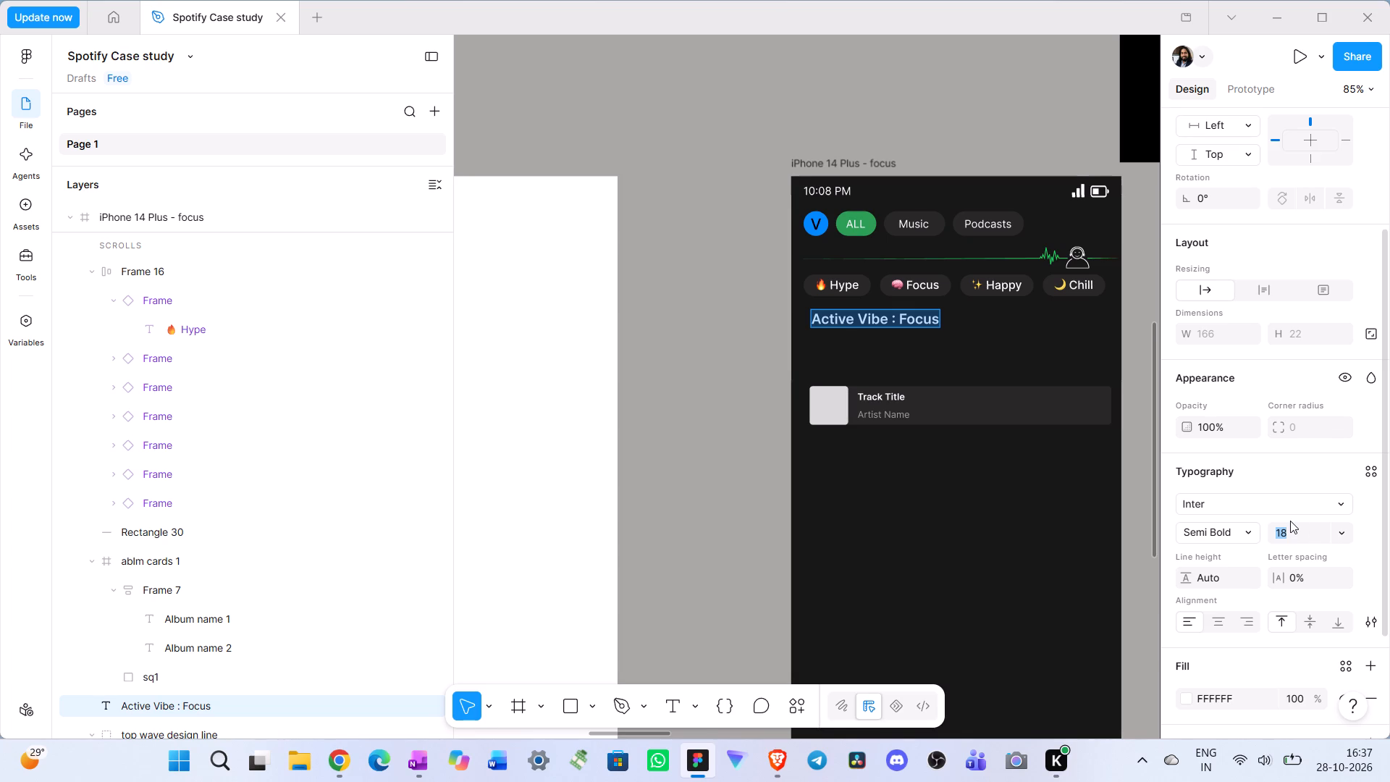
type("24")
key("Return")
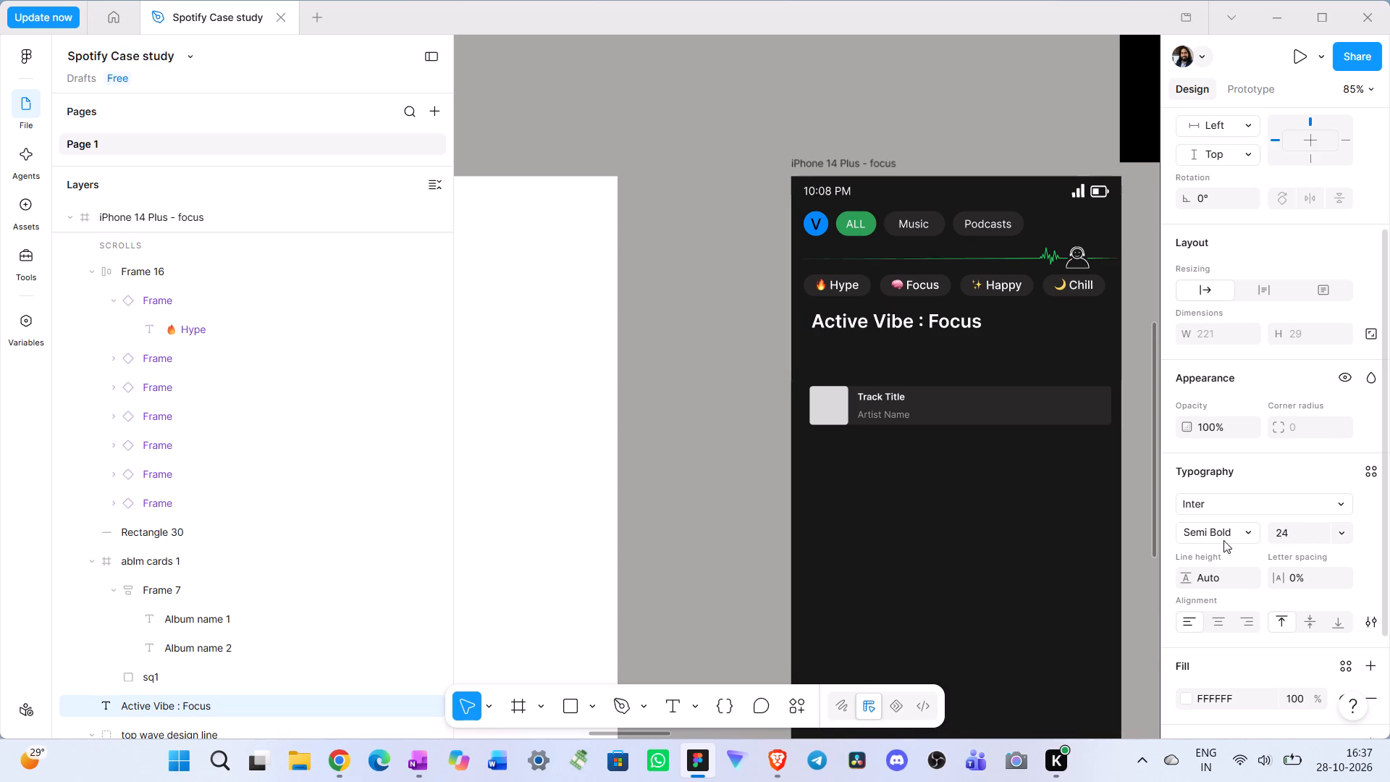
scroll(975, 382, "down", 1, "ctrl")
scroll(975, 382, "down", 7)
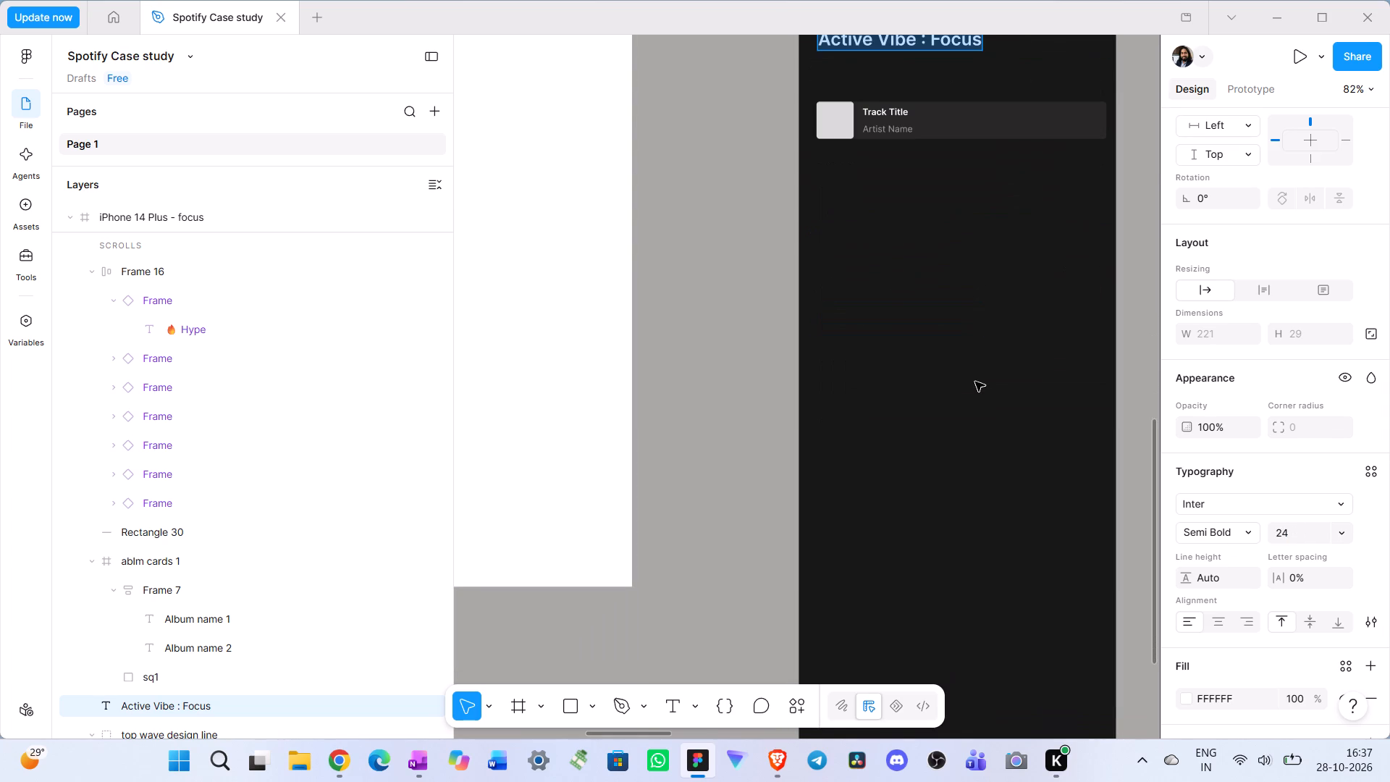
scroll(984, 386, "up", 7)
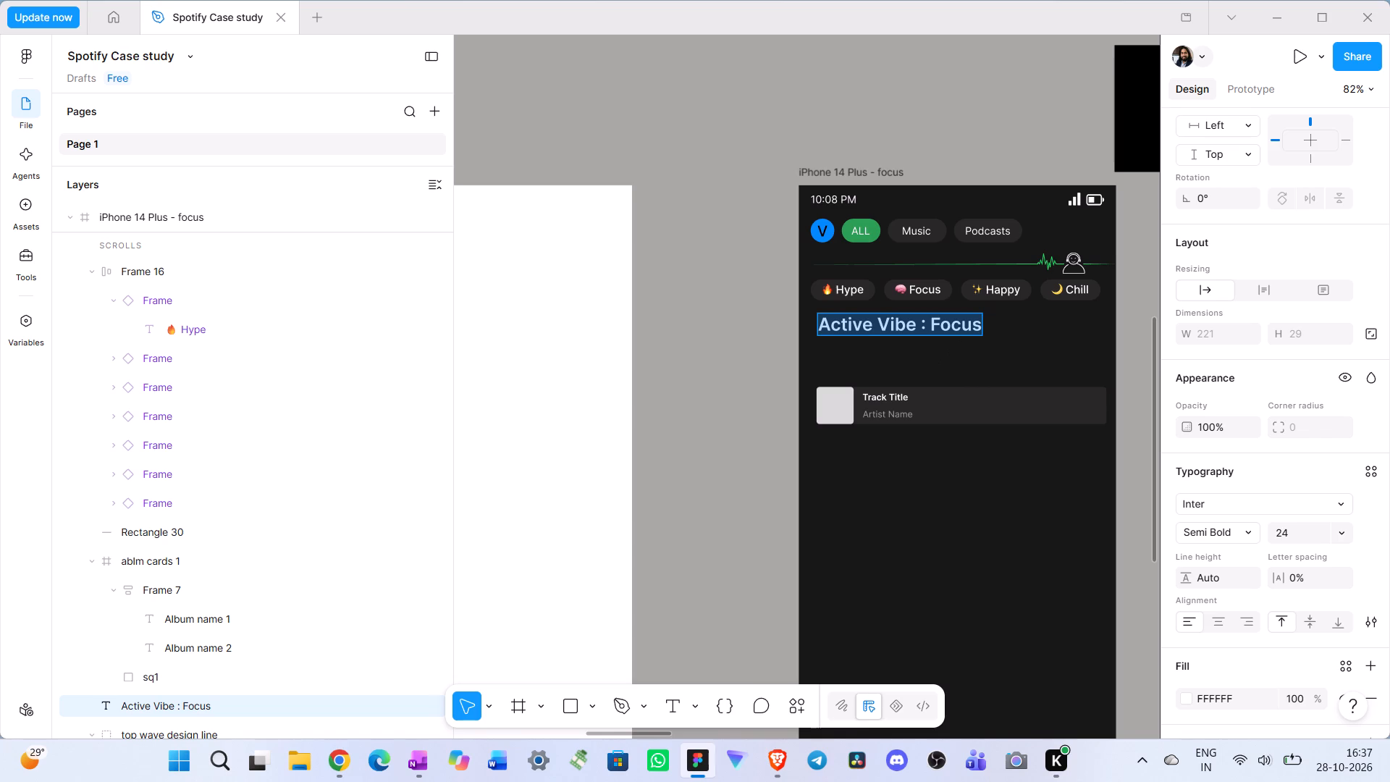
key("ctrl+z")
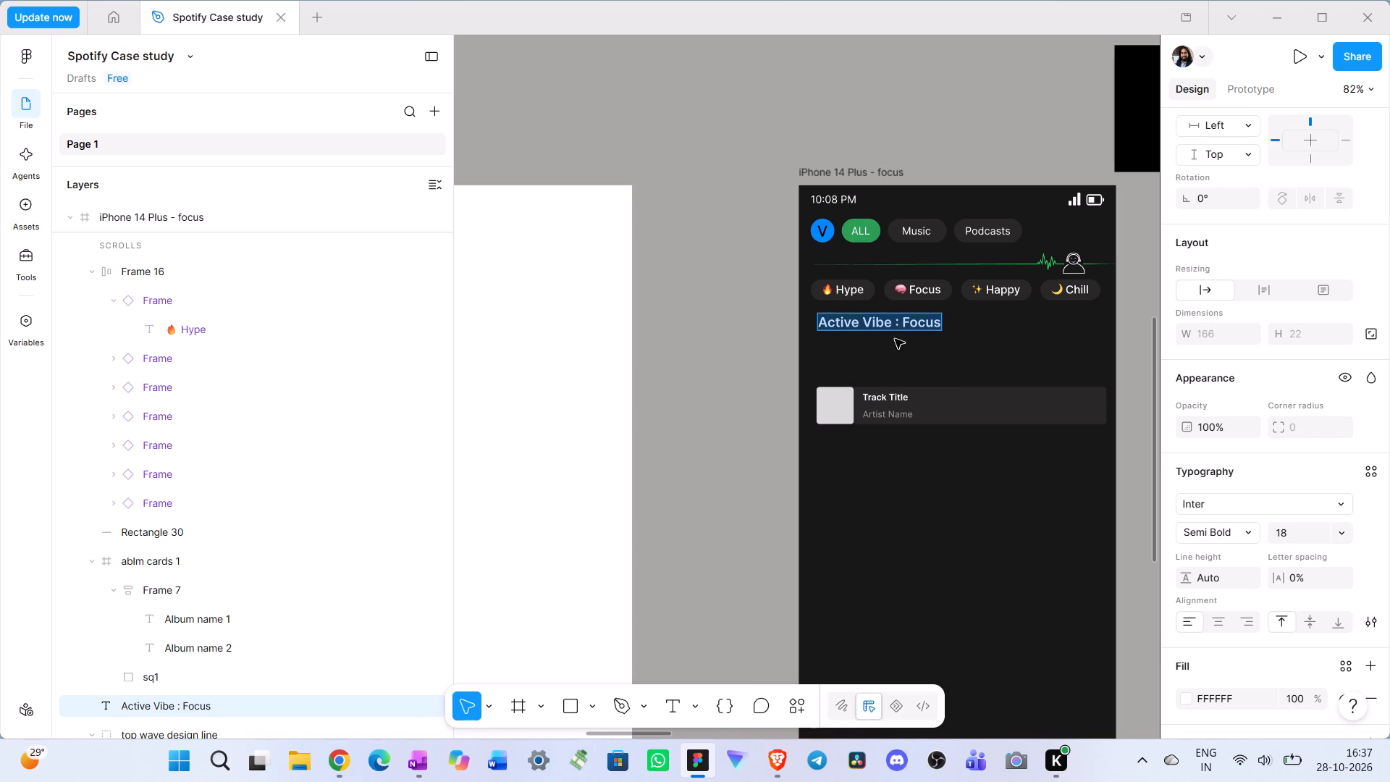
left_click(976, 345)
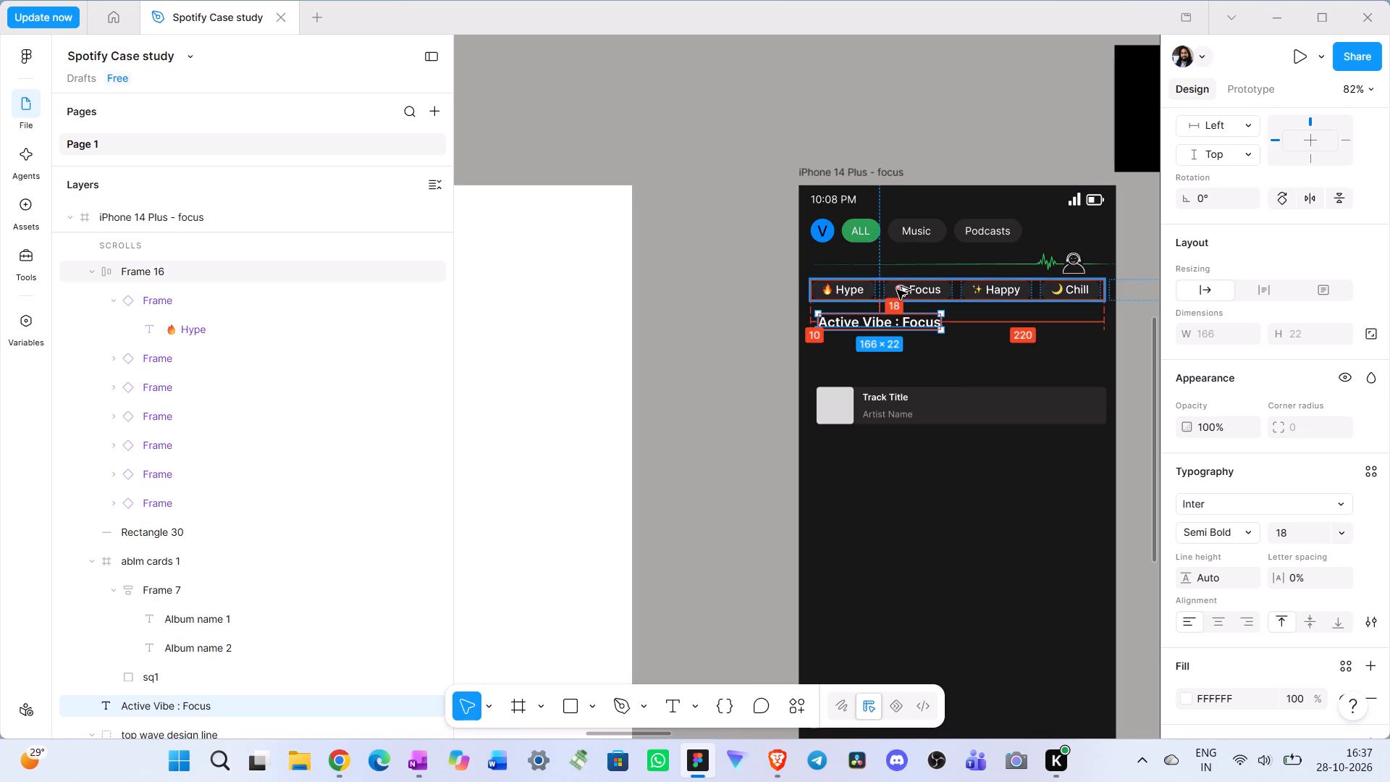
Nudge the "Active Vibe : Focus" heading down to Y 179, 24 px below the row of vibe chips.
key("alt+Down")
key("alt+Down")
key("alt+Down")
key("alt+Down")
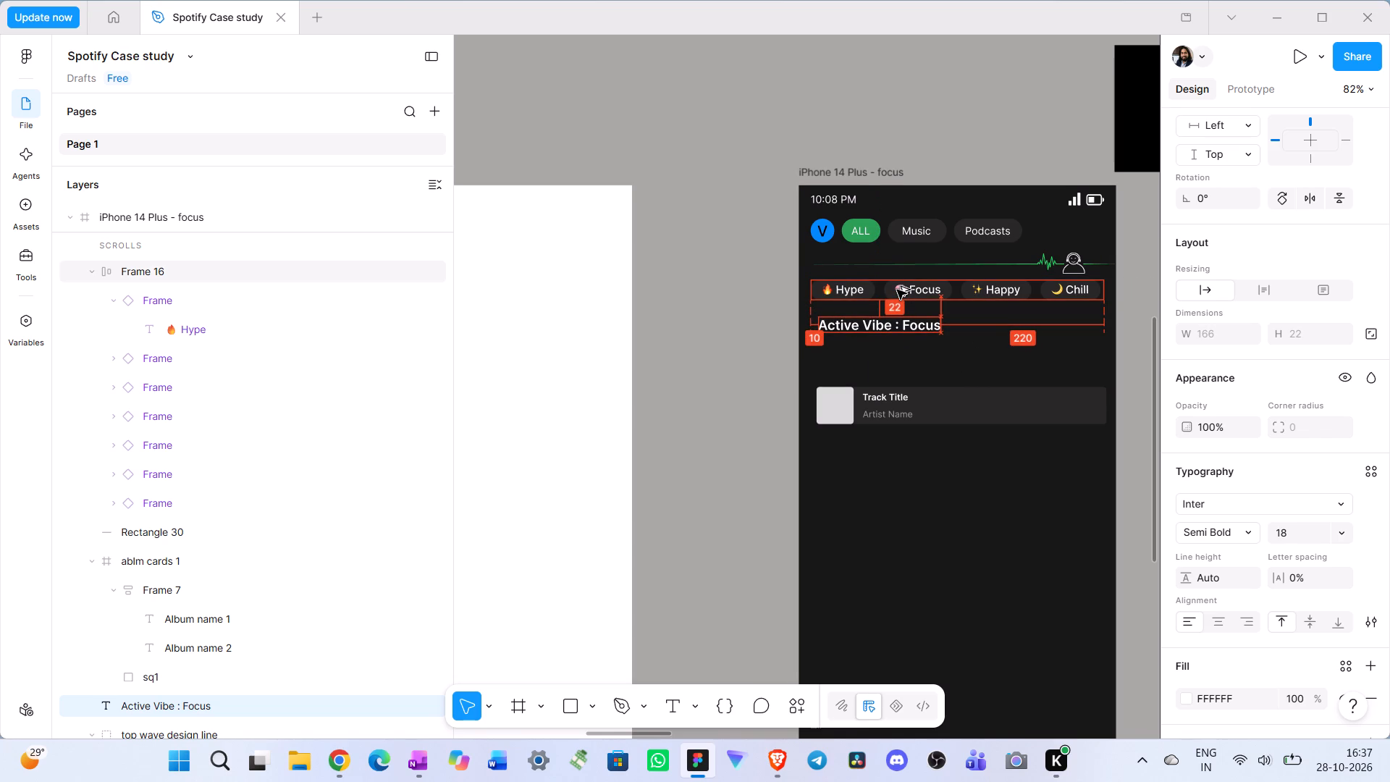
key("alt+Down")
key("alt+Down")
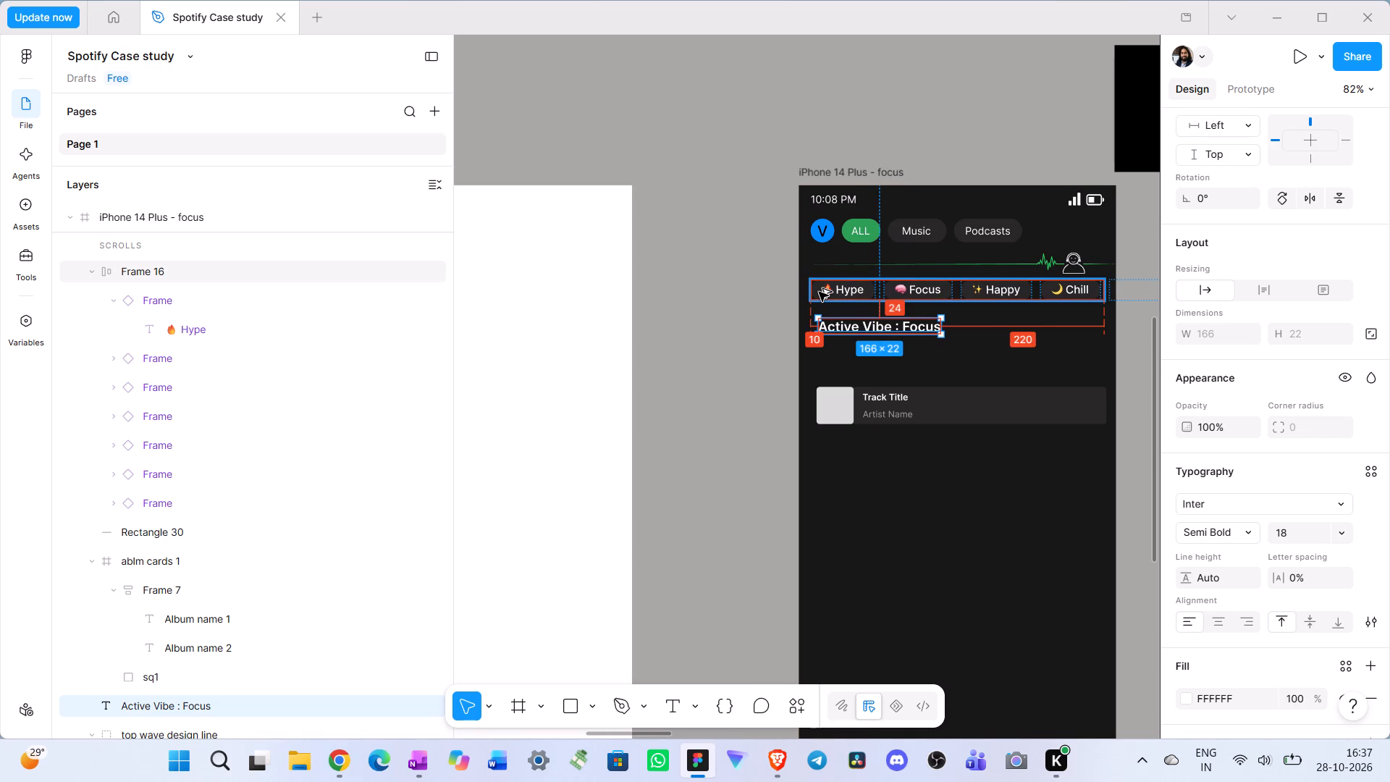
Nudge the heading left to X 16 so it lines up with the left edge of the vibe chip row.
key("alt+Left")
key("alt+Left")
key("alt+Left")
key("alt+Left")
key("alt+Left")
key("alt+Left")
key("alt+Left")
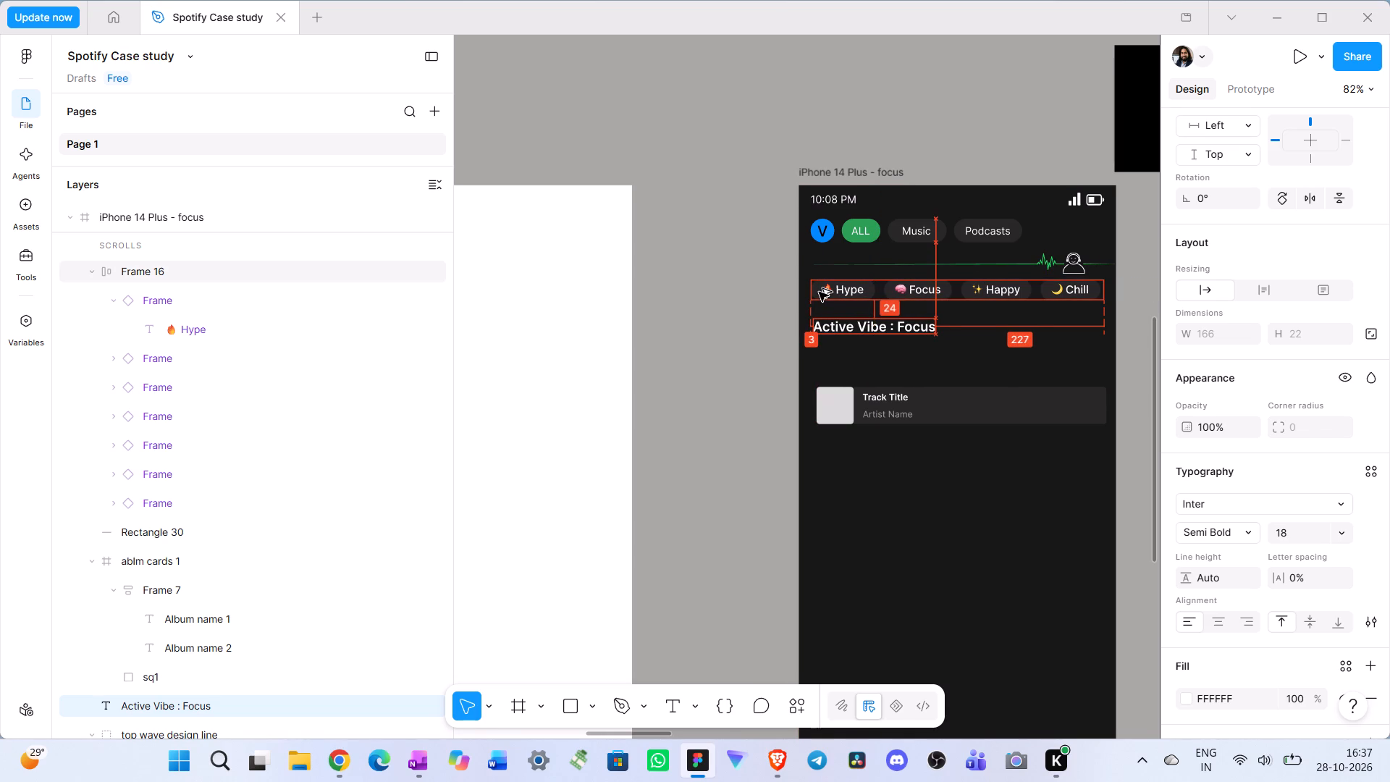
key("alt+Left")
key("alt+Left")
key("alt+Left")
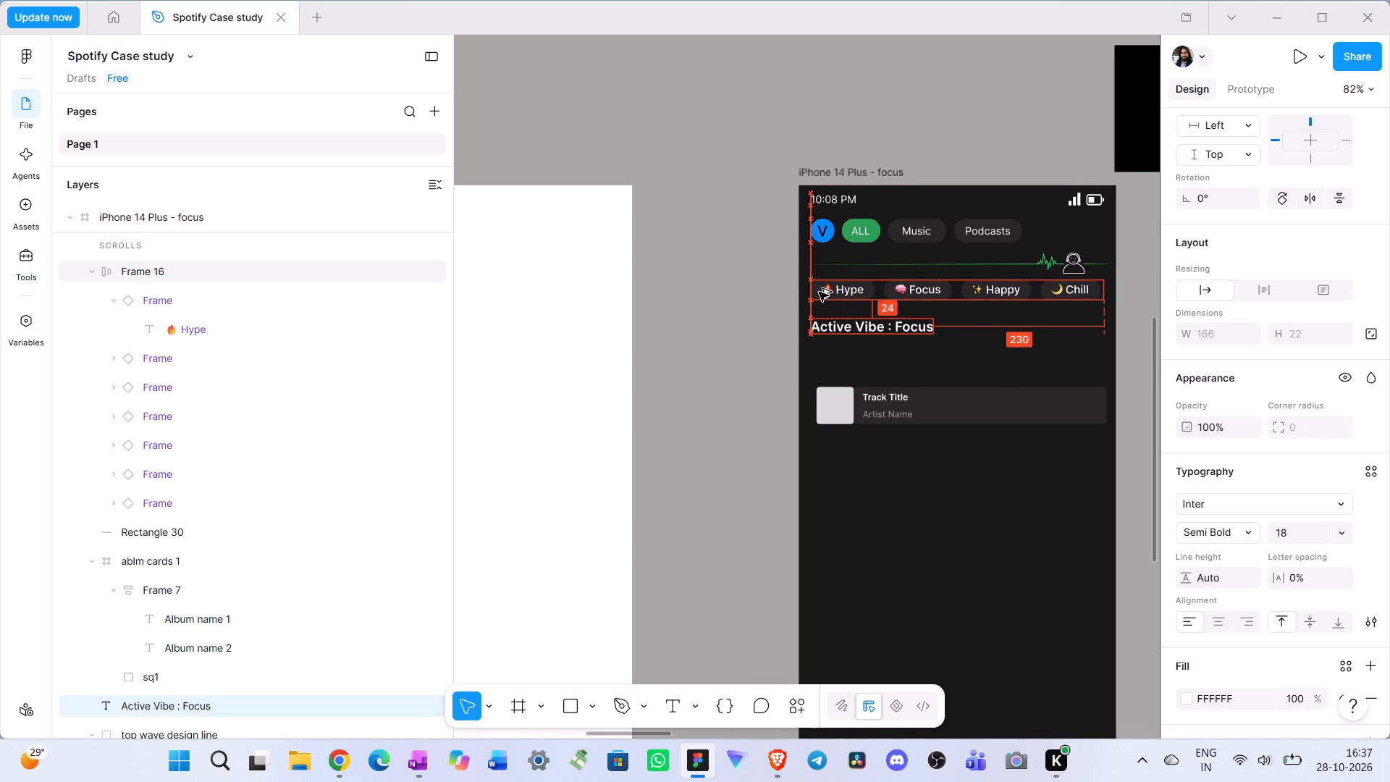
left_click(965, 353)
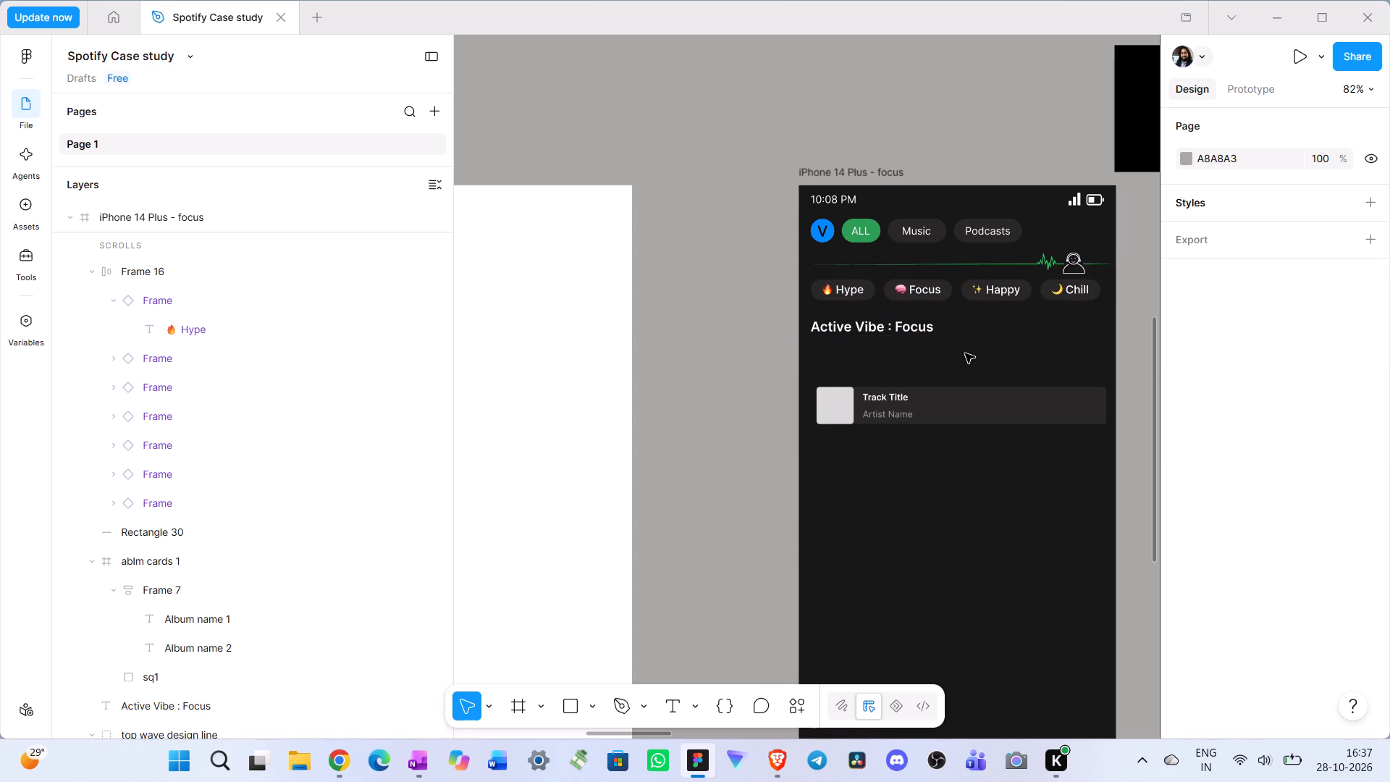
Nudge the "Active Vibe : Focus" heading up to Y 175, closer to the vibe chips.
scroll(923, 395, "up", 5, "ctrl")
scroll(960, 351, "down", 1, "ctrl")
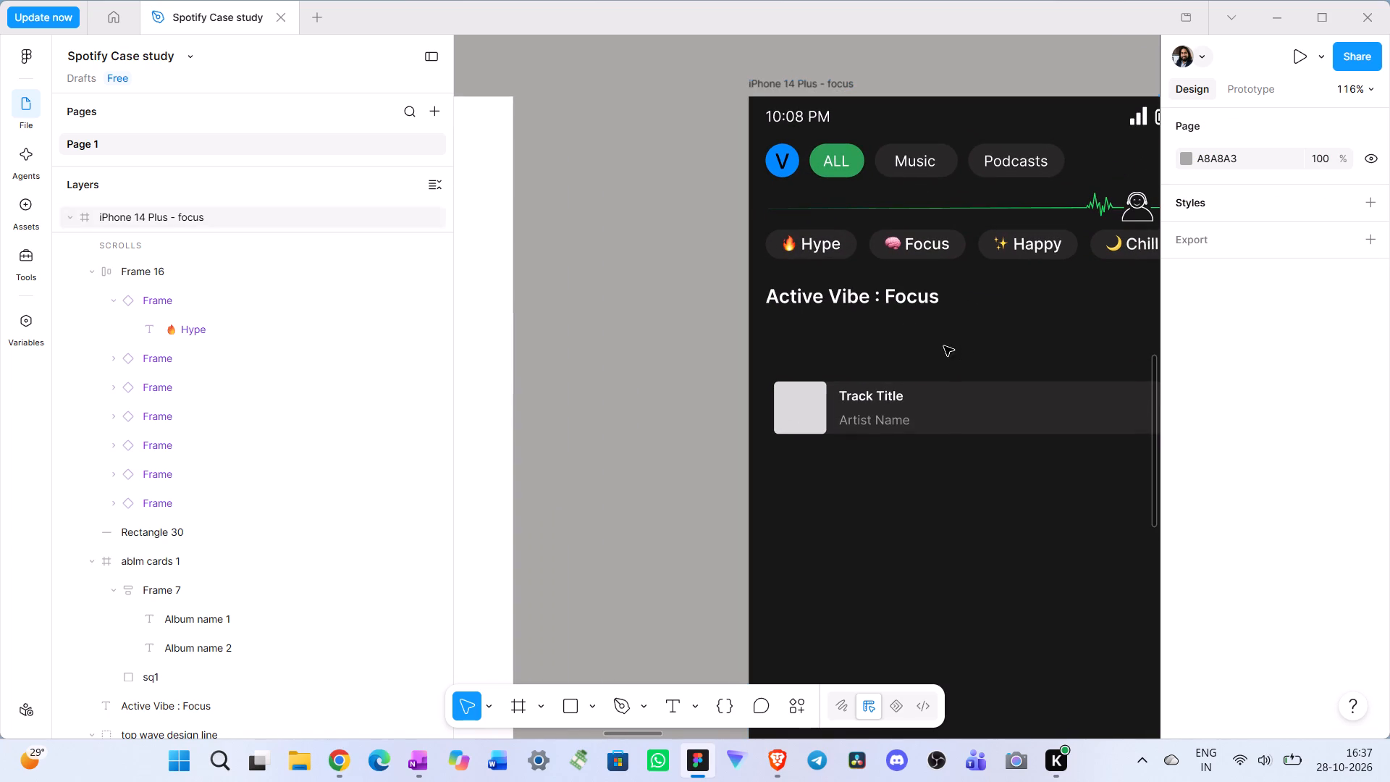
left_click(888, 300)
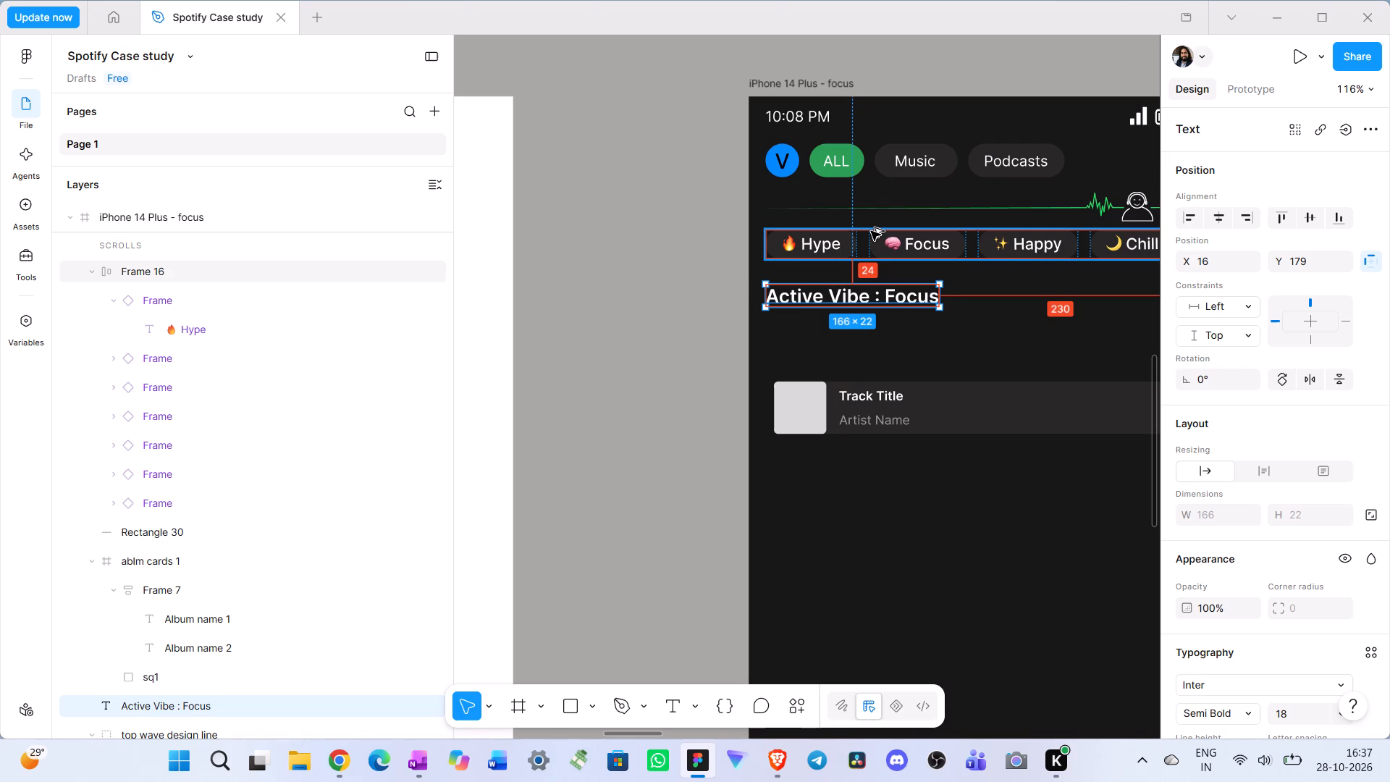
key("alt+Up")
key("alt+Up")
key("alt+Up")
key("alt+Up")
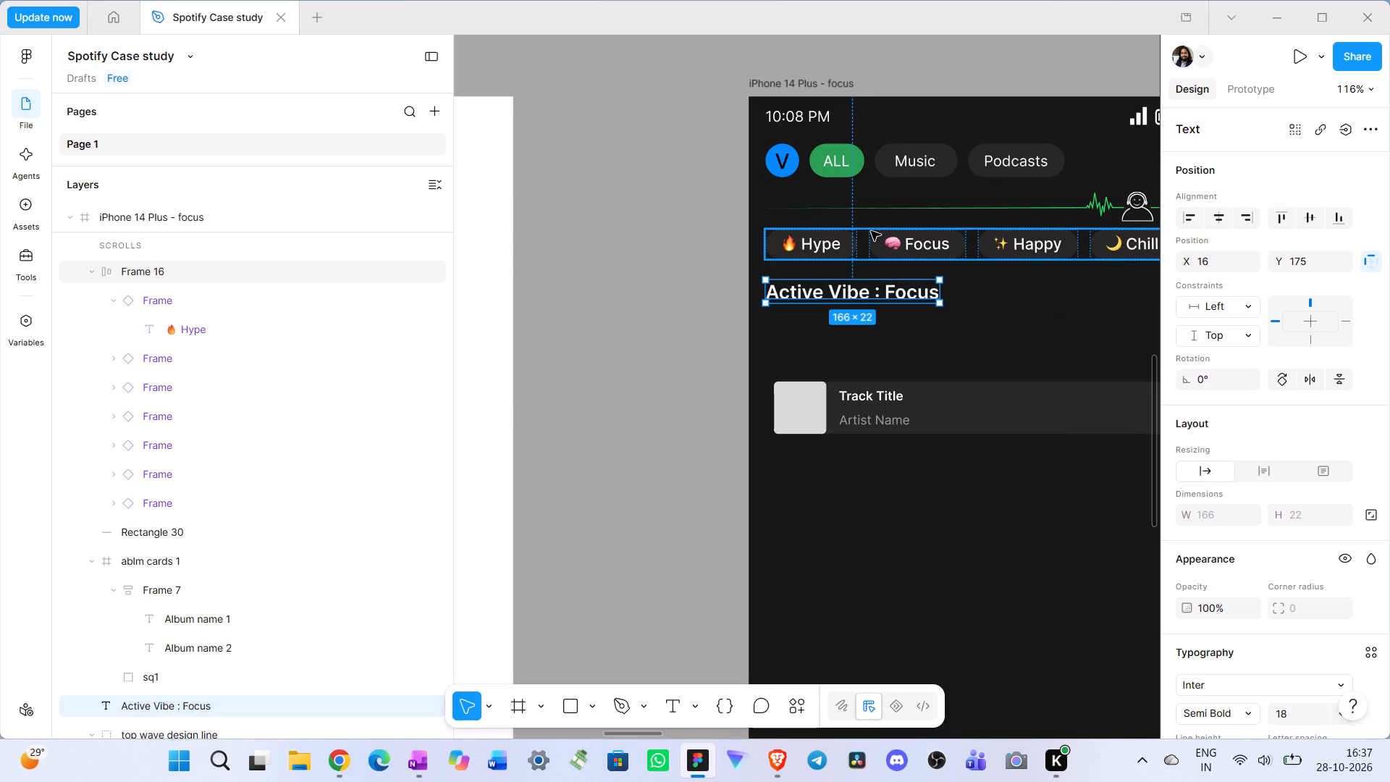
left_click(932, 353)
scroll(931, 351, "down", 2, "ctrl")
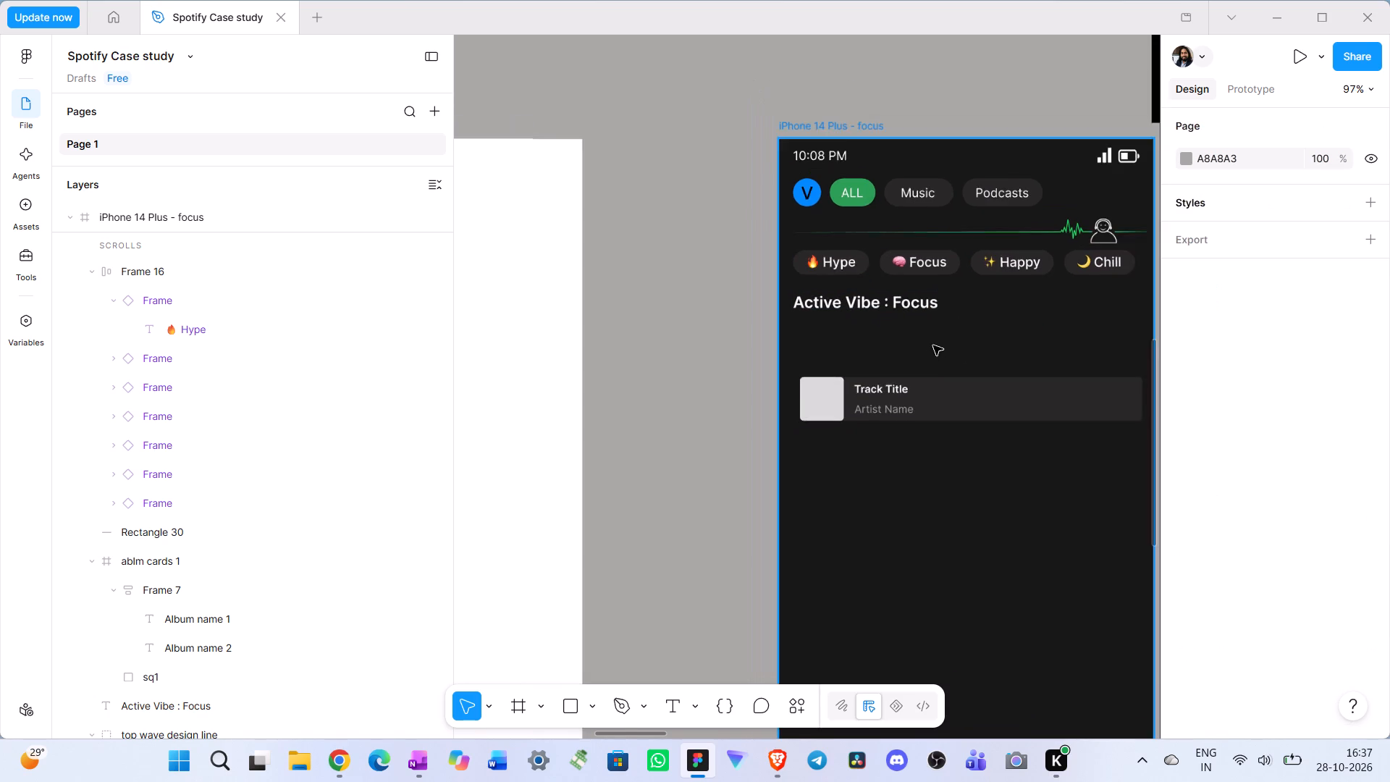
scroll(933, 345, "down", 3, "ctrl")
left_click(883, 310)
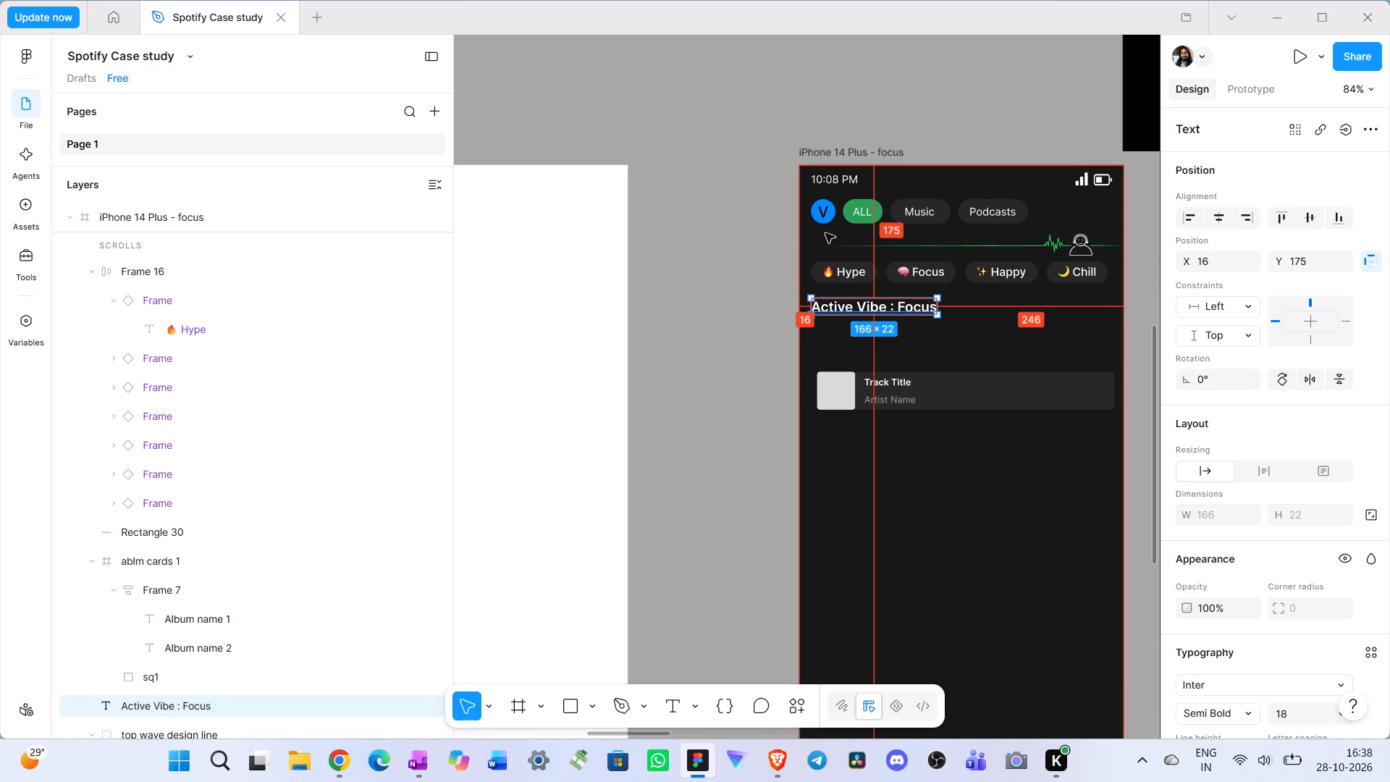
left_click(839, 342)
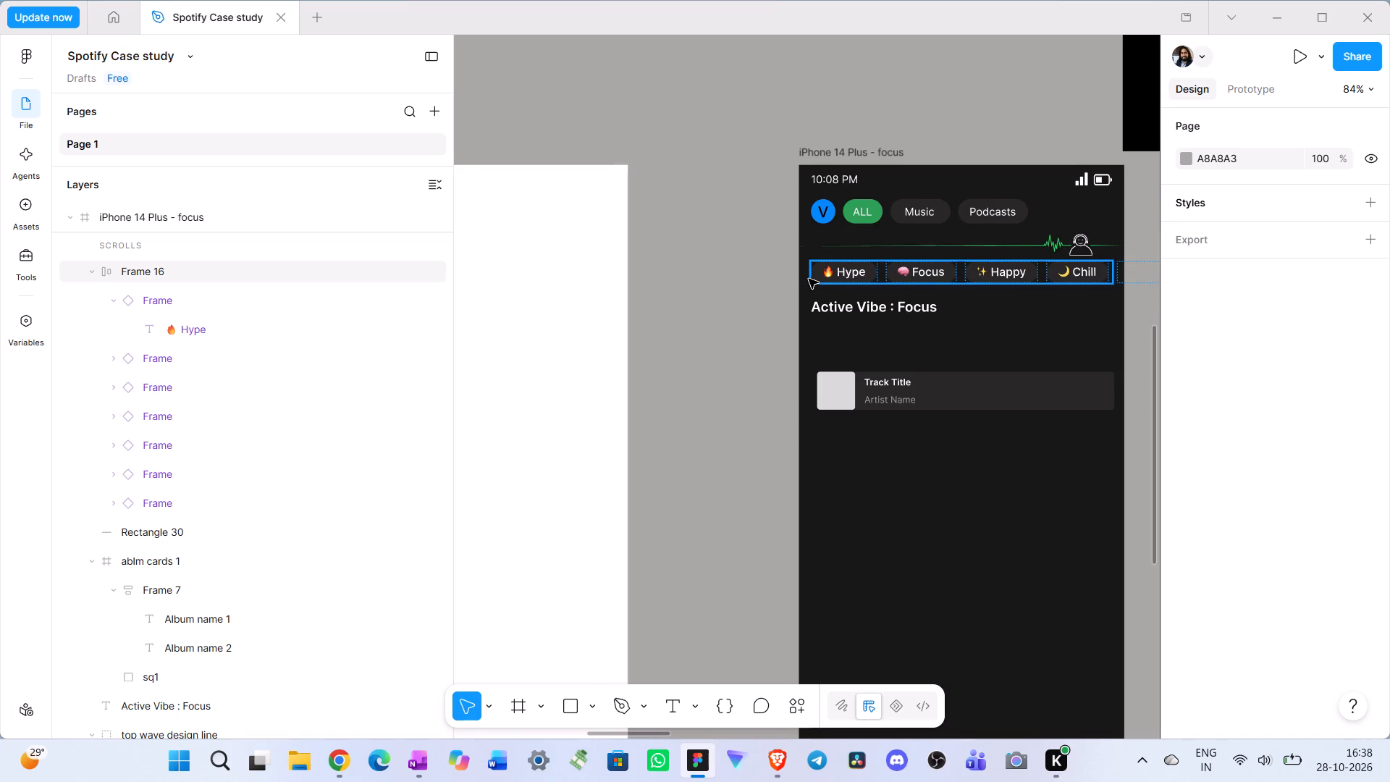
Move the track card up beneath the "Active Vibe : Focus" heading, left-aligned with it at X 16, Y 205.
scroll(819, 290, "left", 1)
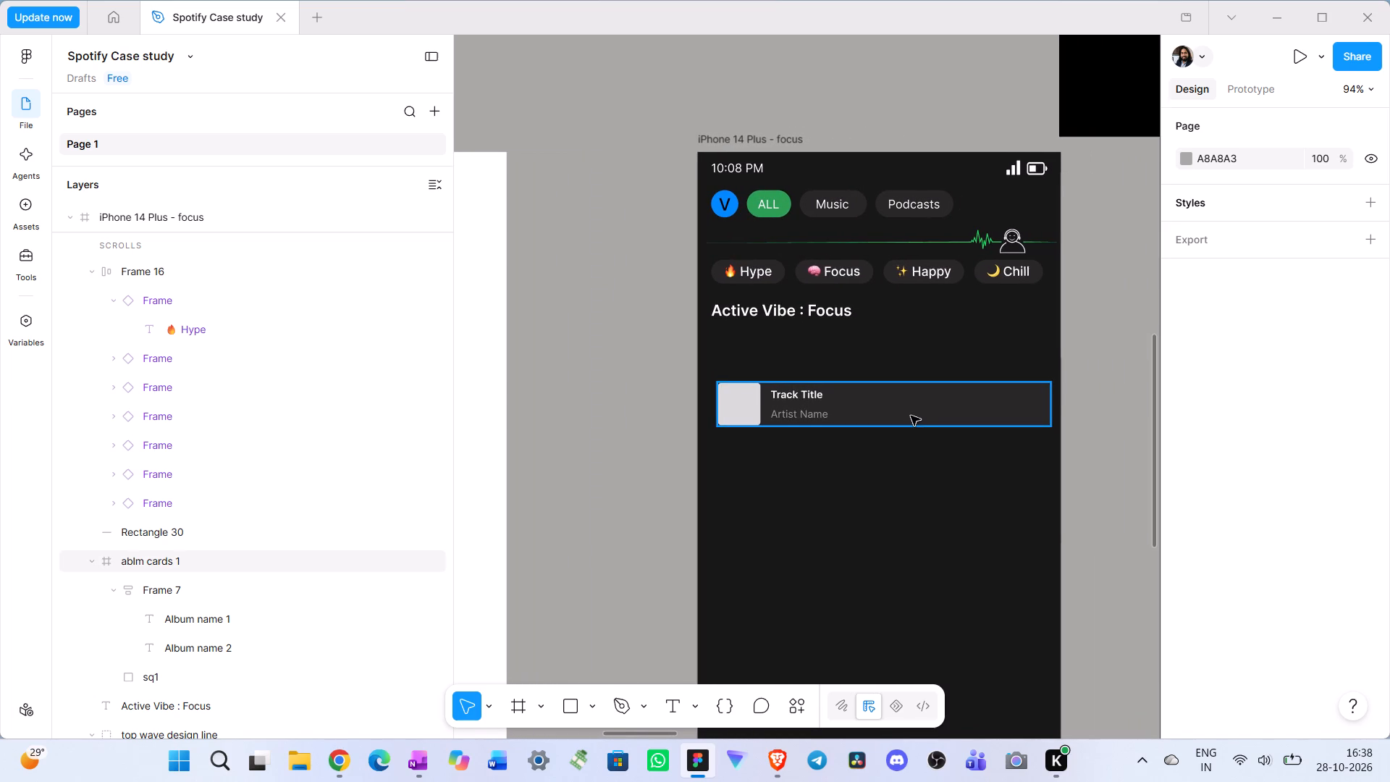
left_click(905, 409)
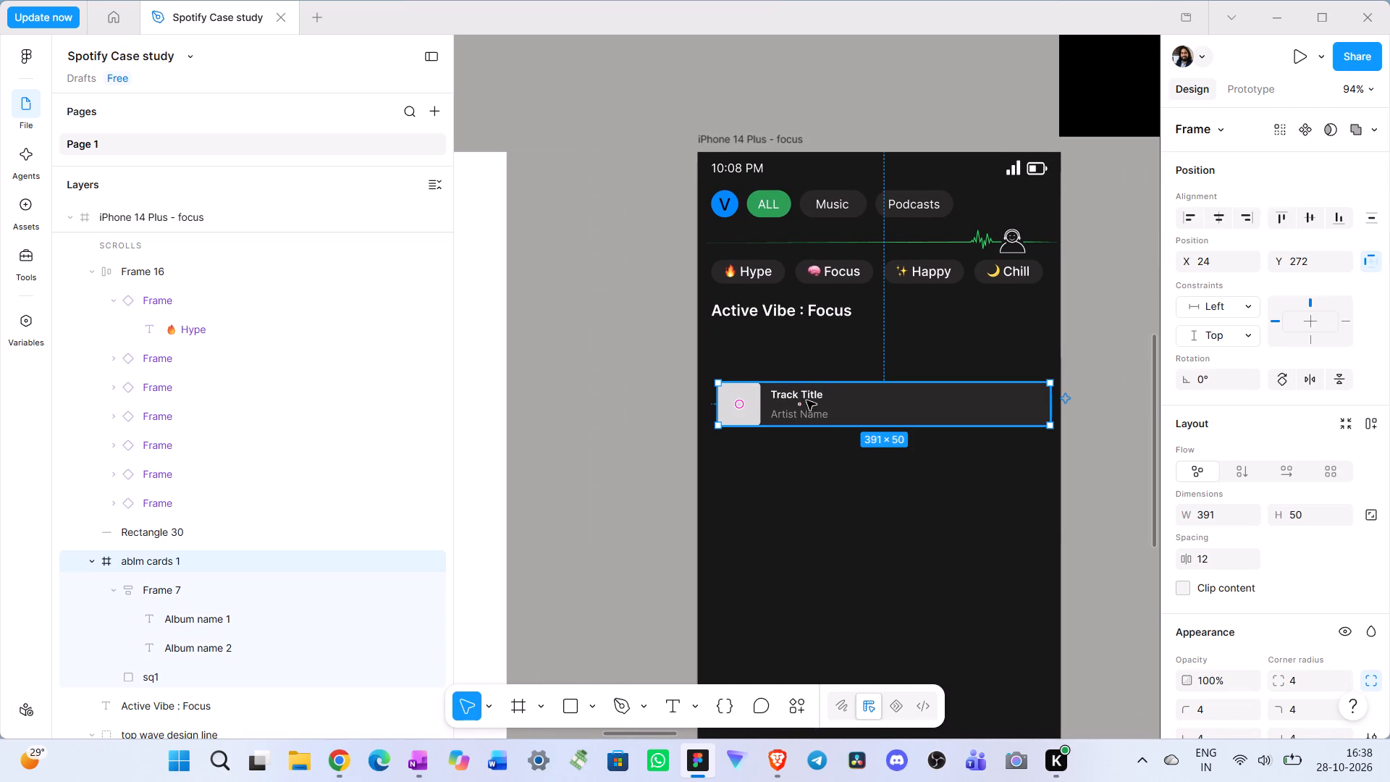
left_click(806, 403)
double_click(818, 405)
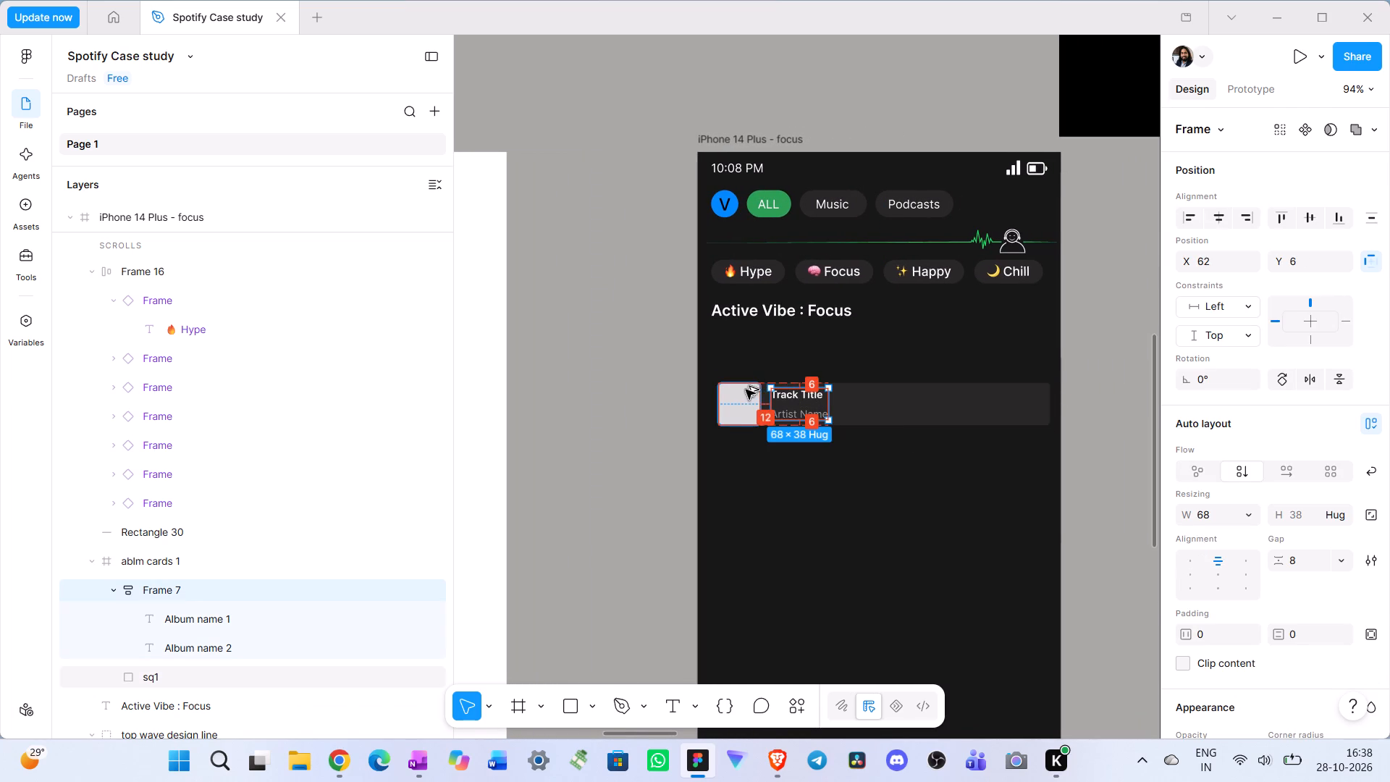
left_click(891, 408)
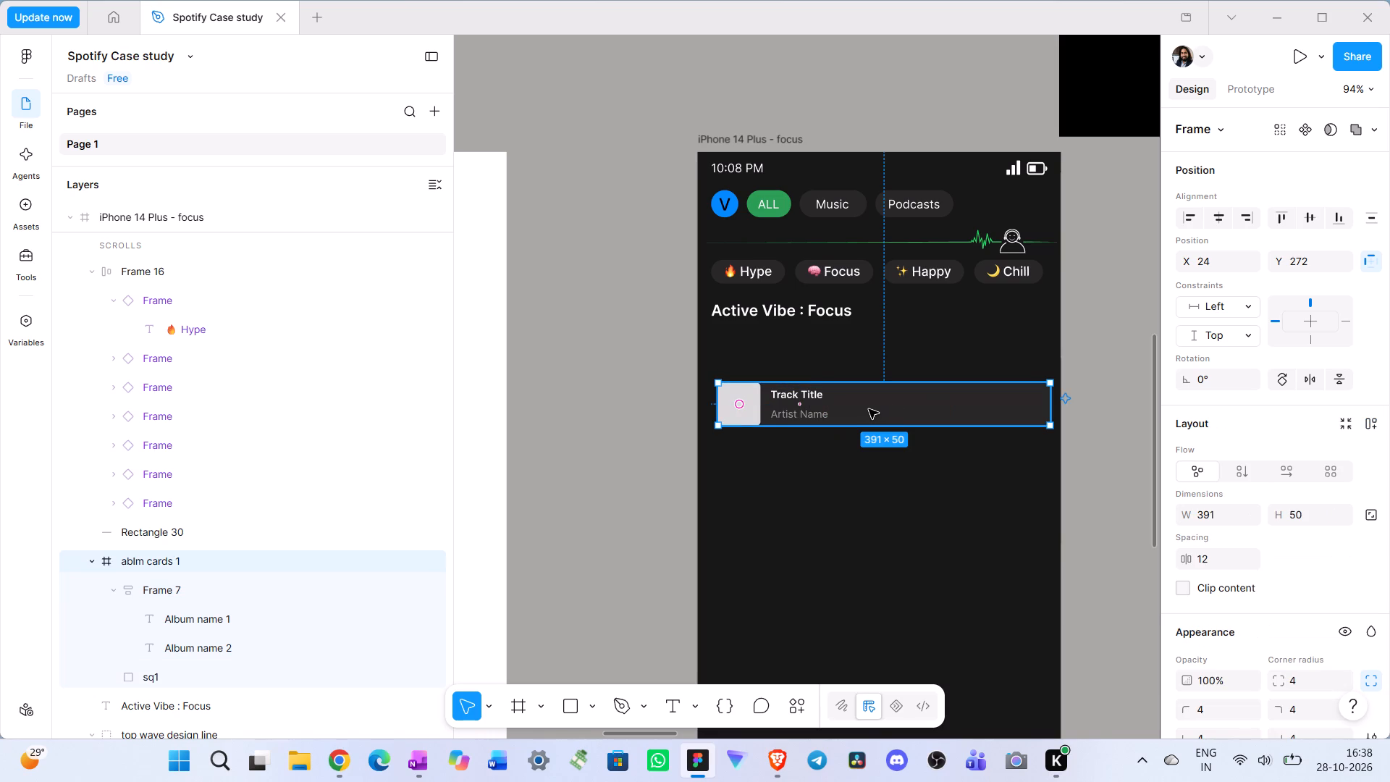
left_click_drag(869, 409, 872, 353)
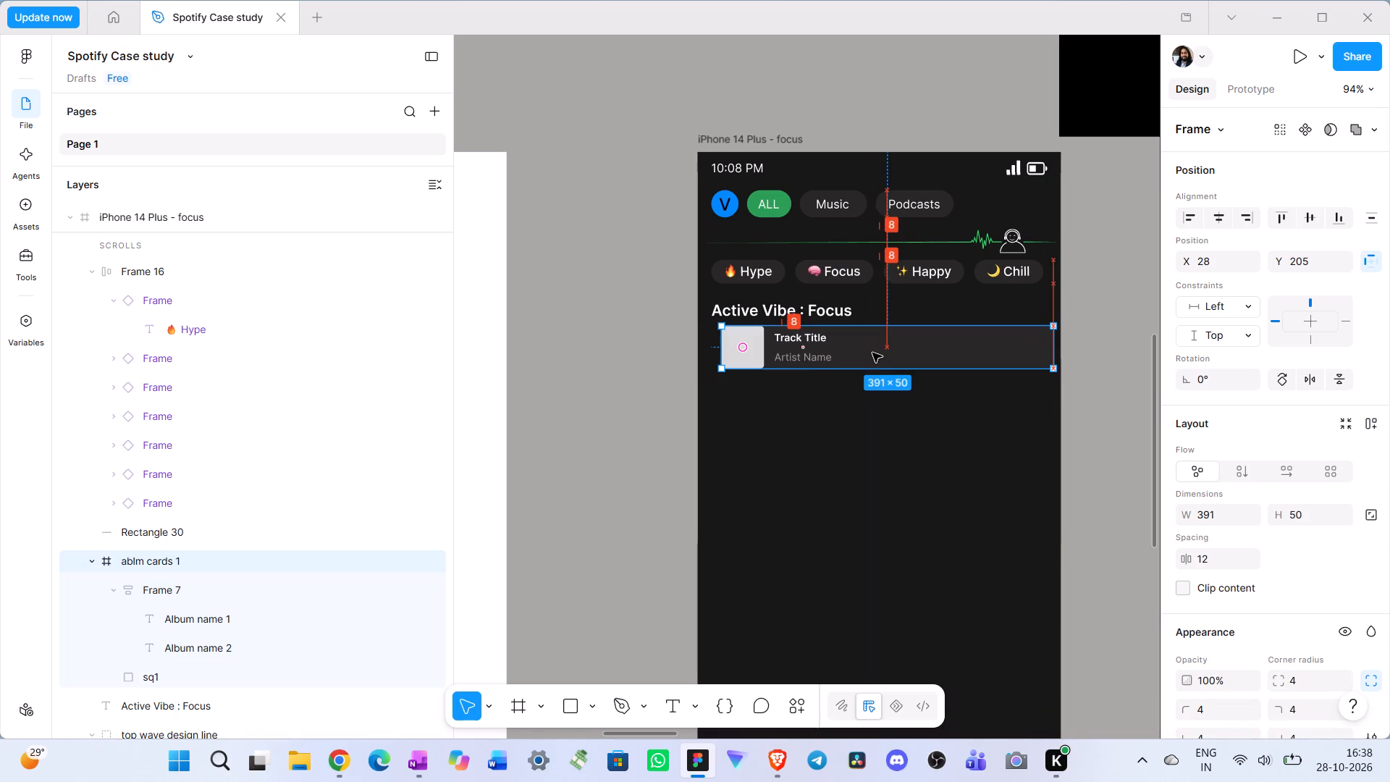
left_click_drag(872, 353, 858, 361)
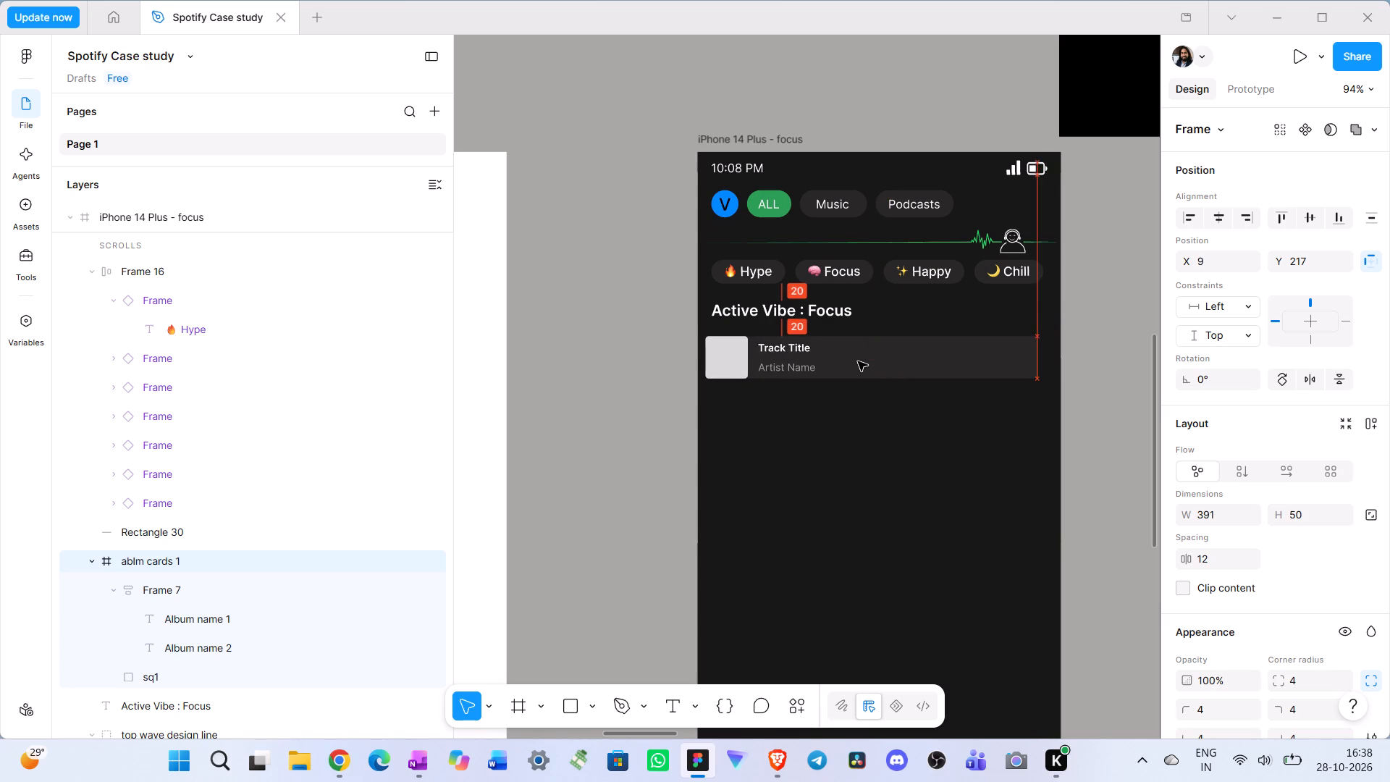
left_click_drag(858, 361, 859, 353)
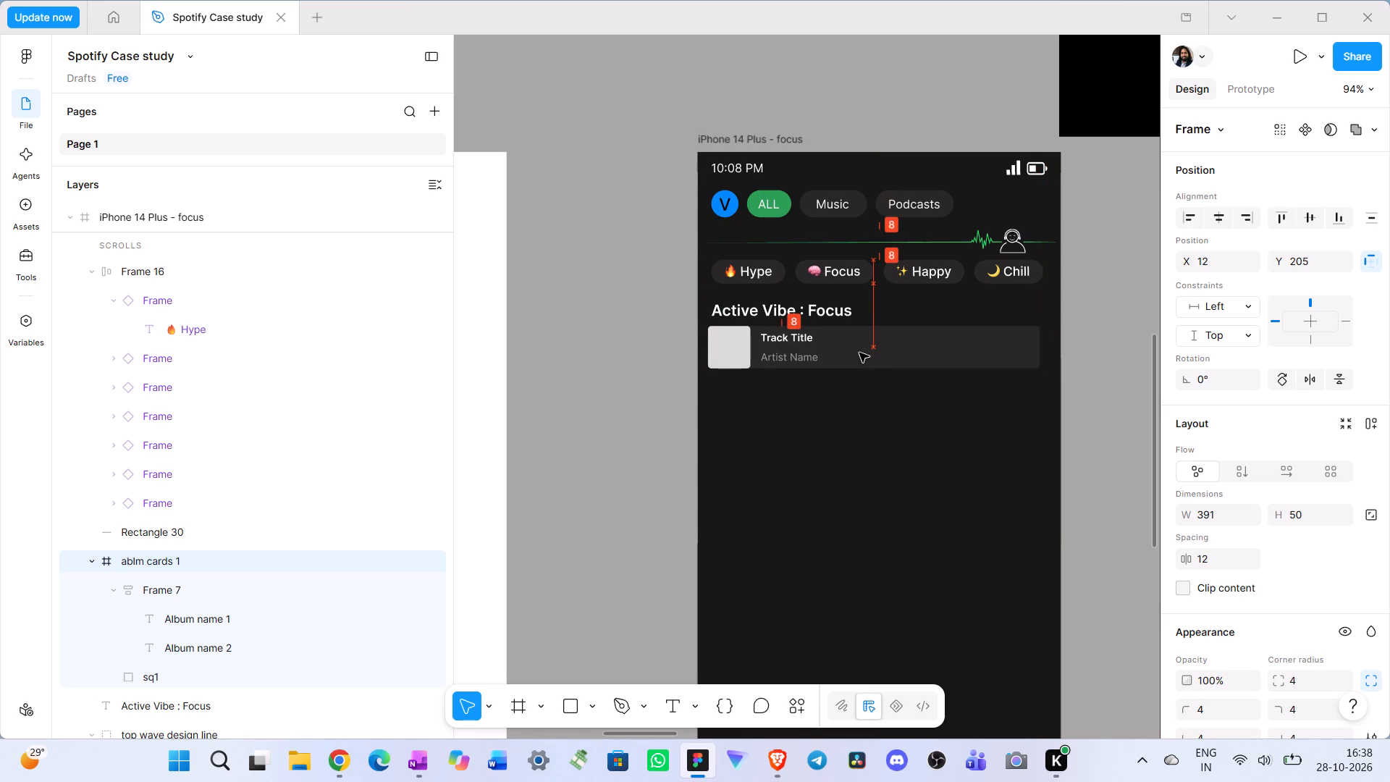
left_click_drag(859, 353, 862, 352)
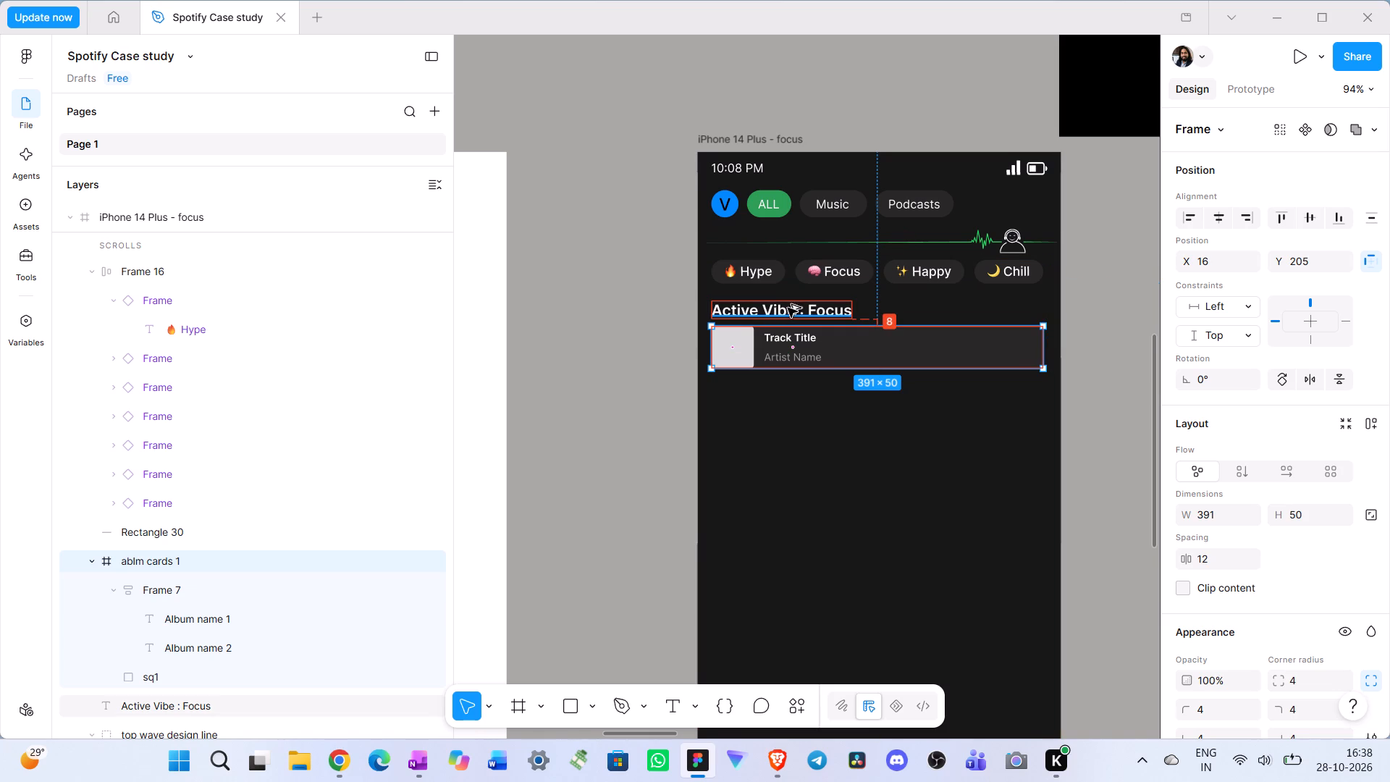
Nudge the track card down to Y 209, leaving 12 px below the "Active Vibe : Focus" heading.
key("alt+Down")
key("alt+Down")
key("alt+Down")
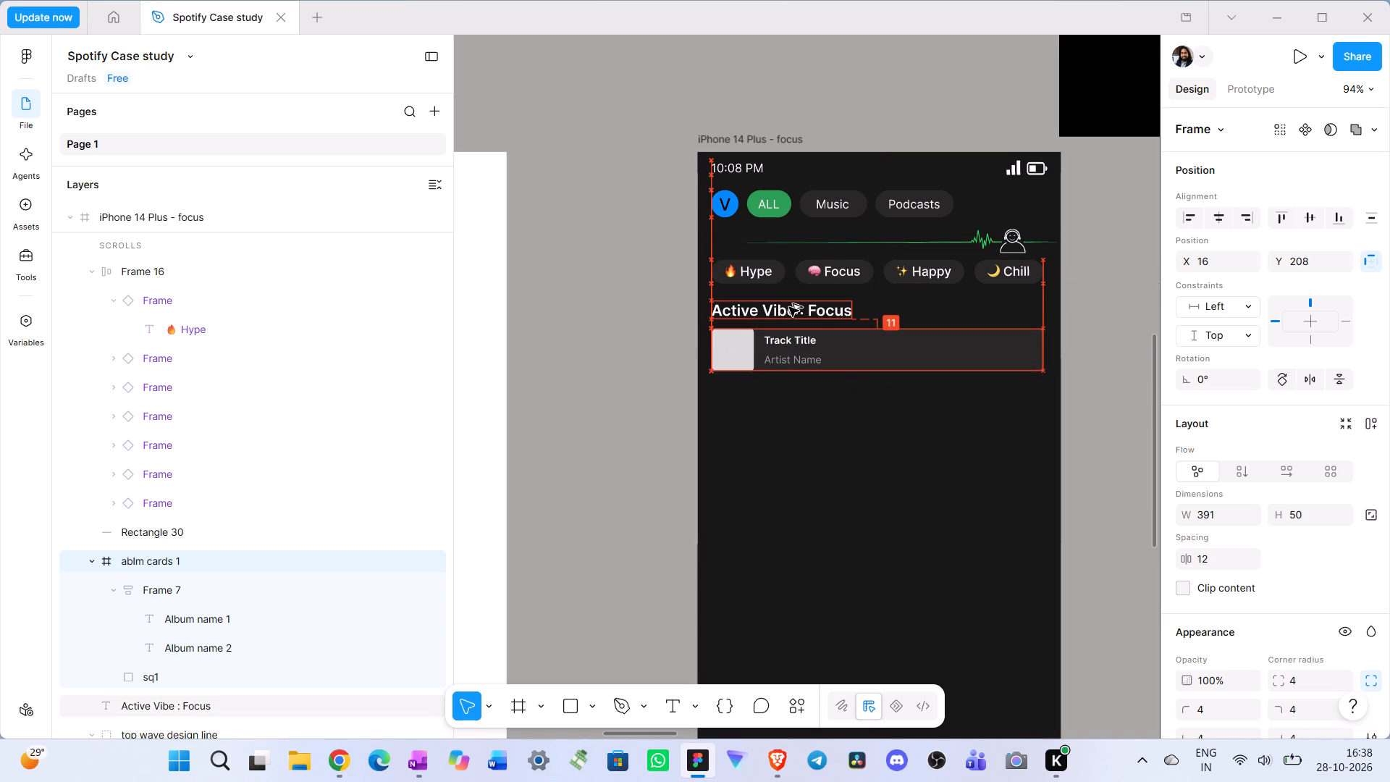
key("alt+Down")
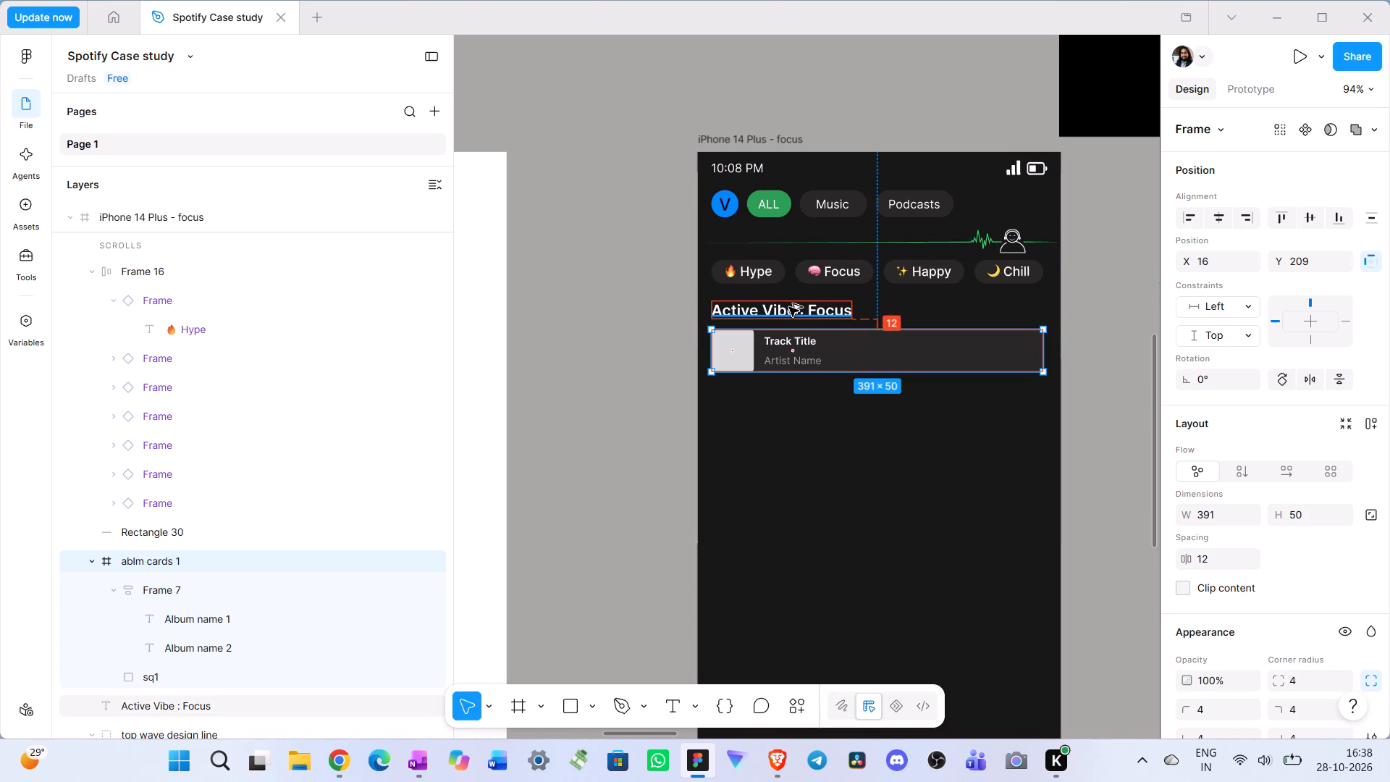
left_click(814, 415)
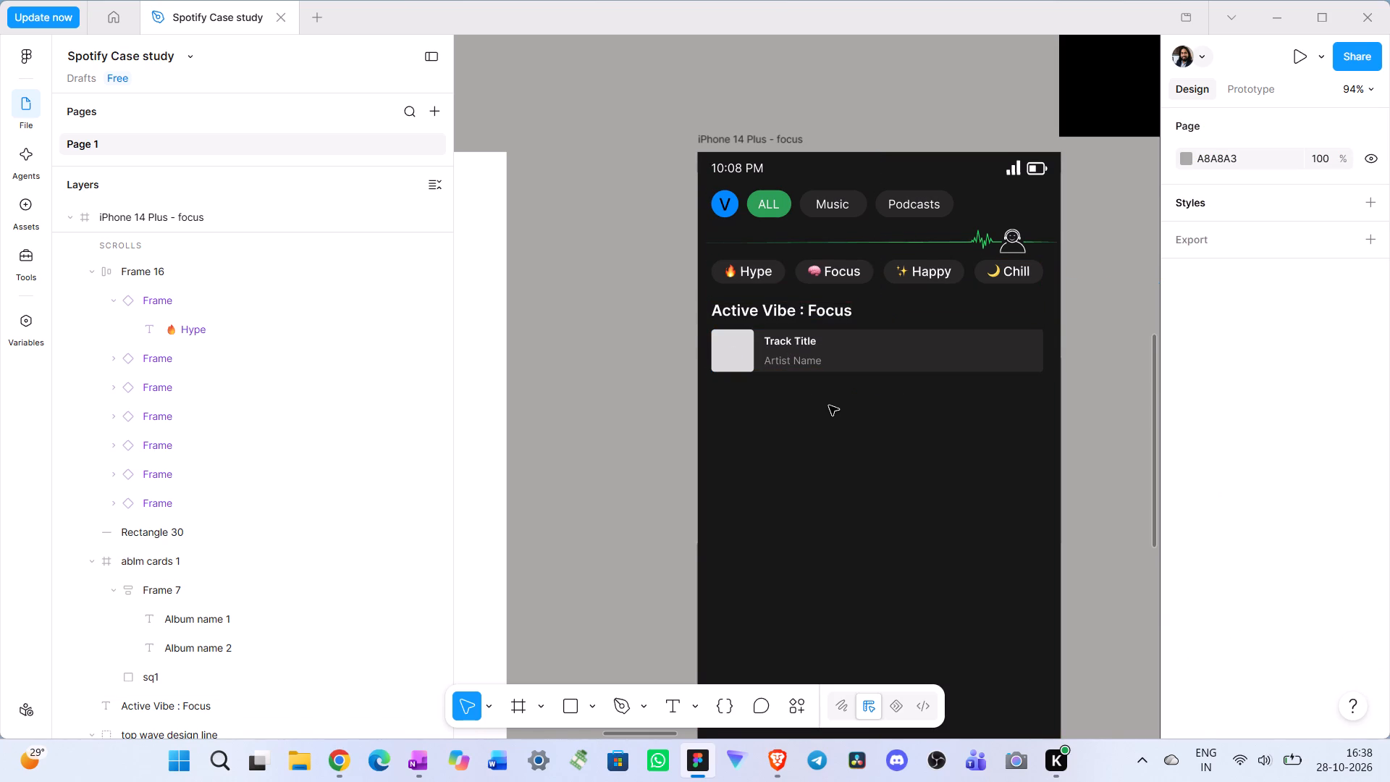
Show the four-column layout guide on the iPhone 14 Plus - focus frame.
scroll(1011, 392, "left", 1)
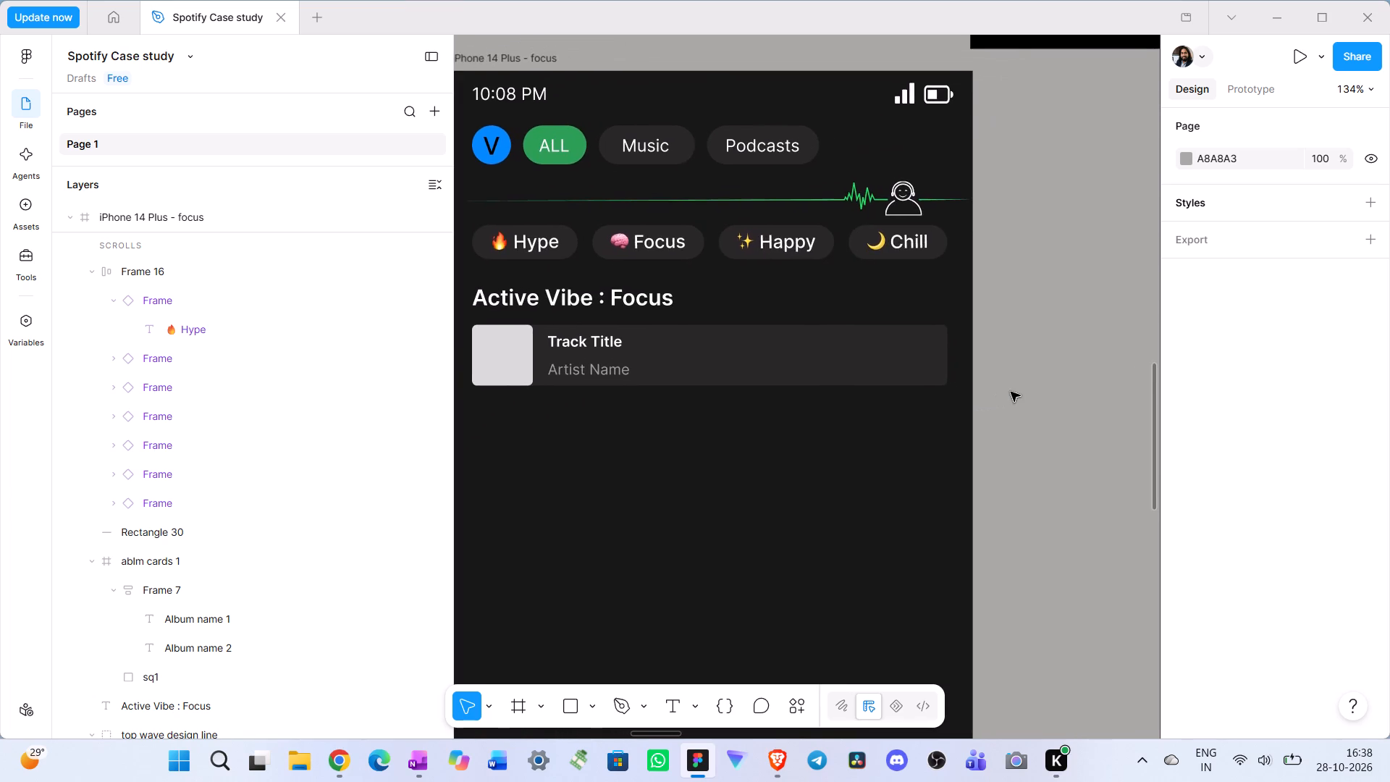
scroll(1006, 392, "right", 2)
scroll(1004, 392, "left", 1)
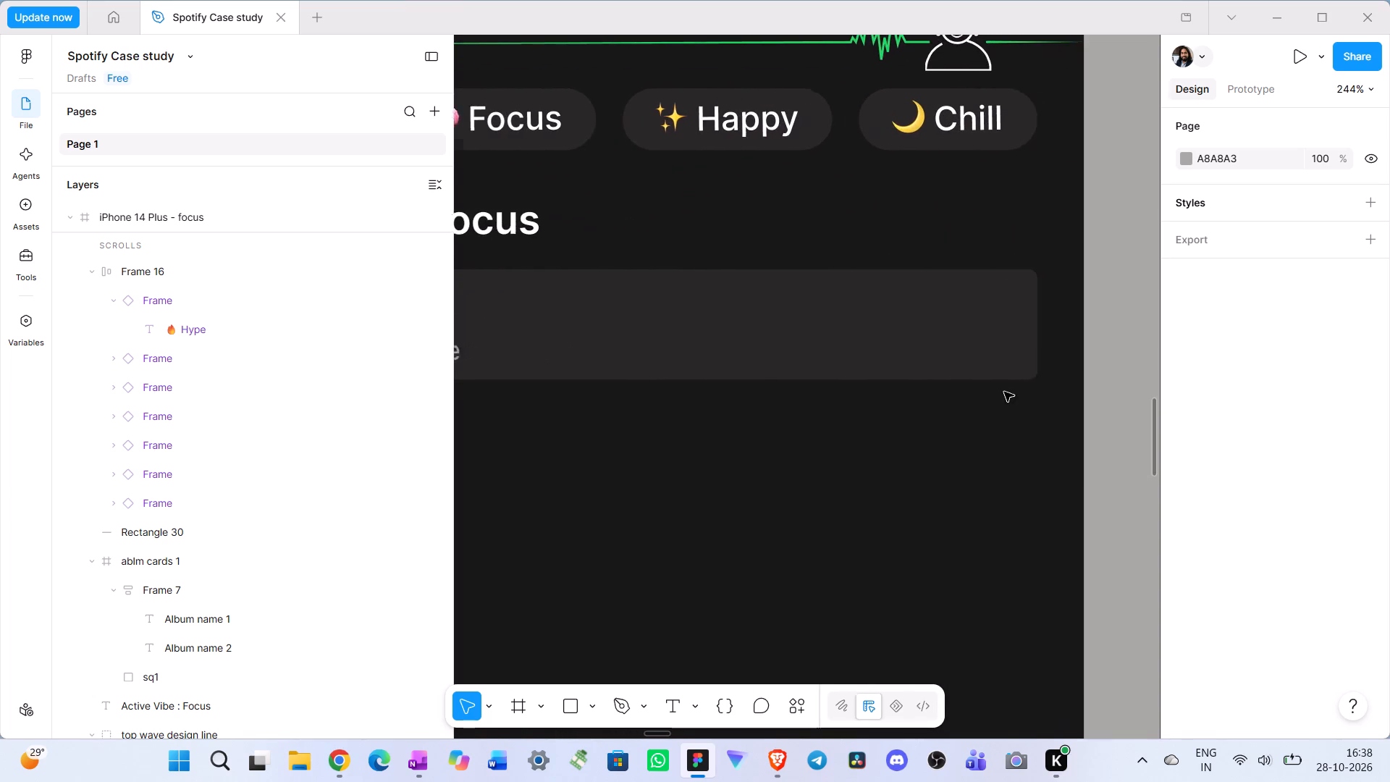
scroll(1004, 392, "left", 1)
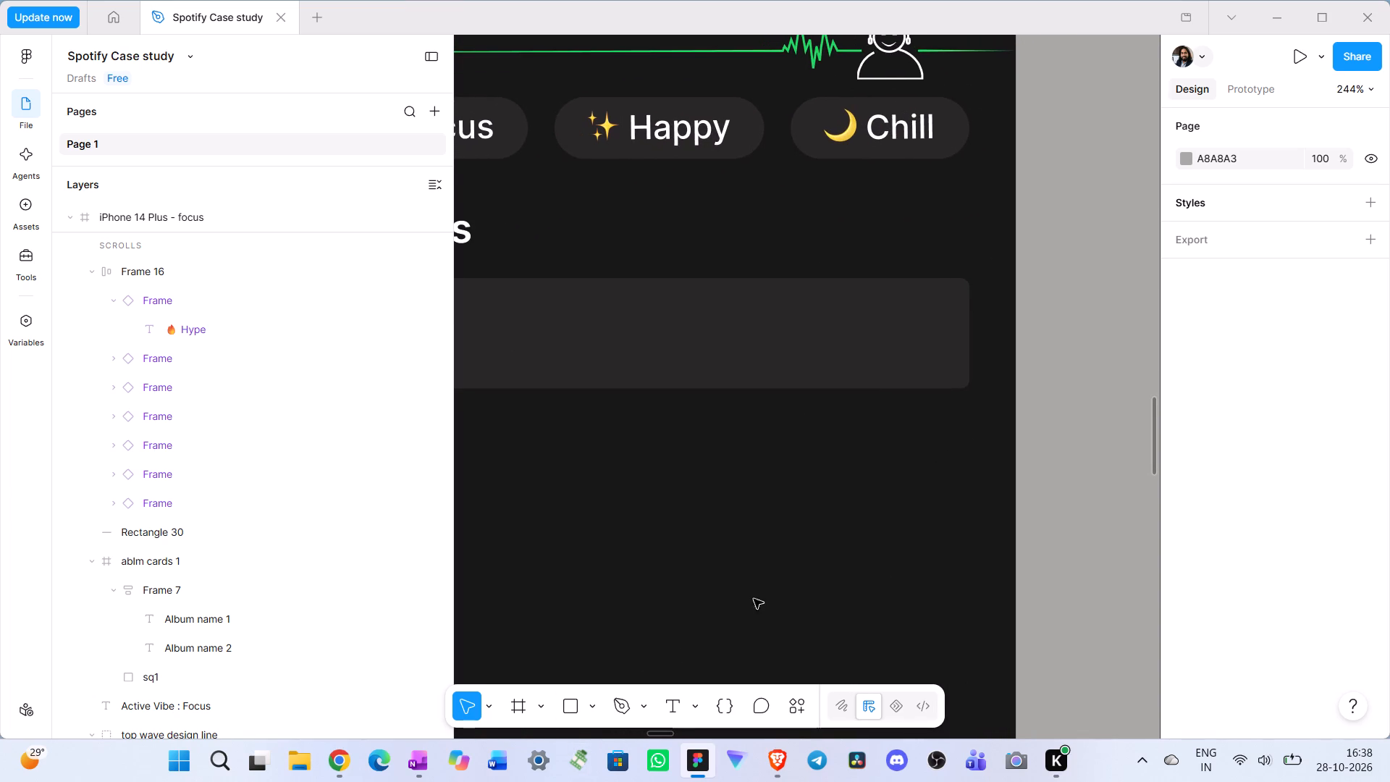
scroll(804, 505, "right", 2)
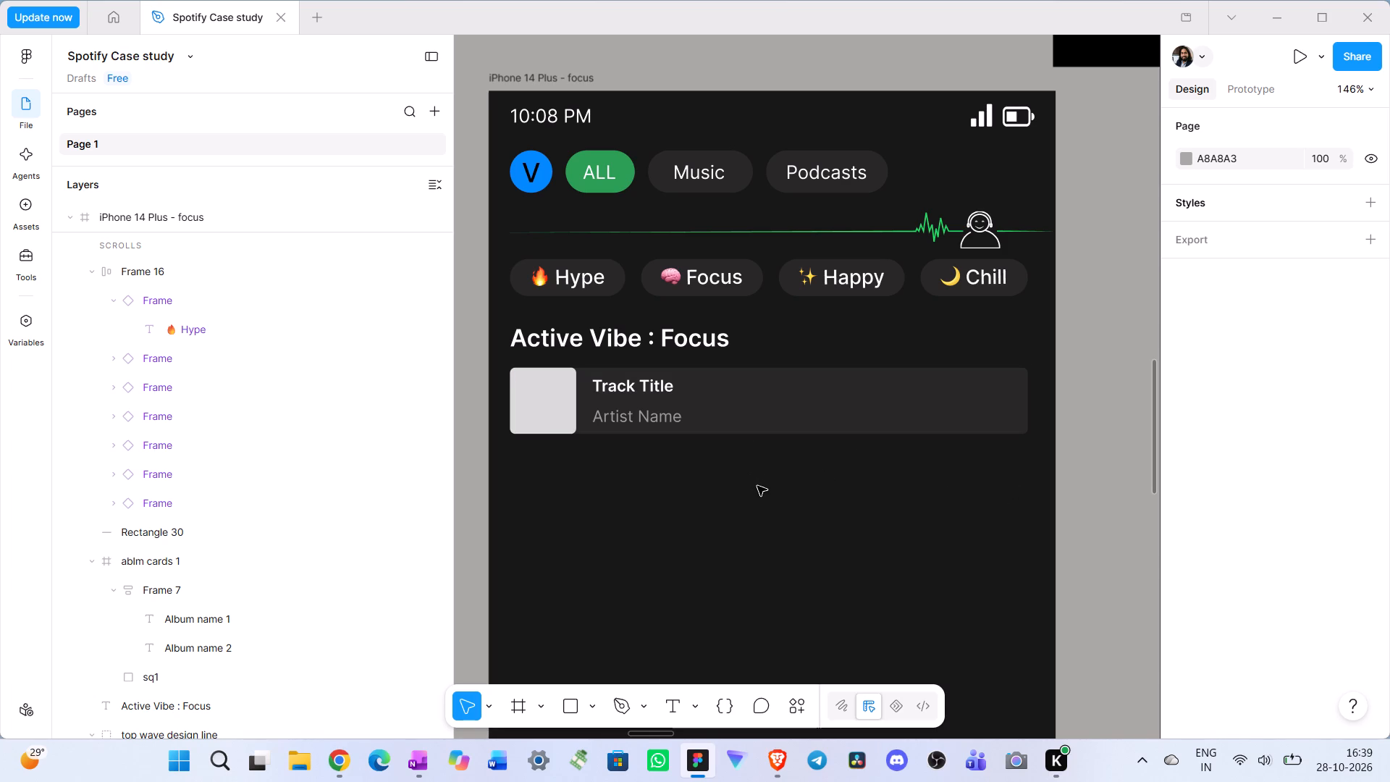
left_click(737, 417)
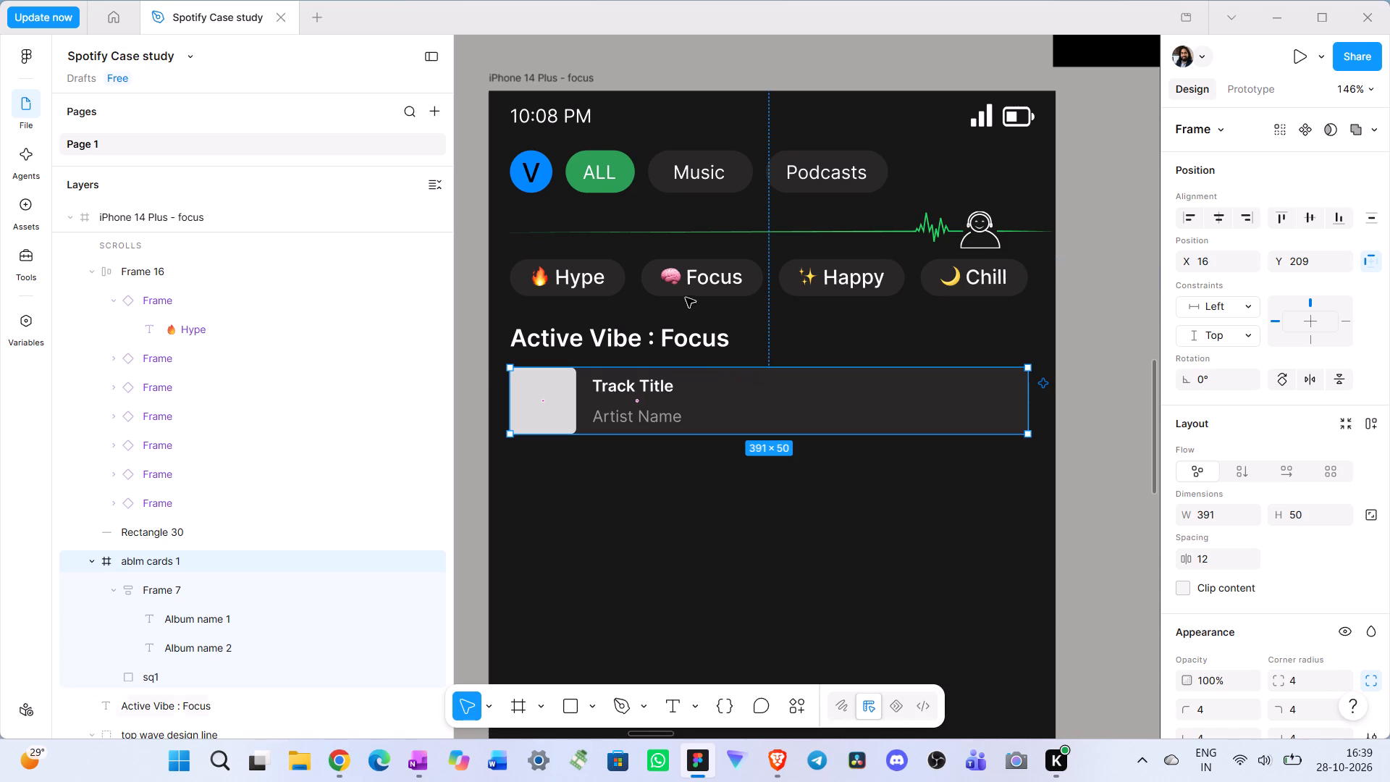
left_click(553, 77)
scroll(1299, 594, "down", 7)
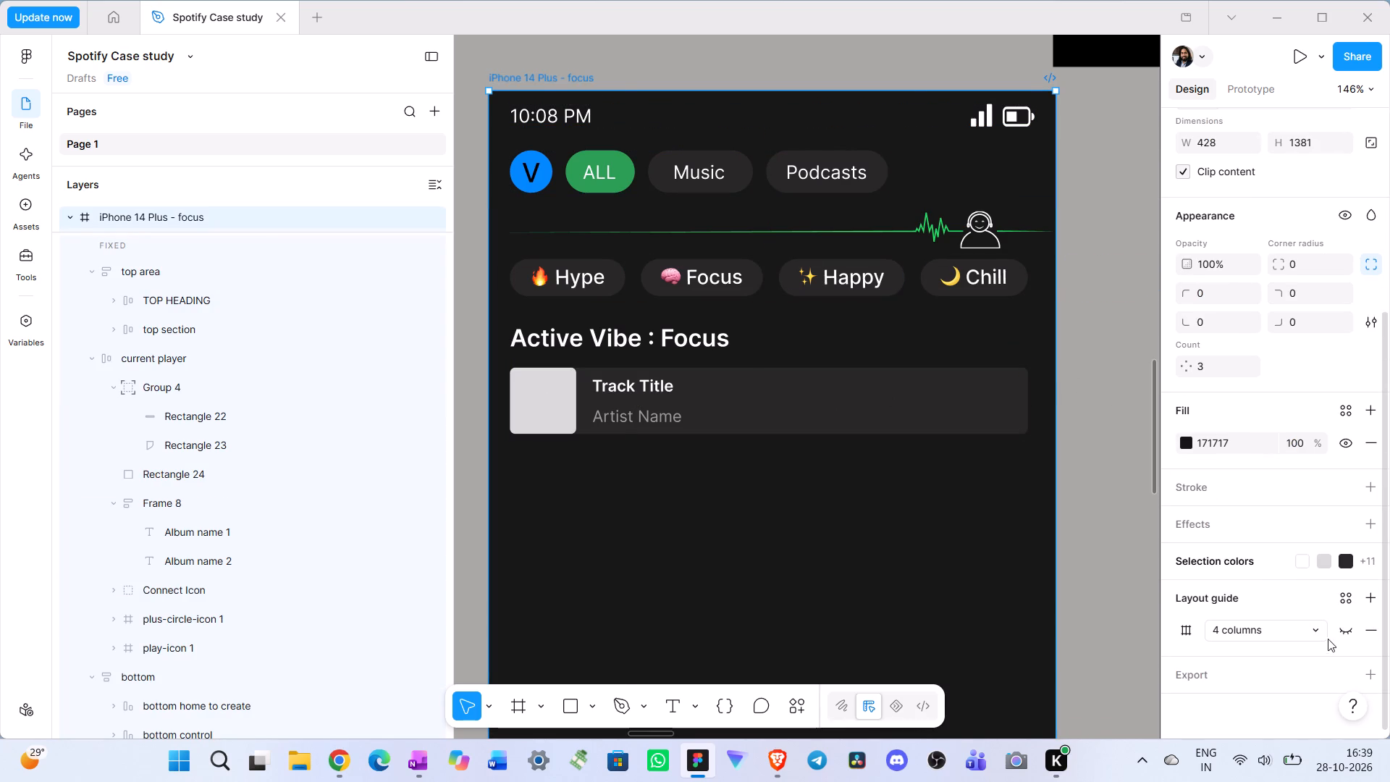
left_click(1344, 623)
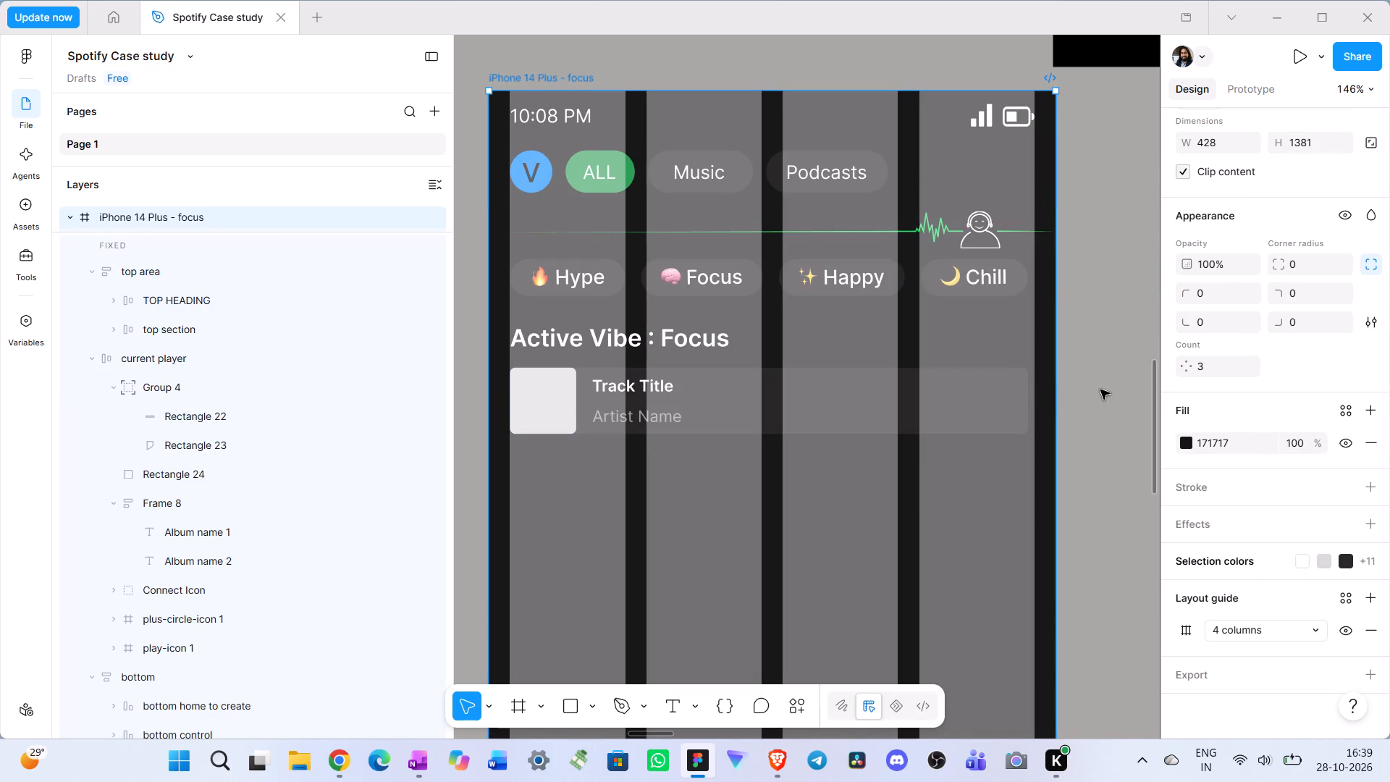
Widen the track card so its right edge meets the outer edge of the fourth layout column.
left_click(1100, 390)
left_click(1010, 390)
left_click_drag(1024, 394, 1030, 393)
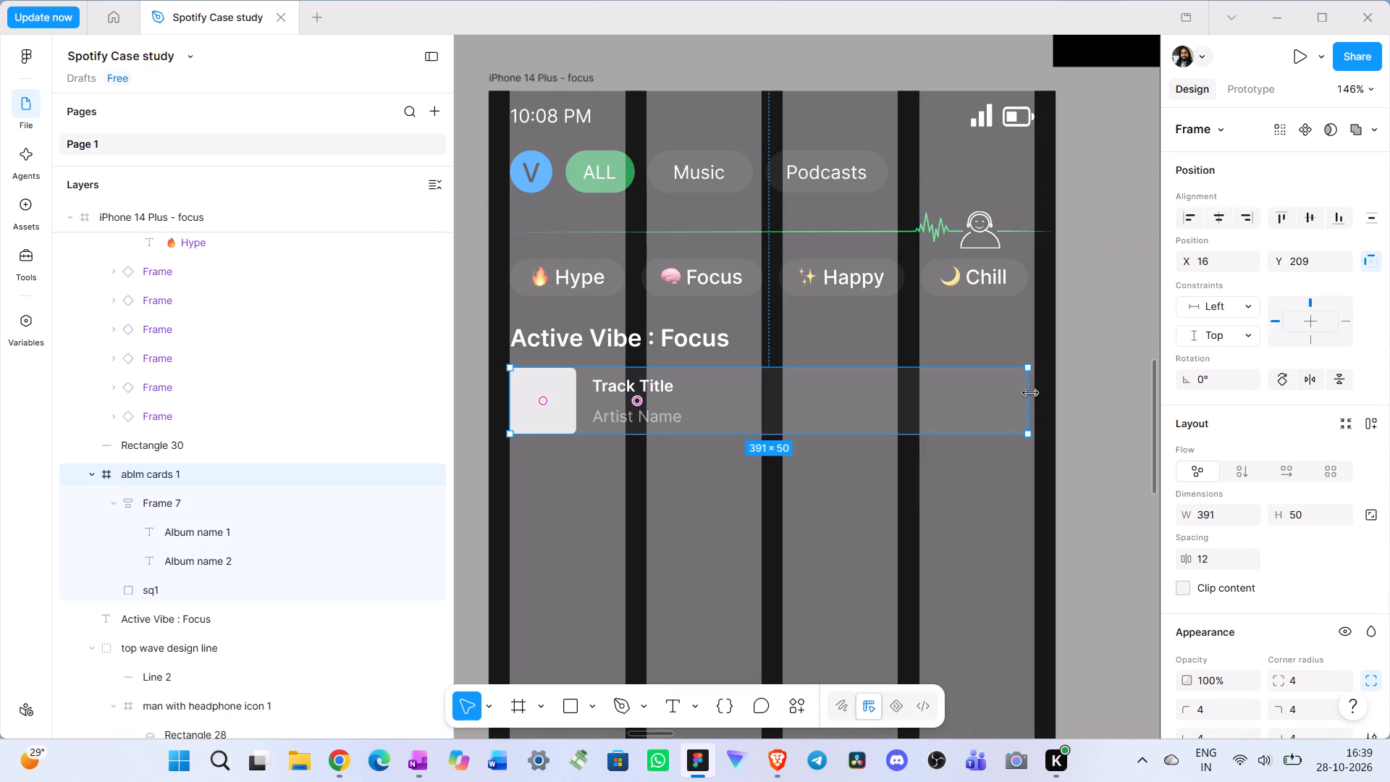
left_click_drag(1030, 393, 1037, 392)
left_click(1084, 404)
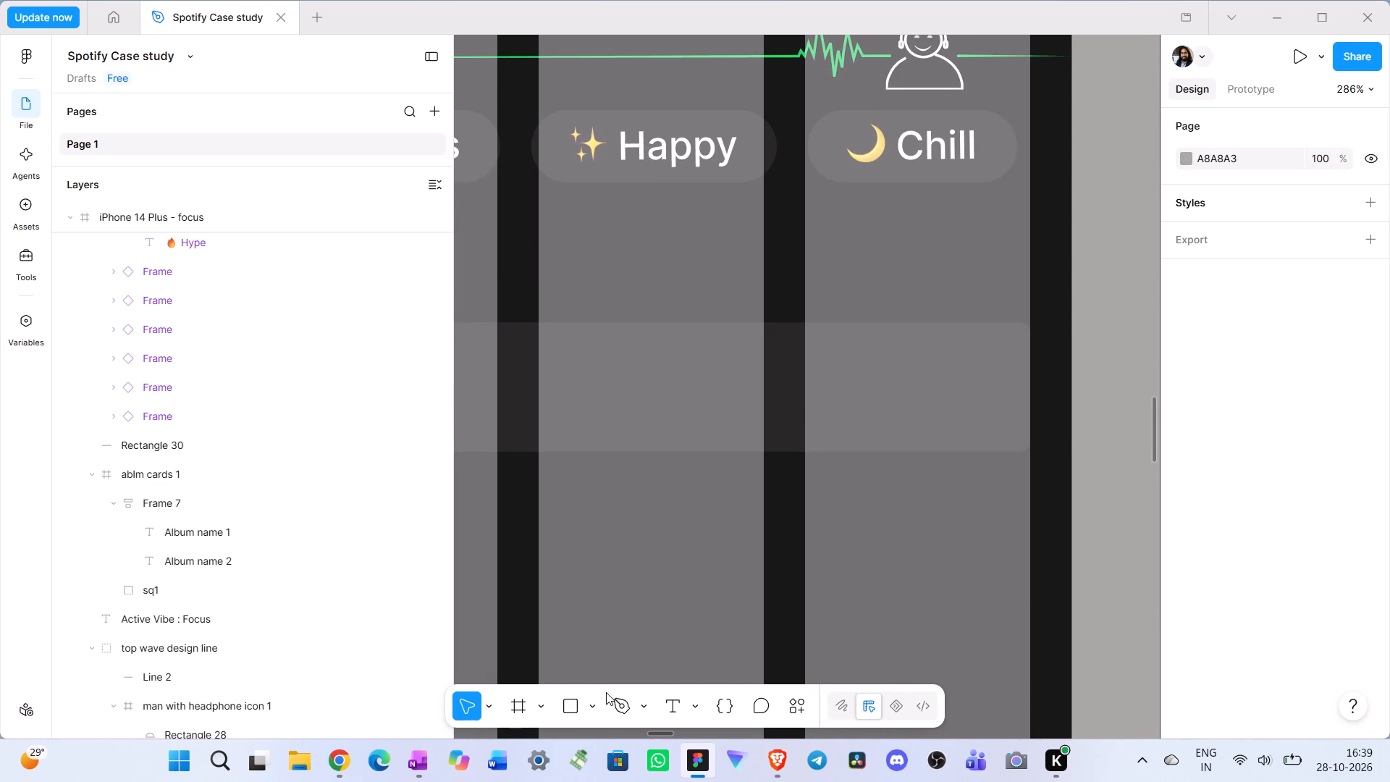
Add an ellipse near the track card's right end and size it to 4 × 4.
left_click(590, 704)
left_click(637, 608)
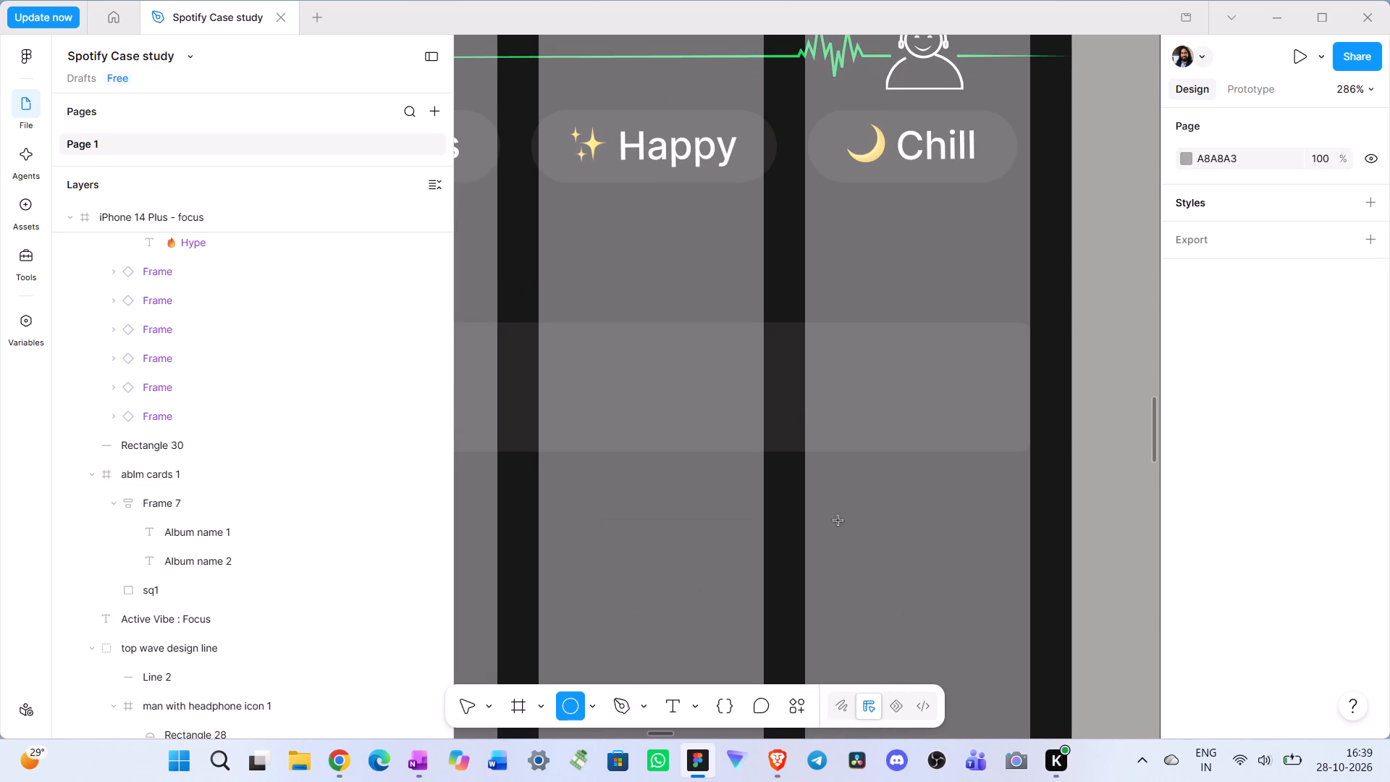
left_click(895, 539)
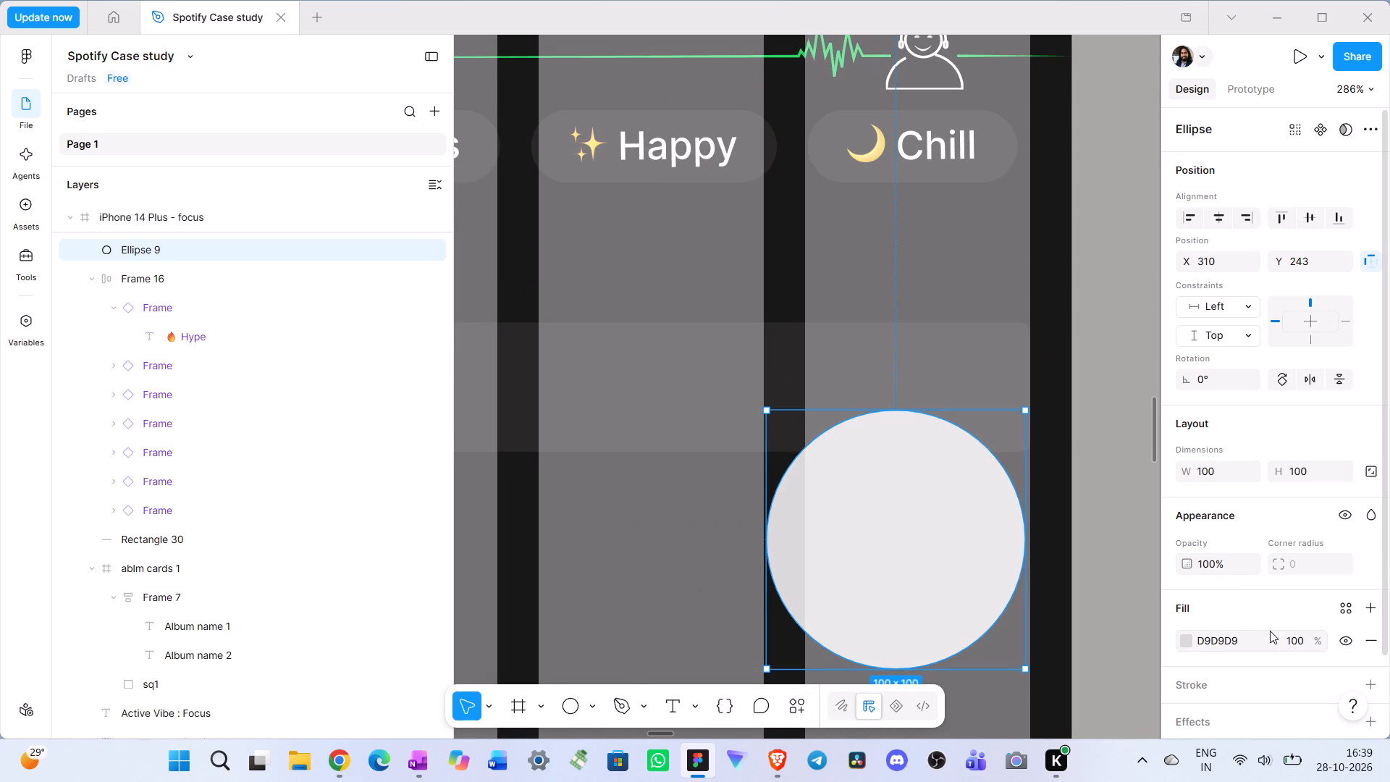
left_click(1215, 474)
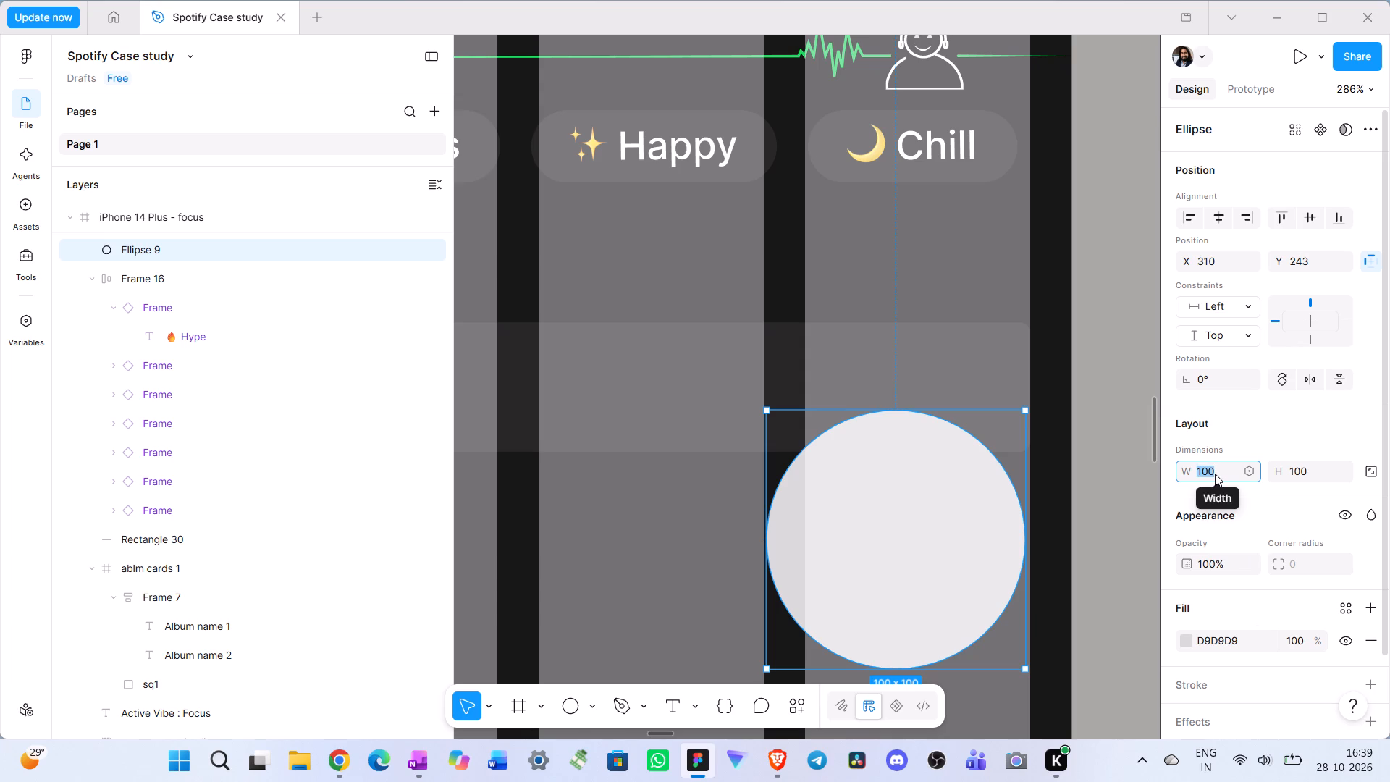
key("4")
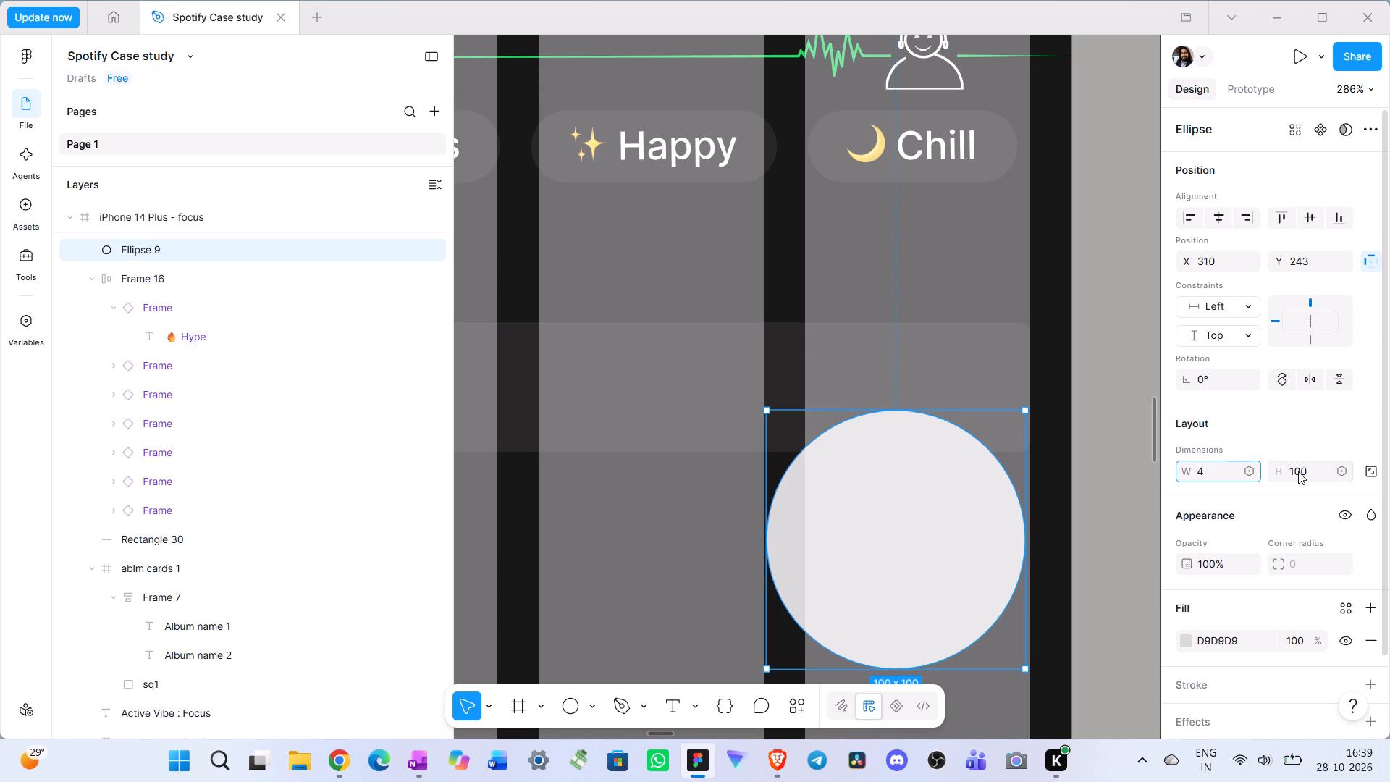
left_click(1298, 473)
key("4")
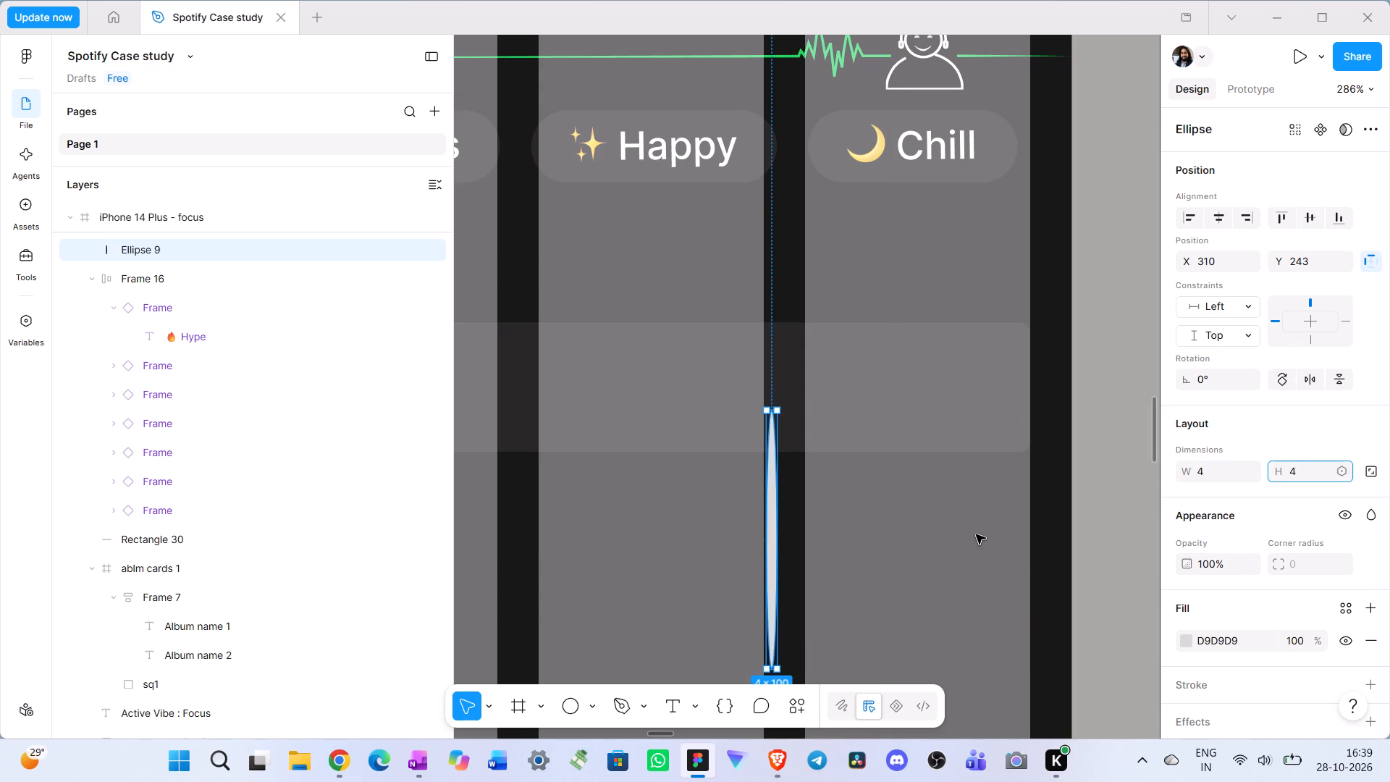
key("Return")
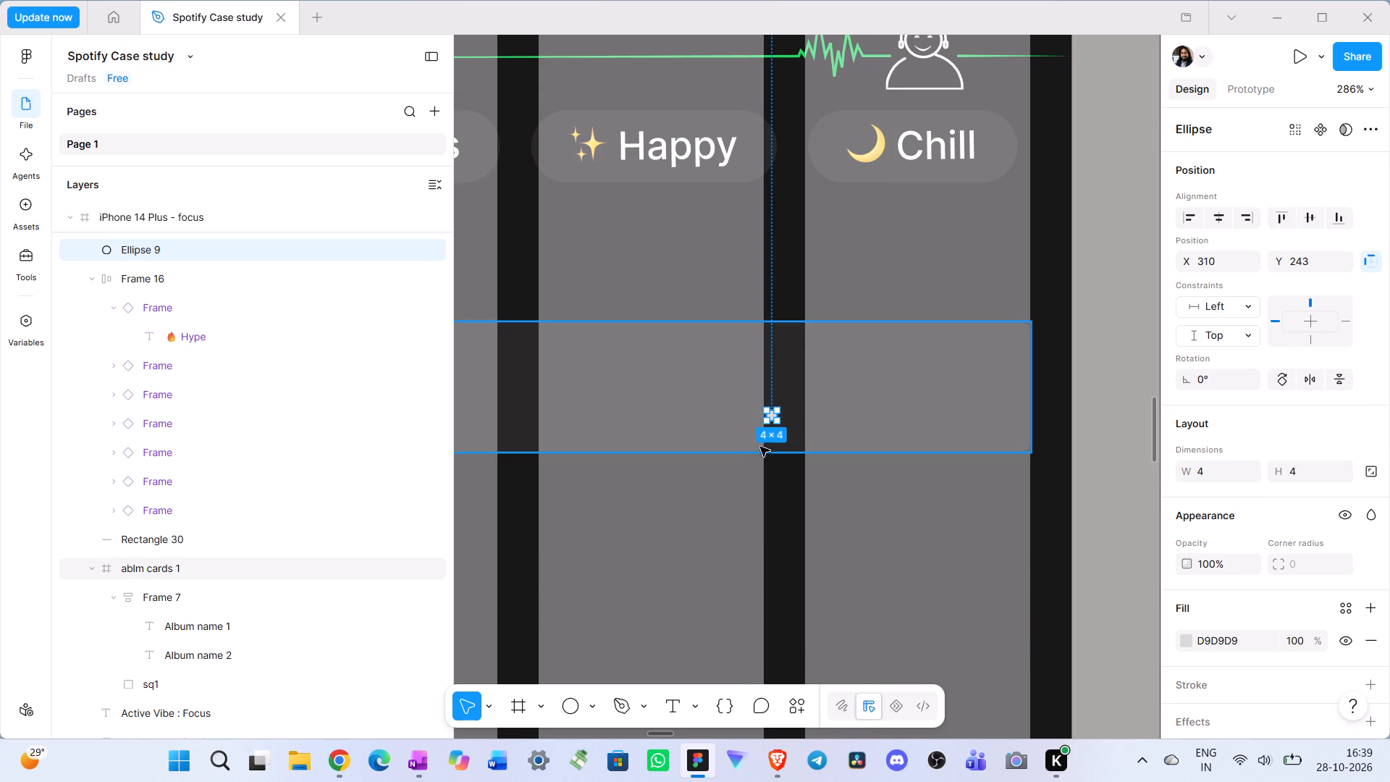
Move the small circle onto the right part of the track card, at X 364, Y 225.
left_click_drag(775, 380, 932, 348)
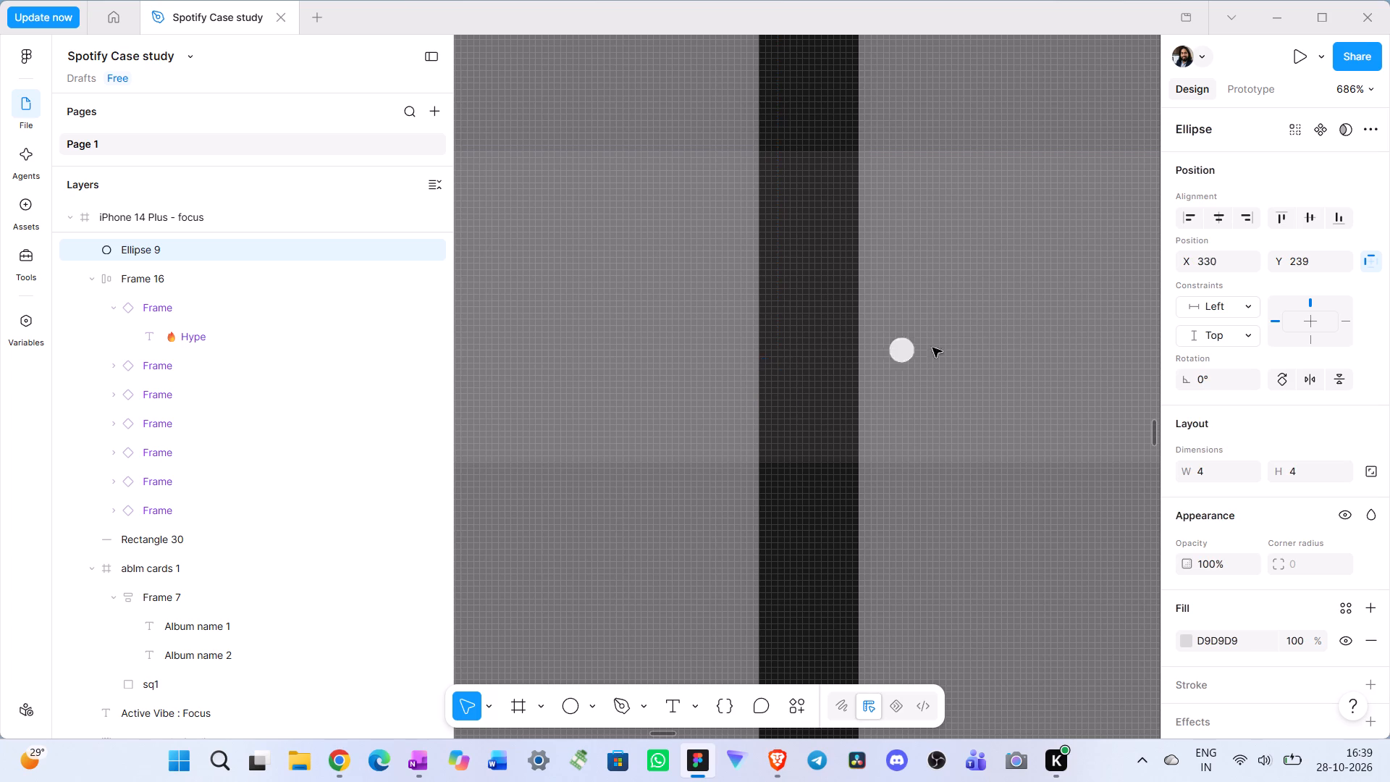
left_click_drag(932, 348, 1108, 269)
scroll(1079, 281, "left", 2)
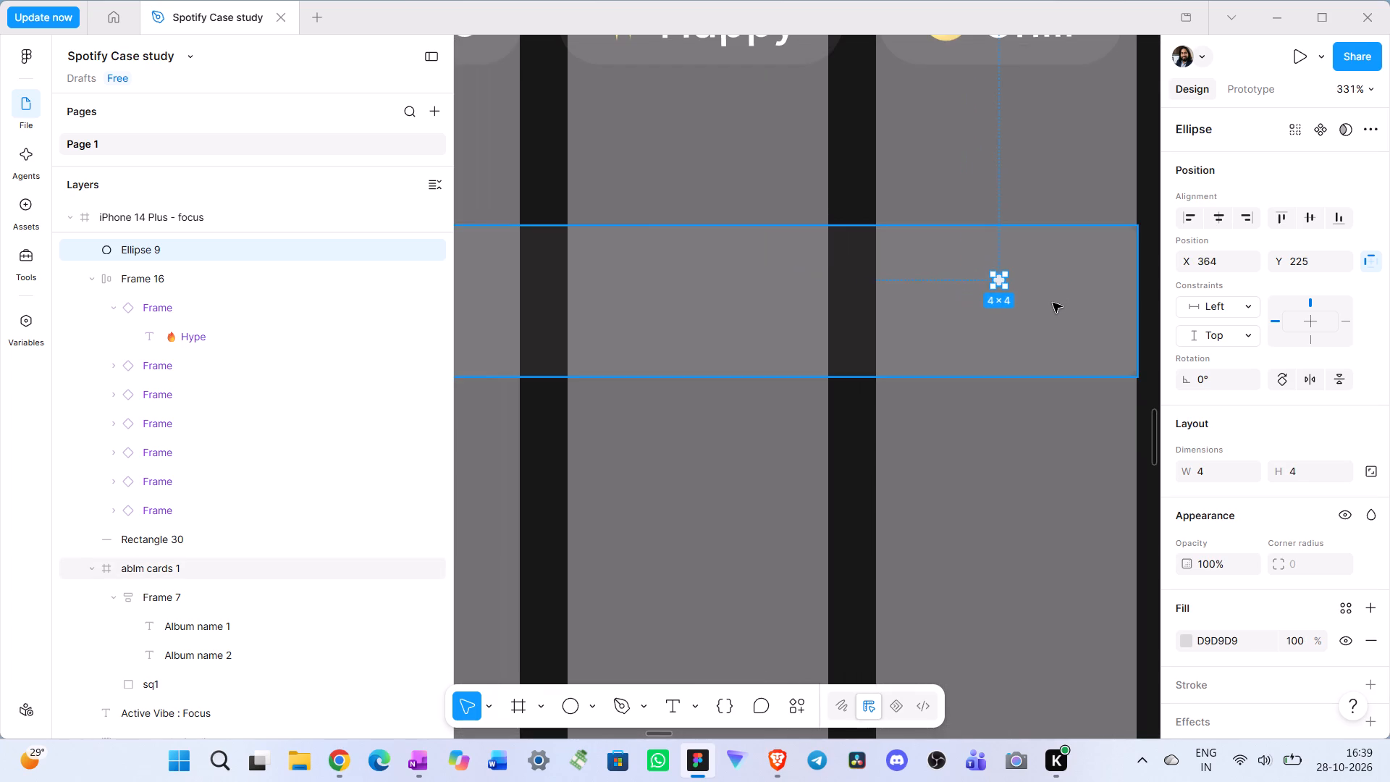
scroll(1048, 314, "left", 1)
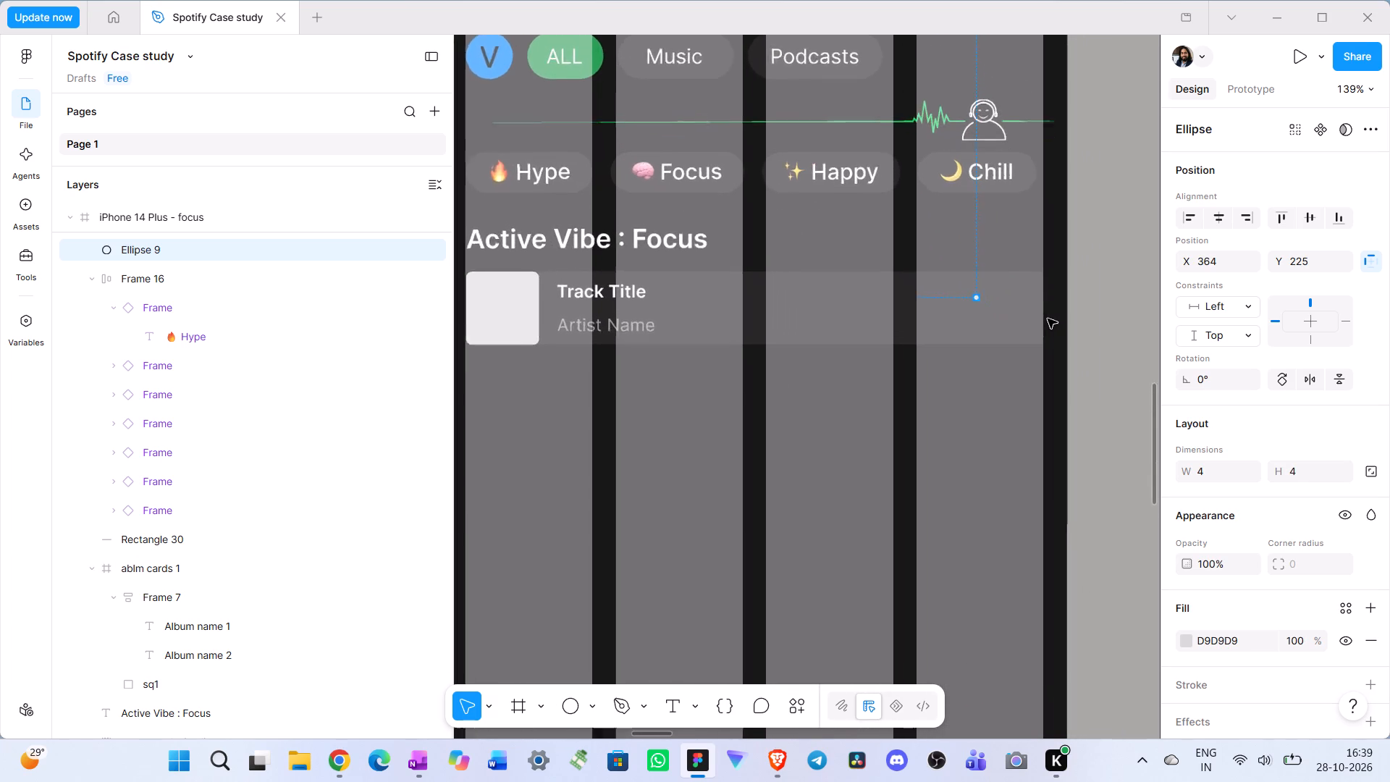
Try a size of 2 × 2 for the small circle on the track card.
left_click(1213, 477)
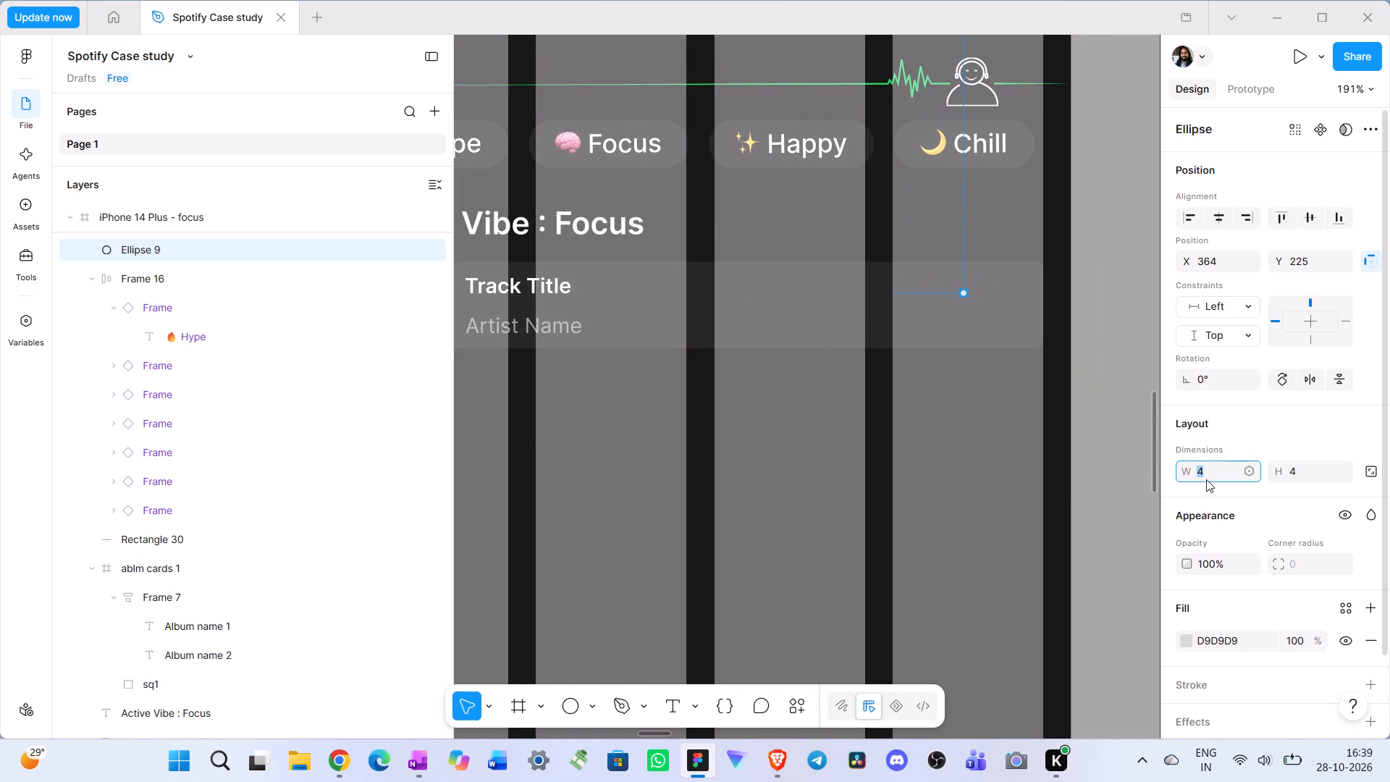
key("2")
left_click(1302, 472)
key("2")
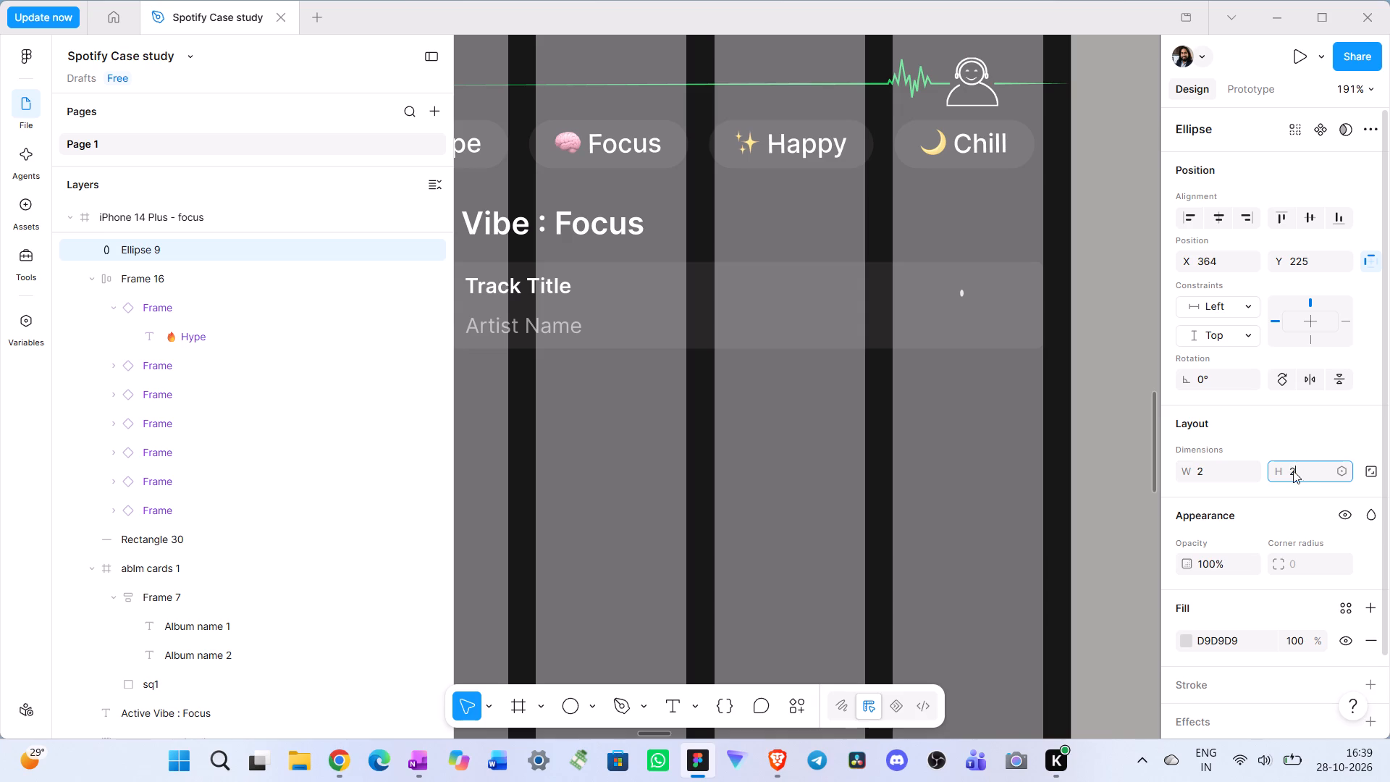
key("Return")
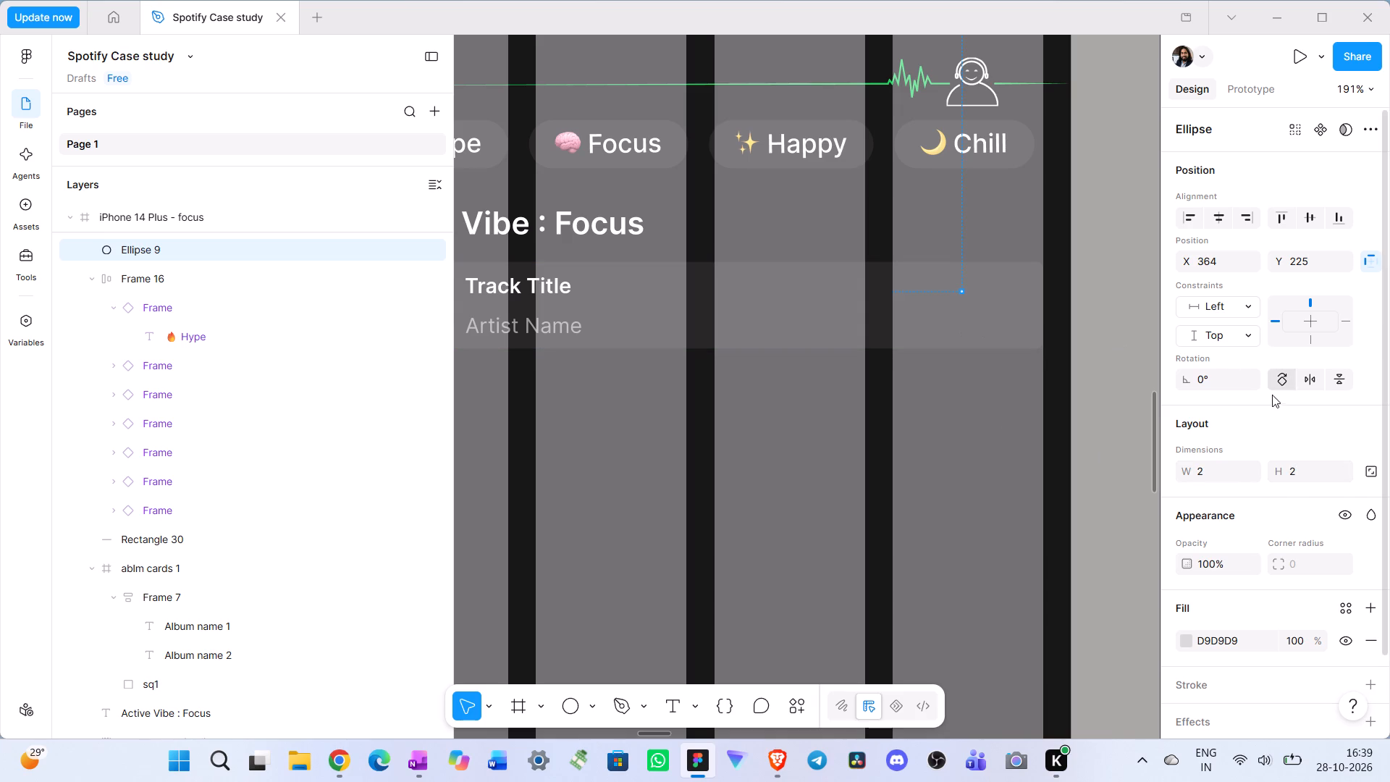
Set the small circle's width and height to 3.
left_click(1202, 471)
key("3")
left_click(1302, 474)
key("3")
key("Return")
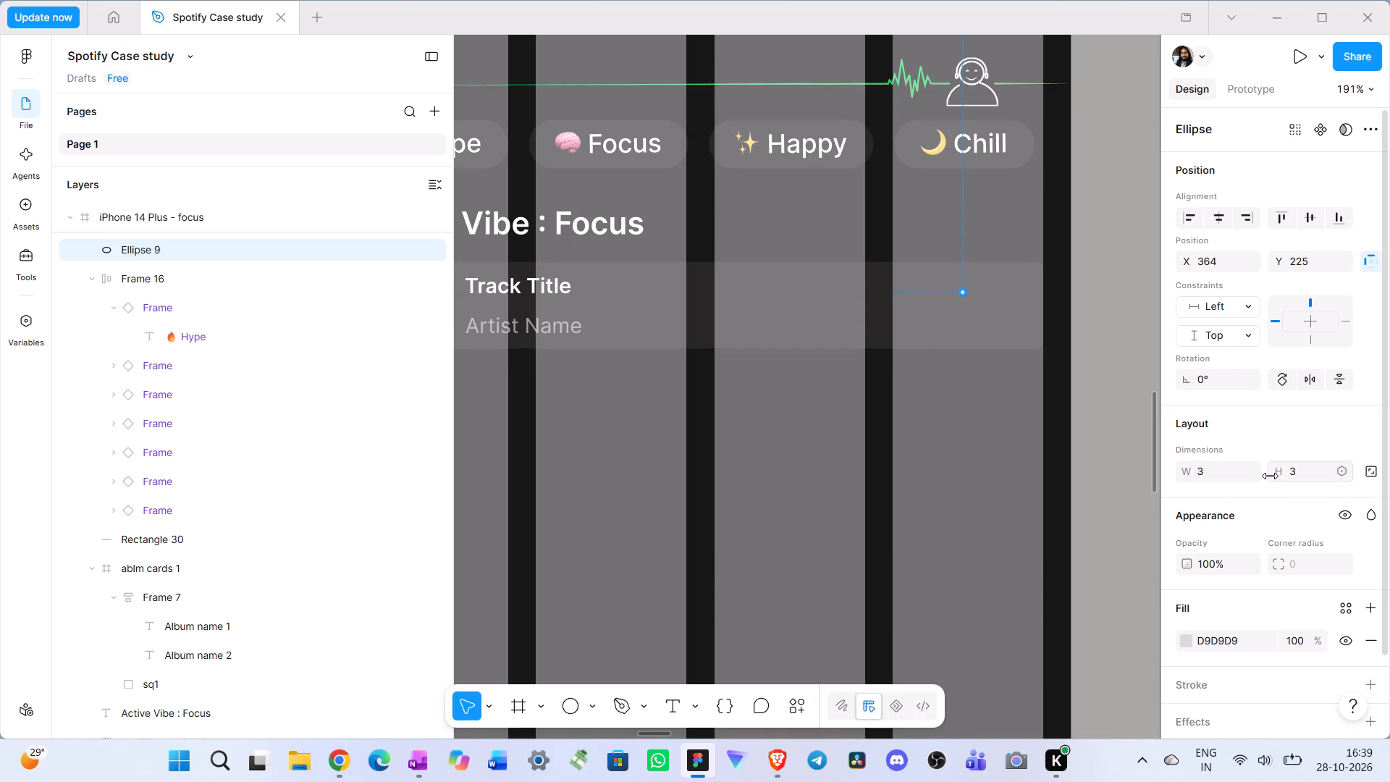
scroll(898, 348, "left", 1)
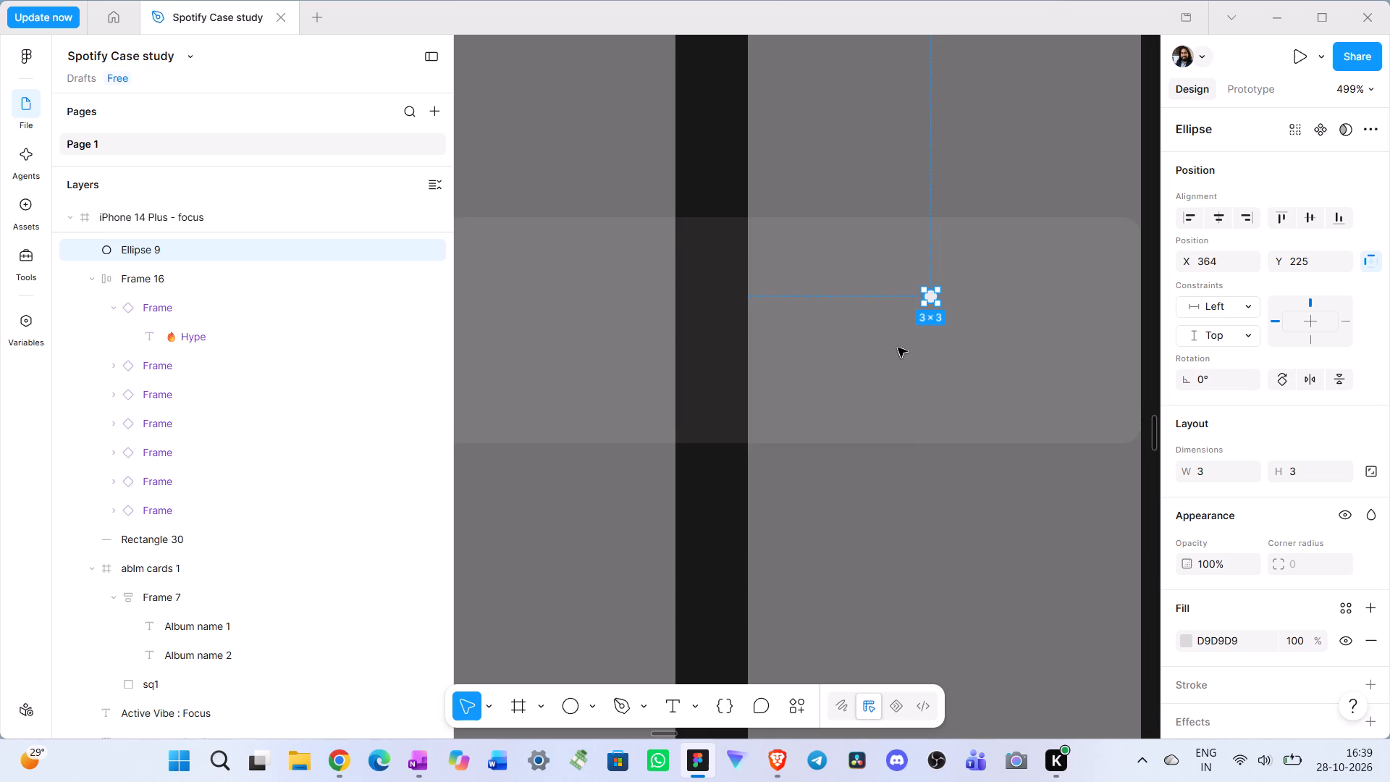
Move the small circle on the track card to X 369, Y 220.
left_click_drag(931, 300, 946, 283)
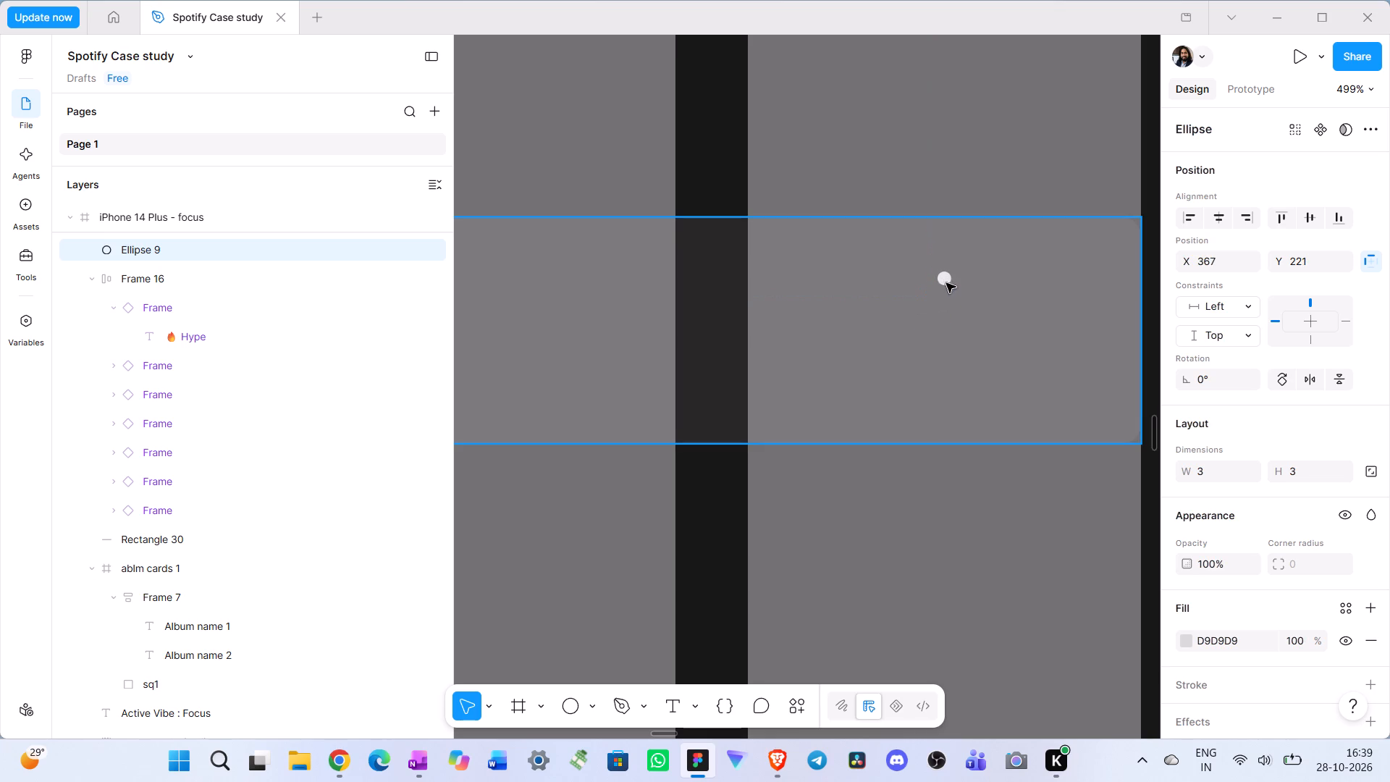
left_click_drag(946, 283, 953, 278)
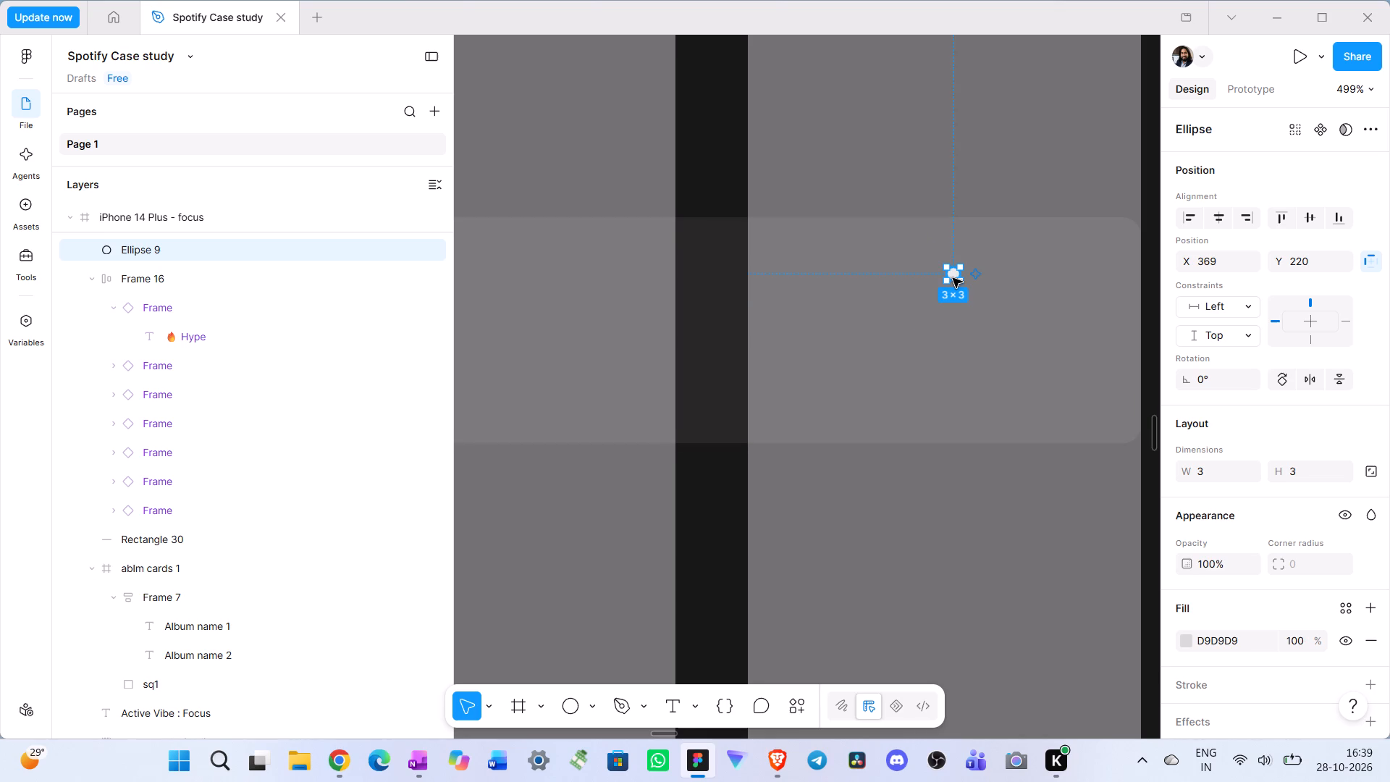
Duplicate the small circle twice straight down in 8 px increments, at Y 228 and Y 236, forming a vertical three-dot icon.
key("ctrl+d")
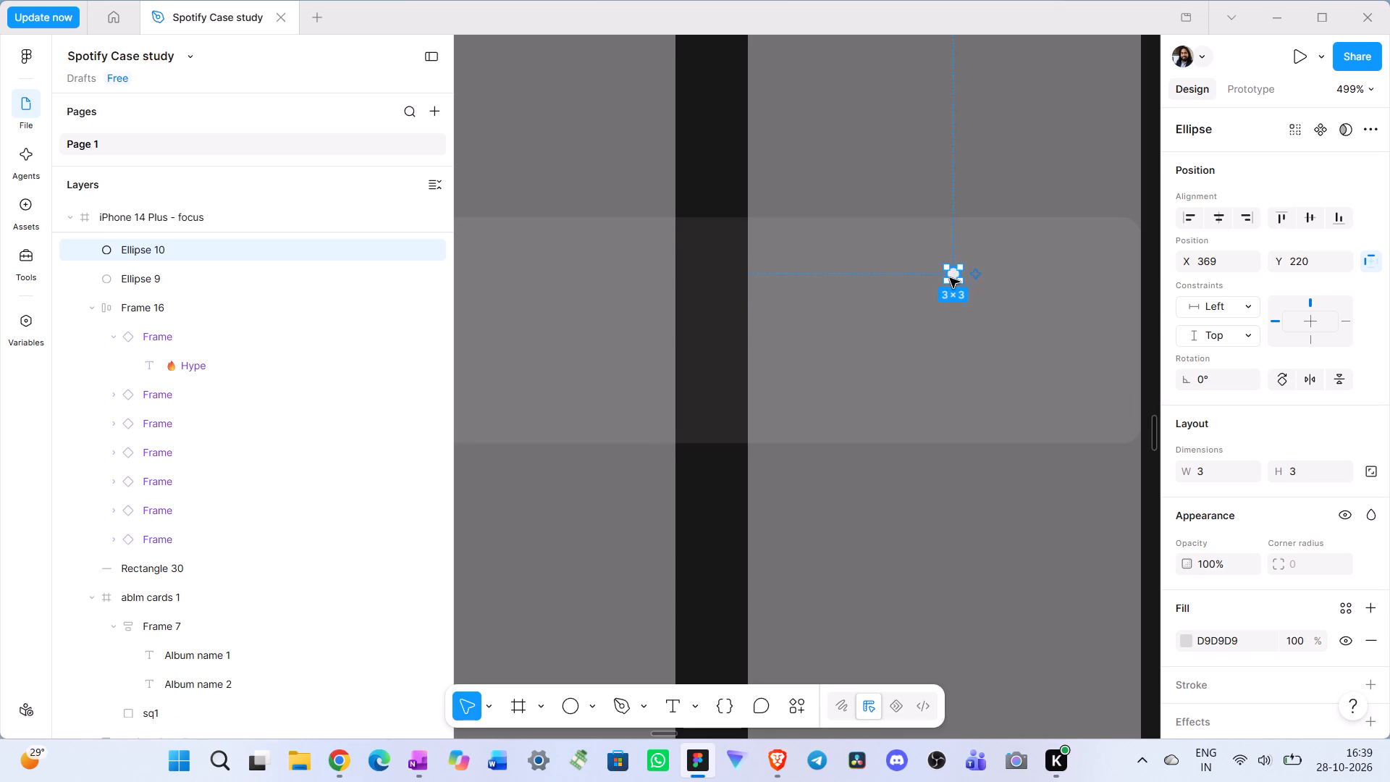
left_click_drag(952, 278, 952, 312)
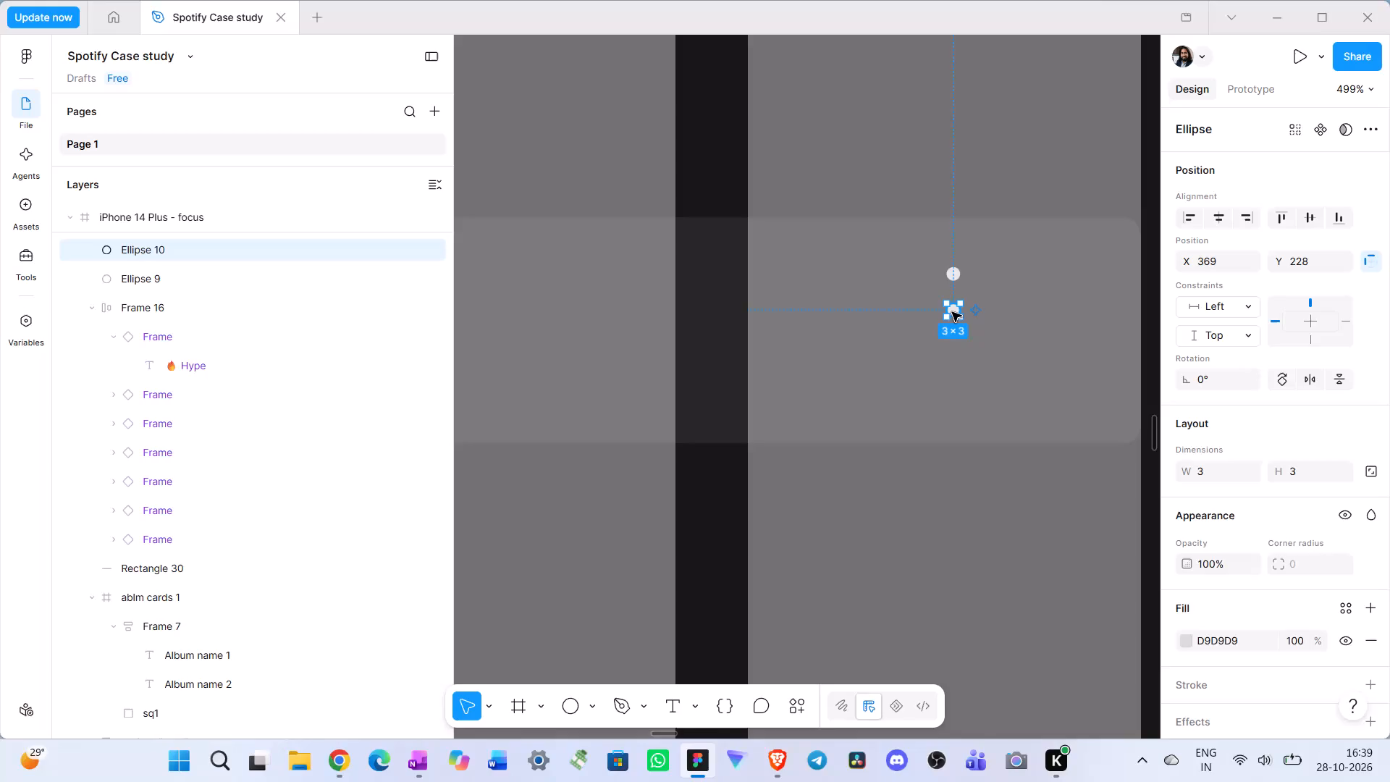
key("ctrl+d")
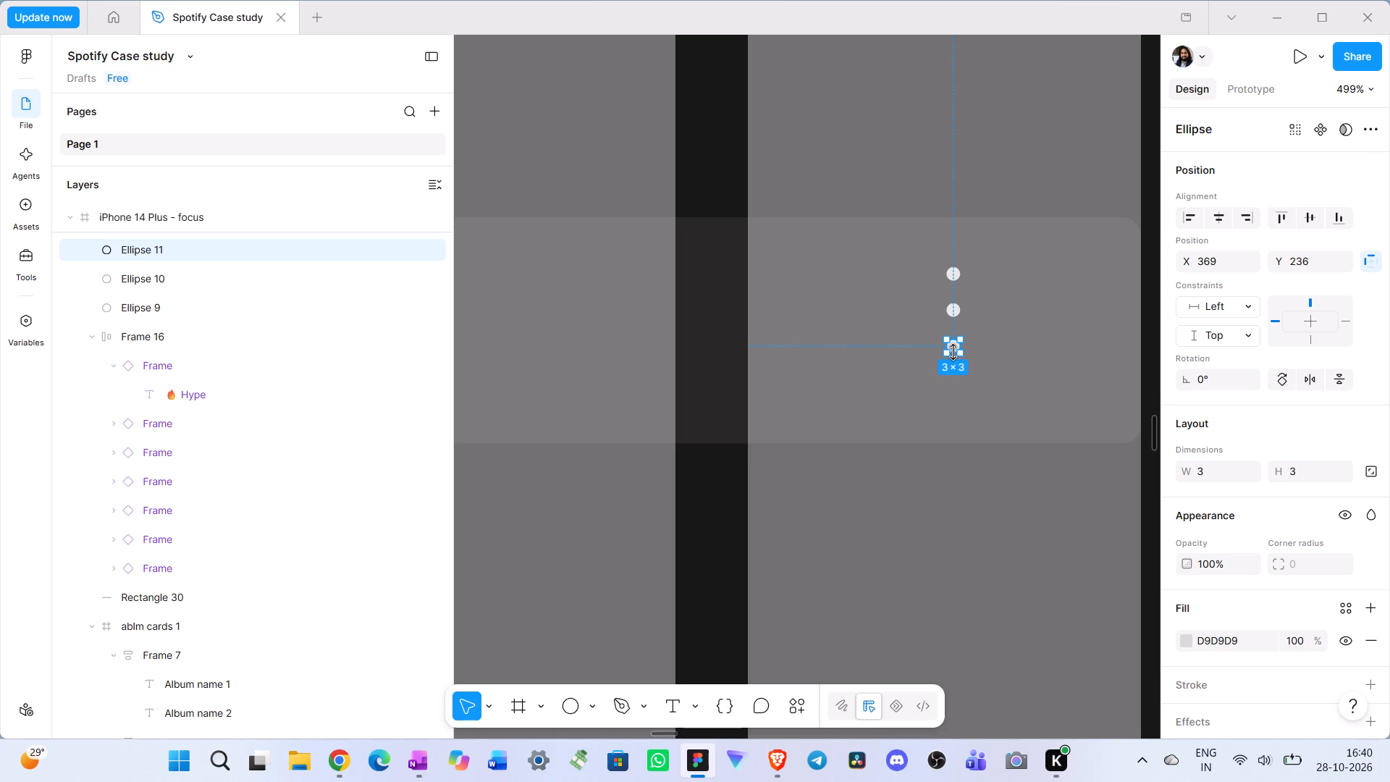
Move all three dots down together by 4 px to centre them vertically in the track card.
left_click(956, 309, "shift")
left_click(956, 276, "shift")
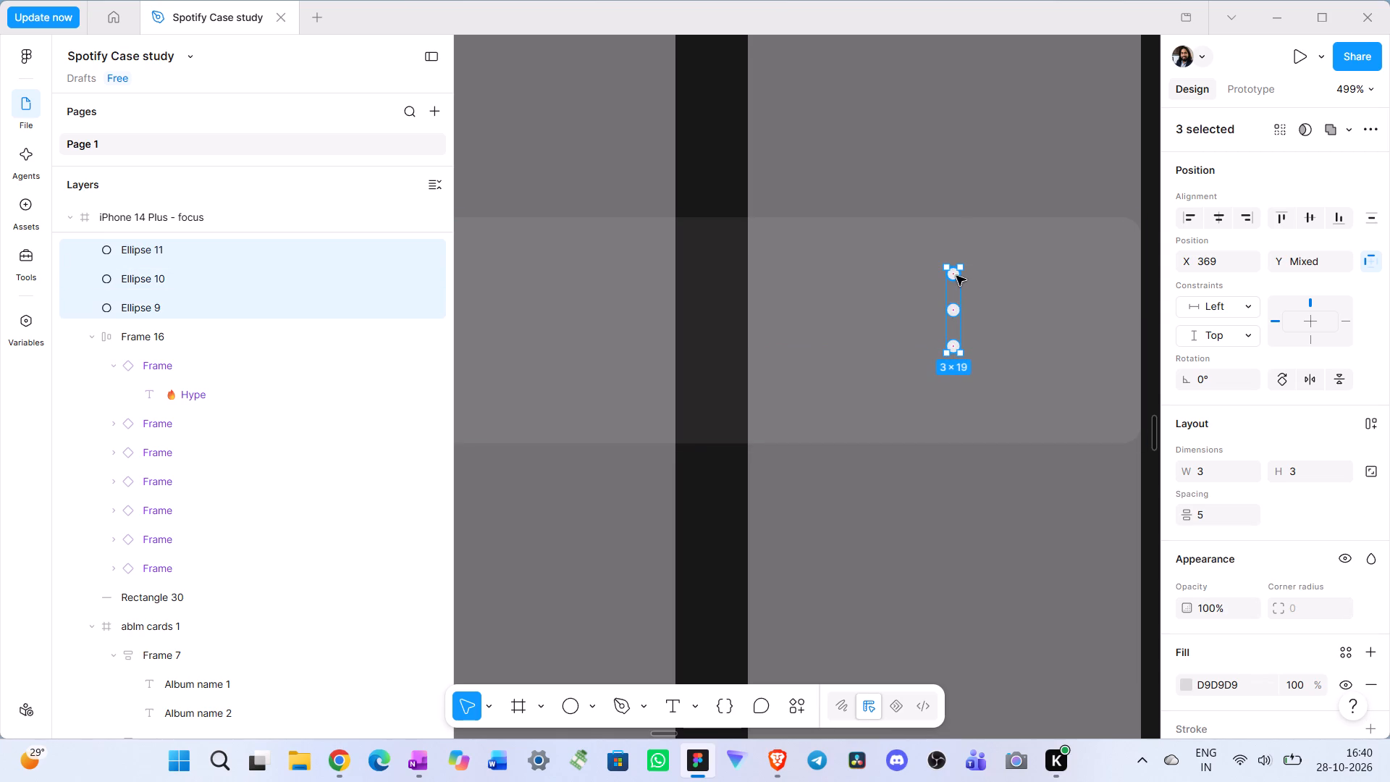
left_click_drag(957, 311, 957, 312)
left_click_drag(957, 312, 959, 338)
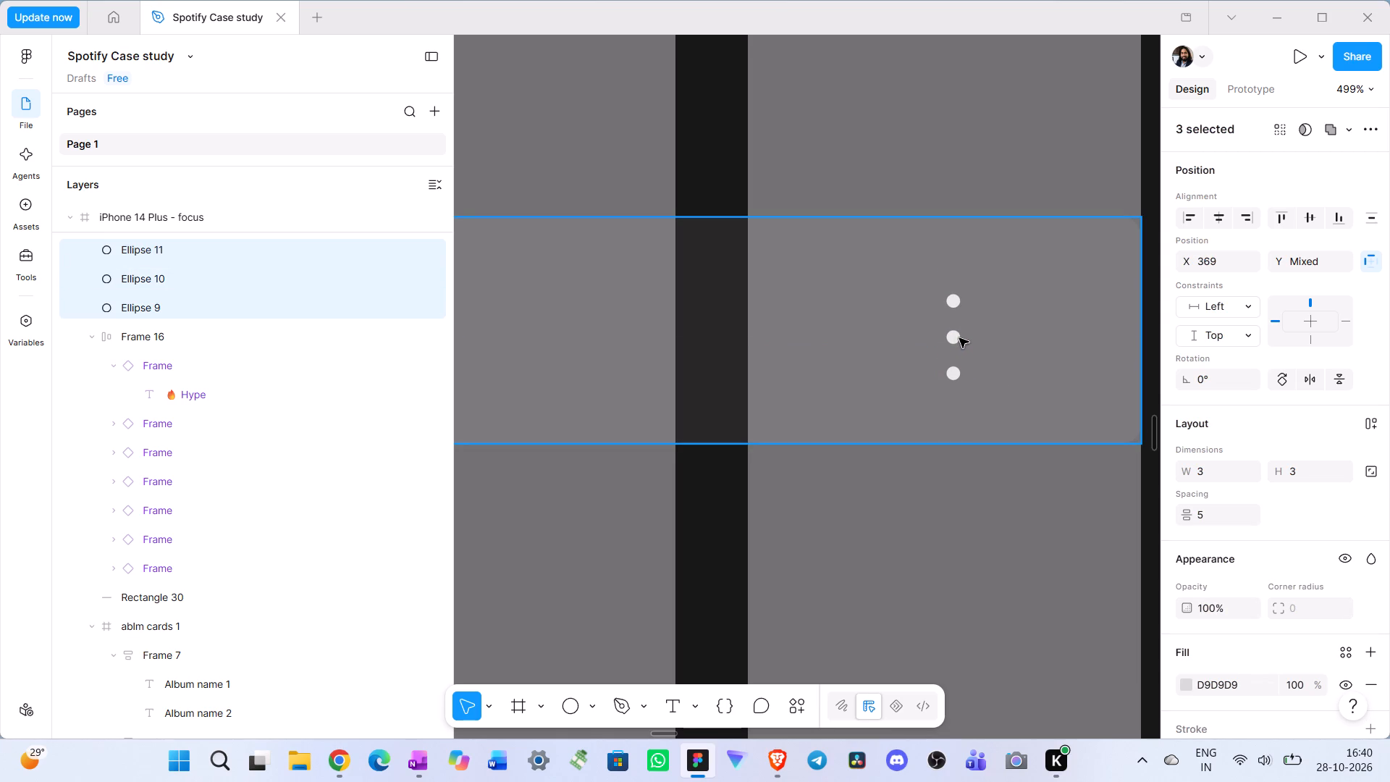
left_click_drag(959, 338, 959, 335)
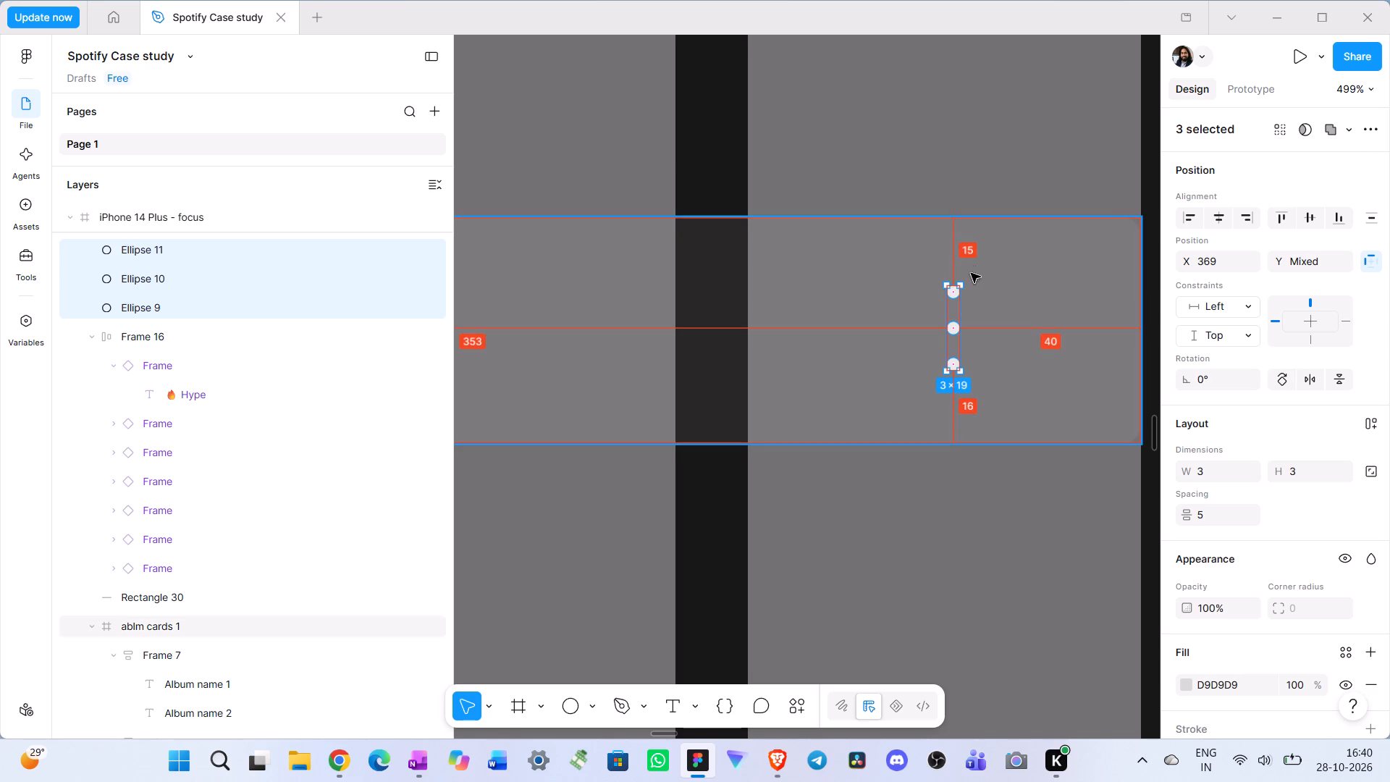
Hide the 4-column layout guide of the iPhone 14 Plus - focus frame.
scroll(1008, 377, "down", 8, "ctrl")
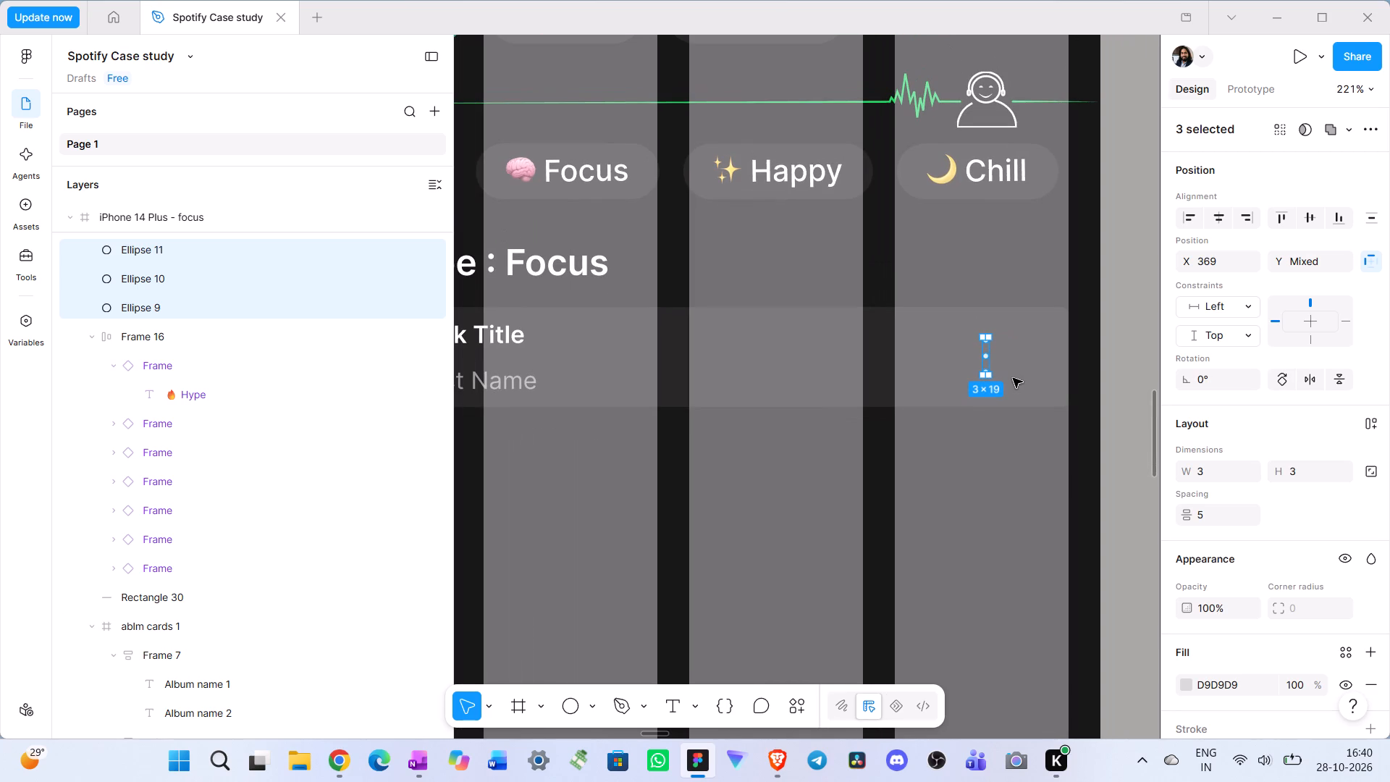
scroll(1013, 378, "down", 5, "ctrl")
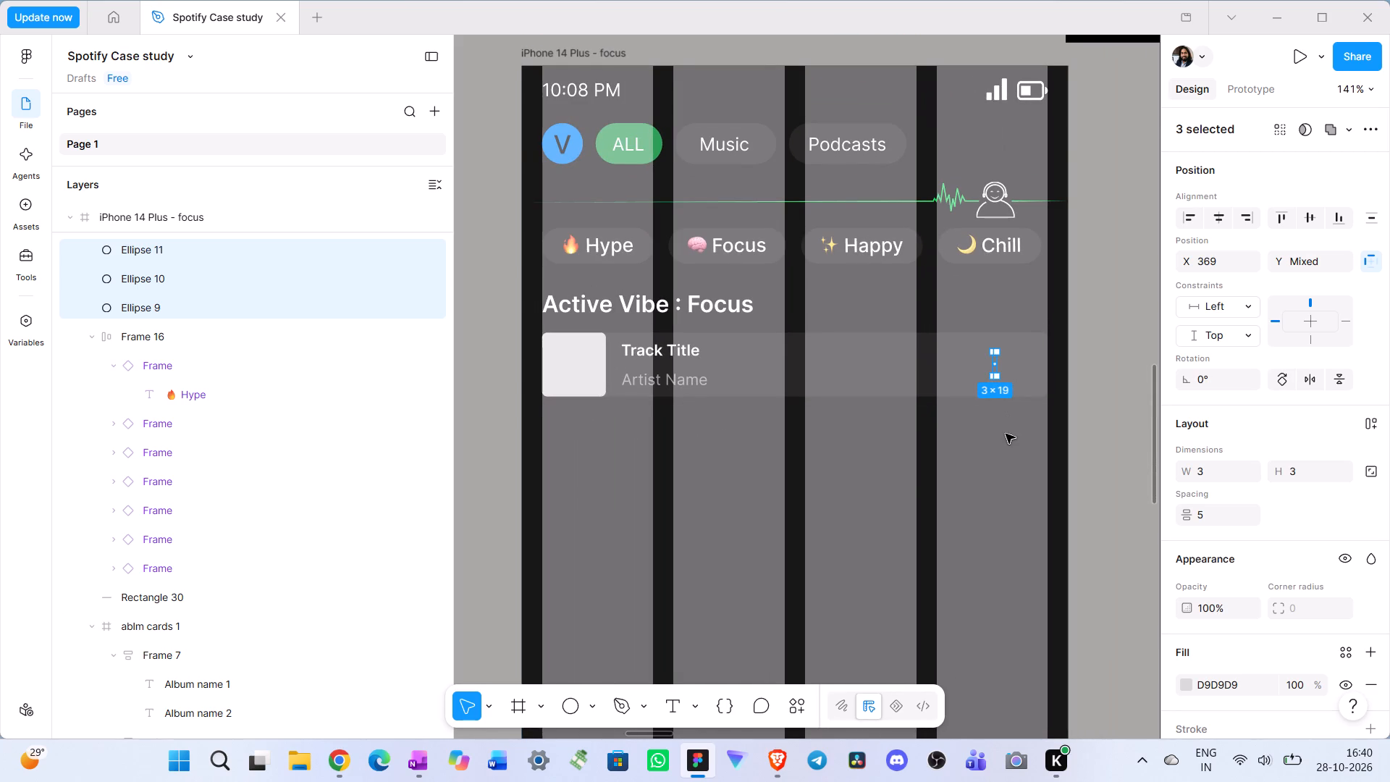
scroll(914, 475, "up", 3)
left_click(586, 136)
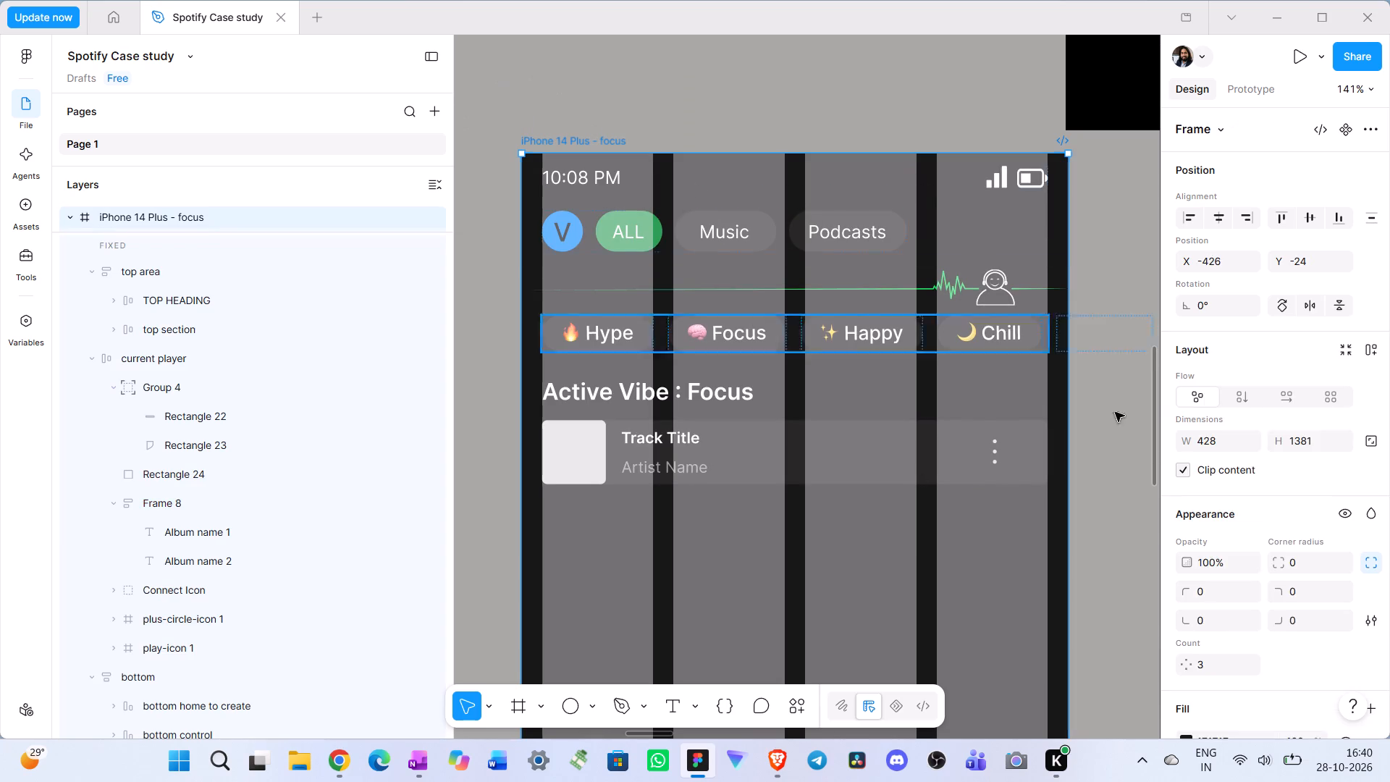
scroll(1205, 554, "down", 7)
left_click(1345, 634)
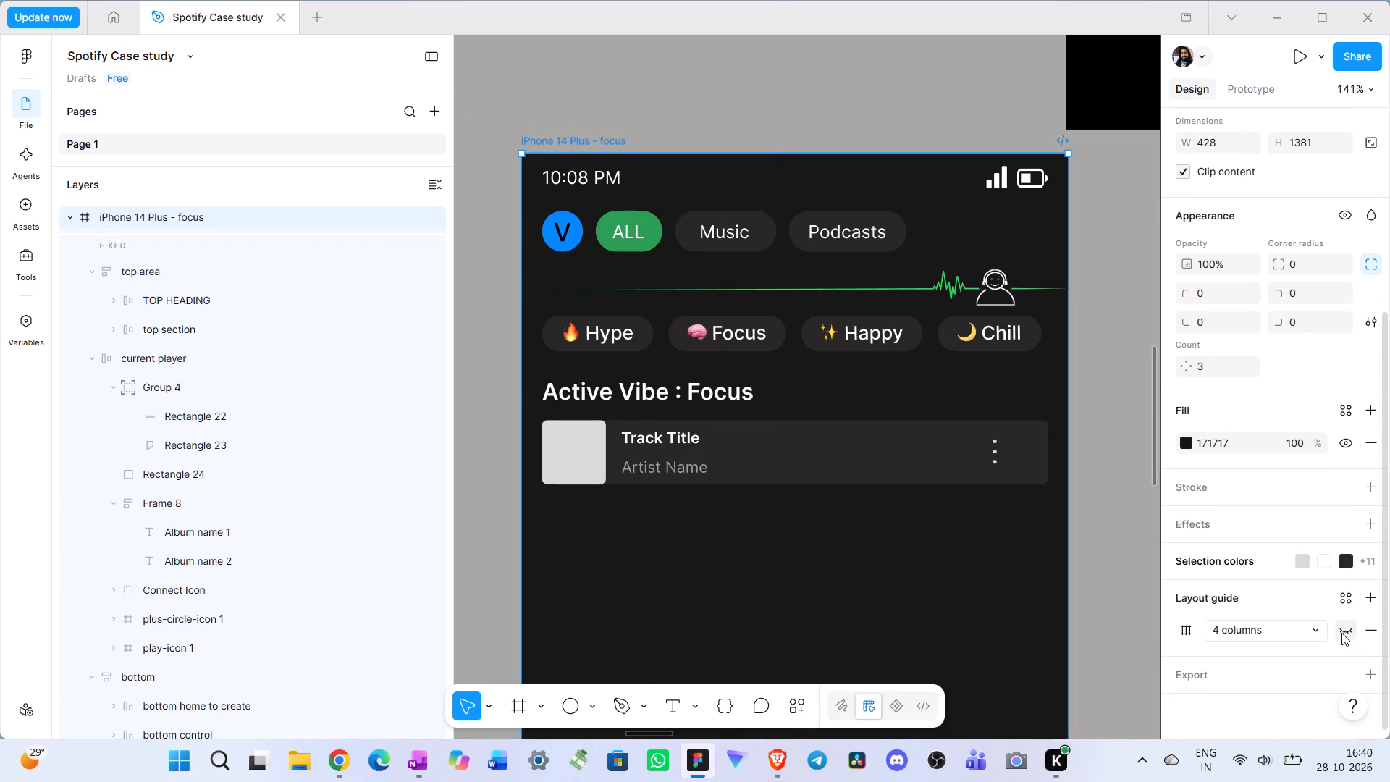
Set the vertical spacing between the three dots on the track card to 6.
scroll(956, 530, "up", 7, "ctrl")
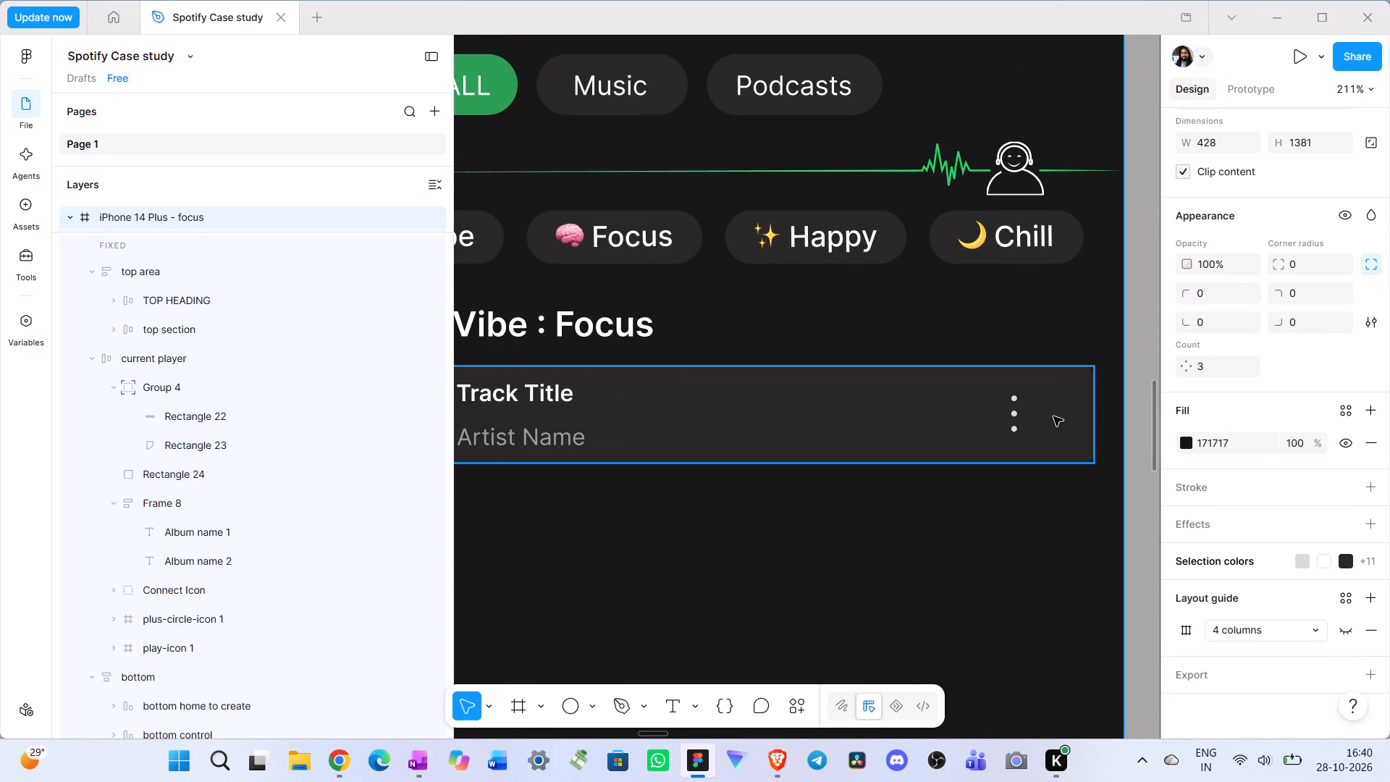
scroll(1056, 424, "down", 1, "ctrl")
left_click(1018, 431)
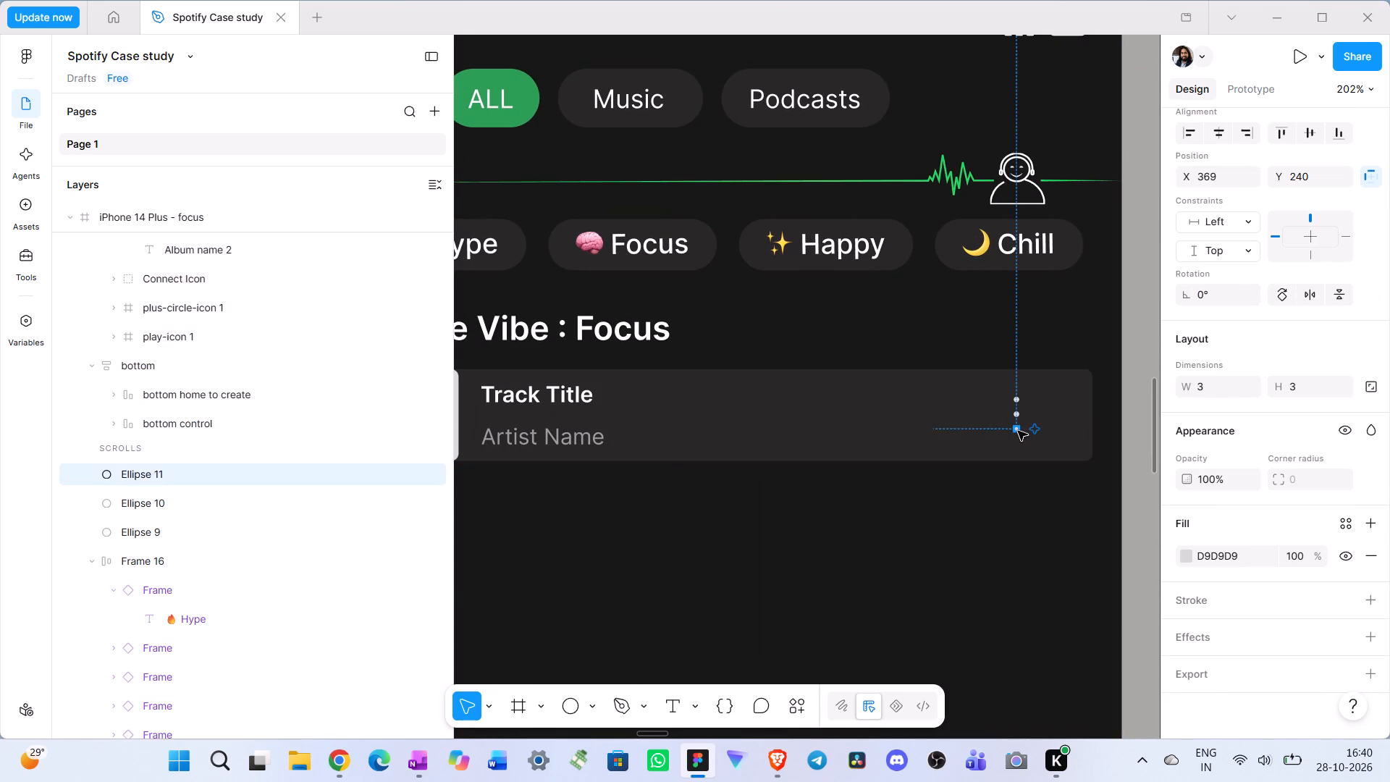
scroll(1022, 432, "up", 12, "ctrl")
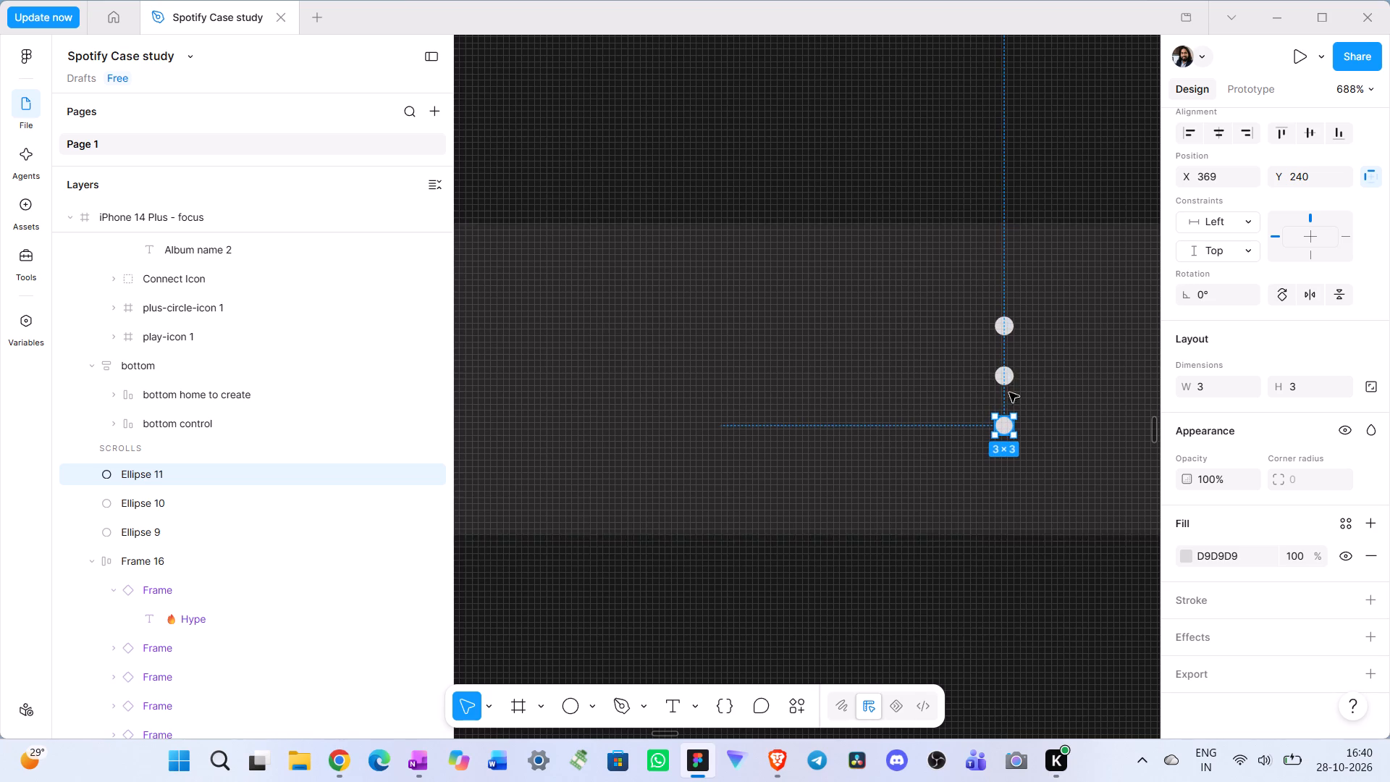
left_click(1011, 377, "ctrl")
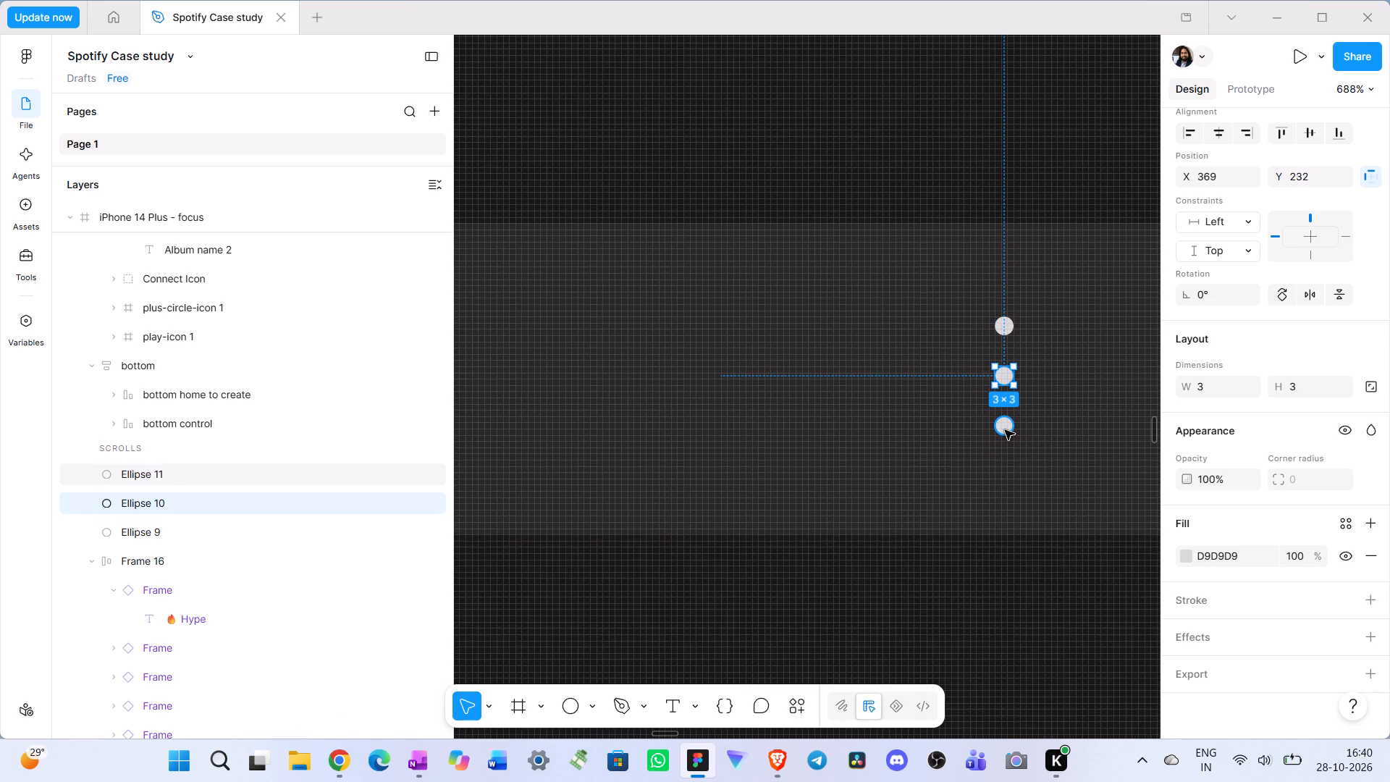
left_click(1005, 430)
left_click(1007, 376, "shift")
left_click(1003, 326, "shift")
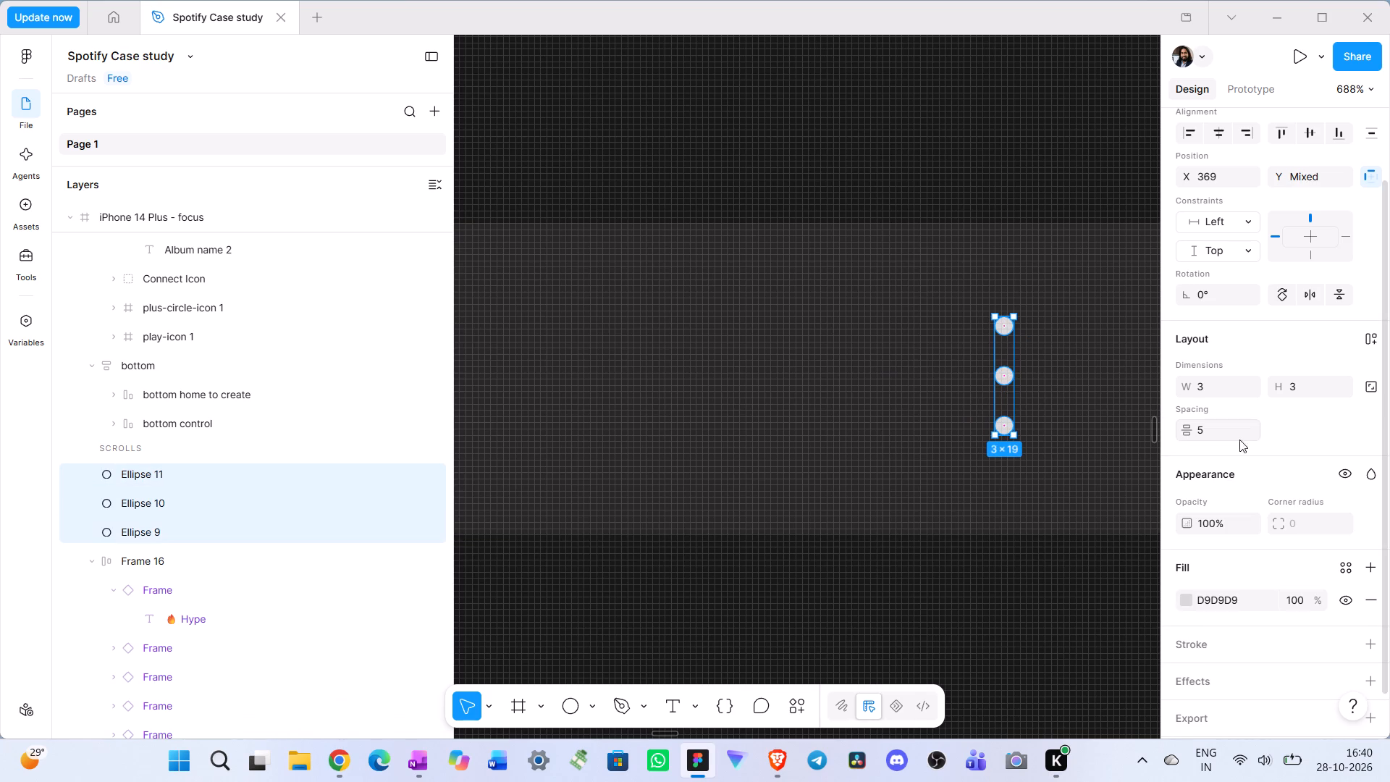
scroll(1268, 586, "down", 1)
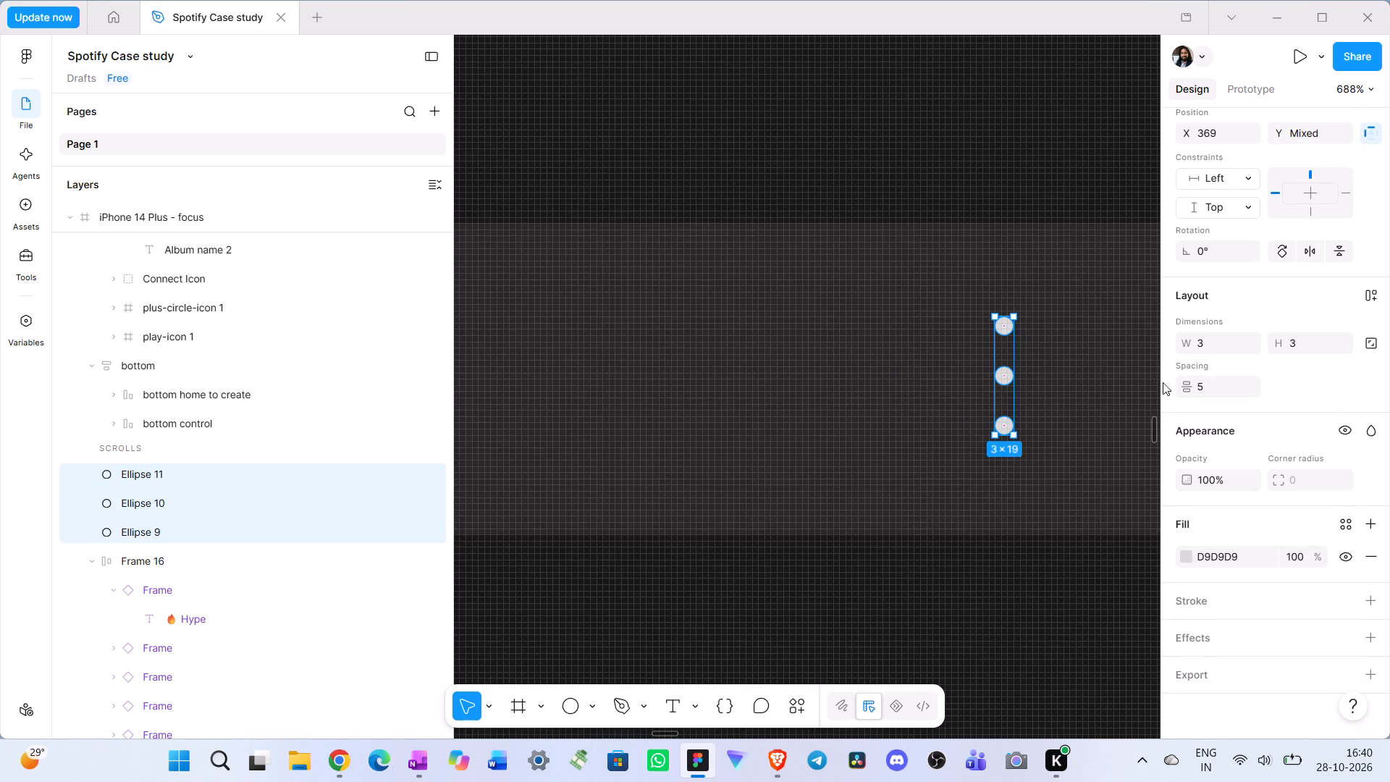
left_click_drag(1189, 387, 694, 403)
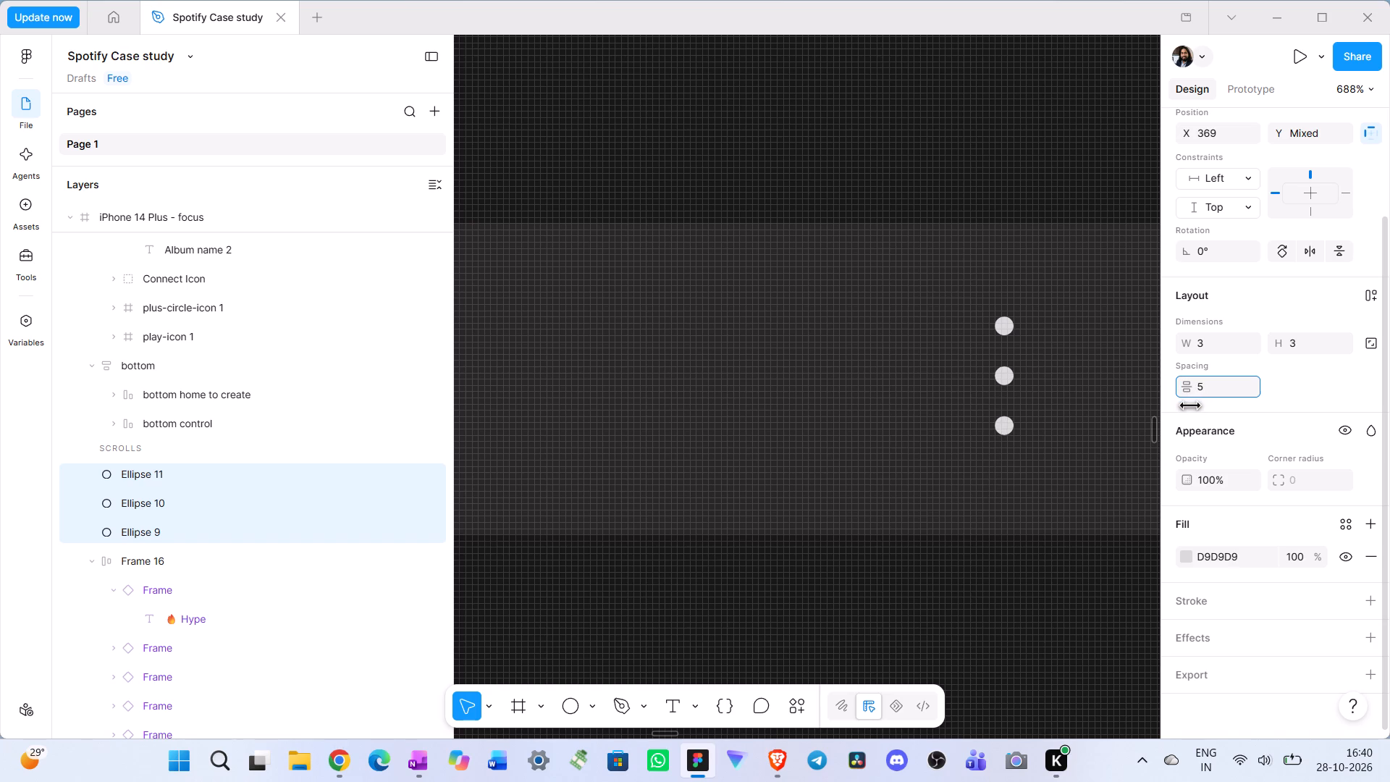
left_click_drag(694, 403, 697, 404)
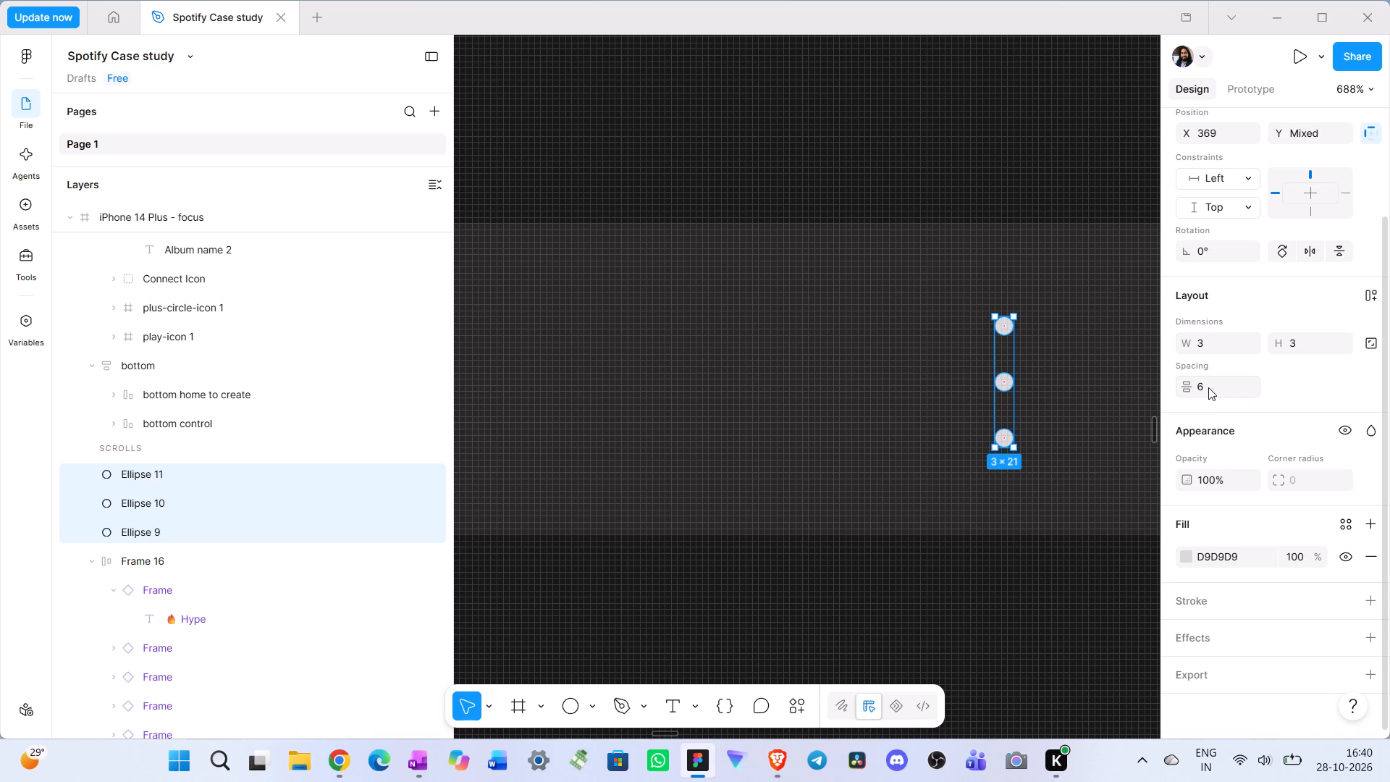
left_click(1004, 578)
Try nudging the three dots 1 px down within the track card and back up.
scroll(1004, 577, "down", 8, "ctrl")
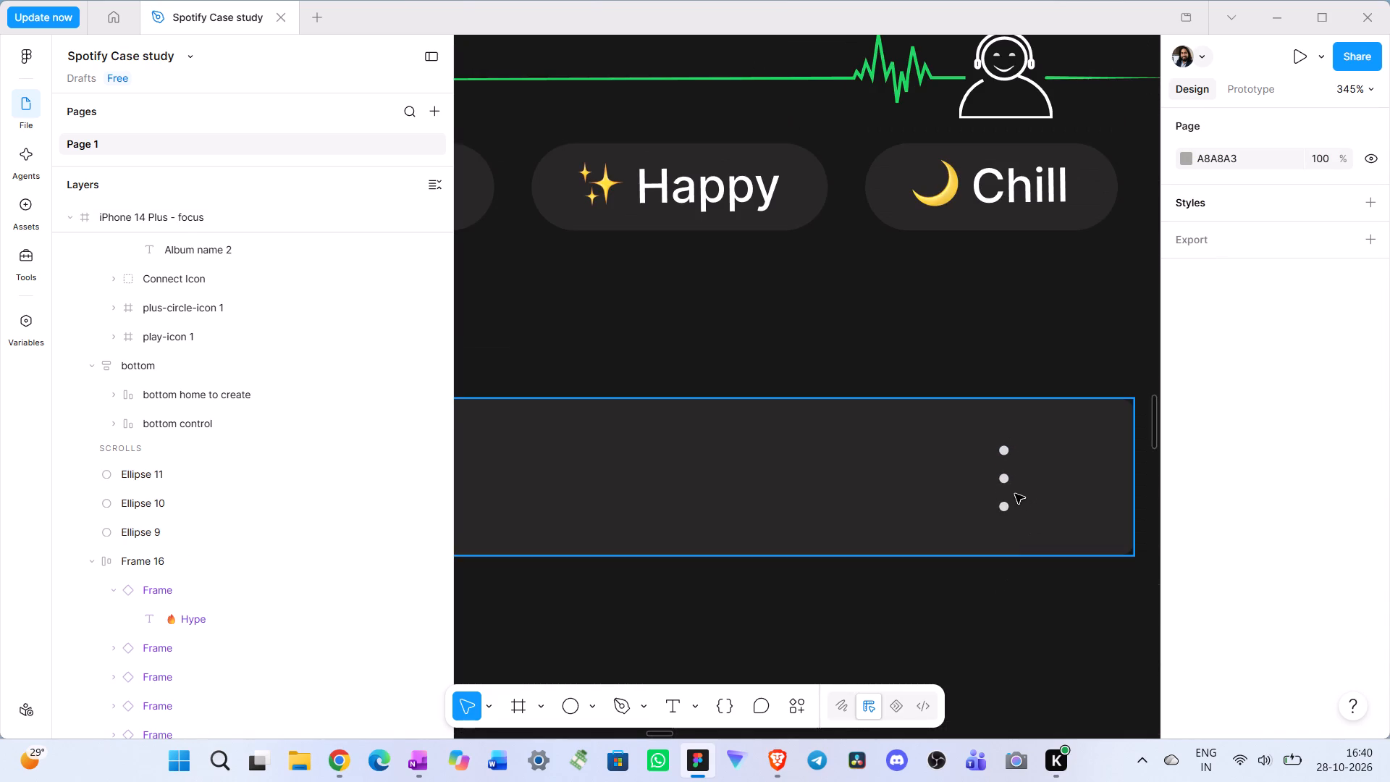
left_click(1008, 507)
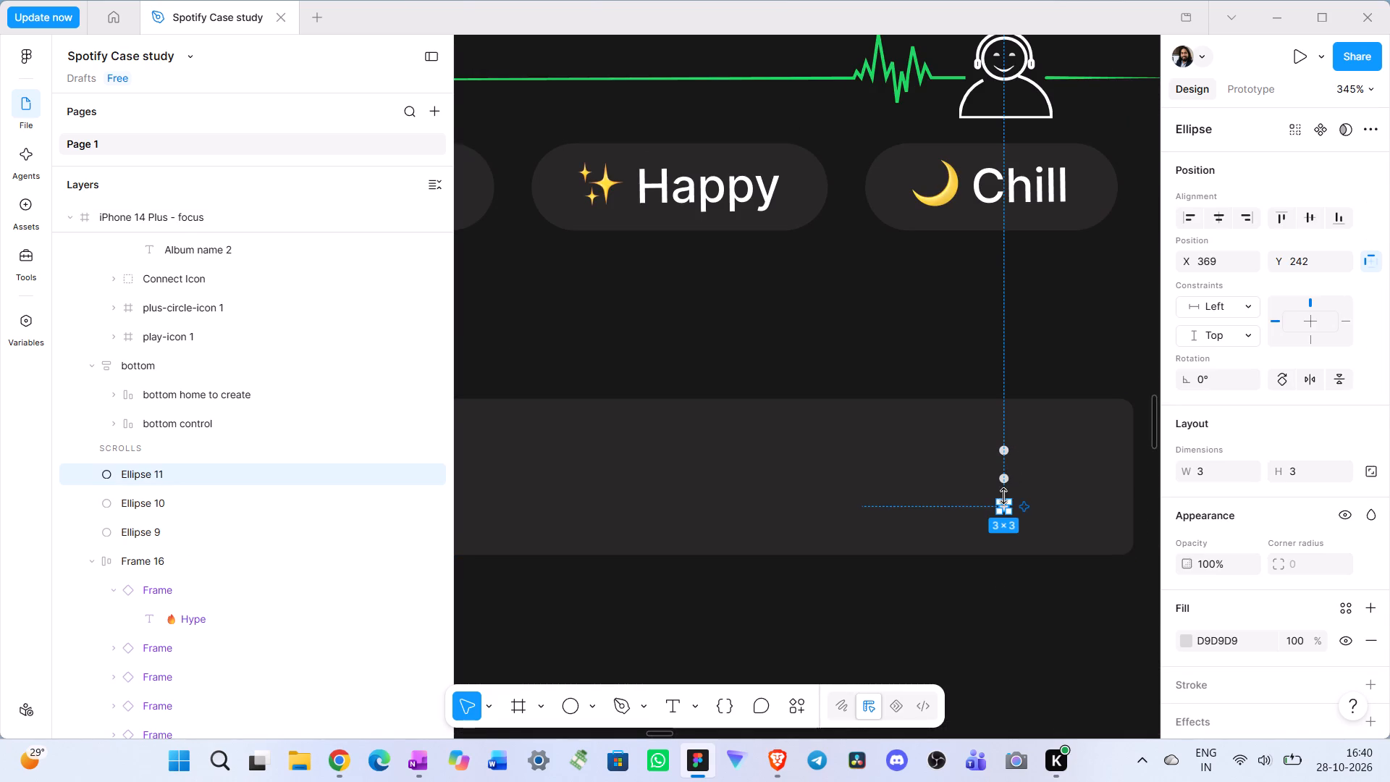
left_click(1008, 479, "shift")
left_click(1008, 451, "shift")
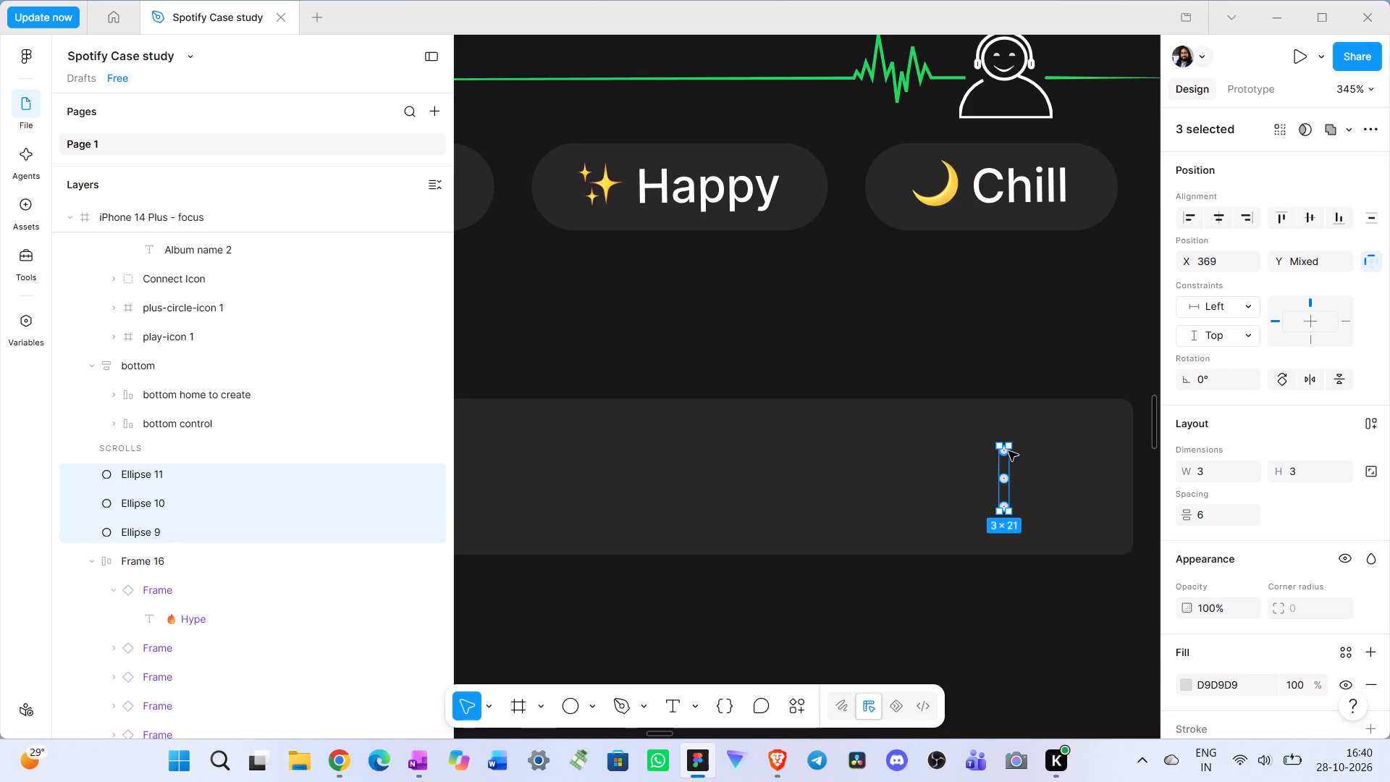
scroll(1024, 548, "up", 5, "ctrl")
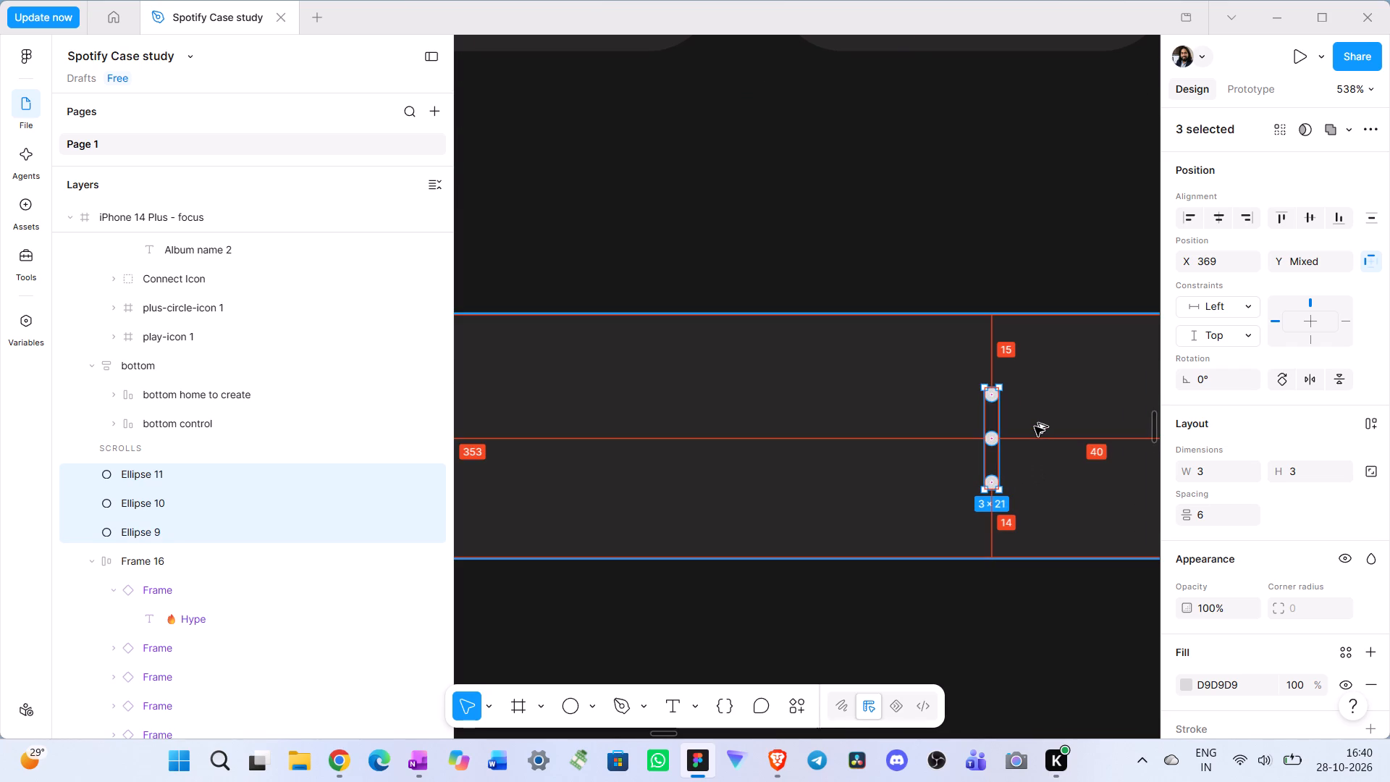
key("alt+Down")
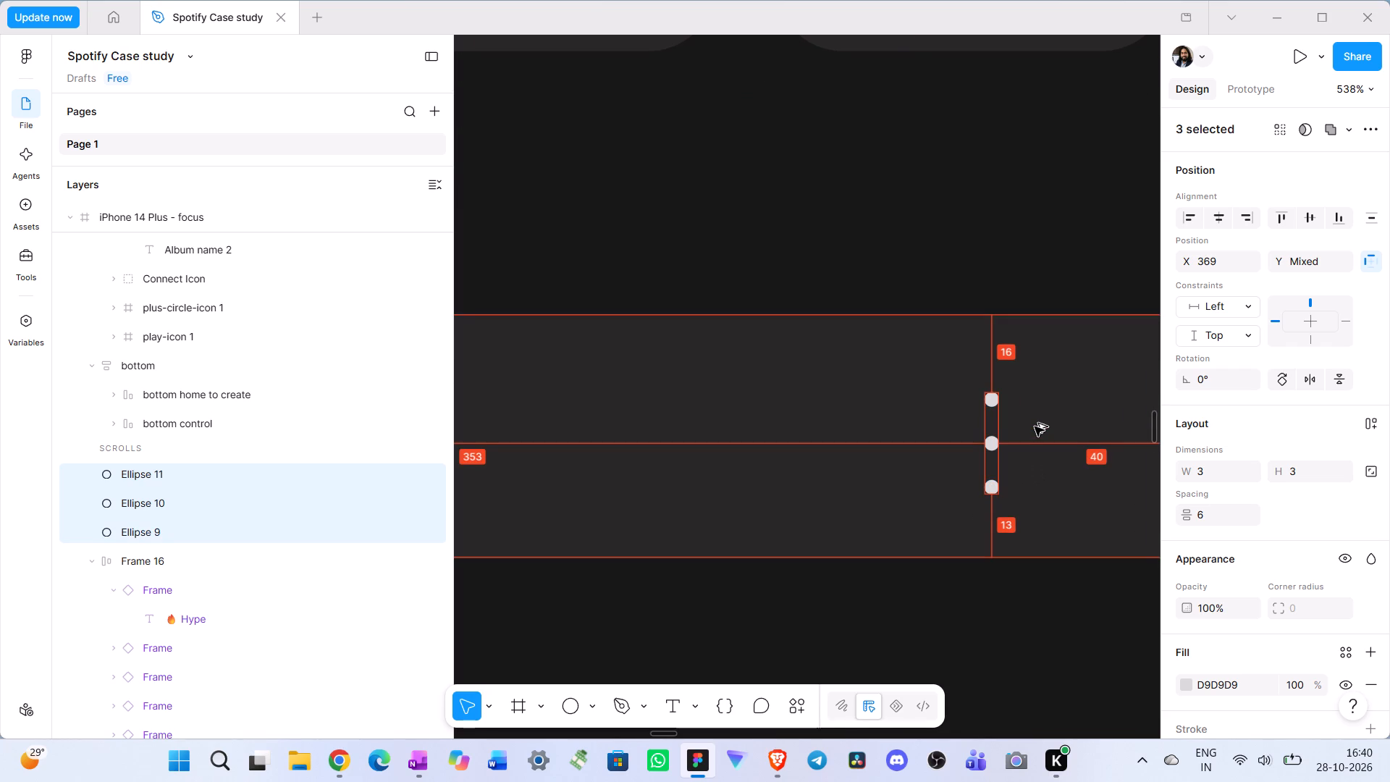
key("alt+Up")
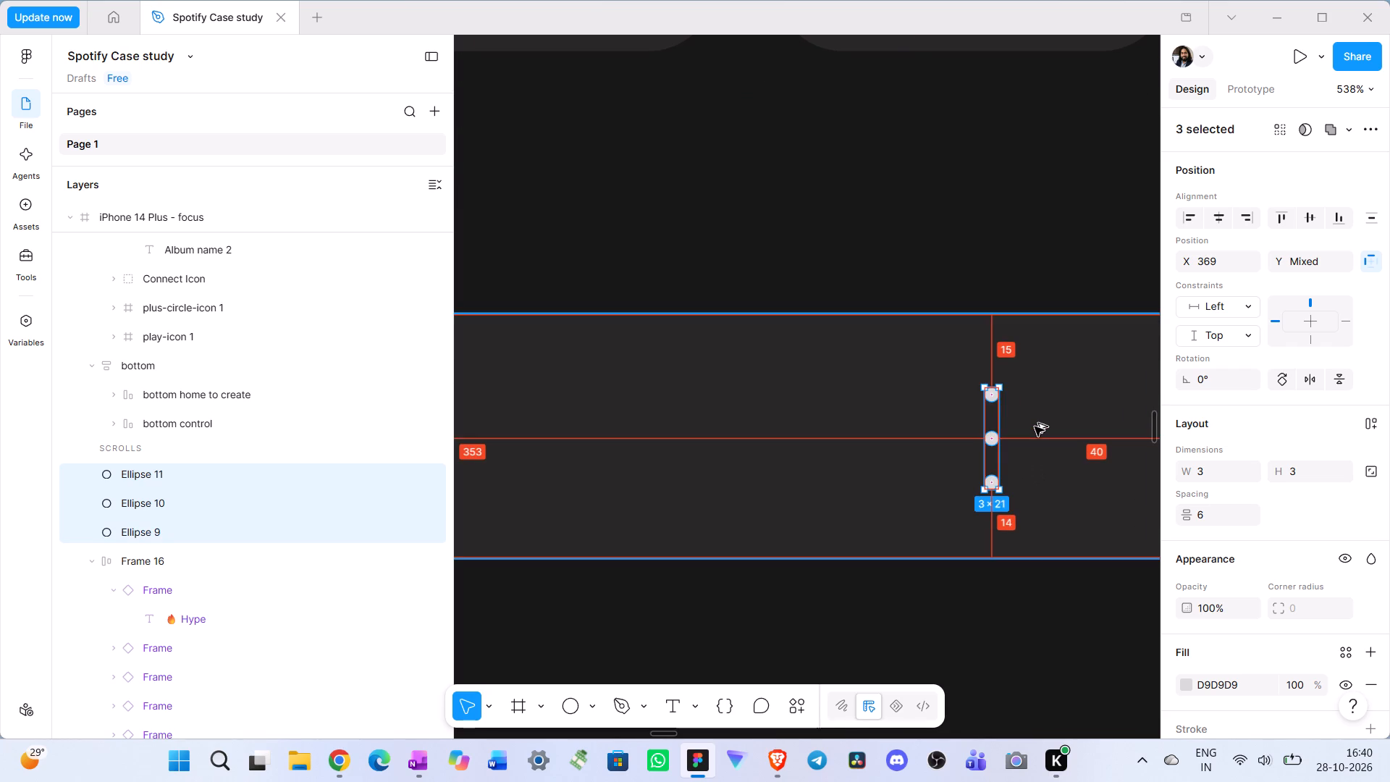
Examine the three-dot icon's size and placement on the track card against the rest of the focus screen.
scroll(1057, 415, "down", 9, "ctrl")
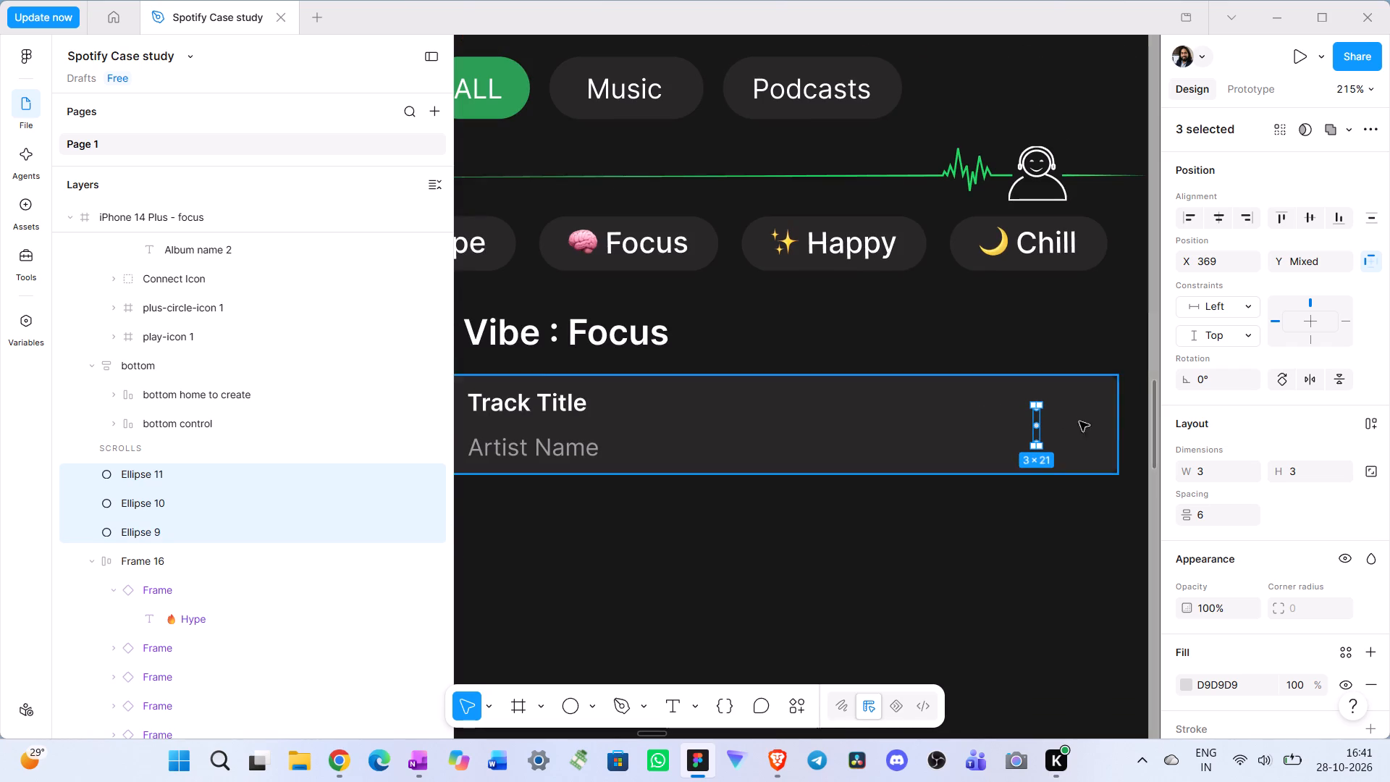
scroll(1066, 563, "down", 1, "ctrl")
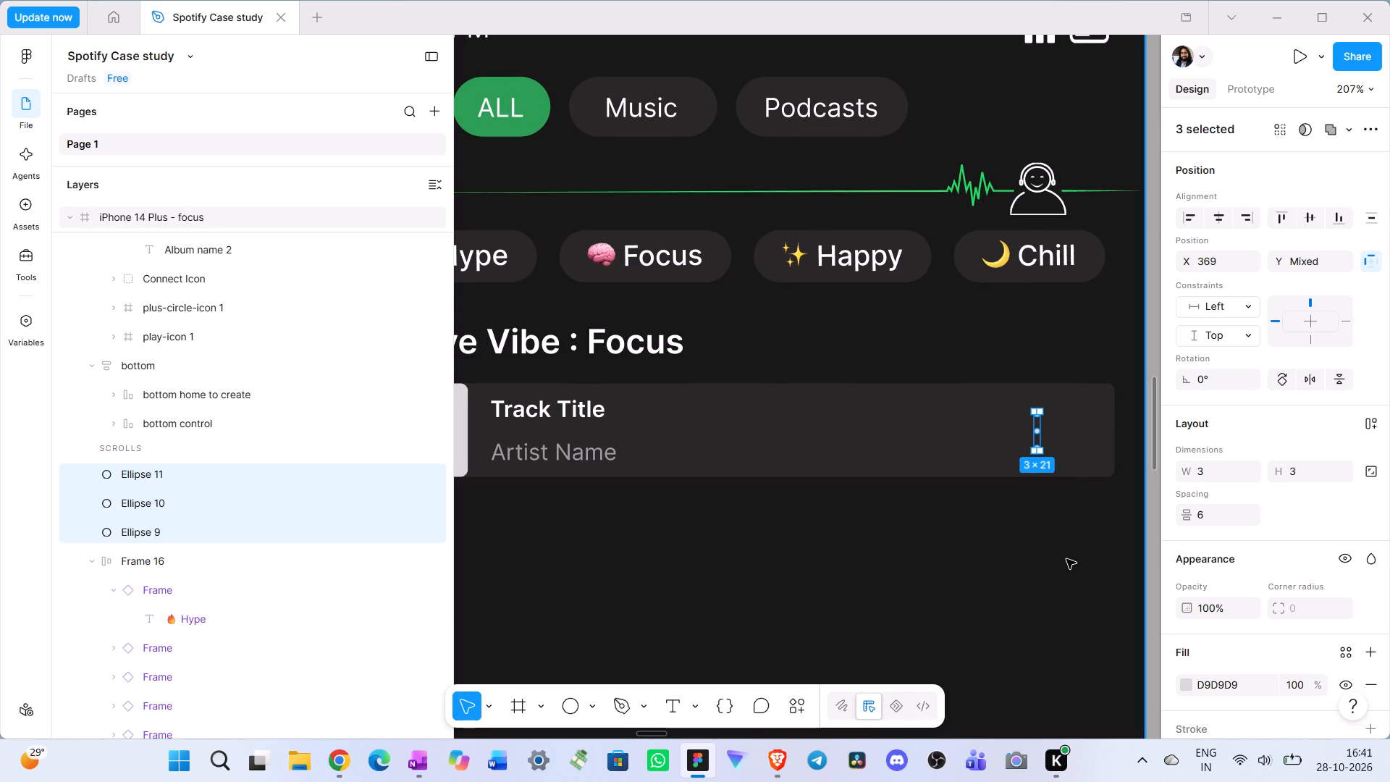
scroll(1040, 542, "down", 1, "ctrl")
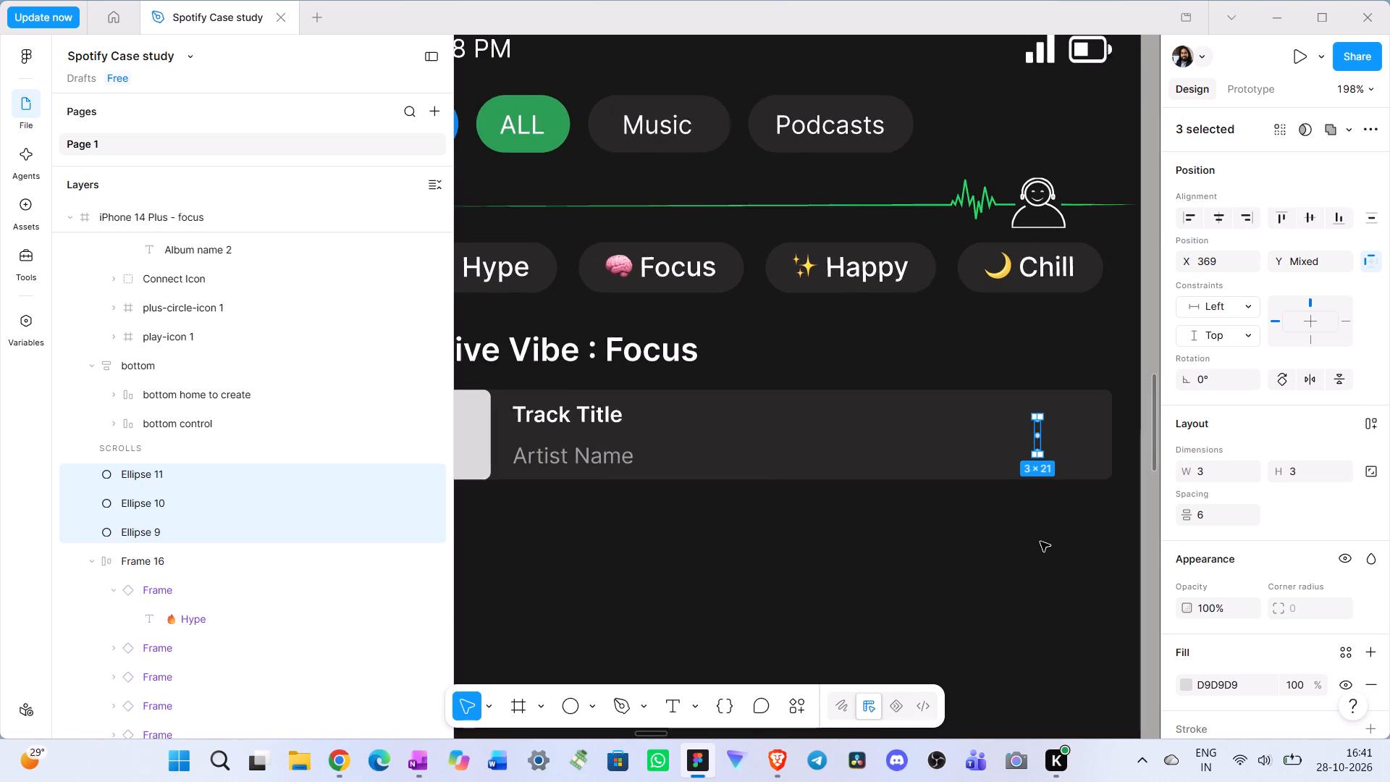
scroll(1040, 542, "down", 2, "ctrl")
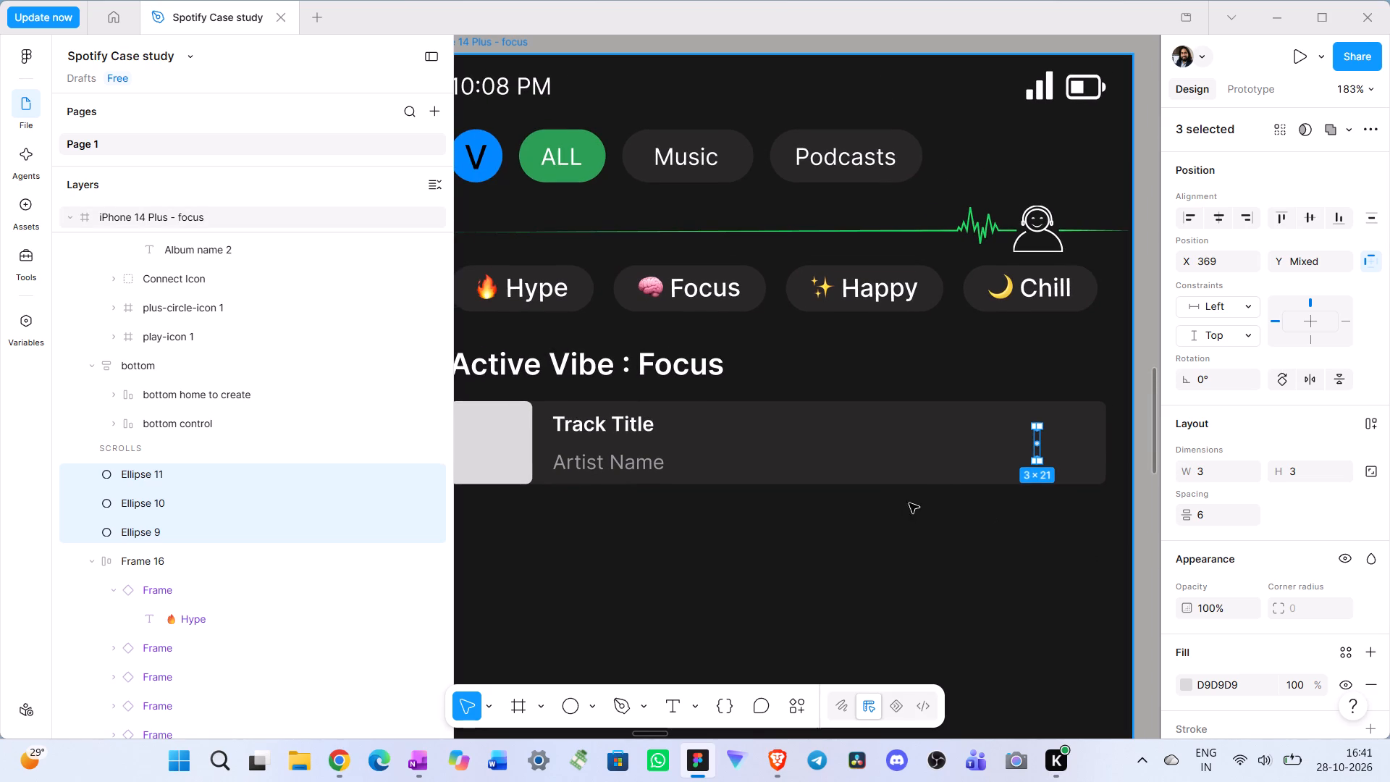
scroll(1011, 471, "down", 2, "ctrl")
scroll(1090, 471, "up", 1, "ctrl")
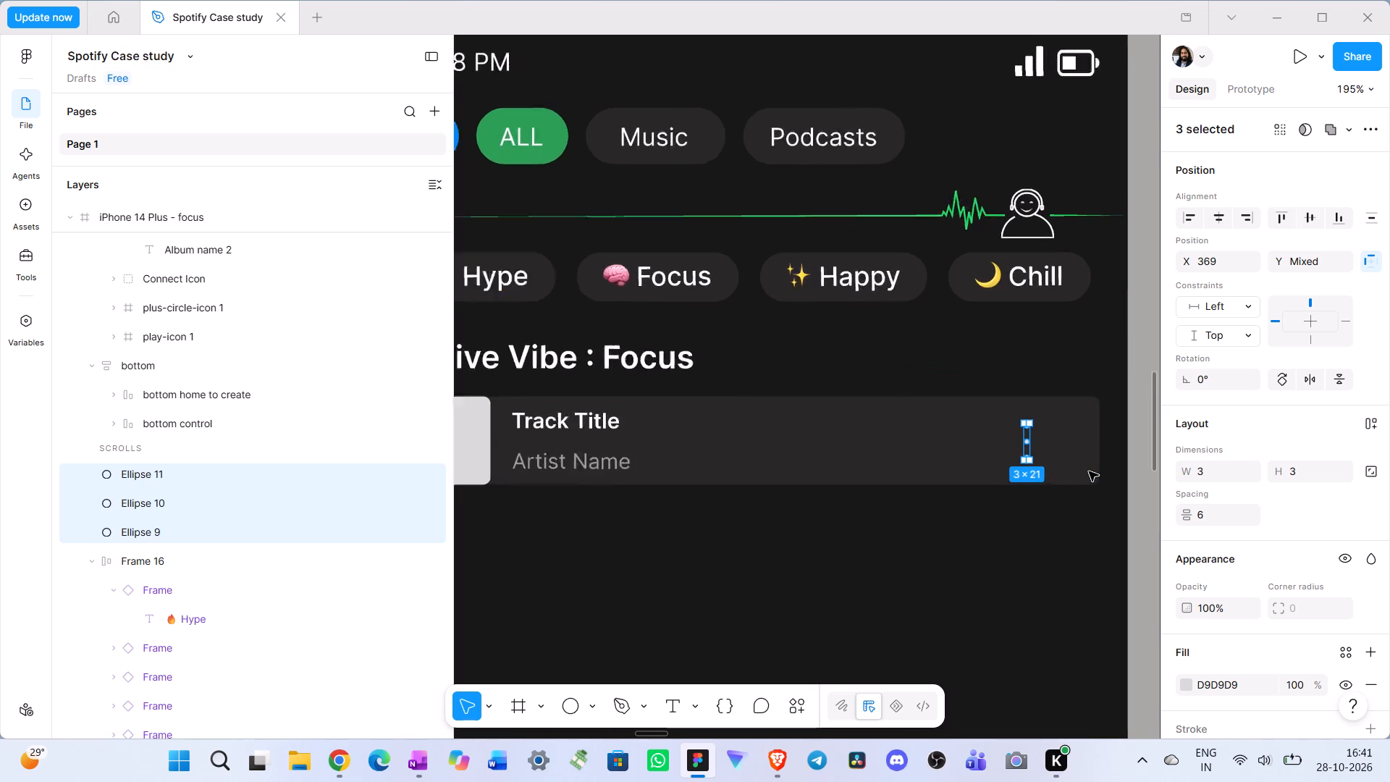
scroll(1089, 471, "up", 3, "ctrl")
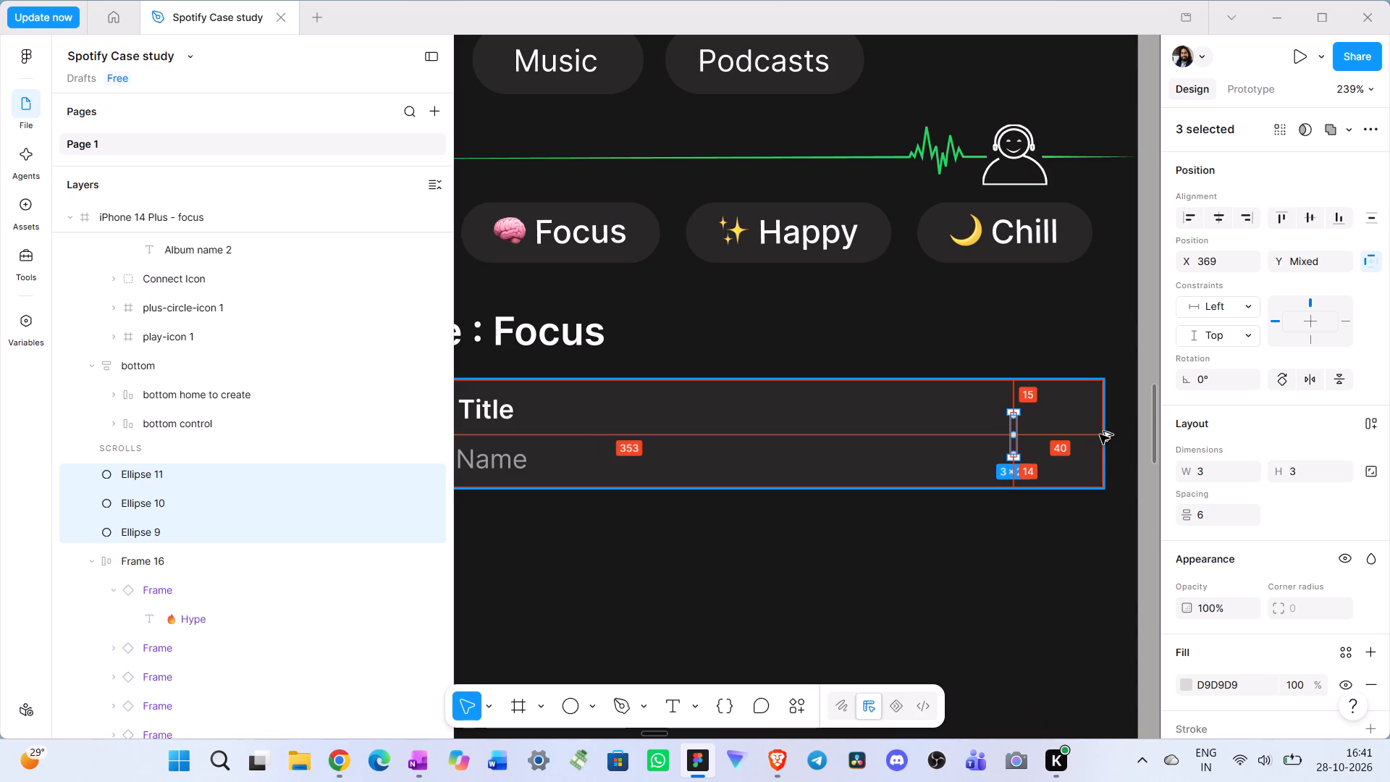
left_click(778, 553)
left_click_drag(778, 553, 526, 555)
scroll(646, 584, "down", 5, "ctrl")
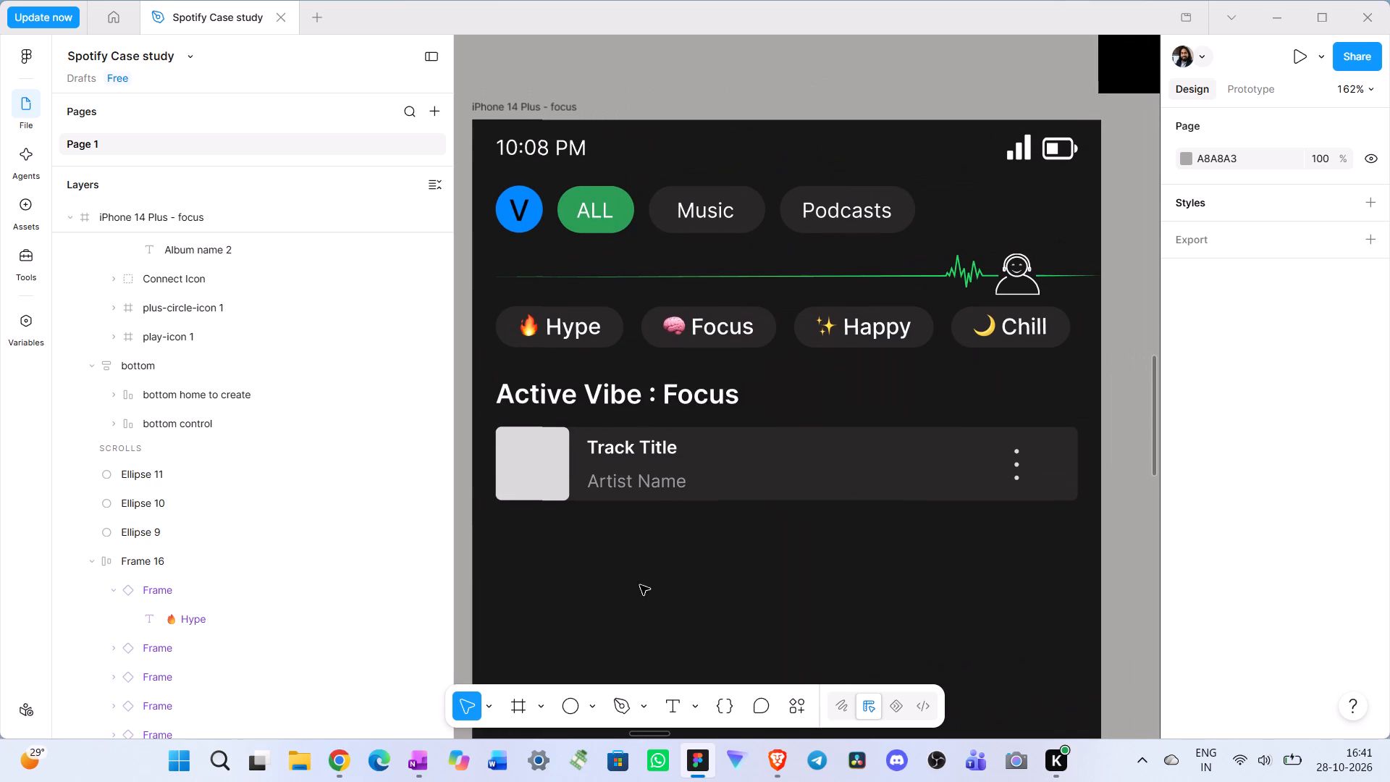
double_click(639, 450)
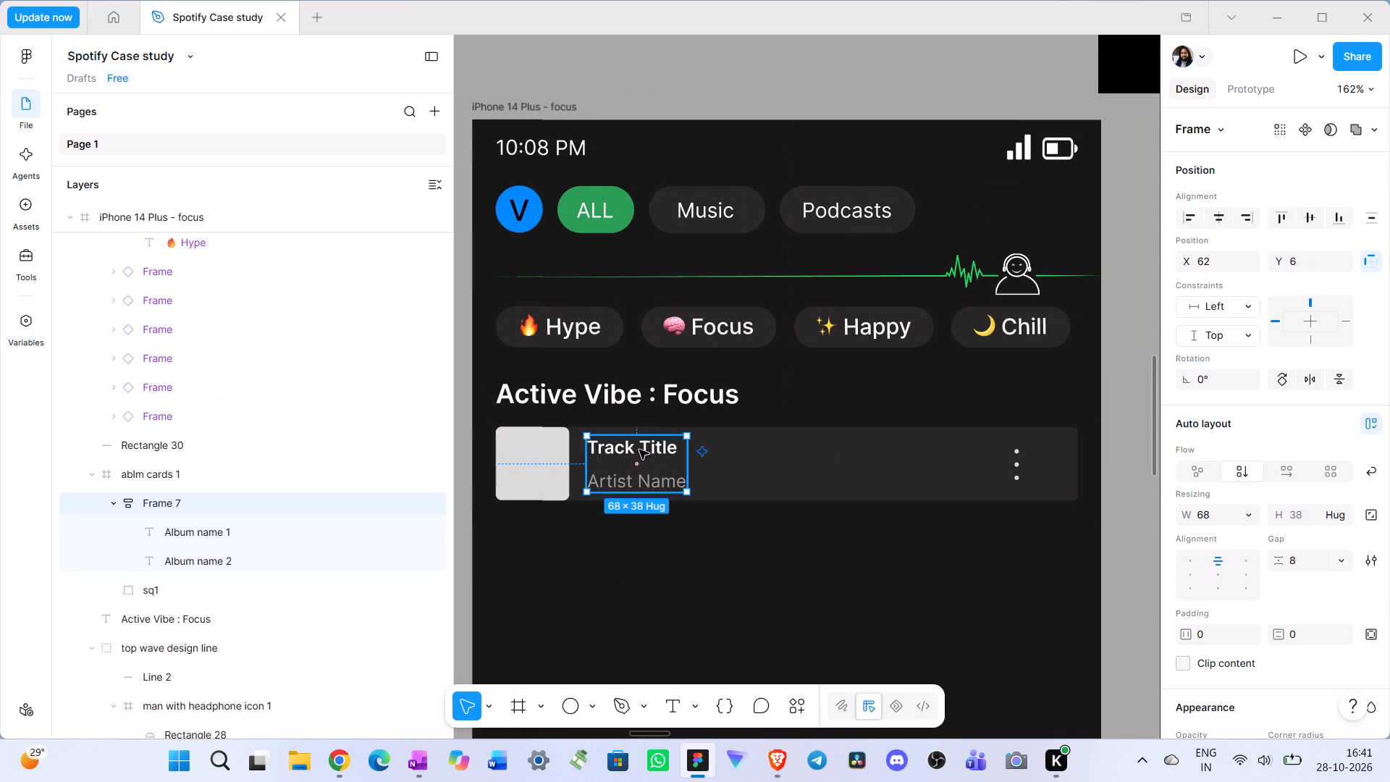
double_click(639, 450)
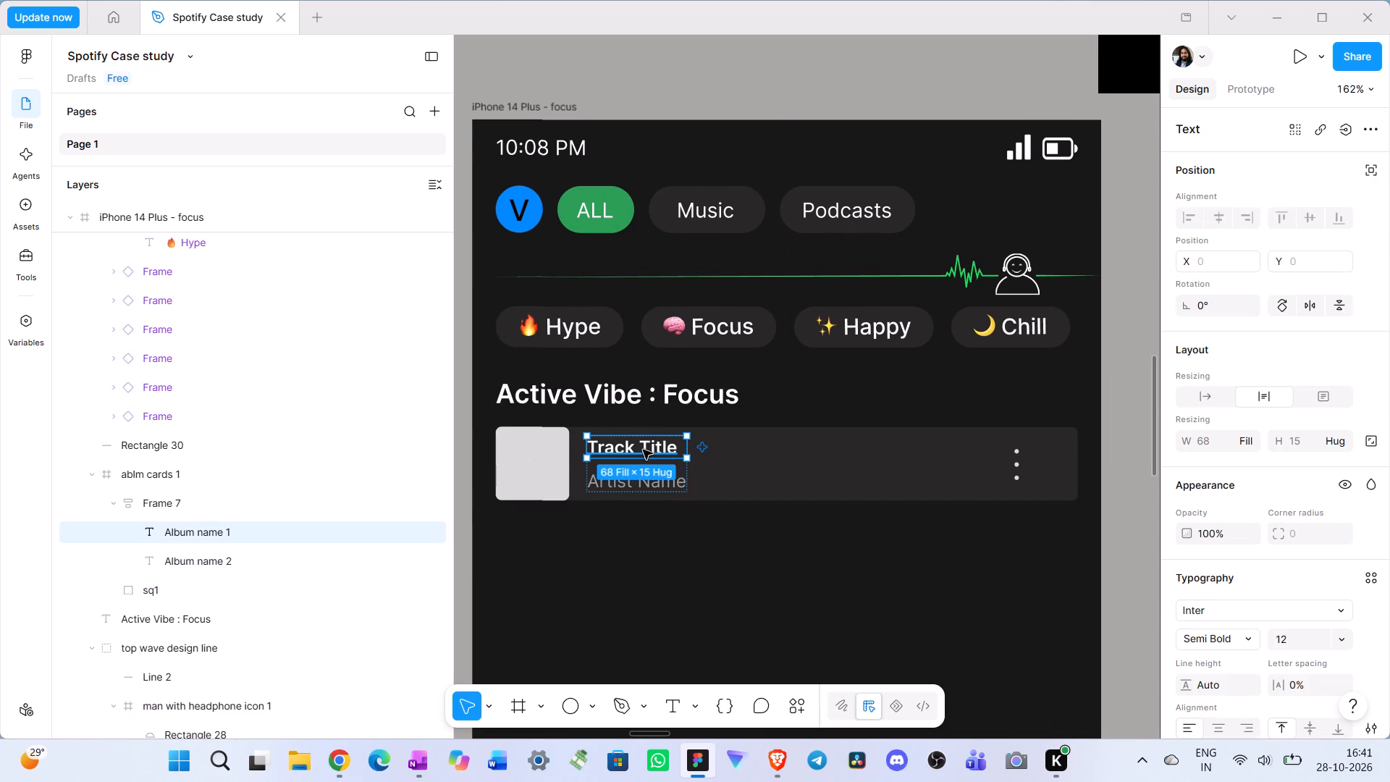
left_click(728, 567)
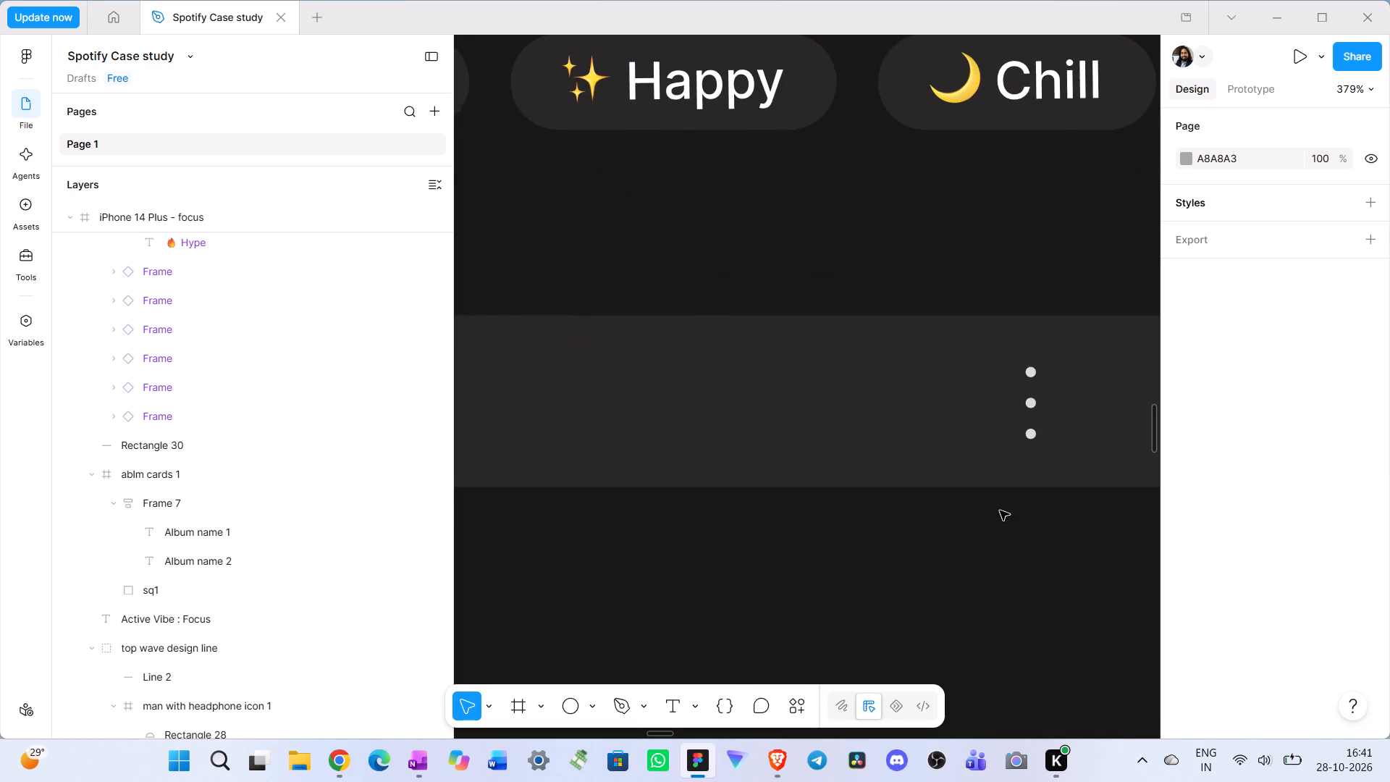
Resize the top dot of the track card's three-dot icon to 2 × 2.
scroll(1000, 510, "left", 1)
left_click(944, 372)
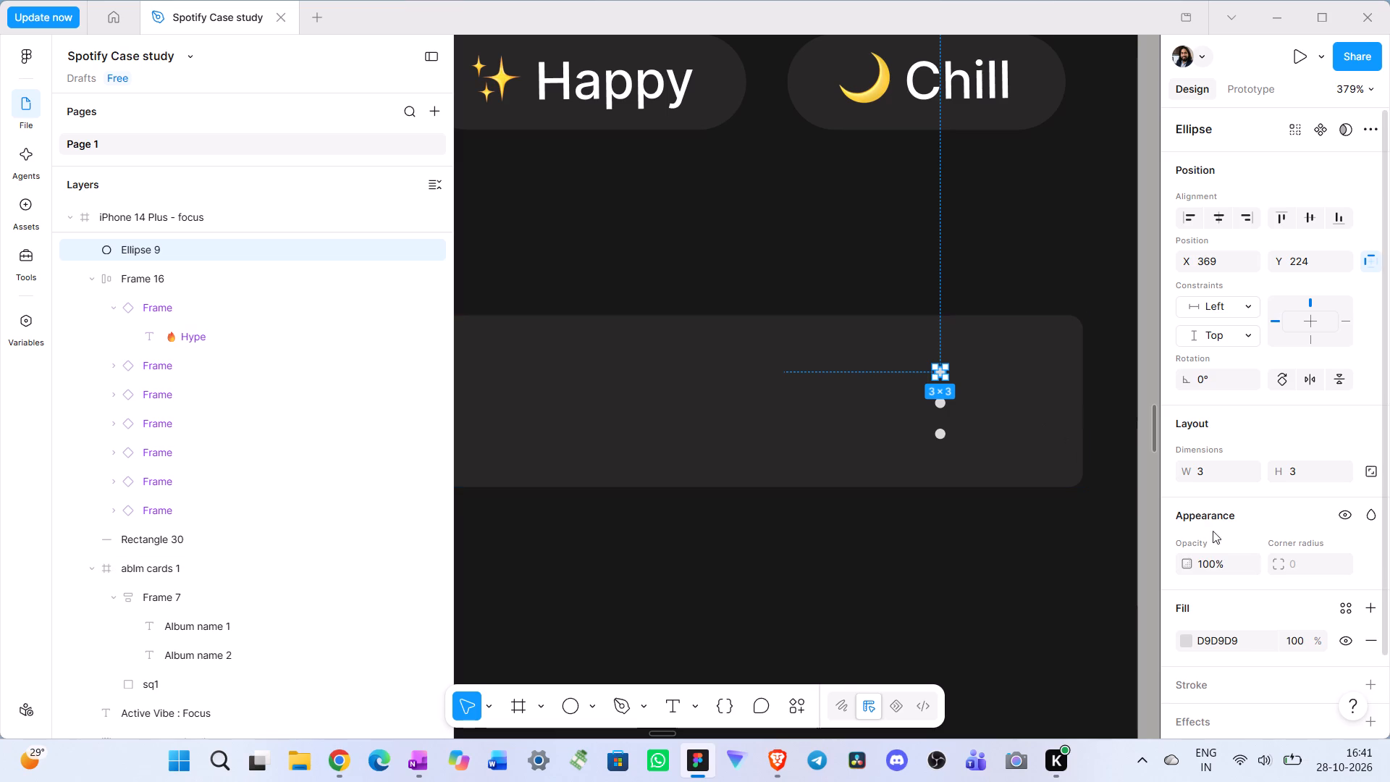
scroll(1319, 571, "down", 1)
left_click(1299, 390)
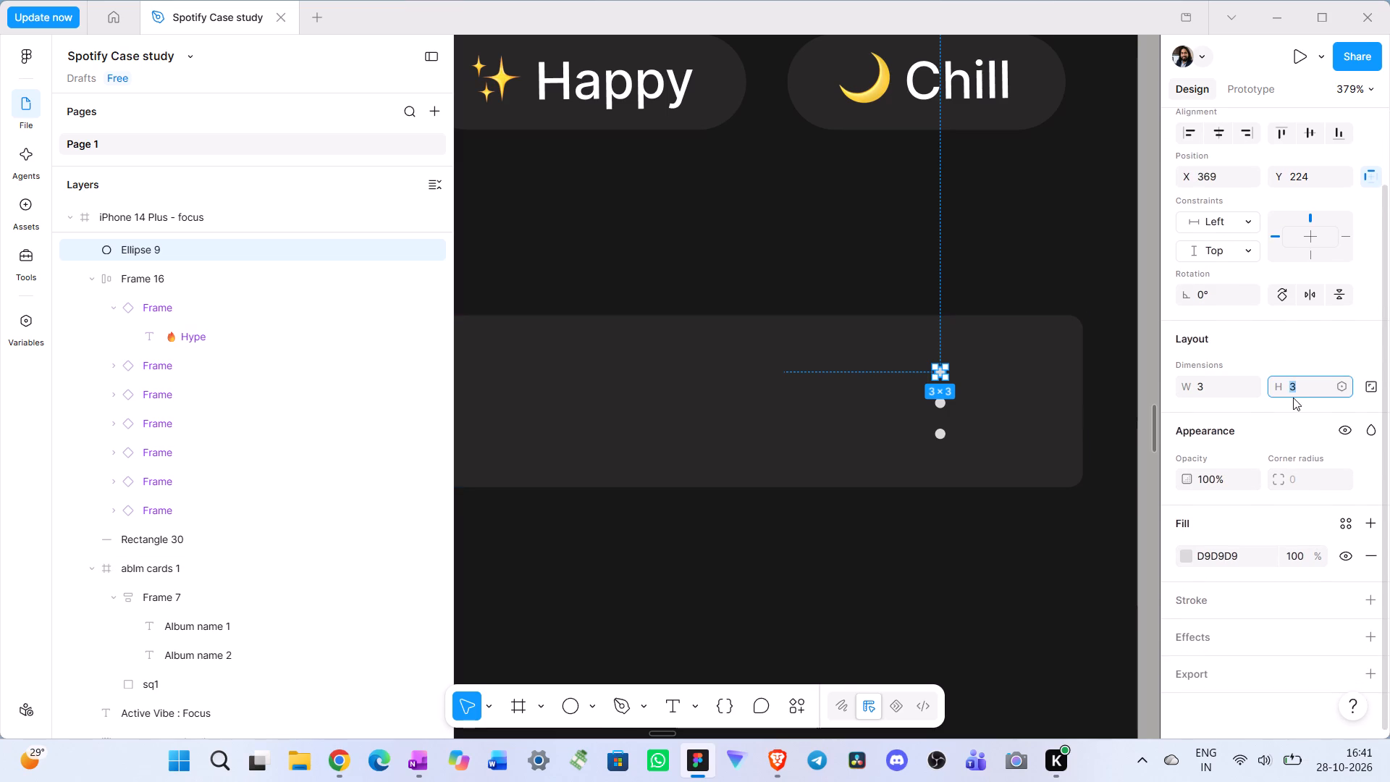
key("2")
left_click(1201, 387)
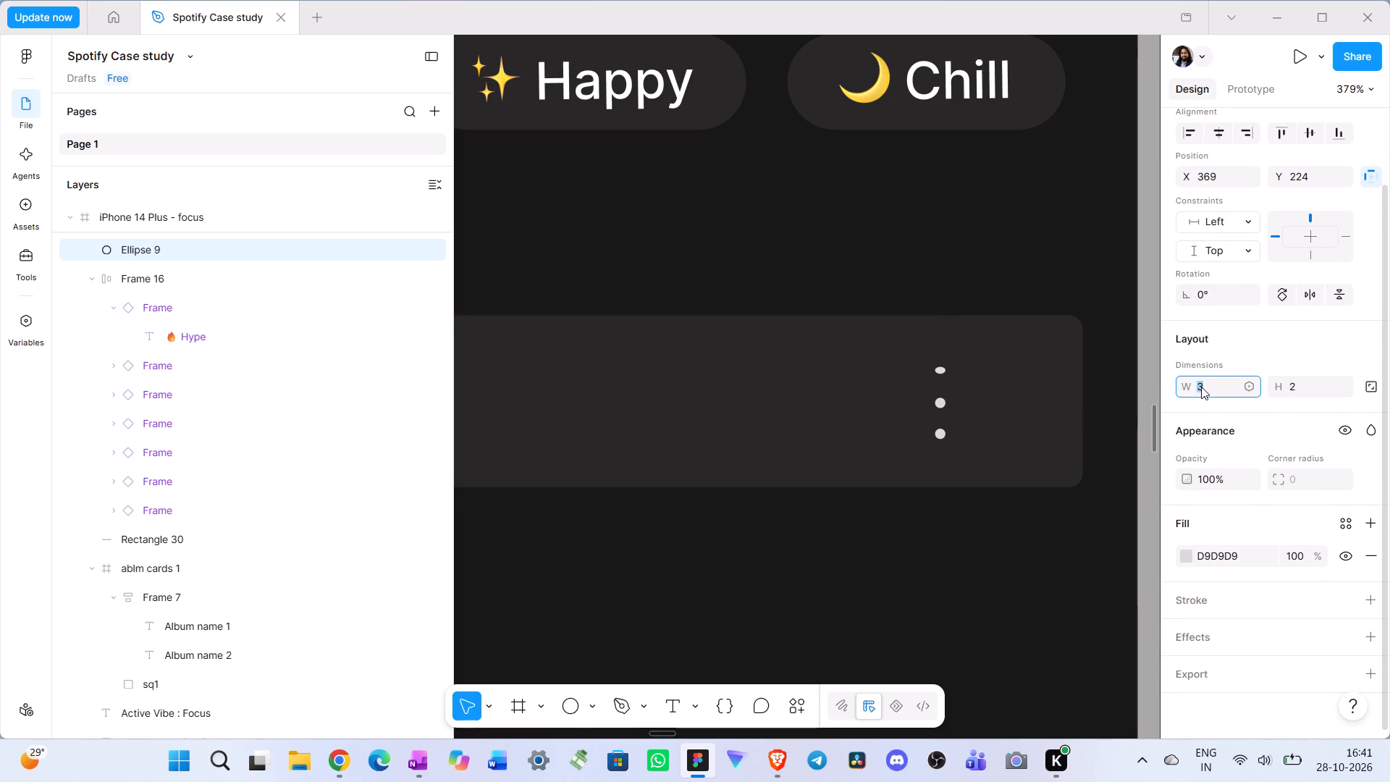
key("2")
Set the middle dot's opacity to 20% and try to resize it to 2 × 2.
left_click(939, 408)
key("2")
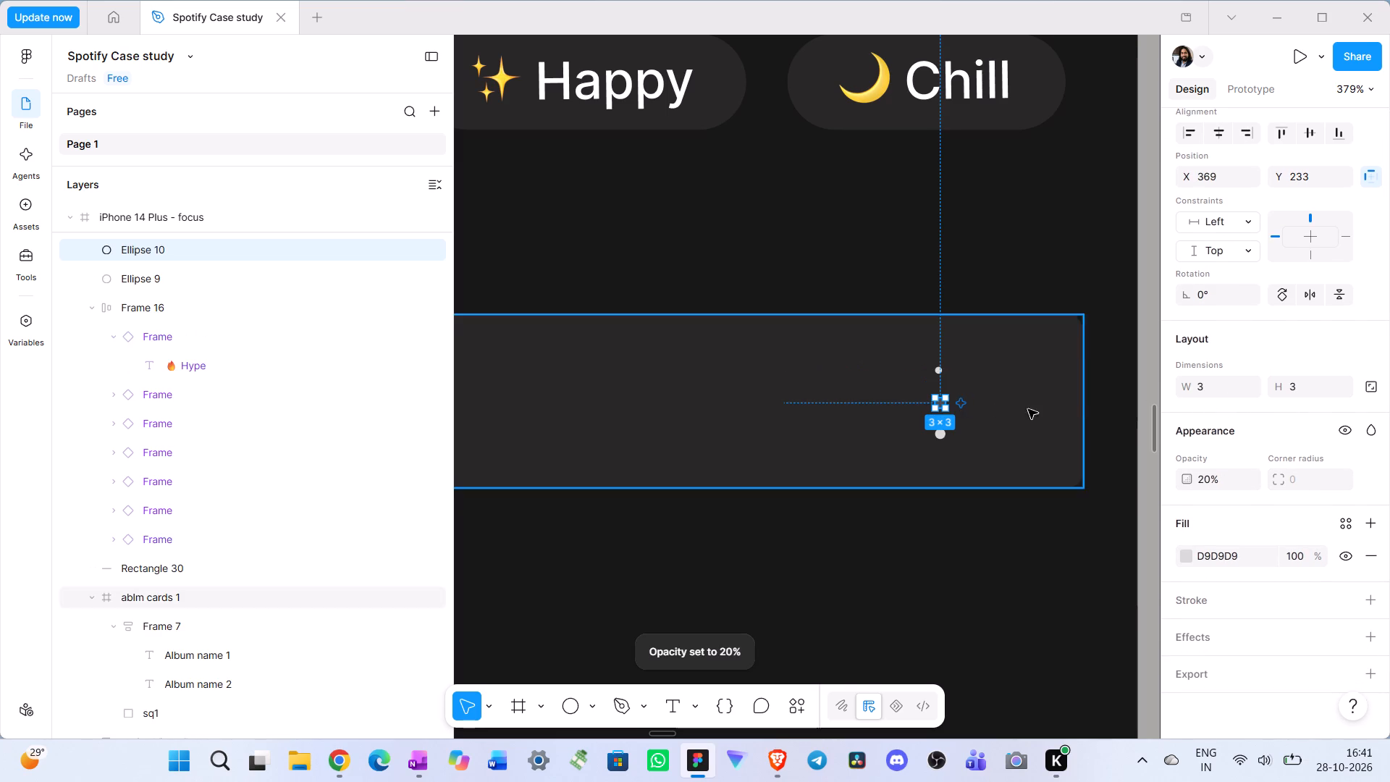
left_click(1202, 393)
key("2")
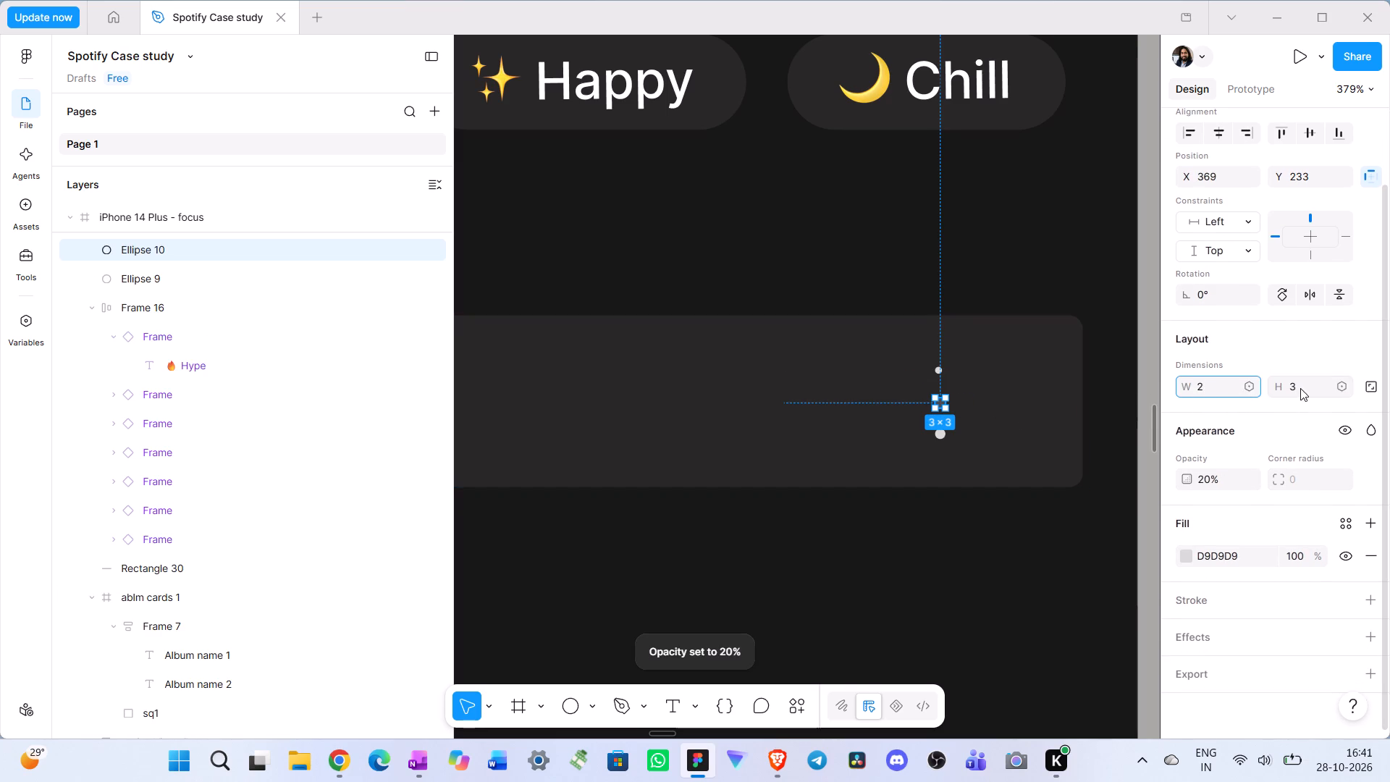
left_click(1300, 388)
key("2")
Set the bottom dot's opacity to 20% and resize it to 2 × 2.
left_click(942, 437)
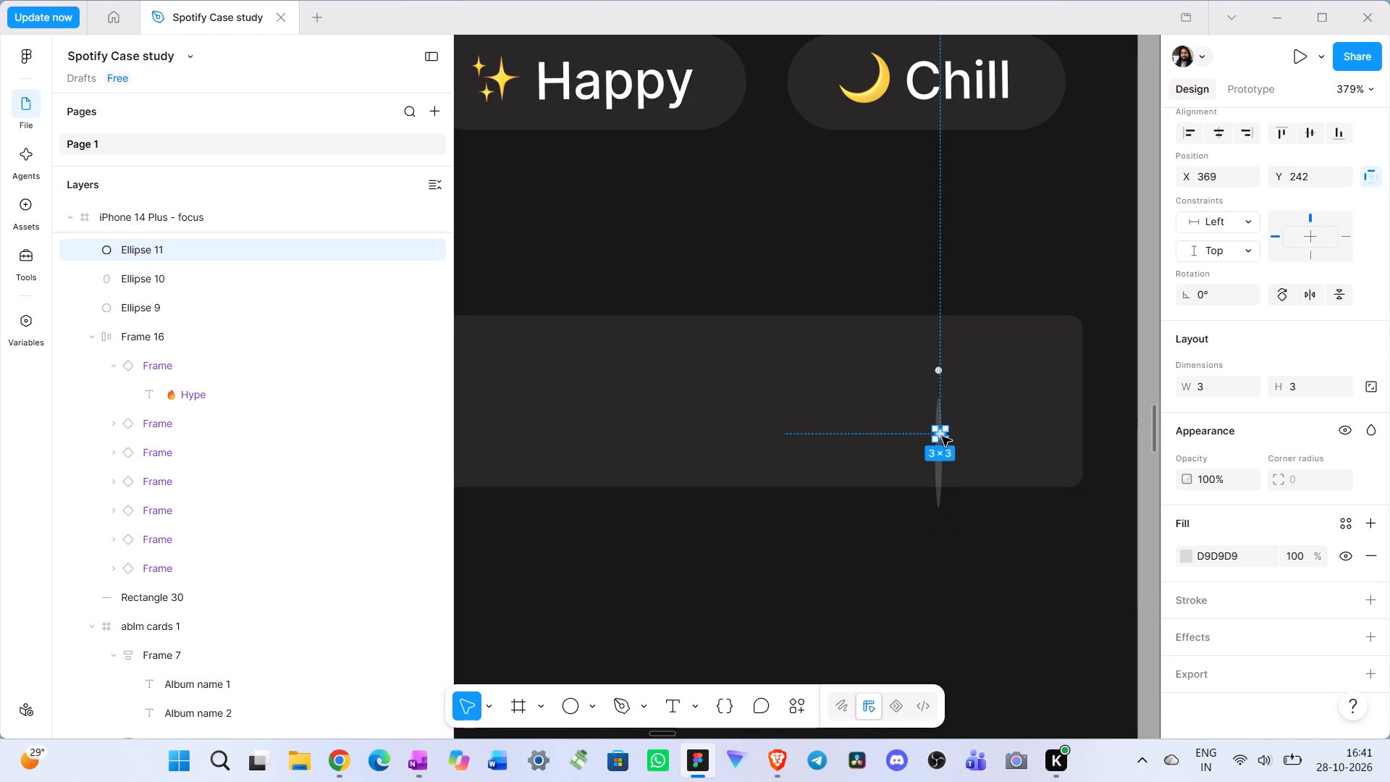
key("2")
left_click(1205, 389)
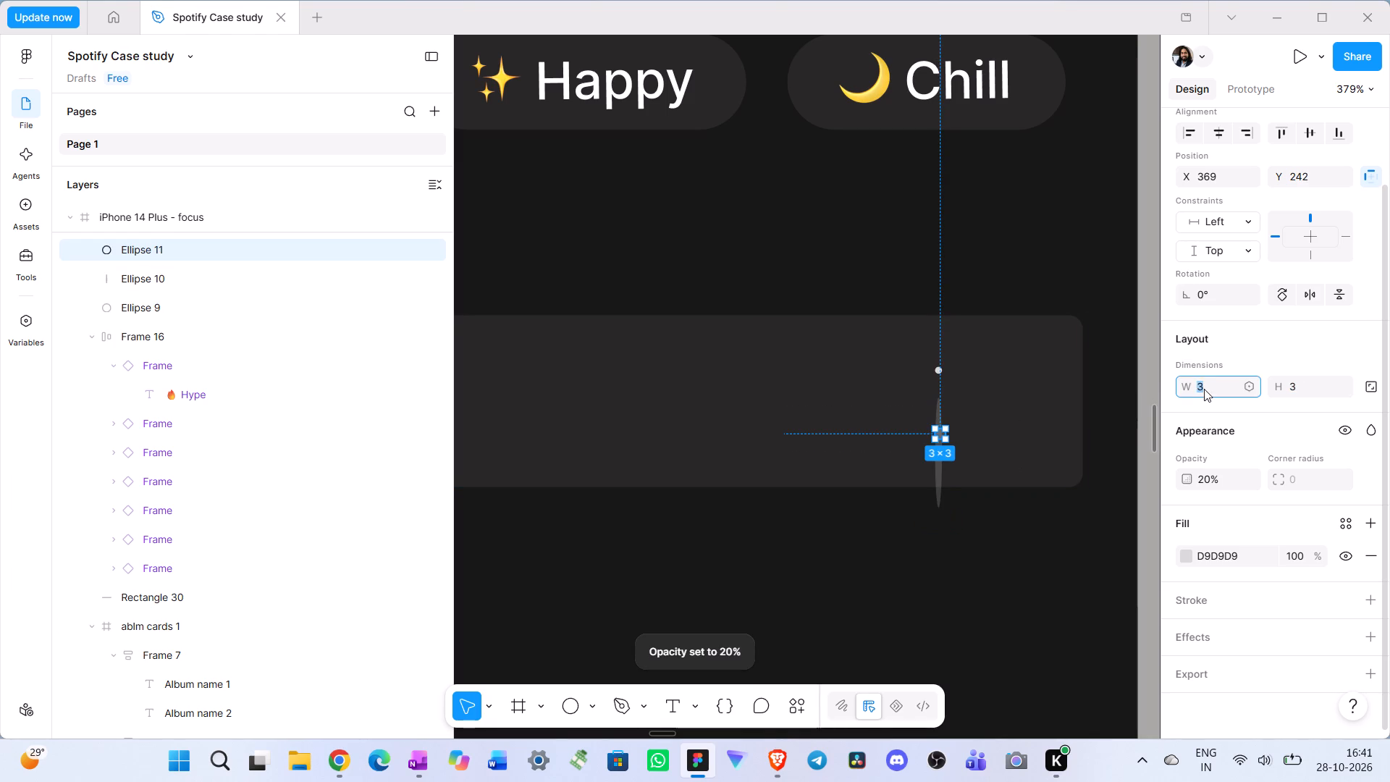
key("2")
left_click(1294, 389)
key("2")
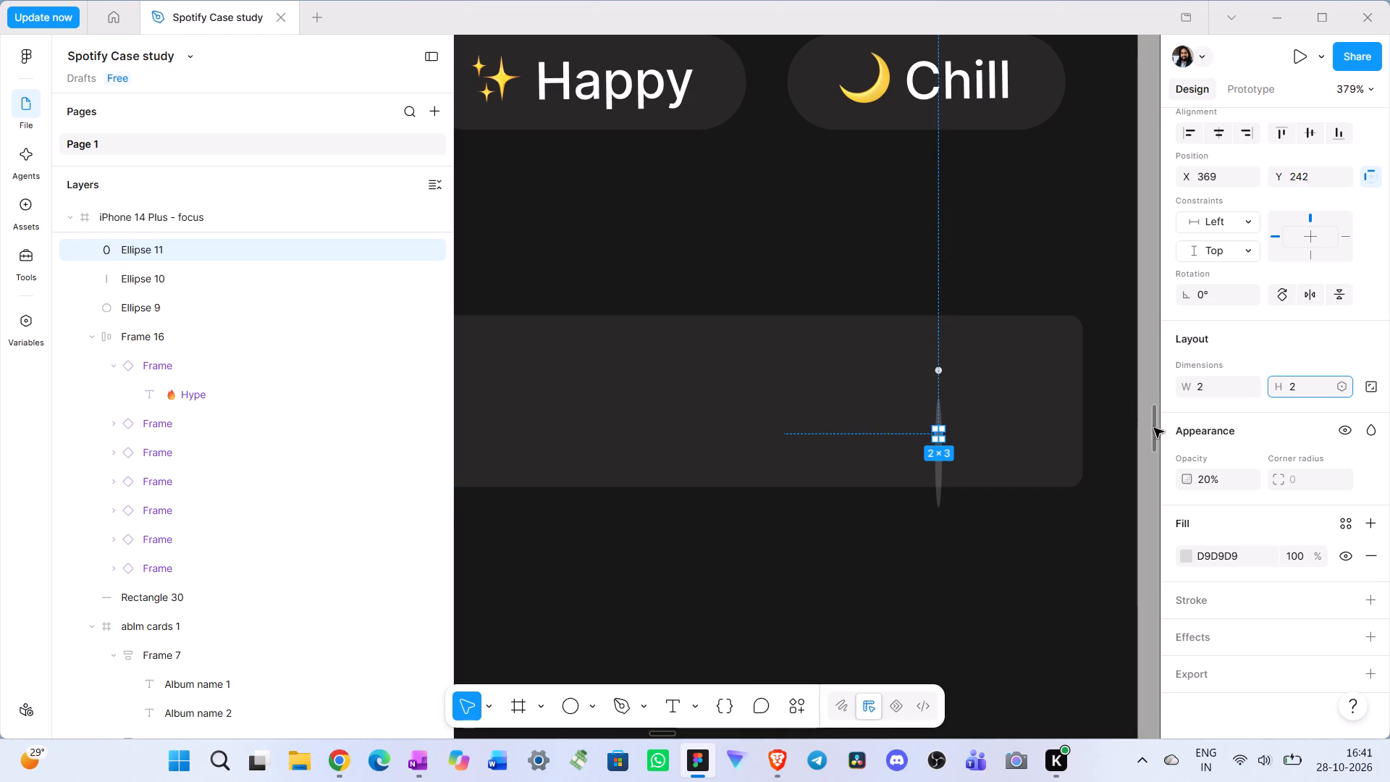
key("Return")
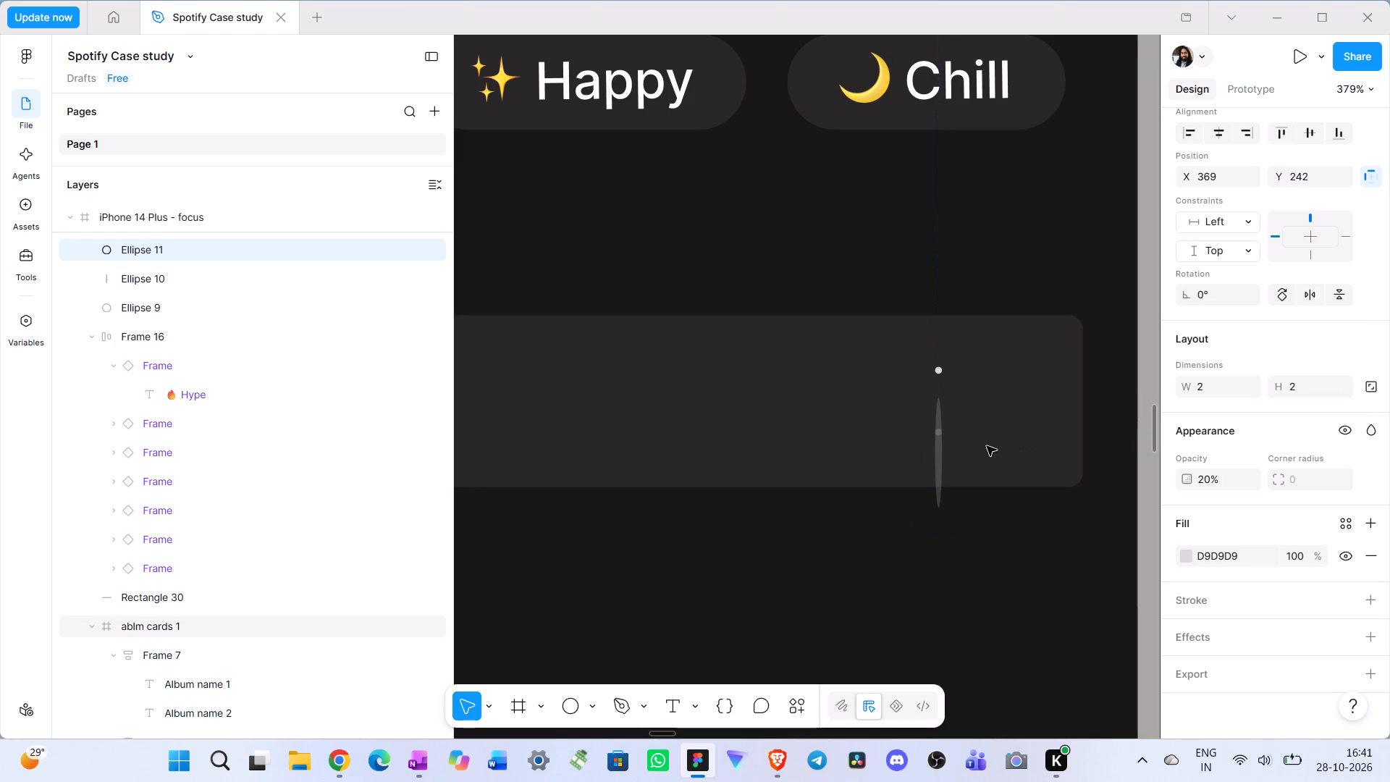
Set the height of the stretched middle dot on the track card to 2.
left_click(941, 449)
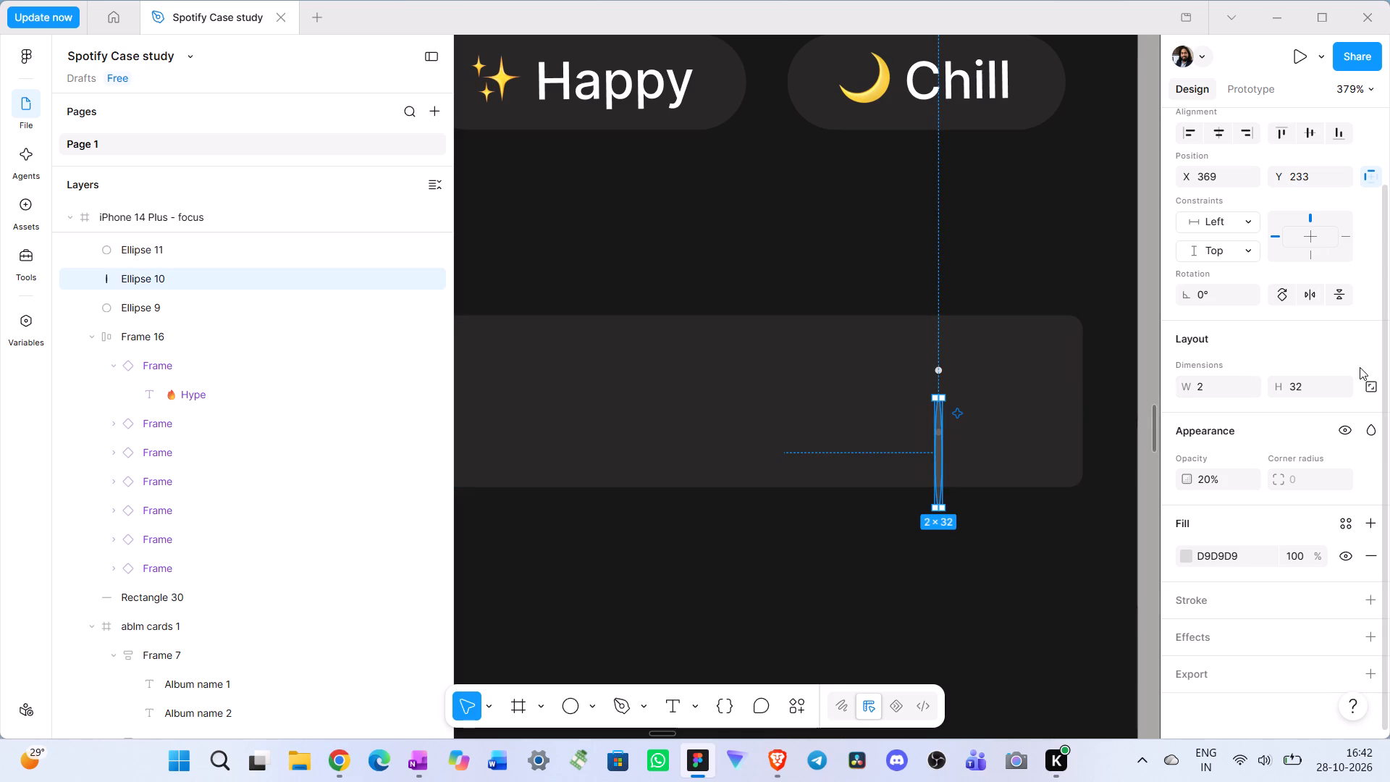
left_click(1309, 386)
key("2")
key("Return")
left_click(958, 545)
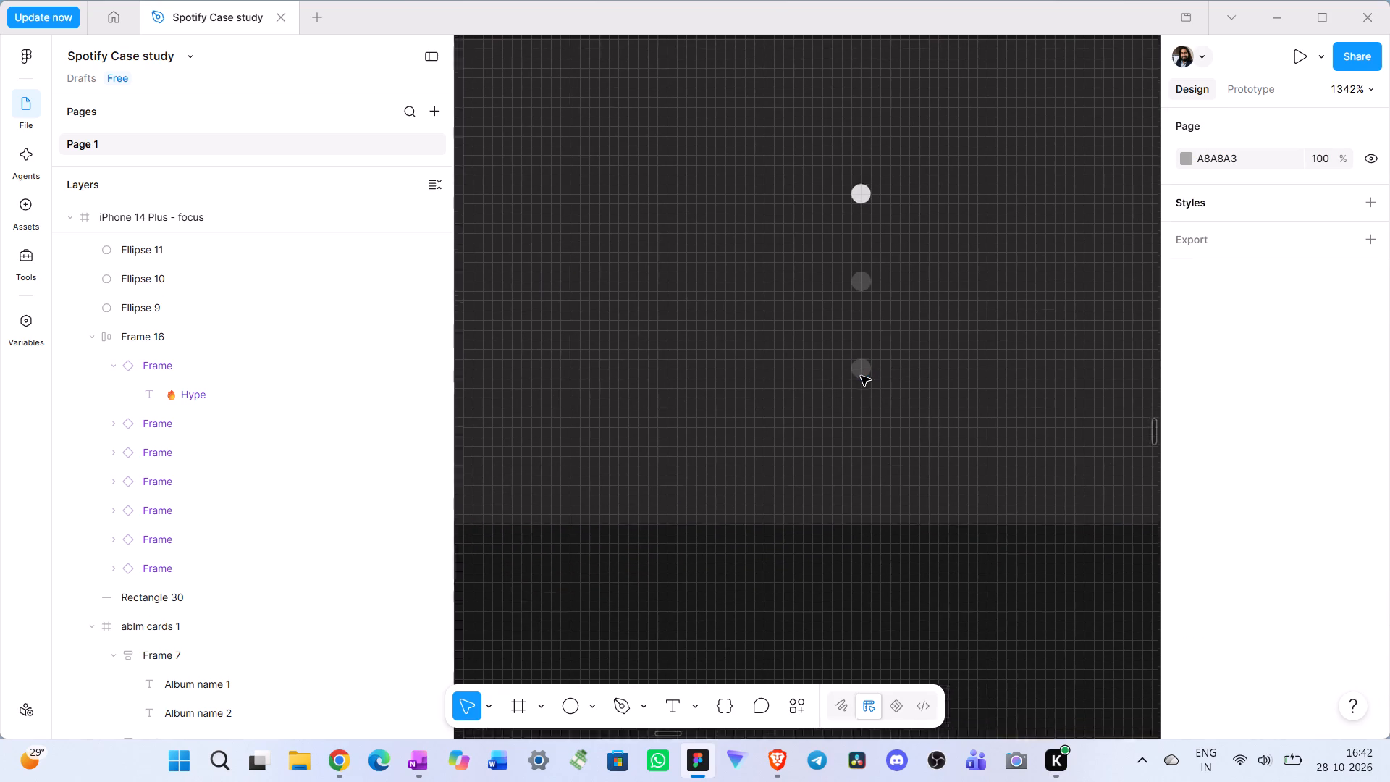
Delete the faded bottom and middle dots from the track card's three-dot icon.
left_click(861, 376)
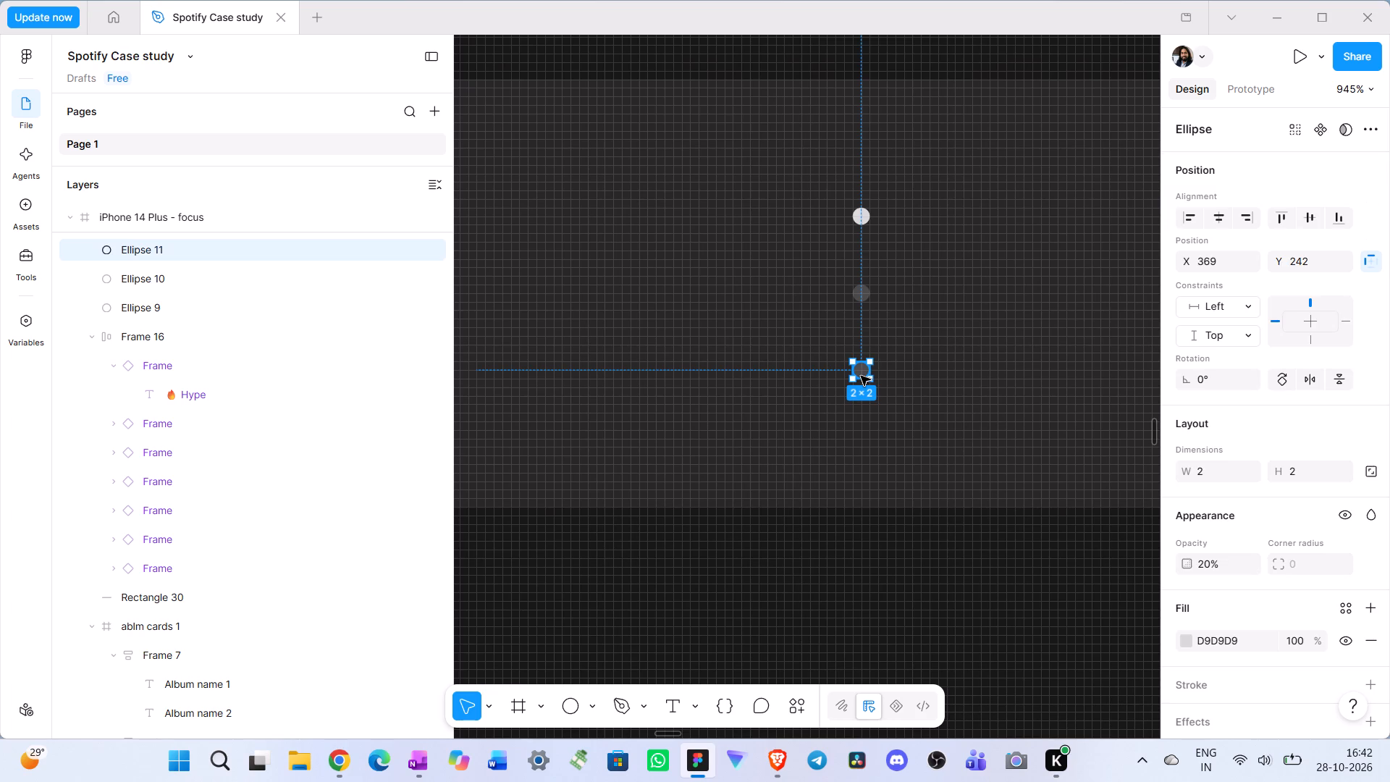
key("Delete")
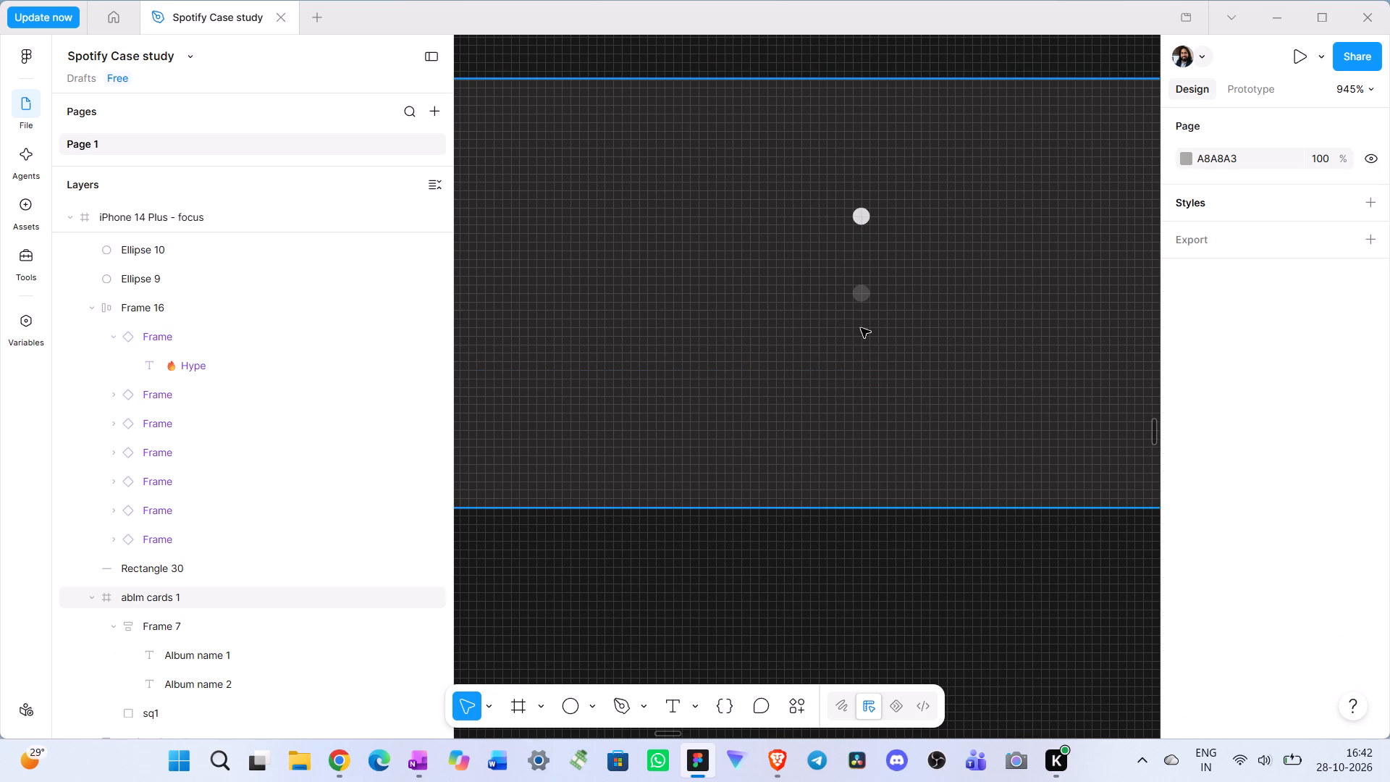
left_click(861, 295)
key("Delete")
Duplicate the remaining 2 × 2 dot twice and place the copies directly below it at Y 232 and Y 242.
left_click(859, 224)
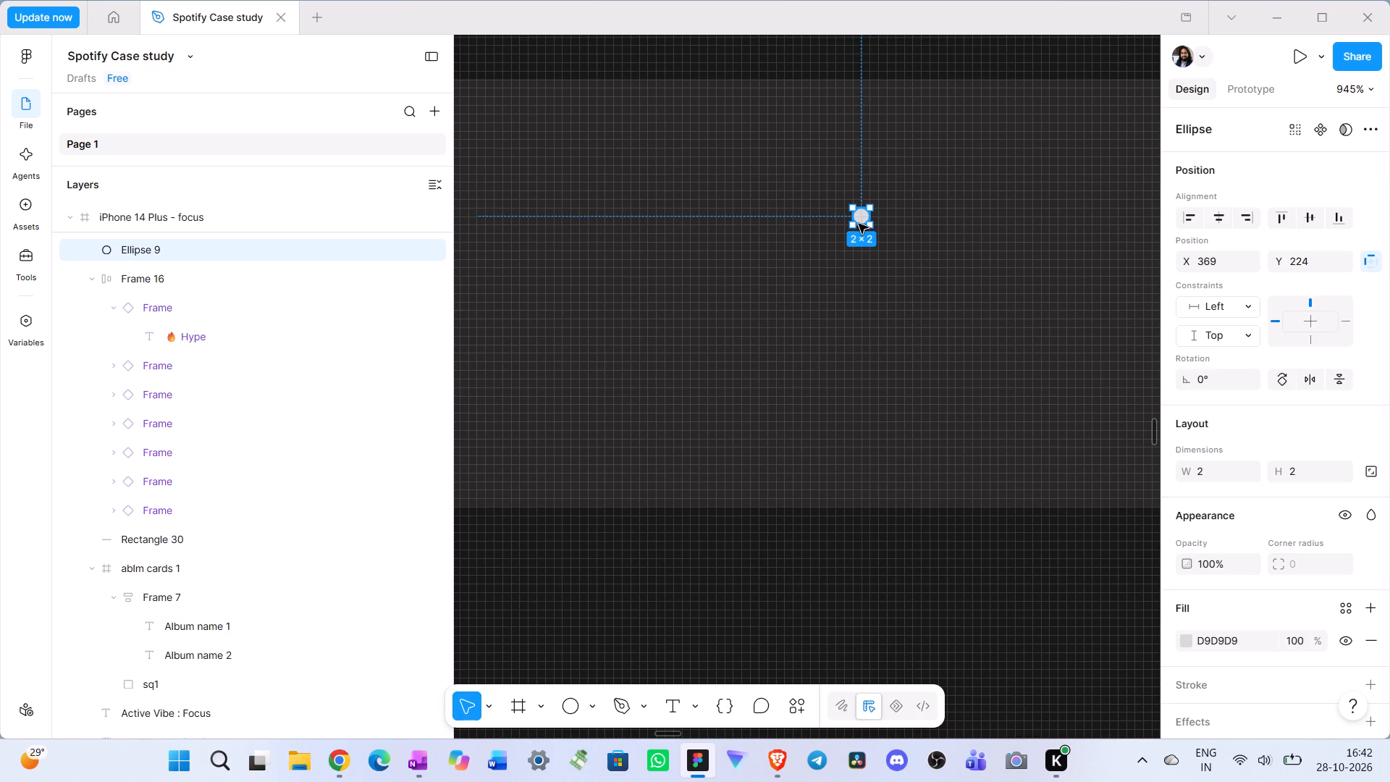
key("ctrl+d")
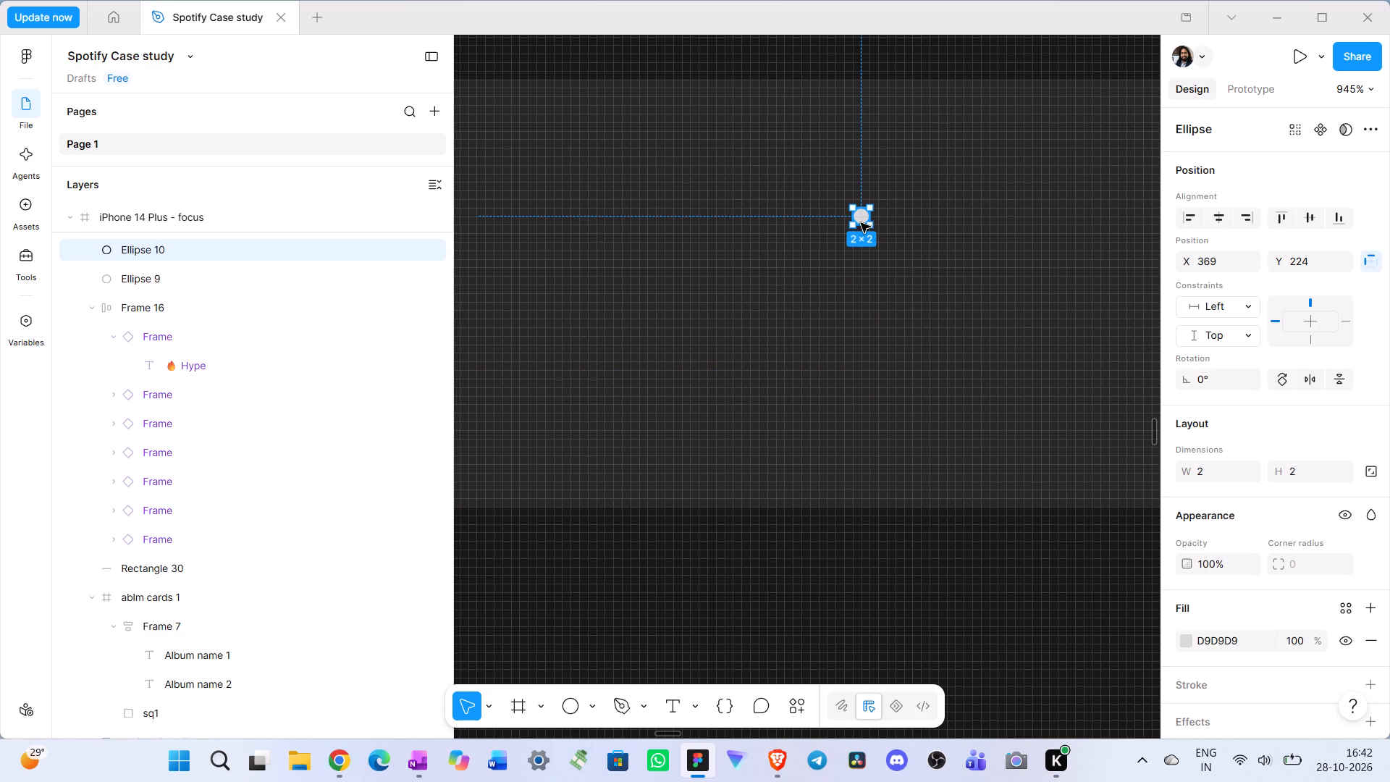
key("ctrl+d")
left_click_drag(861, 223, 859, 295)
left_click_drag(866, 217, 868, 359)
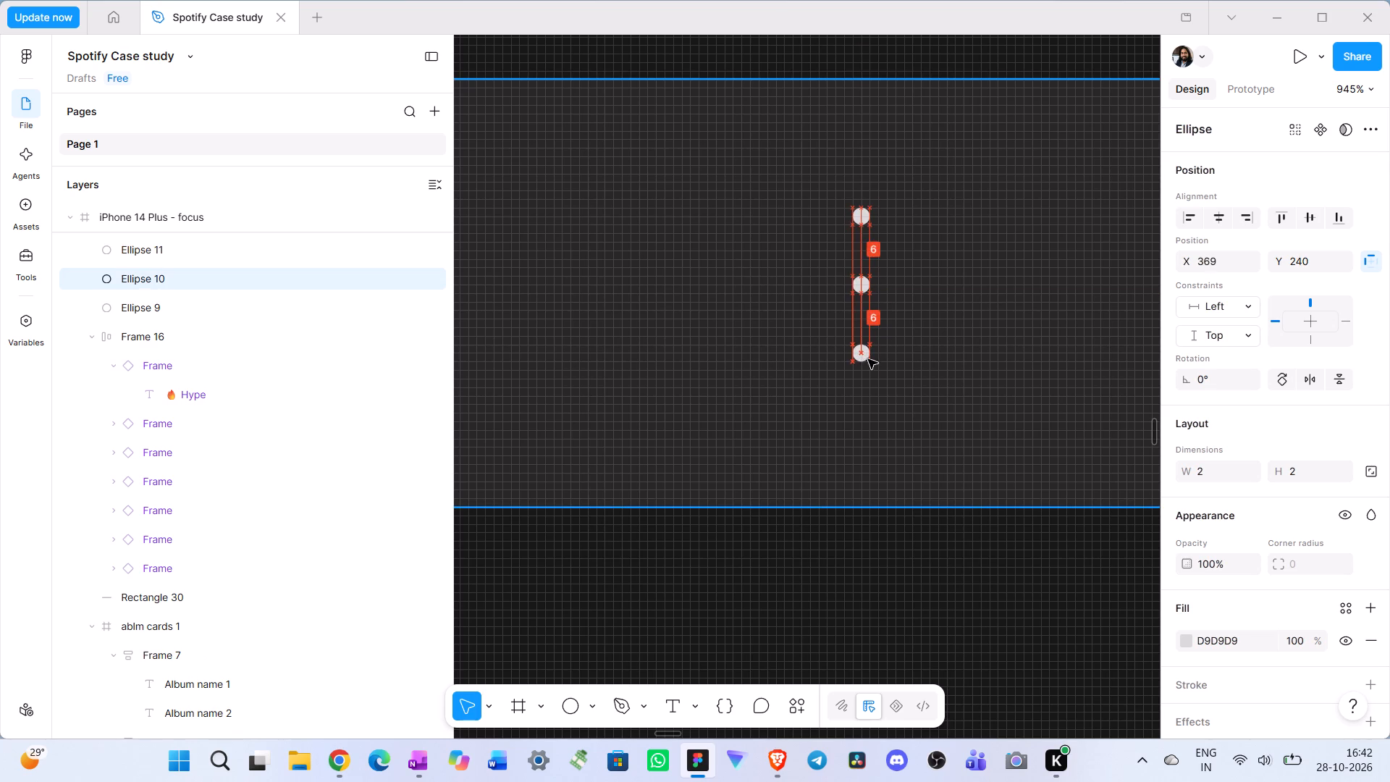
left_click_drag(868, 359, 865, 369)
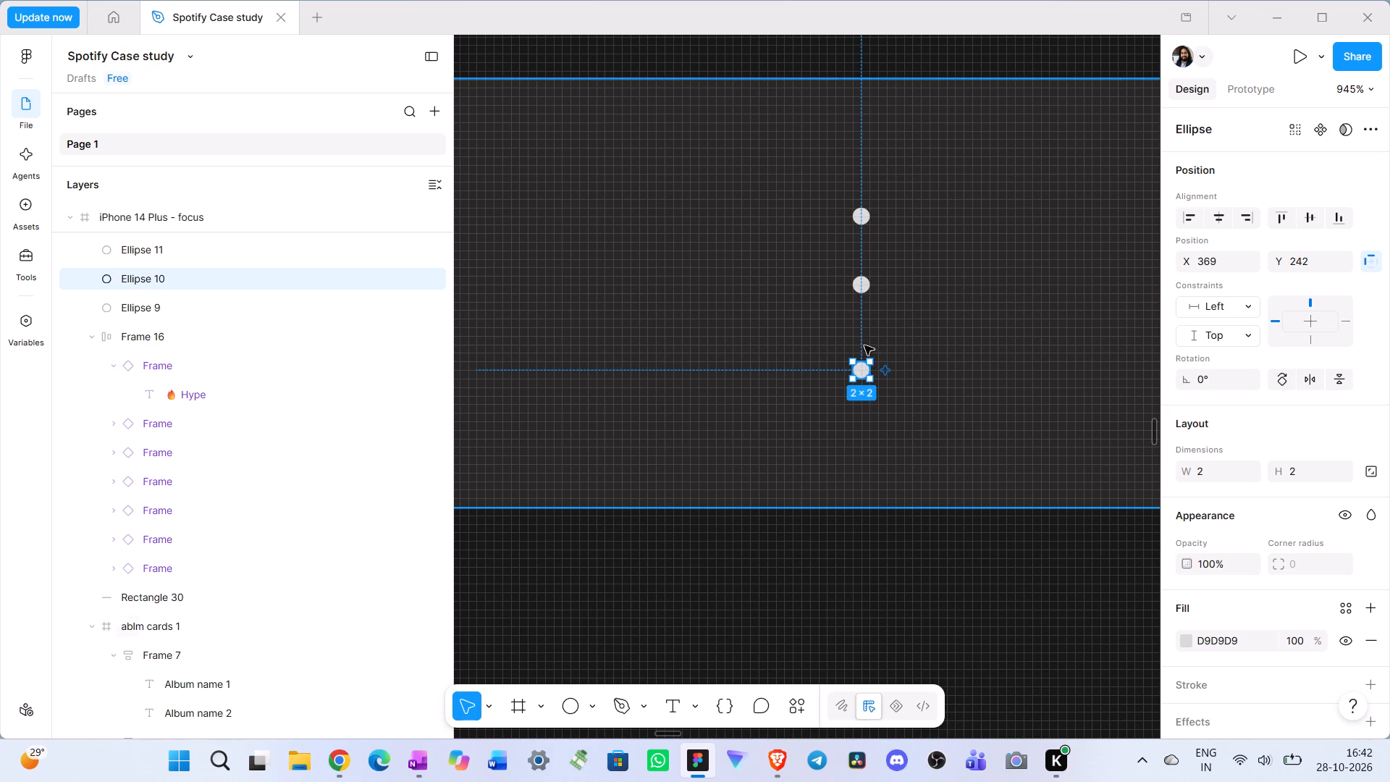
Move the bottom dot up 2 px to Y 240, spacing the three dots evenly 6 apart.
left_click(862, 280, "shift")
left_click(868, 222, "shift")
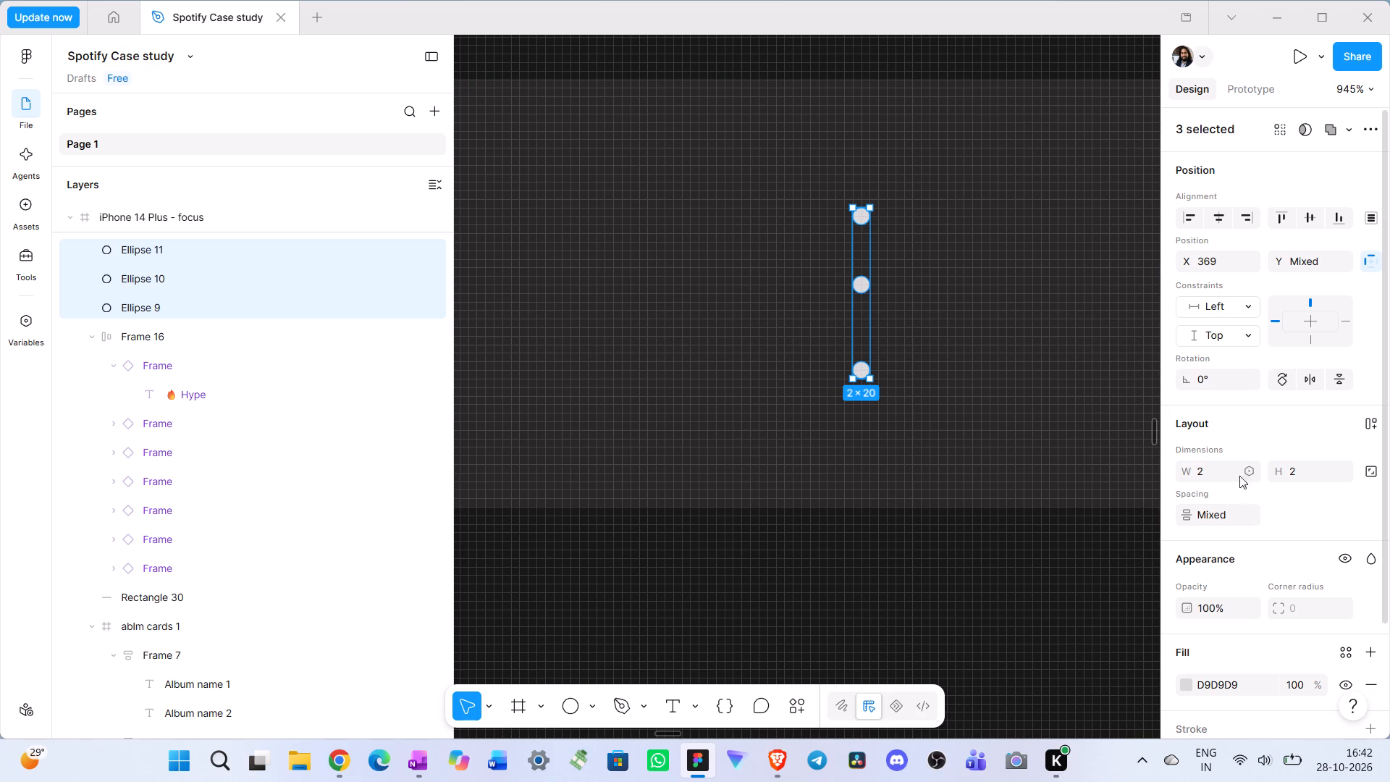
scroll(1235, 542, "down", 1)
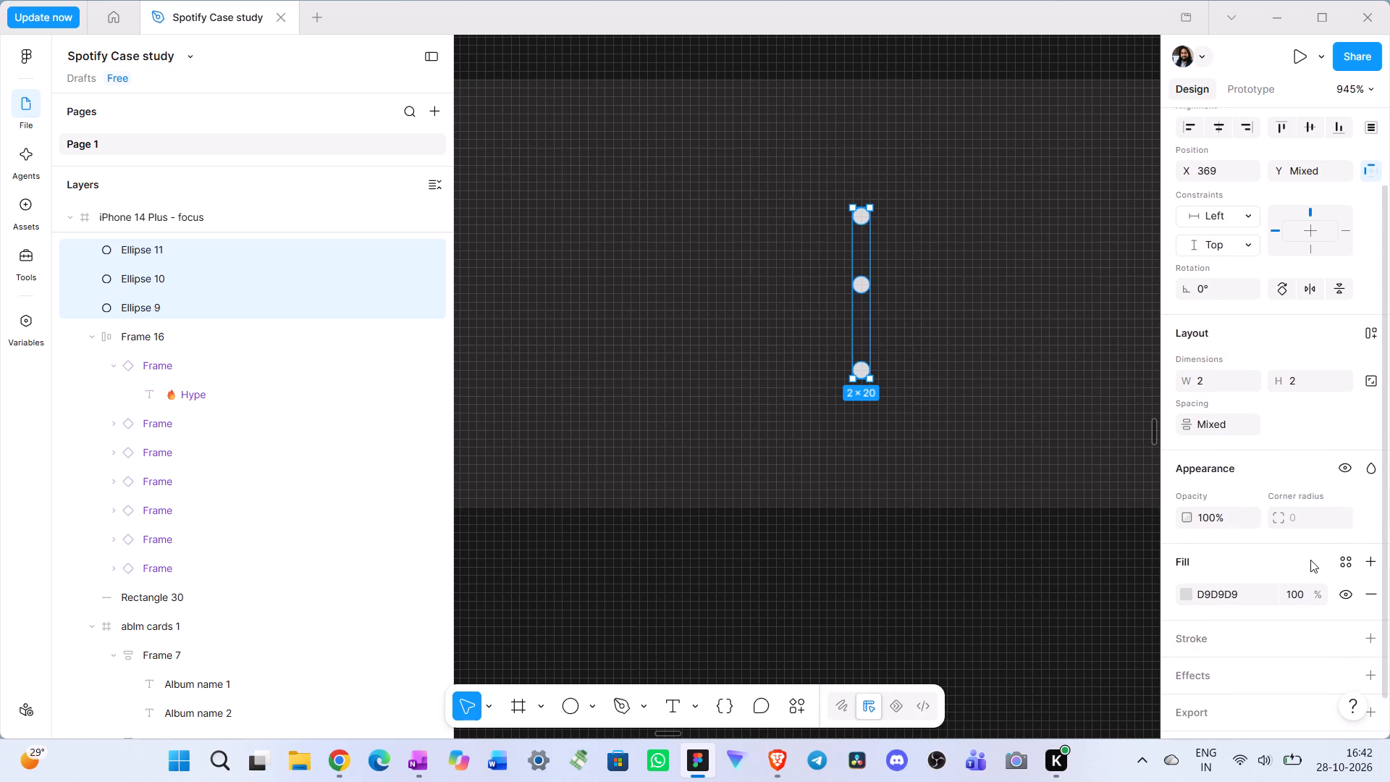
scroll(1310, 560, "down", 1)
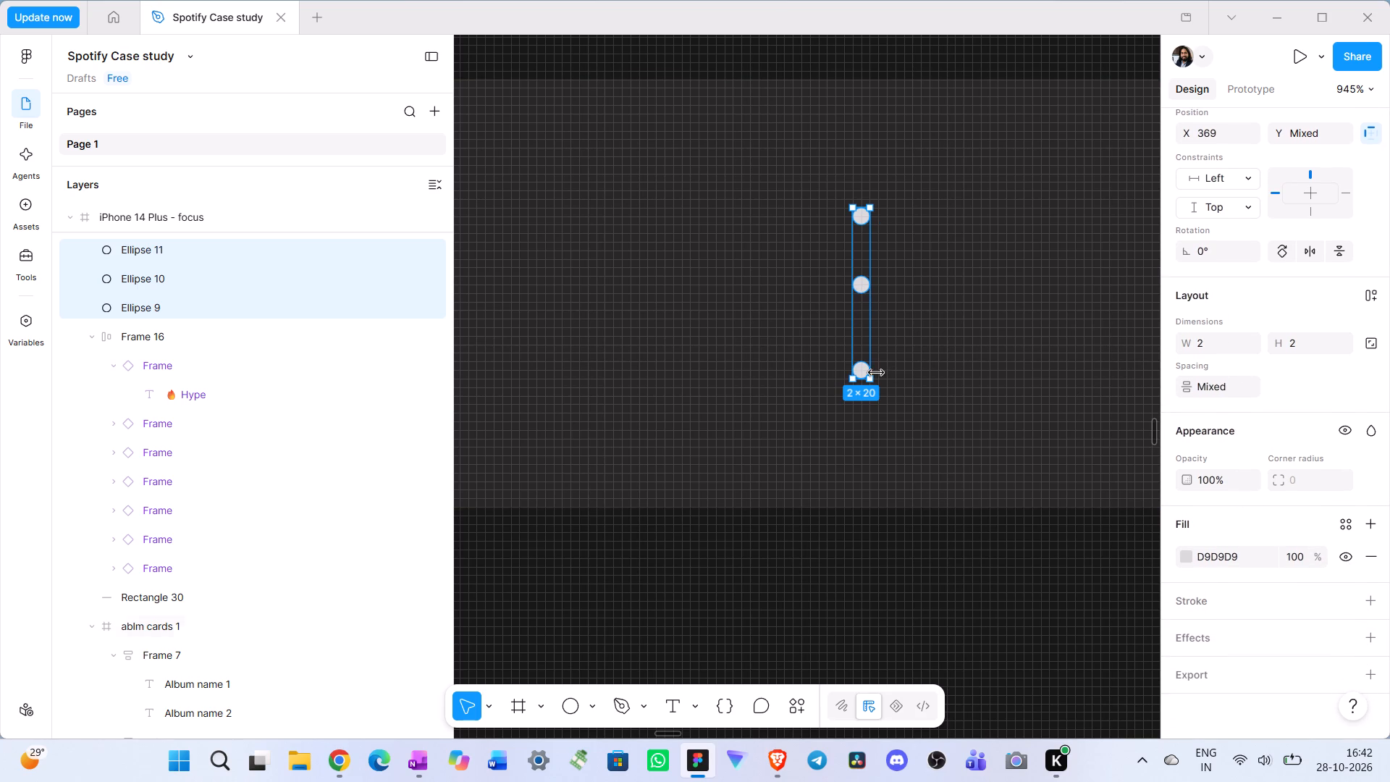
left_click(839, 367)
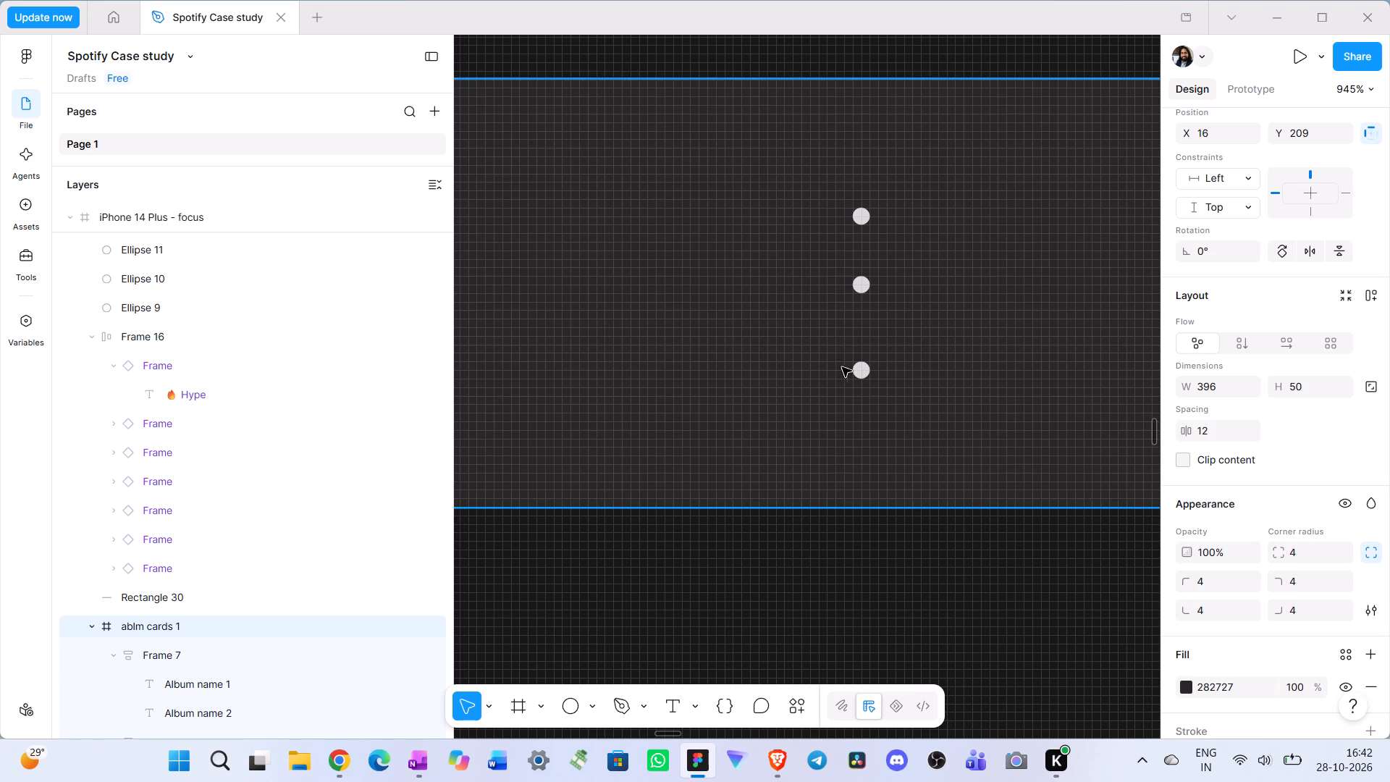
left_click(864, 371)
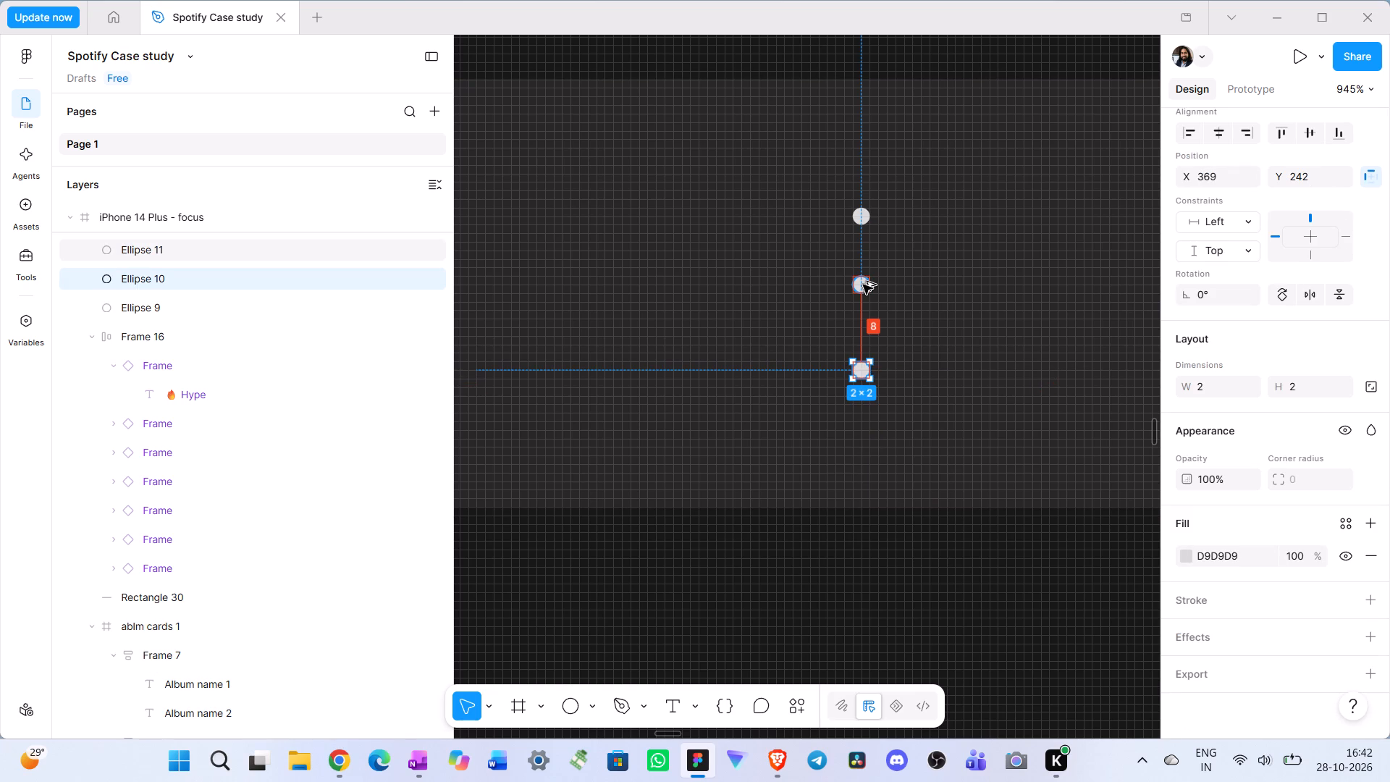
left_click(862, 284)
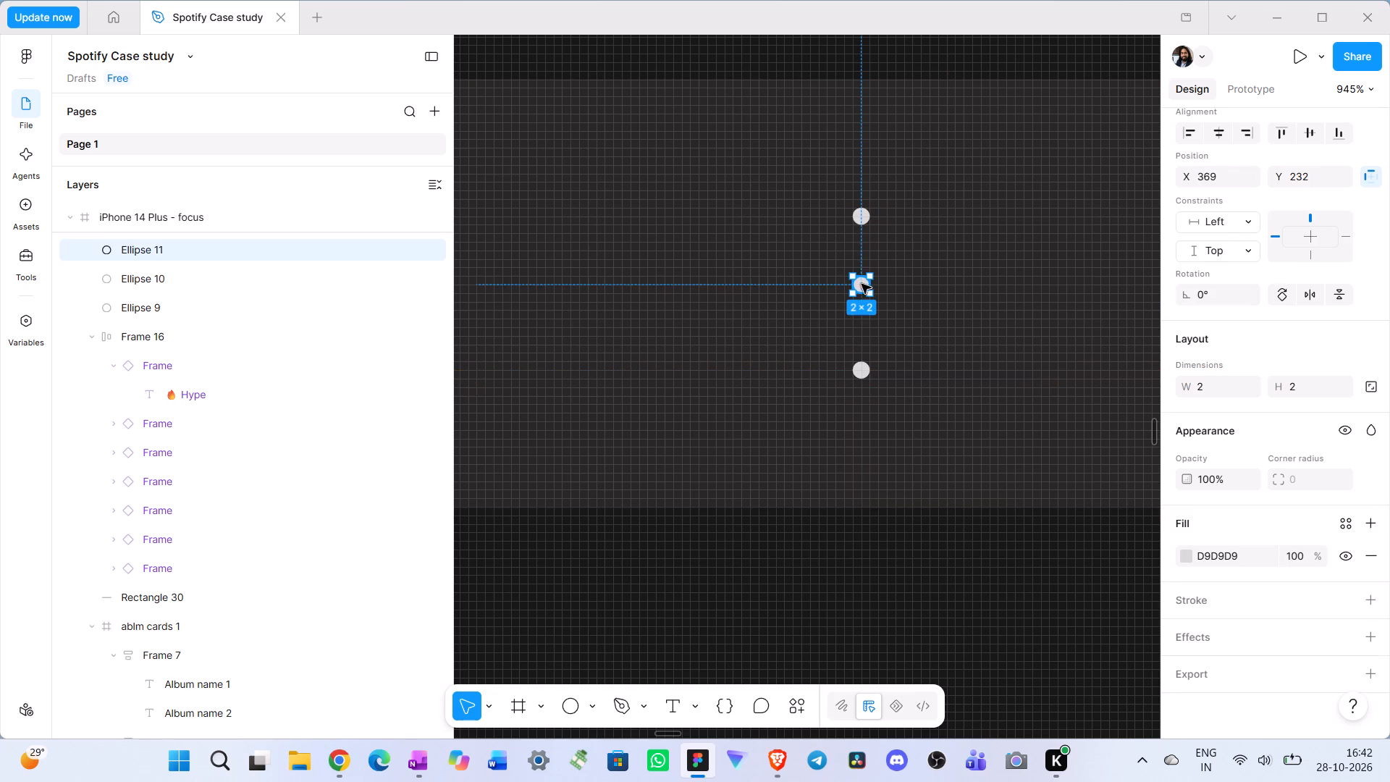
left_click(862, 363)
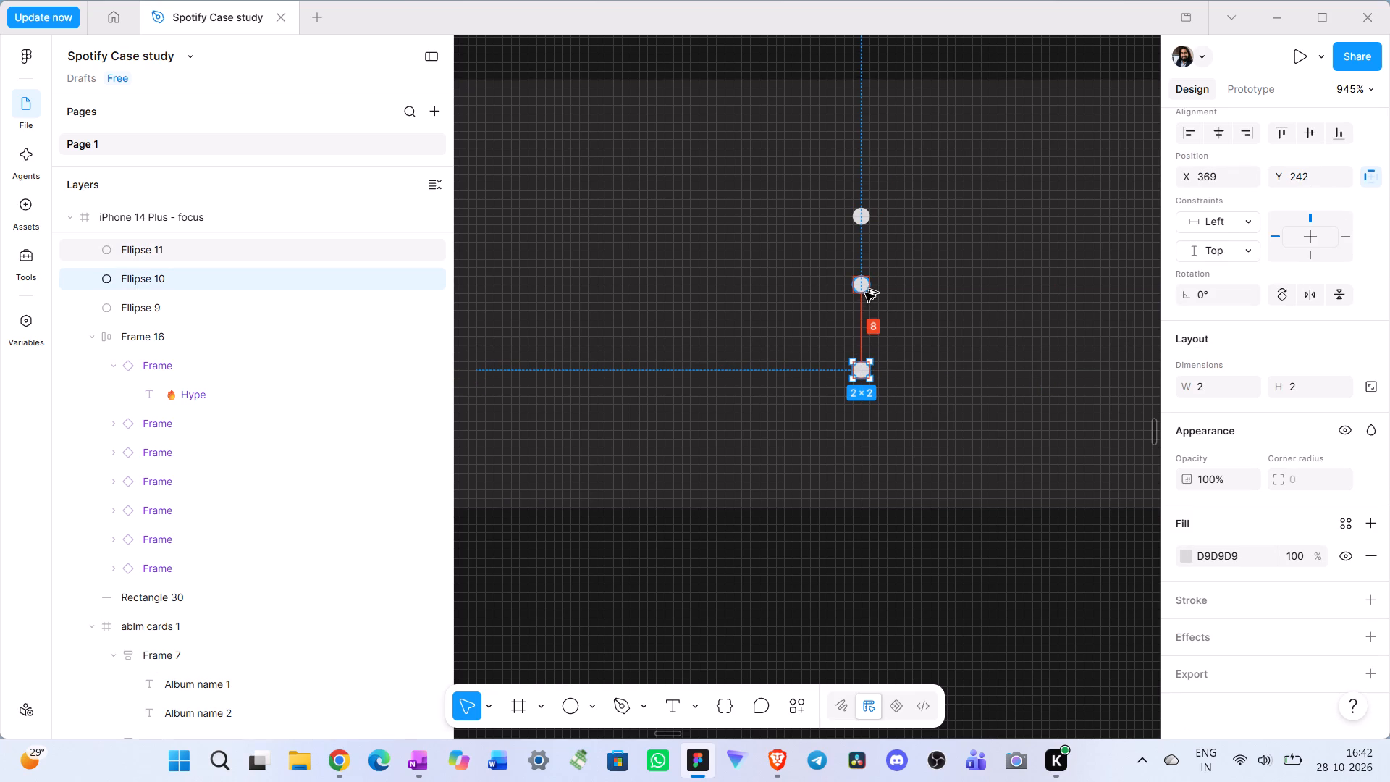
key("Up")
key("Up")
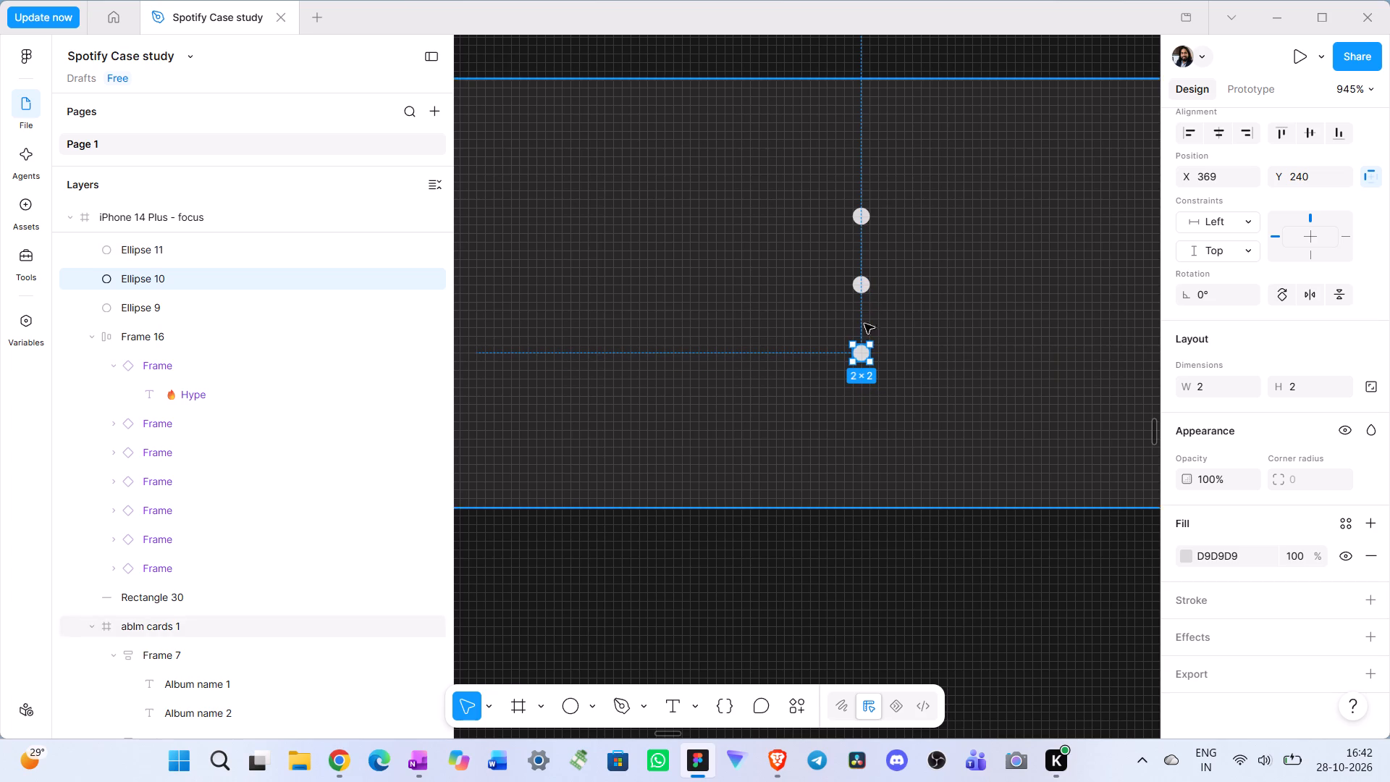
Wrap the three dots on the track card in a vertical auto layout frame with a gap of 6.
left_click(862, 285, "shift")
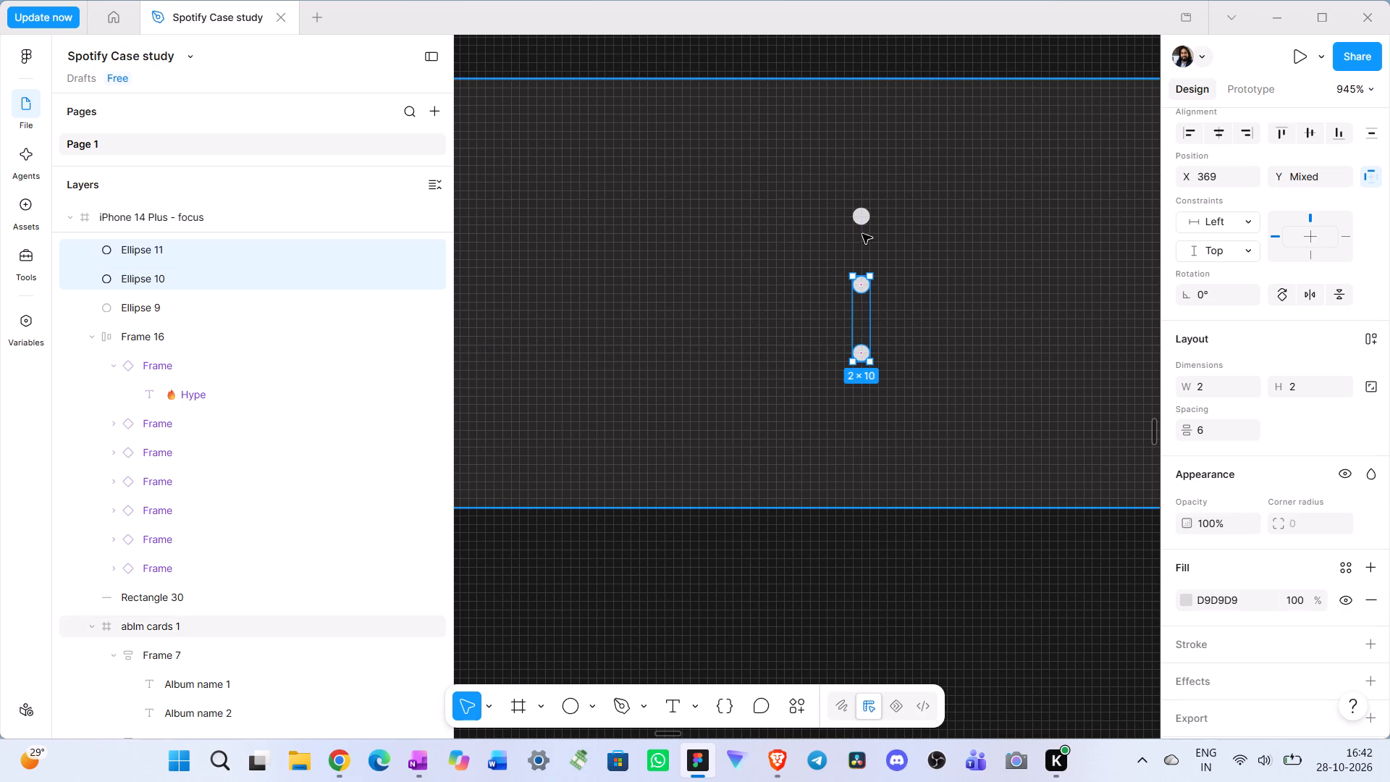
left_click(864, 219, "shift")
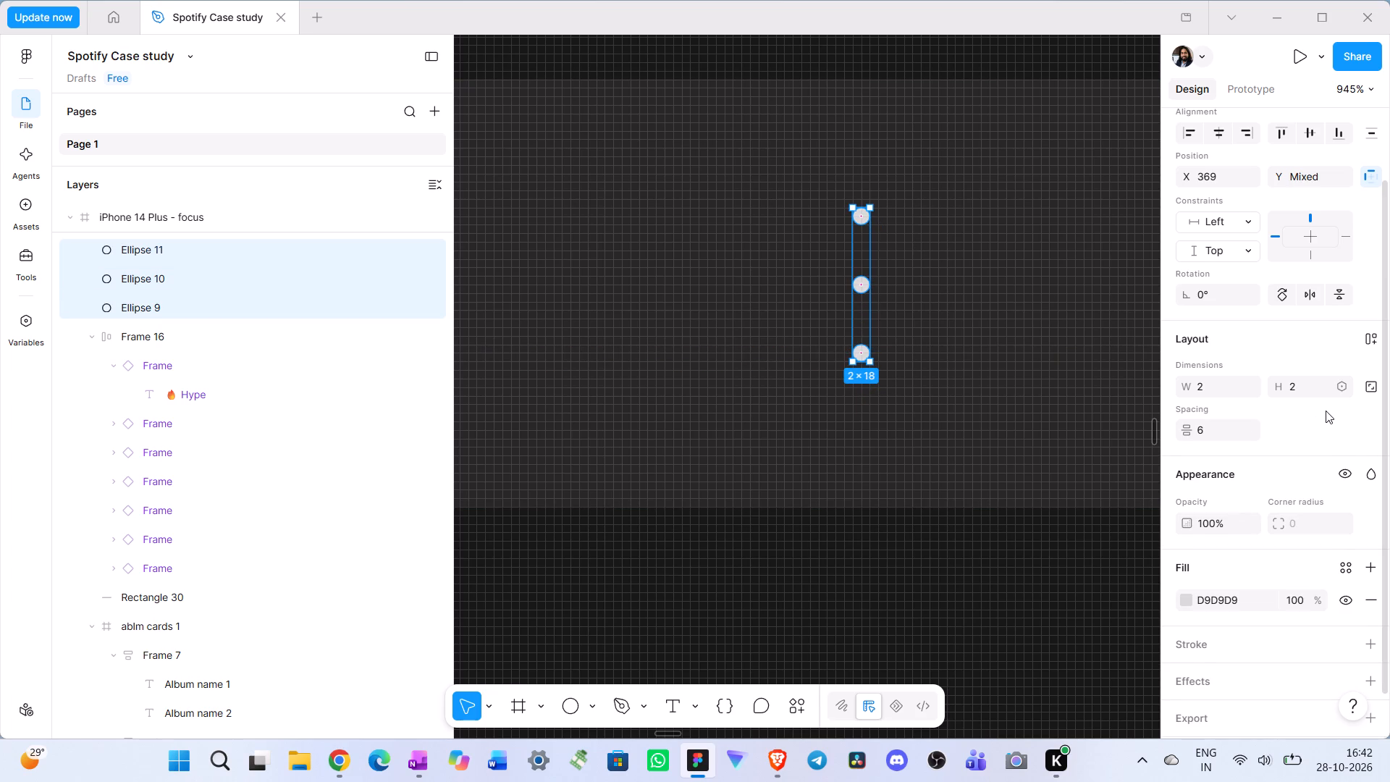
scroll(1326, 411, "down", 1)
scroll(1020, 441, "down", 10, "ctrl")
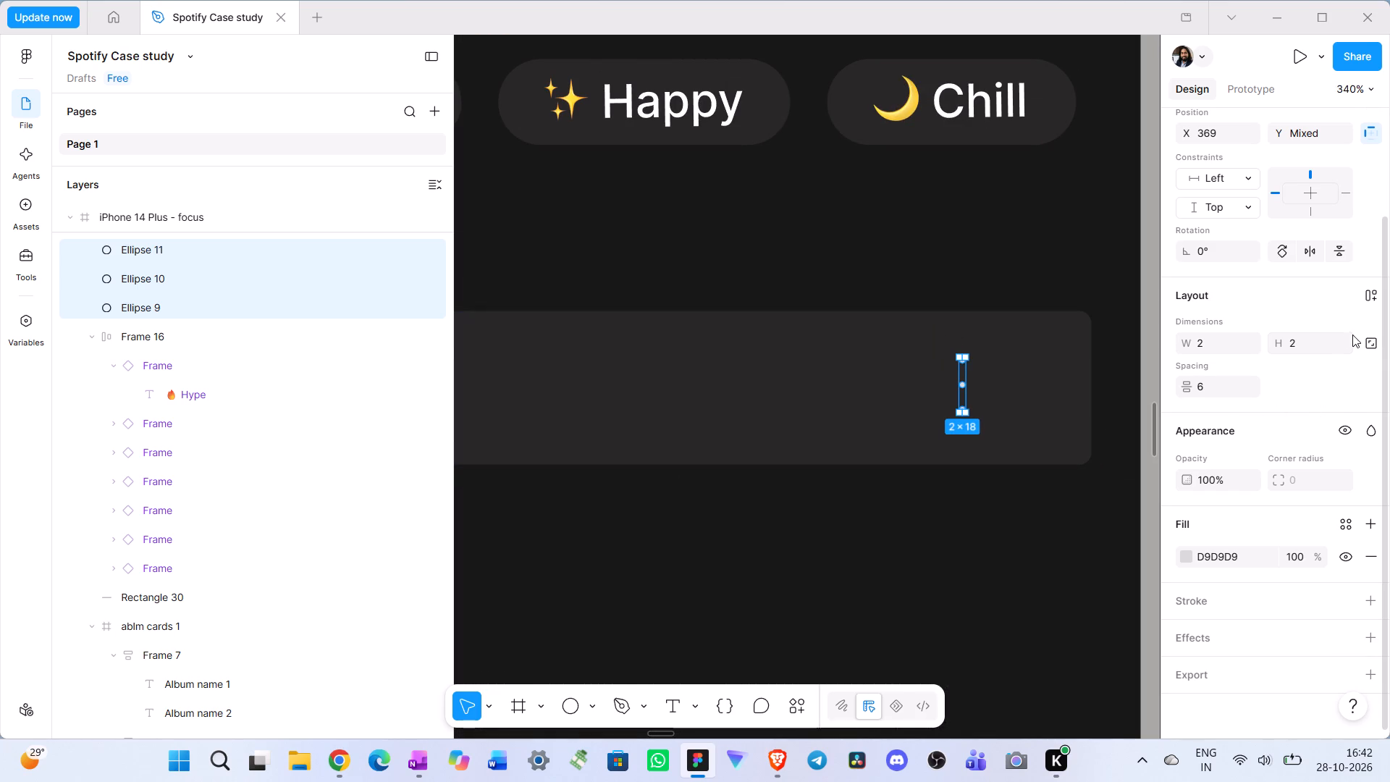
left_click(1373, 297)
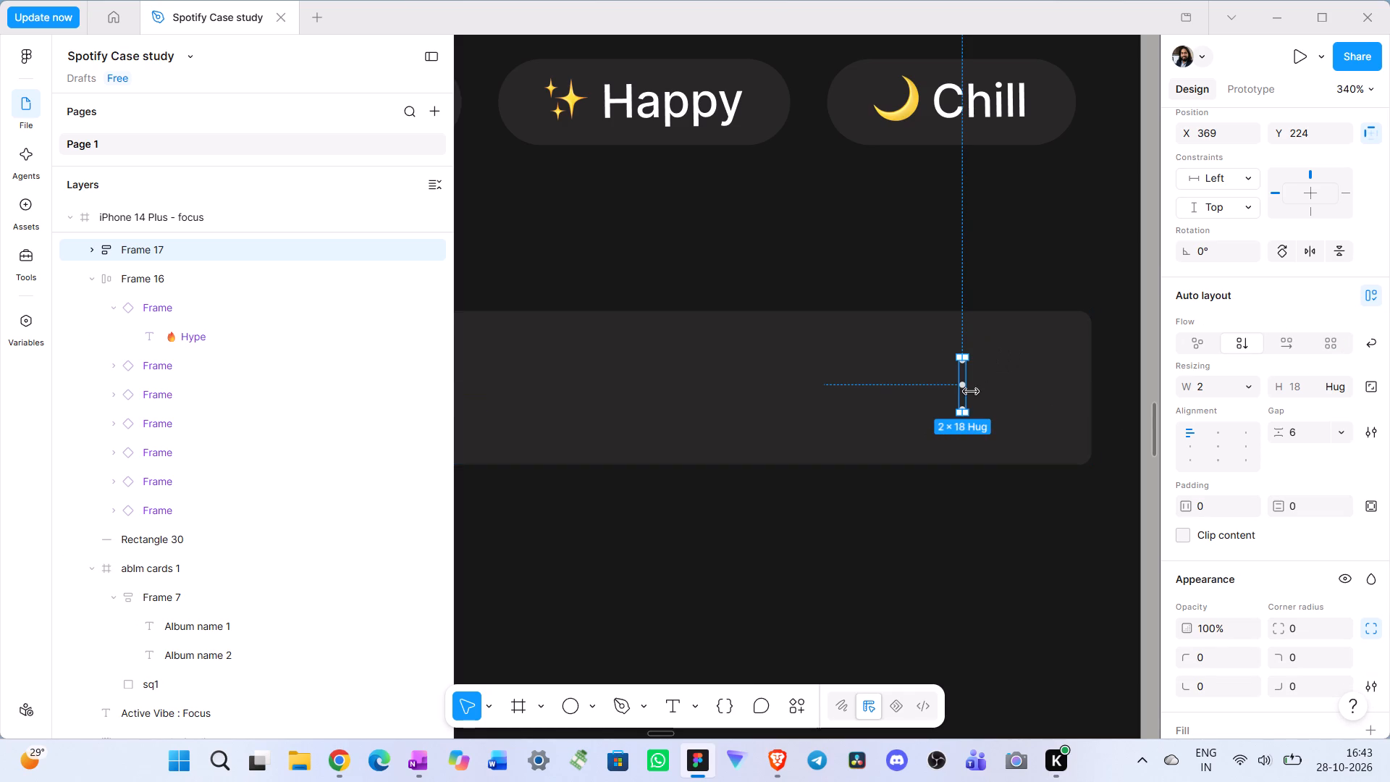
scroll(972, 390, "up", 2, "ctrl")
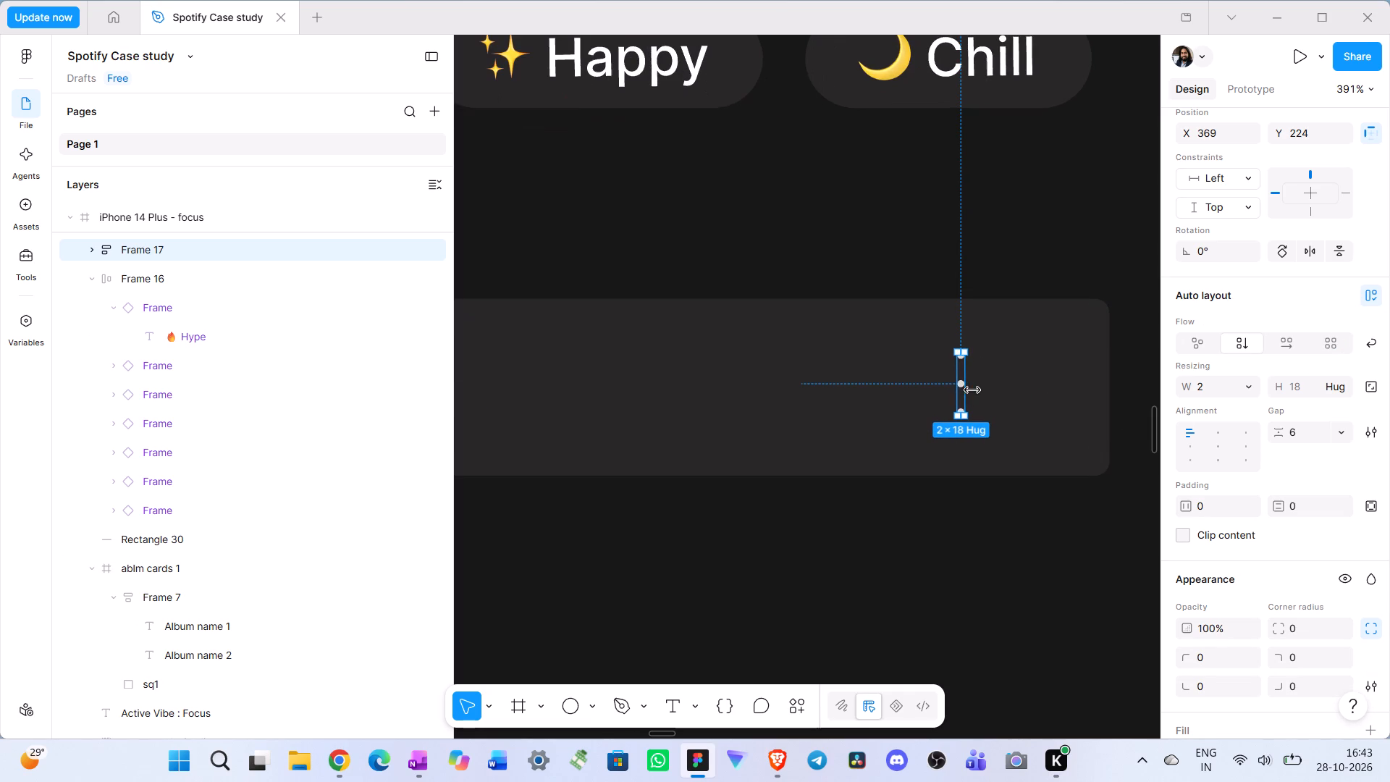
Move the three-dot frame on the track card to X 370, Y 225, aligned with the card's vertical centre.
left_click_drag(959, 384, 961, 393)
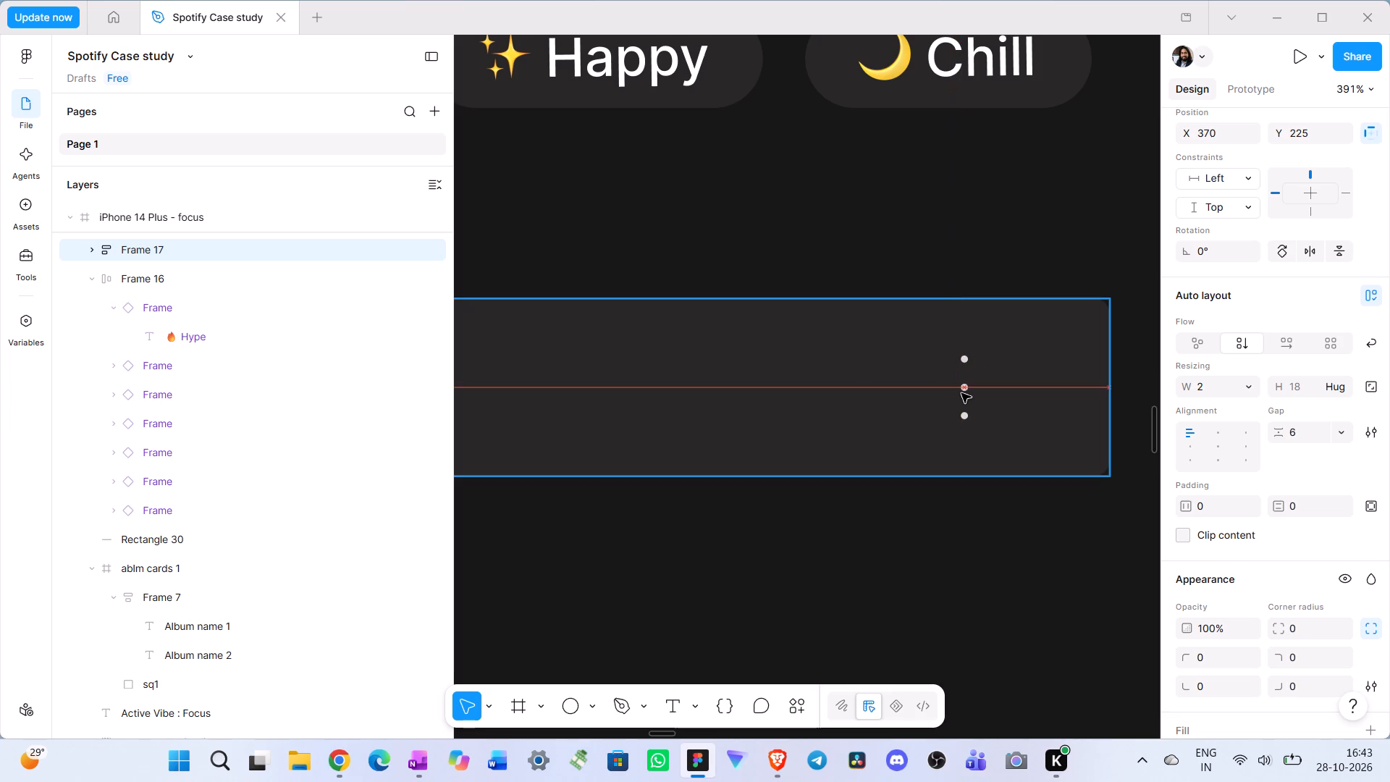
left_click_drag(961, 393, 961, 392)
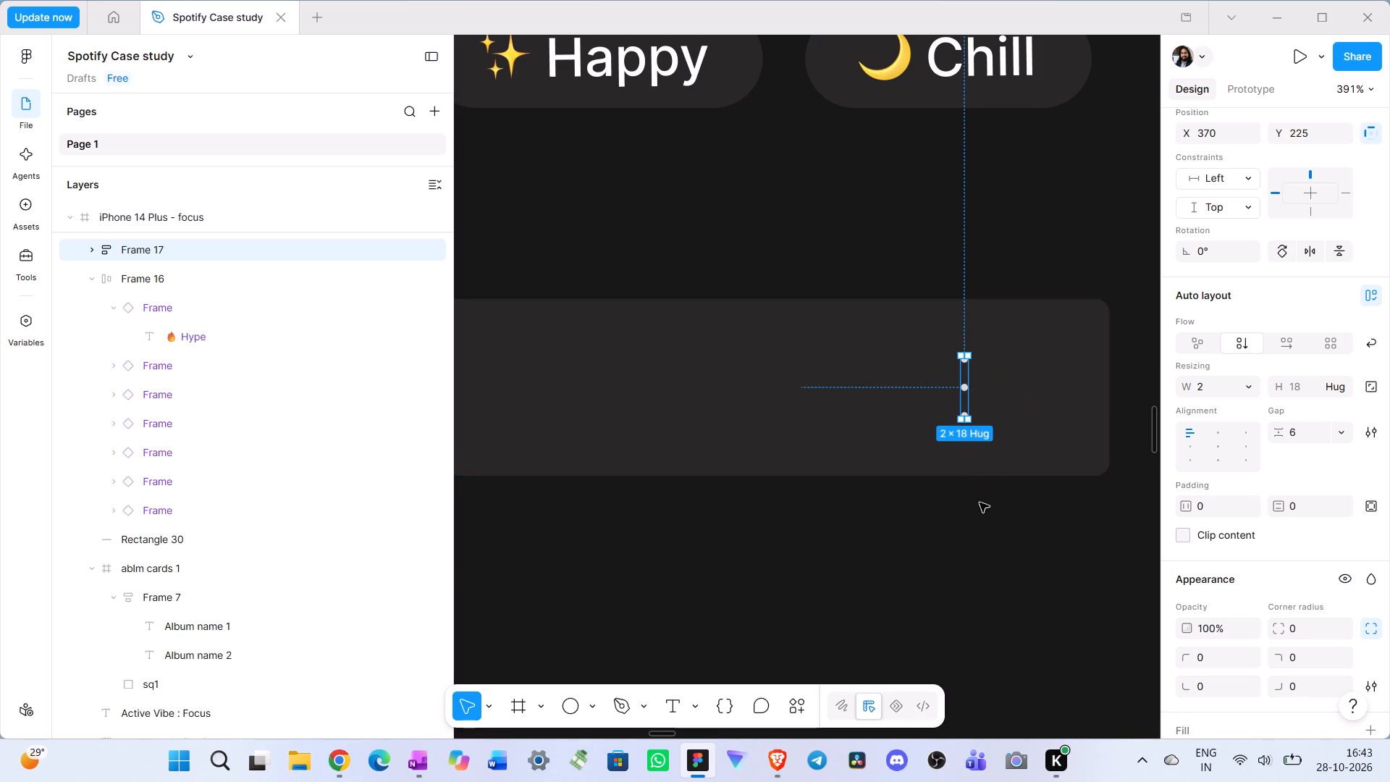
scroll(980, 513, "down", 10, "ctrl")
left_click(831, 545)
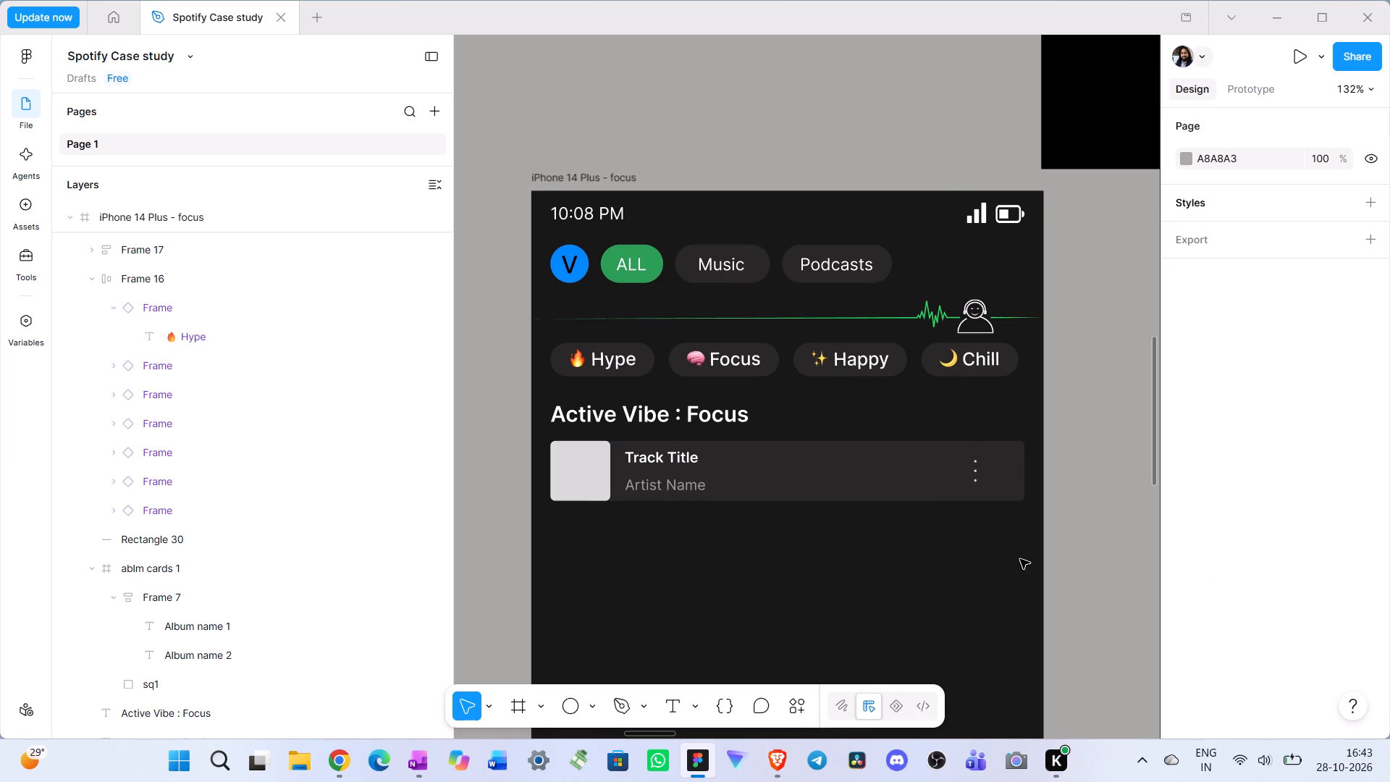
Nudge the track card down 2 px to Y 211, 14 below the Active Vibe : Focus heading.
scroll(990, 546, "right", 2)
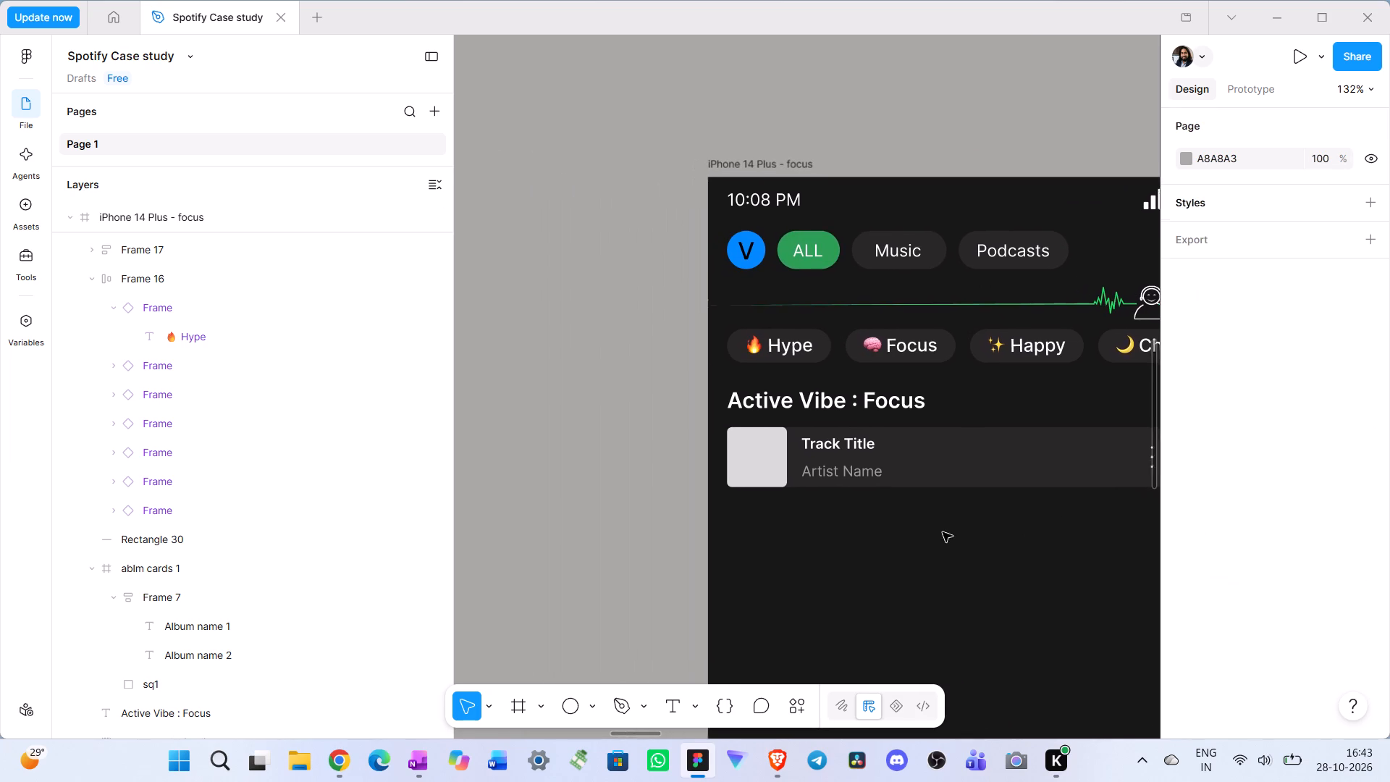
scroll(943, 532, "right", 1)
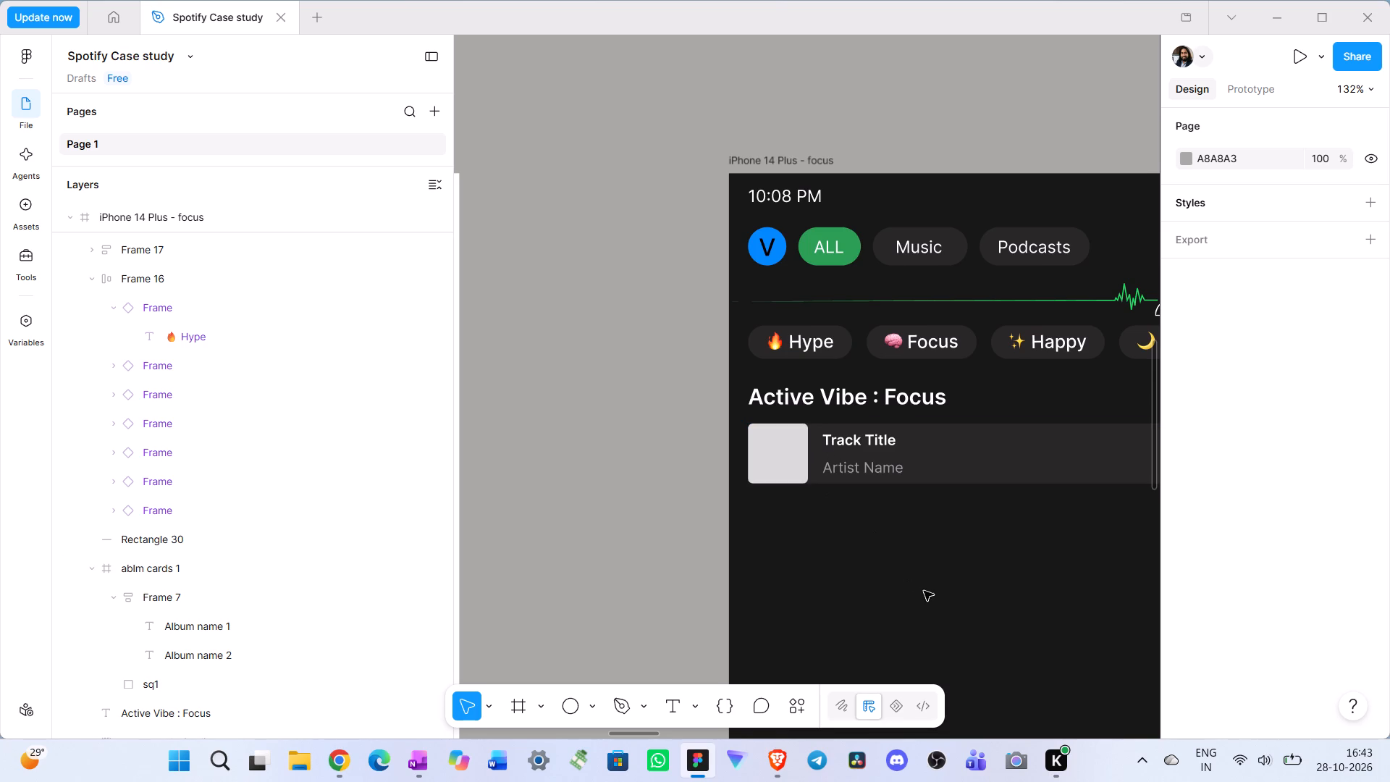
scroll(935, 569, "down", 3)
left_click(948, 411)
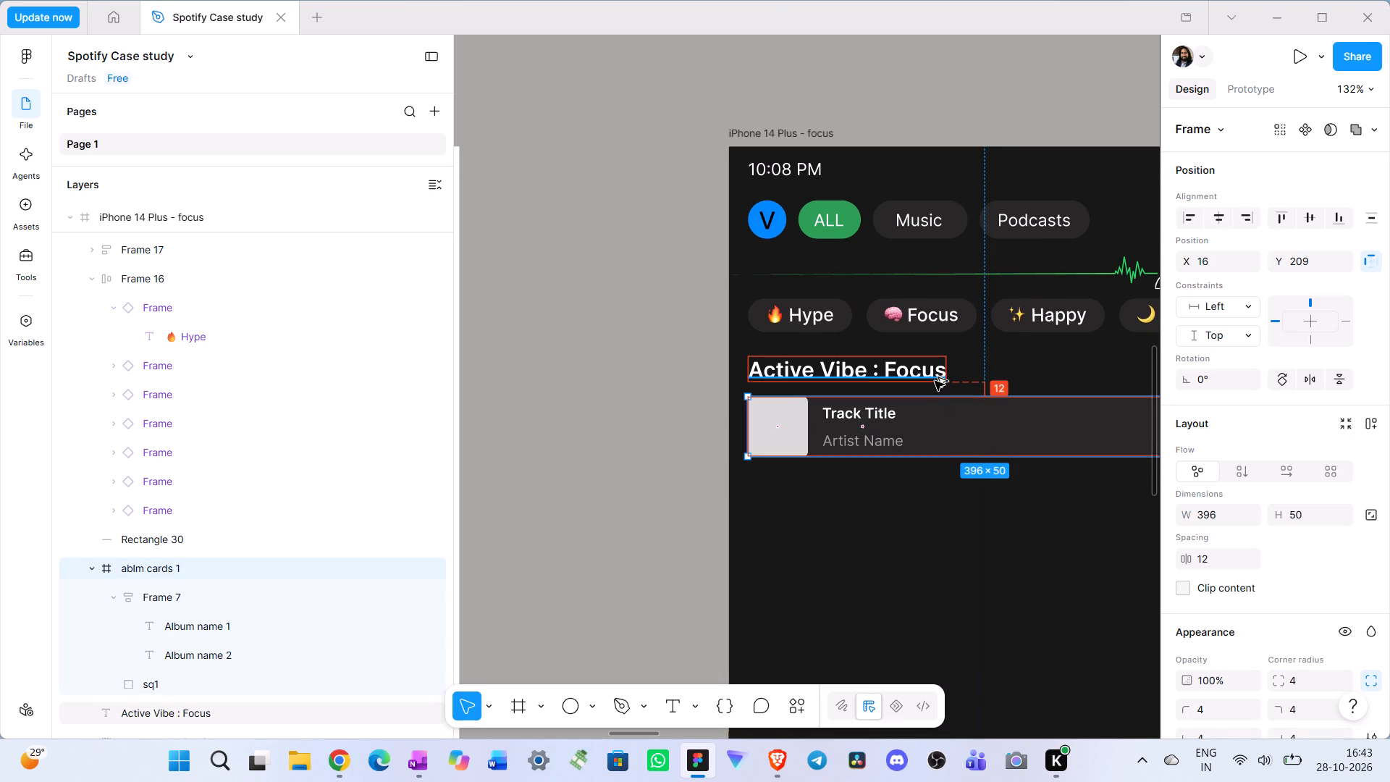
key("alt+Down")
key("alt+Down")
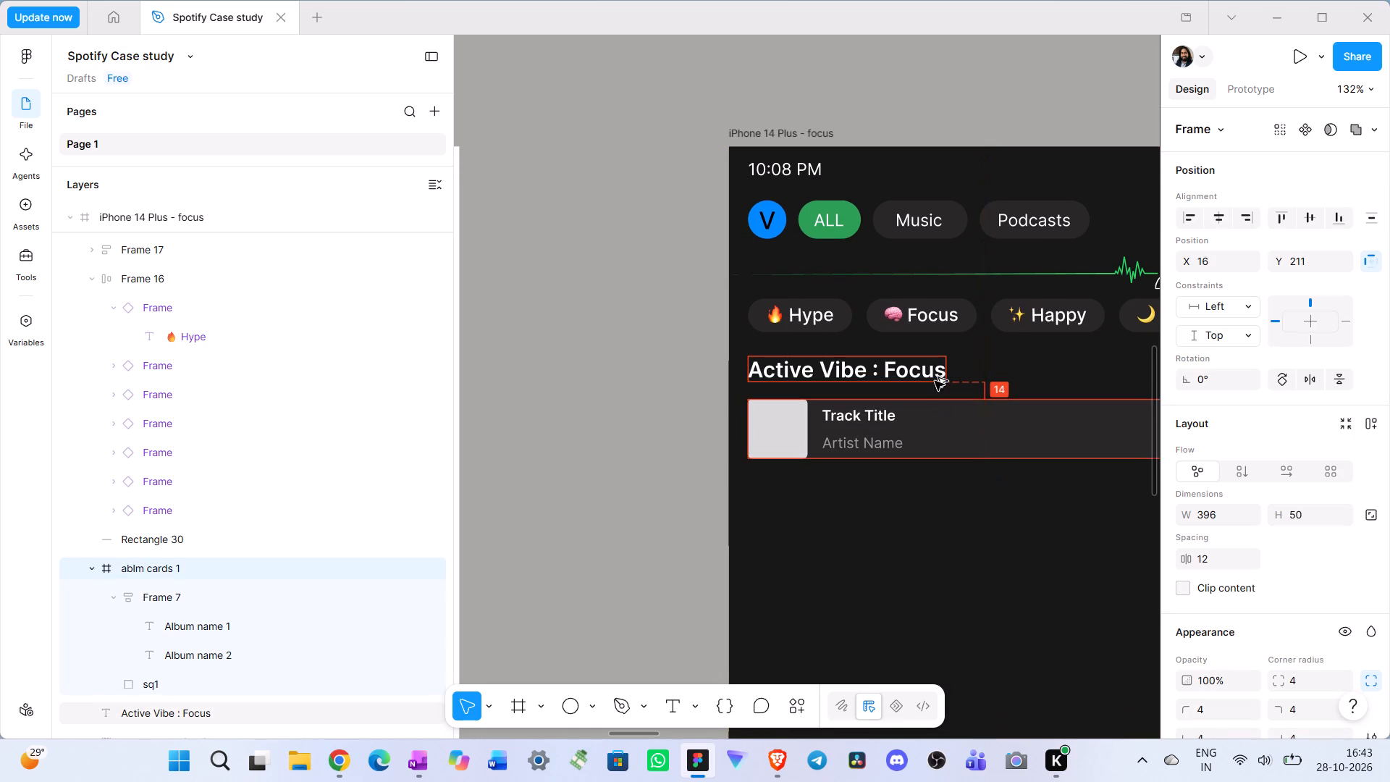
left_click(936, 528)
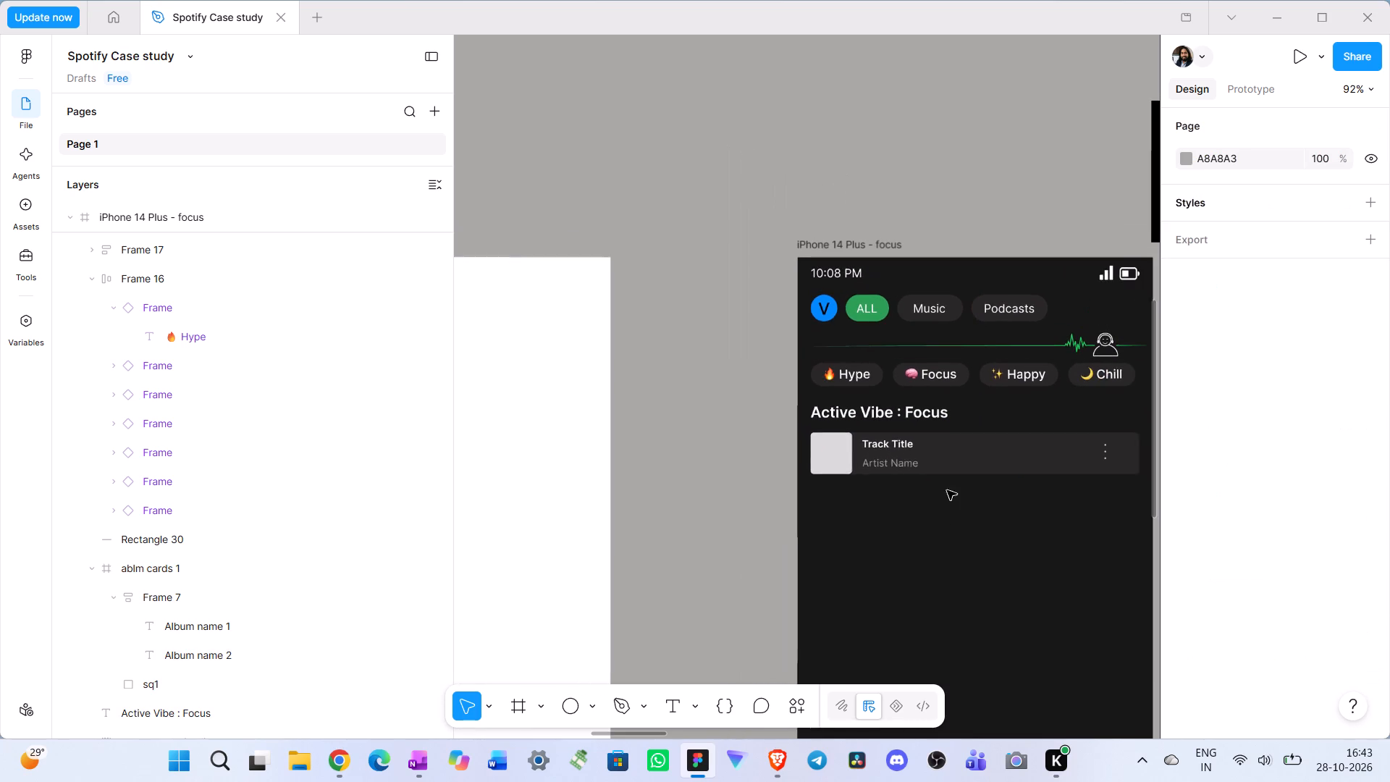
Nudge the Active Vibe : Focus heading down 4 px to Y 179, leaving 24 below the mood chips.
left_click(927, 416)
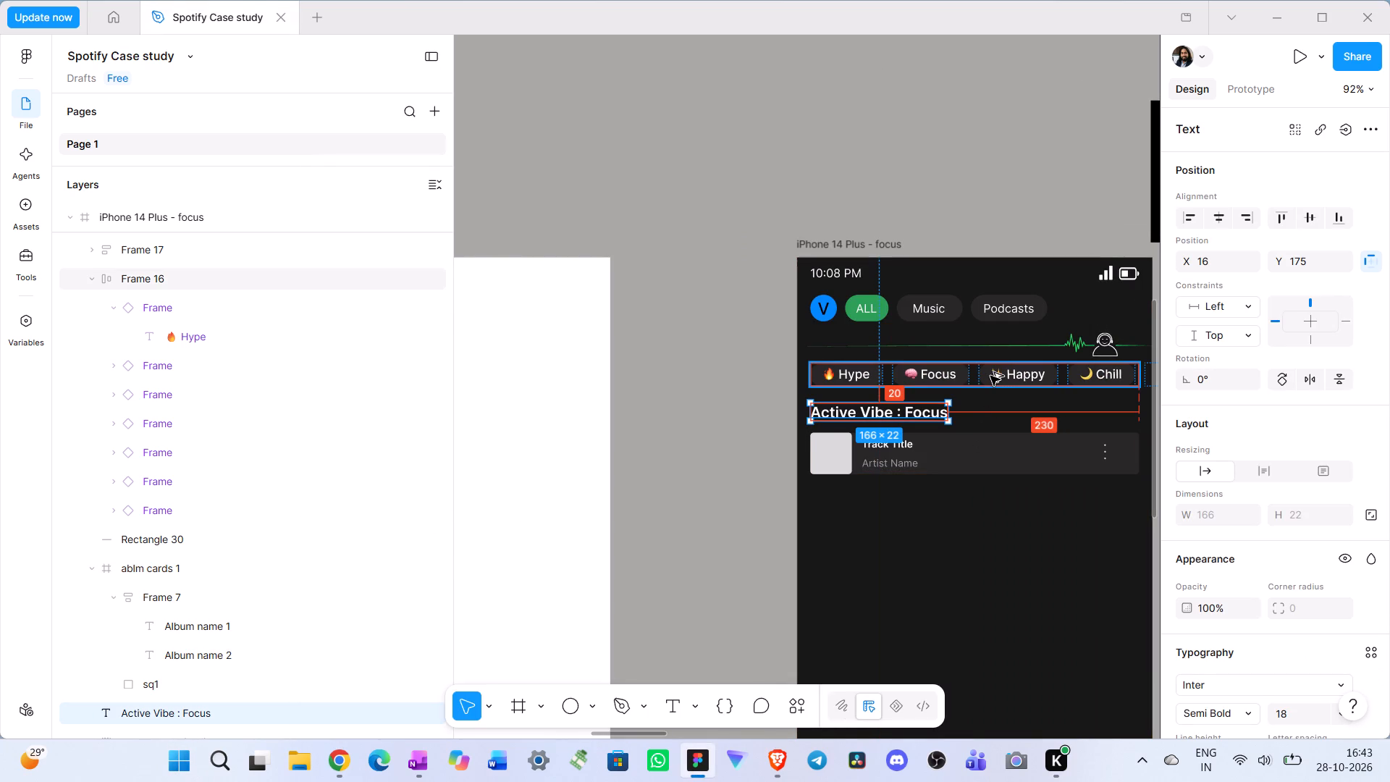
key("alt+Down")
key("alt+Down")
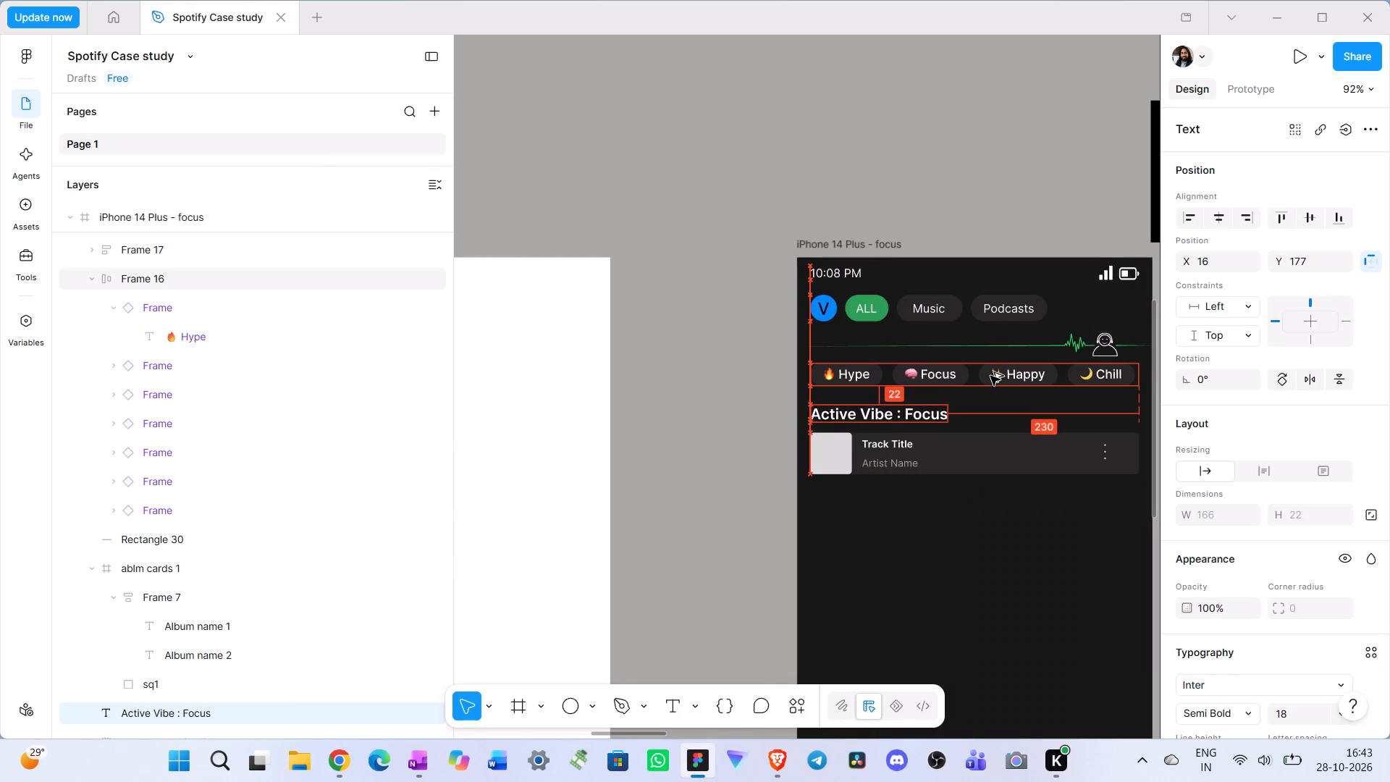
key("alt+Down")
key("alt+Down")
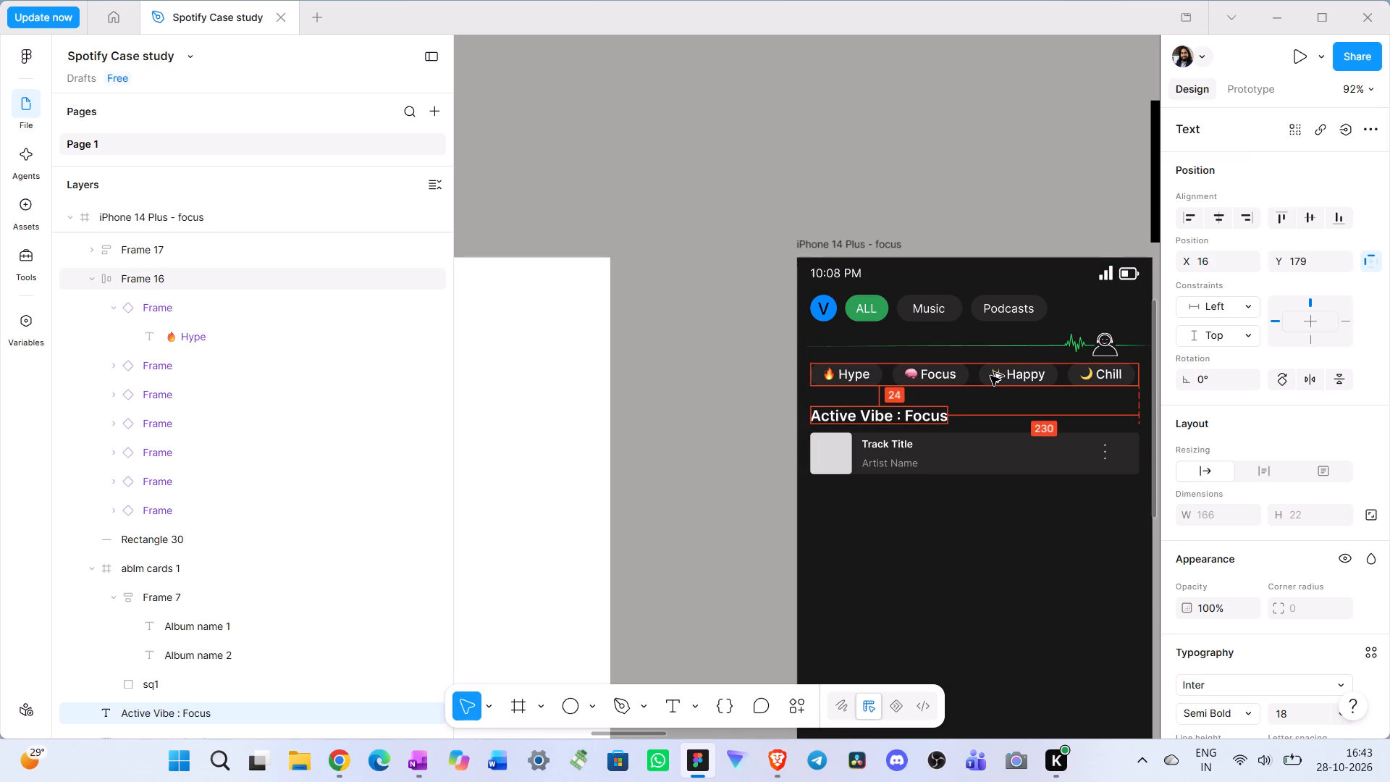
left_click(981, 453)
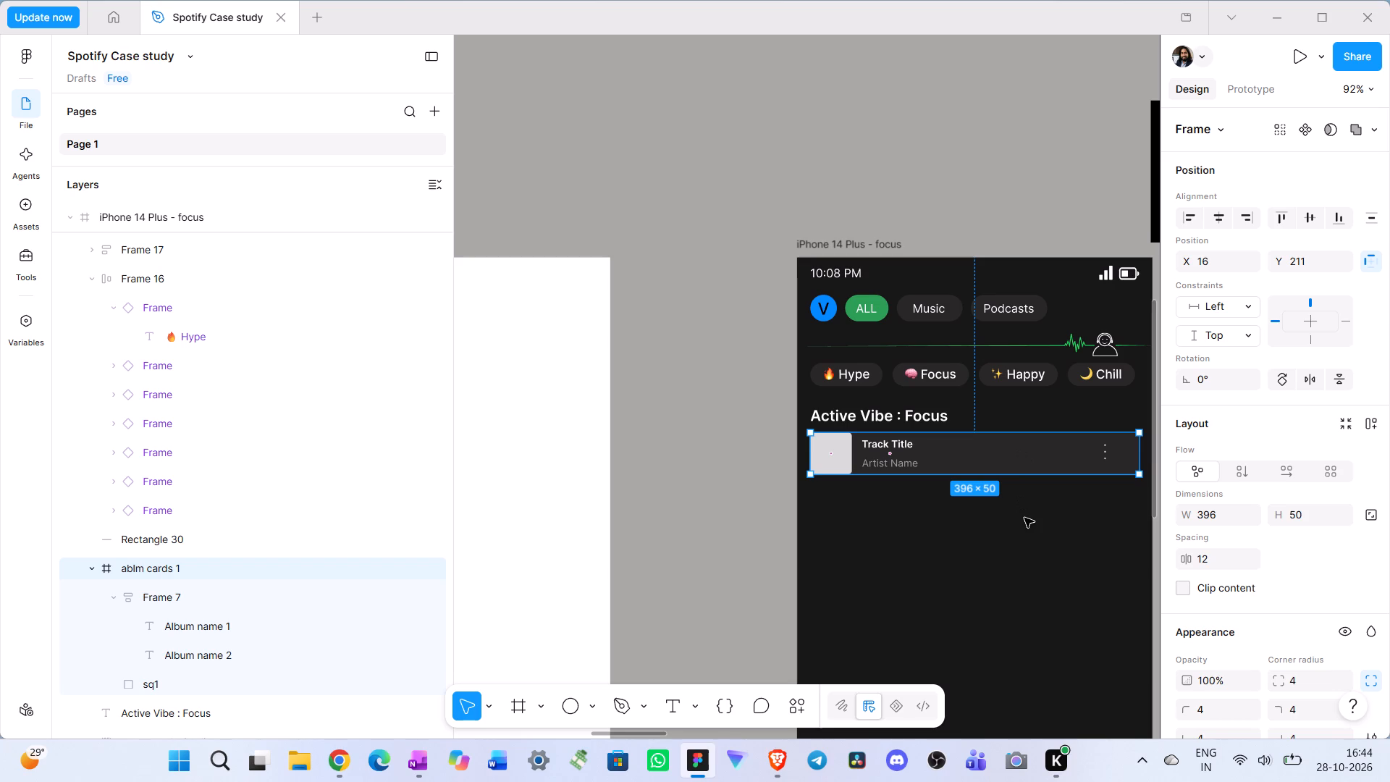
left_click(1062, 502)
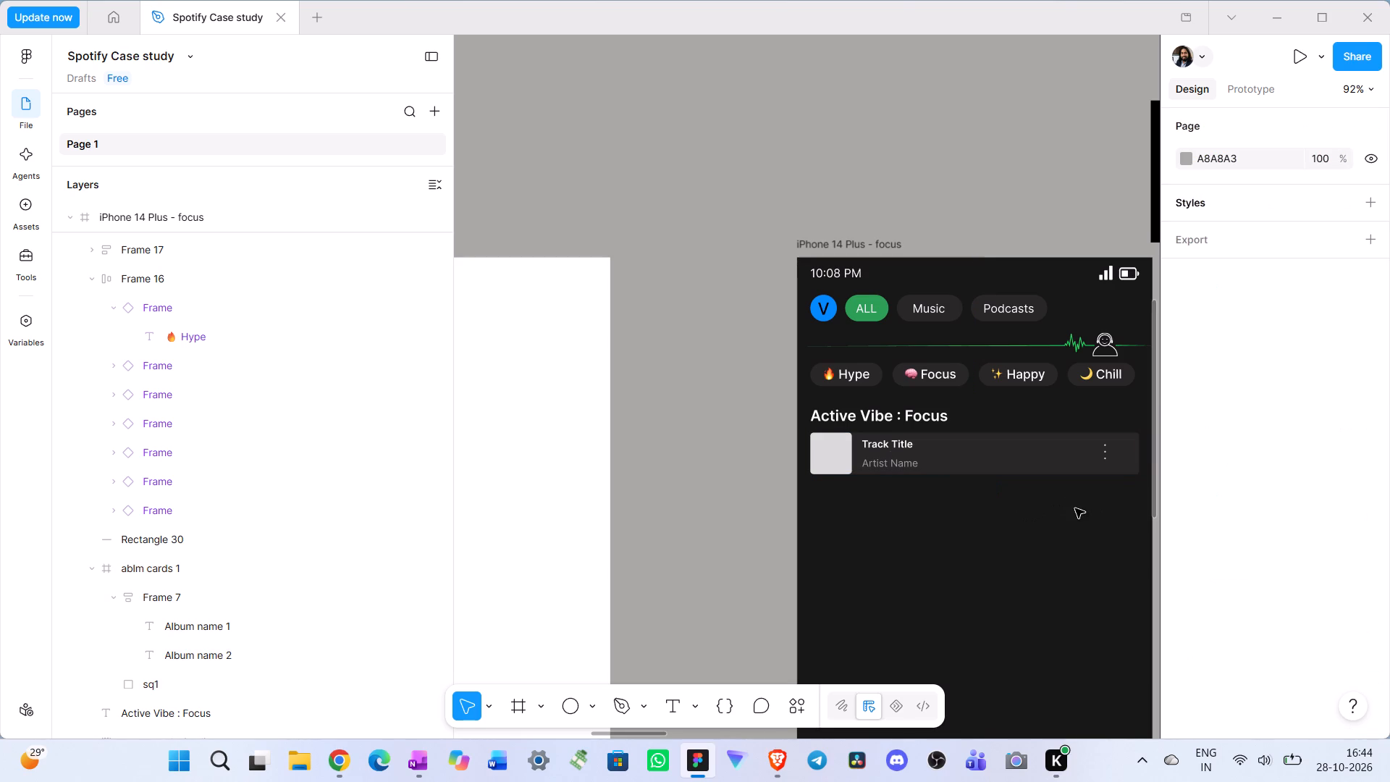
Change the track card's fill to 171717 by sampling the screen background colour.
scroll(1024, 464, "left", 1)
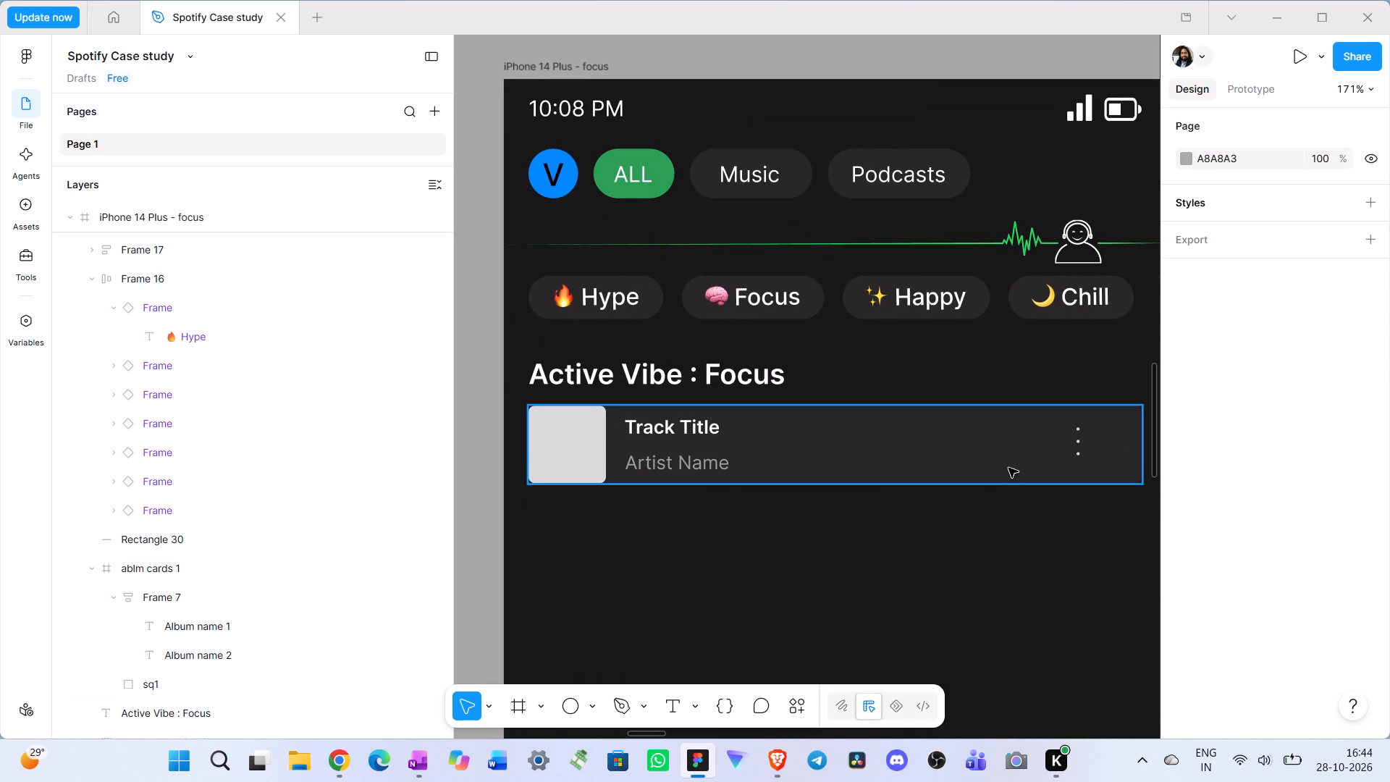
left_click(1008, 468)
scroll(1314, 594, "down", 2)
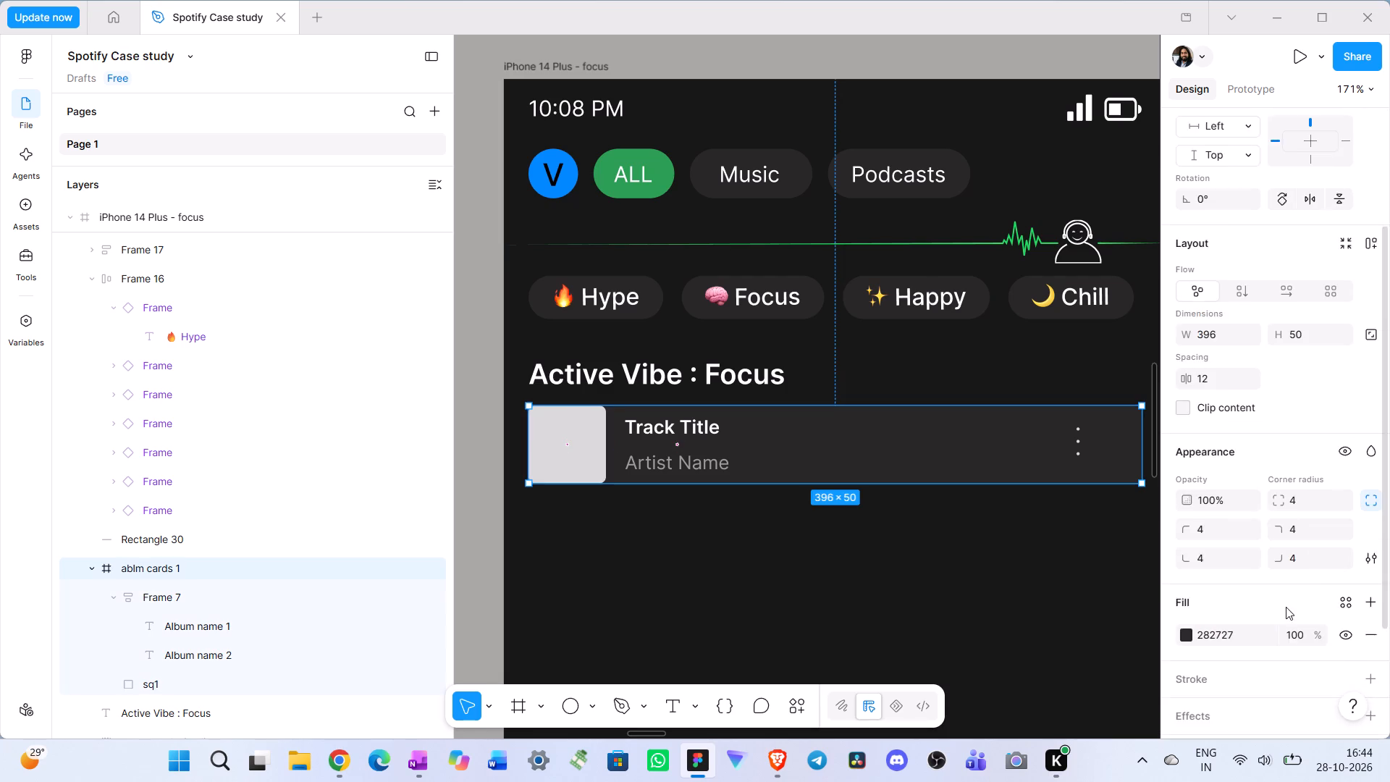
scroll(1286, 607, "down", 2)
left_click(1189, 482)
left_click(964, 545)
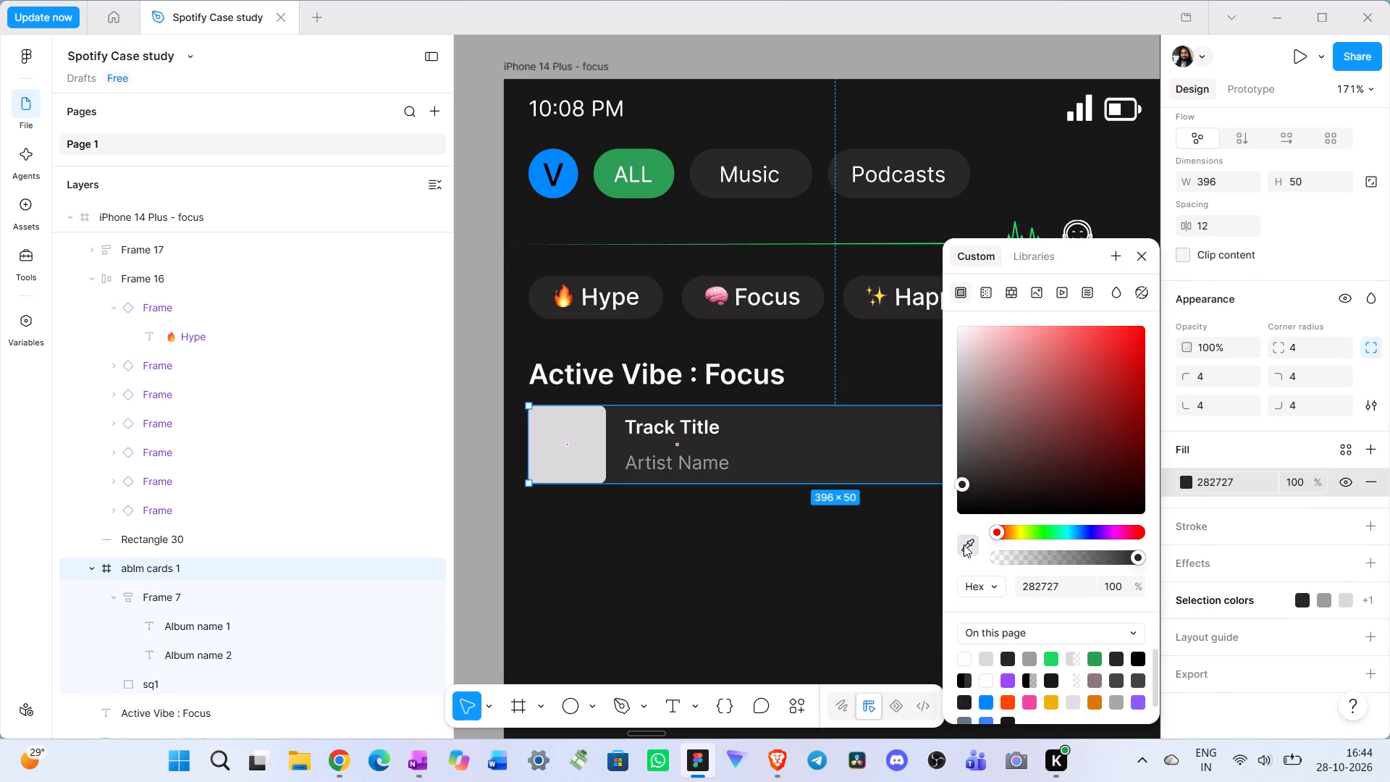
left_click(827, 573)
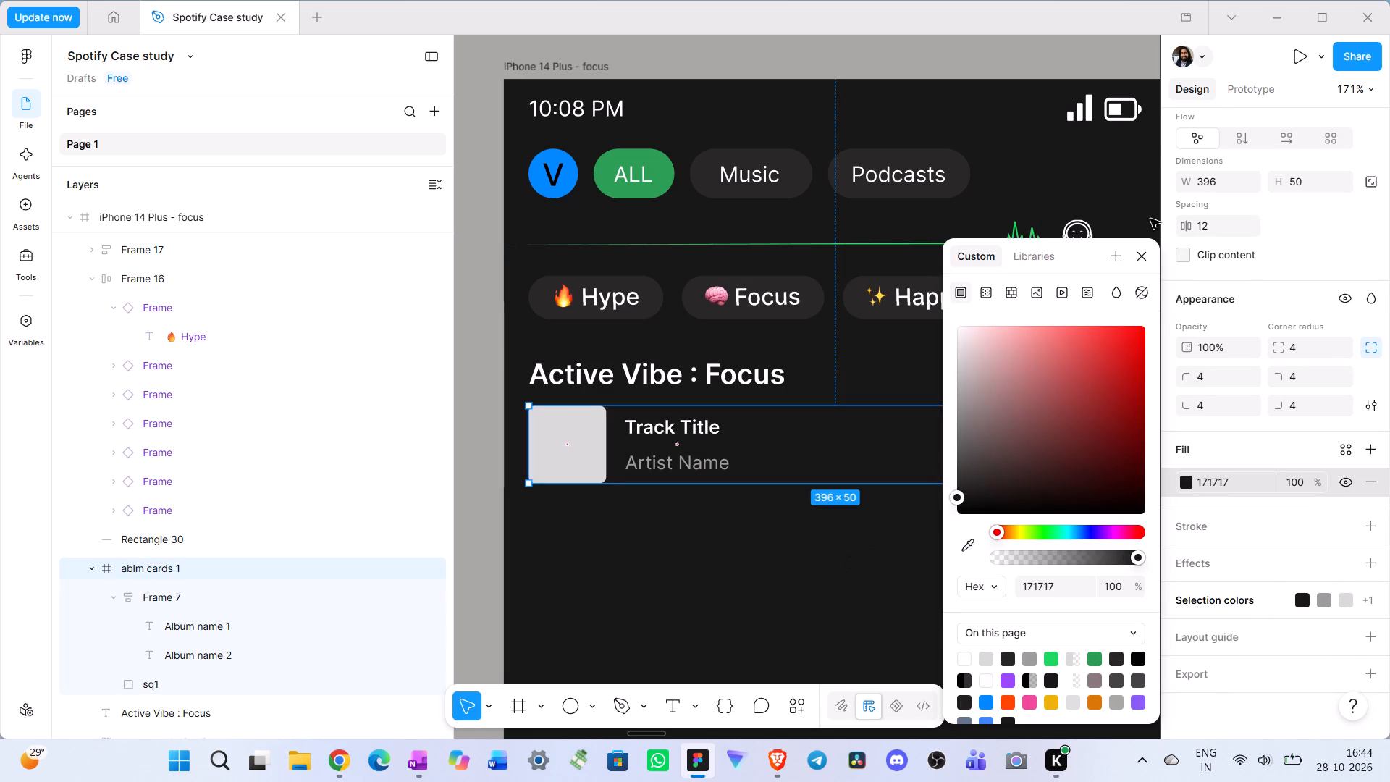
left_click(1142, 250)
left_click(984, 557)
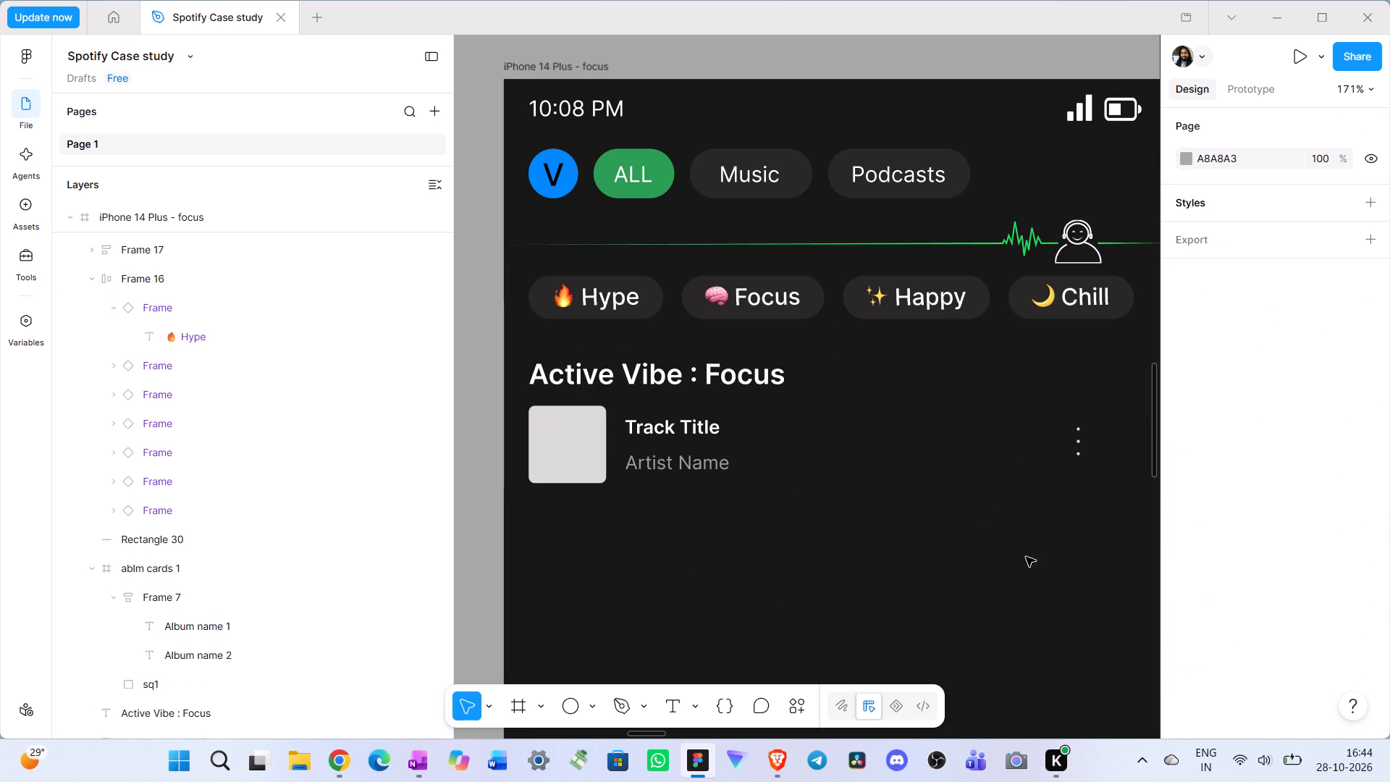
Nudge the track card down to Y 213, leaving a gap of 12 below the Active Vibe : Focus heading.
scroll(1035, 551, "left", 1)
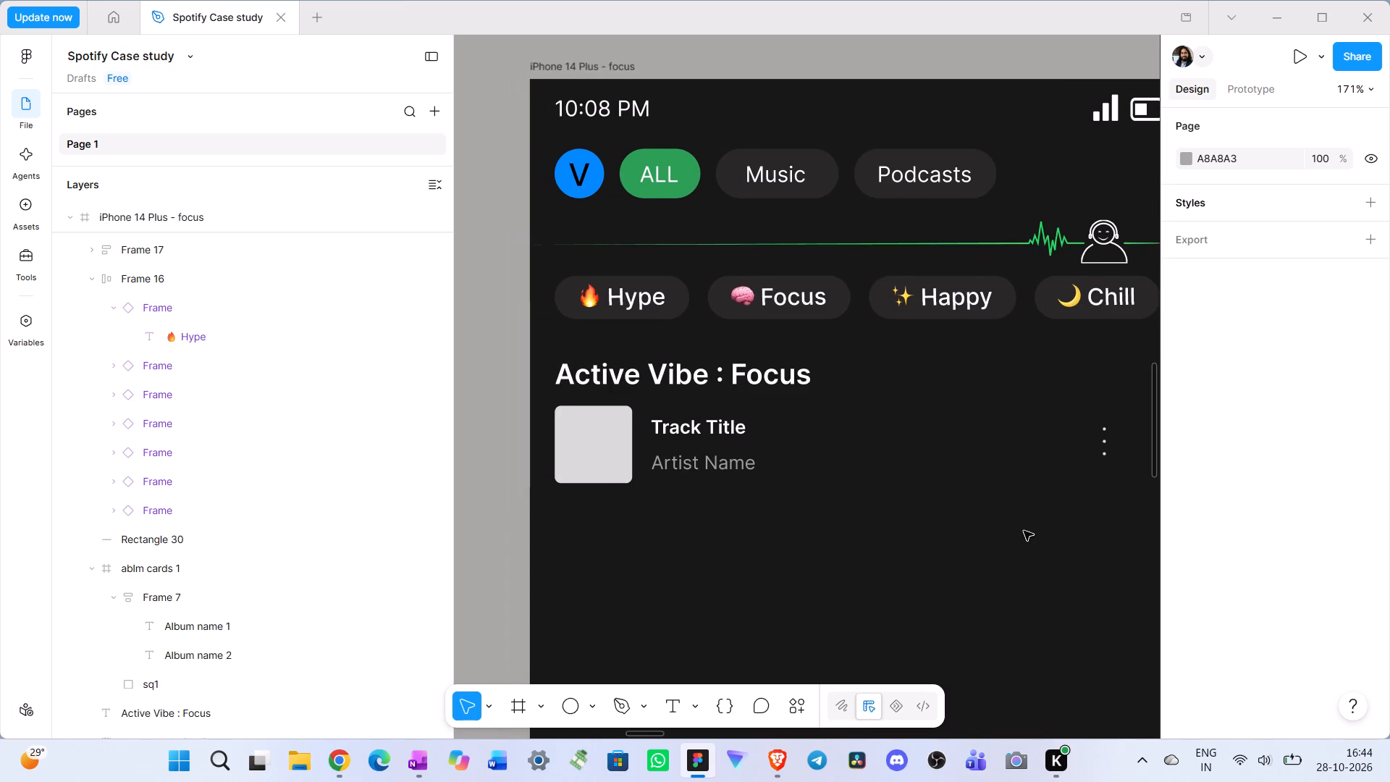
scroll(1024, 531, "left", 1)
left_click(956, 461)
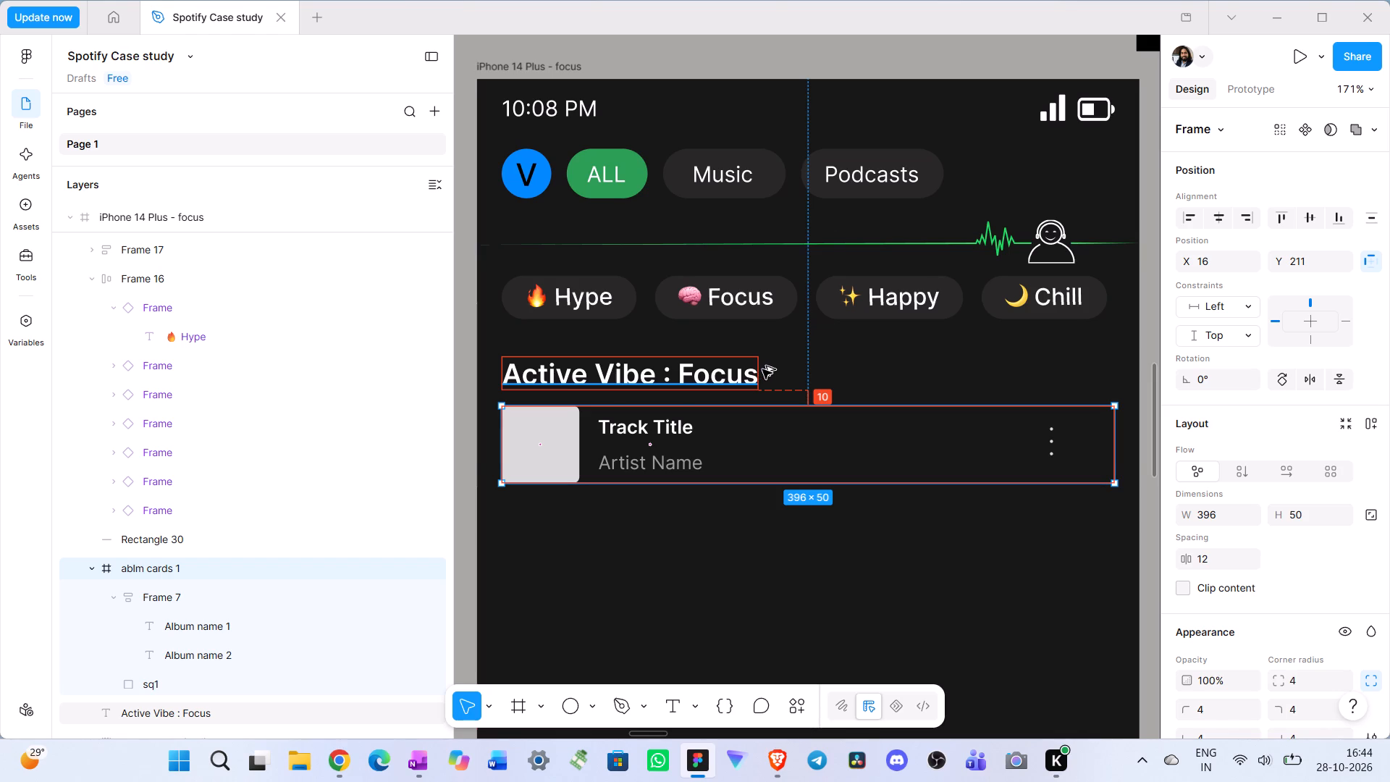
key("alt+Down")
key("alt+Down")
key("alt+Down")
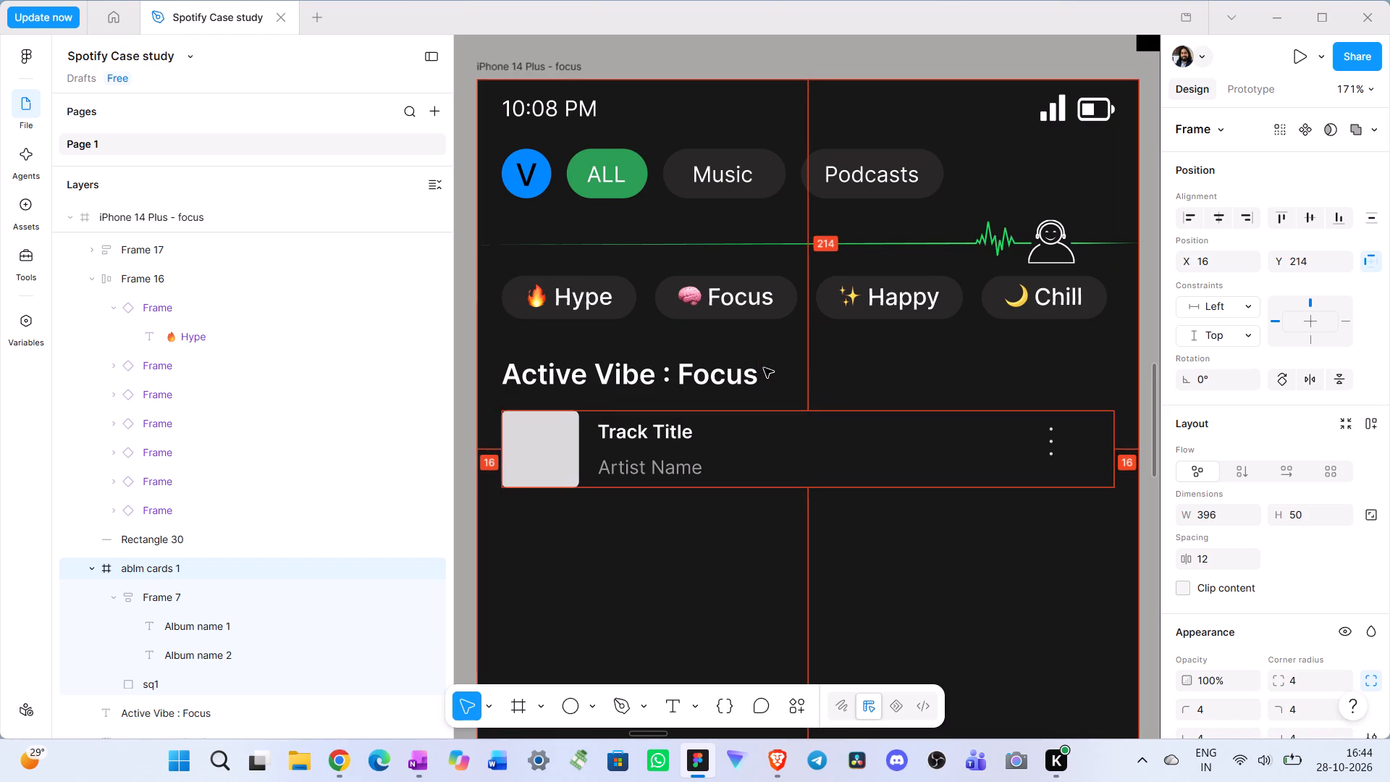
key("alt+Up")
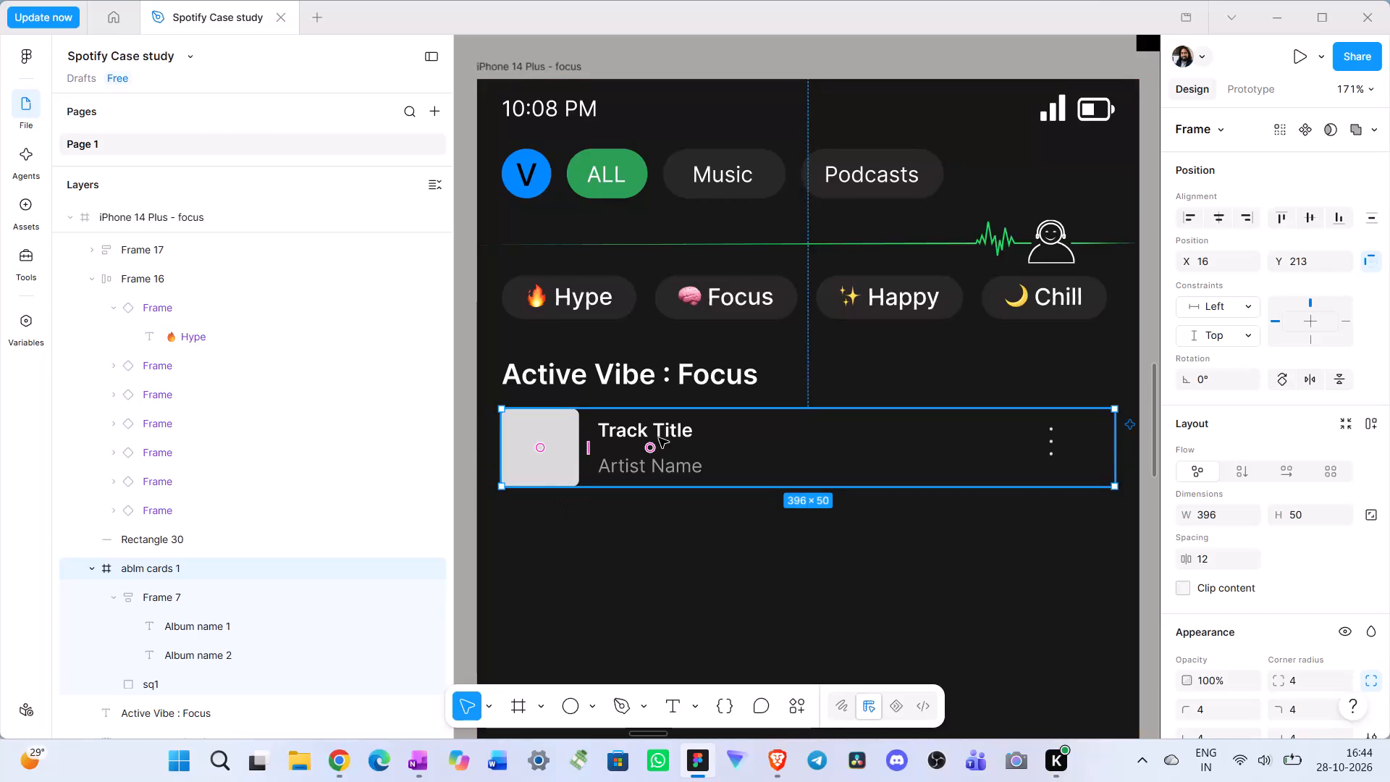
Duplicate the track card and place the copy directly below the original at X 16, Y 275, with a gap of 12.
key("ctrl+d")
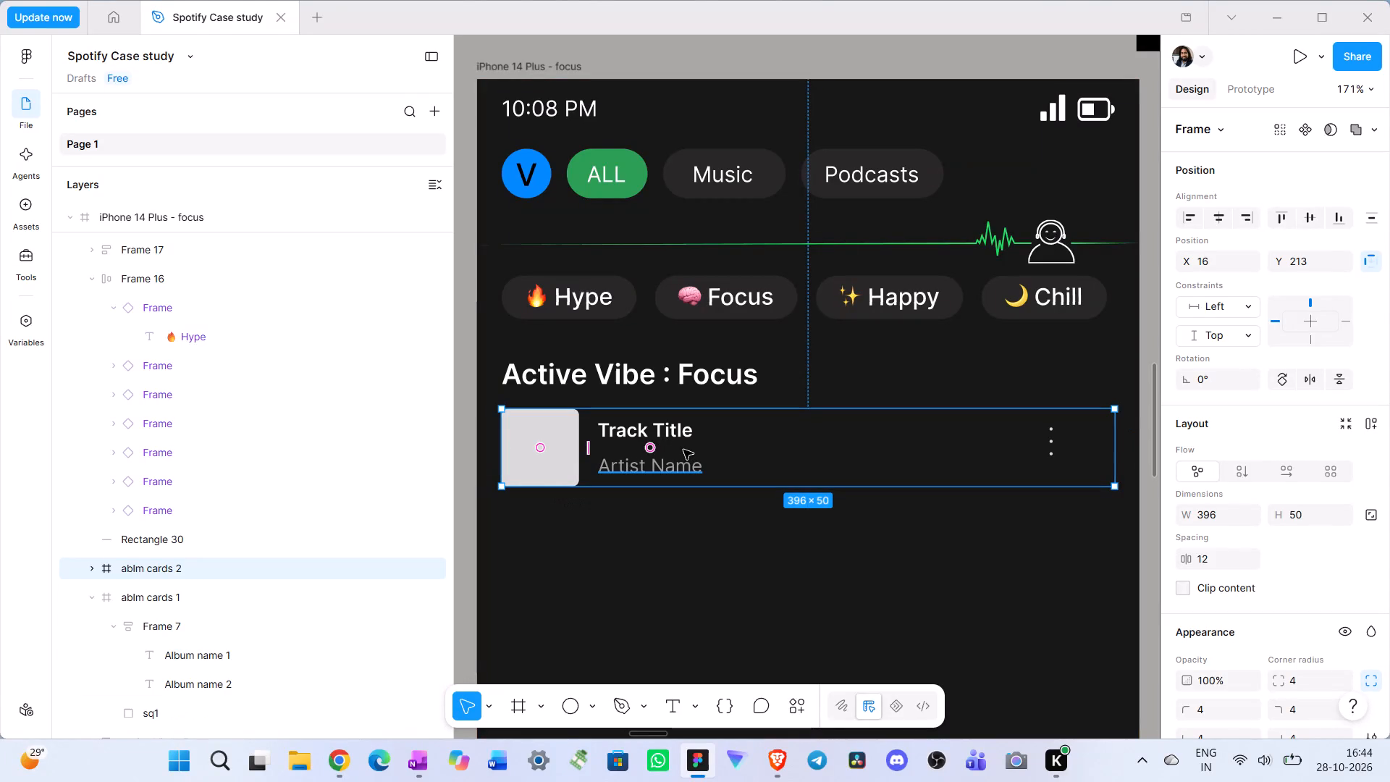
left_click_drag(685, 450, 682, 550)
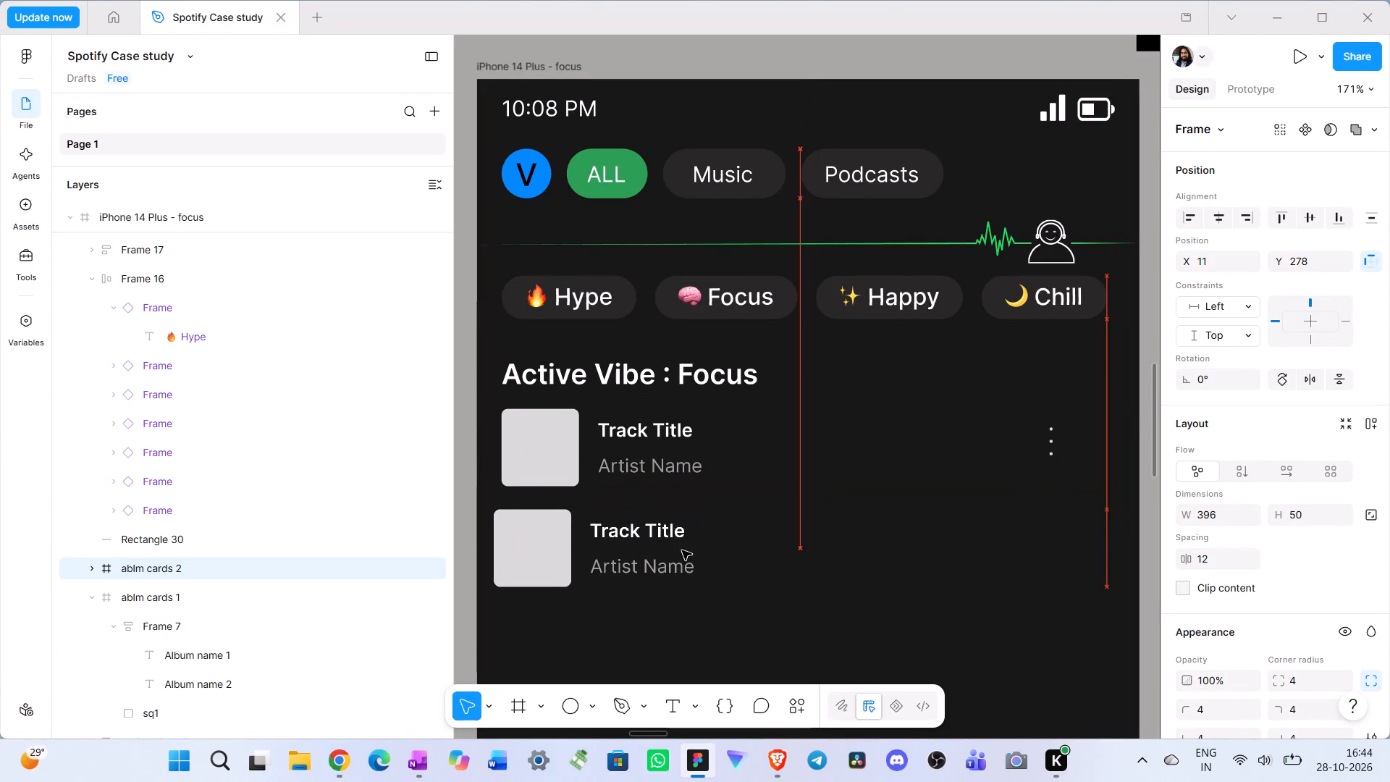
left_click_drag(682, 550, 683, 547)
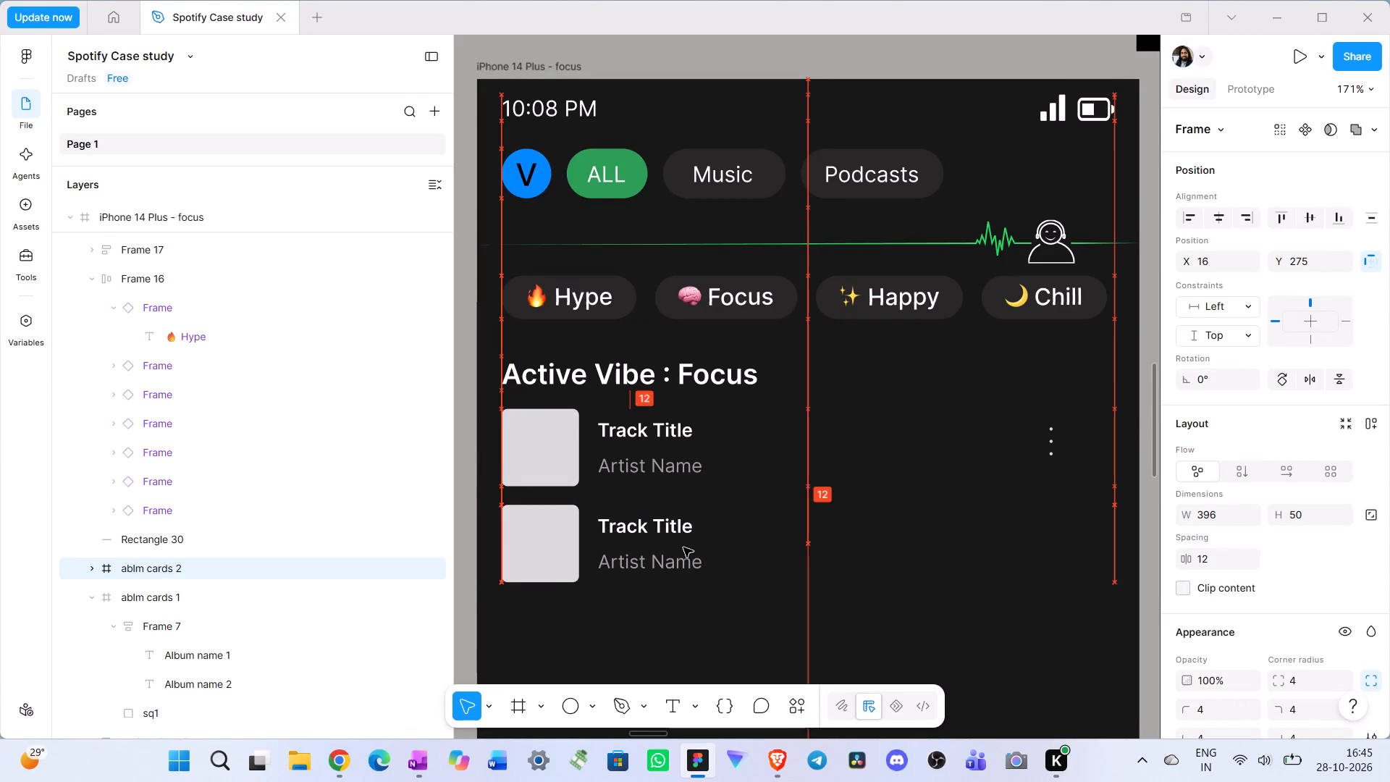
left_click_drag(683, 547, 686, 545)
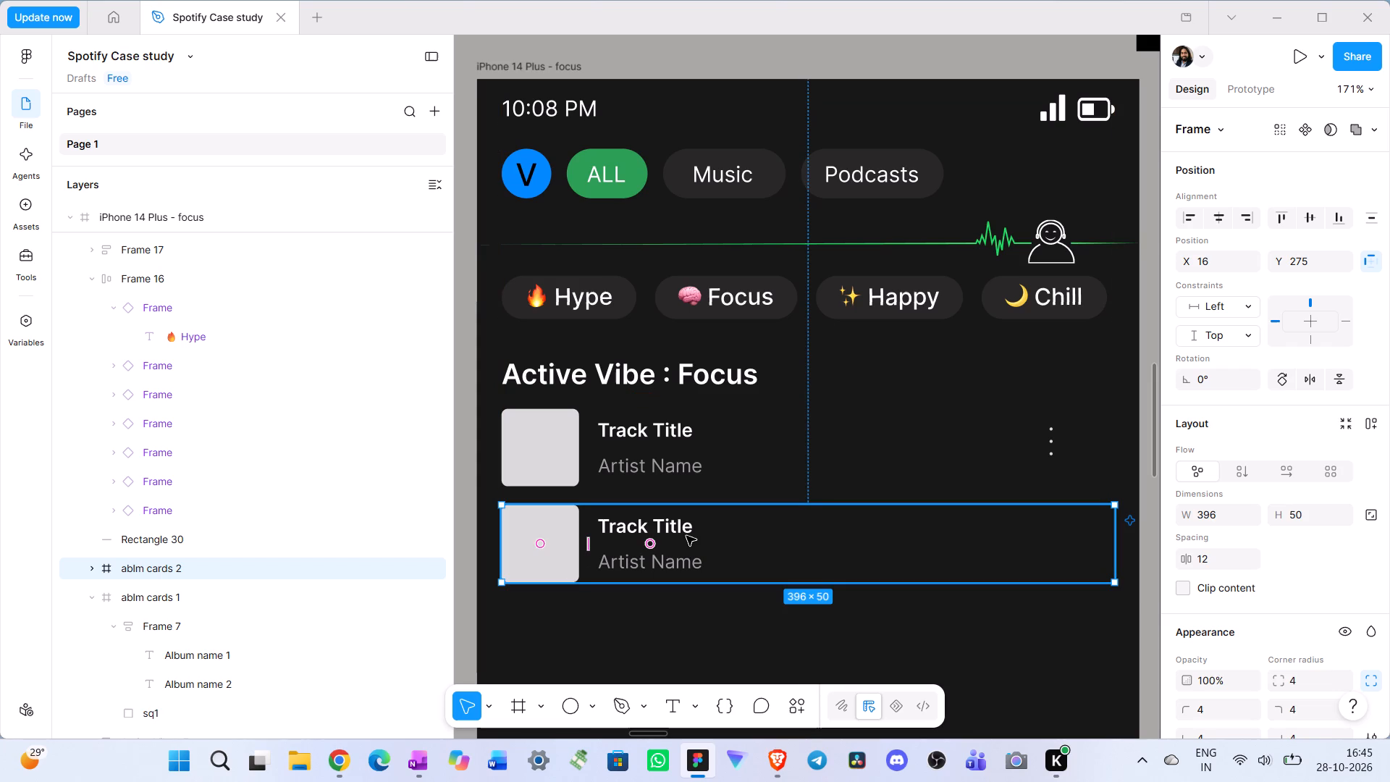
scroll(745, 518, "down", 2)
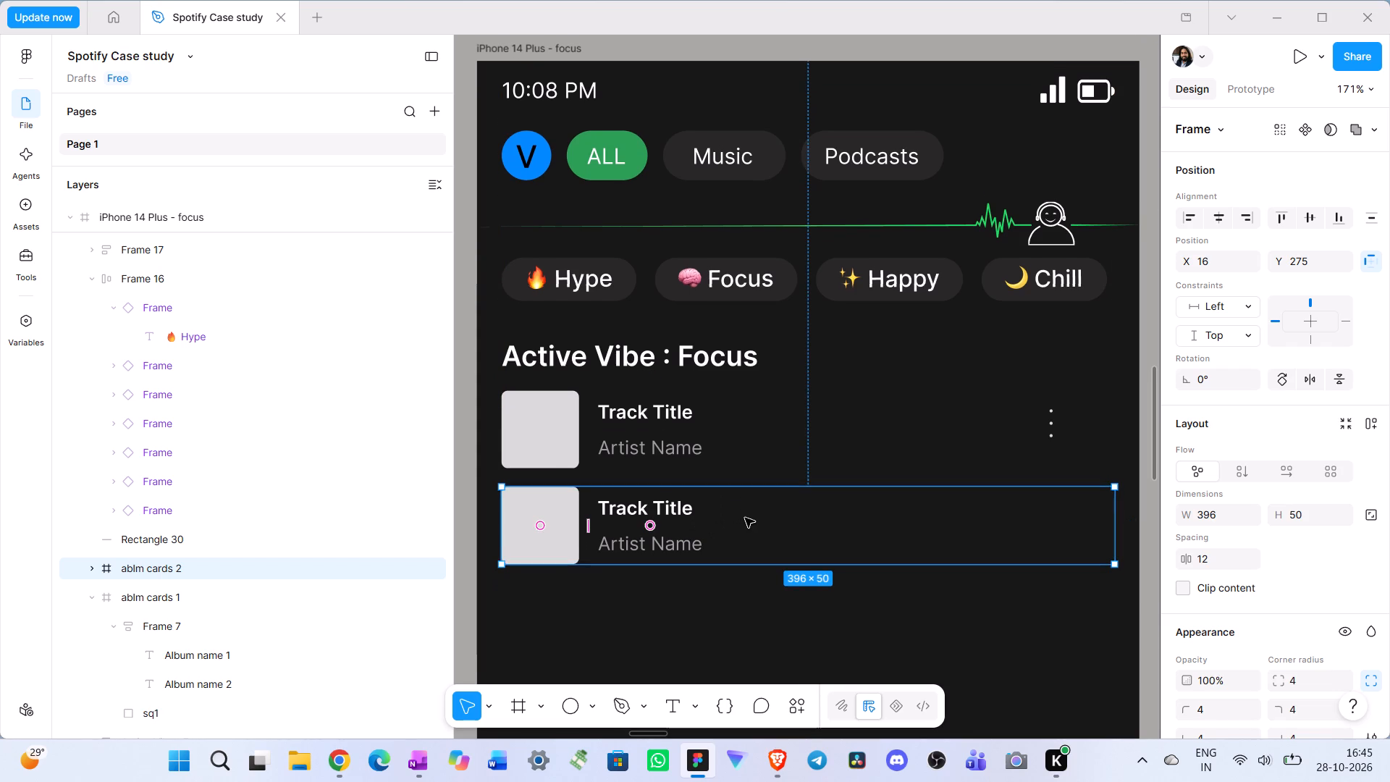
scroll(752, 522, "down", 3)
left_click(938, 368)
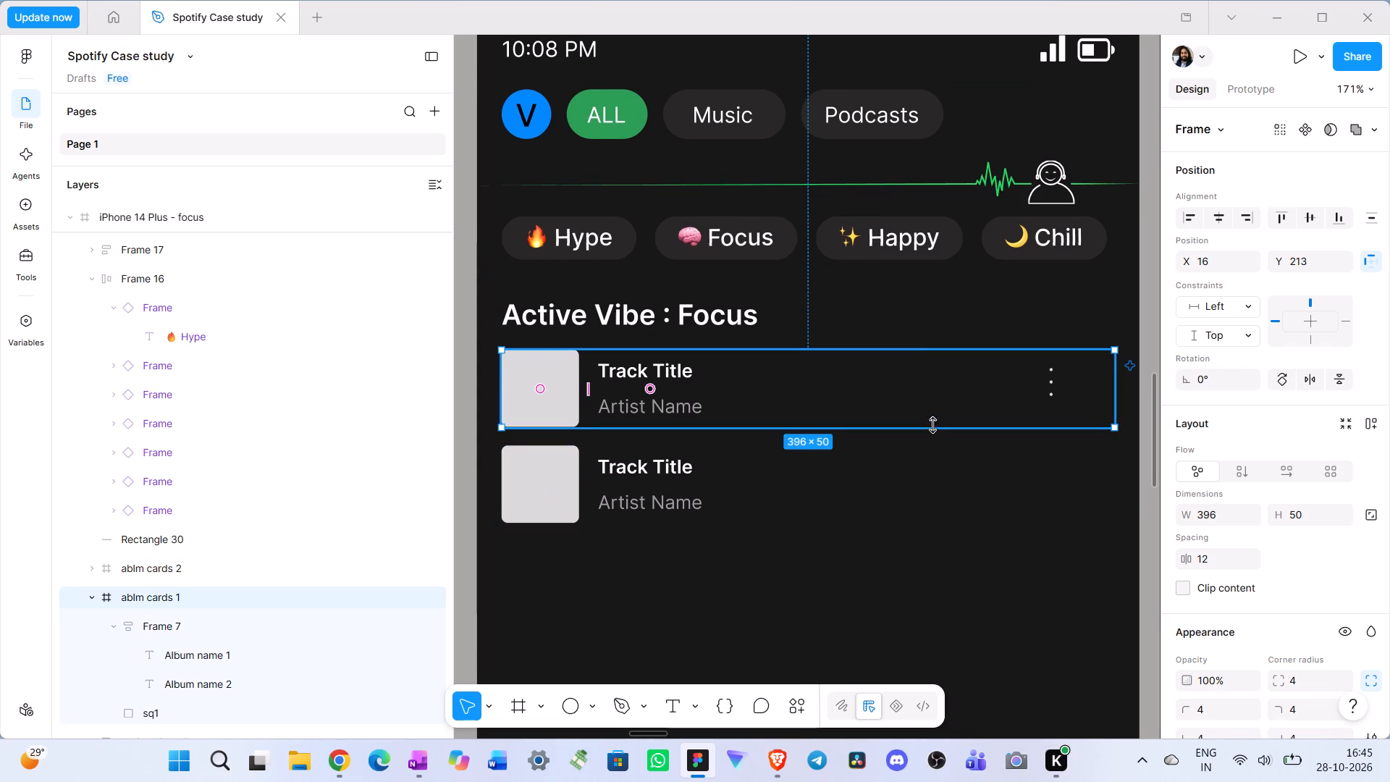
left_click(938, 469)
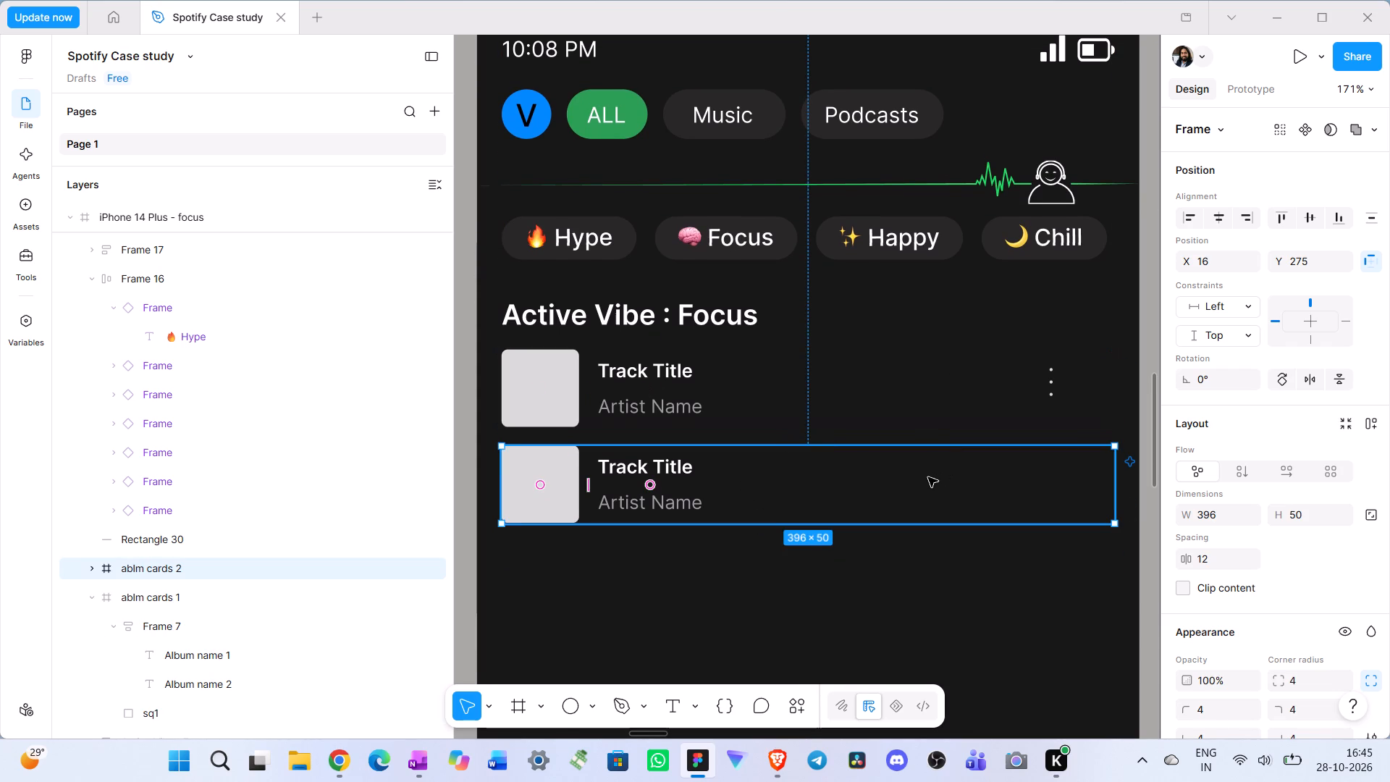
Move the black rectangle beside the focus screen up to X 12, Y -323.
scroll(927, 477, "left", 1)
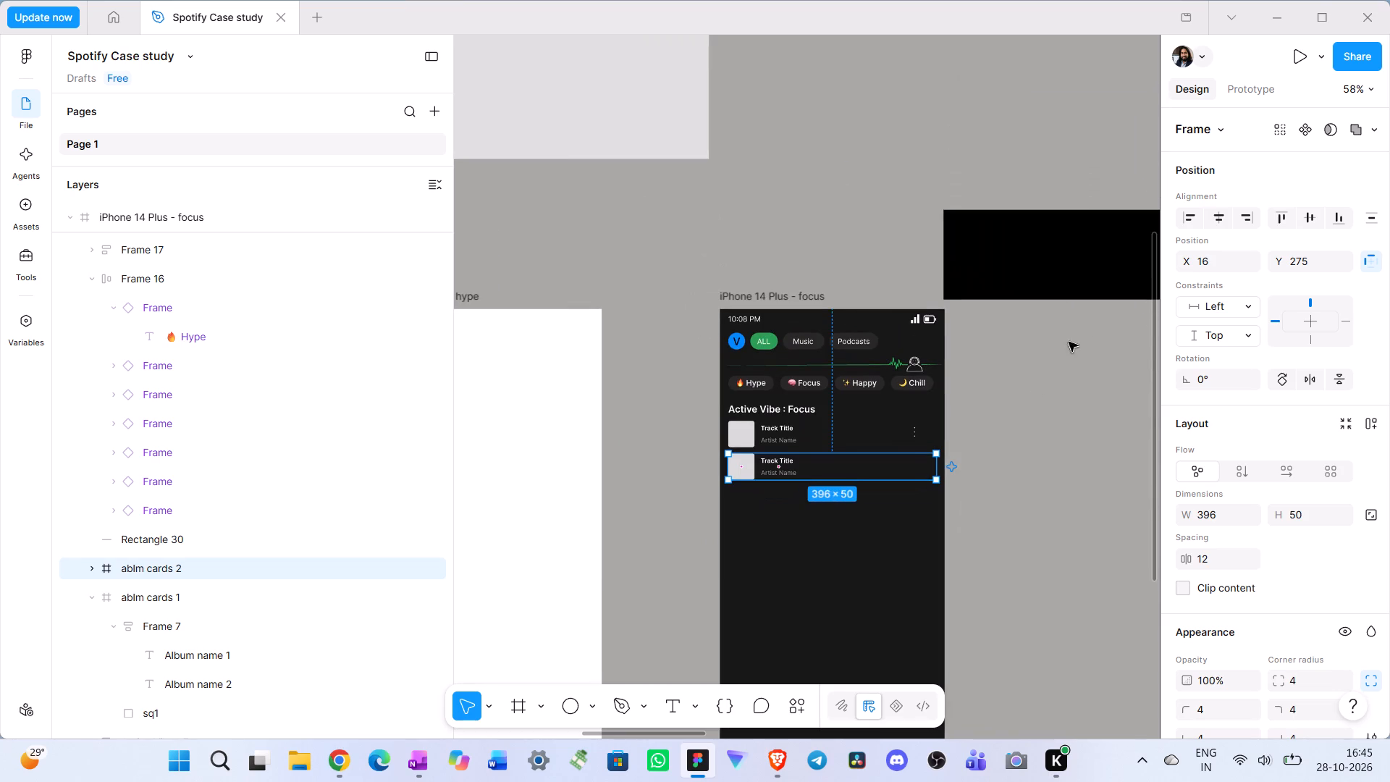
scroll(1077, 332, "left", 1)
left_click_drag(893, 254, 899, 196)
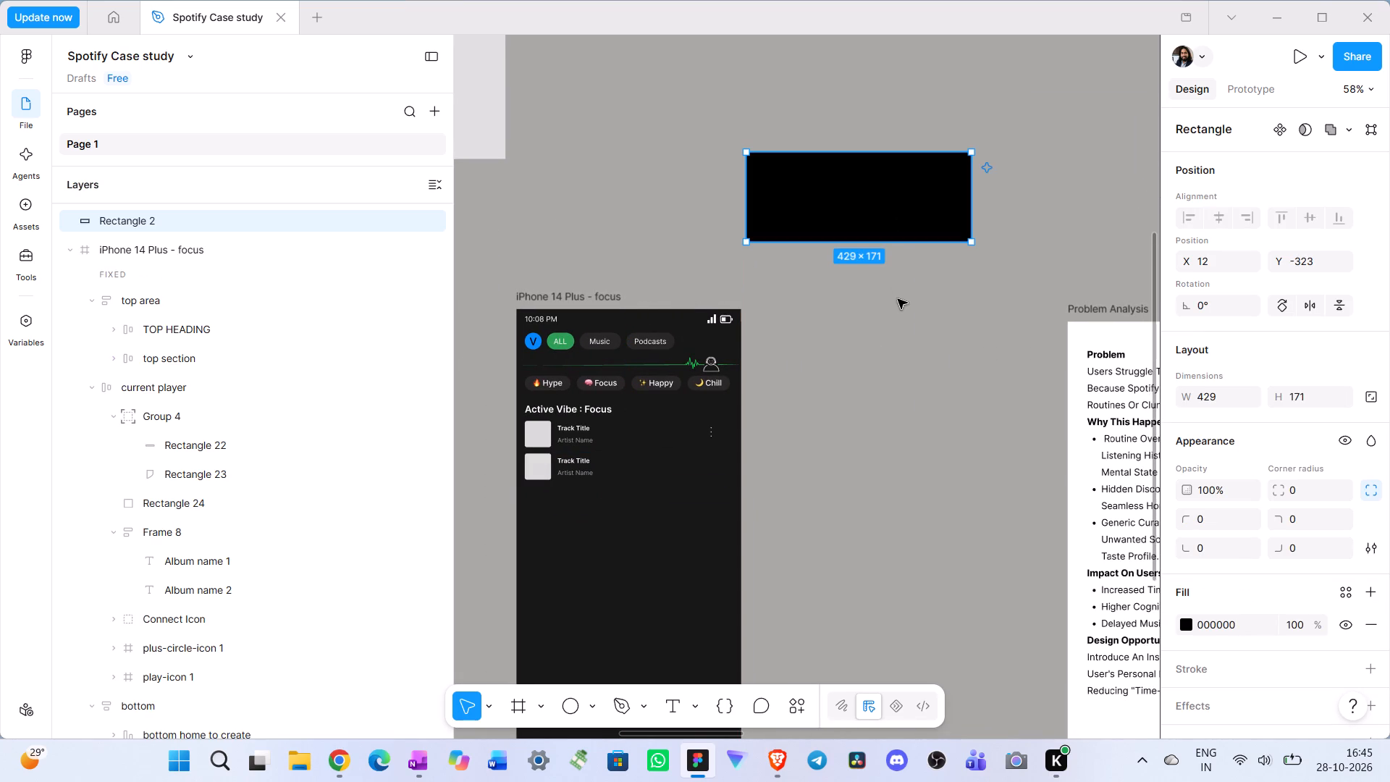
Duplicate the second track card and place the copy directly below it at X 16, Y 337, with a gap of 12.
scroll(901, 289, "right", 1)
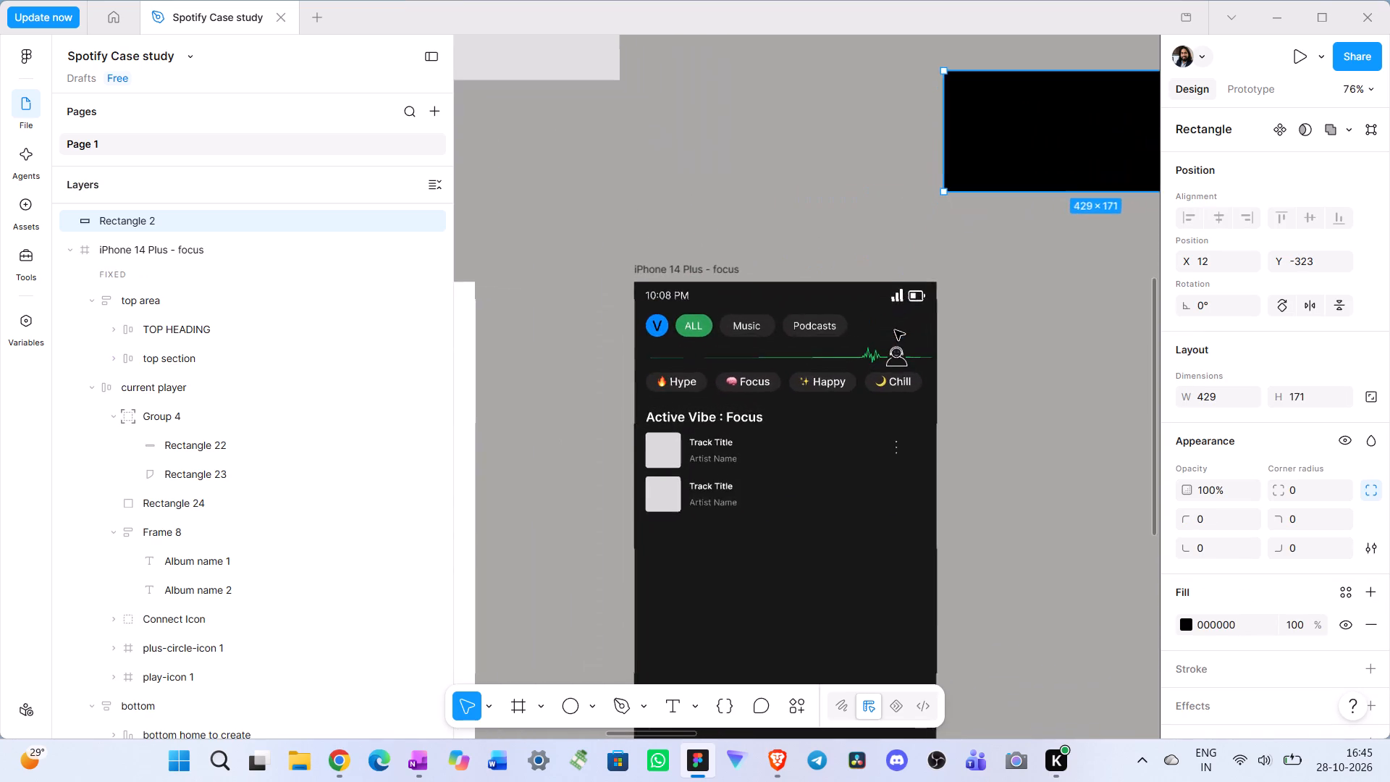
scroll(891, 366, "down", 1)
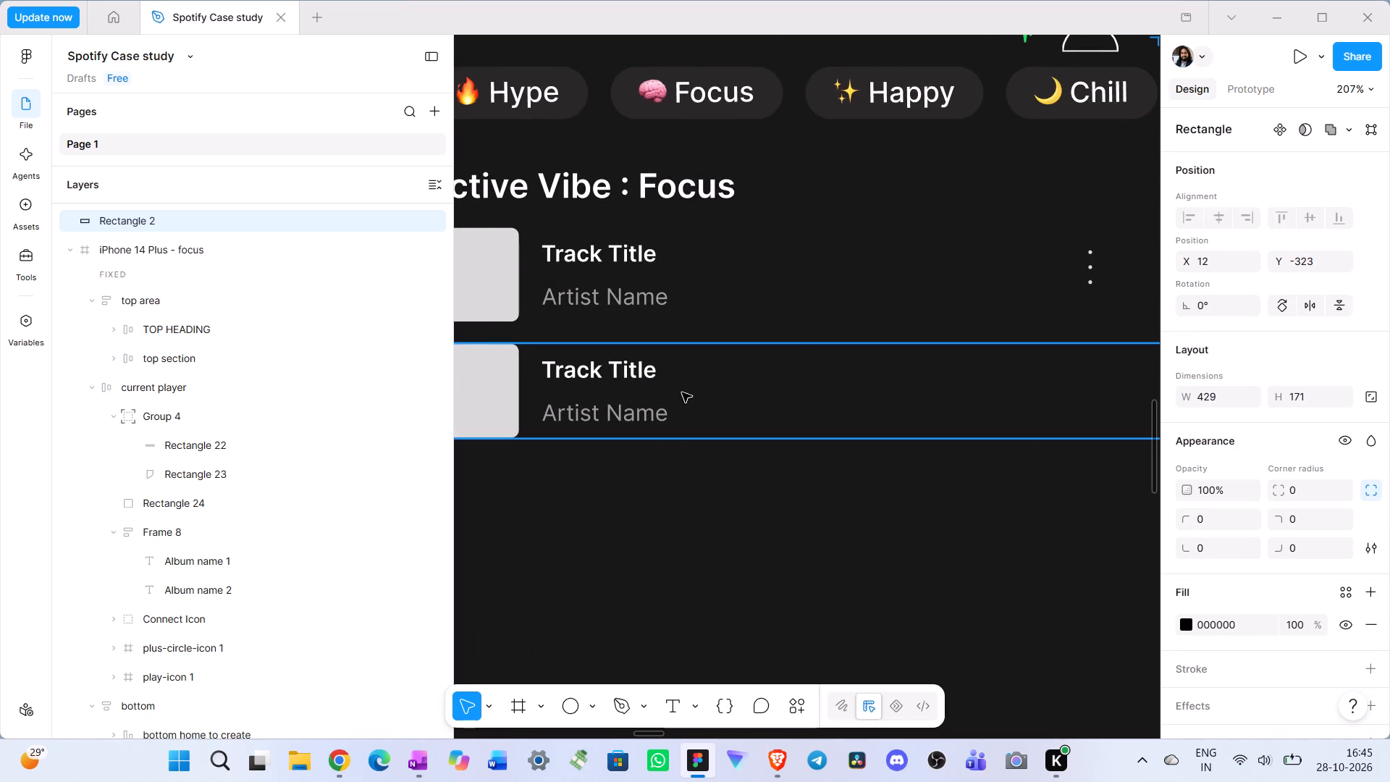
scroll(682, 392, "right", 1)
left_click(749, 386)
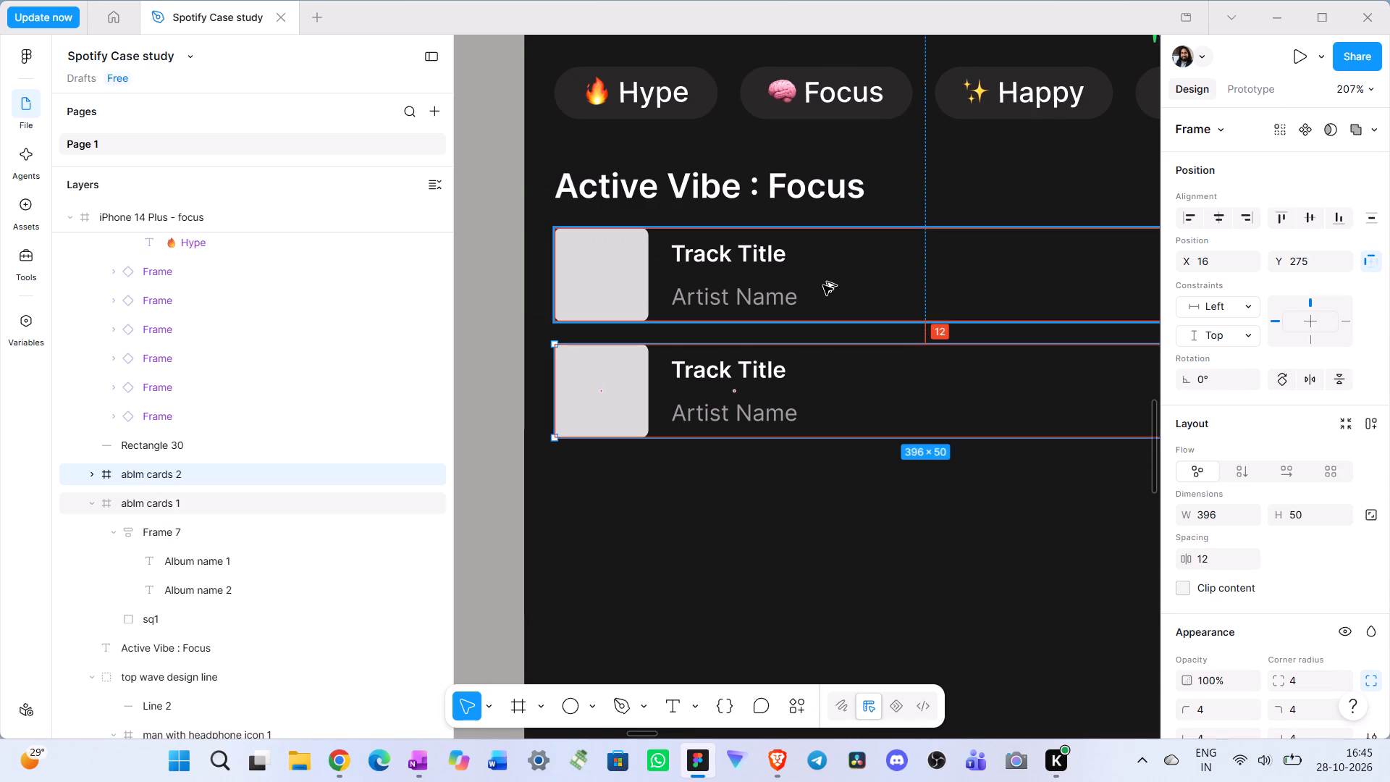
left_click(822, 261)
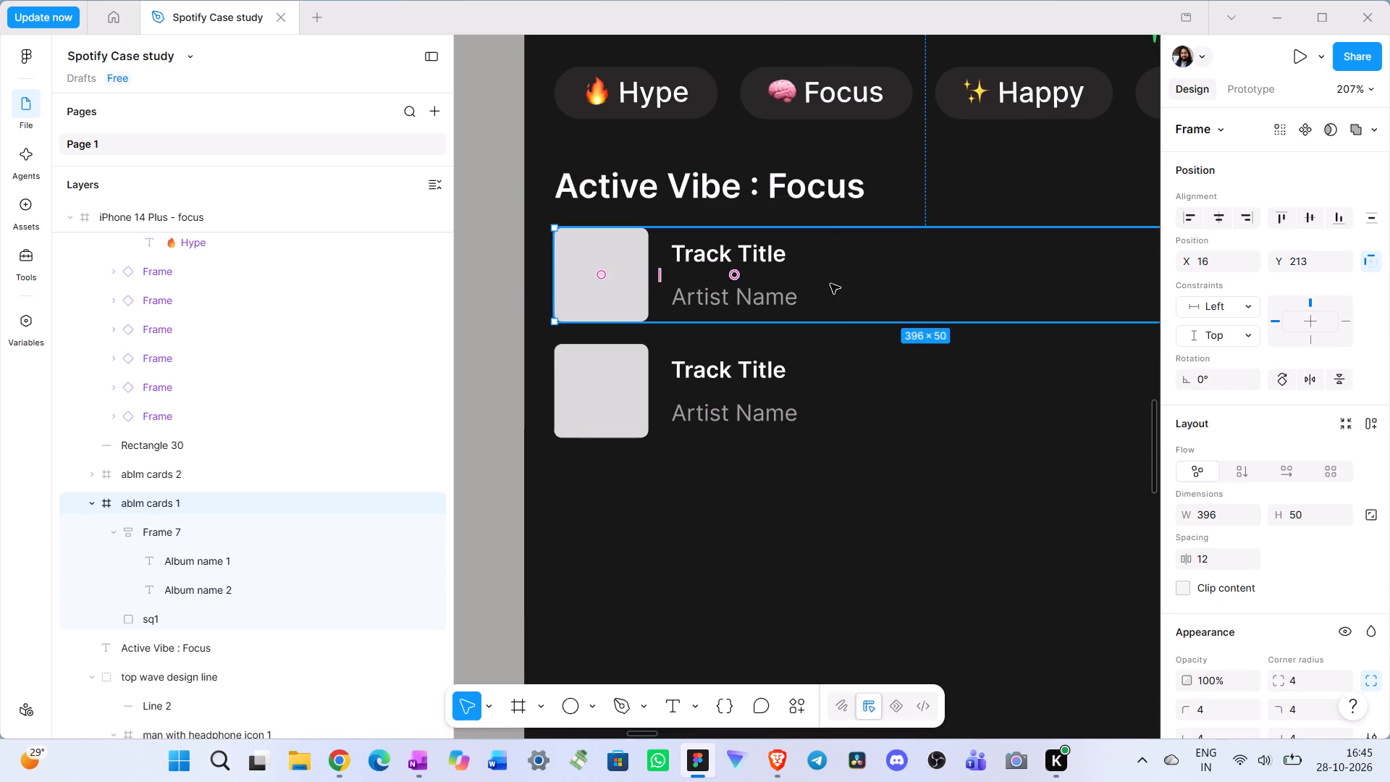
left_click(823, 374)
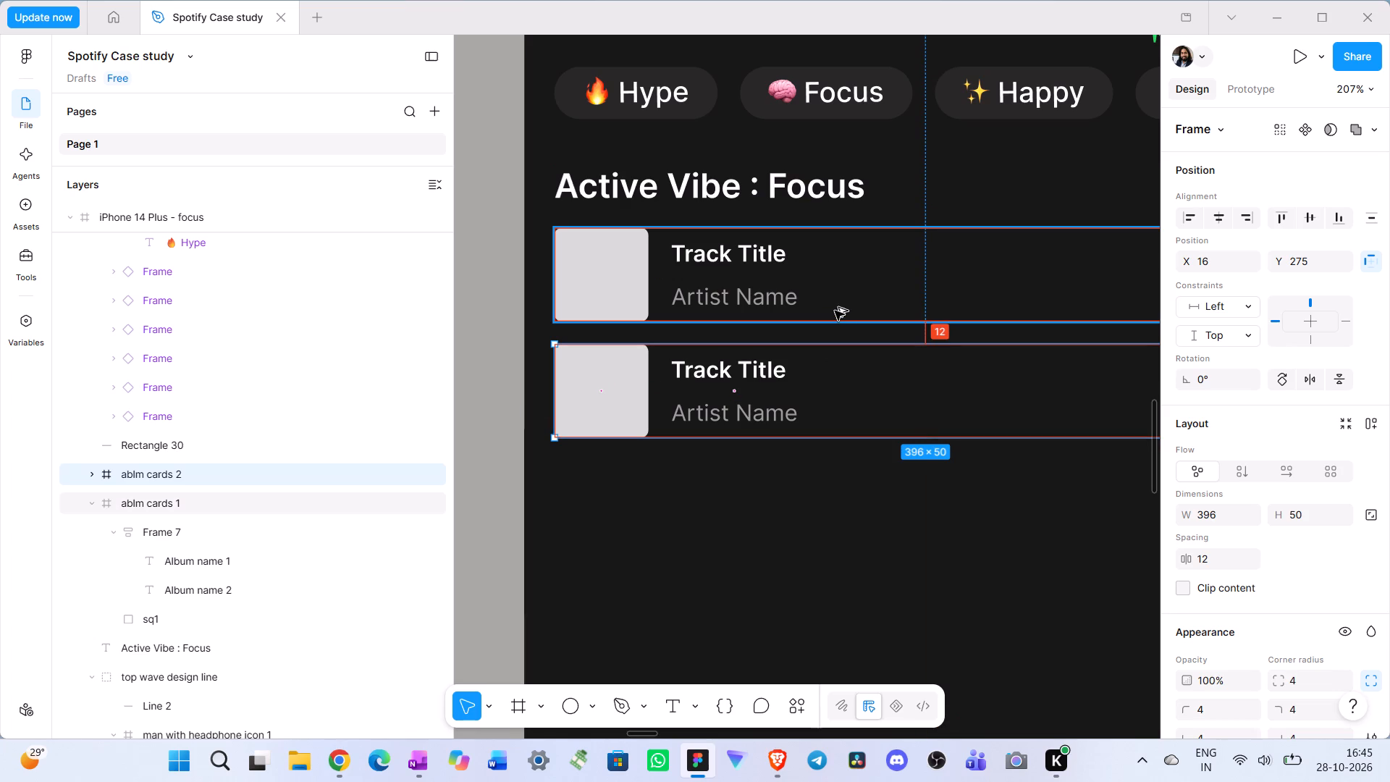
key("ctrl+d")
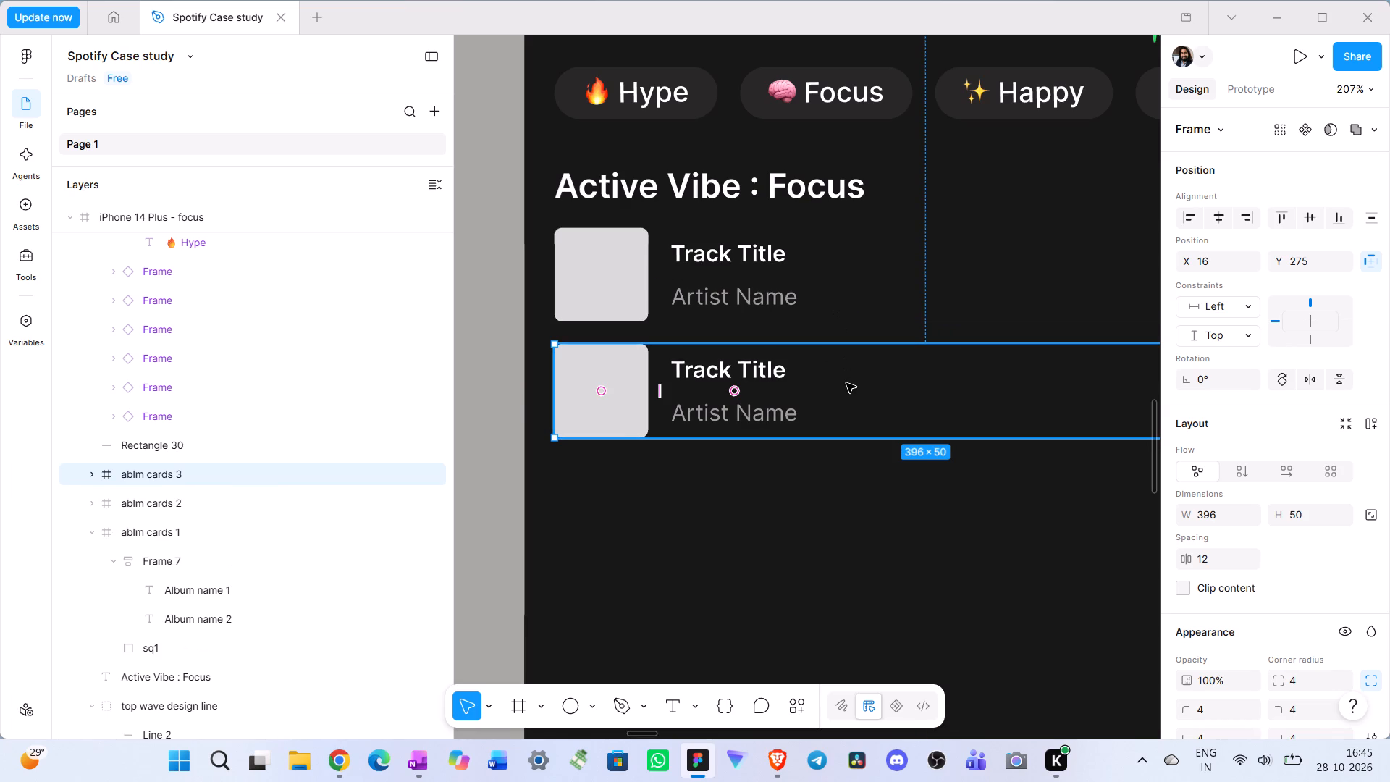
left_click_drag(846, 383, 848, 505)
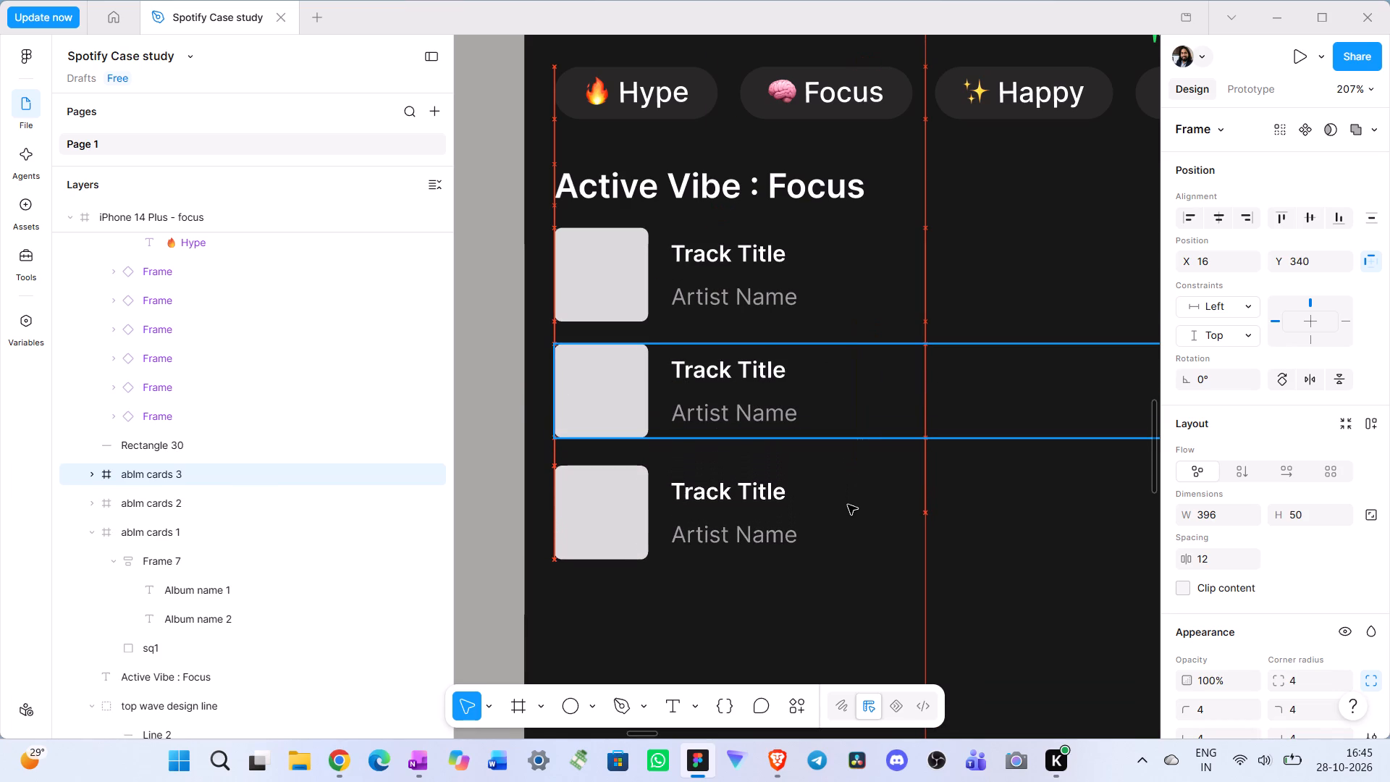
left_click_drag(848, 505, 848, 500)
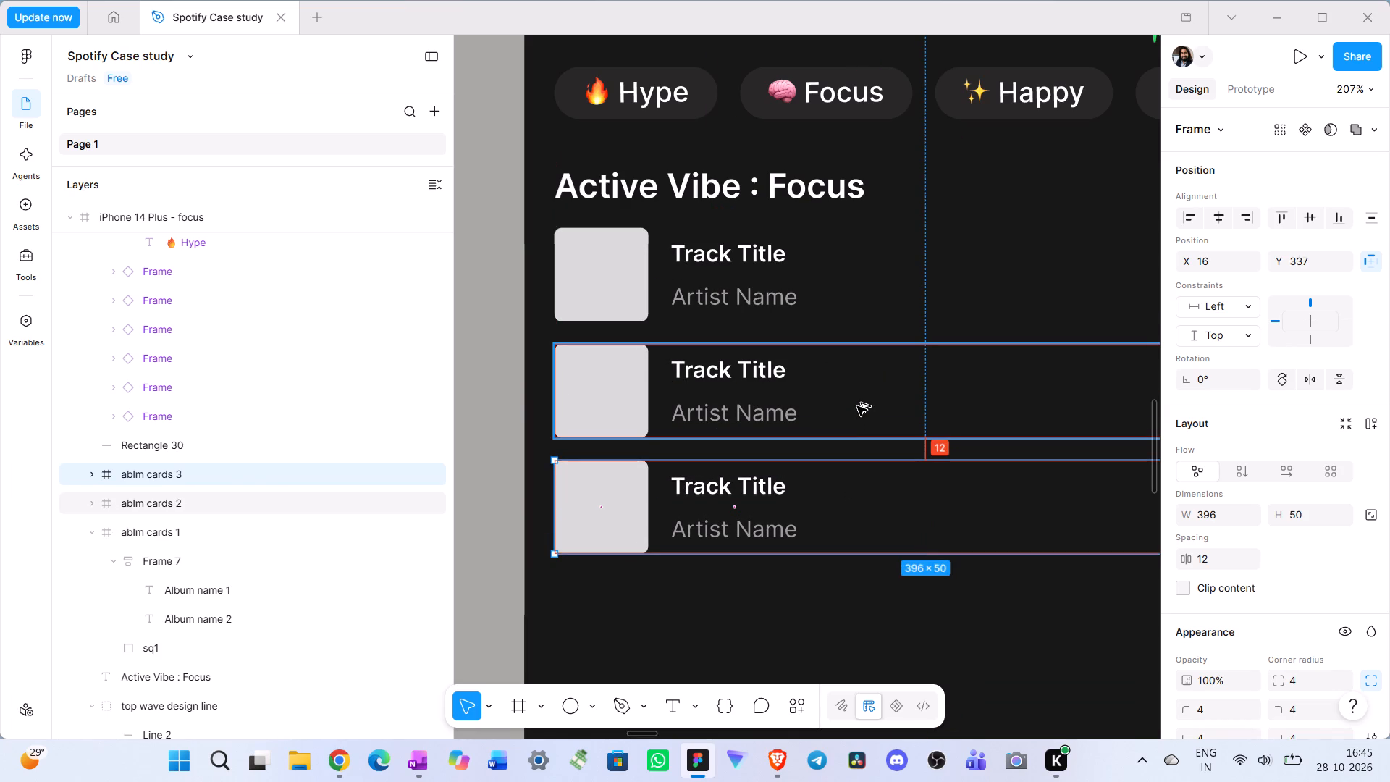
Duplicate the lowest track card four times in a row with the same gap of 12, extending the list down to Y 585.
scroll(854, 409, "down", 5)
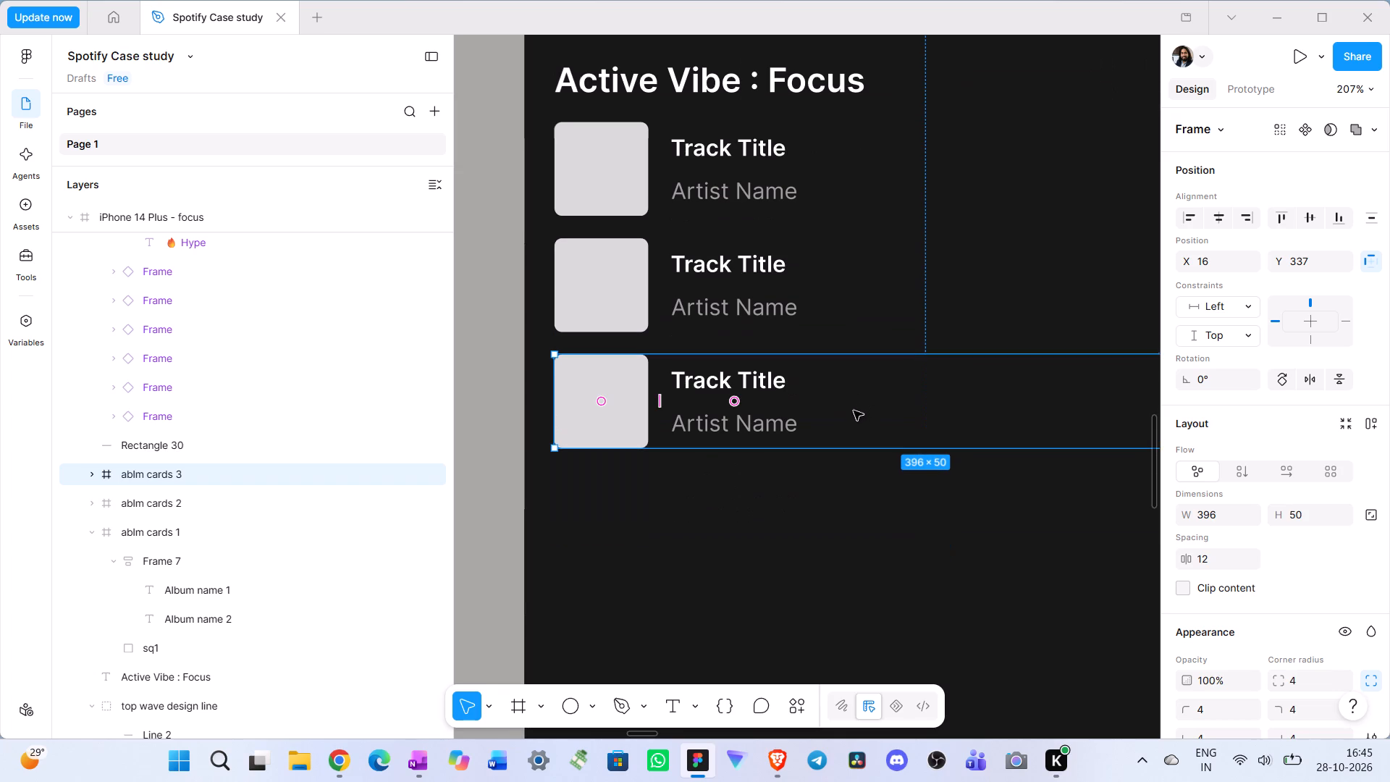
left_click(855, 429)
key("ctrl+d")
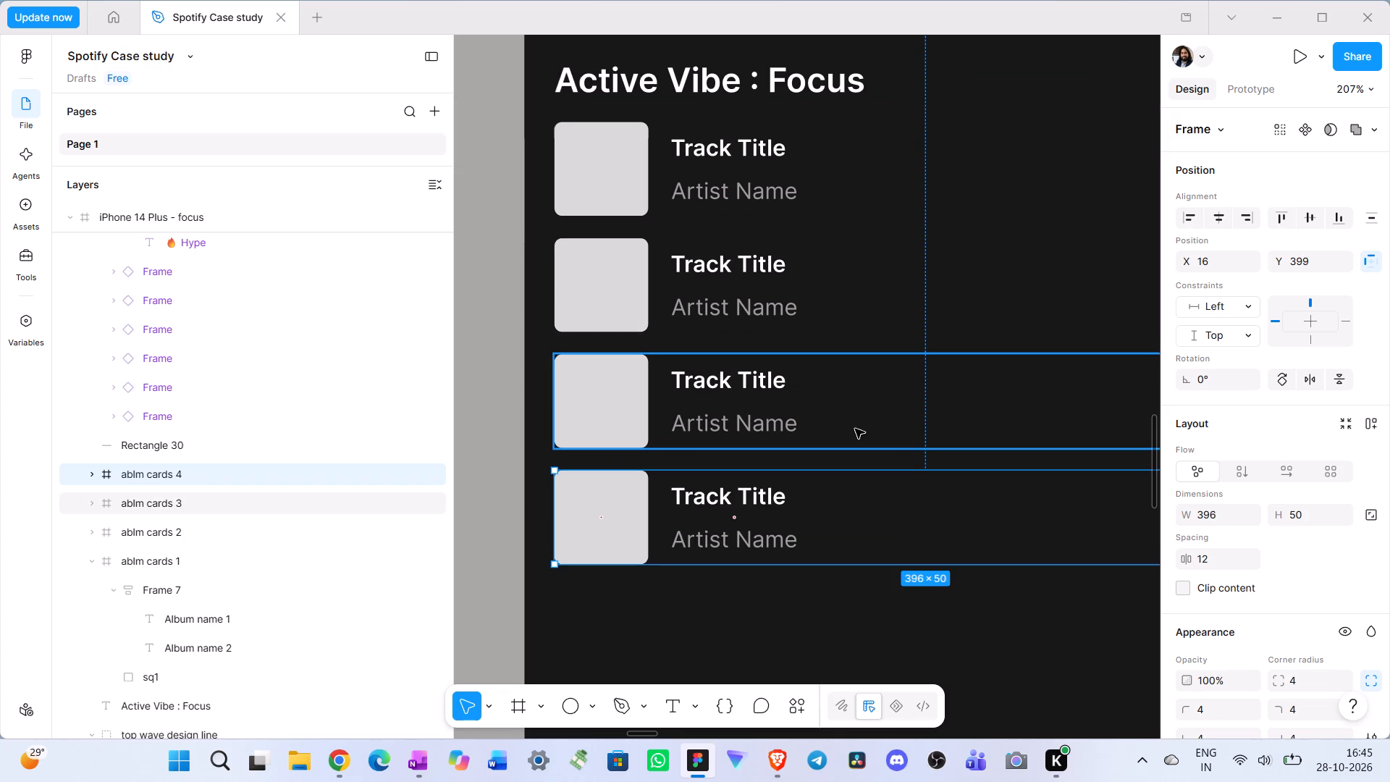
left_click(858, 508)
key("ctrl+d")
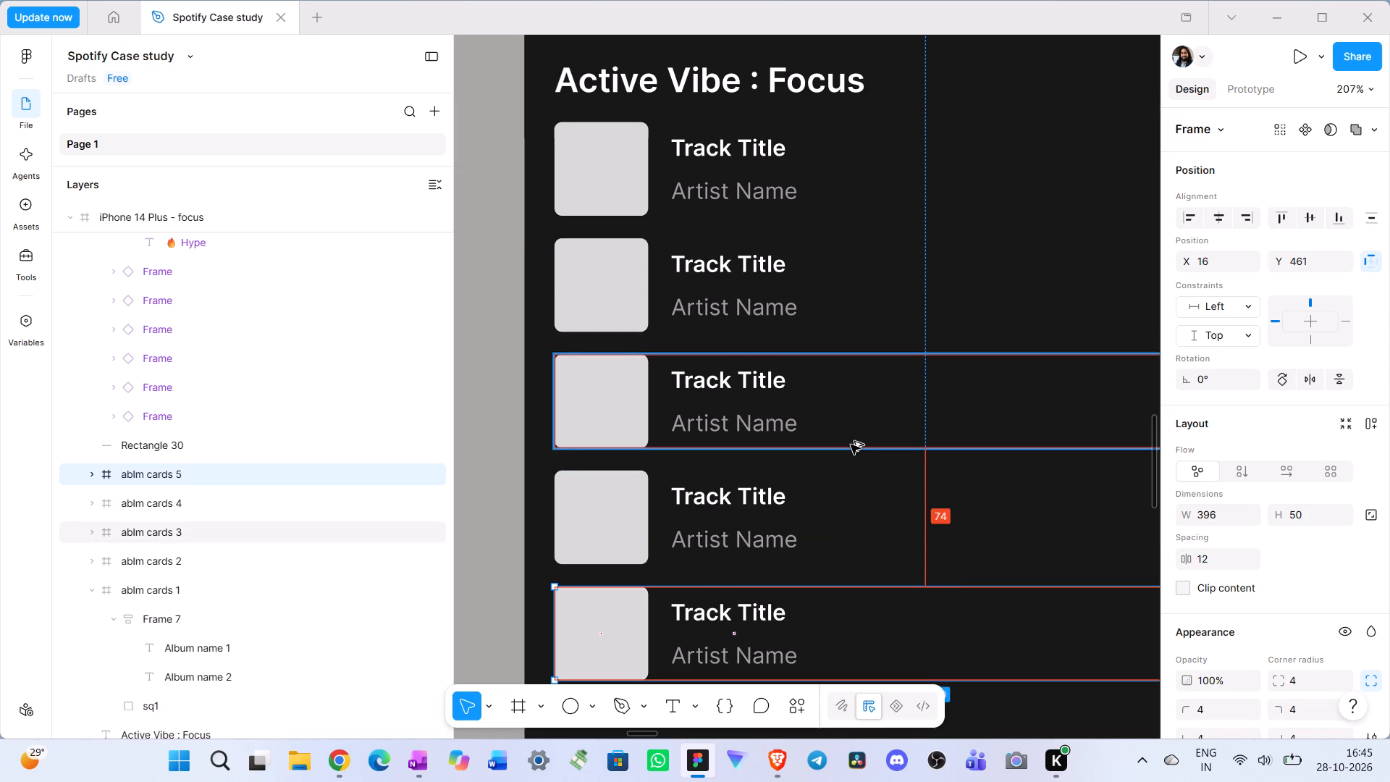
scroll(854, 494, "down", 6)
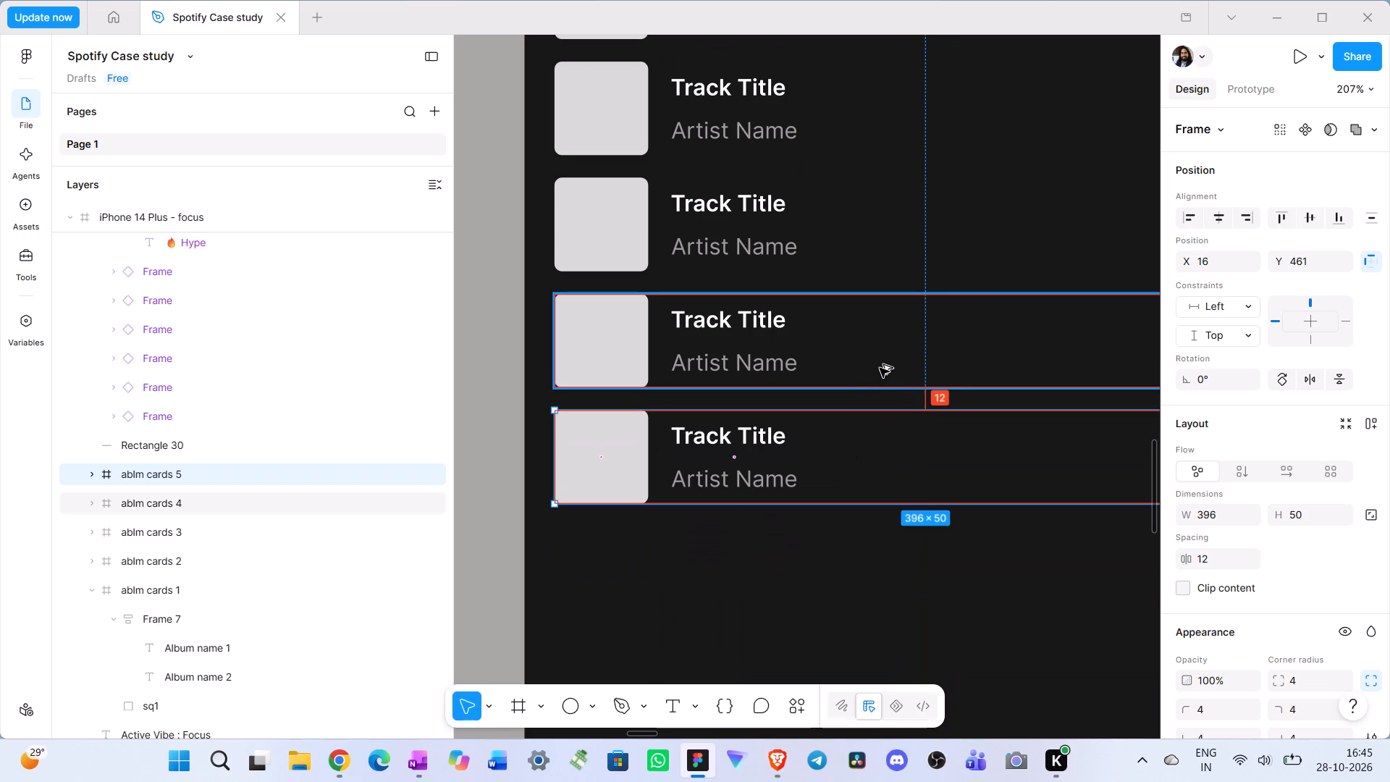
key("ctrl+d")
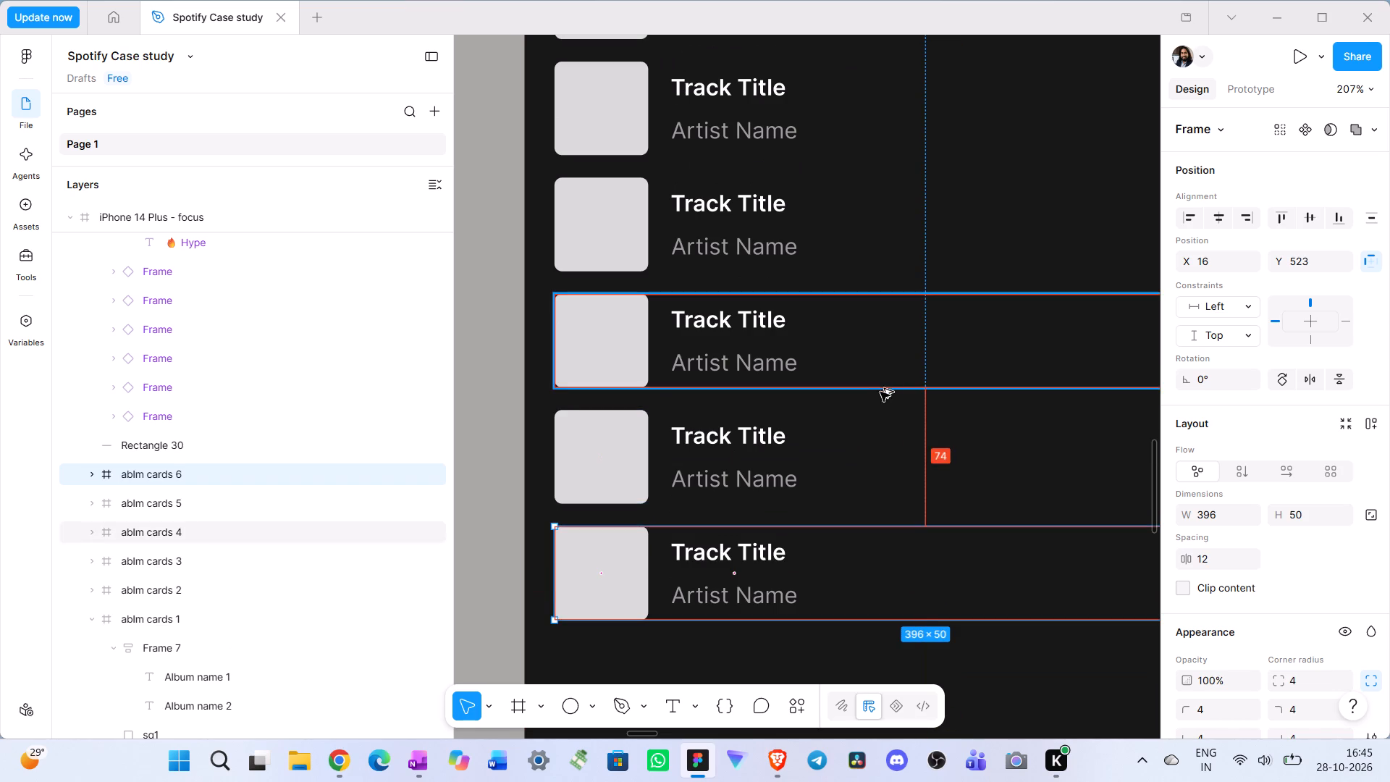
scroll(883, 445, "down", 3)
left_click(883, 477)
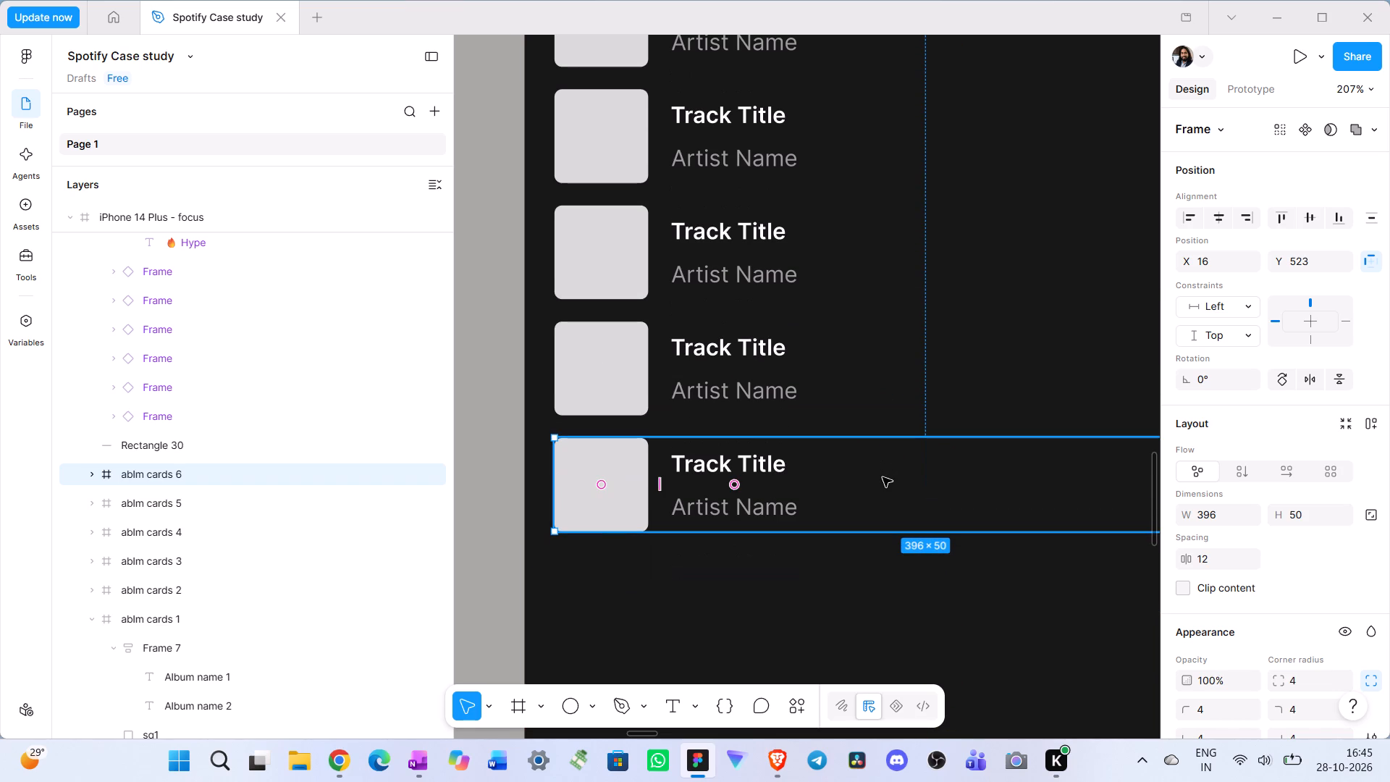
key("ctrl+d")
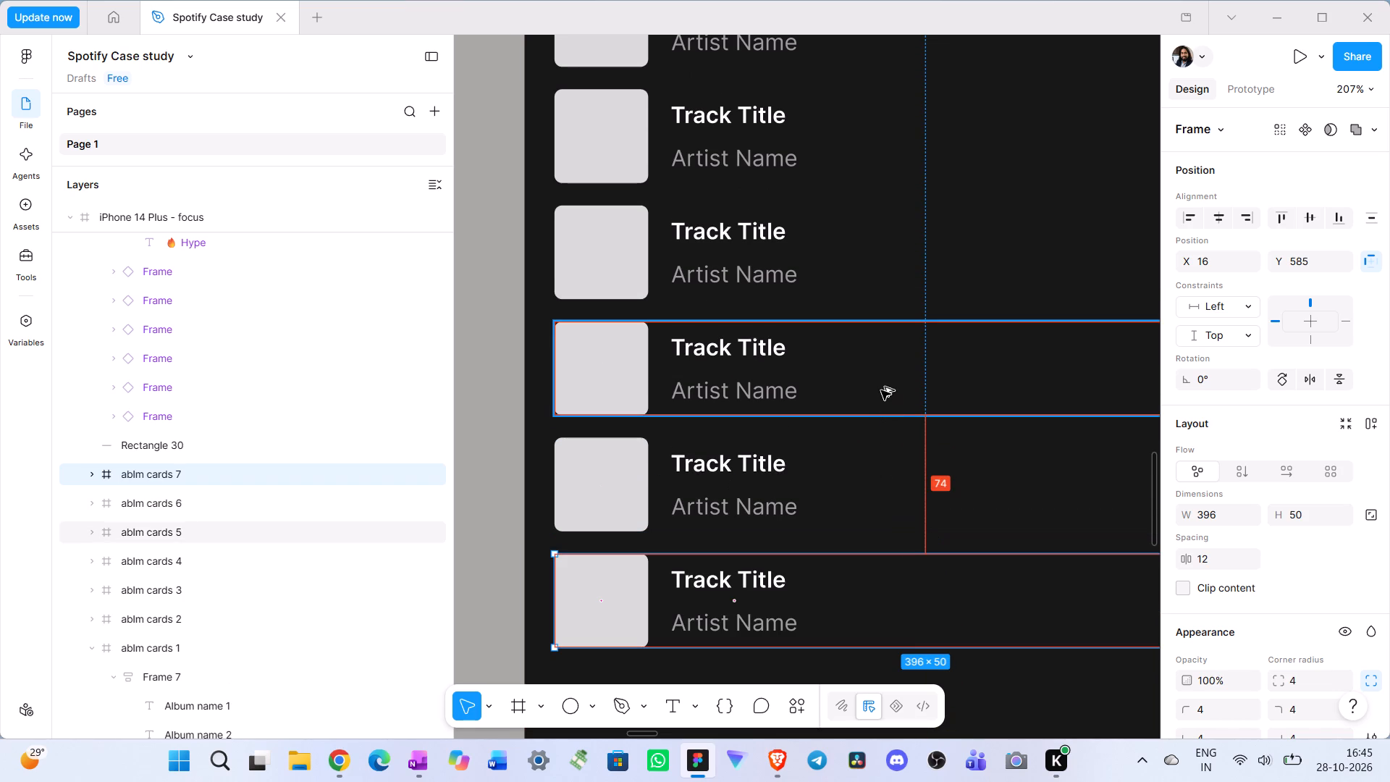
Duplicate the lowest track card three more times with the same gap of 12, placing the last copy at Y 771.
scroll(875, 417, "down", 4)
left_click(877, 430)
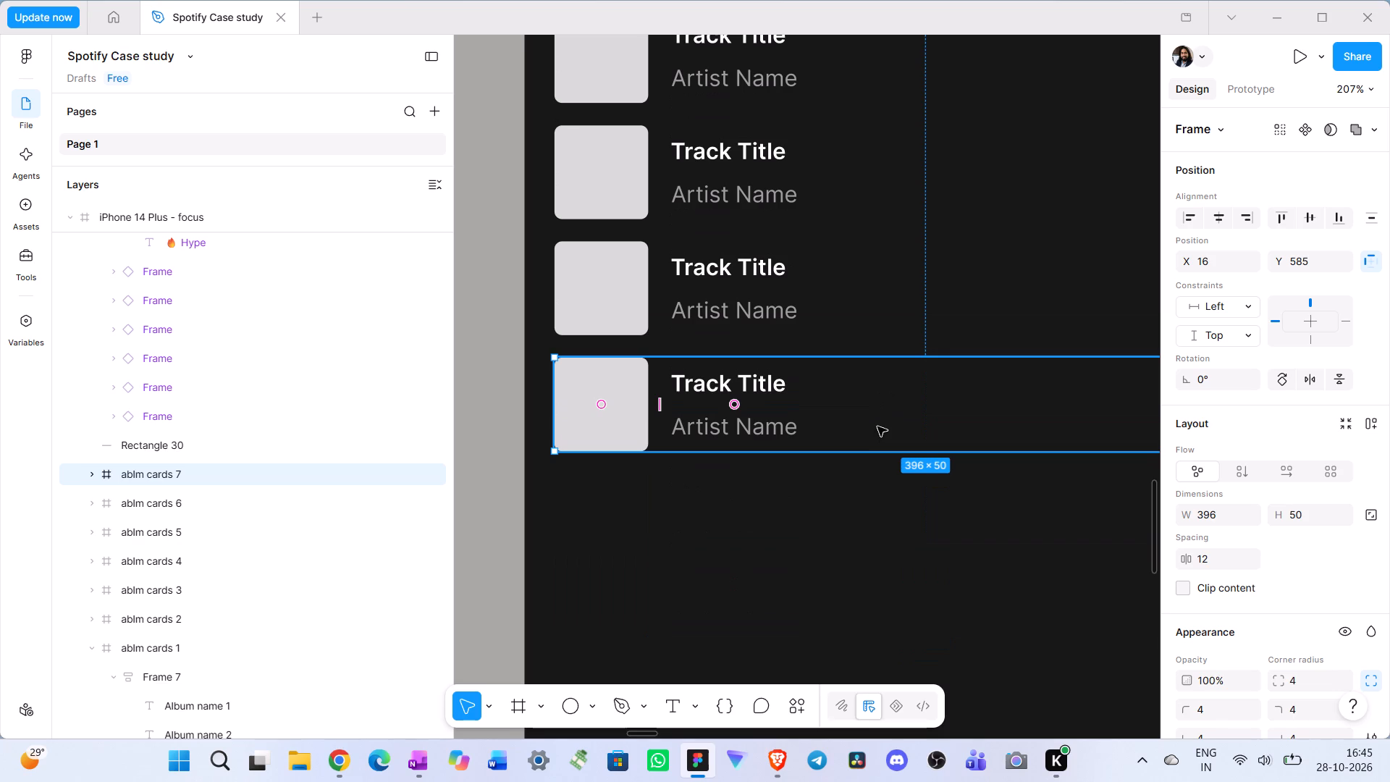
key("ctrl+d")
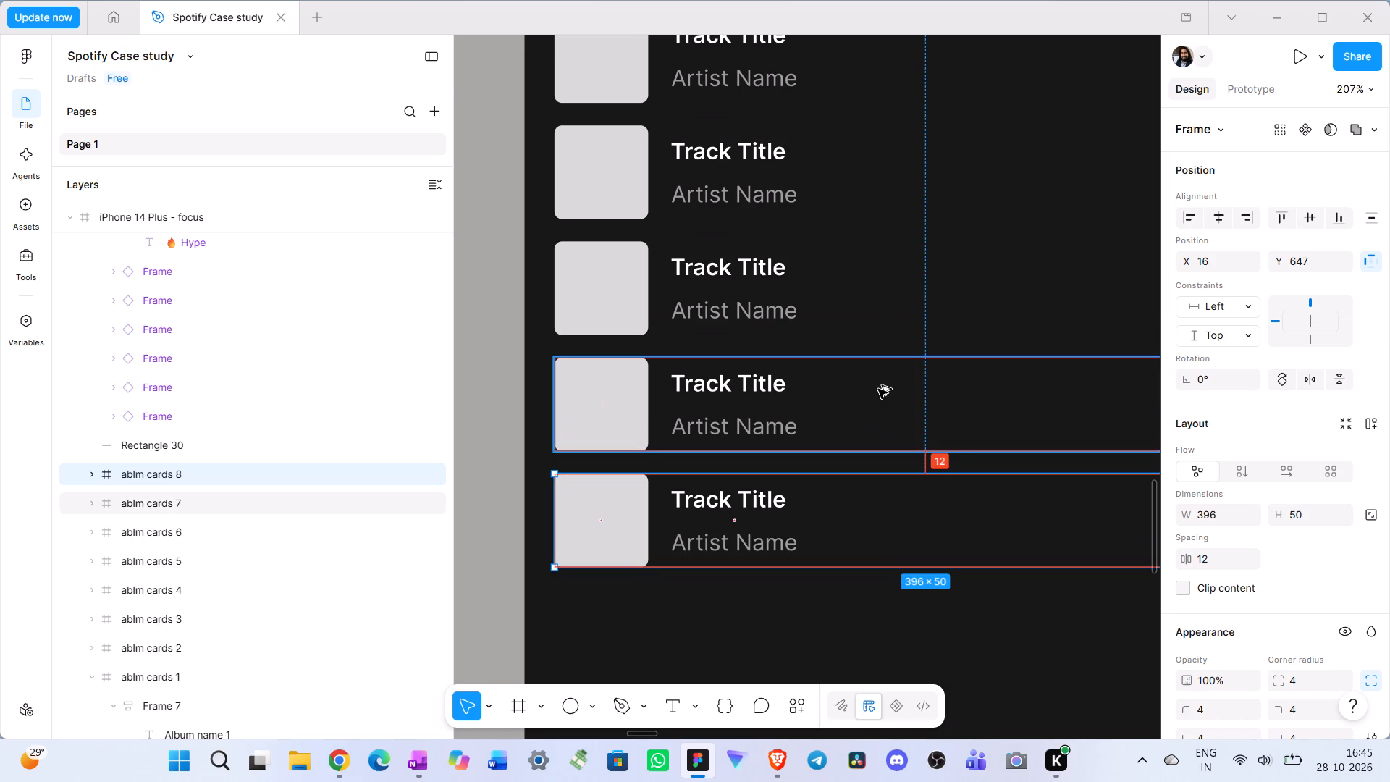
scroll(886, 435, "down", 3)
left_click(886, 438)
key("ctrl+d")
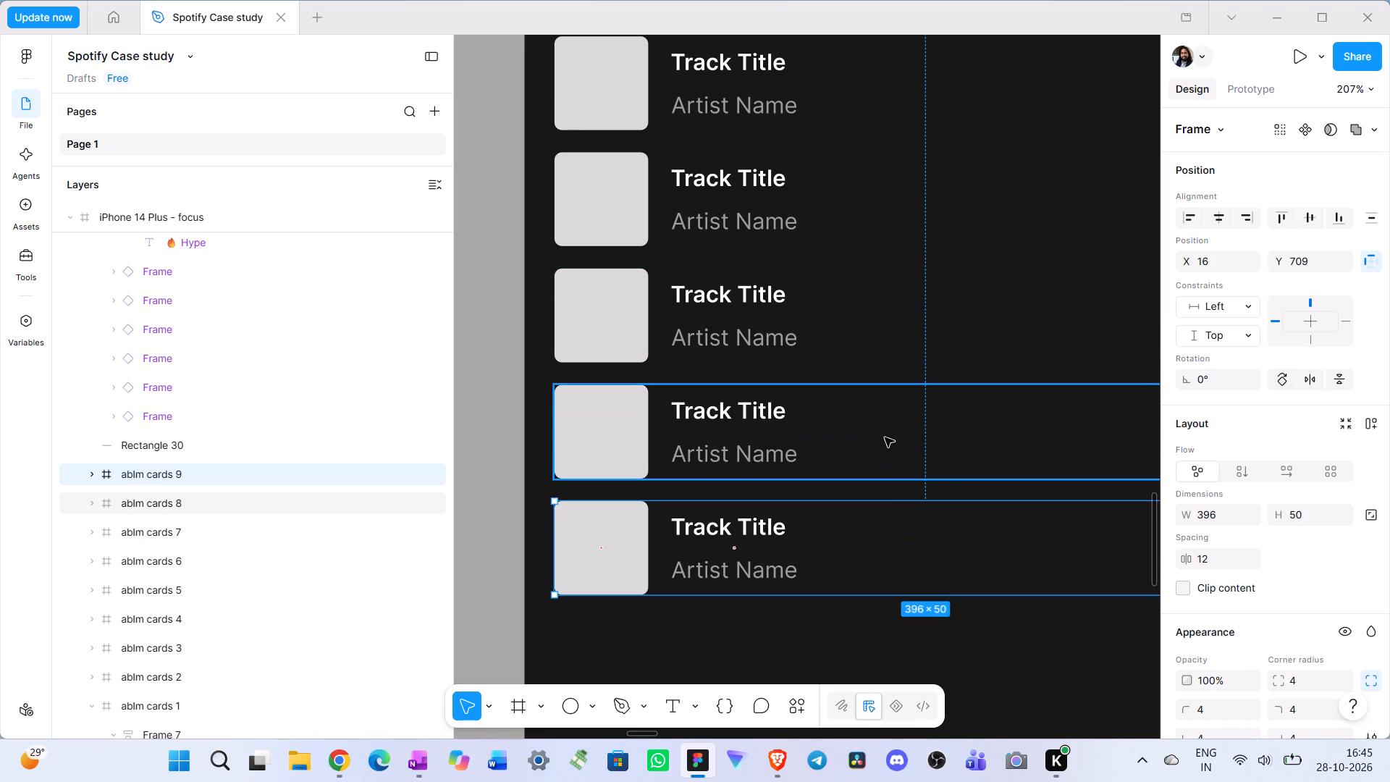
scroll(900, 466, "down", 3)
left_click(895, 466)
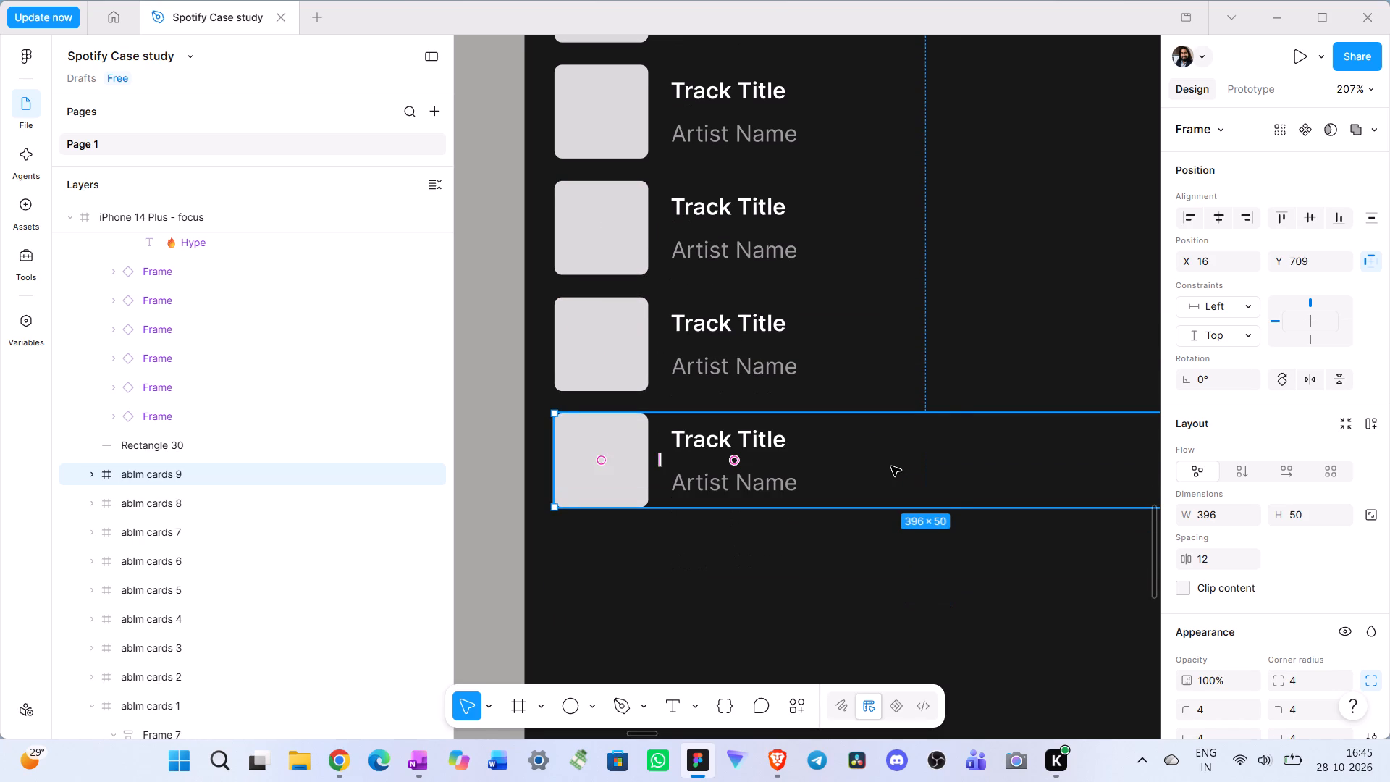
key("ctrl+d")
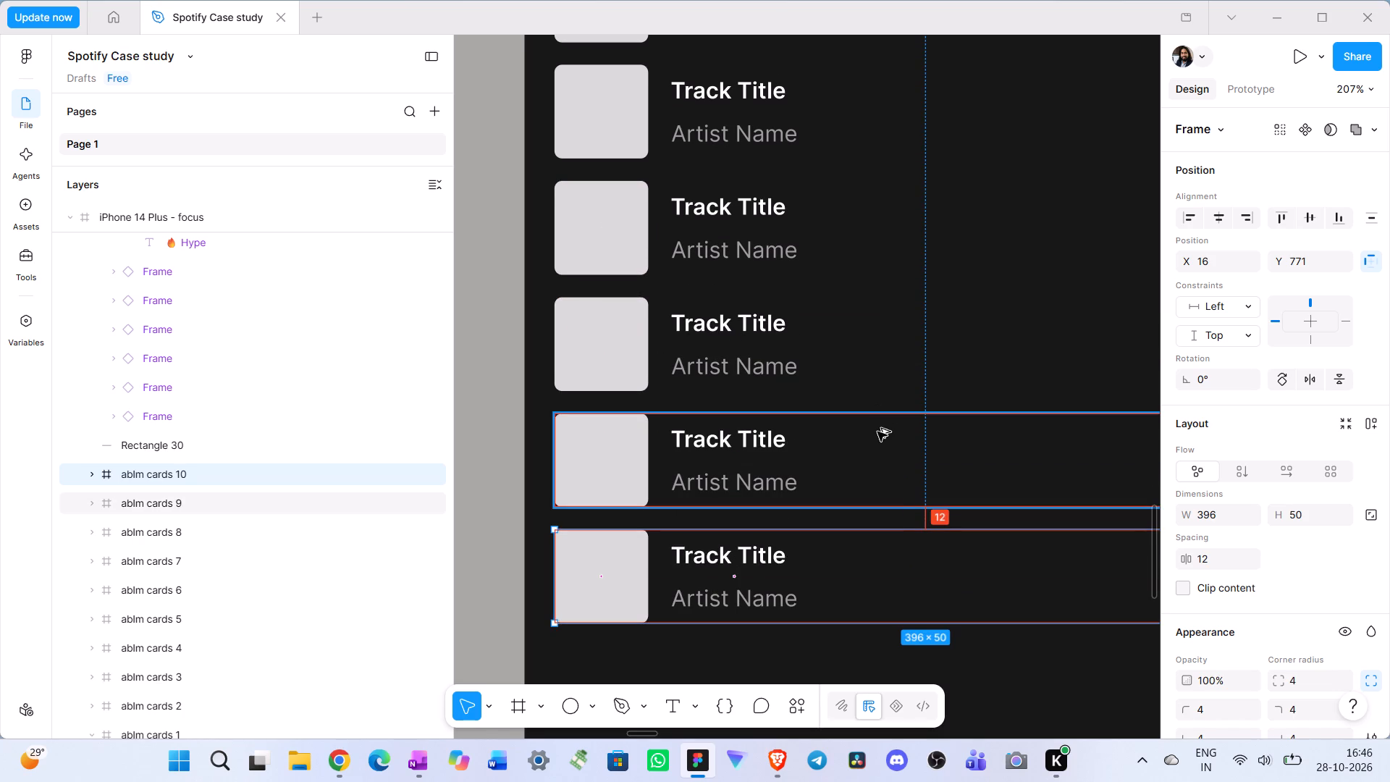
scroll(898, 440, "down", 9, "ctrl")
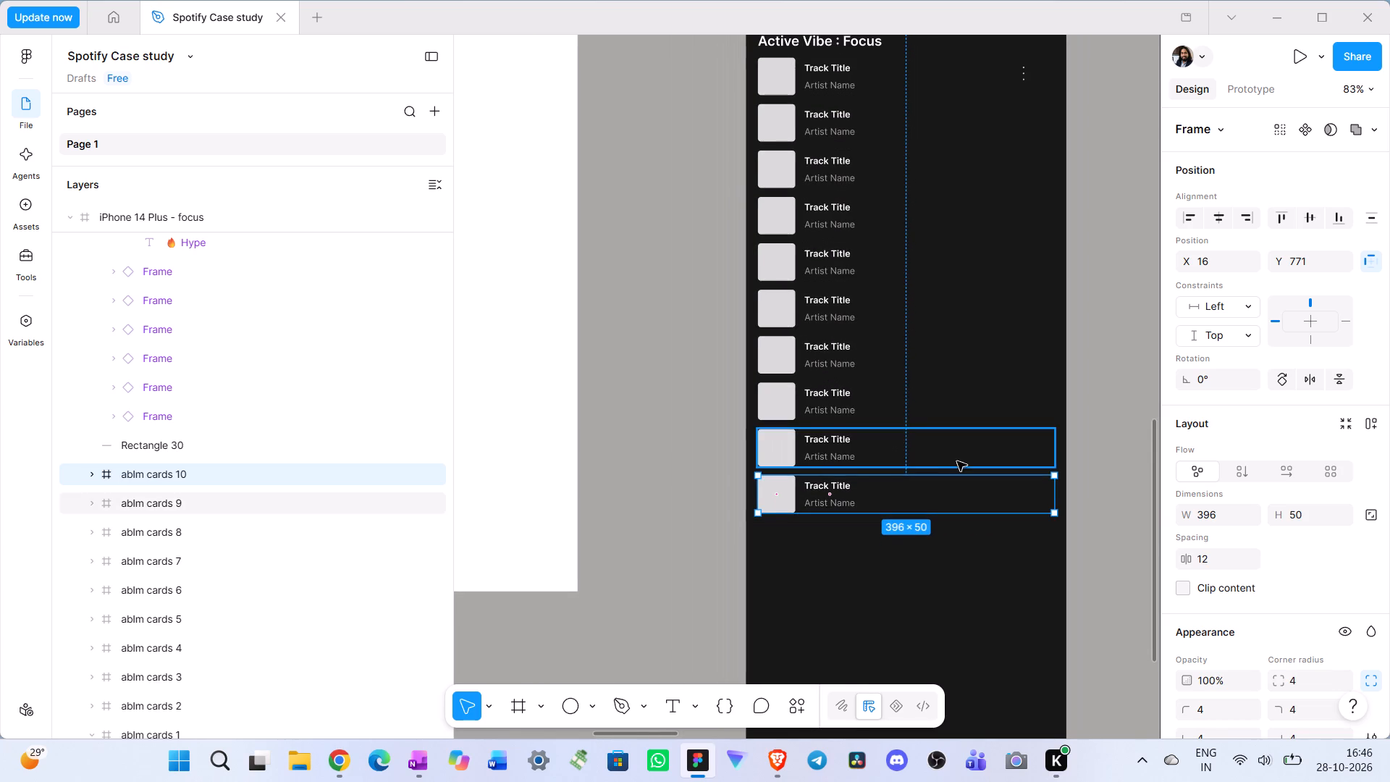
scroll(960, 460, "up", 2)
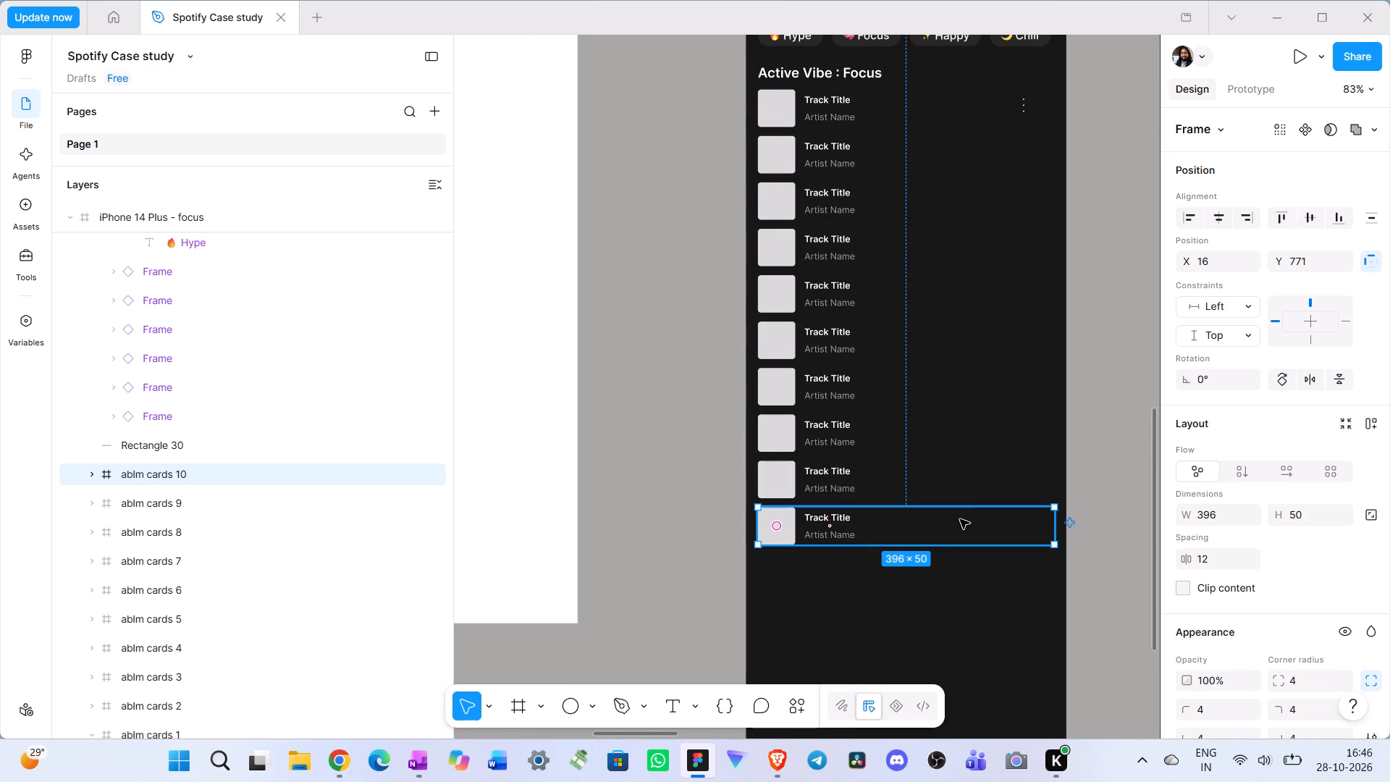
Delete all nine duplicate track cards below the first, ablm cards 2 to ablm cards 10.
left_click_drag(950, 600, 954, 593)
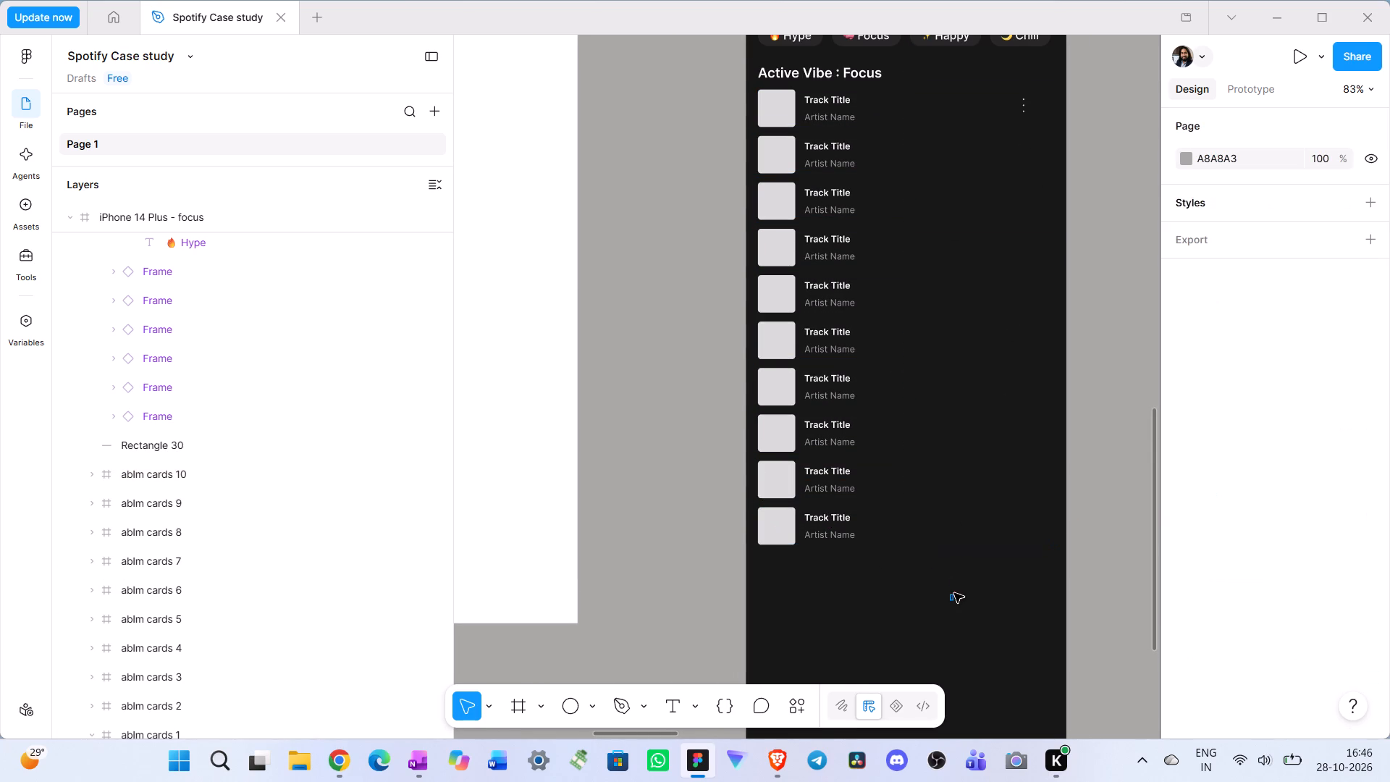
left_click_drag(954, 593, 929, 140)
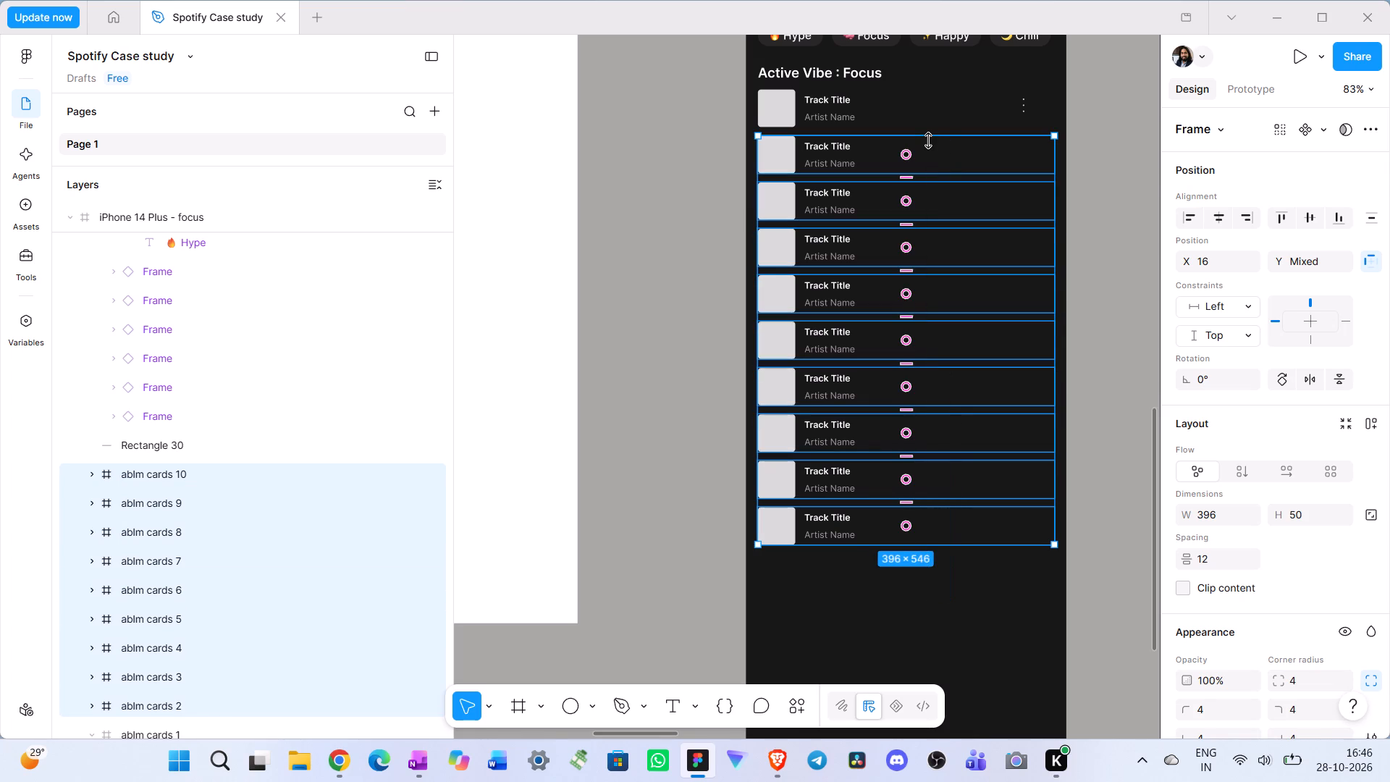
key("Delete")
Nest the three-dot icon, Frame 17, inside the ablm cards 1 frame, directly above Frame 7.
left_click(982, 114)
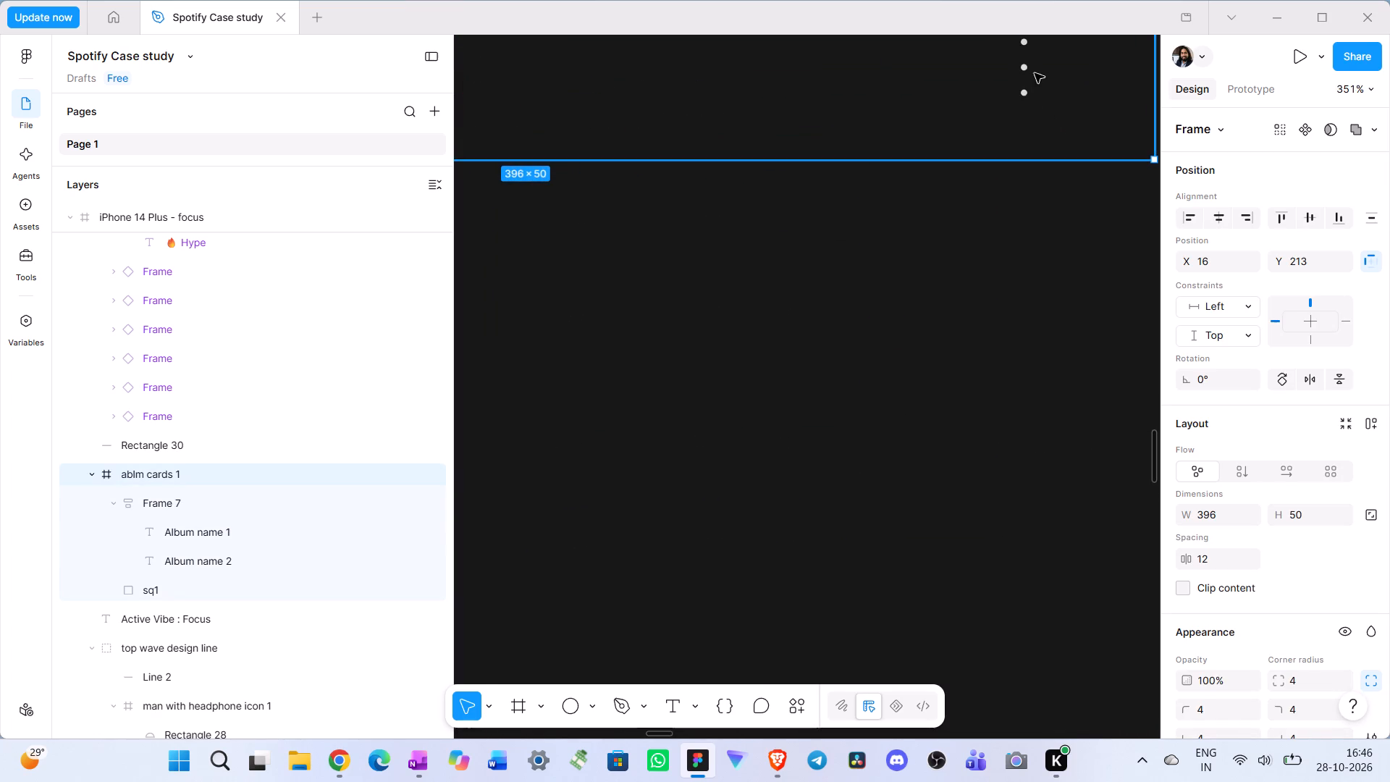
left_click(1026, 73)
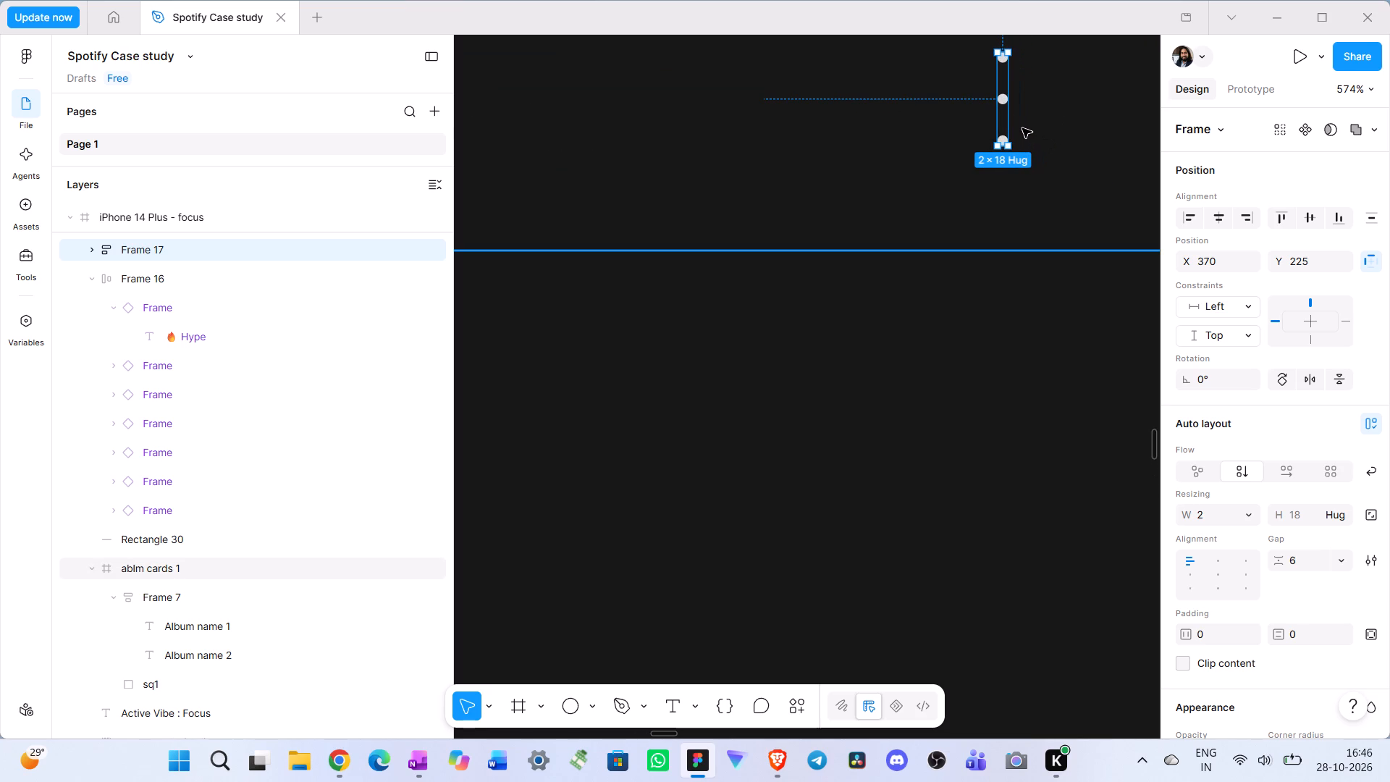
left_click(1002, 101)
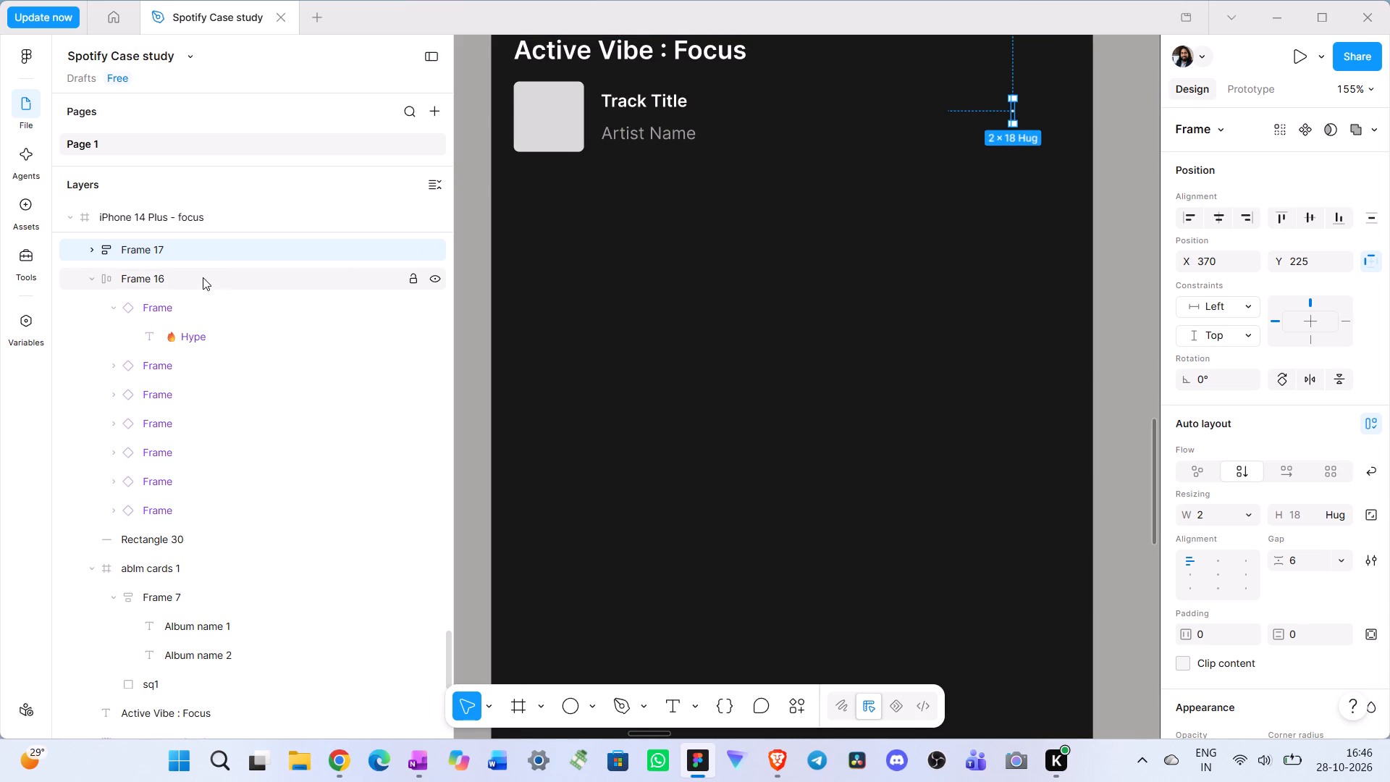
left_click(703, 122)
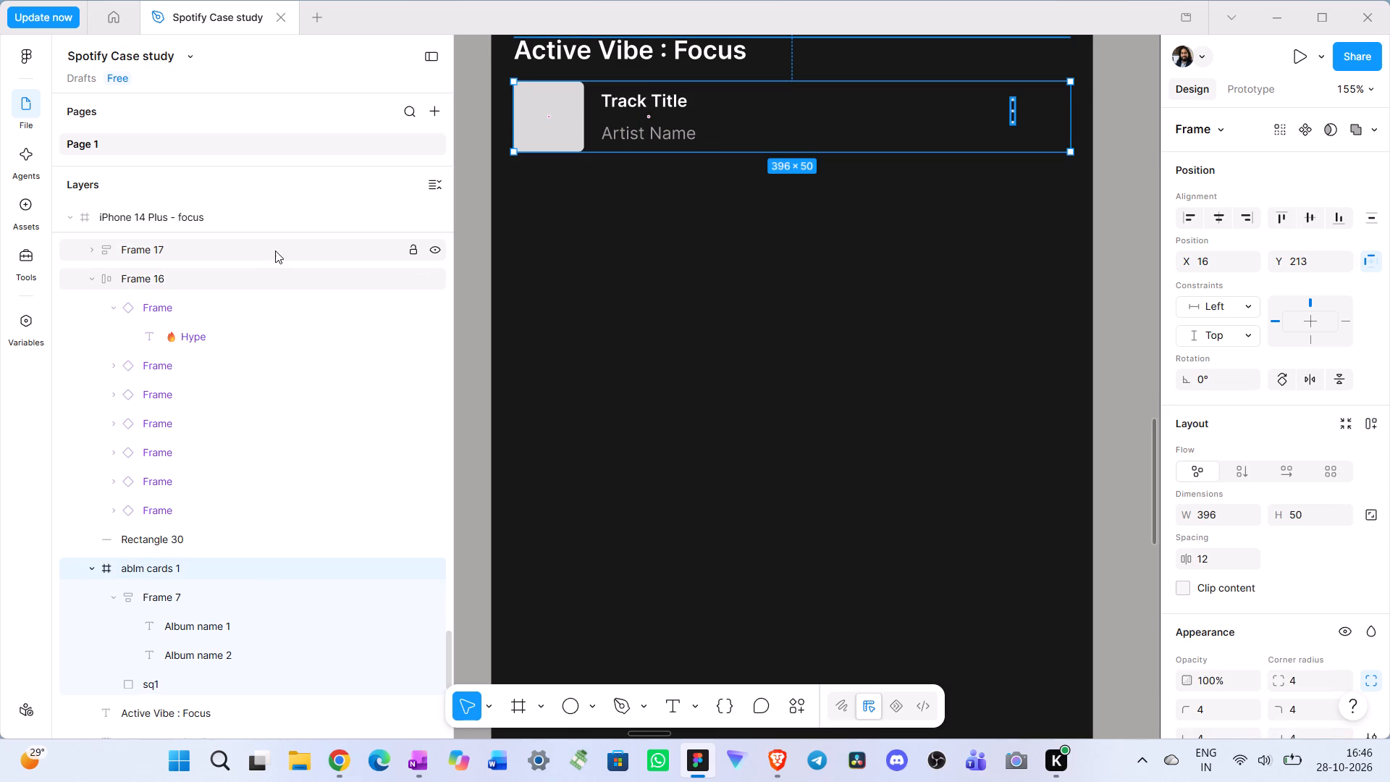
left_click_drag(277, 243, 280, 353)
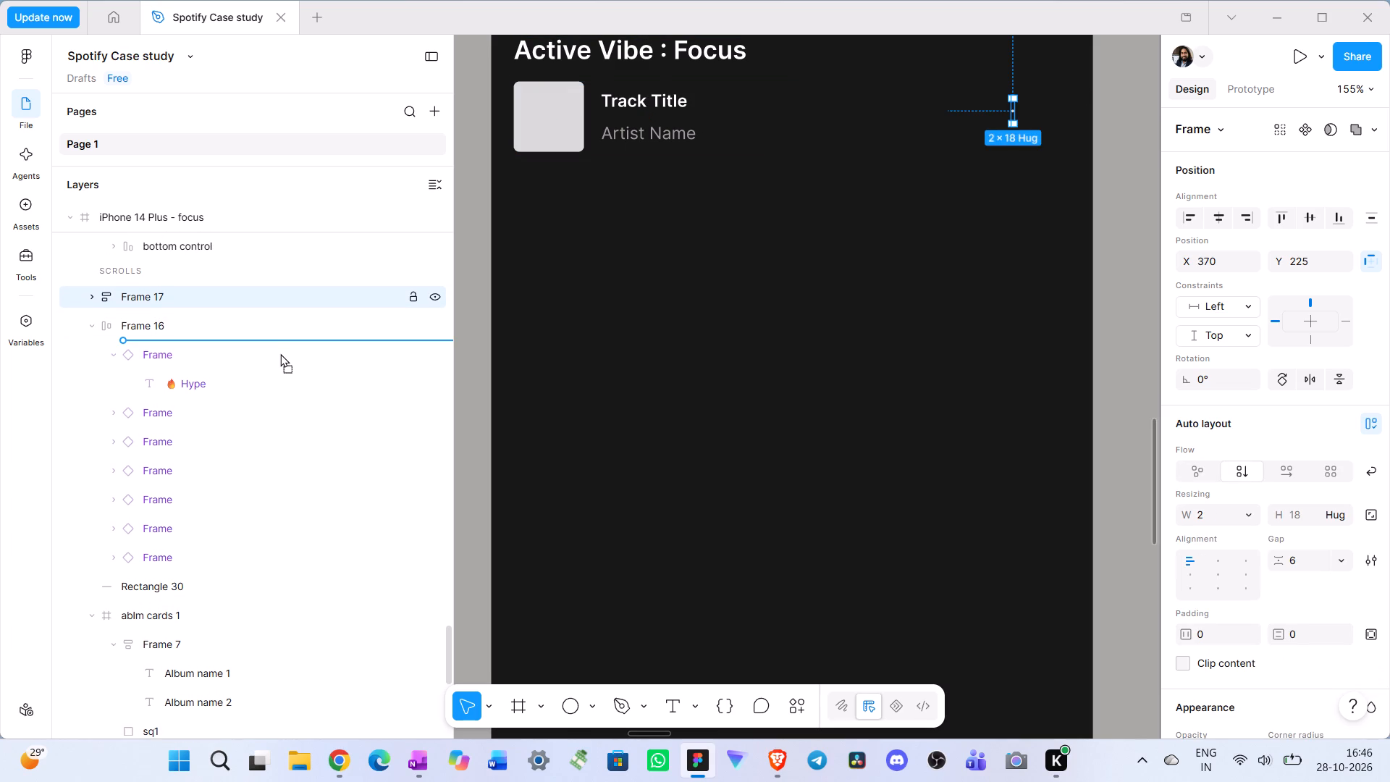
left_click_drag(280, 353, 316, 537)
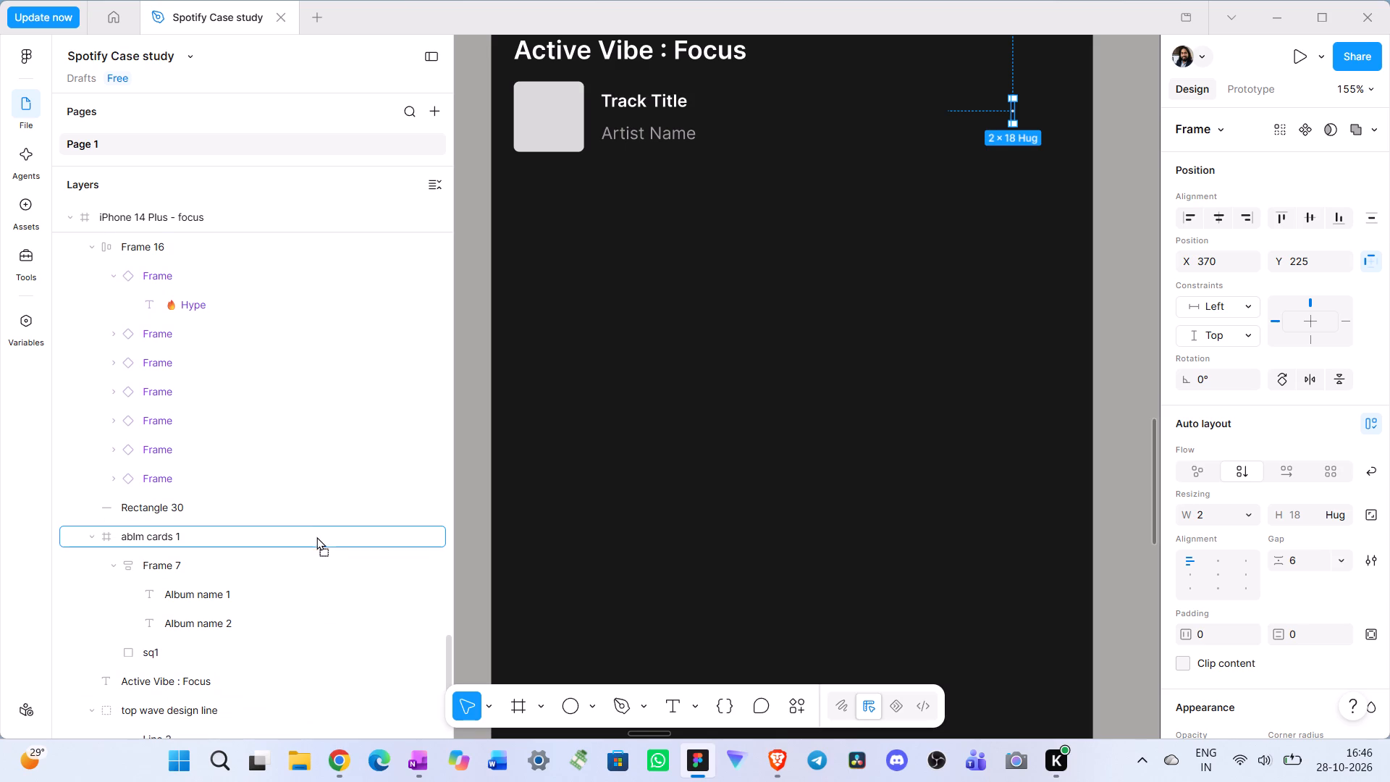
left_click_drag(316, 537, 313, 552)
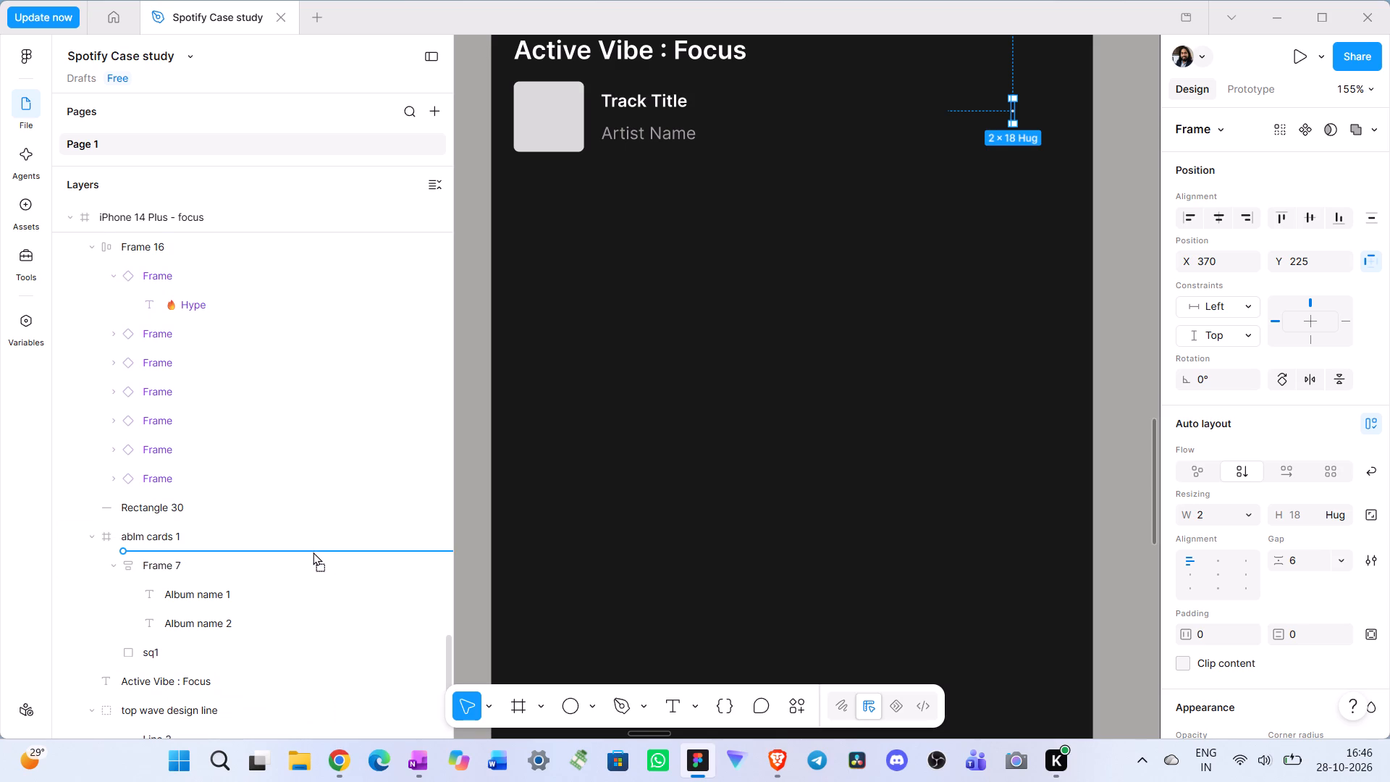
left_click_drag(313, 552, 313, 550)
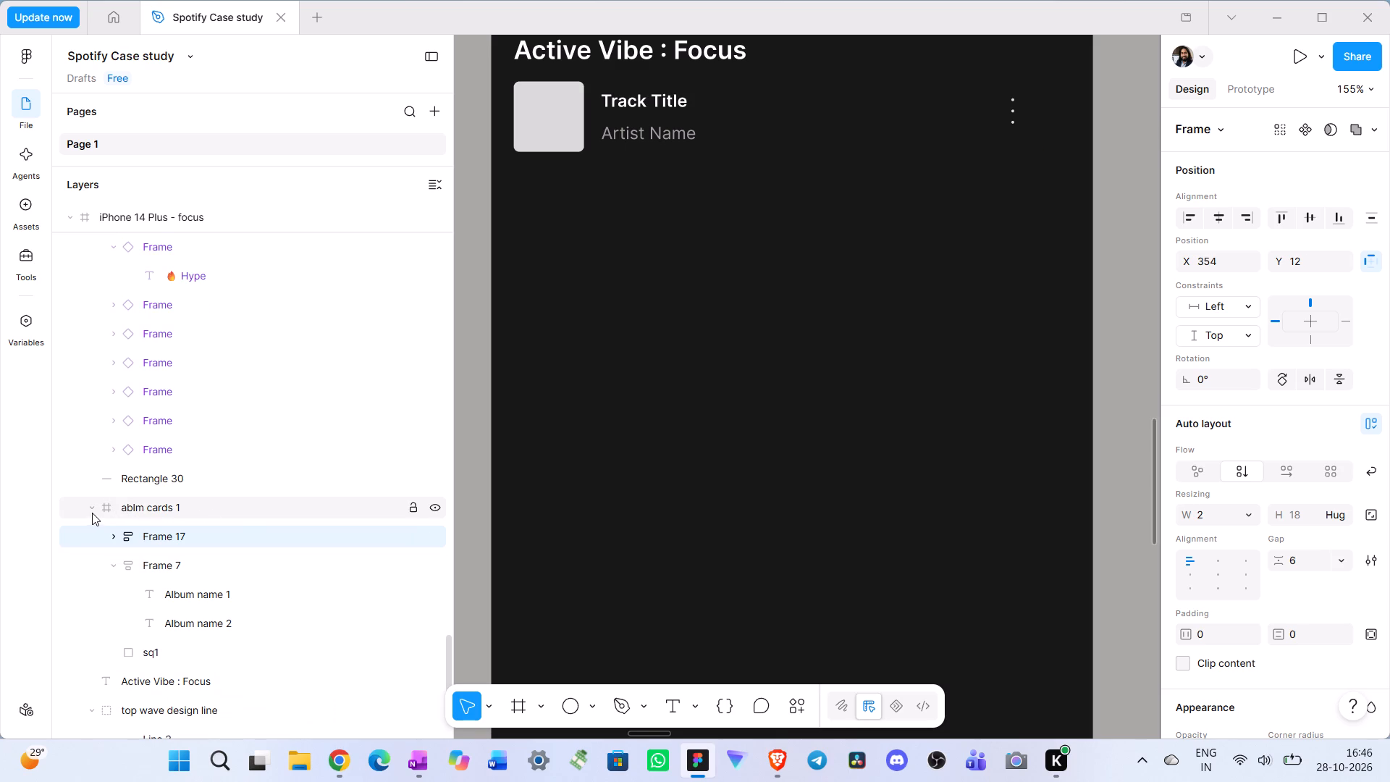
Examine the layers nested in the ablm cards 1 frame and the layers listed below it.
left_click(90, 505)
left_click(138, 508)
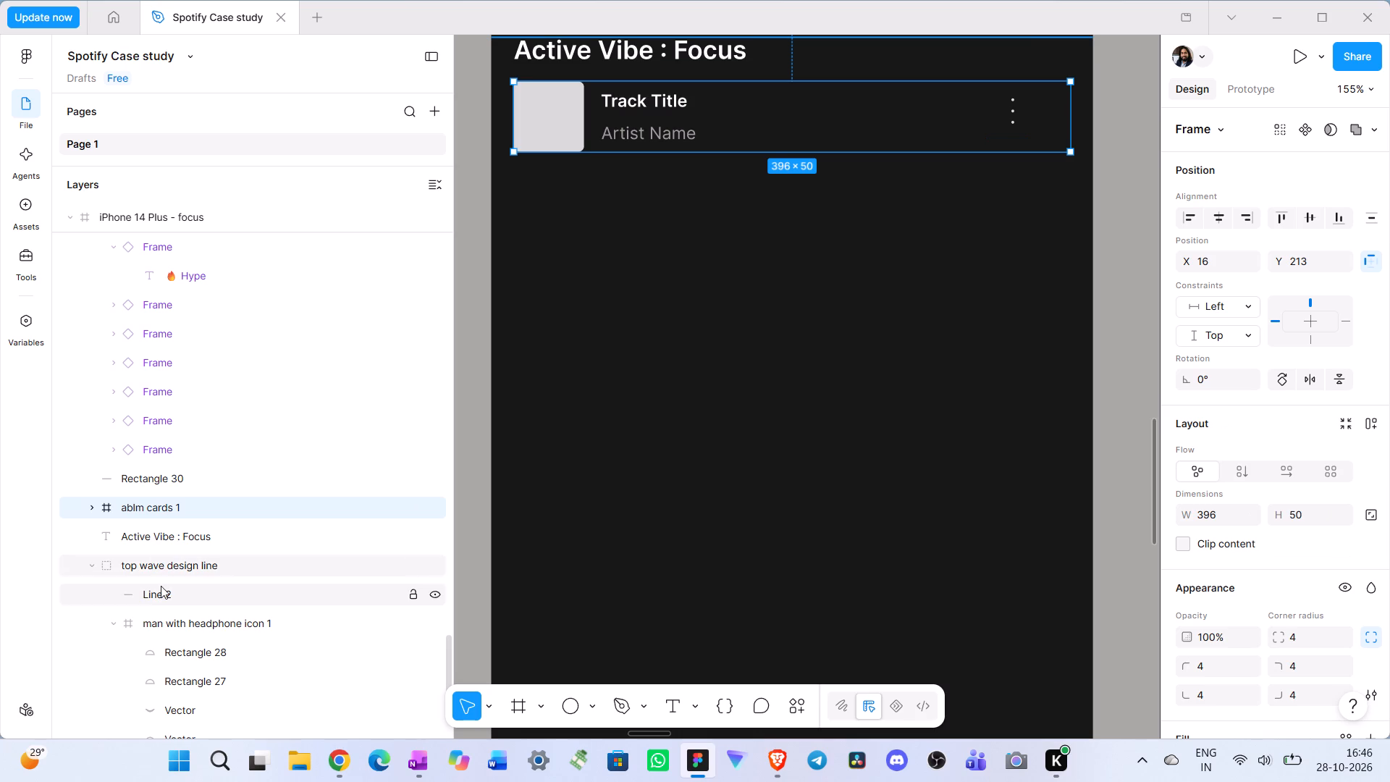
scroll(219, 652, "down", 2)
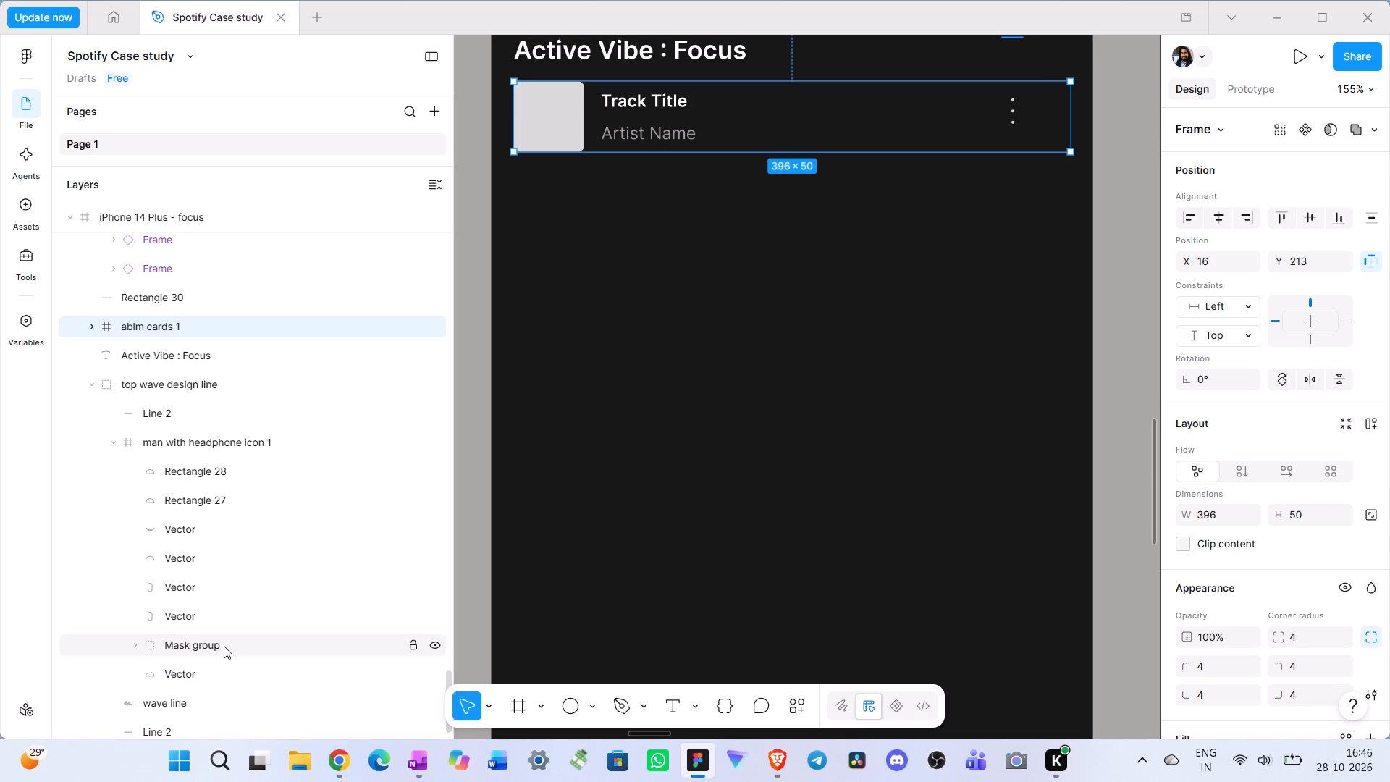
scroll(224, 645, "down", 1)
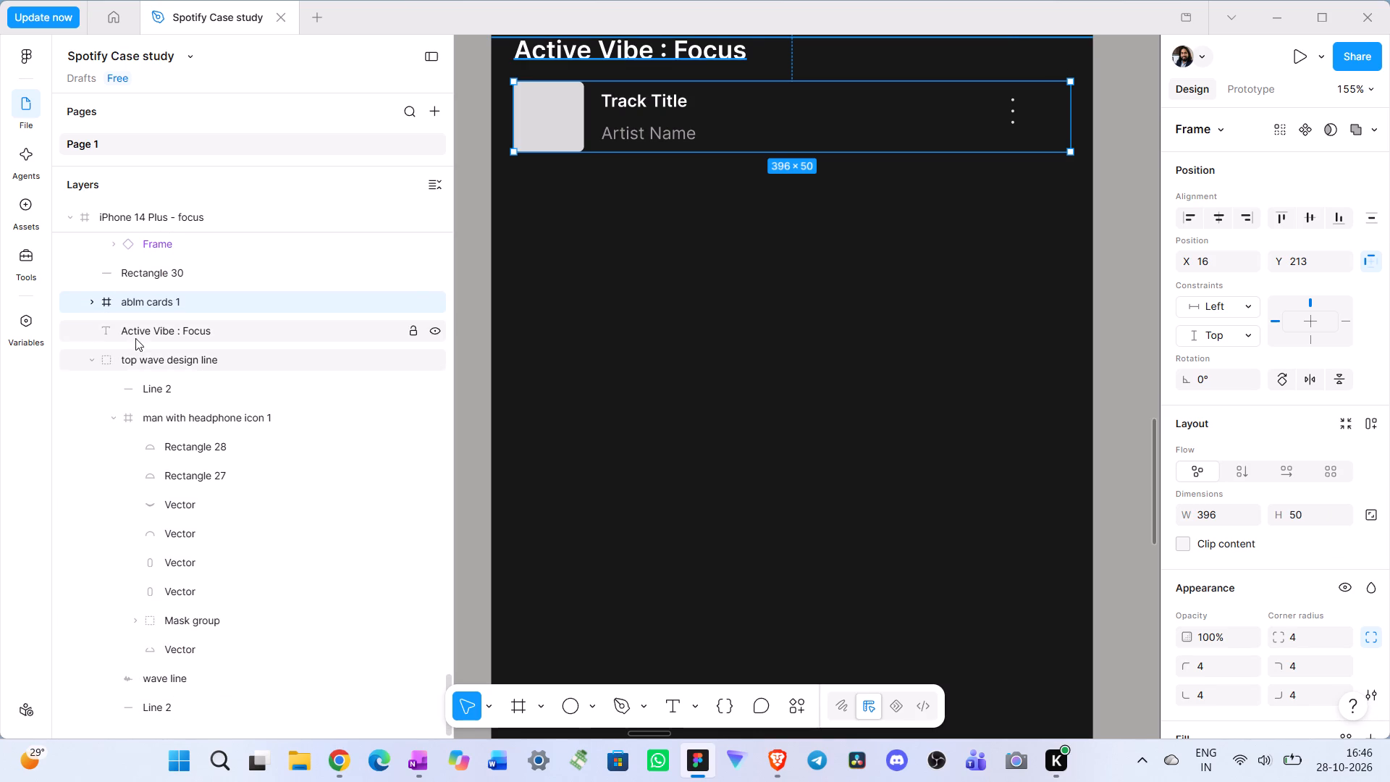
left_click(93, 300)
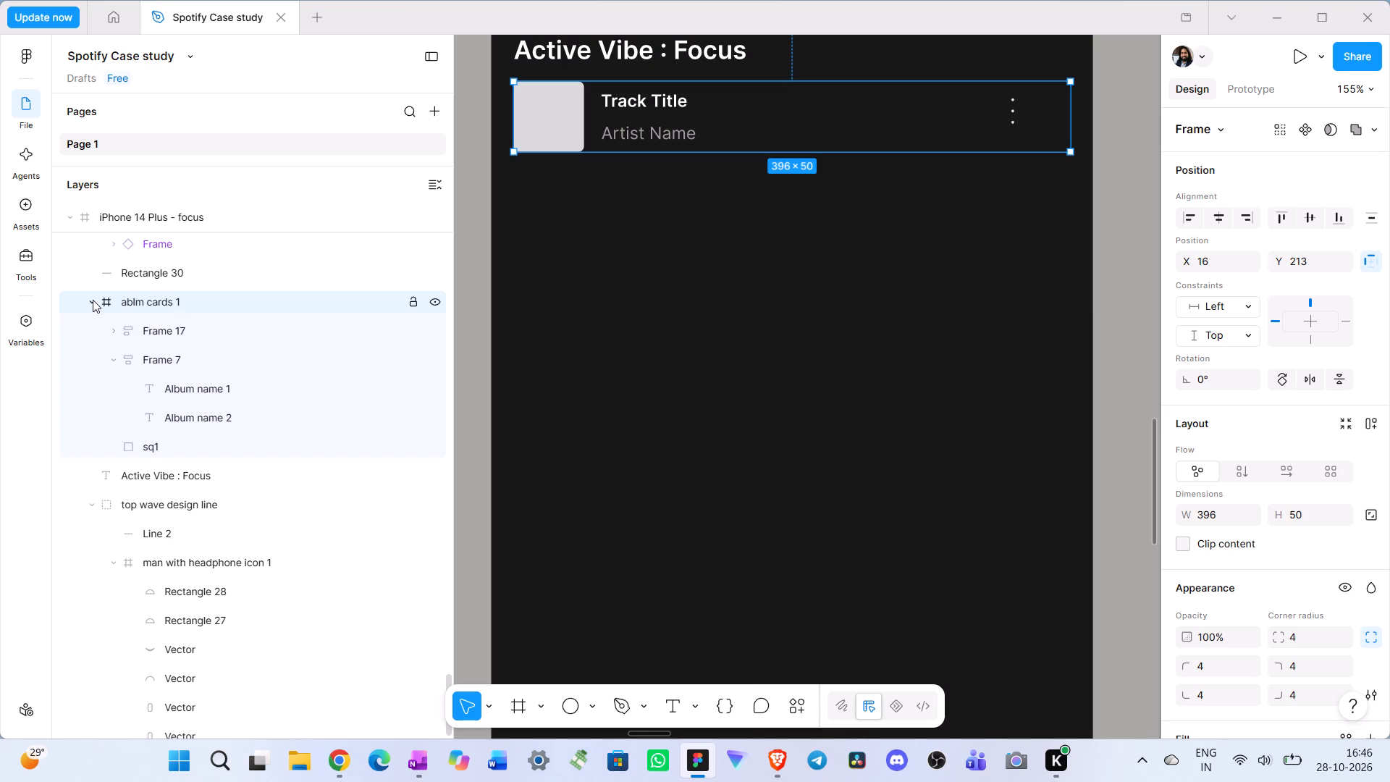
left_click(93, 300)
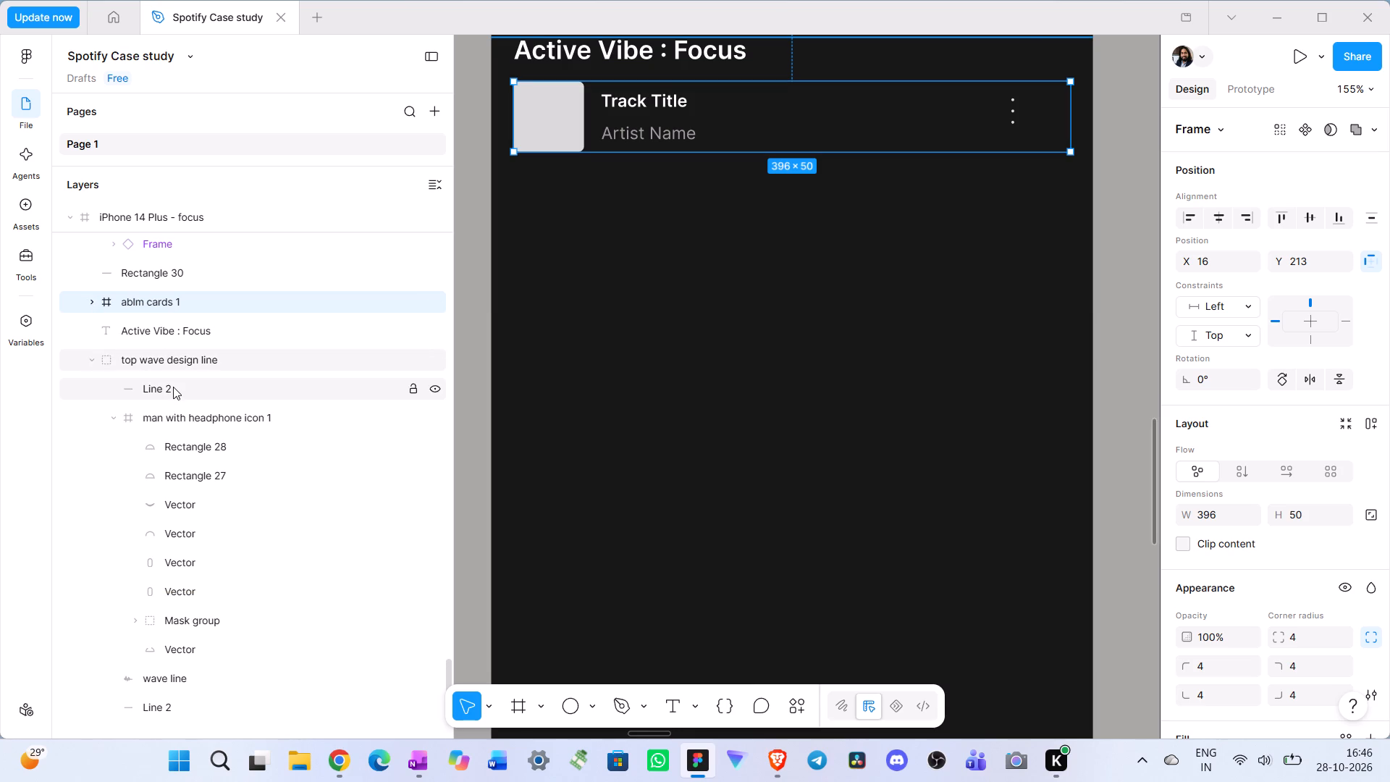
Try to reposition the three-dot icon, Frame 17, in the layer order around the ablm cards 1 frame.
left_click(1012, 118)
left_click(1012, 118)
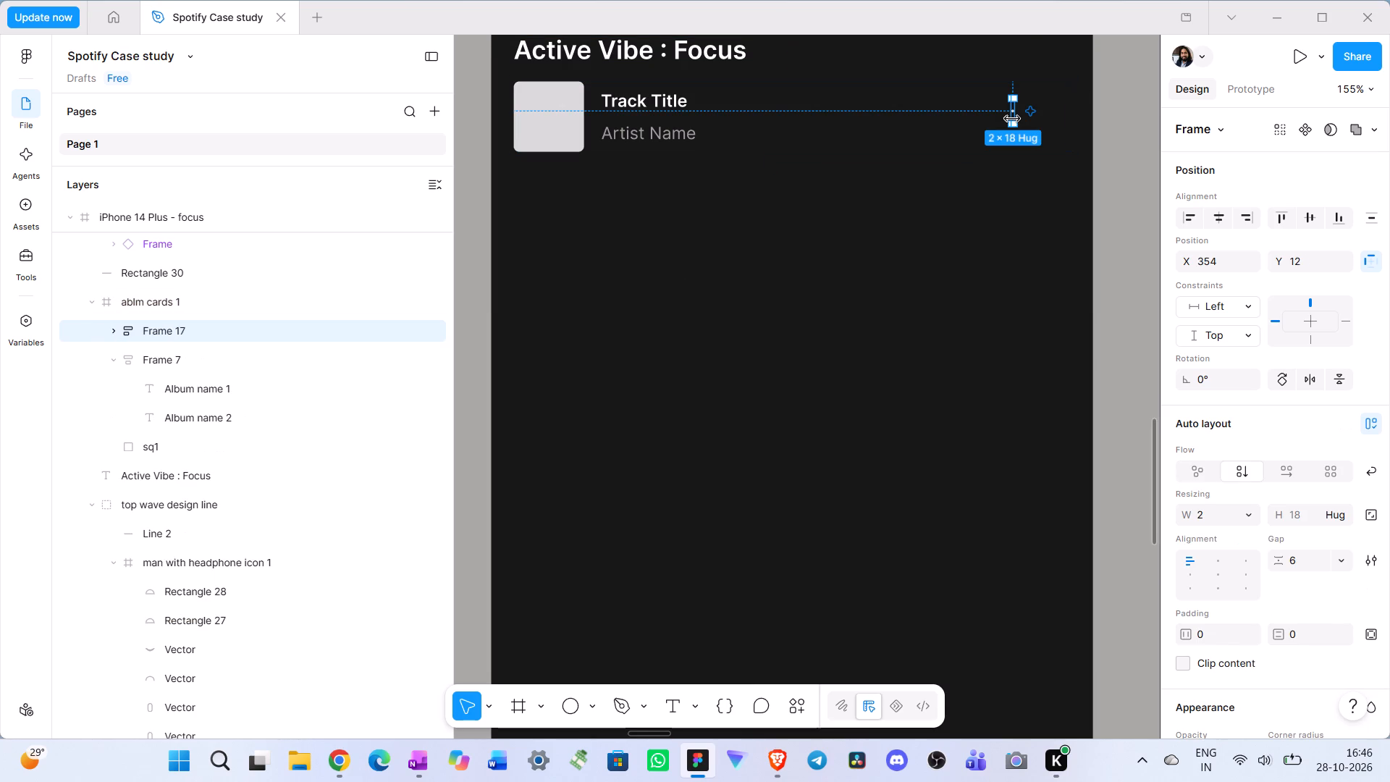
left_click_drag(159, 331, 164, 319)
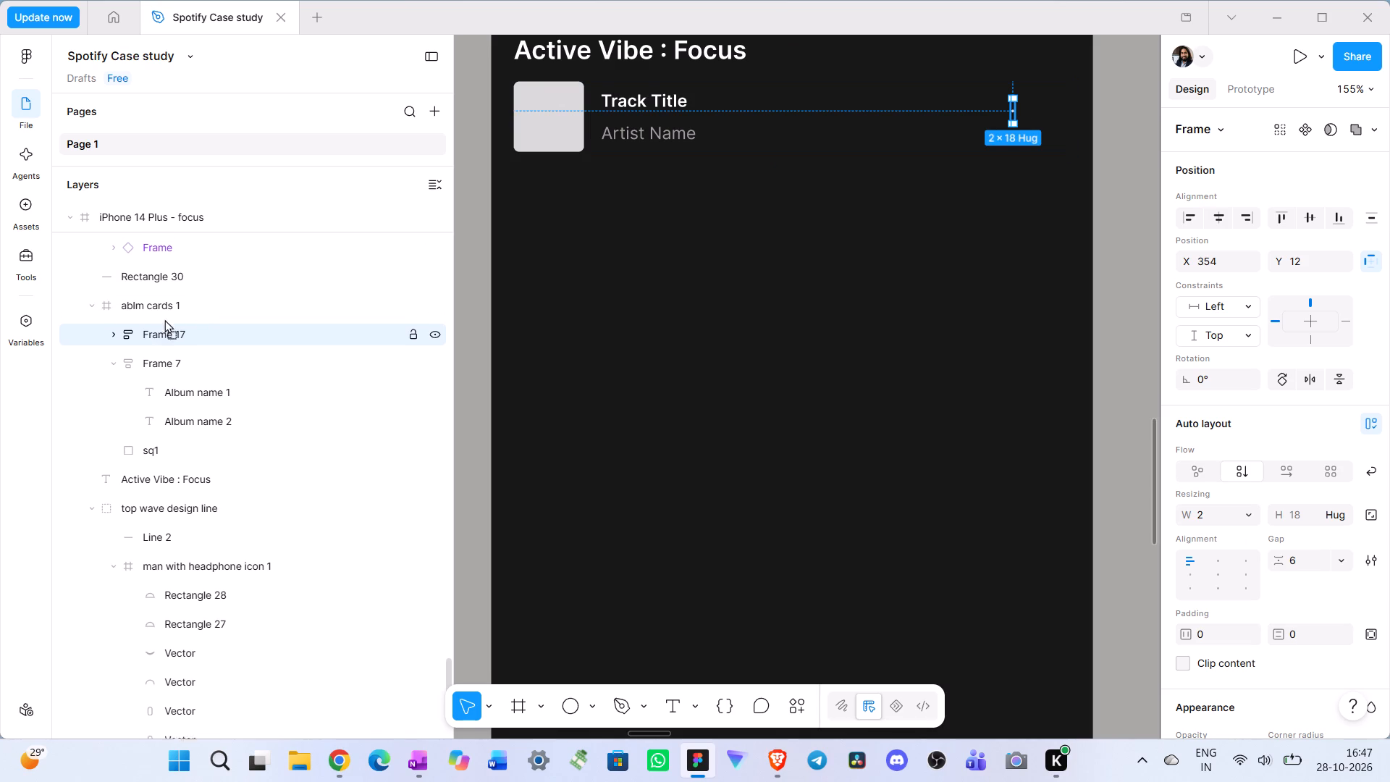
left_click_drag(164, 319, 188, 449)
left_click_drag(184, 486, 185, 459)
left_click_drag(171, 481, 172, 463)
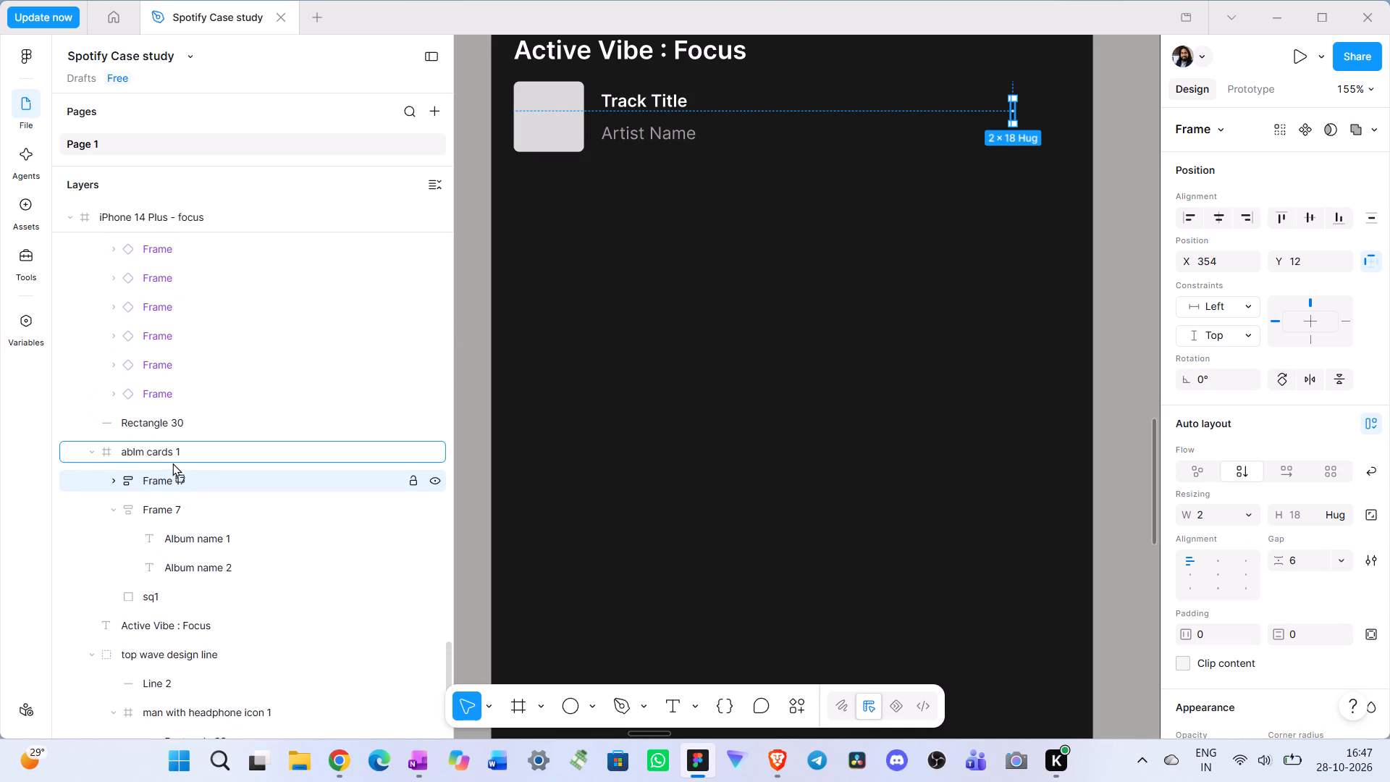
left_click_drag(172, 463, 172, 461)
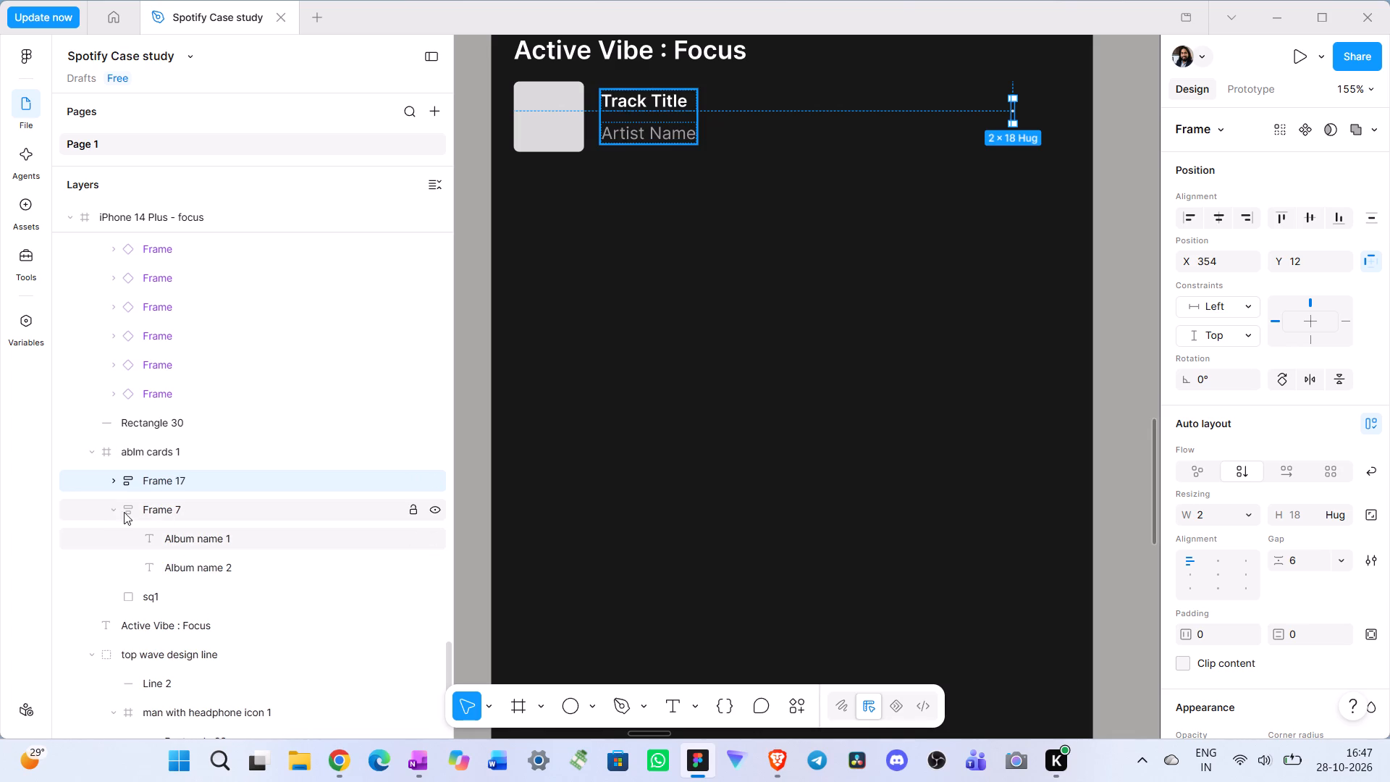
Check Frame 7, sq1 and Frame 17 one by one inside the ablm cards 1 frame.
left_click(114, 512)
left_click(160, 506)
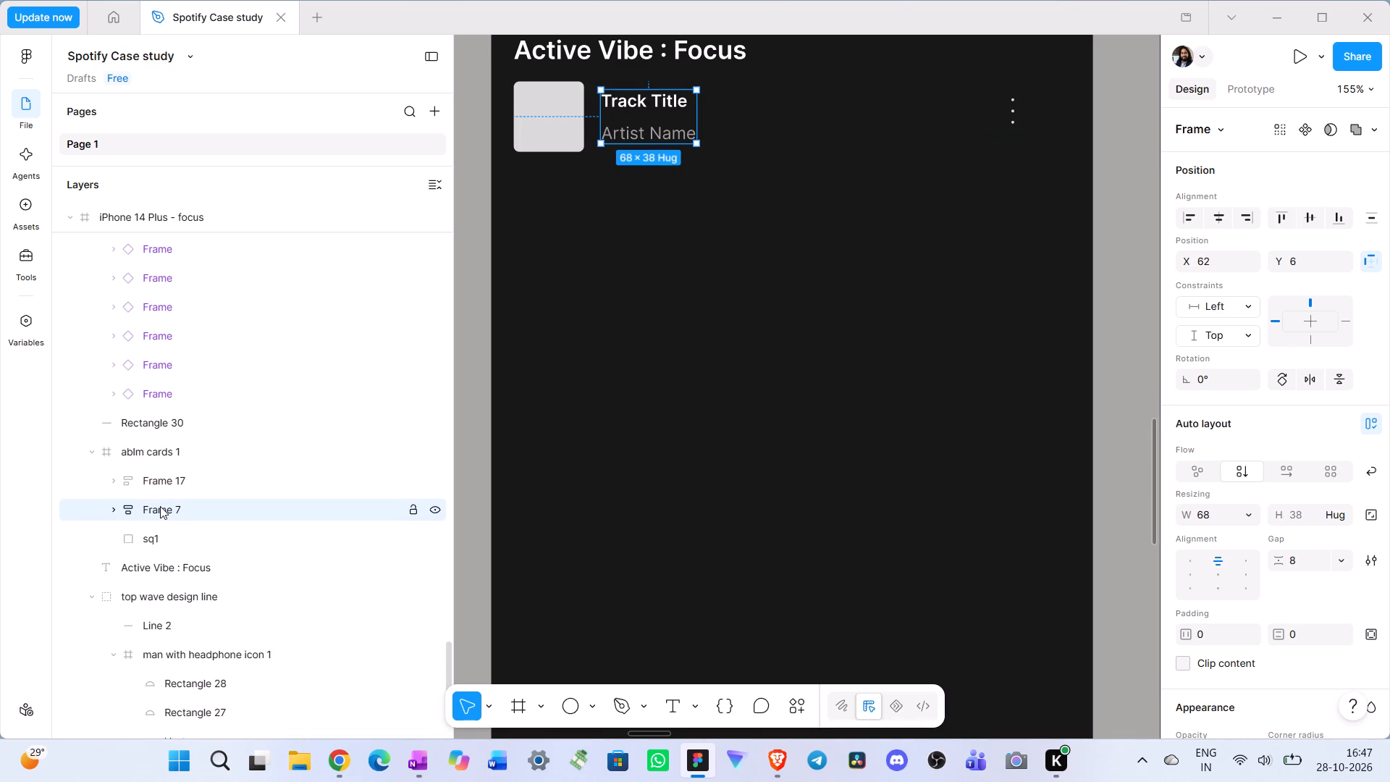
left_click(171, 538)
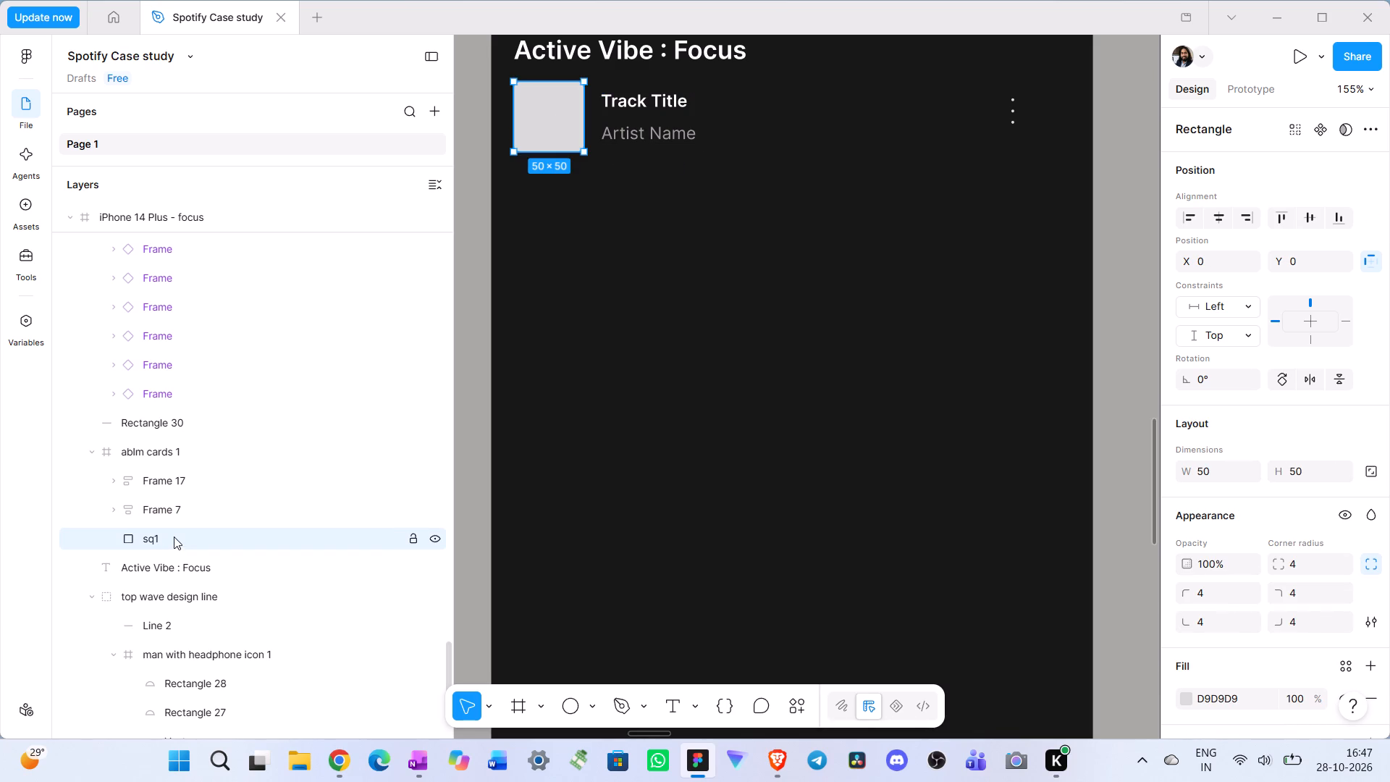
left_click(174, 511)
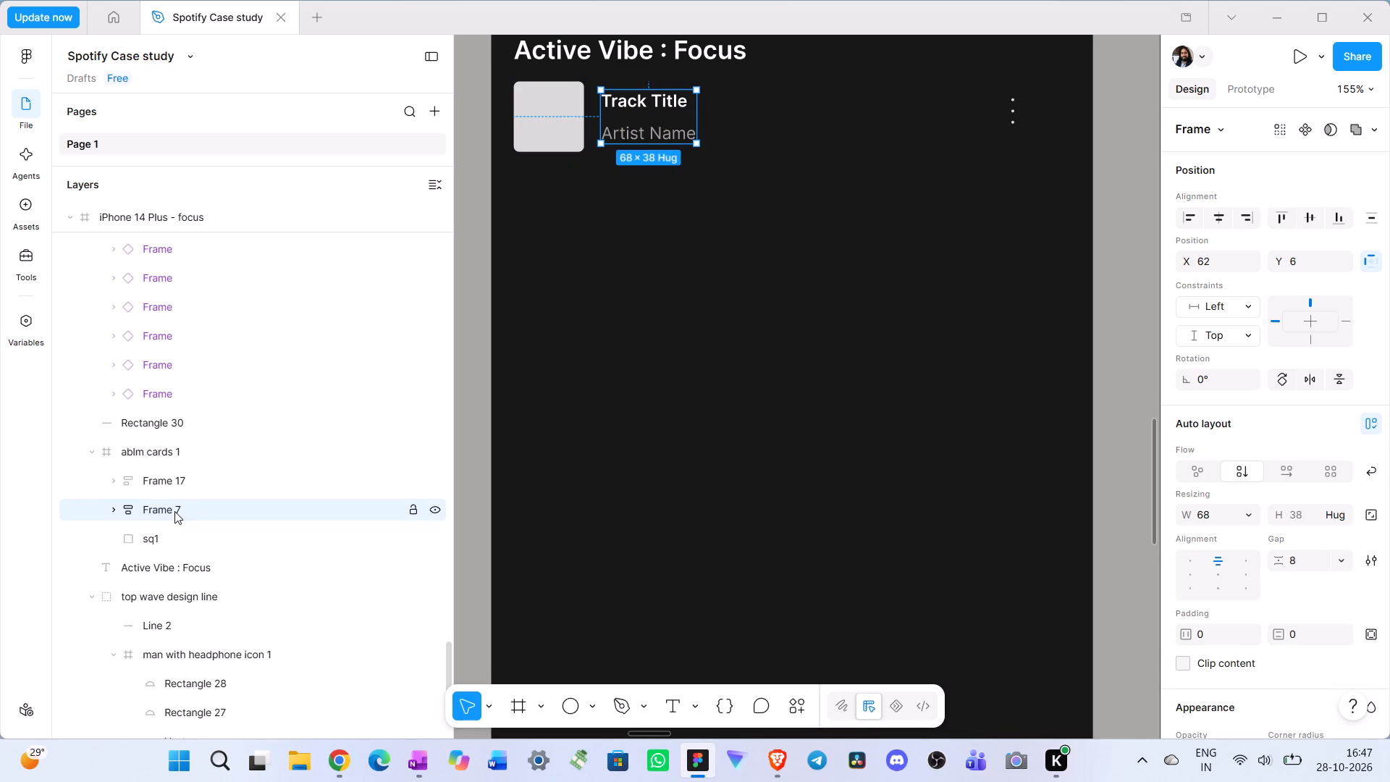
left_click(177, 480)
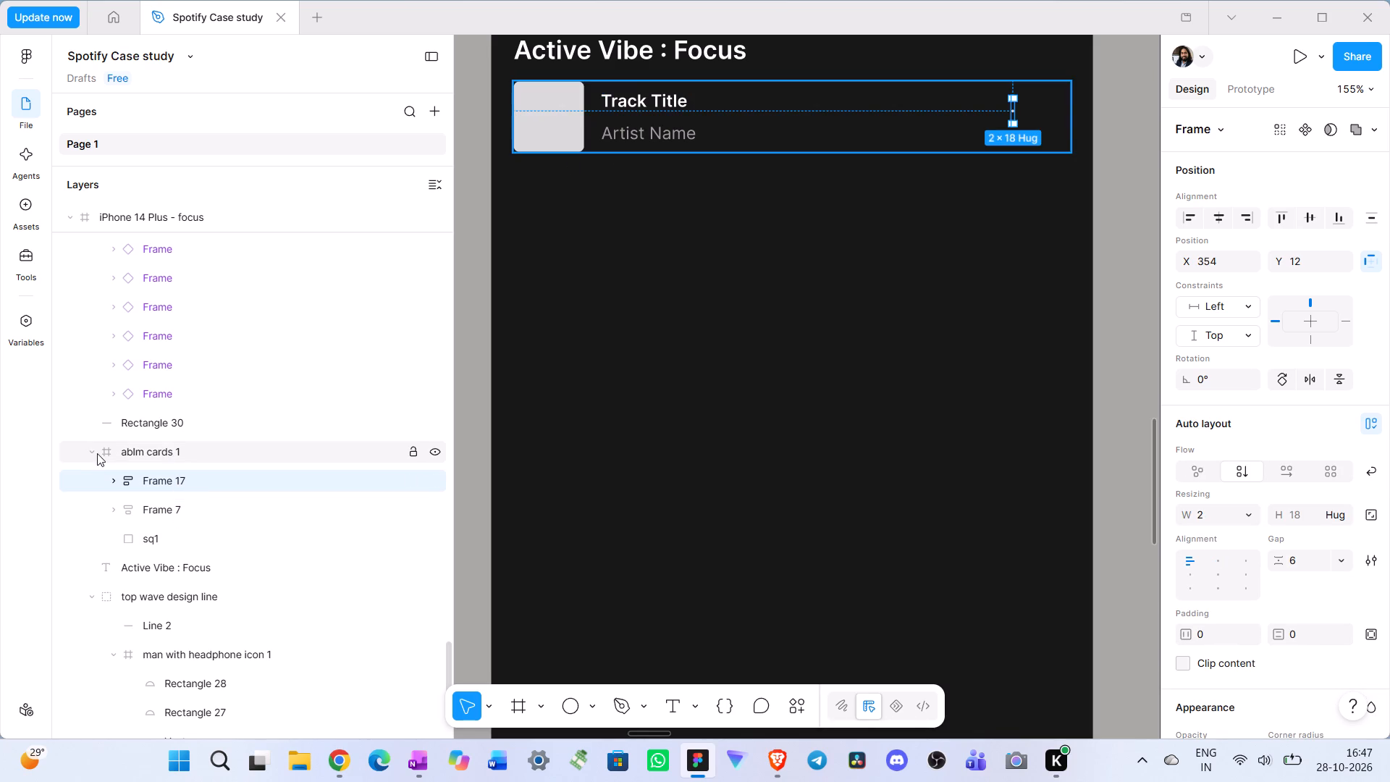
left_click(91, 450)
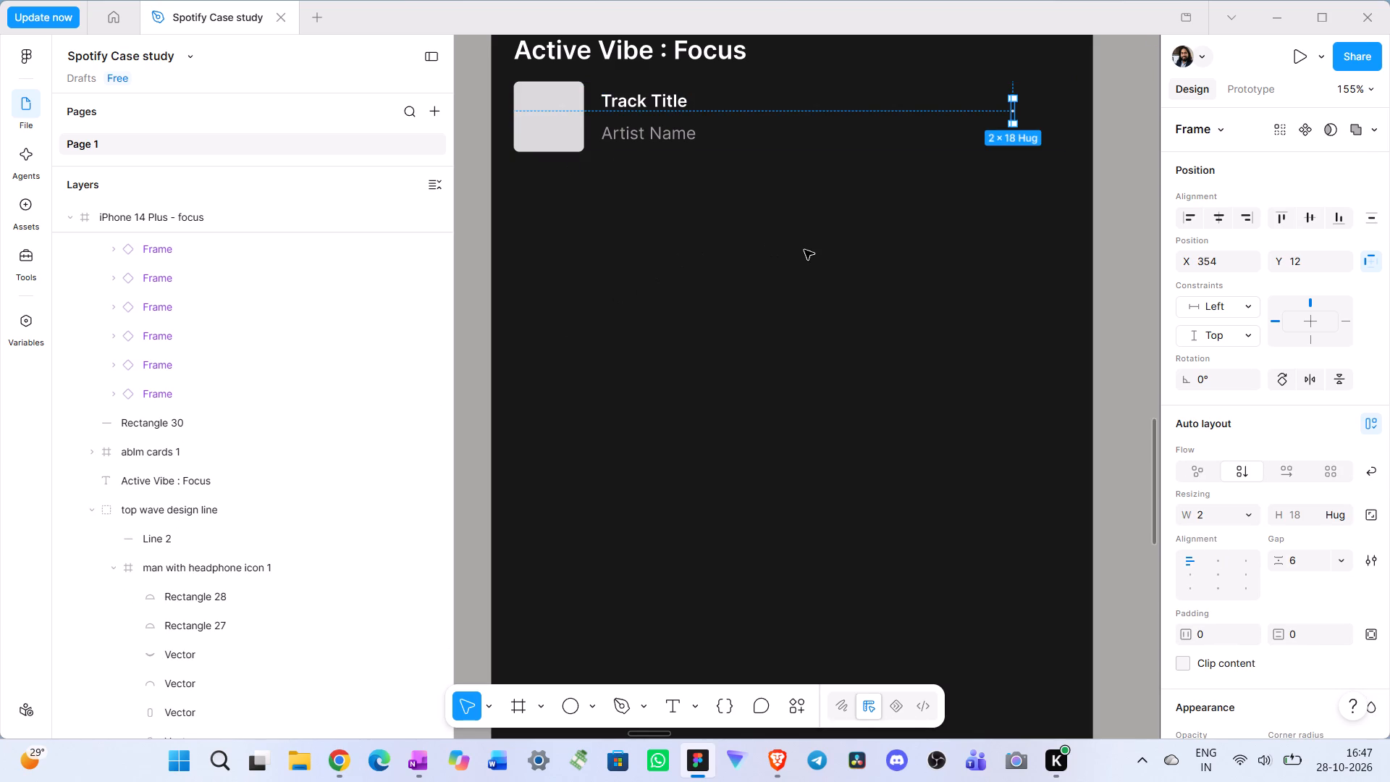
Duplicate the completed track card and place the copy directly below it with a gap of 12, at Y 275.
left_click(804, 250)
left_click(877, 106)
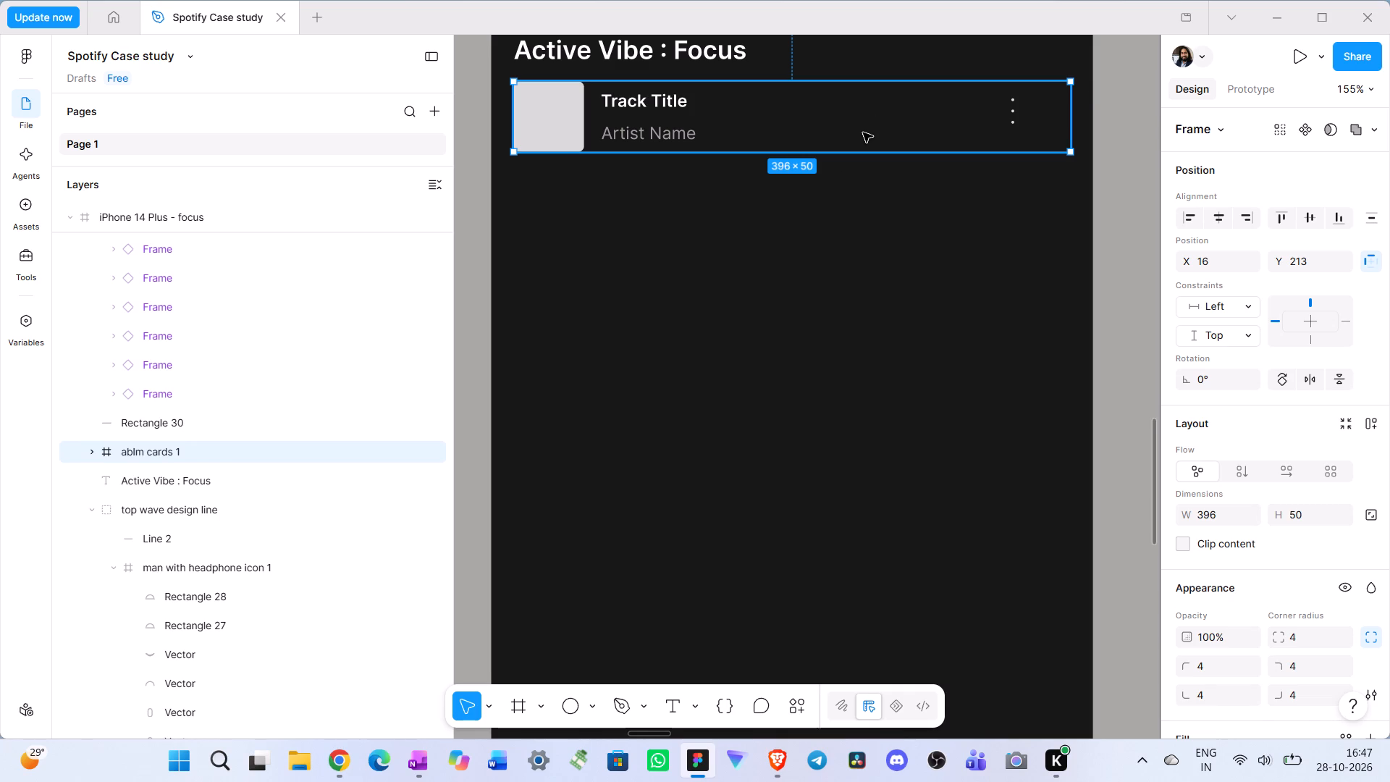
key("ctrl+d")
left_click_drag(862, 136, 862, 227)
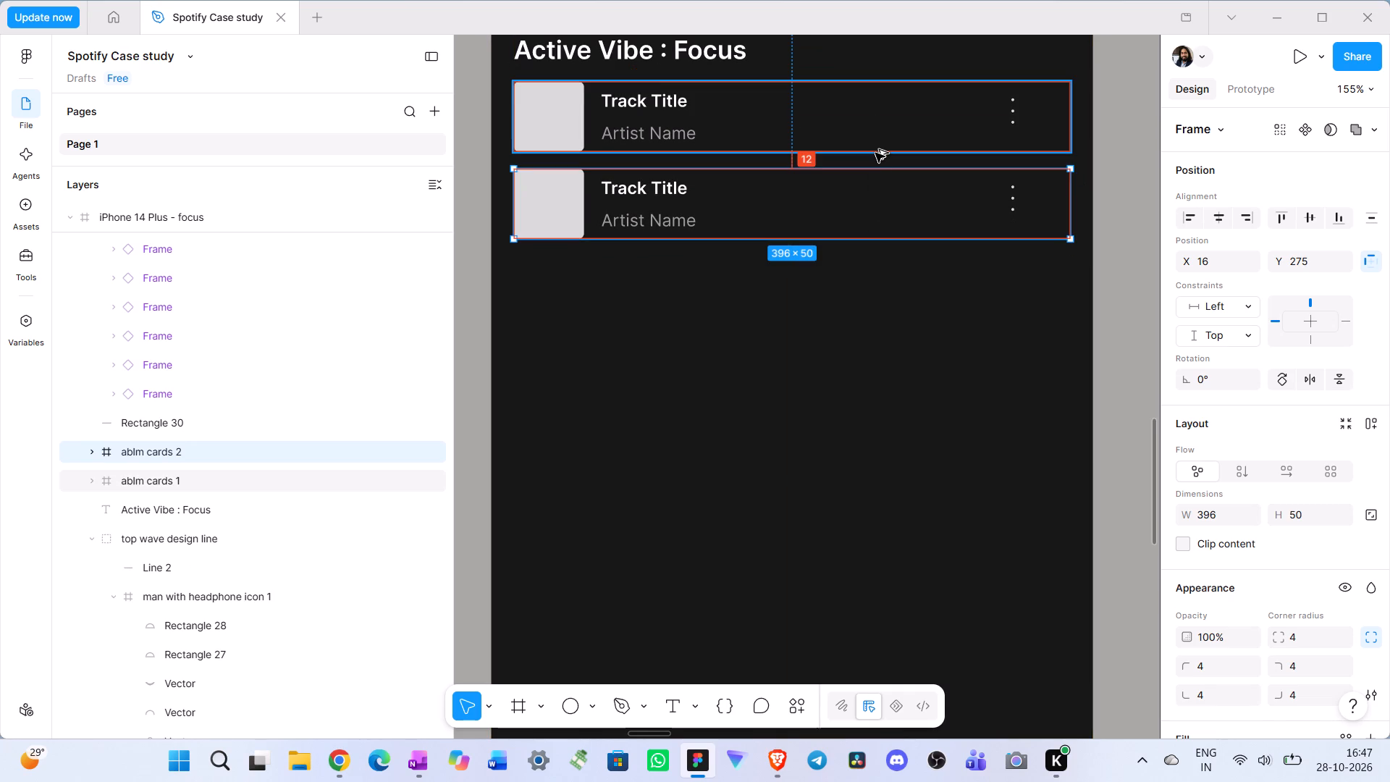
Duplicate both track cards together and move the copied pair directly below them, leaving a gap of 12.
scroll(886, 261, "down", 3)
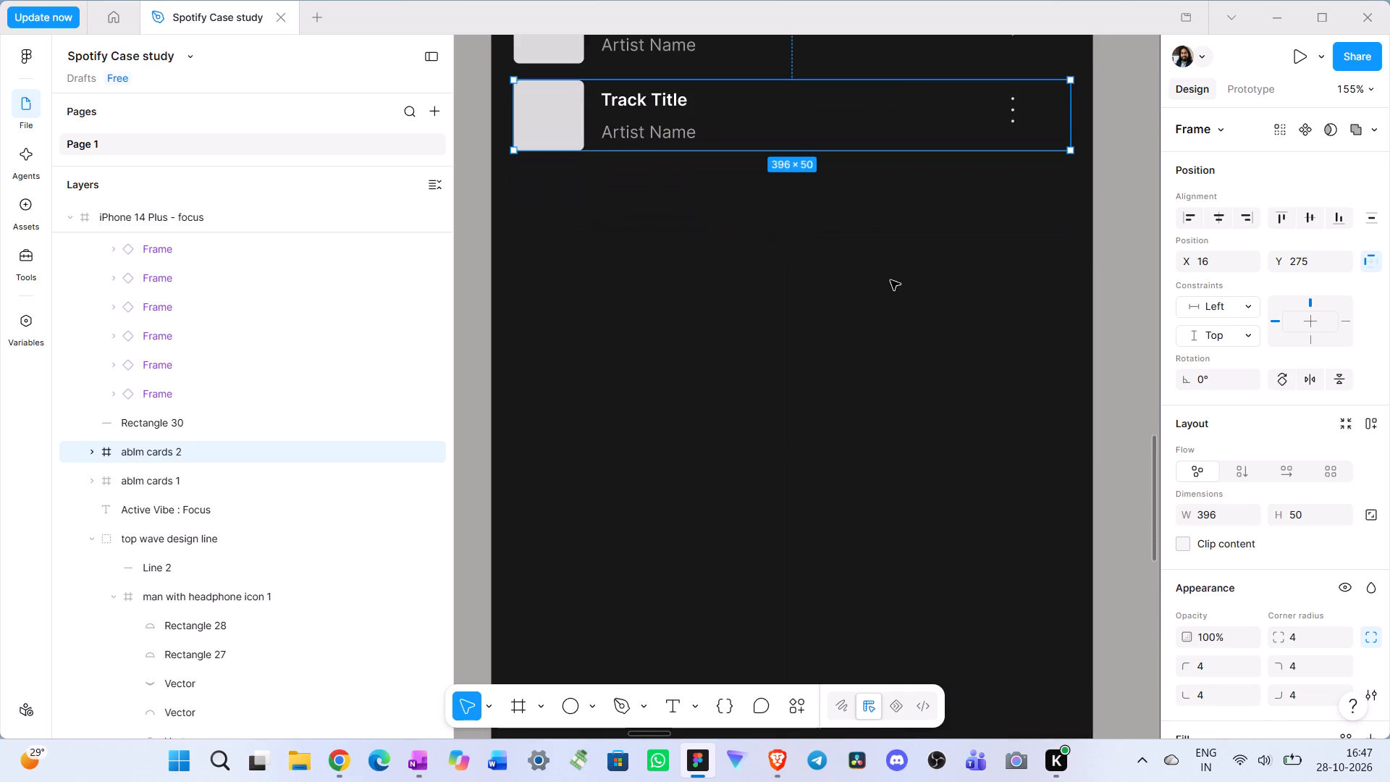
scroll(890, 280, "up", 2)
left_click(890, 287)
scroll(895, 295, "up", 3)
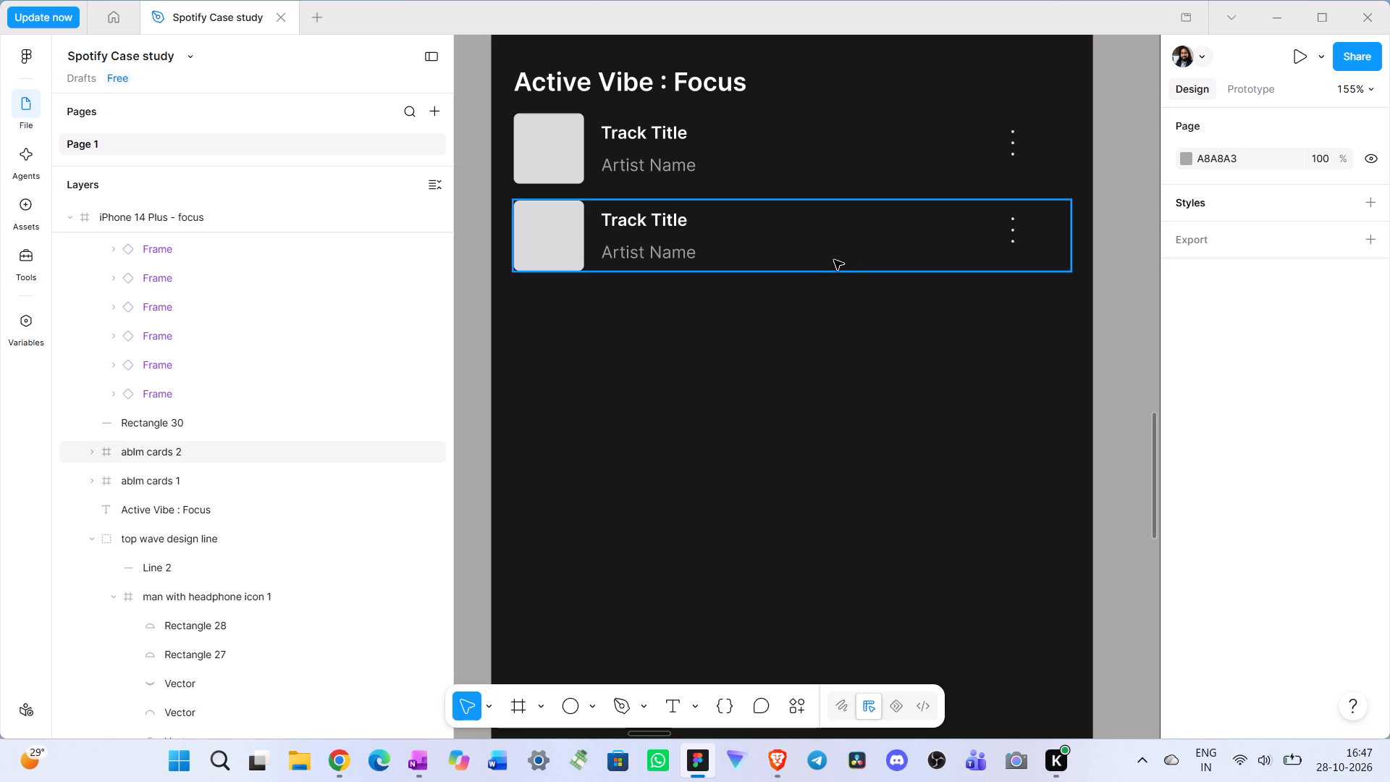
left_click(838, 245)
left_click(814, 169, "shift")
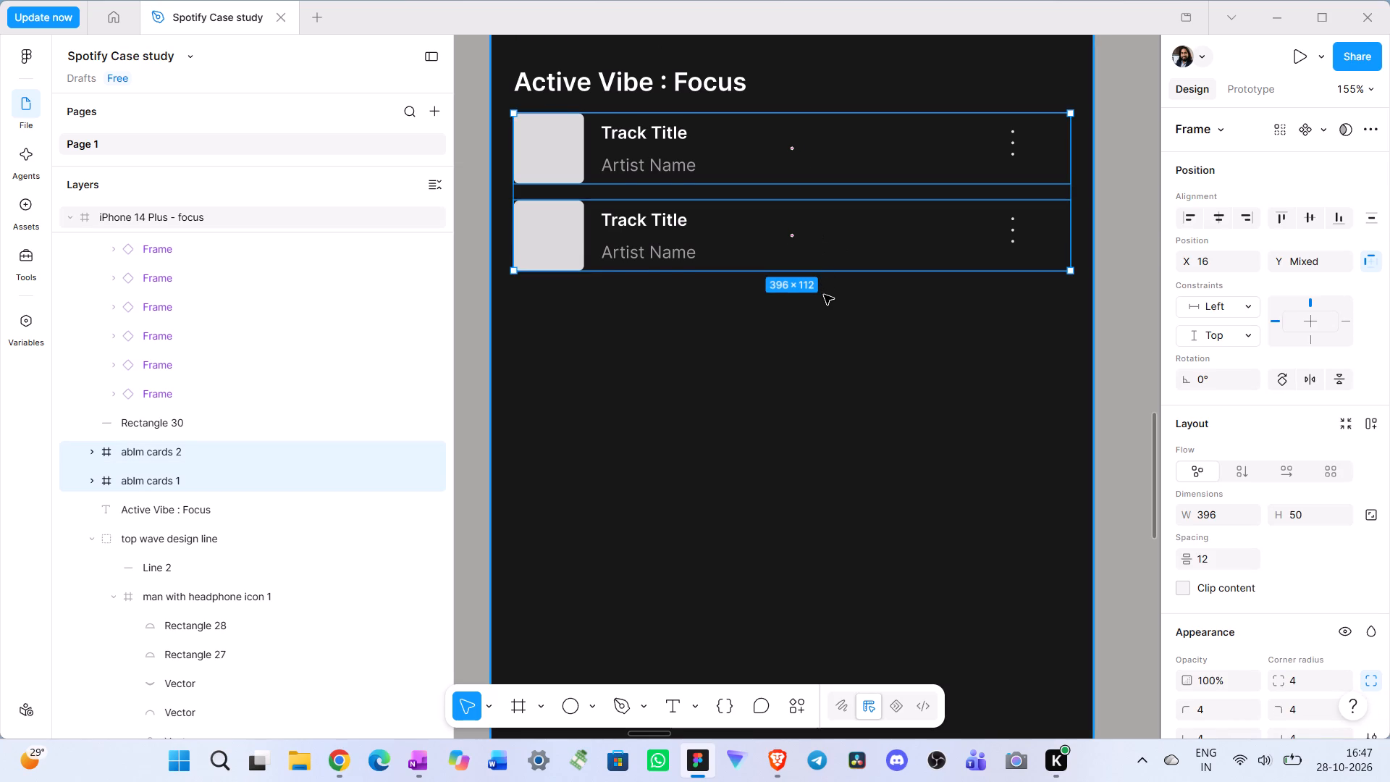
key("ctrl+d")
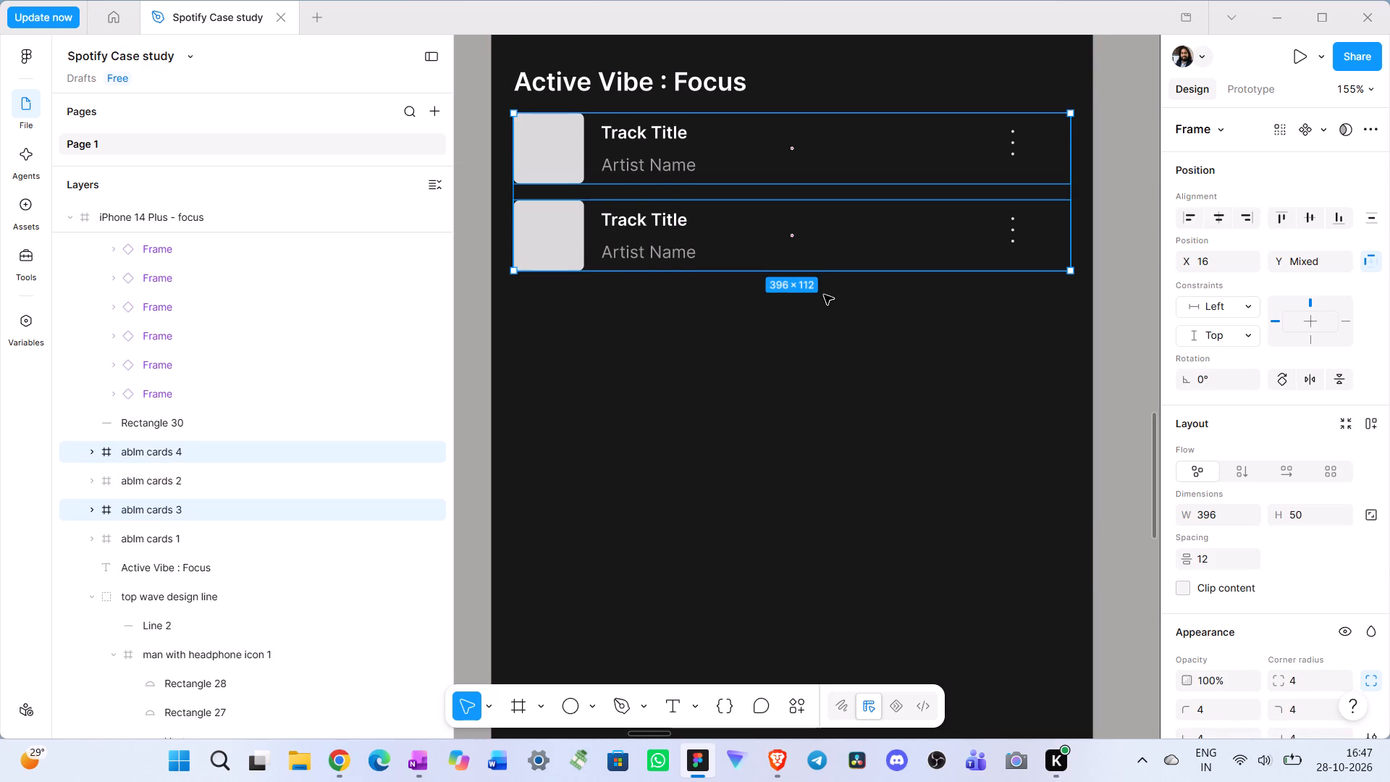
key("shift+Down")
key("shift+Down")
key("shift+Down")
key("shift+Down")
key("shift+Down")
key("shift+Down")
key("shift+Down")
key("shift+Down")
key("shift+Down")
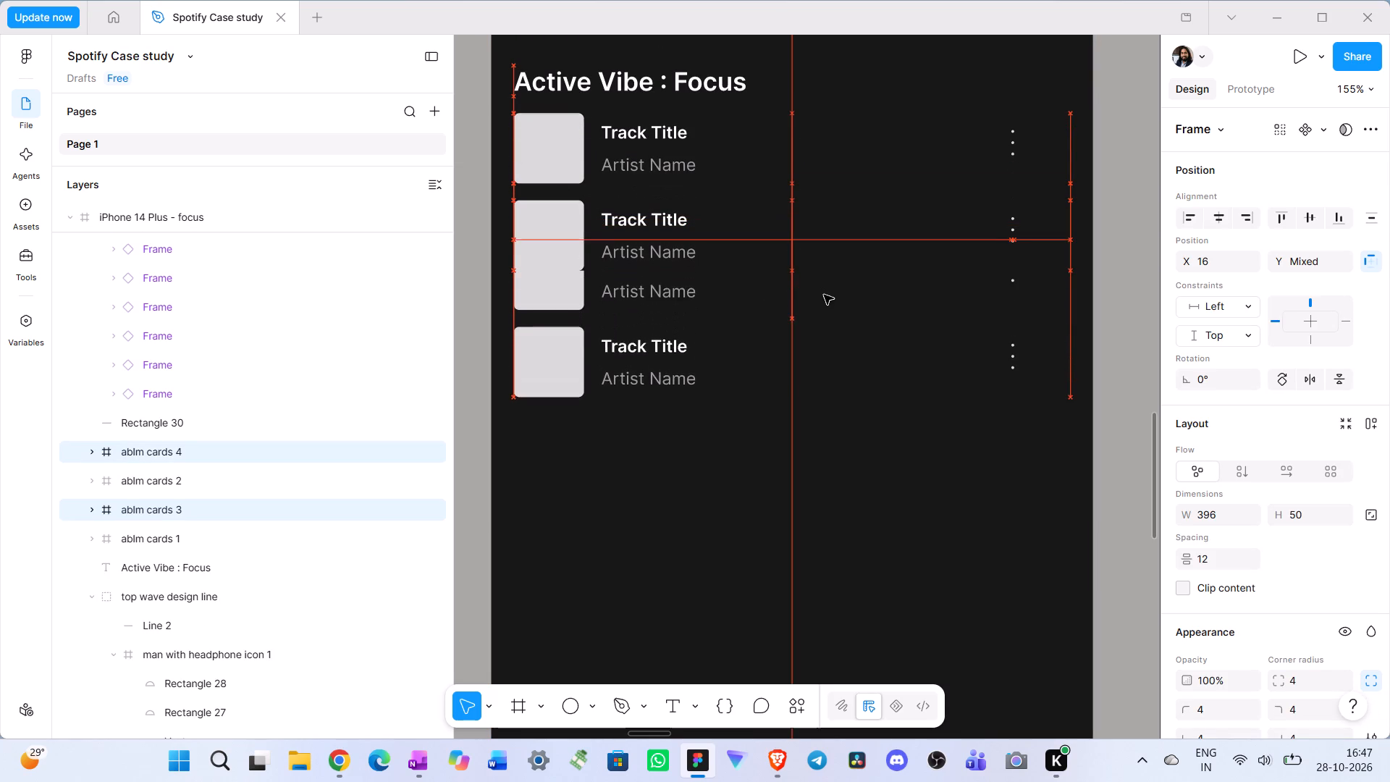
key("shift+Down")
key("alt+shift+Down")
key("alt+shift+Down")
key("alt+shift+Down")
key("alt+shift+Down")
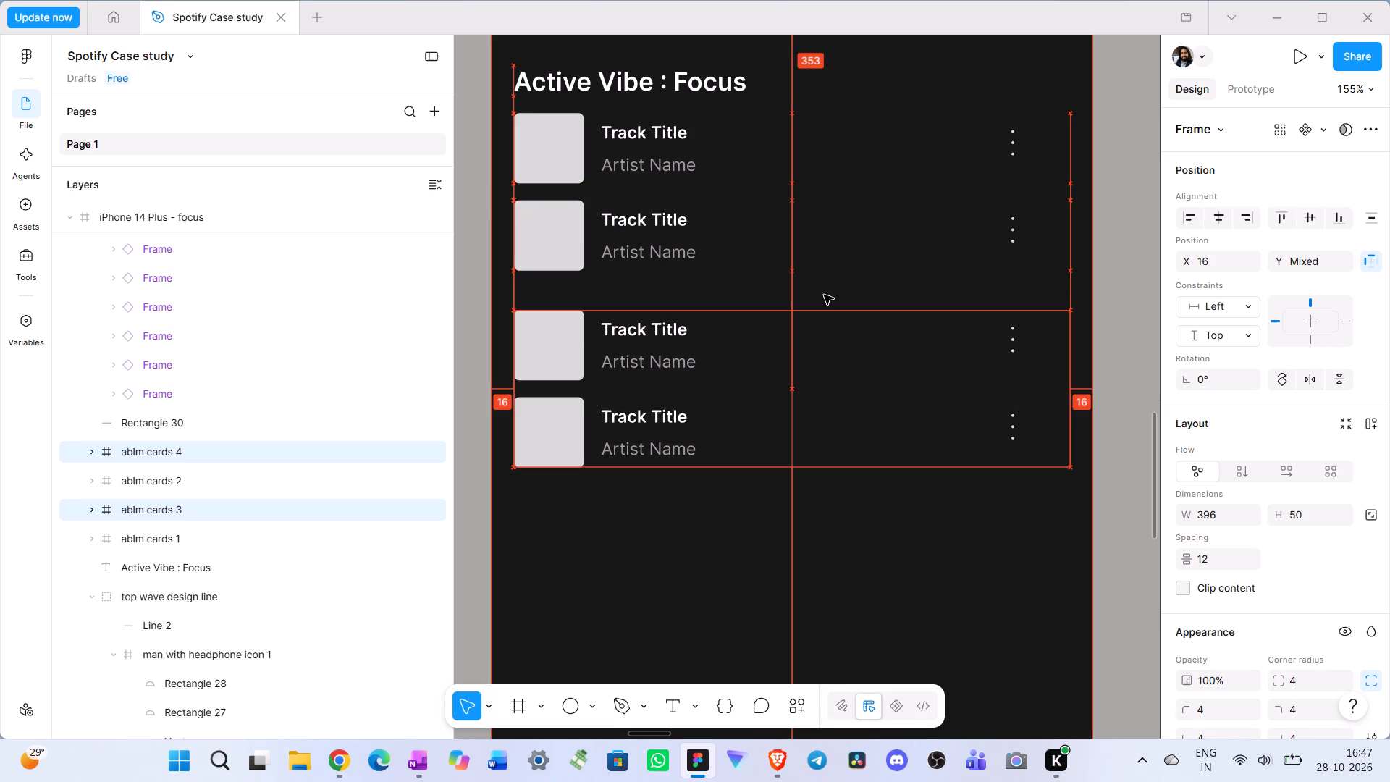
key("alt+shift+Up")
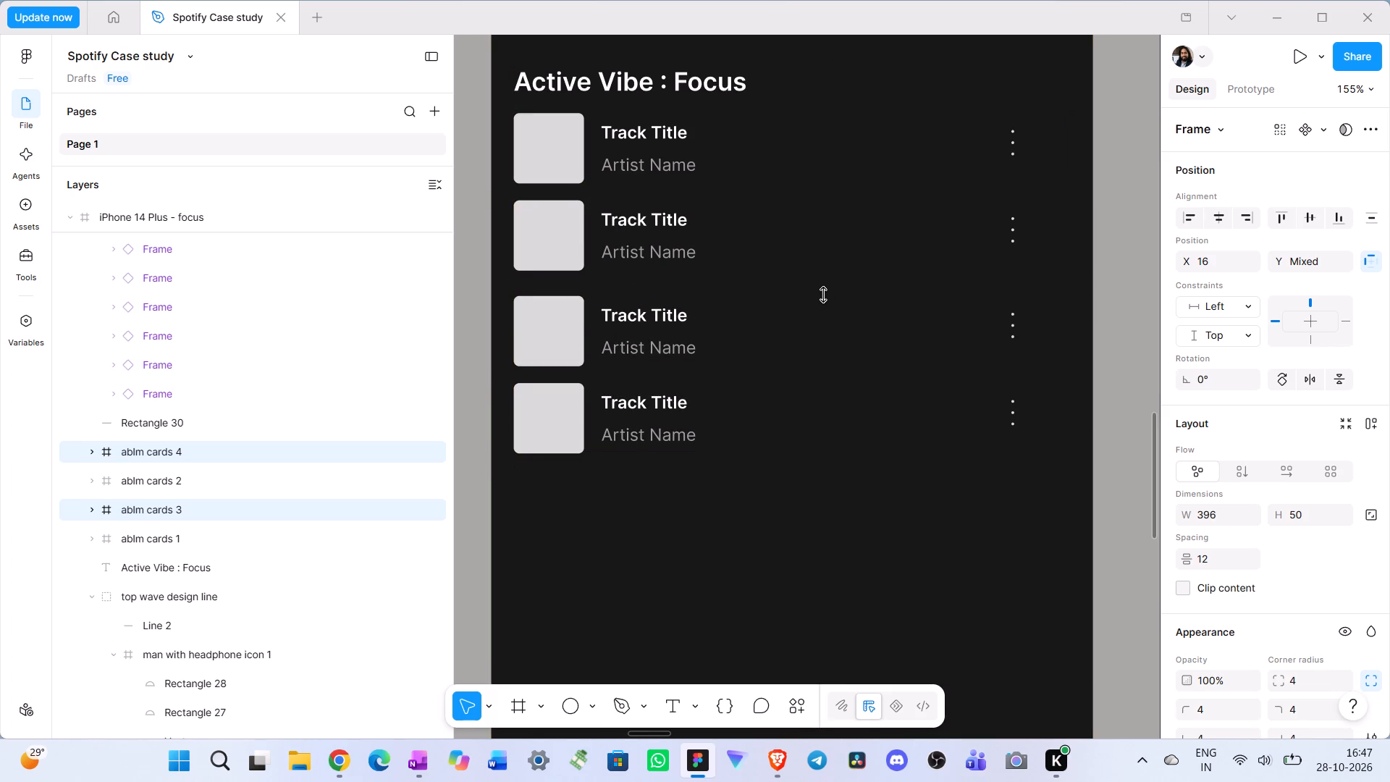
key("alt+shift+Up")
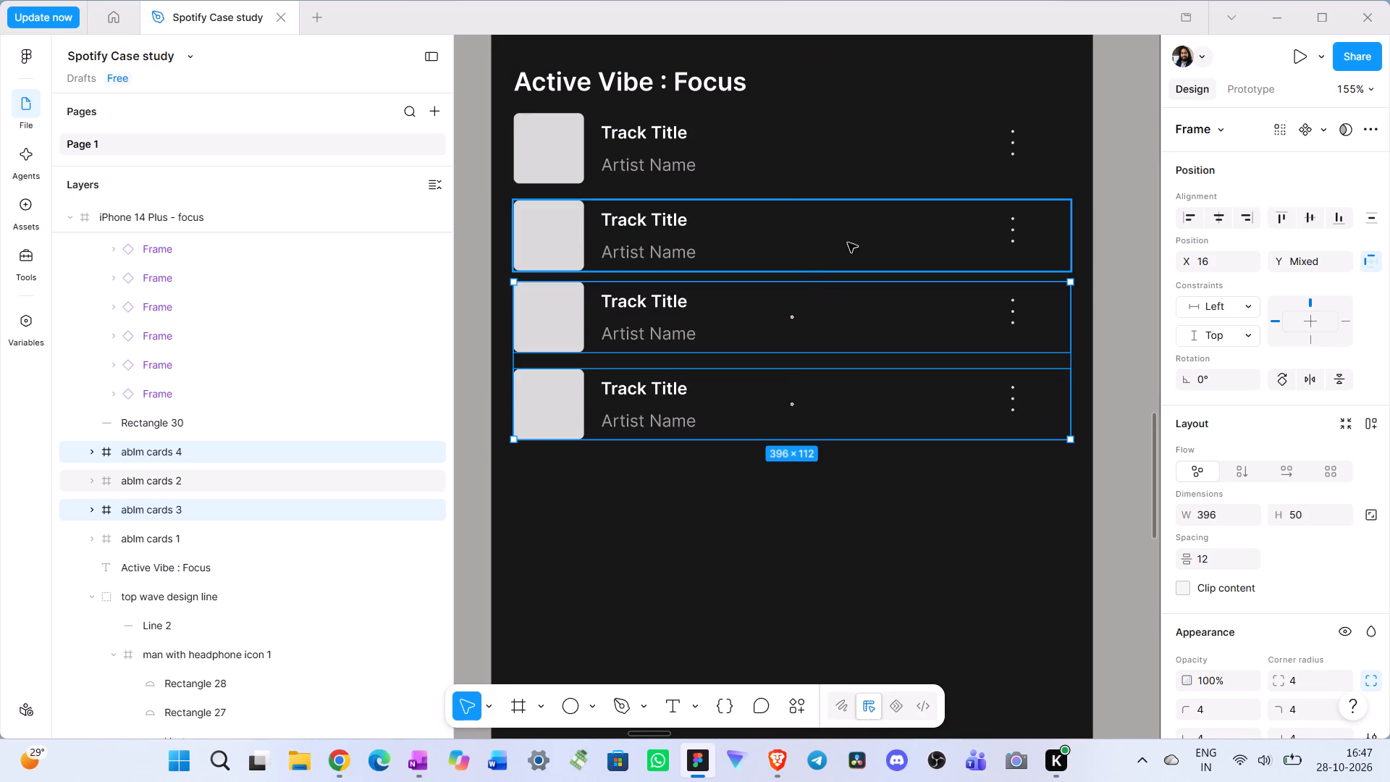
key("alt+Down")
key("alt+Down")
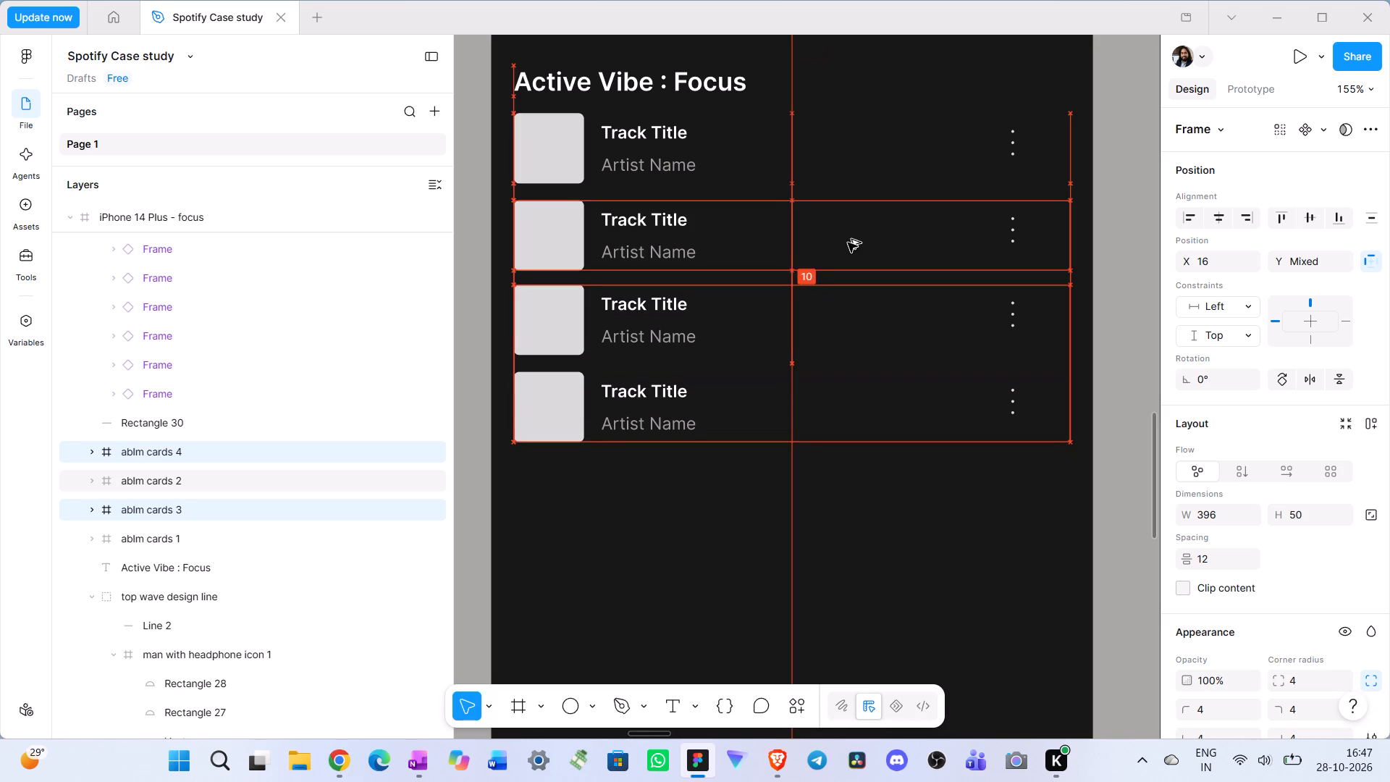
key("alt+Down")
key("alt+Down")
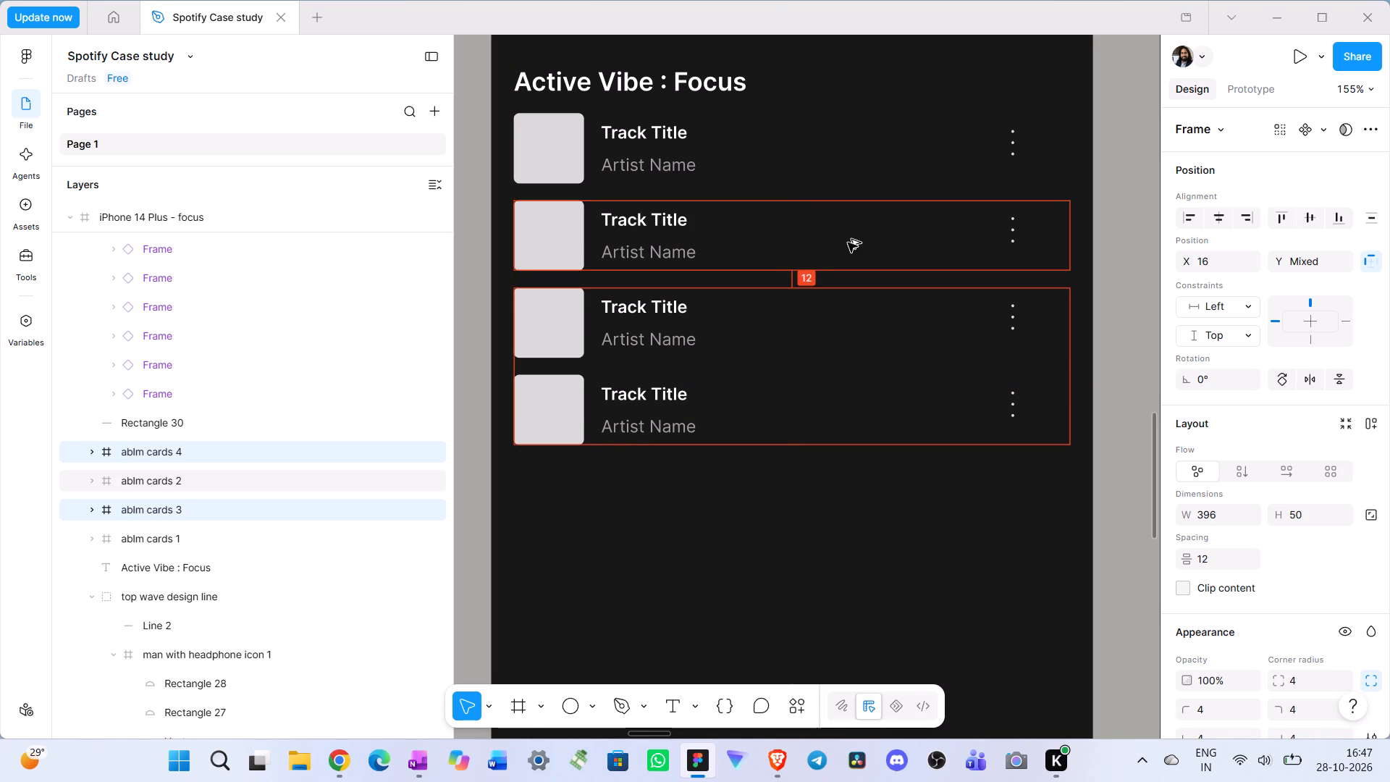
Duplicate all four track cards together and move the copies directly below the fourth card, leaving a gap of 12.
left_click(847, 405)
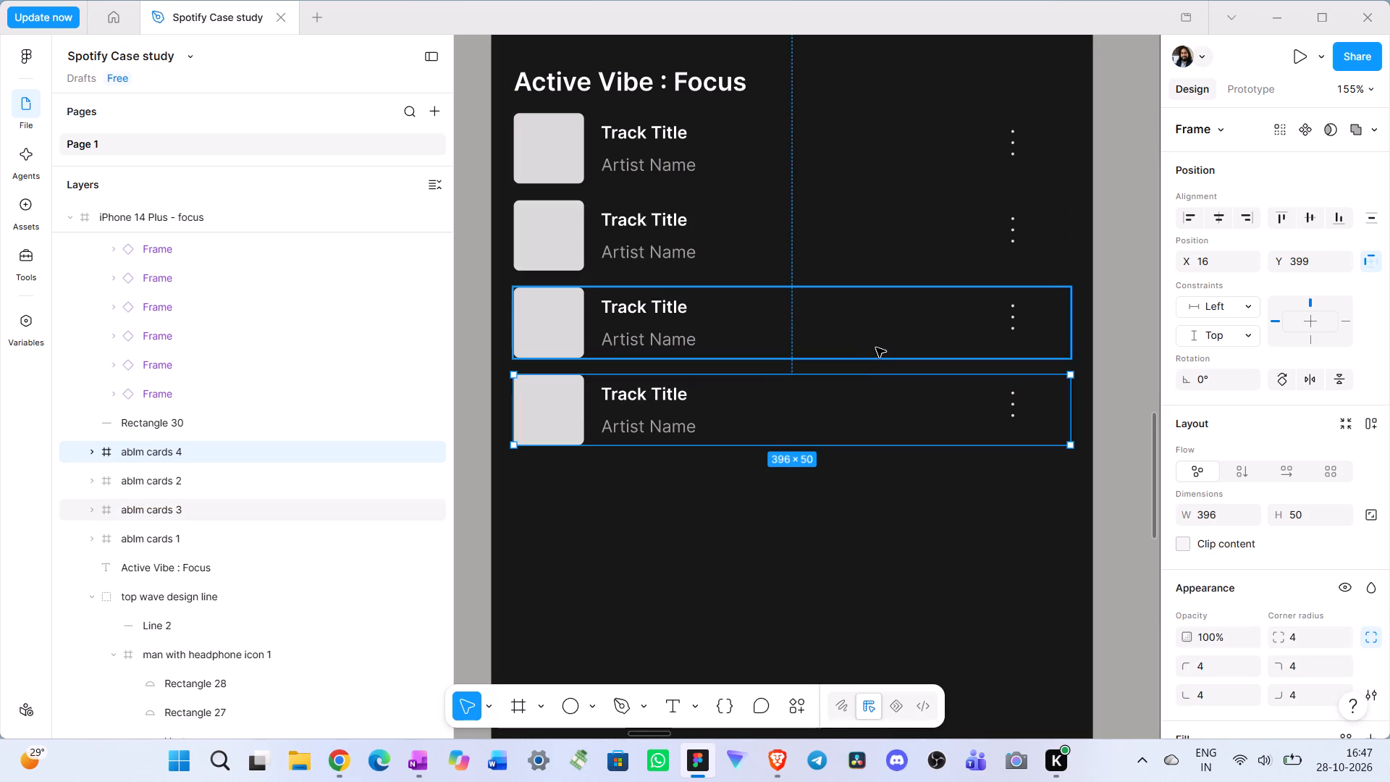
left_click(877, 345, "shift")
left_click(869, 240, "shift")
left_click(874, 163, "shift")
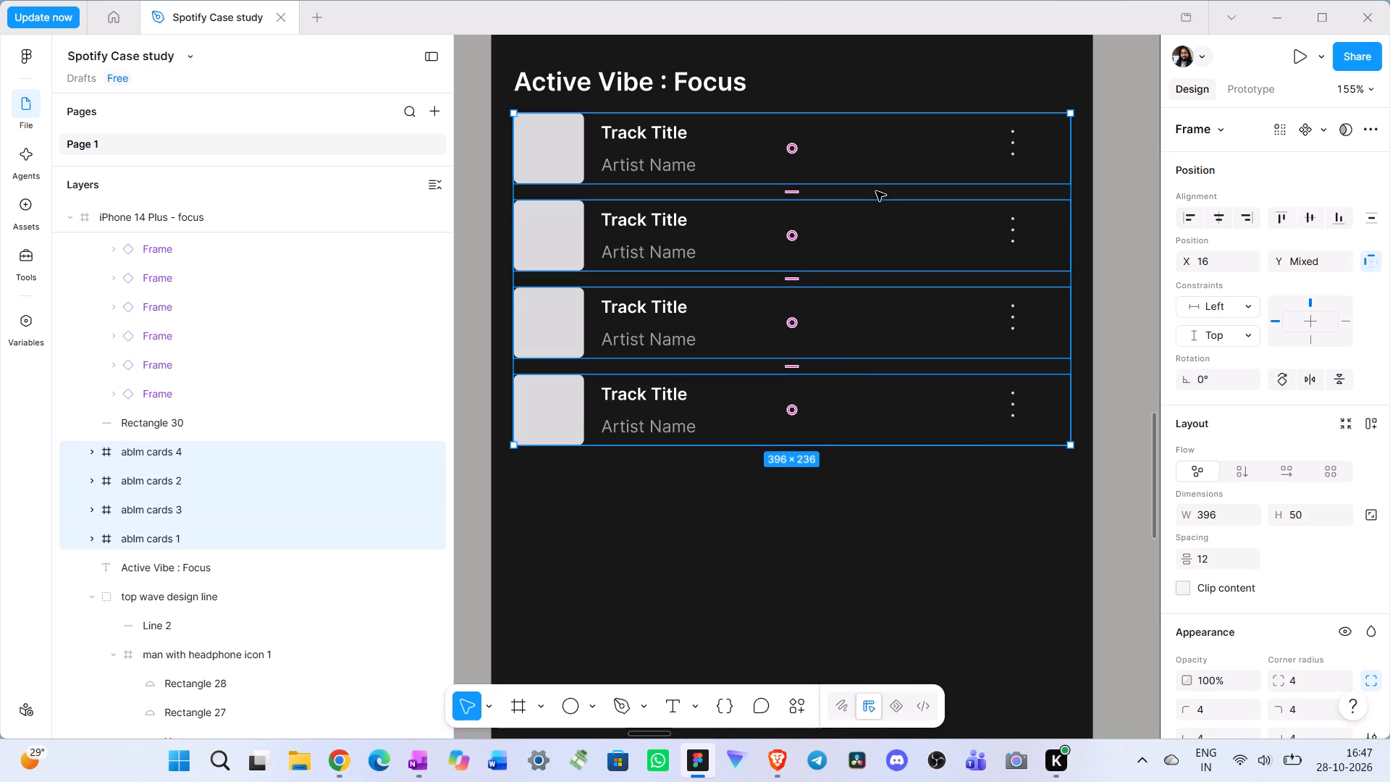
key("ctrl+d")
key("shift+Down")
key("shift+Down")
key("shift+Down")
key("shift+Down")
key("shift+Down")
key("shift+Down")
key("shift+Down")
key("shift+Down")
key("shift+Down")
key("shift+Down")
key("shift+Down")
key("shift+Down")
key("shift+Down")
key("shift+Down")
key("shift+Down")
key("shift+Down")
key("shift+Down")
key("shift+Down")
key("shift+Down")
key("shift+Down")
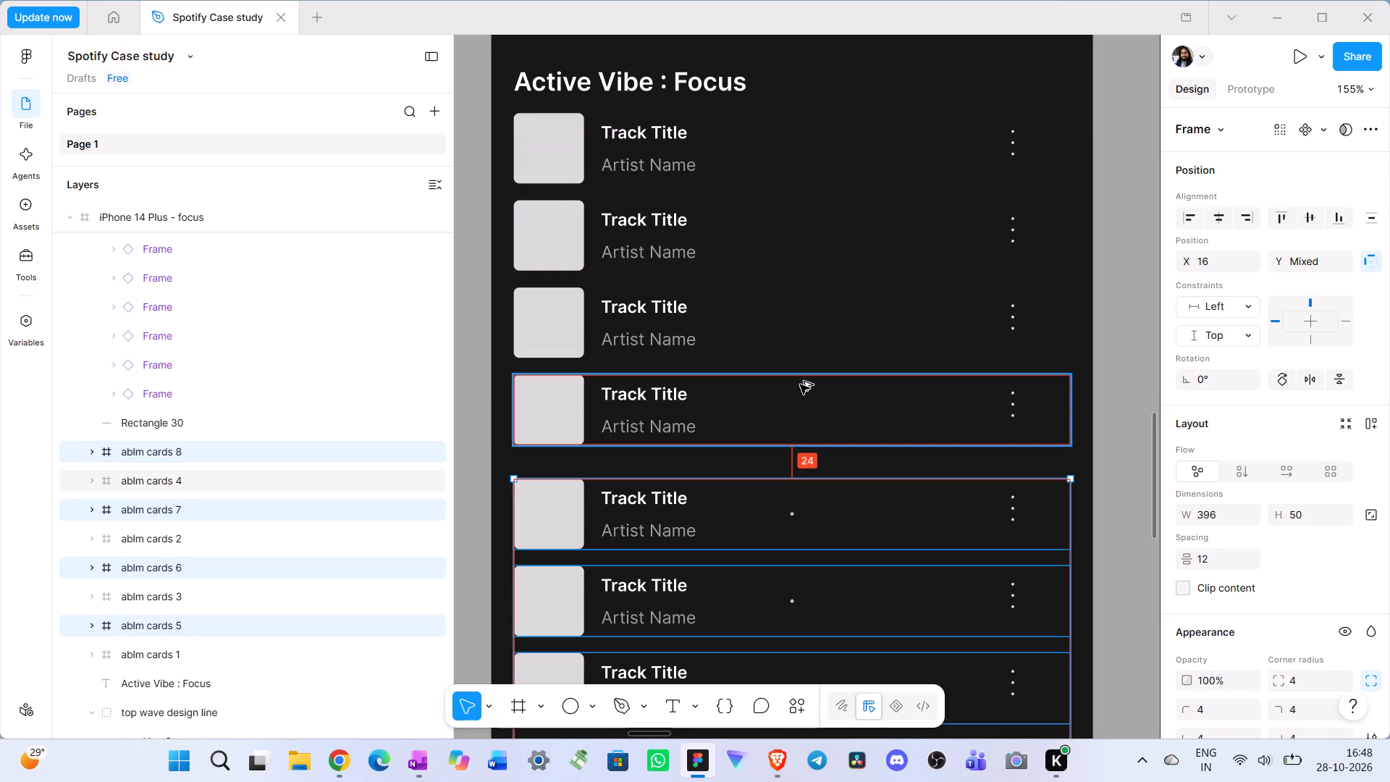
key("alt+Up")
key("alt+Up")
key("alt+Up")
key("alt+Up")
key("alt+Up")
key("alt+Up")
key("alt+Up")
key("alt+Up")
key("alt+Up")
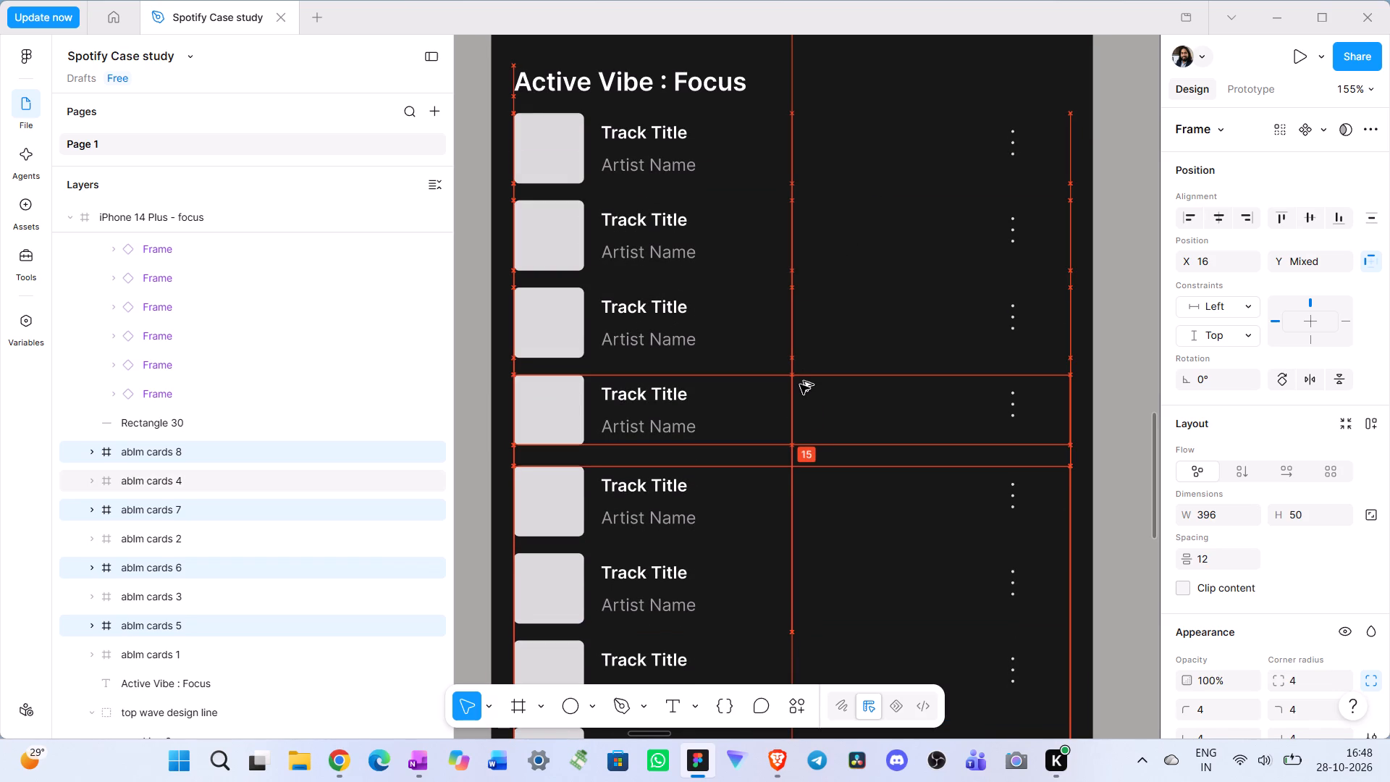
key("alt+Up")
key("alt+Up")
key("alt+Up")
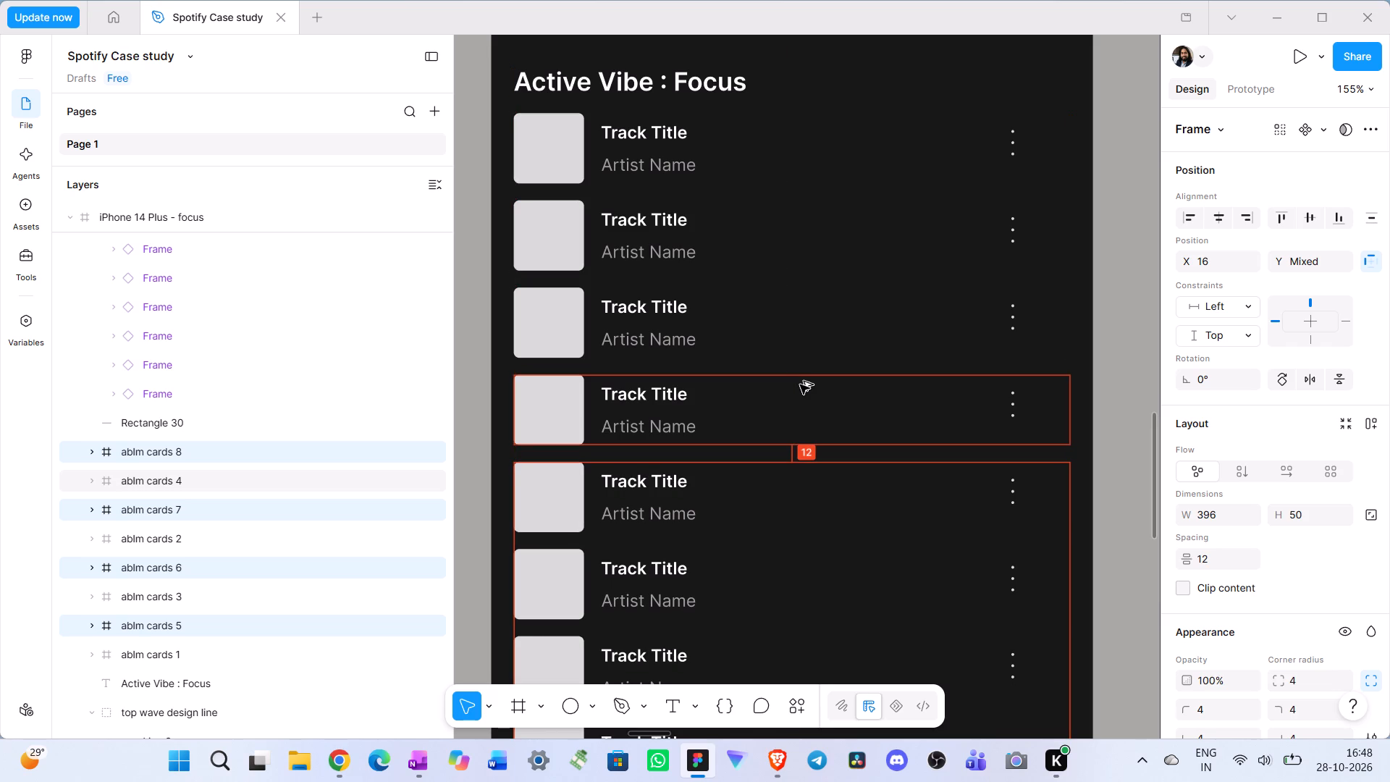
Select the bottom five track cards in the Active Vibe : Focus list together.
scroll(998, 457, "down", 4)
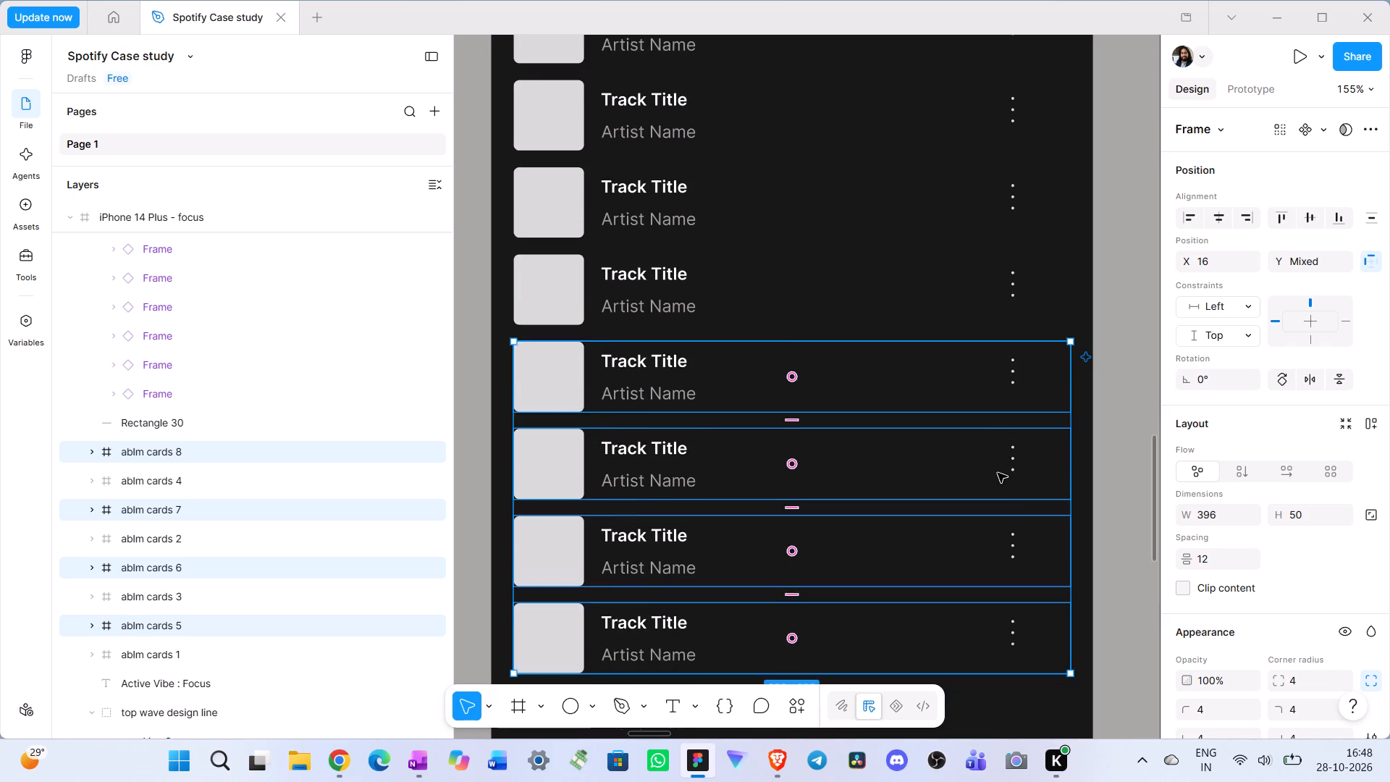
scroll(998, 473, "down", 6)
left_click(896, 545)
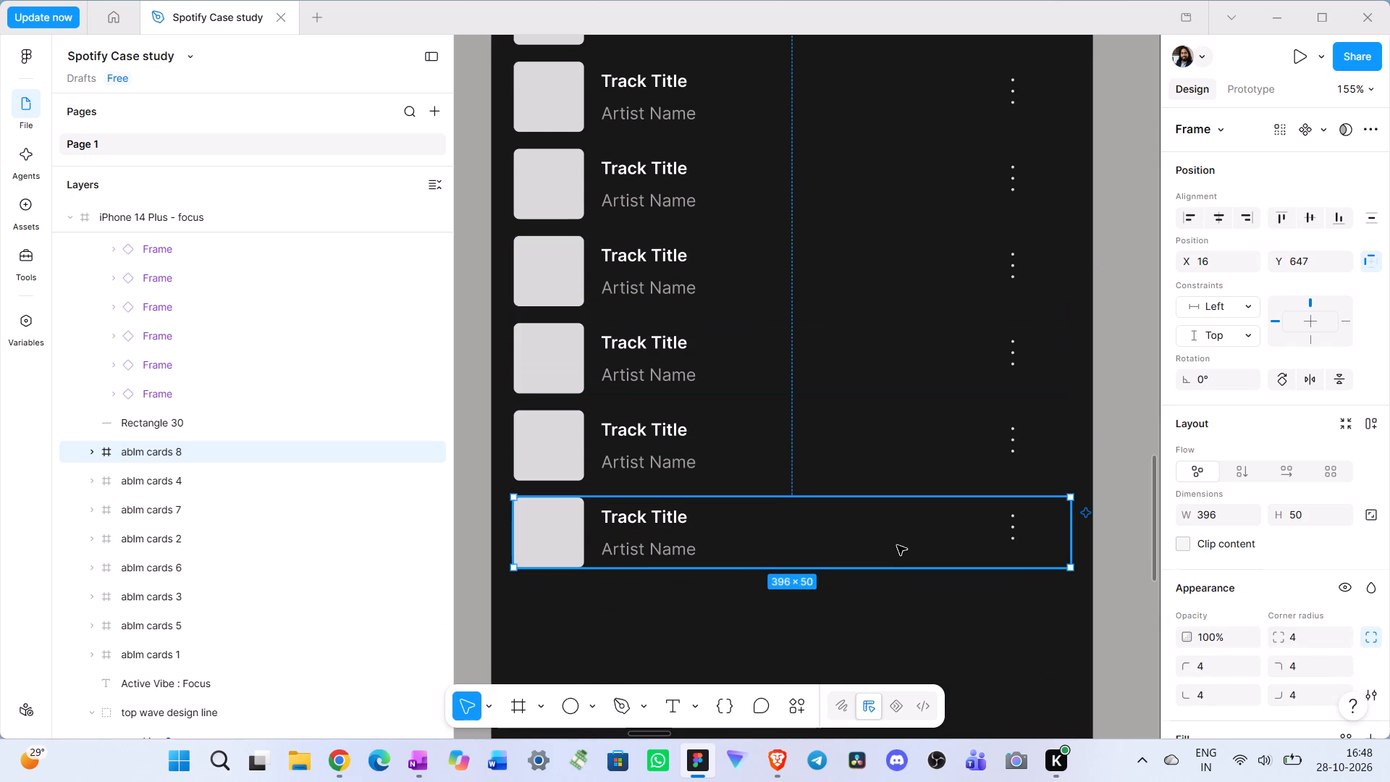
left_click(934, 611)
left_click(881, 542)
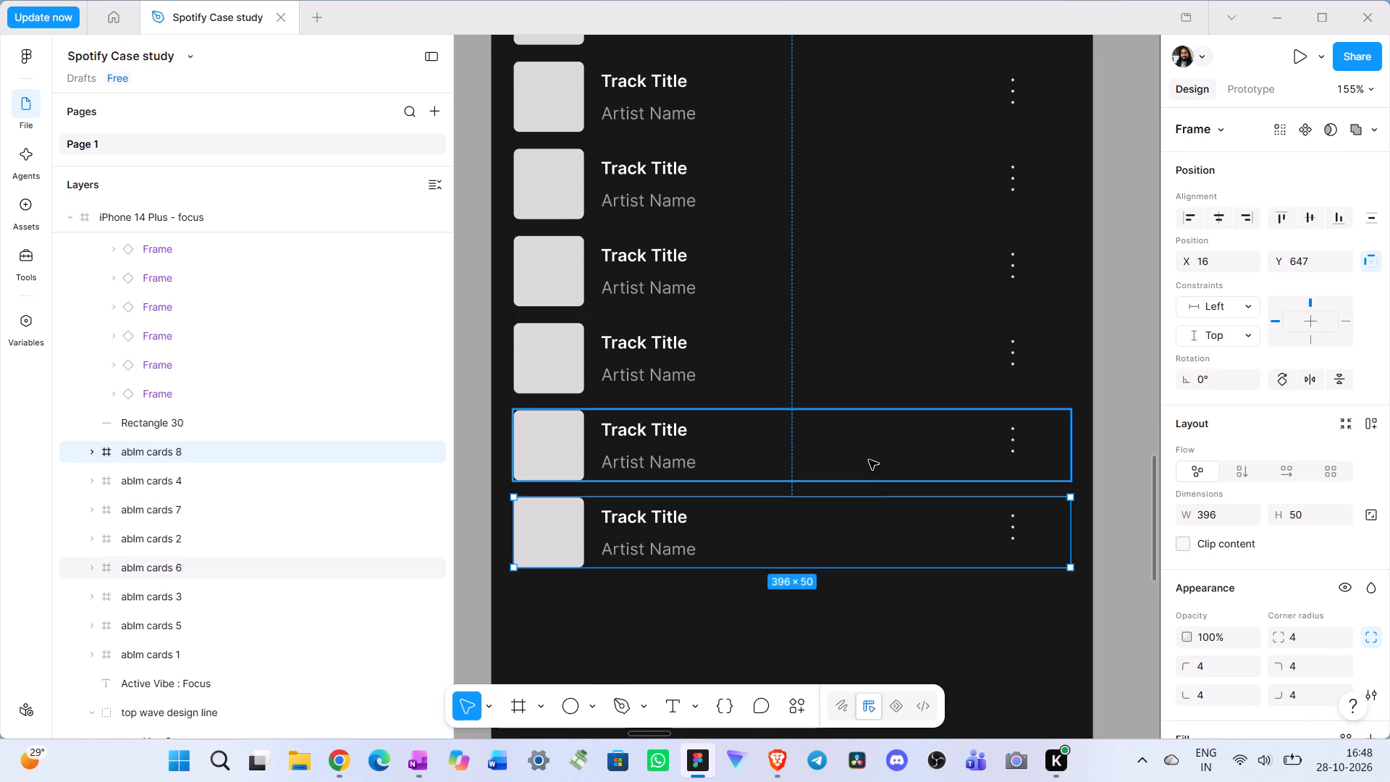
left_click(869, 460, "shift")
left_click(861, 375, "shift")
left_click(861, 288, "shift")
left_click(884, 194, "shift")
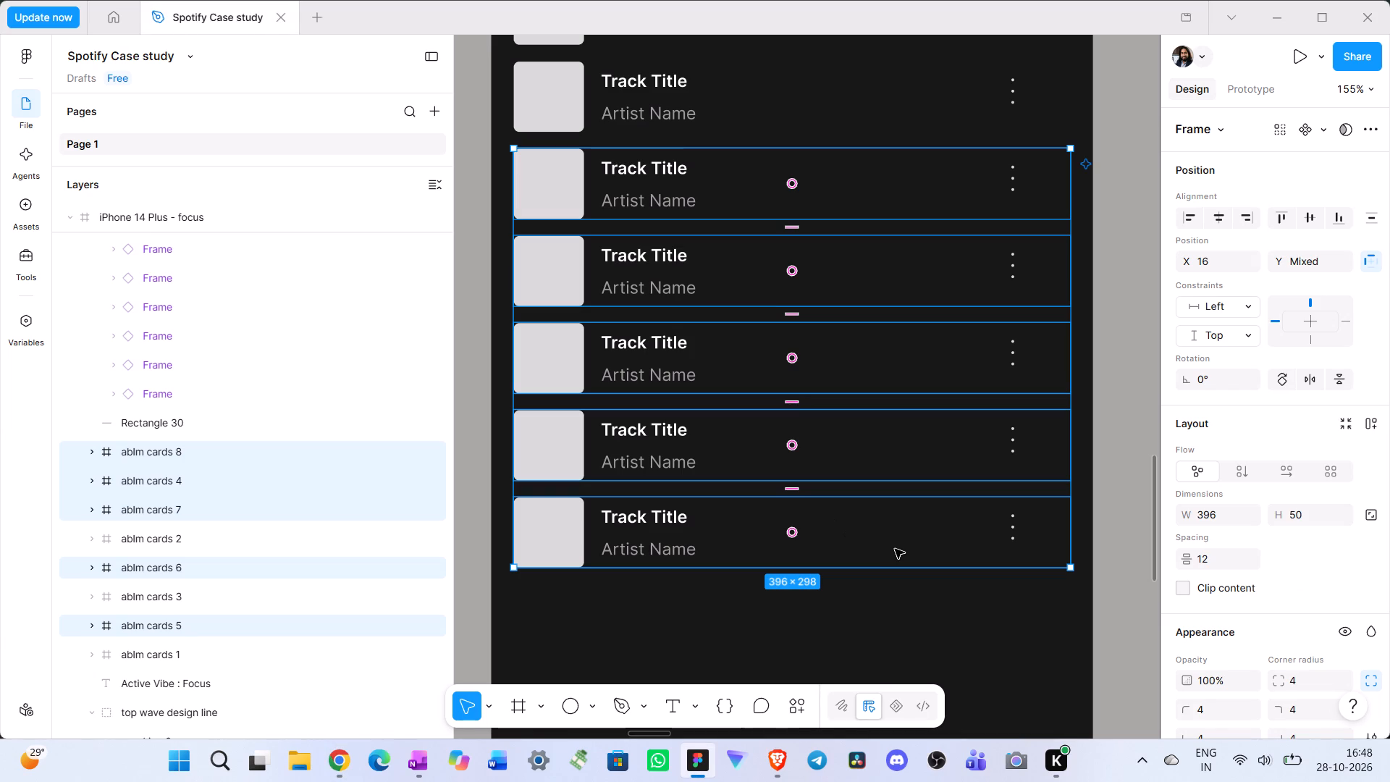
Save, and duplicate the five selected track cards, moving the copies directly below the last card with a gap of 12.
key("ctrl+s")
key("ctrl+d")
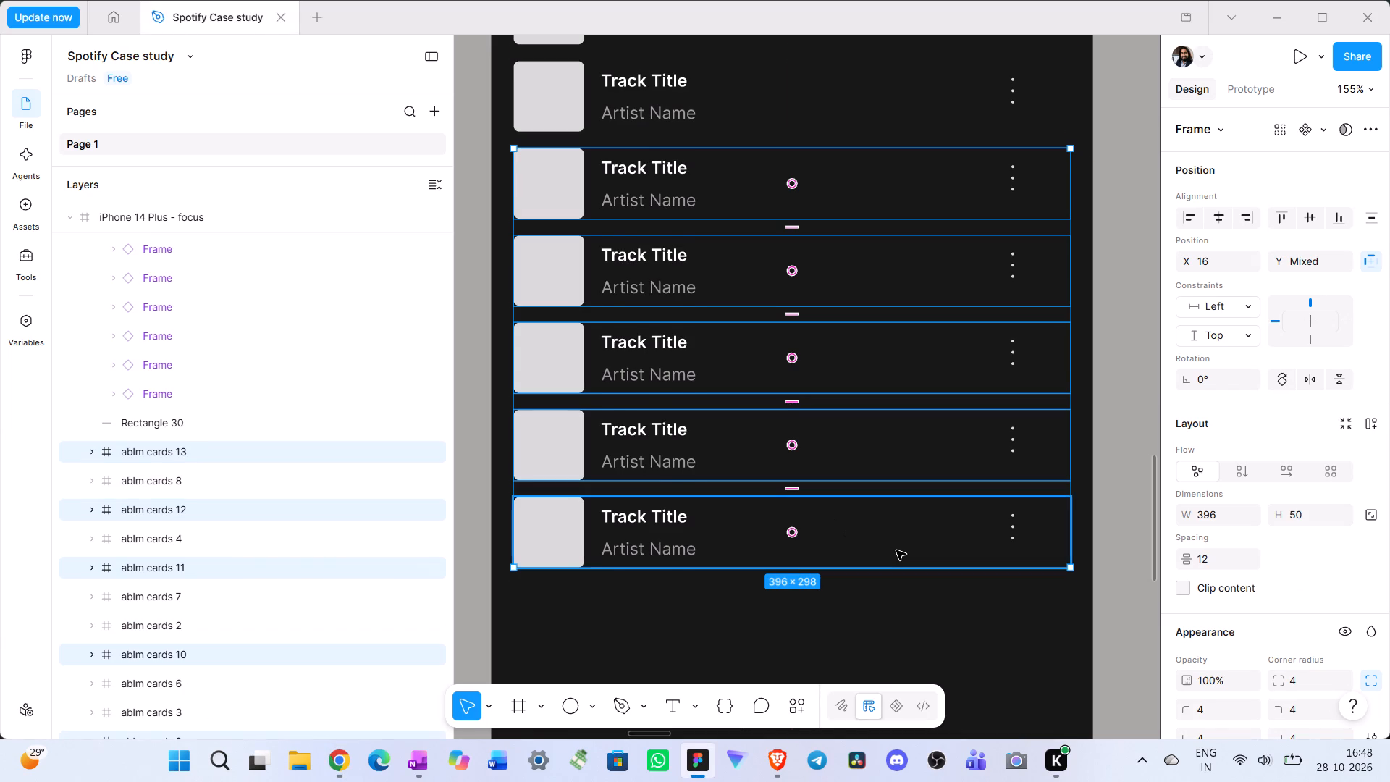
key("shift+Down")
key("shift+Down")
key("shift+Down")
key("shift+Down")
key("shift+Down")
key("shift+Down")
key("shift+Down")
key("shift+Down")
key("shift+Down")
key("shift+Down")
key("shift+Down")
key("shift+Down")
key("shift+Down")
key("shift+Down")
key("shift+Down")
key("shift+Down")
key("shift+Down")
key("shift+Down")
key("shift+Down")
key("shift+Down")
key("shift+Down")
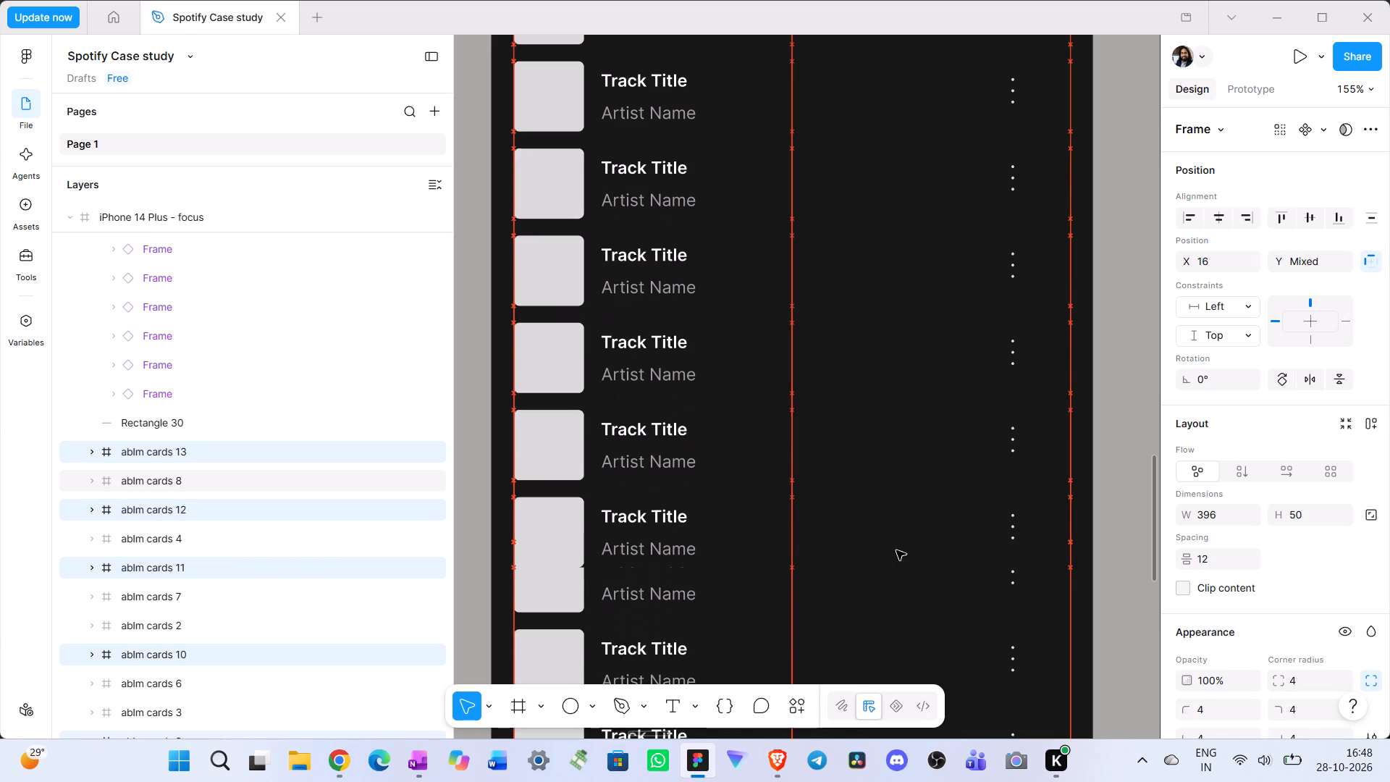
key("shift+Down")
key("shift+Down")
key("shift+Down")
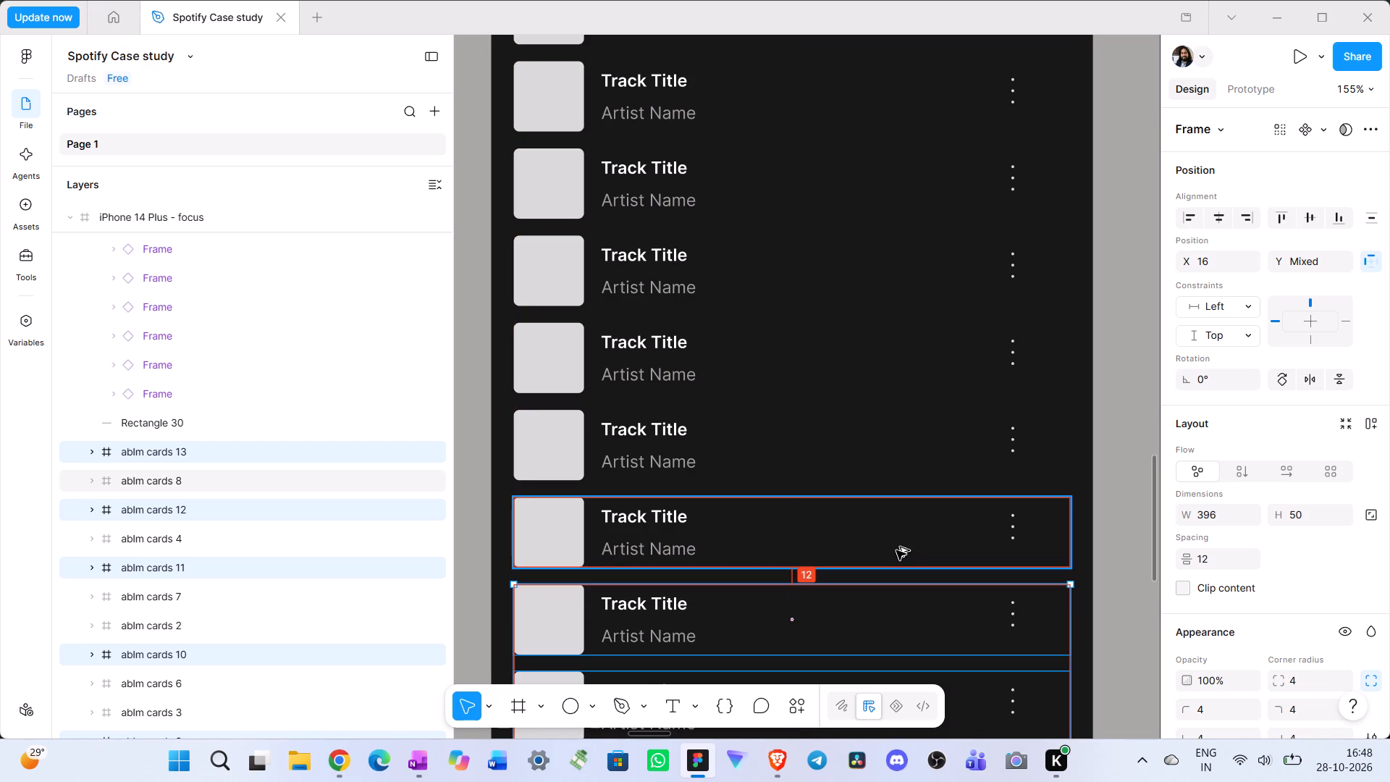
Examine the extended track list and its space above the current player and bottom navigation on the focus screen.
scroll(1071, 542, "down", 12)
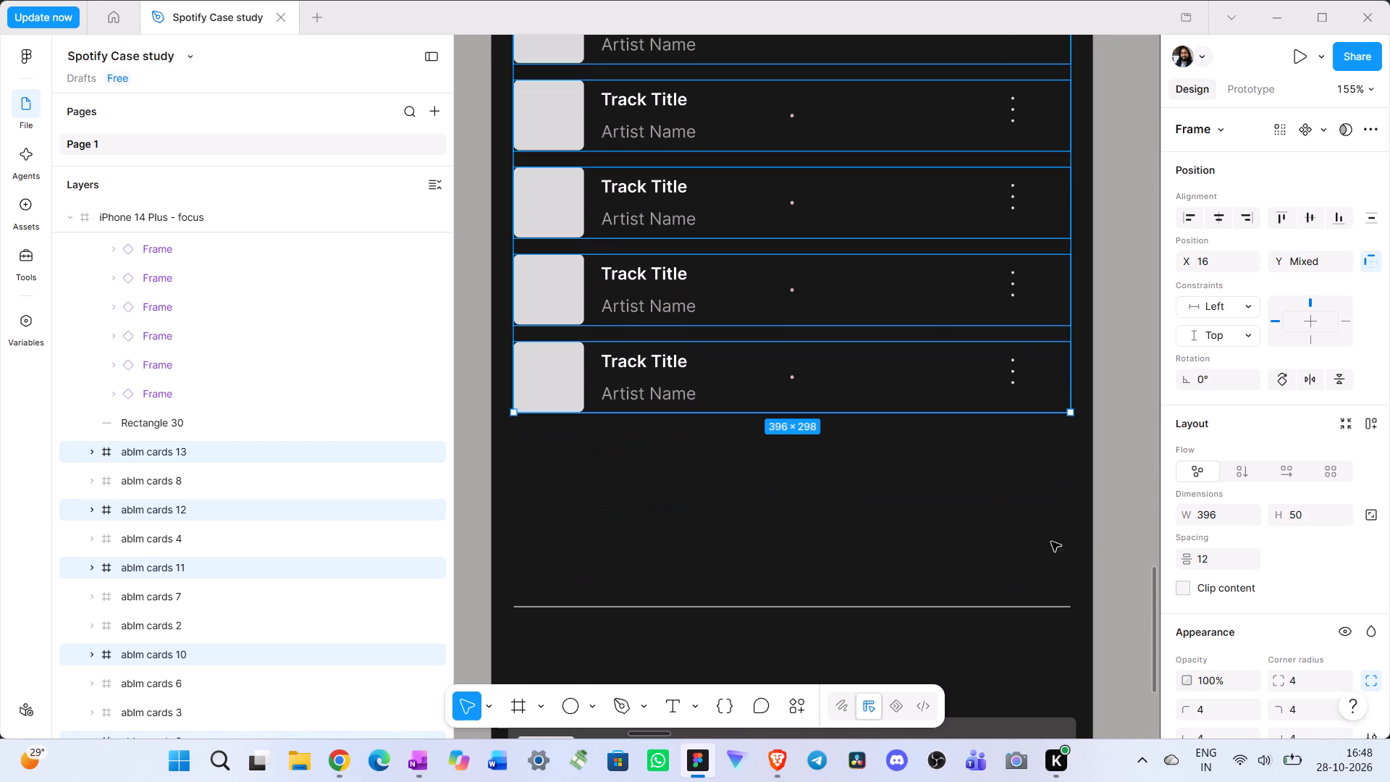
left_click(953, 525)
scroll(951, 525, "down", 3)
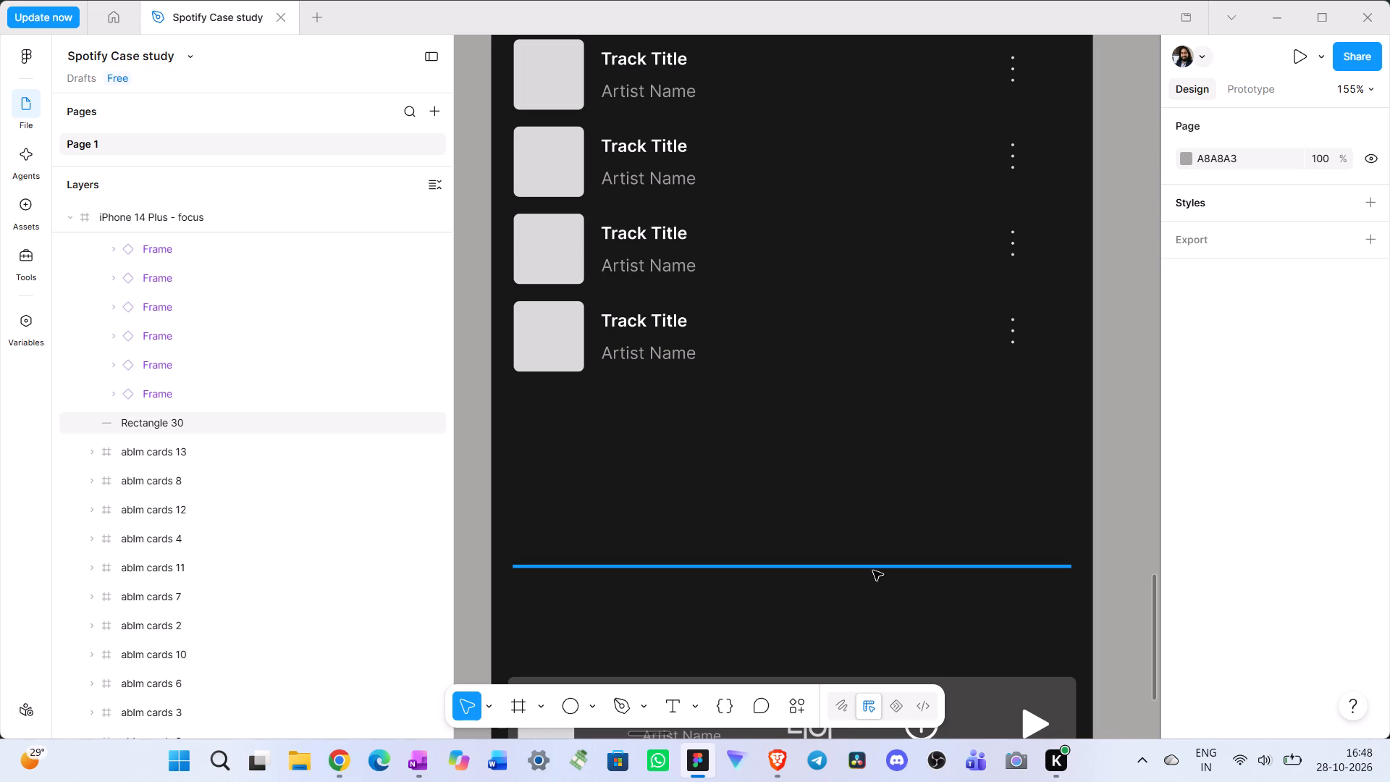
scroll(873, 571, "down", 4)
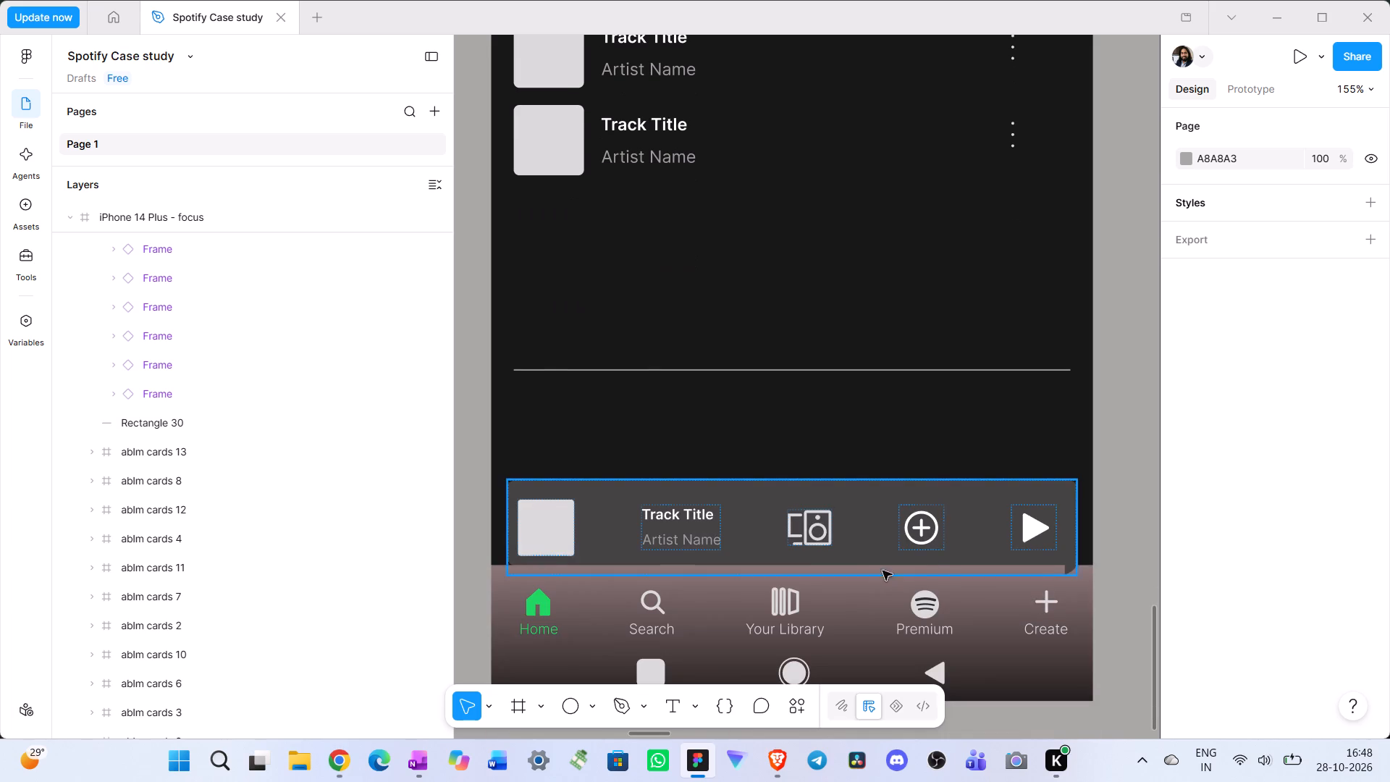
left_click(1124, 440)
scroll(1113, 453, "down", 7, "ctrl")
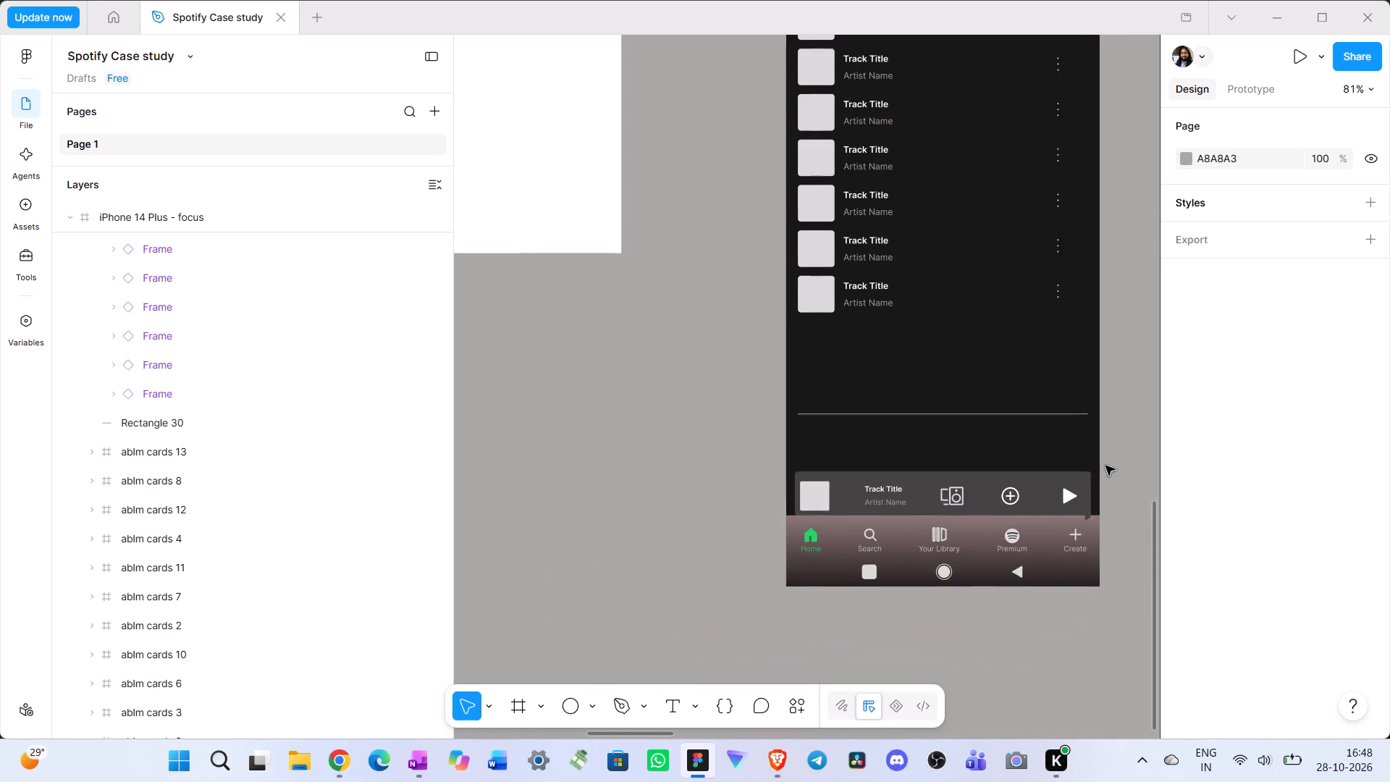
scroll(1100, 469, "down", 2, "ctrl")
scroll(1098, 486, "up", 9)
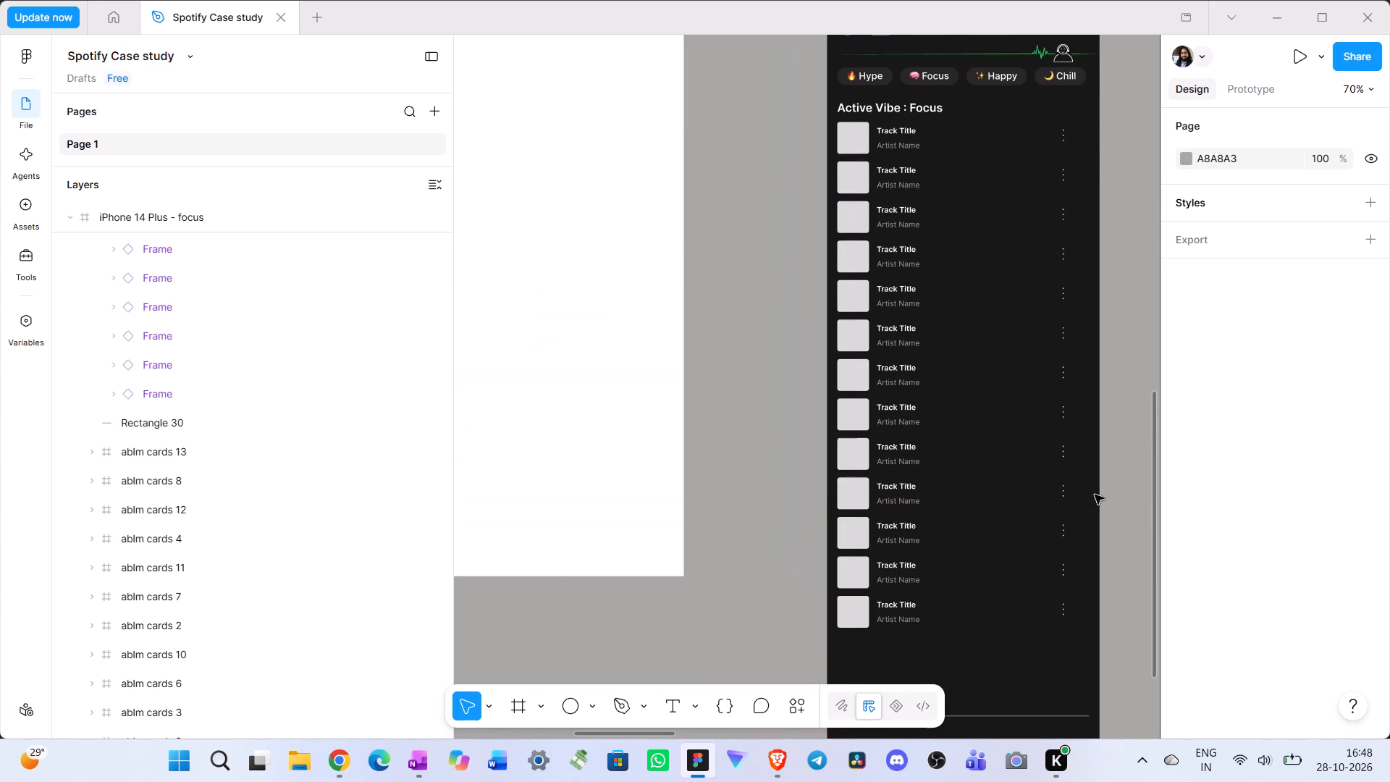
scroll(1091, 495, "down", 7)
scroll(1087, 500, "up", 5)
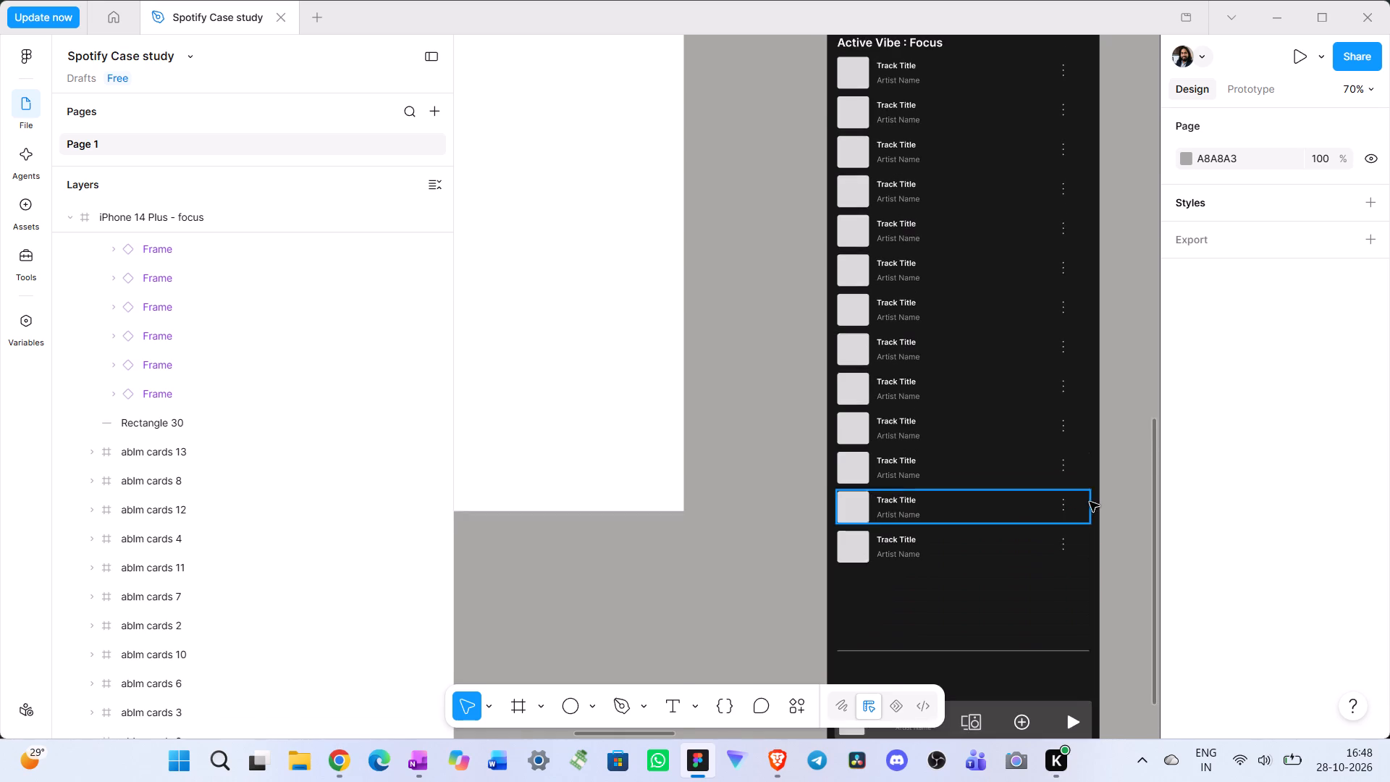
scroll(1090, 502, "up", 7)
Shorten the iPhone 14 Plus - focus frame from its bottom edge to a height of 926.
left_click(918, 301)
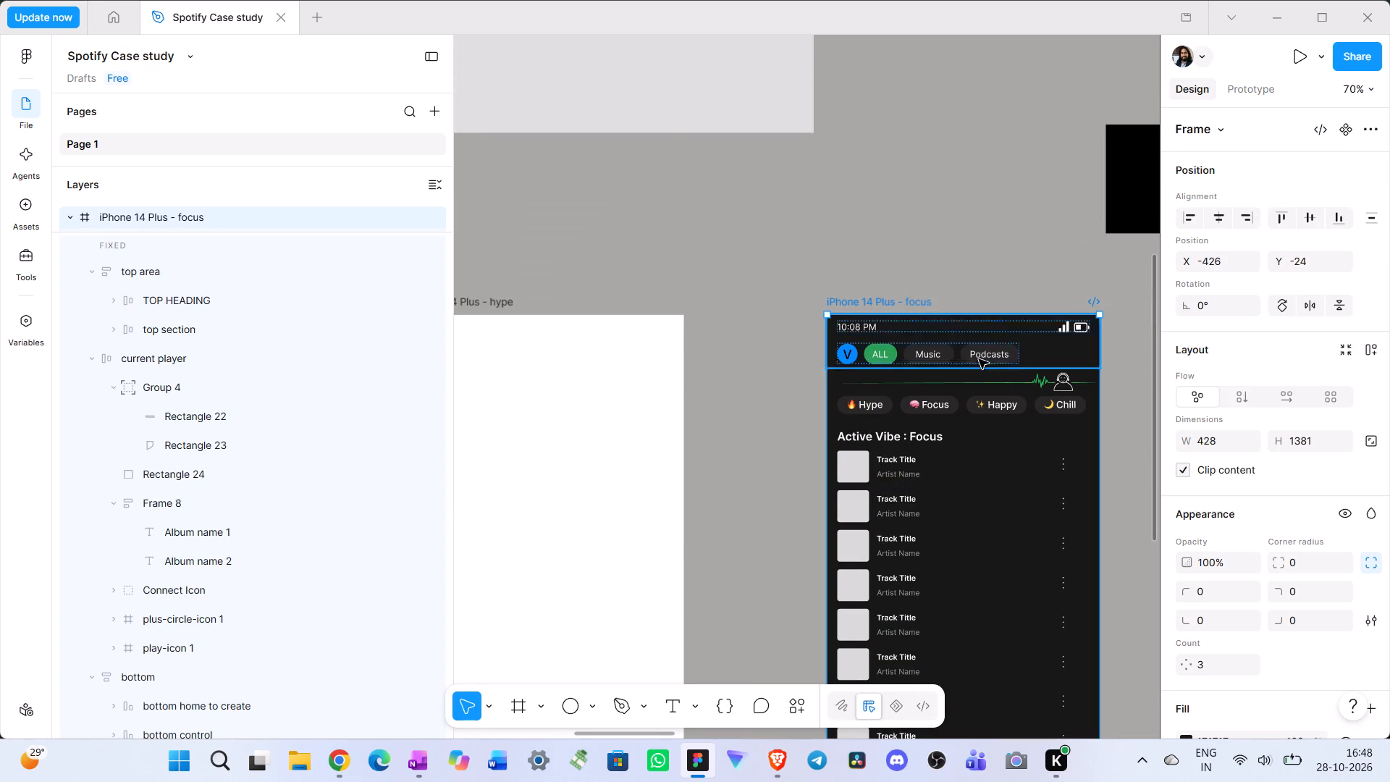
scroll(1027, 426, "down", 15)
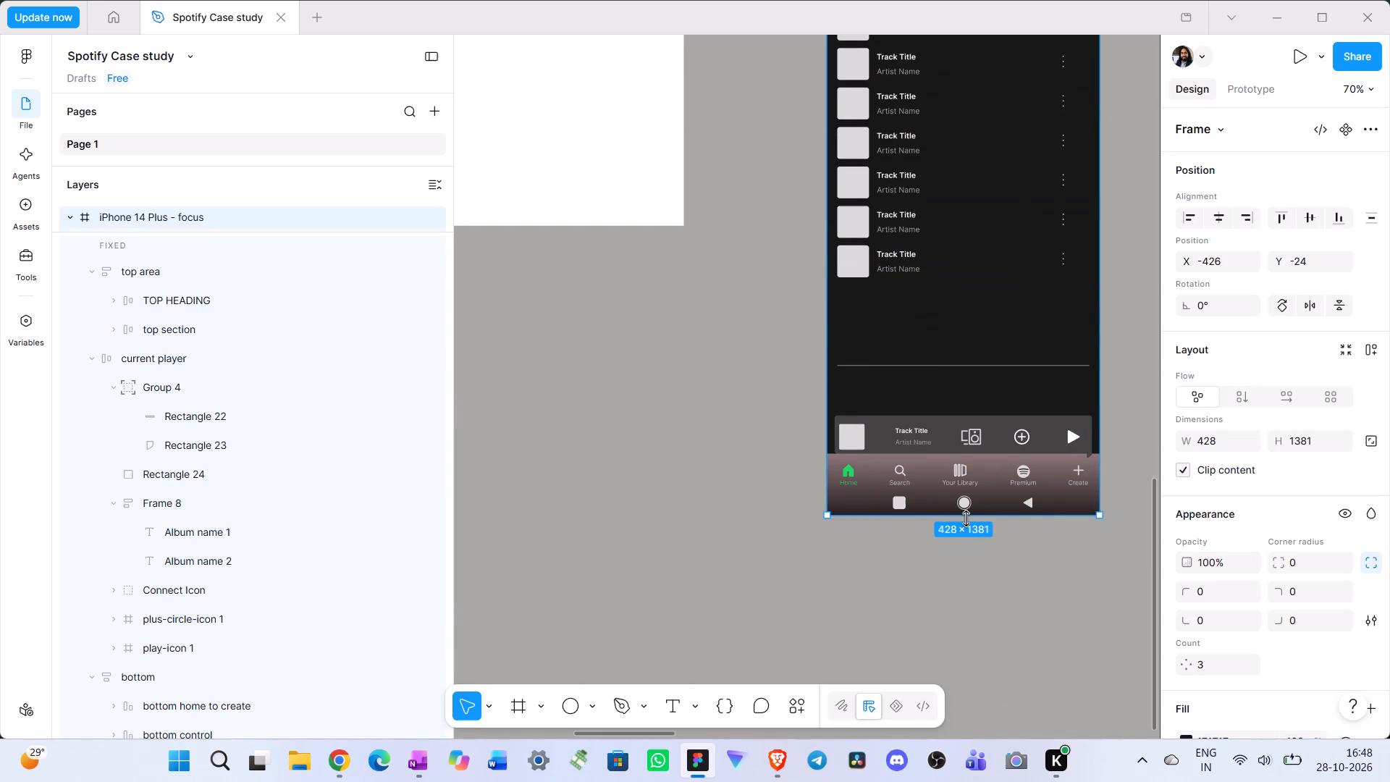
left_click_drag(966, 518, 977, 283)
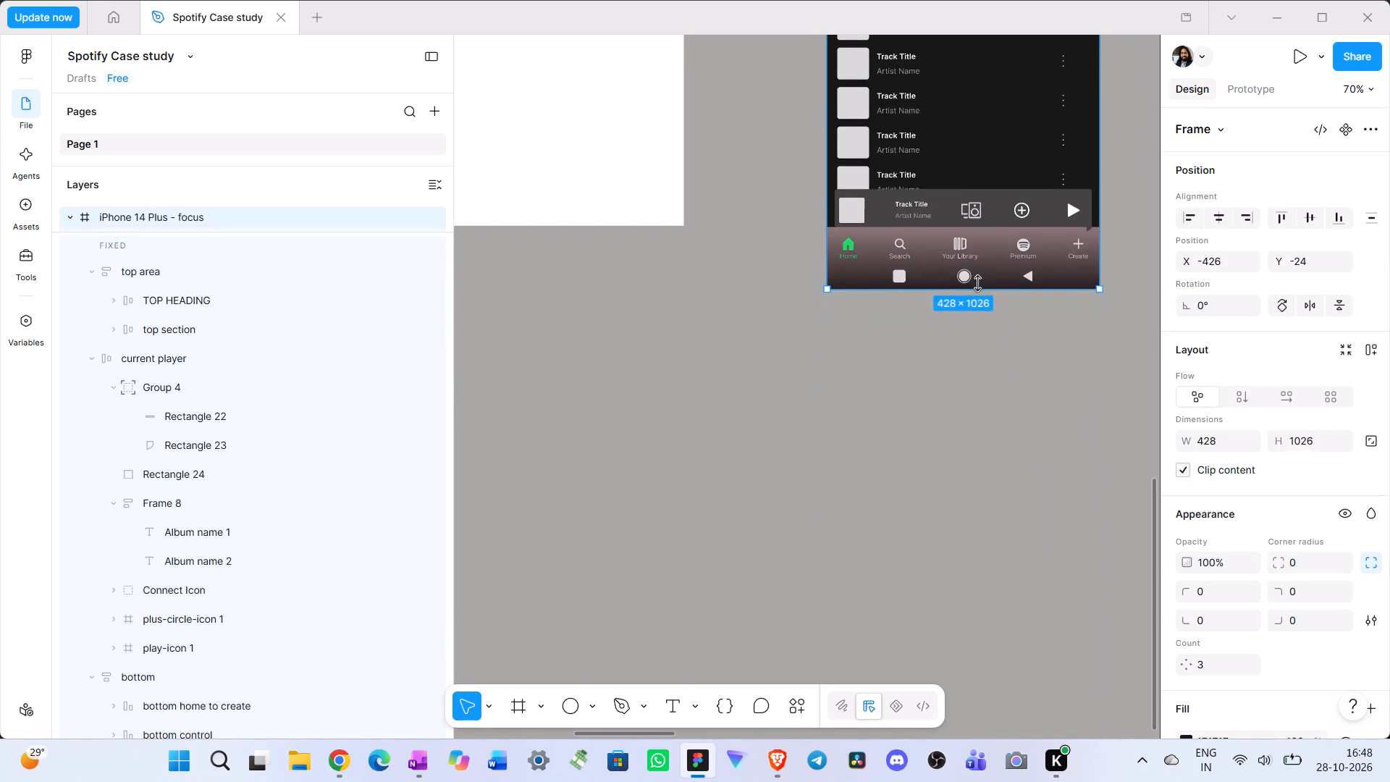
left_click_drag(977, 283, 990, 231)
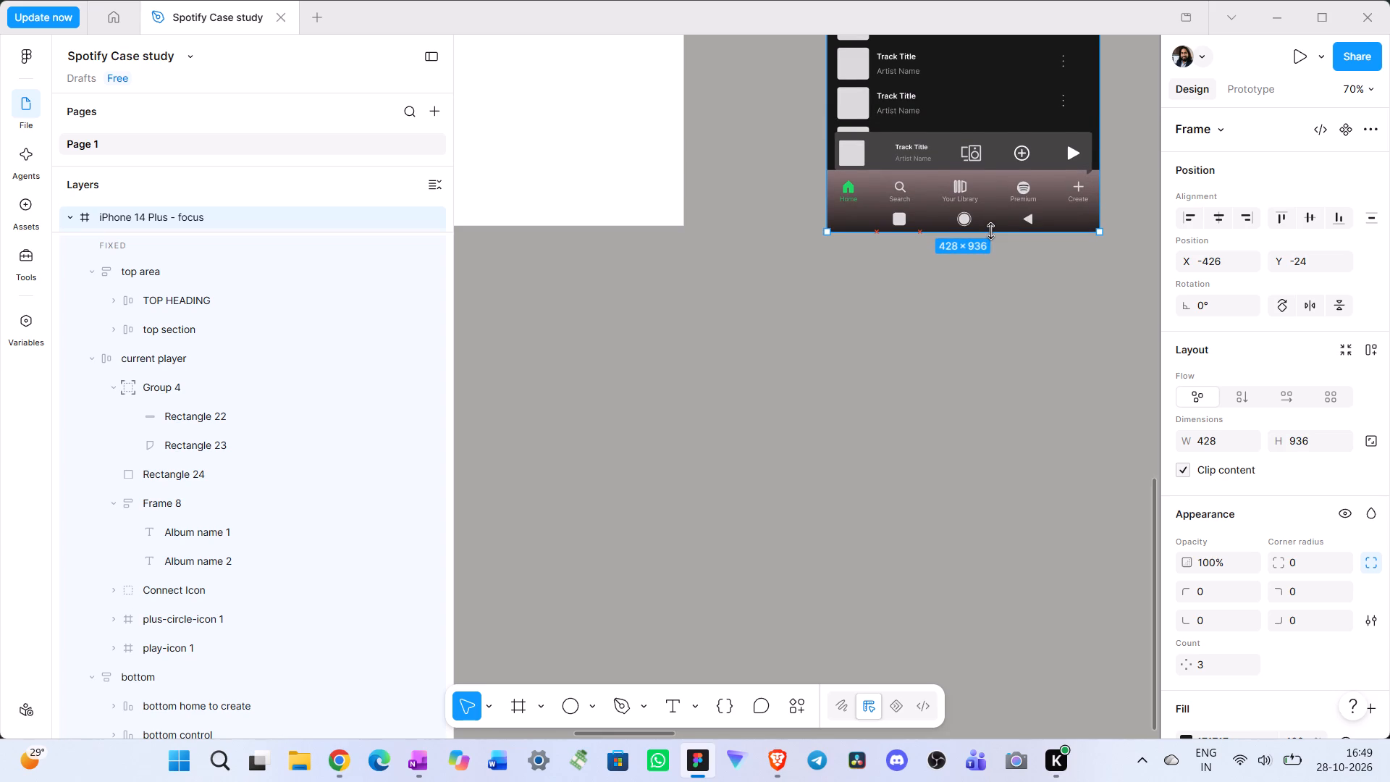
left_click_drag(990, 231, 990, 228)
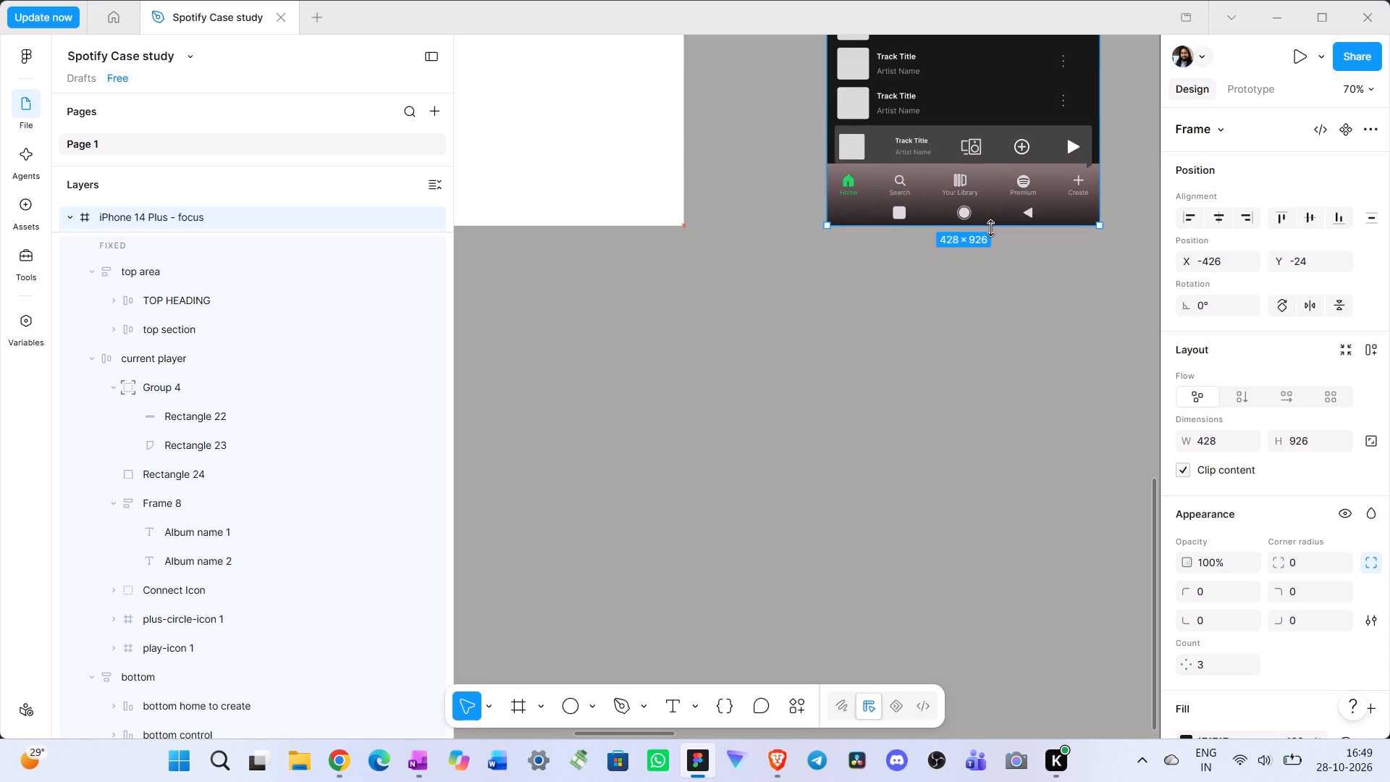
left_click_drag(990, 228, 995, 227)
scroll(1007, 376, "up", 8)
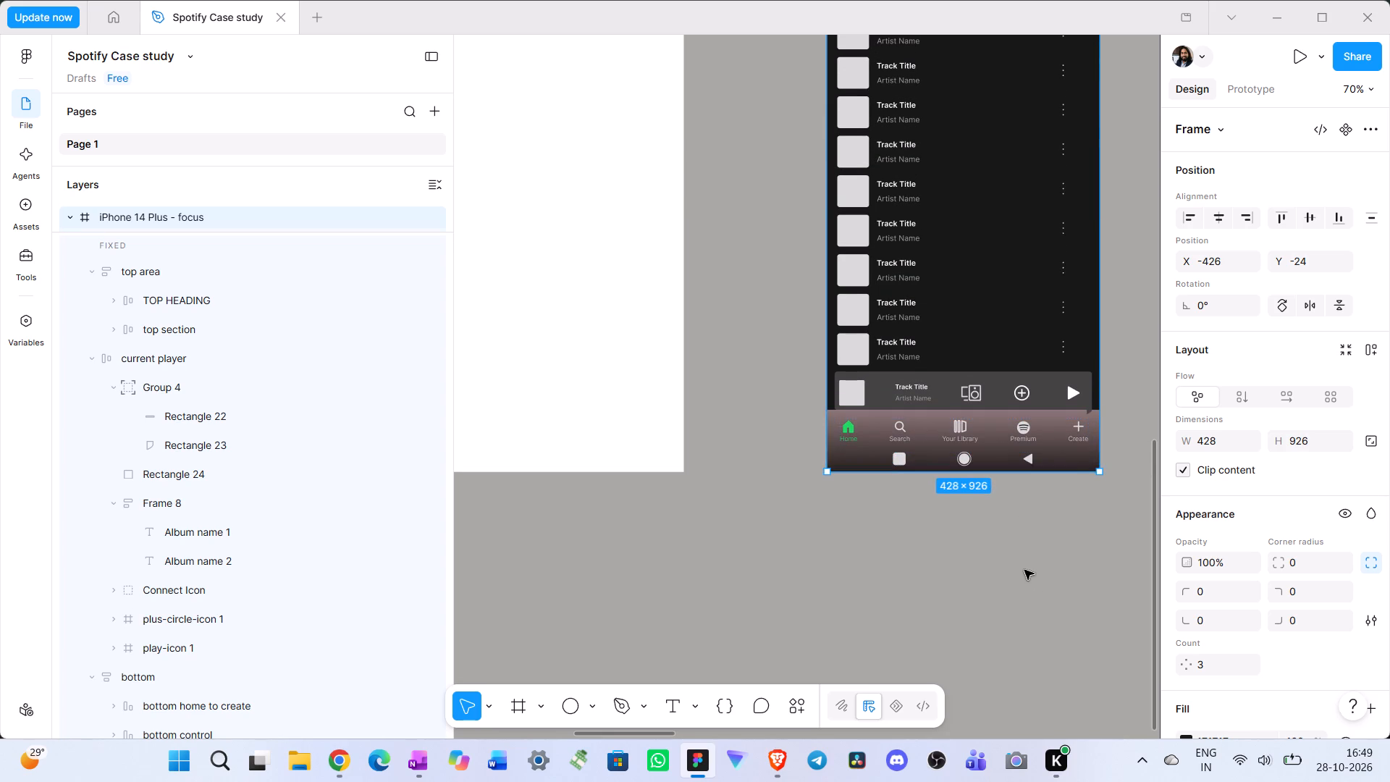
left_click(1024, 557)
Move the iPhone 14 Plus - focus frame horizontally closer to the hype frame, to about X -545, keeping Y at -24.
scroll(1040, 563, "up", 4)
scroll(1033, 563, "down", 2, "ctrl")
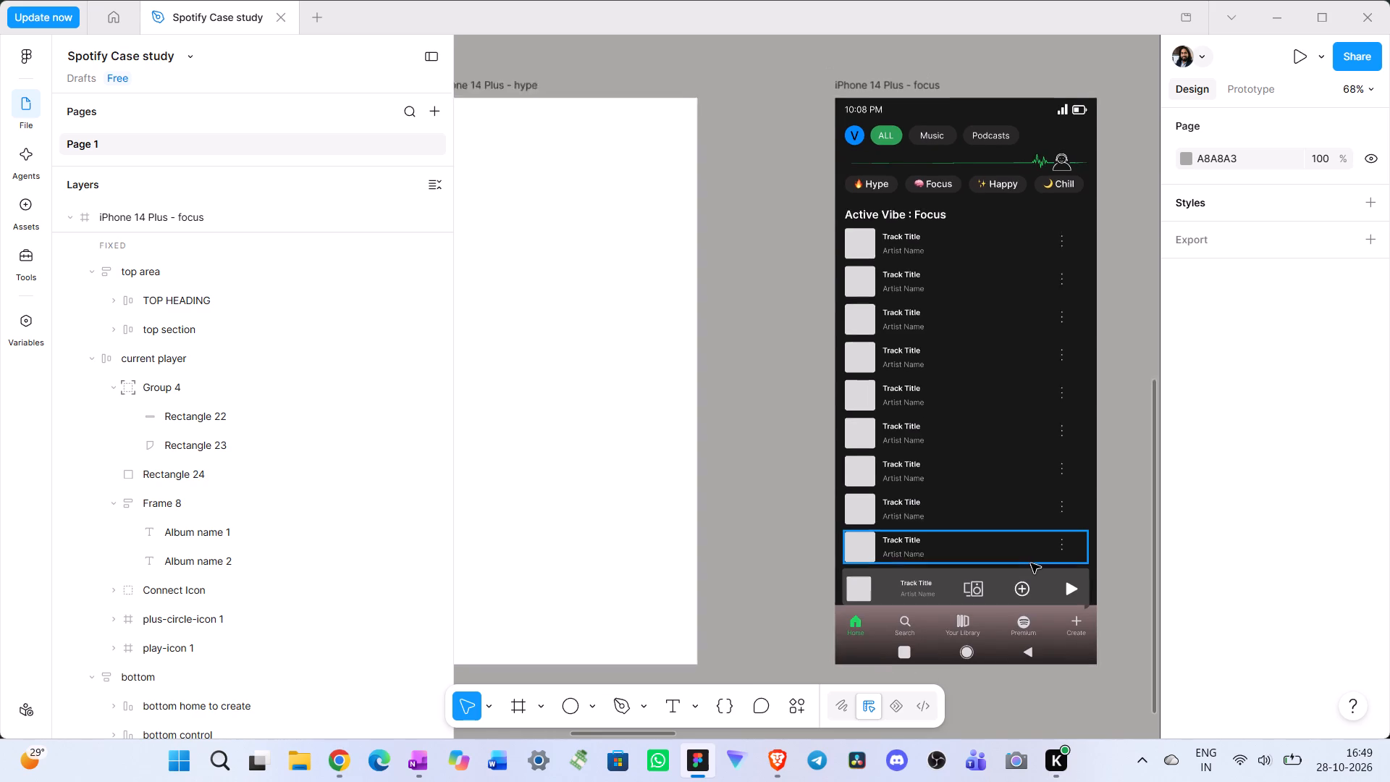
scroll(1027, 562, "down", 1, "ctrl")
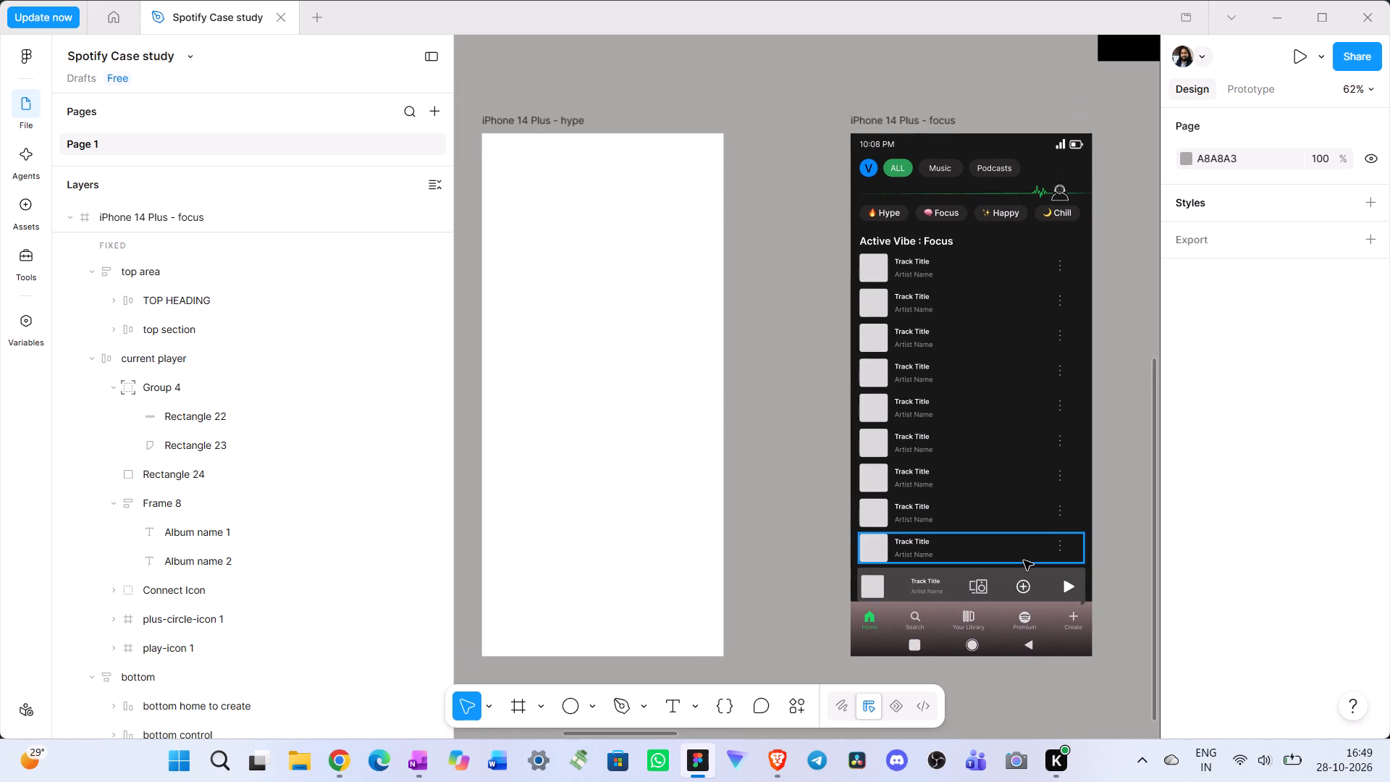
scroll(762, 476, "down", 3, "ctrl")
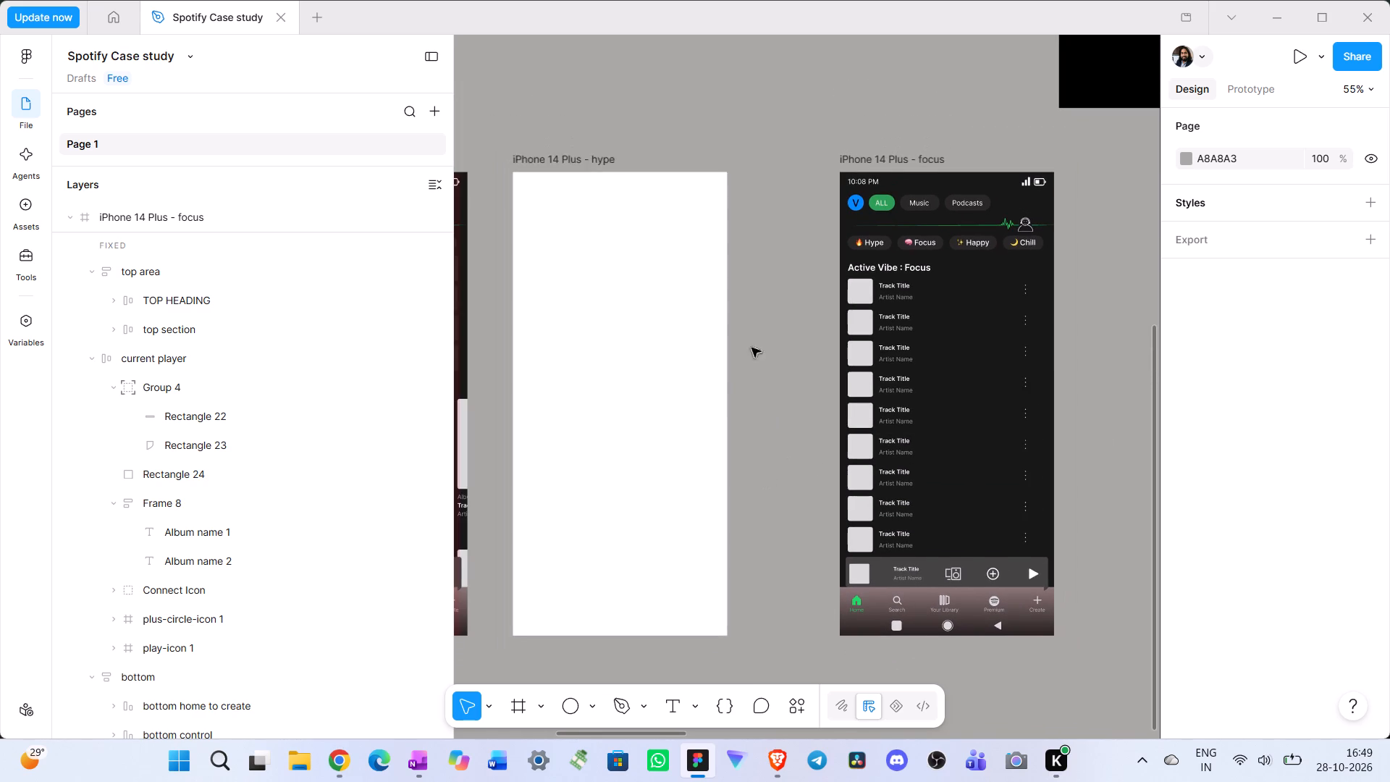
left_click(576, 154)
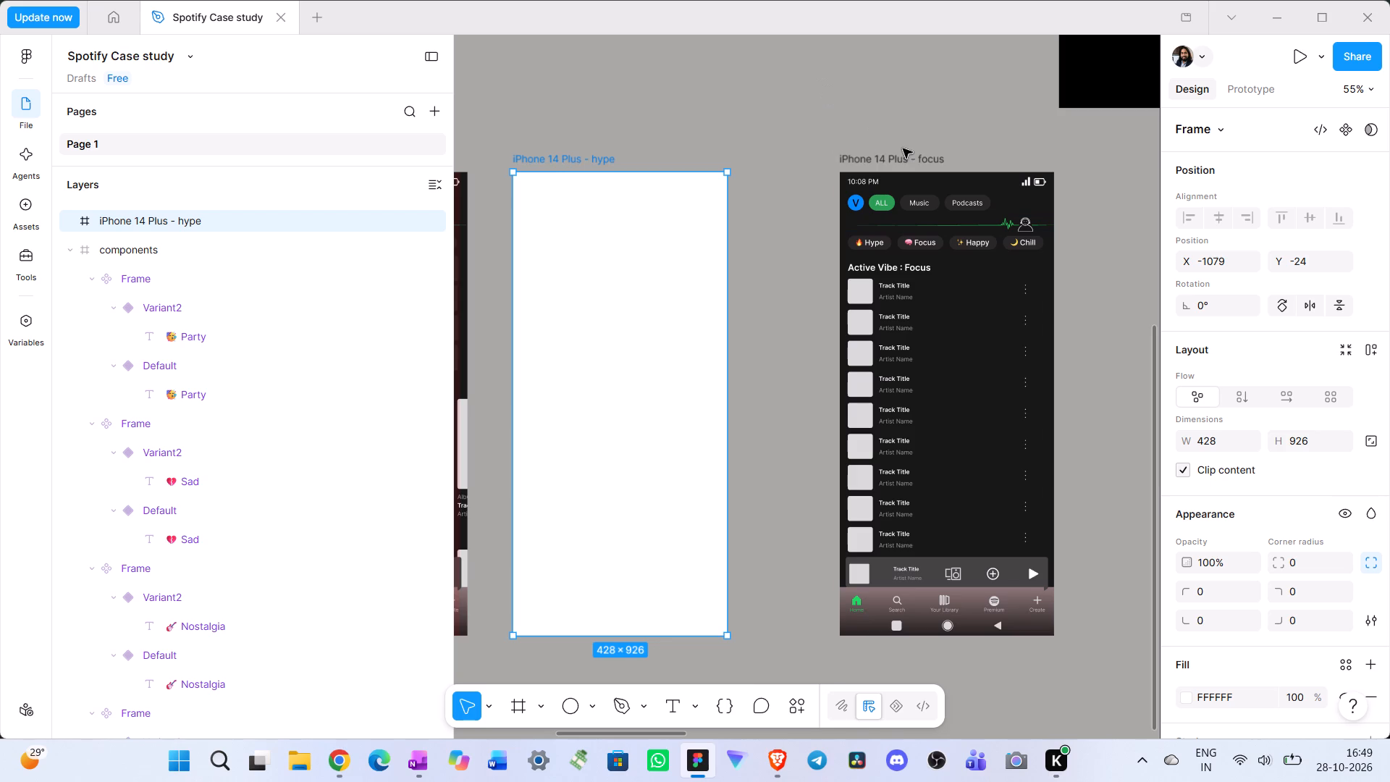
left_click_drag(901, 159, 842, 158)
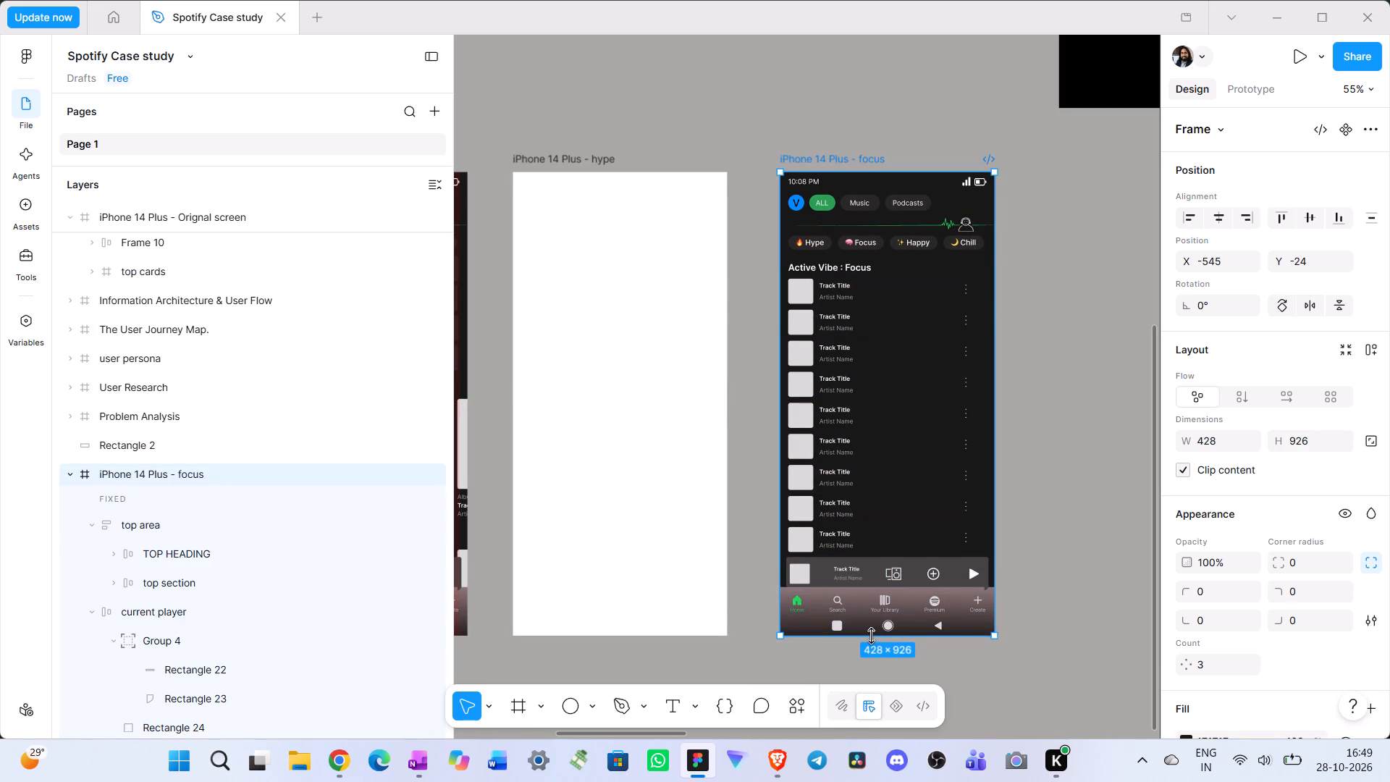
left_click(871, 636)
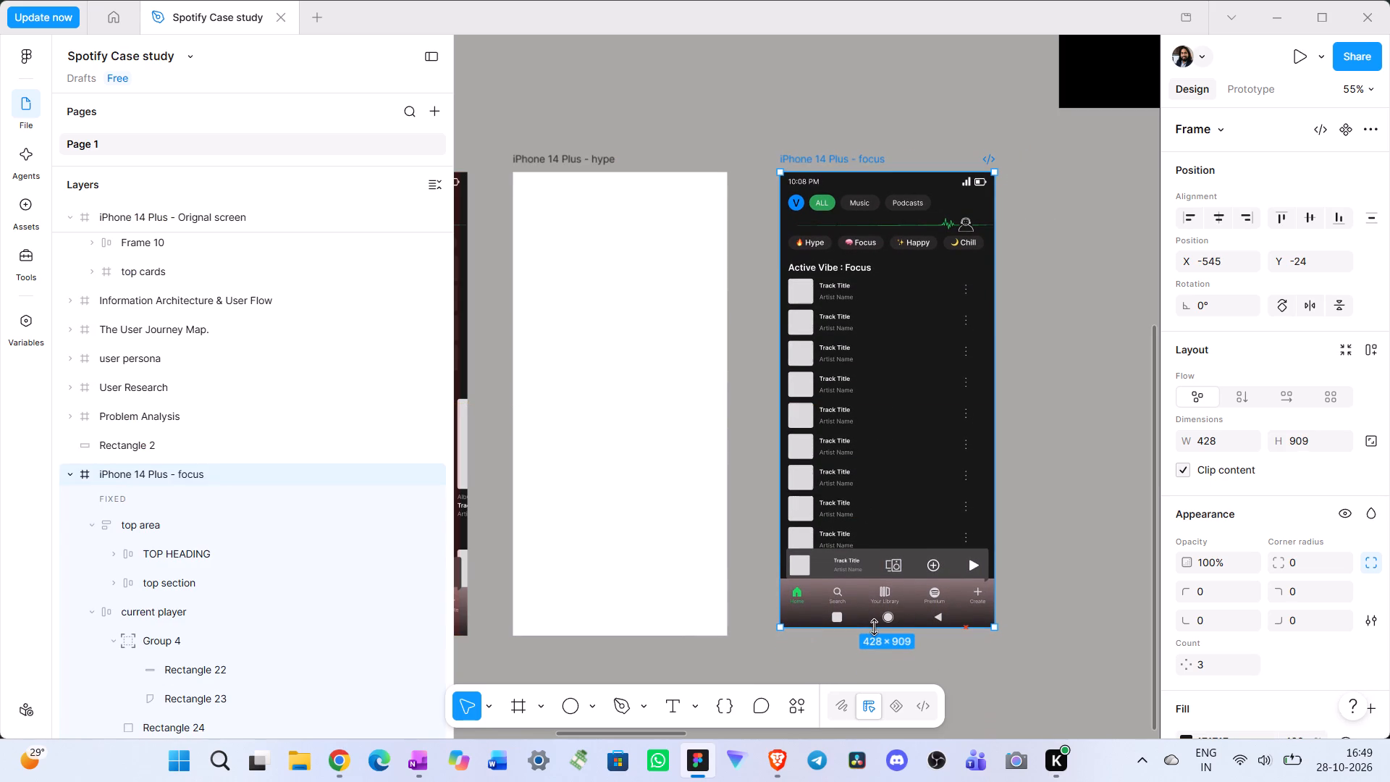
left_click(819, 660)
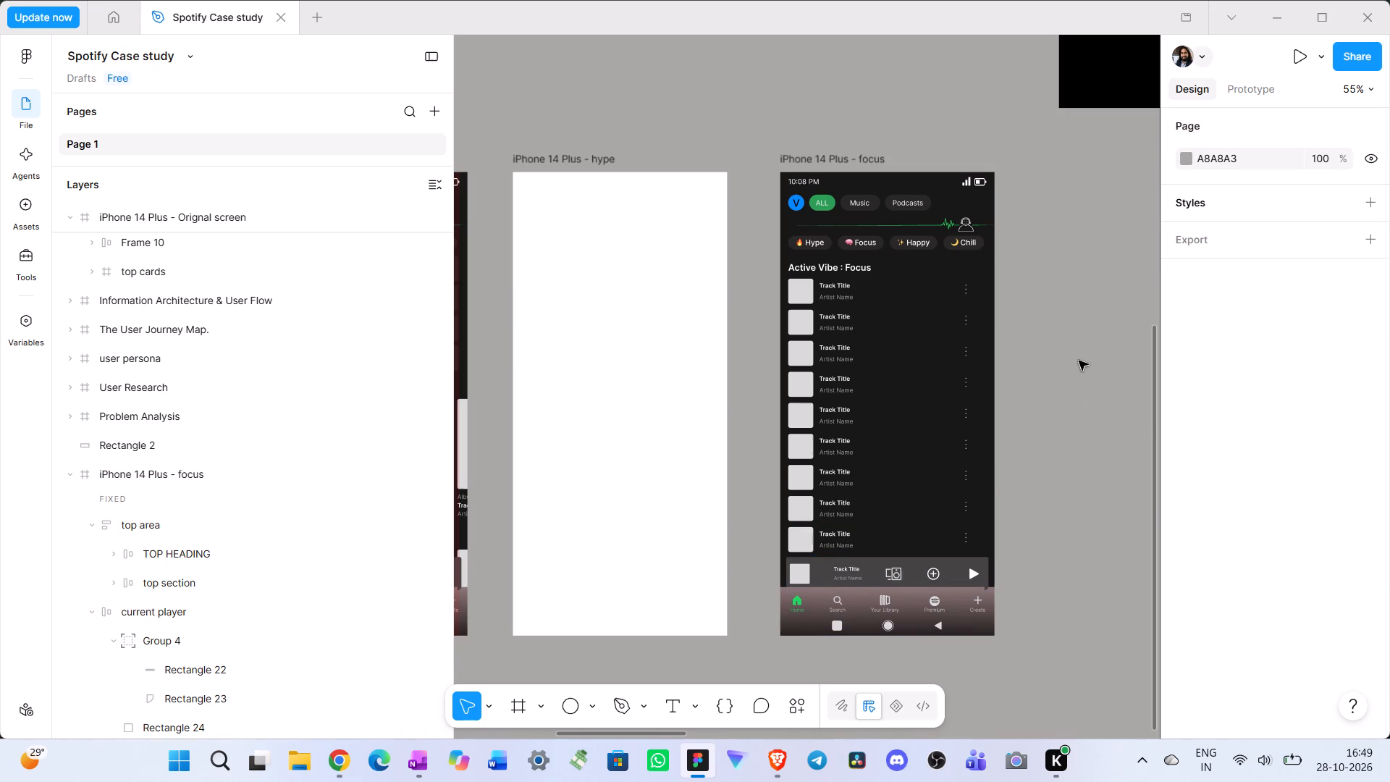
Delete the empty iPhone 14 Plus - hype frame.
left_click(555, 157)
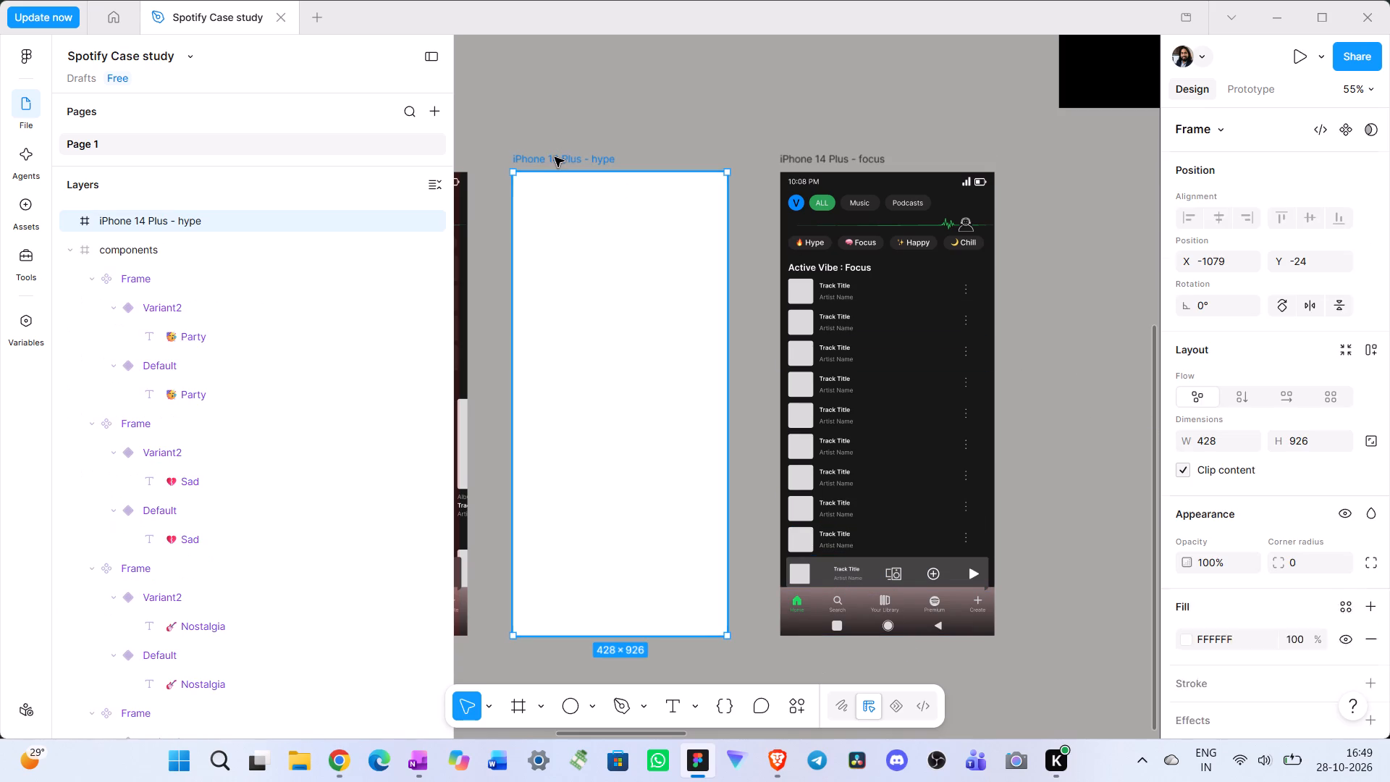
key("Delete")
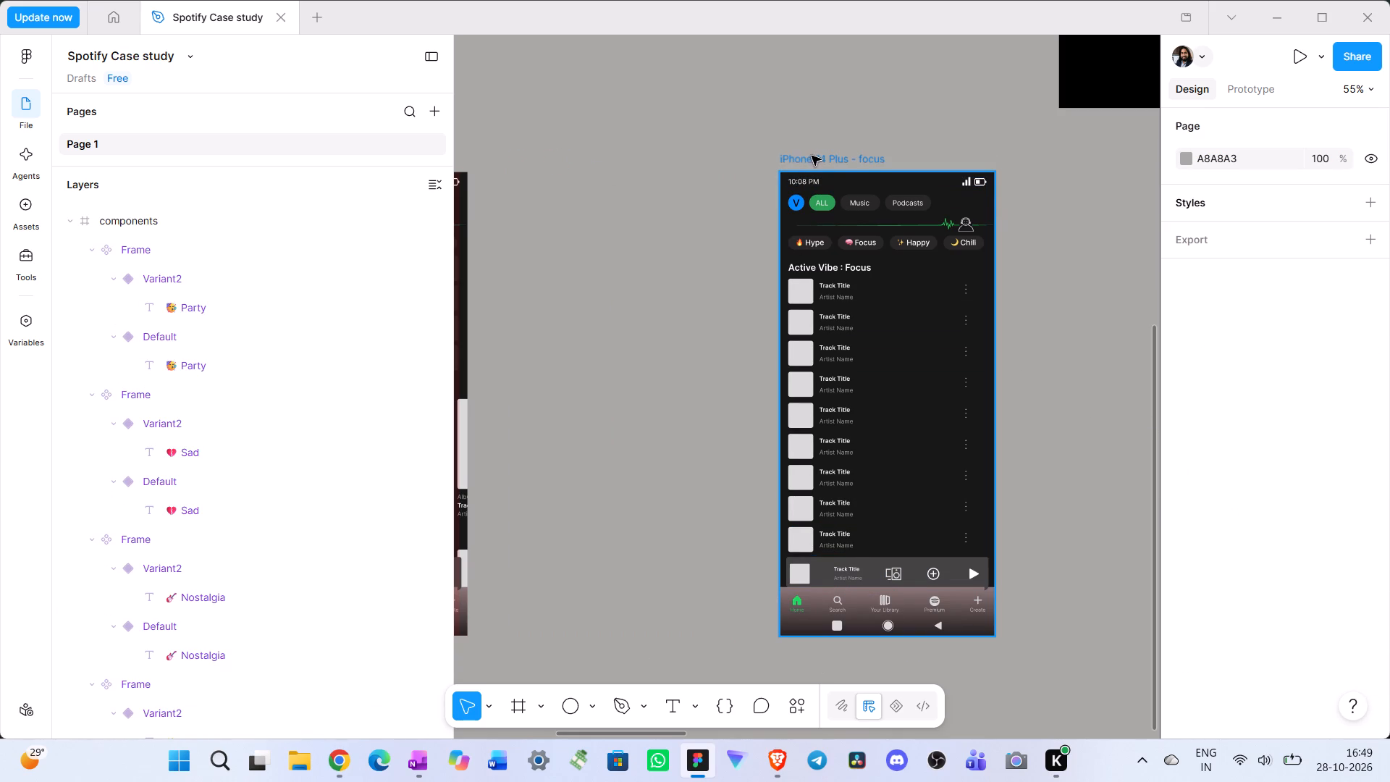
Duplicate the iPhone 14 Plus - focus frame.
left_click(814, 156)
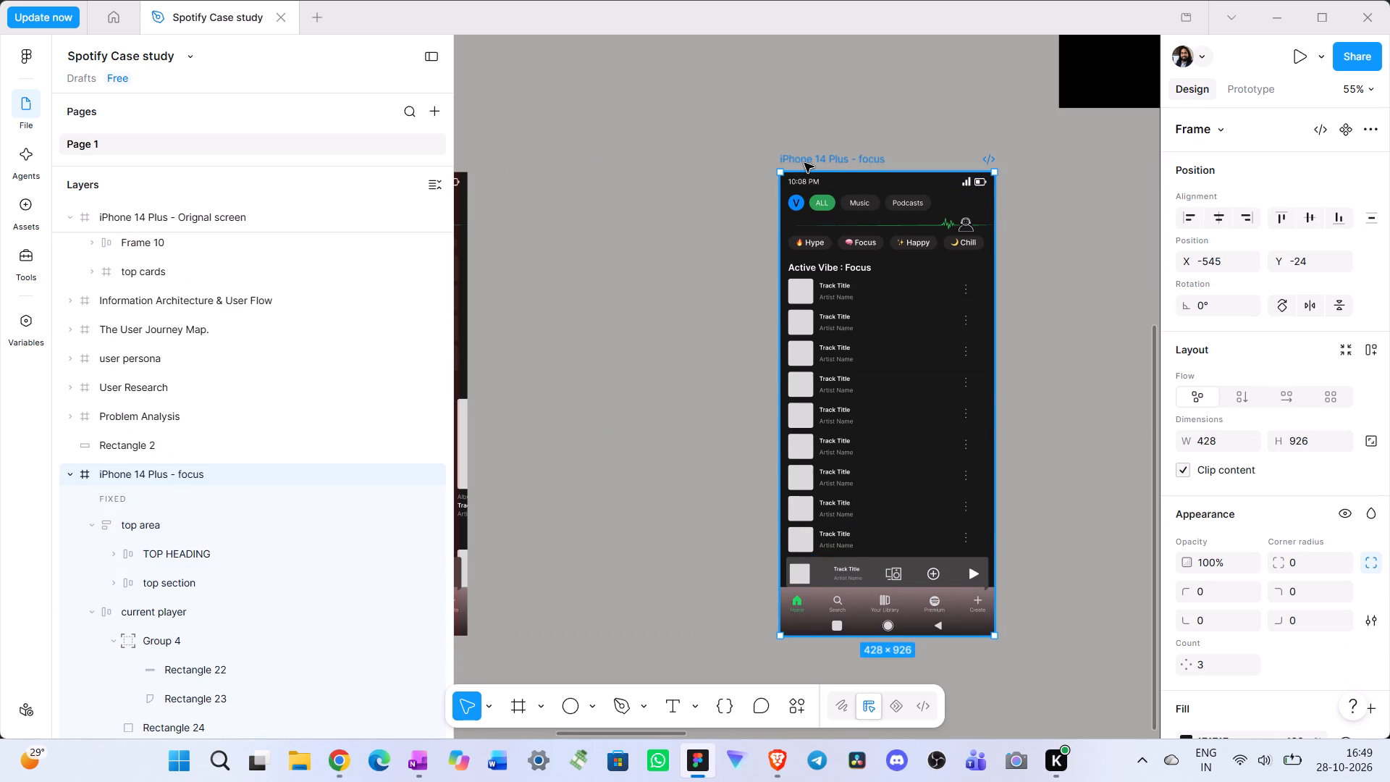
key("ctrl+d")
Rename the duplicated focus frame as "iPhone 14 Plus -happy".
double_click(971, 160)
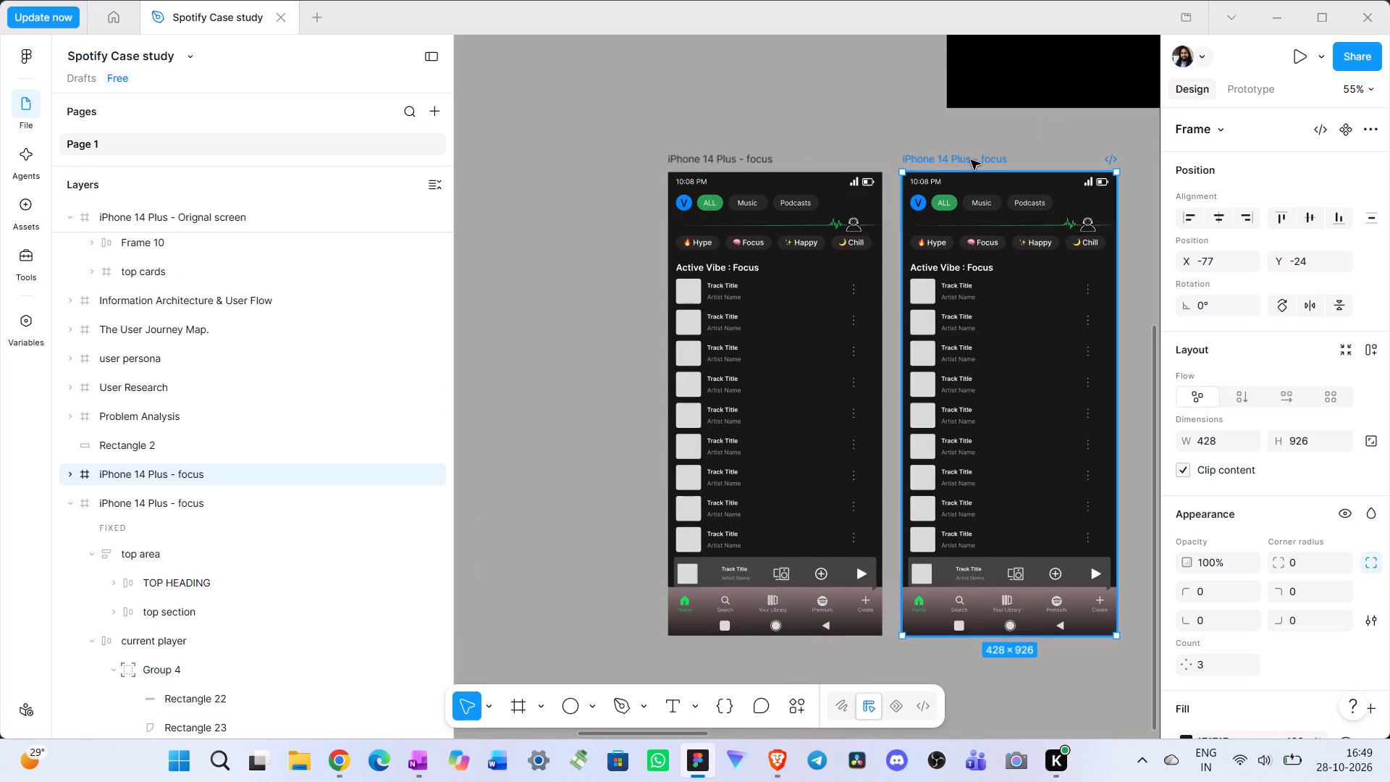
left_click_drag(1005, 160, 985, 161)
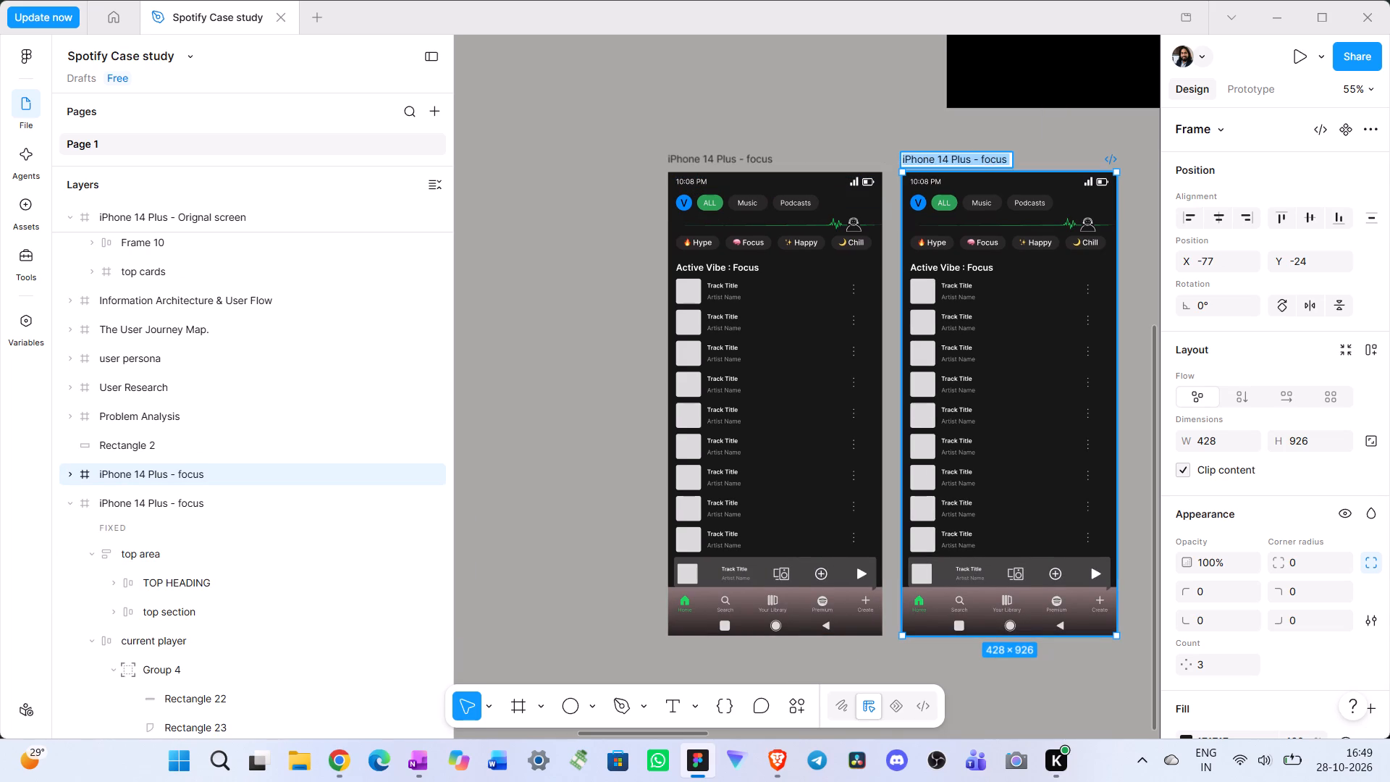
left_click(1001, 159)
left_click_drag(1011, 159, 988, 161)
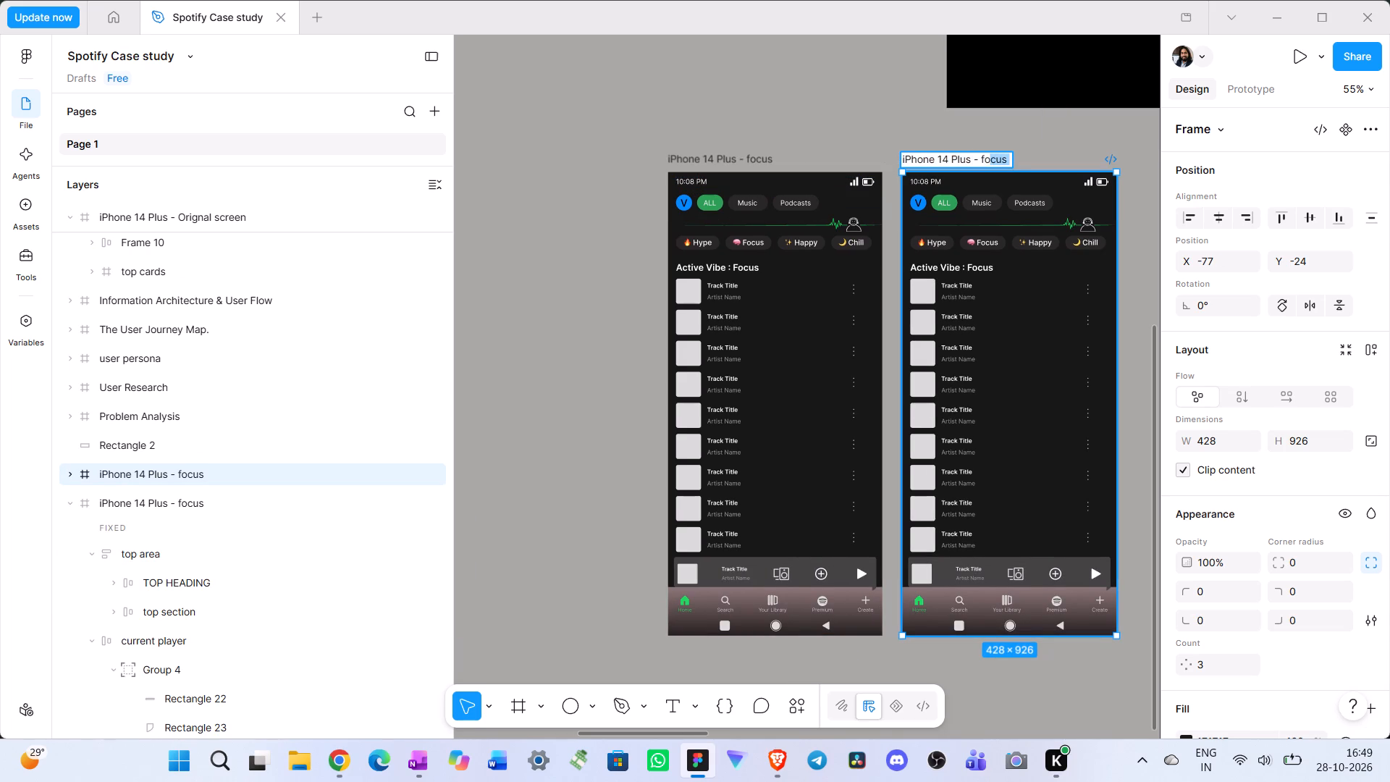
left_click_drag(988, 161, 980, 161)
key("BackSpace")
type("happyp")
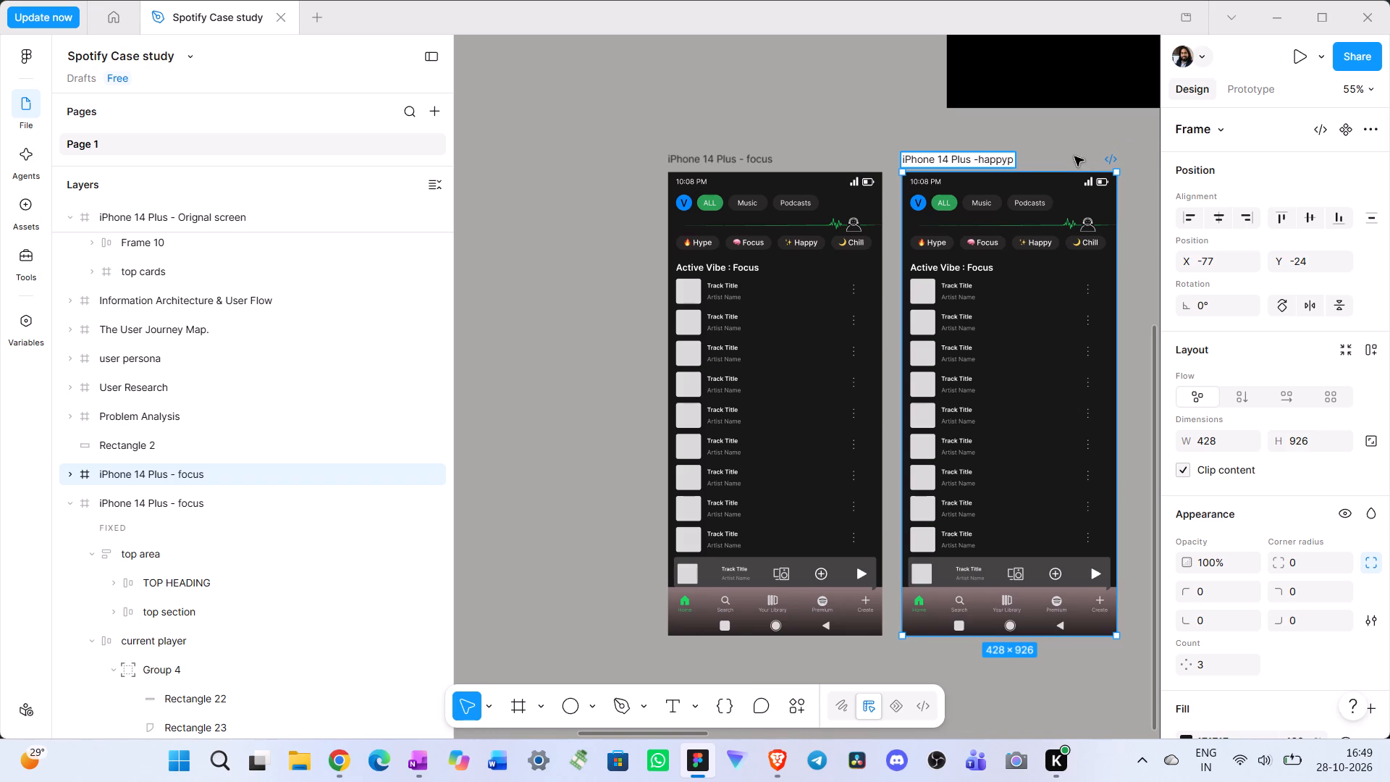
key("BackSpace")
key("BackSpace")
key("BackSpace")
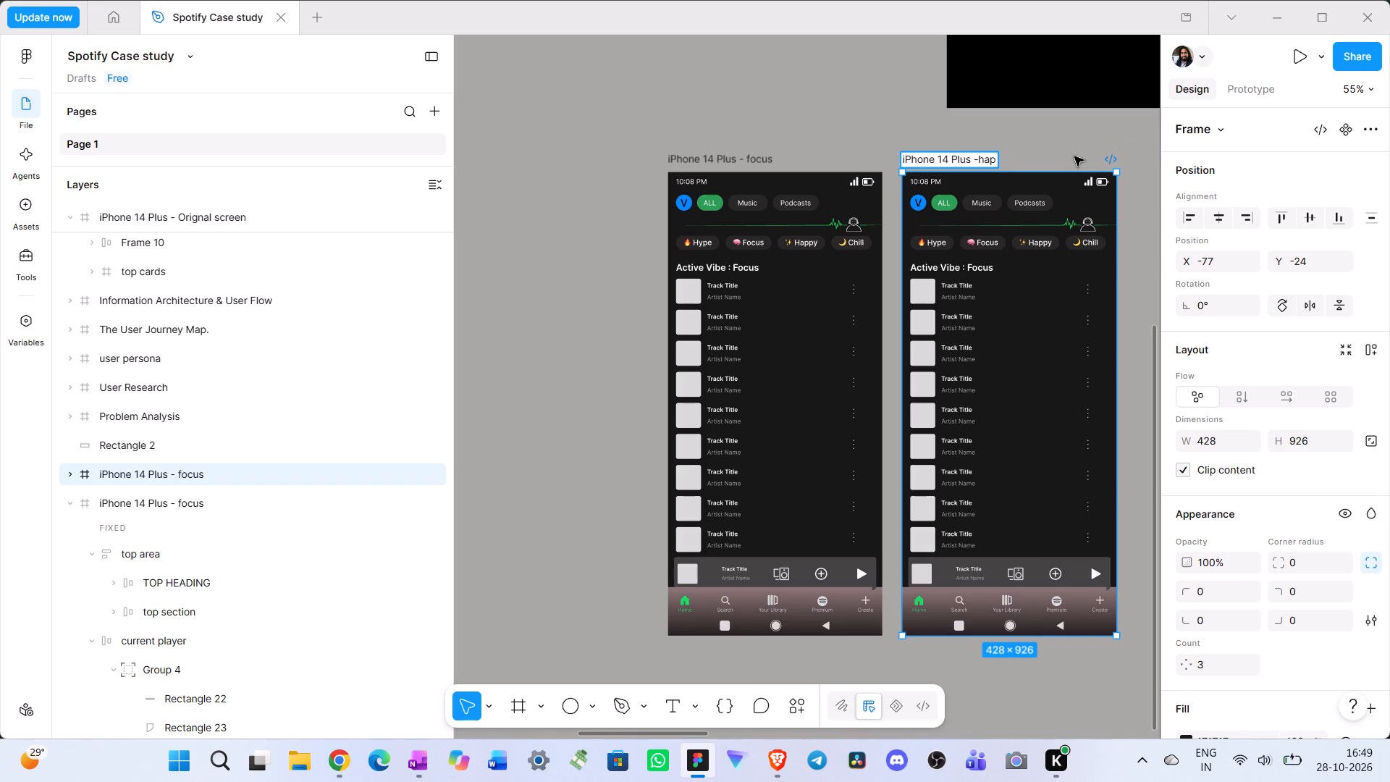
type("py")
left_click(1073, 144)
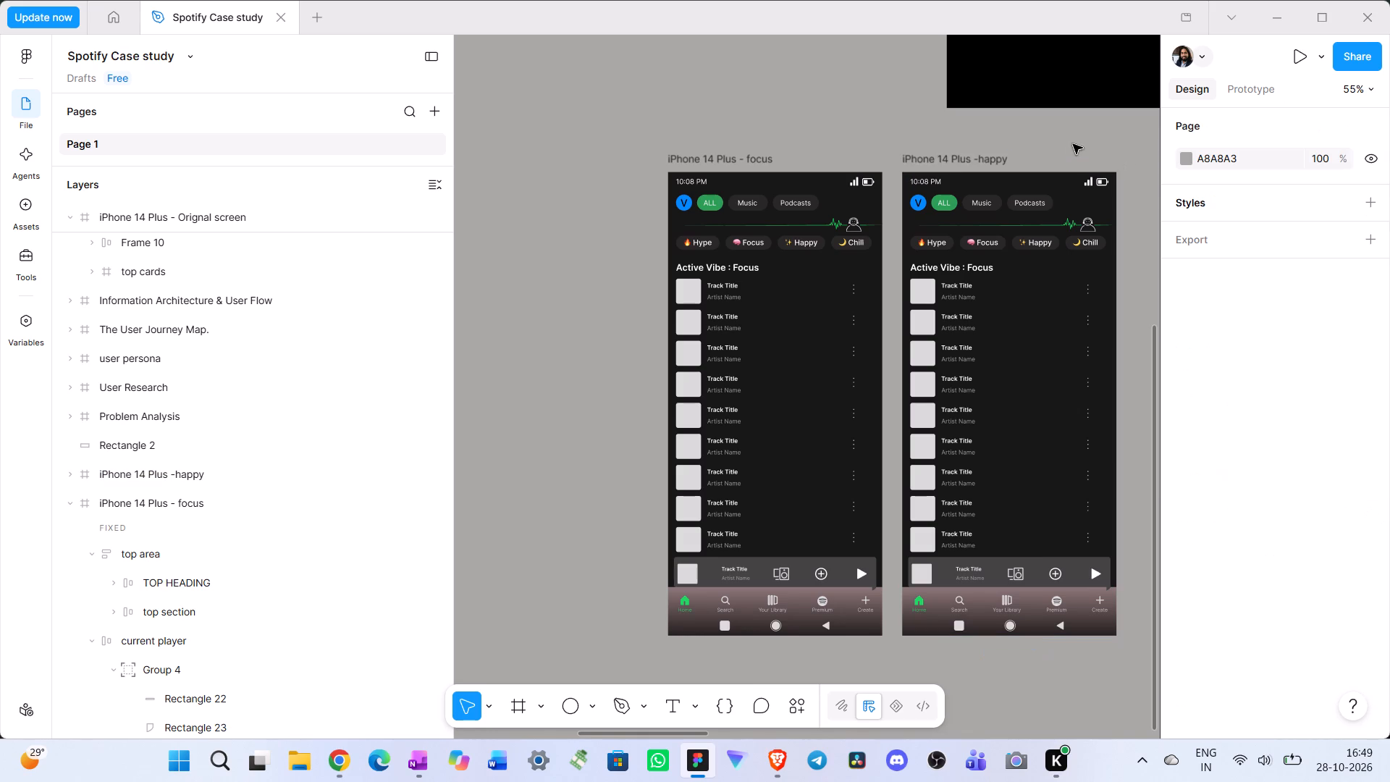
Change the heading in the iPhone 14 Plus -happy frame to "Active Vibe : Happy".
double_click(989, 267)
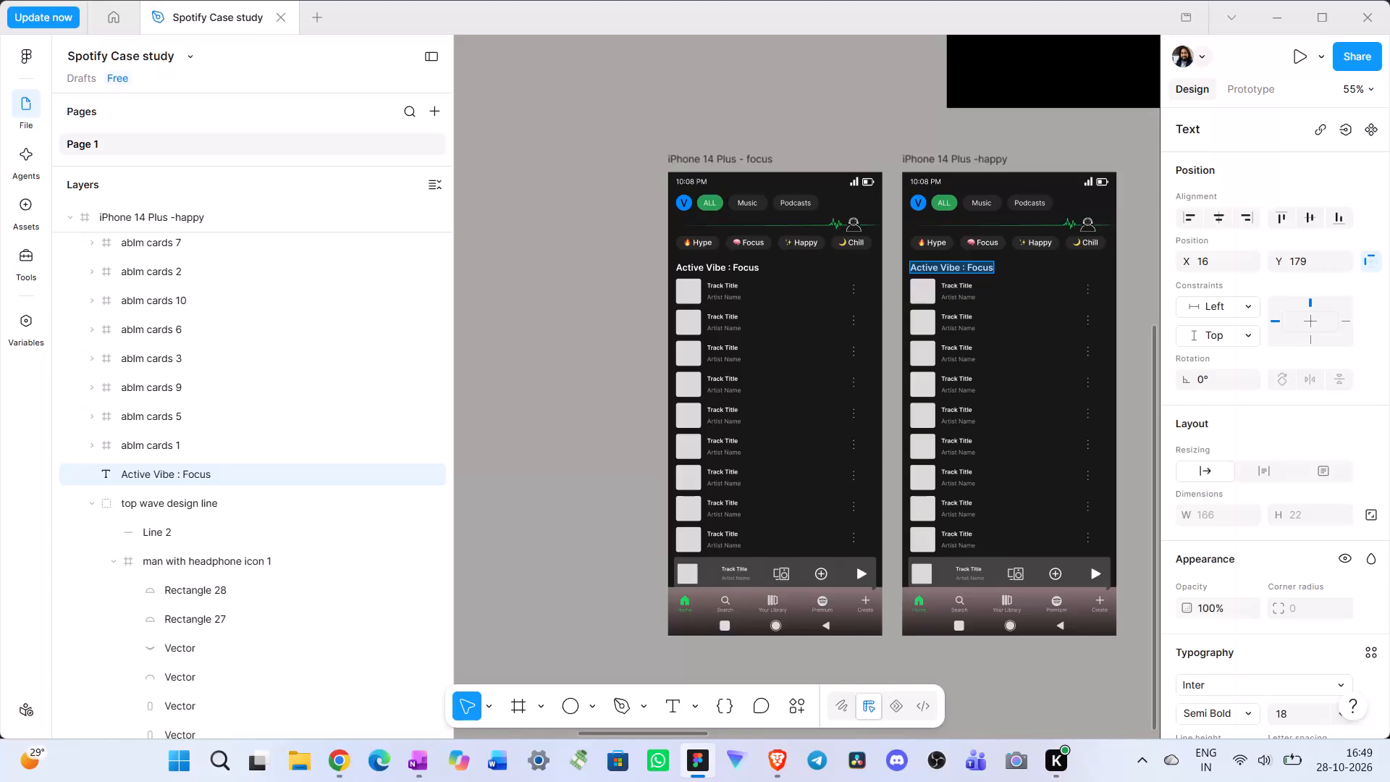
double_click(985, 268)
key("BackSpace")
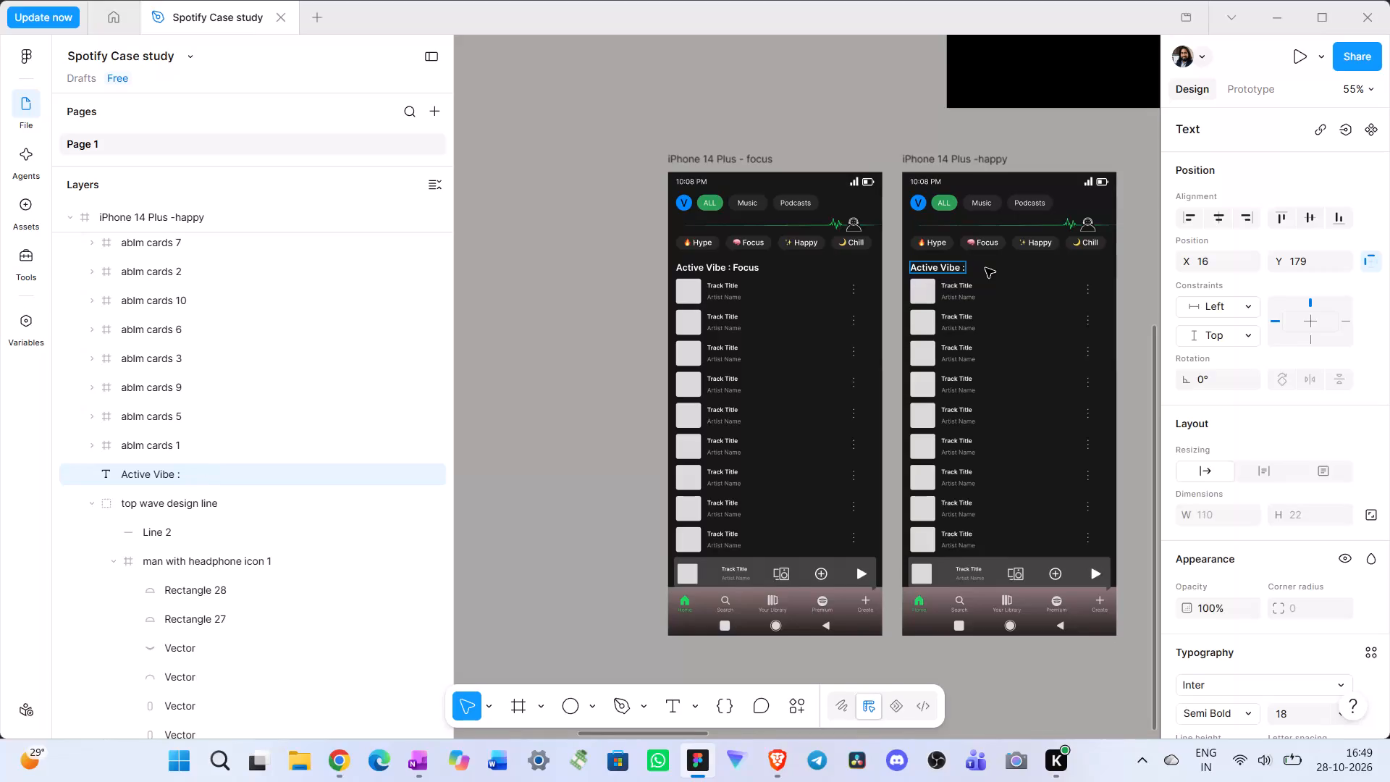
type("Hapy")
key("BackSpace")
type("py")
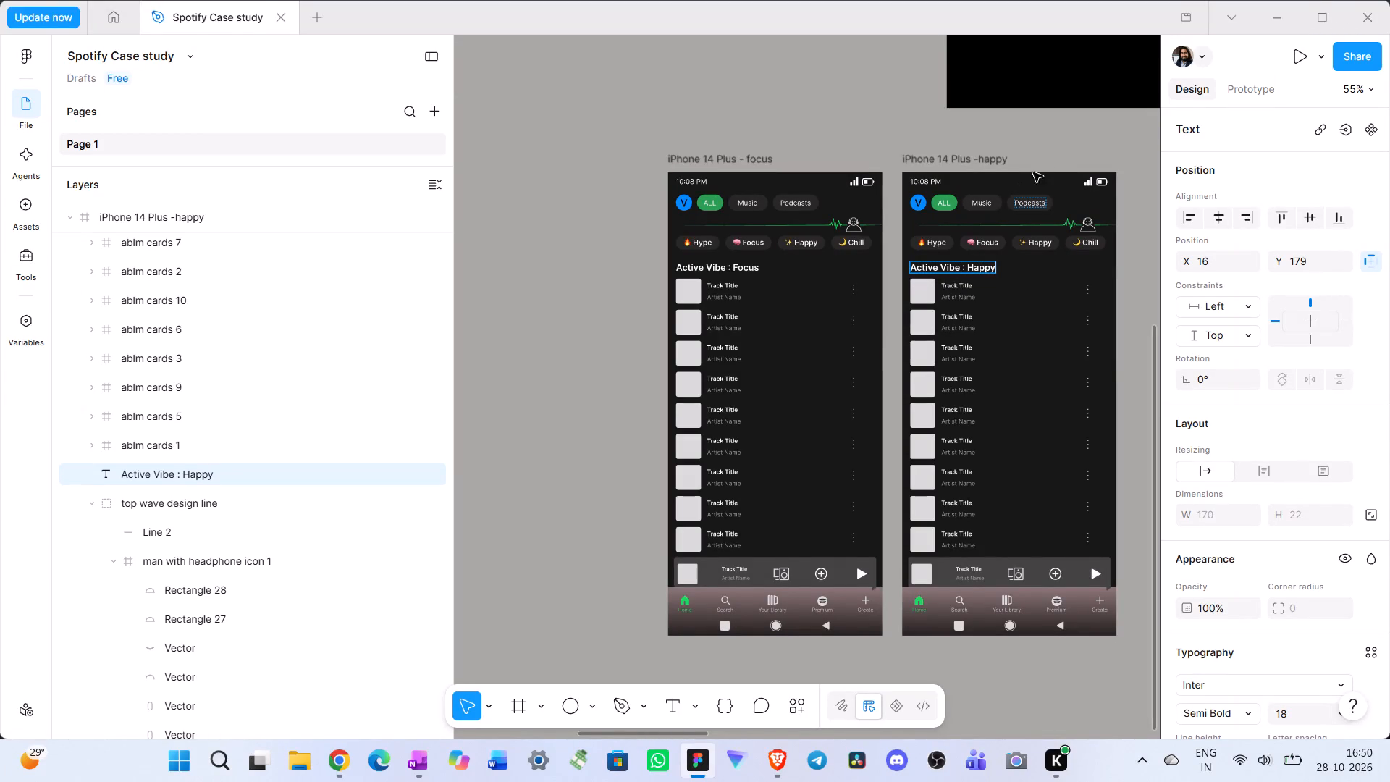
left_click(1073, 138)
left_click(836, 122)
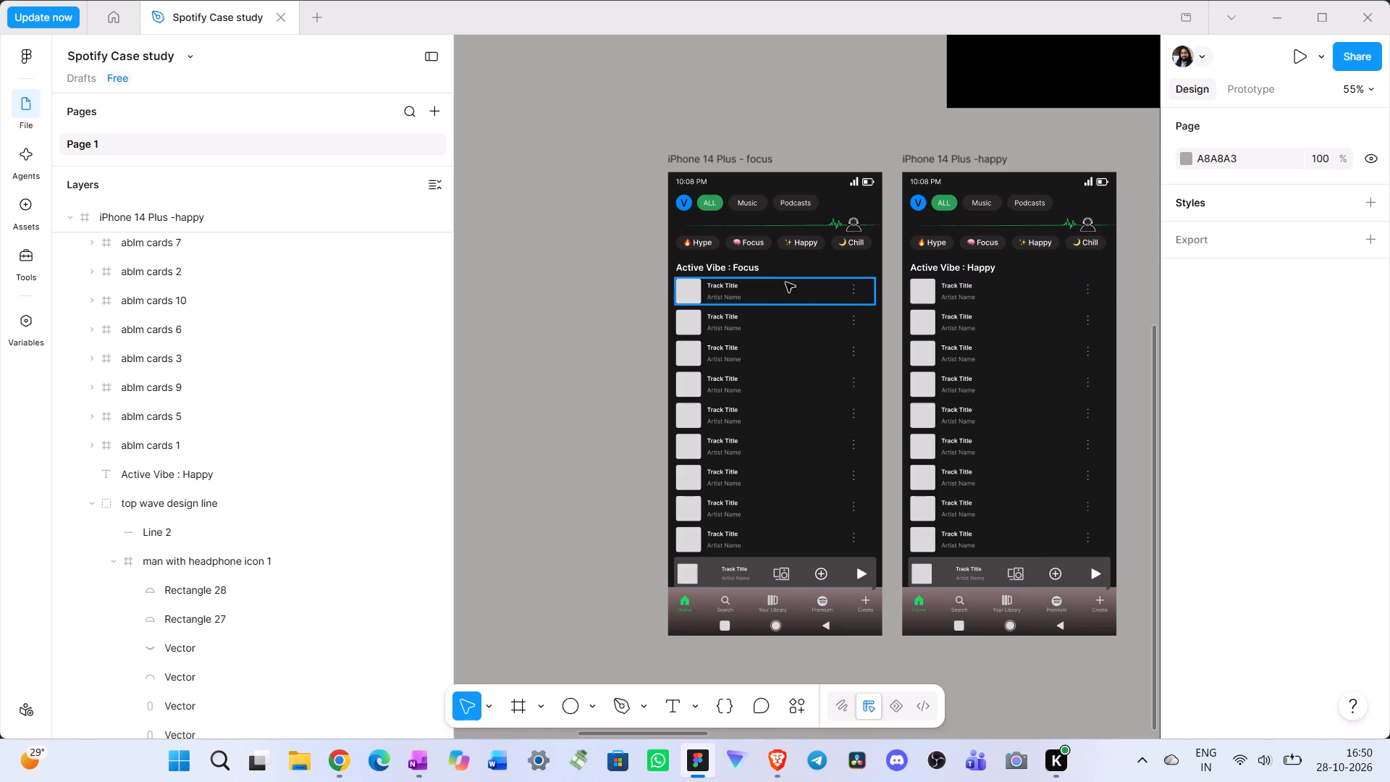
Duplicate the iPhone 14 Plus - focus frame and place the copy between the MY Normal and focus frames.
left_click(745, 155)
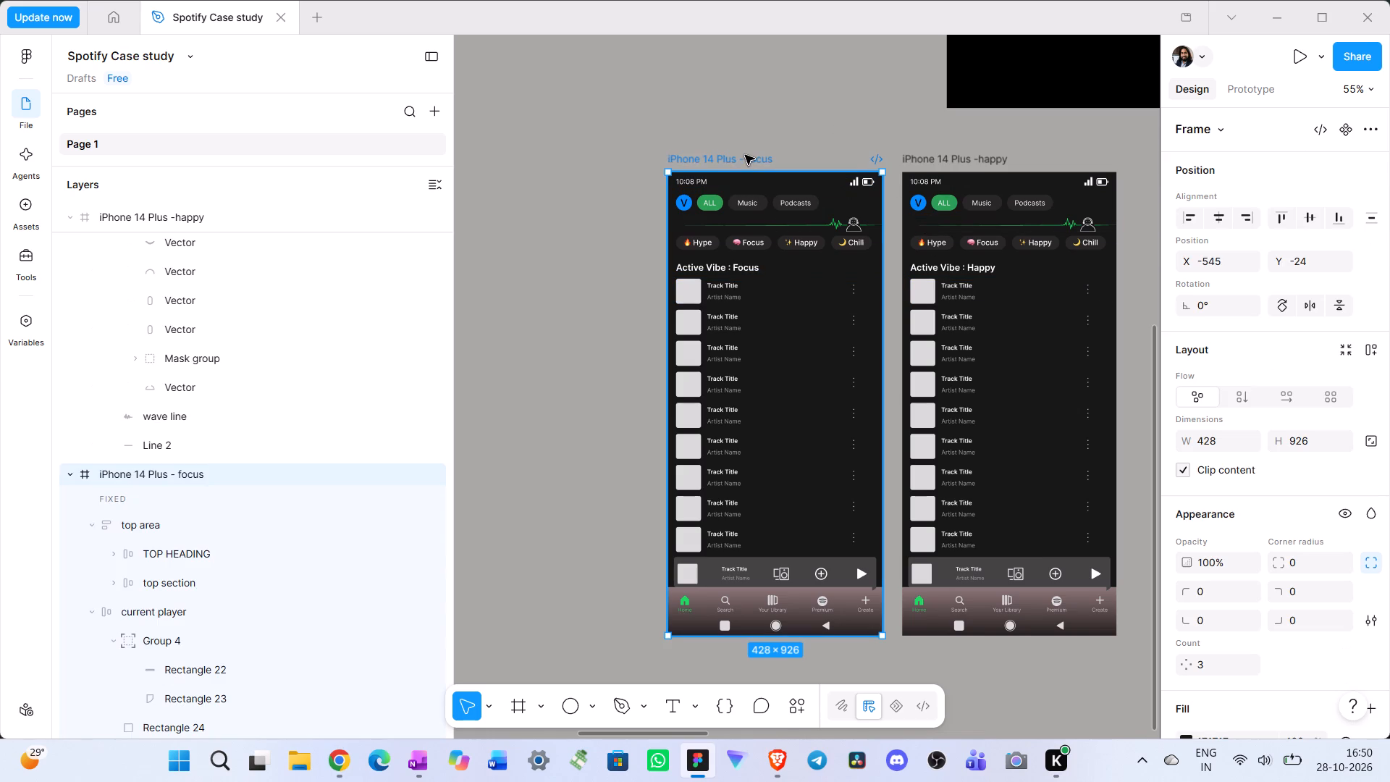
key("ctrl+d")
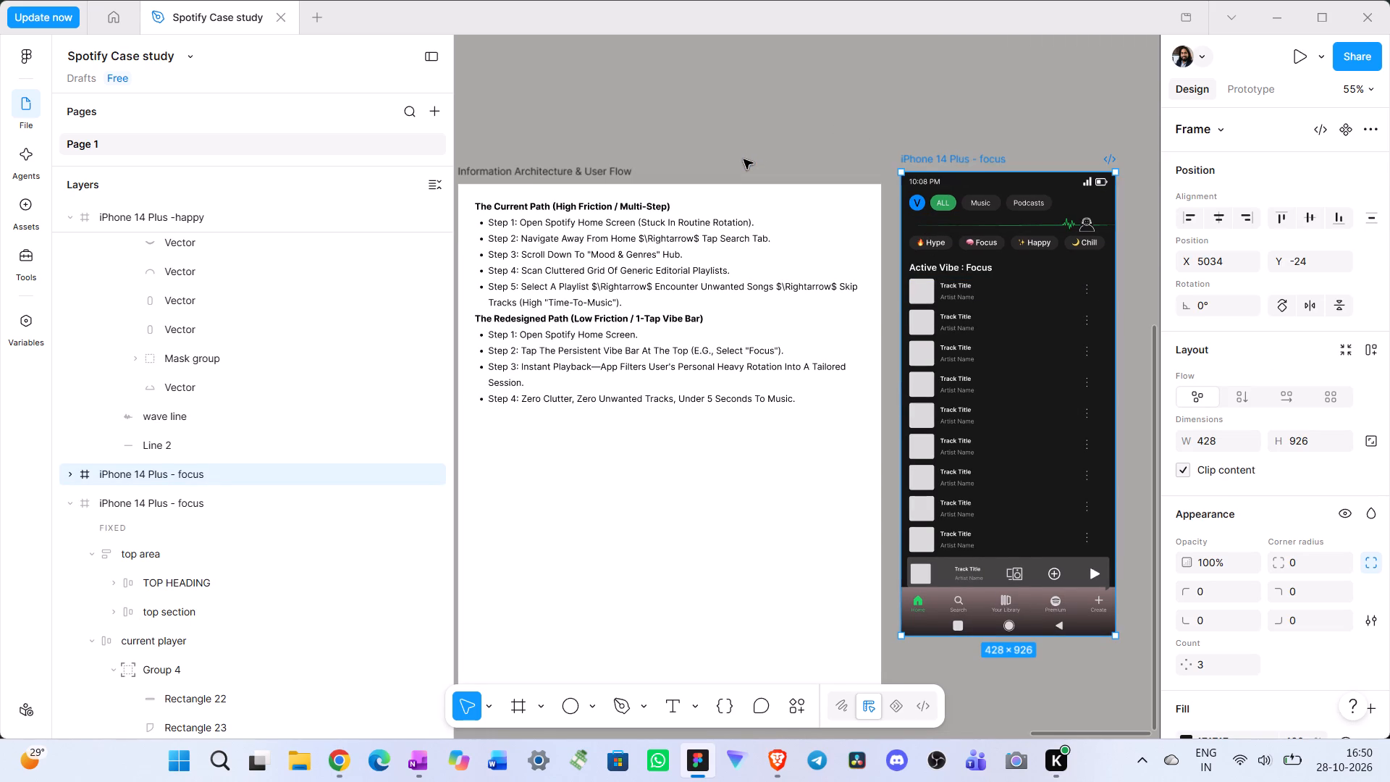
scroll(744, 159, "right", 2)
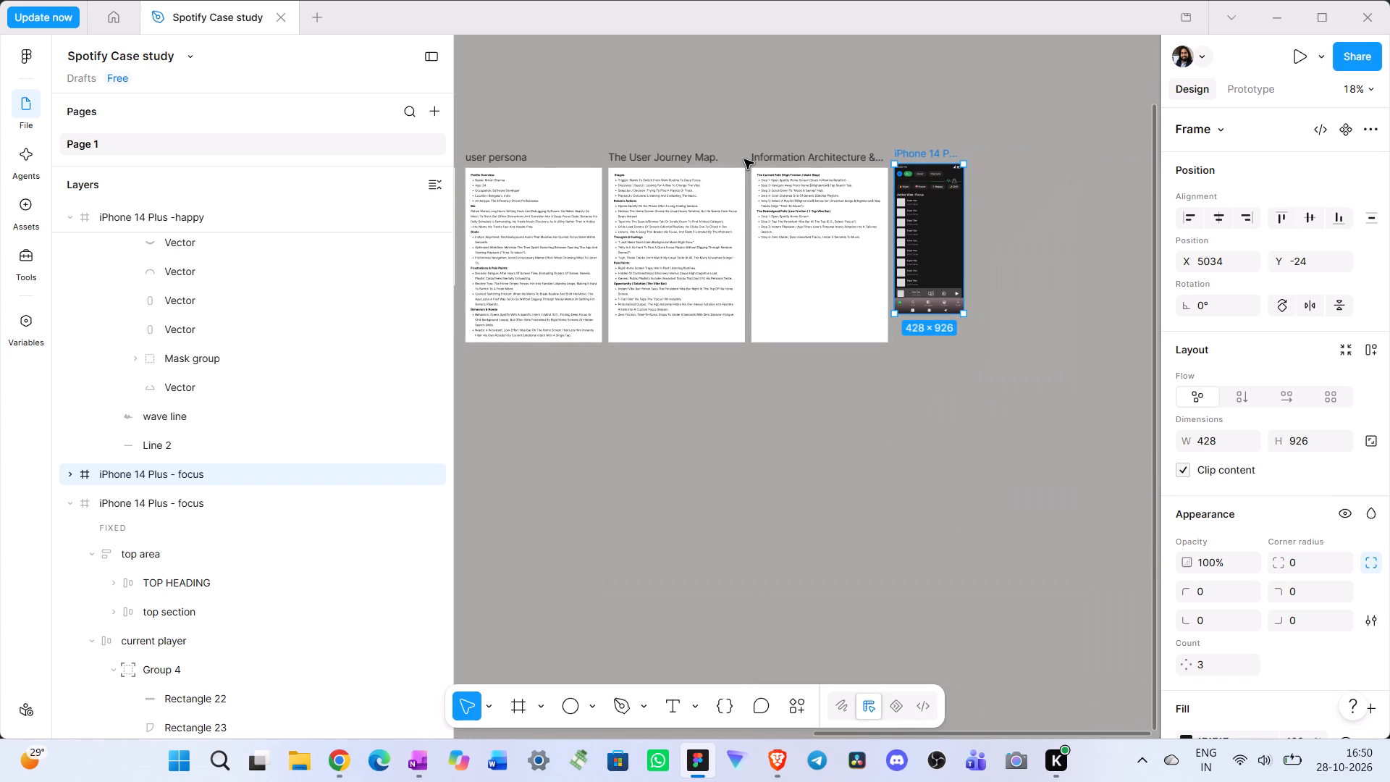
scroll(969, 408, "right", 2)
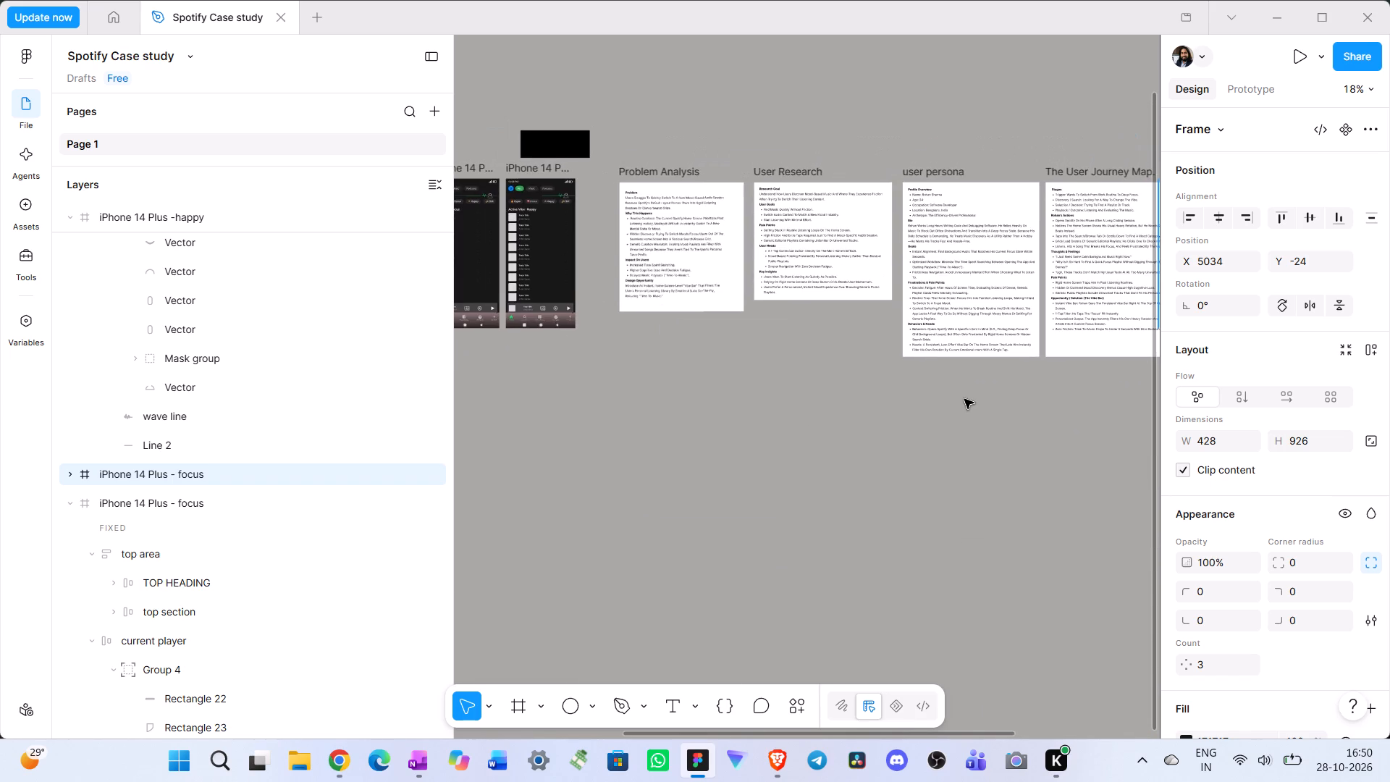
scroll(964, 399, "right", 3)
scroll(959, 395, "left", 3)
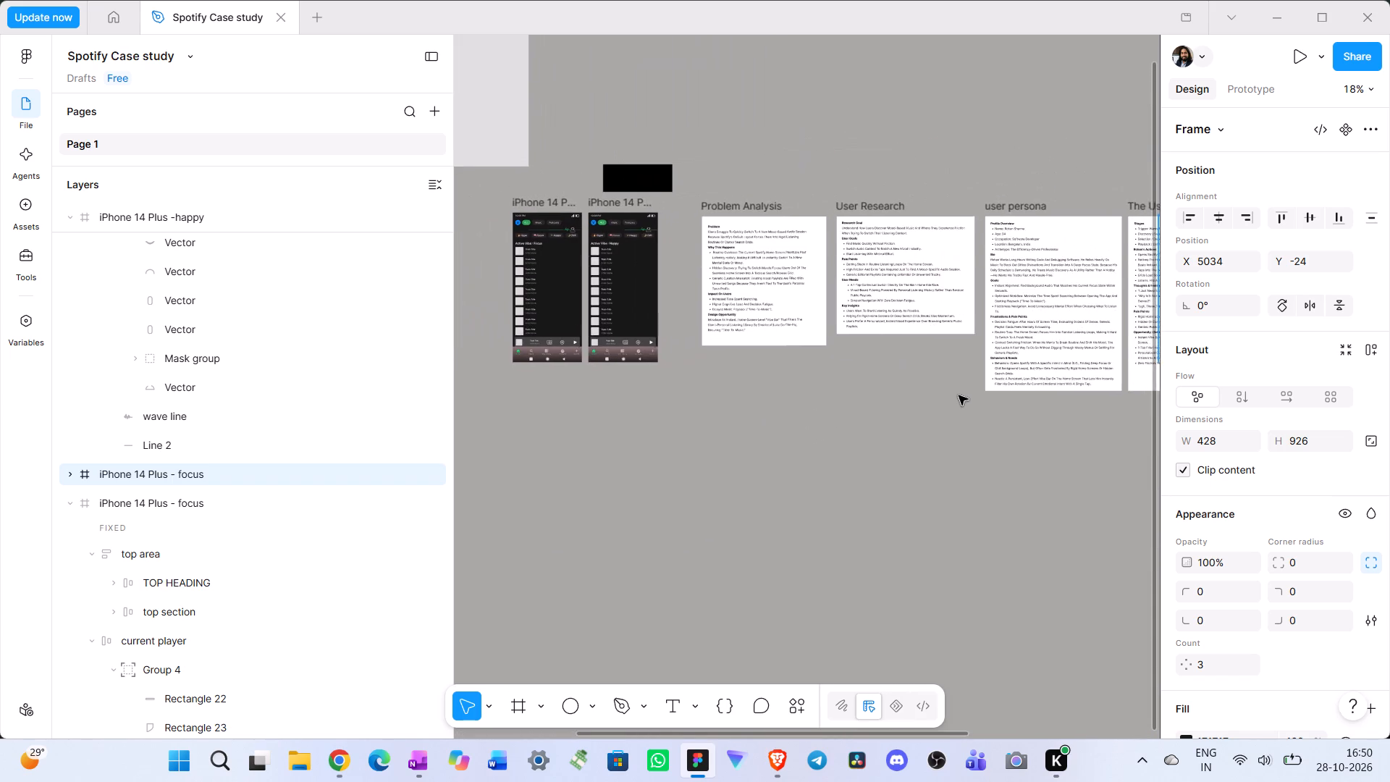
scroll(959, 395, "left", 2)
left_click_drag(932, 200, 953, 269)
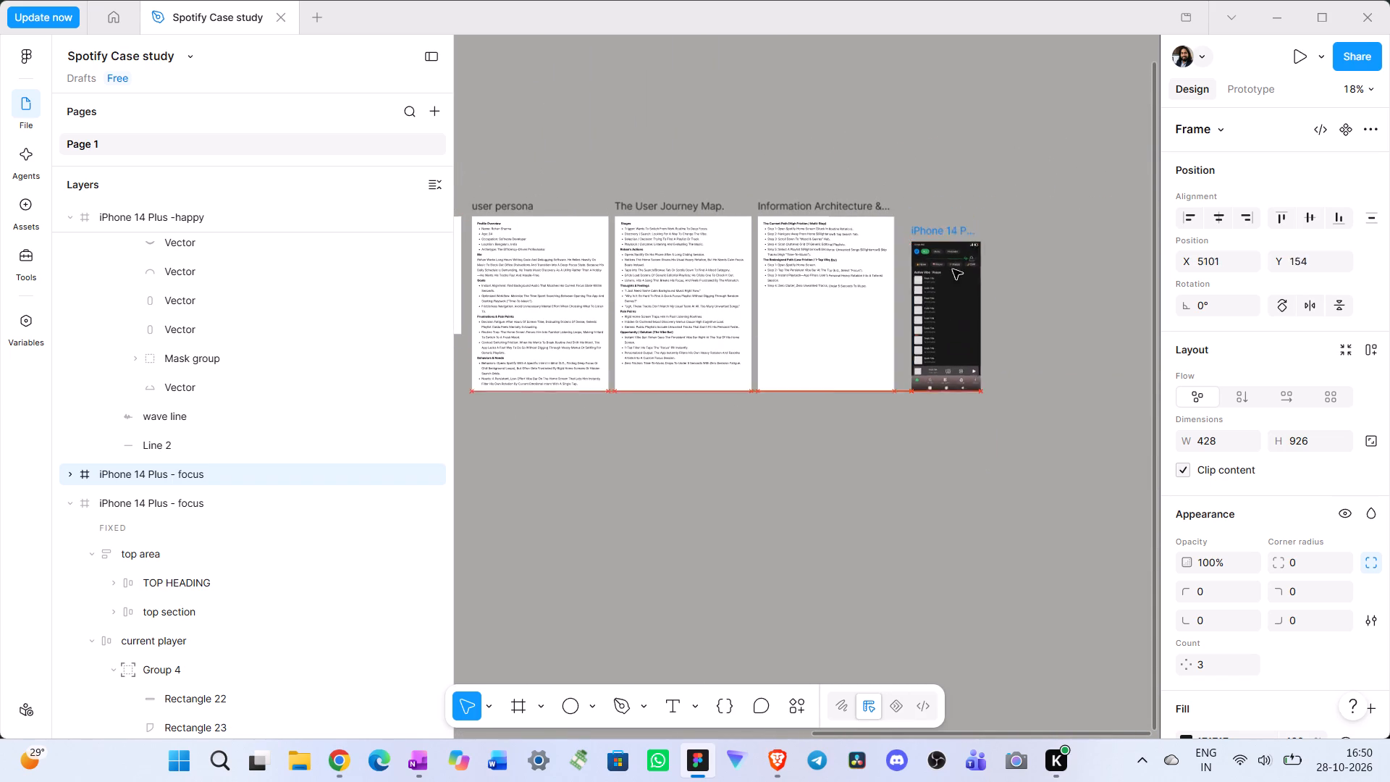
left_click_drag(953, 269, 371, 360)
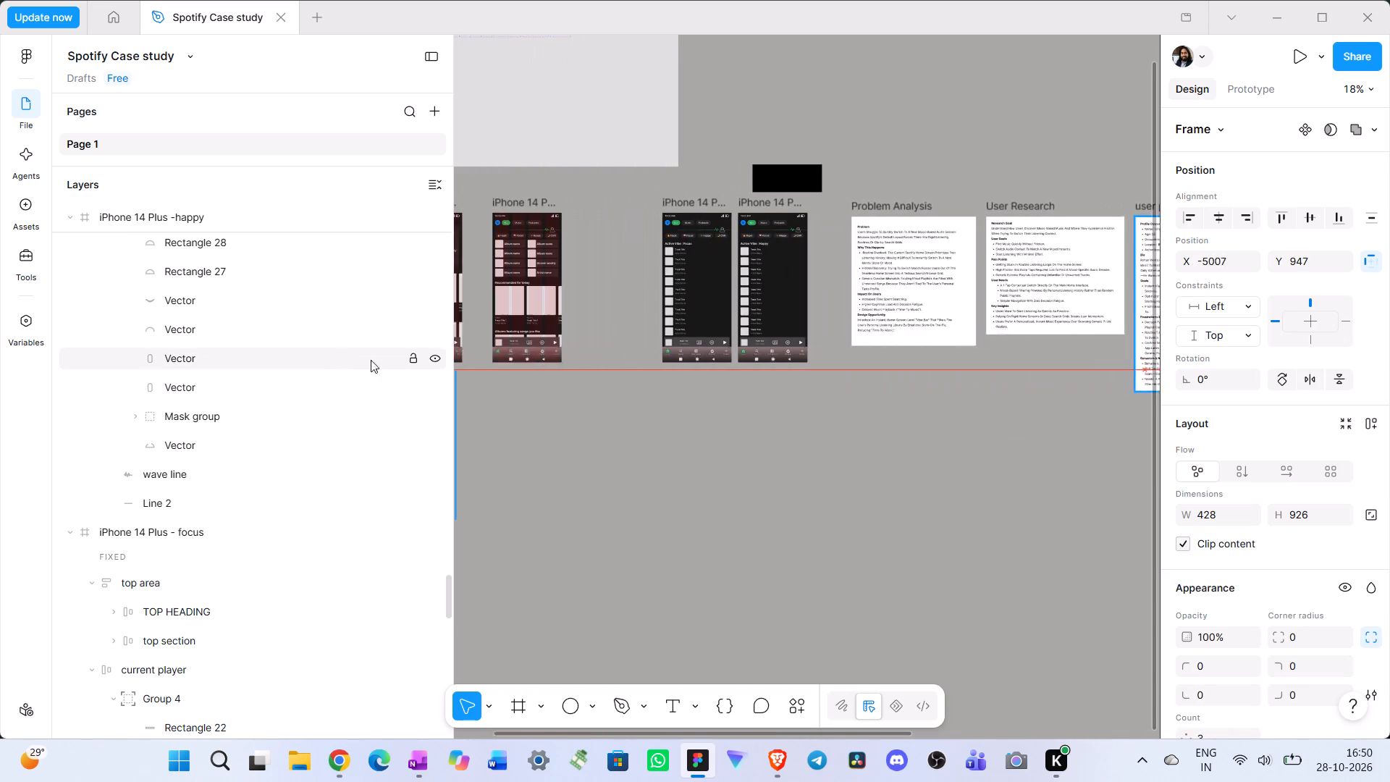
left_click_drag(371, 360, 650, 200)
left_click(696, 427)
scroll(696, 427, "right", 1)
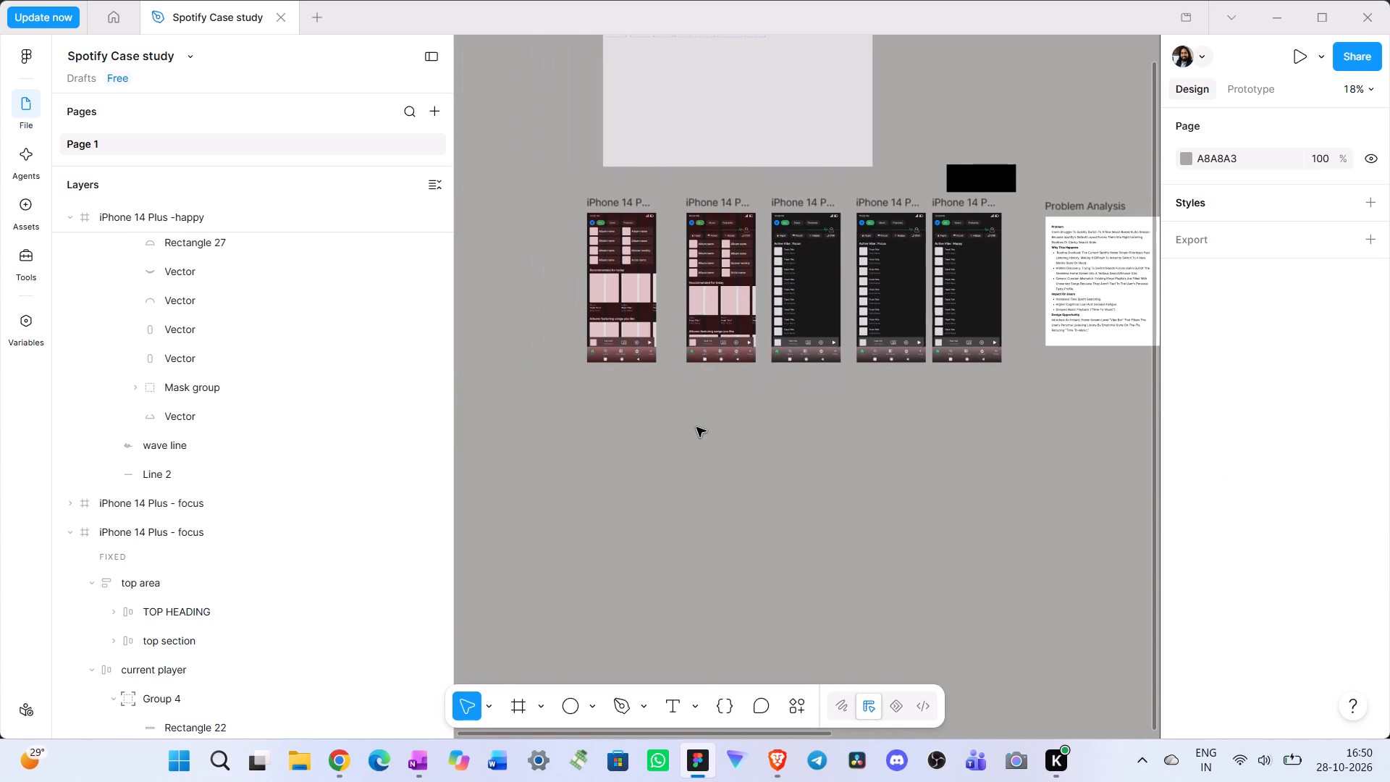
Move all five iPhone 14 Plus frames together, farther away from the Problem Analysis frame and aligned with its top at Y 0.
scroll(696, 427, "right", 1)
left_click_drag(1037, 289, 570, 311)
left_click(779, 443)
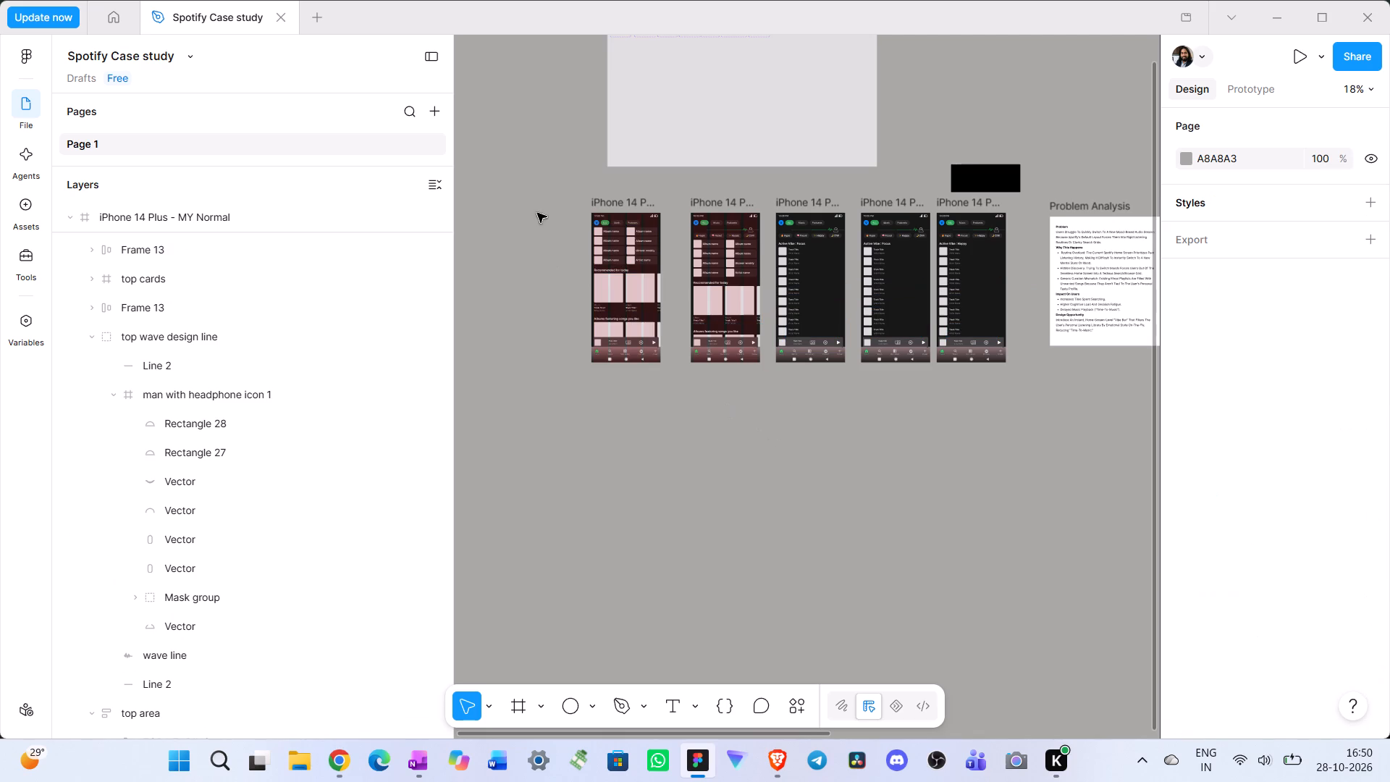
left_click_drag(554, 187, 940, 202)
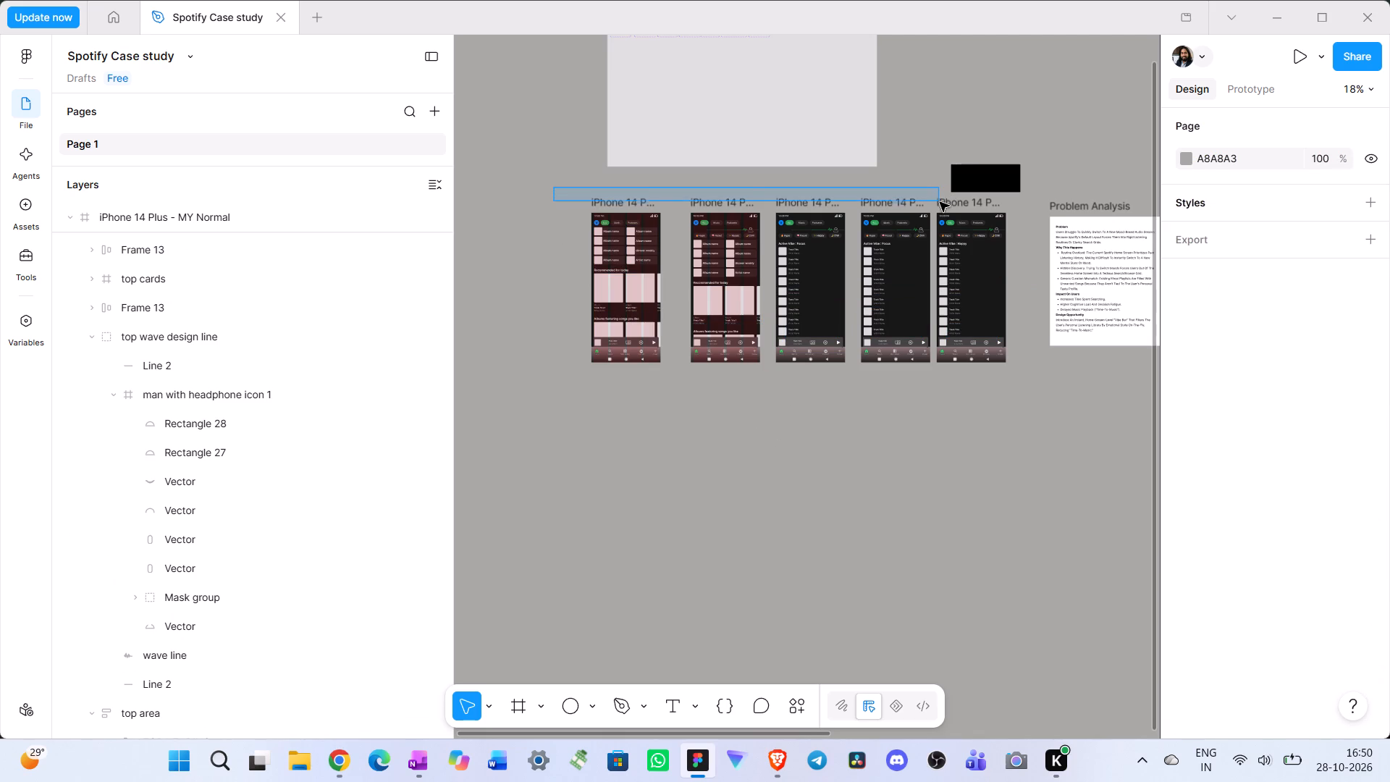
left_click_drag(940, 202, 966, 317)
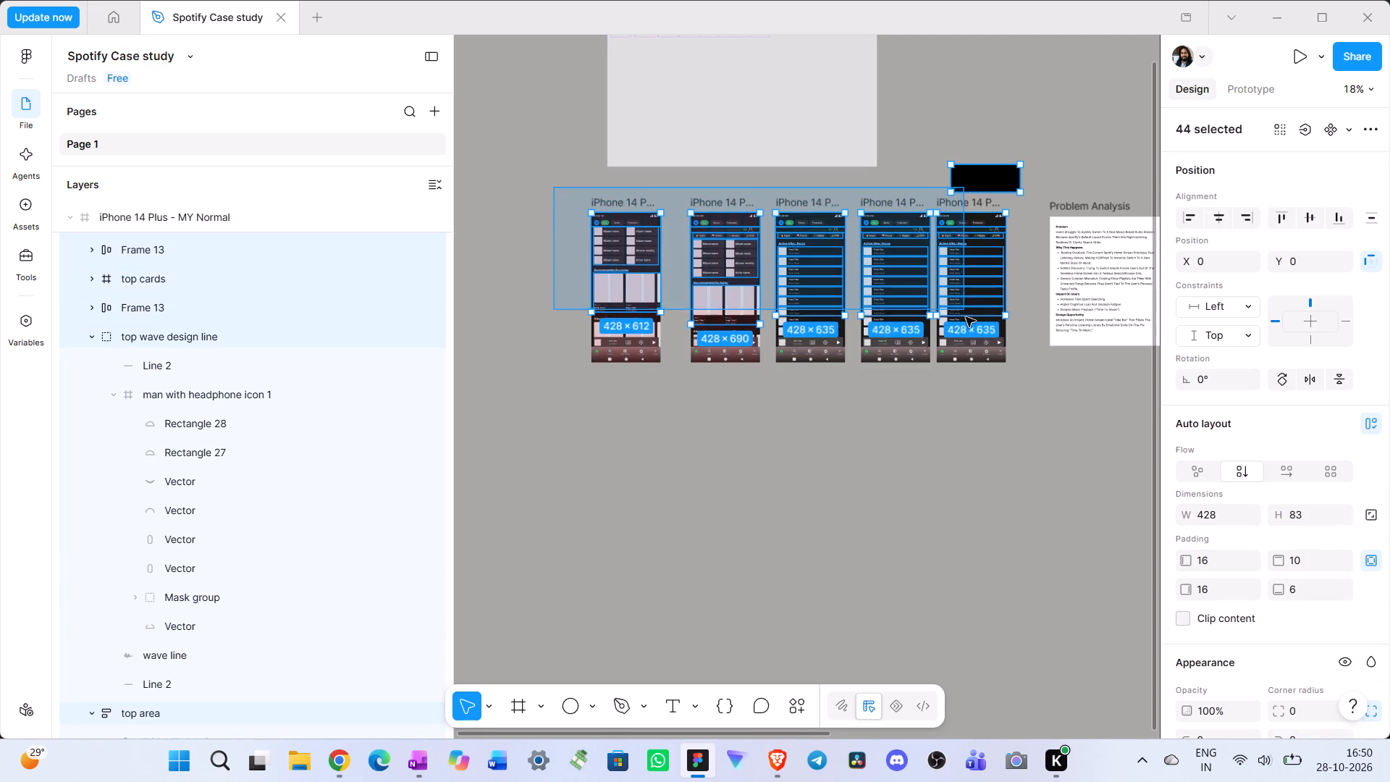
left_click_drag(966, 317, 940, 363)
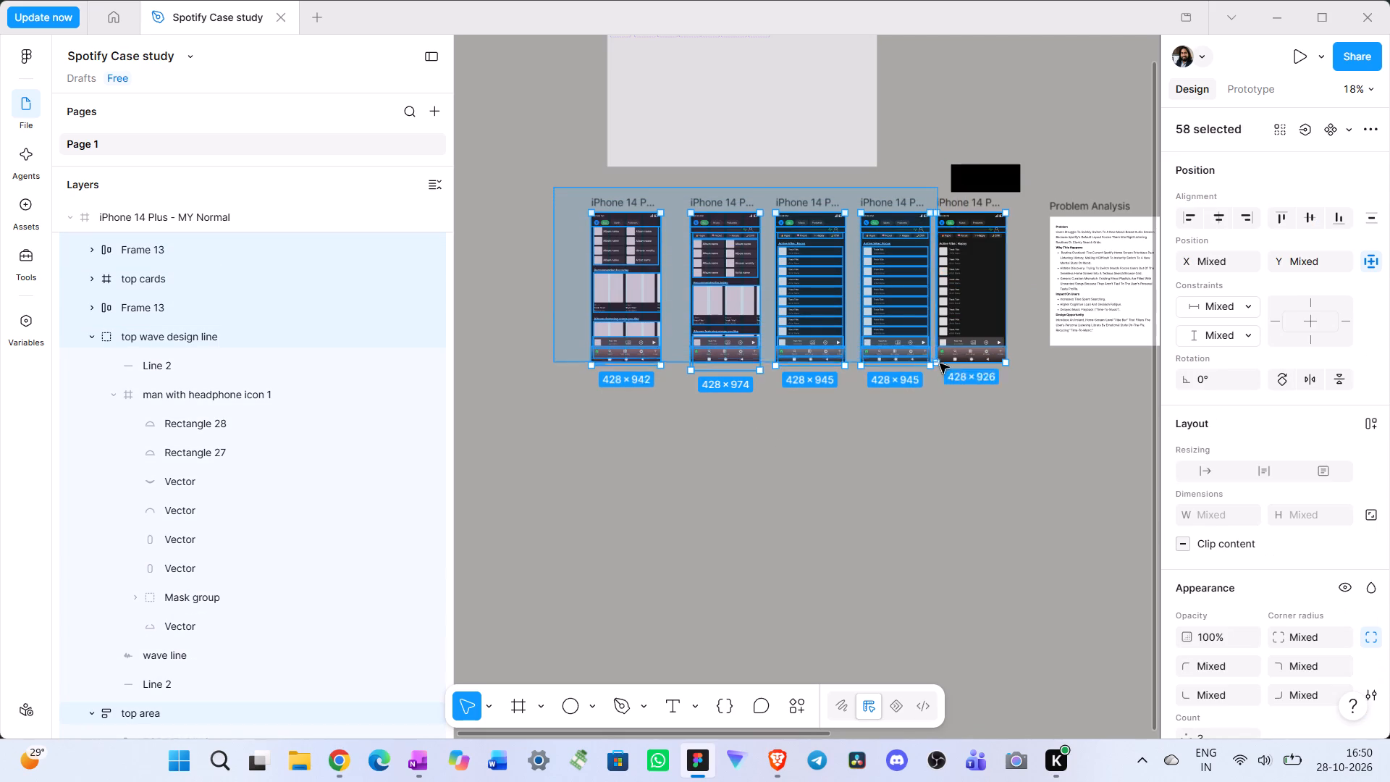
left_click_drag(940, 363, 947, 375)
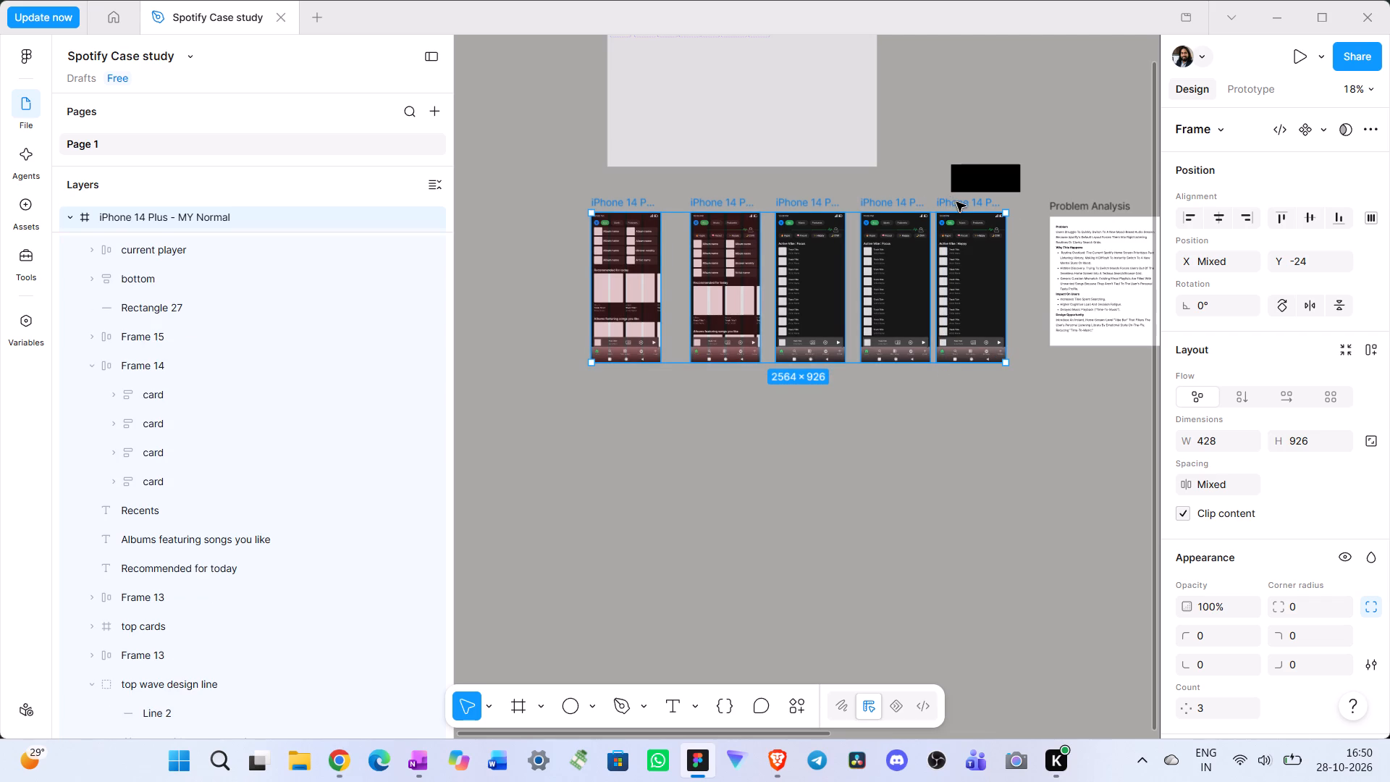
left_click_drag(956, 202, 859, 208)
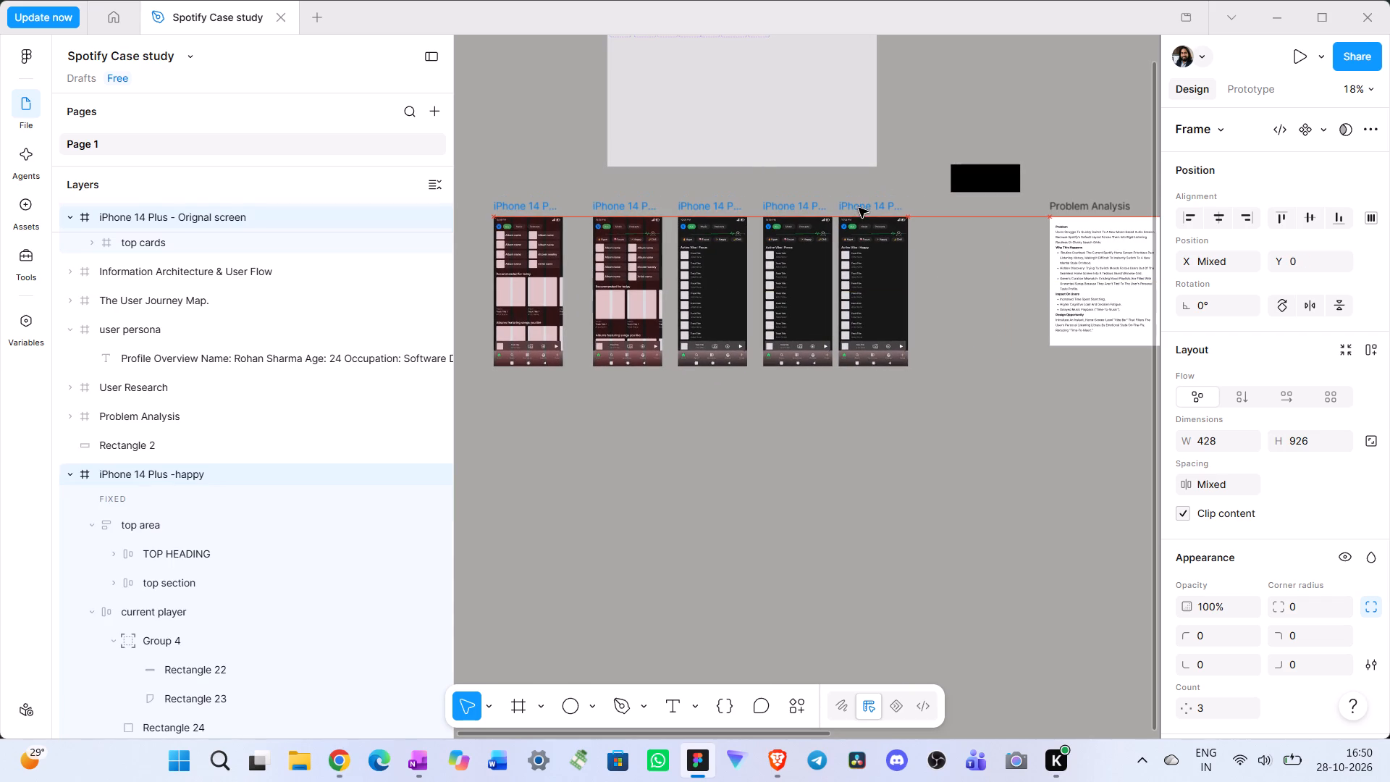
left_click_drag(859, 208, 772, 210)
left_click(728, 470)
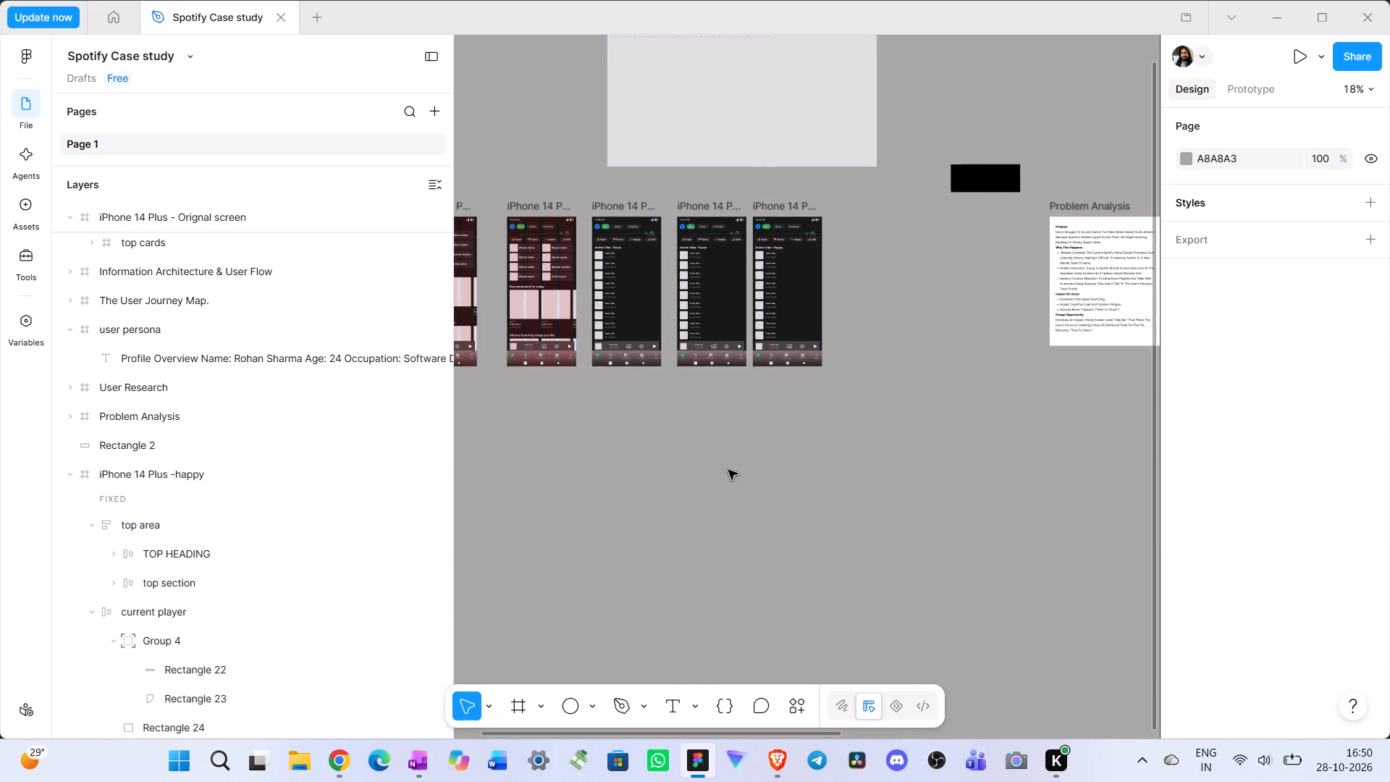
Rename the iPhone 14 Plus - focus copy beside the MY Normal frame as "iPhone 14 Plus - hype".
scroll(728, 470, "right", 1)
scroll(811, 426, "left", 1)
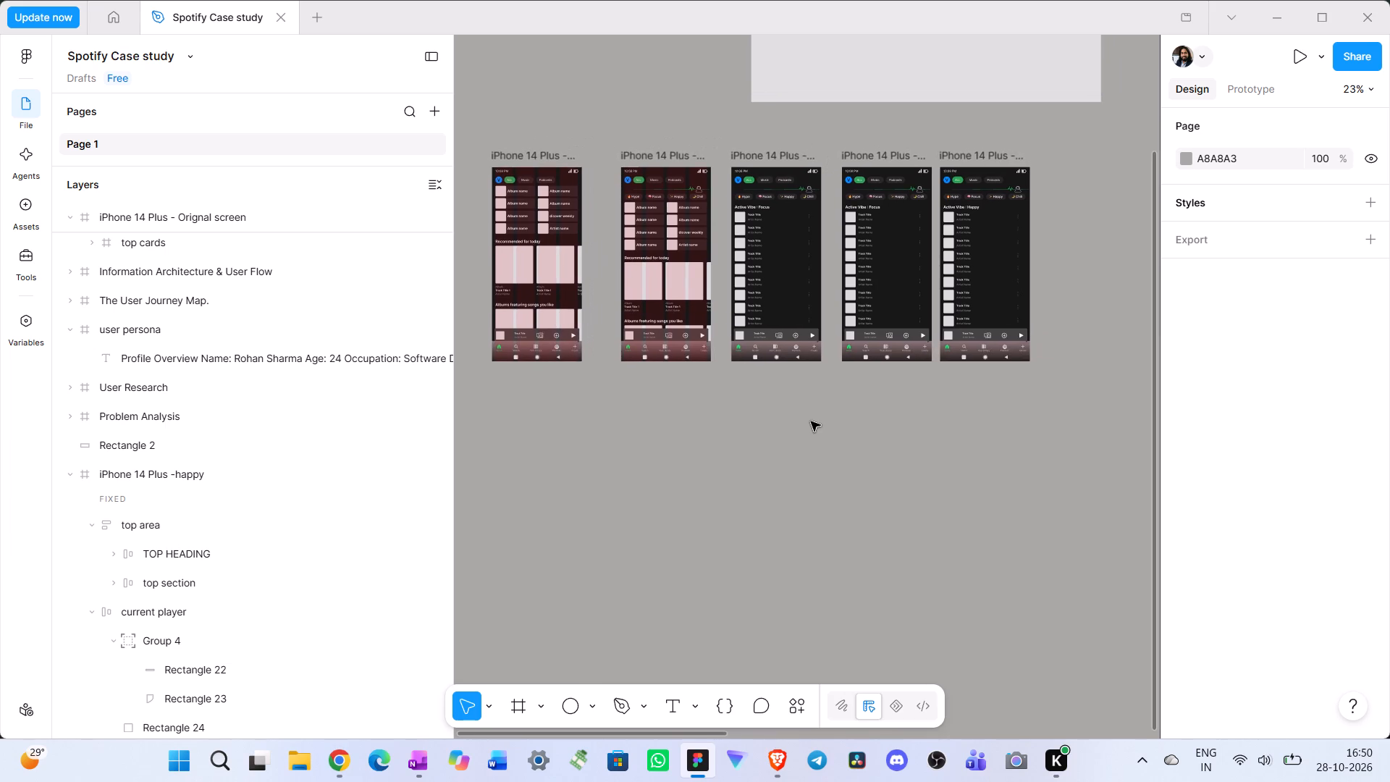
left_click(739, 404)
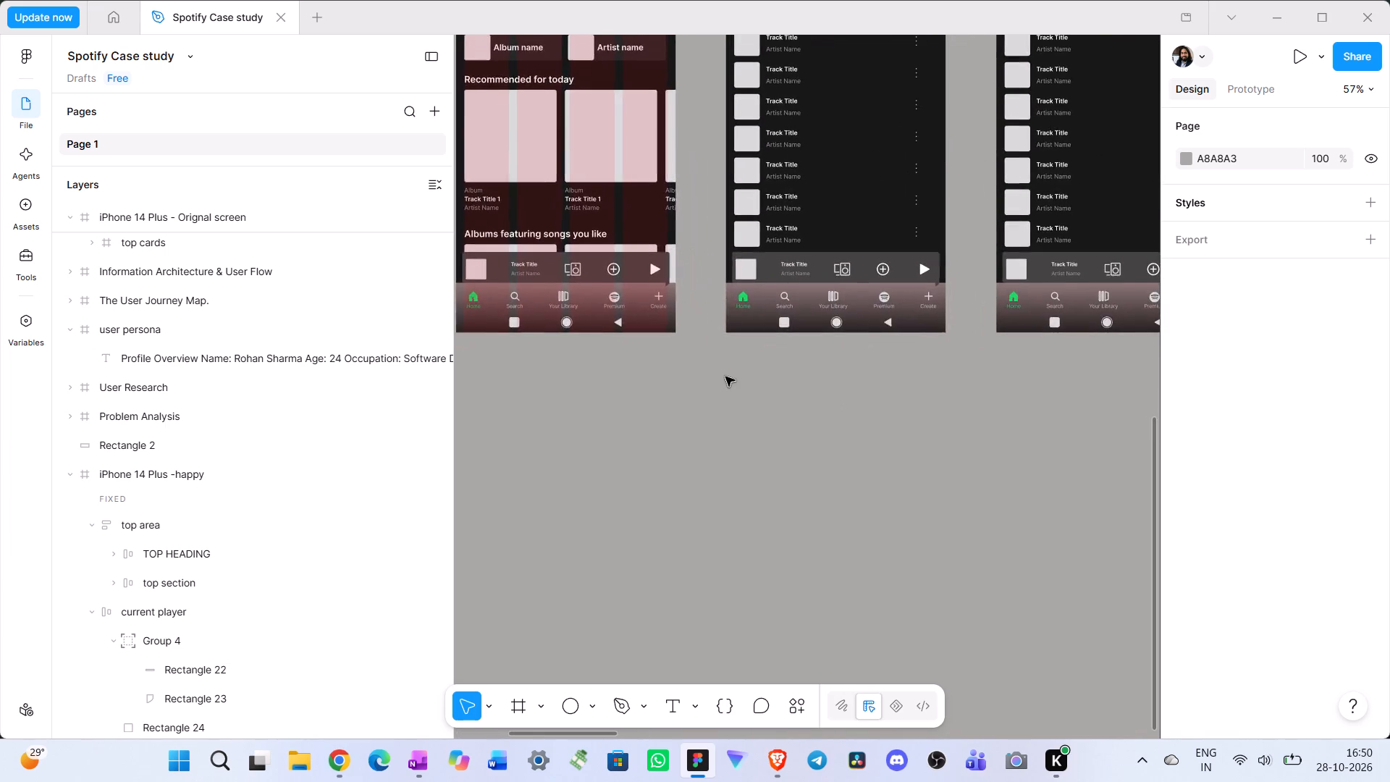
scroll(725, 377, "up", 3)
left_click(662, 154)
scroll(757, 149, "left", 1)
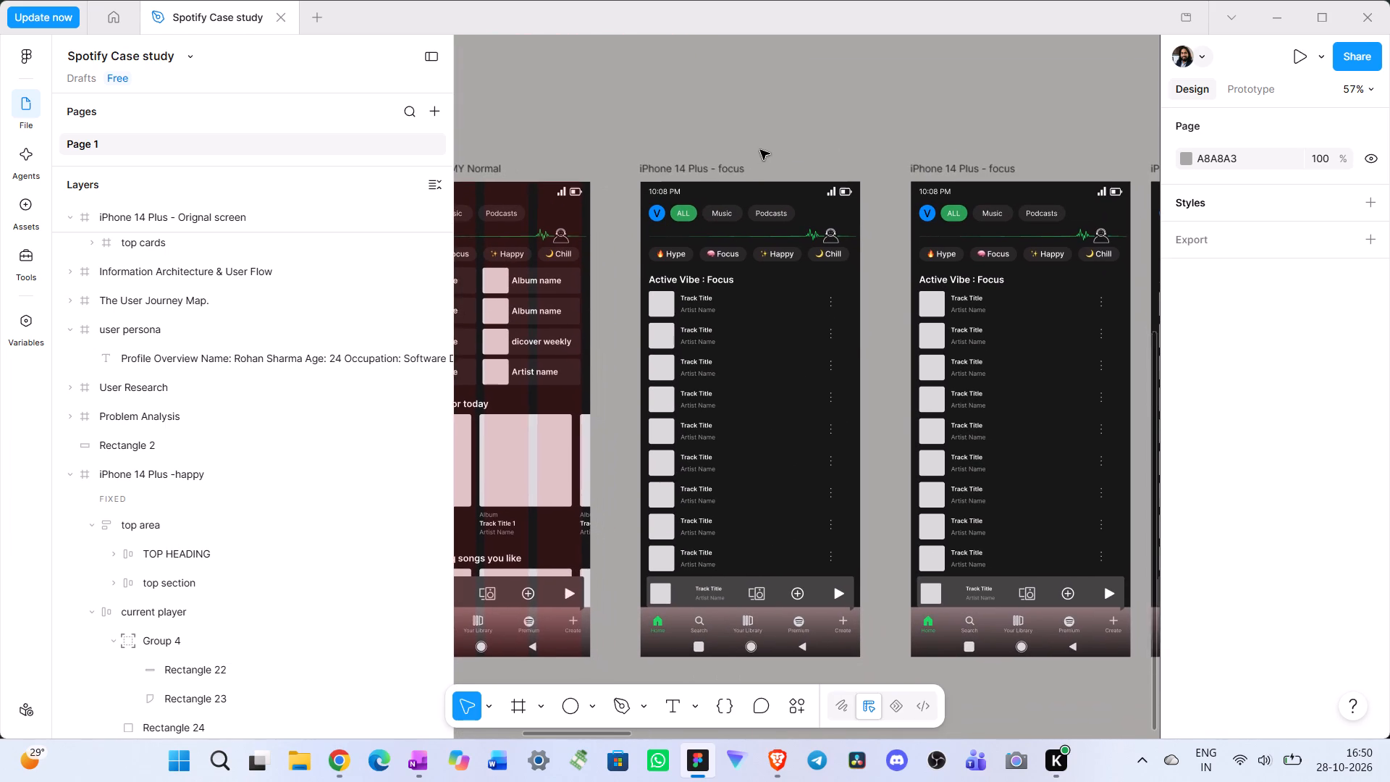
scroll(760, 150, "left", 2)
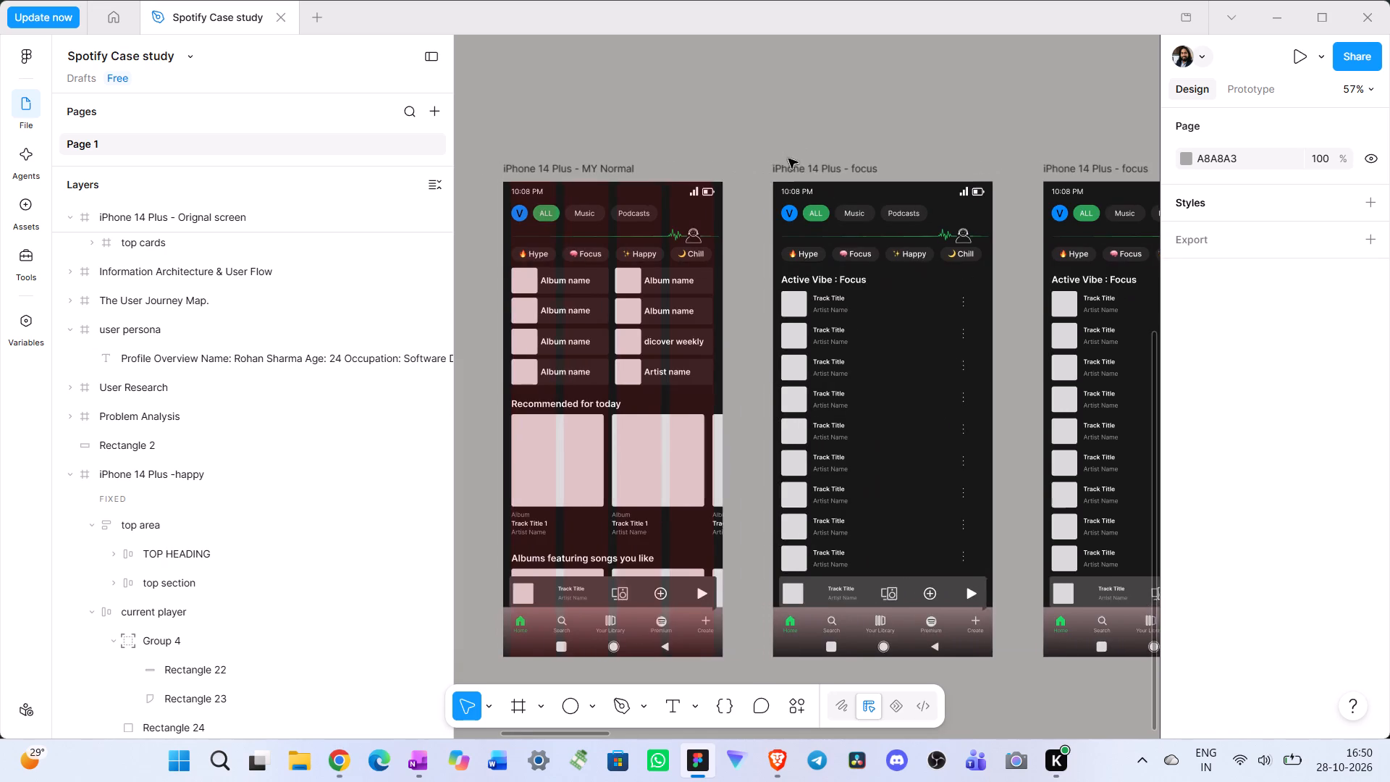
scroll(788, 159, "left", 2)
double_click(721, 168)
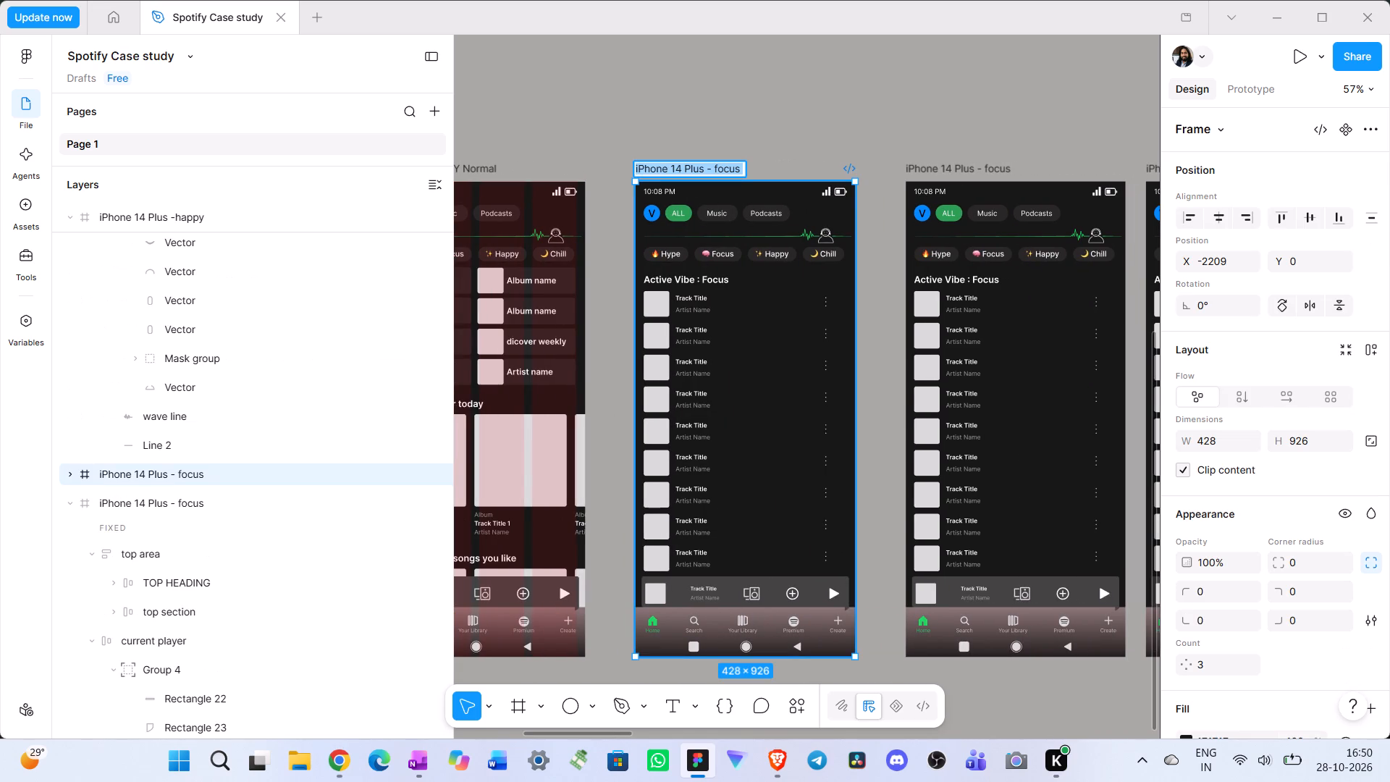
left_click(738, 168)
key("BackSpace")
key("BackSpace")
key("BackSpace")
key("BackSpace")
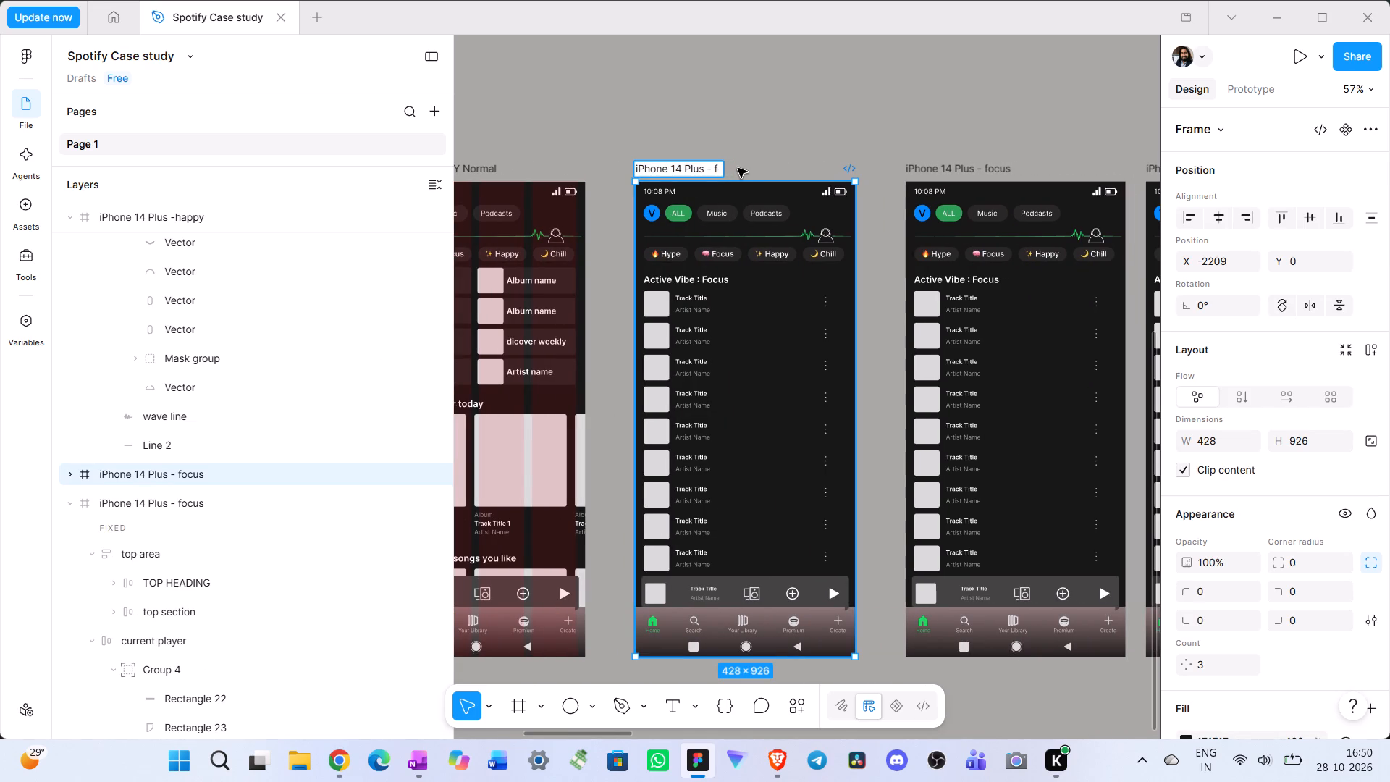
key("BackSpace")
type("hepe")
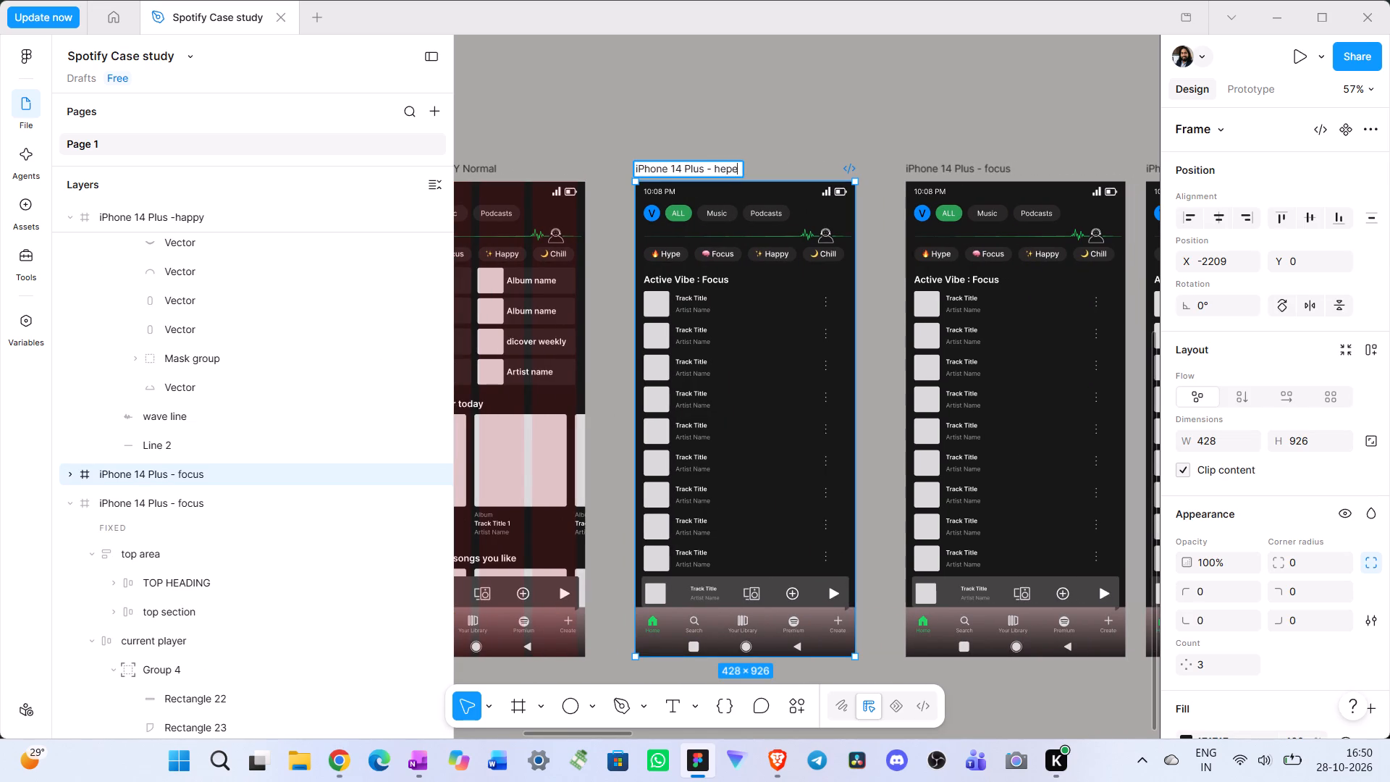
key("BackSpace")
key("BackSpace")
key("BackSpace")
key("y")
key("BackSpace")
type("ype")
key("space")
left_click(827, 118)
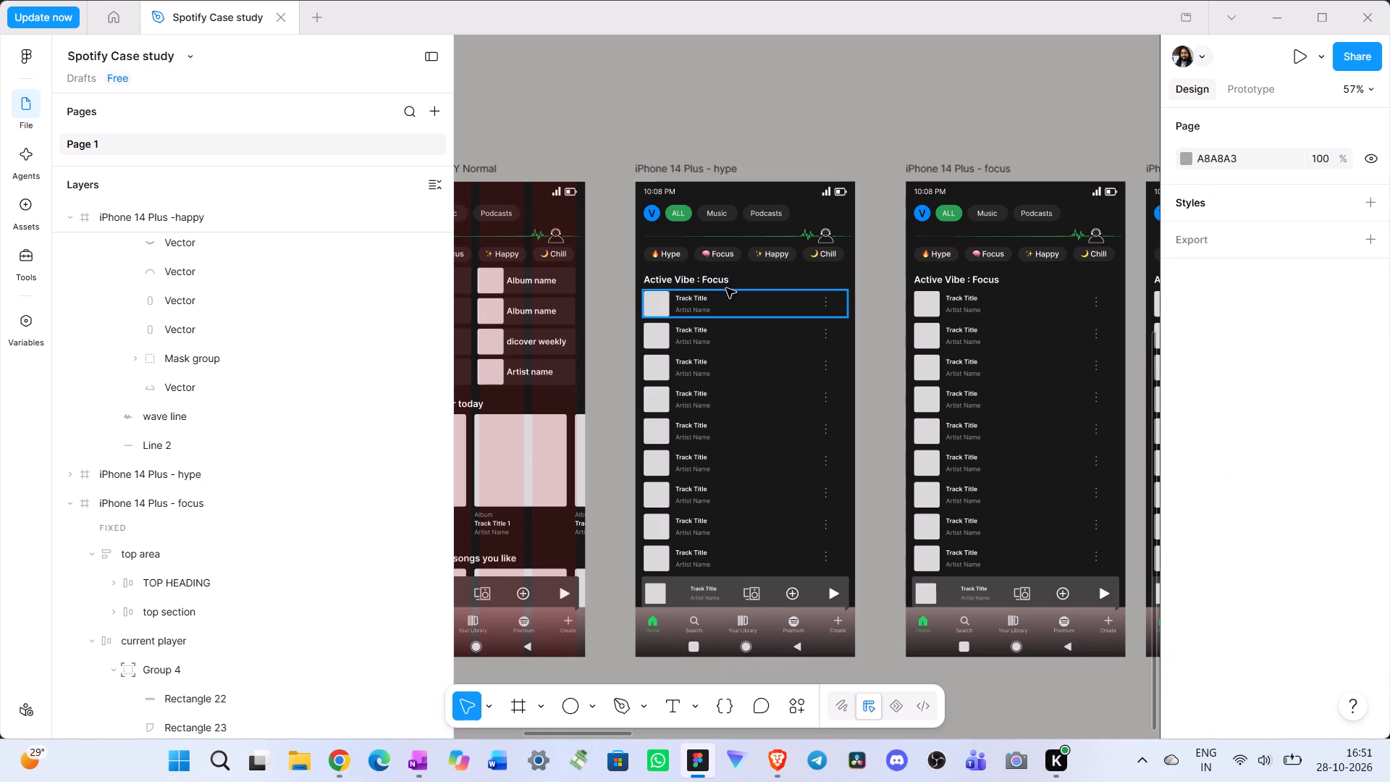
Change the heading in the iPhone 14 Plus - hype frame to "Active Vibe : Hype".
double_click(724, 279)
double_click(724, 279)
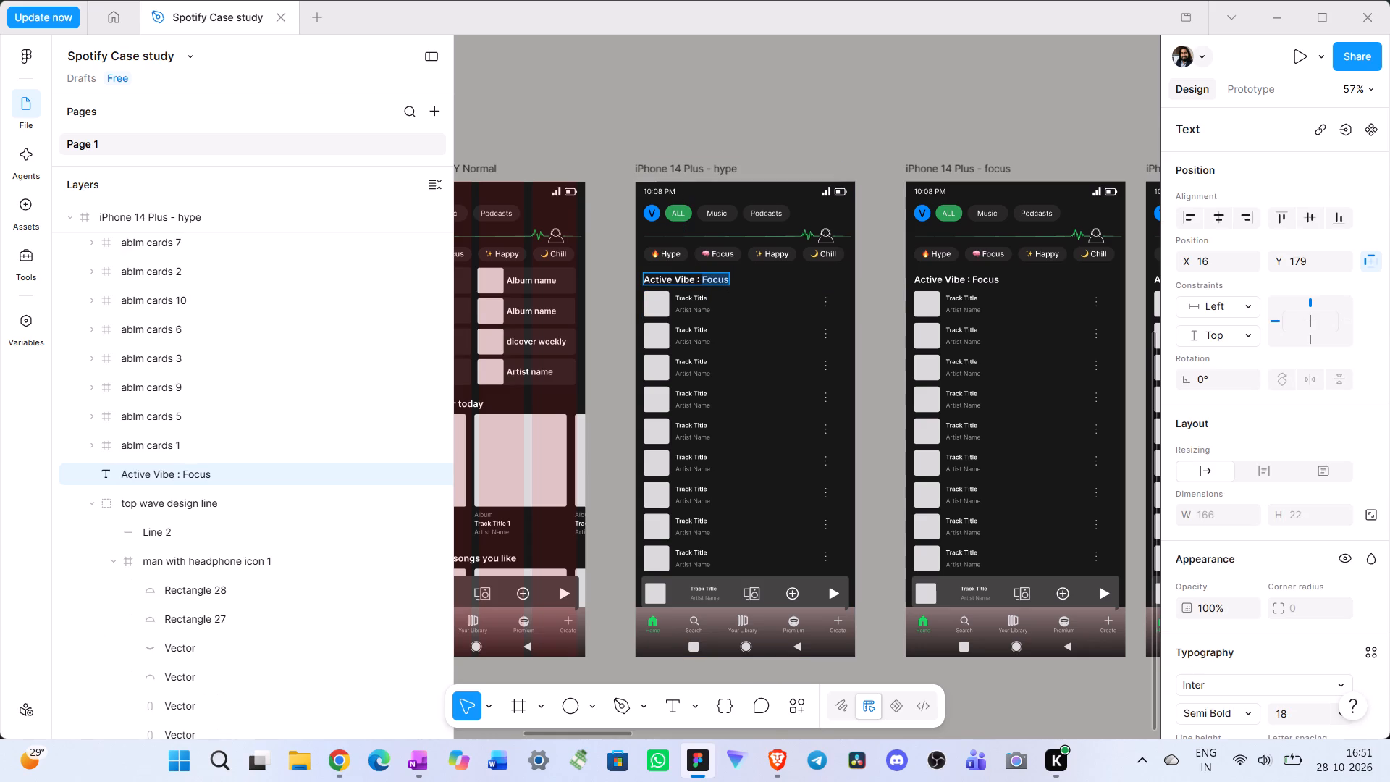
key("BackSpace")
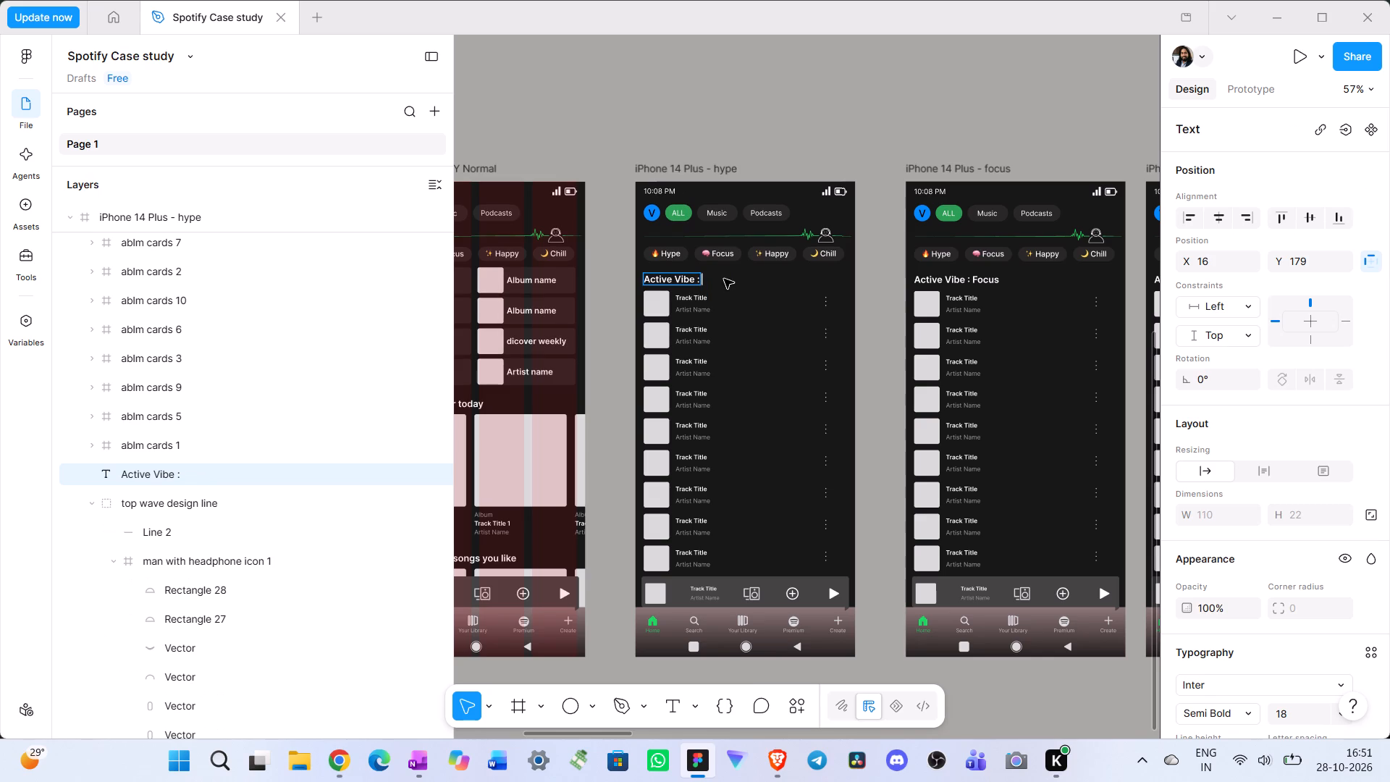
type("Hype")
left_click(793, 119)
Duplicate the iPhone 14 Plus -happy frame three times, placing the copies in a row after it.
scroll(810, 545, "left", 2)
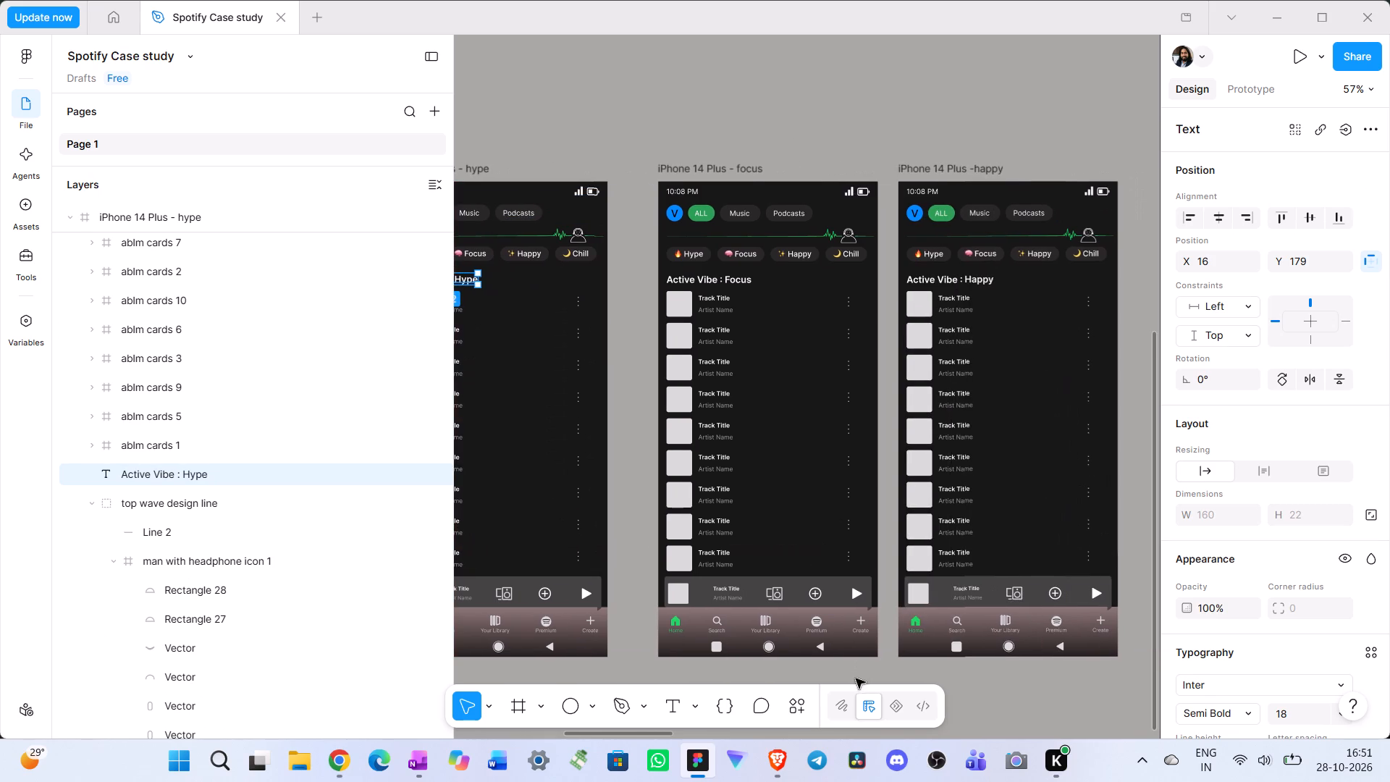
scroll(848, 648, "left", 1)
scroll(839, 634, "up", 1)
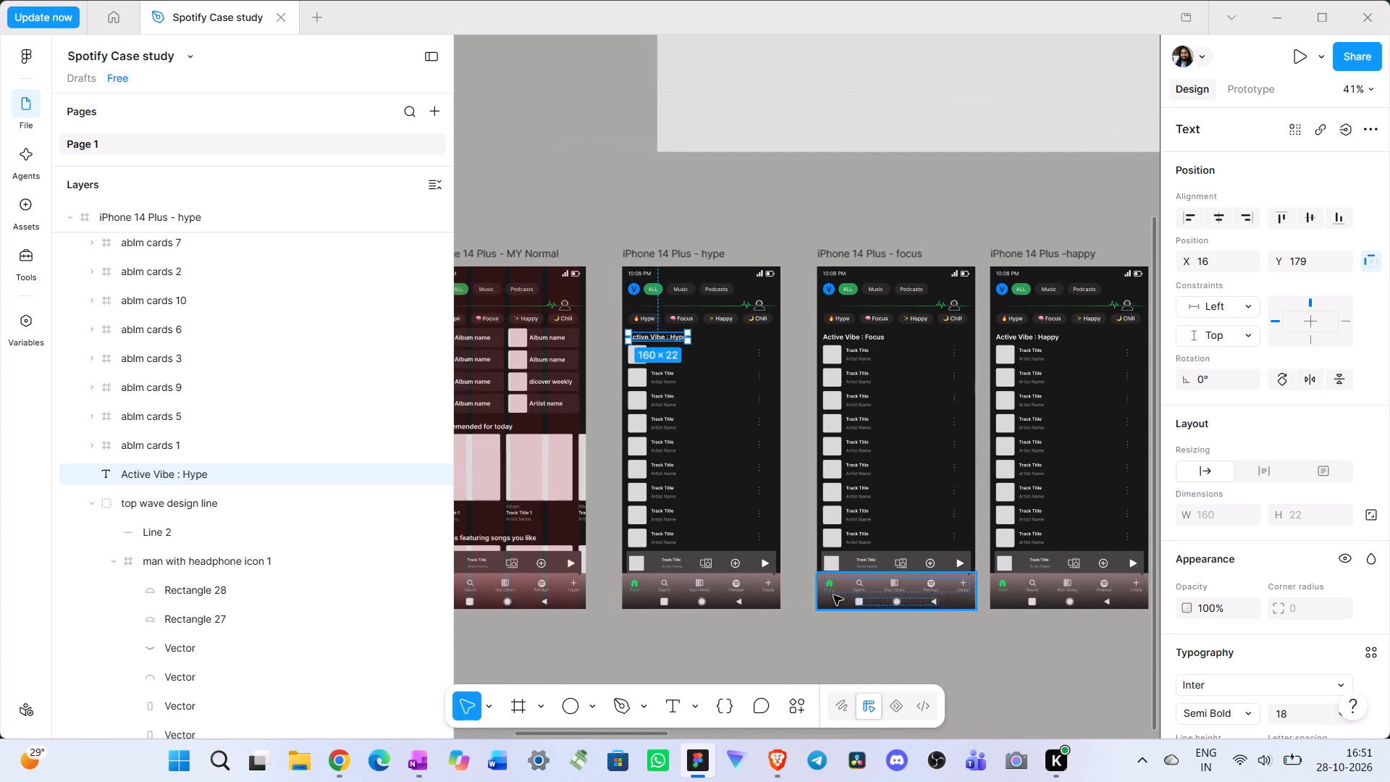
scroll(833, 595, "up", 1)
scroll(871, 250, "left", 1)
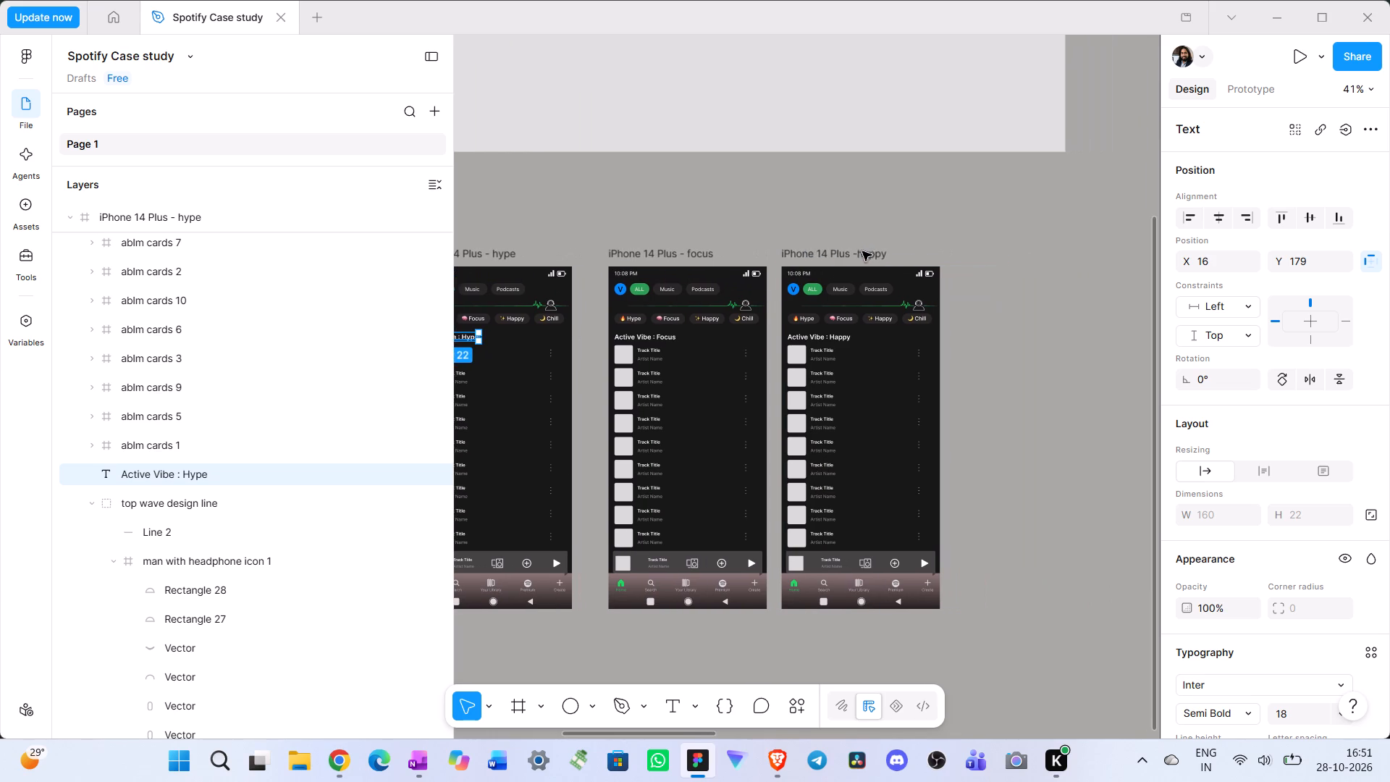
scroll(862, 251, "left", 1)
left_click(859, 251)
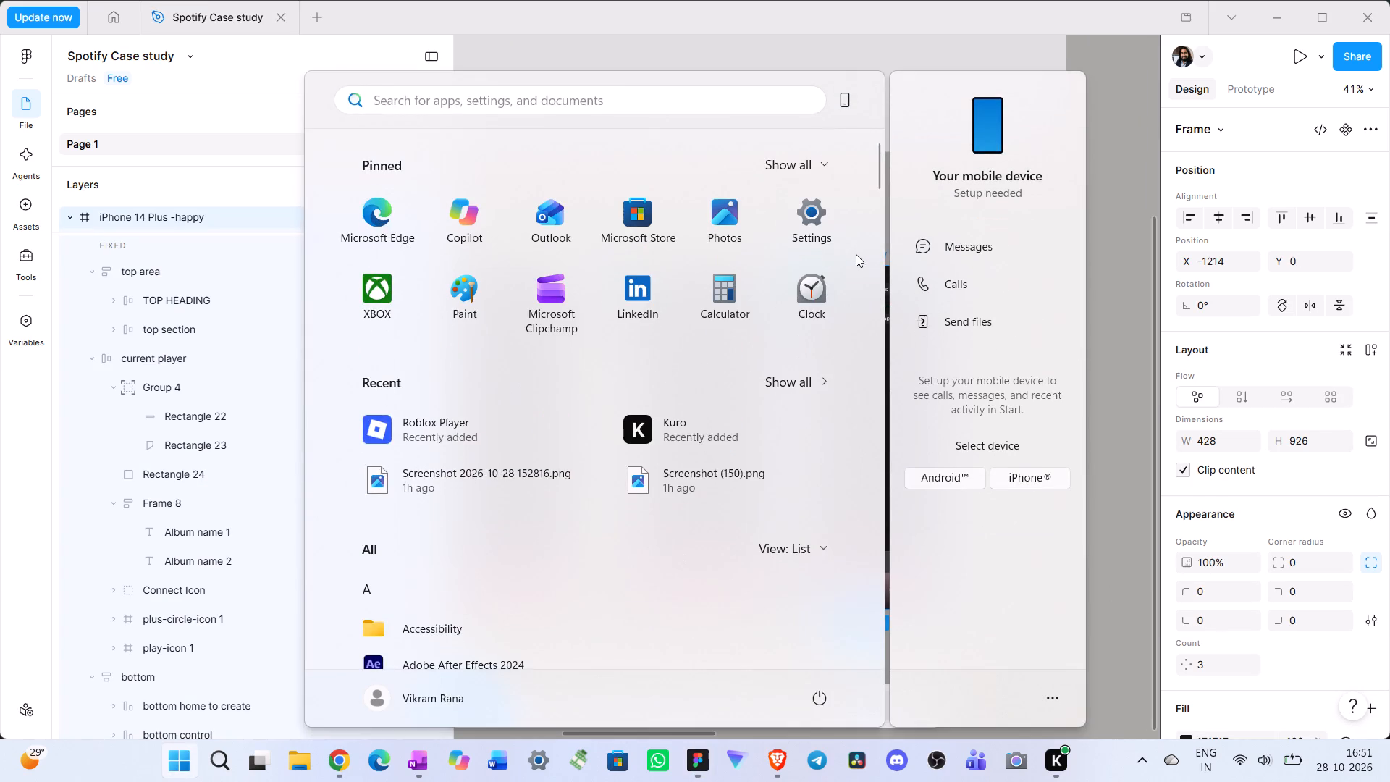
key("ctrl+d")
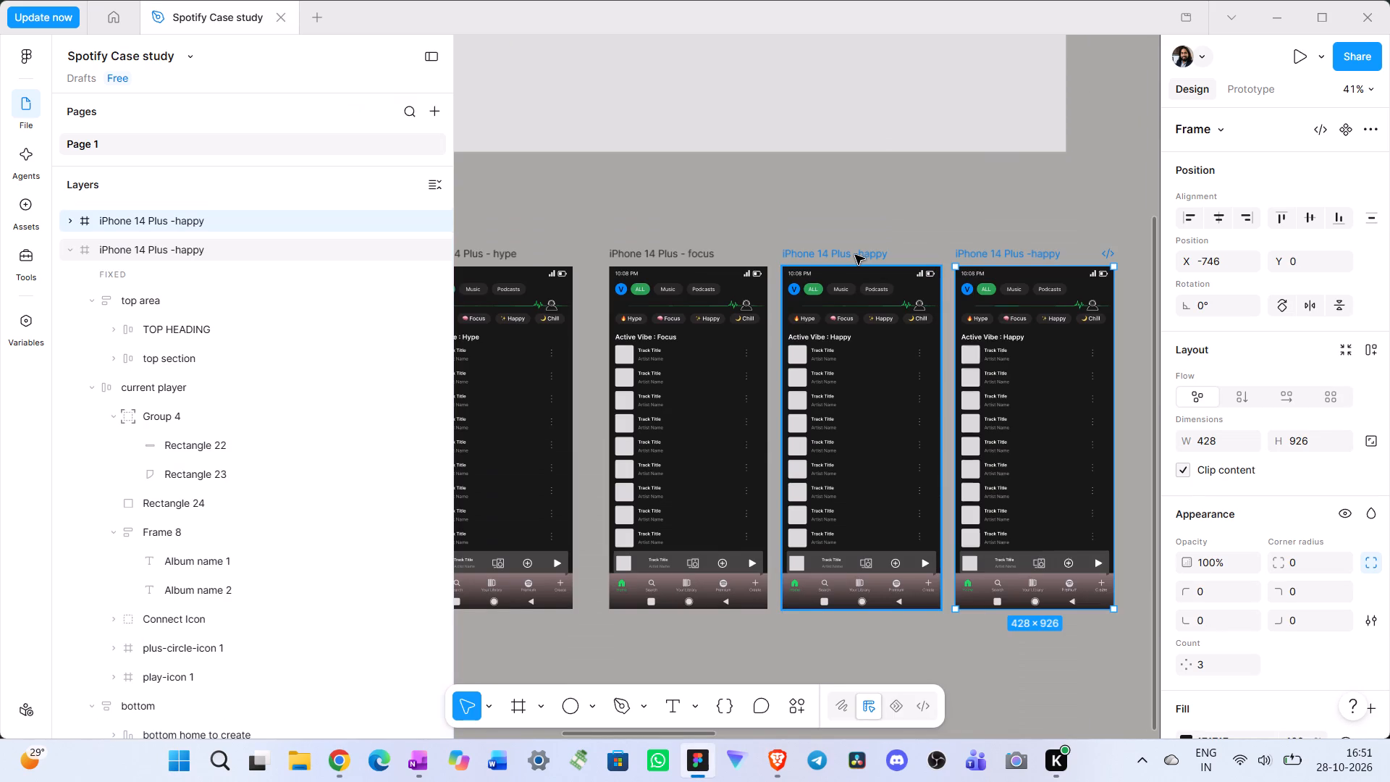
left_click(843, 251)
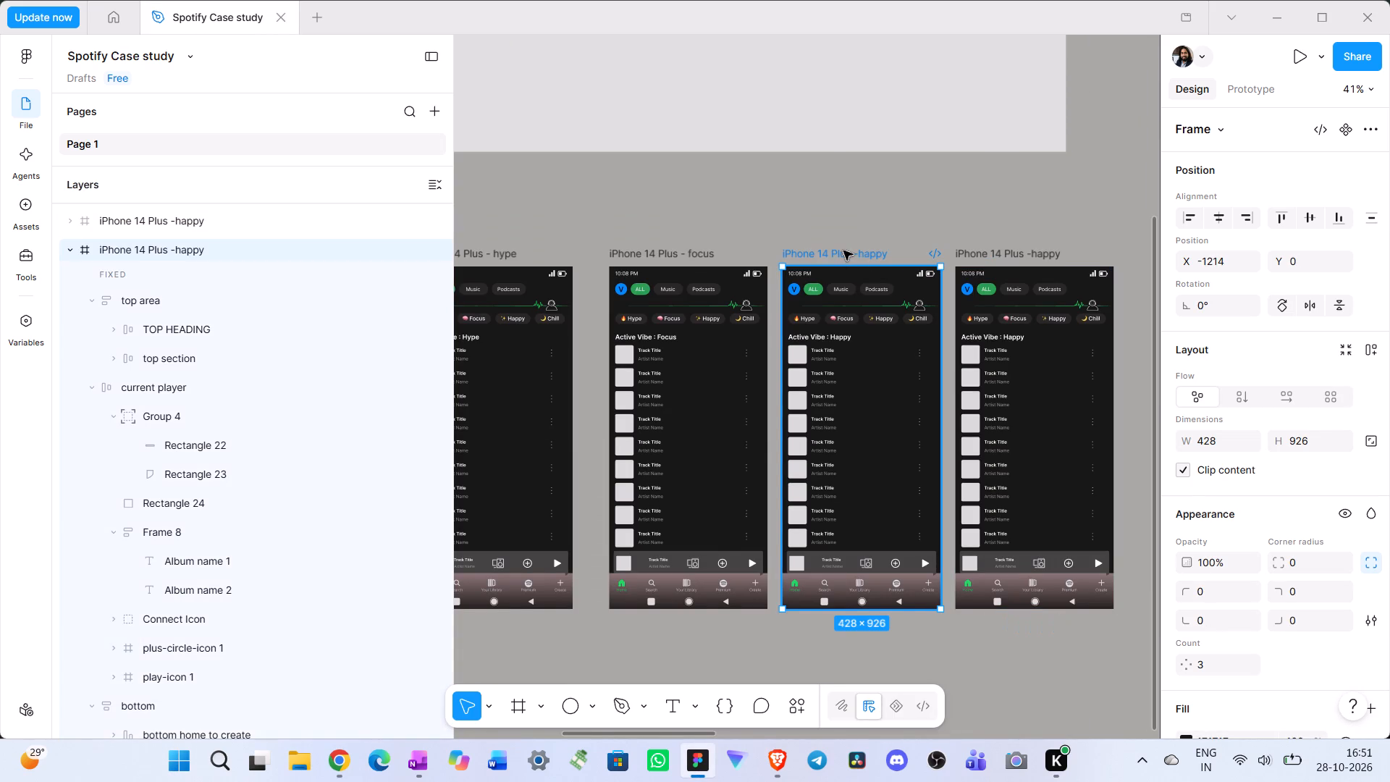
key("ctrl+d")
key("ctrl+d")
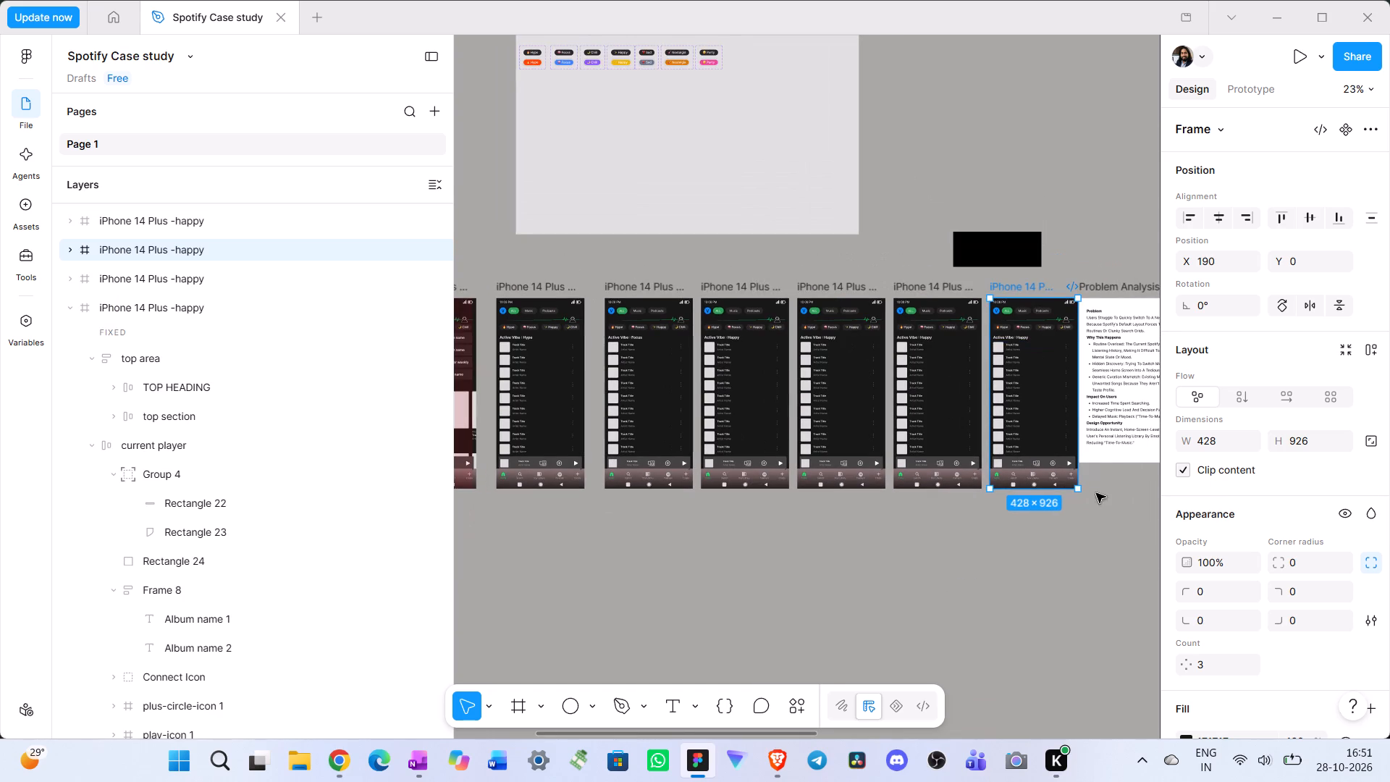
Move all eight iPhone 14 Plus frames together, well clear of the Problem Analysis frame, with their tops at about Y 26.
left_click(1059, 556)
scroll(1053, 544, "left", 1)
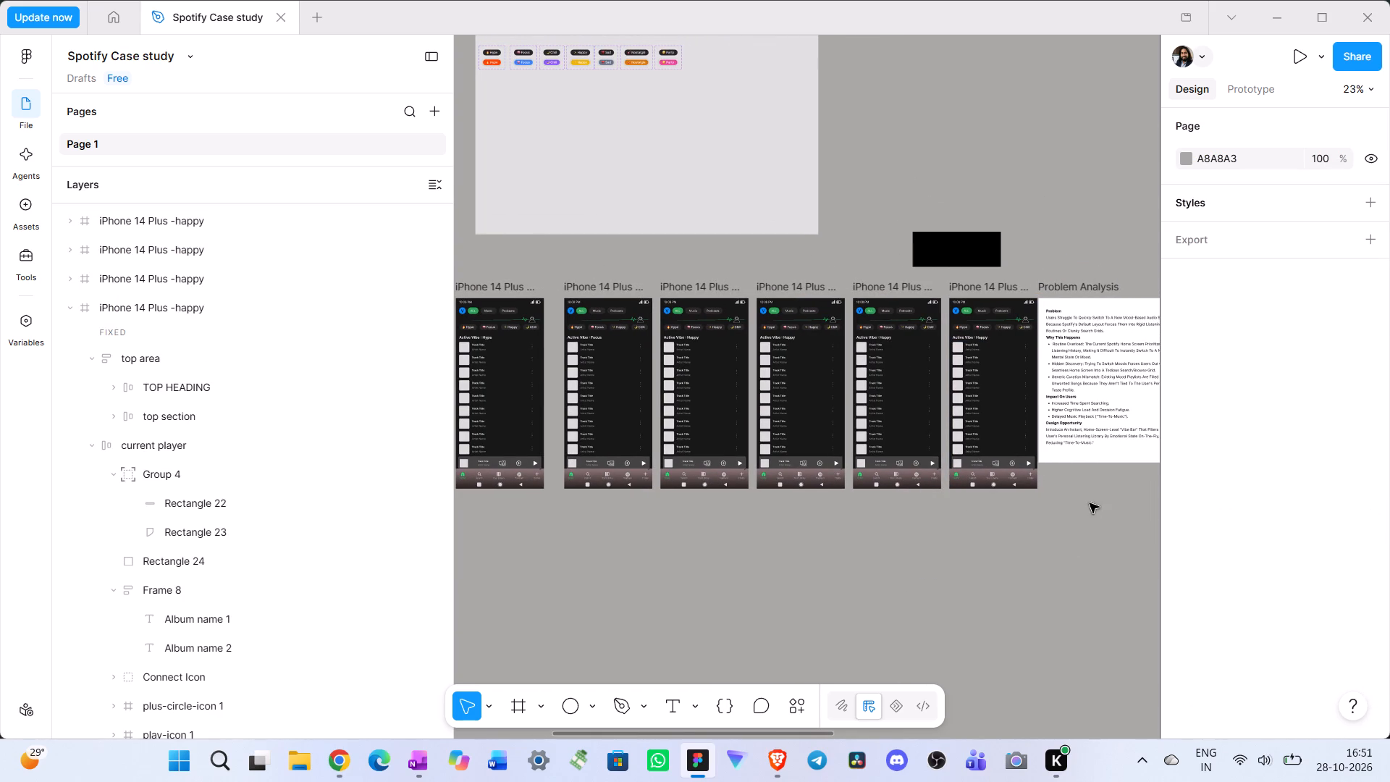
left_click_drag(994, 537, 947, 281)
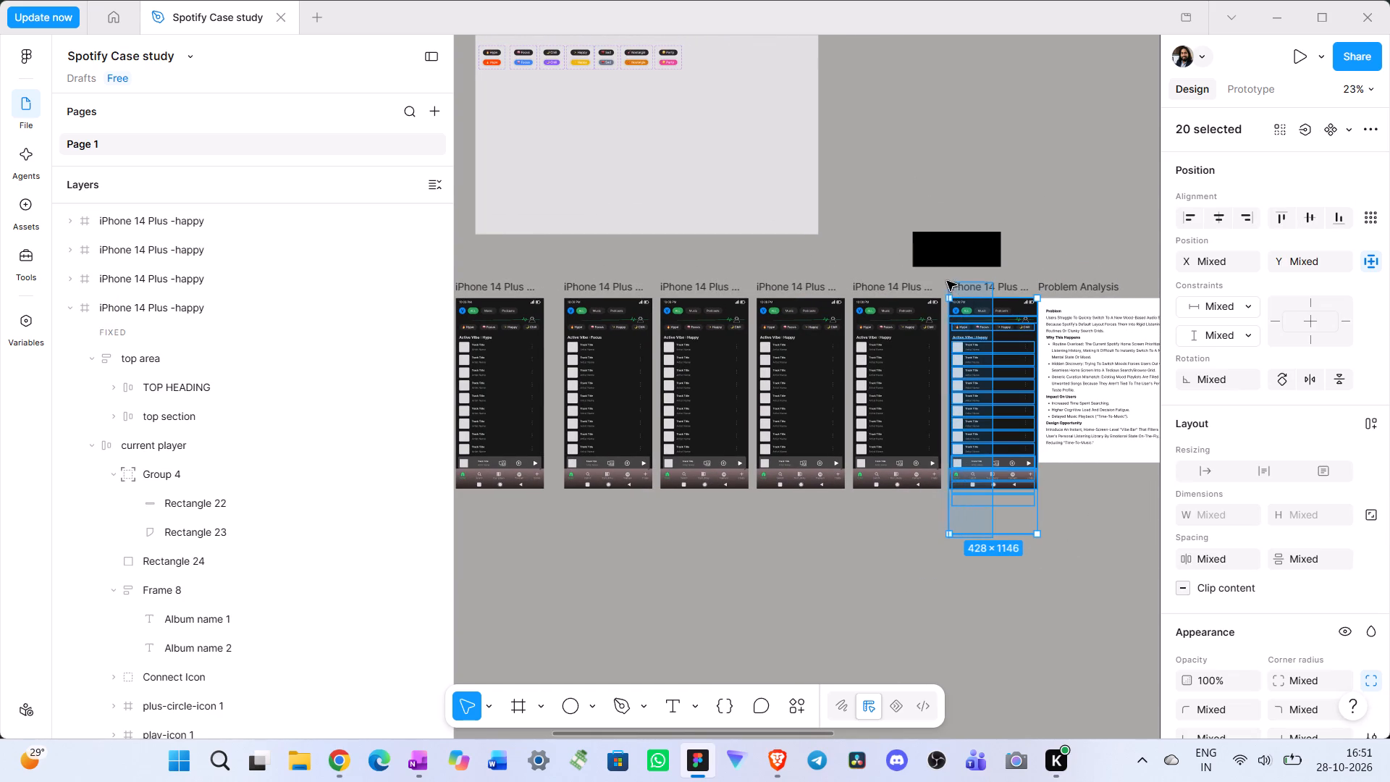
left_click_drag(947, 281, 580, 274)
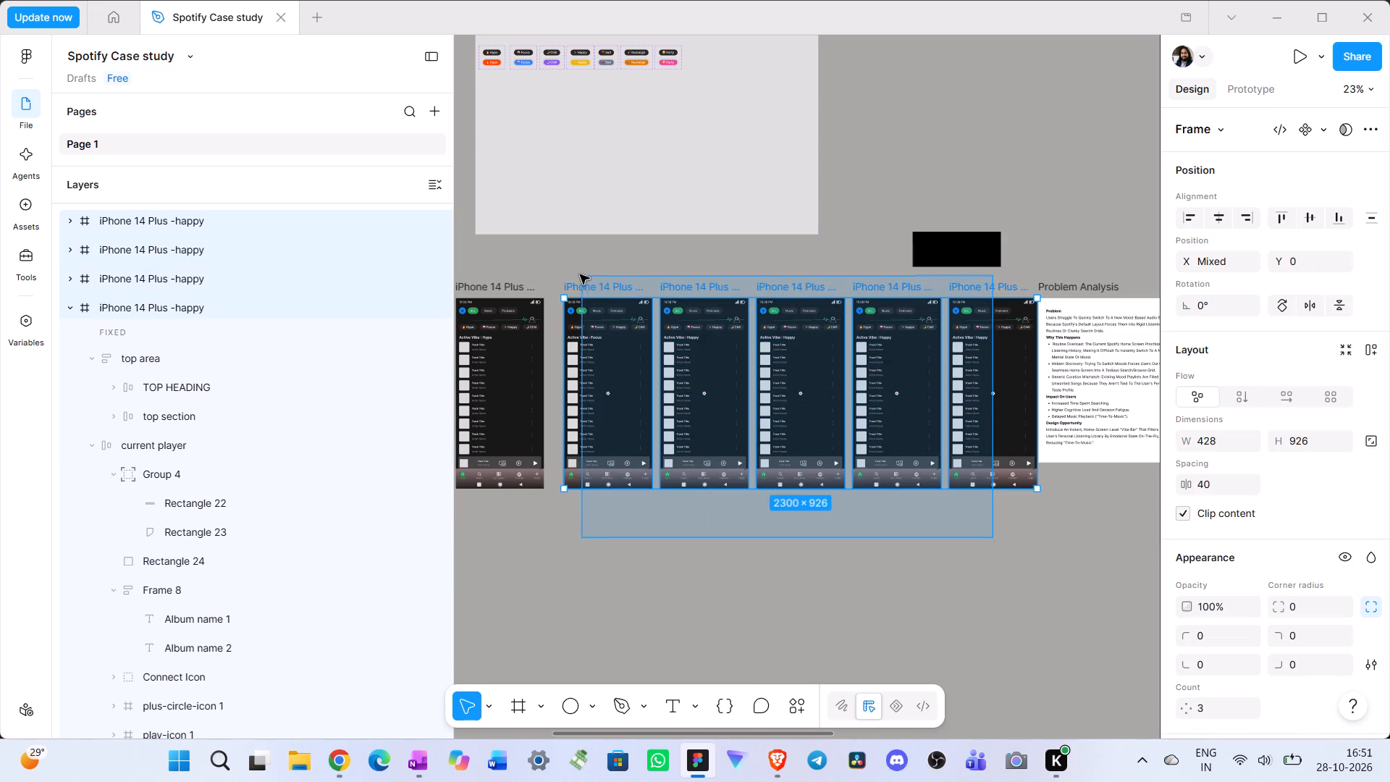
left_click_drag(580, 274, 411, 281)
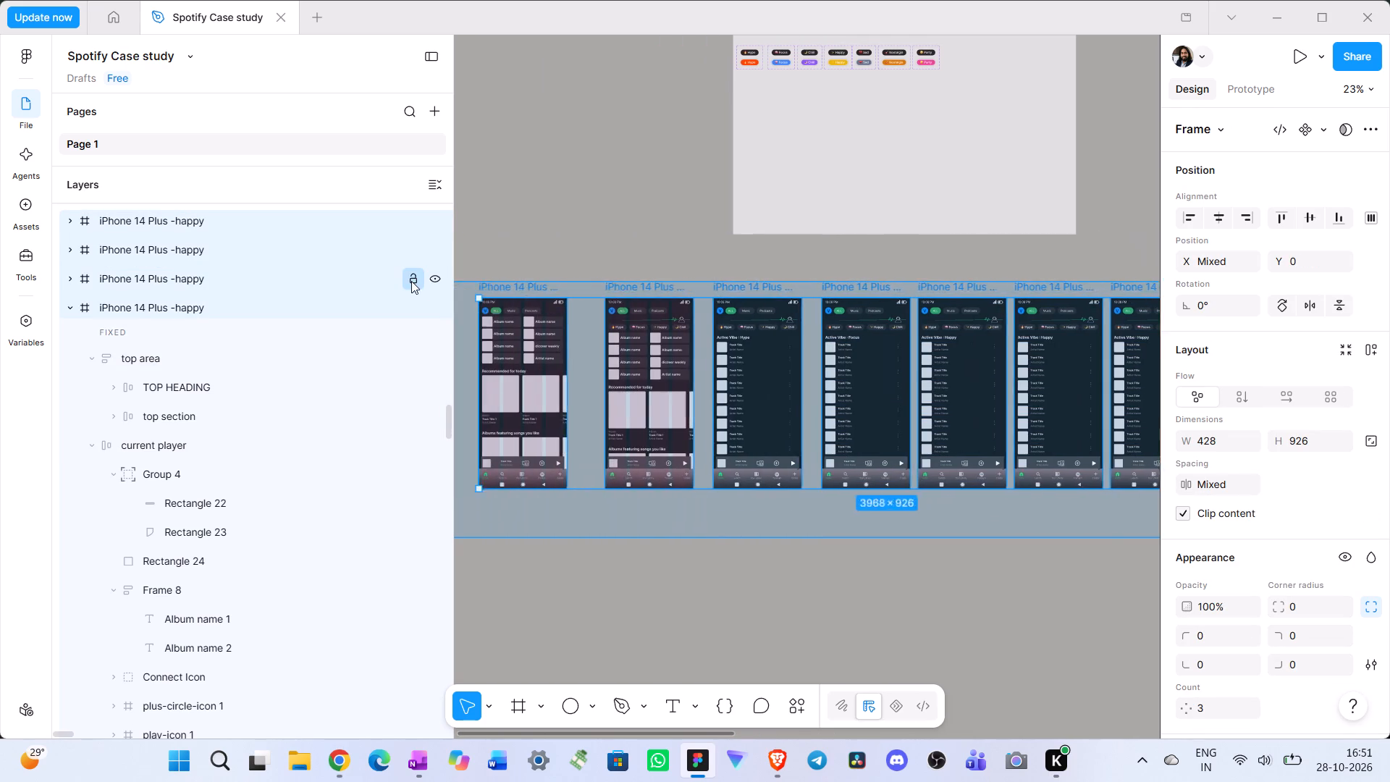
left_click_drag(411, 281, 653, 269)
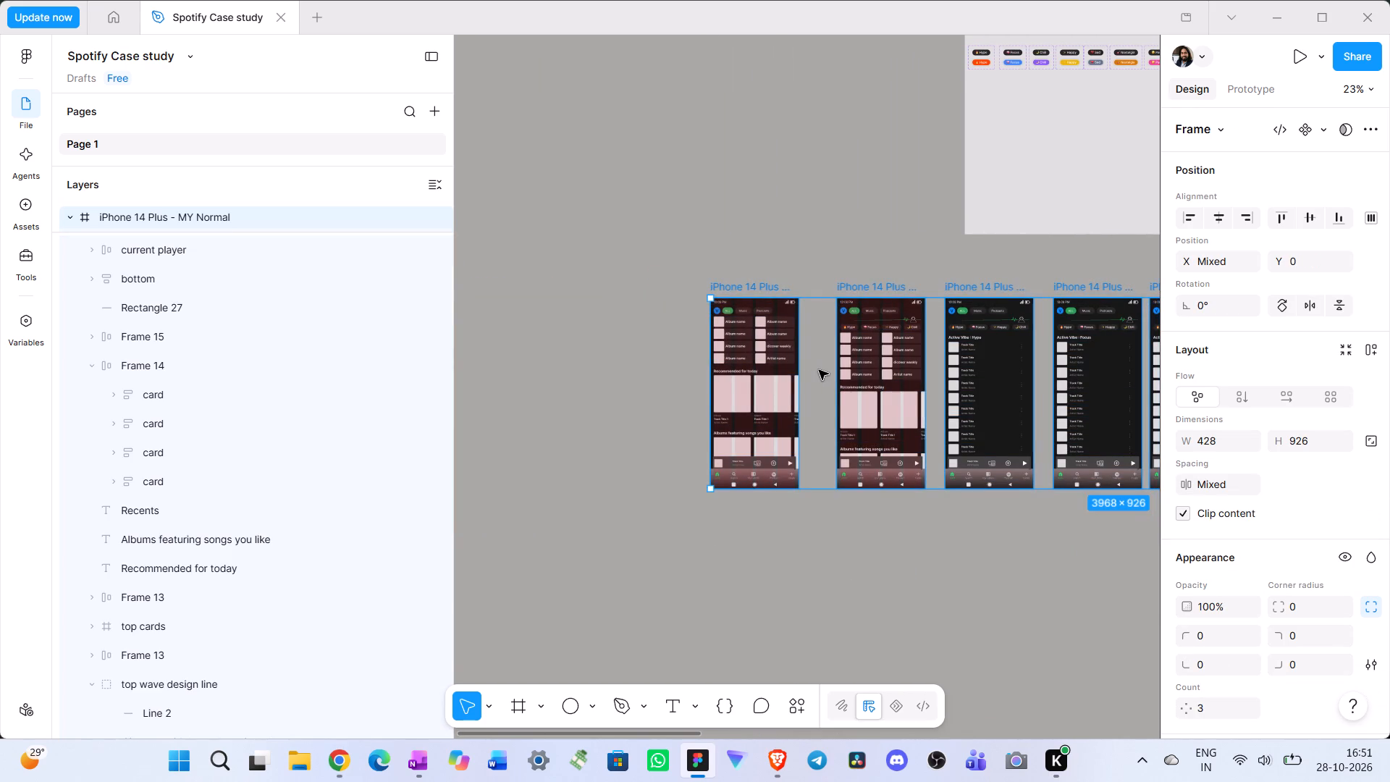
left_click_drag(814, 374, 446, 379)
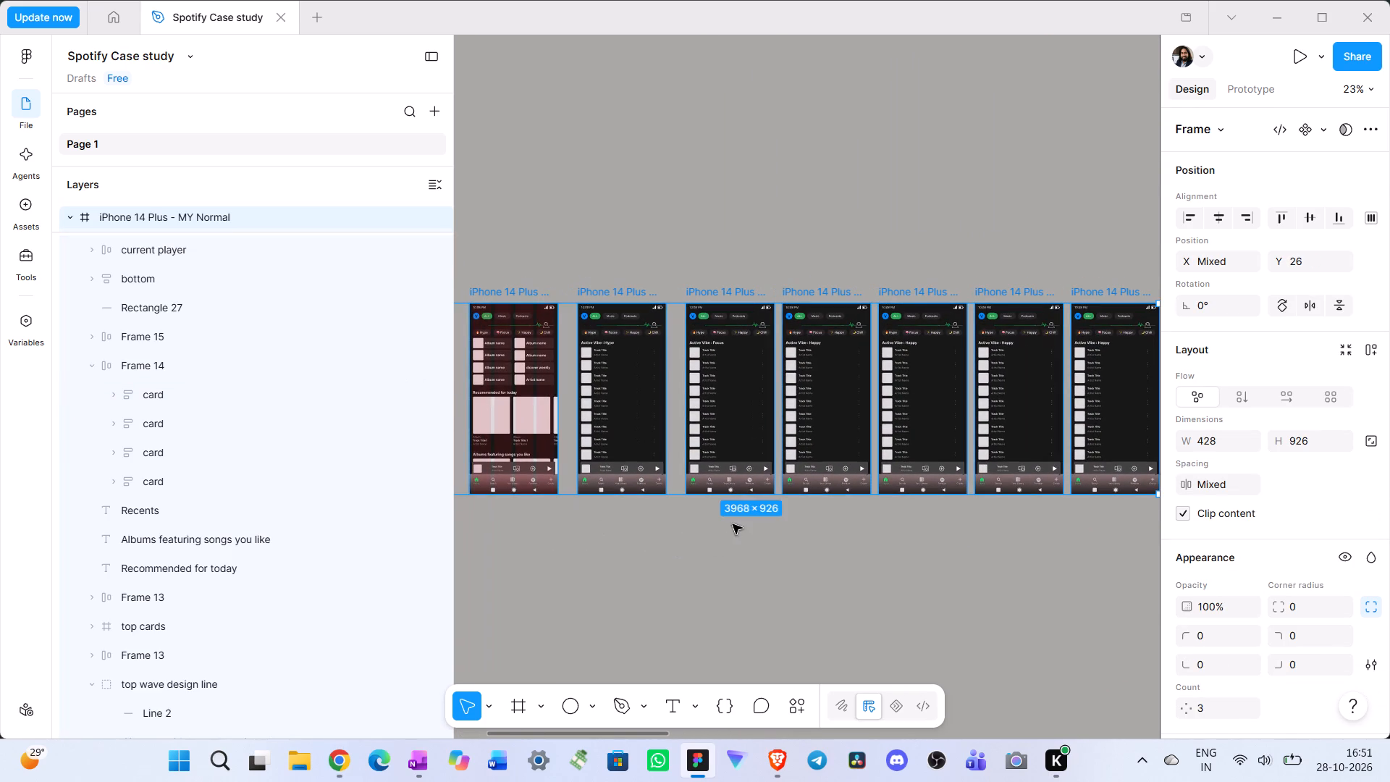
left_click(733, 524)
left_click(821, 527)
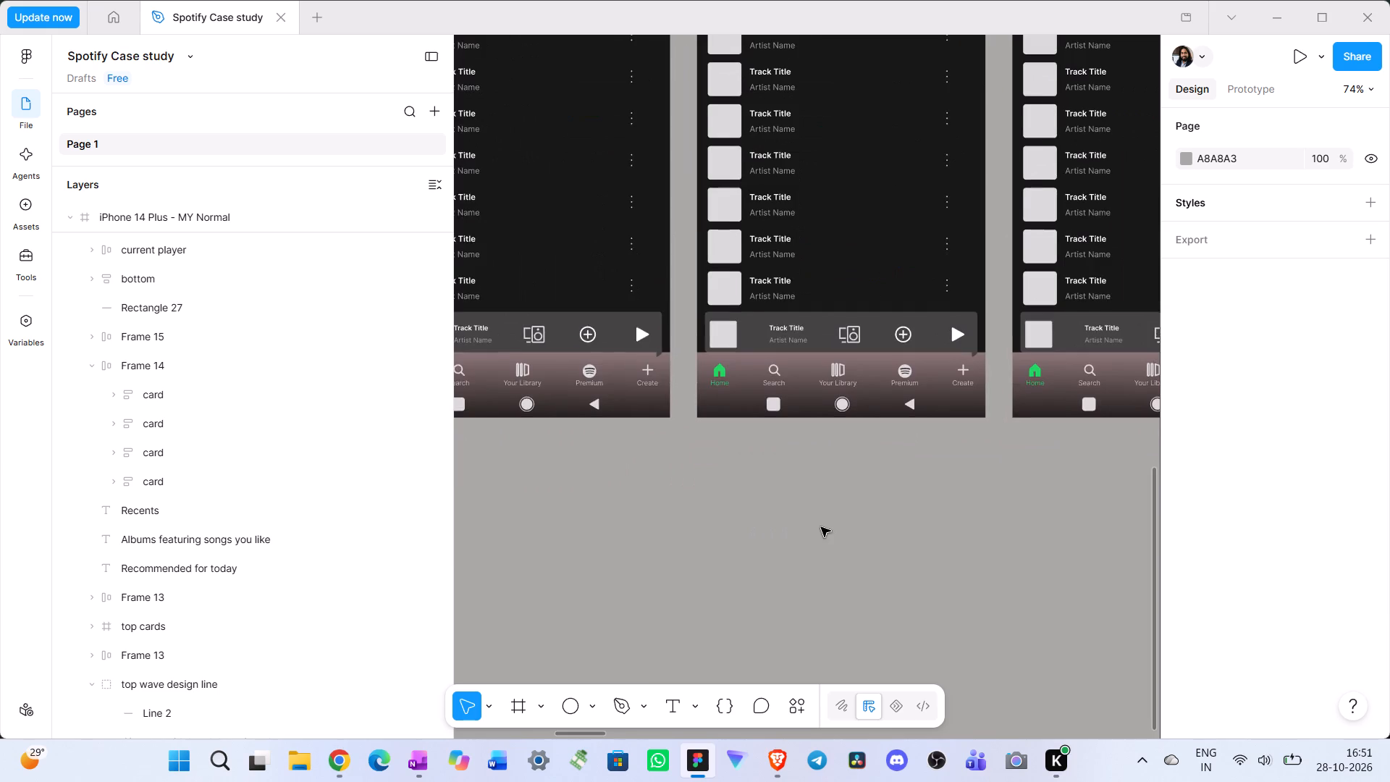
Change the heading in a copy of the iPhone 14 Plus -happy frame to "Active Vibe : chill".
scroll(821, 527, "up", 1)
scroll(815, 526, "left", 1)
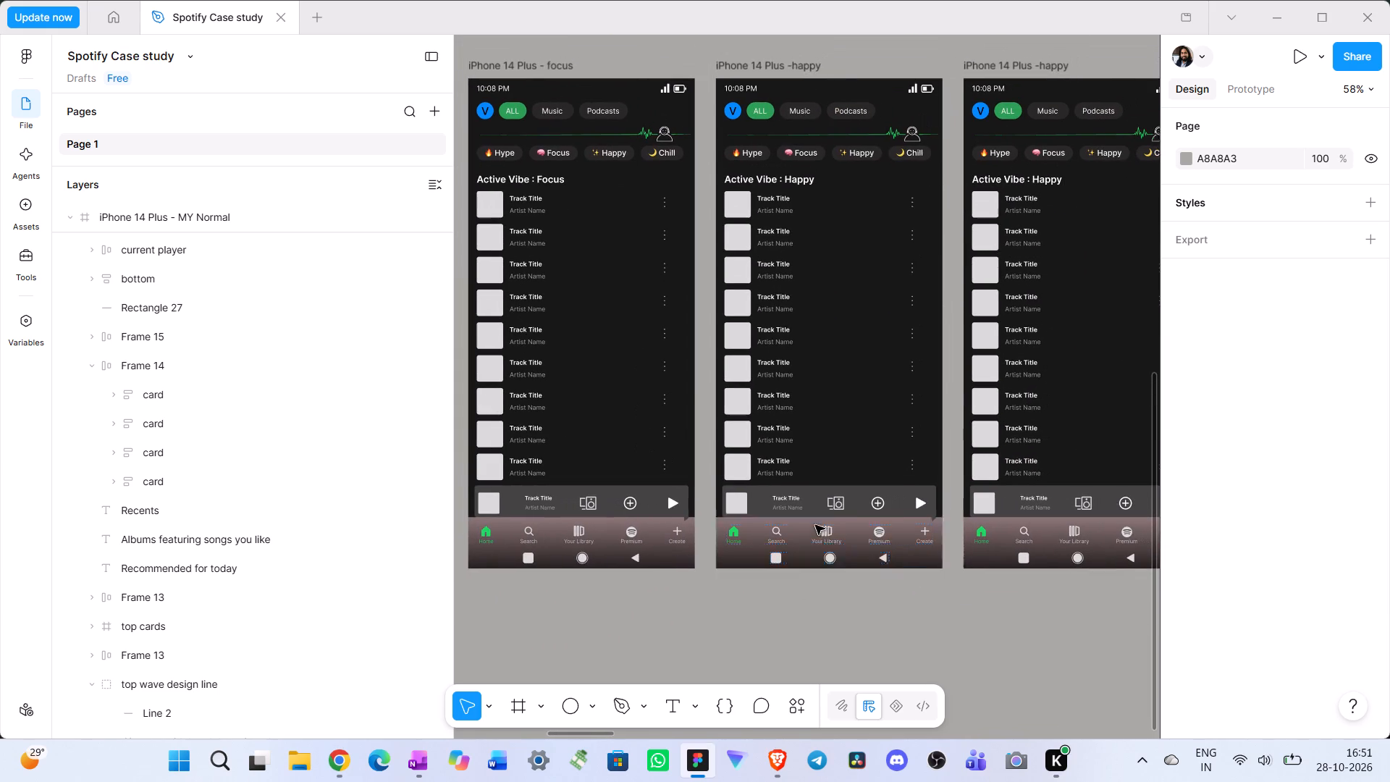
scroll(815, 525, "left", 3)
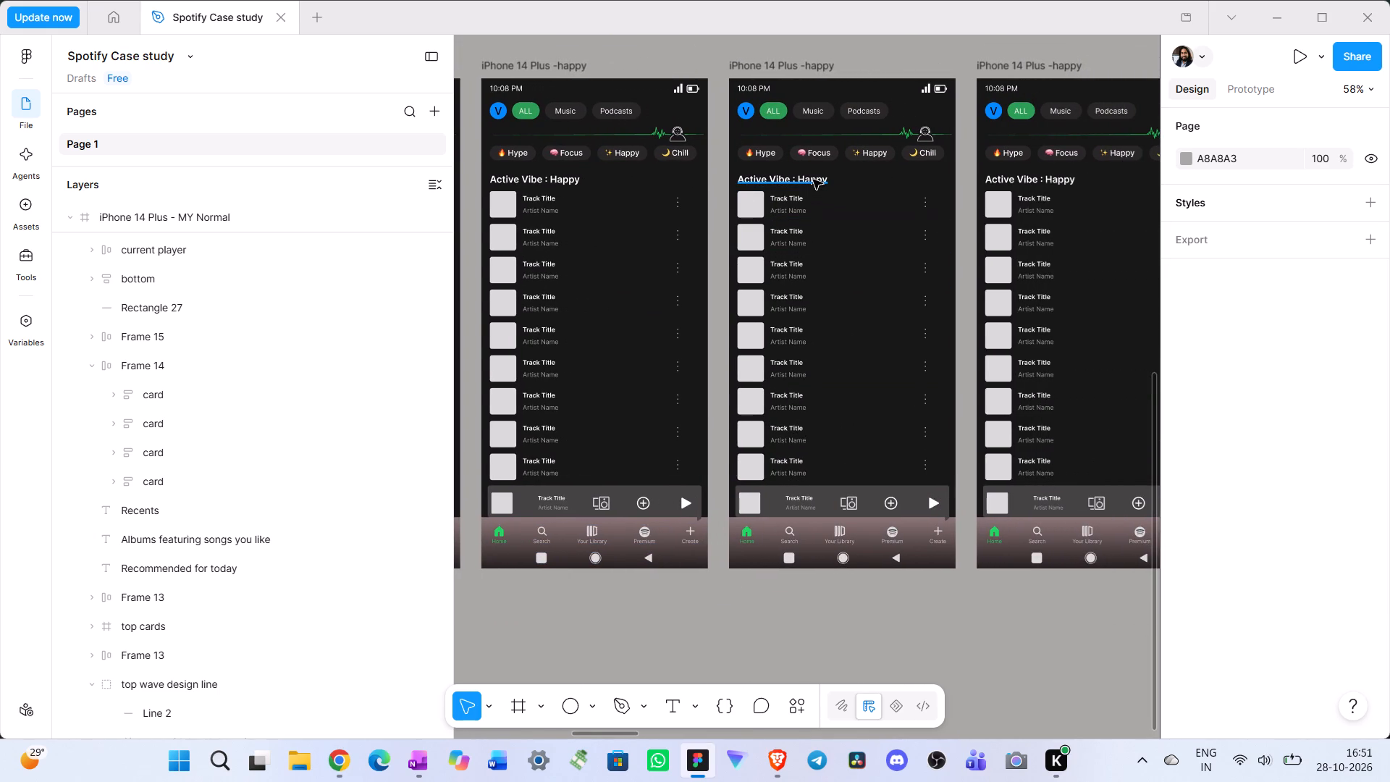
double_click(813, 180)
double_click(823, 178)
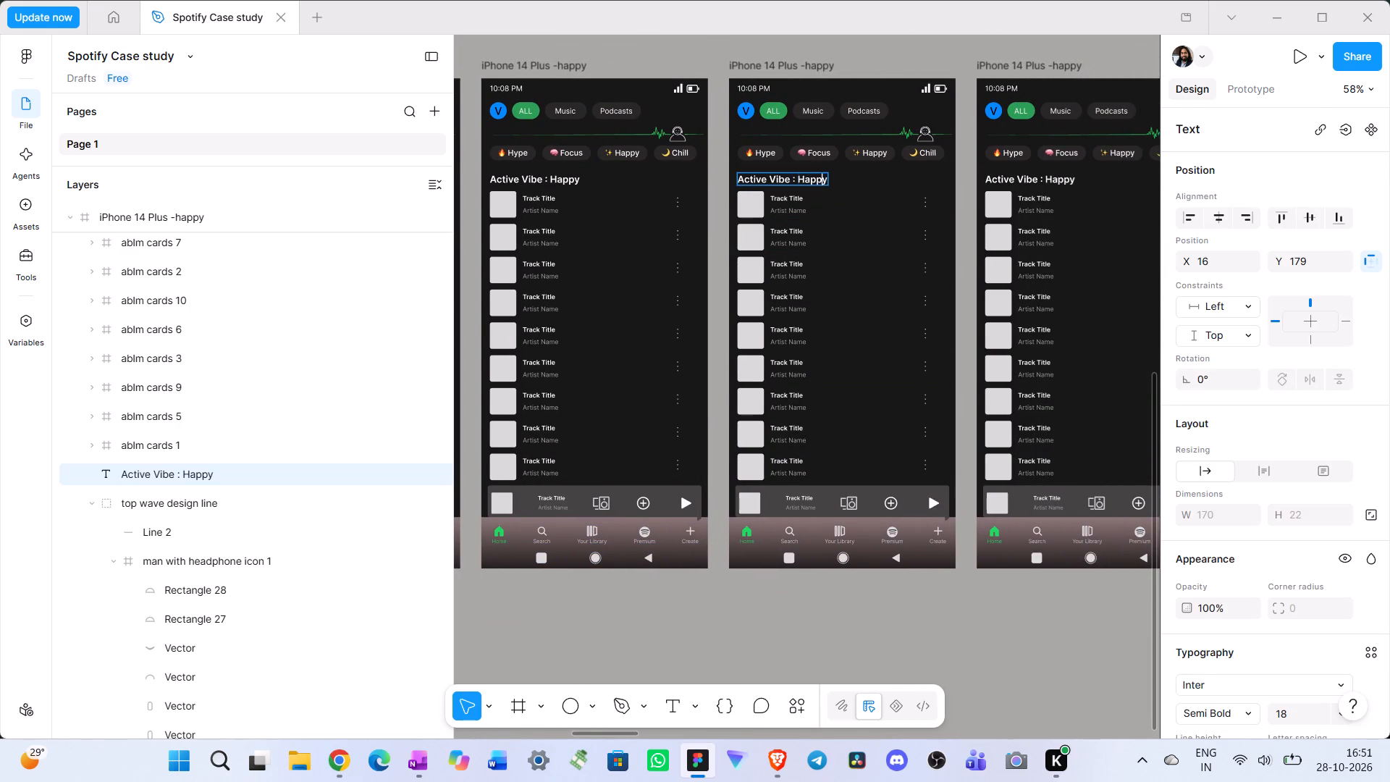
key("BackSpace")
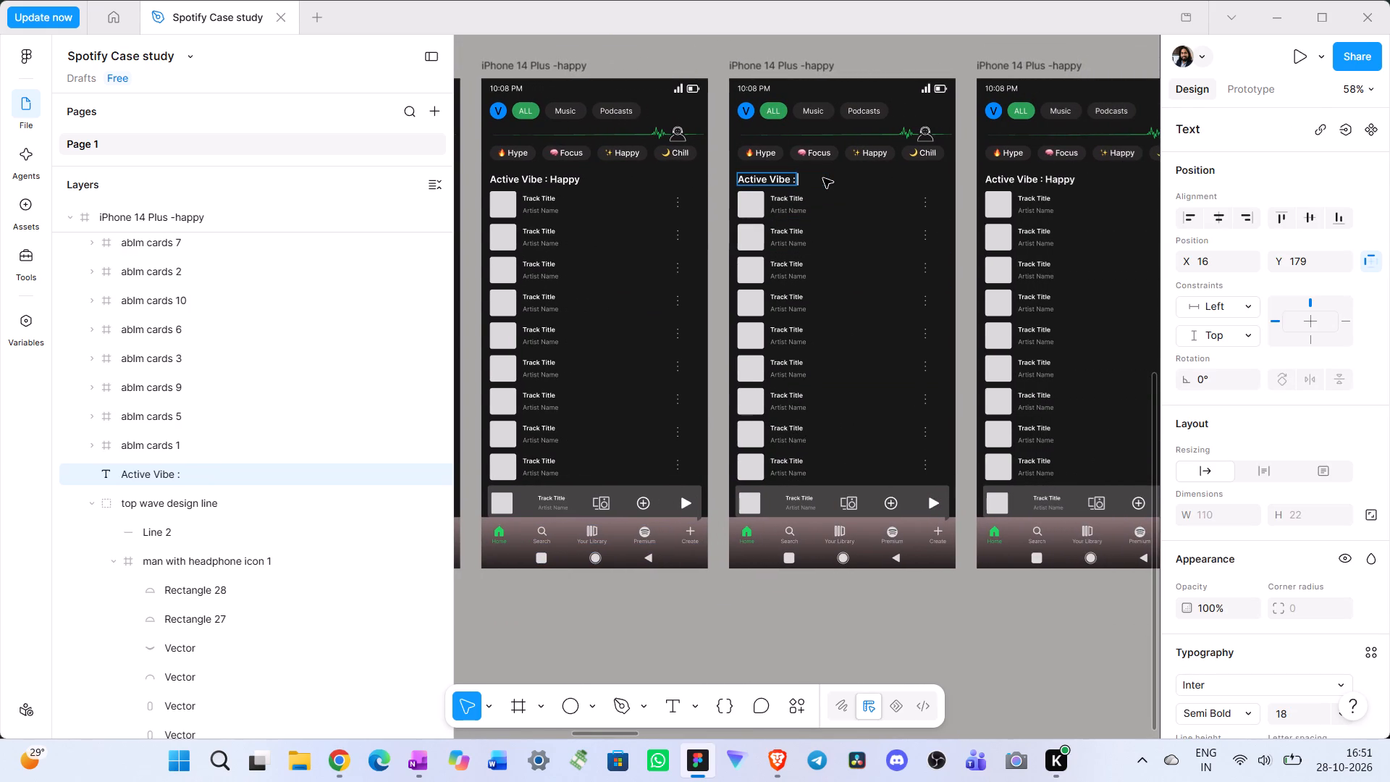
type("chill")
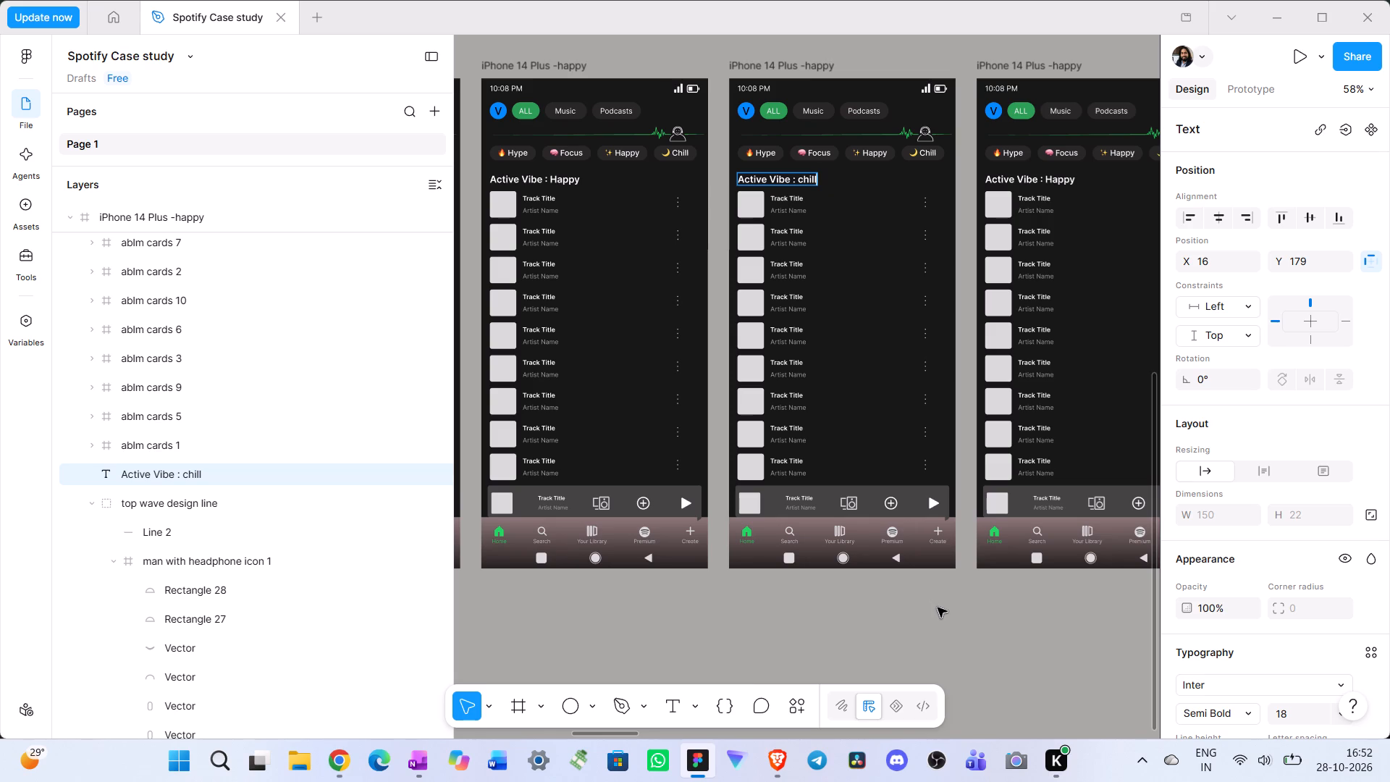
Rename the iPhone 14 Plus -happy copy that has the "Active Vibe : chill" heading as "iPhone 14 Plus -chill".
double_click(825, 64)
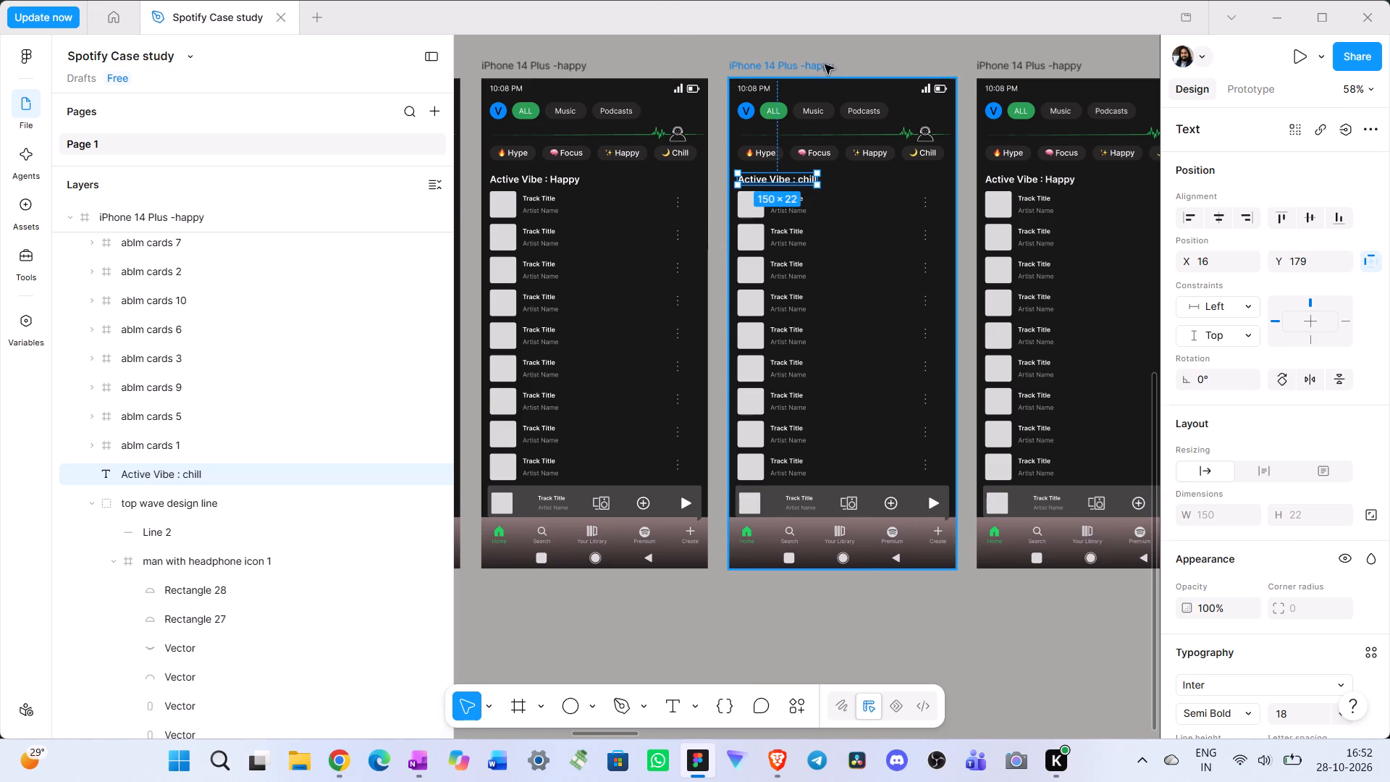
double_click(825, 64)
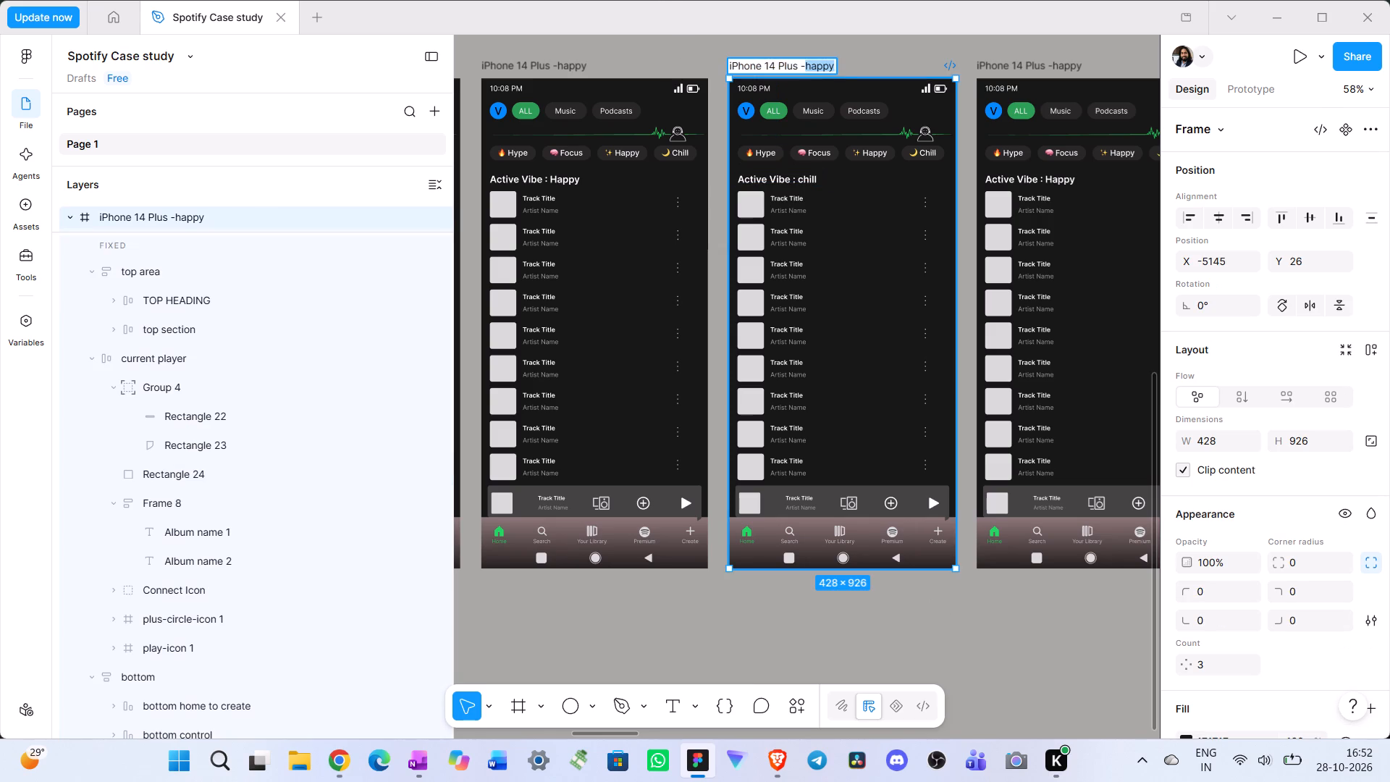
key("BackSpace")
type("chill")
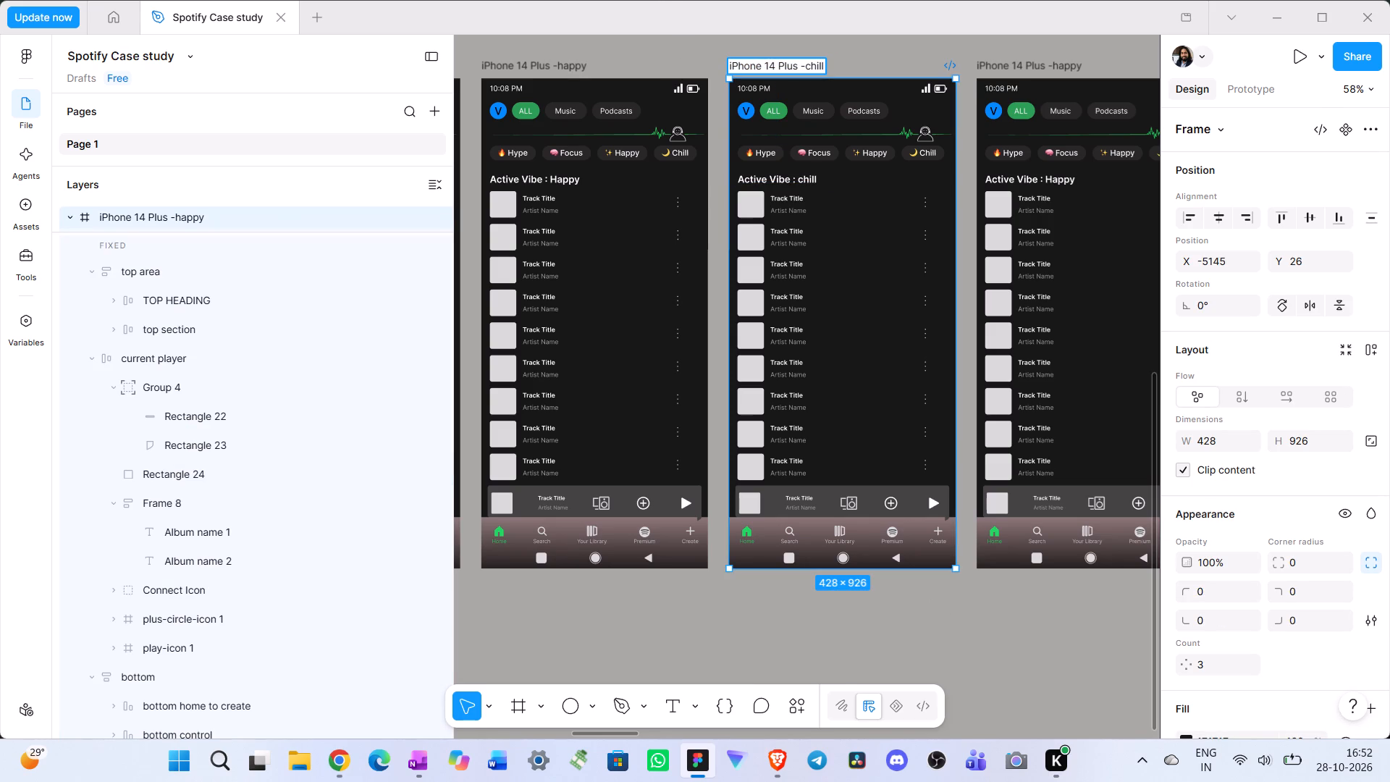
left_click(1015, 619)
Remove the word "Happy" from the "Active Vibe : Happy" heading in the copy directly after the iPhone 14 Plus -chill frame.
scroll(1021, 614, "left", 1)
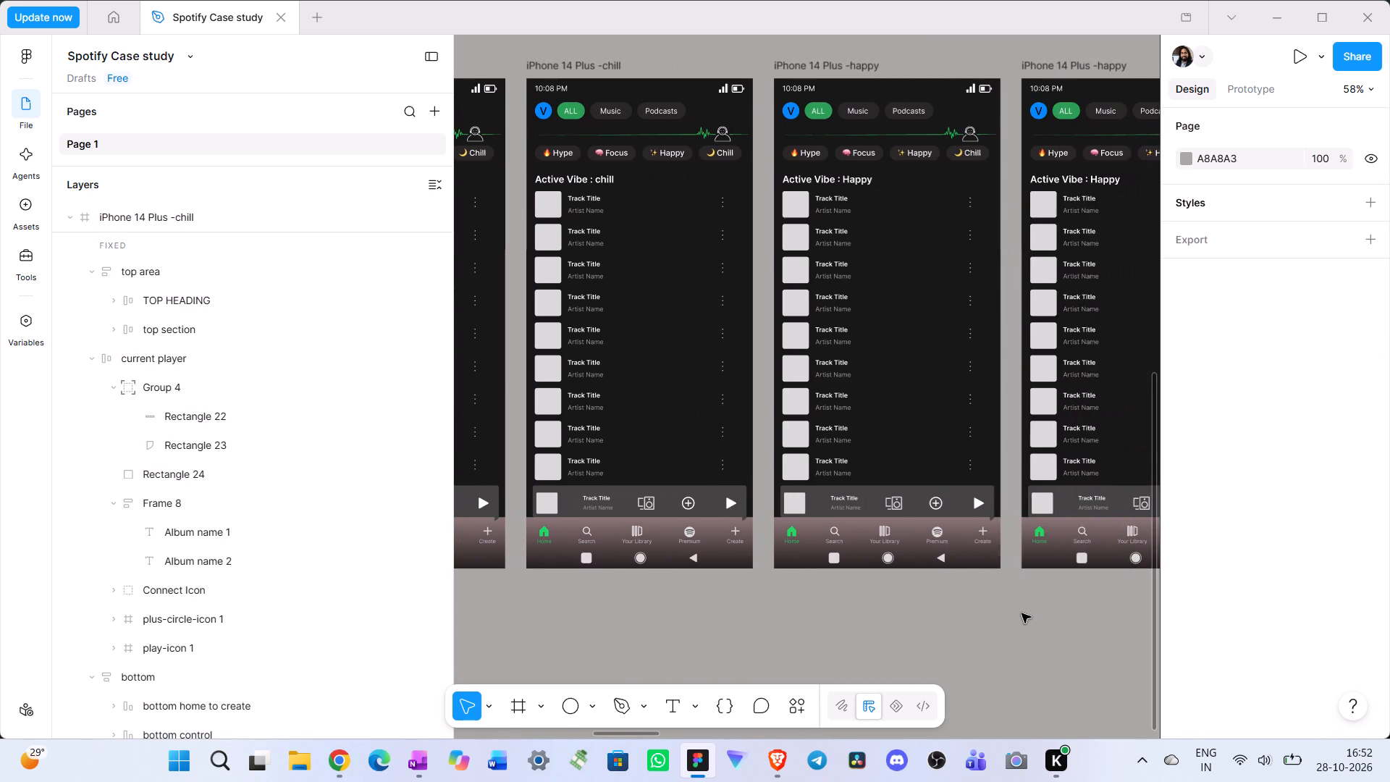
scroll(1022, 613, "left", 1)
double_click(862, 180)
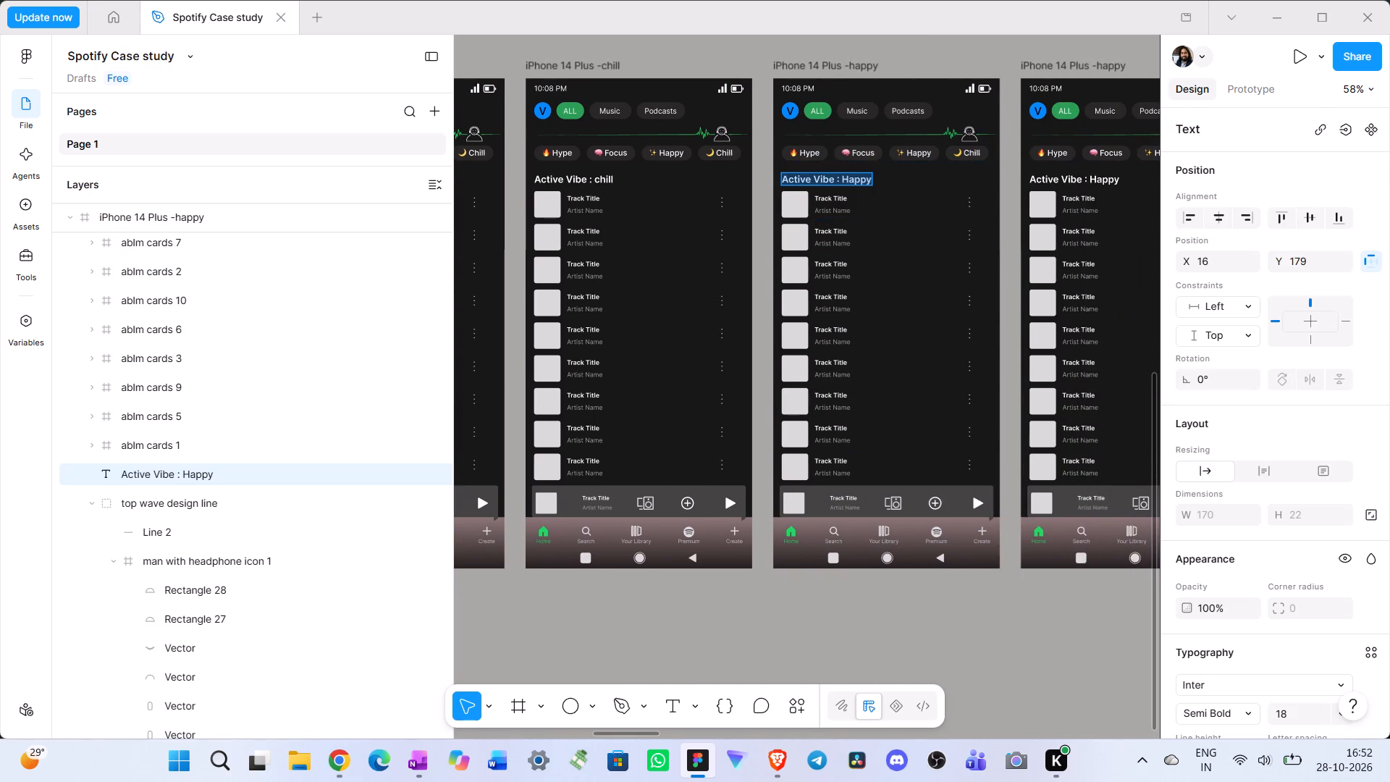
double_click(862, 180)
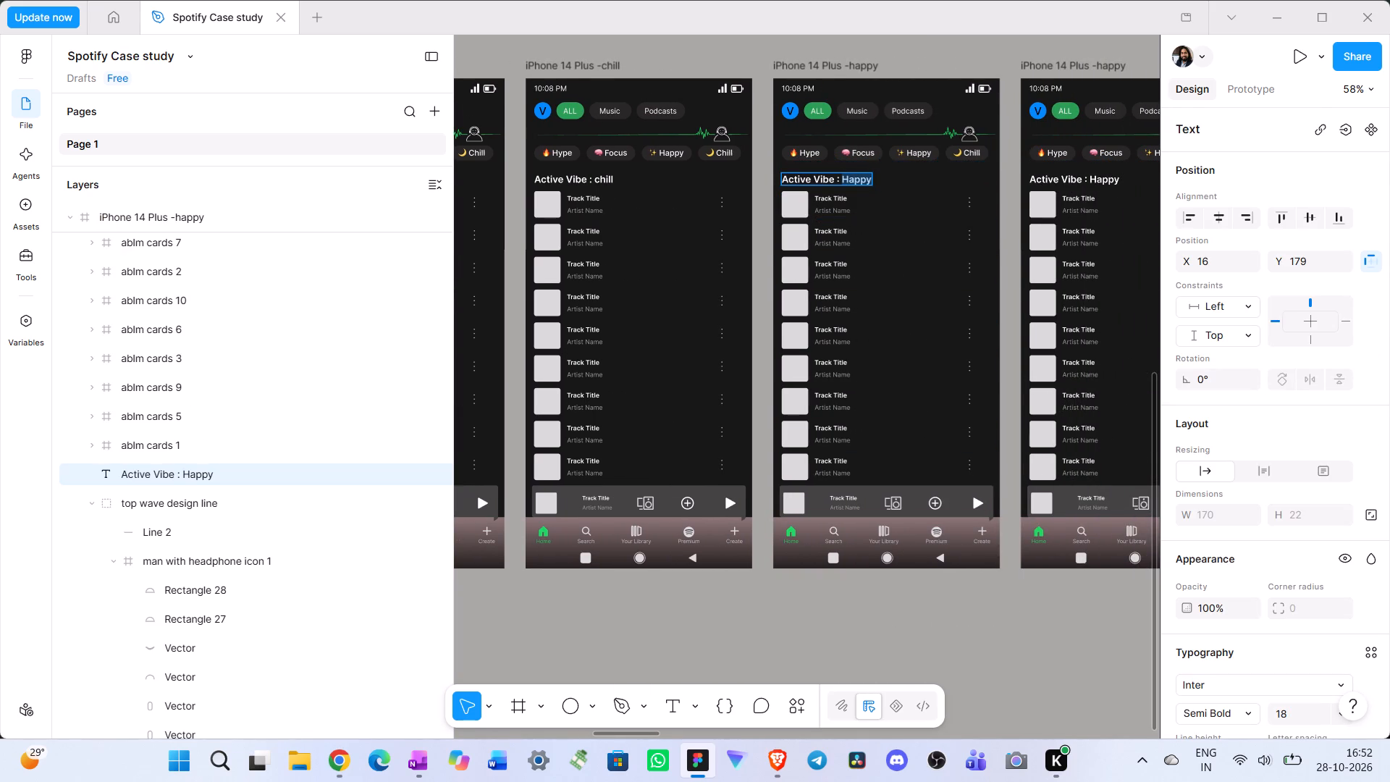
key("BackSpace")
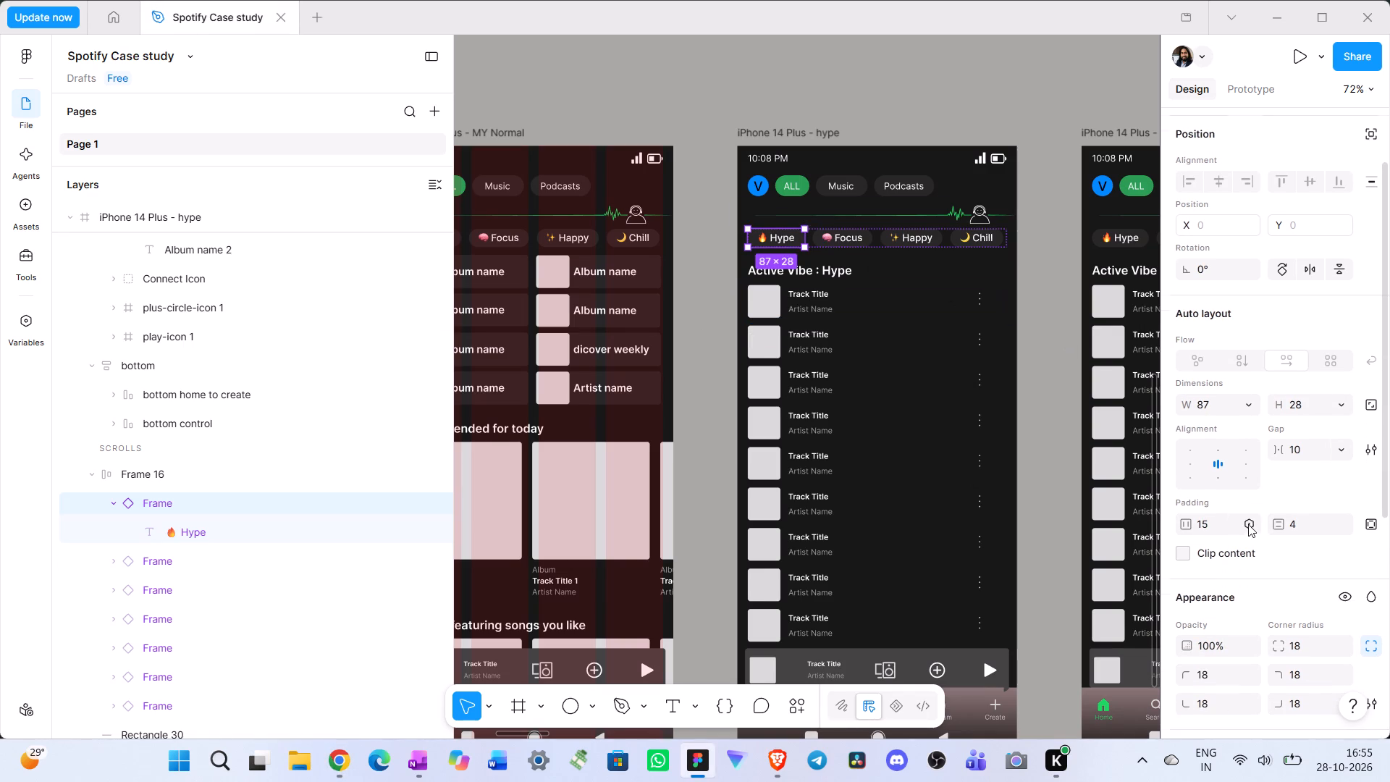
scroll(1291, 534, "down", 3)
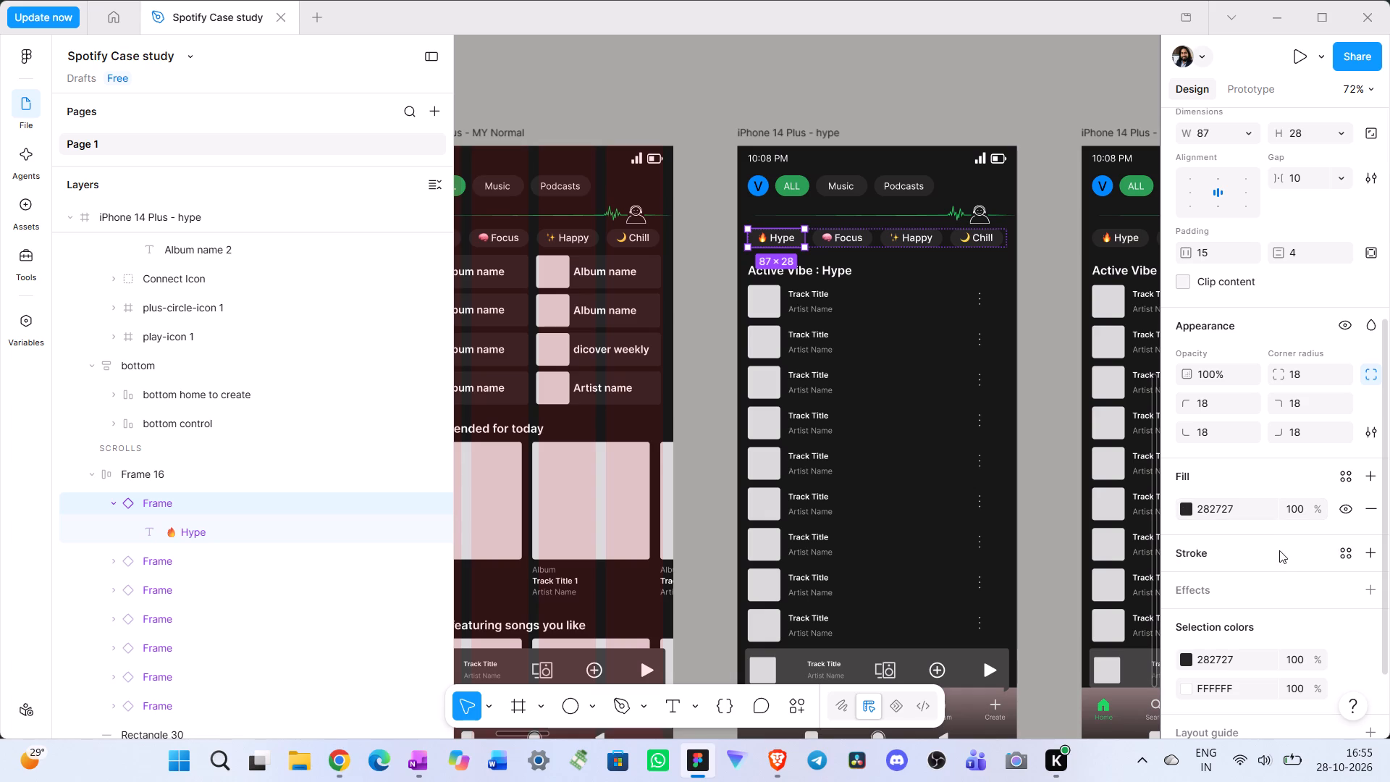
scroll(1276, 568, "down", 5)
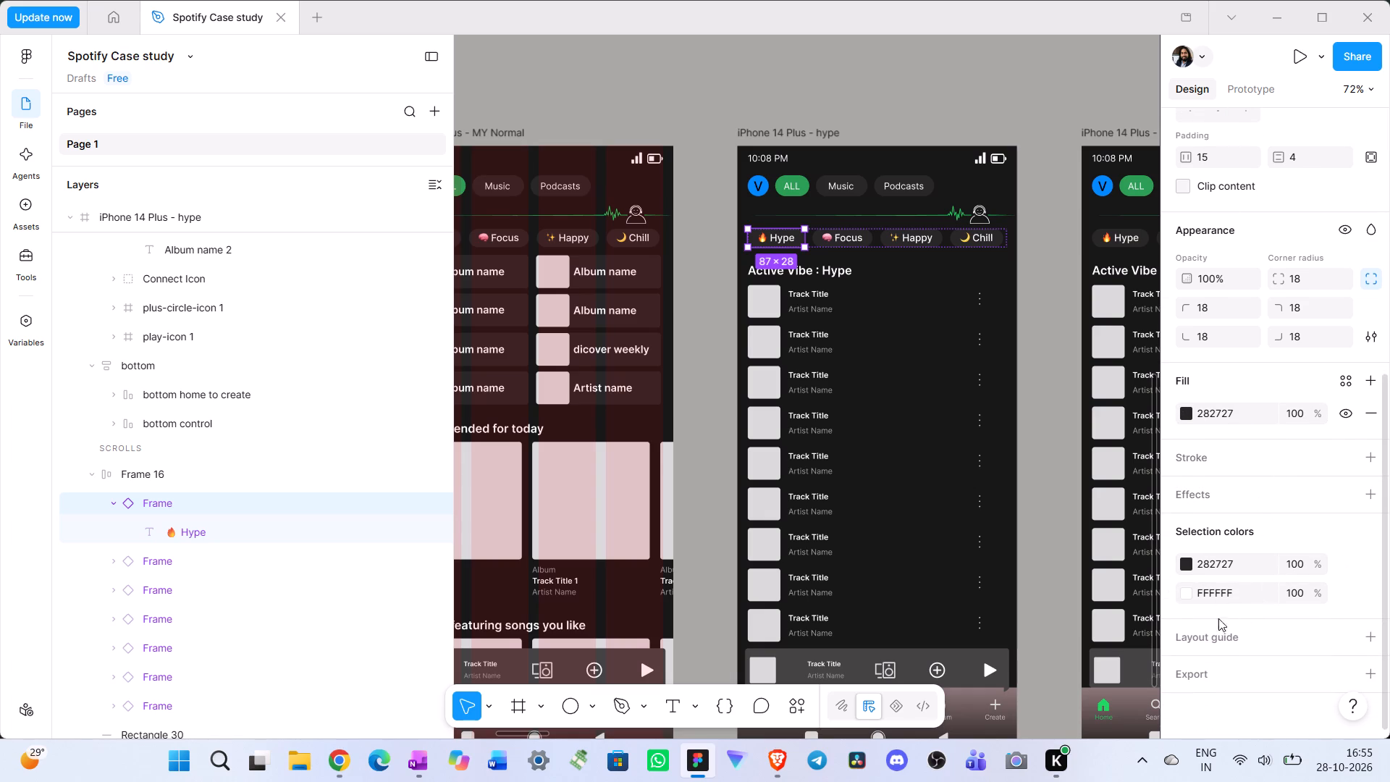
left_click(1182, 413)
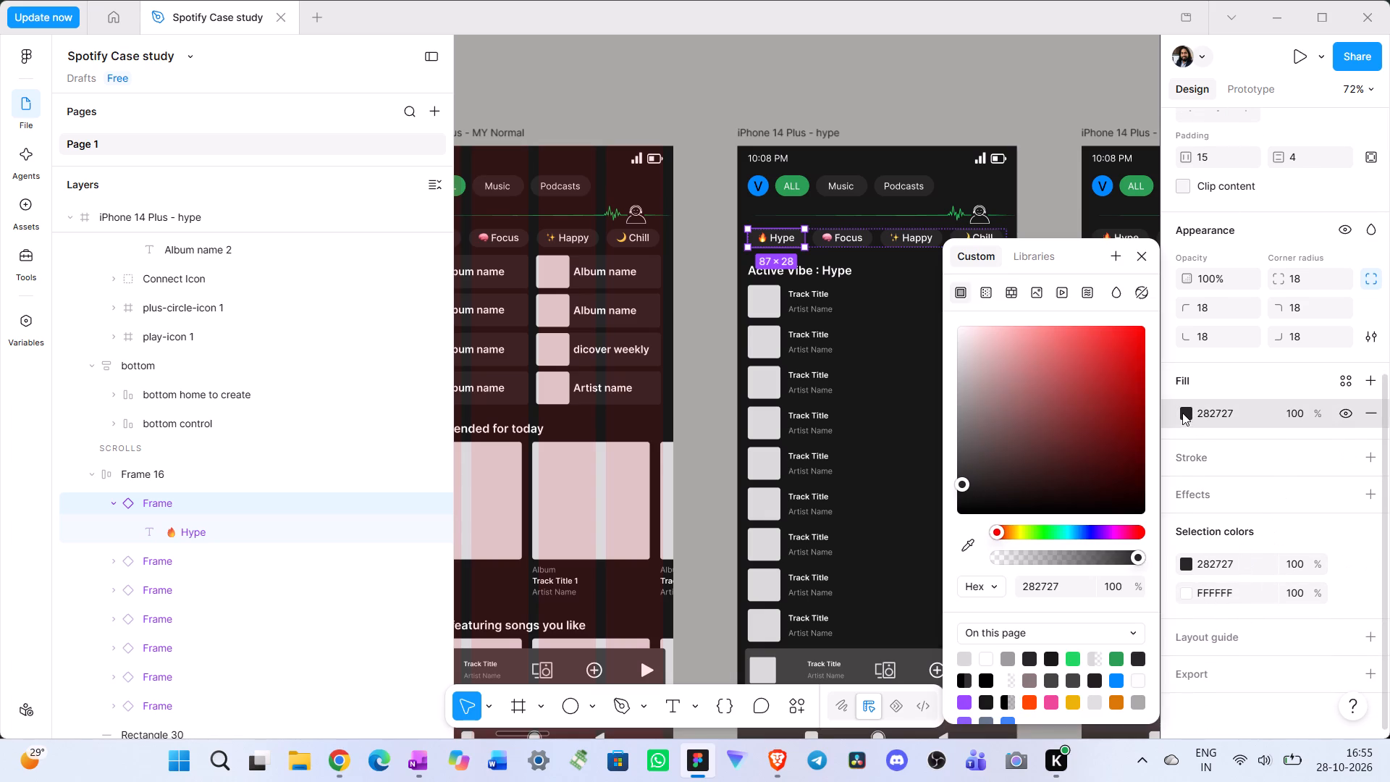
left_click(1069, 584)
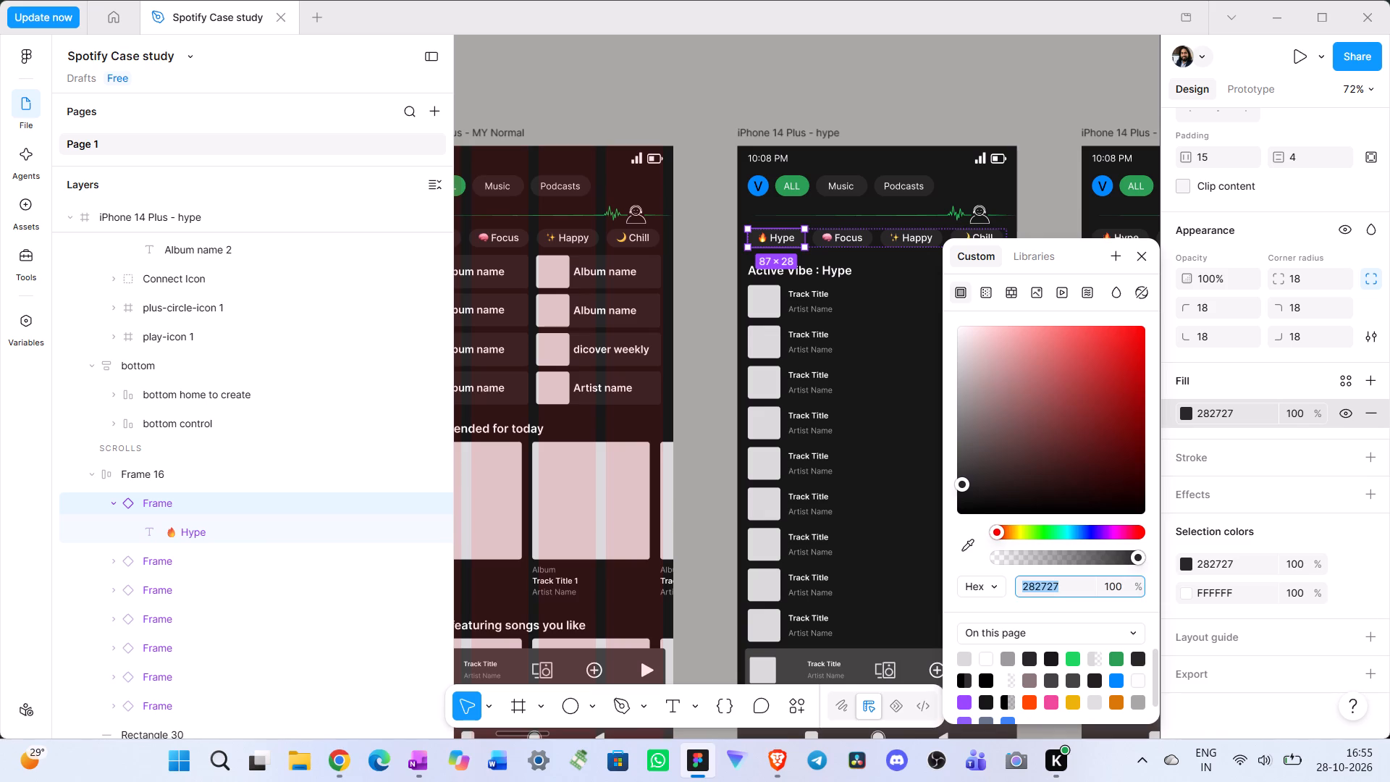
key("ctrl+v")
key("Return")
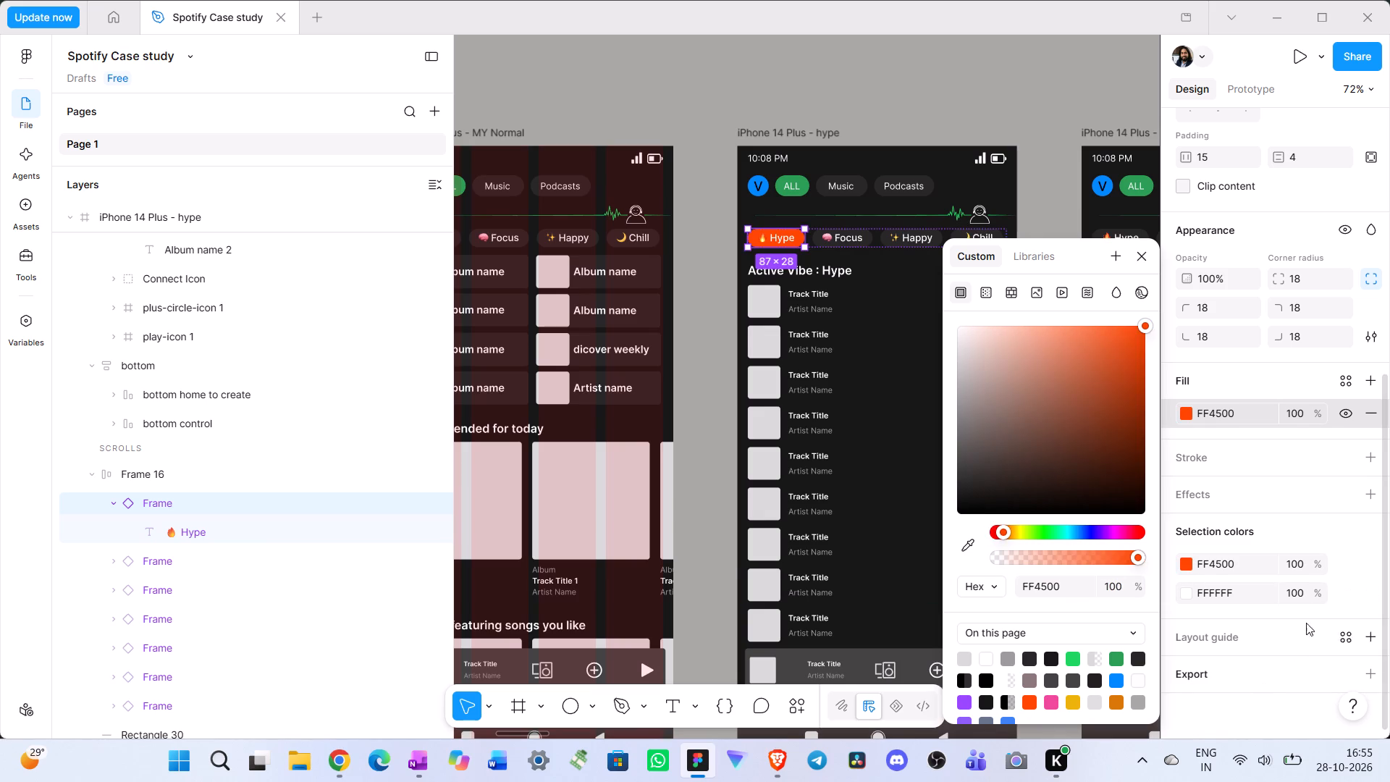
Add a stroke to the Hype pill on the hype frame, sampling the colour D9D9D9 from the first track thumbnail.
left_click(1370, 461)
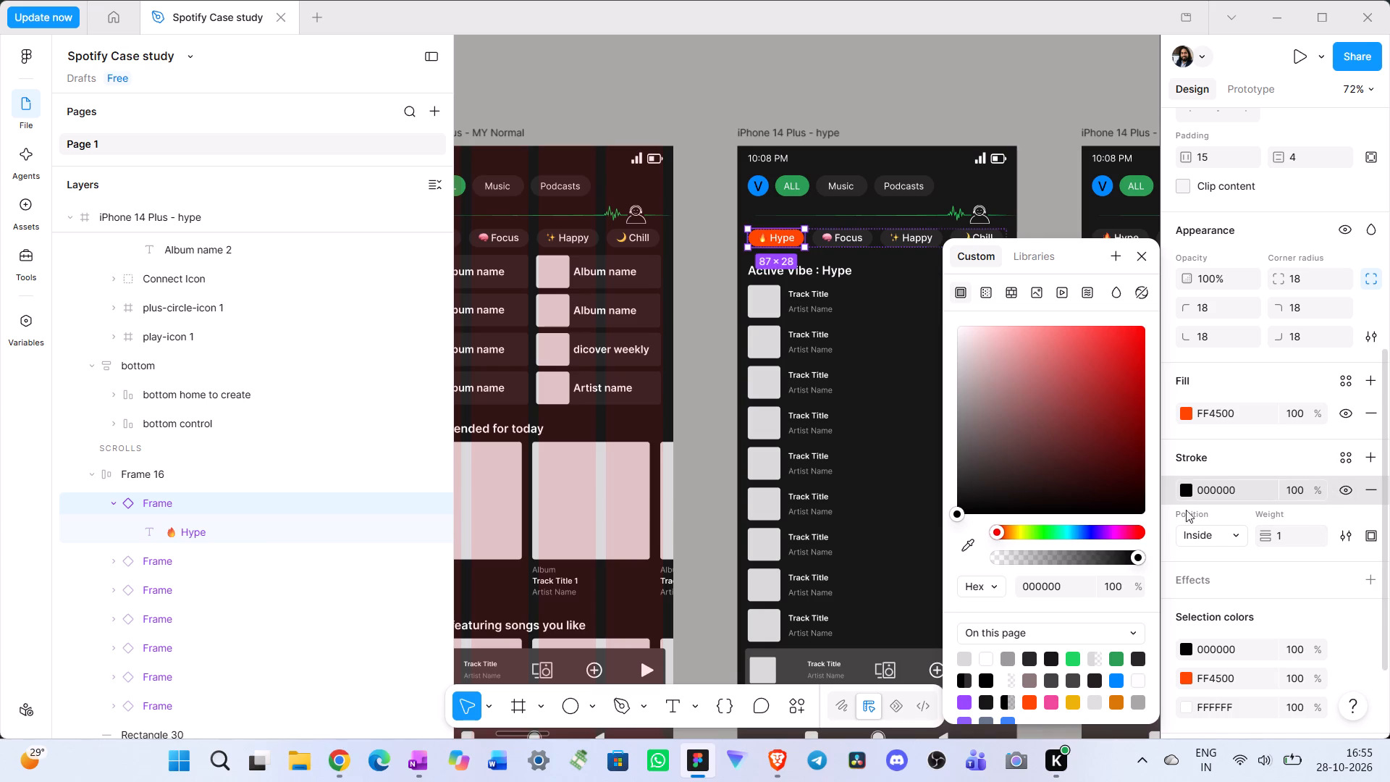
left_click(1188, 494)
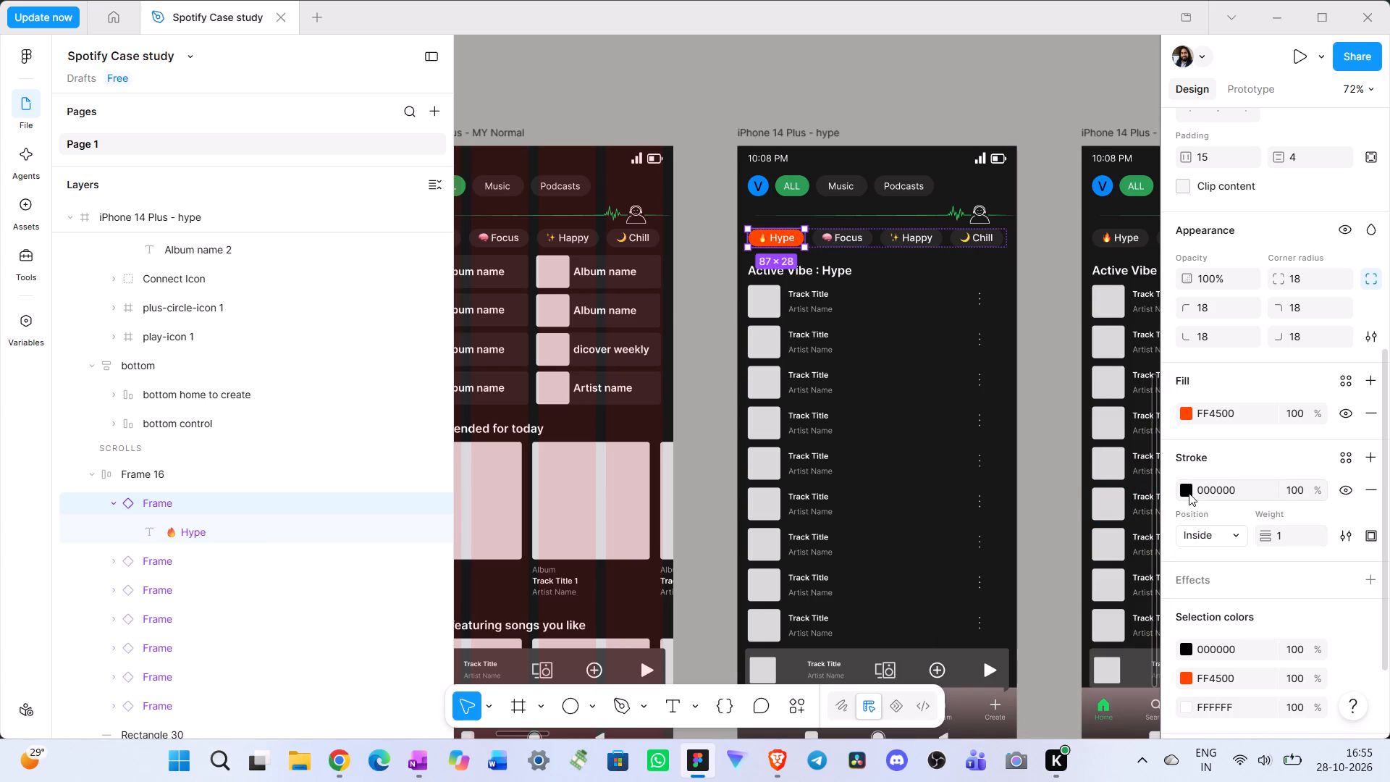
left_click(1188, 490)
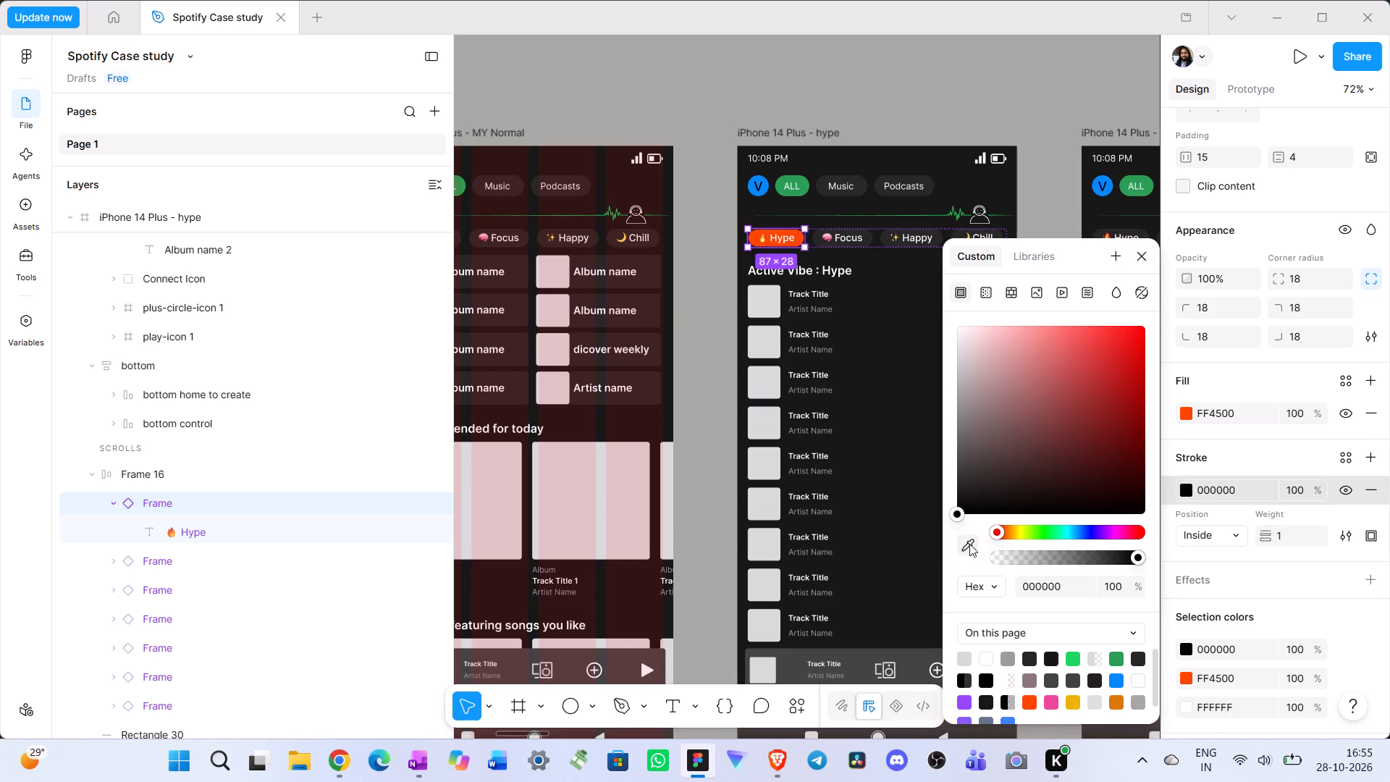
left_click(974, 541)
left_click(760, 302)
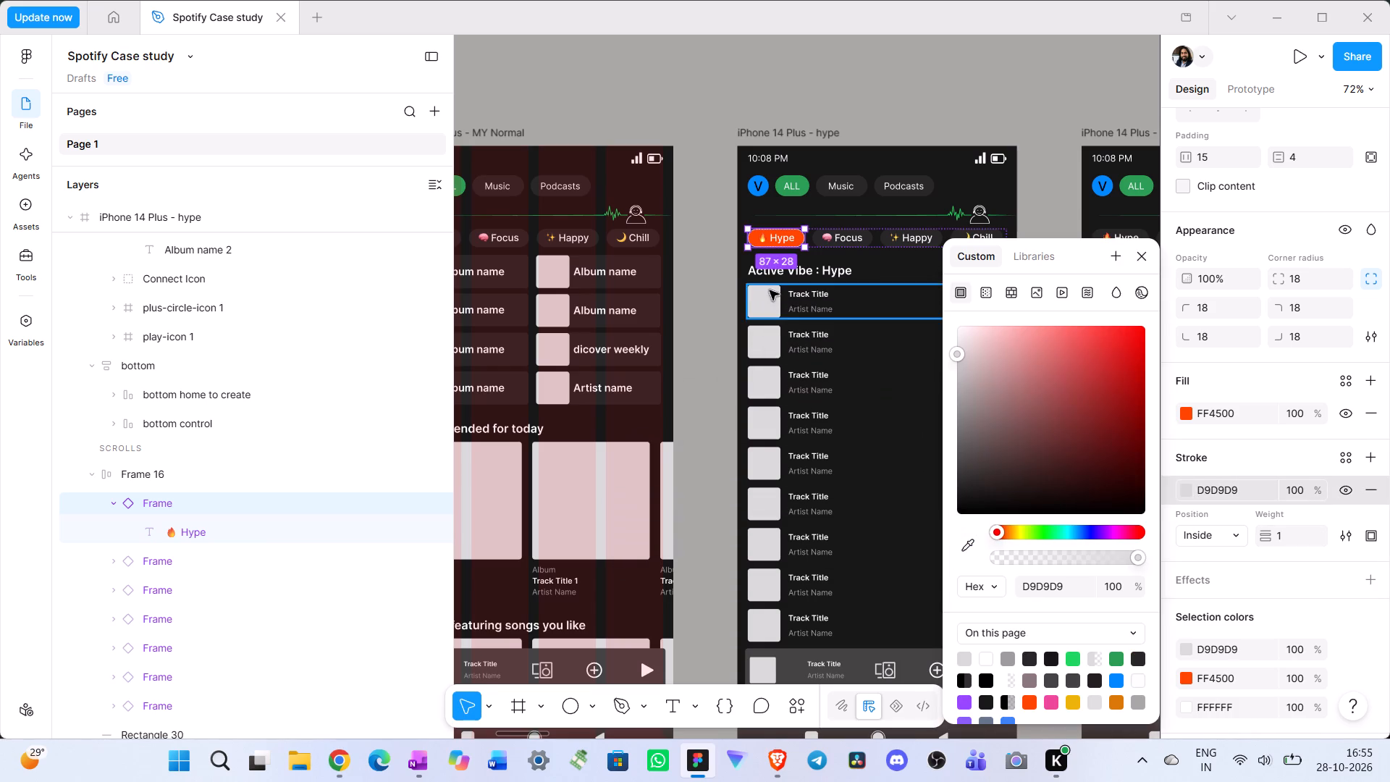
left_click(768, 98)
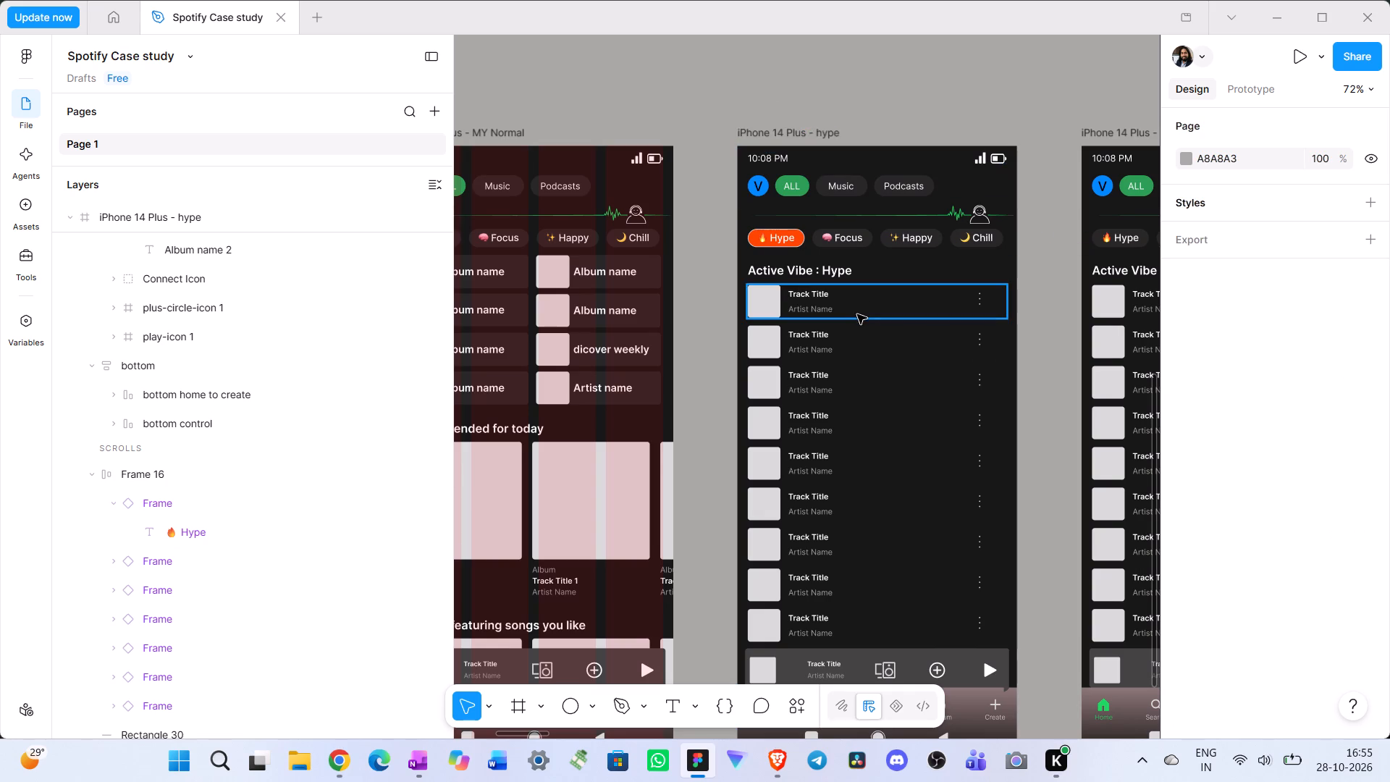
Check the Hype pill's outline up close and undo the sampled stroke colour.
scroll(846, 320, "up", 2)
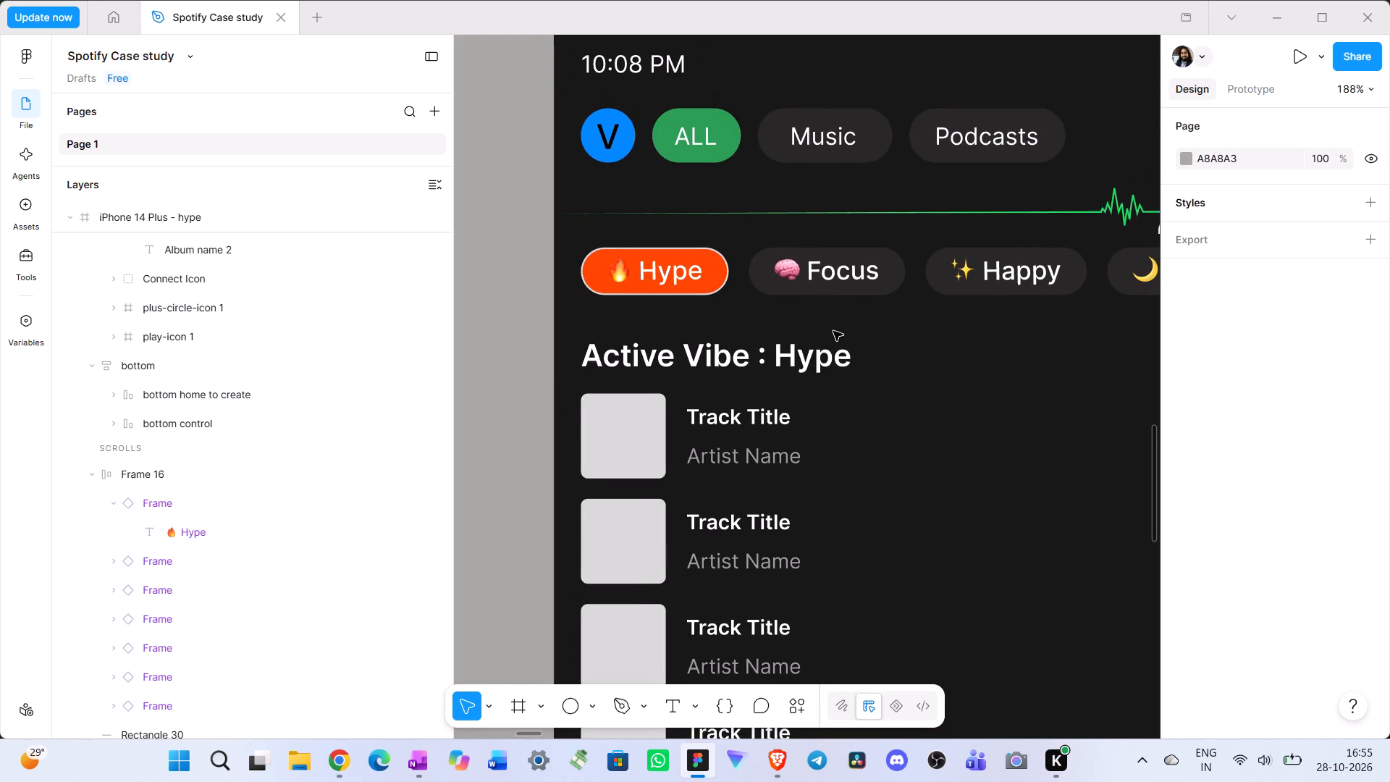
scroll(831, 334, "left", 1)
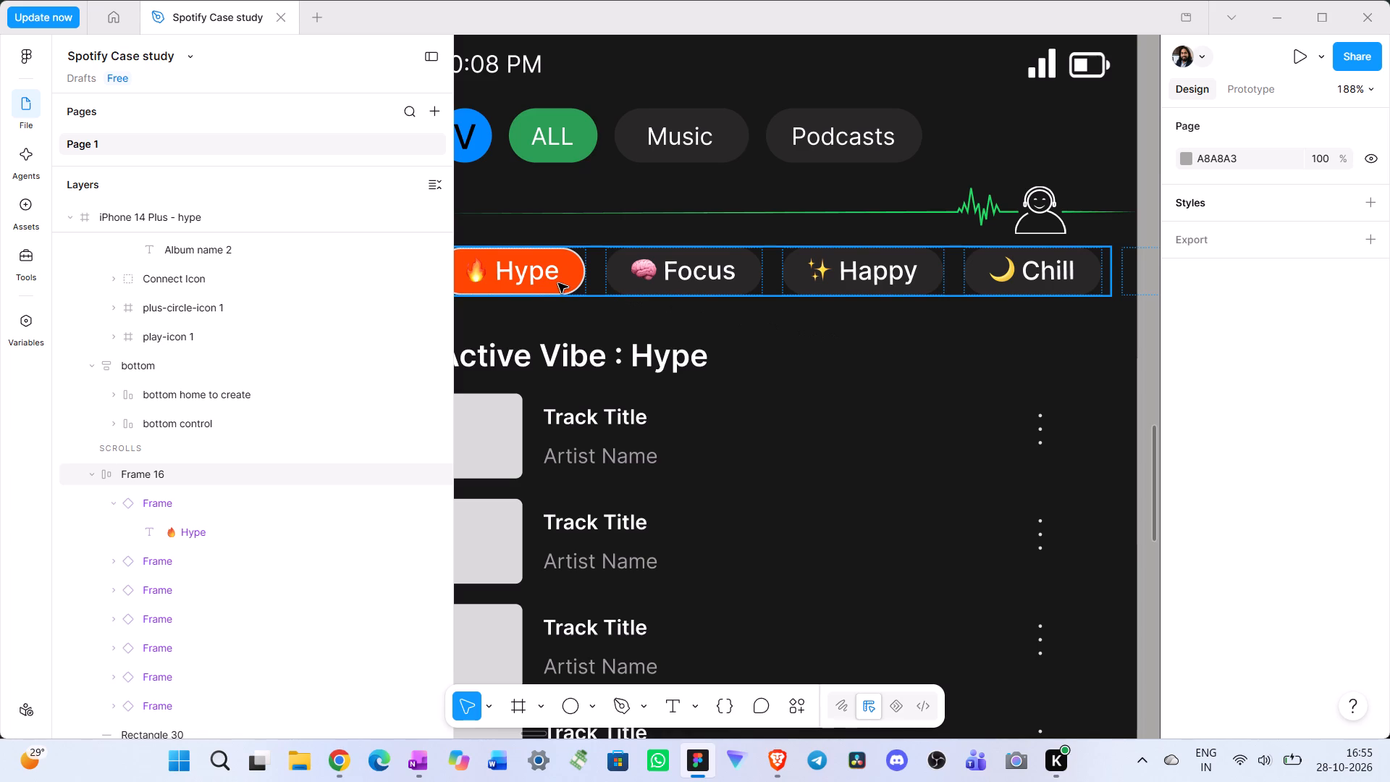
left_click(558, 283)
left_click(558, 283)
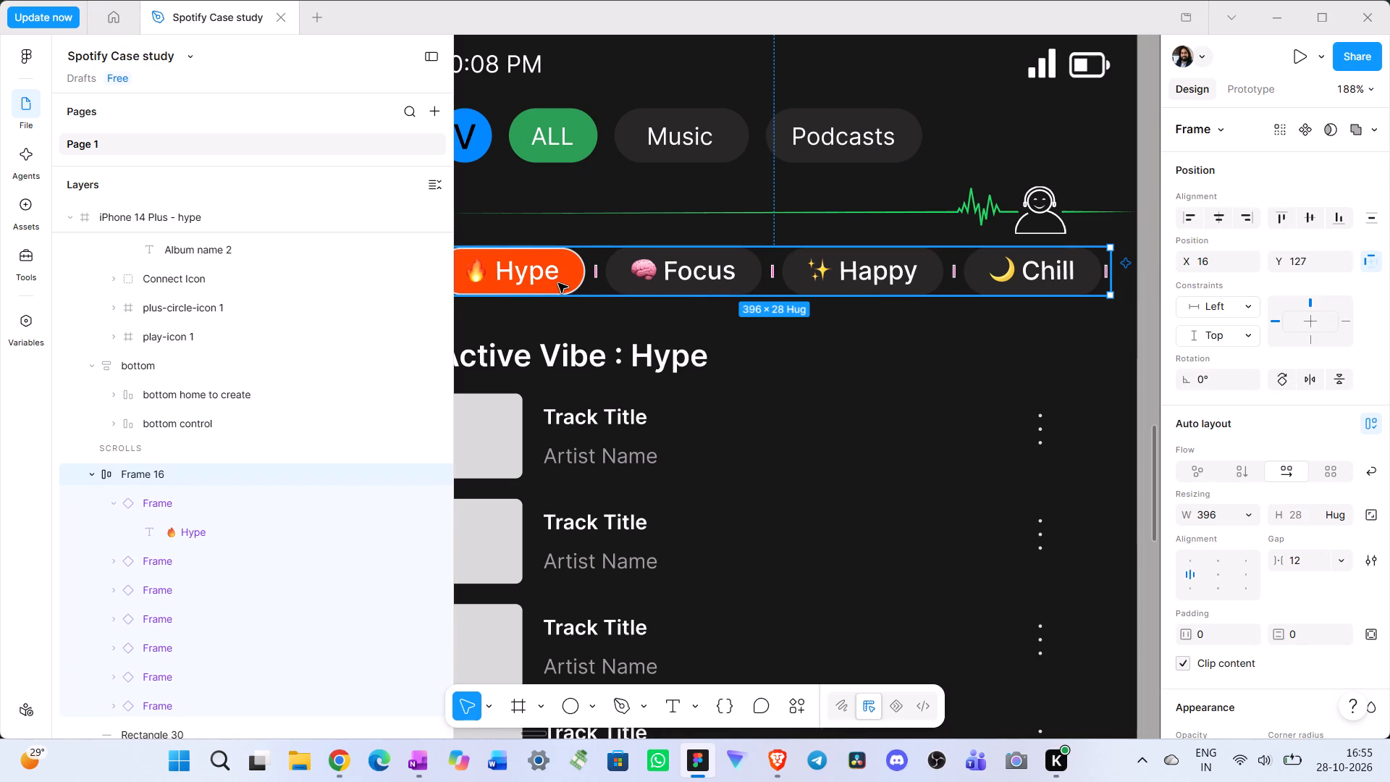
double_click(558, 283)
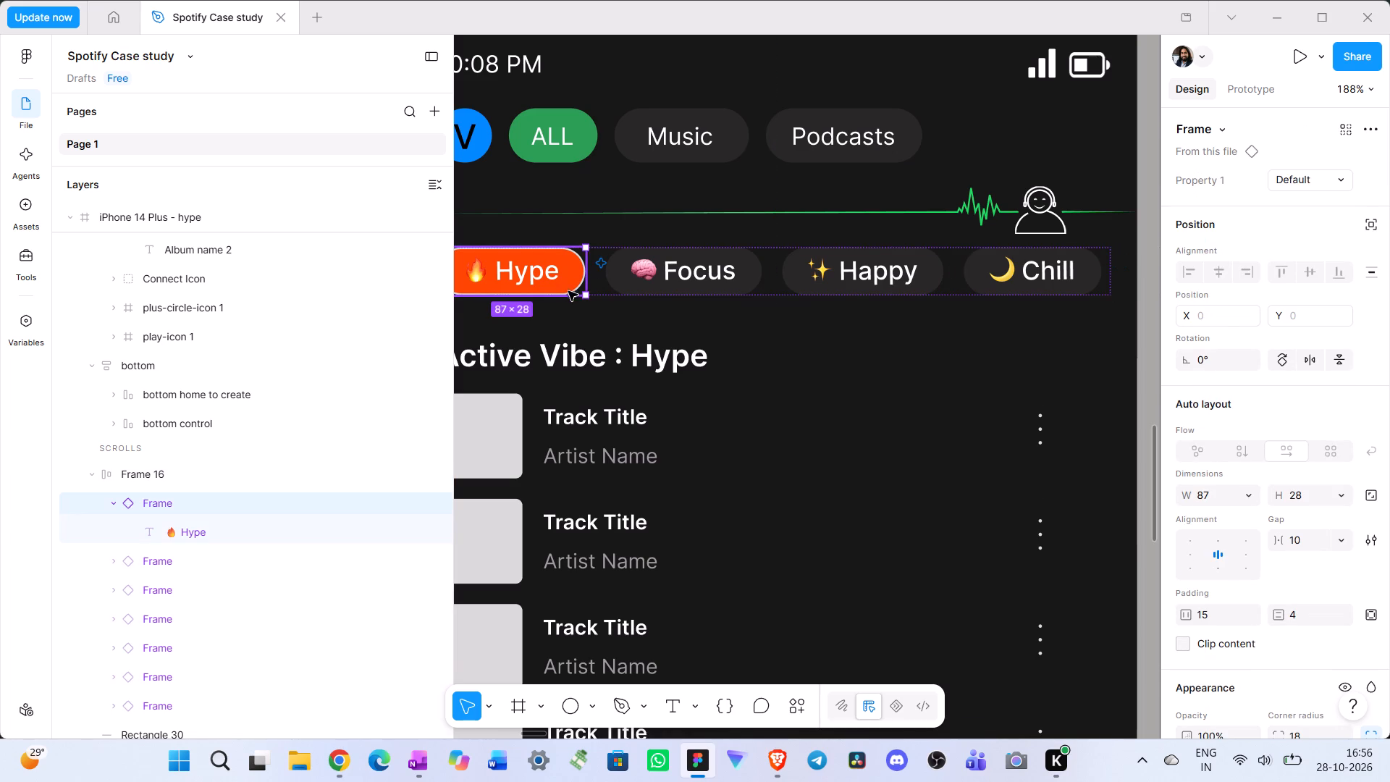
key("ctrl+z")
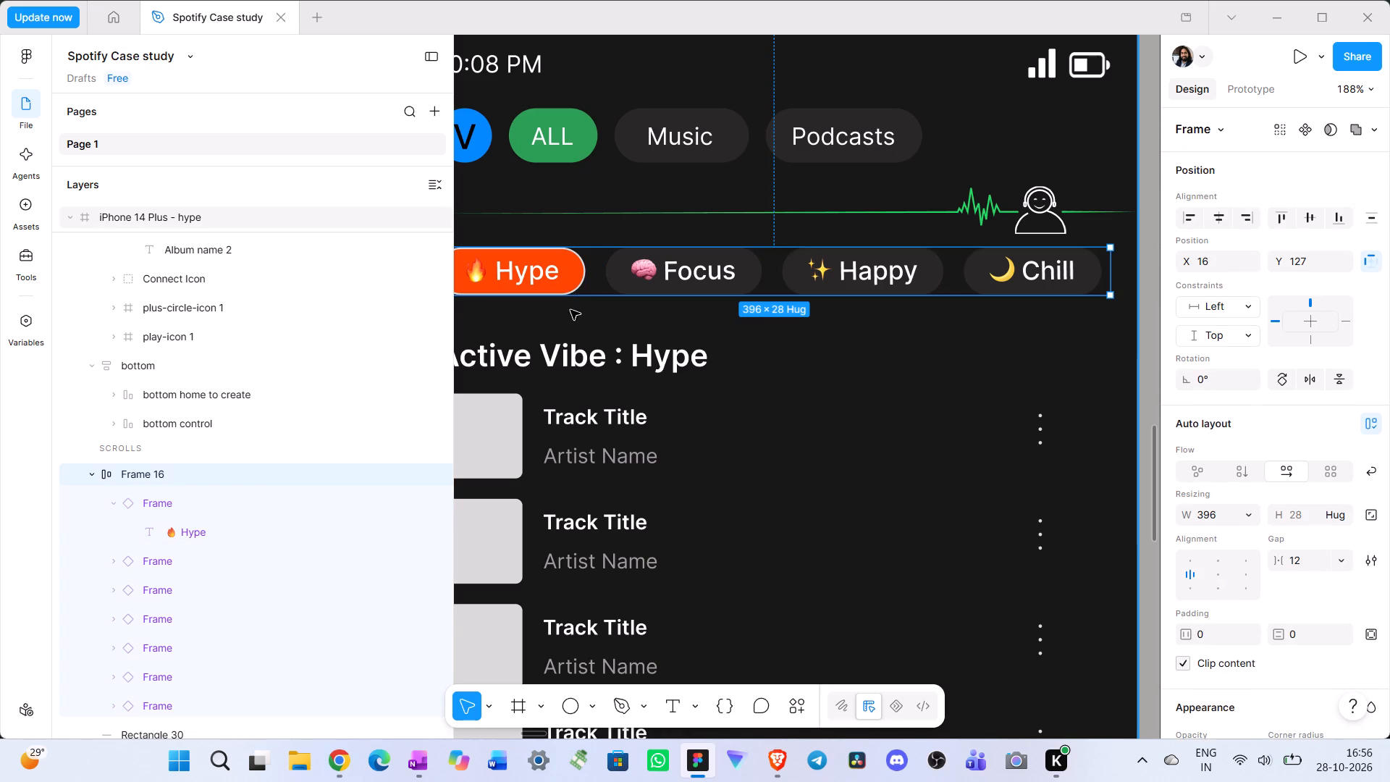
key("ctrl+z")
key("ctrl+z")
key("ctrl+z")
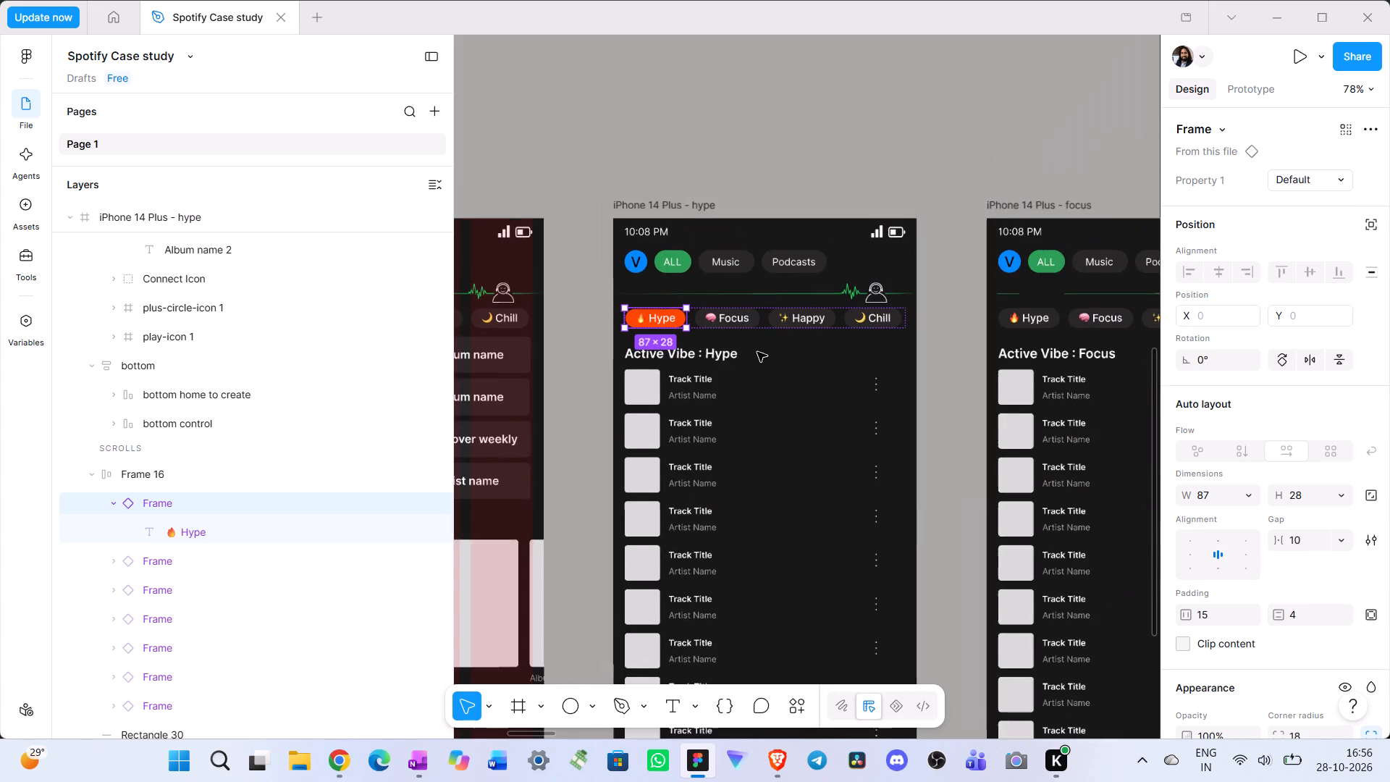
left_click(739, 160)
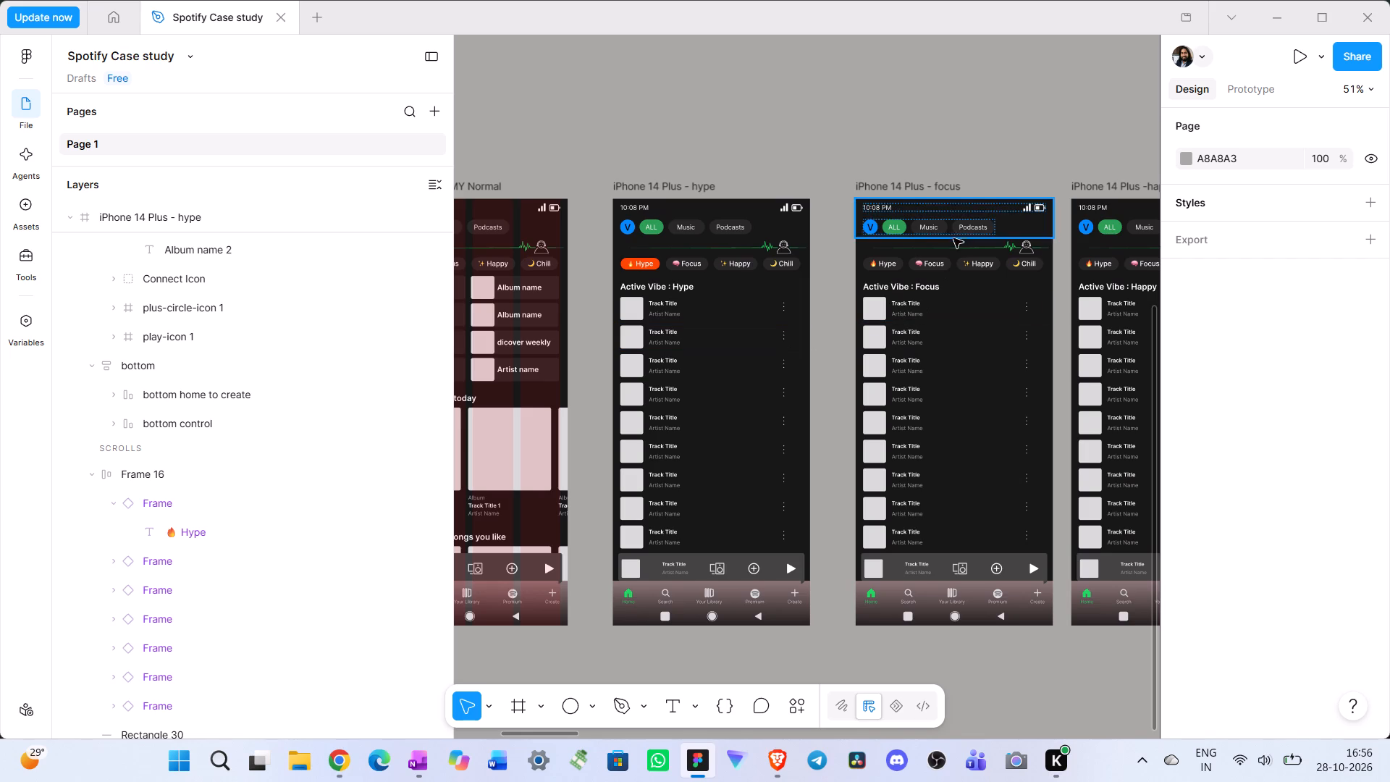
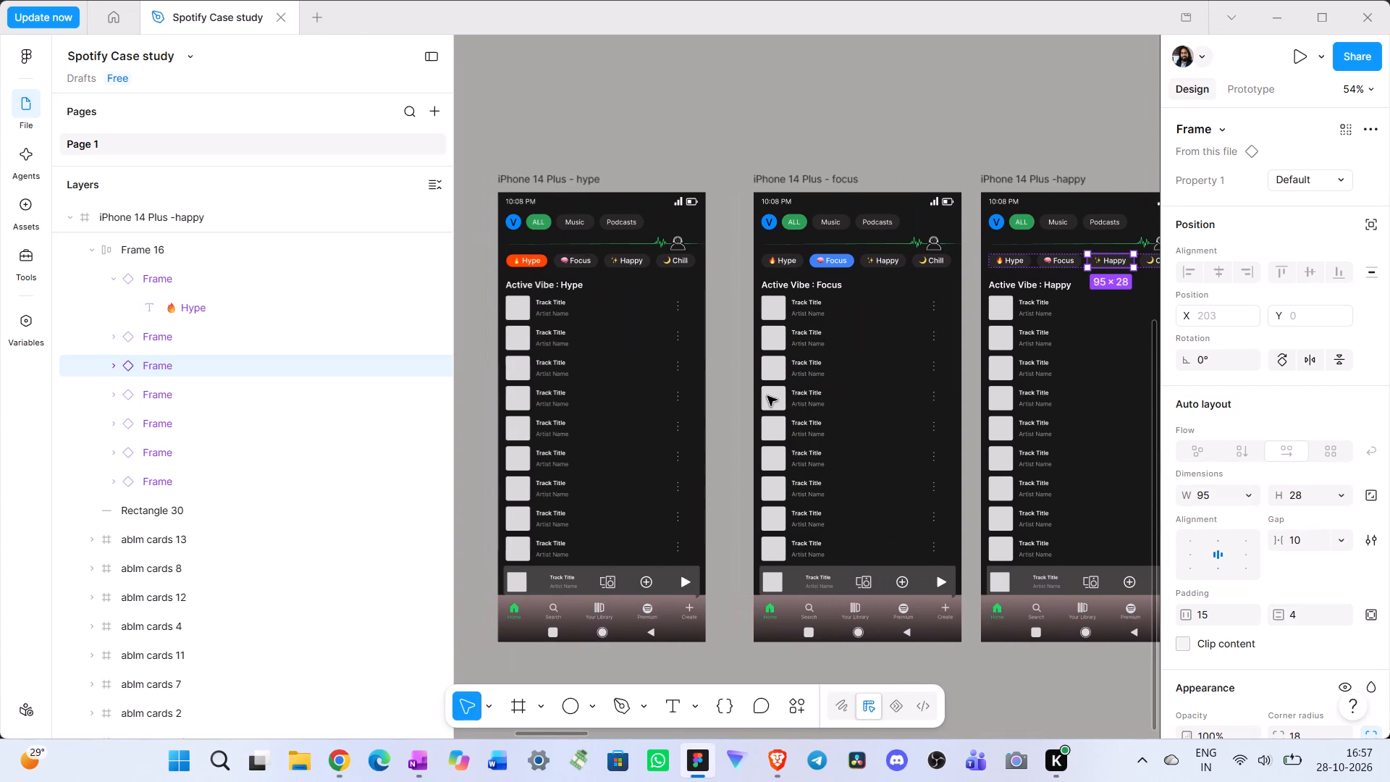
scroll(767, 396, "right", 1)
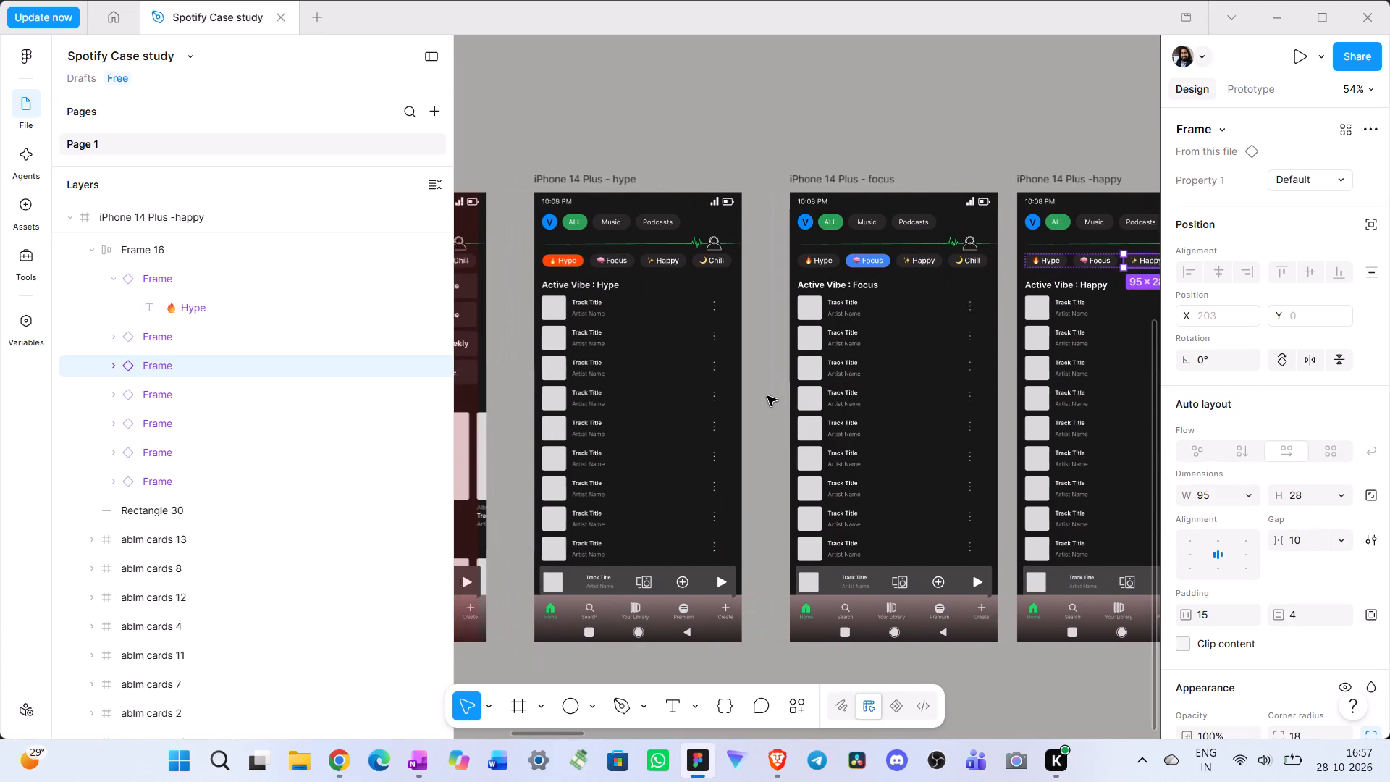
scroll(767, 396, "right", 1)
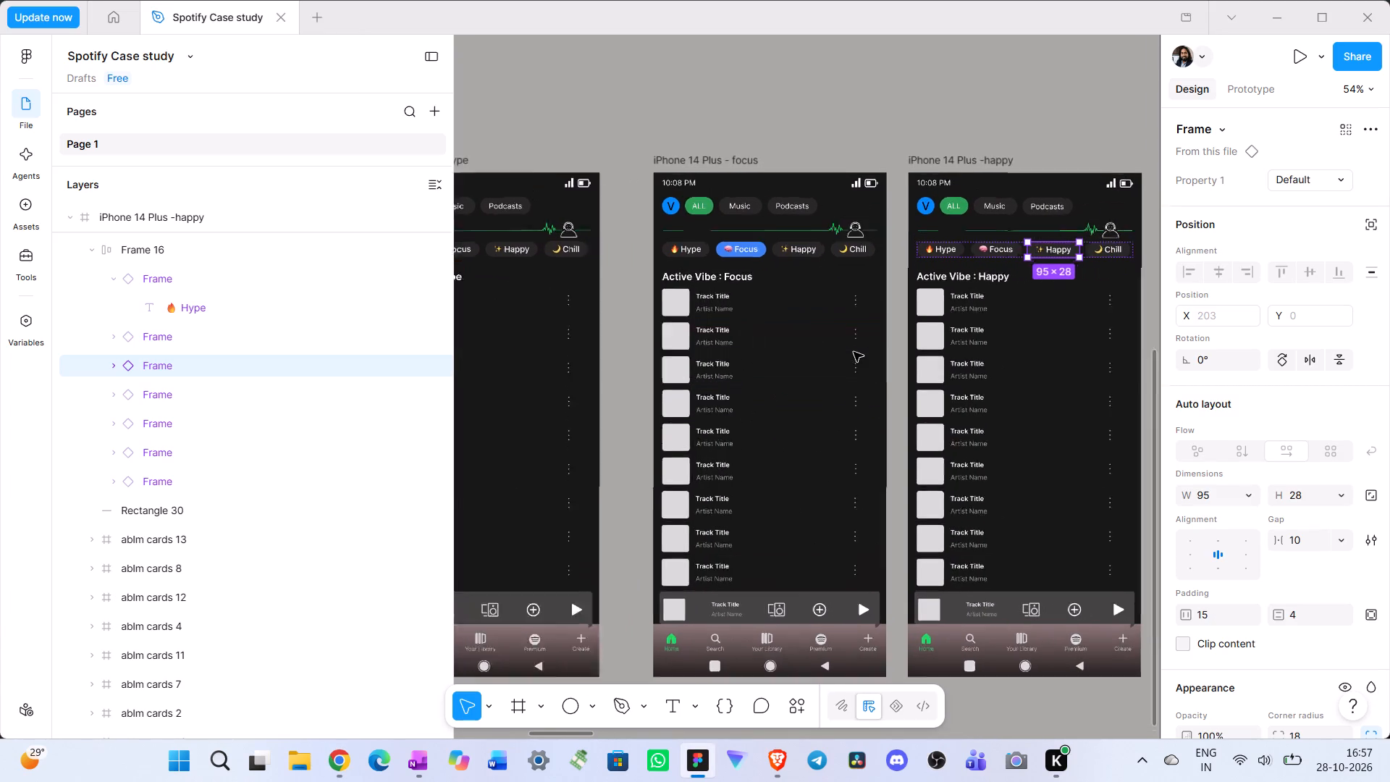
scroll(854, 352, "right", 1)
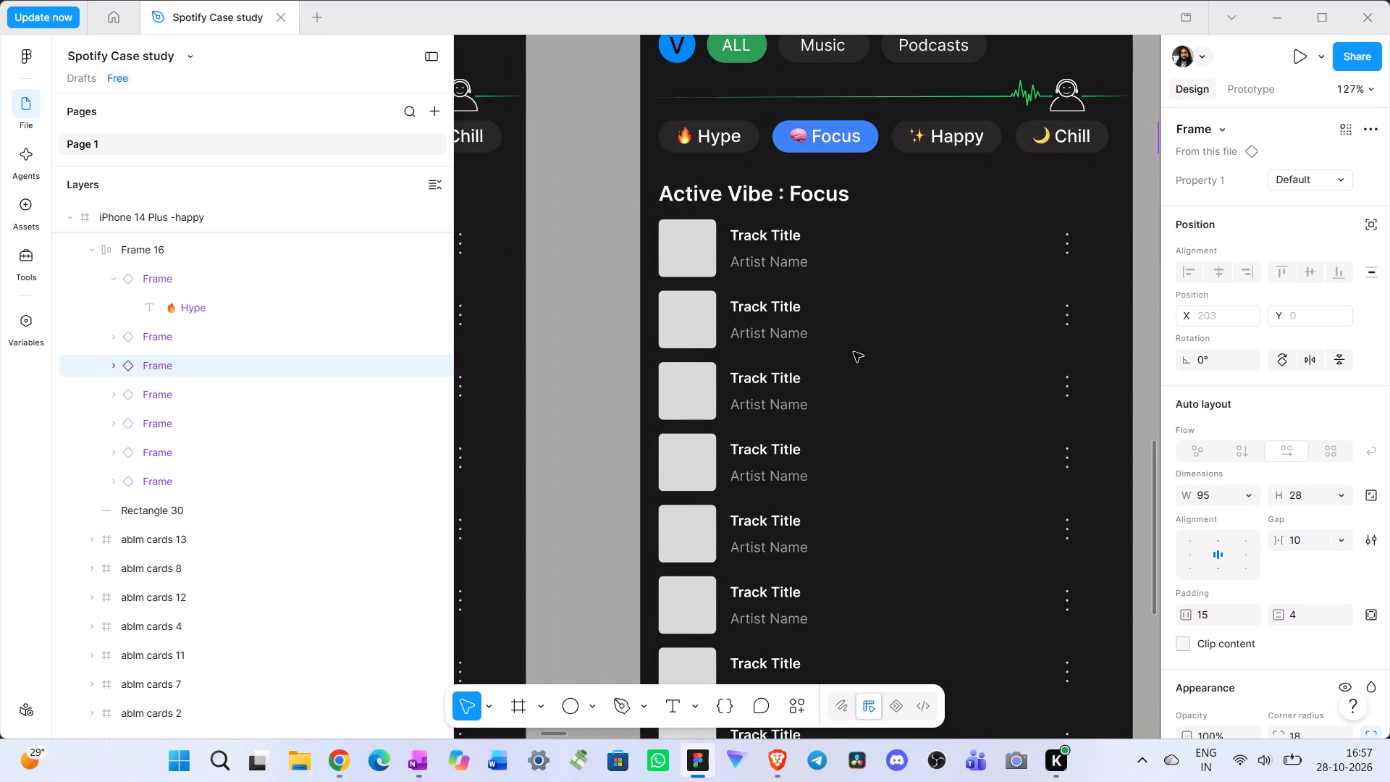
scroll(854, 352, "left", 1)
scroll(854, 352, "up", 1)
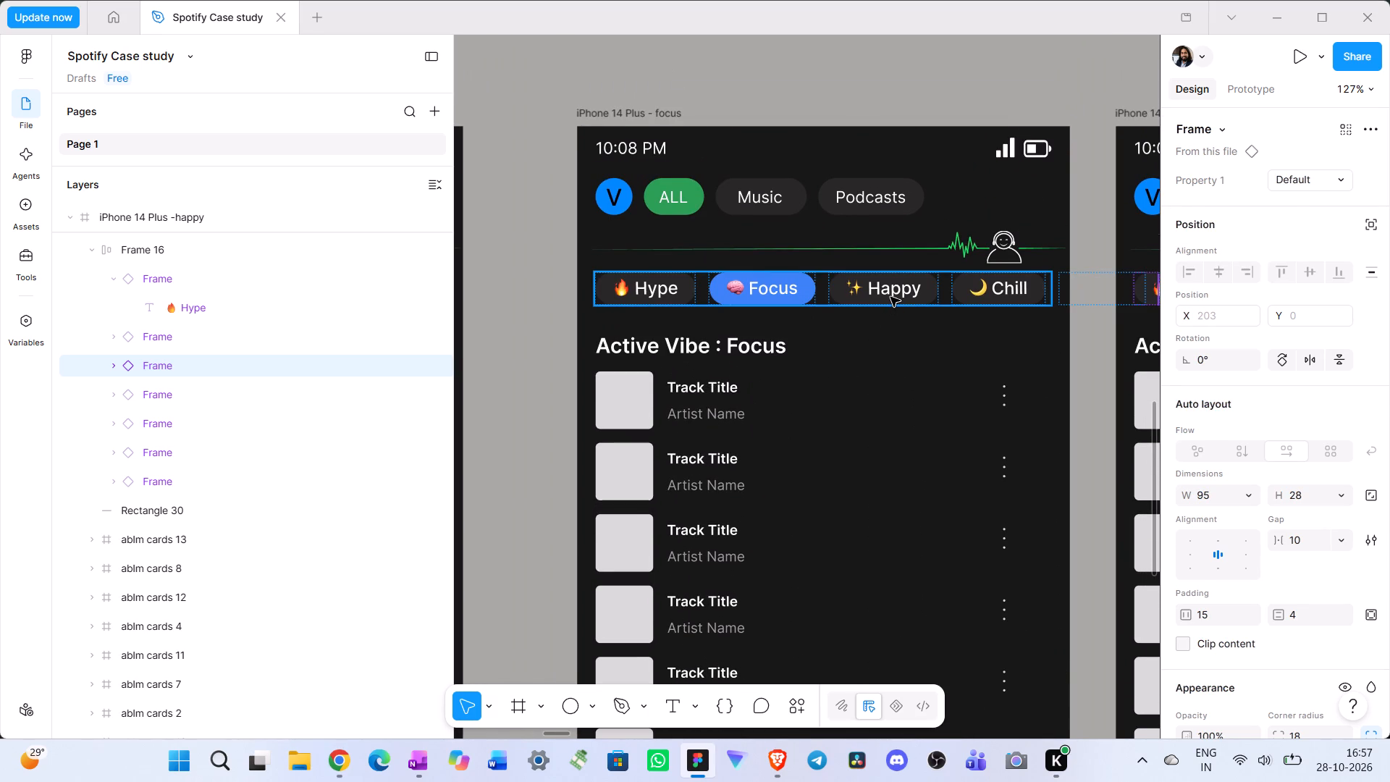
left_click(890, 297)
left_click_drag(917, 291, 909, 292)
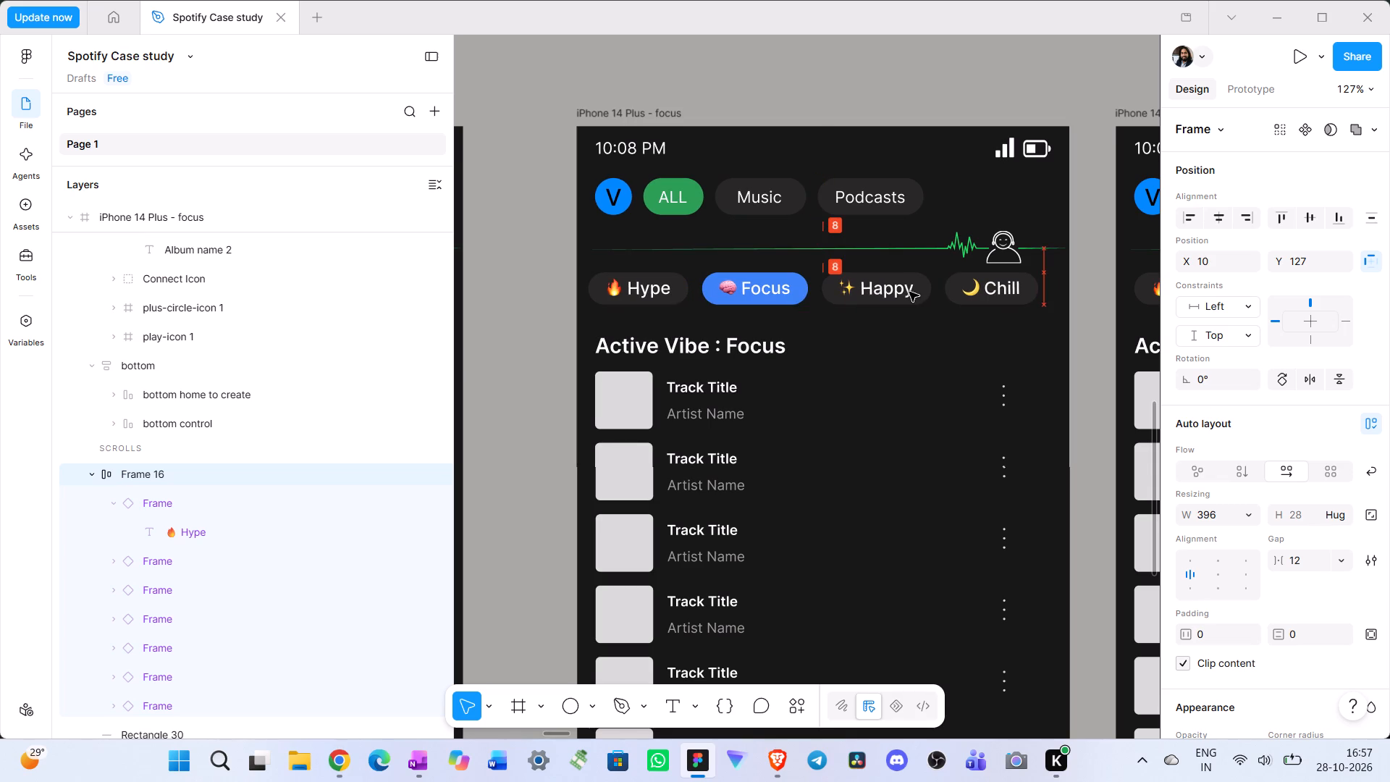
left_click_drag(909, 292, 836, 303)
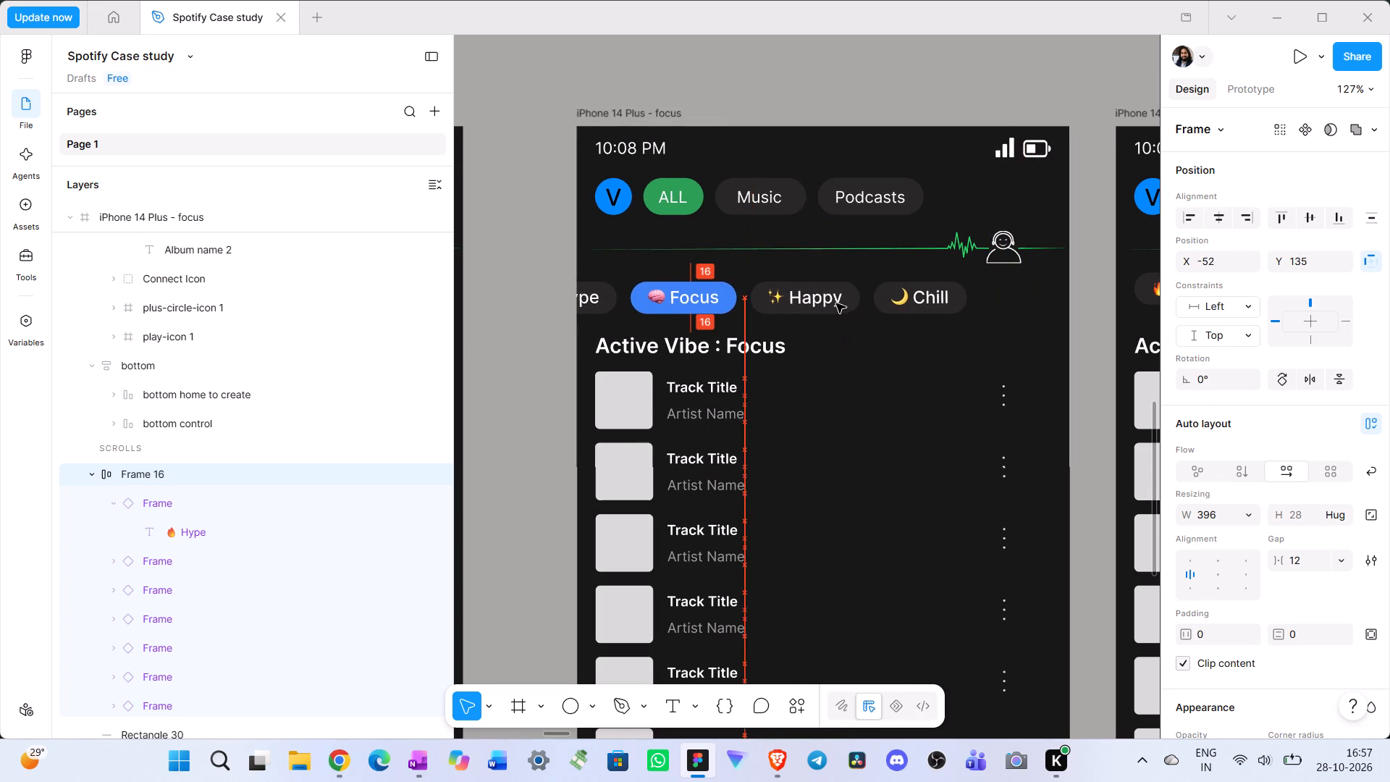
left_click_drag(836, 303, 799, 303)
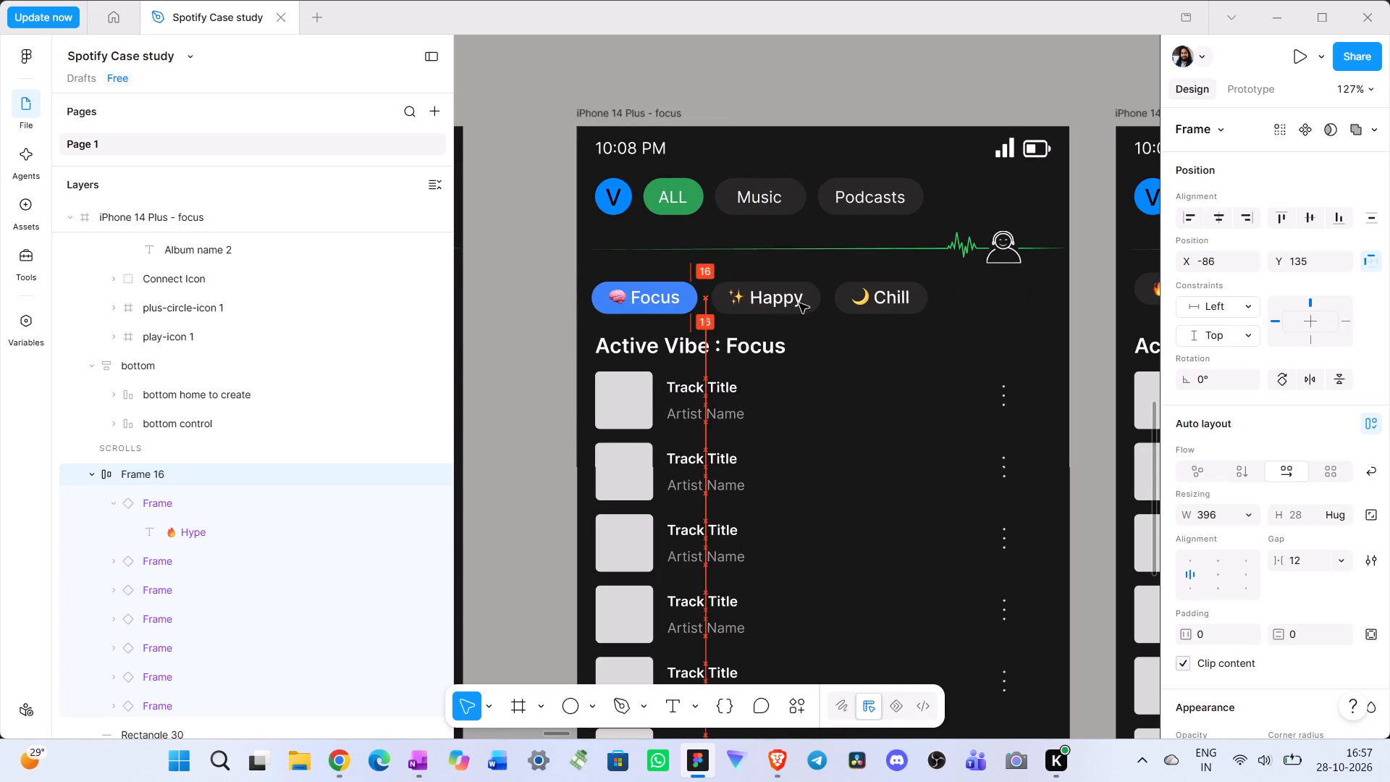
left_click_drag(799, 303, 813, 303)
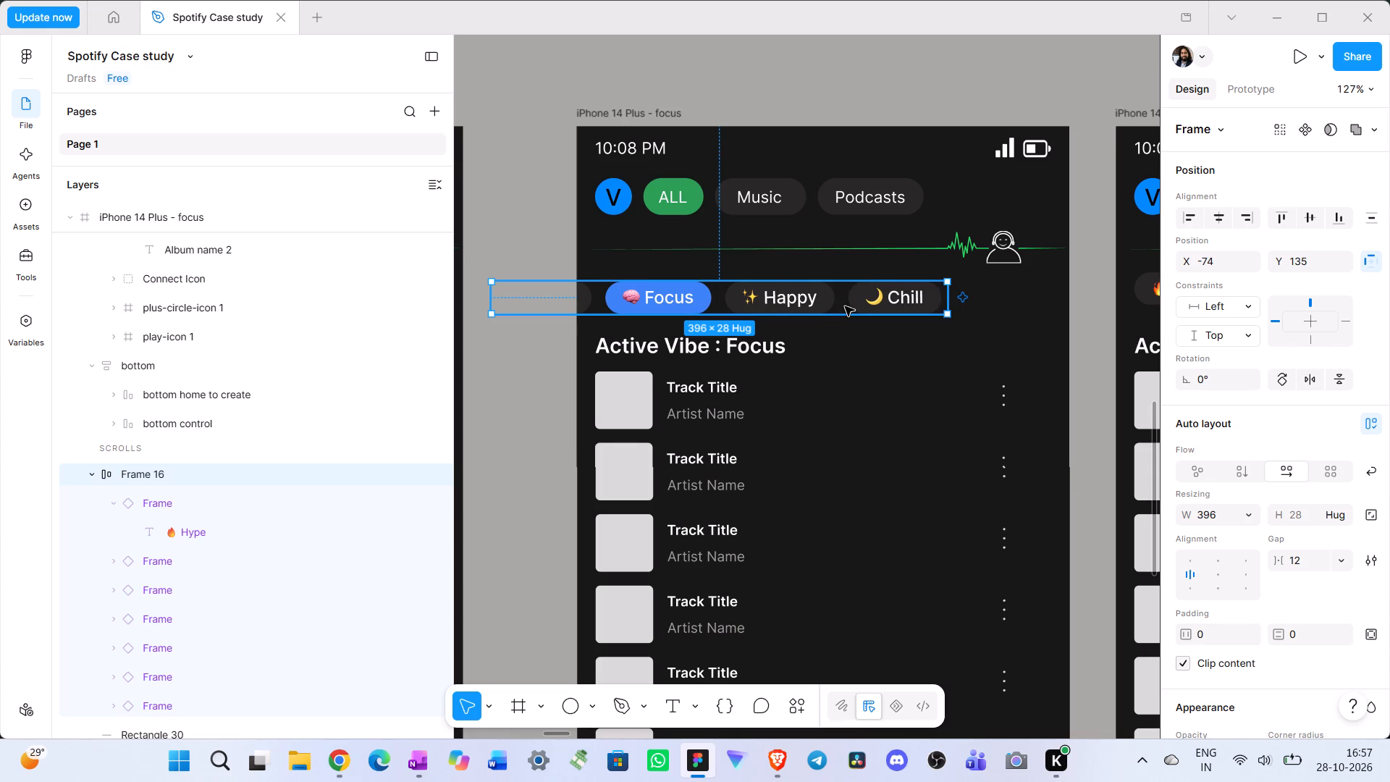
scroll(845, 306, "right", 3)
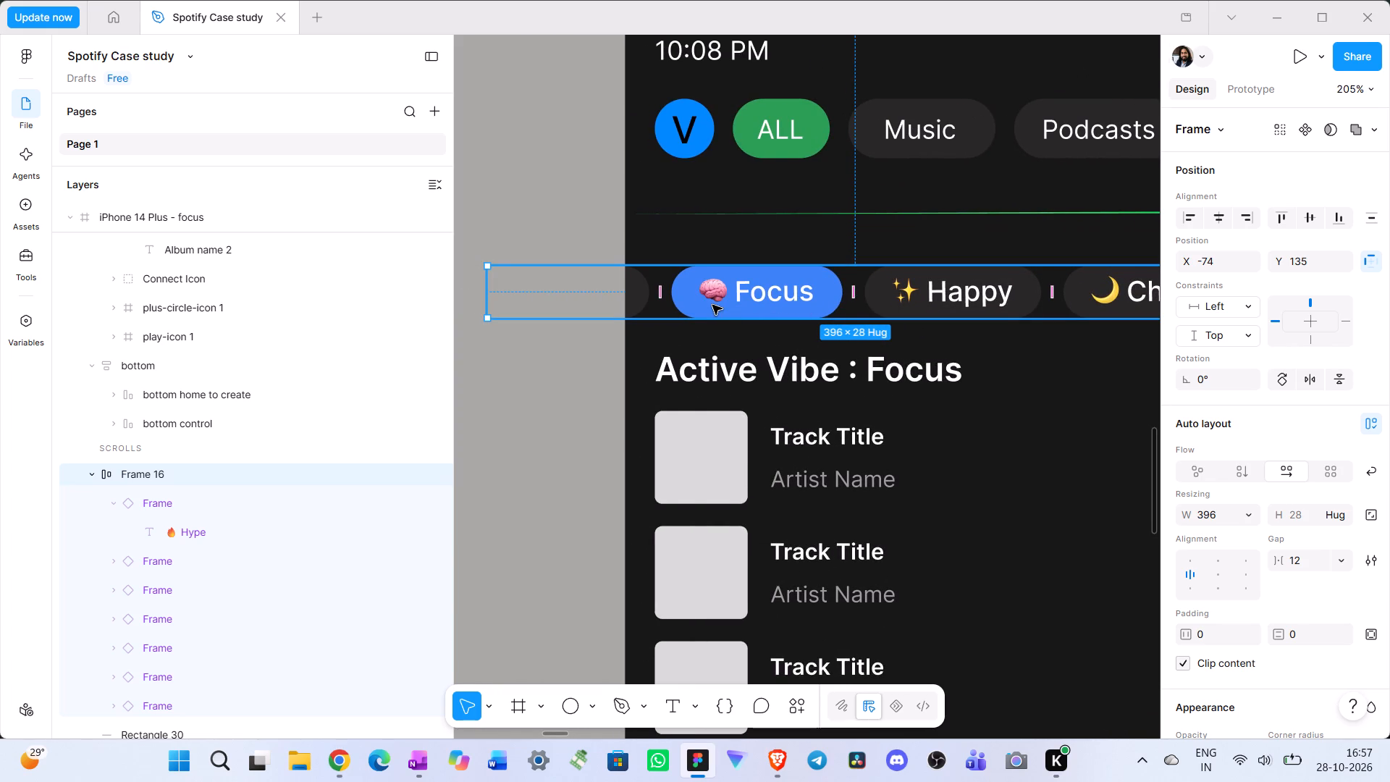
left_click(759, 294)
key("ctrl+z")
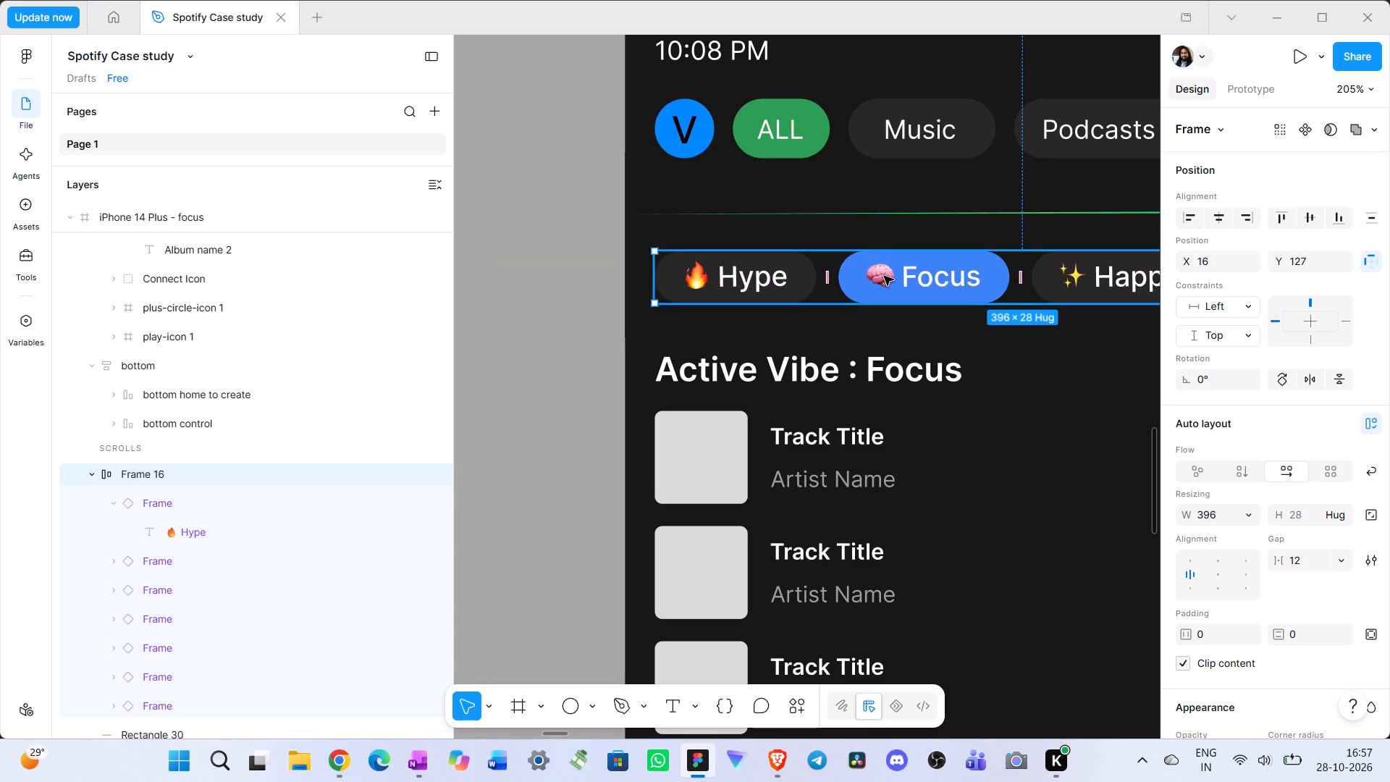
Show the 4-column layout guide on the focus frame.
scroll(876, 279, "left", 1)
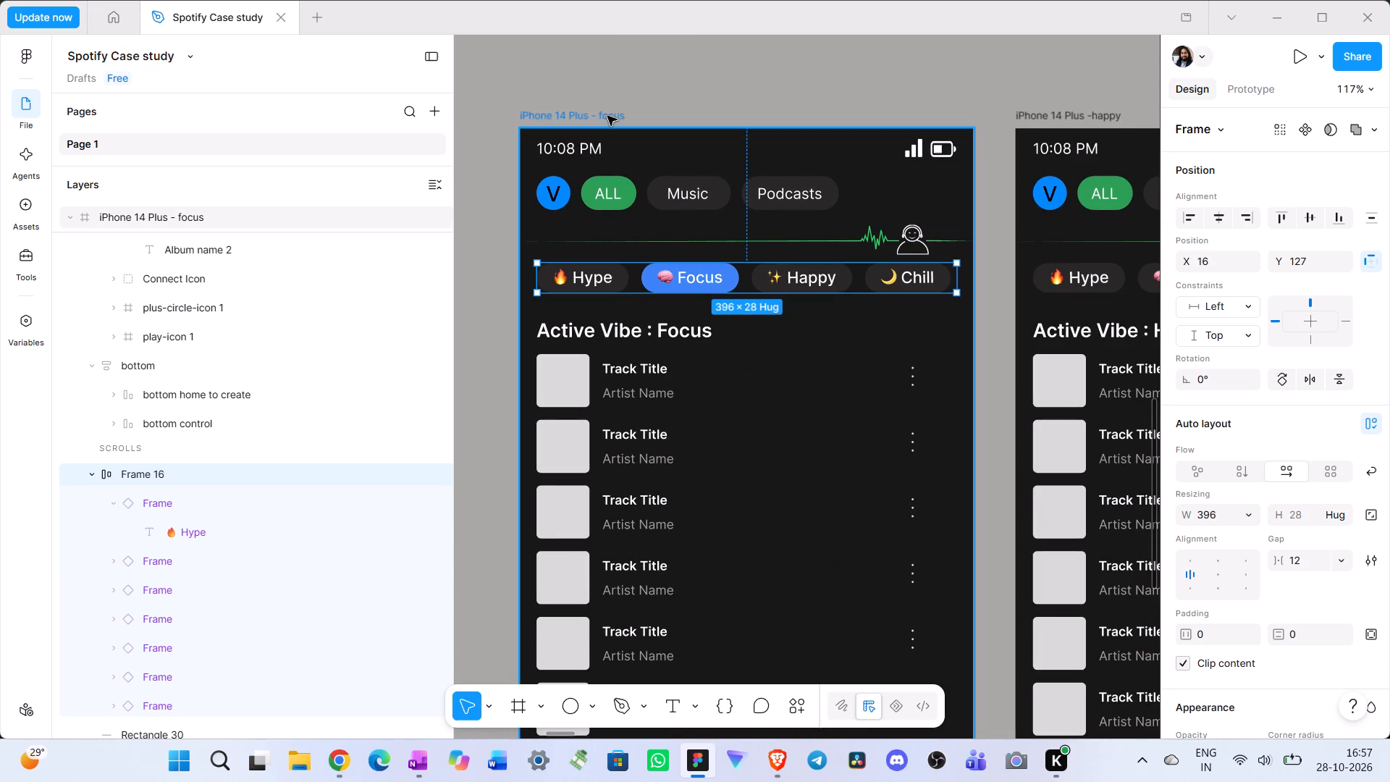
left_click(607, 116)
scroll(1381, 418, "down", 1)
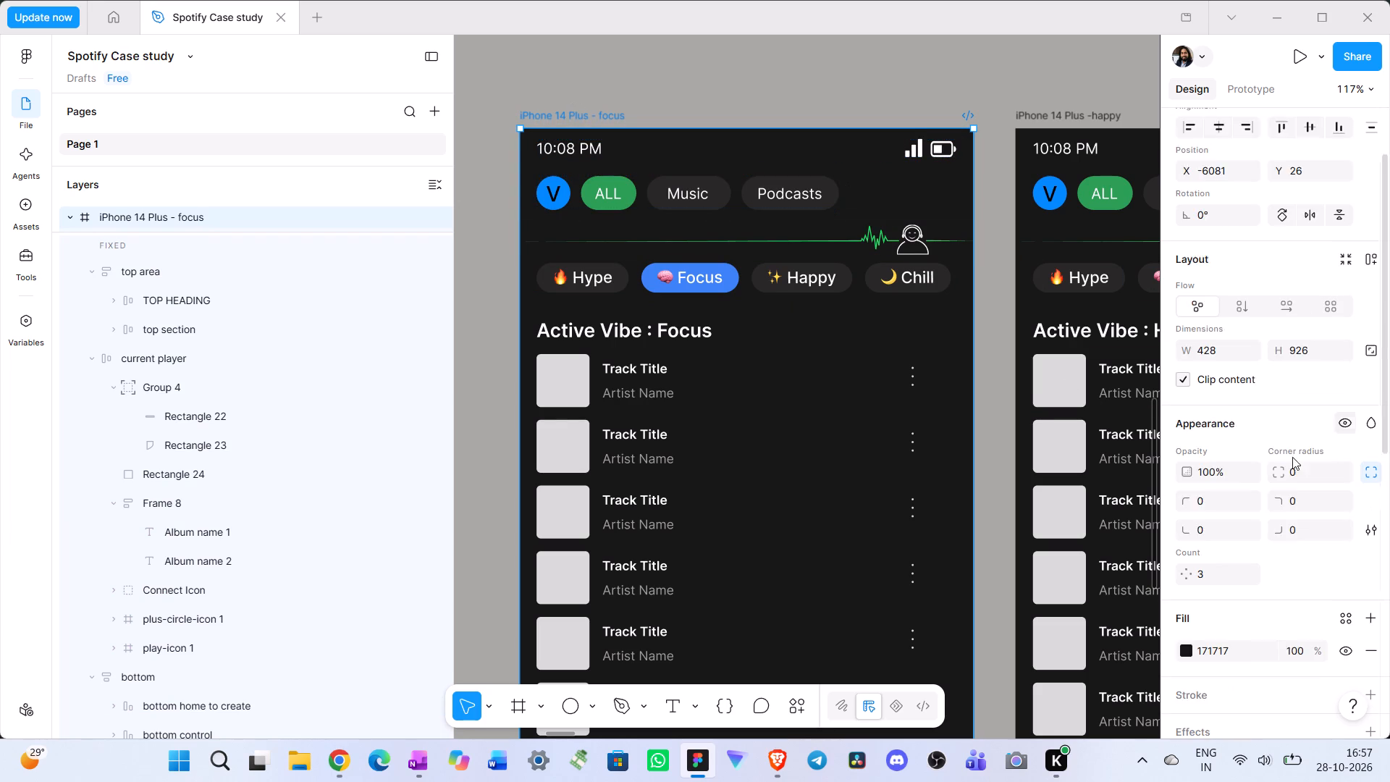
scroll(1292, 457, "down", 4)
scroll(1349, 531, "down", 5)
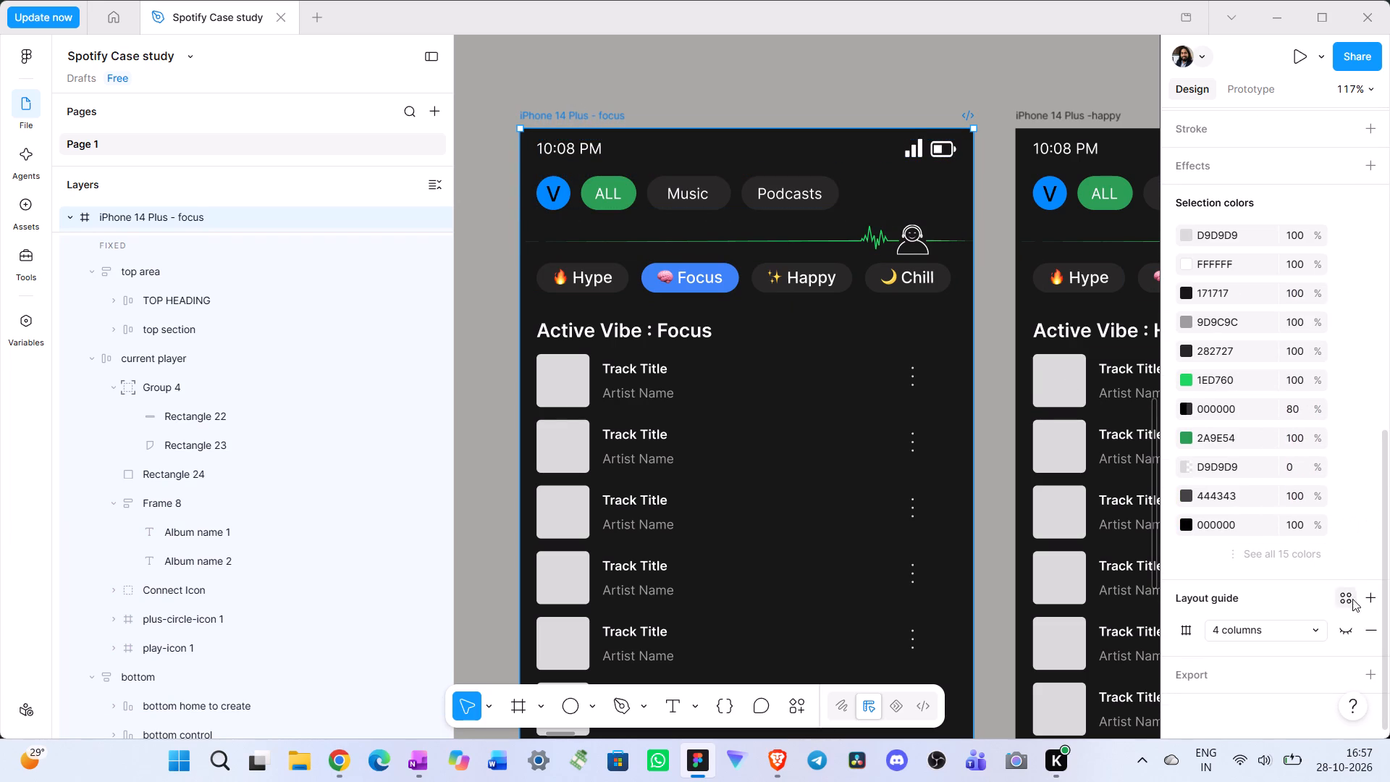
left_click(1349, 628)
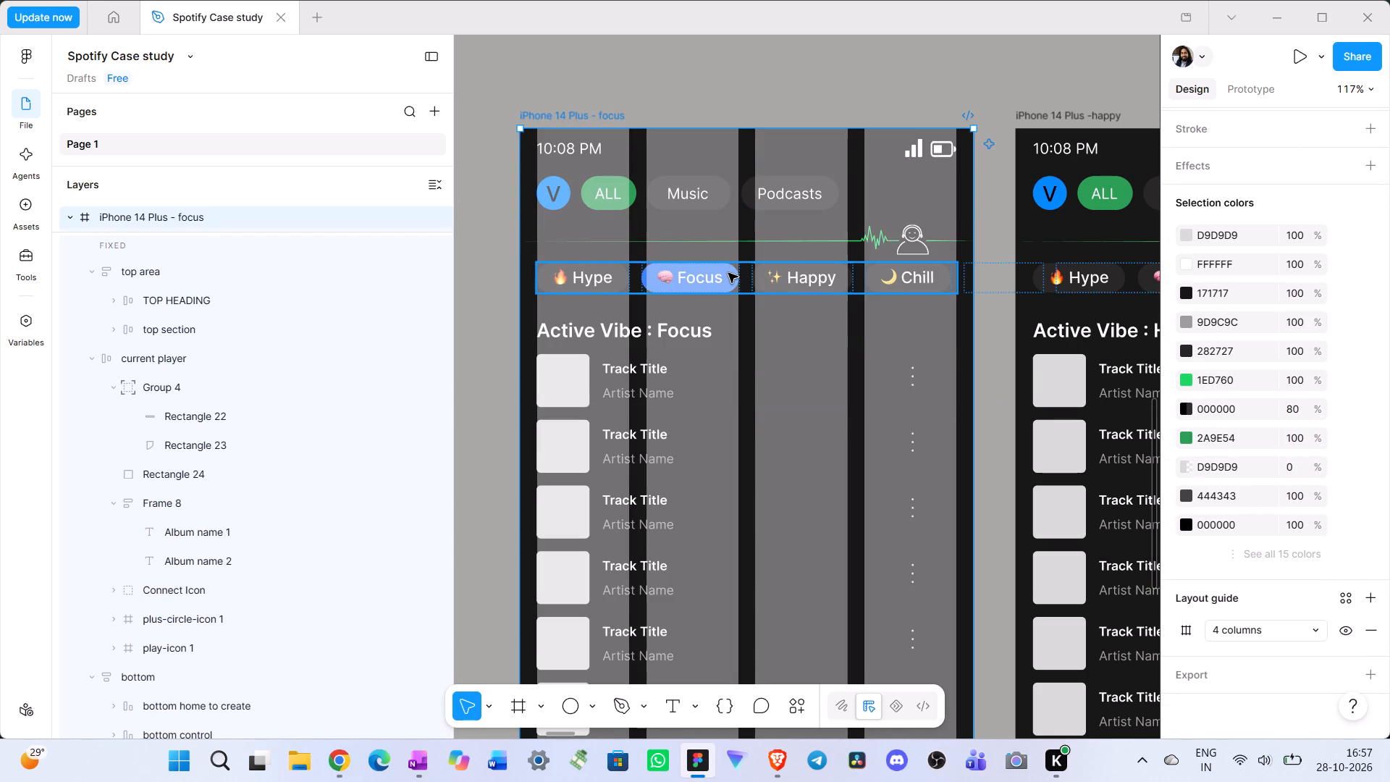
Nudge the focus frame's mood pill row left until the Focus pill starts at the first guide column, about 17 px from the frame's left edge.
left_click(728, 273)
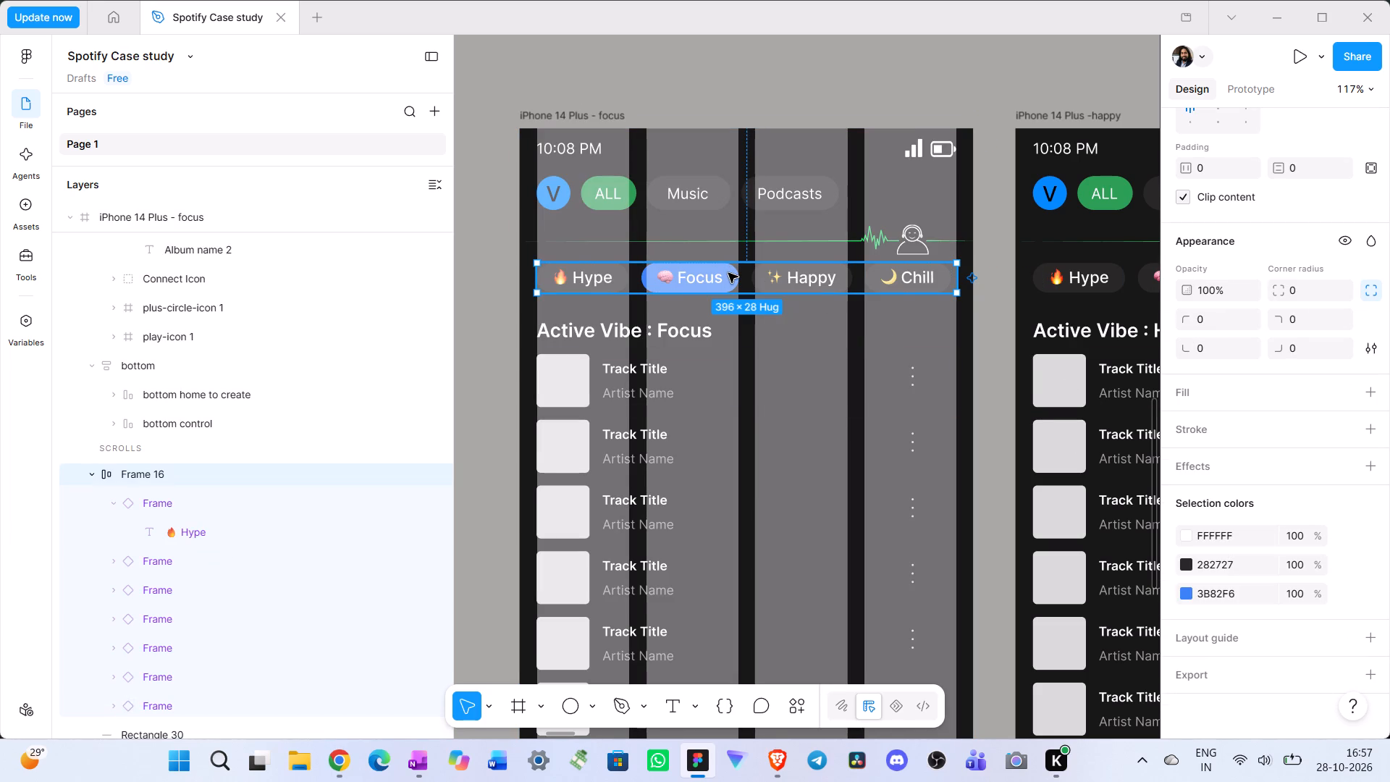
key("shift+Left")
key("shift+Left")
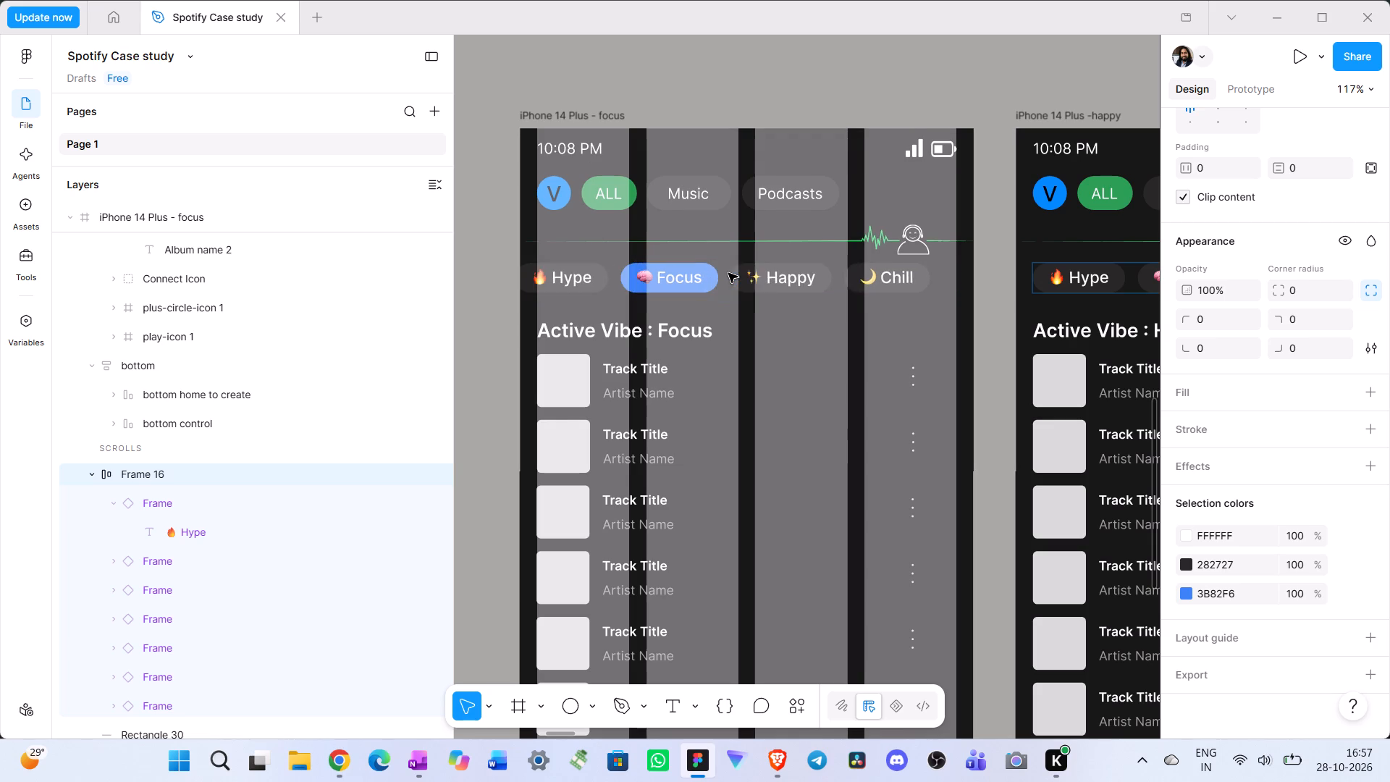
key("shift+Left")
key("shift+Left")
key("shift+Left")
key("shift+Left")
key("shift+Left")
key("shift+Left")
key("shift+Left")
key("Left")
key("Left")
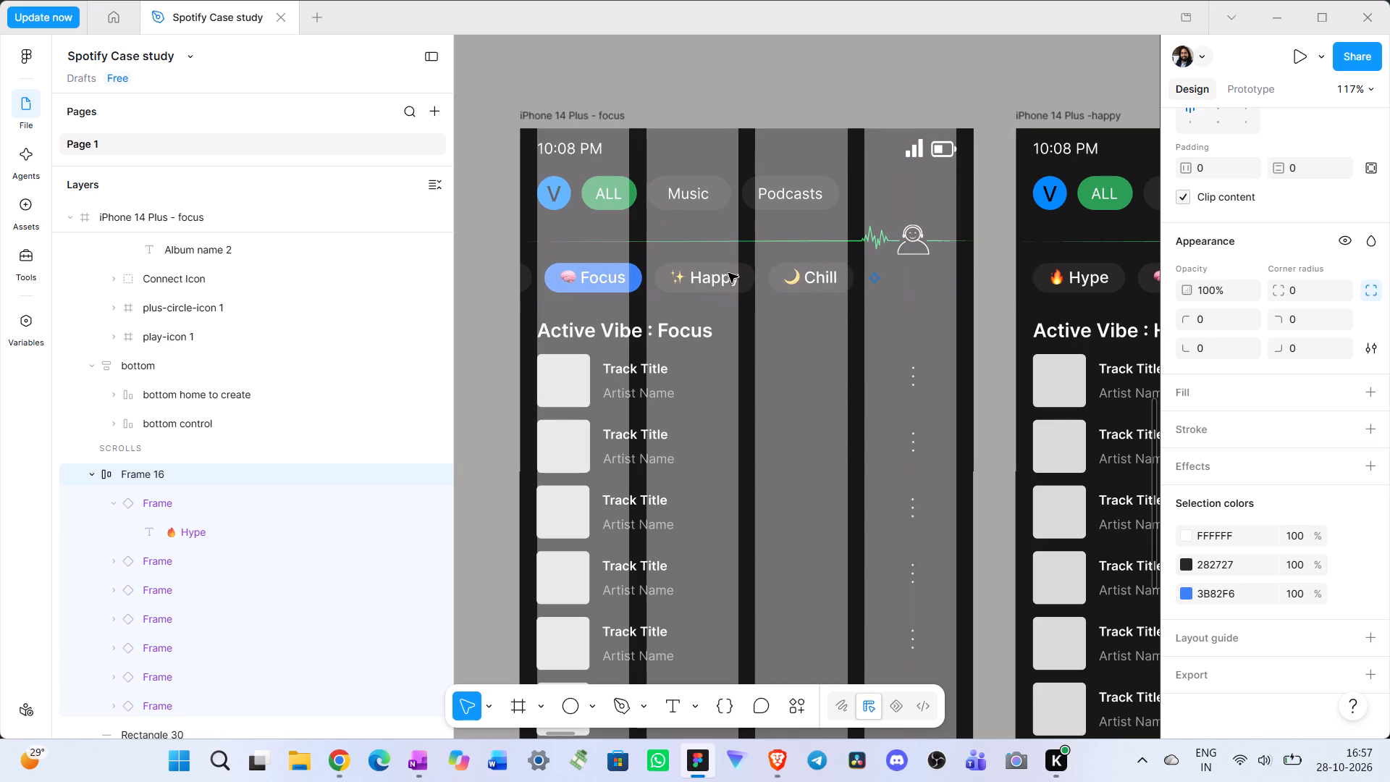
key("Left")
key("Left")
key("Left")
key("Left")
key("Left")
key("Left")
key("Left")
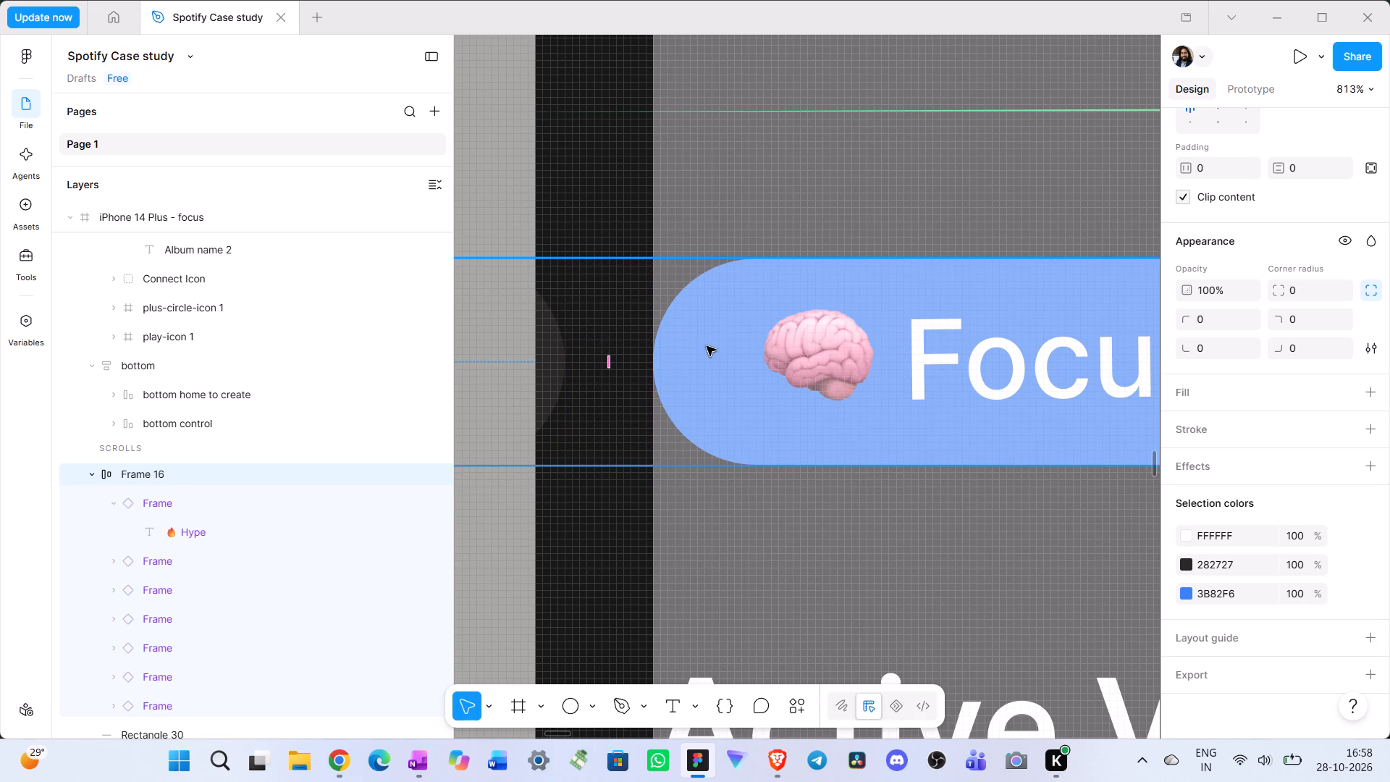
key("Right")
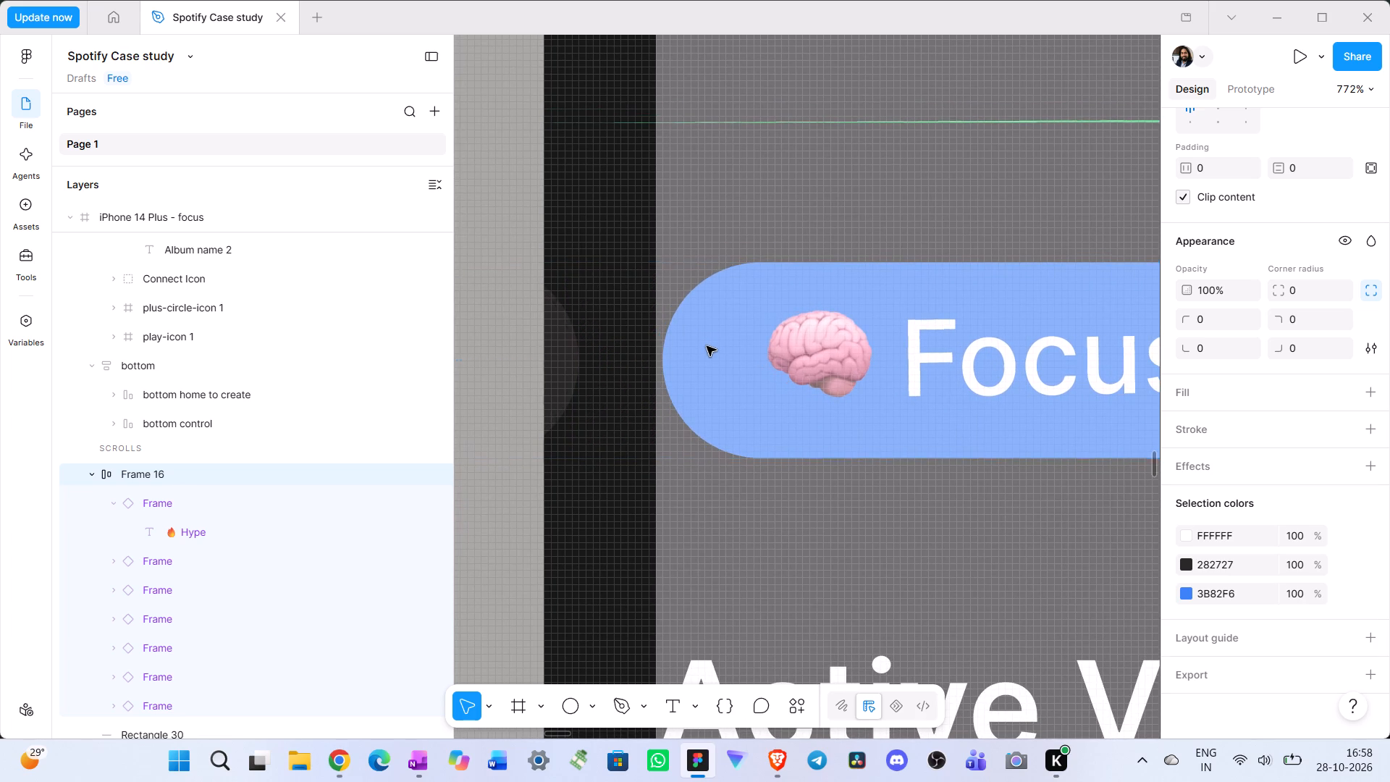
Measure the Focus pill's distances to the frame edge, the top row above and the Active Vibe heading below.
double_click(754, 352)
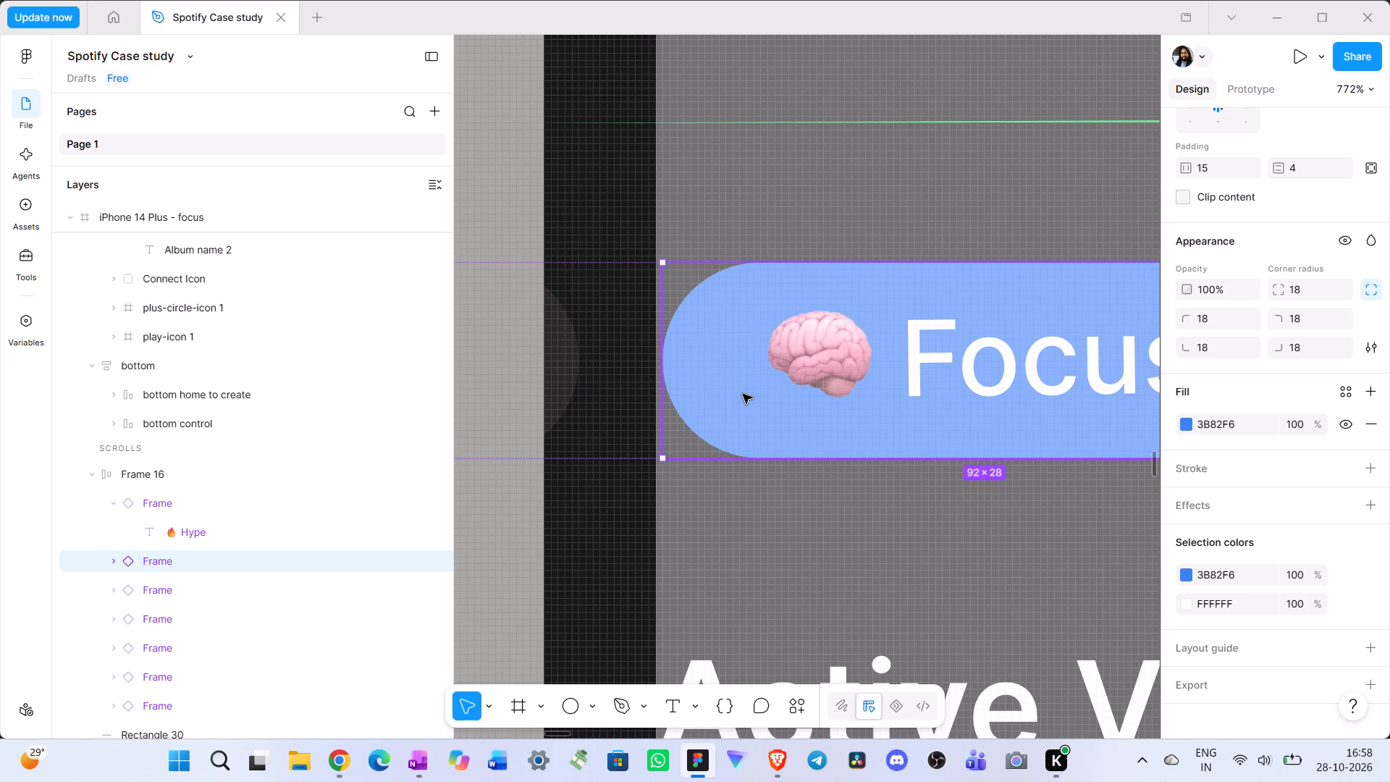
scroll(743, 394, "up", 7)
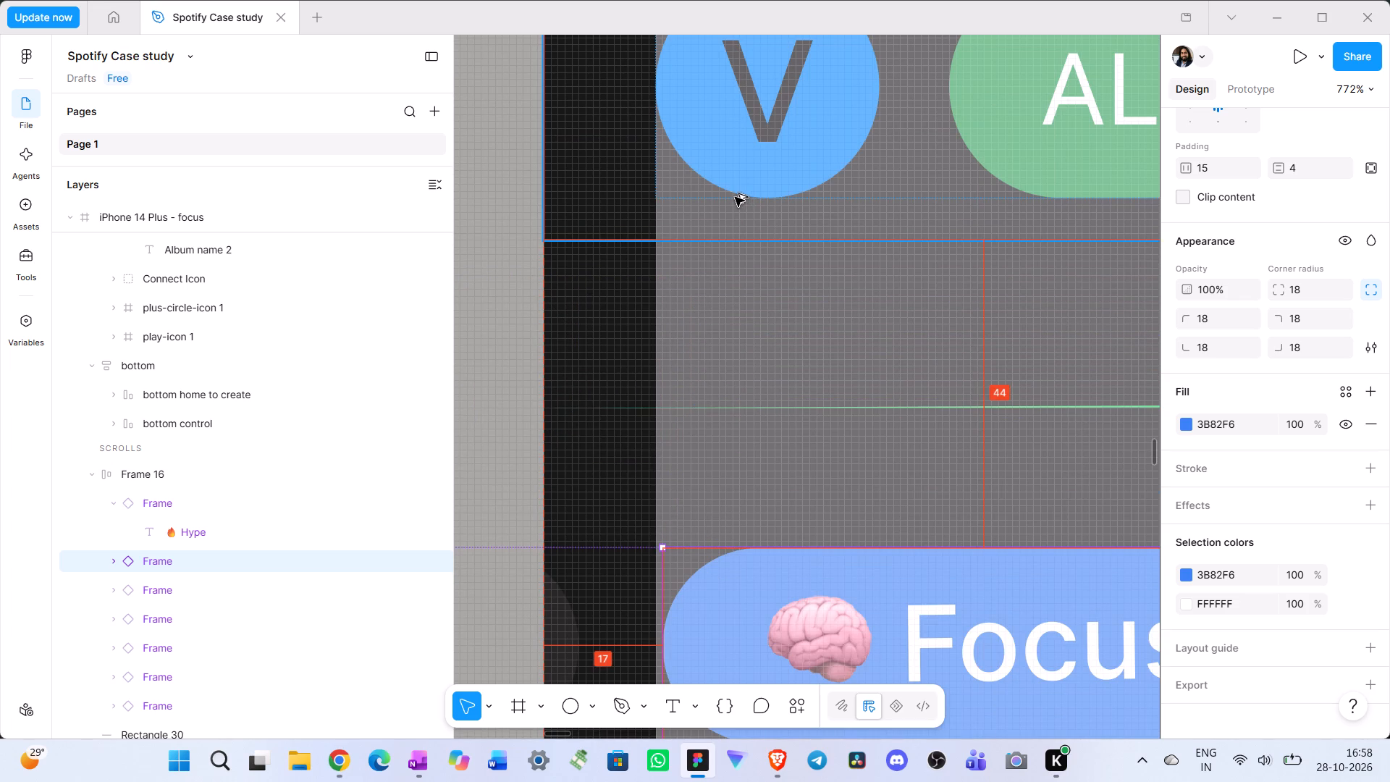
scroll(738, 451, "down", 4)
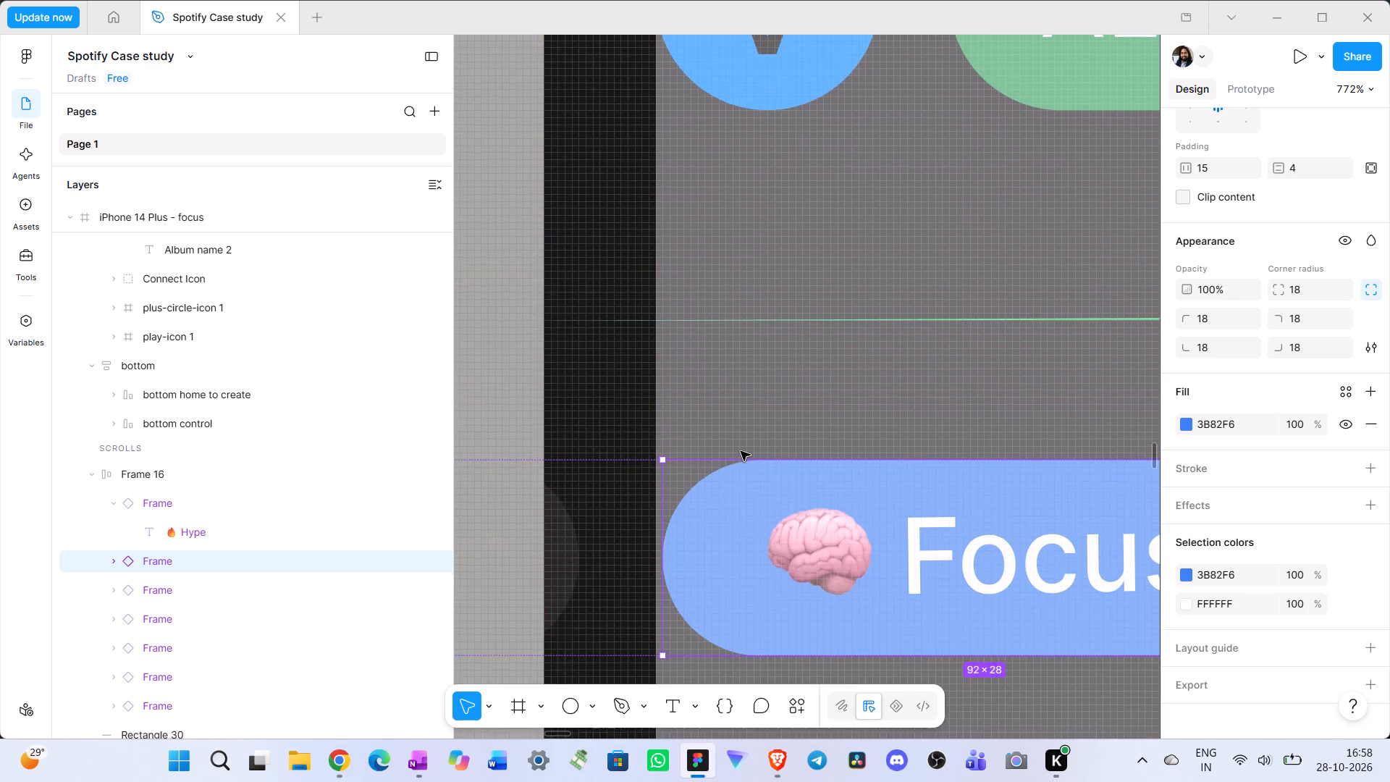
scroll(741, 451, "down", 6)
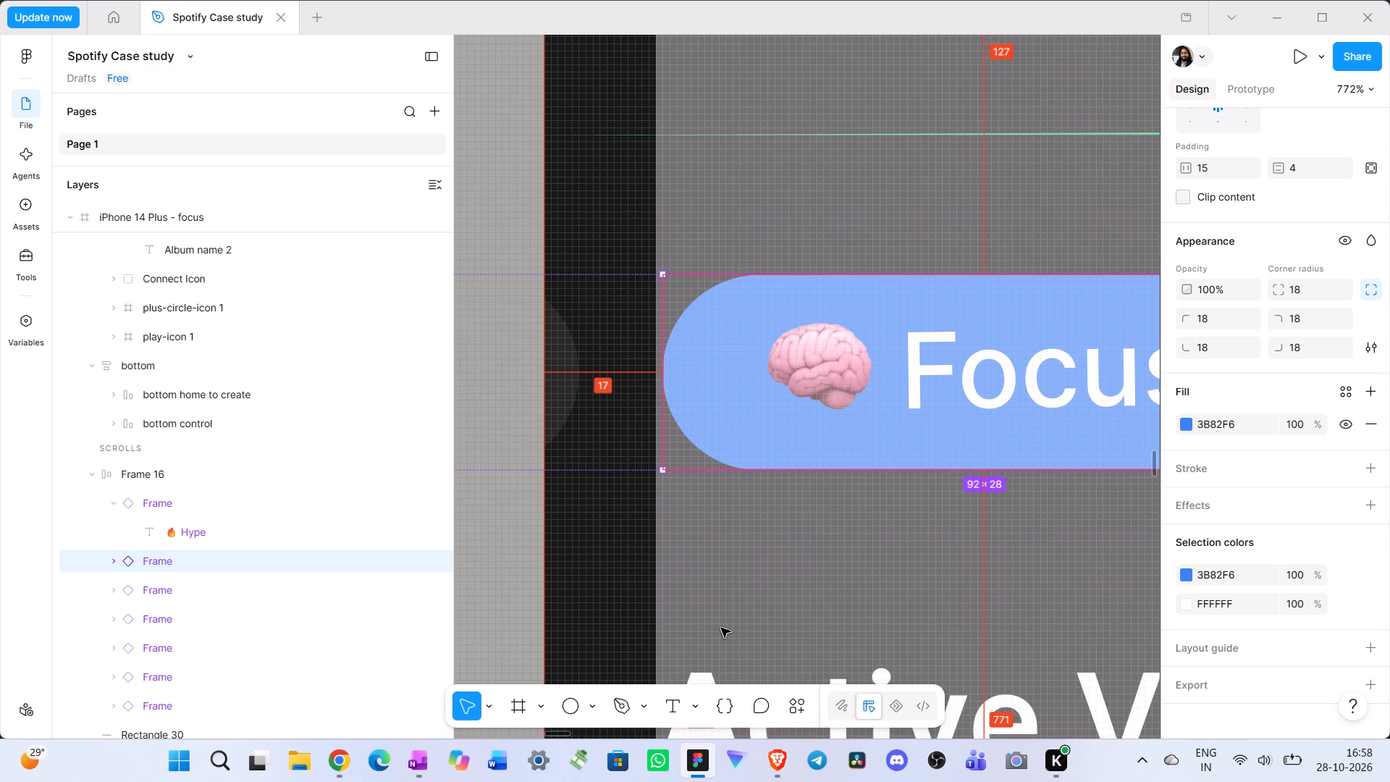
scroll(720, 634, "down", 3, "alt")
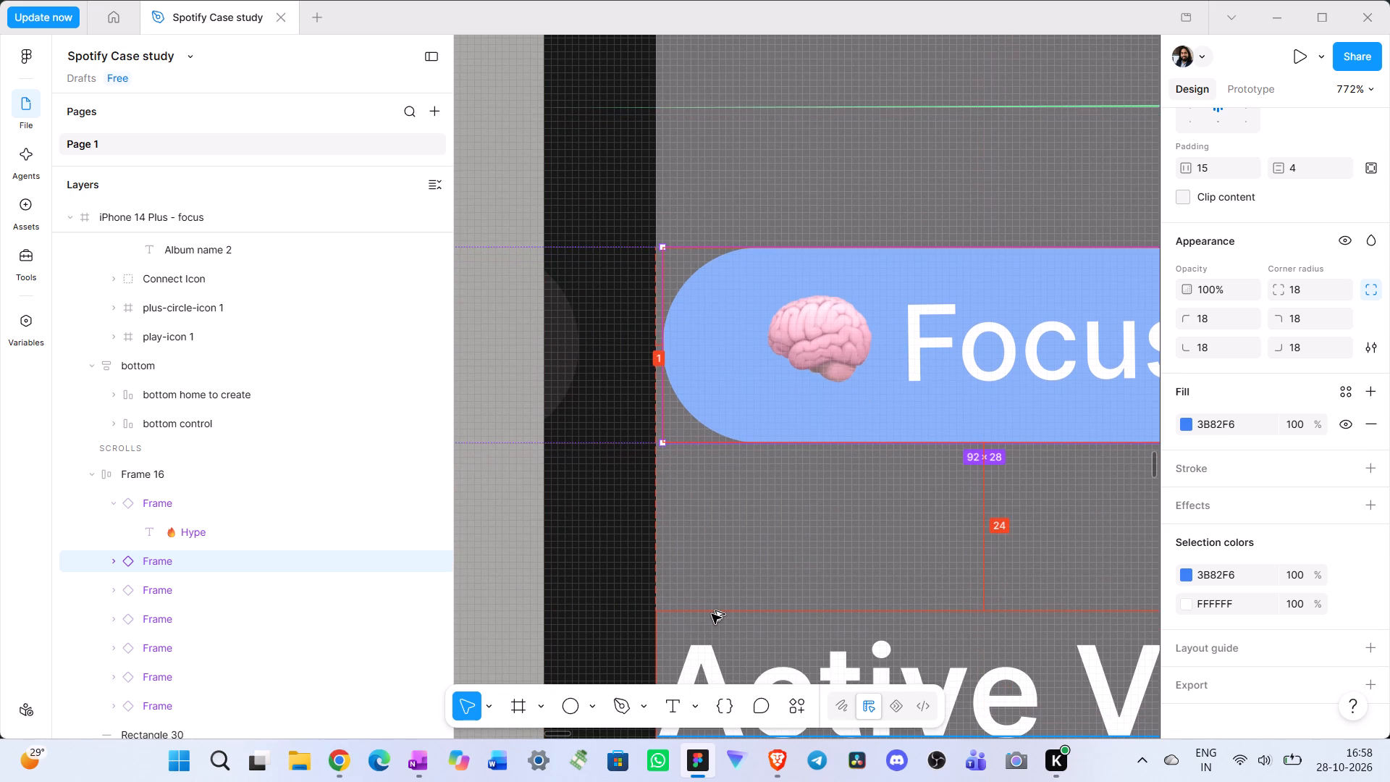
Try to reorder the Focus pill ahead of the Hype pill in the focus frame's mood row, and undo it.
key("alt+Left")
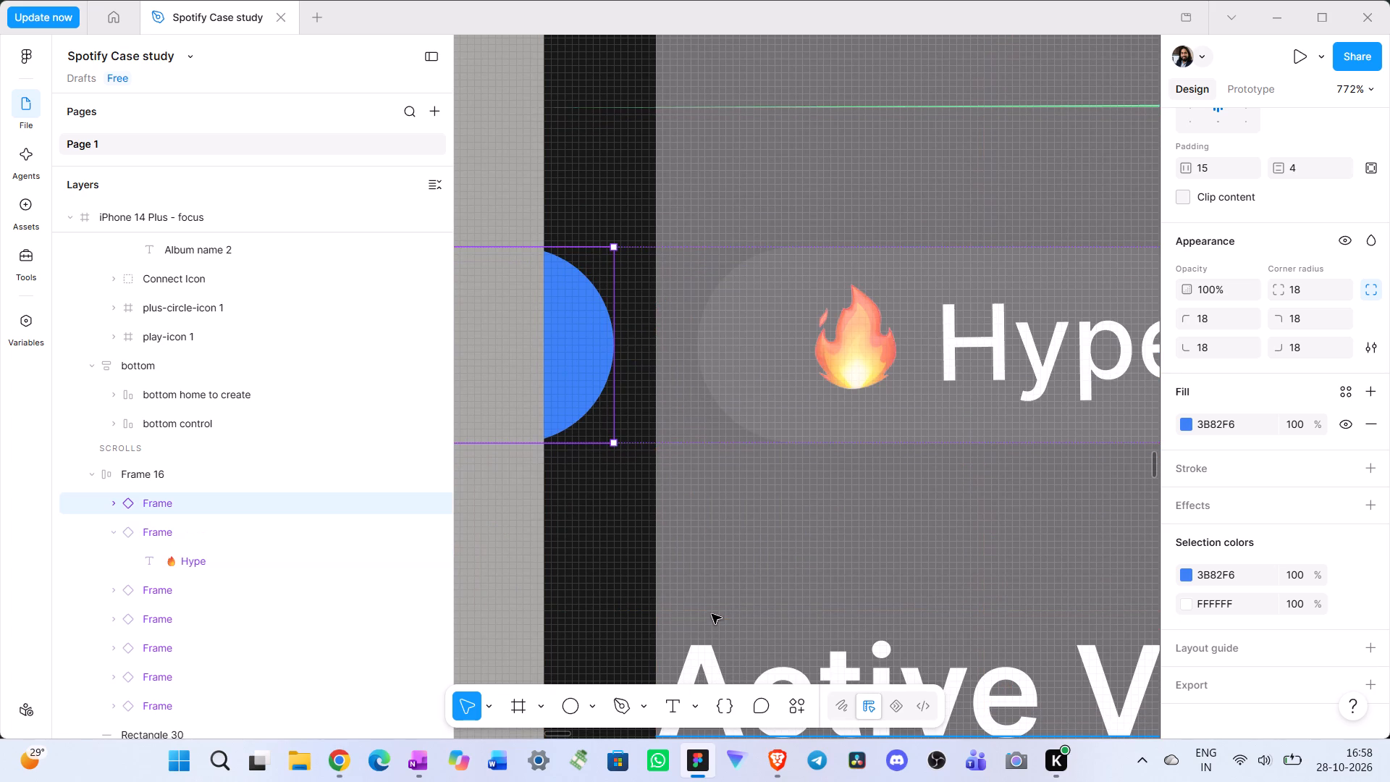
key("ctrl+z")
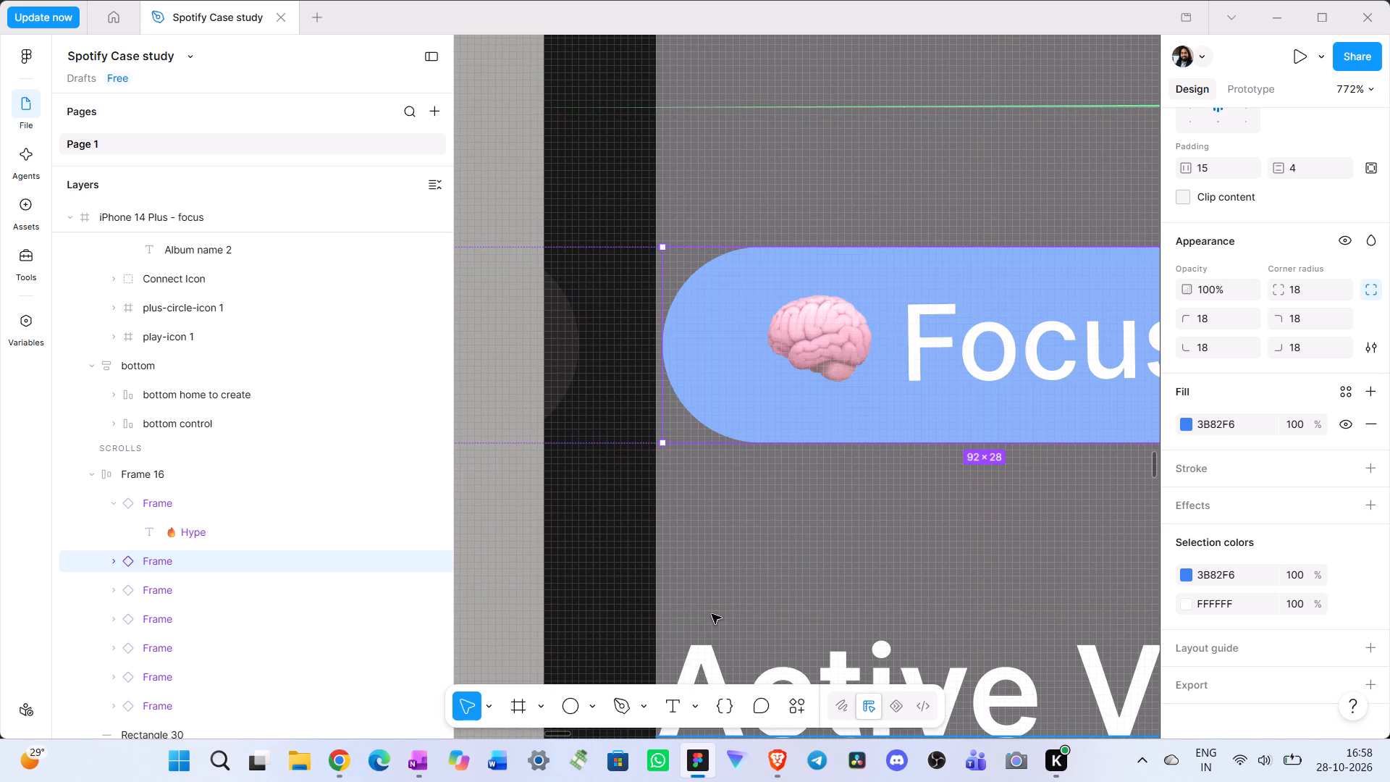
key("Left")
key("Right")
Nudge the focus frame's whole mood pill row 1 px left to X -83, lining the Focus pill up with the first guide column.
left_click(754, 486)
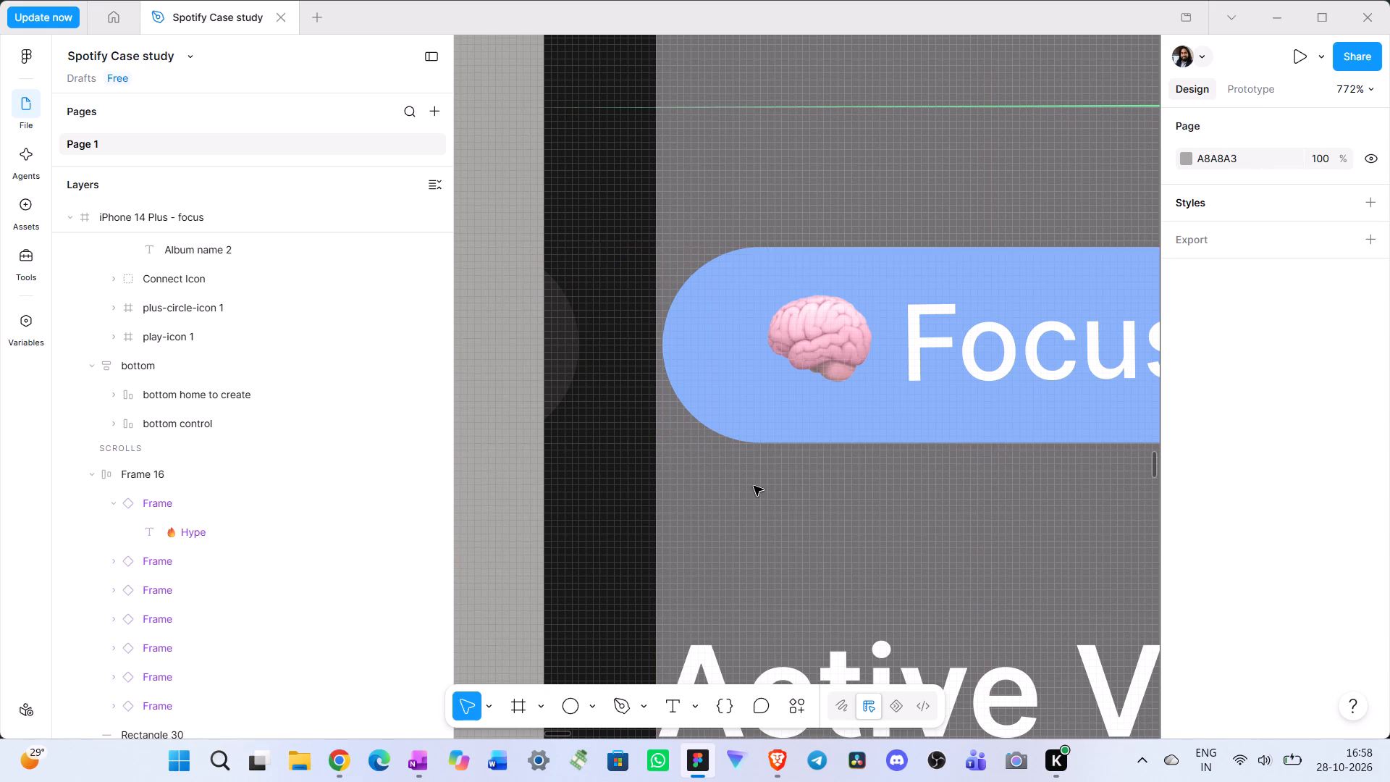
left_click(822, 411)
left_click(822, 411)
double_click(822, 411)
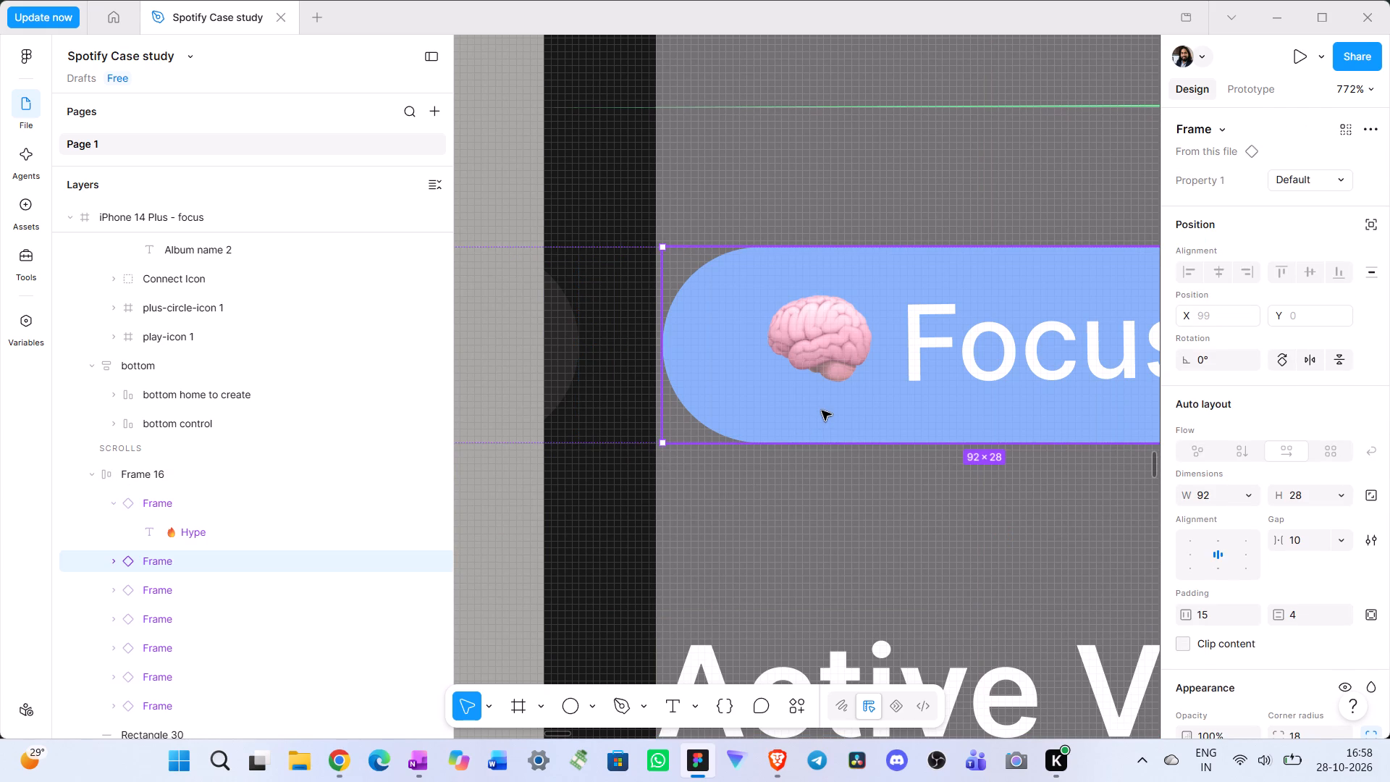
left_click(795, 521)
left_click(867, 387)
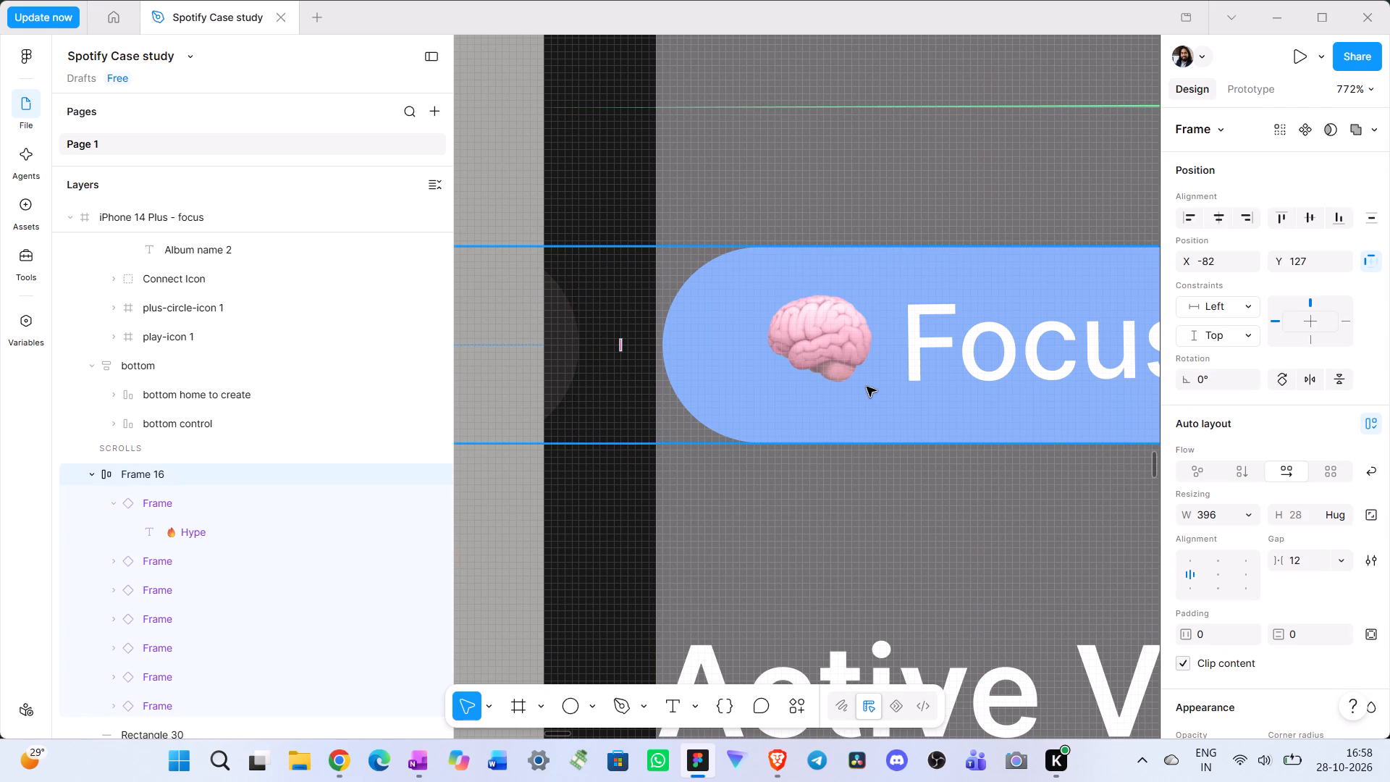
key("Left")
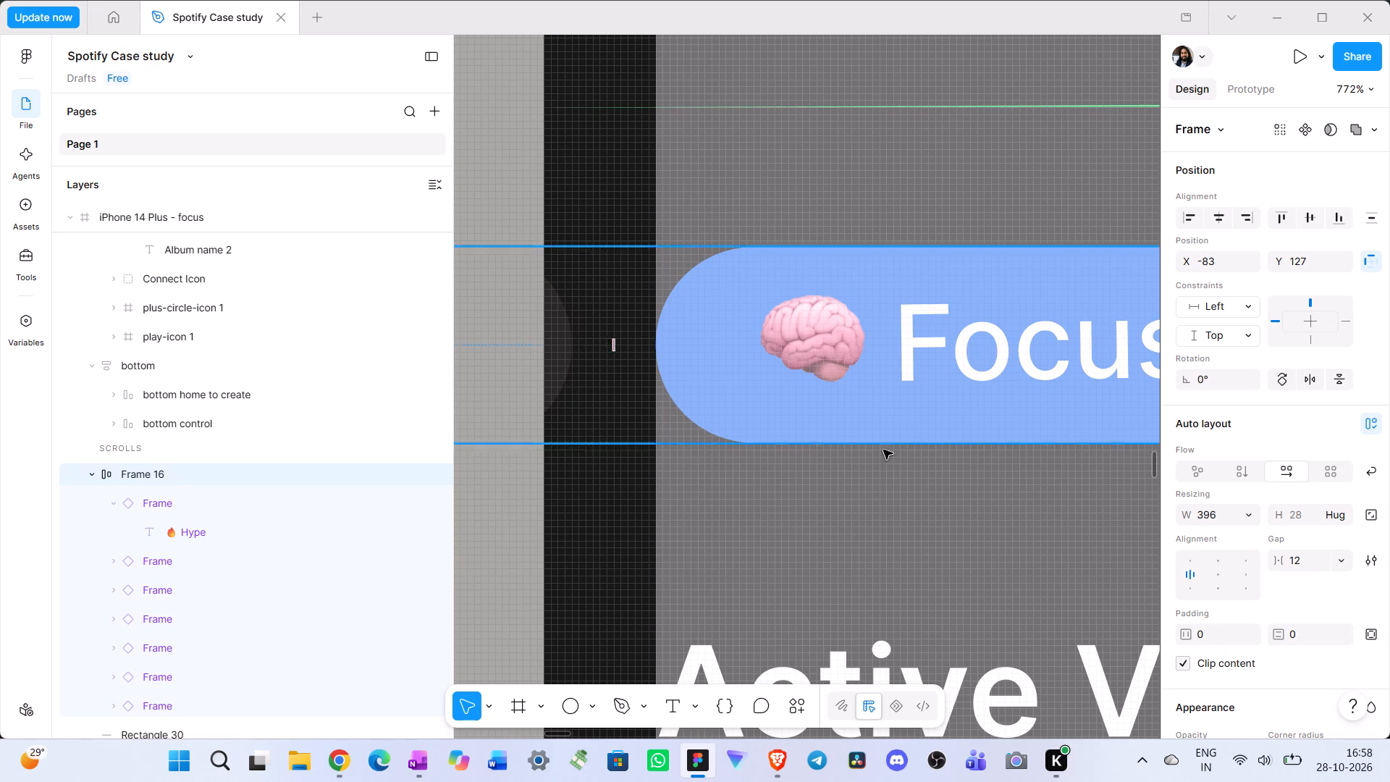
left_click(839, 555)
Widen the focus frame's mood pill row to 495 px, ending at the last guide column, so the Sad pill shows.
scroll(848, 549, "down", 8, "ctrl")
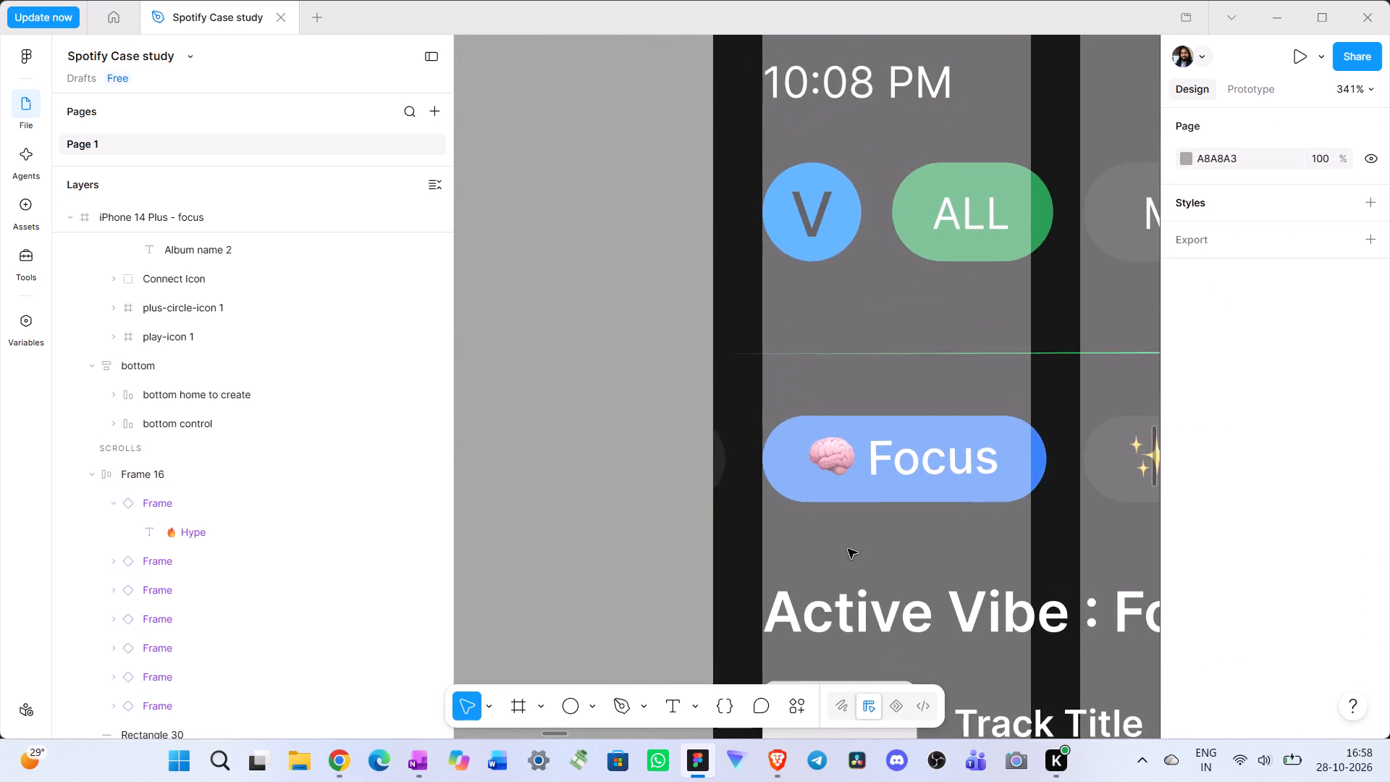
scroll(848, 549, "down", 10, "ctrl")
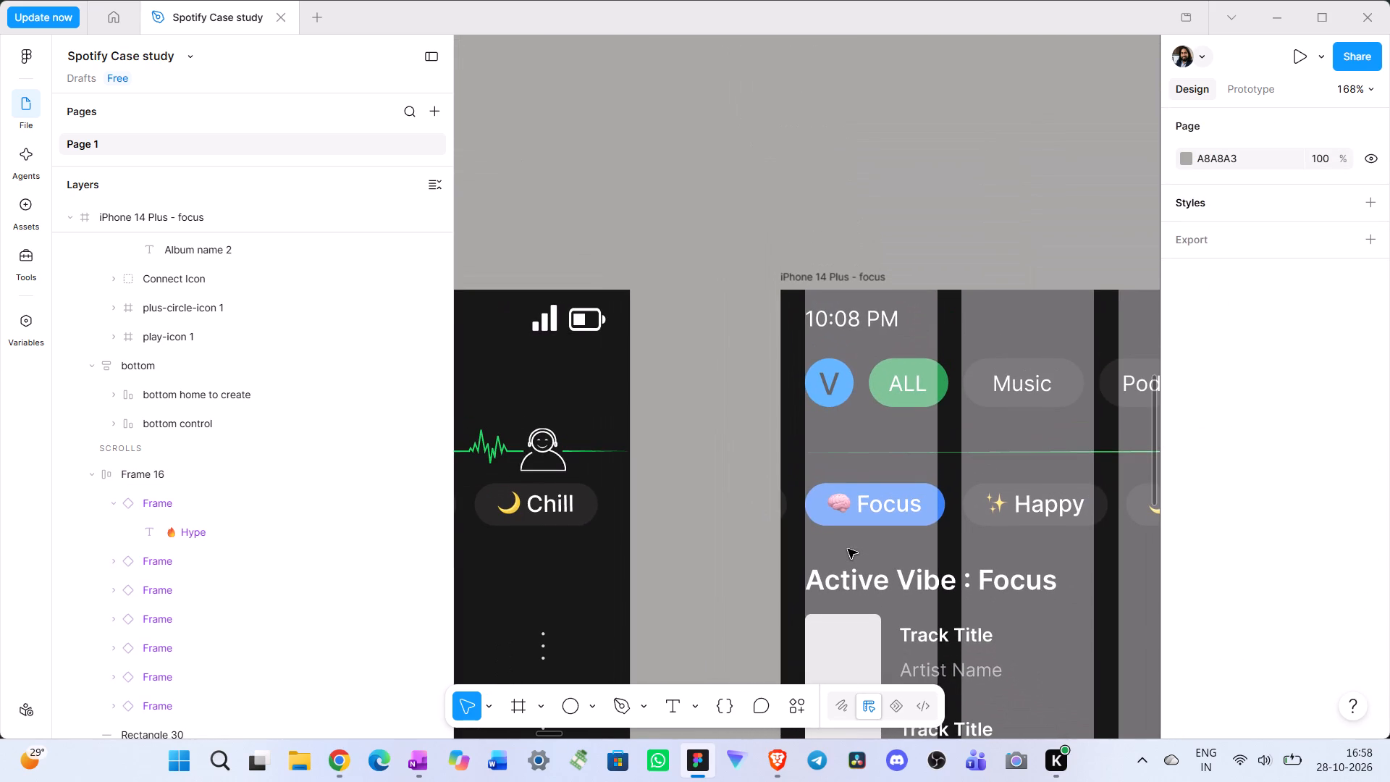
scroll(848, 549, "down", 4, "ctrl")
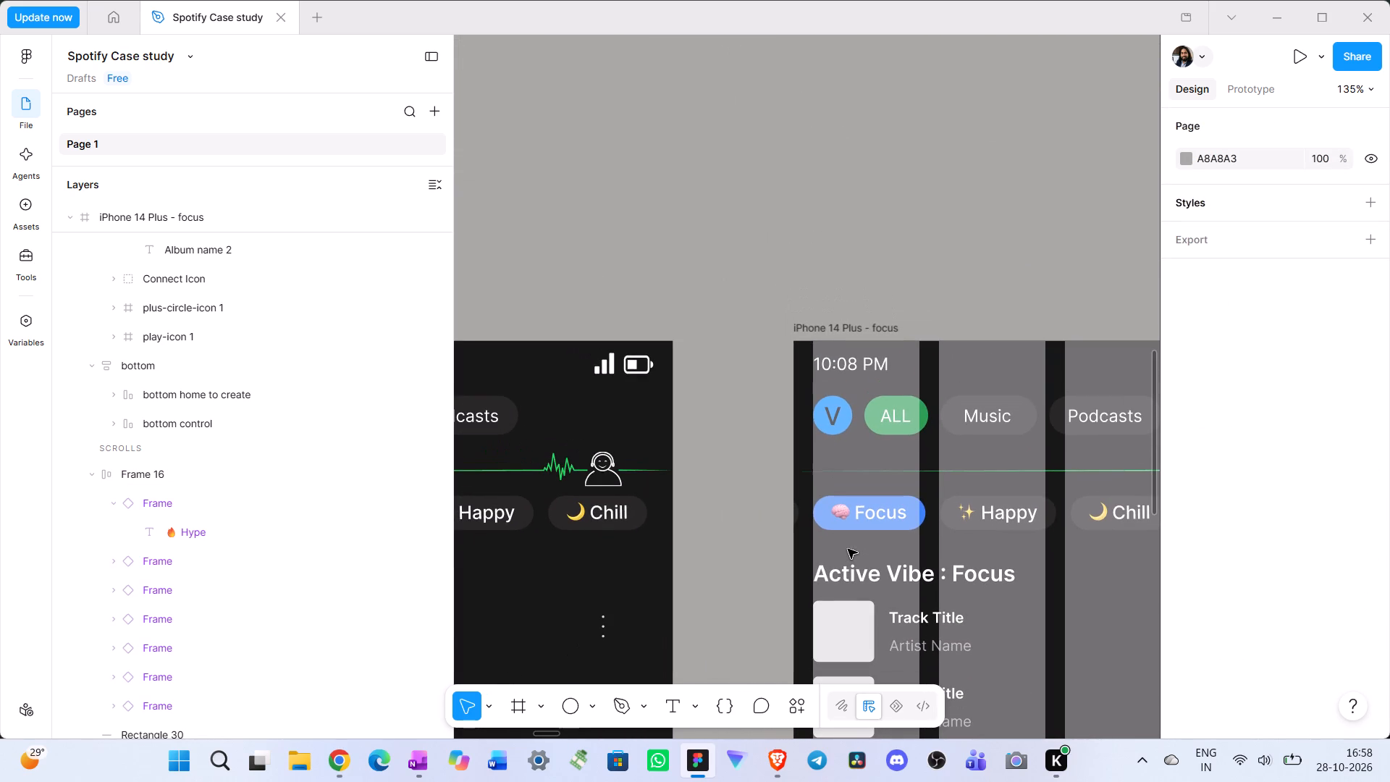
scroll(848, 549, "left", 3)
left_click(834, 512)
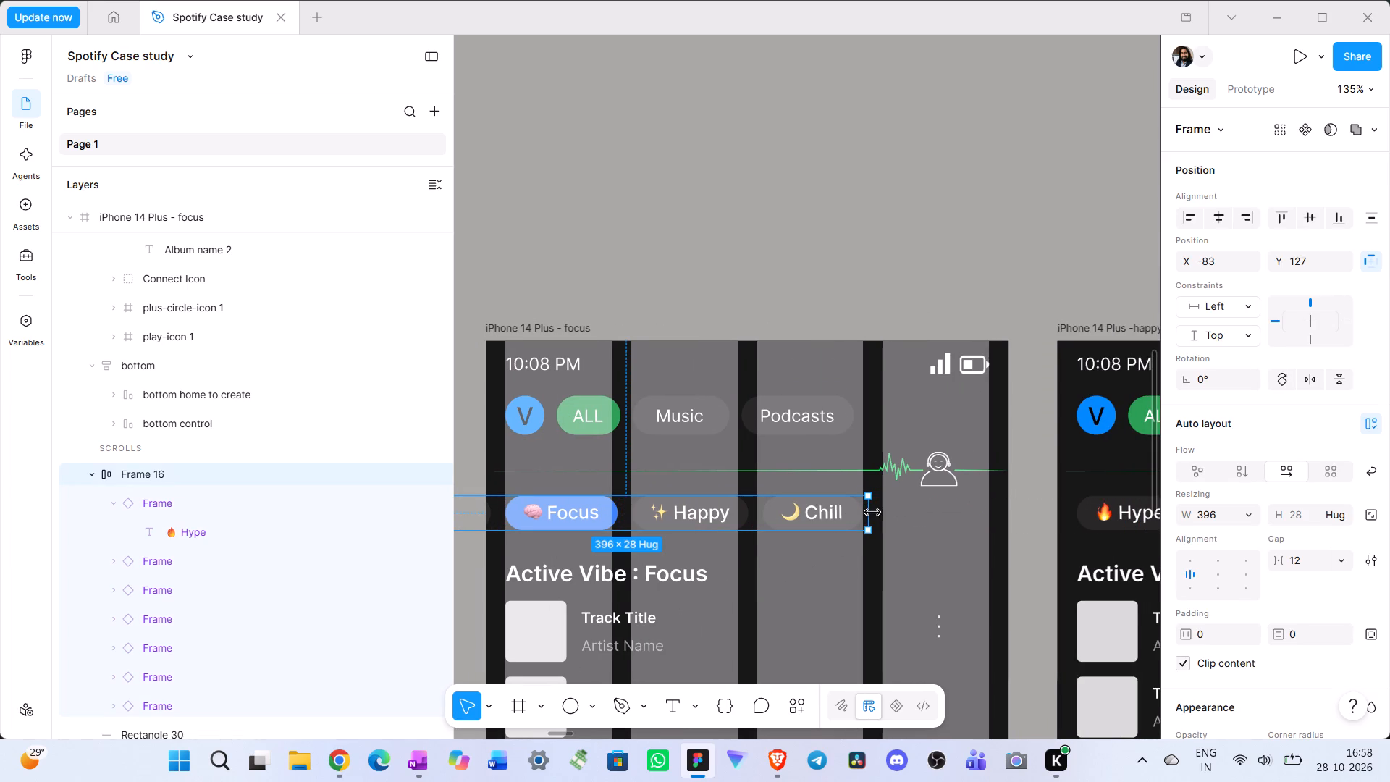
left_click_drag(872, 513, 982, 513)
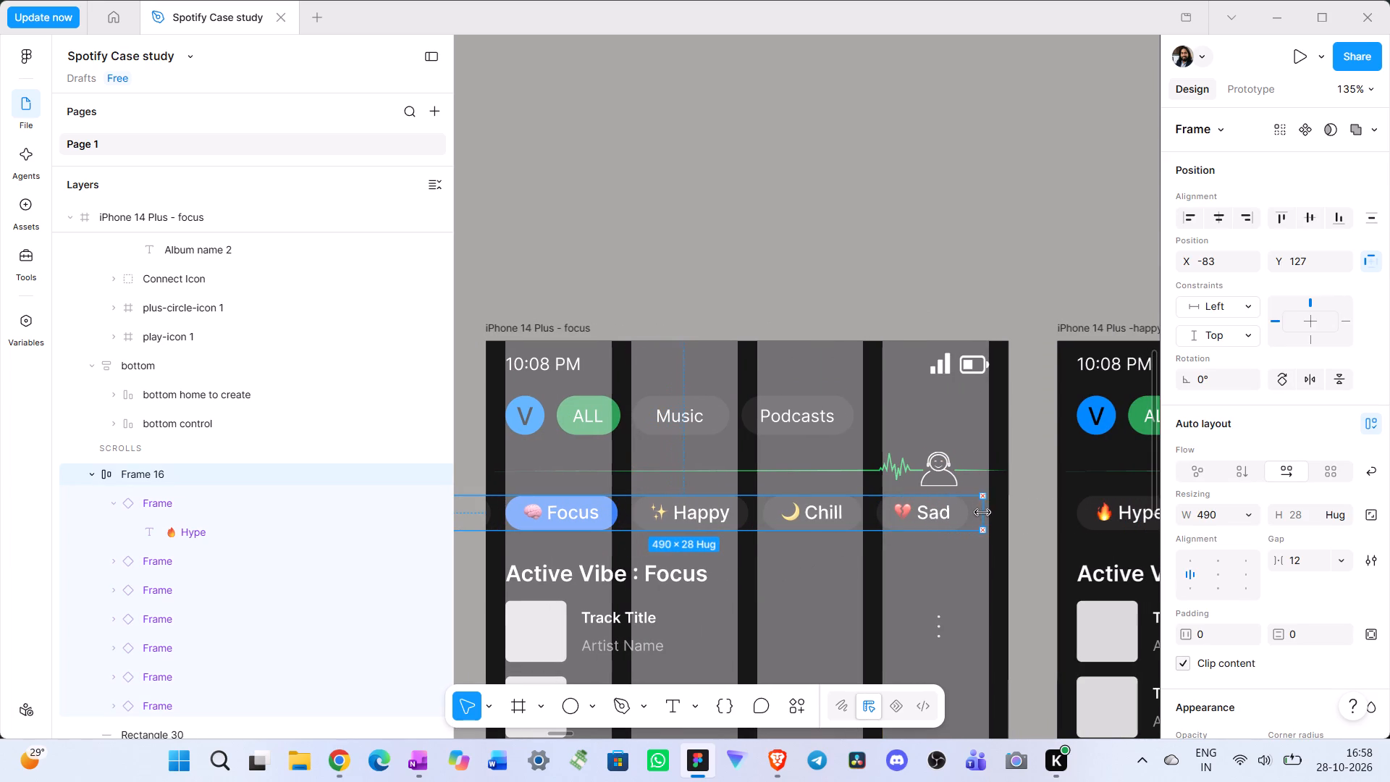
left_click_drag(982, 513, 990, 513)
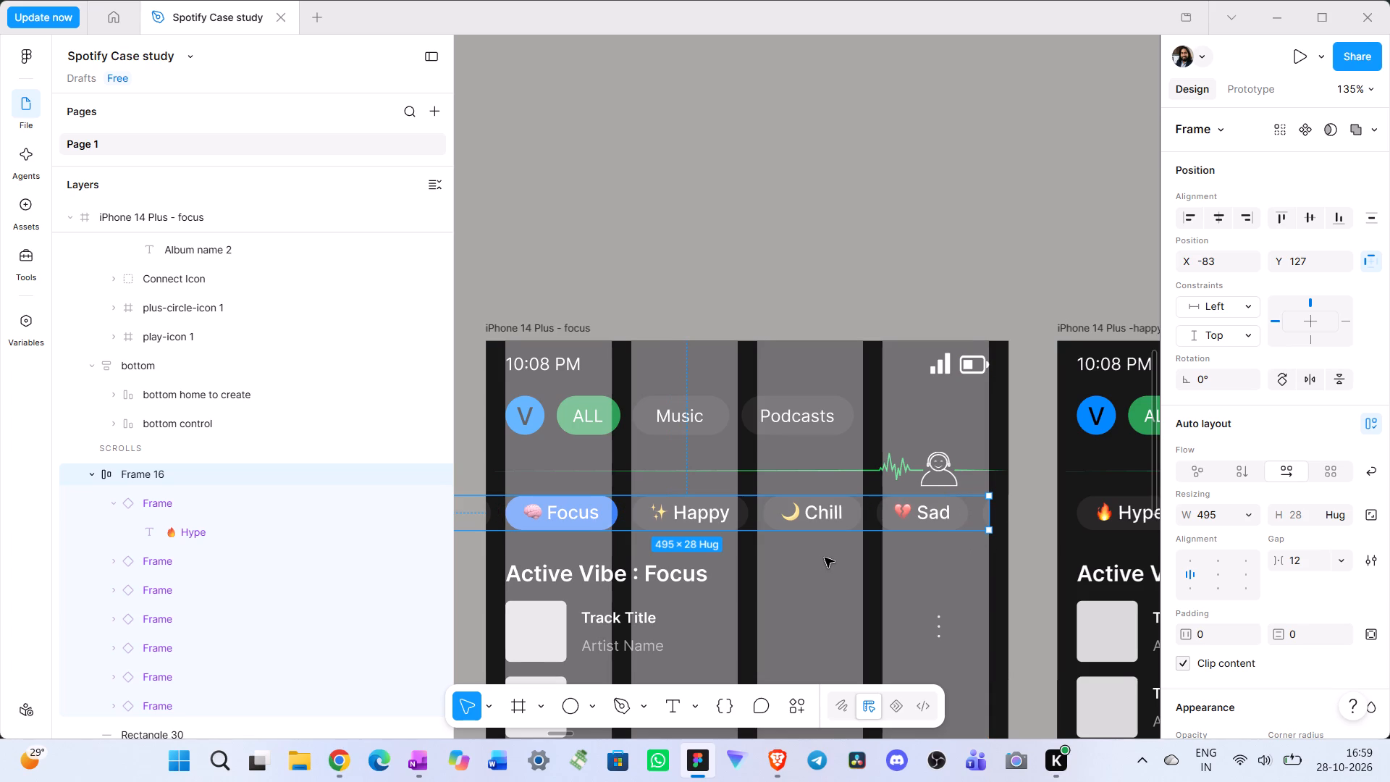
Extend the focus frame's mood pill row to the phone frame's right edge, making it 511 px wide.
scroll(825, 556, "right", 2)
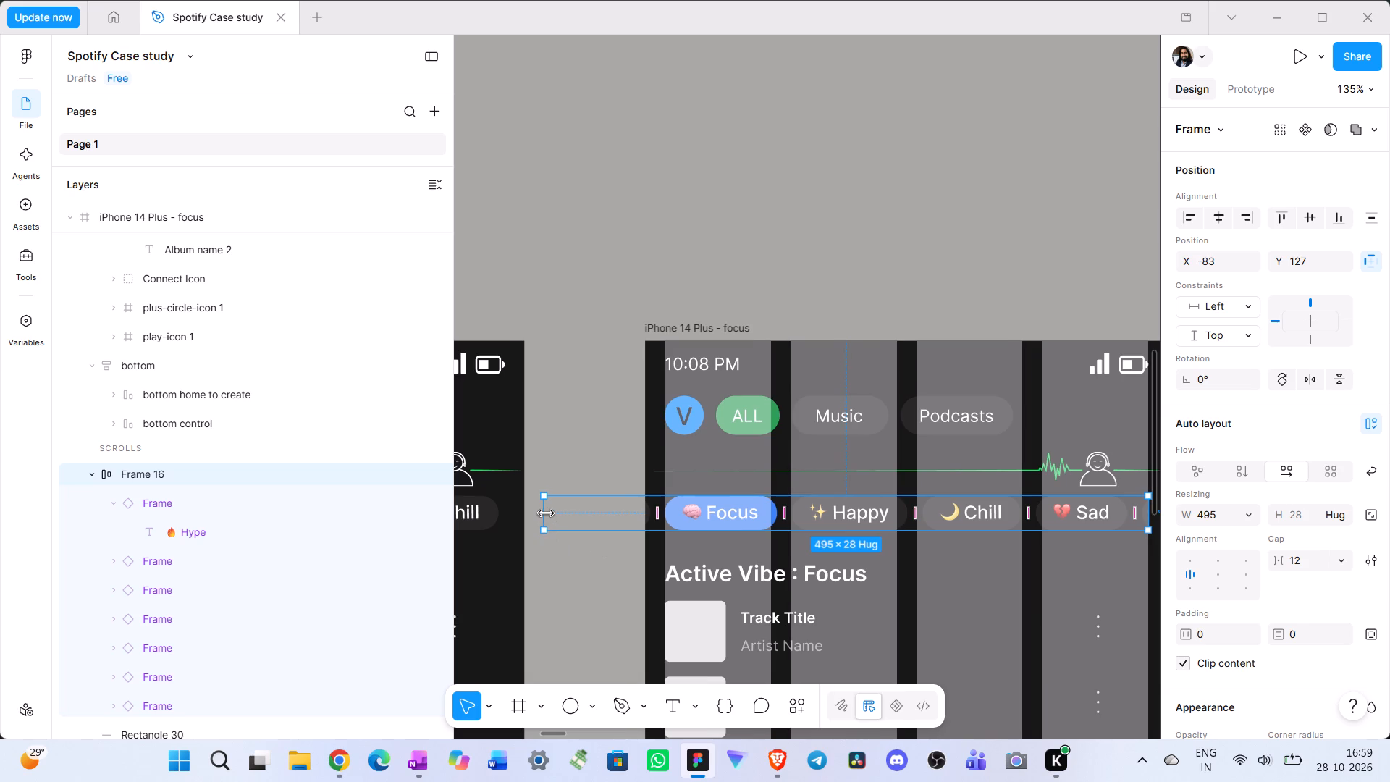
left_click(542, 513)
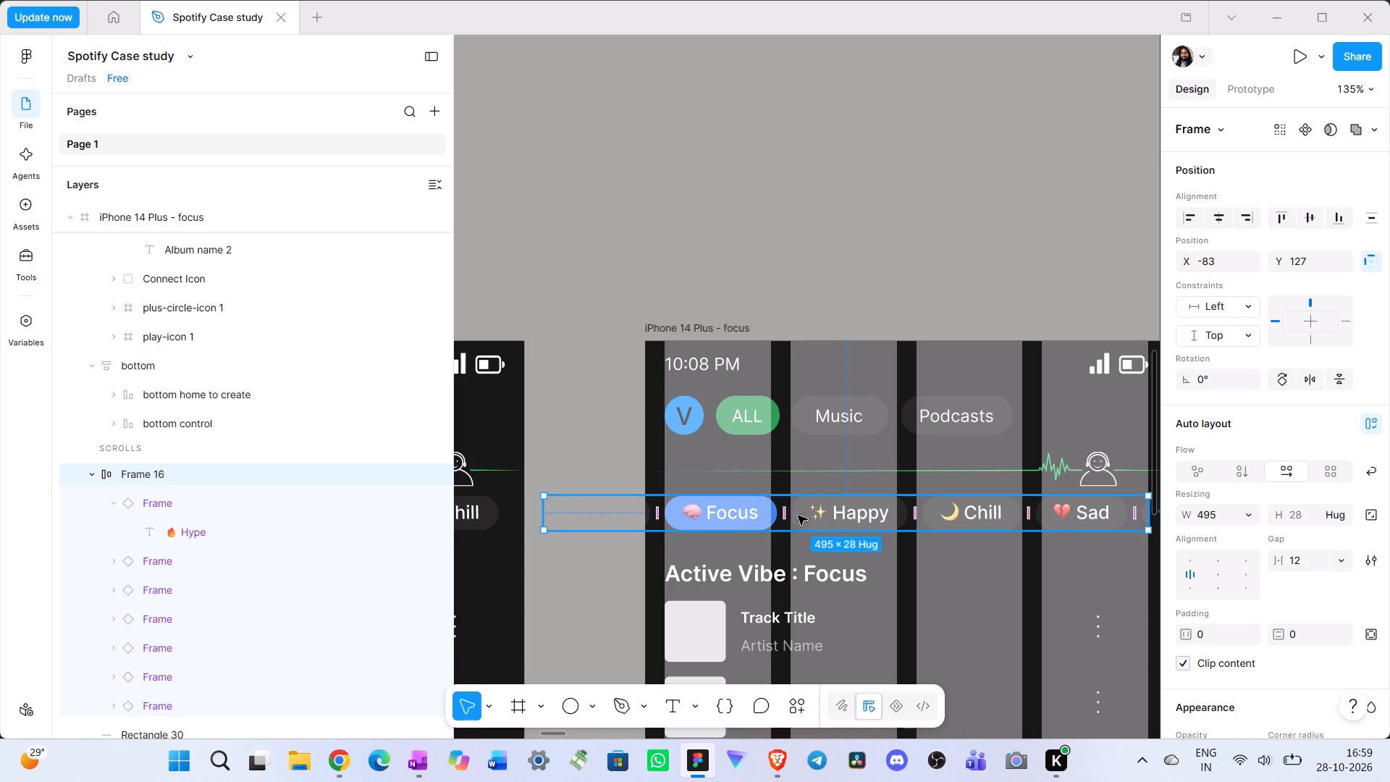
scroll(839, 518, "left", 3)
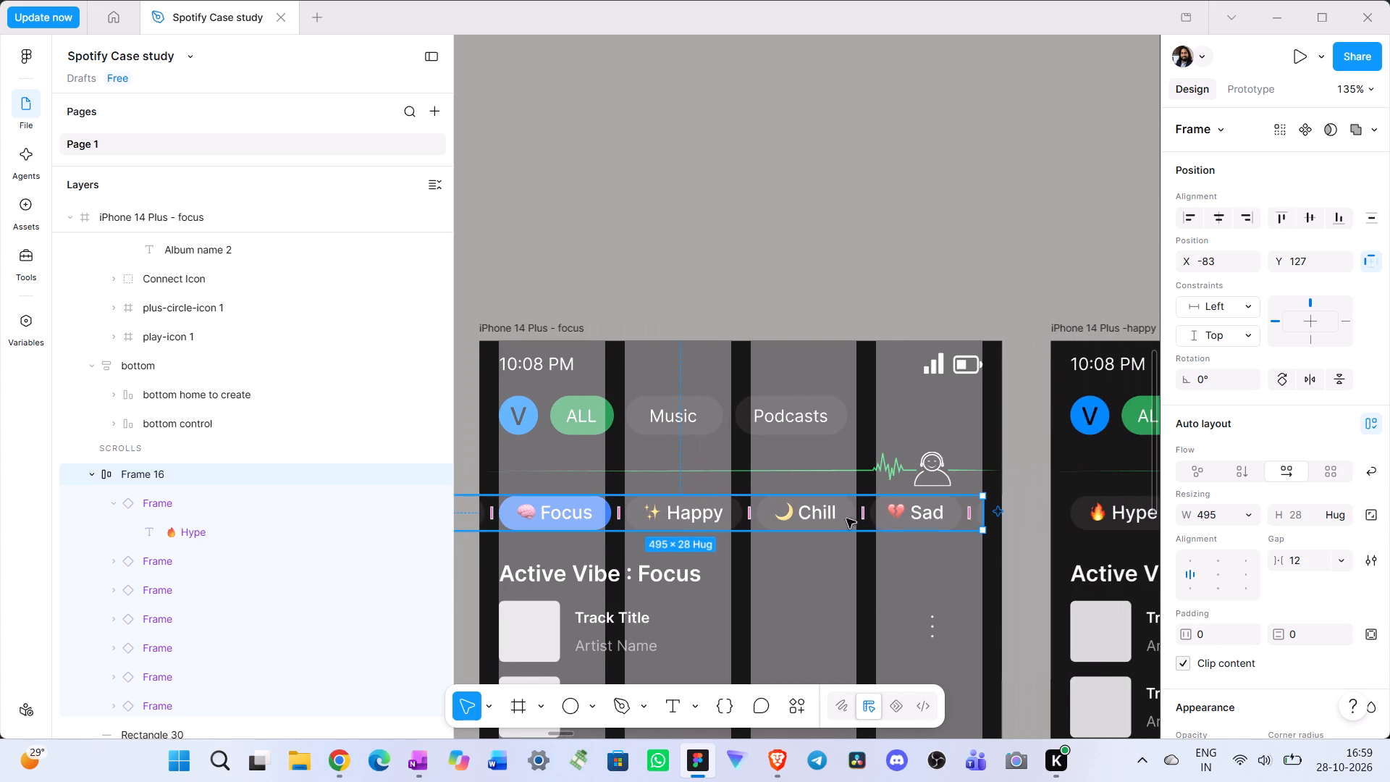
scroll(1239, 566, "down", 1)
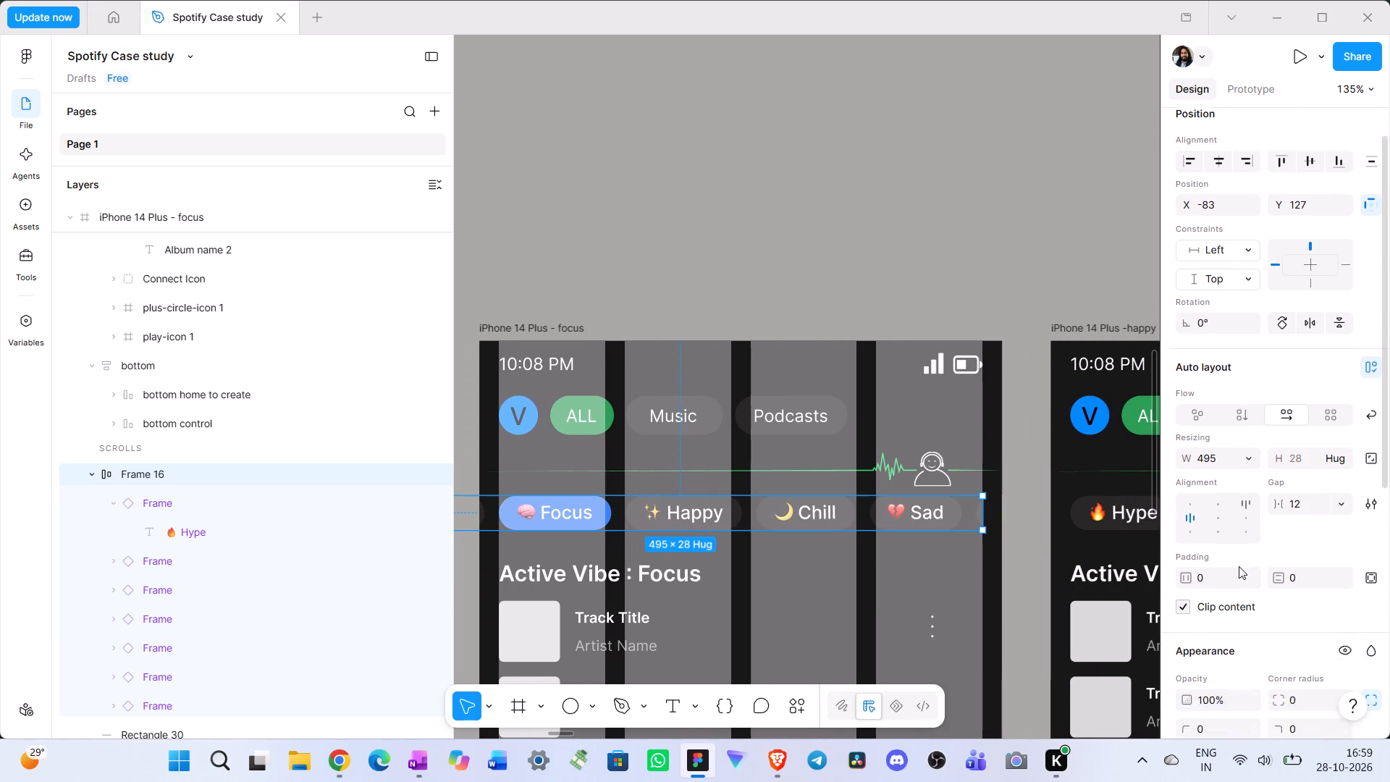
scroll(1239, 566, "down", 1)
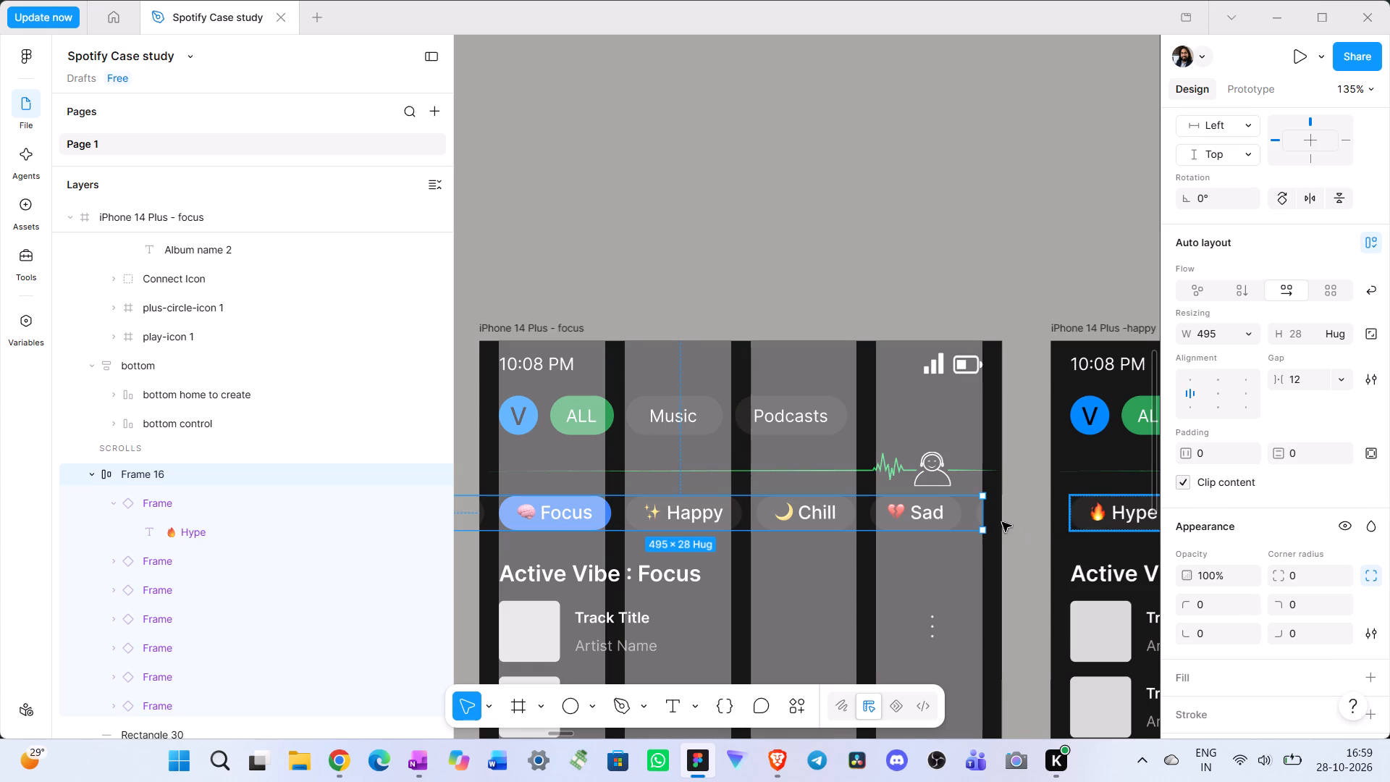
left_click(984, 516)
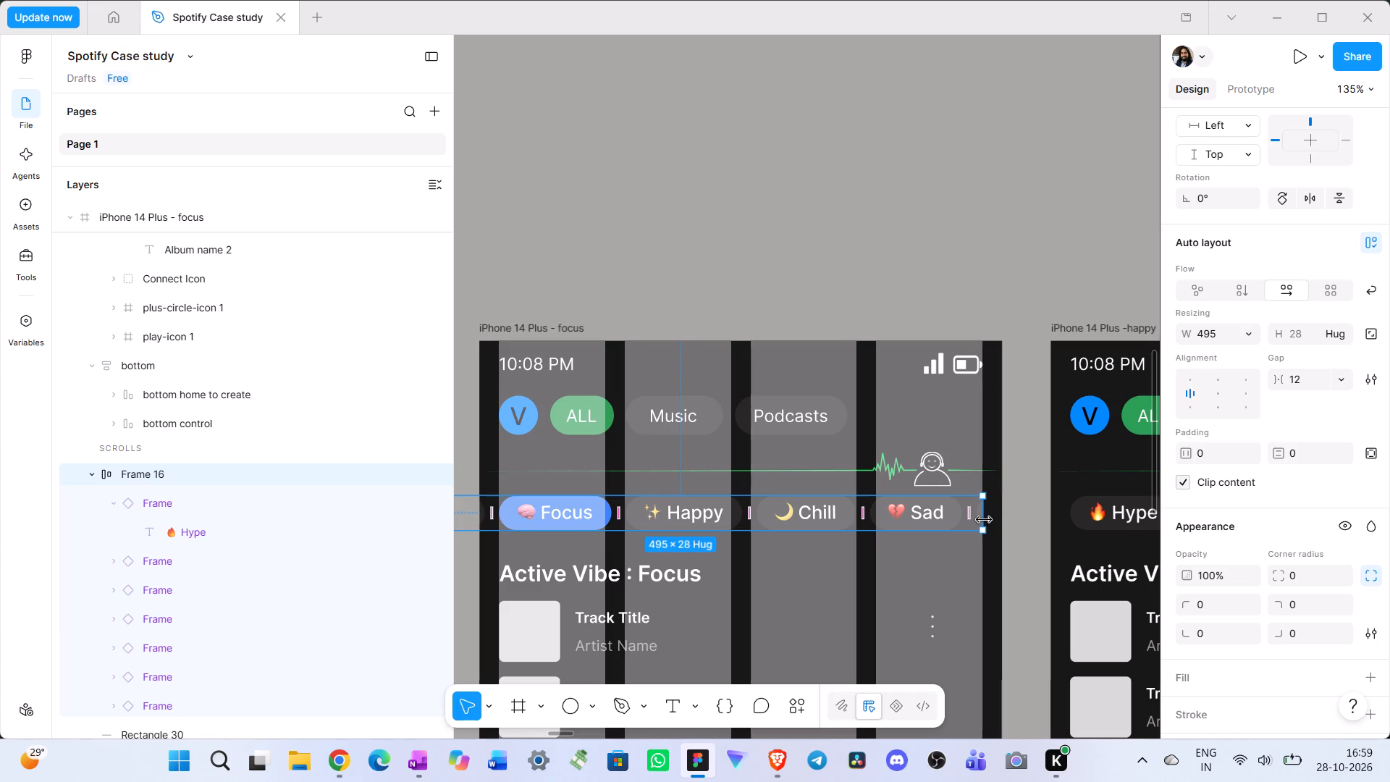
left_click(917, 293)
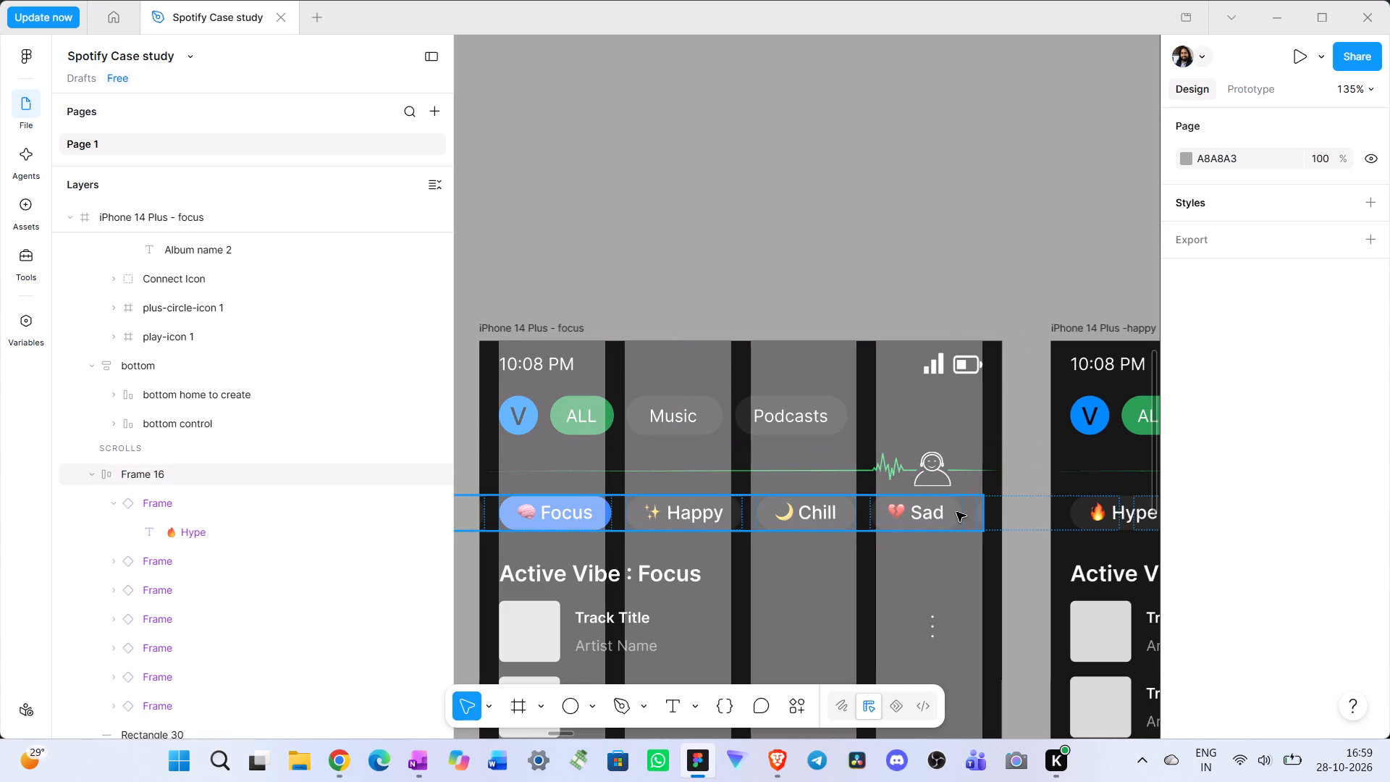
left_click(956, 512)
left_click_drag(986, 511, 1008, 511)
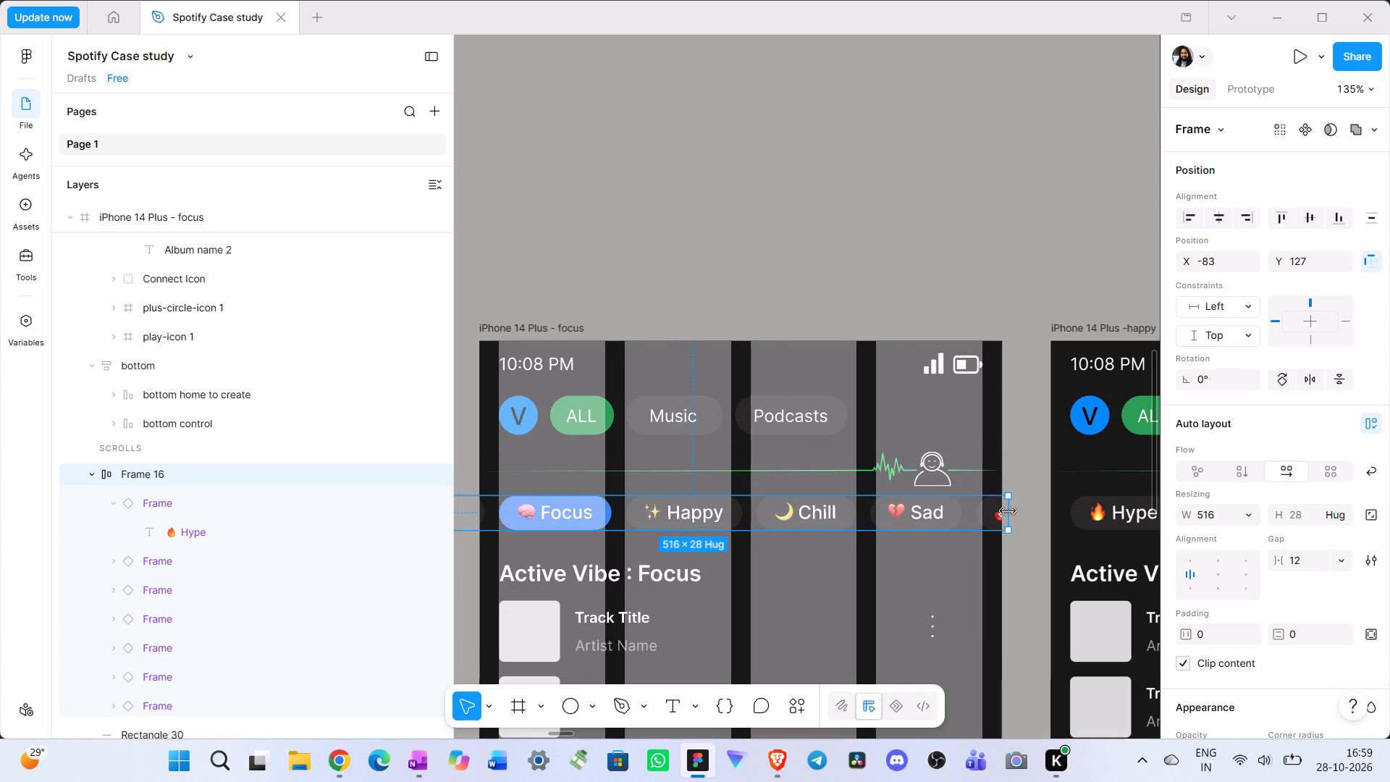
left_click_drag(1008, 511, 1003, 513)
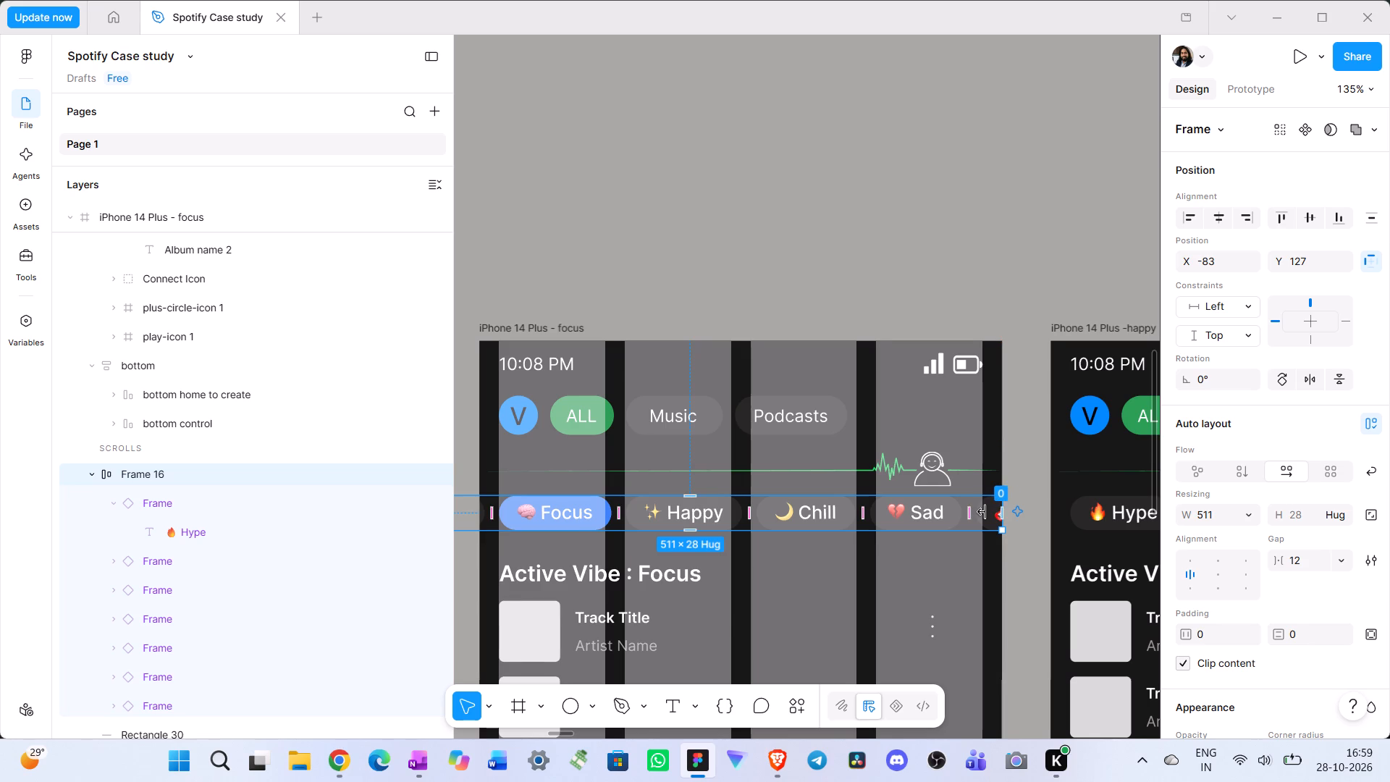
Extend the happy frame's mood pill row to the phone frame's right edge, making it 412 px wide.
scroll(985, 511, "left", 5)
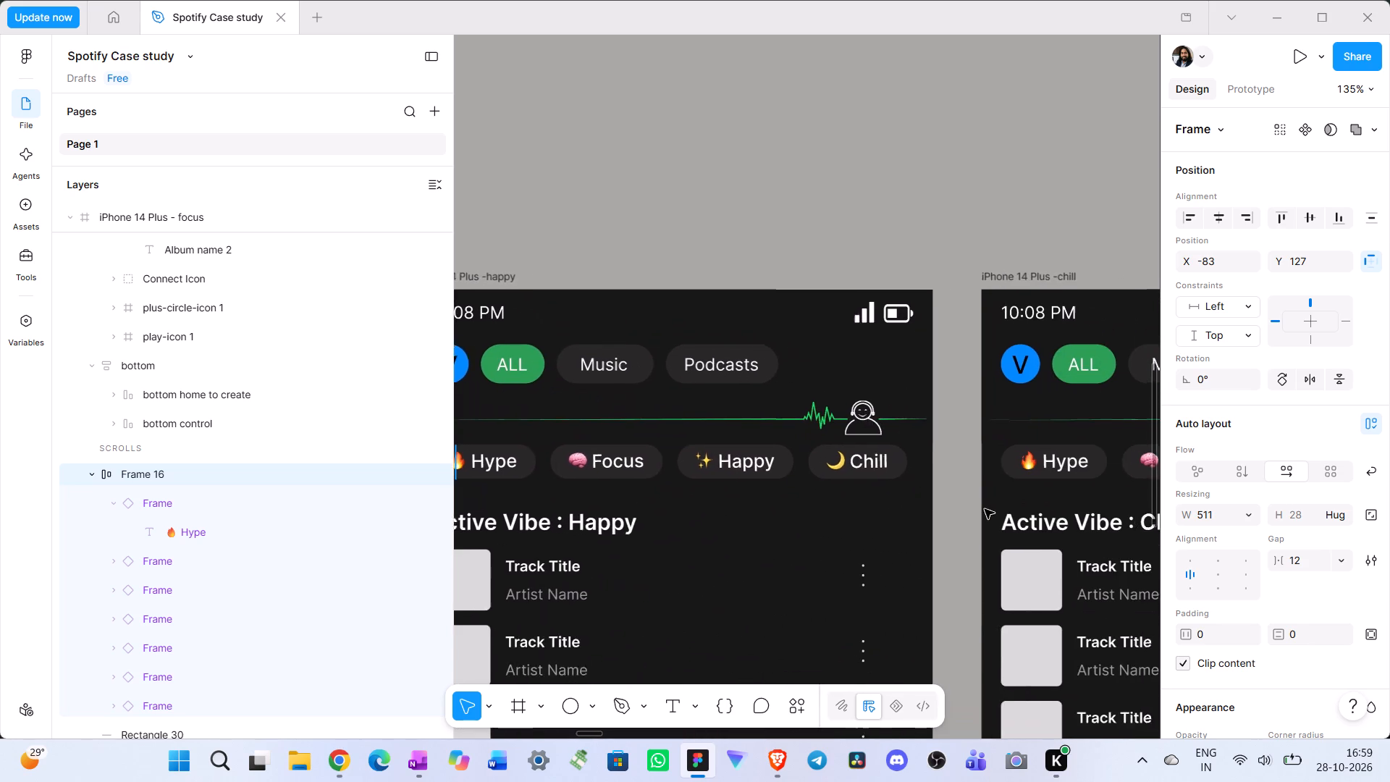
scroll(985, 509, "left", 1)
left_click(887, 466)
left_click(898, 463)
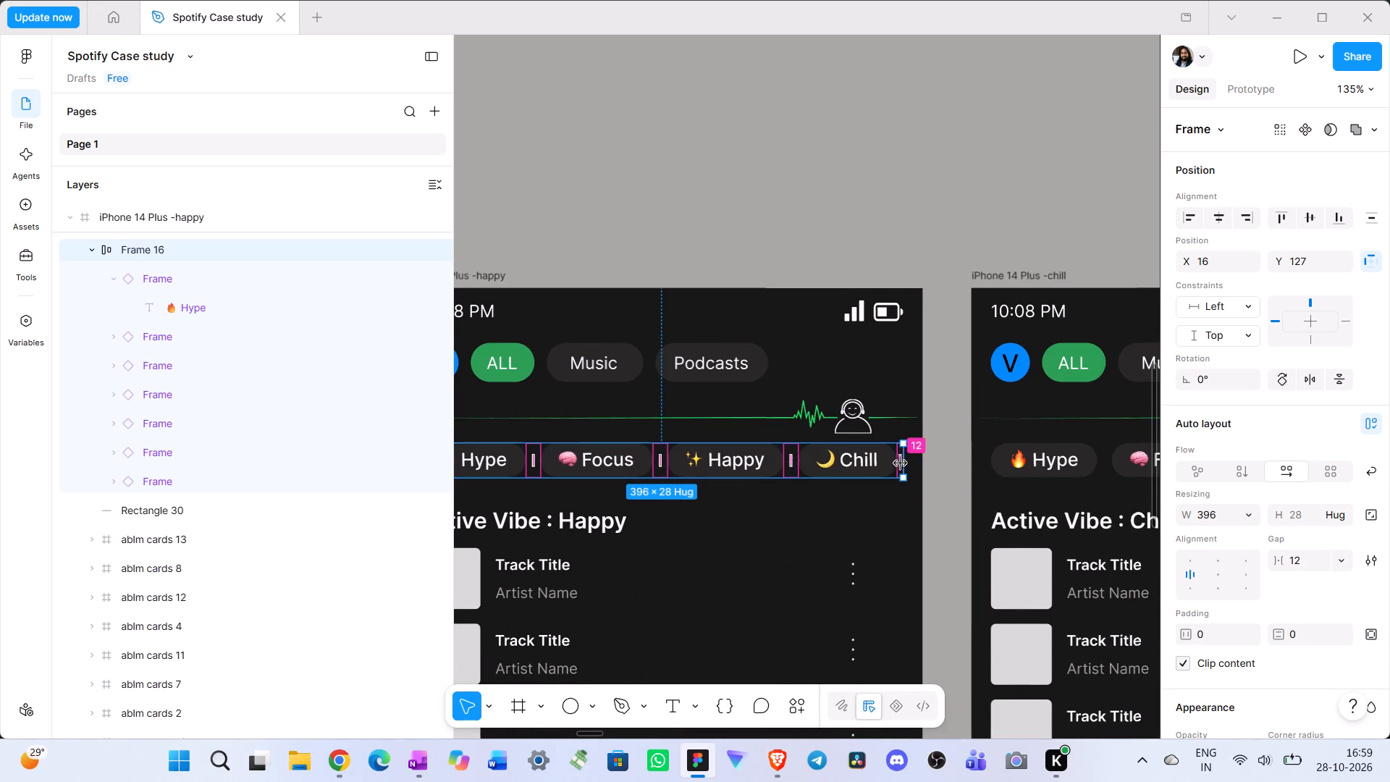
key("ctrl+z")
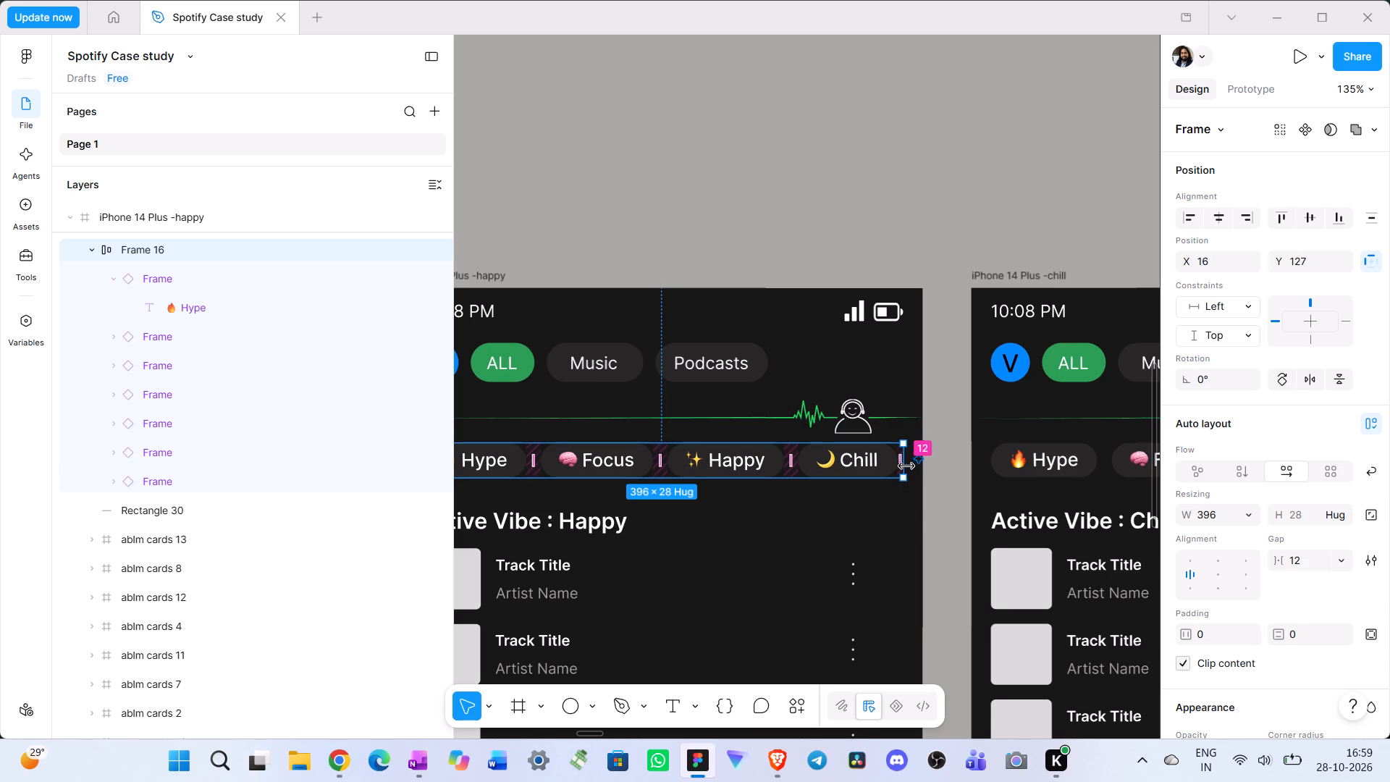
left_click(910, 468)
left_click(943, 443)
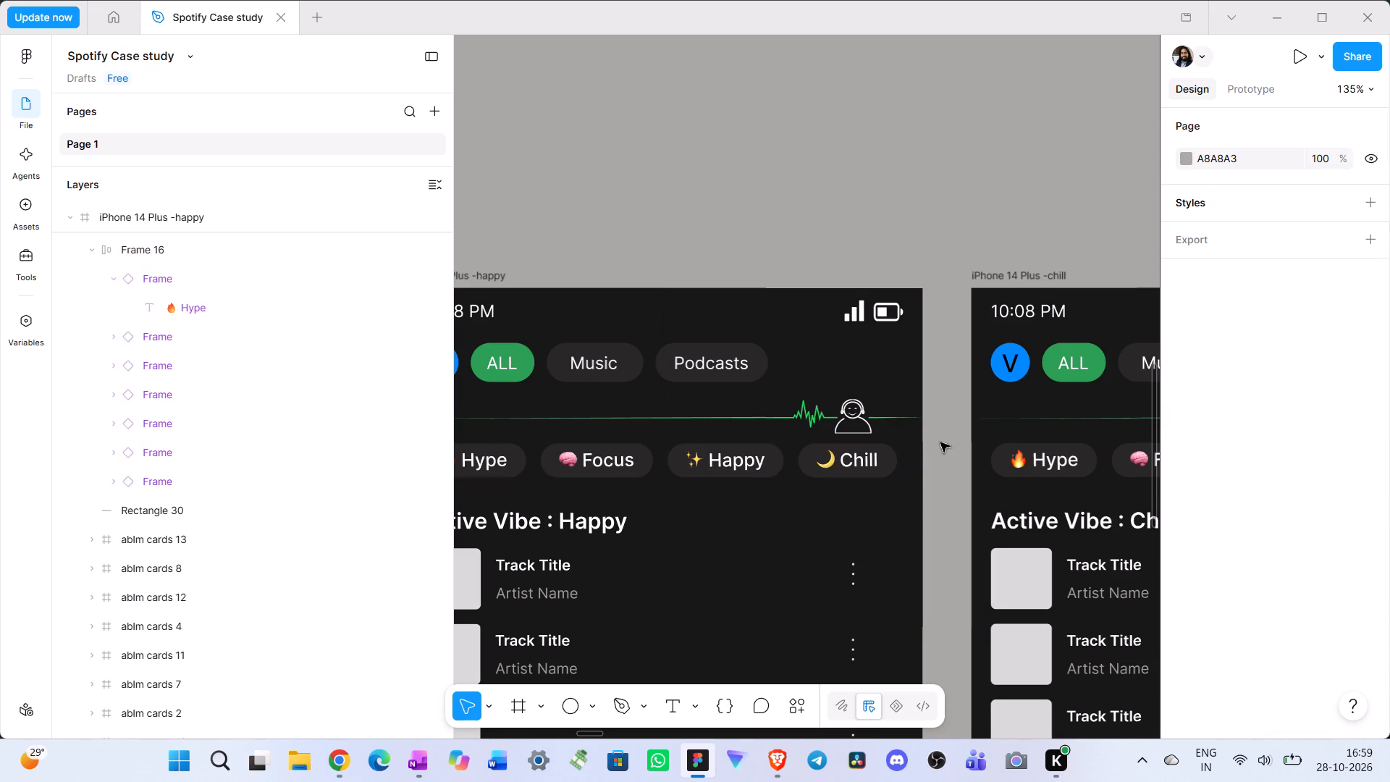
left_click(887, 461)
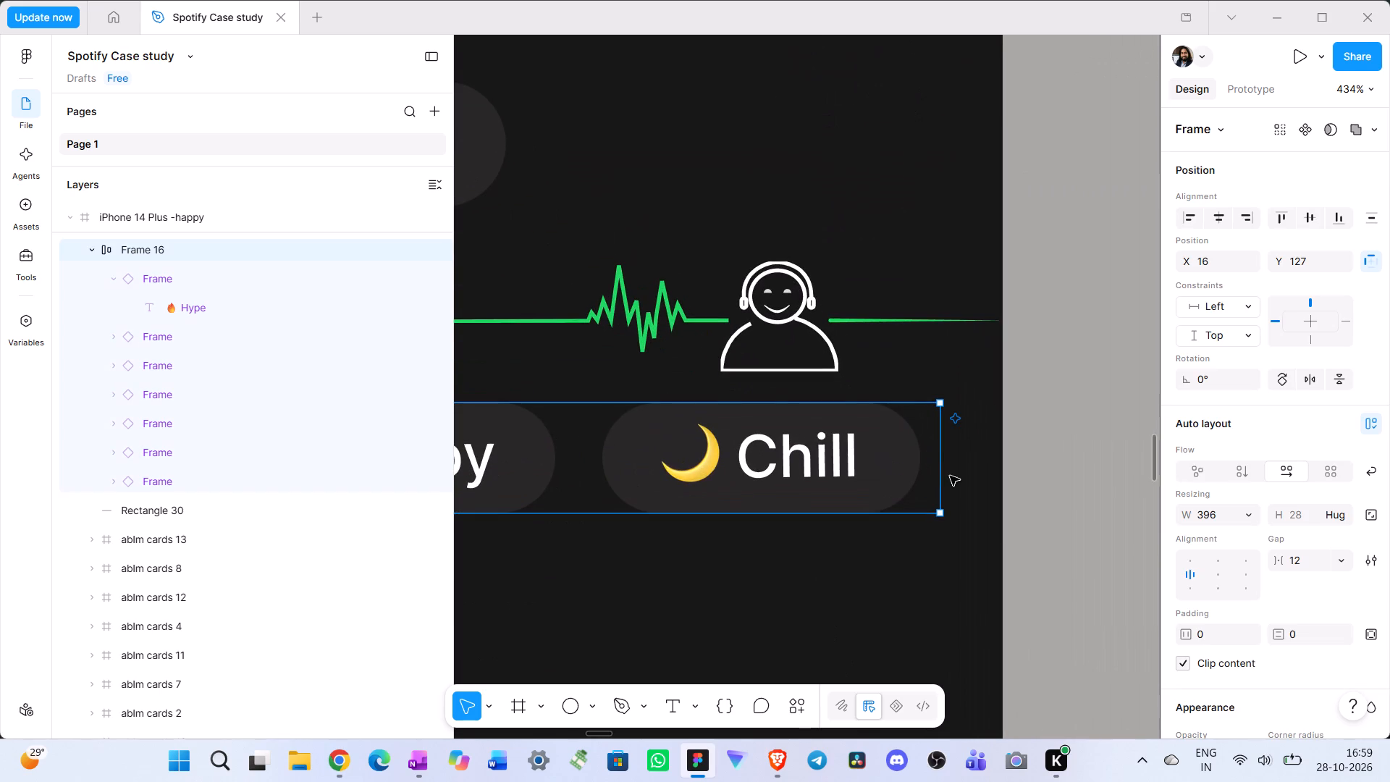
left_click_drag(940, 477, 1008, 482)
Extend the chill frame's mood pill row to the phone frame's right edge, making it 412 px wide.
scroll(1006, 488, "left", 4)
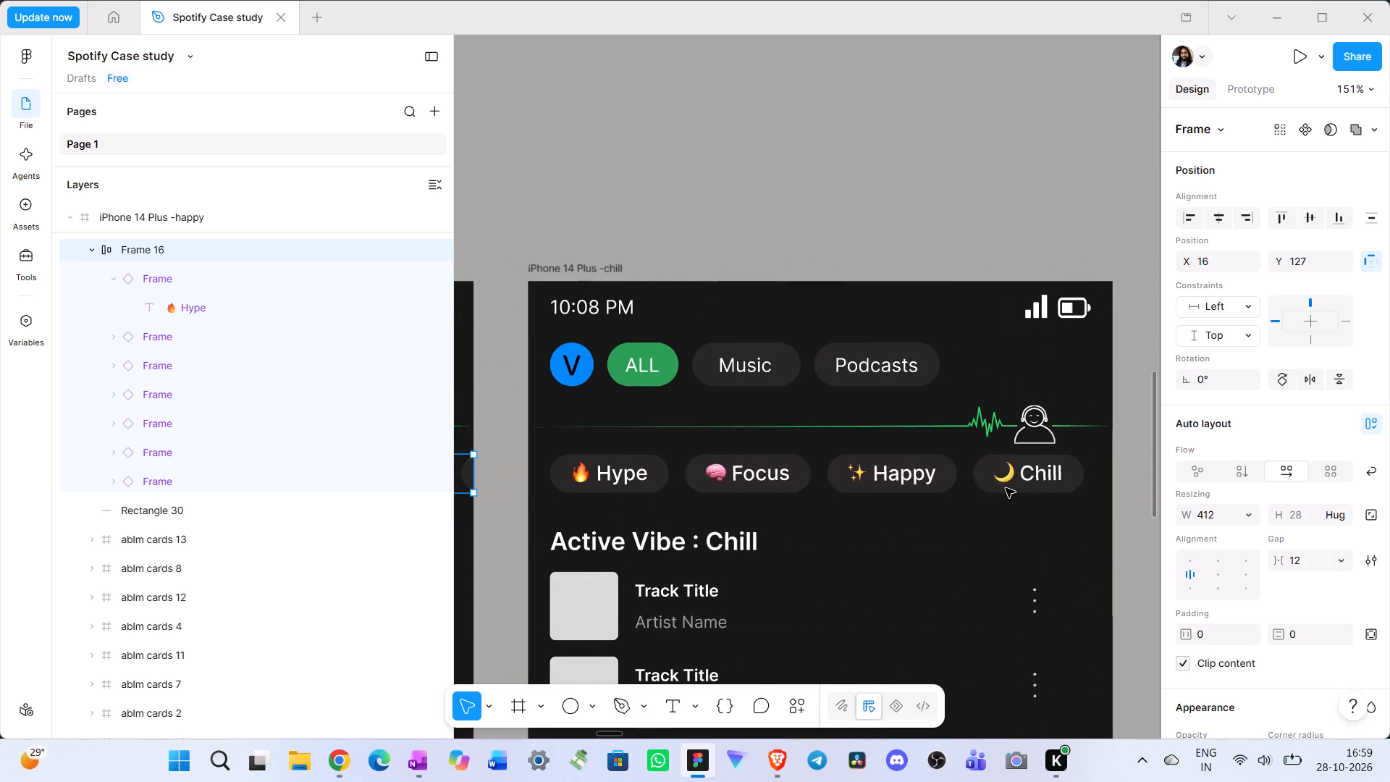
scroll(1006, 489, "left", 1)
left_click(930, 488)
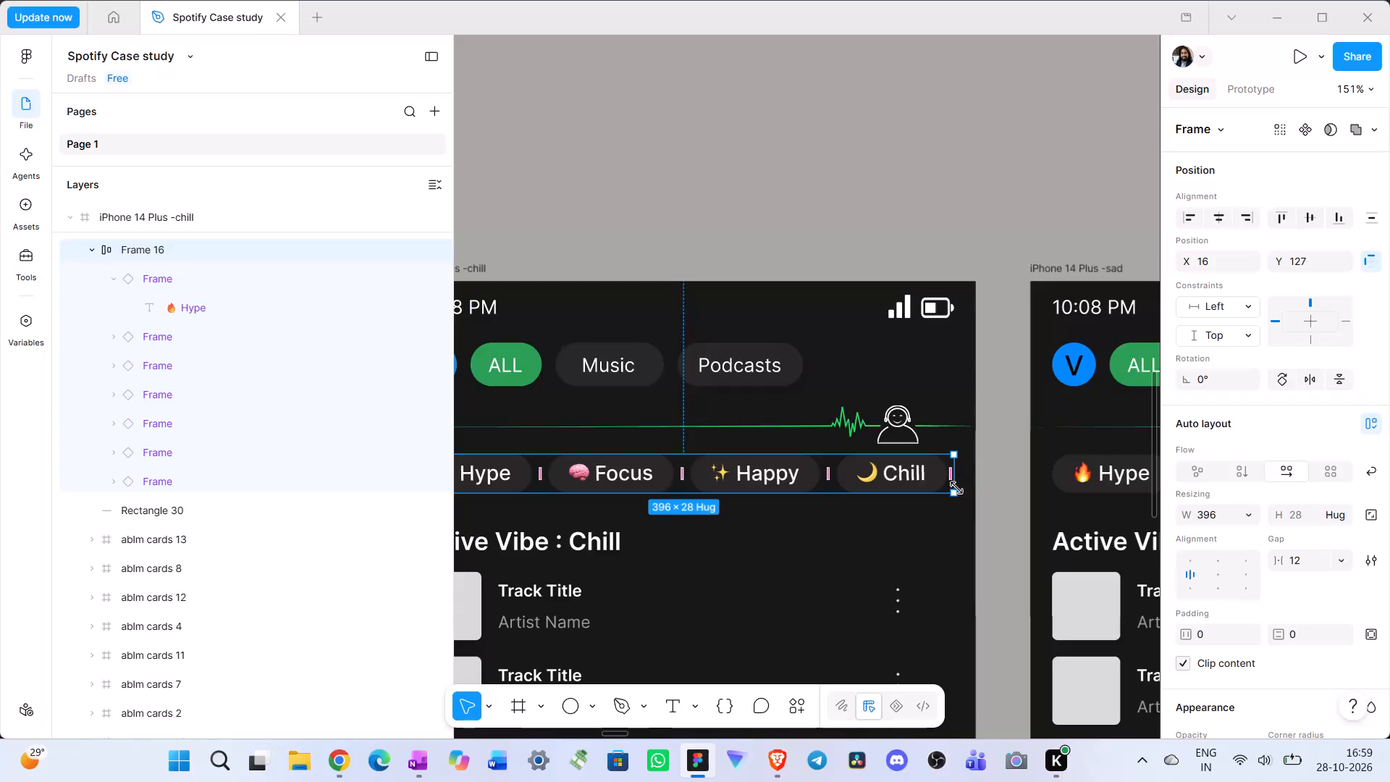
left_click_drag(926, 479, 937, 477)
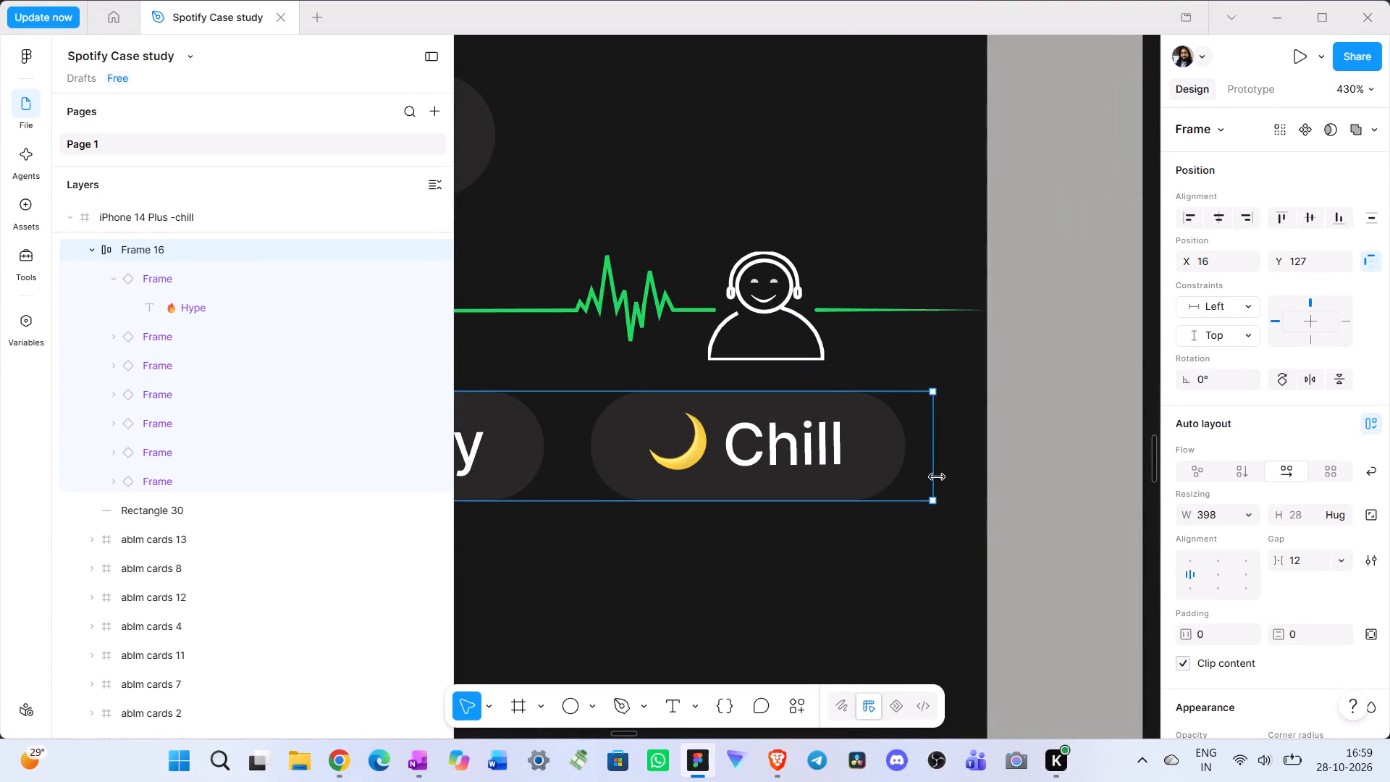
left_click_drag(937, 477, 985, 477)
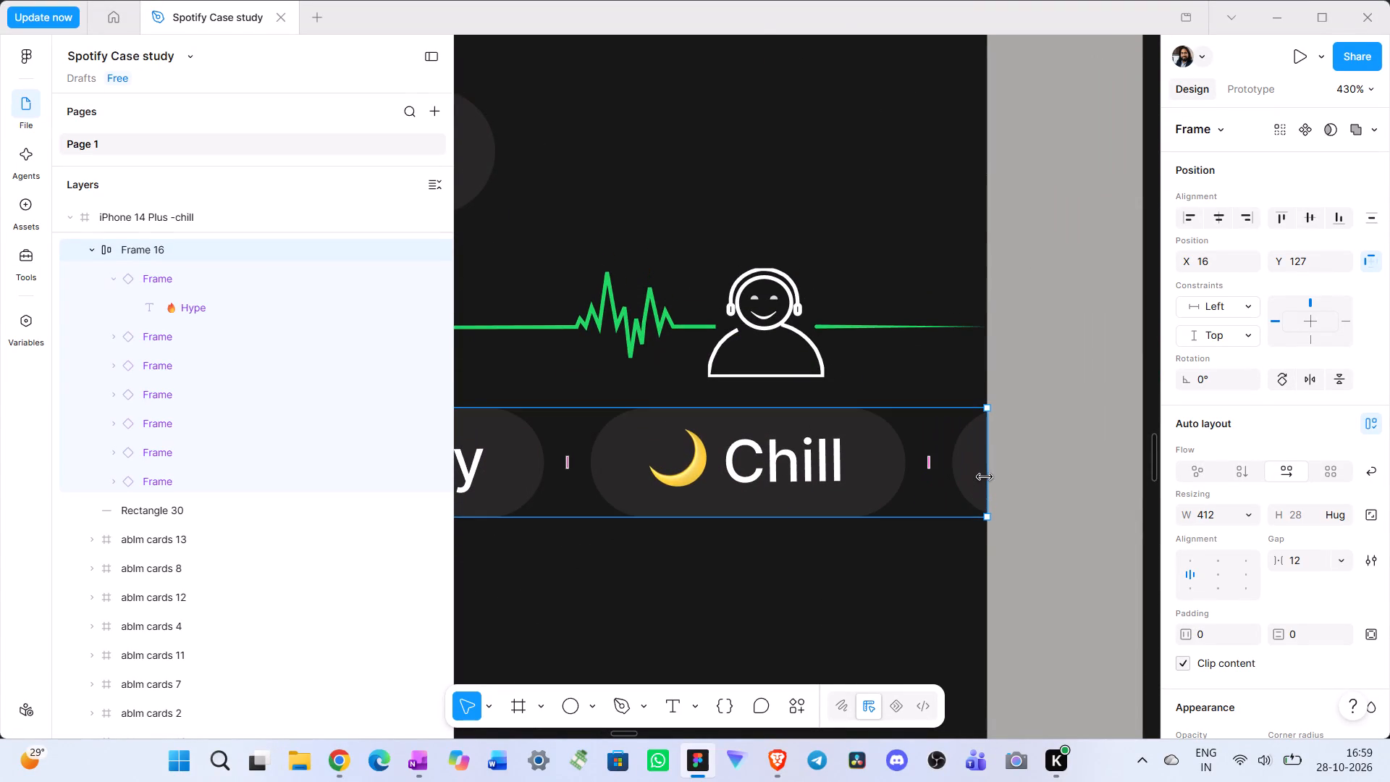
Extend the sad frame's mood pill row to the phone frame's right edge, making it 412 px wide.
scroll(984, 479, "left", 3)
left_click(950, 483)
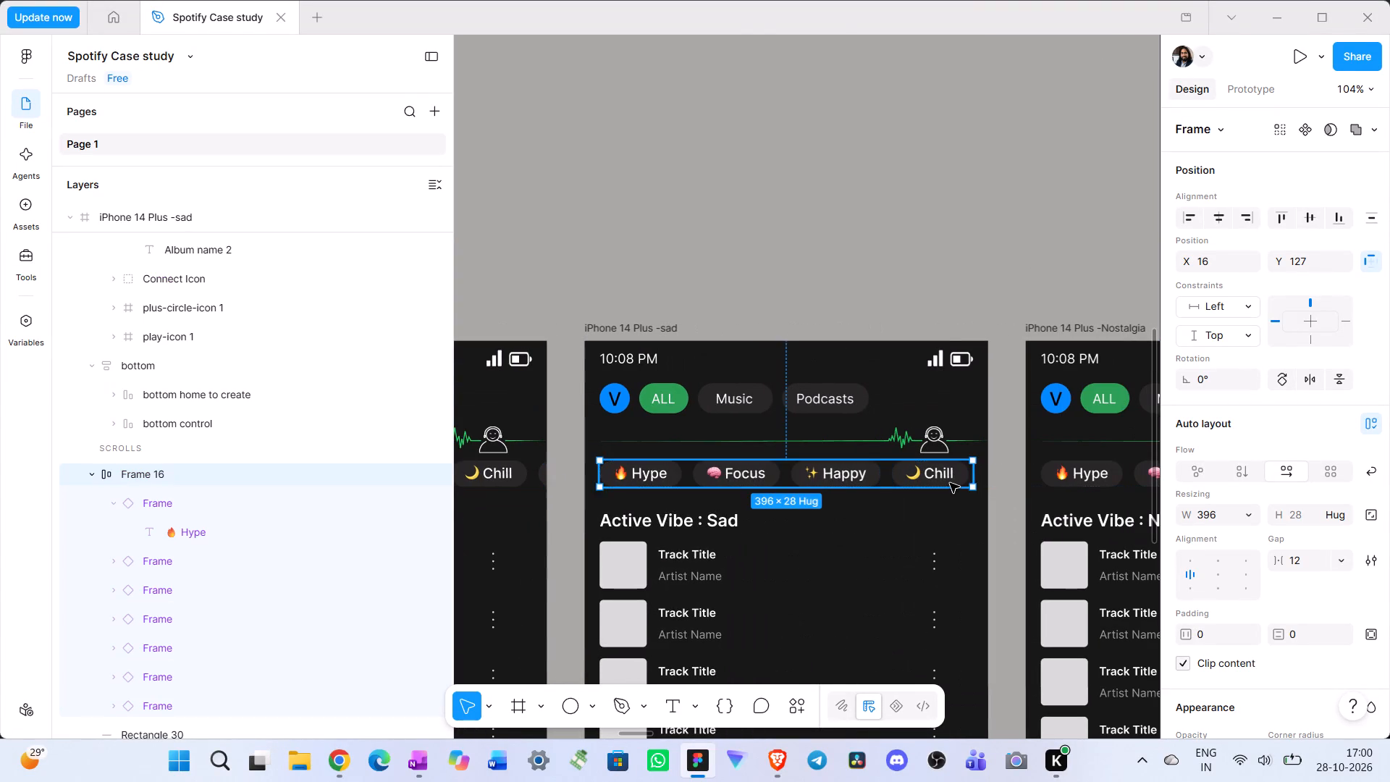
left_click_drag(984, 482, 1050, 482)
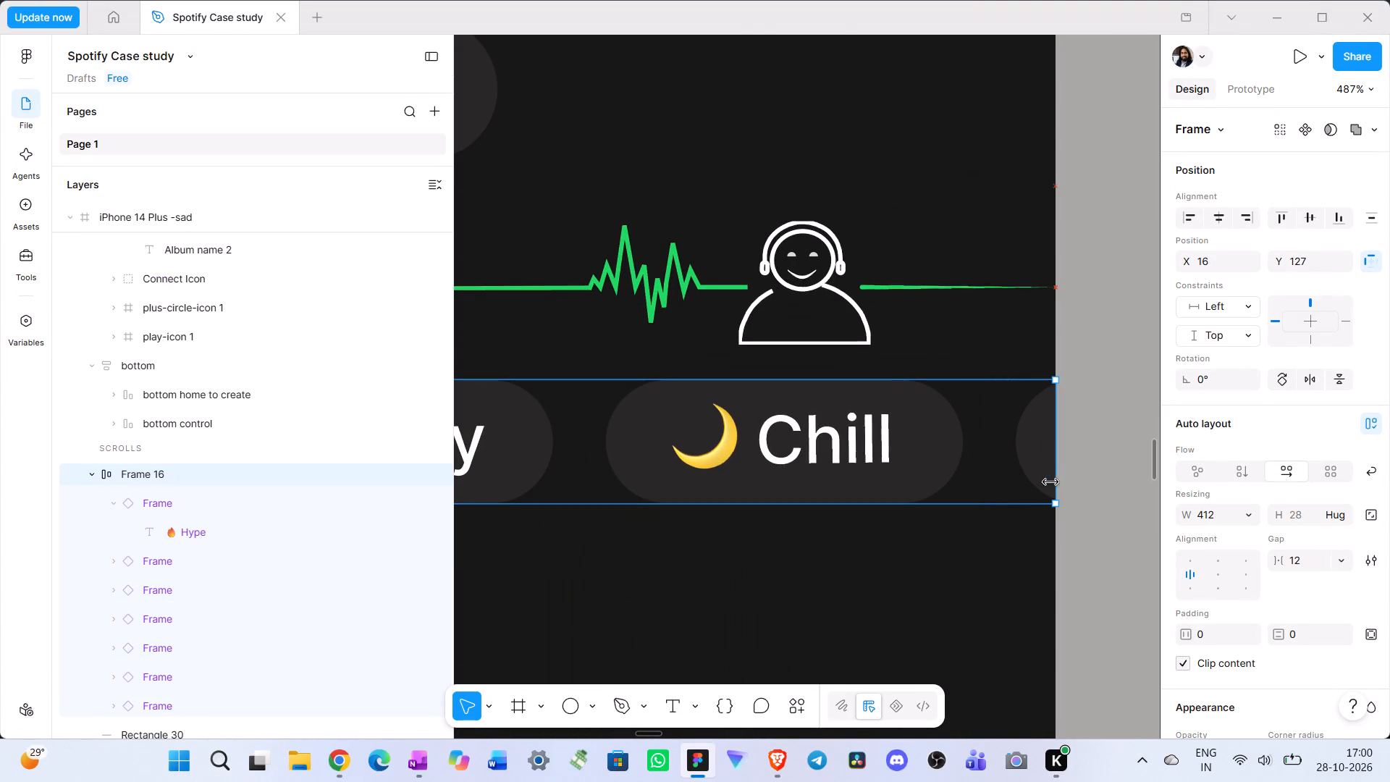
left_click_drag(1050, 482, 1056, 482)
Extend the nostalgia frame's mood pill row to the phone frame's right edge, making it 412 px wide.
scroll(1030, 487, "left", 3)
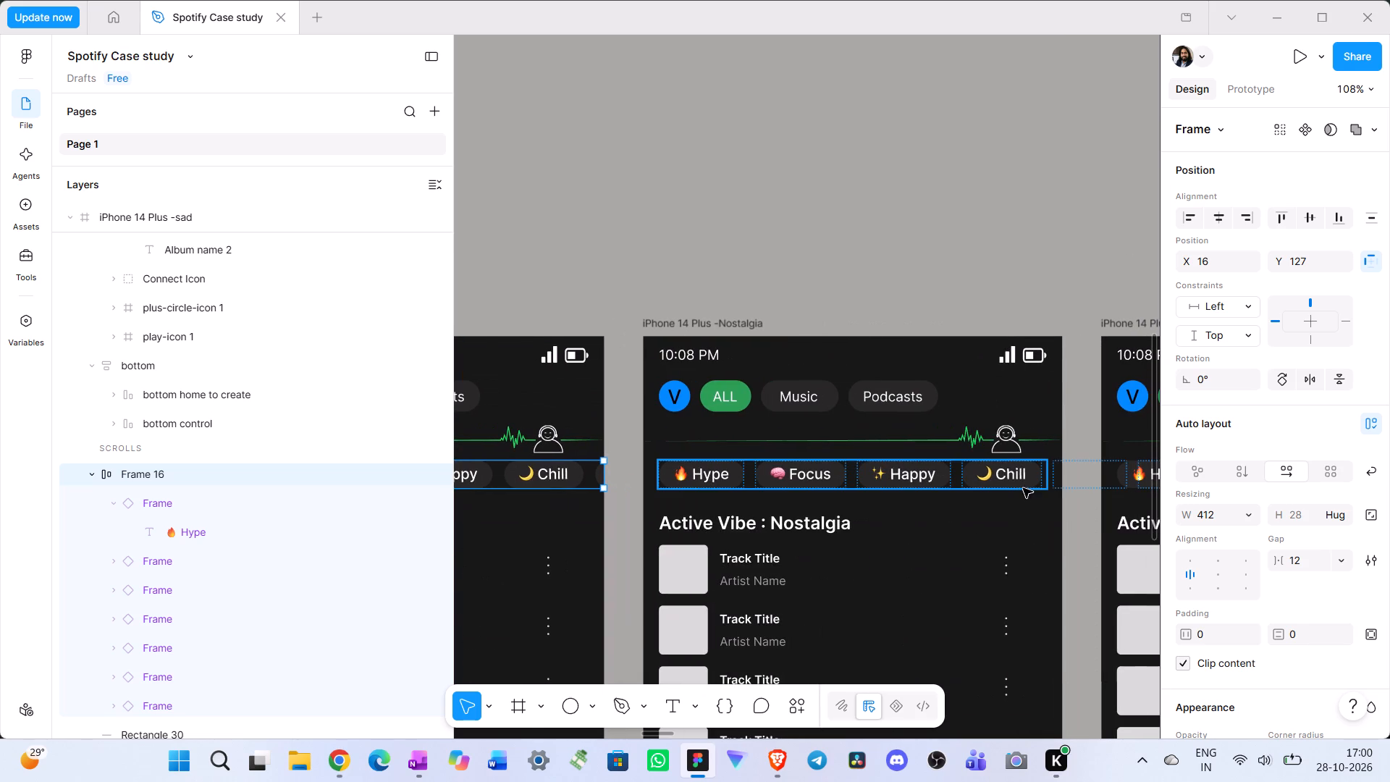
left_click(1016, 487)
scroll(1016, 487, "left", 2)
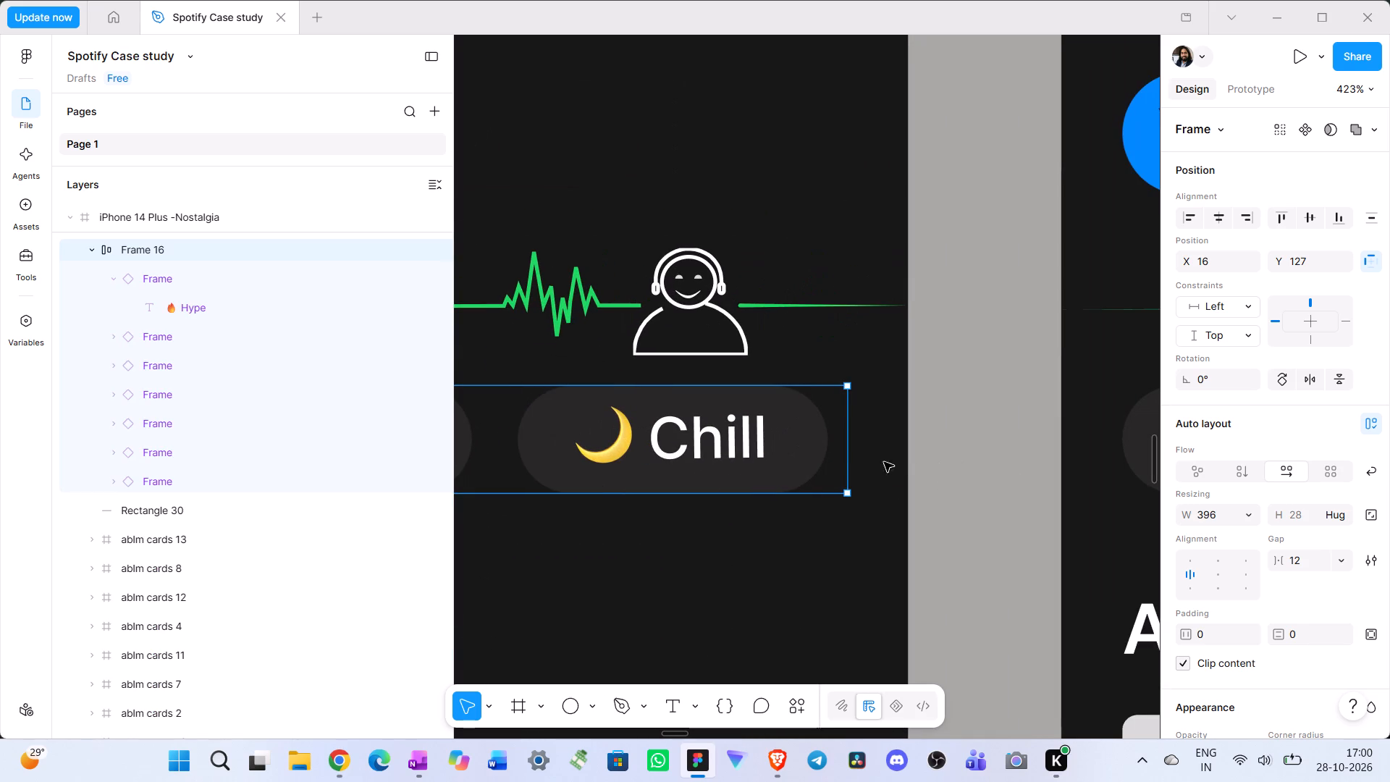
left_click_drag(844, 460, 913, 460)
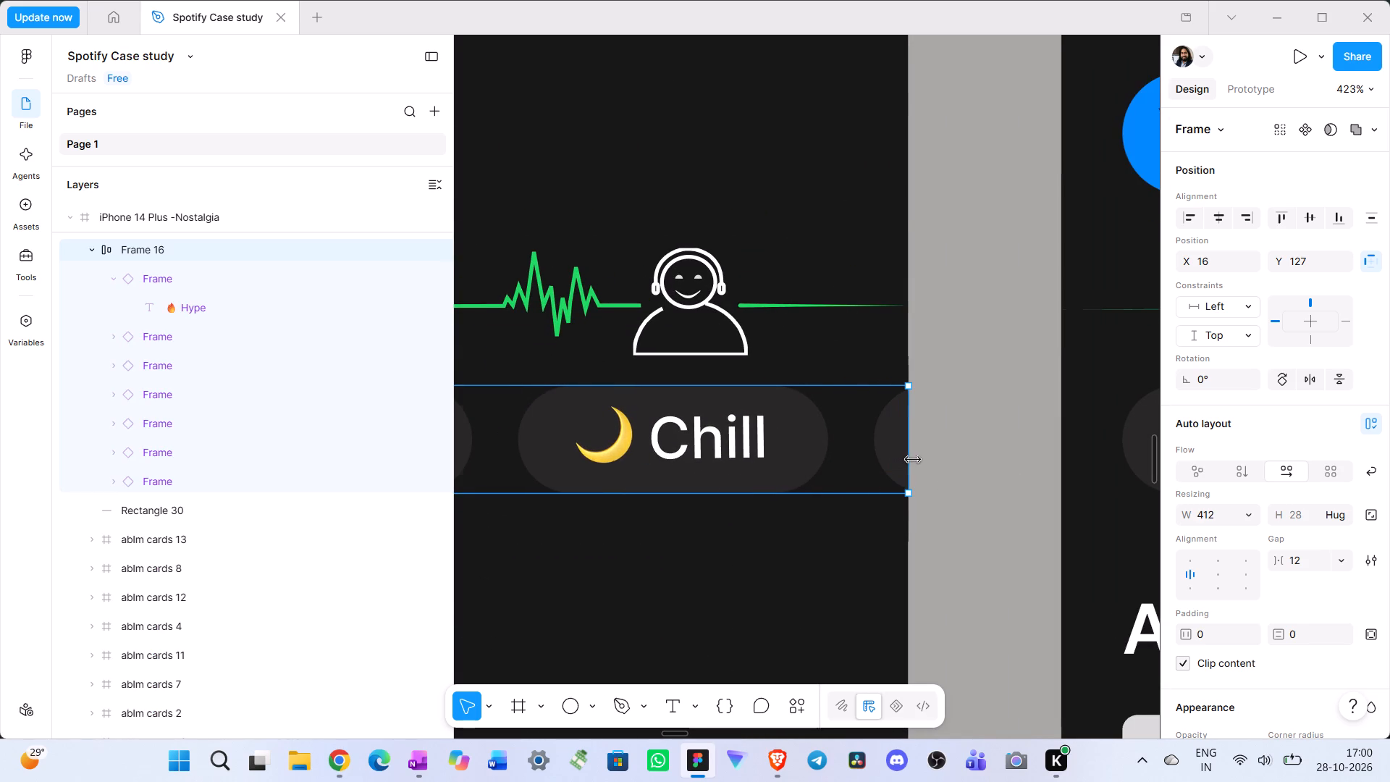
Extend the party frame's mood pill row to the phone frame's right edge, making it 412 px wide.
scroll(941, 466, "left", 1)
left_click(880, 465)
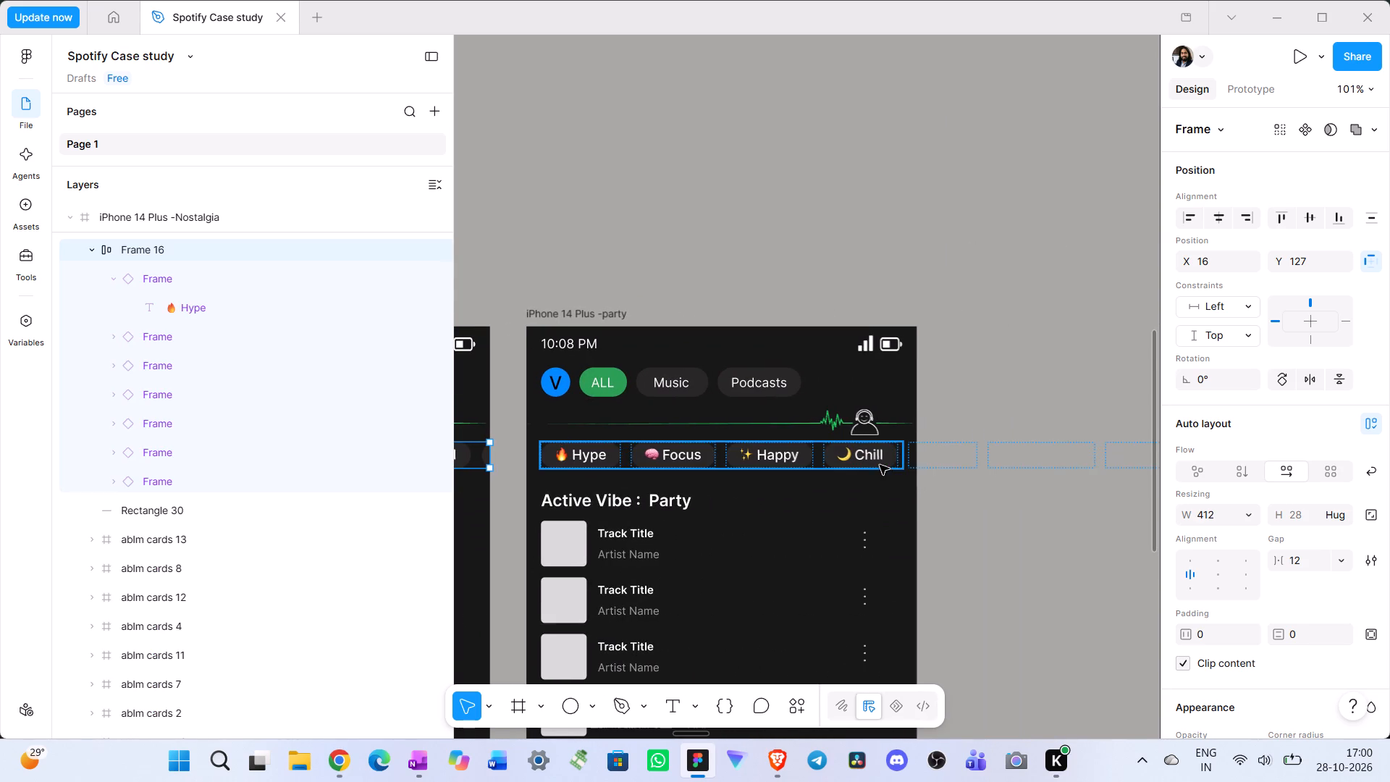
left_click_drag(938, 454, 977, 454)
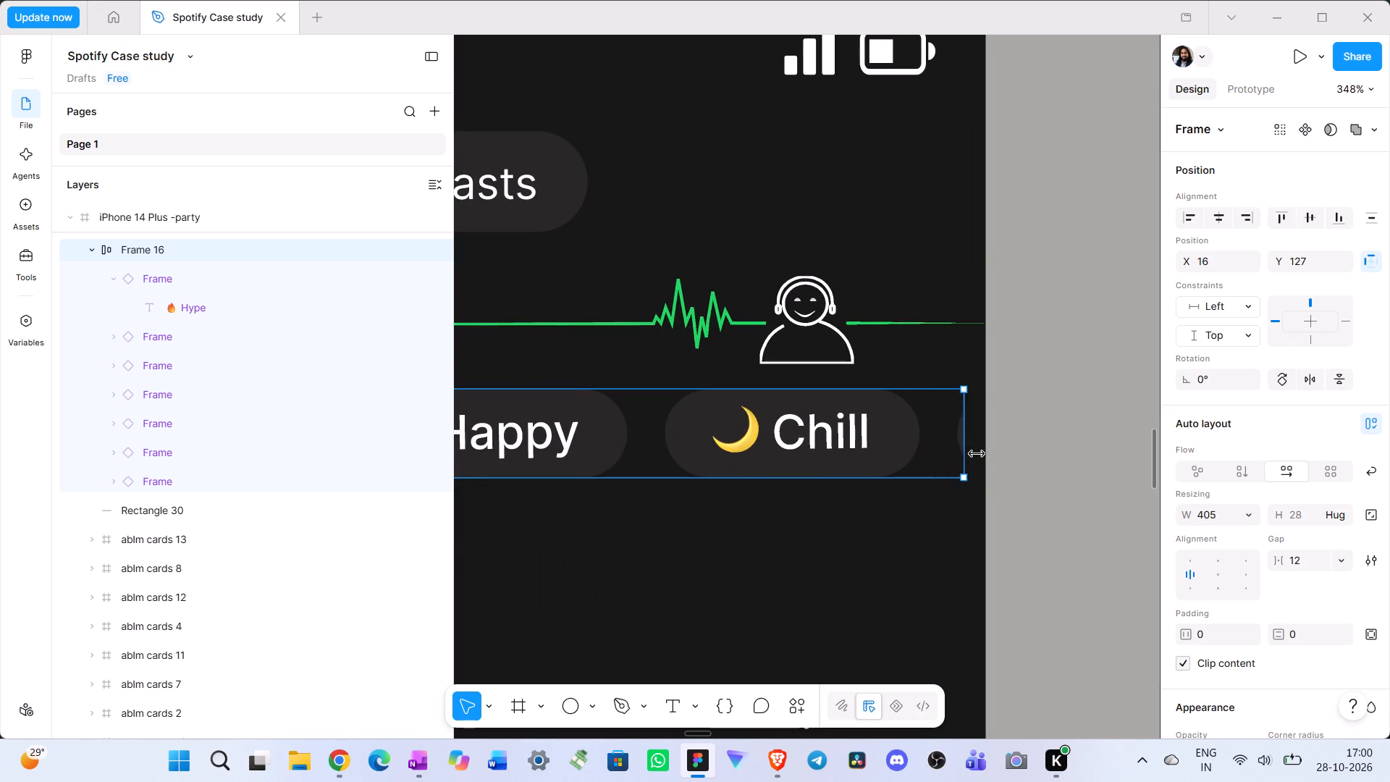
left_click_drag(977, 454, 990, 454)
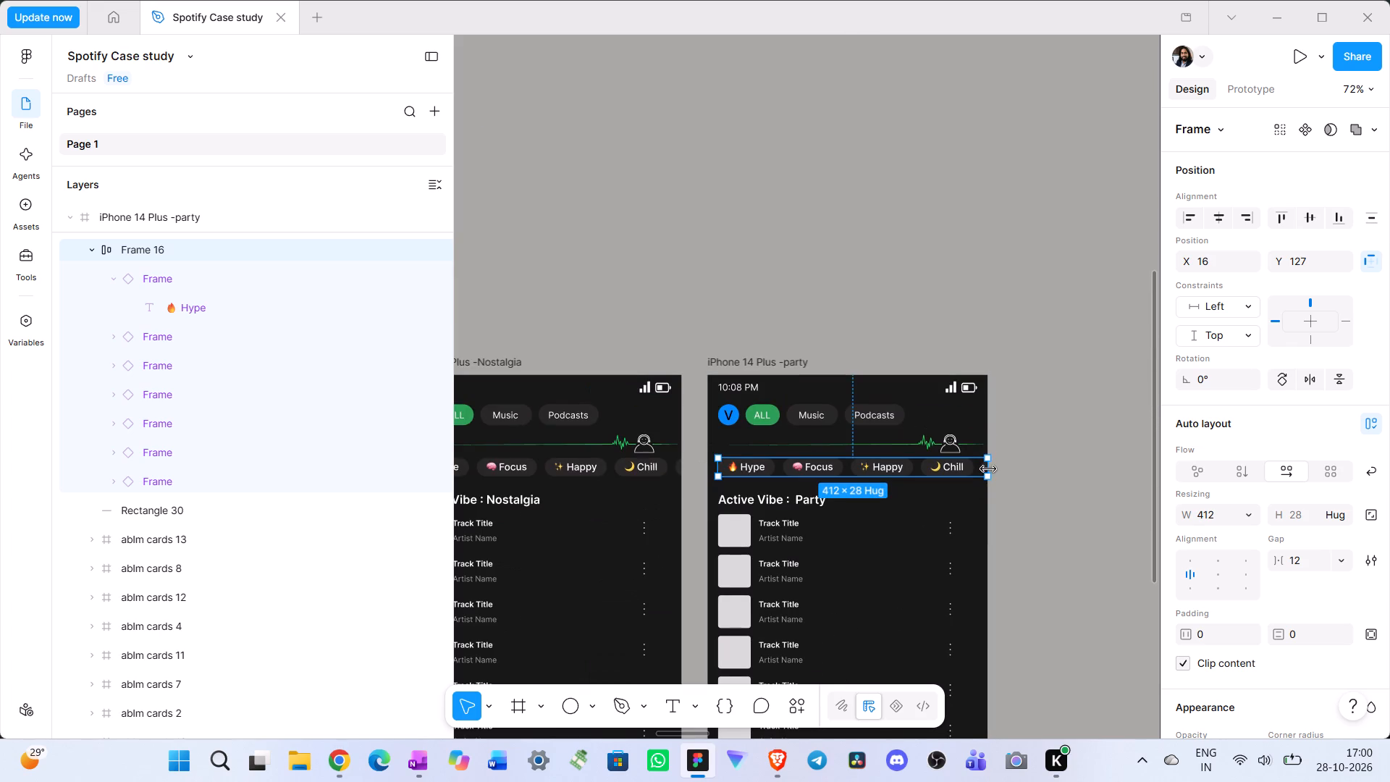
Hide the 4-column layout guide on the focus frame.
scroll(998, 476, "right", 3)
scroll(848, 492, "right", 2)
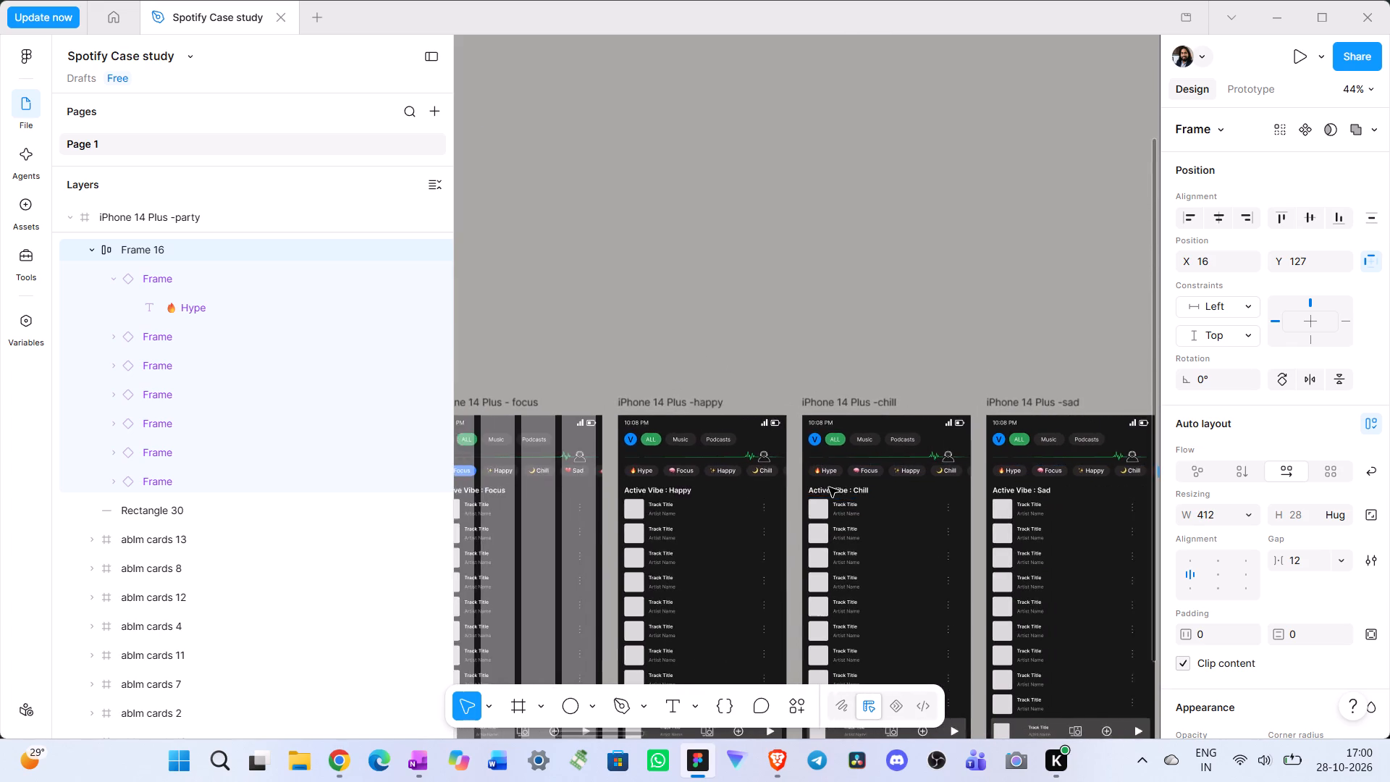
scroll(829, 487, "right", 3)
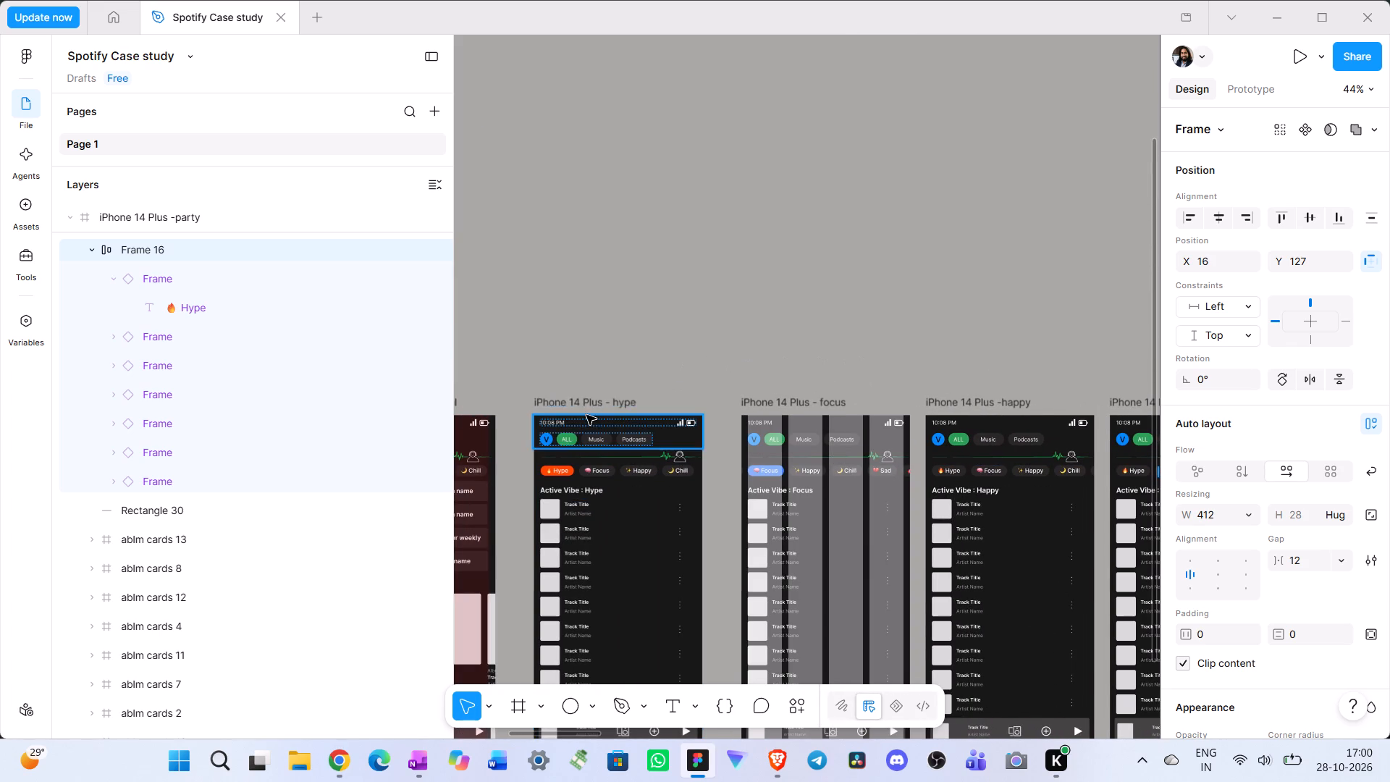
scroll(903, 364, "left", 1)
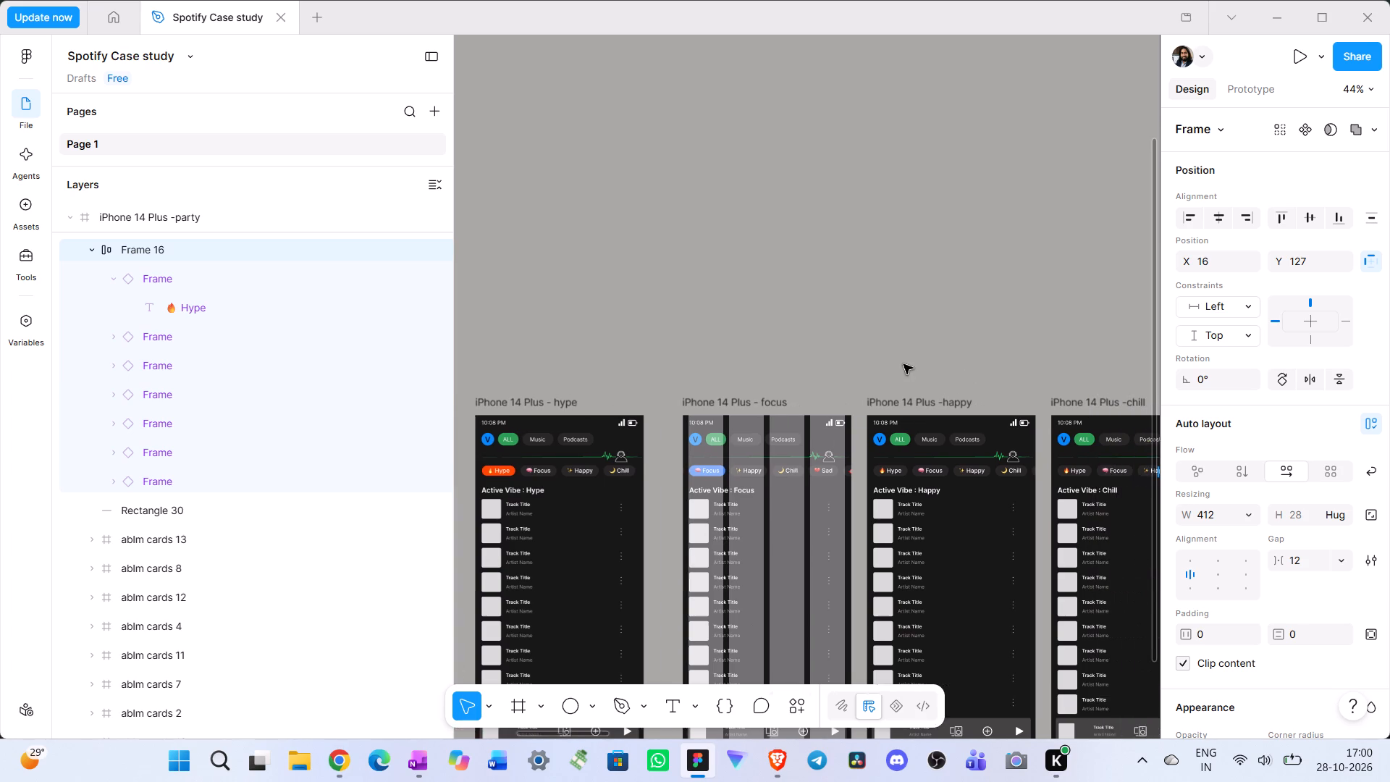
scroll(903, 364, "left", 1)
scroll(839, 377, "down", 1)
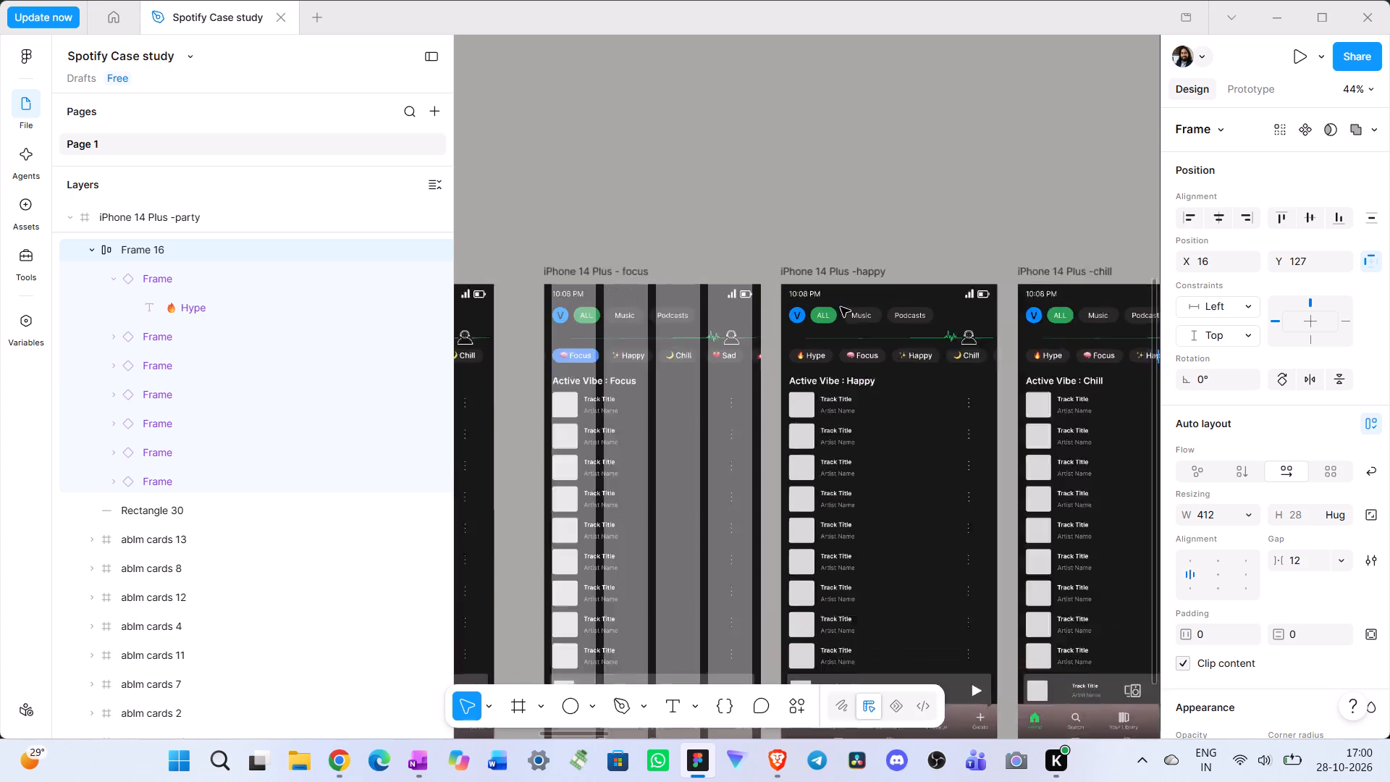
left_click(821, 258)
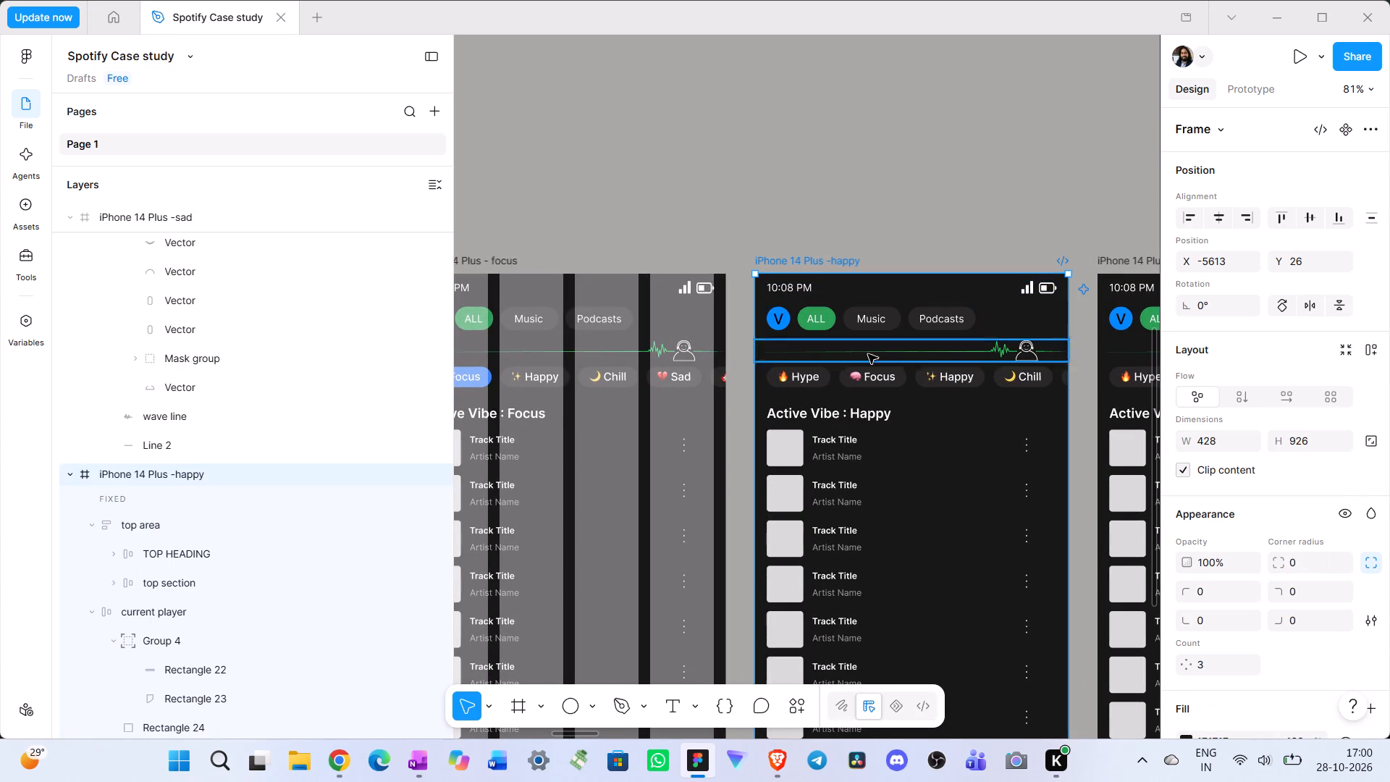
left_click(927, 383)
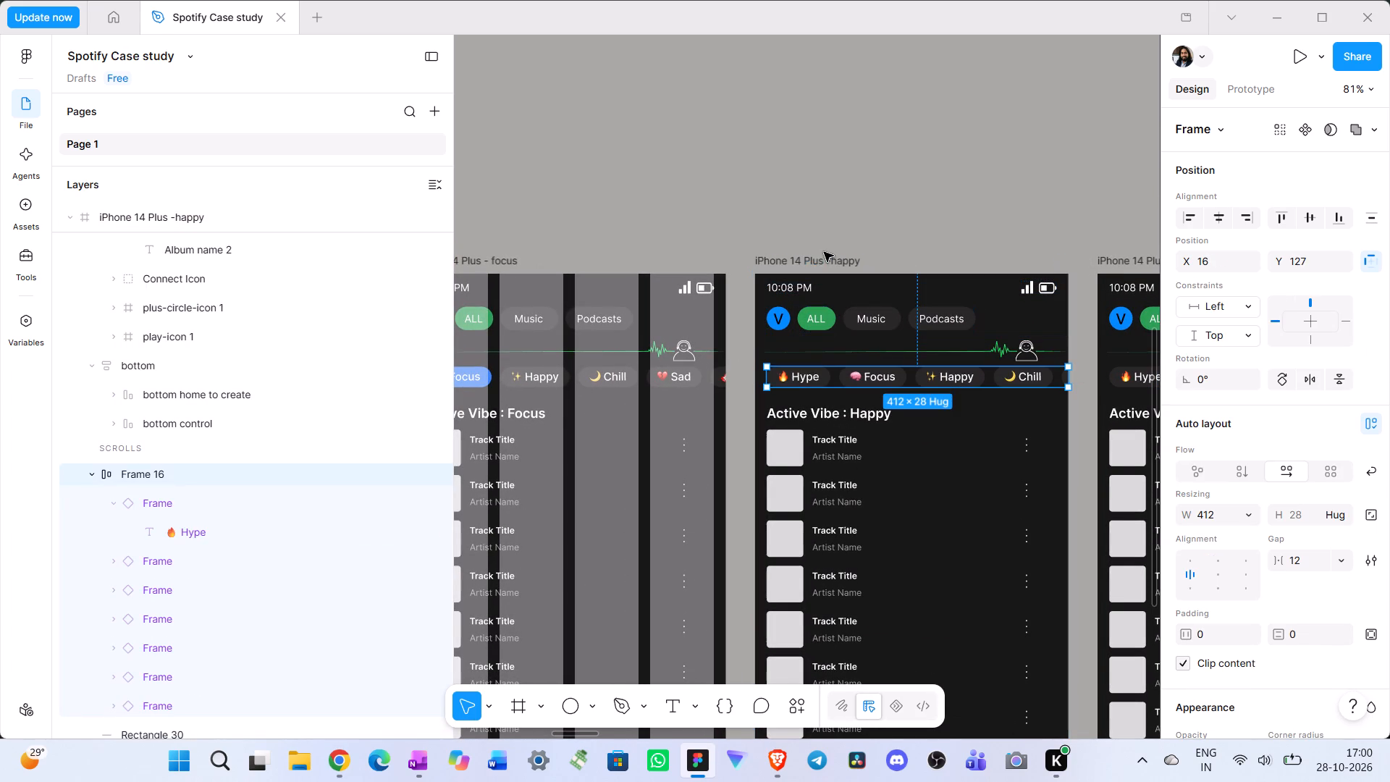
left_click(822, 257)
left_click(508, 260)
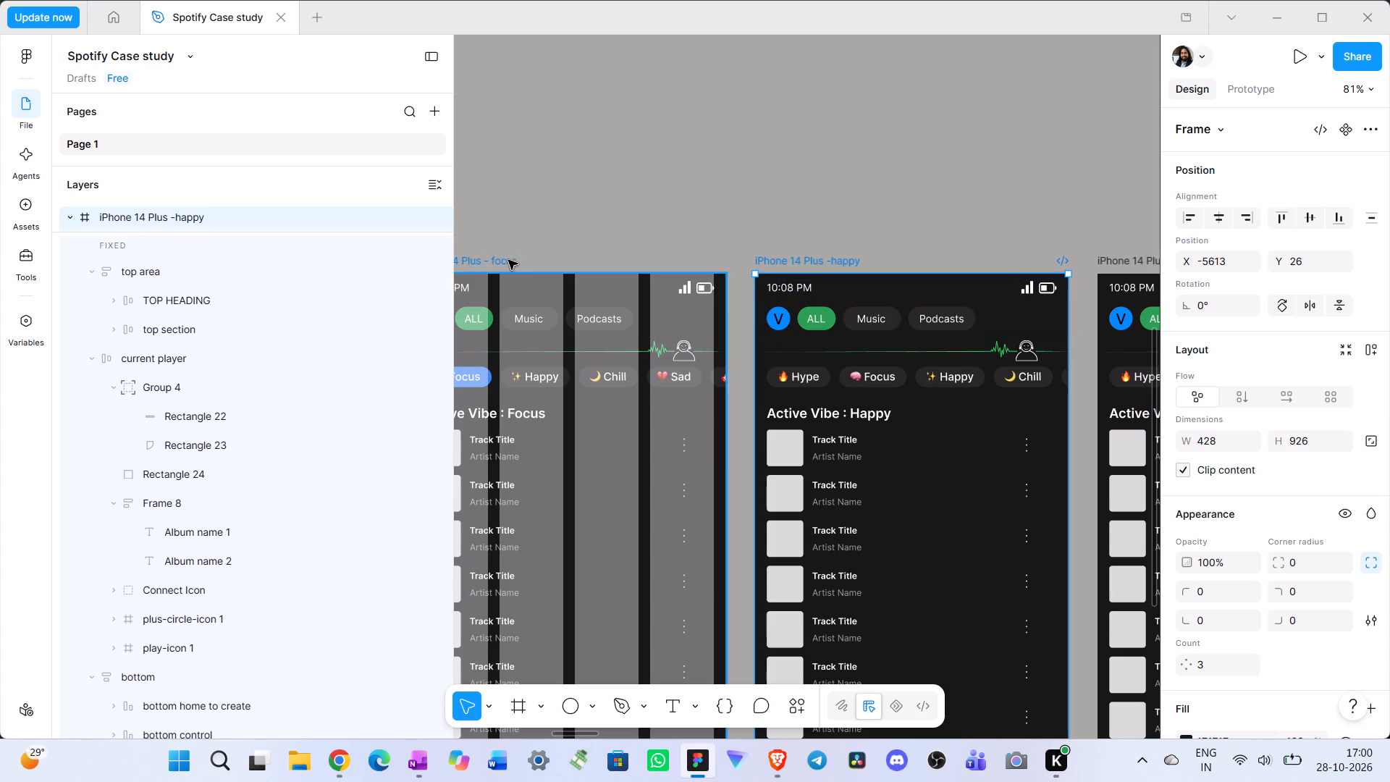
scroll(1230, 472, "down", 7)
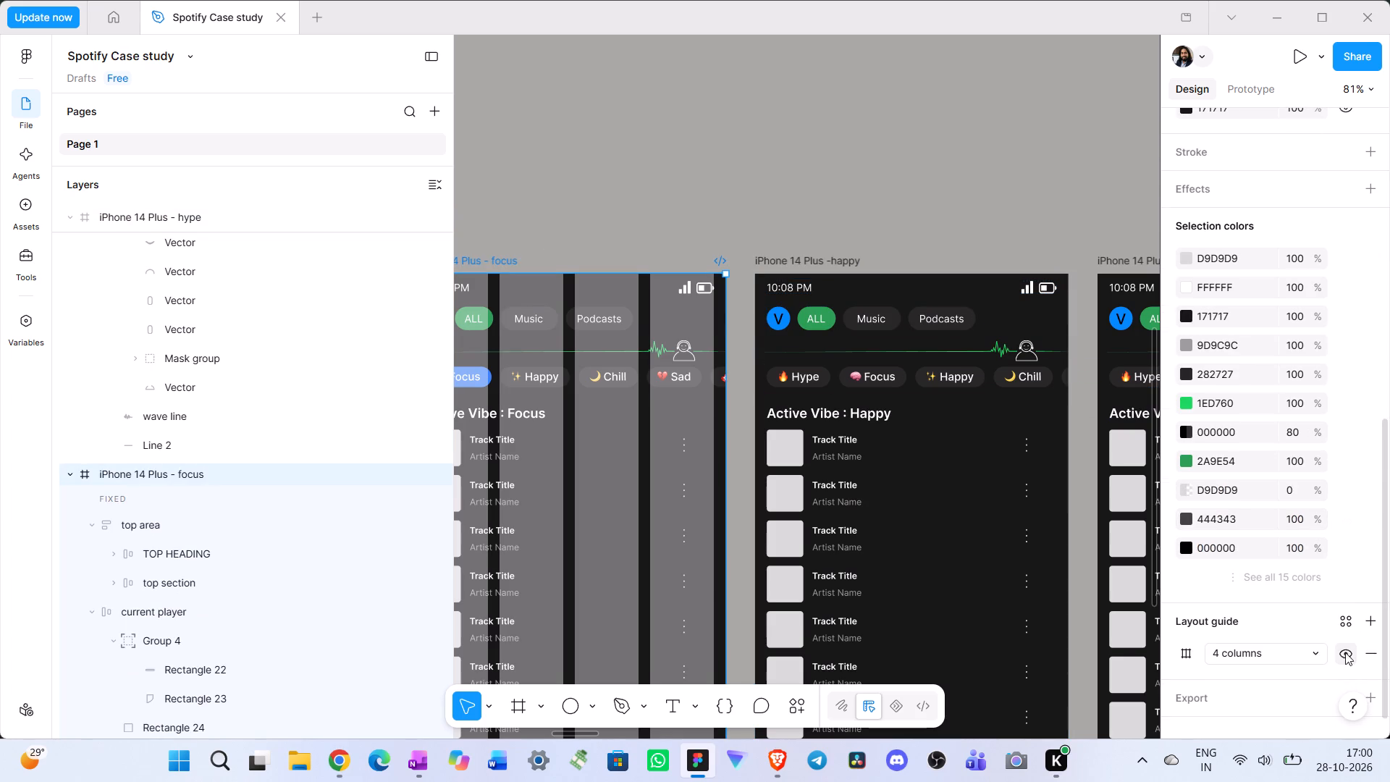
left_click(1345, 652)
Show the 4-column layout guide on the happy frame.
left_click(834, 259)
scroll(1310, 458, "down", 4)
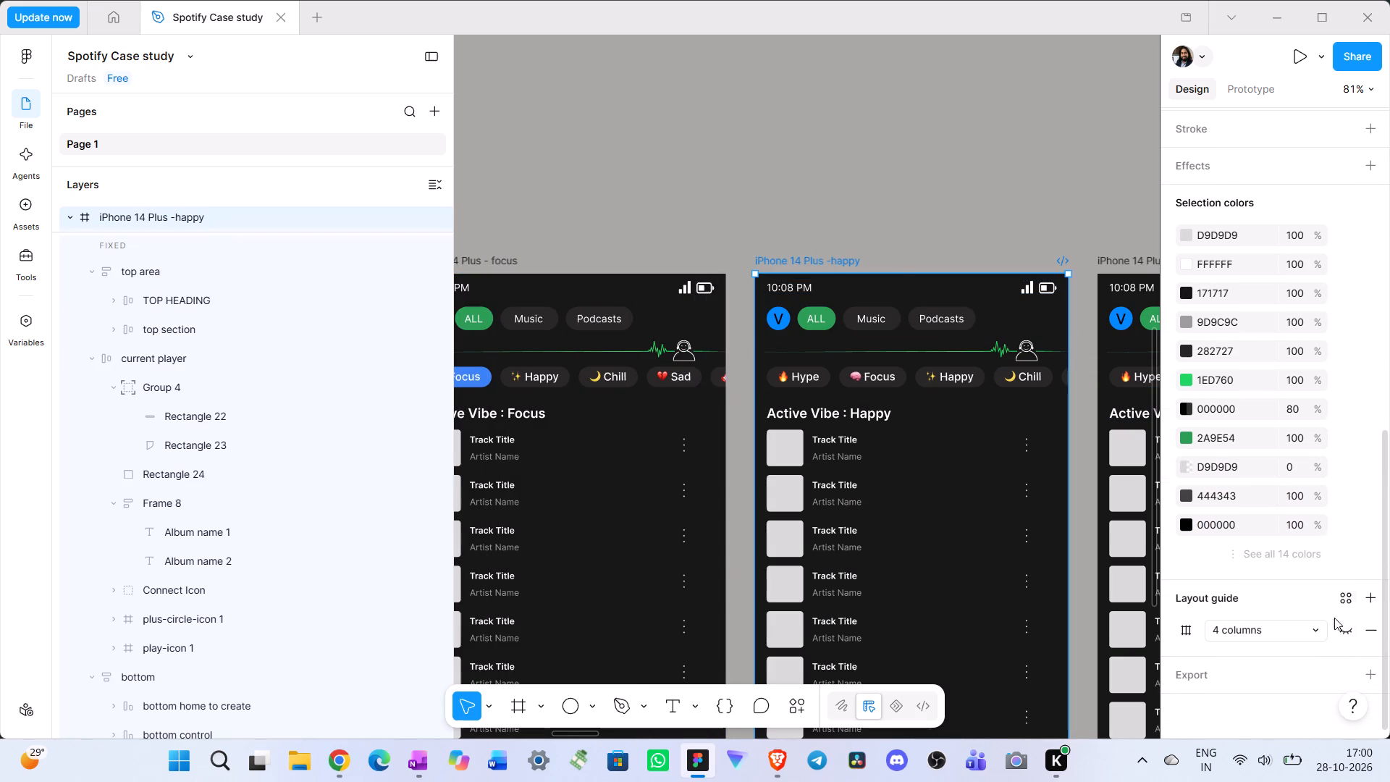
left_click(1347, 623)
Shift the happy frame's mood pill row left until the Happy pill sits near the start of the first guide column.
scroll(791, 281, "left", 1)
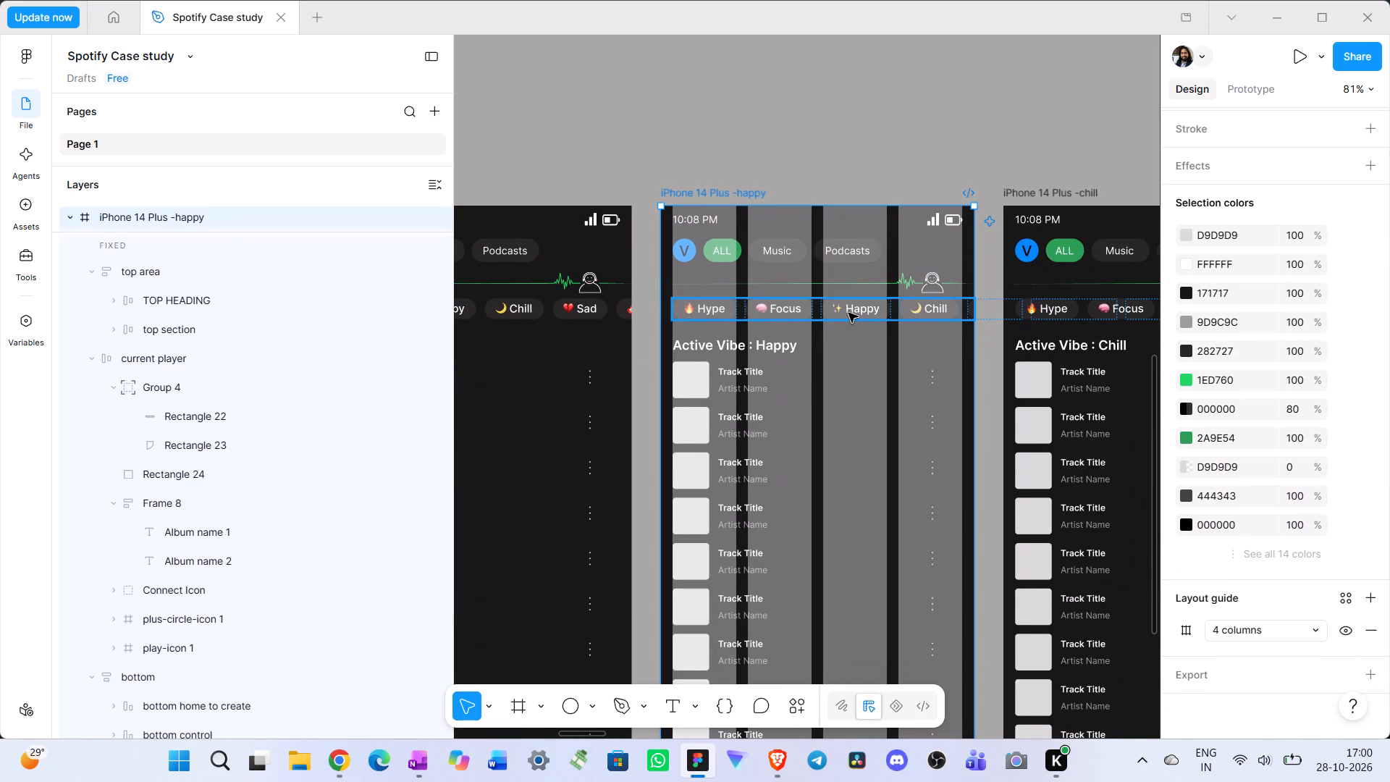
left_click(848, 313)
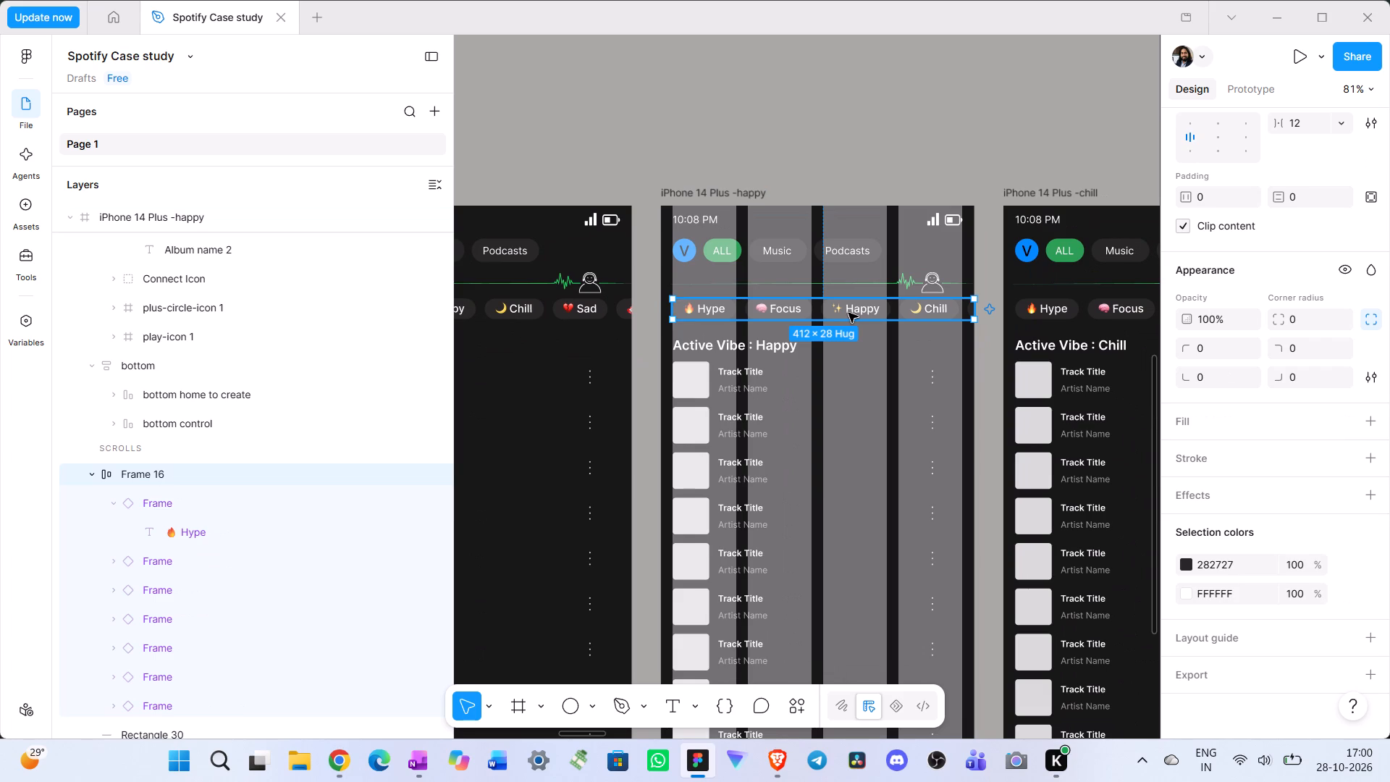
key("shift+Left")
key("shift+Left")
key("shift+Left")
key("shift+Left")
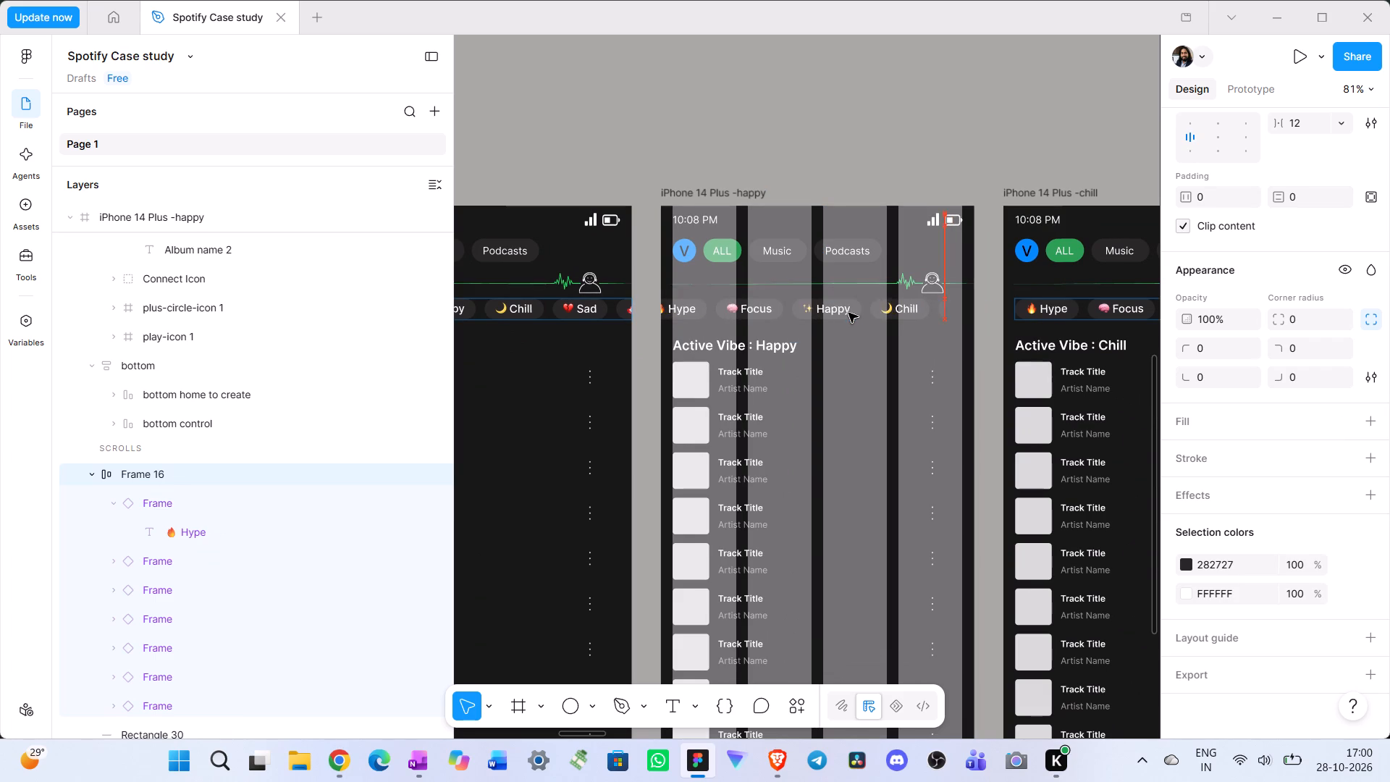
key("shift+Left")
key("shift+Left")
key("shift+Left")
key("shift+Left")
key("shift+Left")
key("shift+Left")
key("shift+Left")
key("shift+Left")
key("shift+Left")
key("shift+Left")
key("shift+Left")
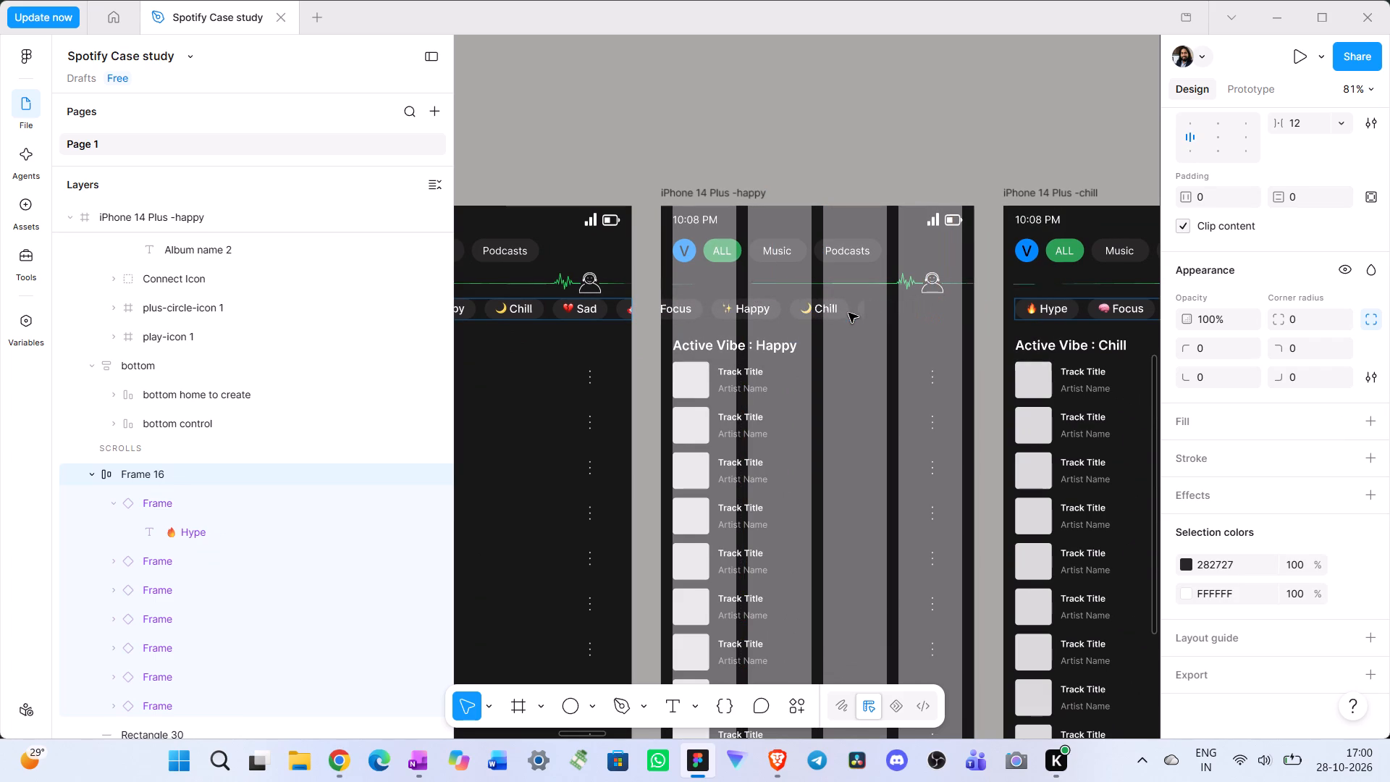
key("shift+Left")
key("shift+Left")
key("shift+Left")
key("shift+Left")
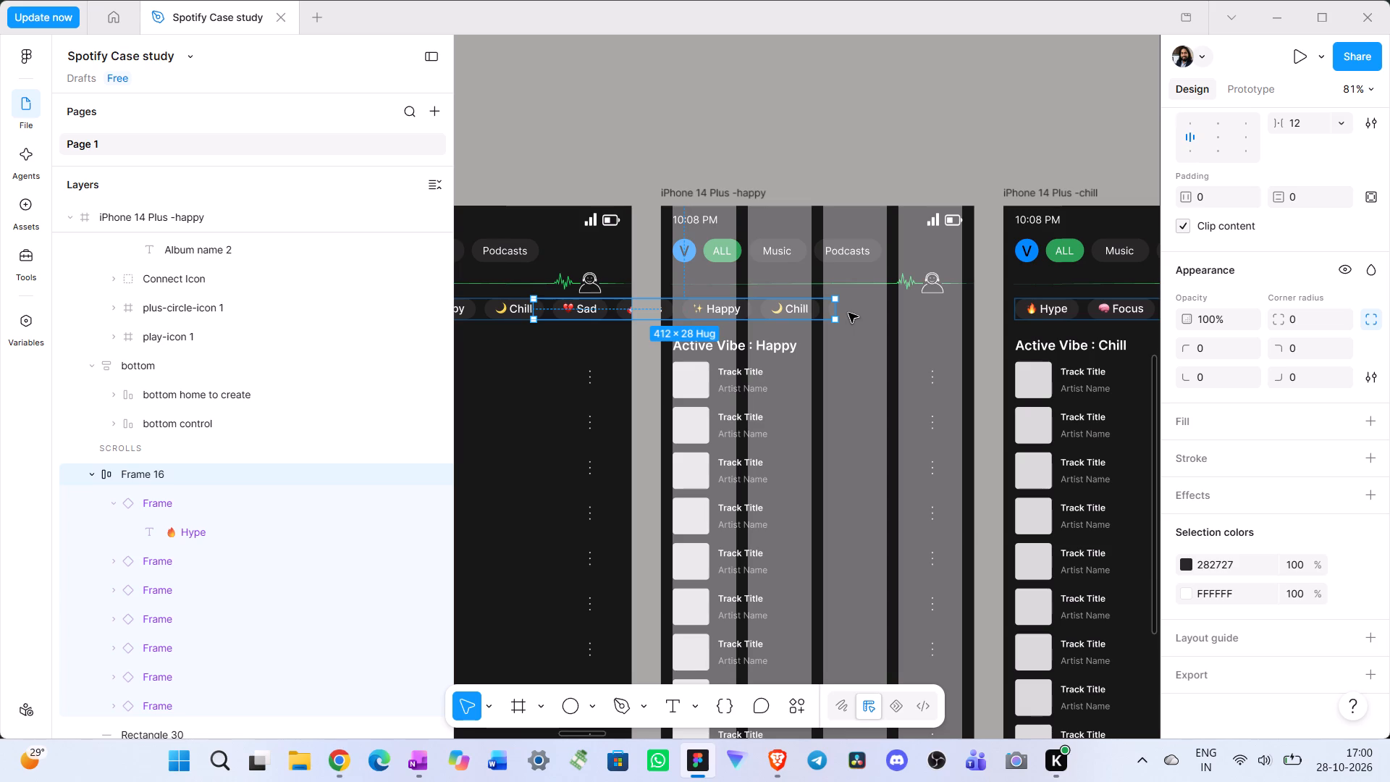
key("shift+Left")
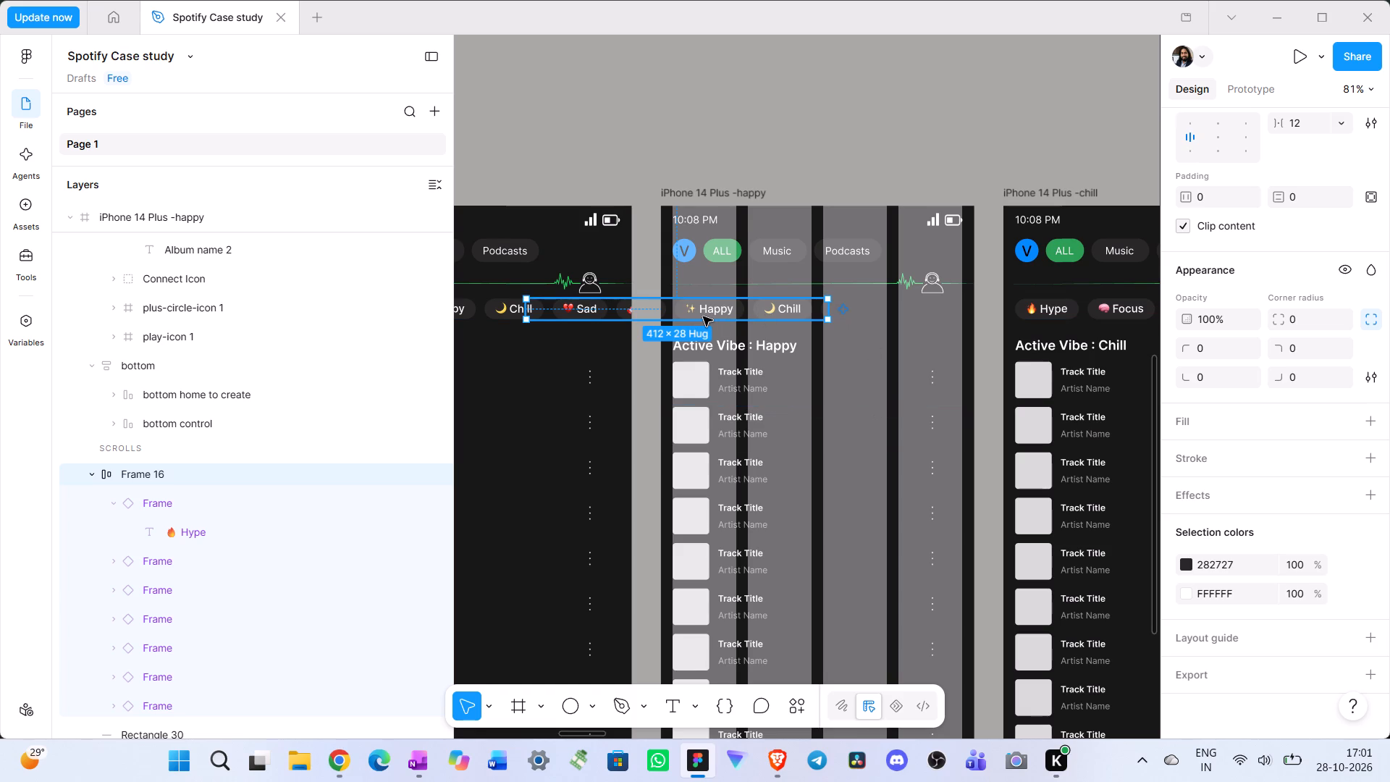
Fine-tune the happy frame's pill row to X -186 so the Happy pill lines up with the first guide column's left edge.
scroll(692, 315, "left", 1)
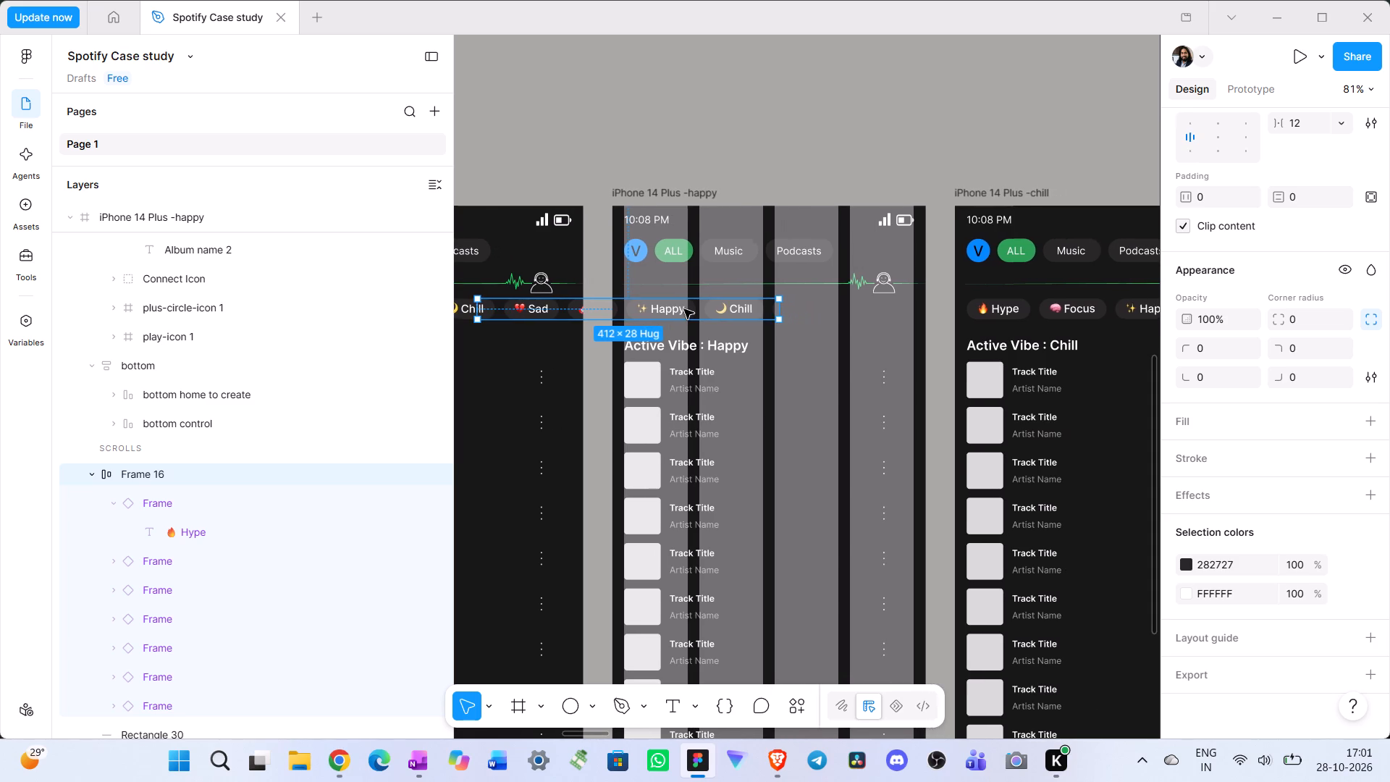
scroll(684, 309, "left", 1)
scroll(684, 309, "right", 1)
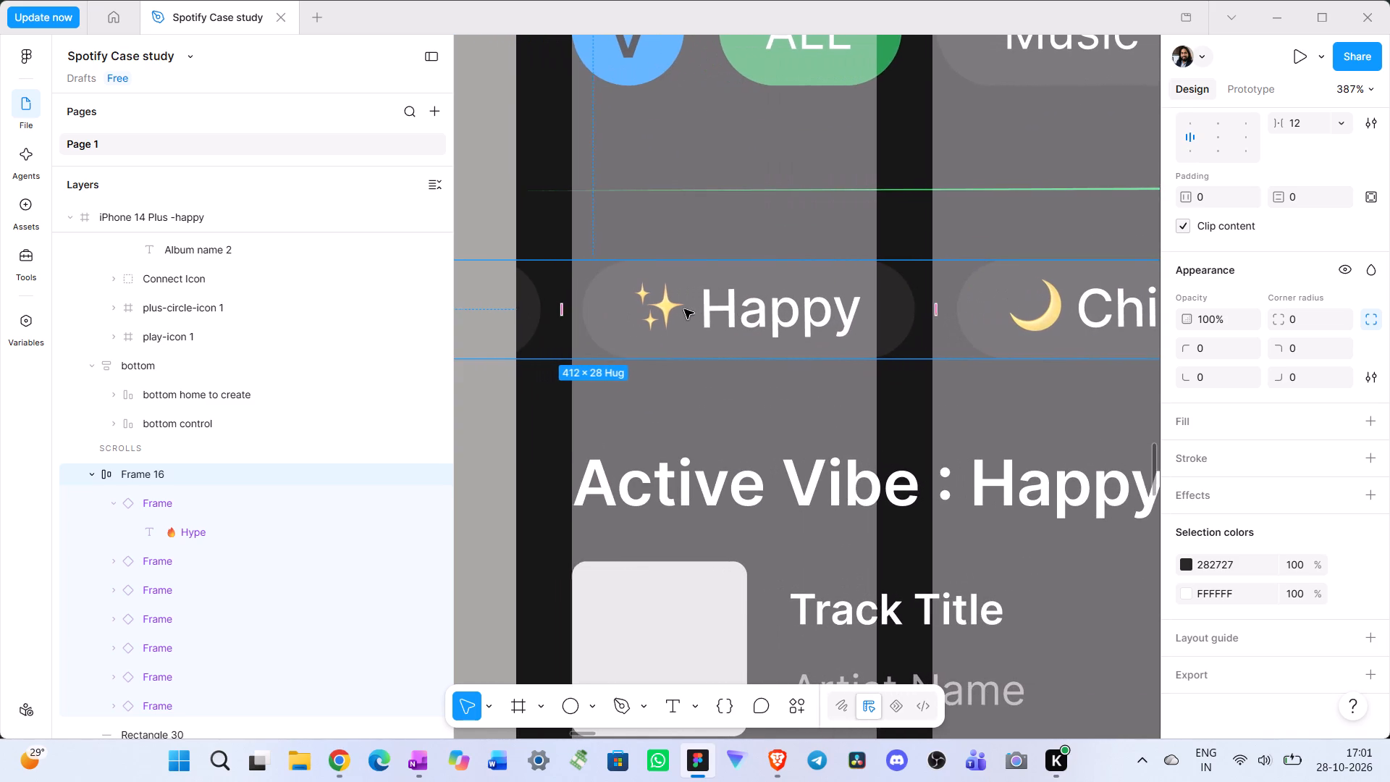
scroll(684, 309, "right", 1)
key("Left")
key("Left")
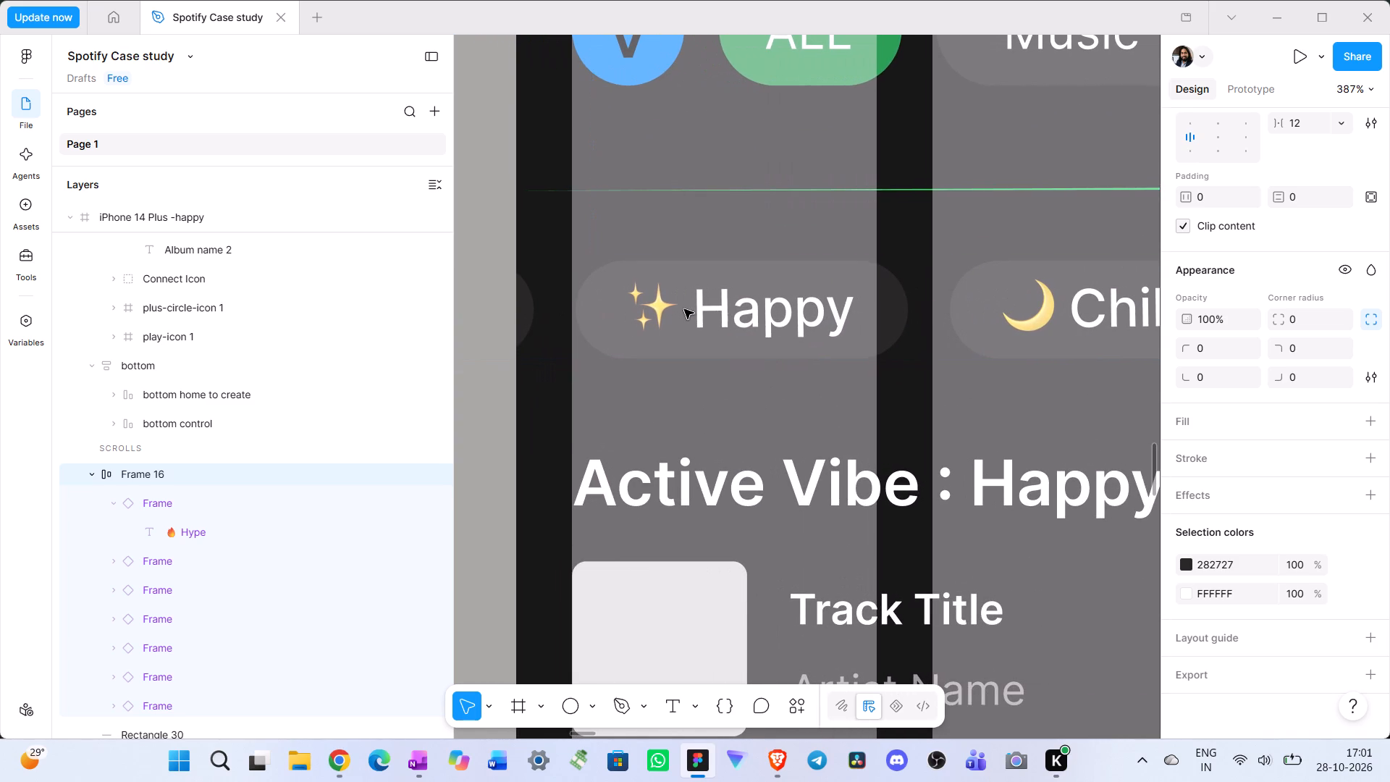
key("Left")
key("Left")
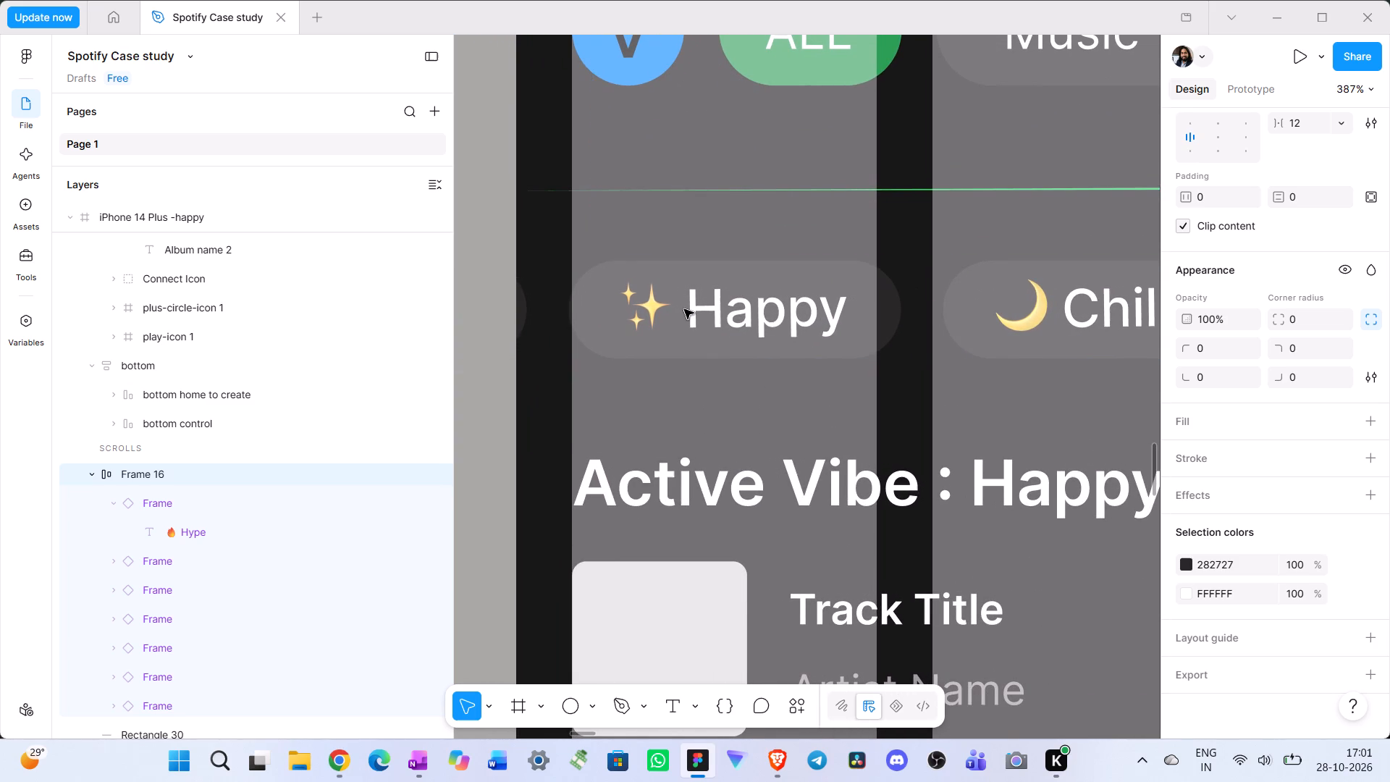
key("Right")
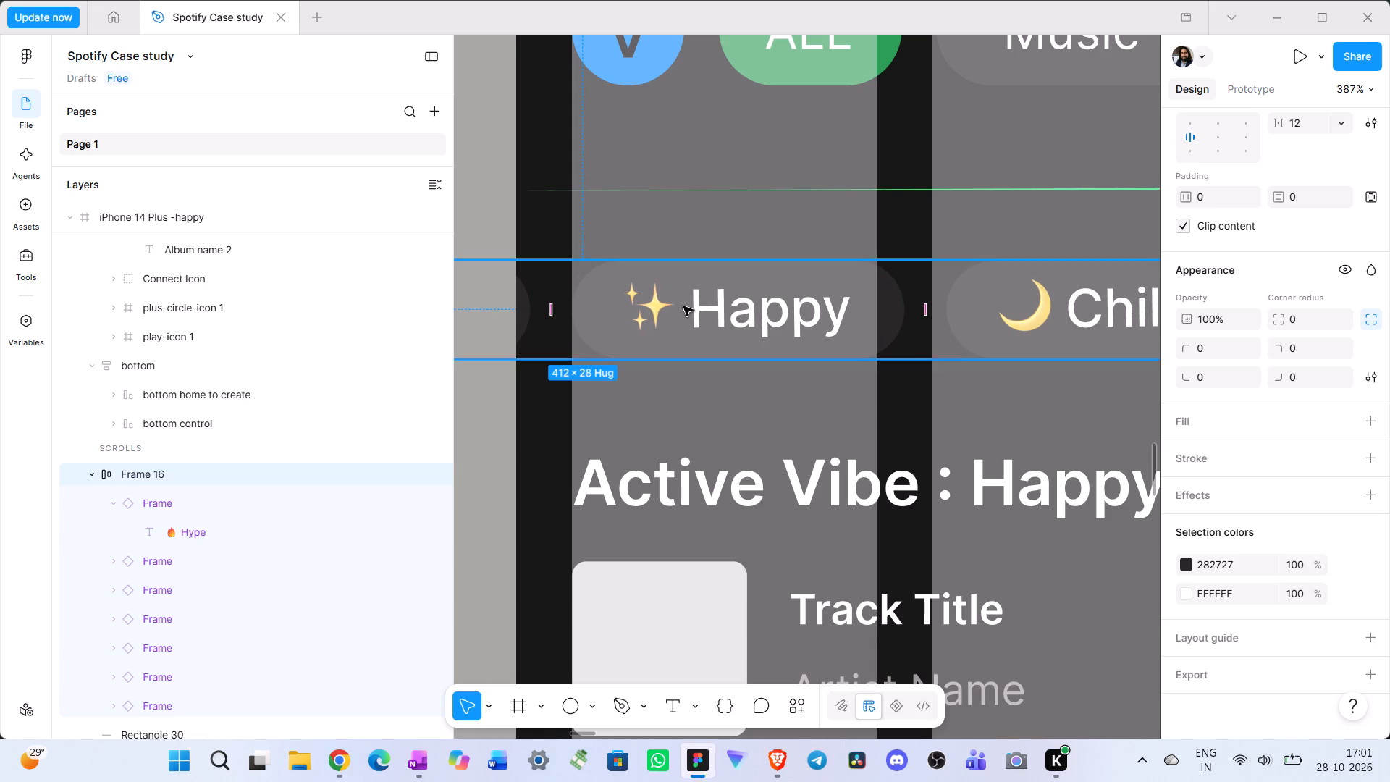
key("Left")
key("Right")
key("Right")
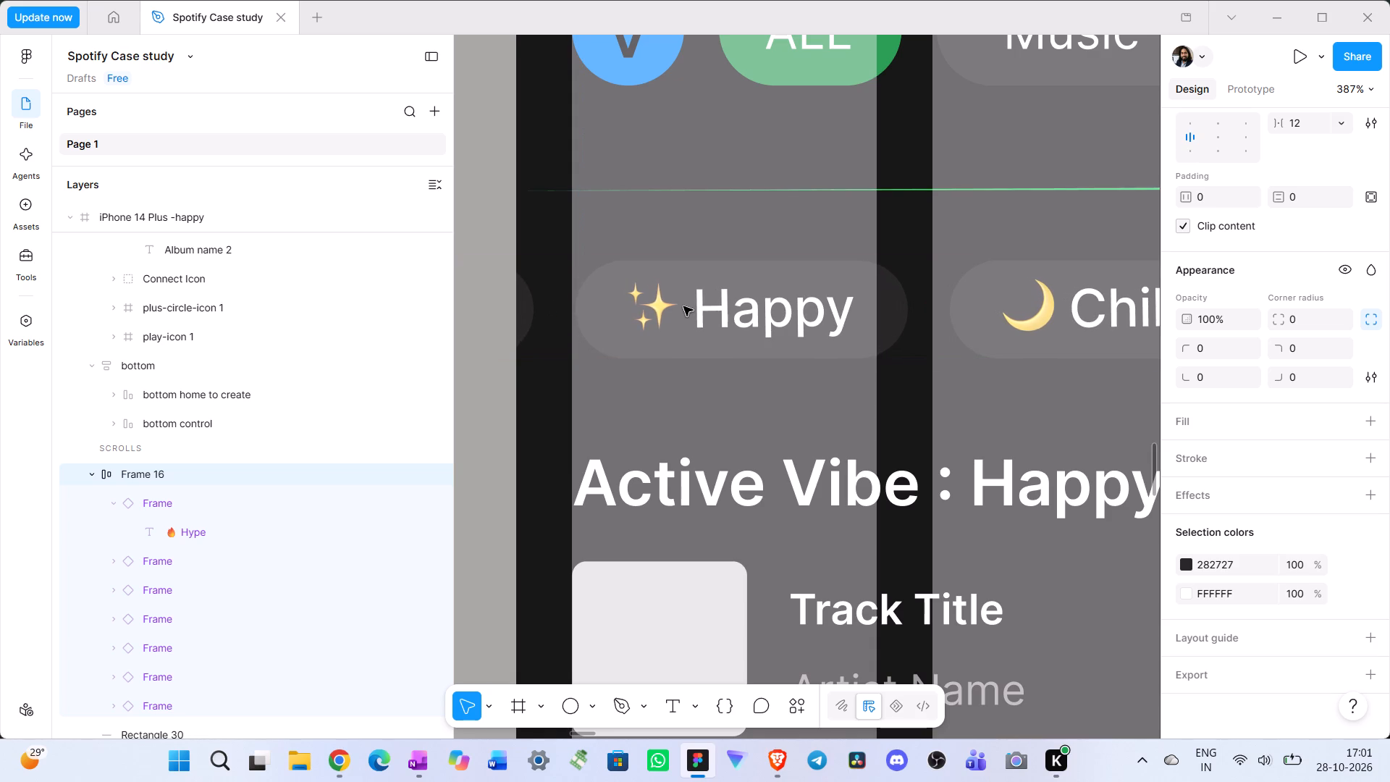
key("Left")
key("Right")
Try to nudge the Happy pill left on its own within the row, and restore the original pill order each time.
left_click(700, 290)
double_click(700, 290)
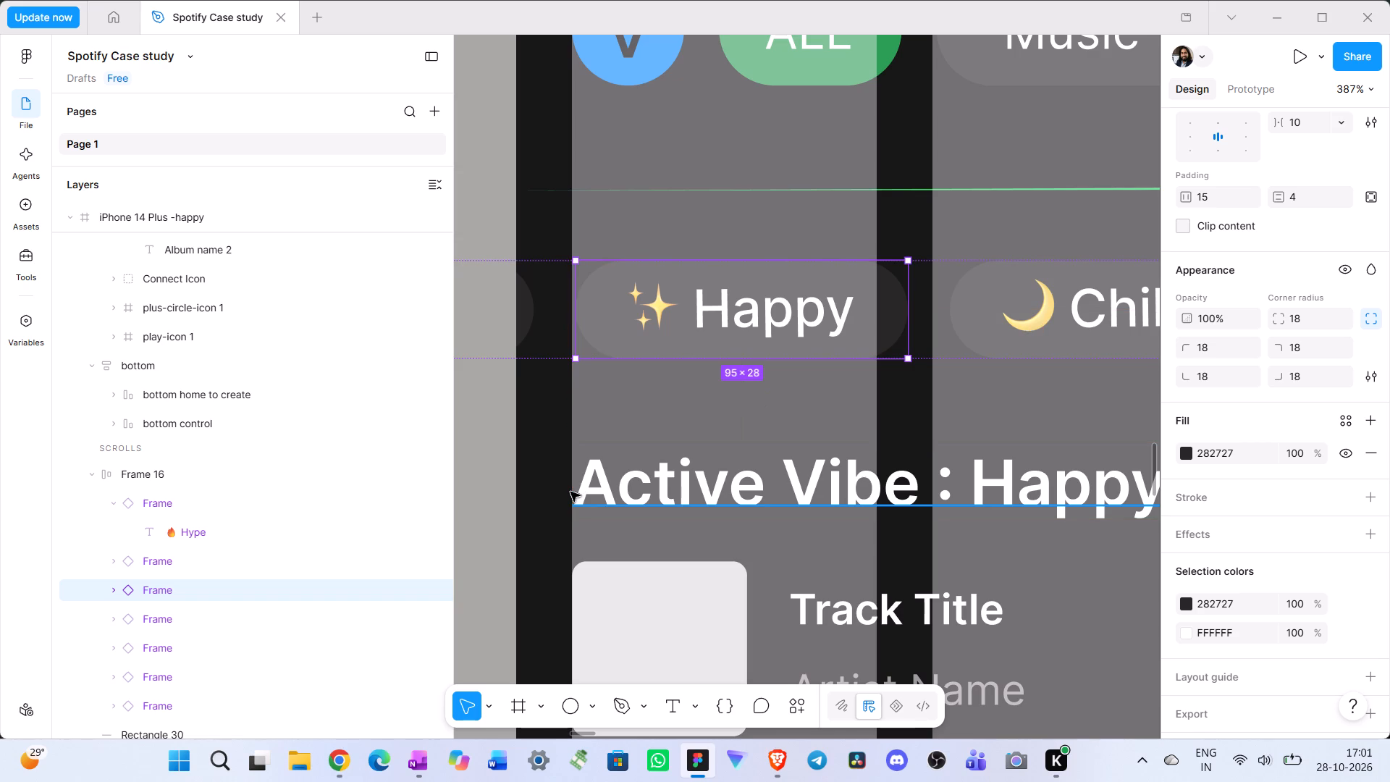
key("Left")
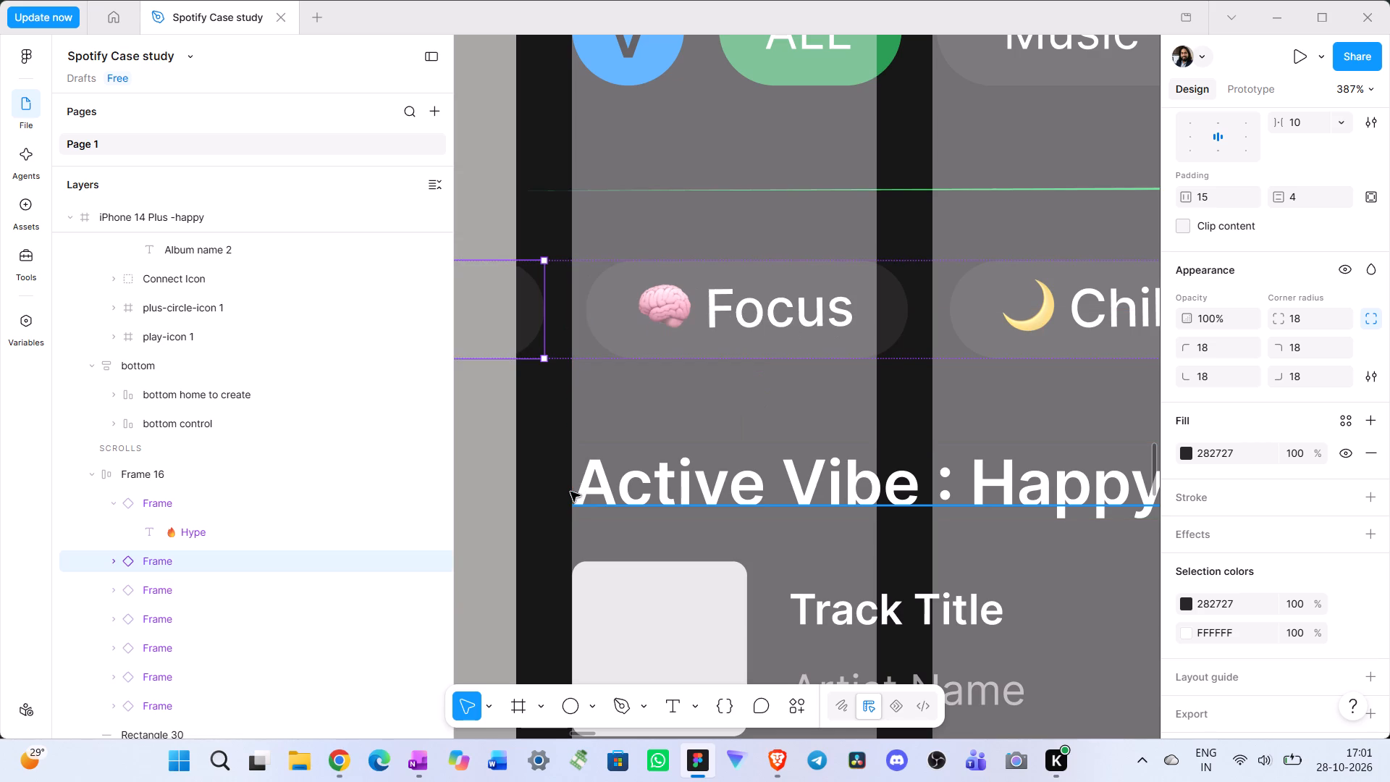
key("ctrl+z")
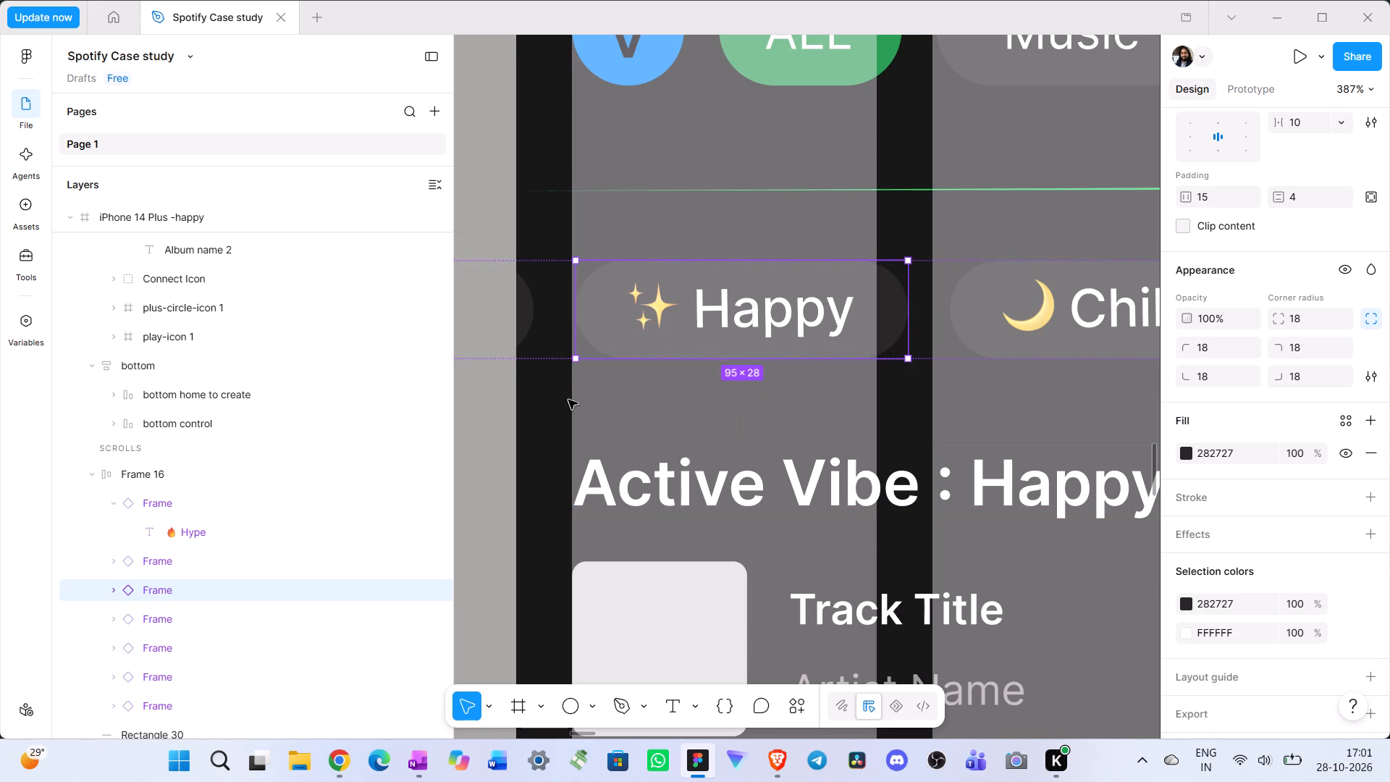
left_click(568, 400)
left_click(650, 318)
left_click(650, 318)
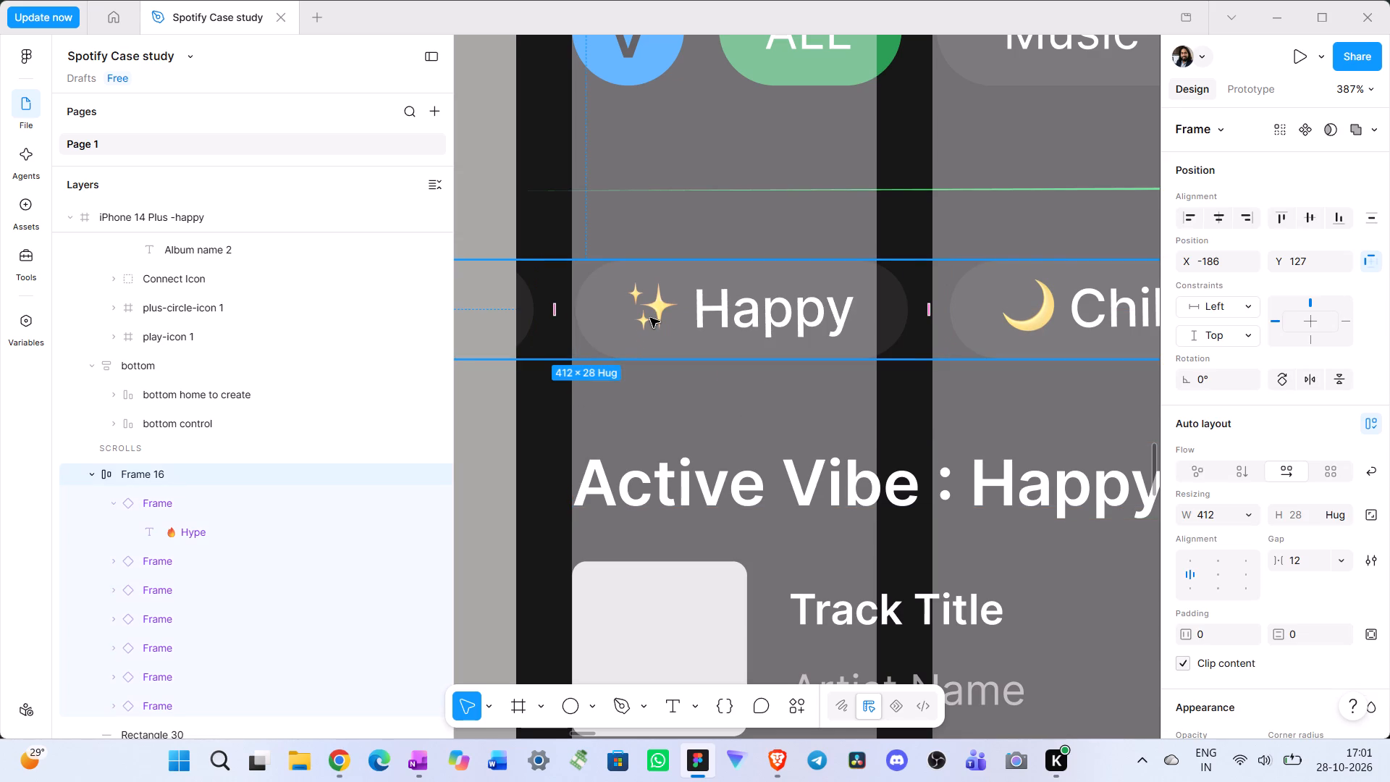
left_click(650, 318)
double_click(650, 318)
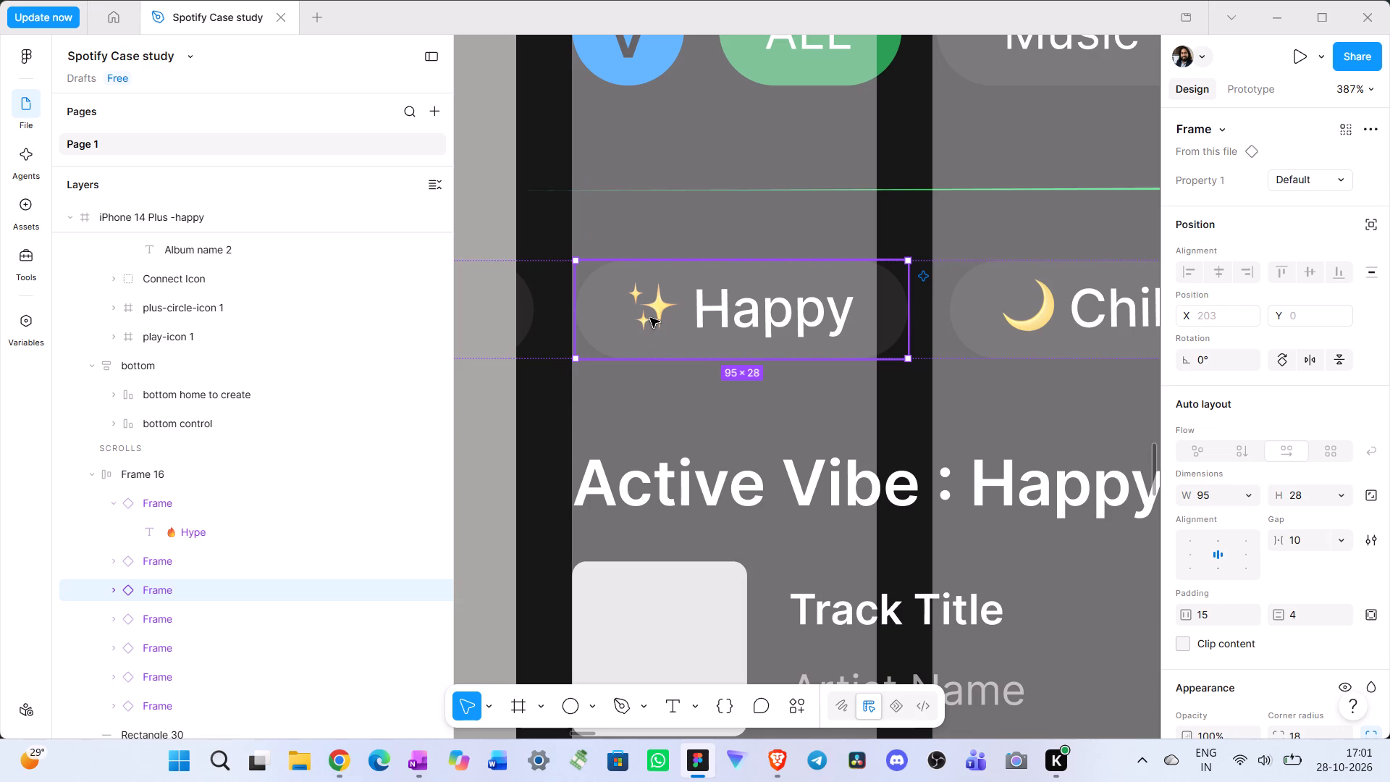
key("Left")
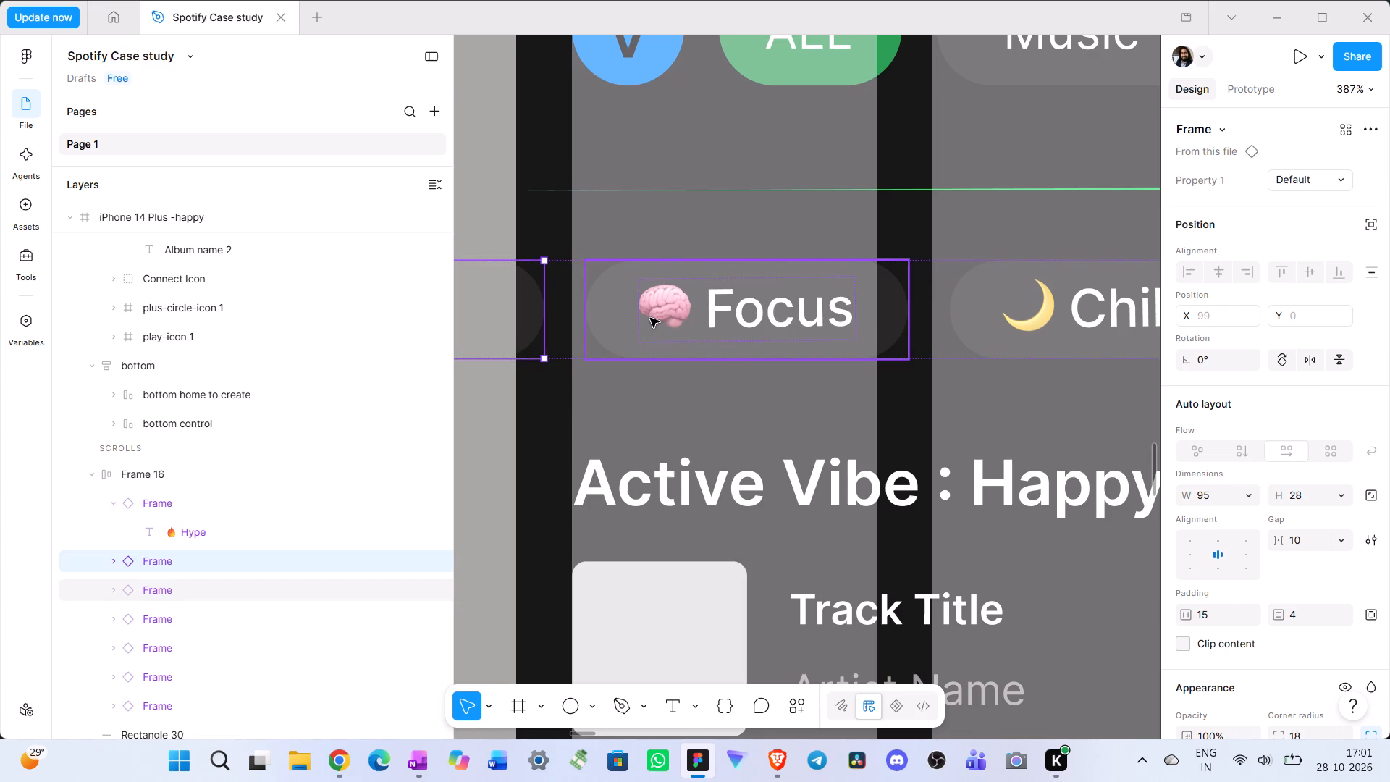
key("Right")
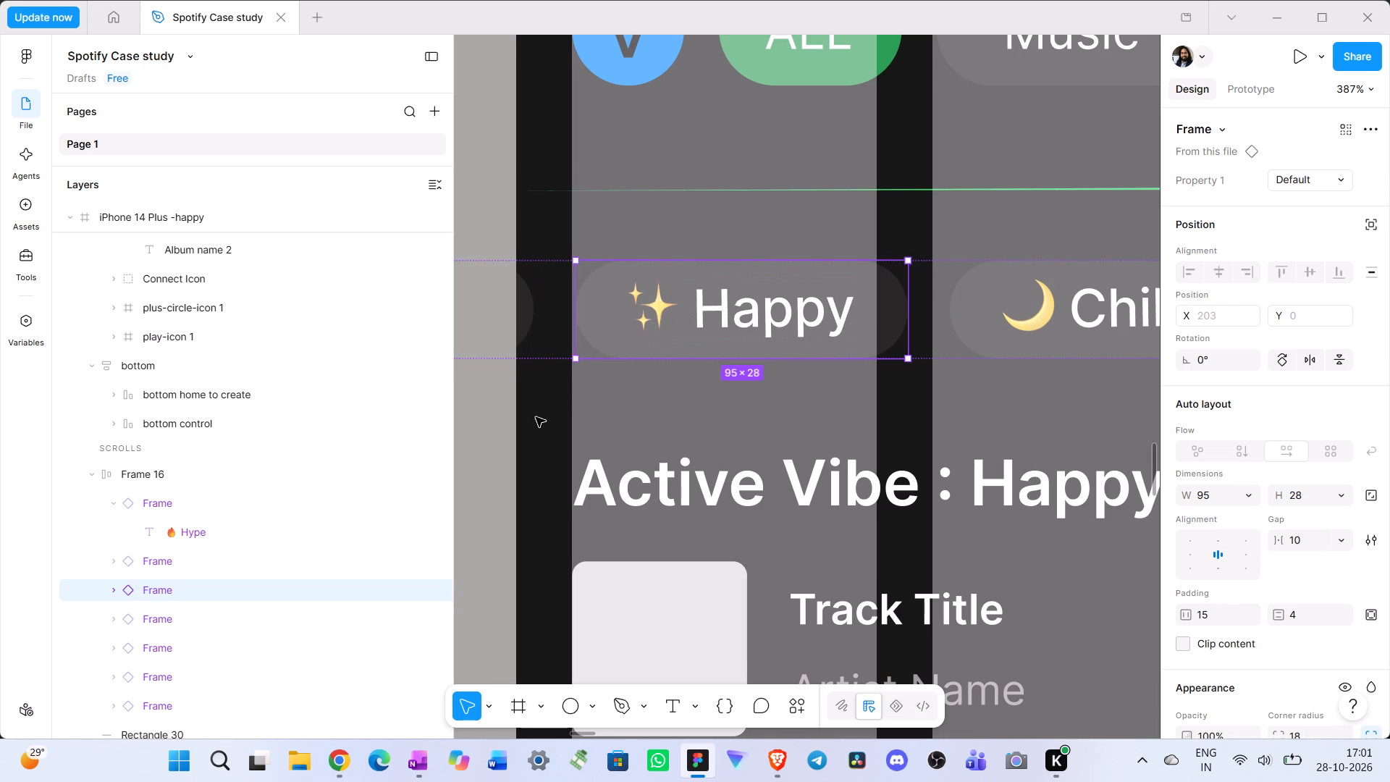
Nudge the happy frame's mood pill row to X -187 so the Happy pill meets the first guide column's left edge.
left_click(536, 417)
left_click(689, 316)
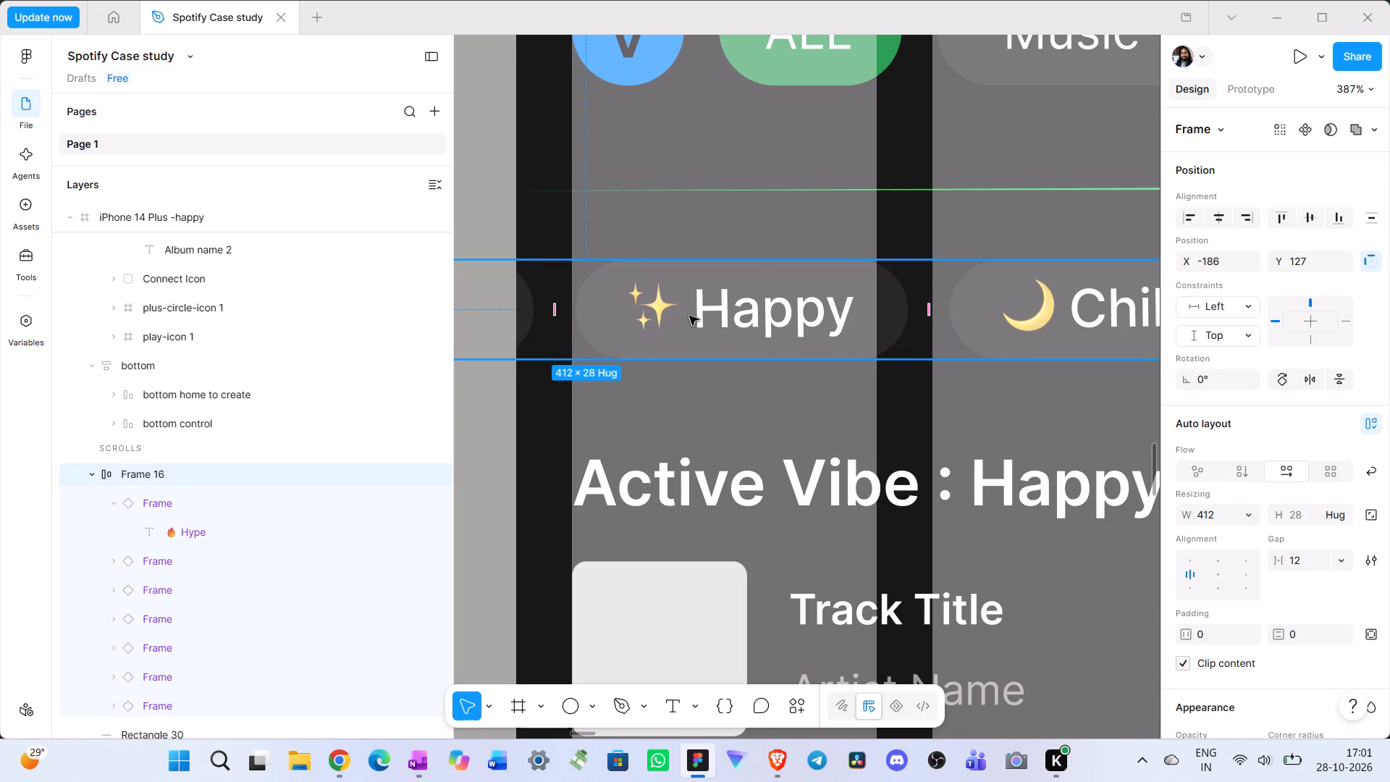
left_click(689, 316)
left_click(689, 316)
left_click(689, 316)
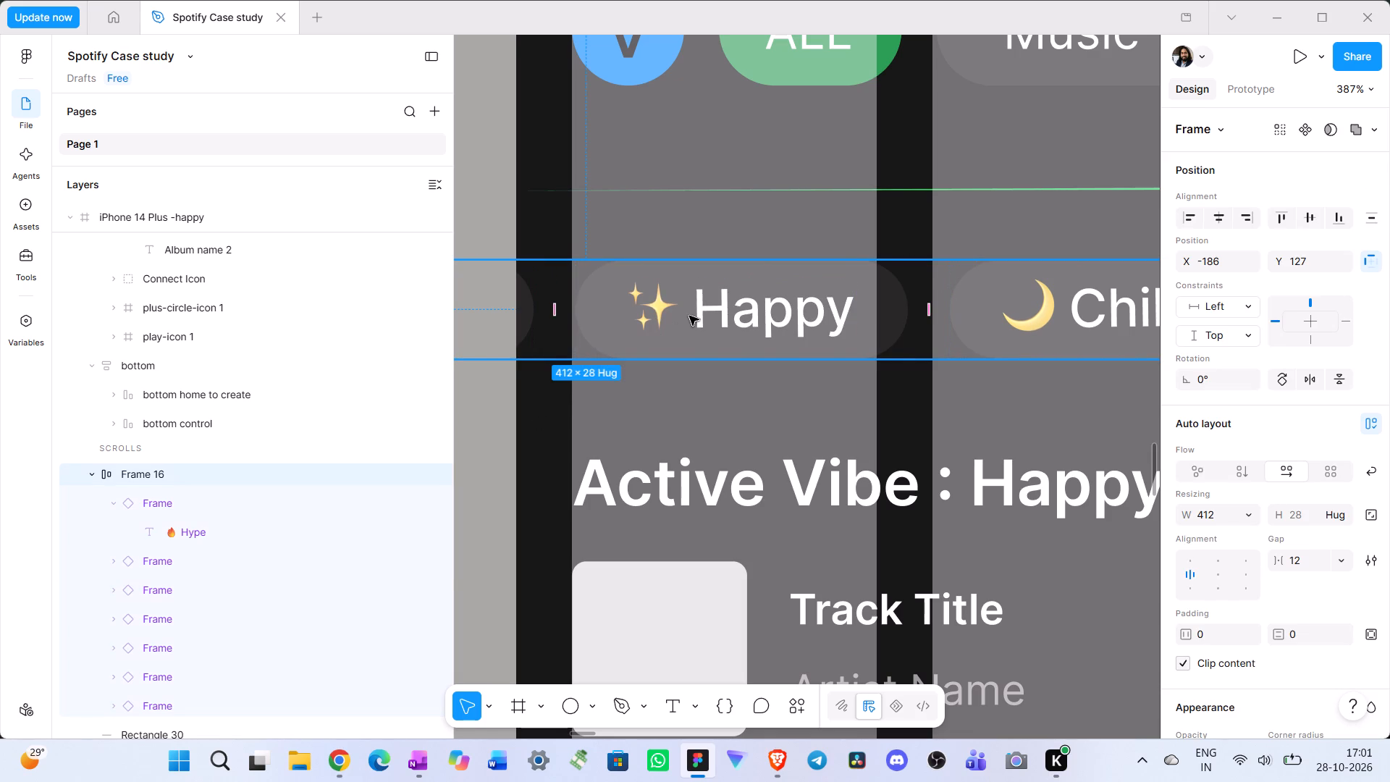
left_click(689, 316)
left_click(557, 411)
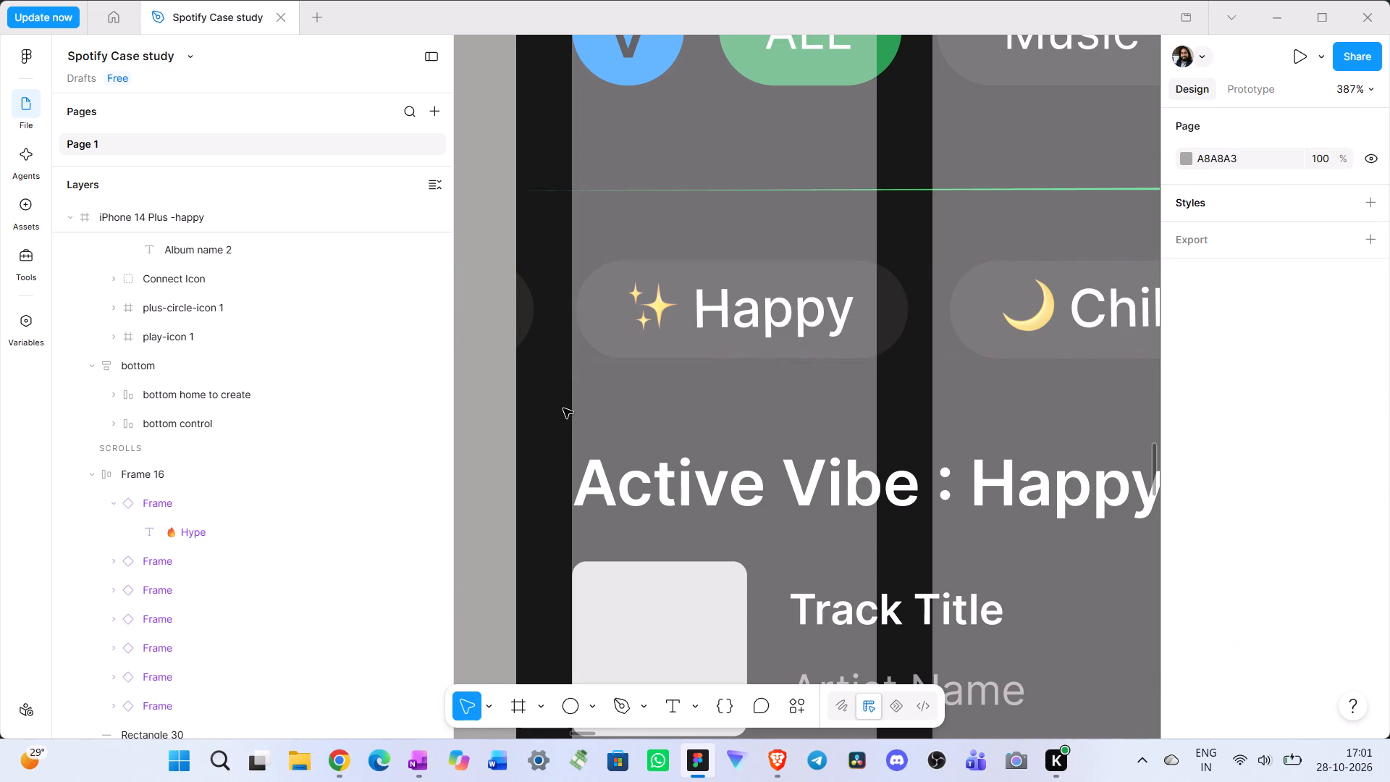
left_click(702, 324)
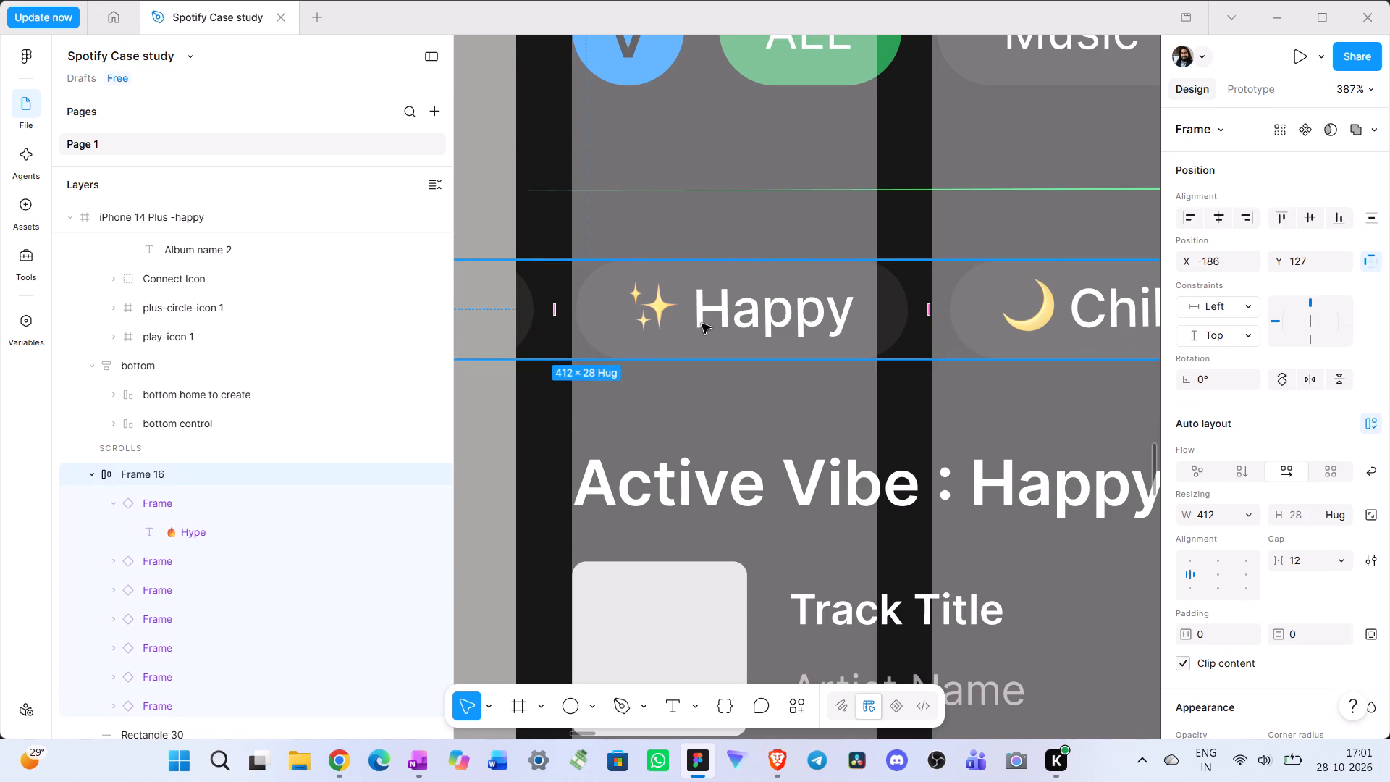
key("Left")
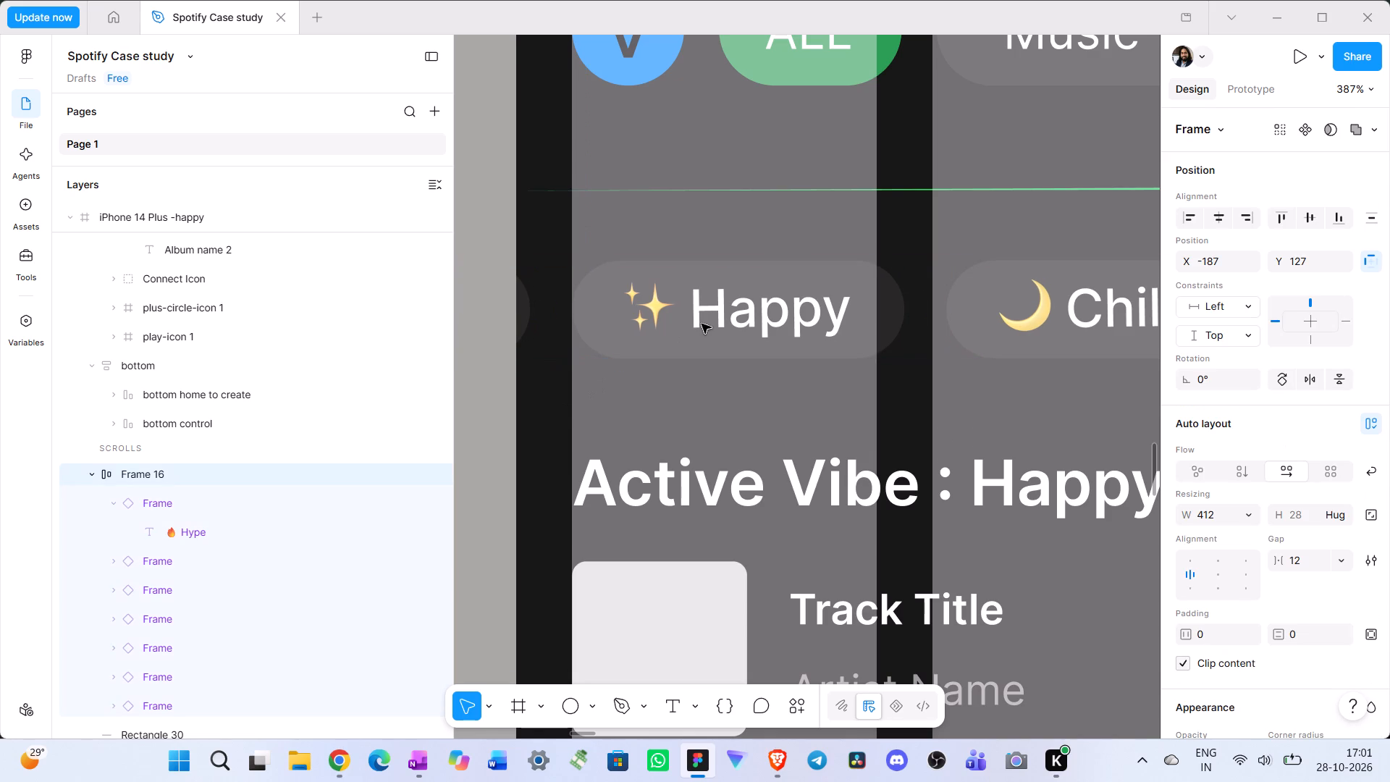
left_click(538, 412)
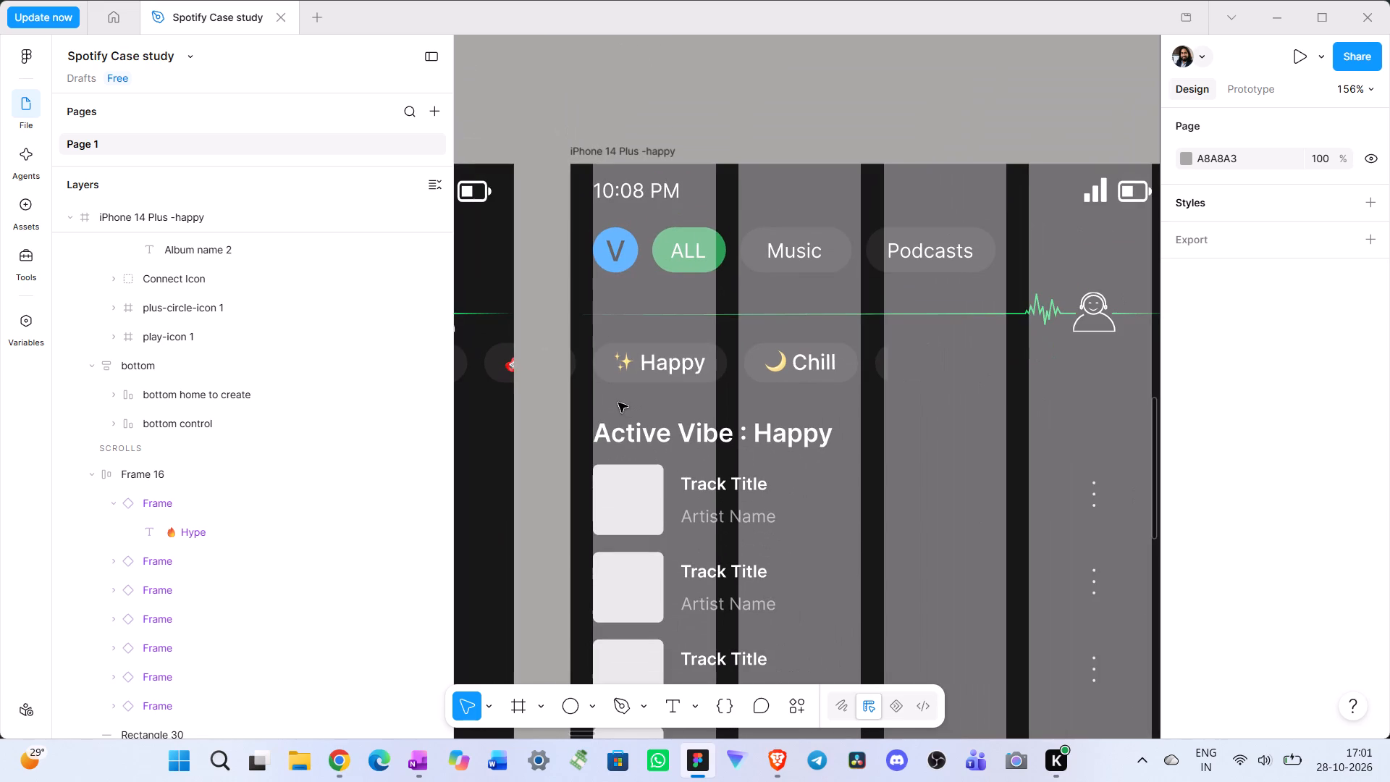
Extend the happy frame's mood pill row to the frame's right edge, making it 615 wide.
scroll(876, 394, "left", 1)
left_click(760, 367)
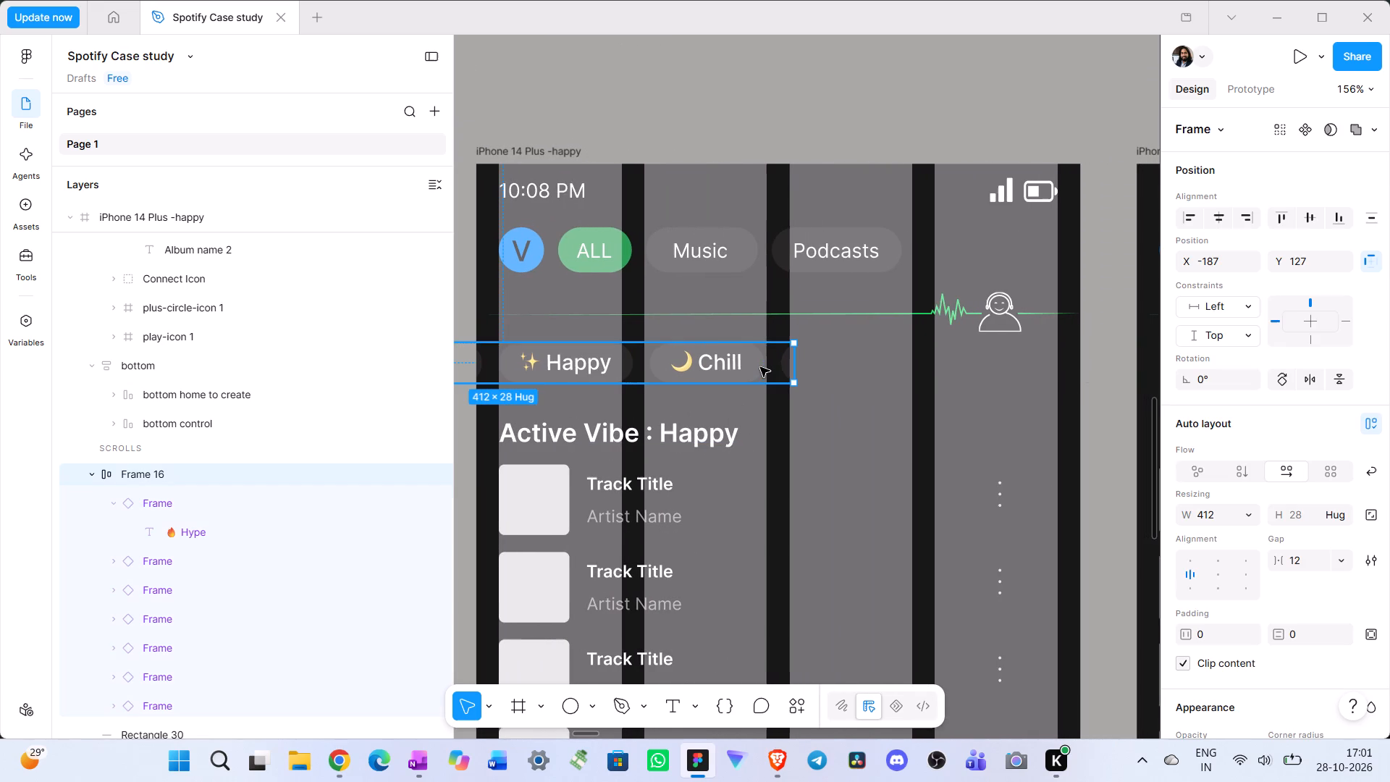
left_click_drag(798, 372, 1049, 369)
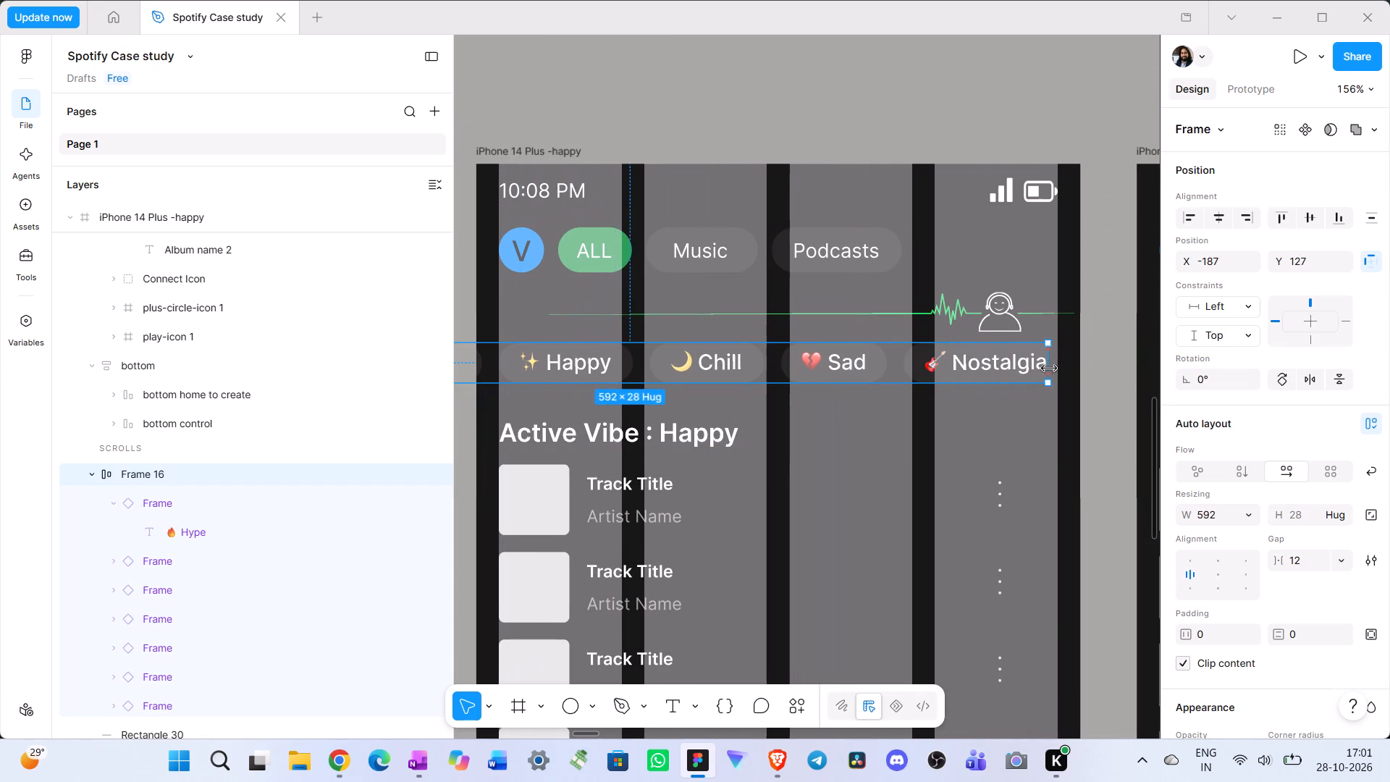
left_click_drag(1049, 369, 1089, 364)
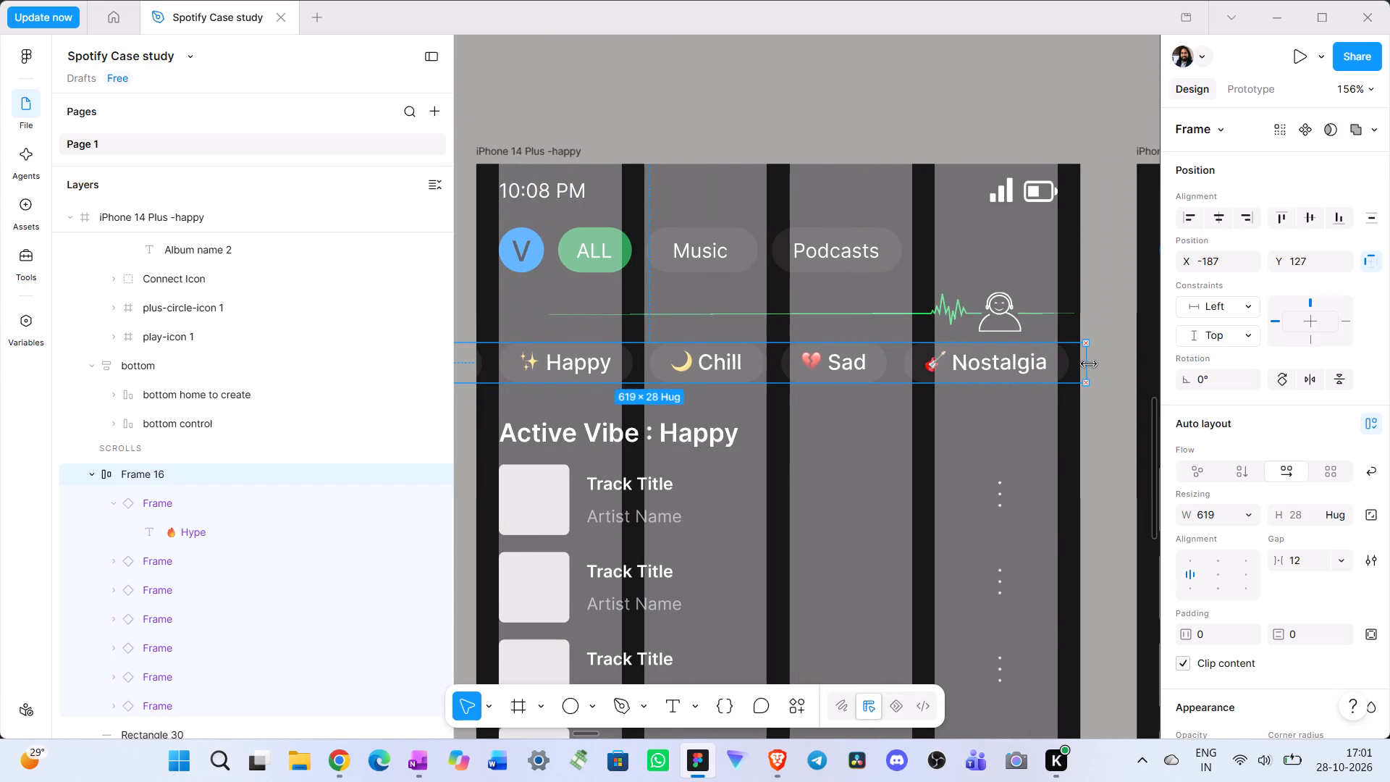
left_click_drag(1089, 364, 1082, 365)
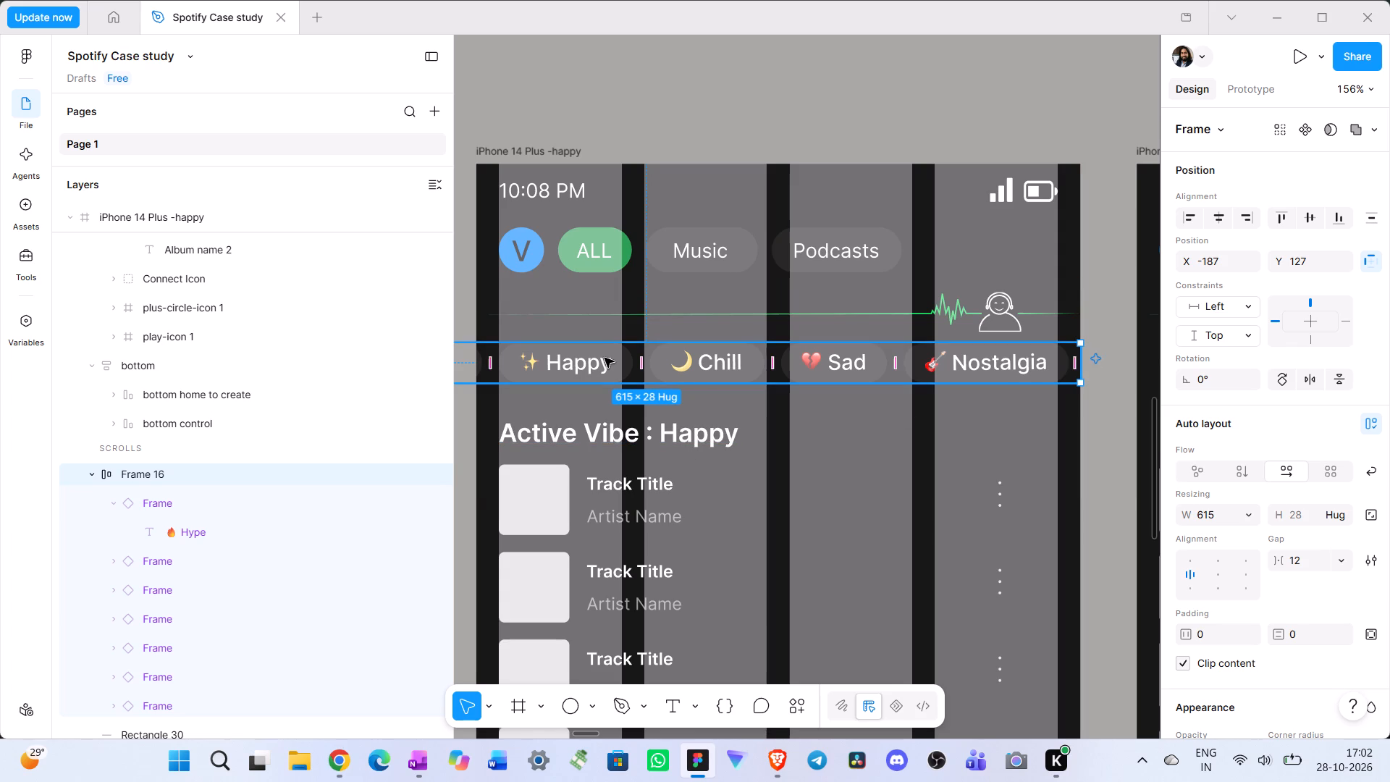
double_click(605, 358)
scroll(1210, 529, "down", 1)
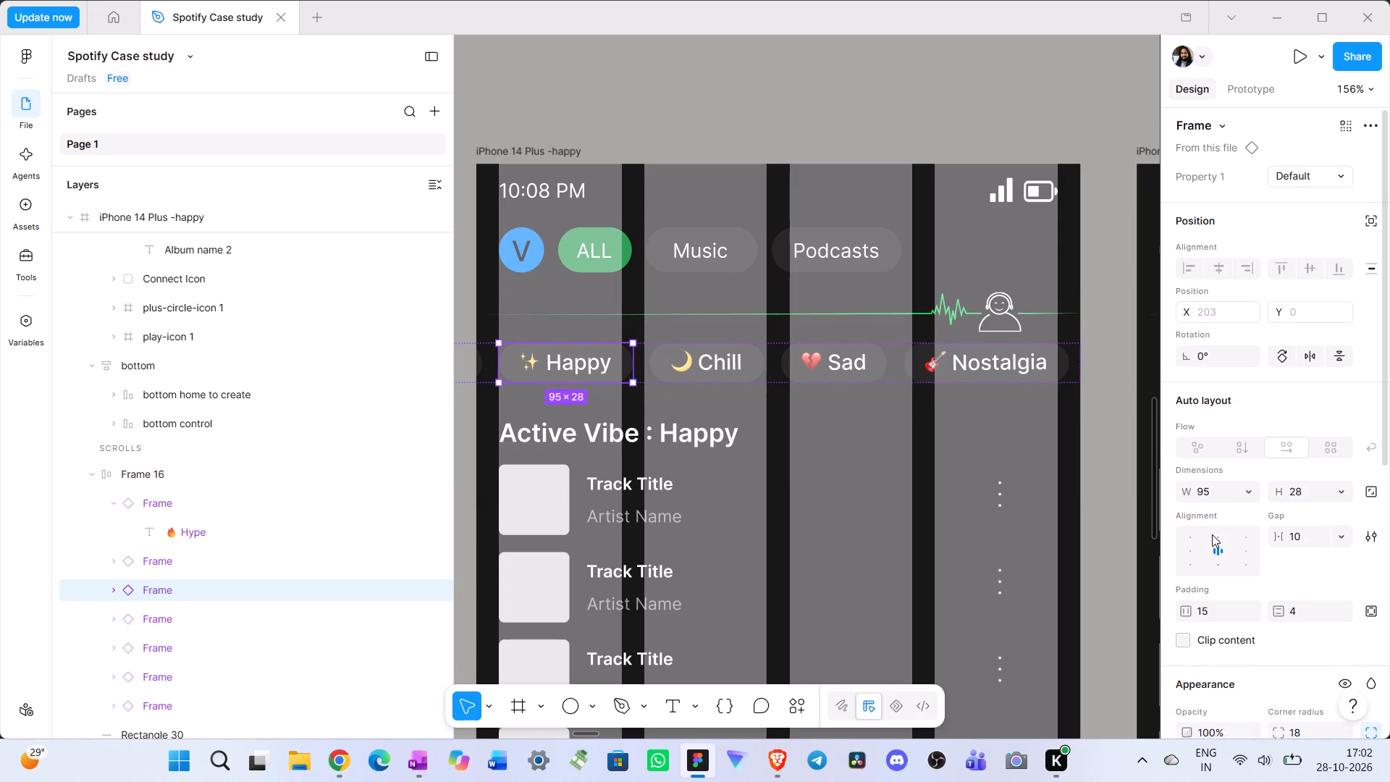
scroll(1212, 534, "down", 1)
left_click(1208, 694)
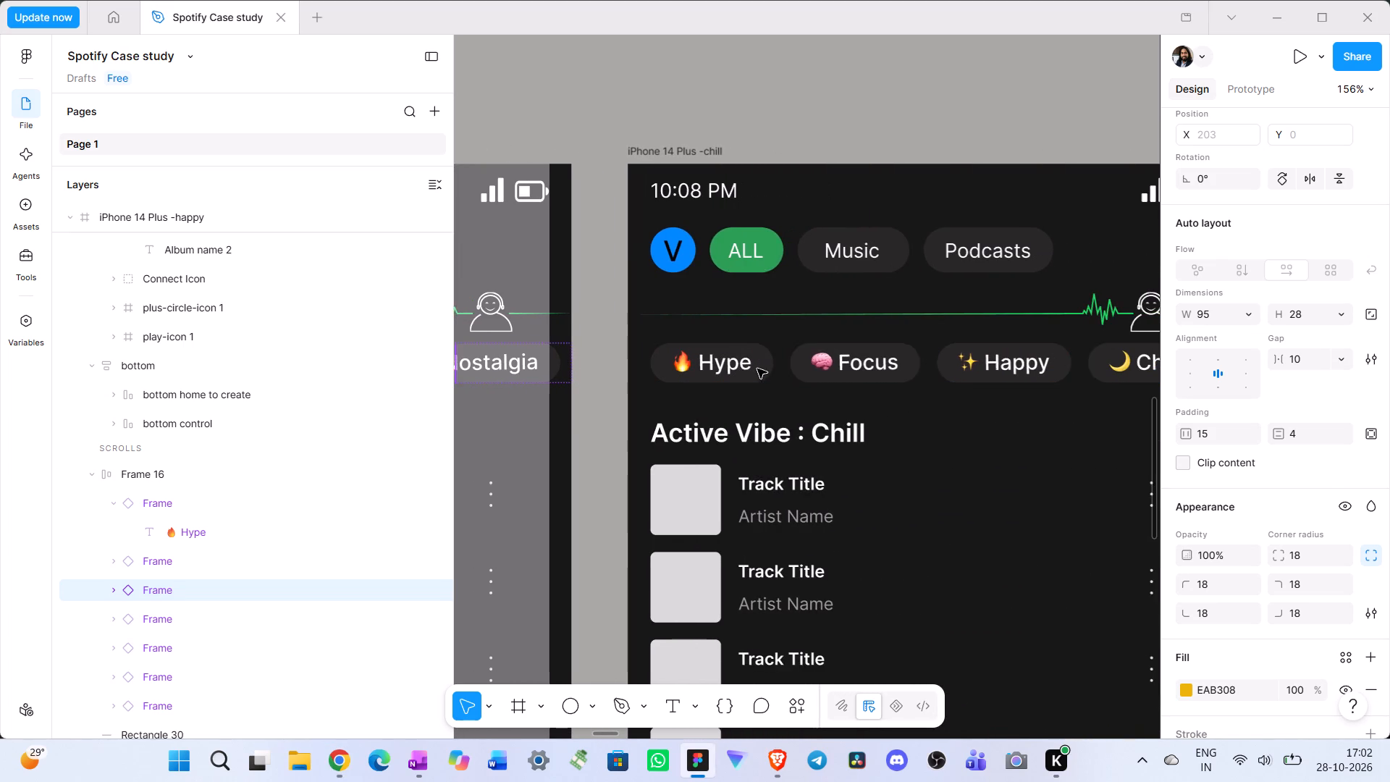
scroll(757, 369, "left", 1)
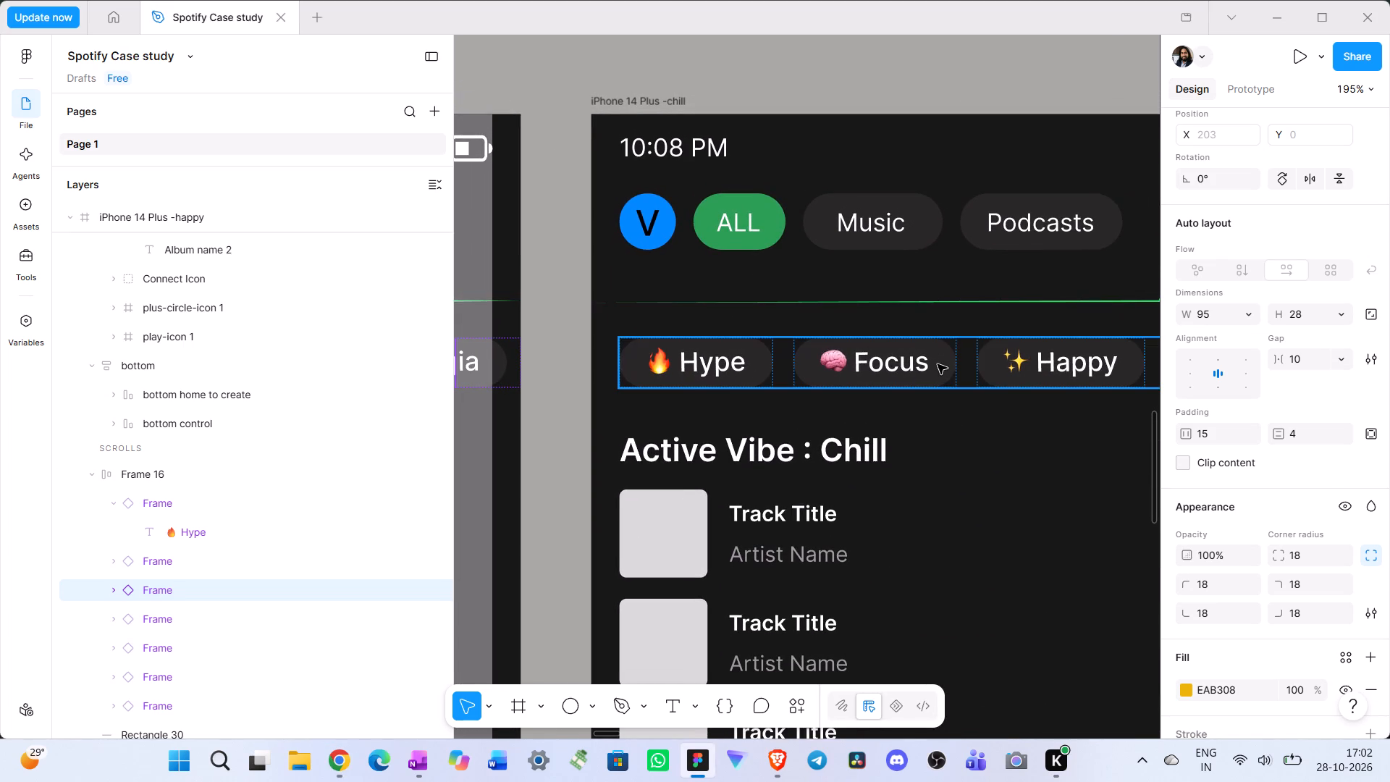
scroll(938, 364, "left", 2)
double_click(1010, 364)
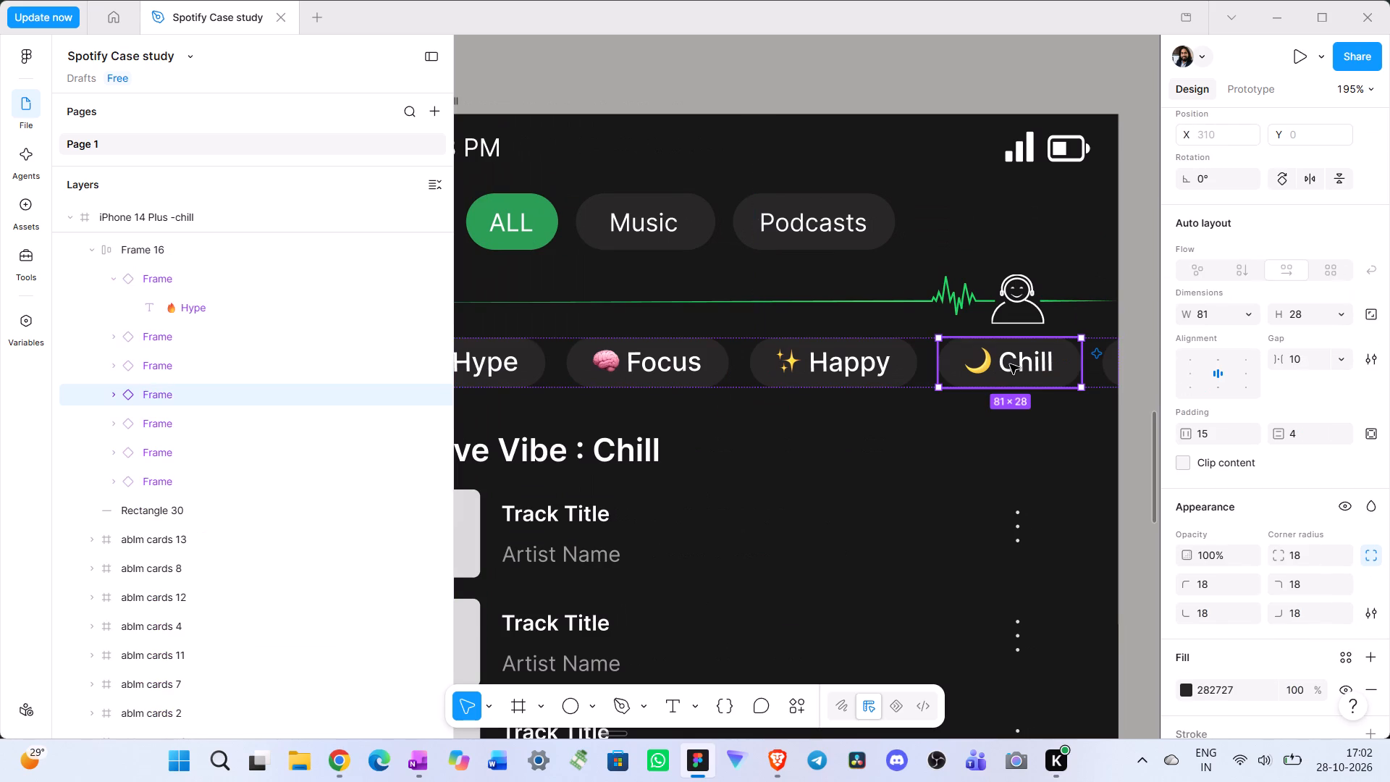
scroll(1292, 485, "down", 1)
left_click(1225, 599)
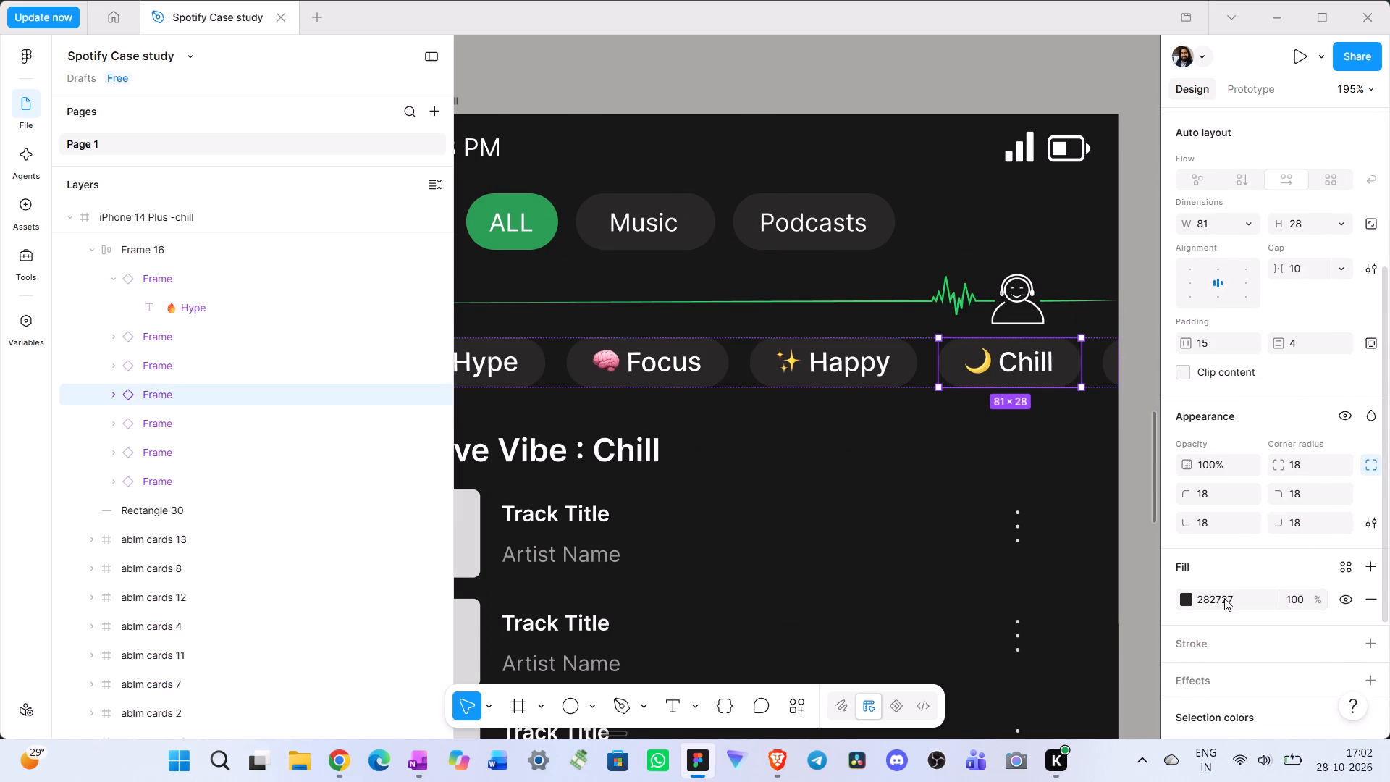
key("BackSpace")
key("ctrl+v")
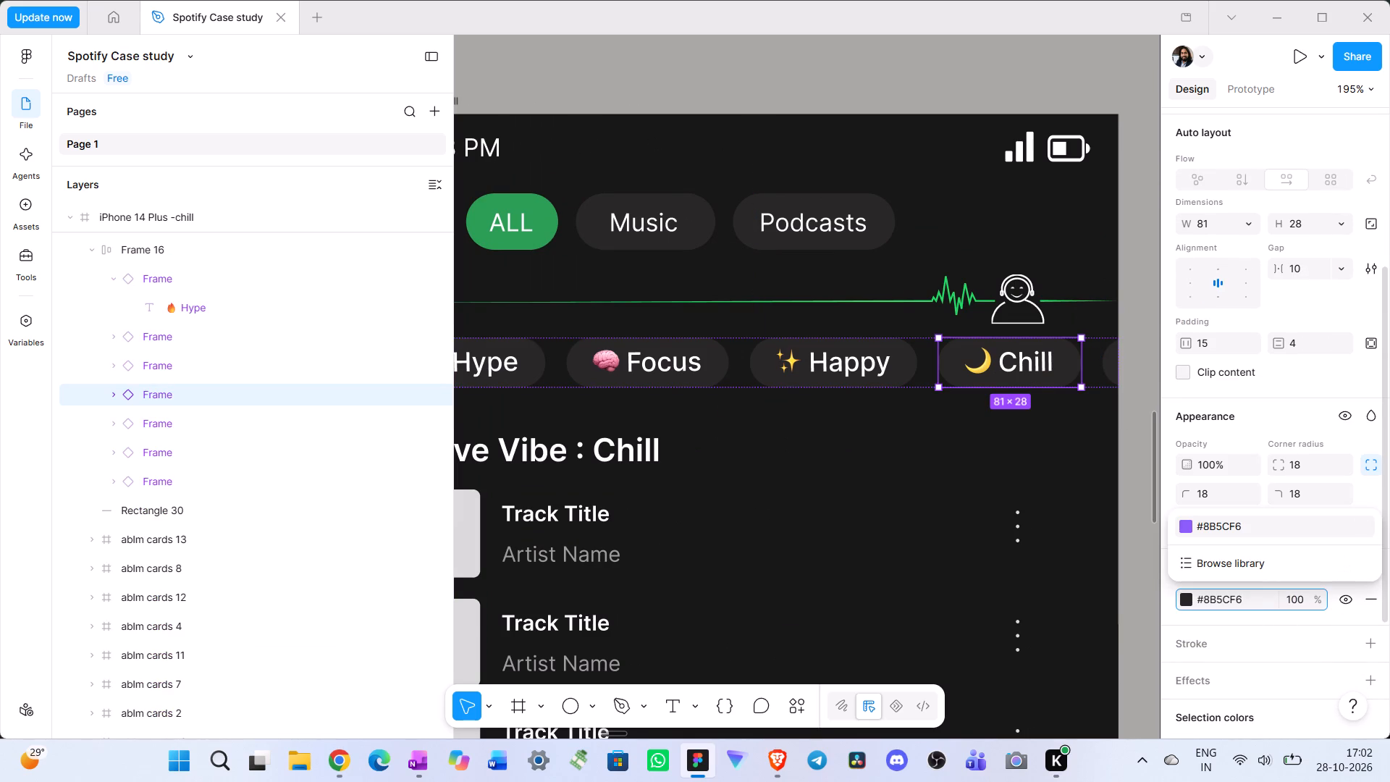
key("Return")
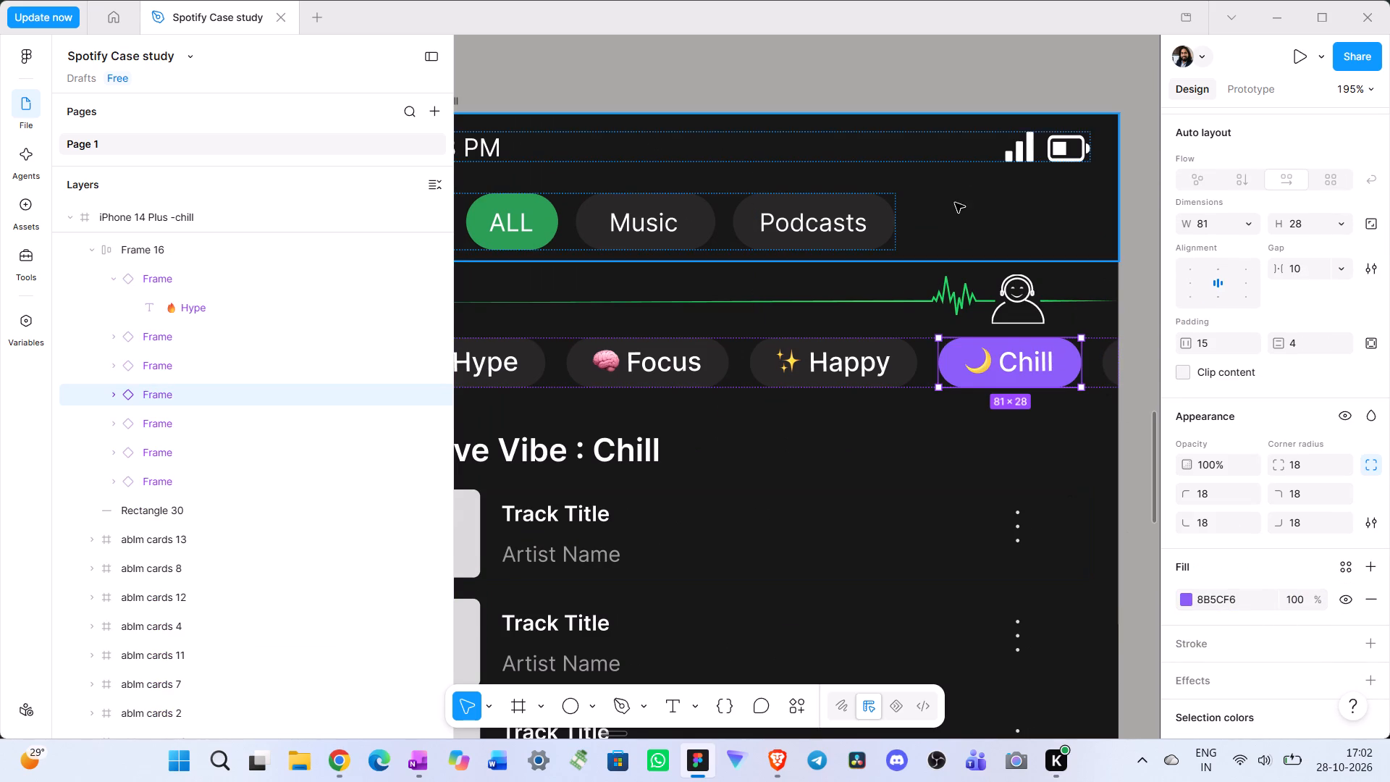
left_click(965, 93)
Shift the chill frame's mood pill row left to X -294 so the Chill pill lines up with the Active Vibe heading's left edge.
scroll(987, 397, "right", 1)
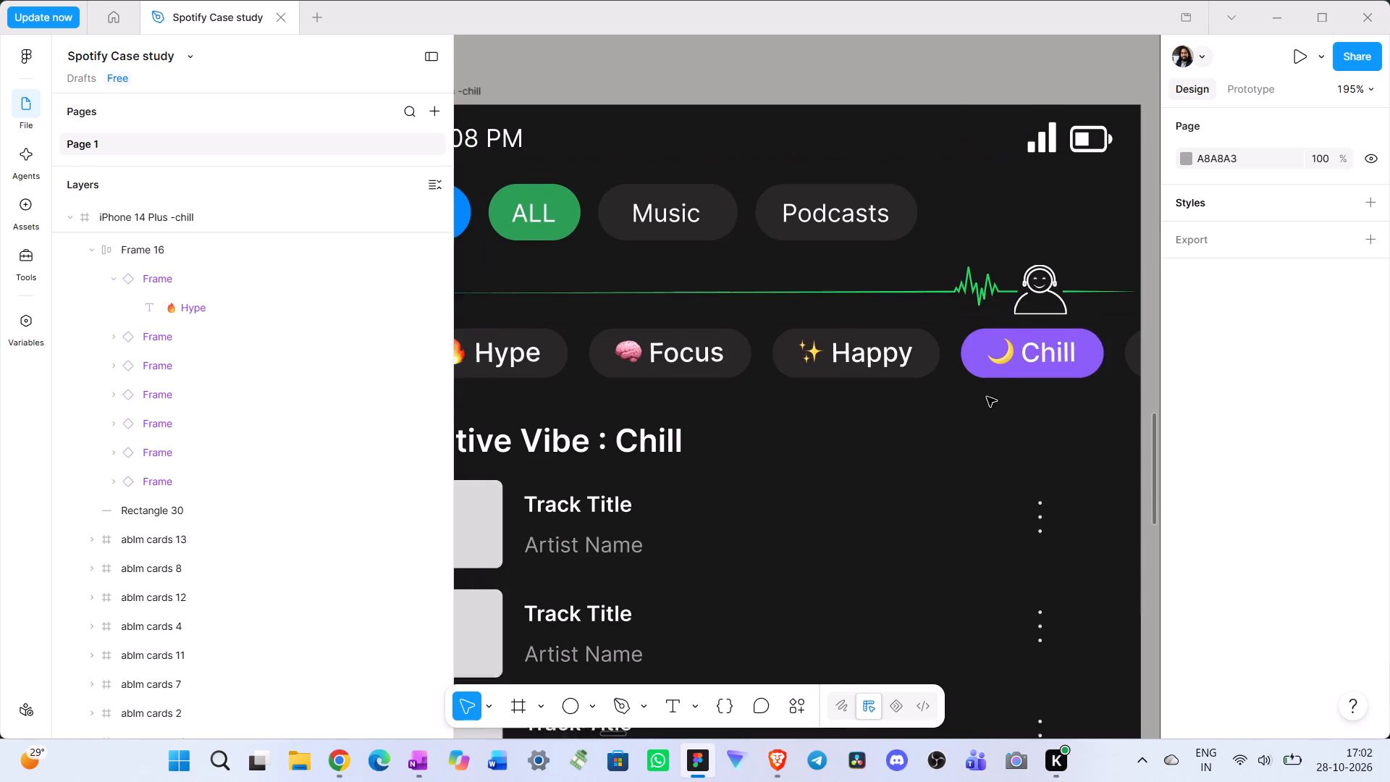
scroll(987, 397, "right", 2)
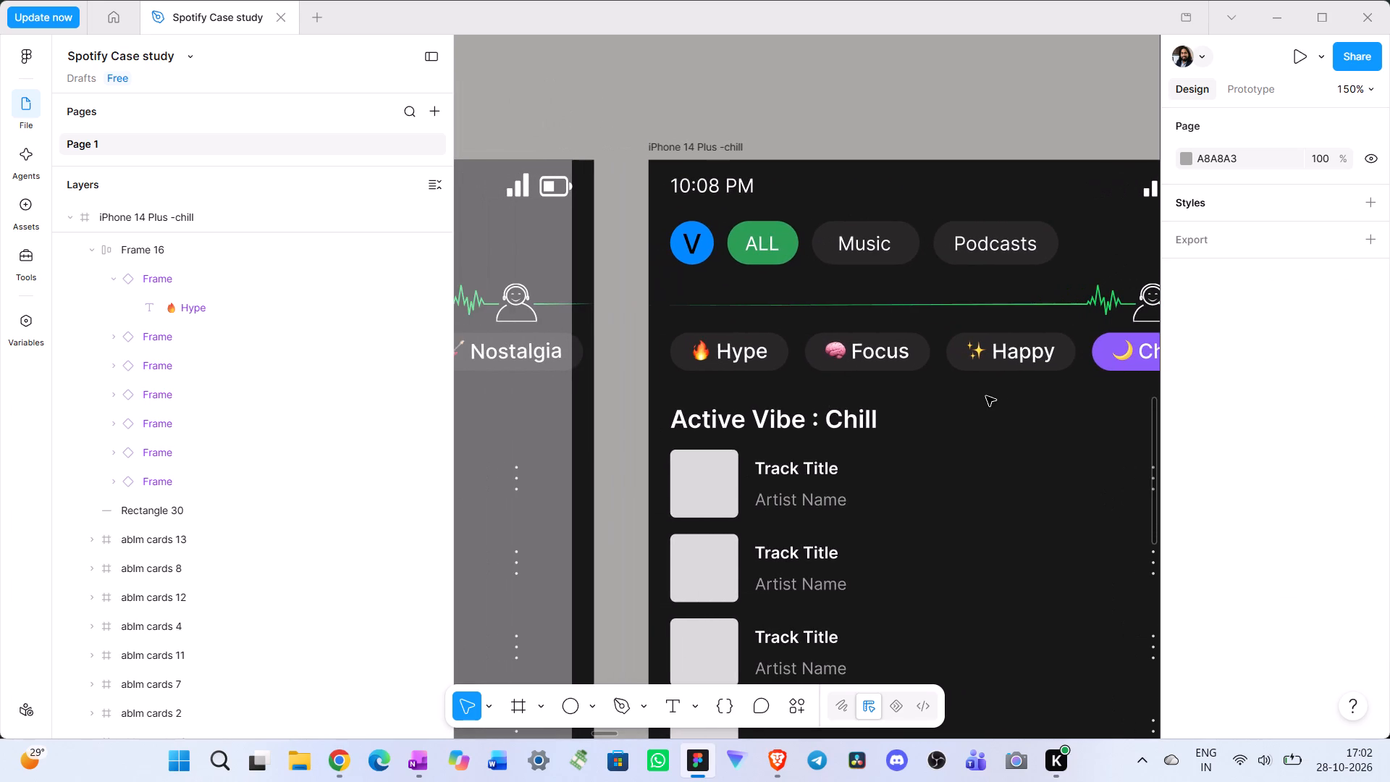
scroll(986, 396, "left", 1)
scroll(986, 396, "right", 1)
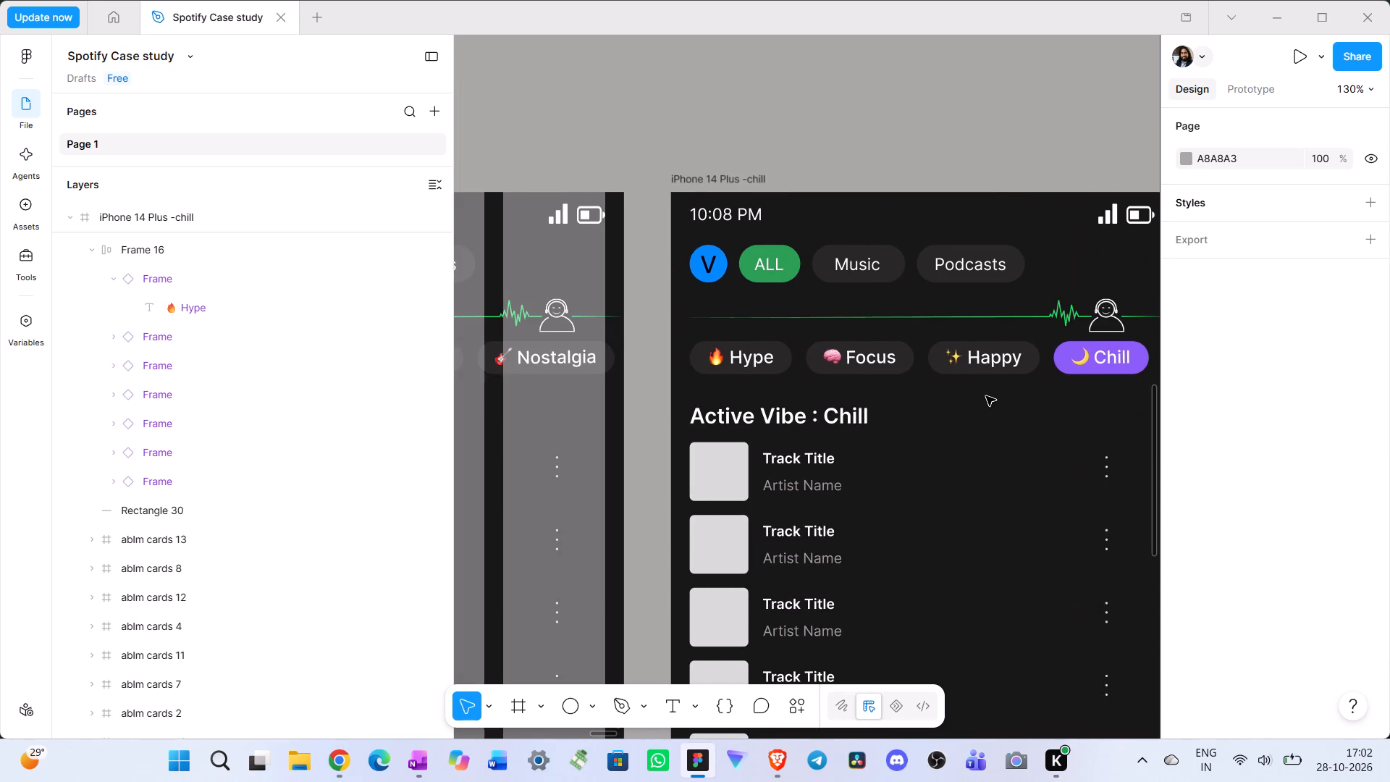
scroll(986, 396, "right", 1)
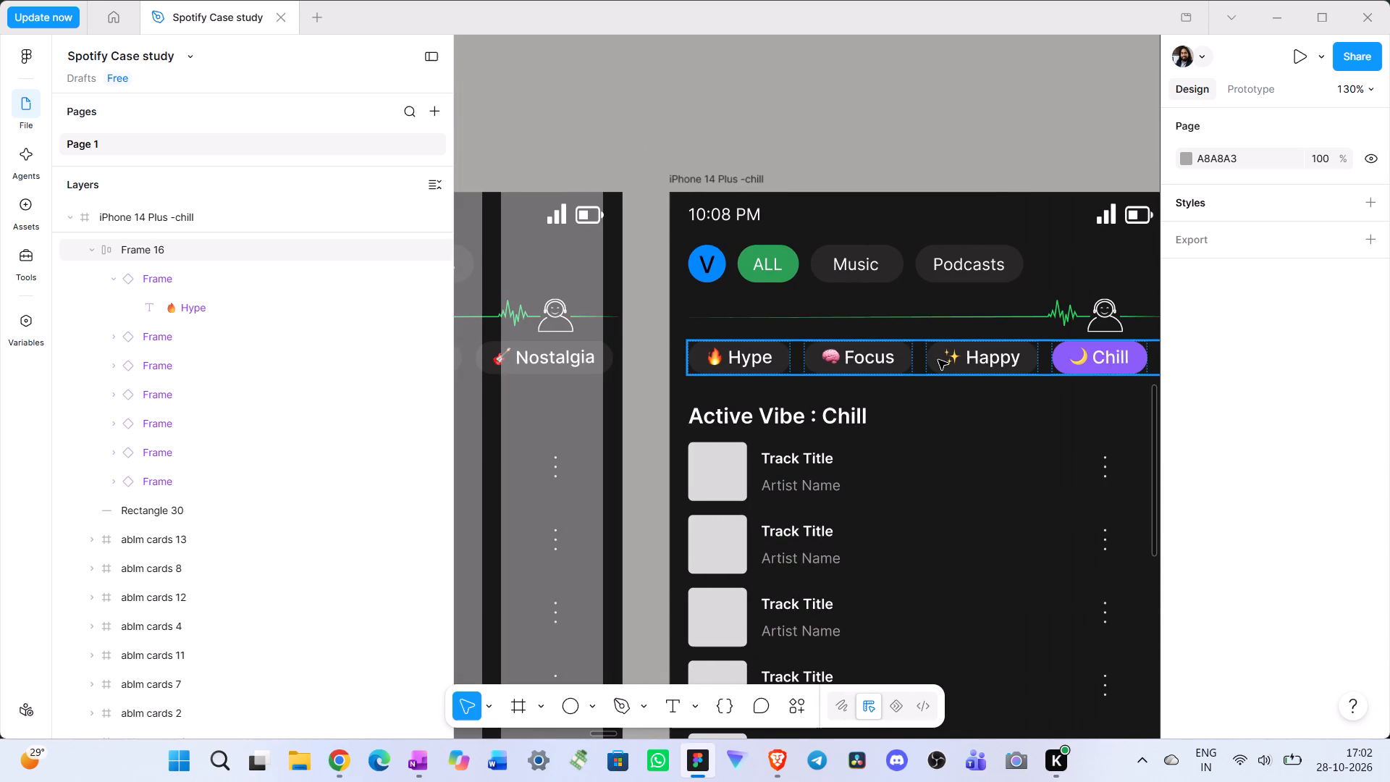
left_click(938, 360)
key("shift+Left")
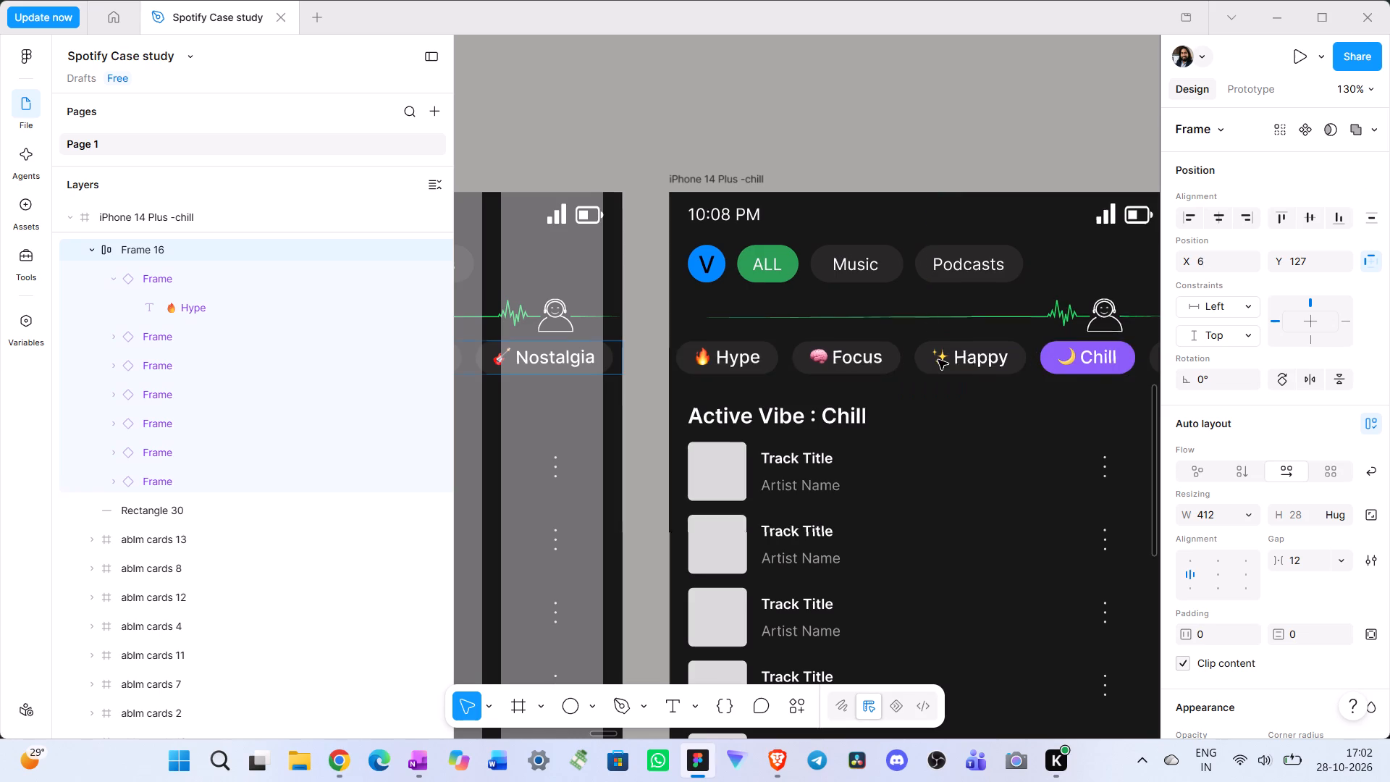
key("shift+Left")
key("shift+Left")
key("shift+Left")
key("shift+Left")
key("shift+Left")
key("shift+Left")
key("shift+Left")
key("shift+Left")
key("shift+Left")
key("shift+Left")
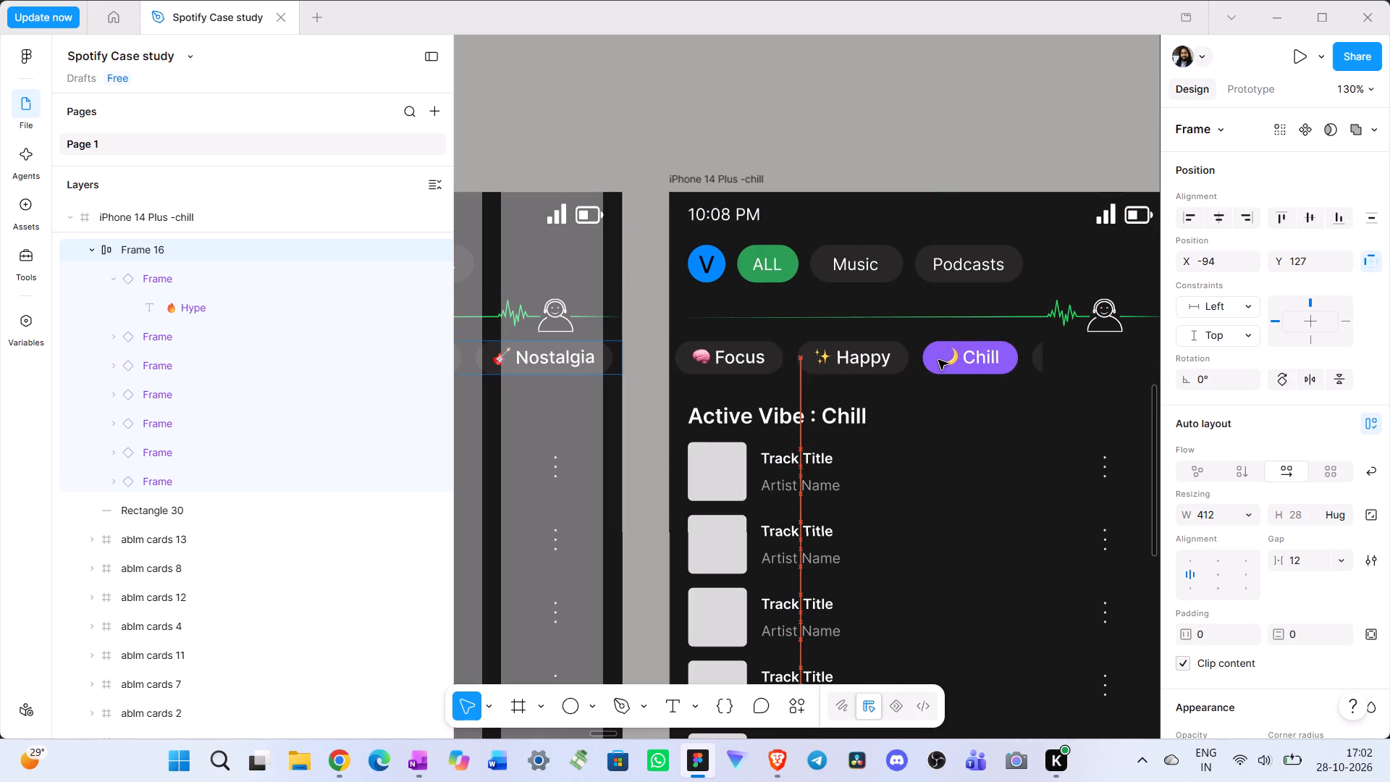
key("shift+Left")
key("shift+Left")
key("shift+Left")
key("shift+Left")
key("shift+Left")
key("shift+Left")
key("shift+Left")
key("shift+Left")
key("shift+Left")
key("shift+Left")
key("shift+Left")
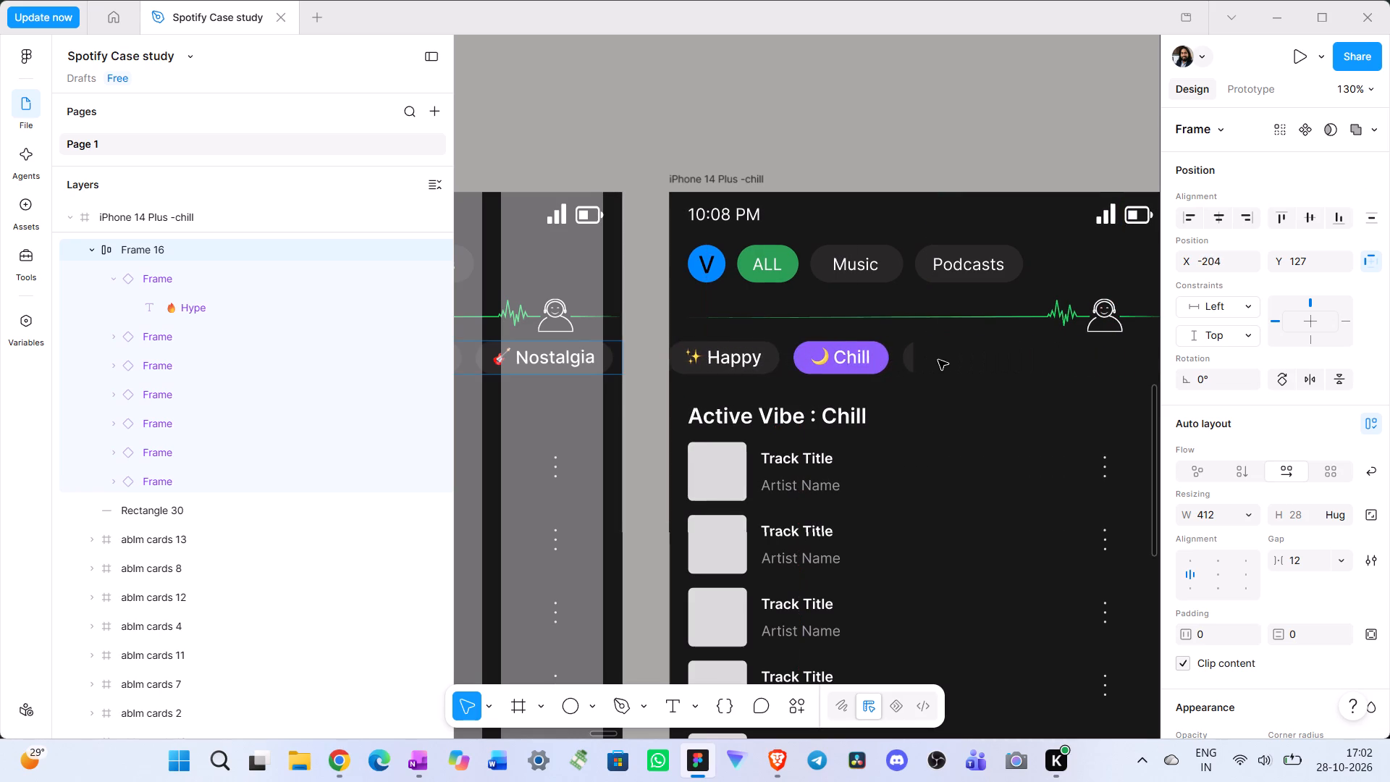
key("shift+Left")
key("shift+Left")
key("shift+Left")
key("shift+Left")
key("shift+Left")
key("shift+Left")
key("shift+Left")
key("shift+Left")
key("shift+Left")
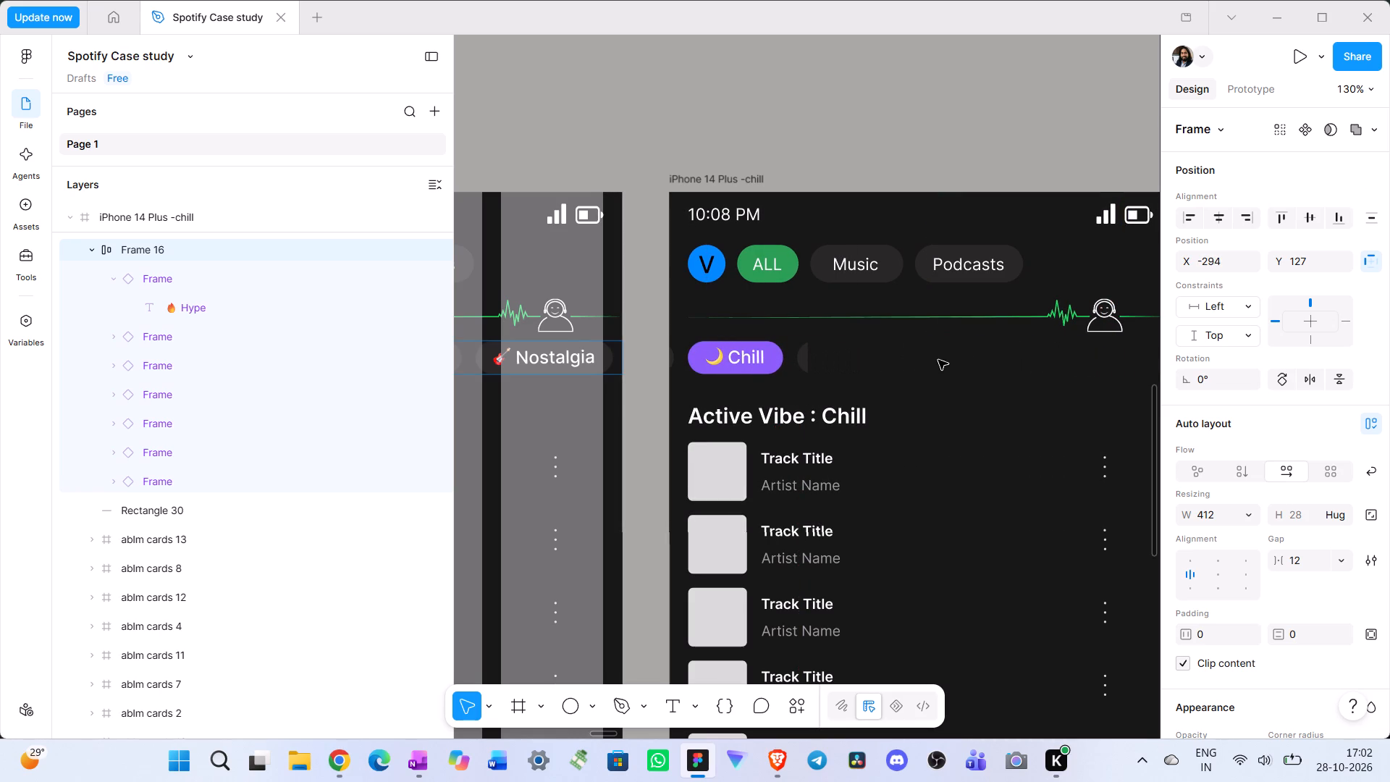
Extend the chill frame's mood pill row to the frame's right edge, making it 722 wide.
double_click(749, 363)
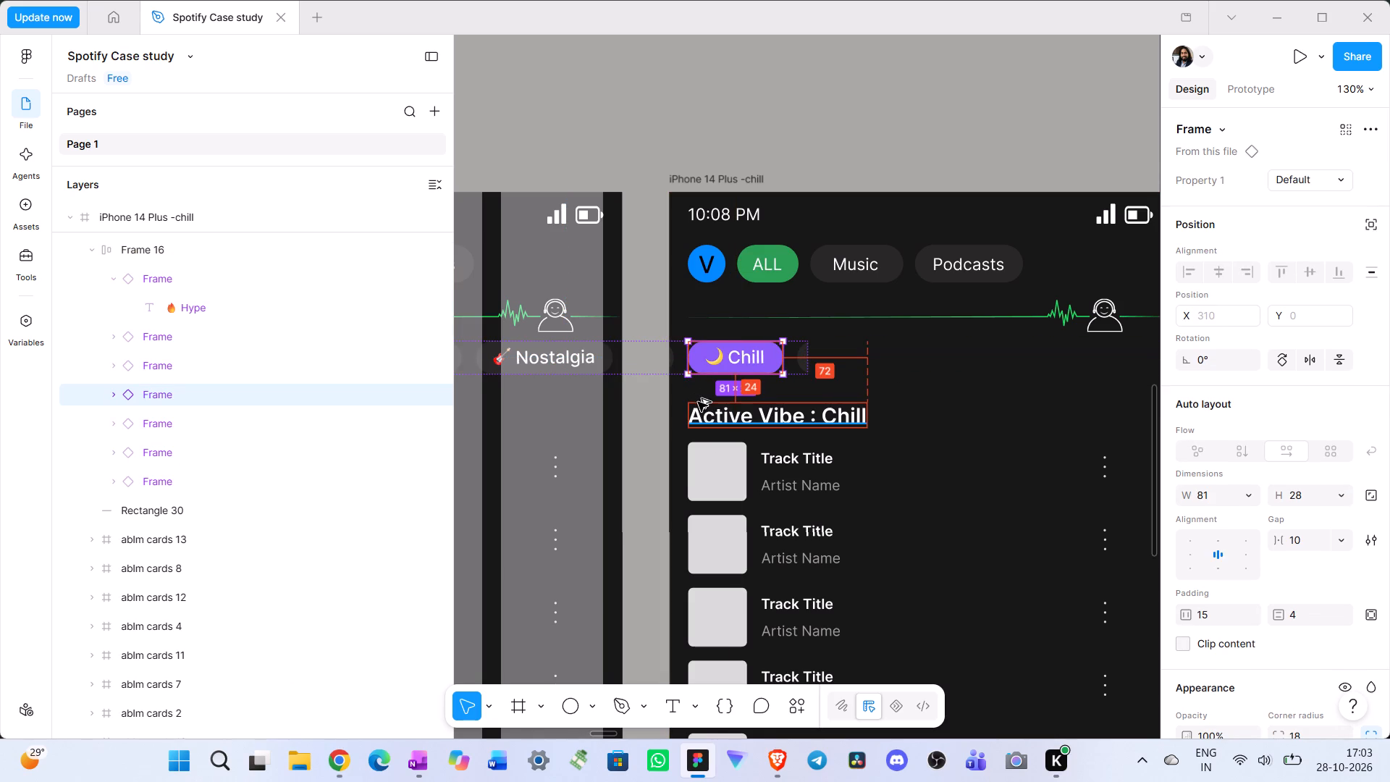
left_click(781, 361)
left_click(807, 396)
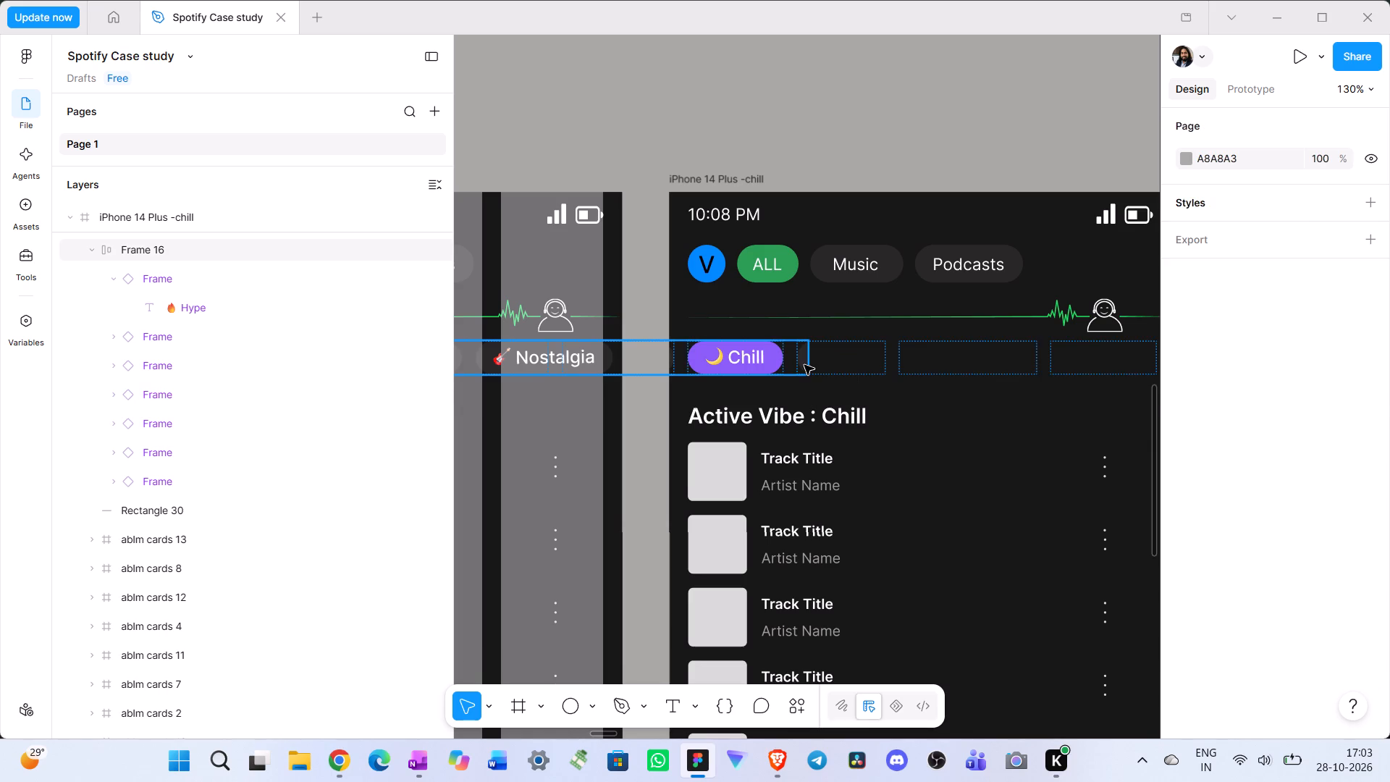
left_click(804, 365)
left_click_drag(809, 364, 1195, 364)
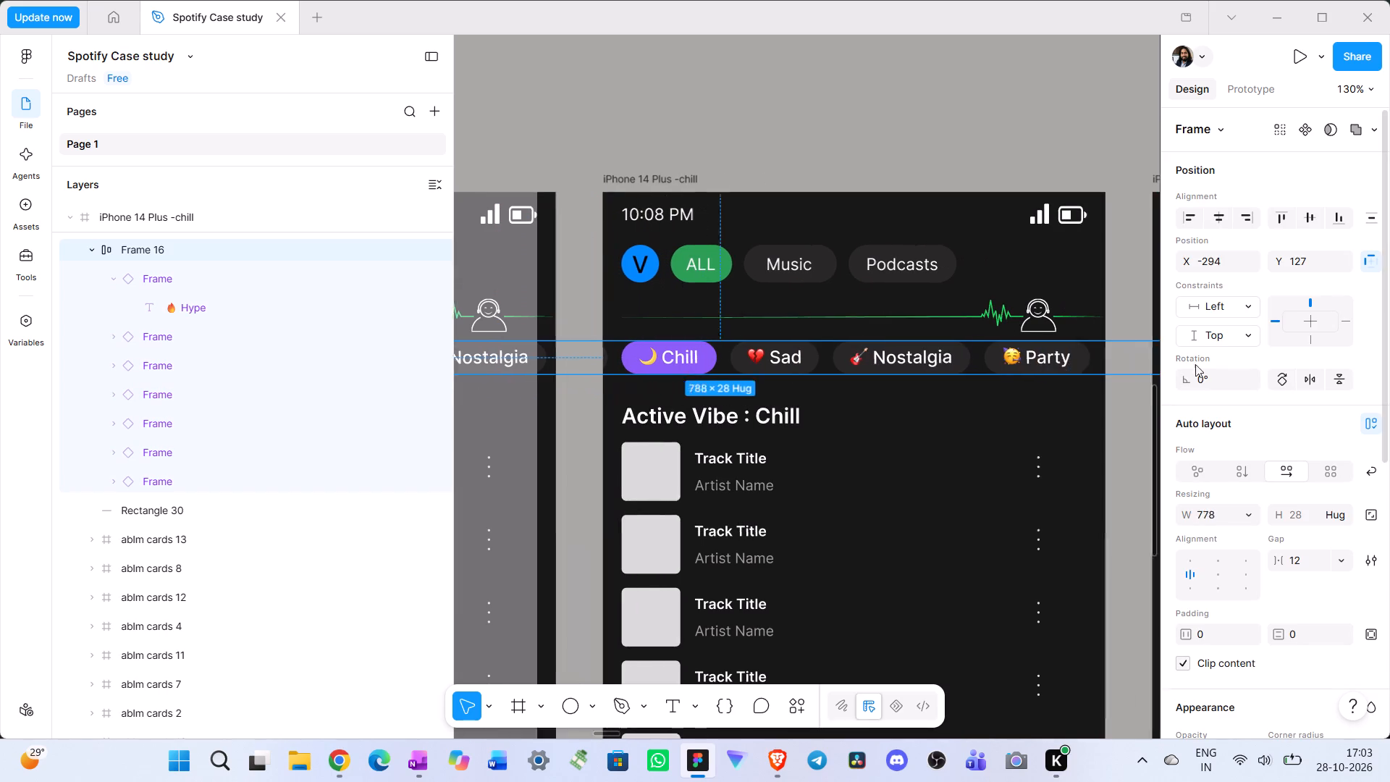
left_click_drag(1195, 364, 941, 370)
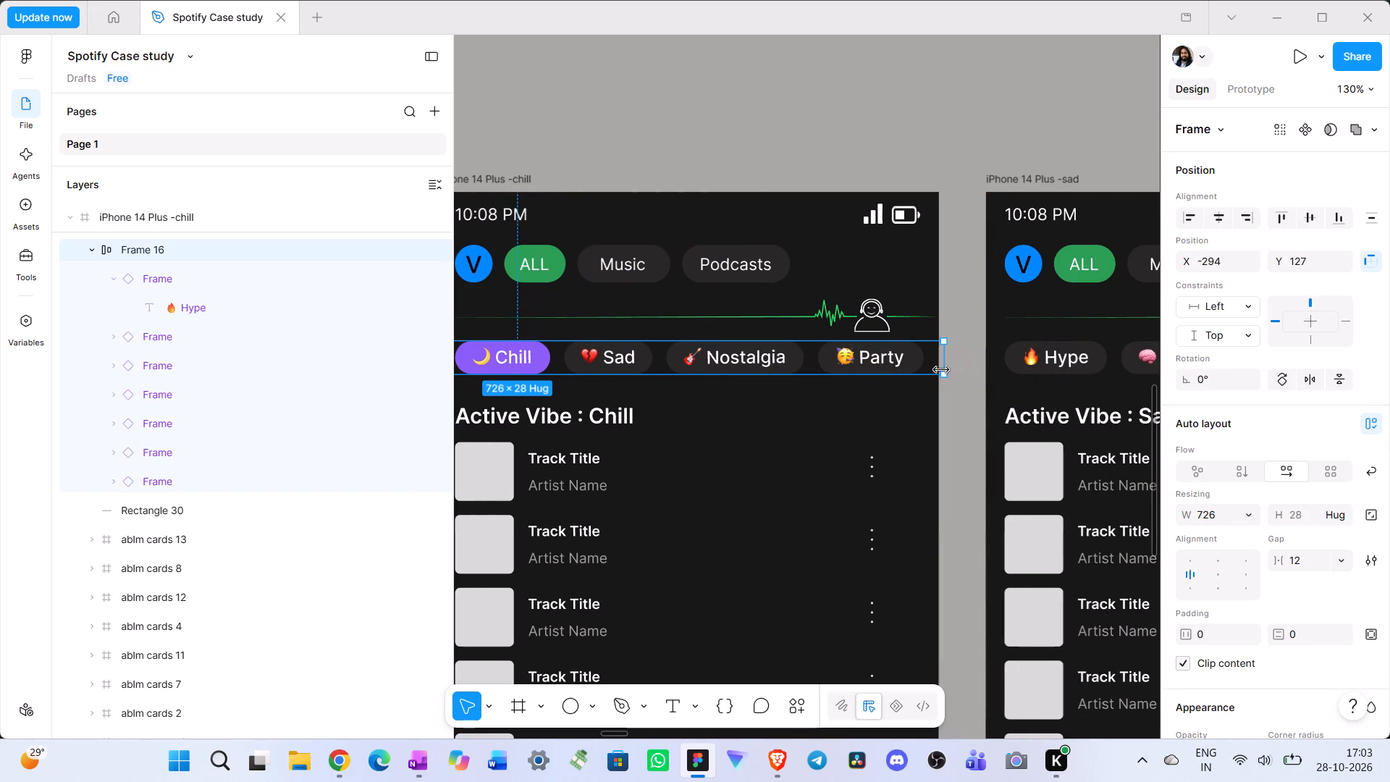
left_click_drag(941, 370, 938, 370)
scroll(779, 418, "right", 1)
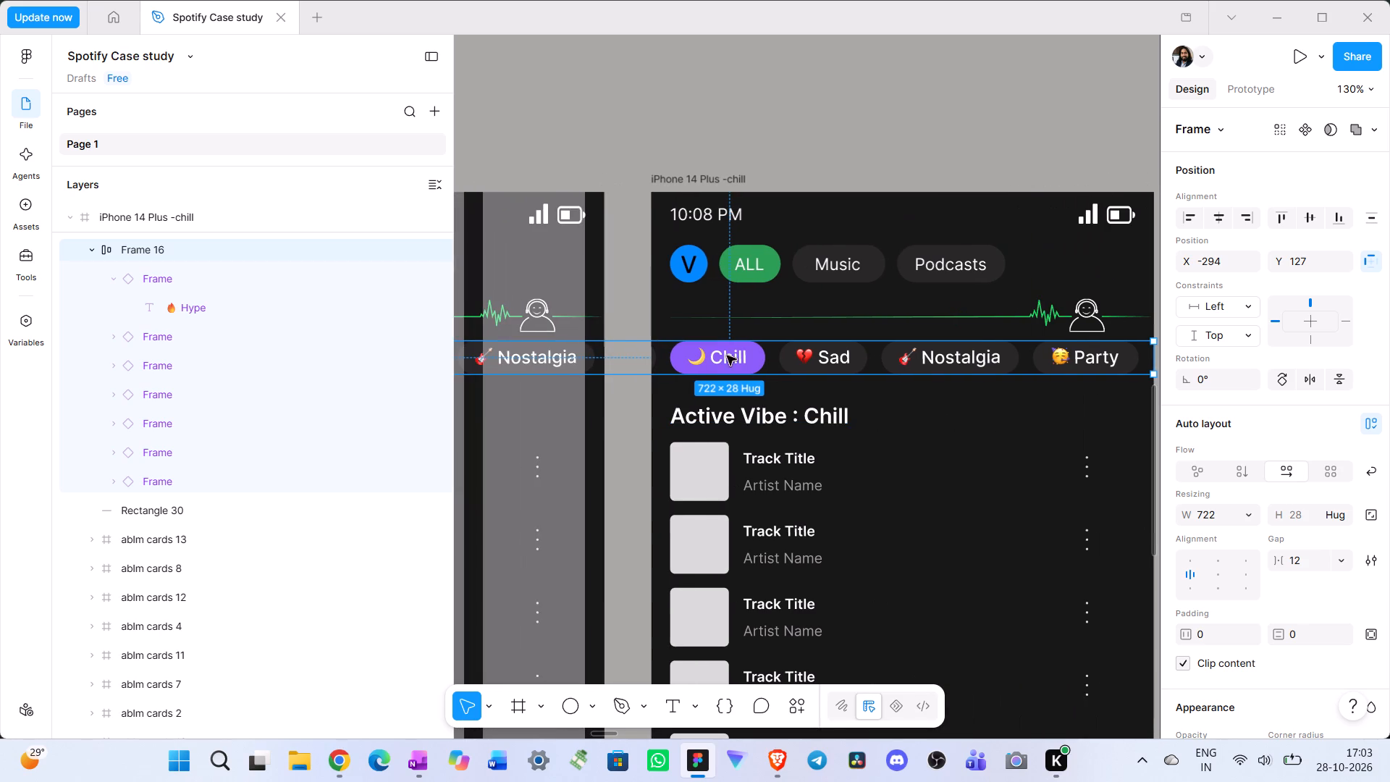
Show the four-column layout guide on the chill frame.
left_click(711, 182)
scroll(1378, 592, "down", 5)
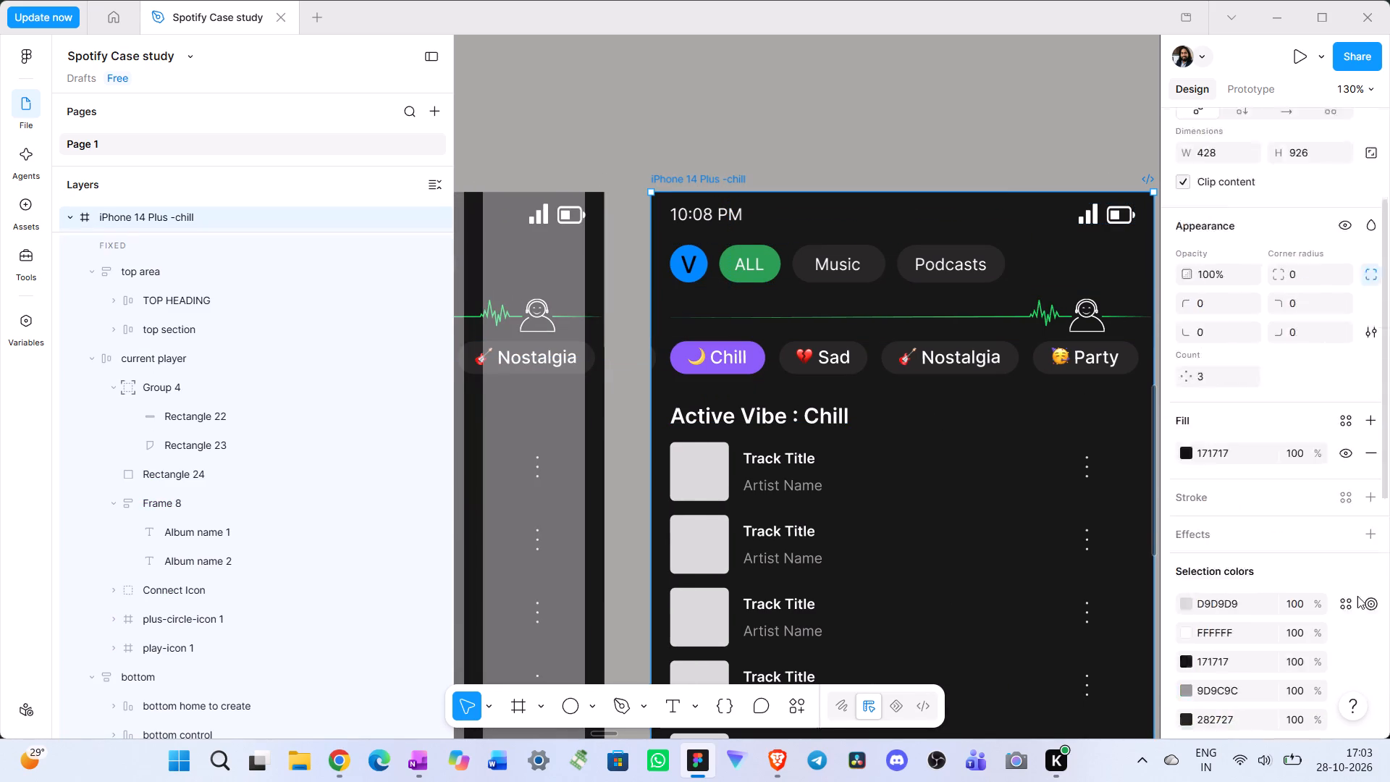
scroll(1358, 619, "down", 4)
left_click(1346, 629)
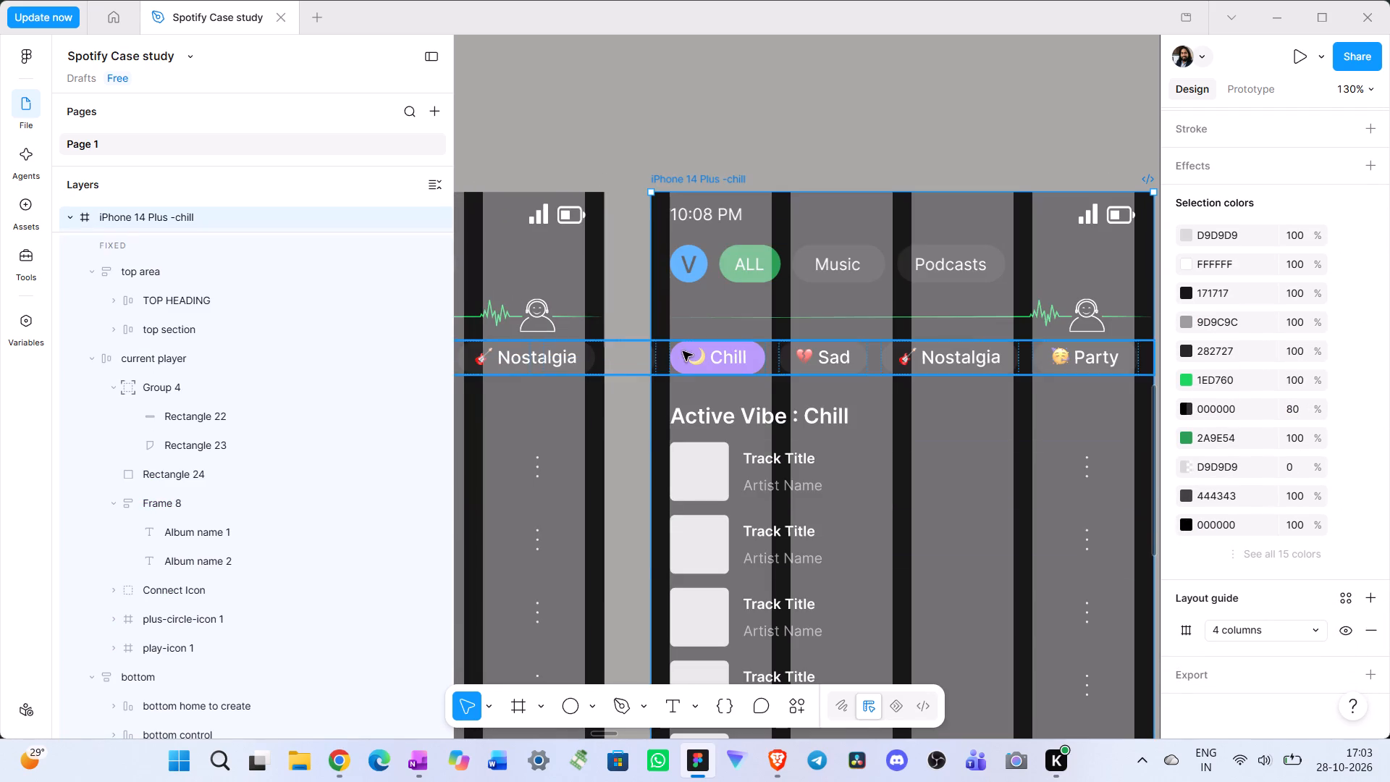
Check the Chill pill's left edge against the layout column and the Active Vibe heading.
double_click(707, 469)
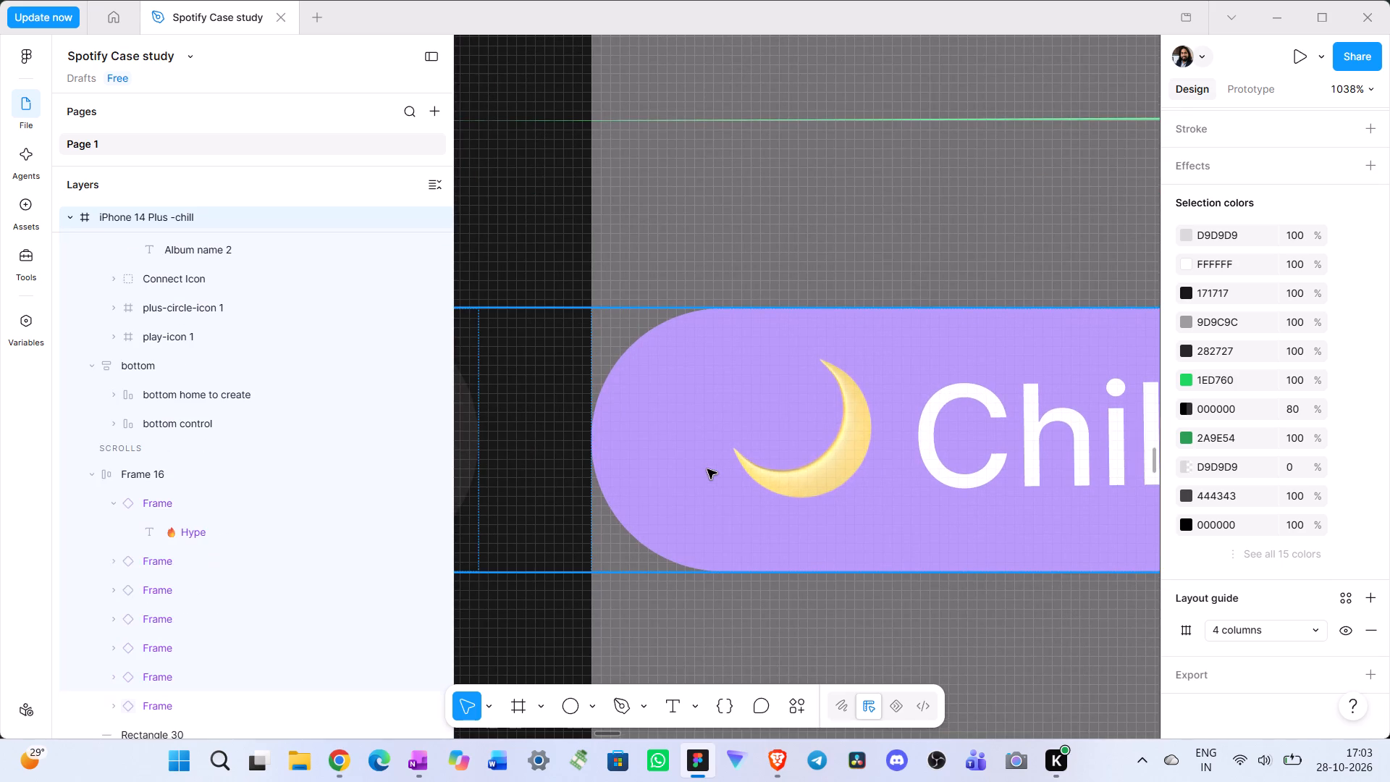
scroll(707, 469, "down", 1)
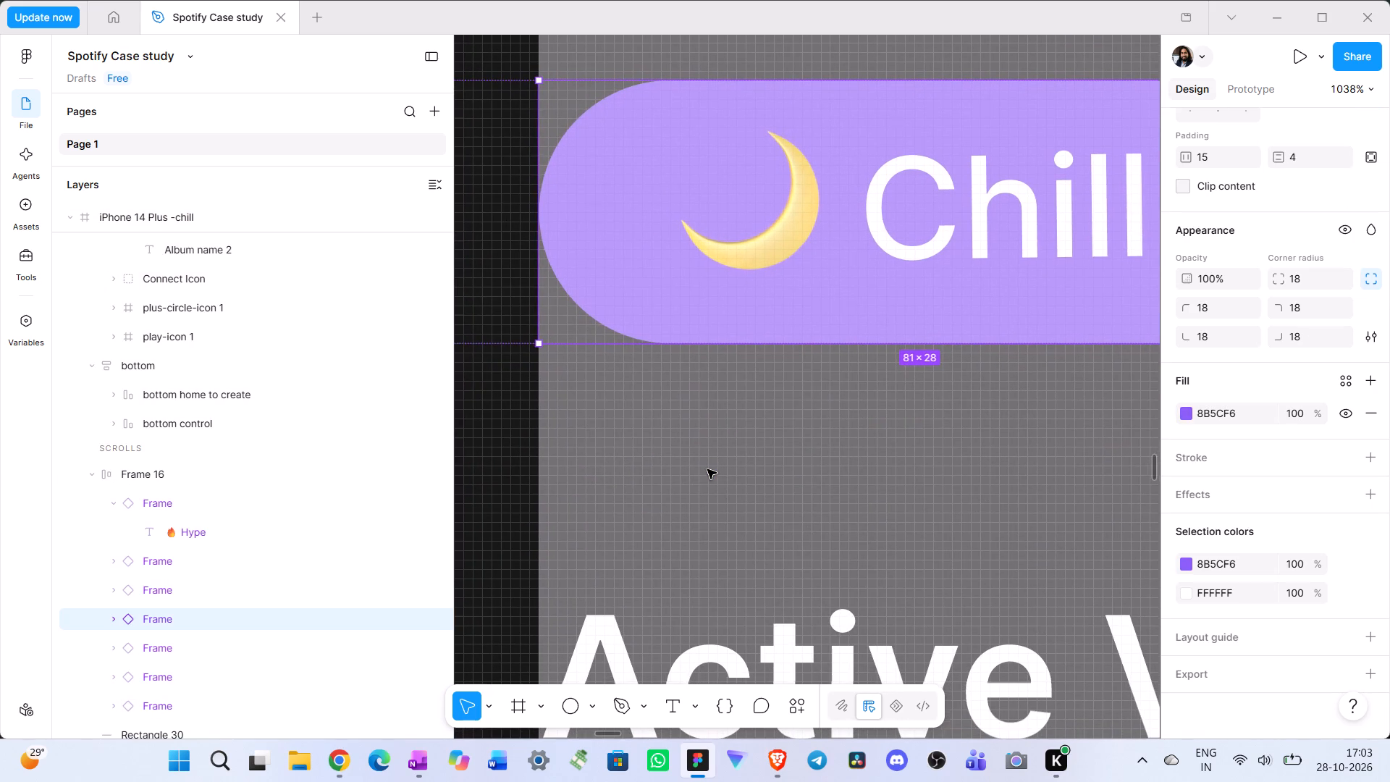
scroll(707, 469, "down", 1)
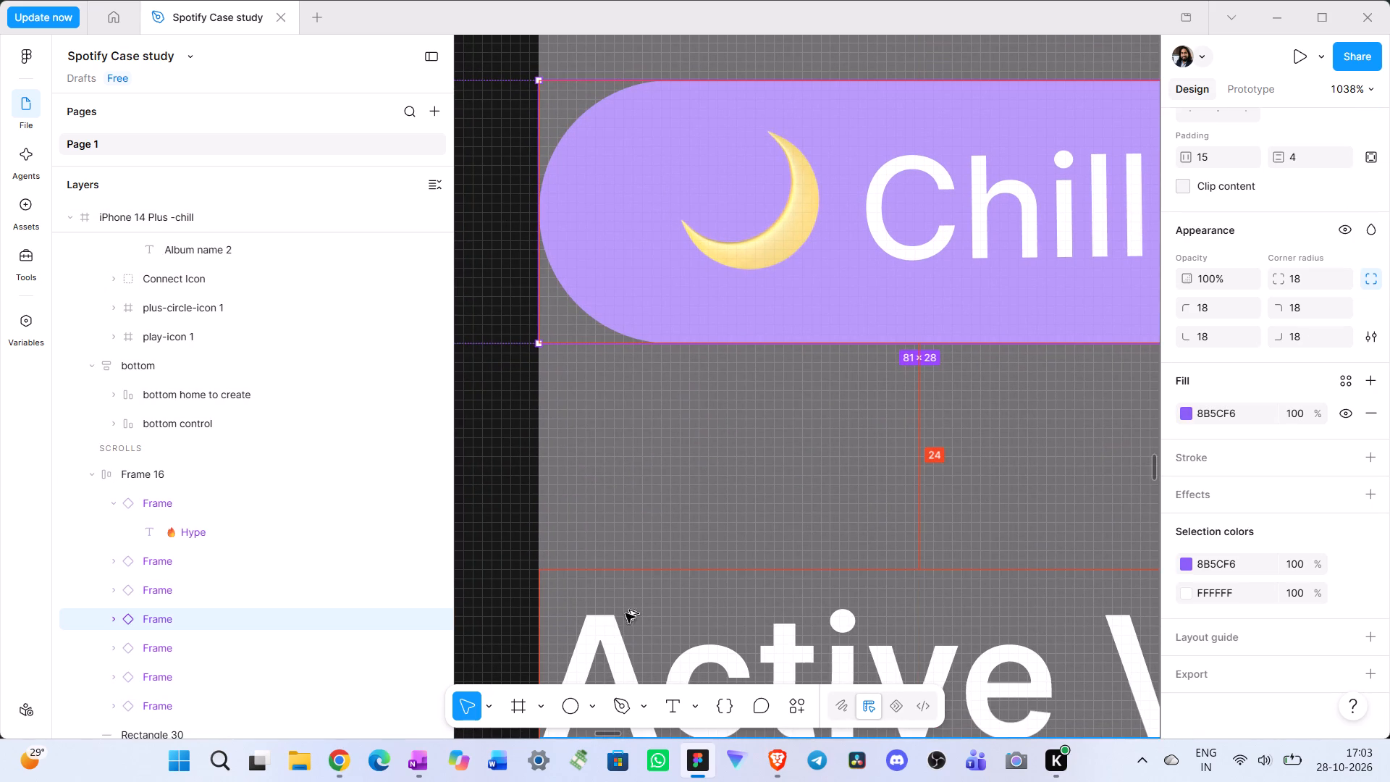
scroll(728, 475, "down", 6, "ctrl")
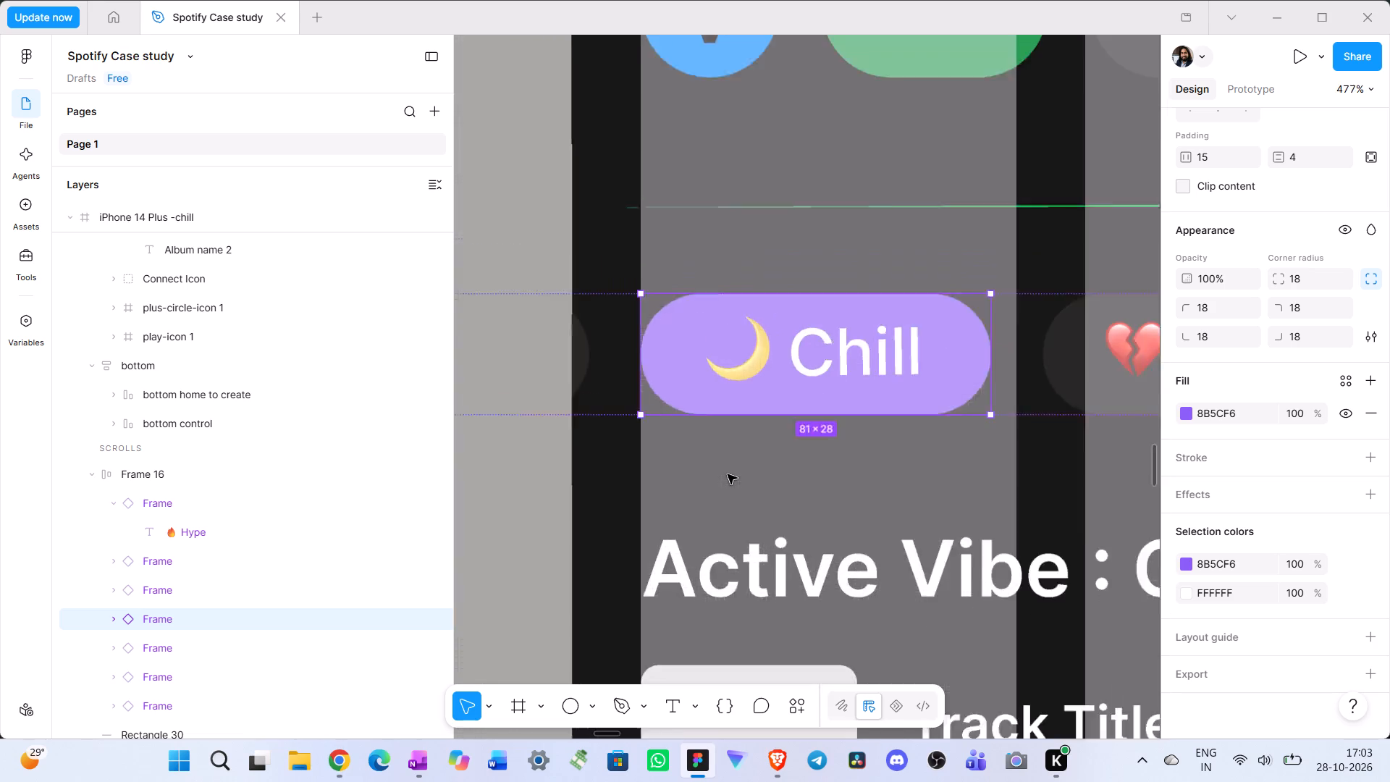
scroll(728, 474, "down", 9, "ctrl")
left_click(906, 80)
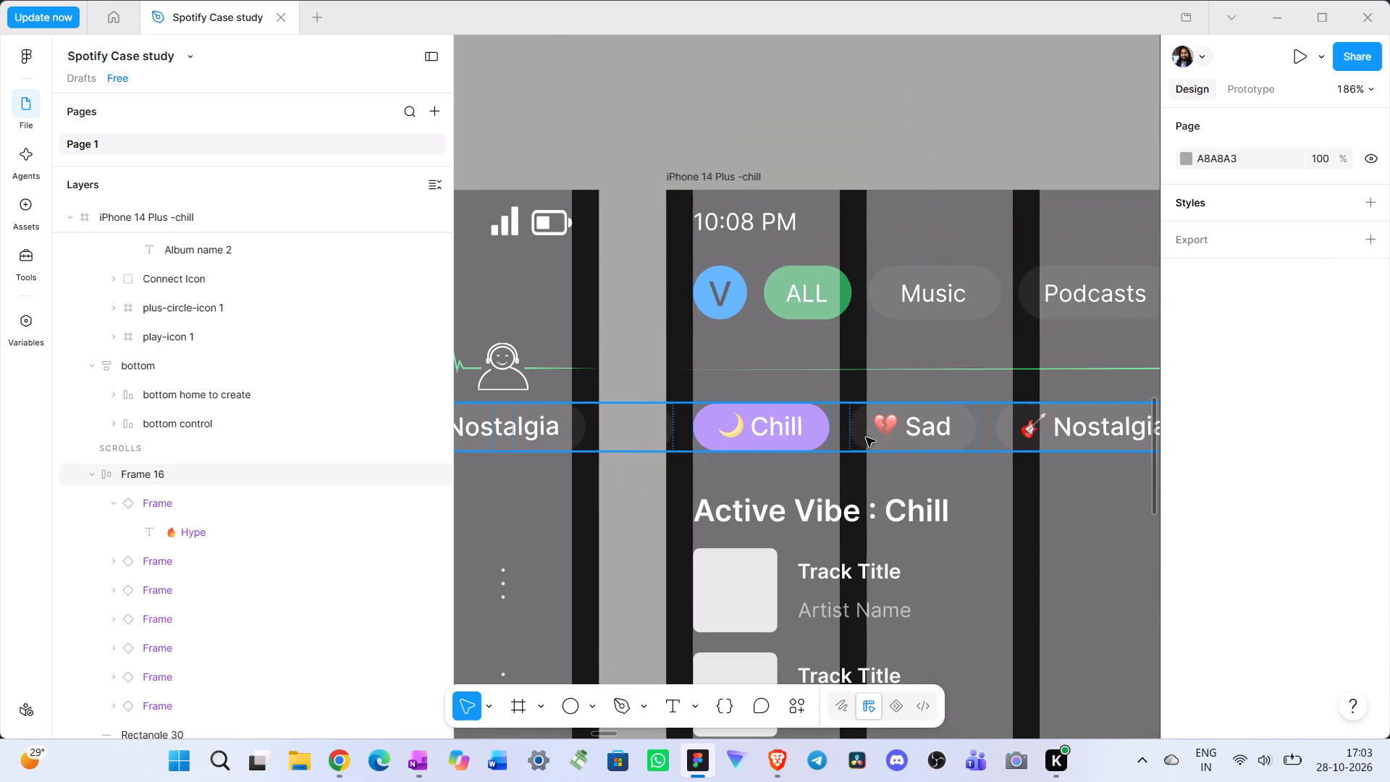
scroll(856, 424, "left", 1)
left_click(968, 203)
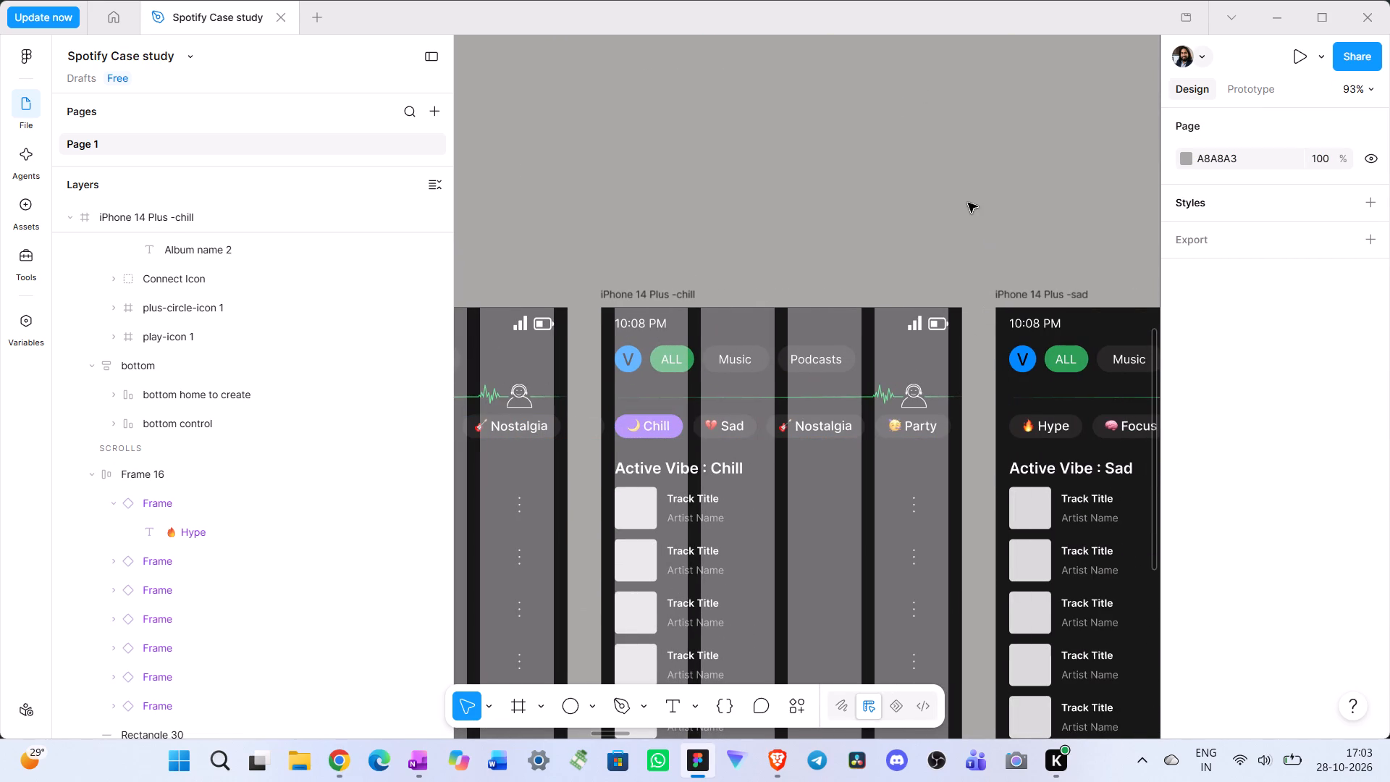
Shift the sad frame's mood pill row left to X -384 to bring the Sad pill to the left margin.
scroll(968, 207, "left", 2)
left_click(910, 427)
scroll(910, 427, "left", 2)
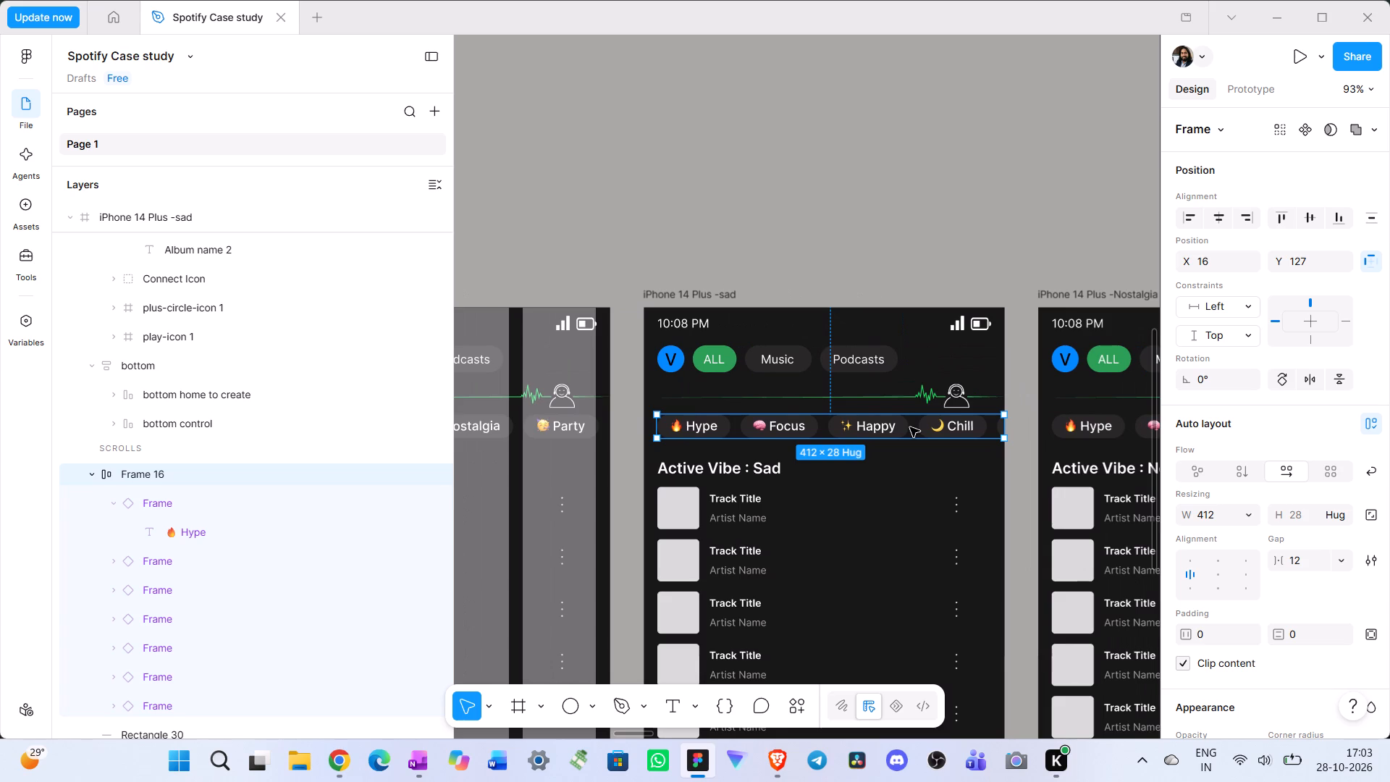
key("shift+Left")
key("shift+Left")
key("shift+Left")
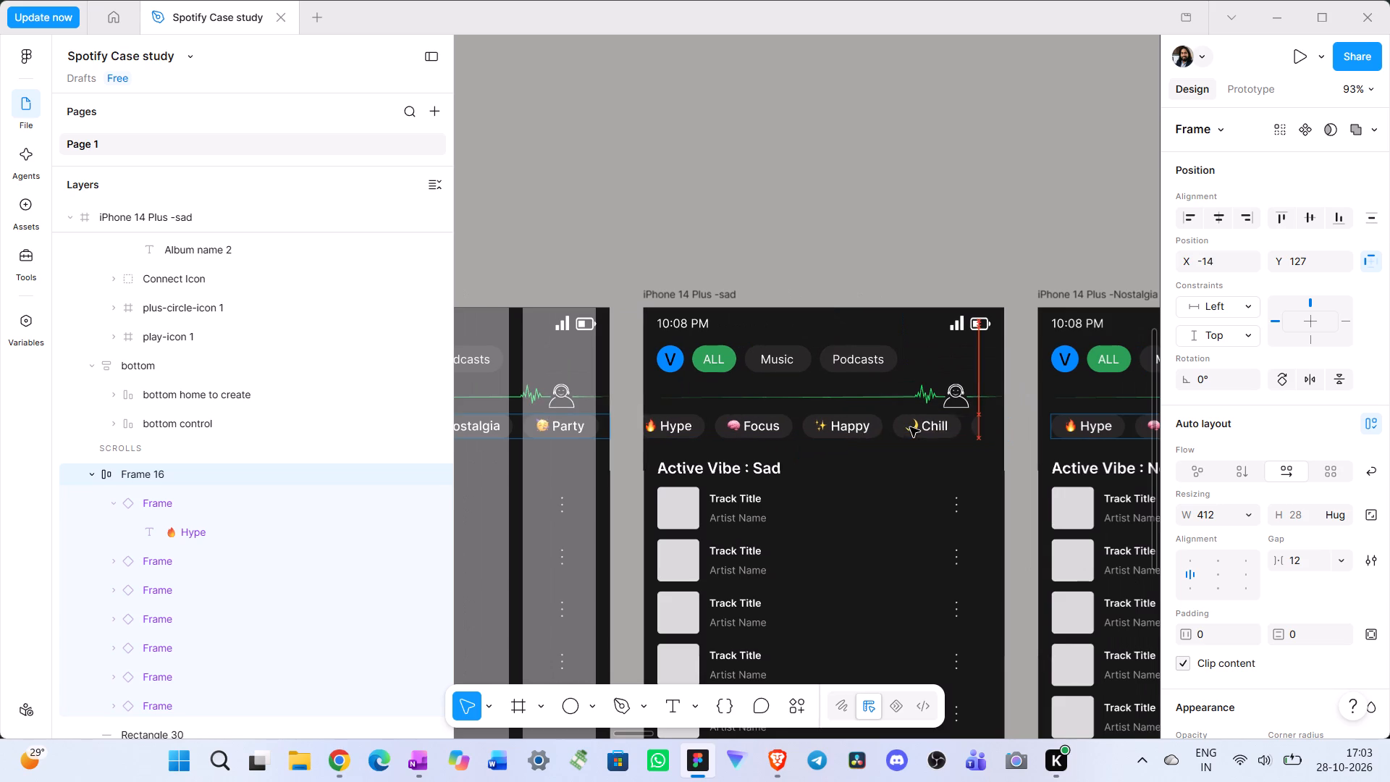
key("shift+Left")
key("shift+Left")
key("shift+Left")
key("shift+Left")
key("shift+Left")
key("shift+Left")
key("shift+Left")
key("shift+Left")
key("shift+Left")
key("shift+Left")
key("shift+Left")
key("shift+Left")
key("shift+Left")
key("shift+Left")
key("shift+Left")
key("shift+Left")
key("shift+Left")
key("shift+Left")
key("shift+Left")
key("shift+Left")
key("shift+Left")
key("shift+Left")
key("shift+Left")
key("shift+Left")
key("shift+Left")
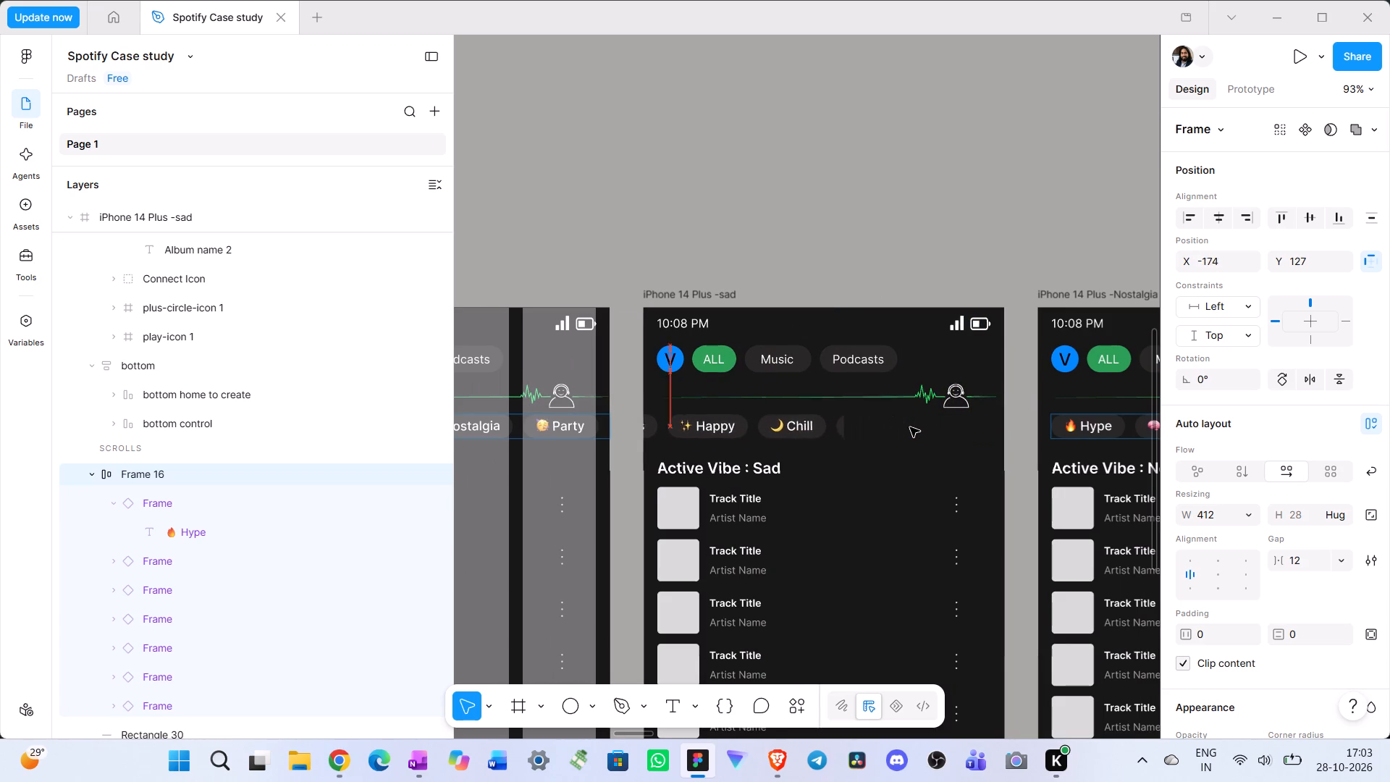
key("shift+Left")
key("shift+Left")
key("shift+Left")
key("shift+Left")
key("shift+Left")
key("shift+Left")
key("shift+Left")
key("shift+Left")
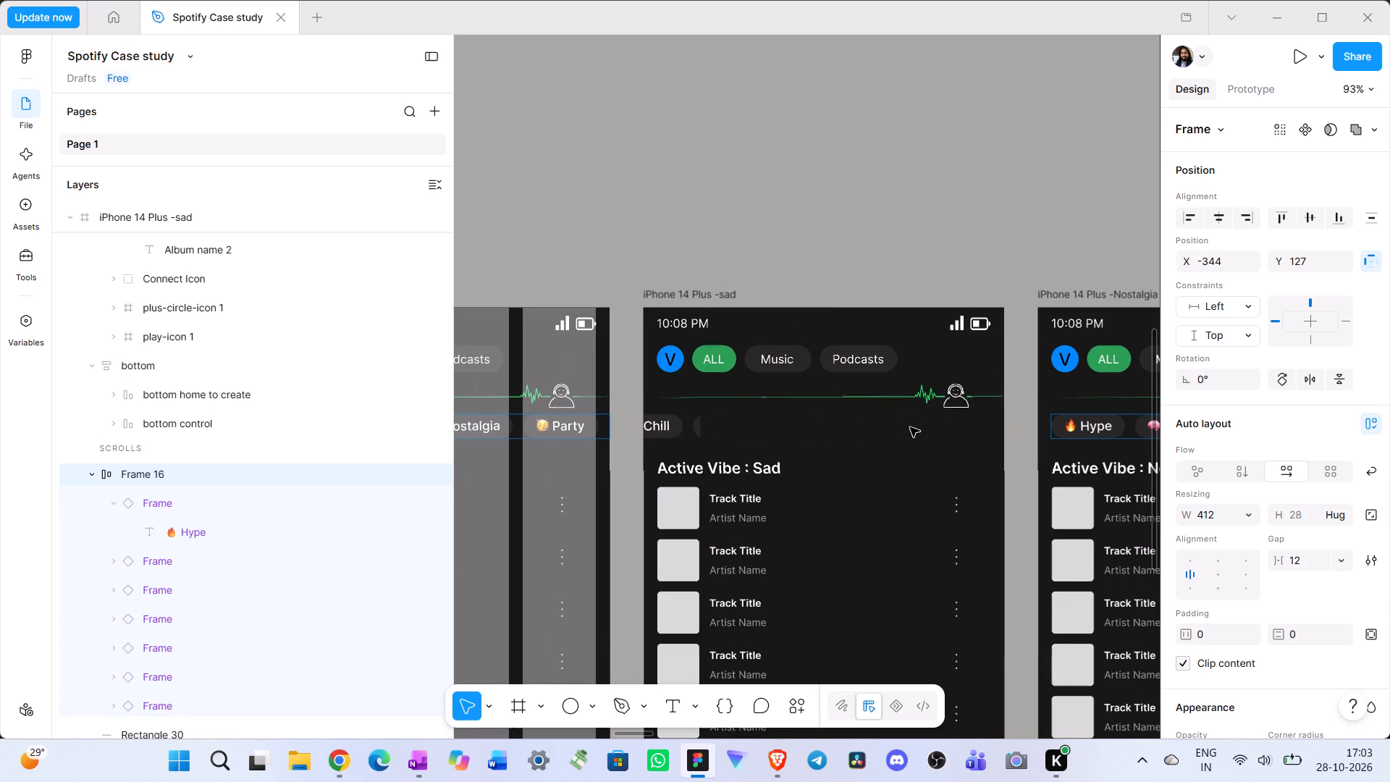
key("shift+Left")
key("shift+Left")
key("shift+Left")
key("shift+Left")
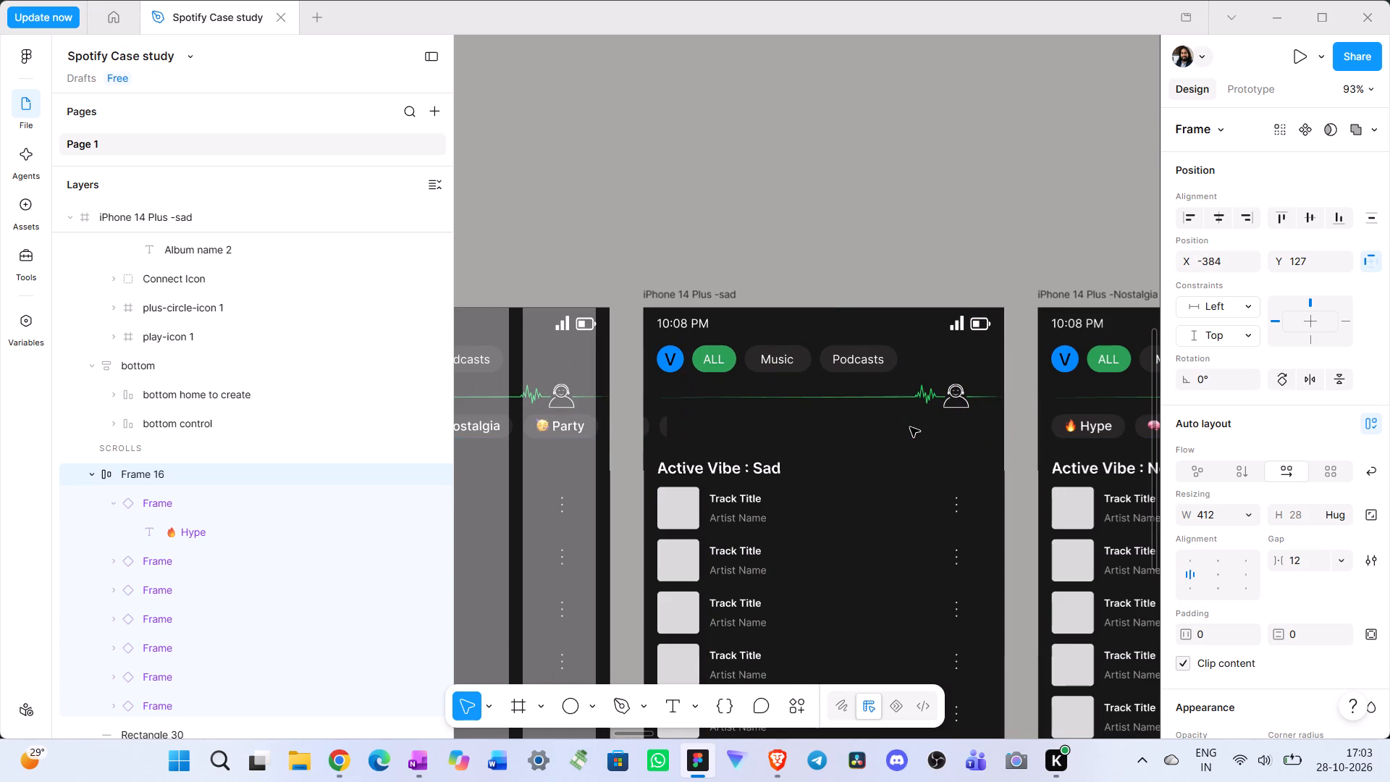
Extend the sad frame's mood pill row to the frame's right edge, making it 812 wide.
left_click_drag(669, 425, 1014, 455)
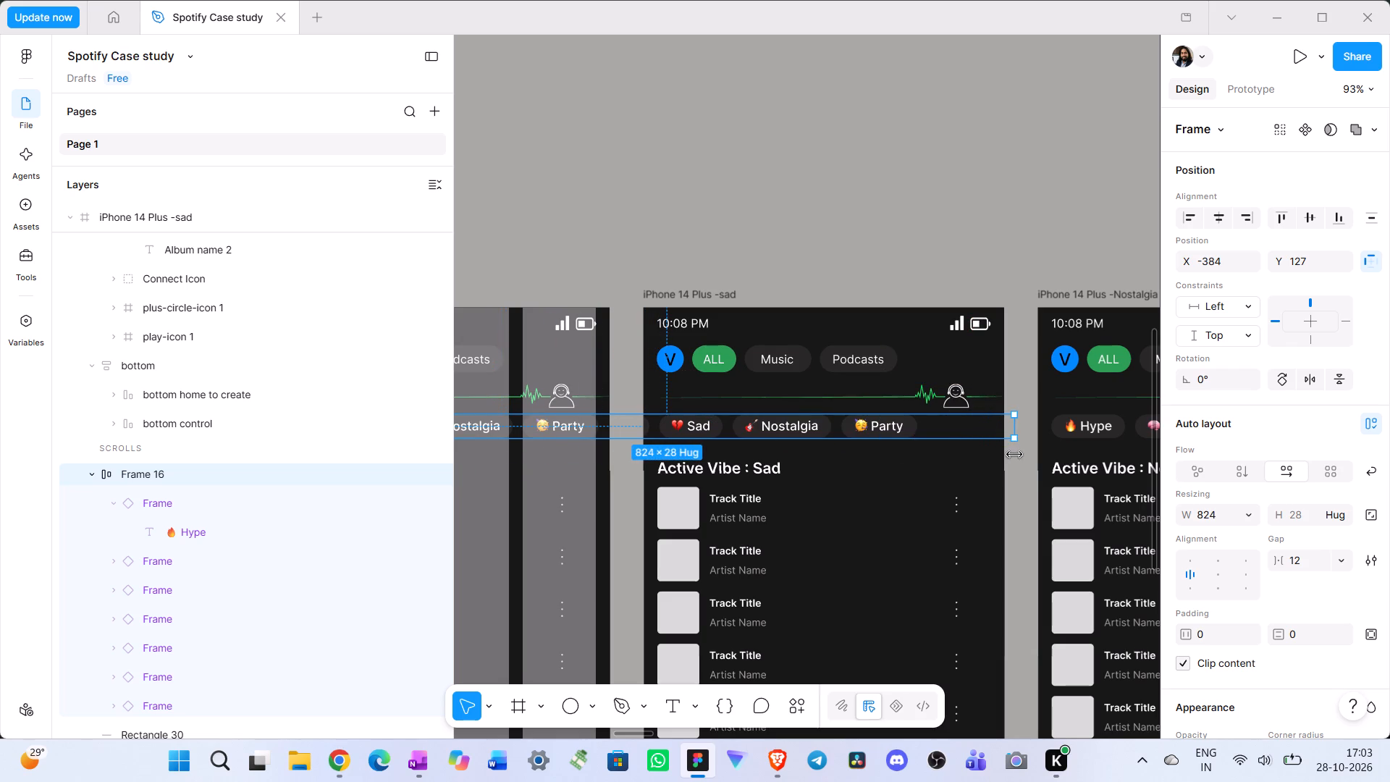
left_click_drag(1014, 455, 1006, 455)
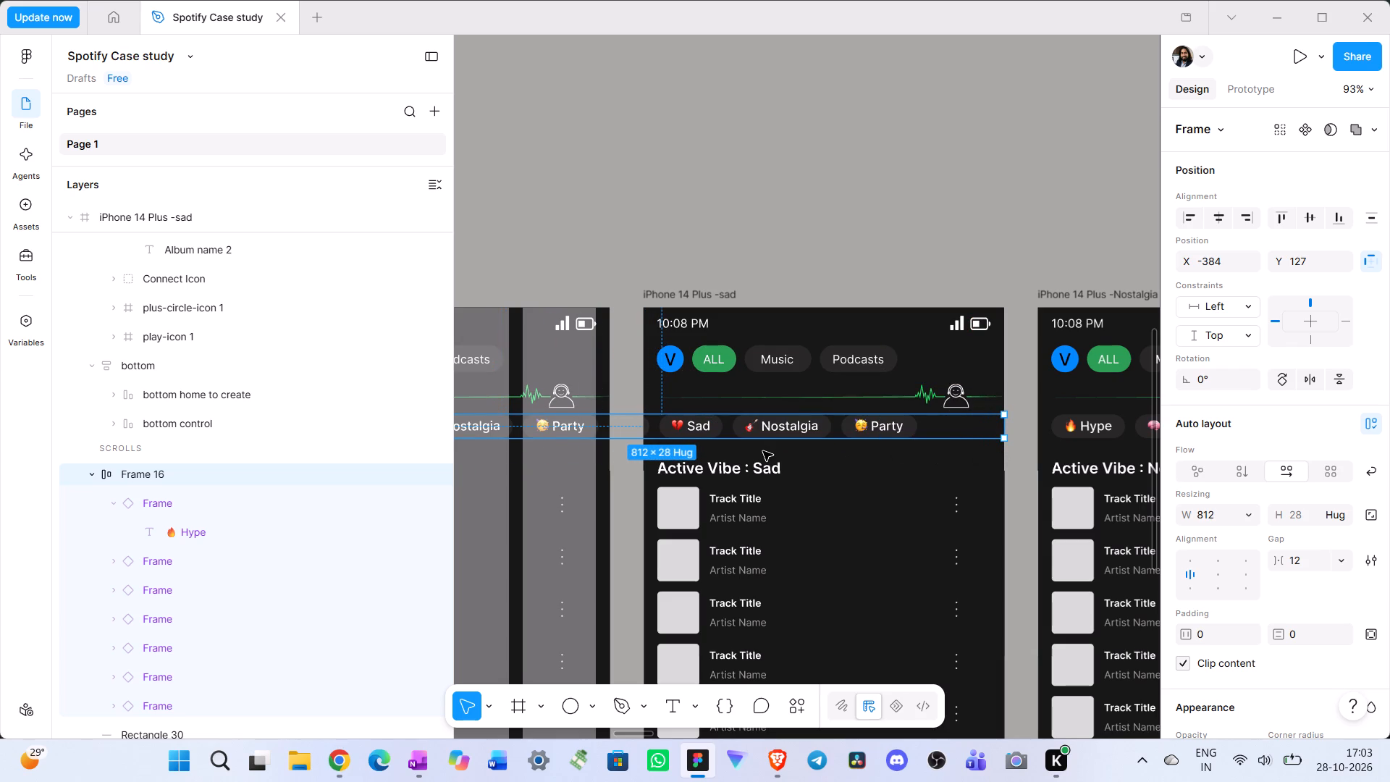
scroll(756, 448, "right", 1)
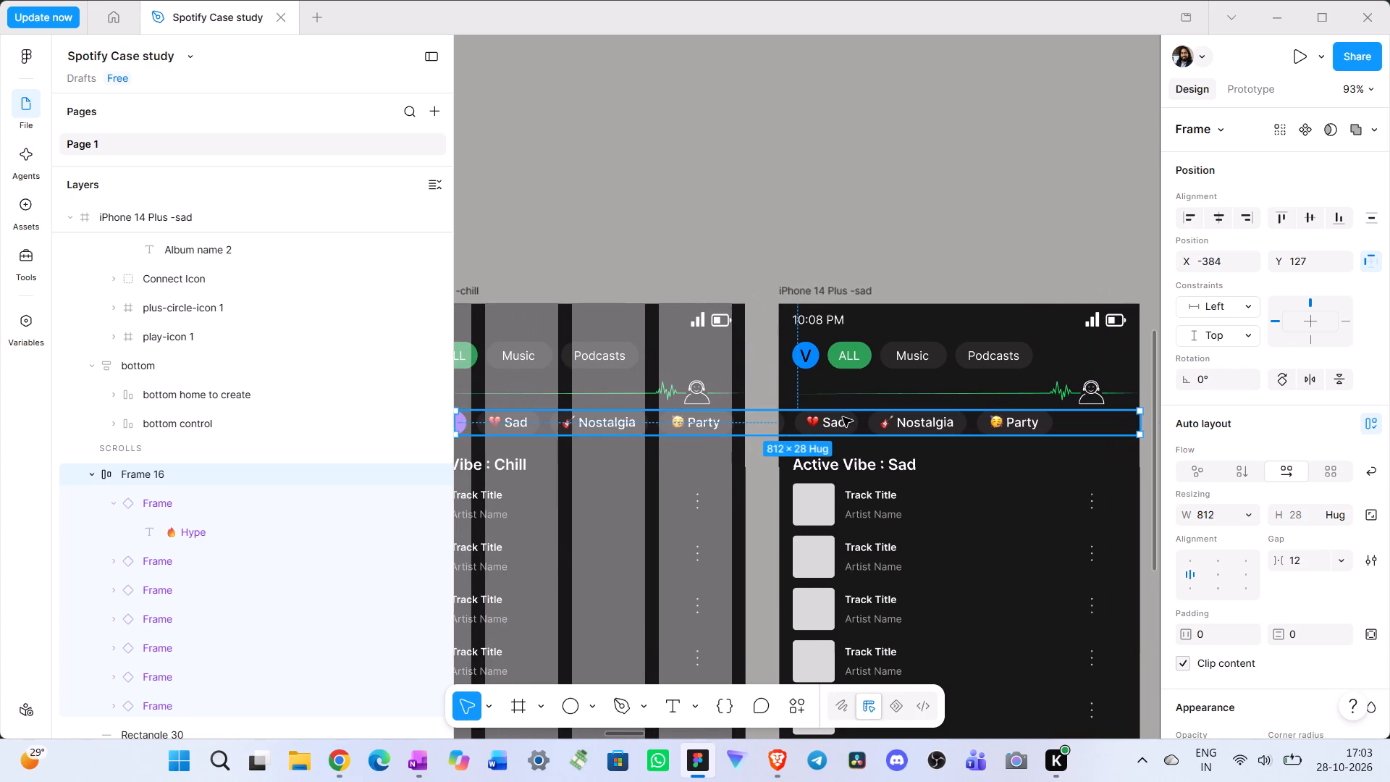
scroll(813, 418, "right", 1)
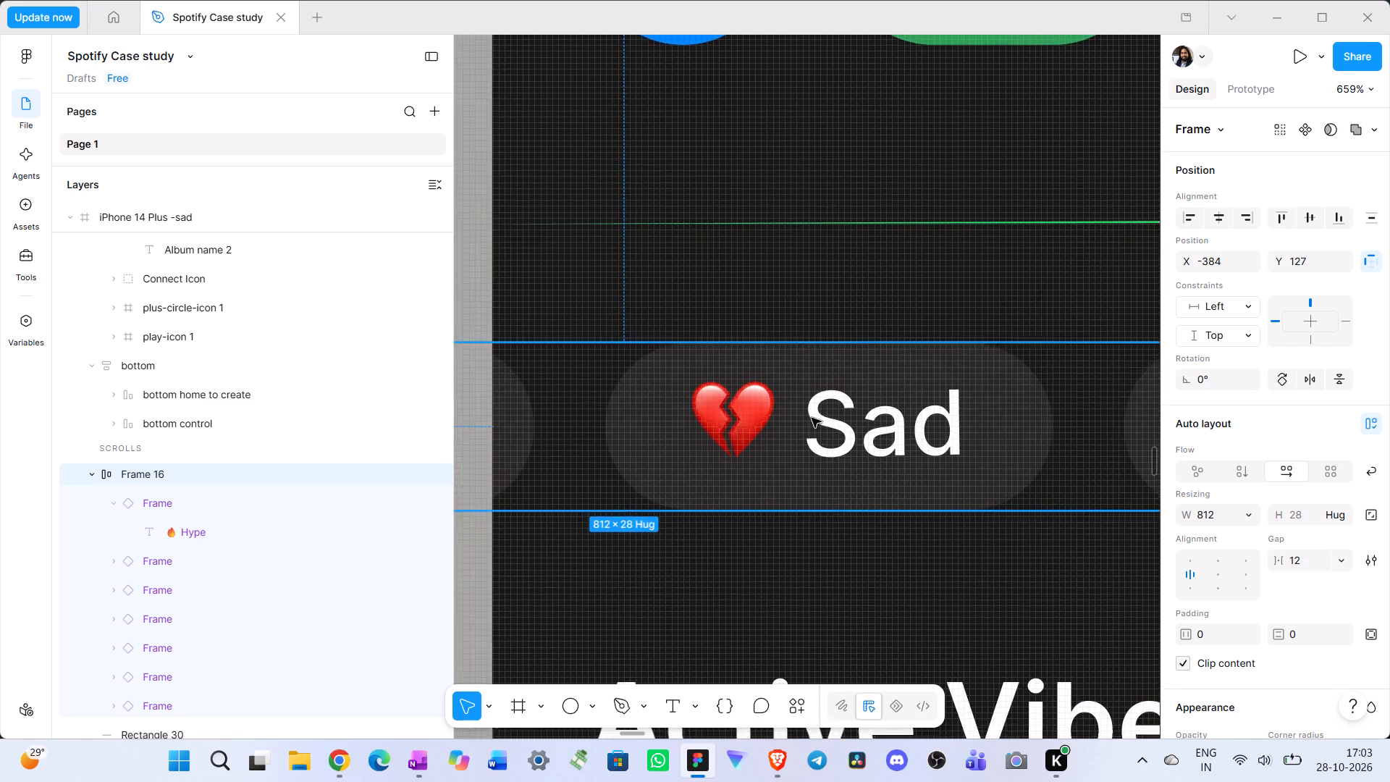
scroll(812, 418, "right", 1)
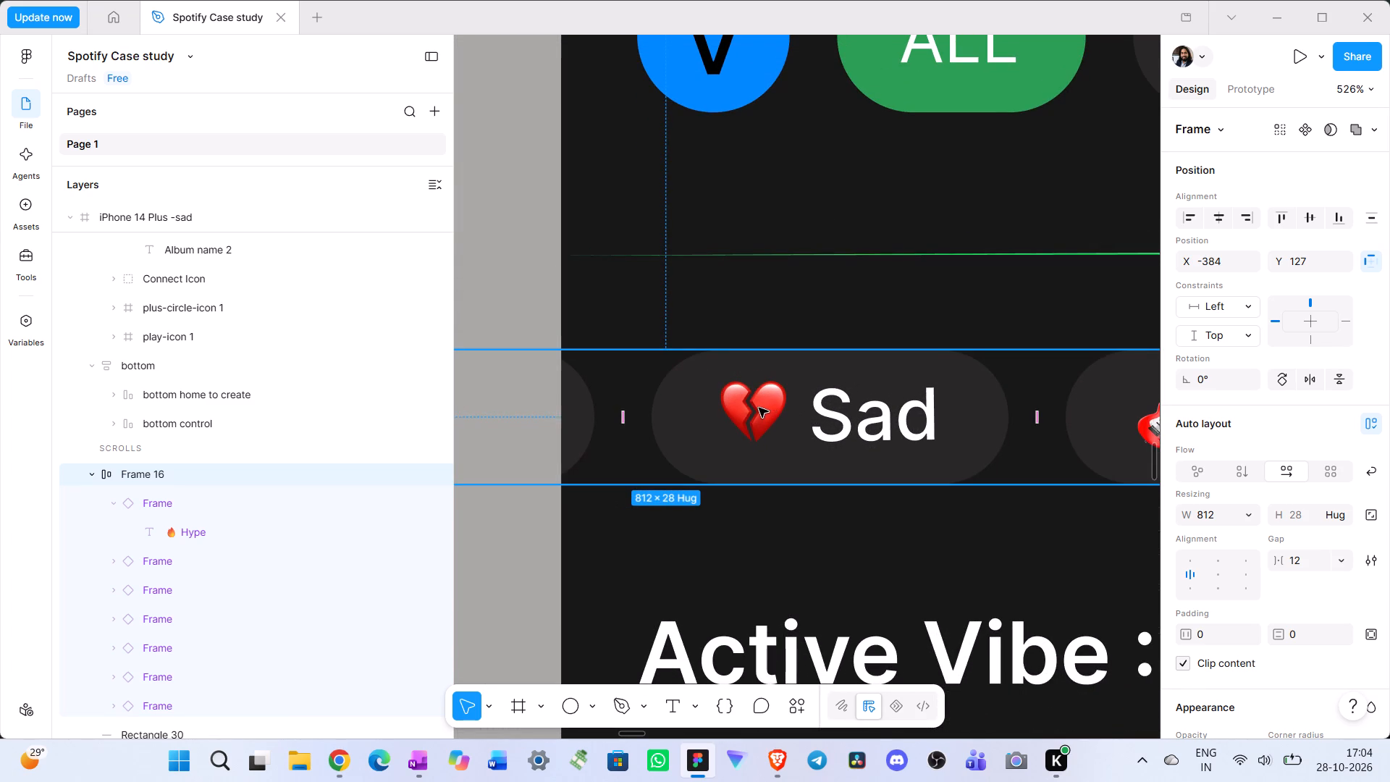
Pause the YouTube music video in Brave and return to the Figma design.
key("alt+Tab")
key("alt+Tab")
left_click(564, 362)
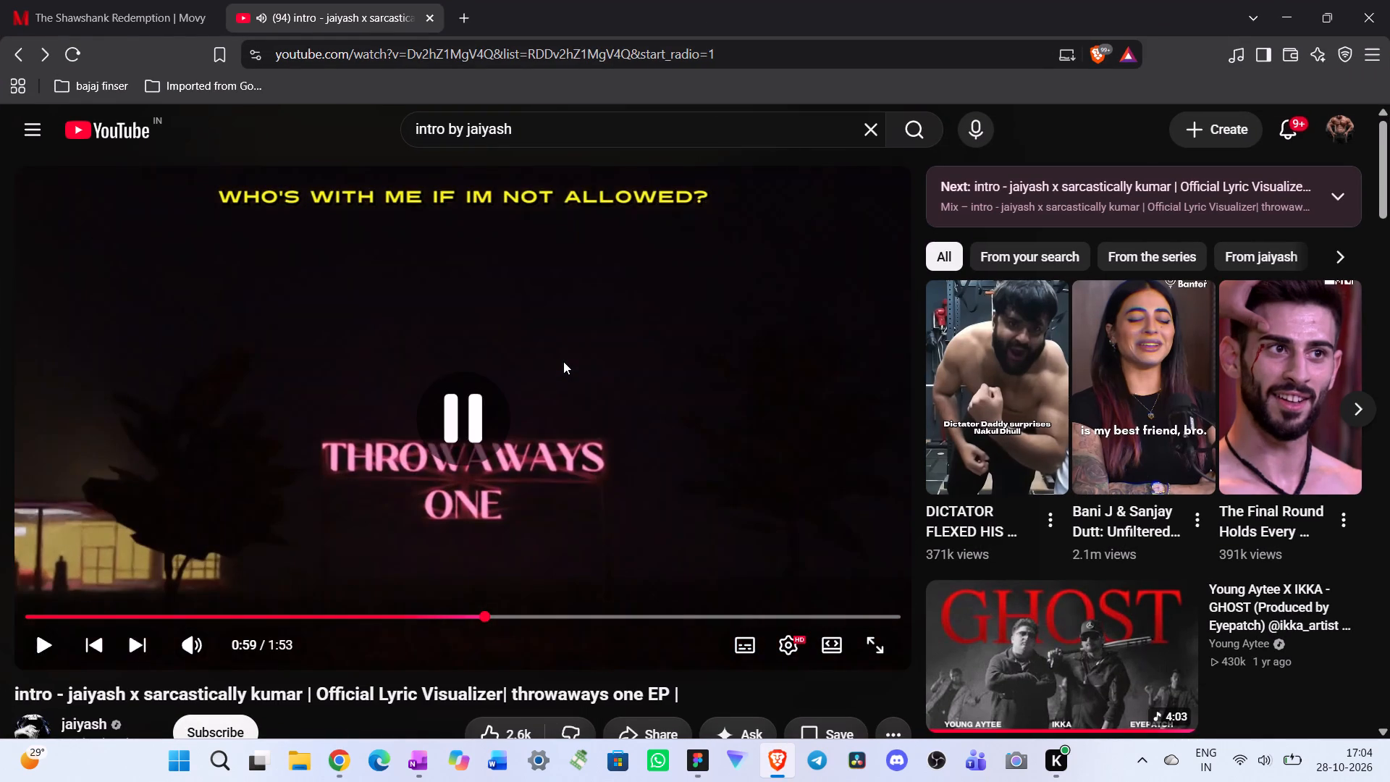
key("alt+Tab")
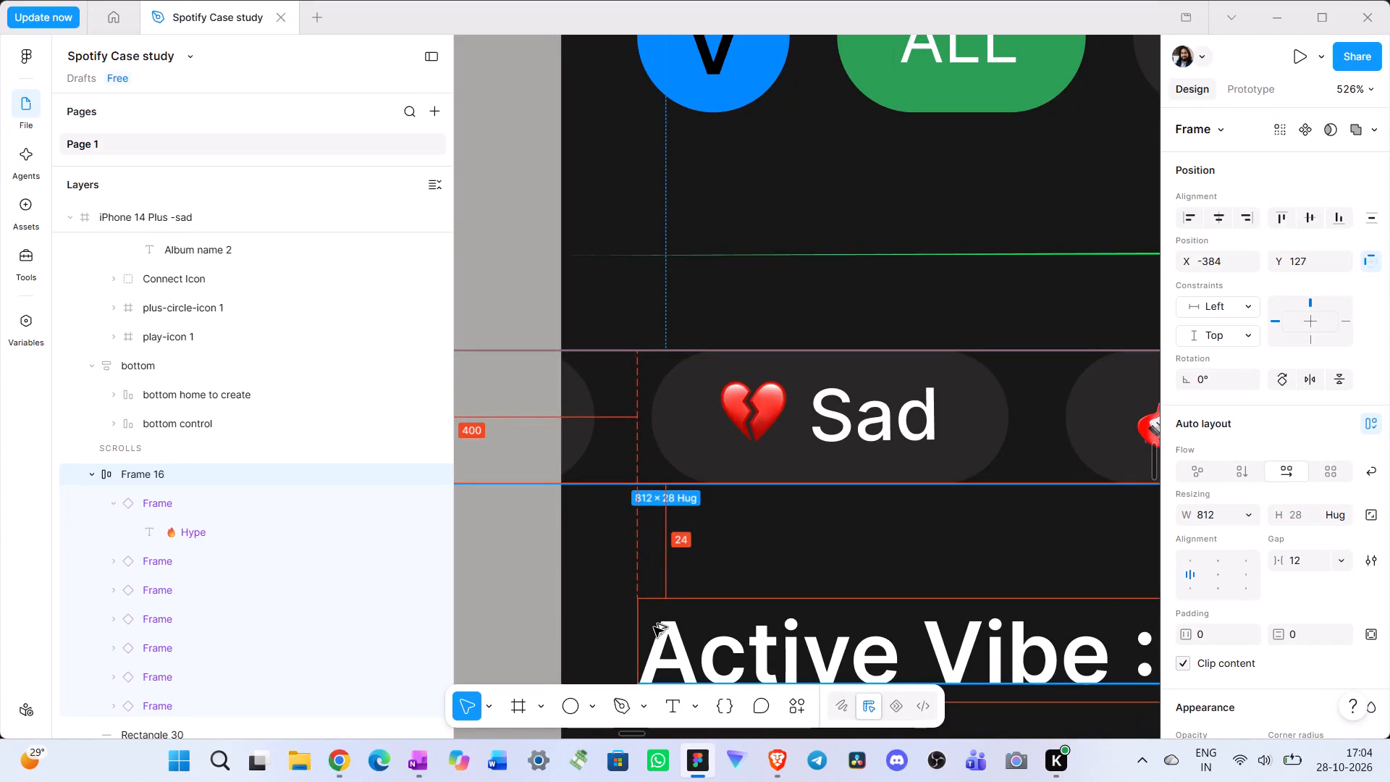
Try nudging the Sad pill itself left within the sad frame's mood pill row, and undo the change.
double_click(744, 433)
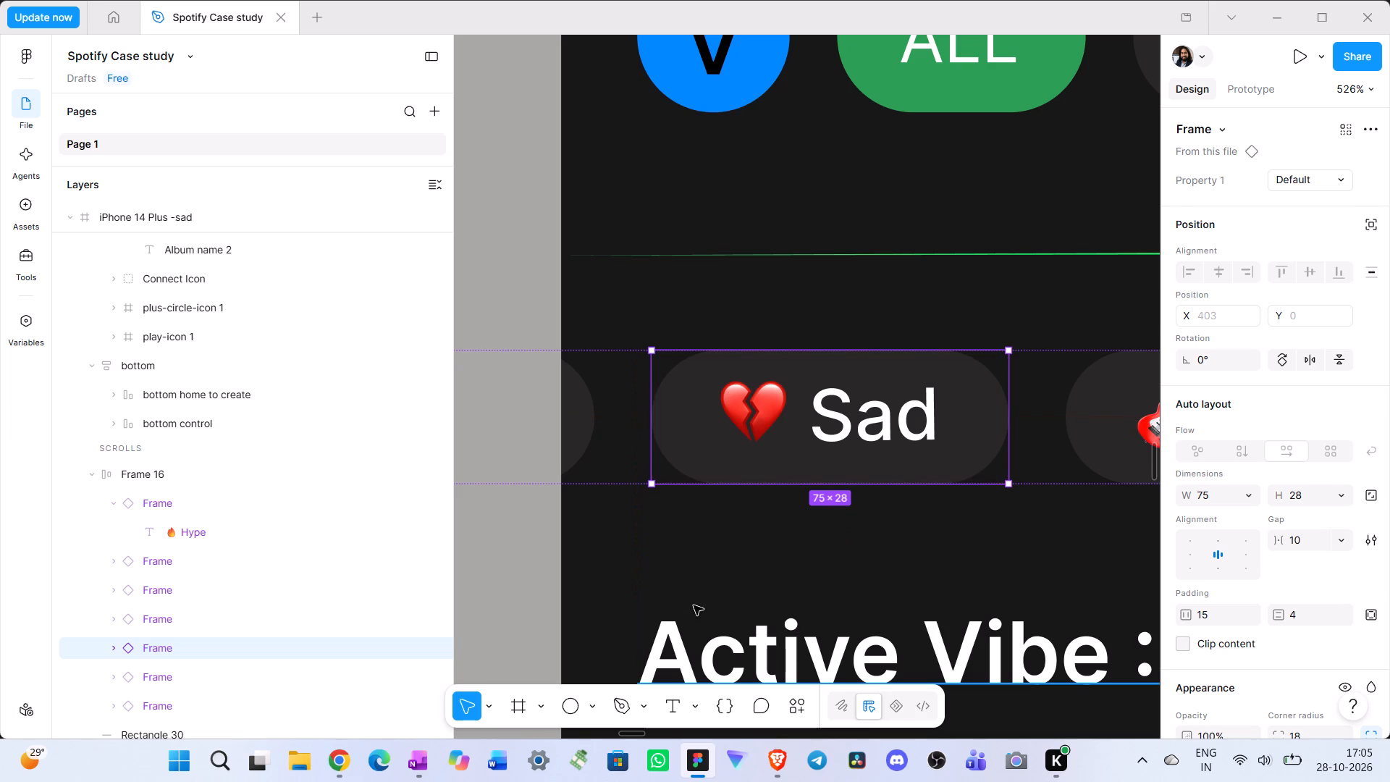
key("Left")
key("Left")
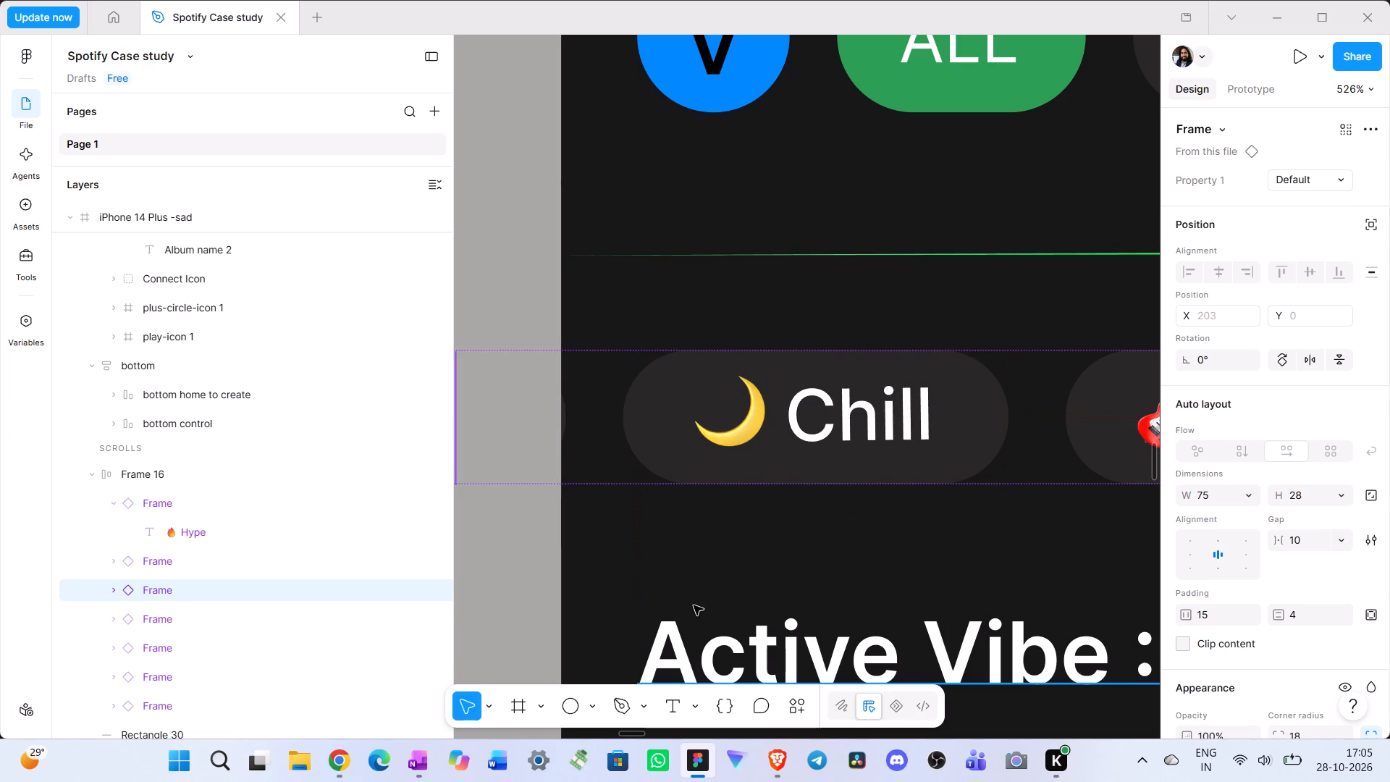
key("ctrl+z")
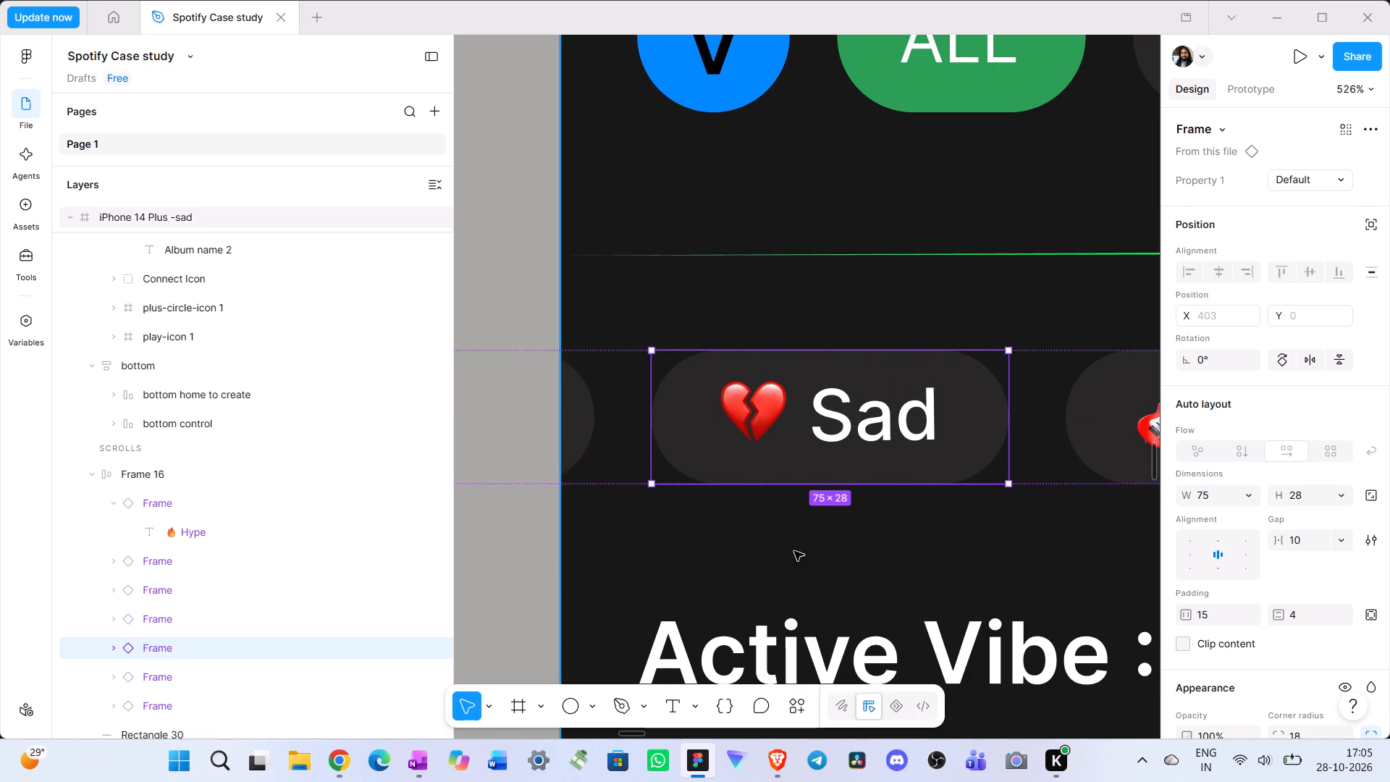
Measure the Sad pill's offset from the Active Vibe heading's left edge and examine their alignment in the sad frame.
scroll(872, 521, "down", 10, "ctrl")
scroll(796, 539, "down", 3, "ctrl")
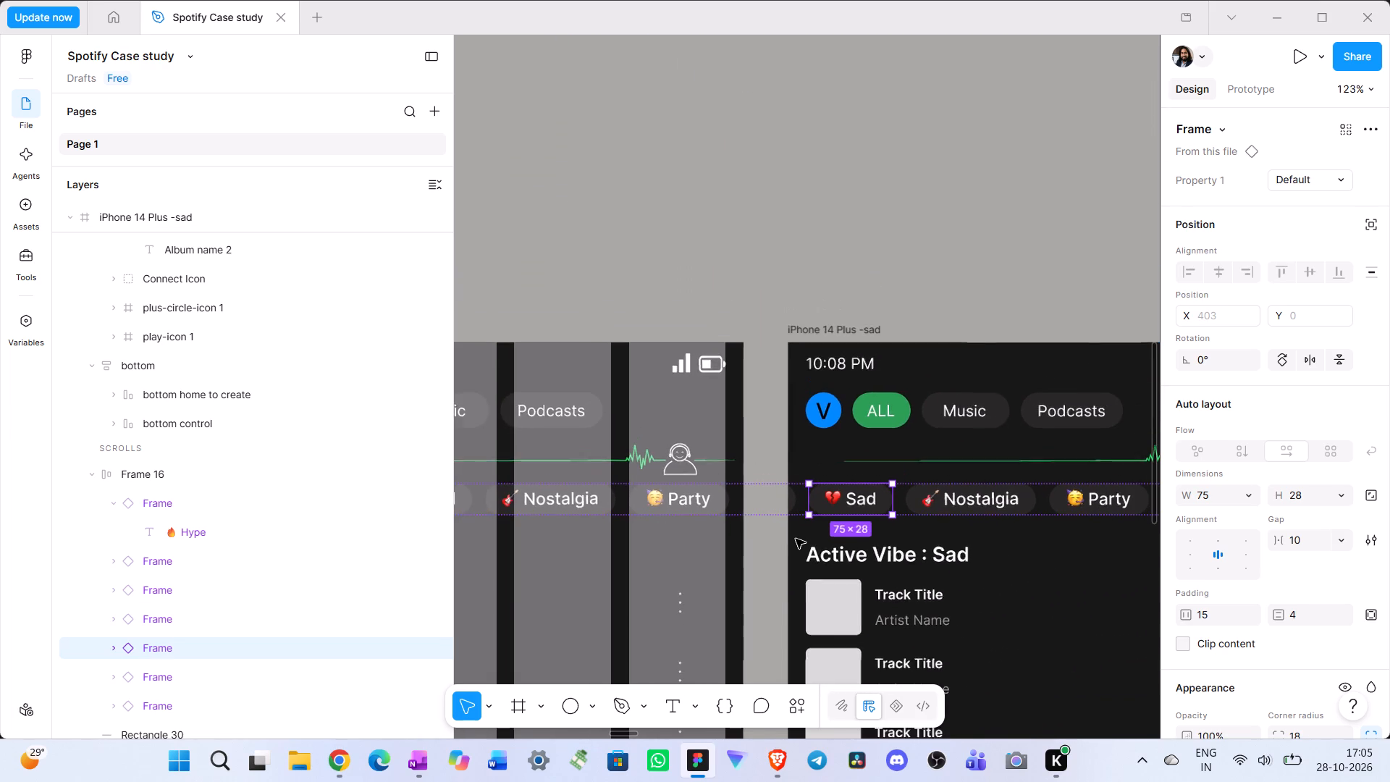
scroll(736, 551, "down", 7, "ctrl")
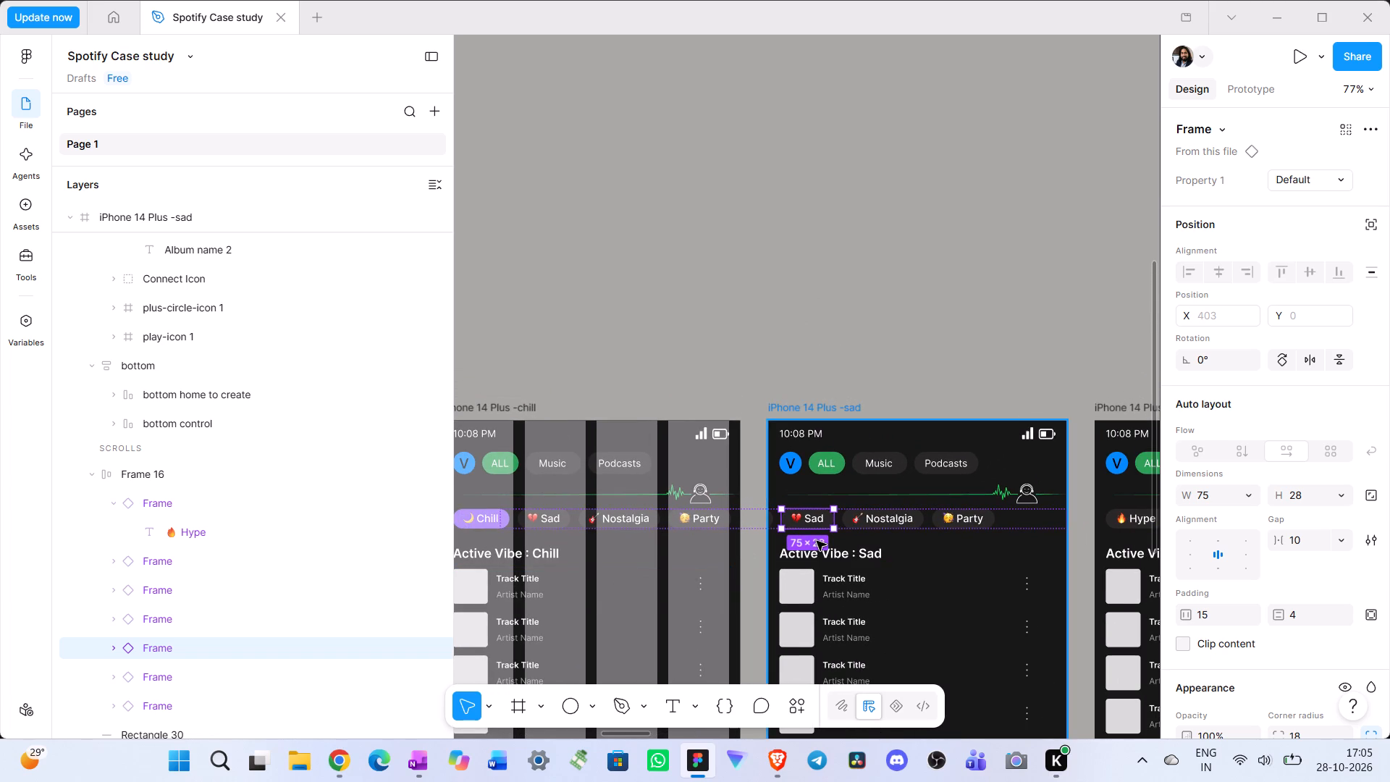
scroll(820, 539, "up", 14, "ctrl")
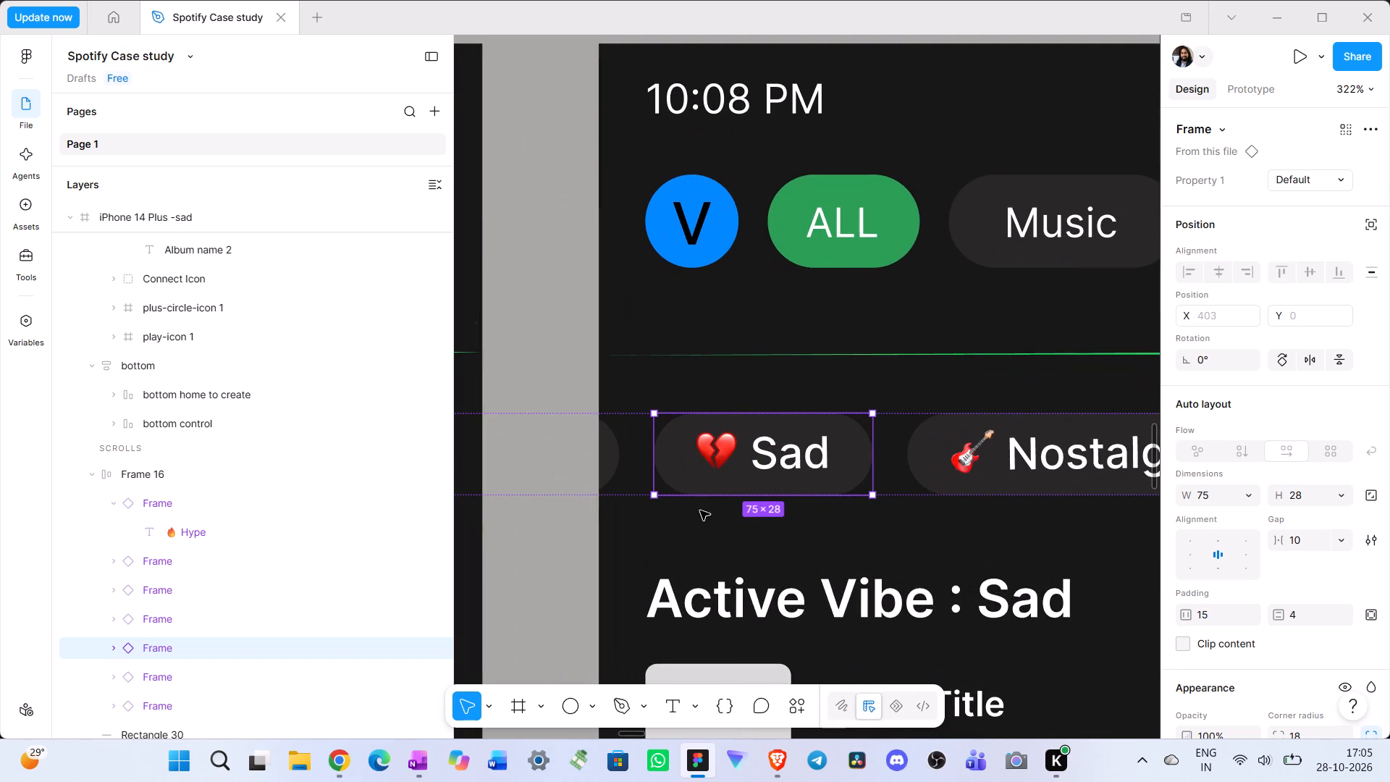
left_click(700, 510)
left_click(733, 470)
left_click(733, 470)
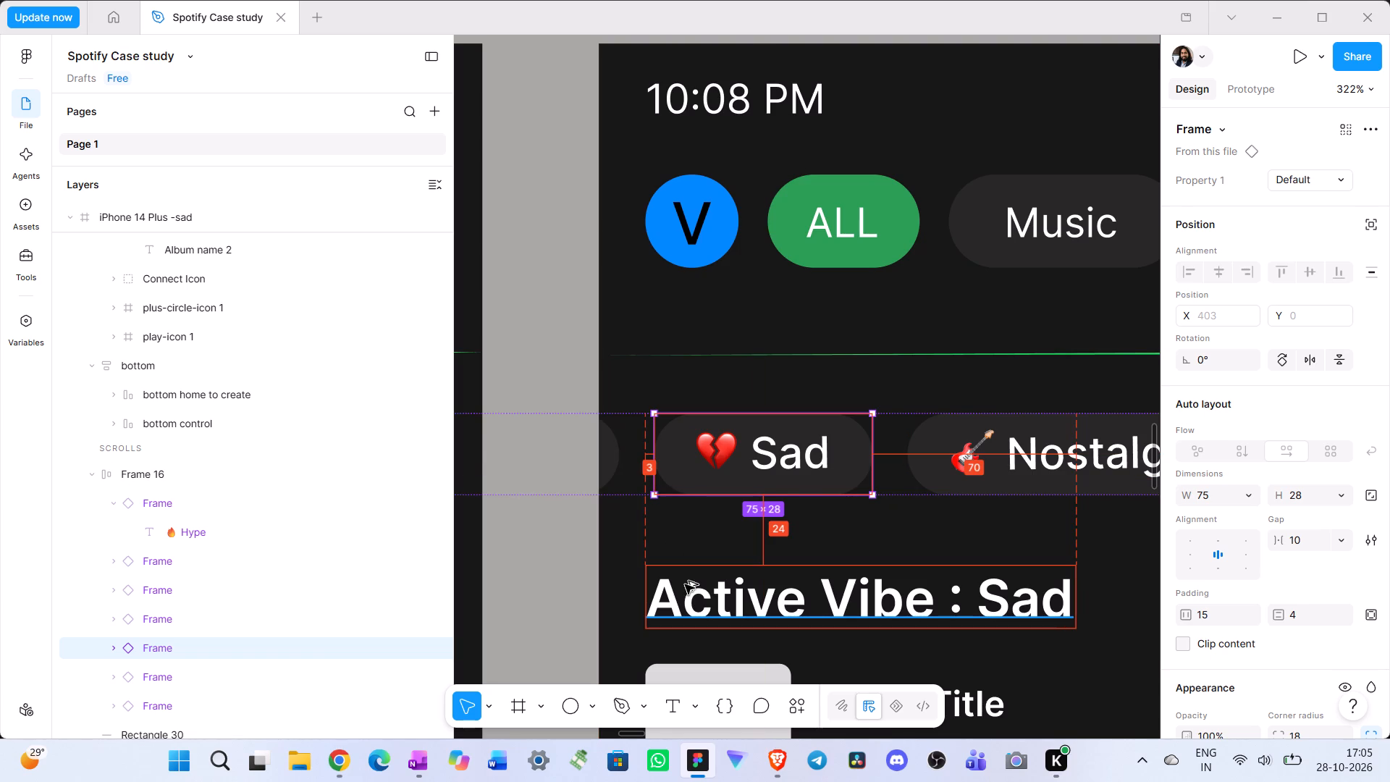
scroll(699, 579, "down", 9, "ctrl")
scroll(700, 570, "down", 4)
scroll(700, 570, "down", 6, "ctrl")
scroll(700, 570, "up", 11, "ctrl")
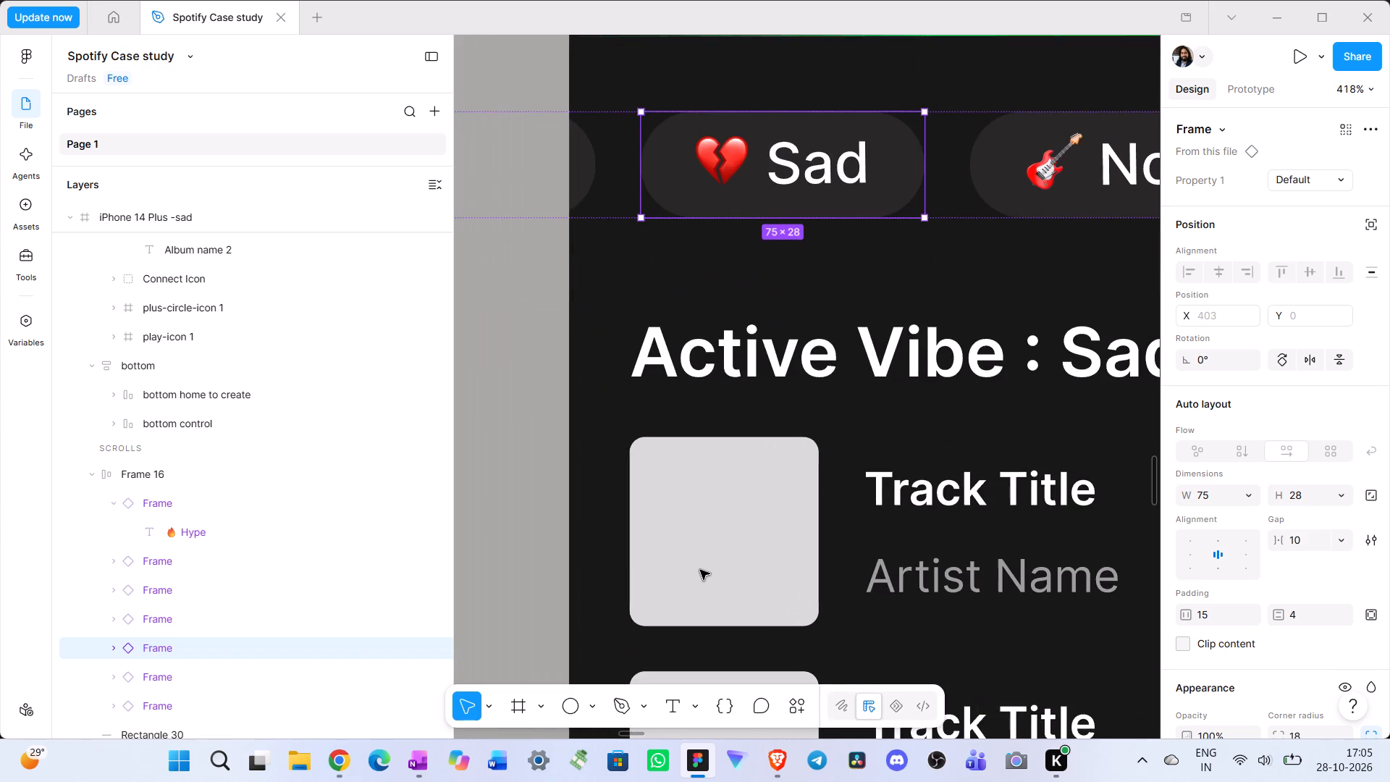
scroll(702, 568, "up", 7)
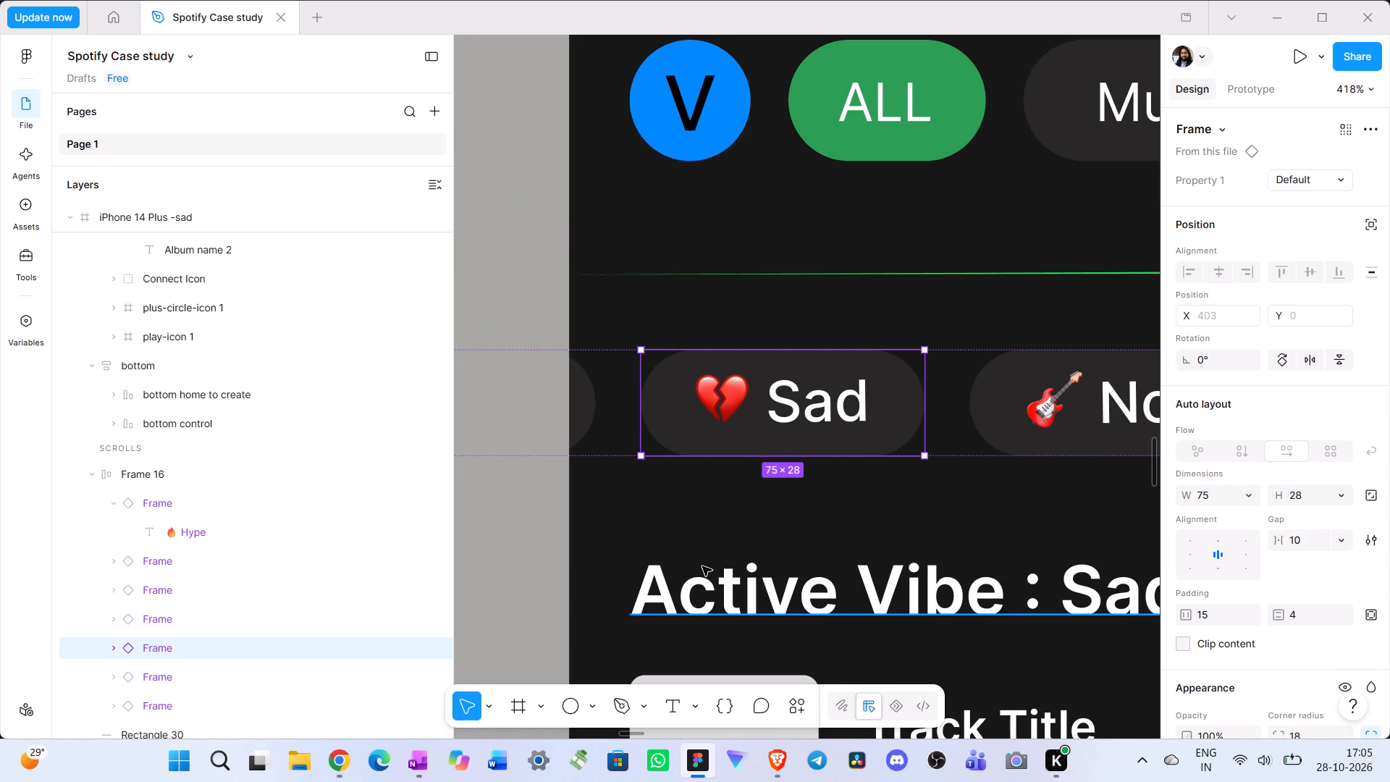
left_click(724, 583)
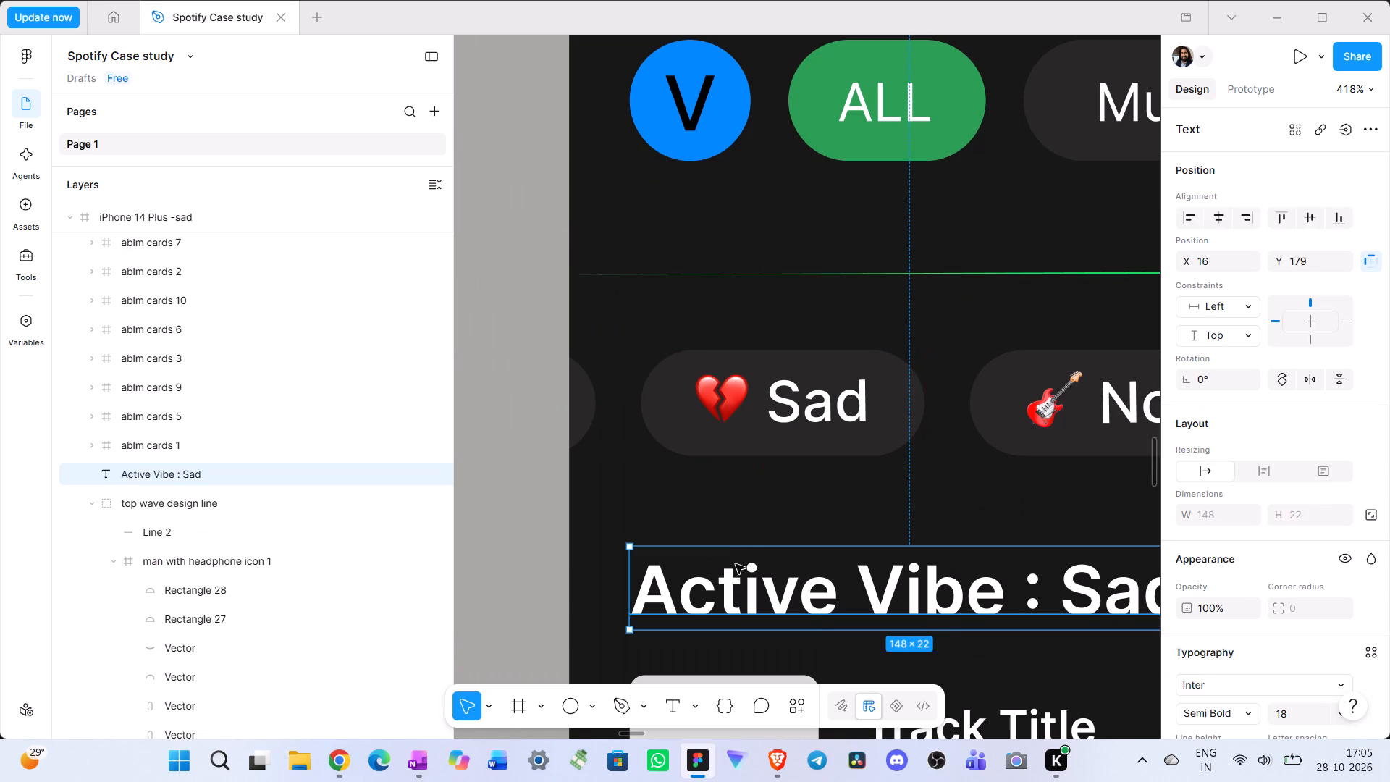
left_click(779, 440)
left_click(785, 597)
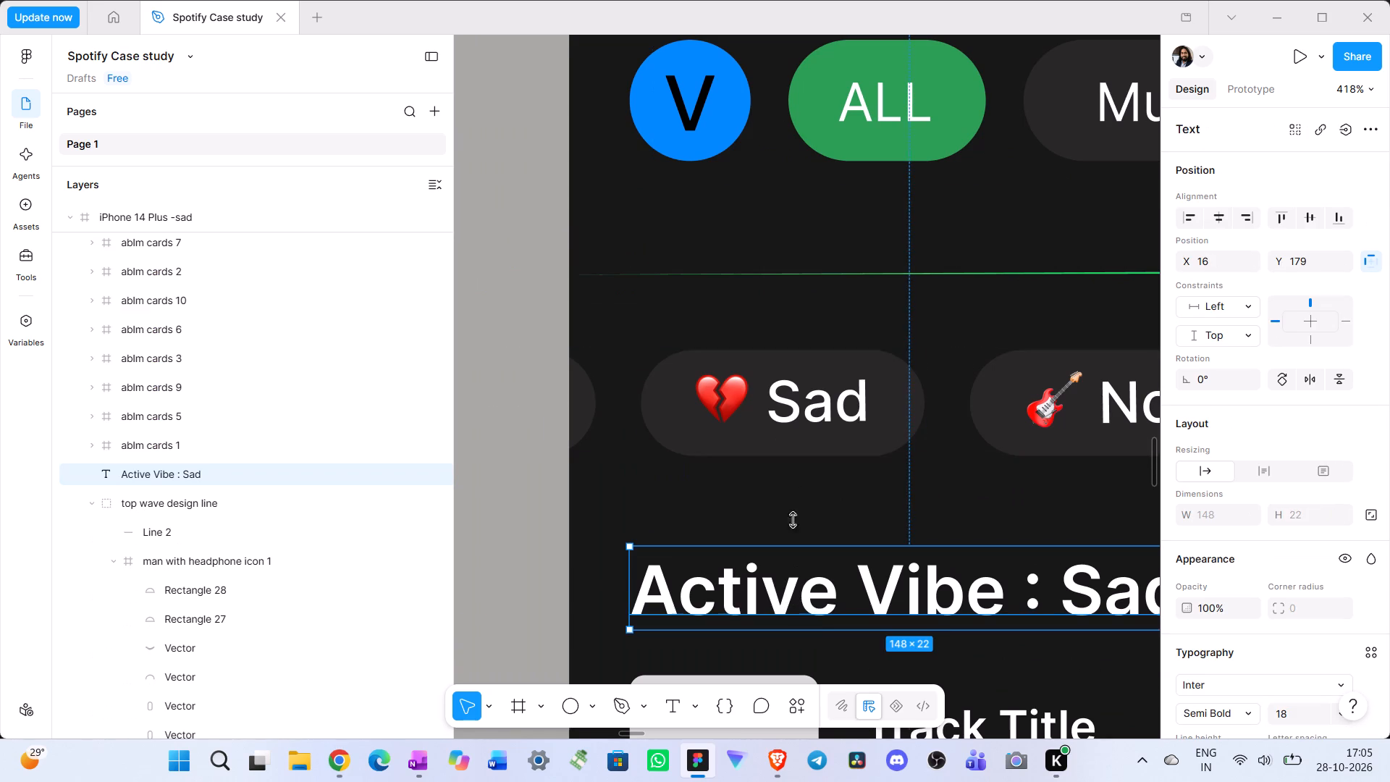
left_click(735, 393)
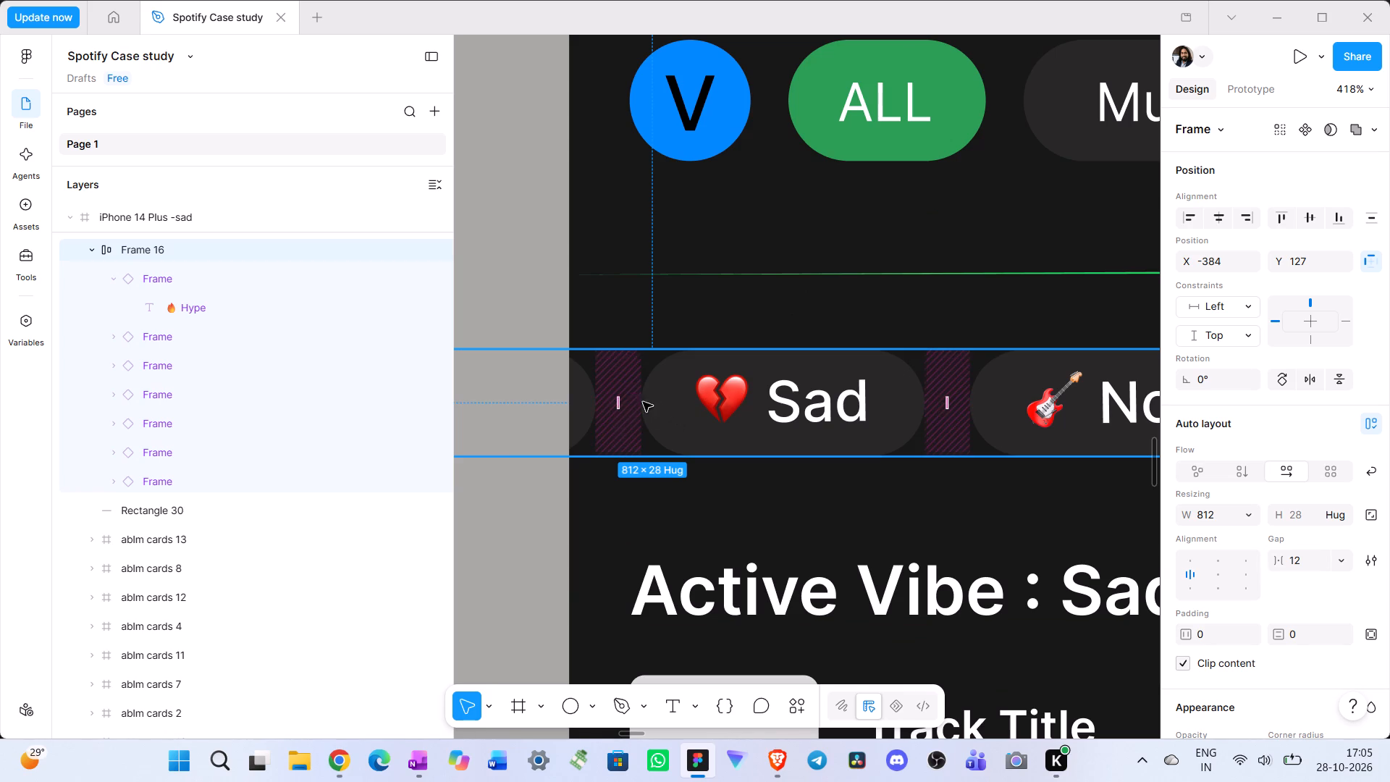
left_click(703, 584)
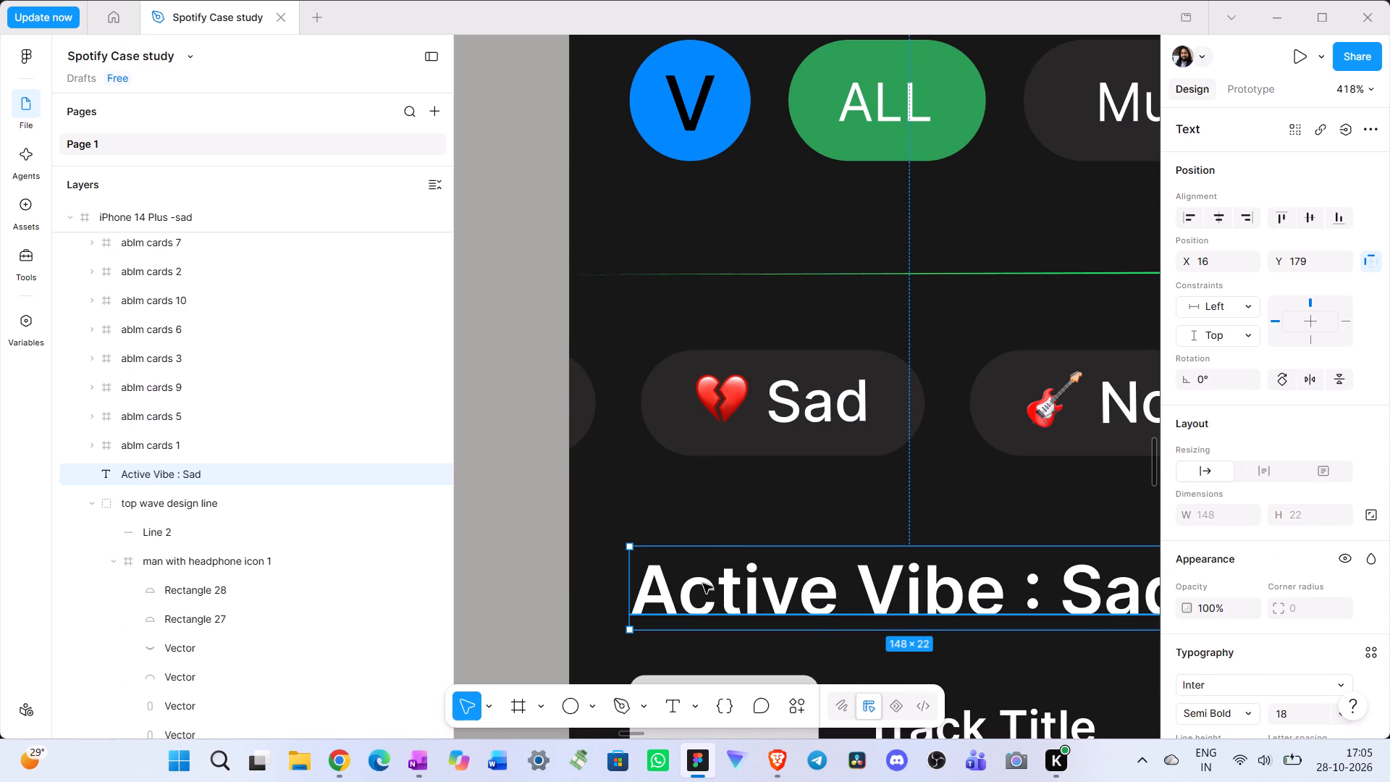
left_click(746, 425)
scroll(760, 431, "down", 2, "ctrl")
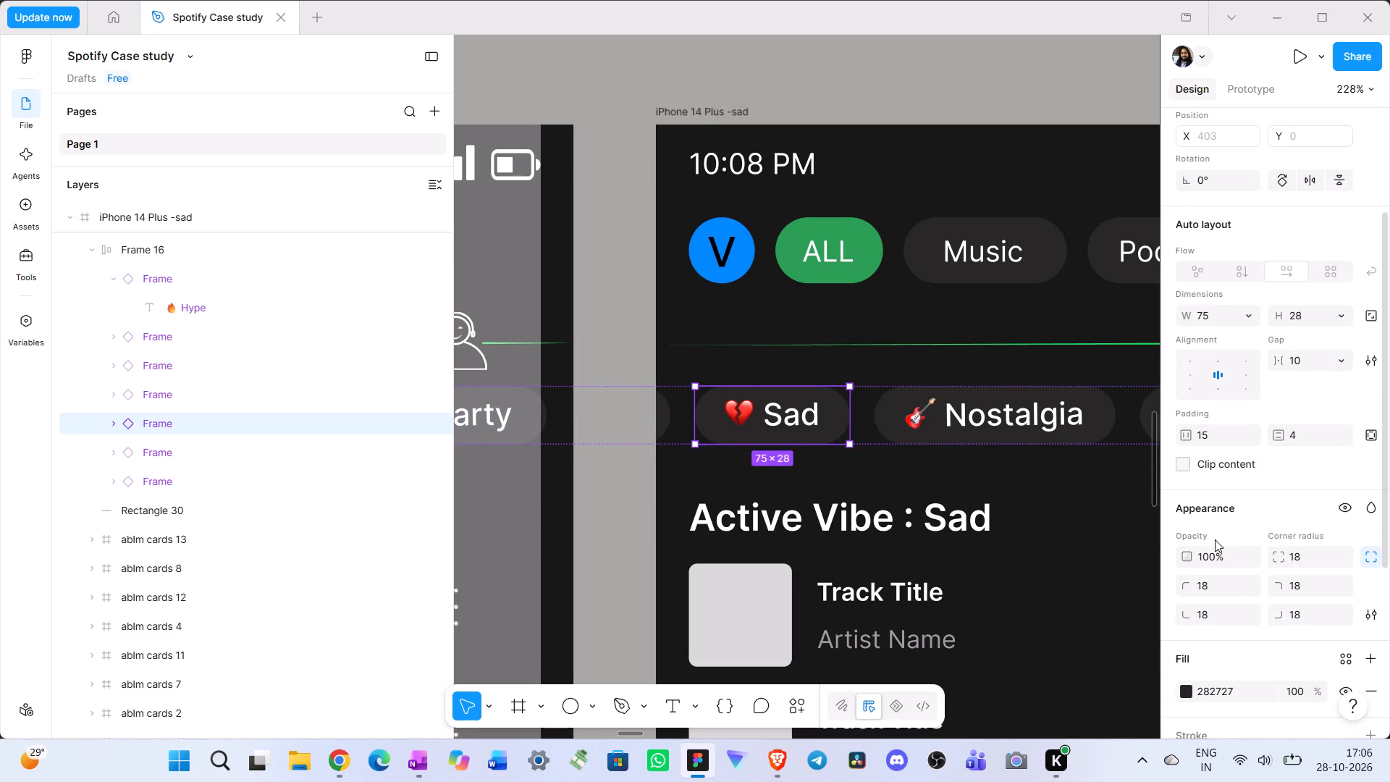
scroll(1217, 539, "down", 1)
left_click(1229, 599)
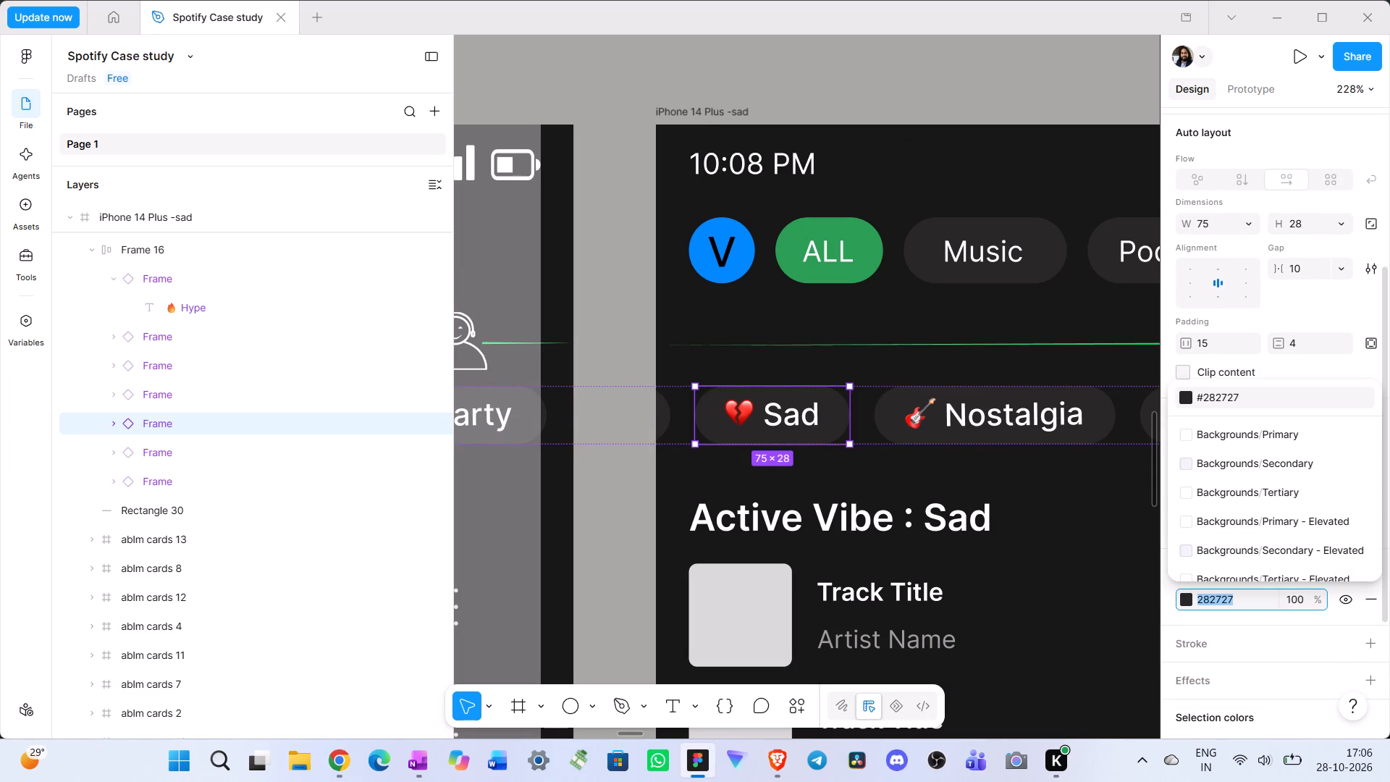
key("BackSpace")
key("ctrl+v")
key("Return")
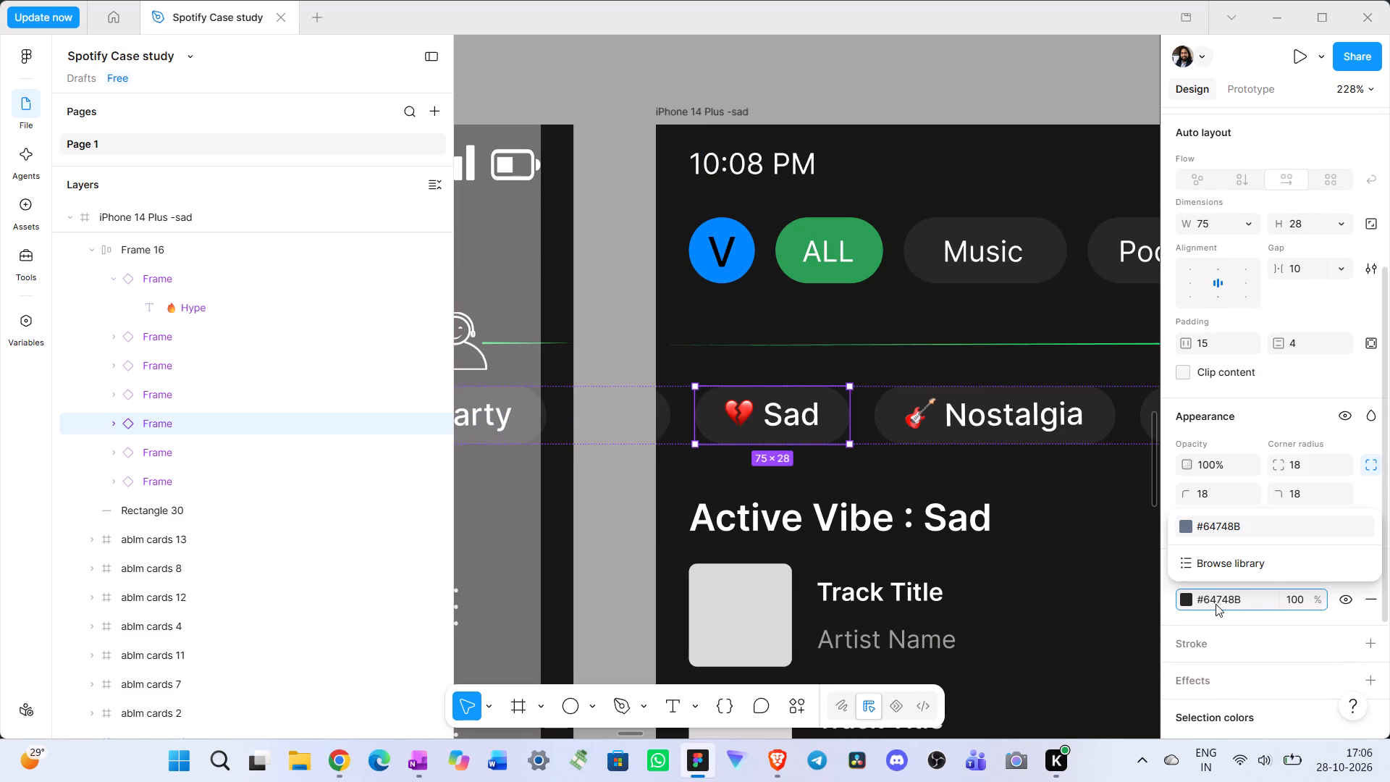
left_click(607, 505)
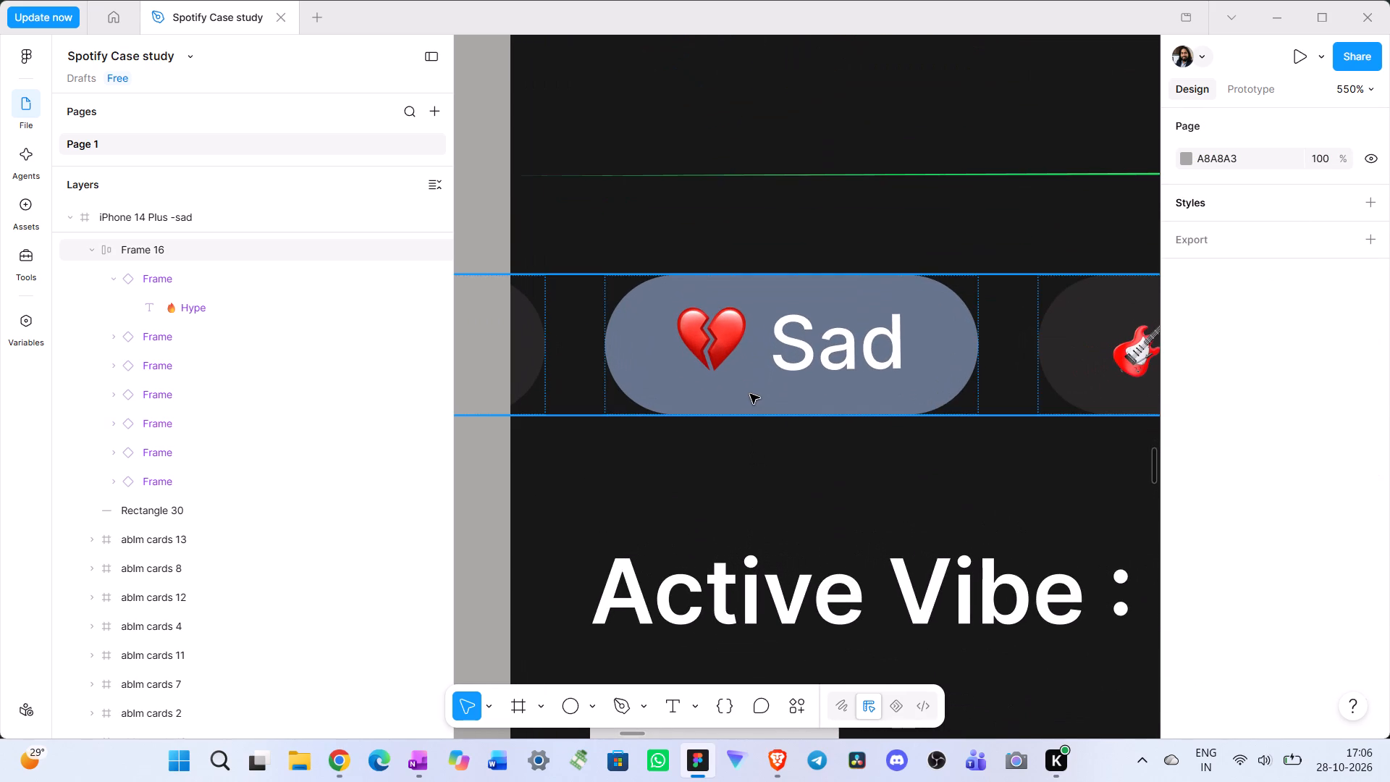
Nudge the sad frame's whole mood pill row left to X -387, aligning the Sad pill with the Active Vibe heading.
left_click(750, 394)
double_click(750, 394)
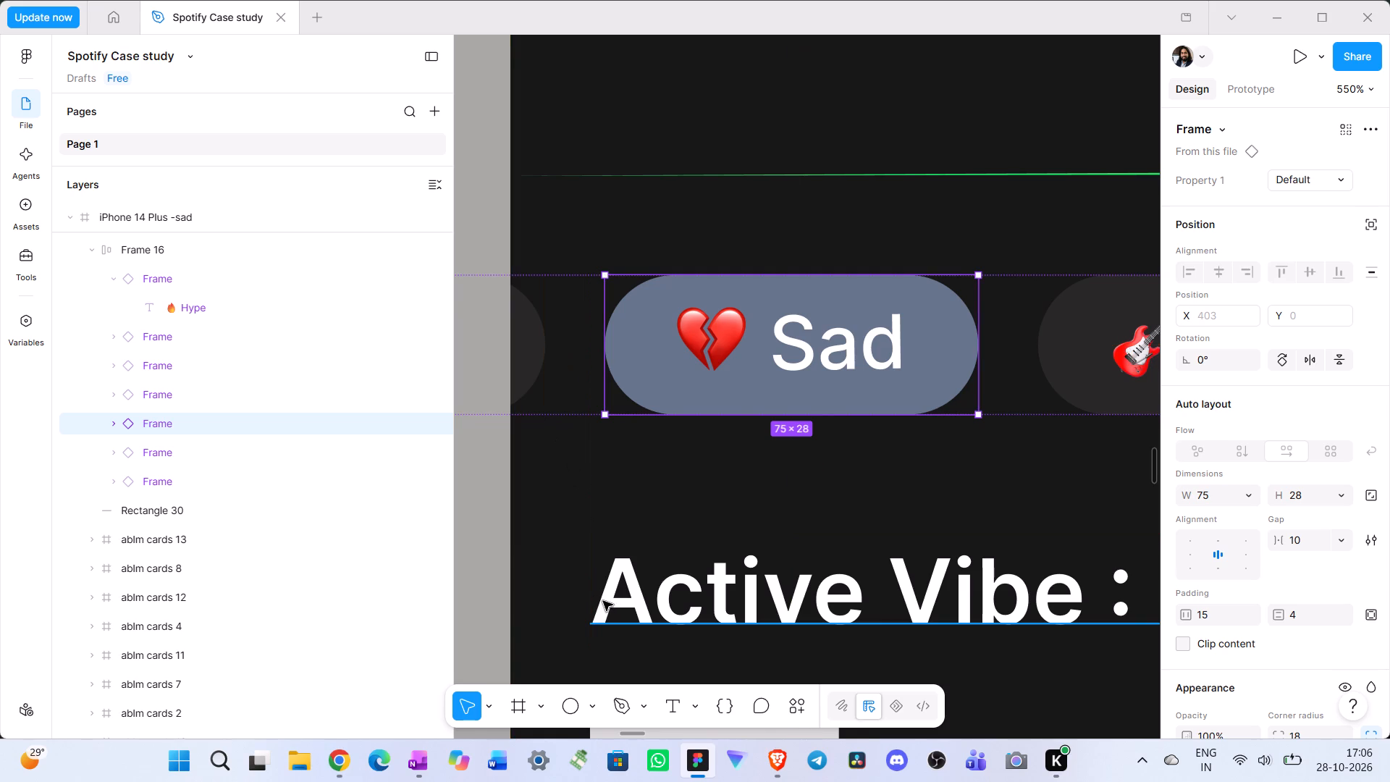
left_click(661, 496)
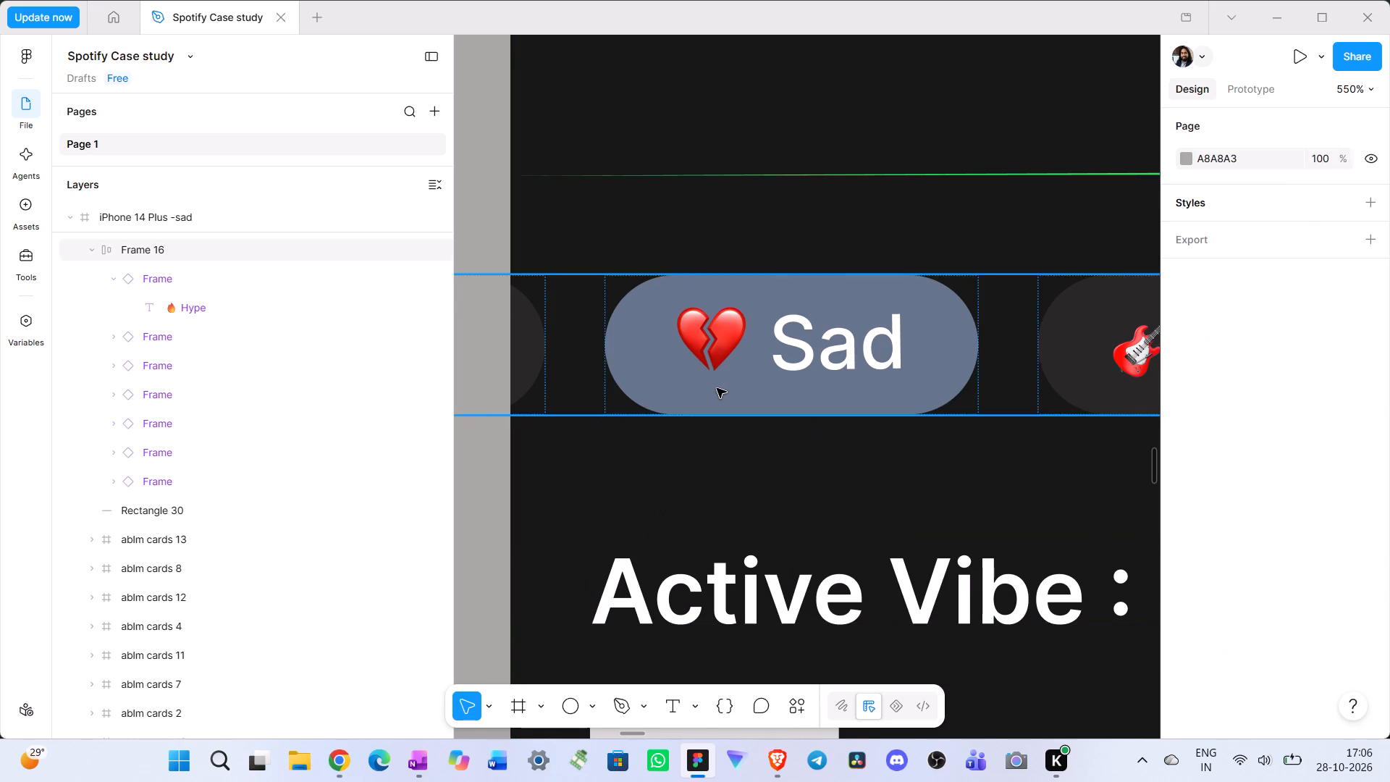
left_click(720, 384)
left_click(720, 384)
left_click(720, 384)
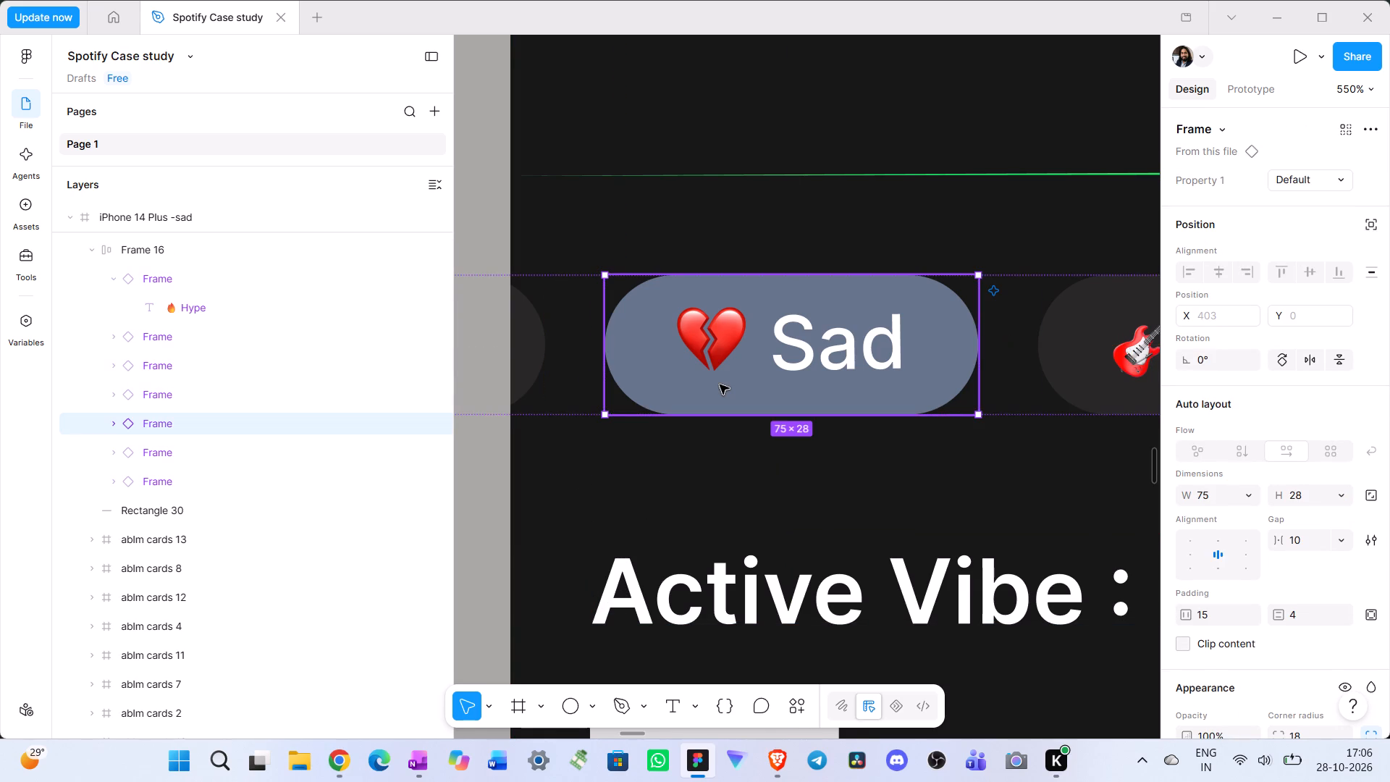
left_click(622, 461)
left_click(758, 391)
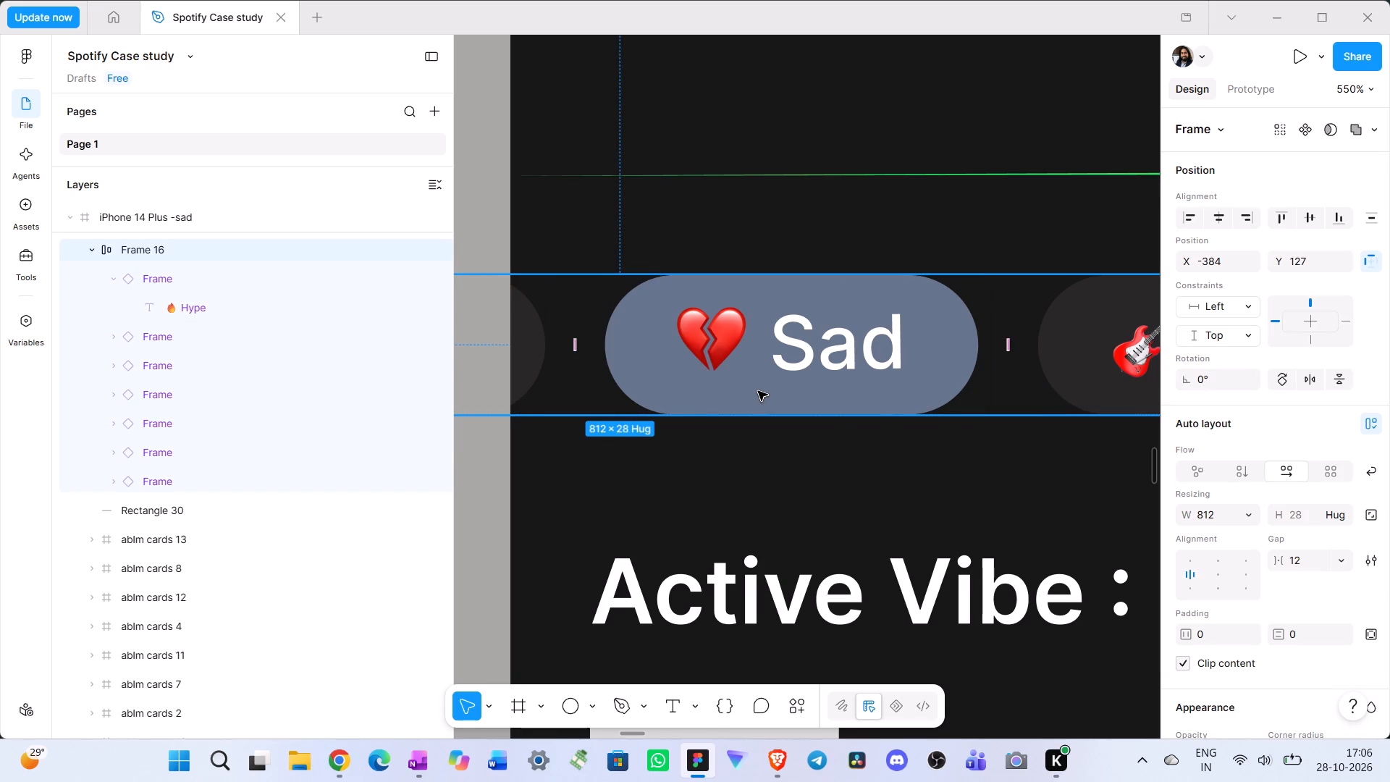
key("Left")
key("Left")
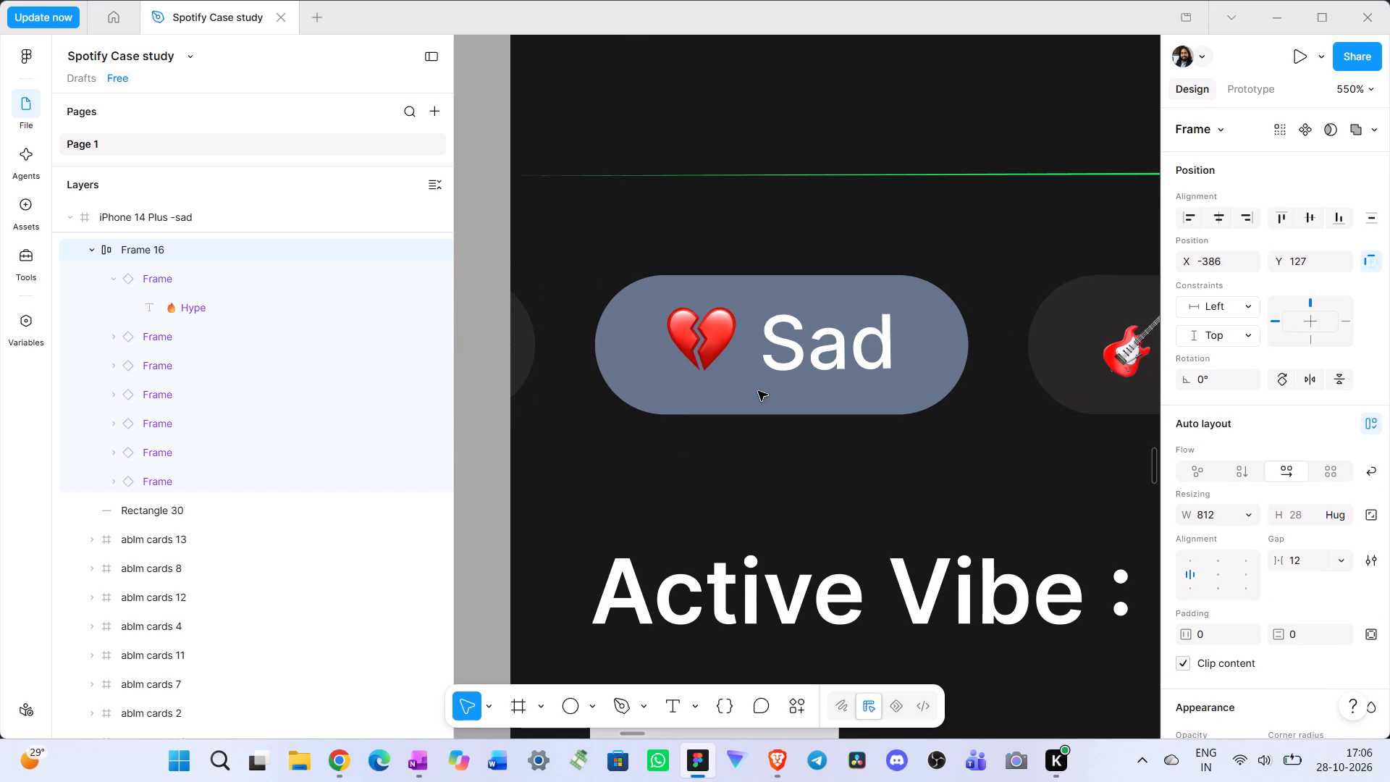
key("Left")
Examine the Sad pill's left alignment with the Active Vibe heading up close and measure the spacing between them.
left_click(738, 384)
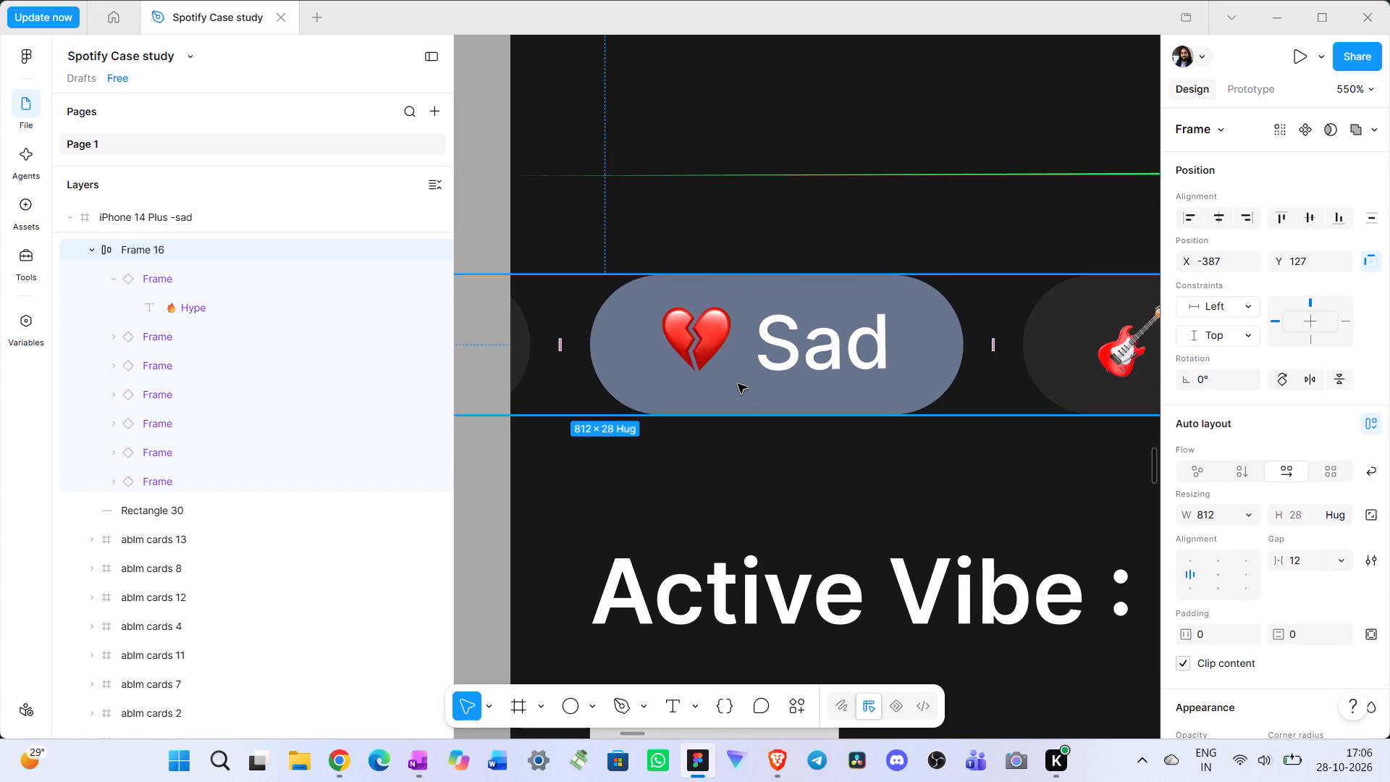
left_click(738, 384)
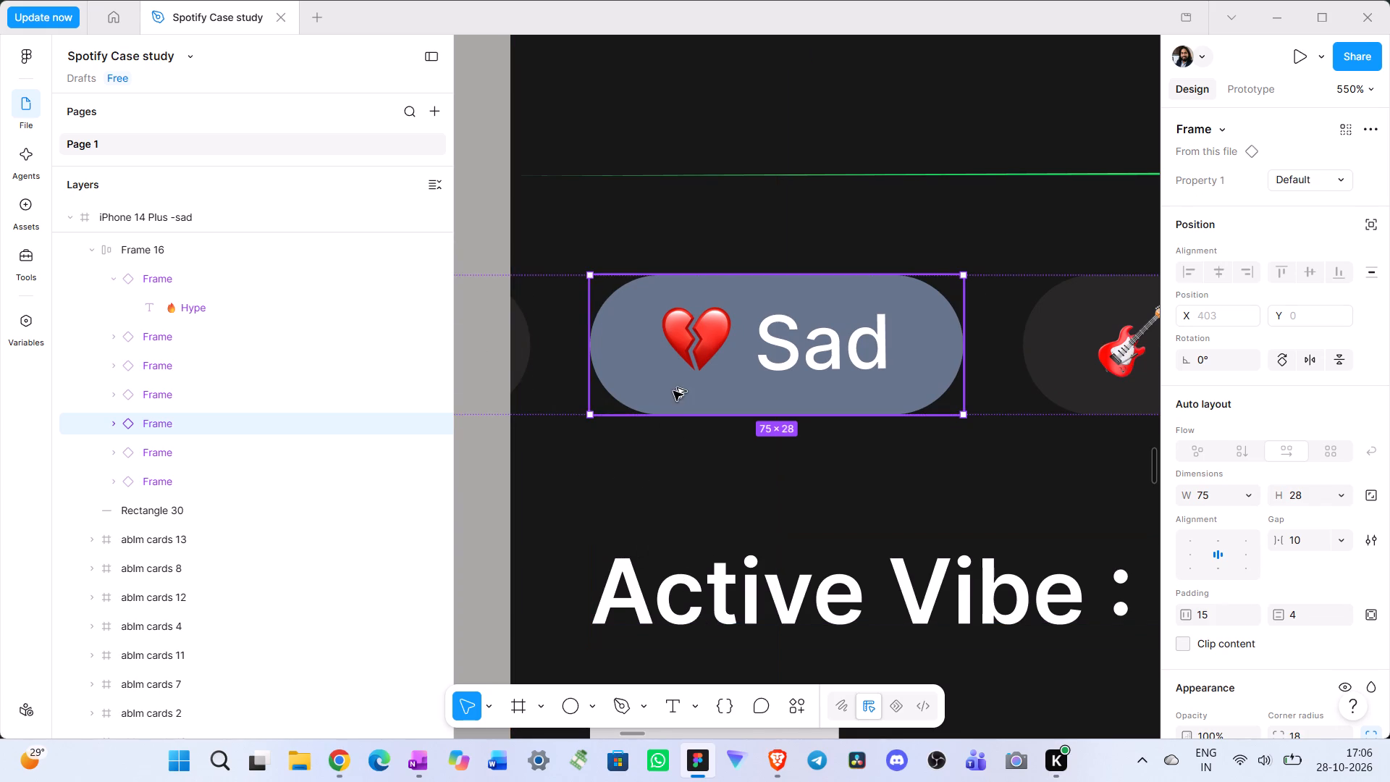
left_click(734, 497)
key("Right")
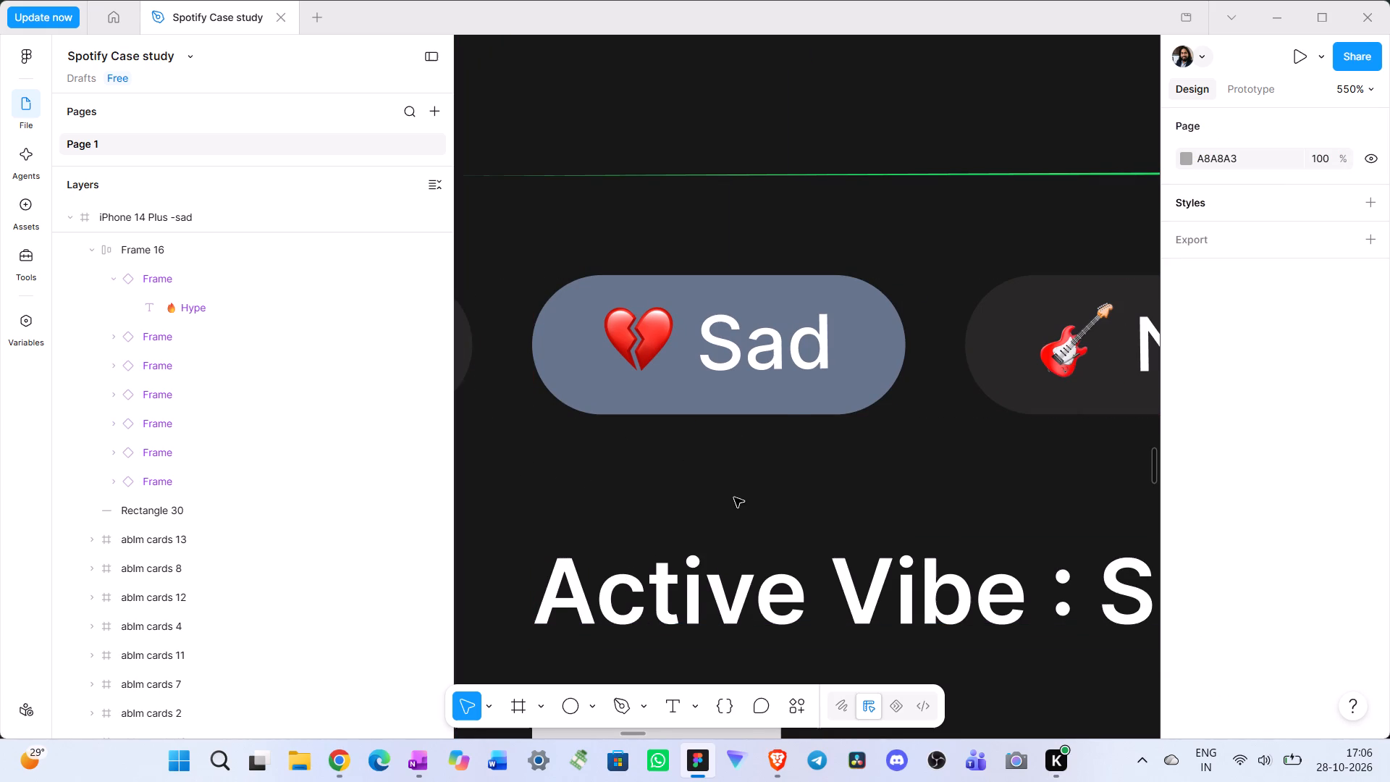
left_click(785, 383)
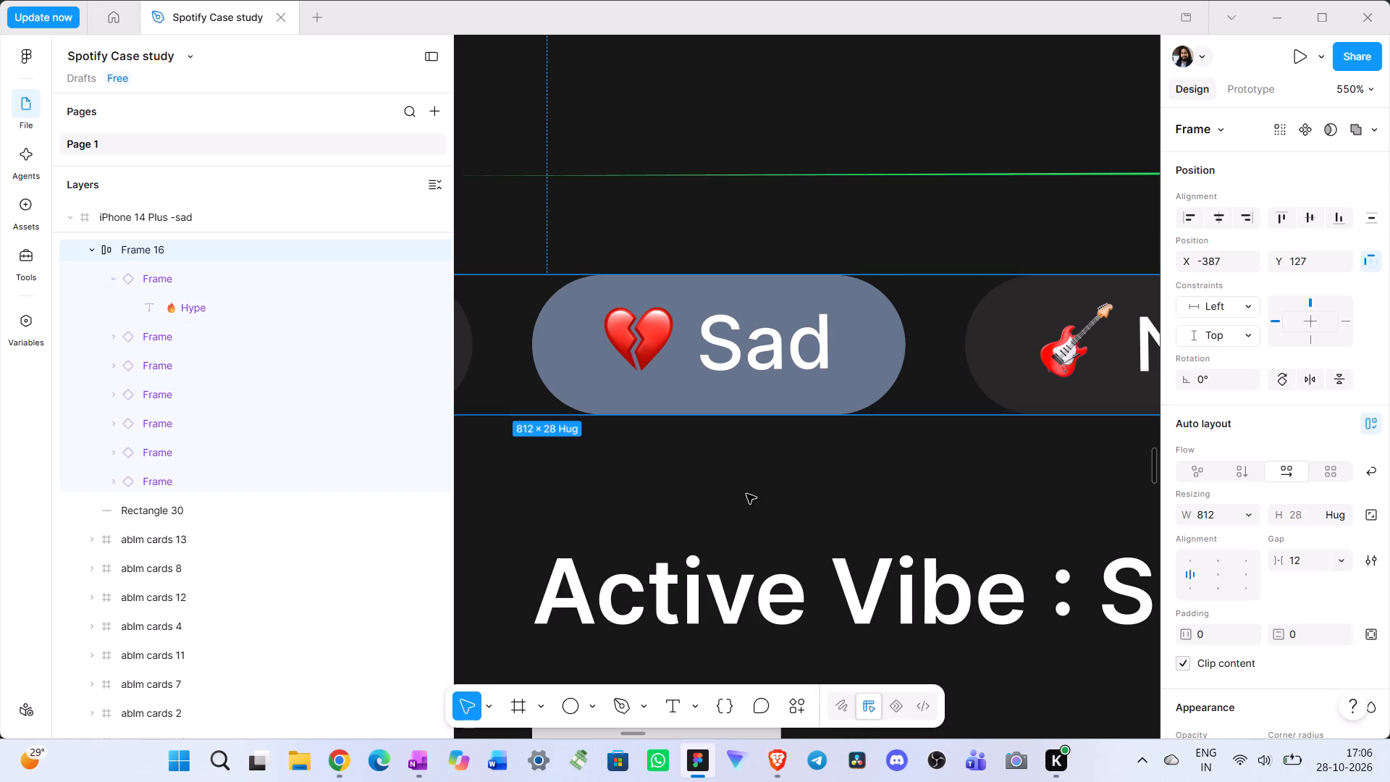
scroll(755, 531, "down", 5, "ctrl")
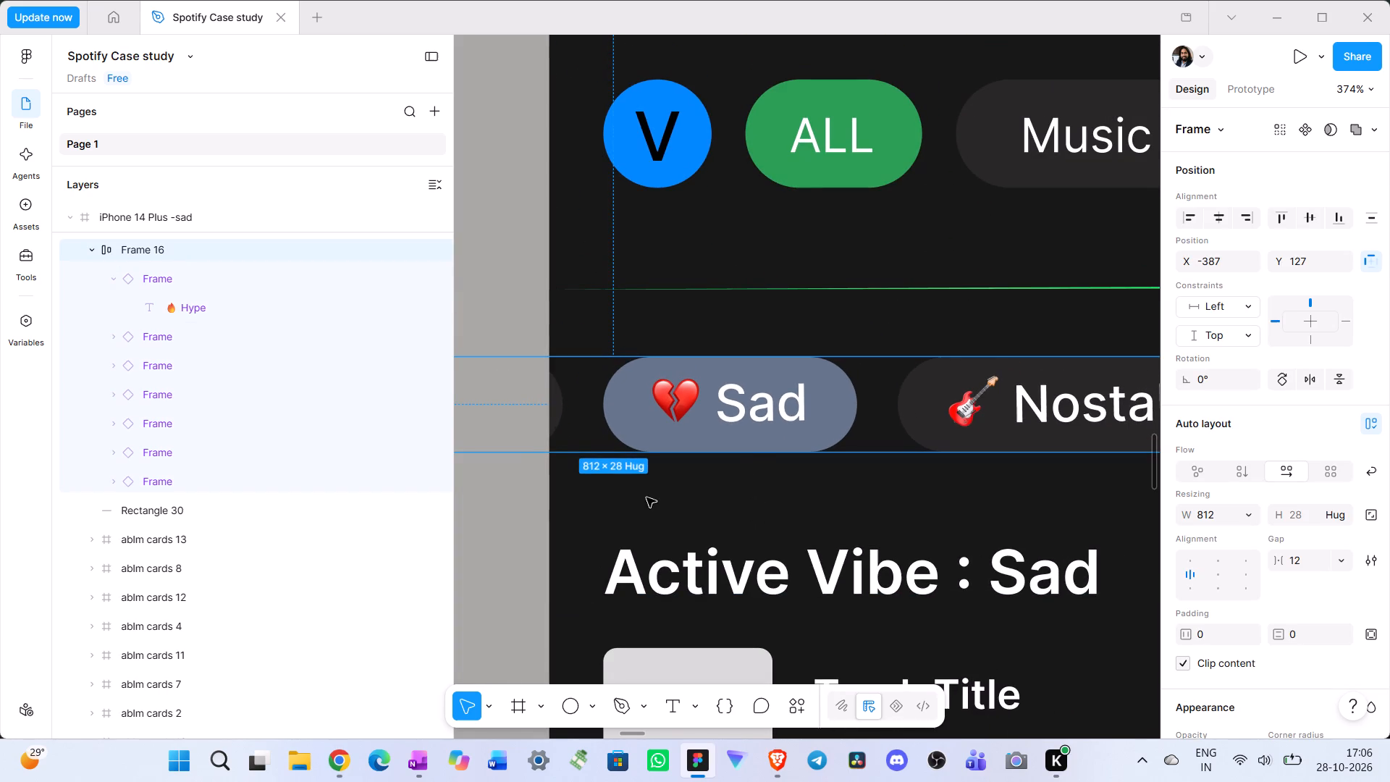
scroll(672, 505, "down", 2, "ctrl")
scroll(688, 511, "up", 7, "ctrl")
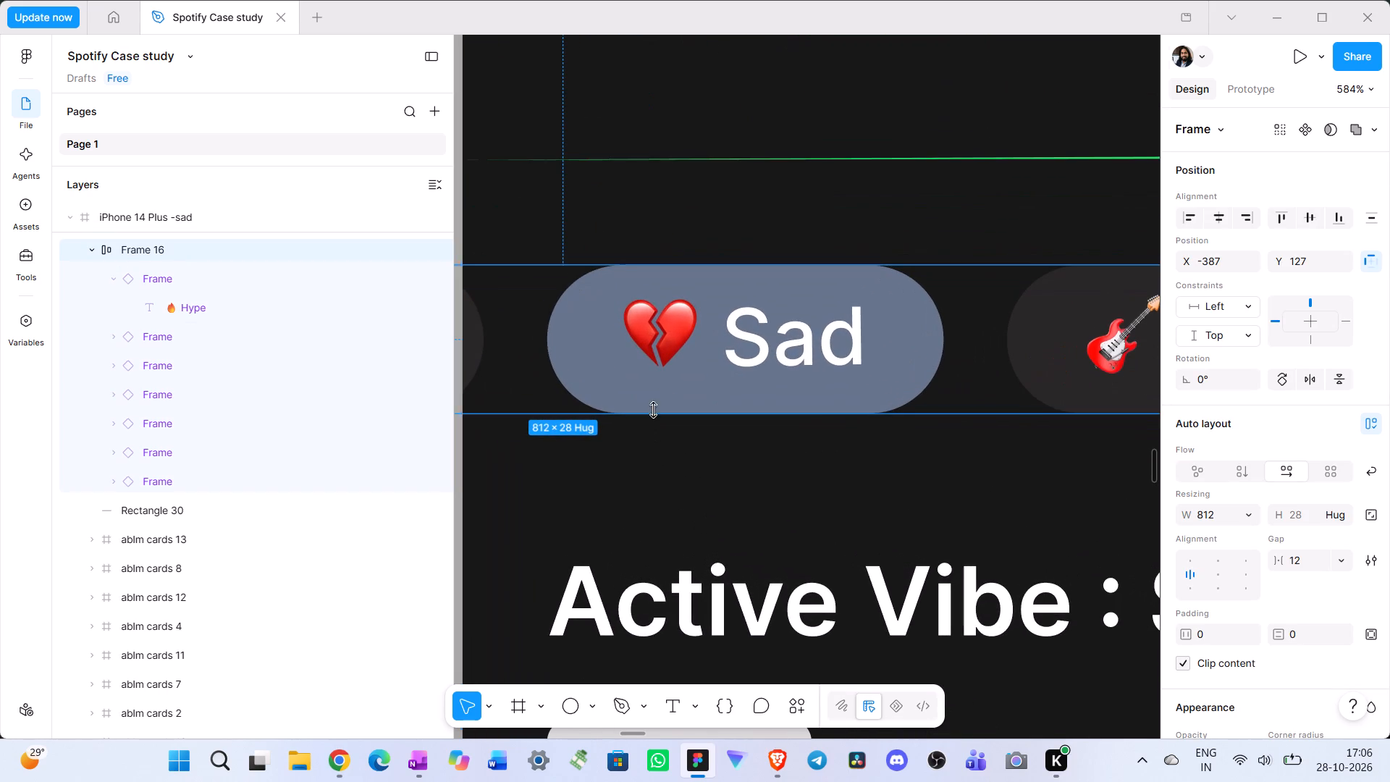
left_click(666, 390)
left_click(639, 485)
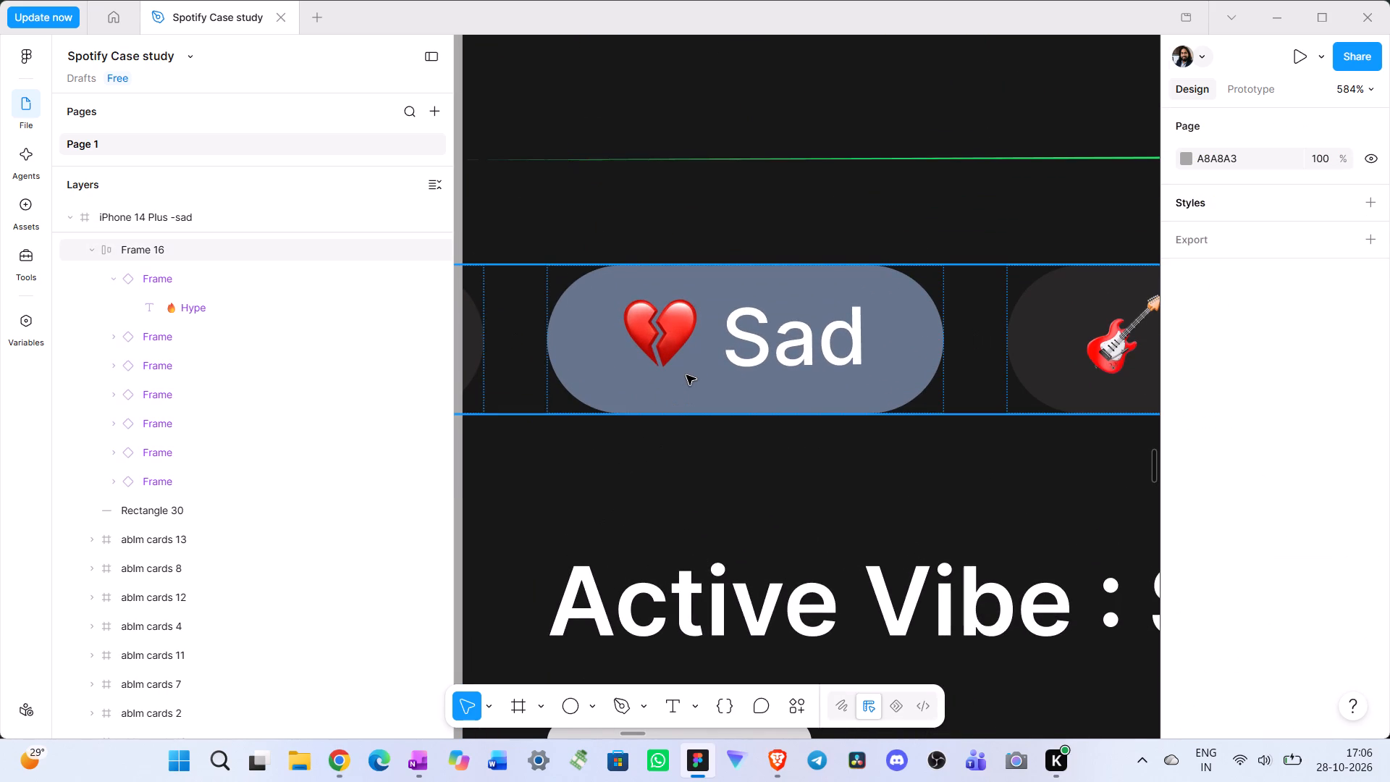
left_click(686, 375)
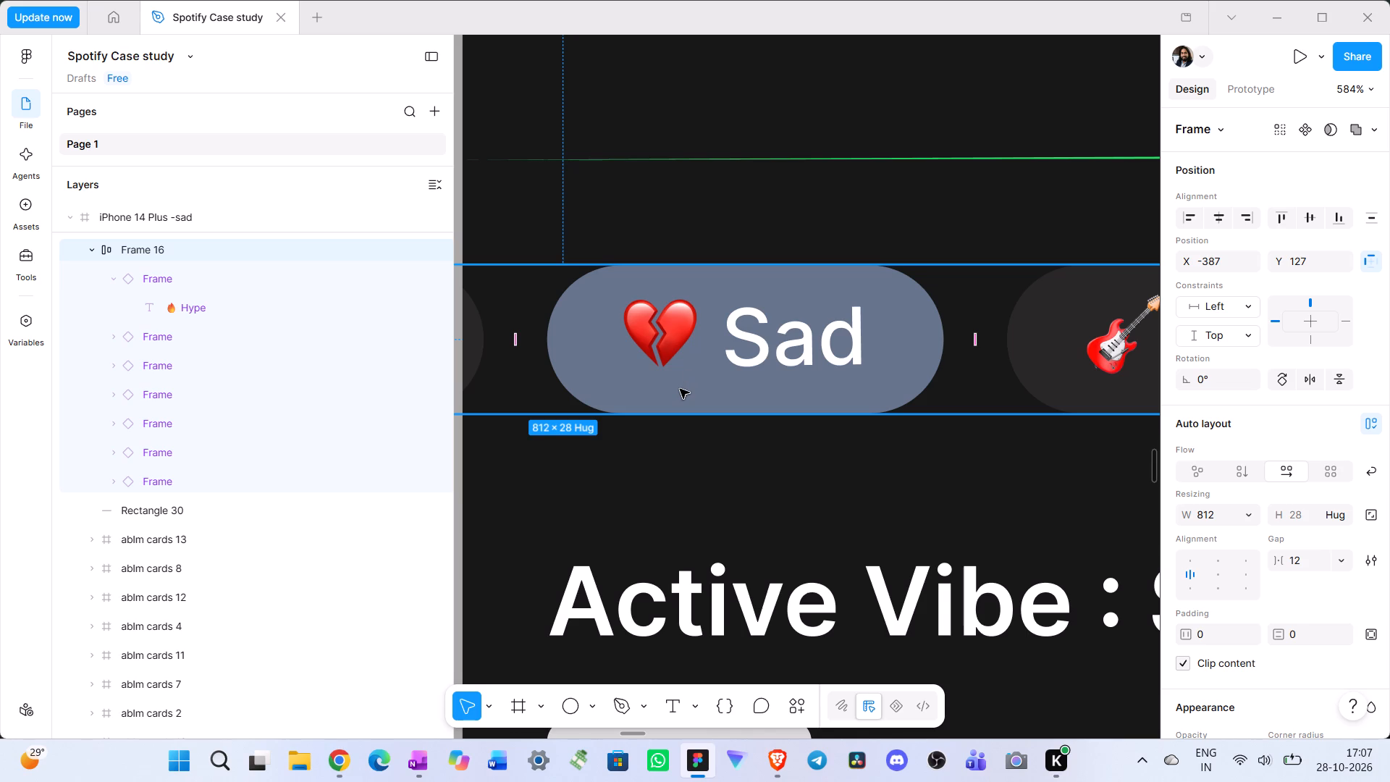
left_click(703, 460)
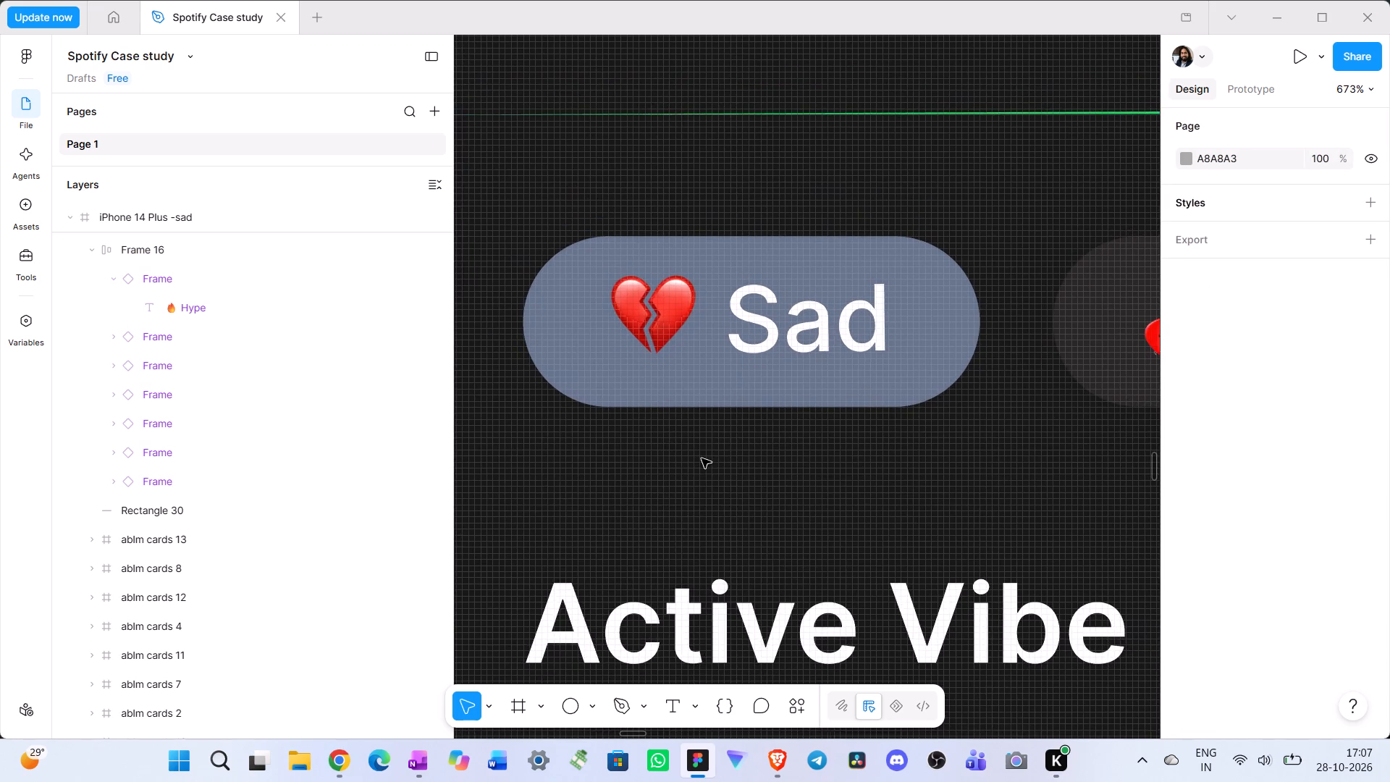
scroll(733, 394, "right", 1)
left_click(733, 390)
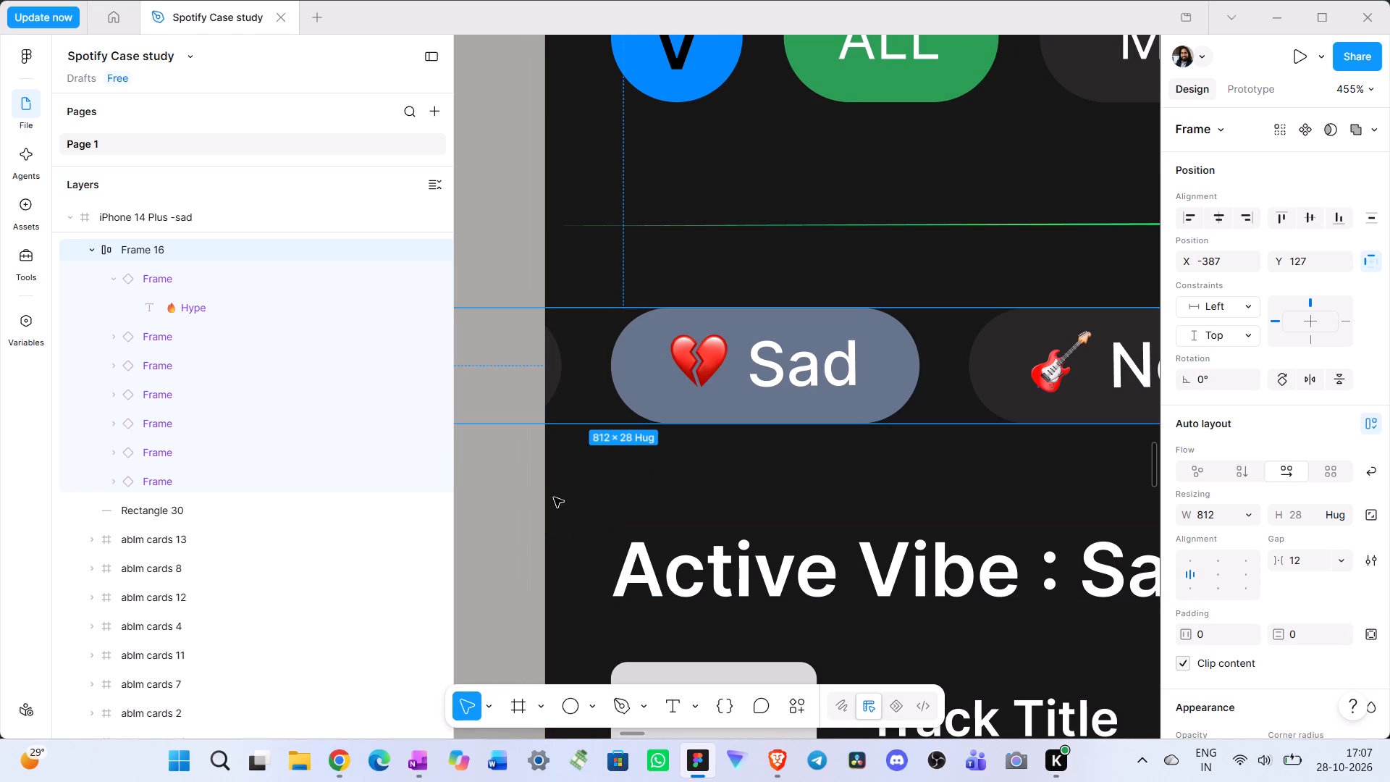
left_click(505, 481)
left_click(695, 371)
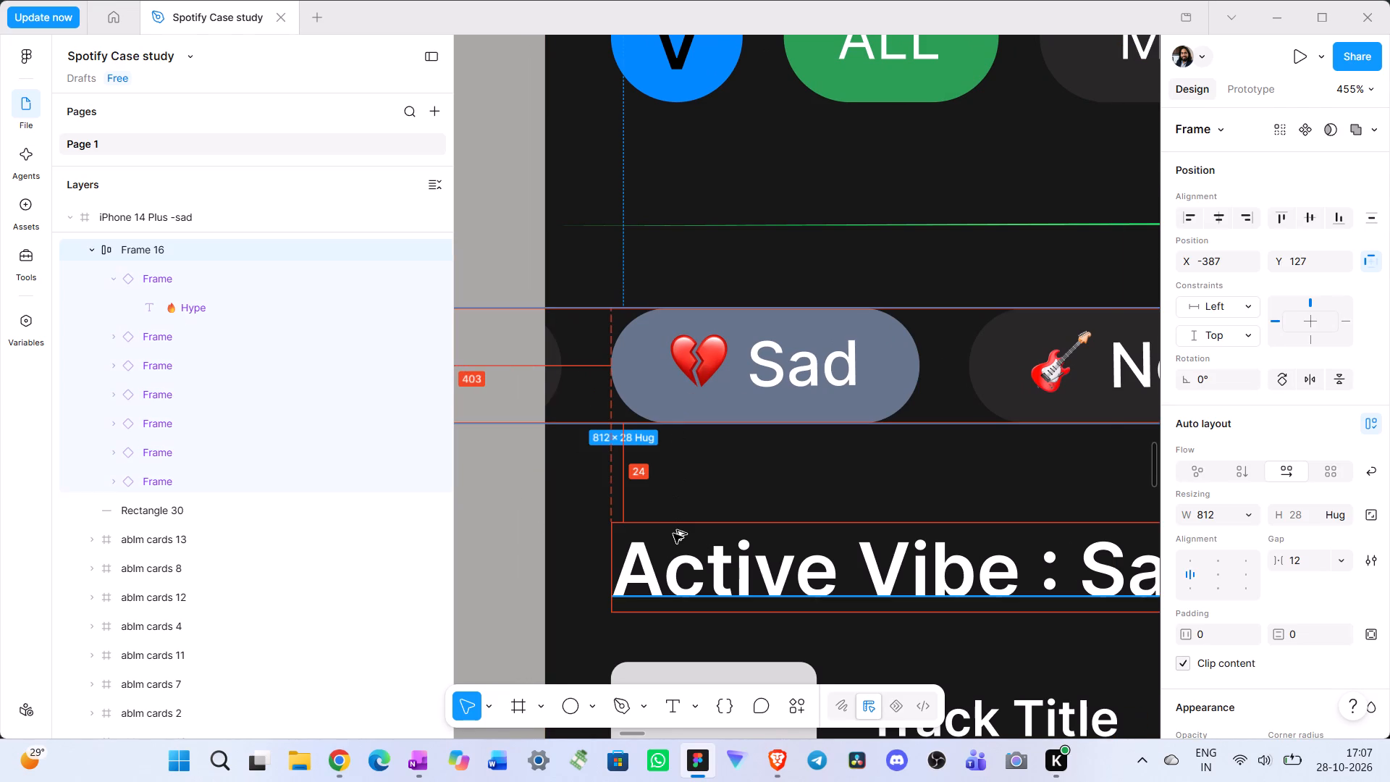
left_click(693, 406)
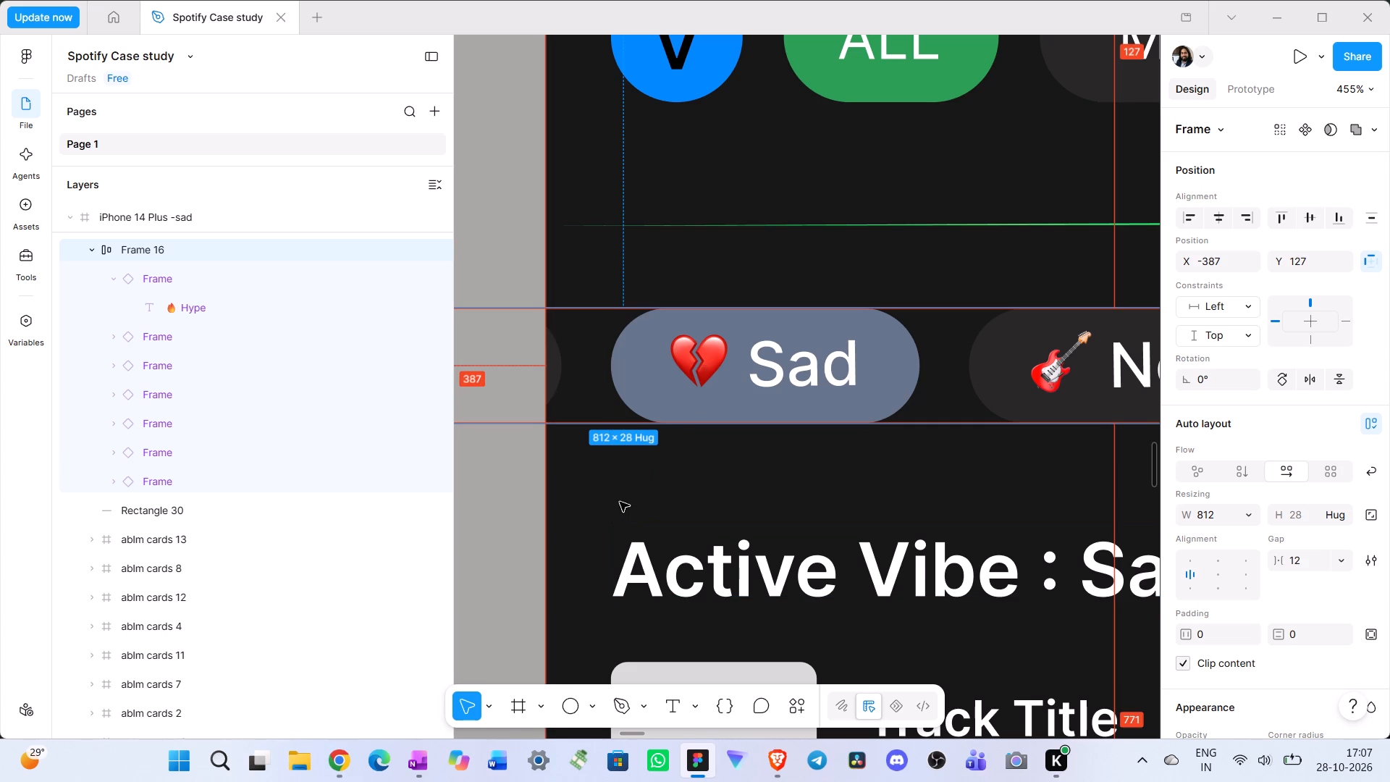
left_click(672, 392)
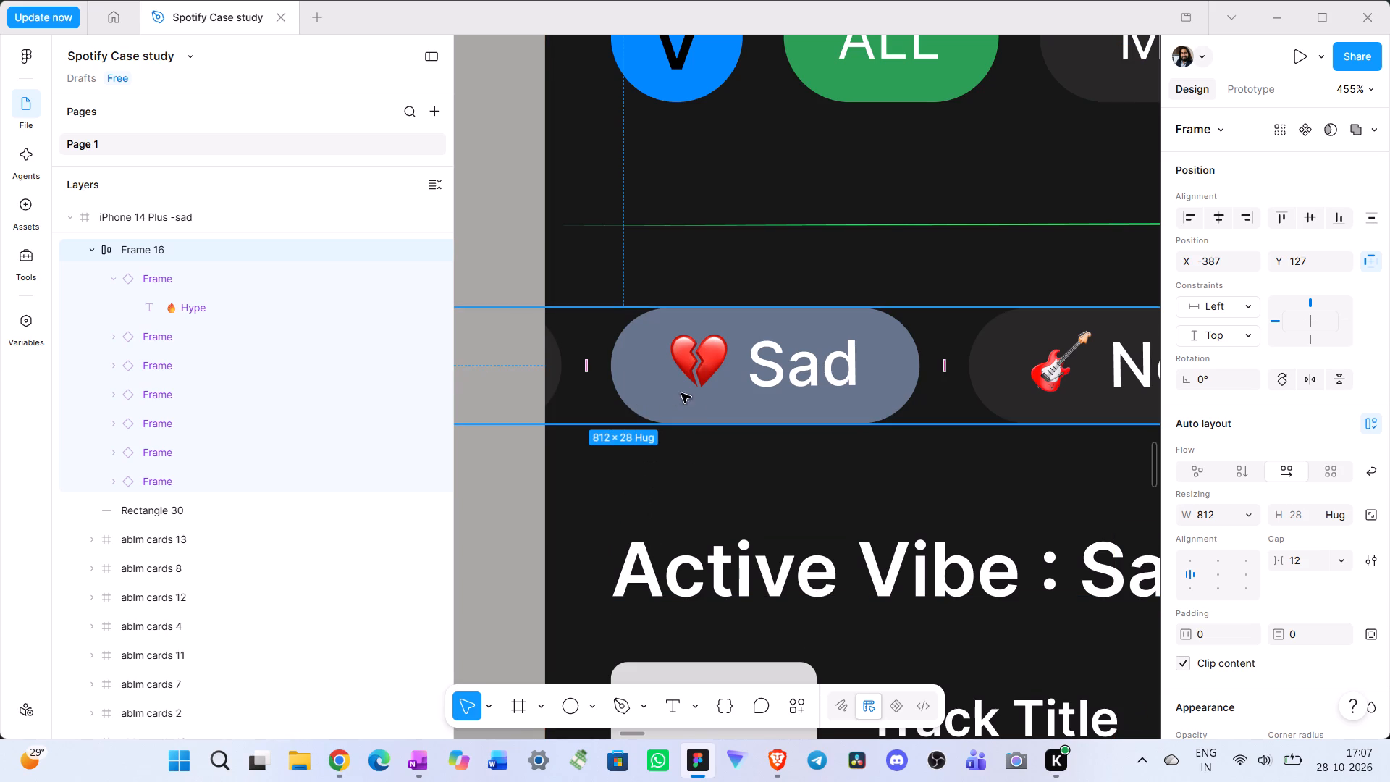
scroll(699, 399, "down", 8, "ctrl")
Show the 4-column layout guide on the sad frame and check the Sad pill's left edge against the first column.
left_click(712, 88)
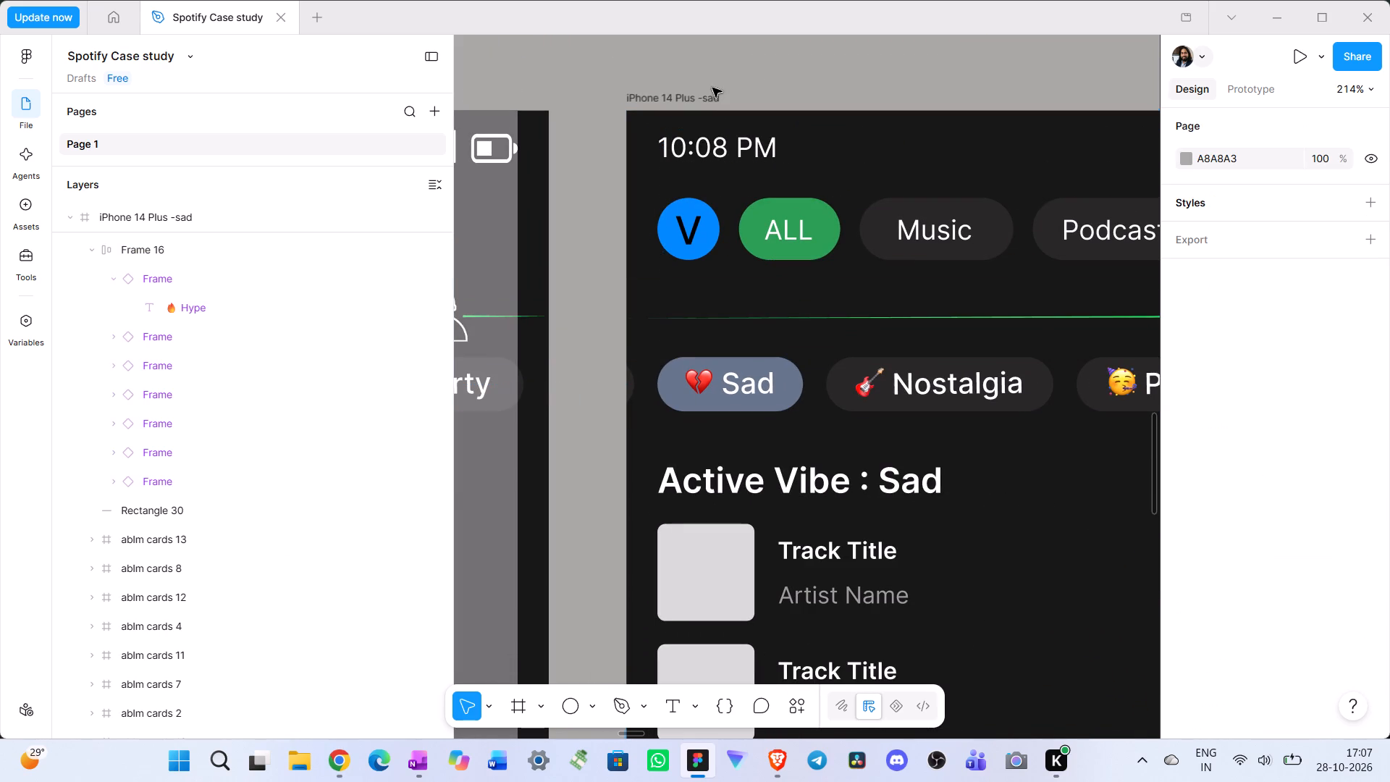
left_click(713, 94)
scroll(1252, 432, "down", 8)
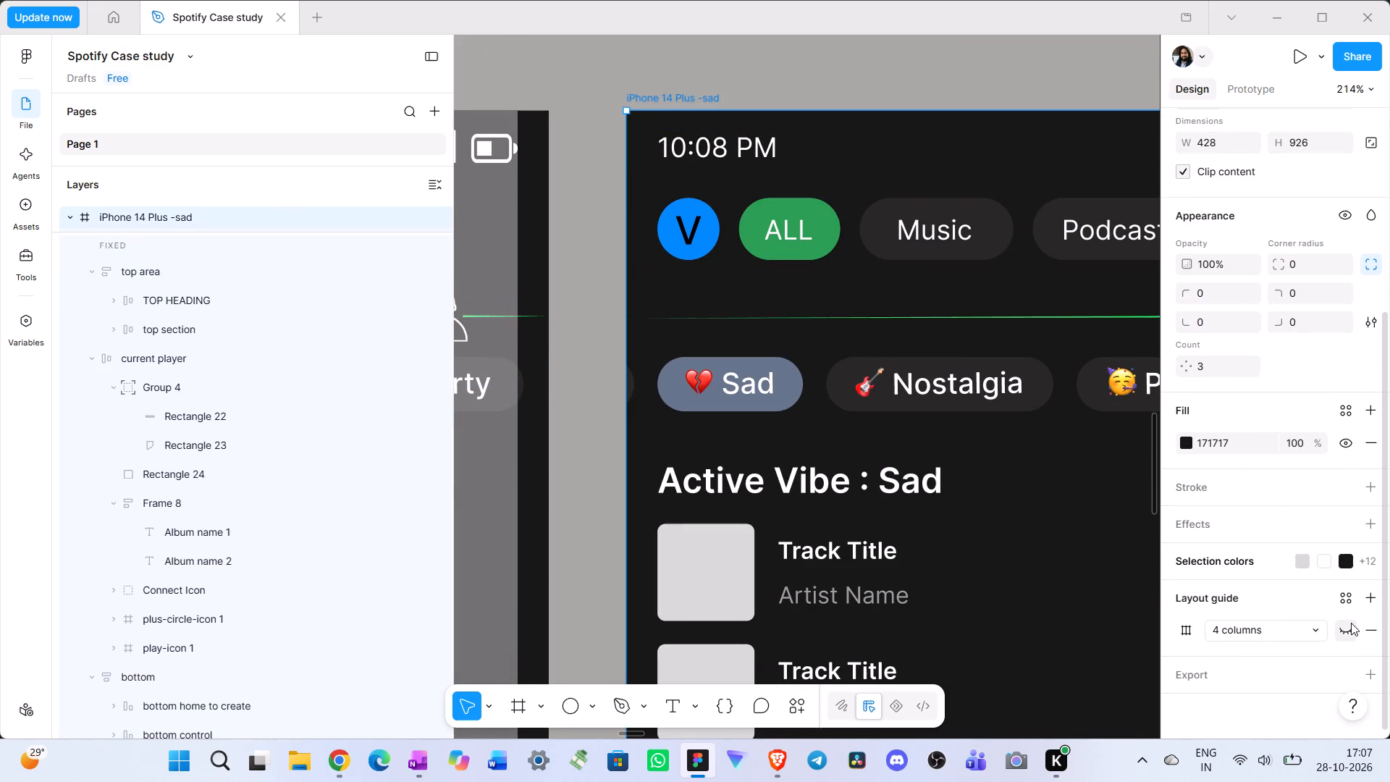
left_click(1351, 626)
scroll(738, 421, "up", 6, "ctrl")
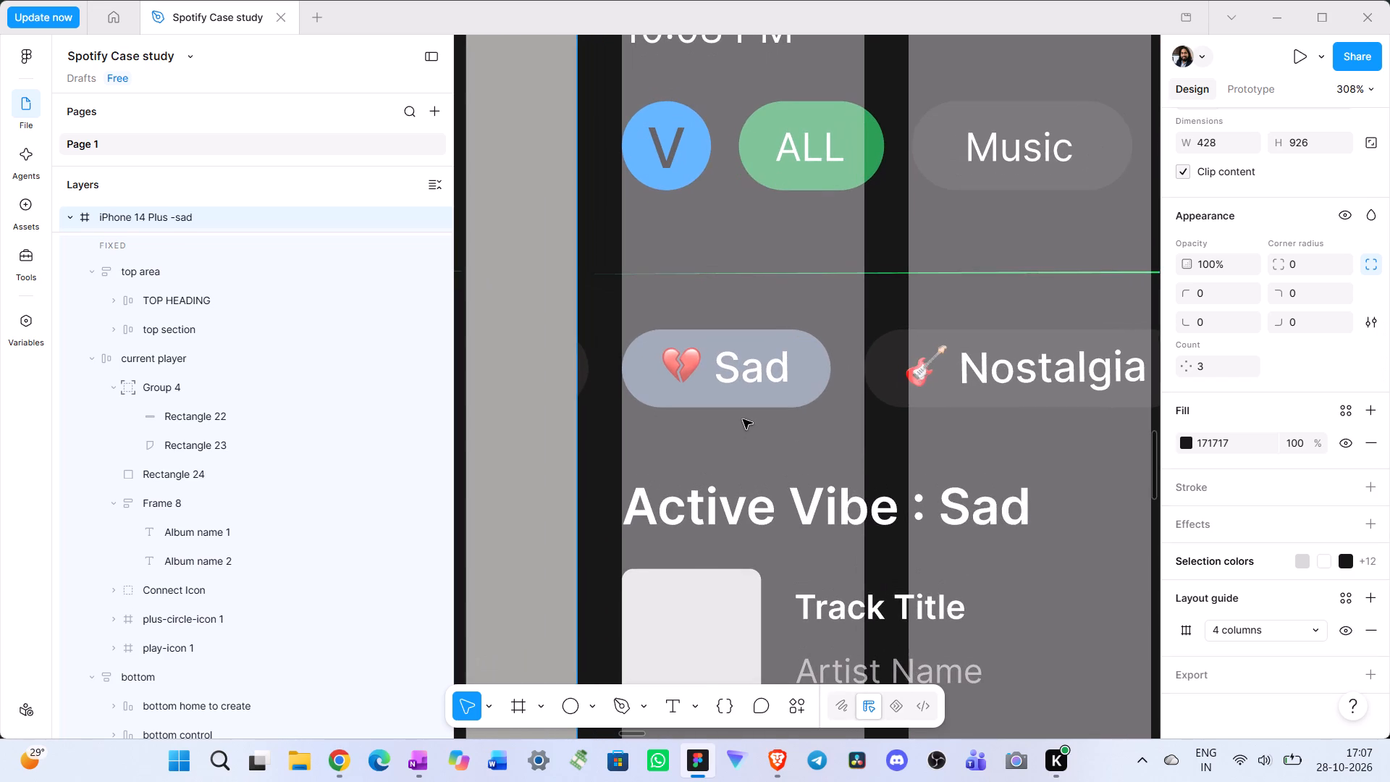
scroll(743, 419, "up", 3, "ctrl")
scroll(744, 419, "down", 3)
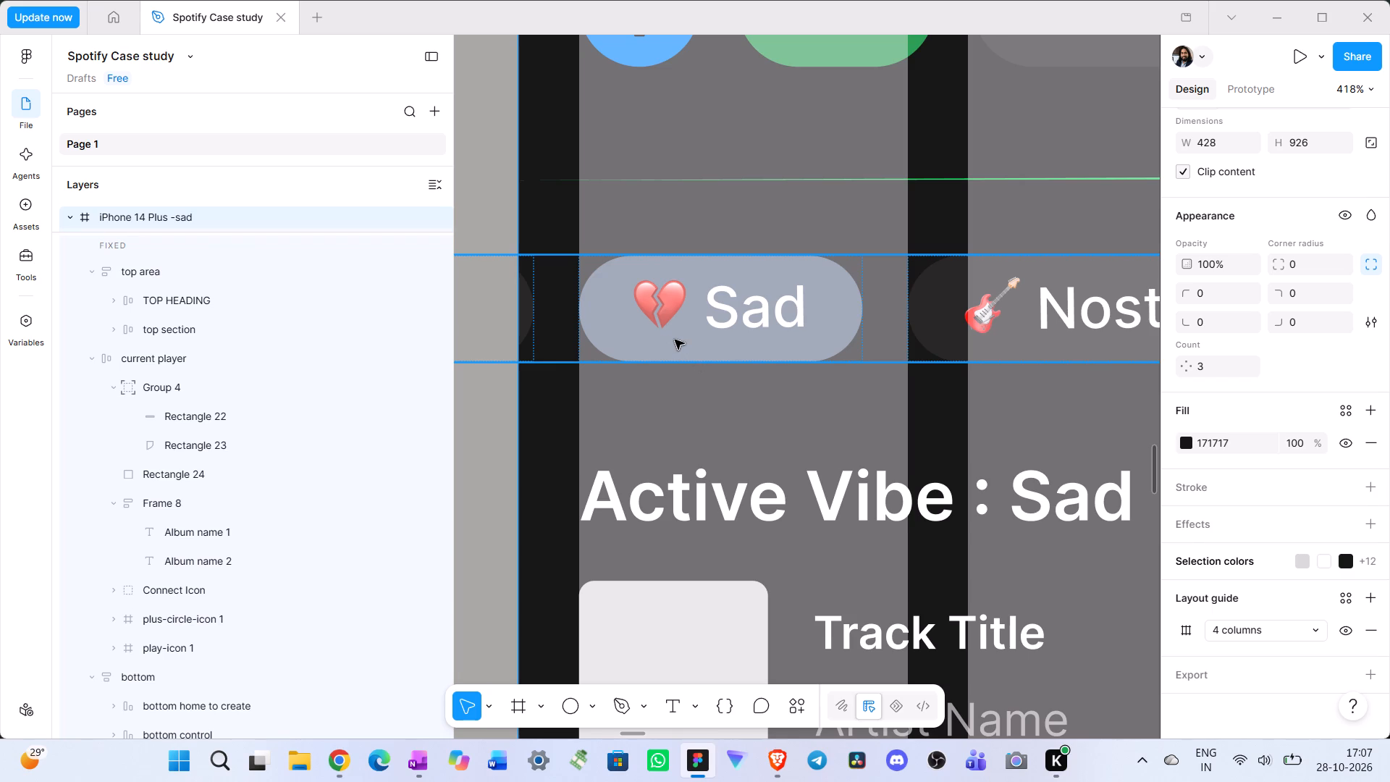
double_click(675, 340)
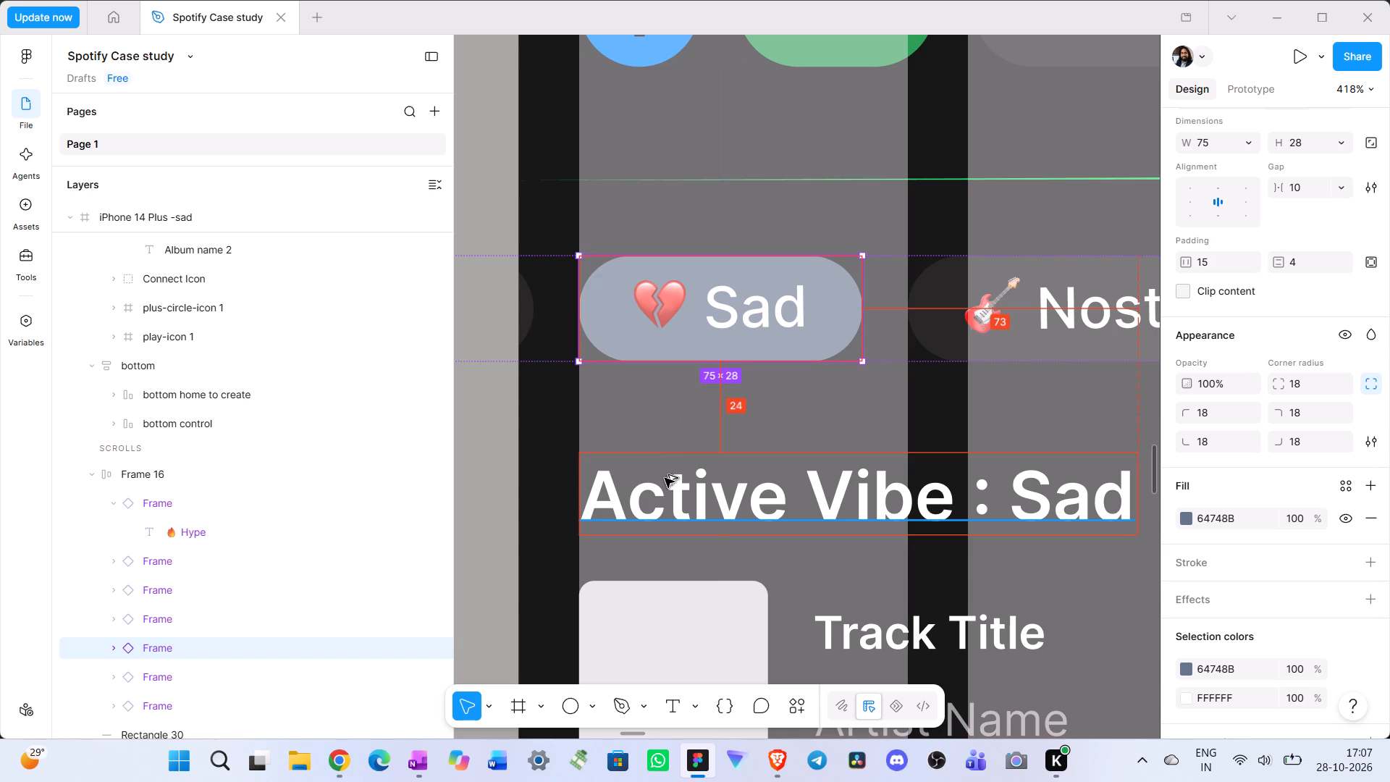
Compare the sad frame's pill row under the column guides with the pill rows in the chill, happy and focus frames.
left_click(707, 319)
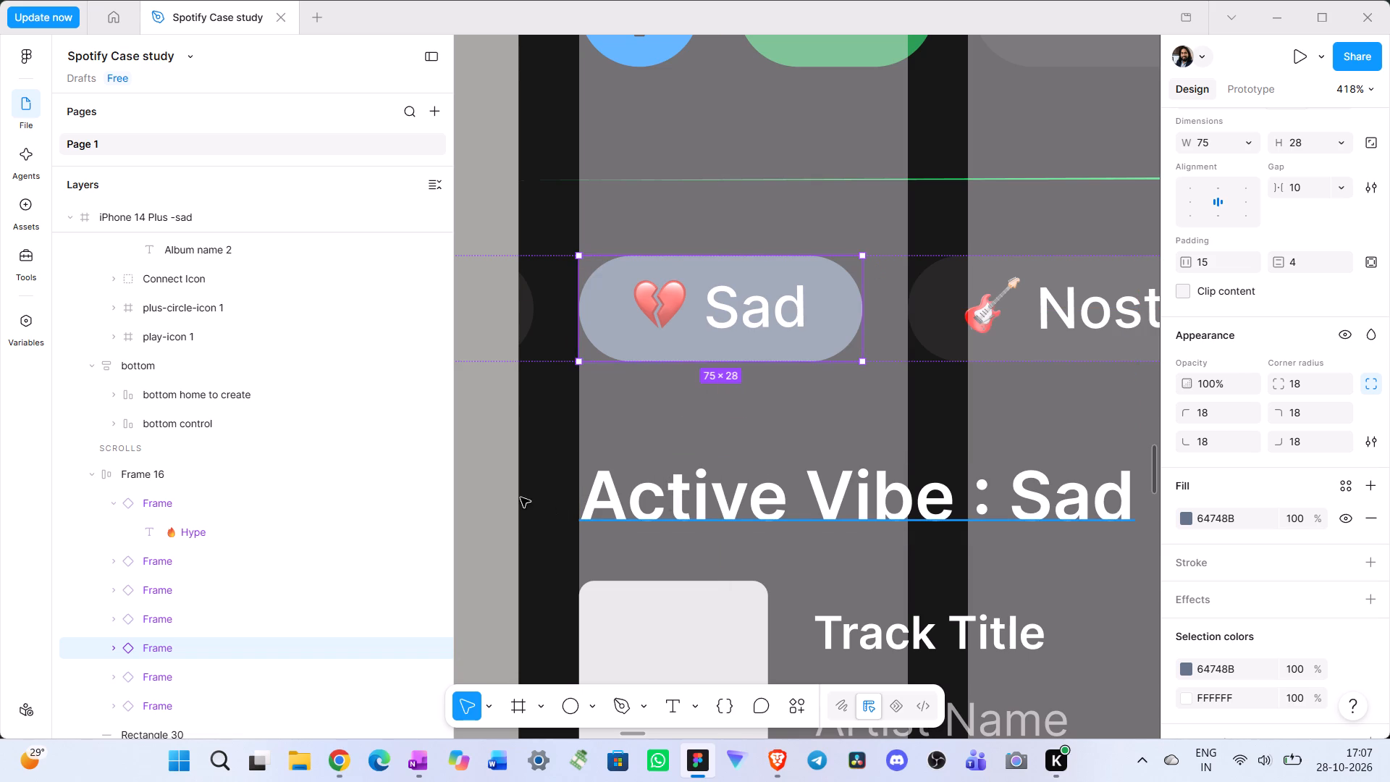
left_click(503, 487)
scroll(503, 487, "down", 7, "ctrl")
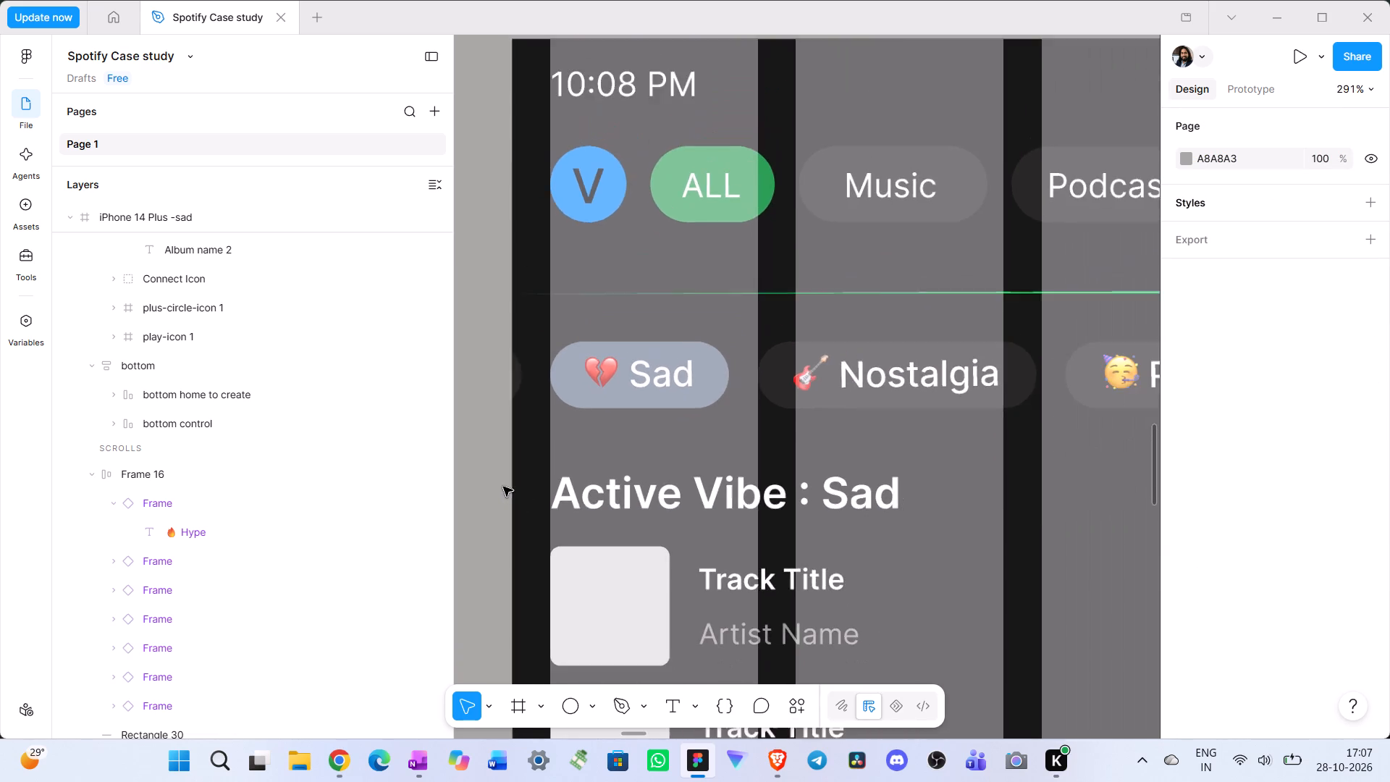
scroll(503, 487, "down", 3, "ctrl")
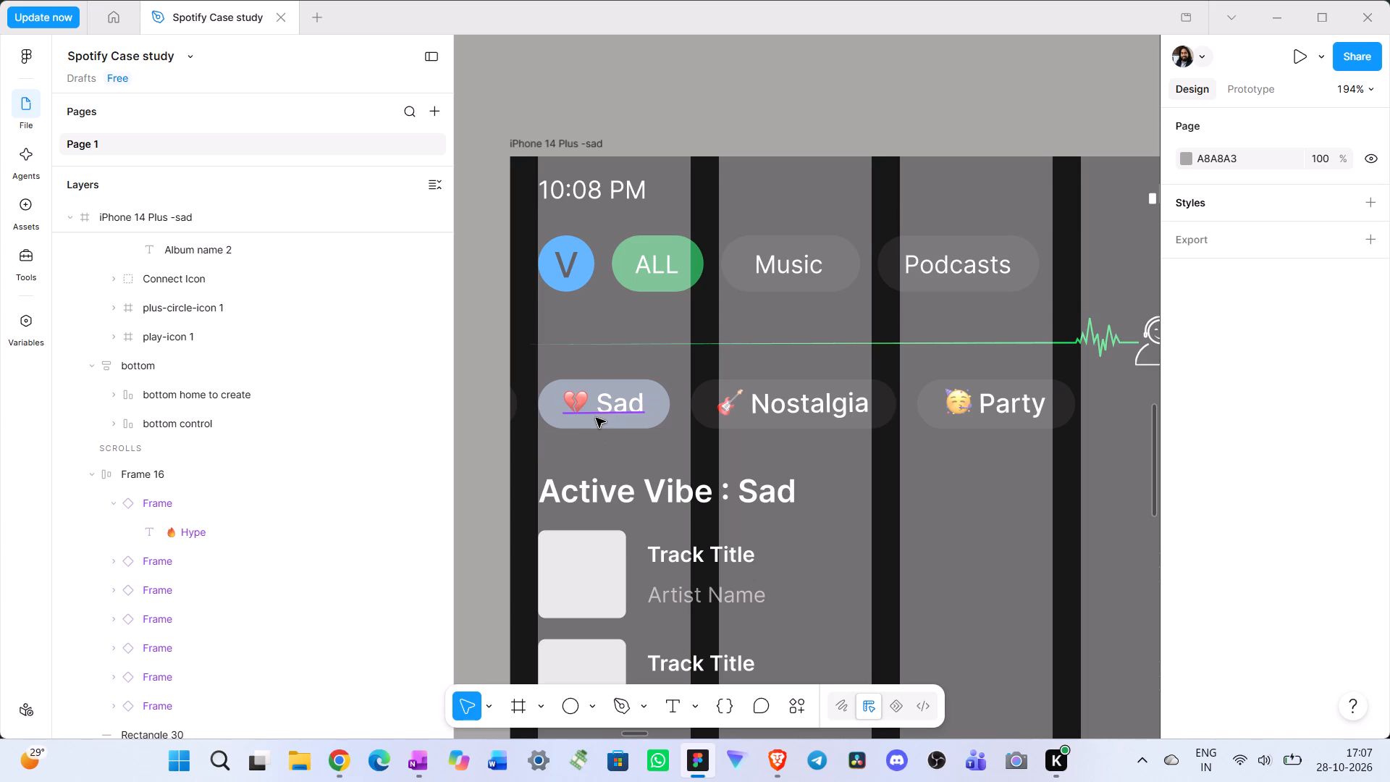
left_click(502, 477)
left_click(483, 473)
scroll(562, 471, "down", 5, "ctrl")
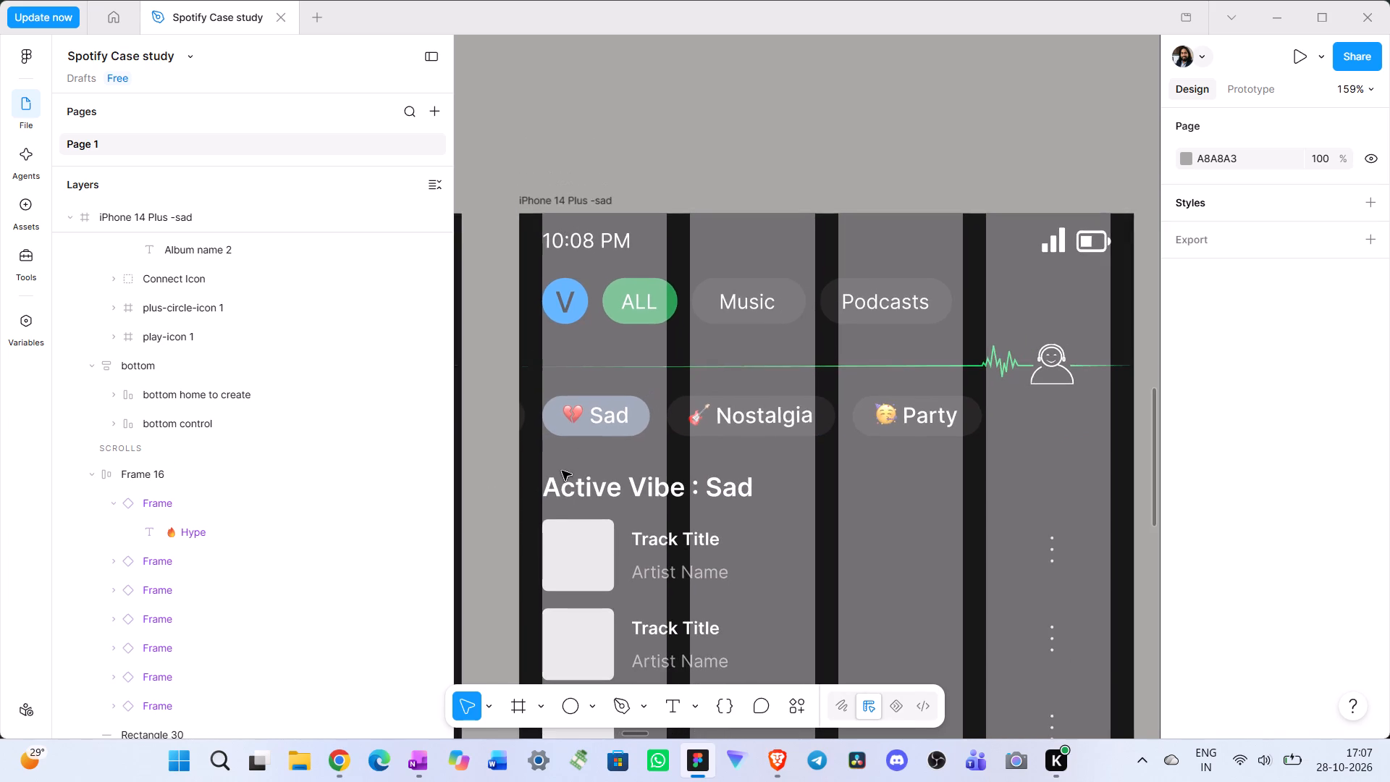
scroll(568, 471, "down", 5, "ctrl")
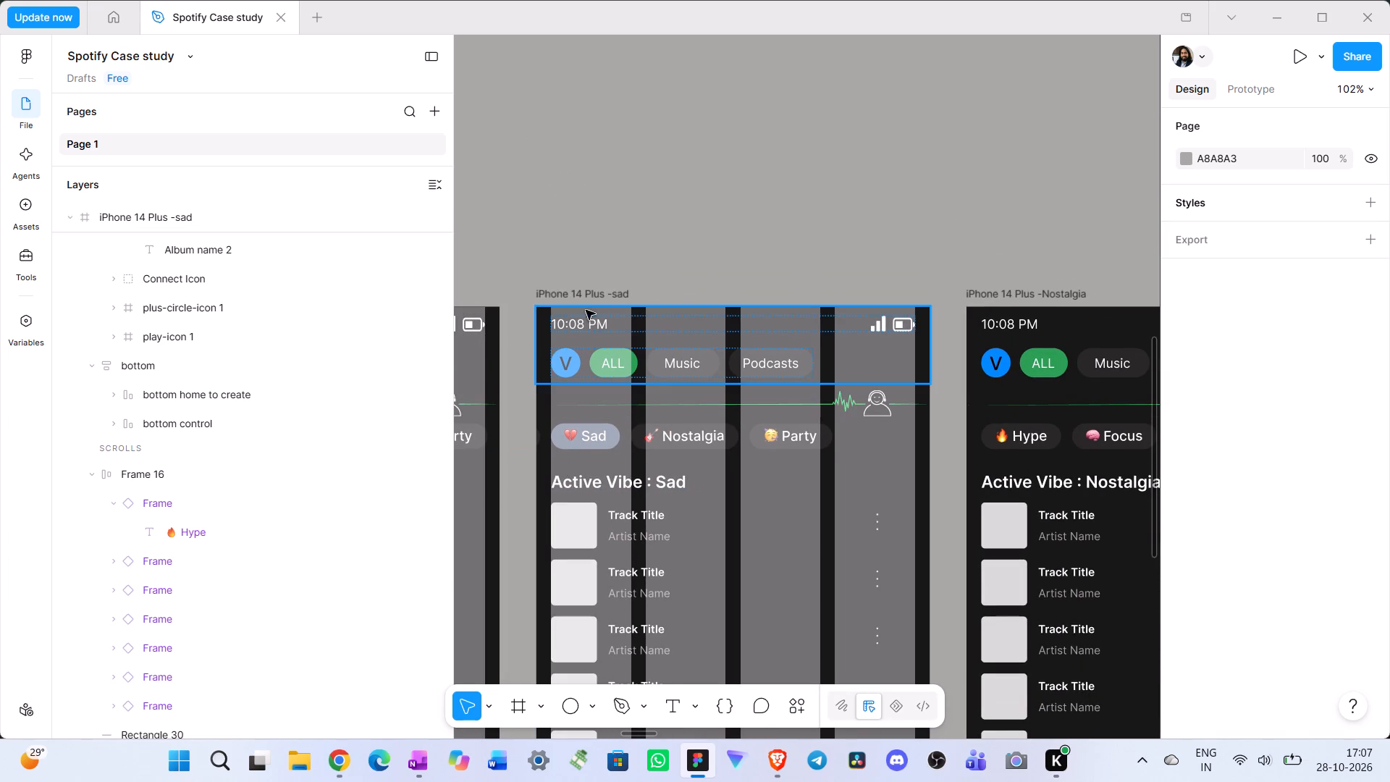
scroll(753, 287, "right", 1)
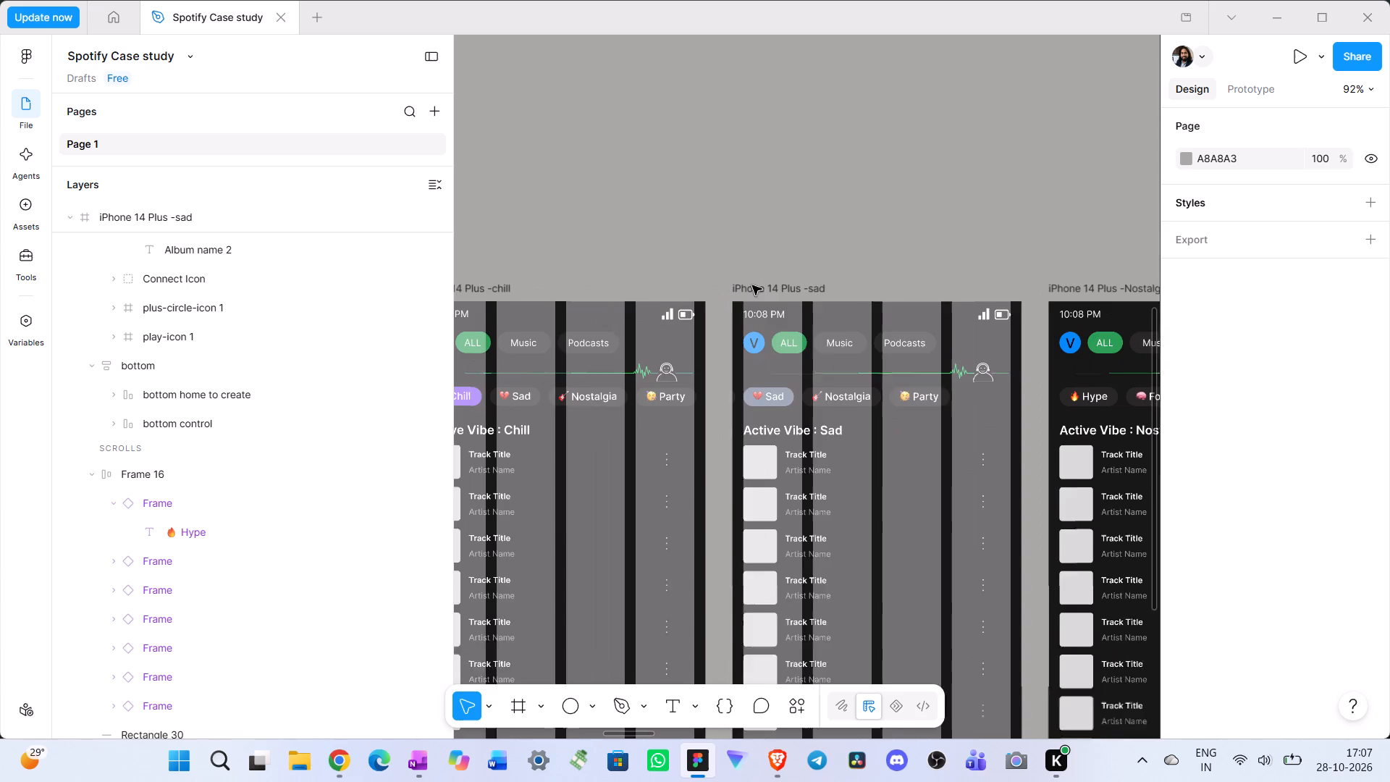
scroll(751, 285, "right", 1)
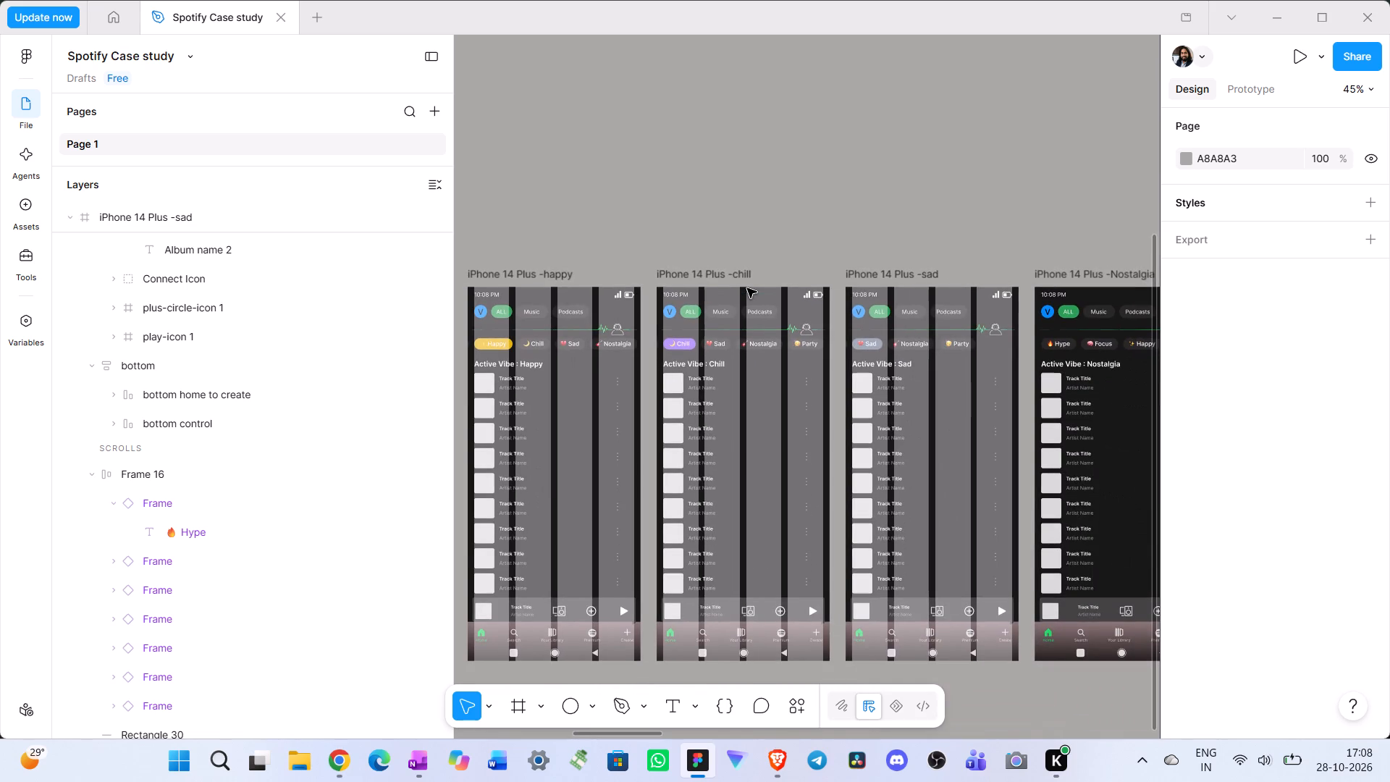
scroll(747, 290, "right", 1)
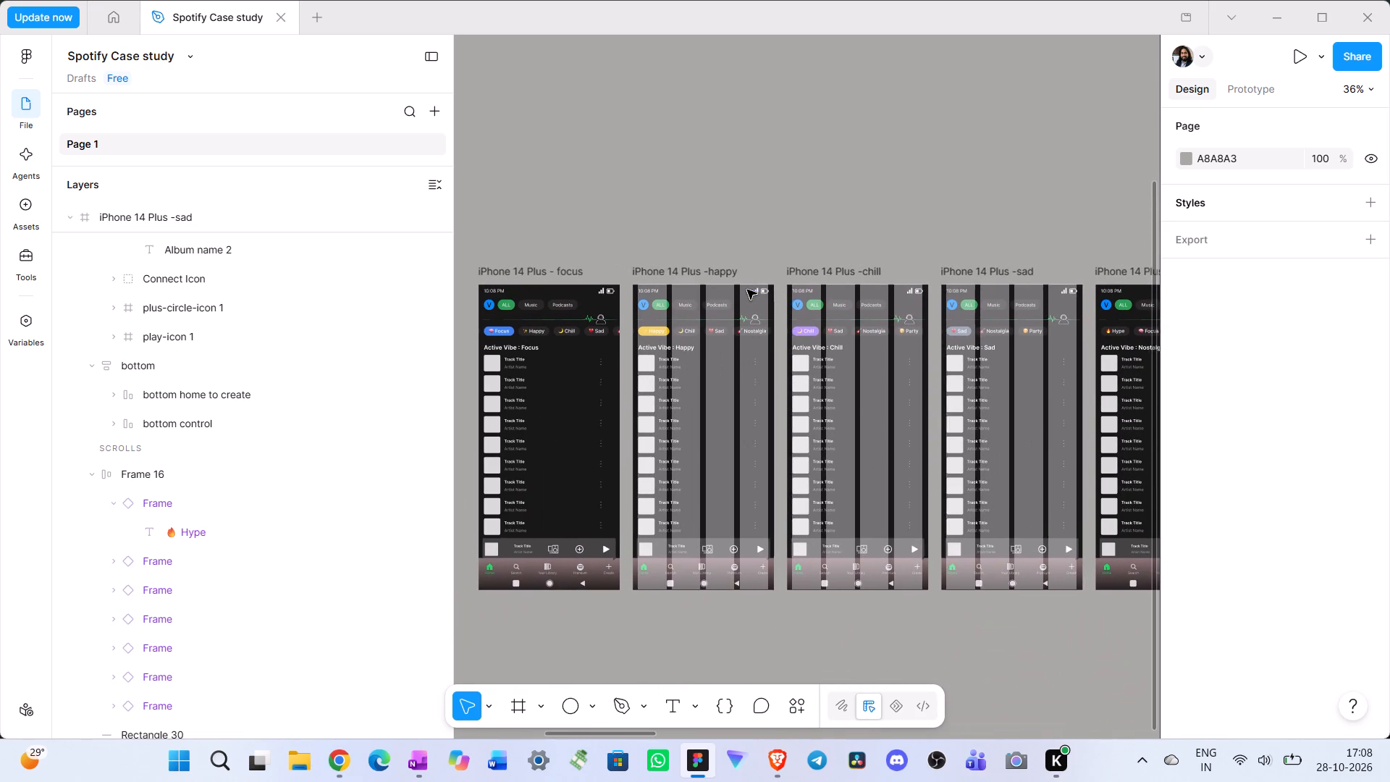
scroll(747, 290, "right", 1)
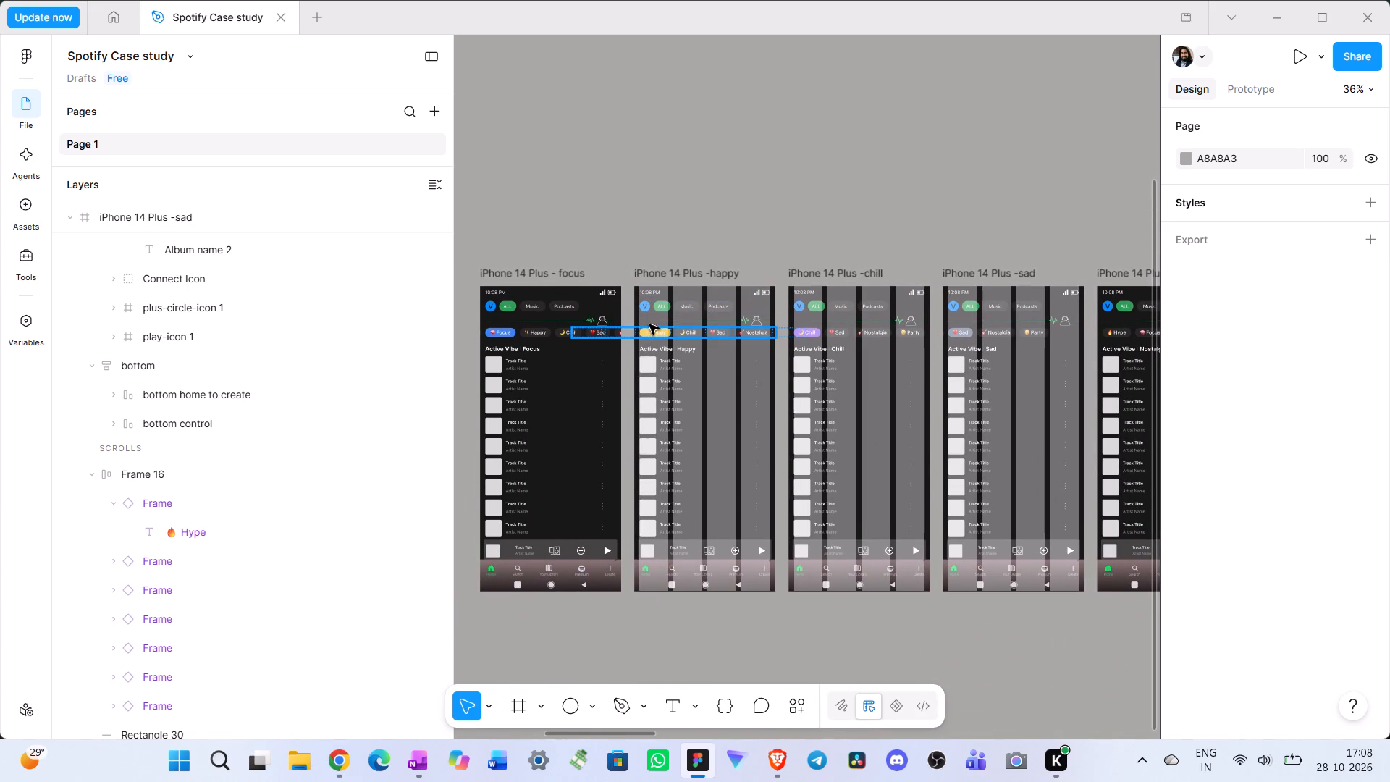
scroll(649, 324, "right", 4)
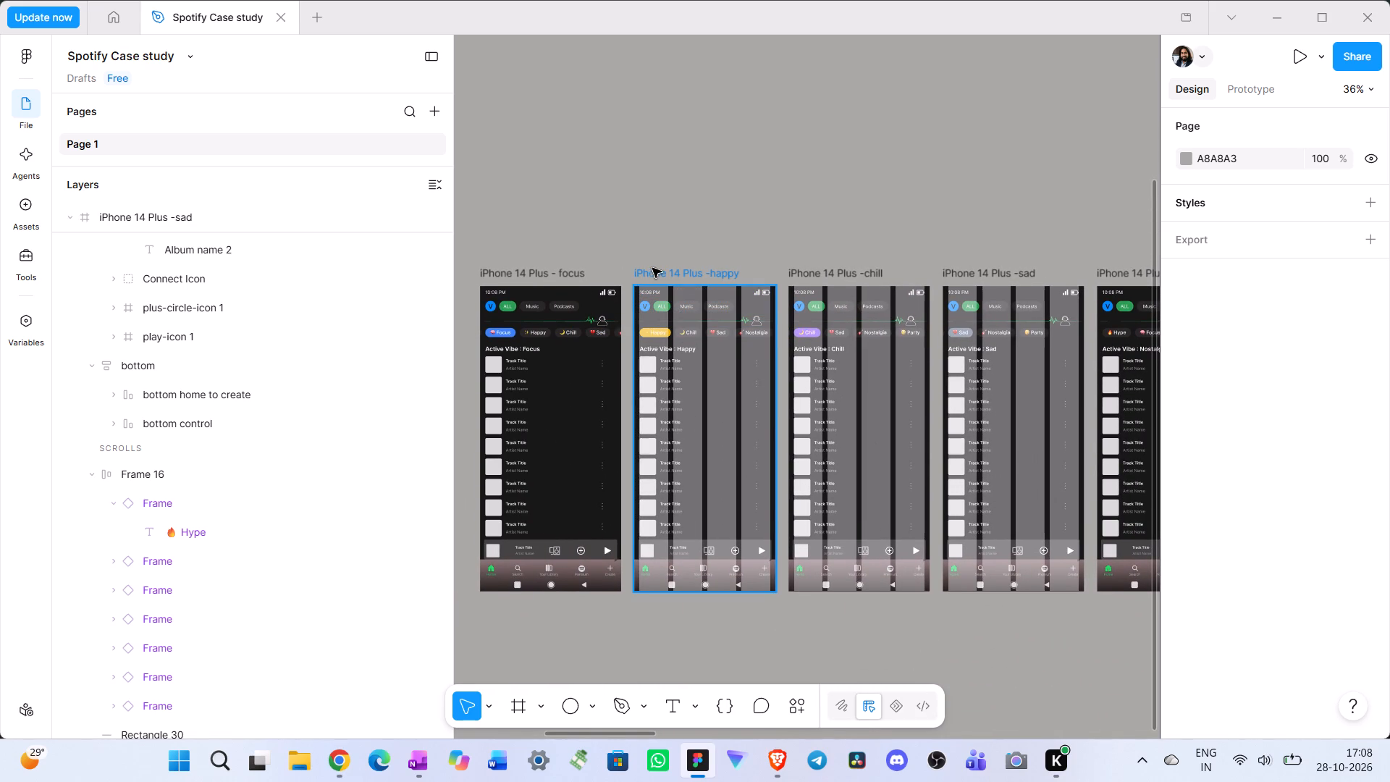
scroll(652, 268, "right", 1)
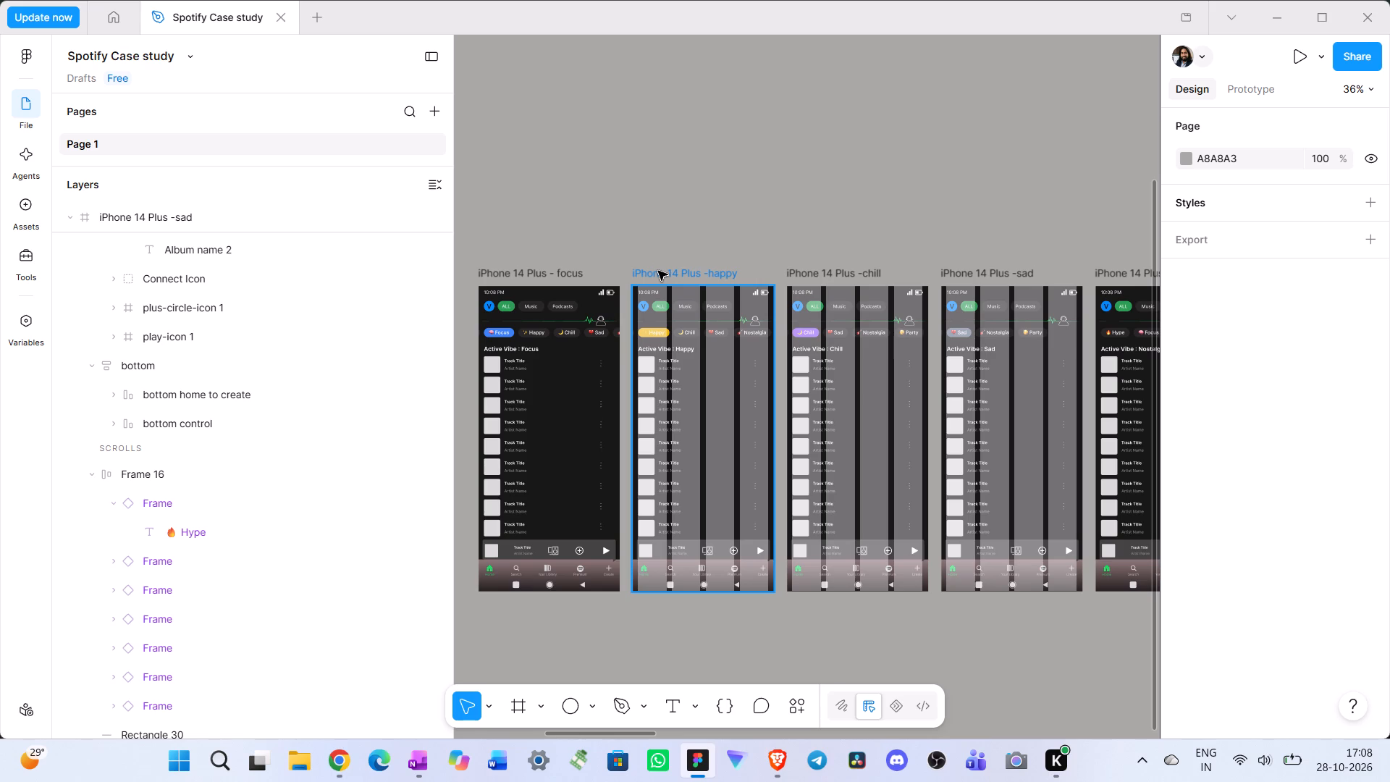
Hide the 4-column layout guides on the sad, chill and happy frames.
left_click(560, 239)
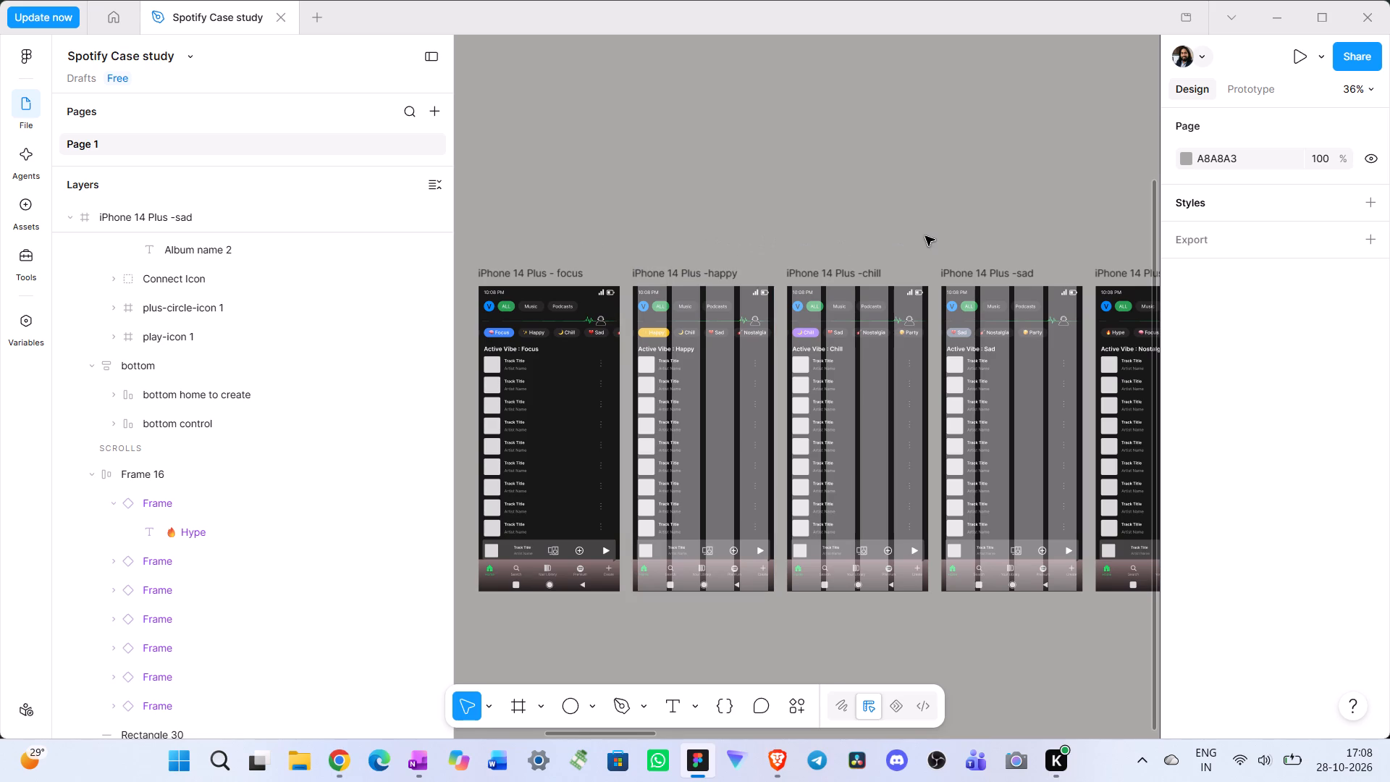
left_click(568, 275)
left_click(681, 271)
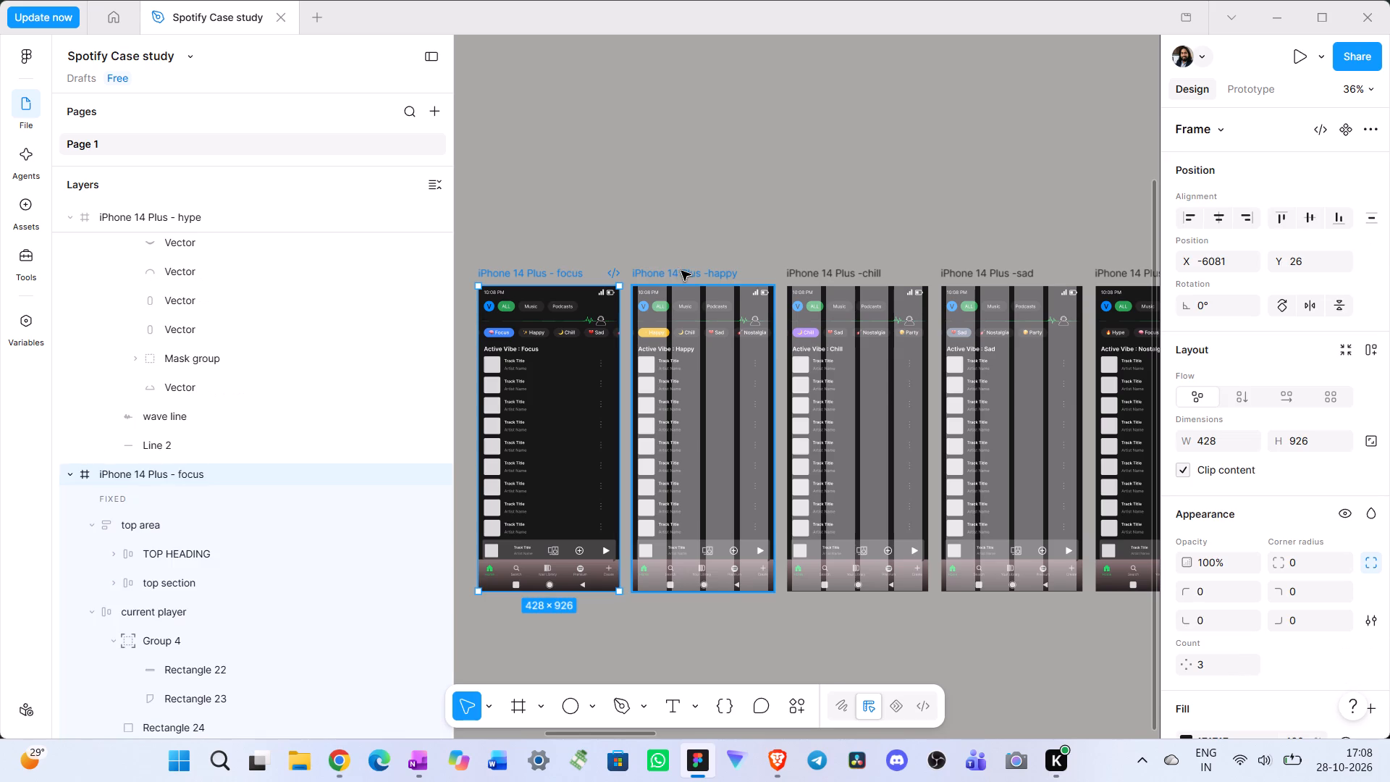
left_click(812, 276)
left_click(667, 234)
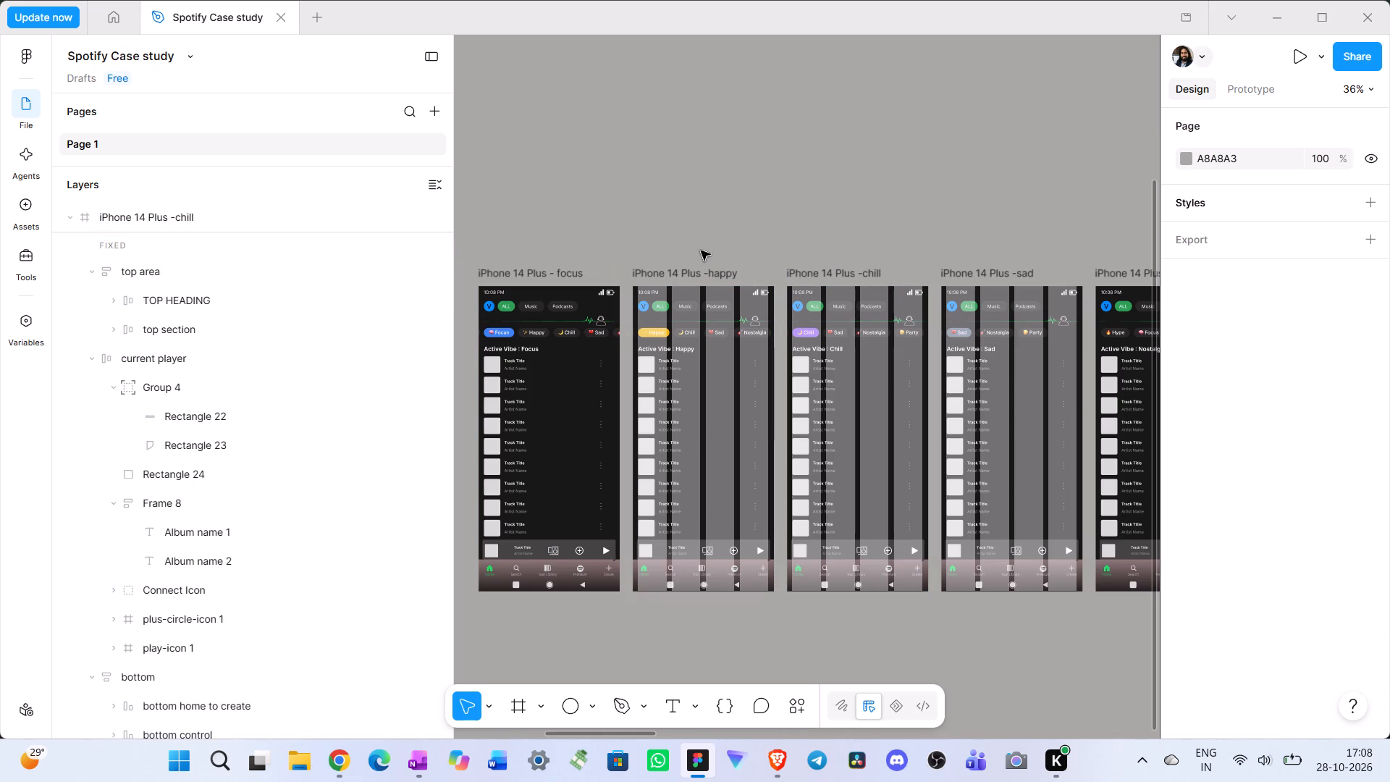
scroll(945, 245, "left", 2)
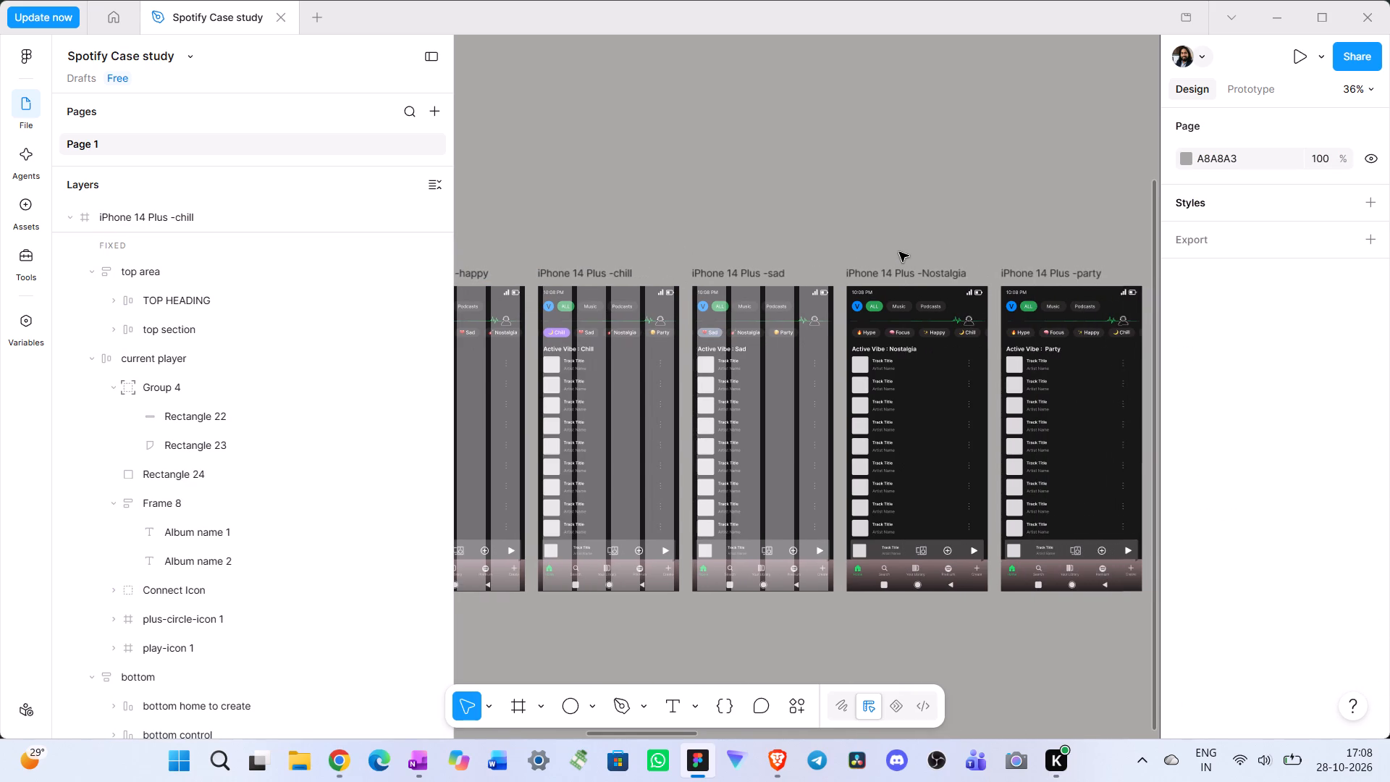
left_click(788, 243)
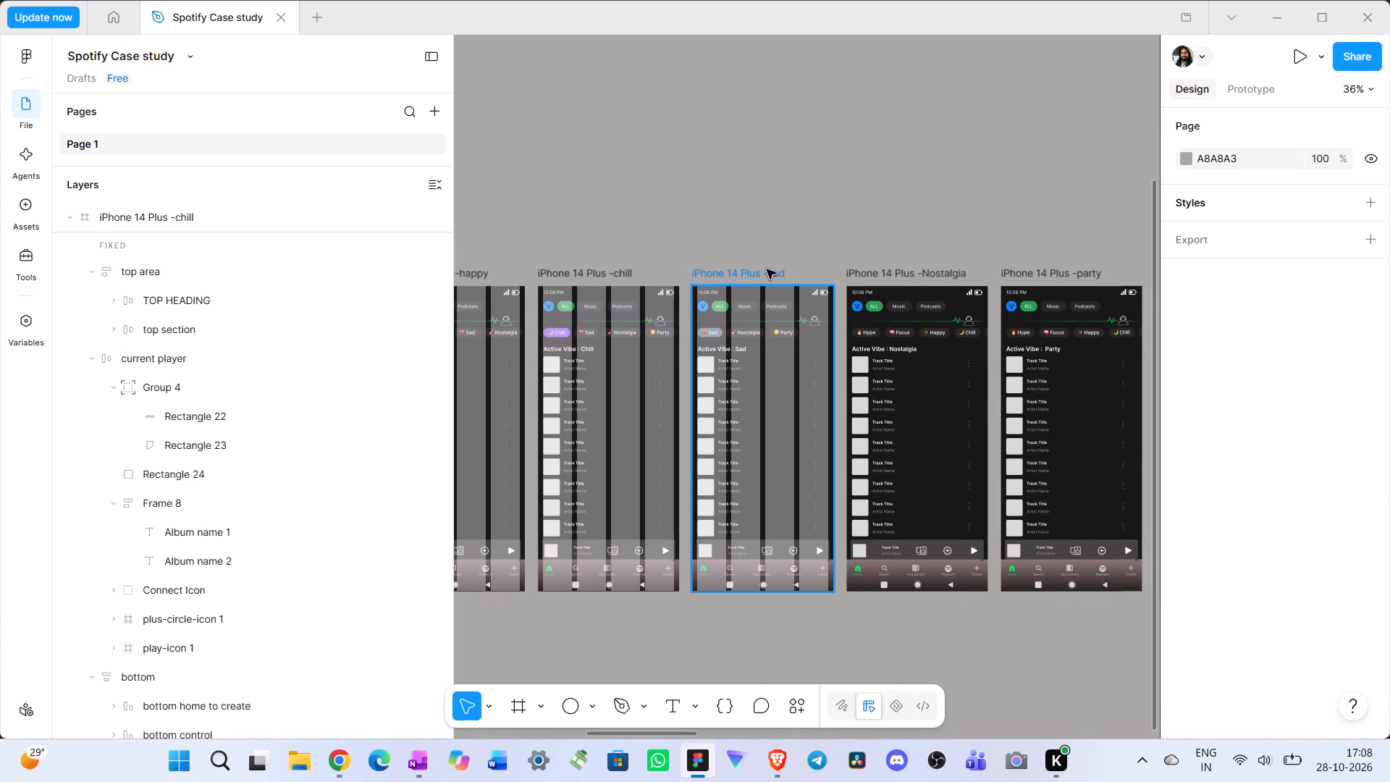
left_click(767, 269)
scroll(1285, 412, "down", 7)
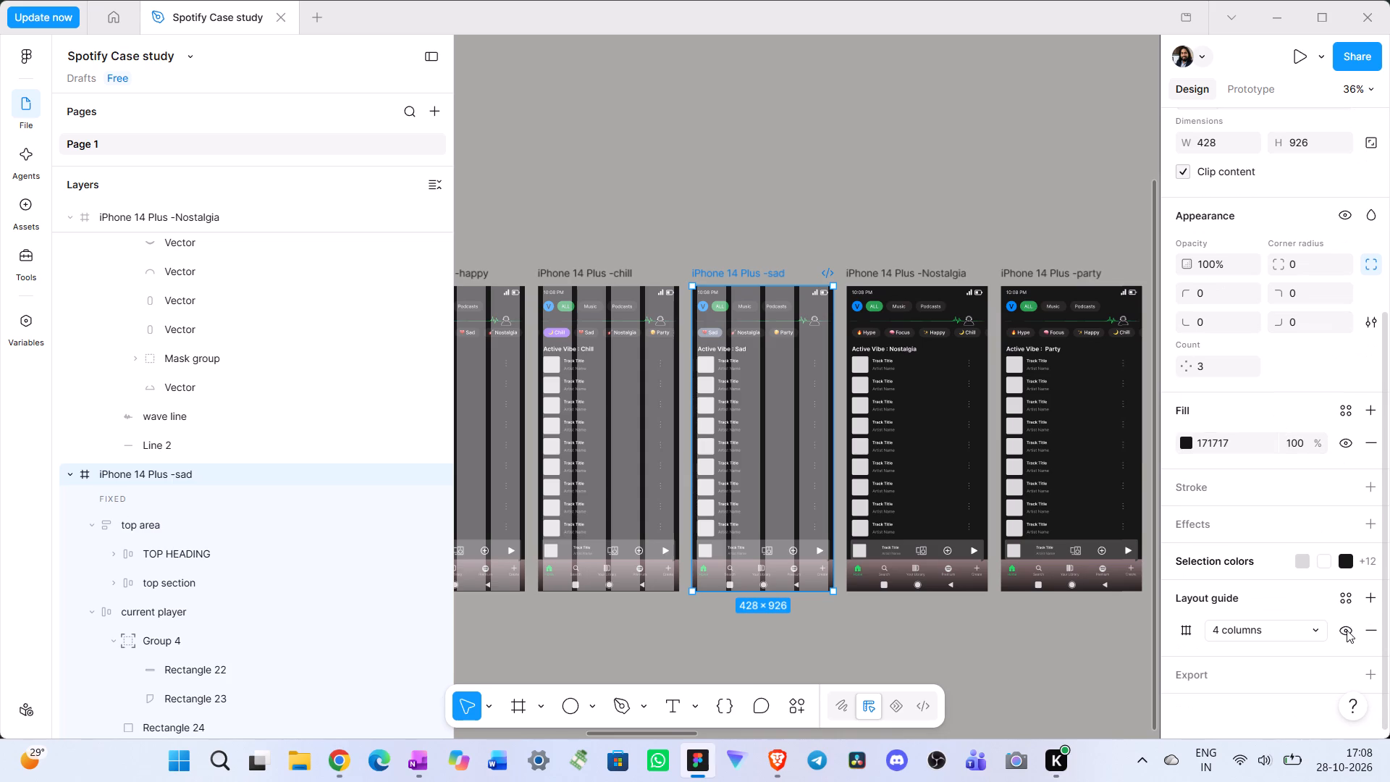
left_click(1347, 630)
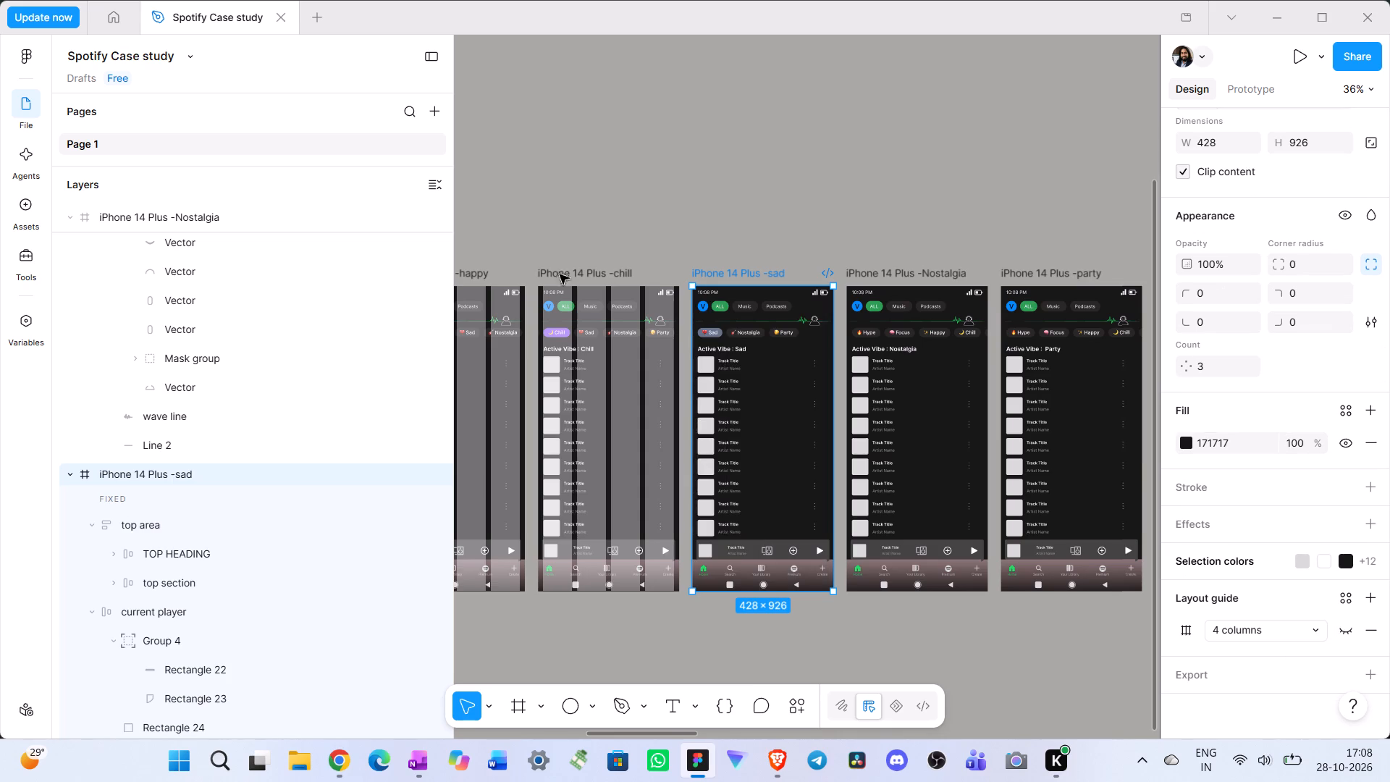
left_click(588, 272)
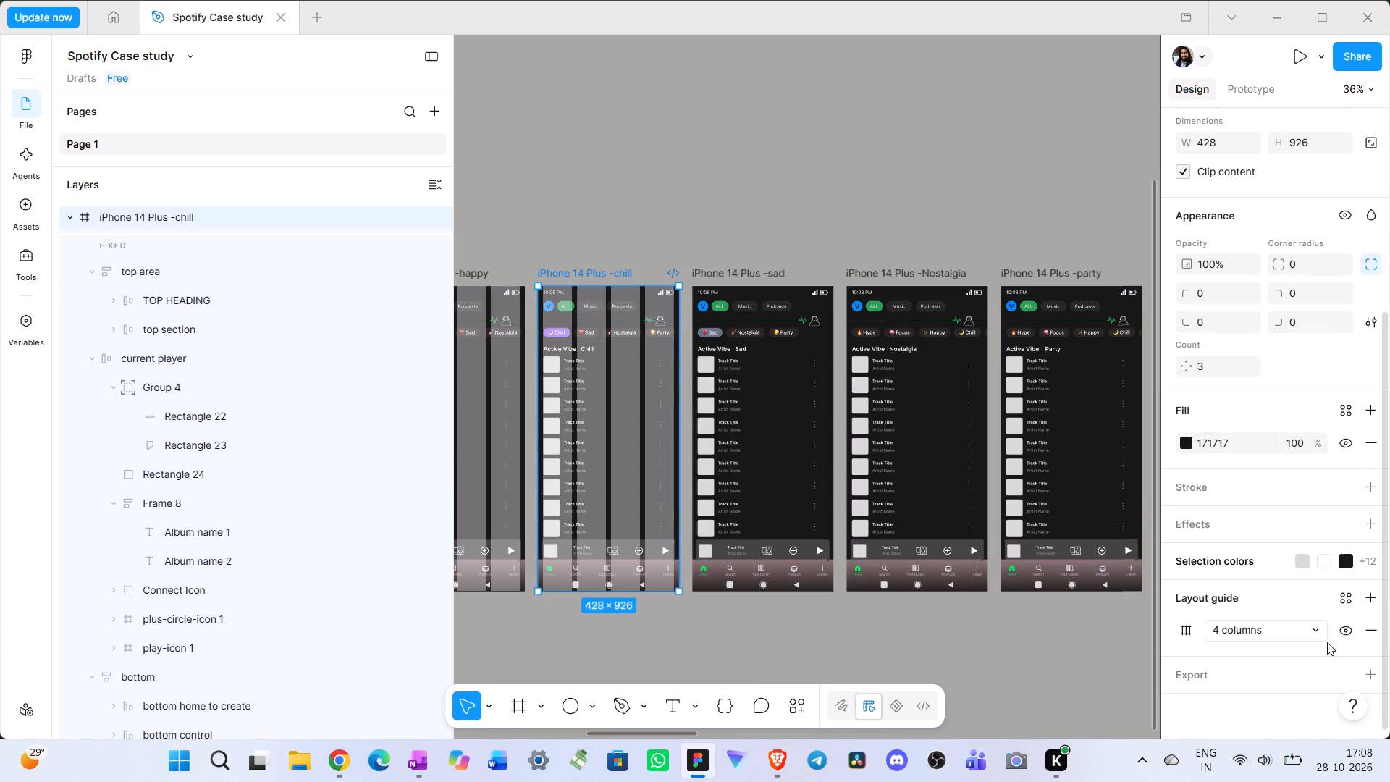
left_click(1345, 630)
scroll(607, 437, "right", 1)
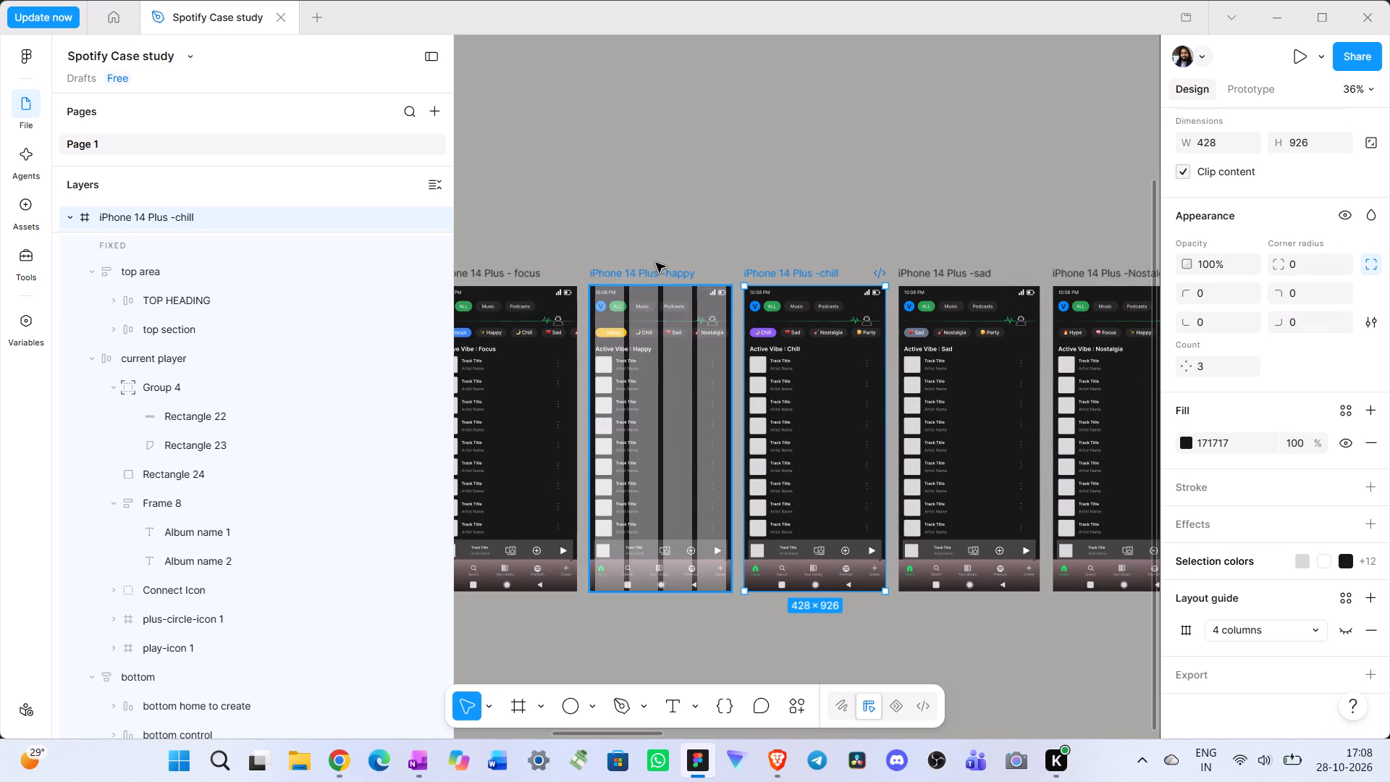
left_click(658, 270)
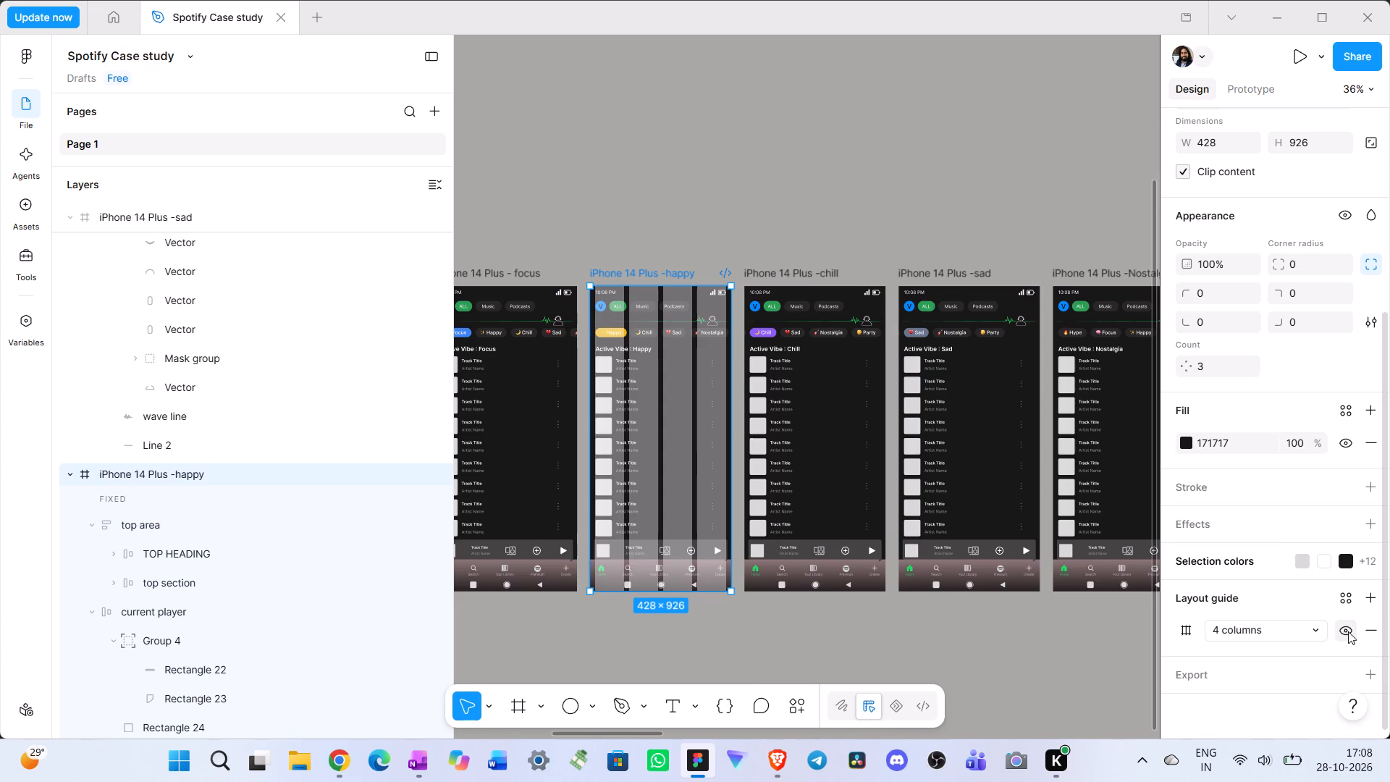
left_click(1348, 631)
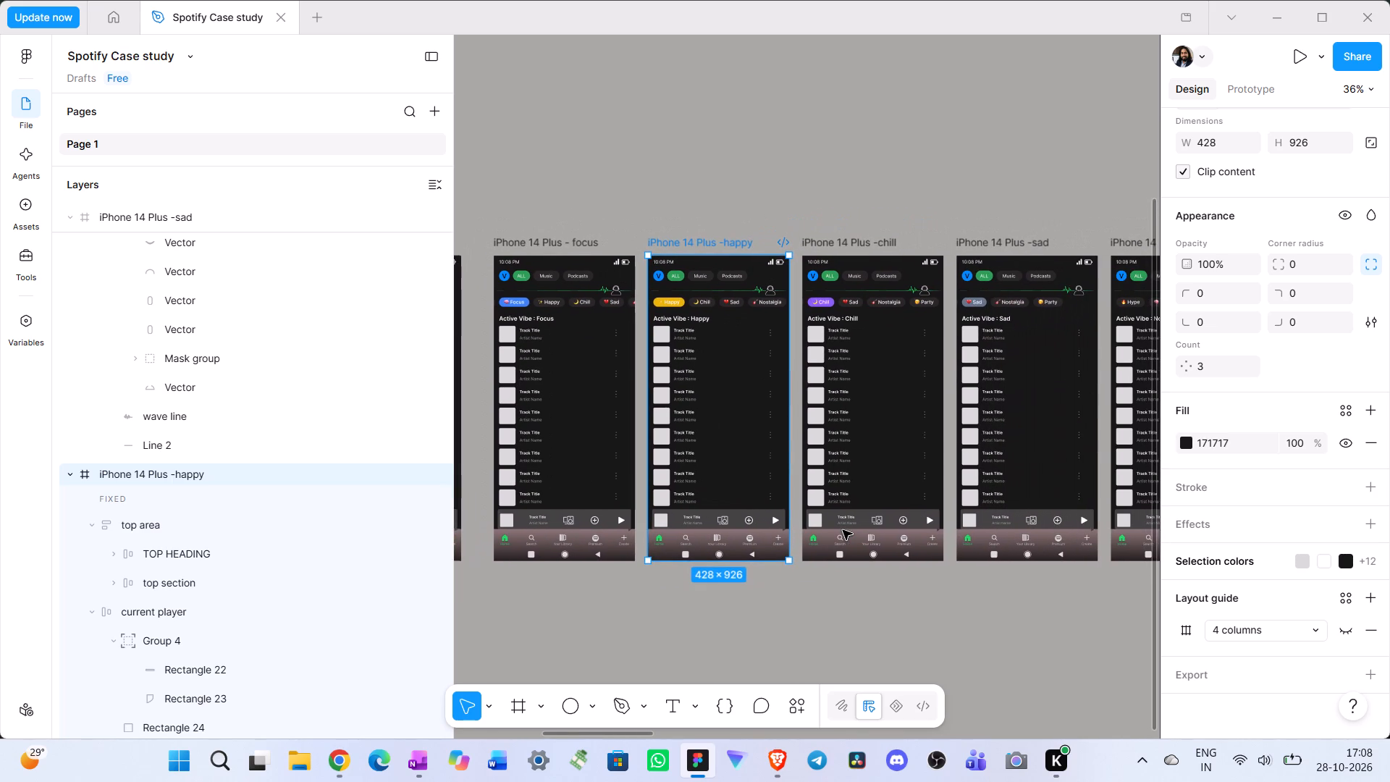
Compare the mood pill rows of the Nostalgia, sad and chill frames, checking pill order and left alignment.
scroll(843, 530, "left", 2)
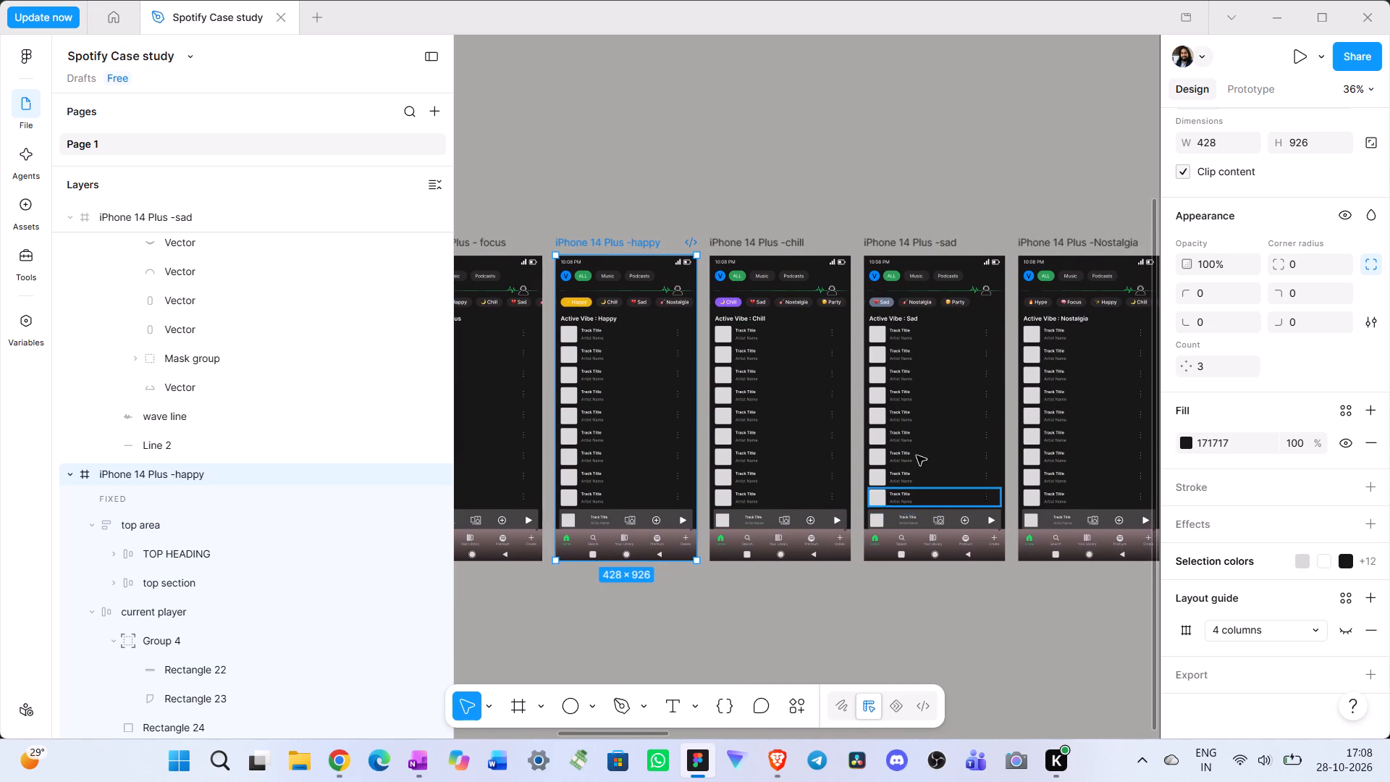
scroll(924, 379, "left", 1)
scroll(976, 314, "left", 2)
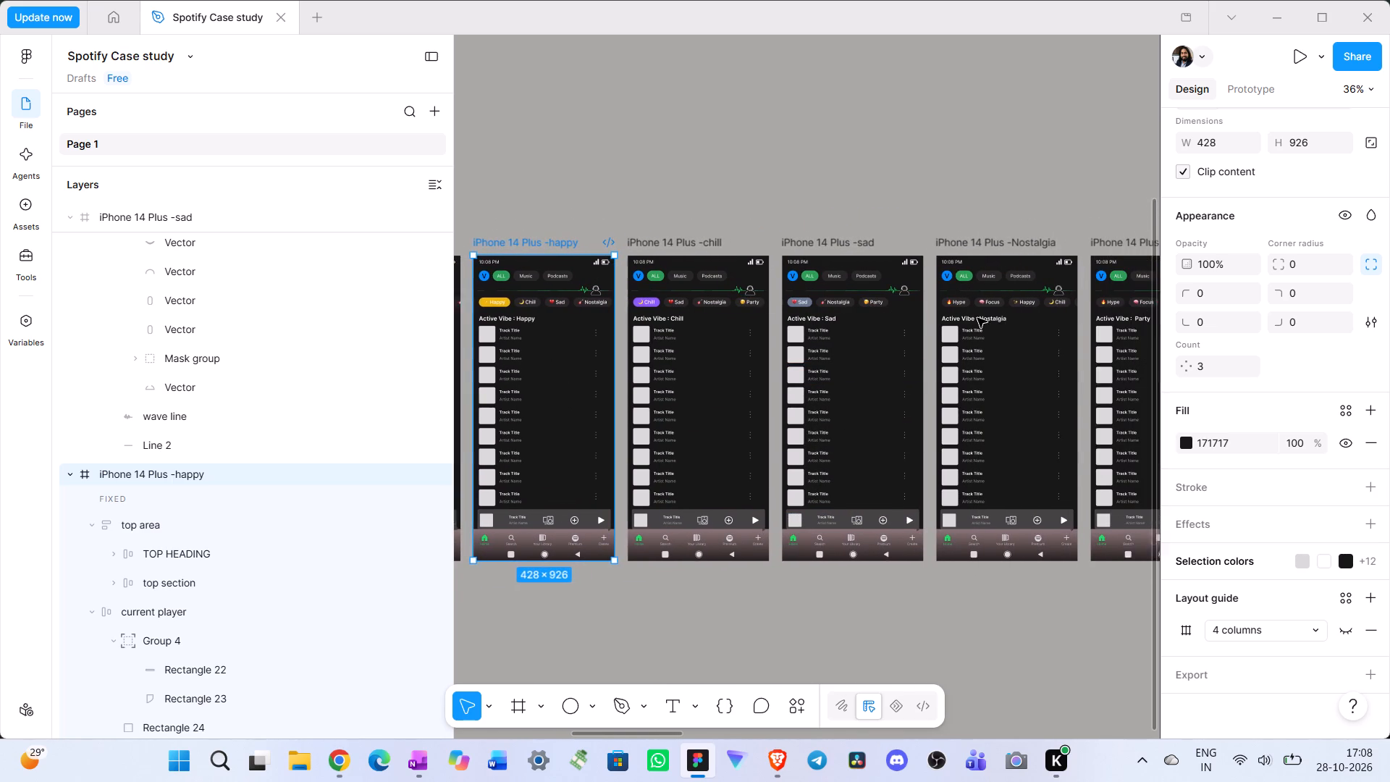
scroll(977, 318, "left", 1)
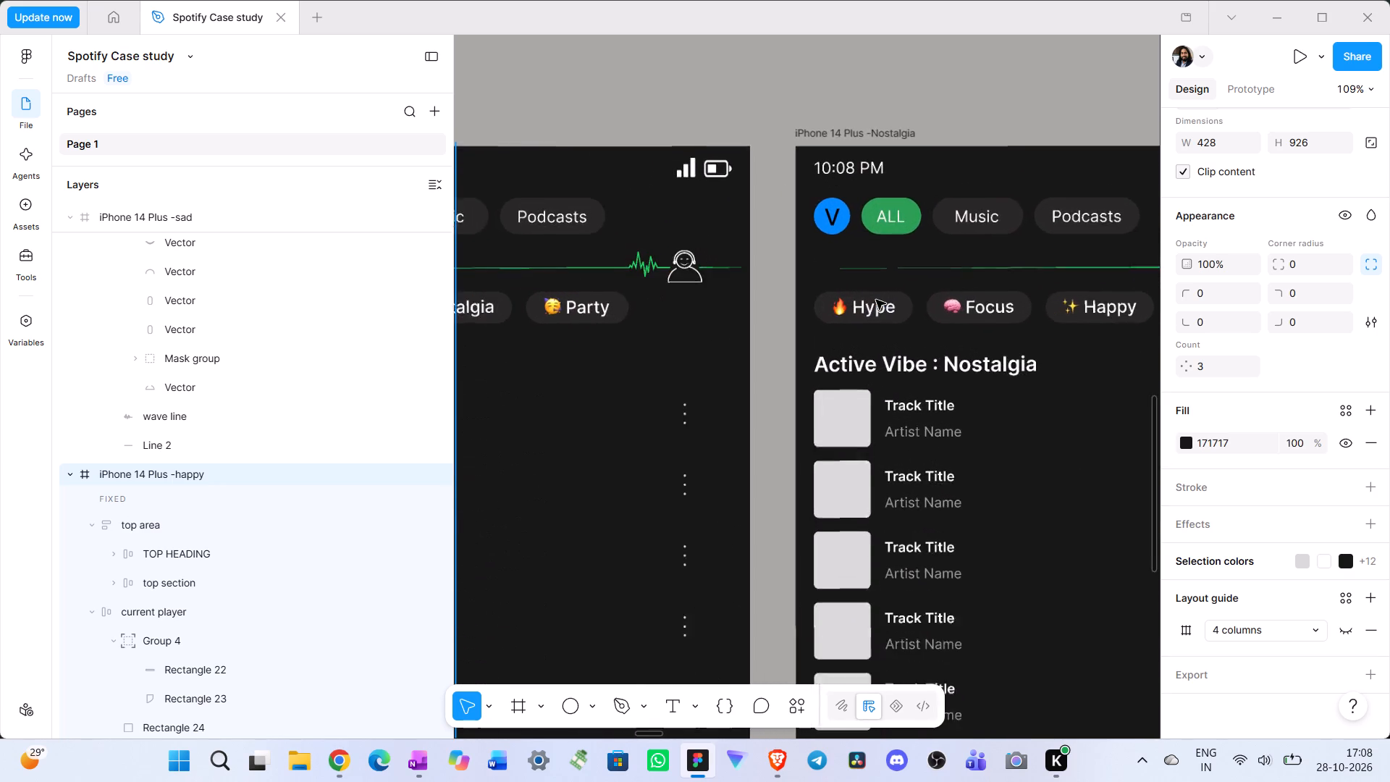
scroll(877, 299, "left", 1)
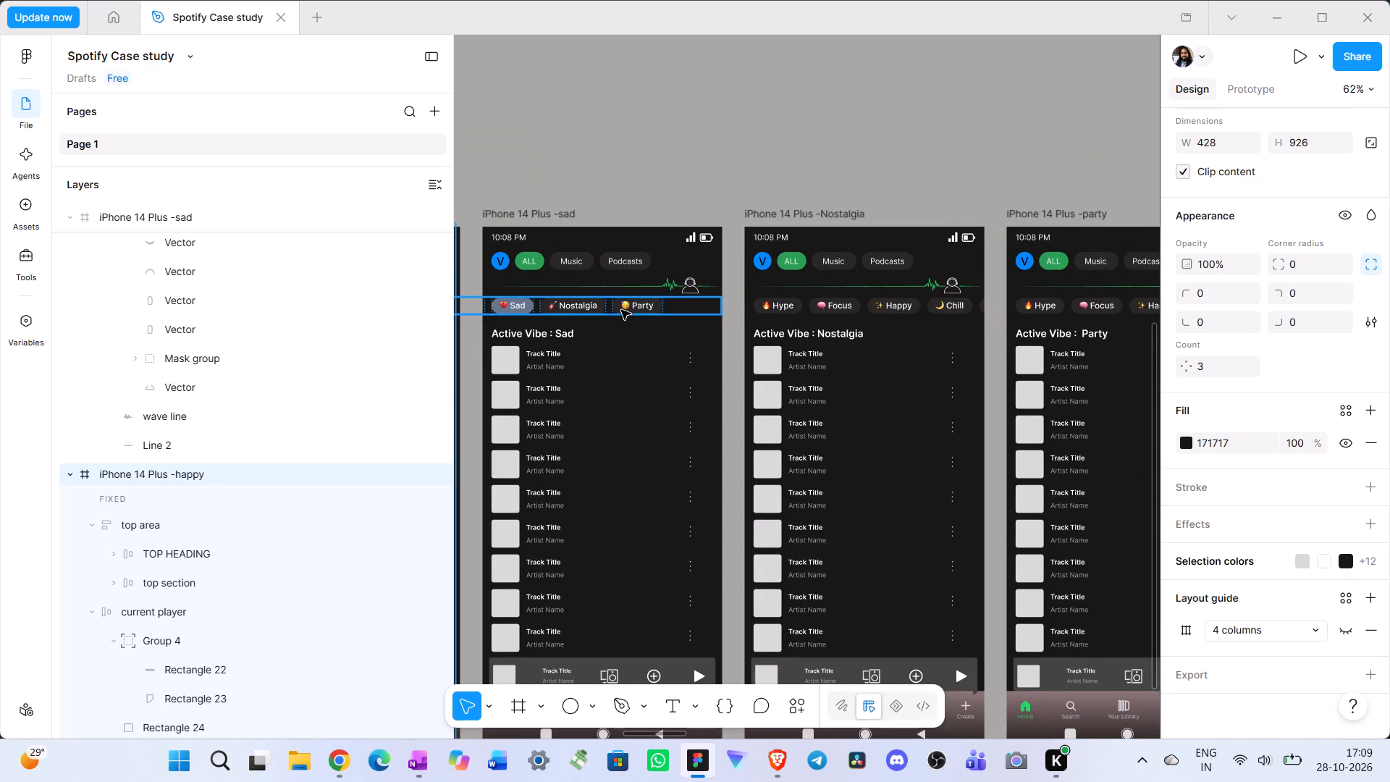
scroll(621, 310, "right", 1)
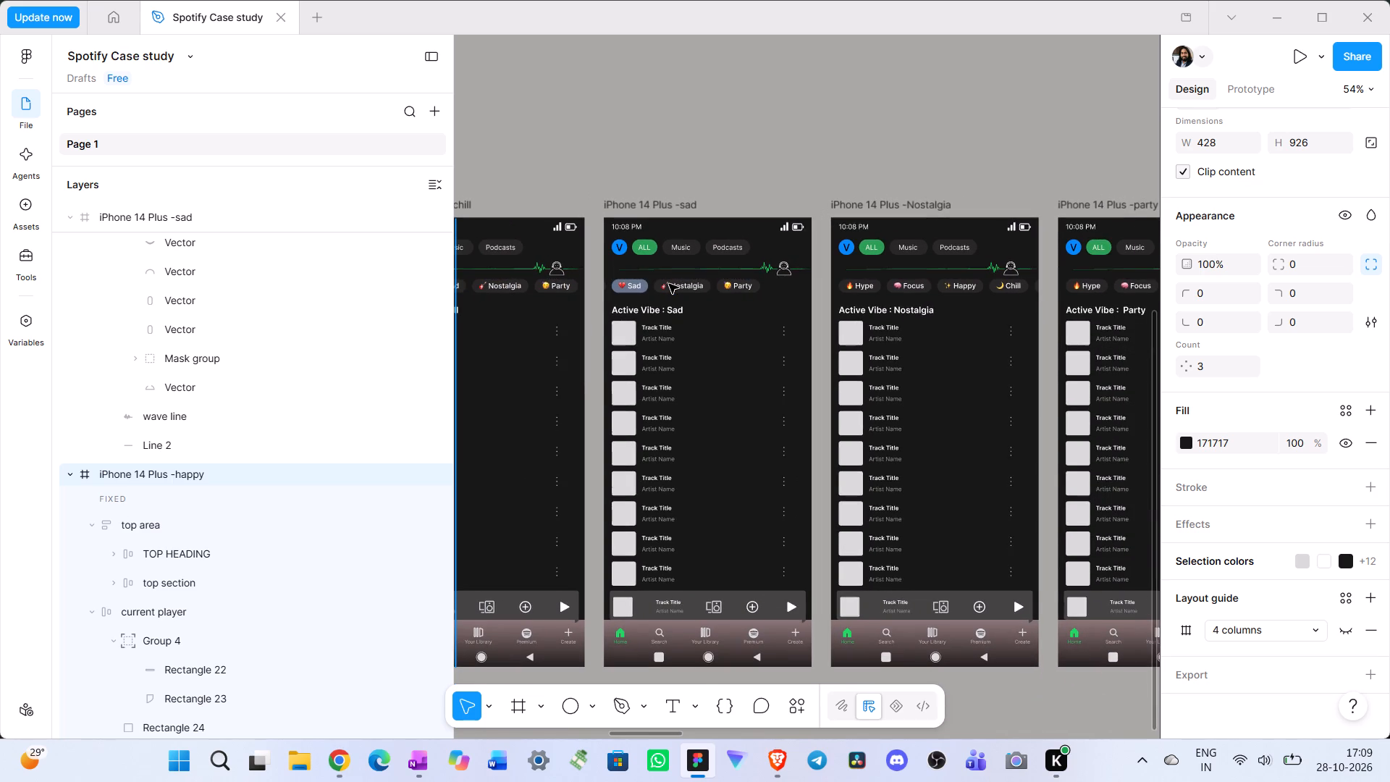
scroll(691, 289, "right", 3)
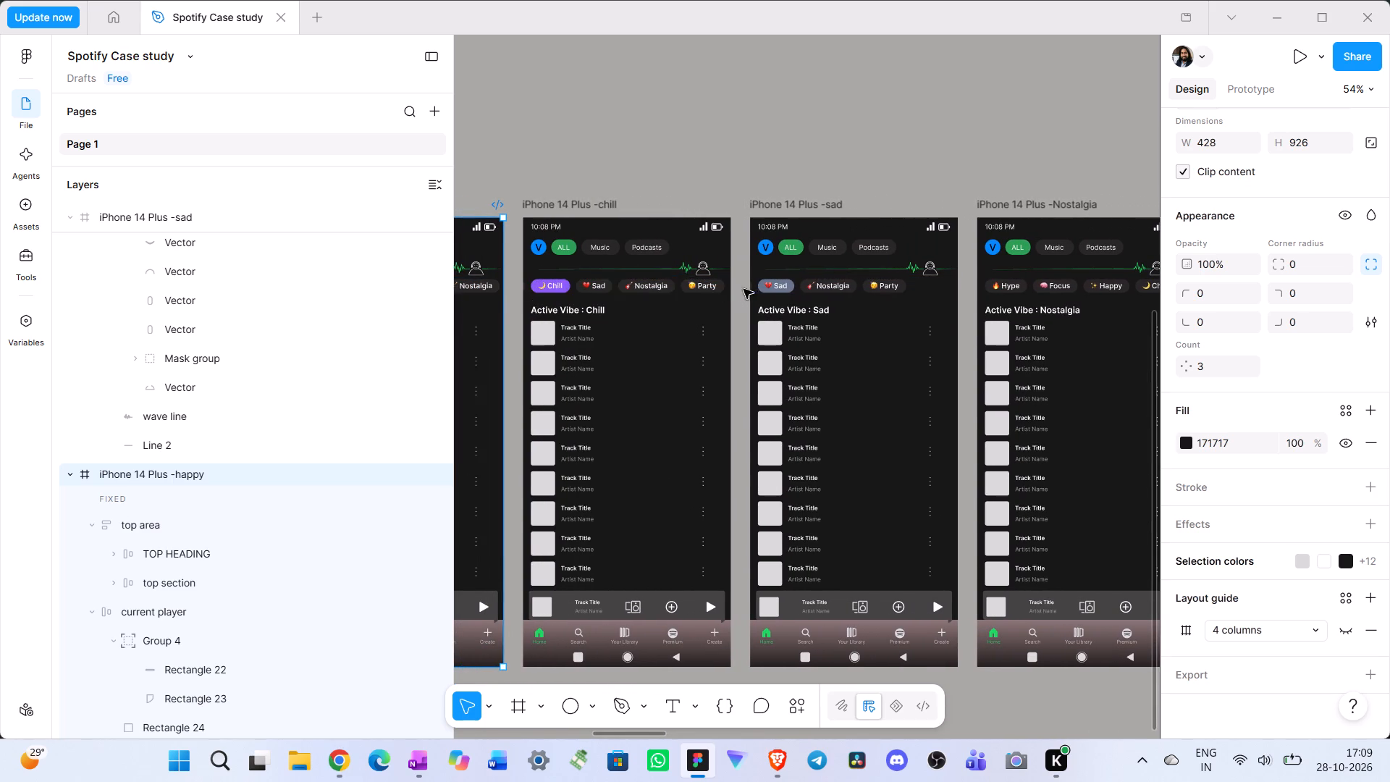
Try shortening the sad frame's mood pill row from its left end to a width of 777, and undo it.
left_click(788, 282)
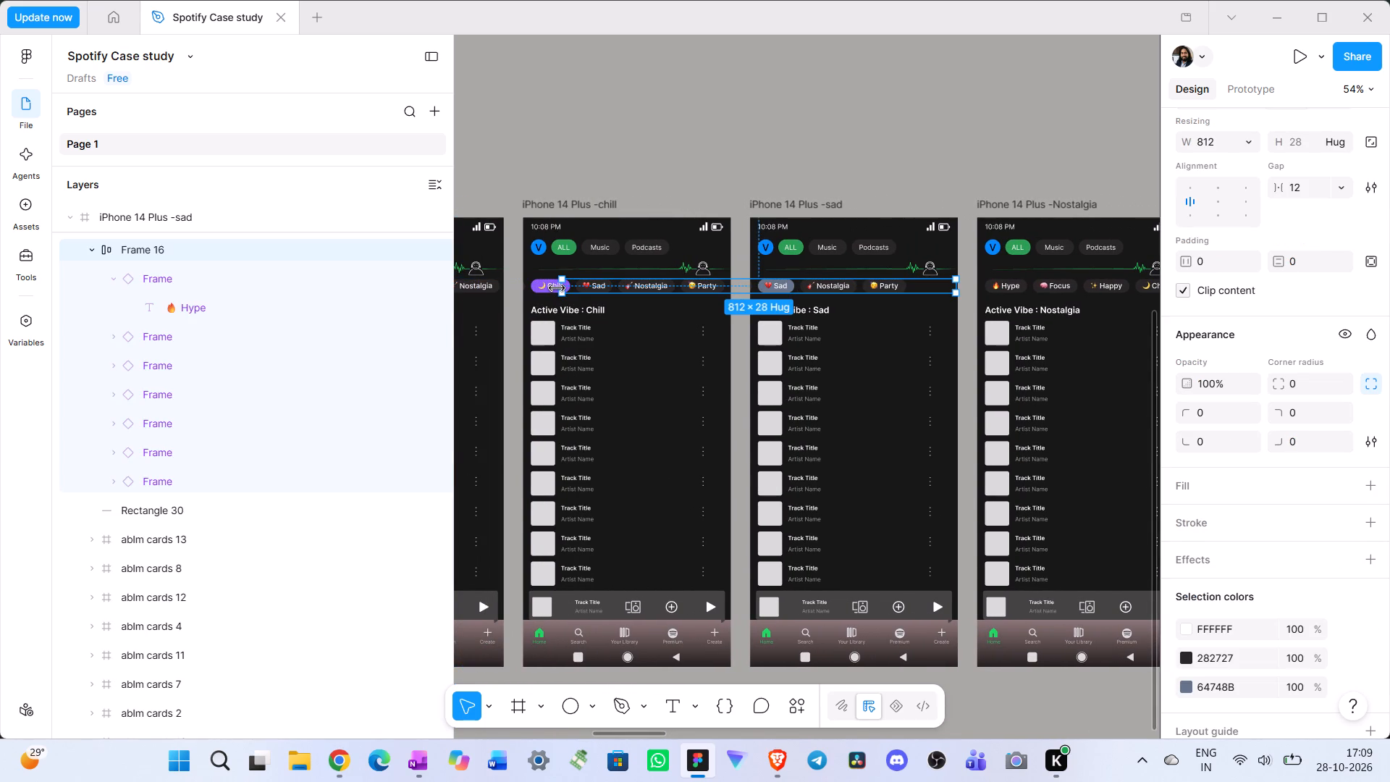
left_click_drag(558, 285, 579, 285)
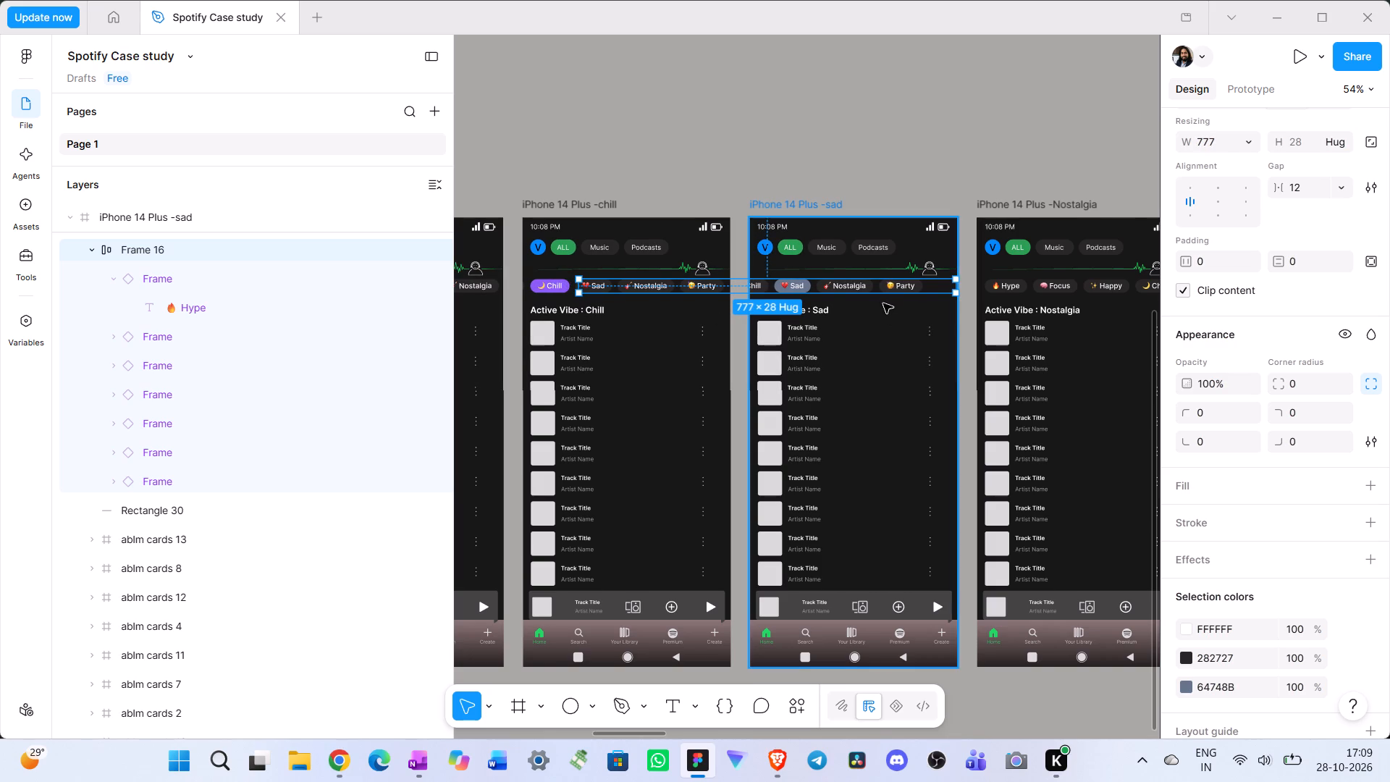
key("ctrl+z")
Turn off Clip content for the sad frame's mood pill row and shorten it from its left end to a width of 760.
scroll(1247, 573, "down", 2)
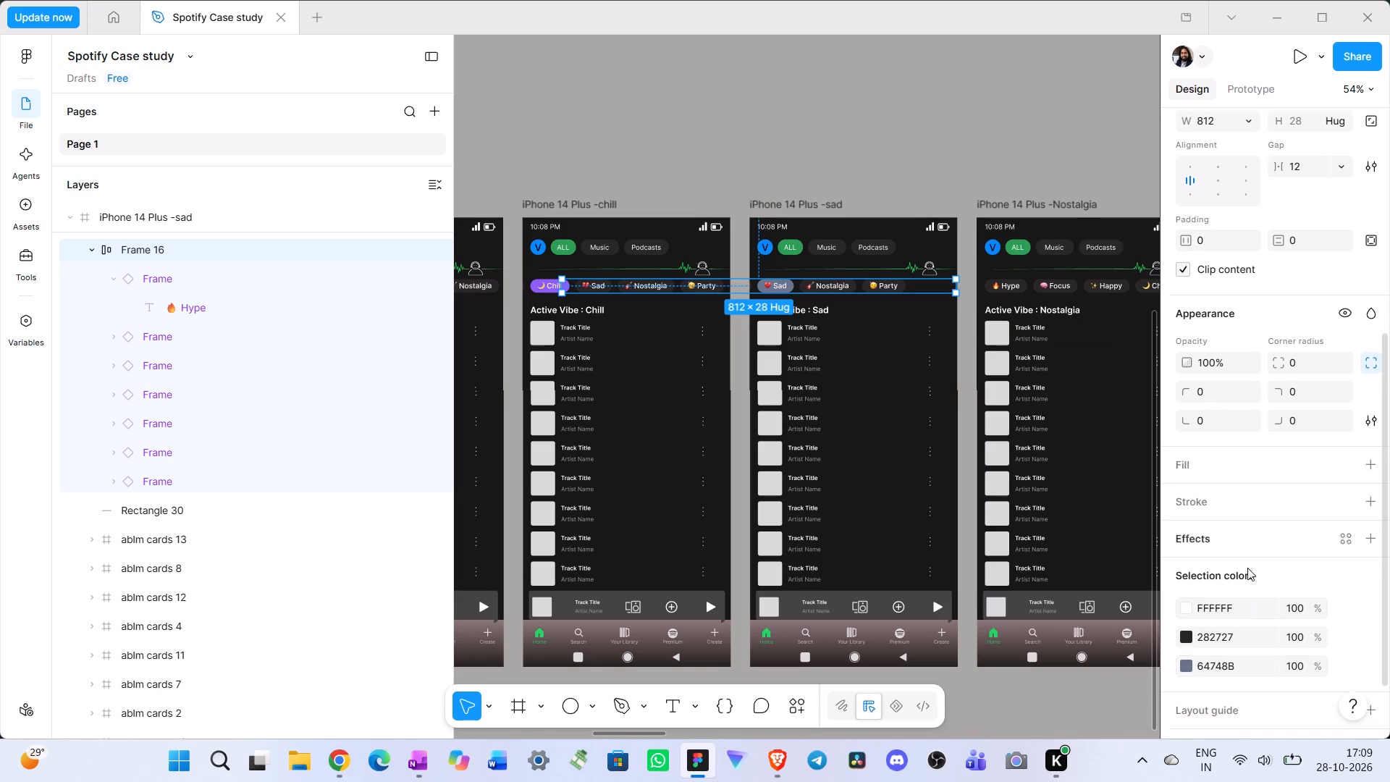
scroll(1247, 568, "down", 2)
scroll(1247, 400, "up", 3)
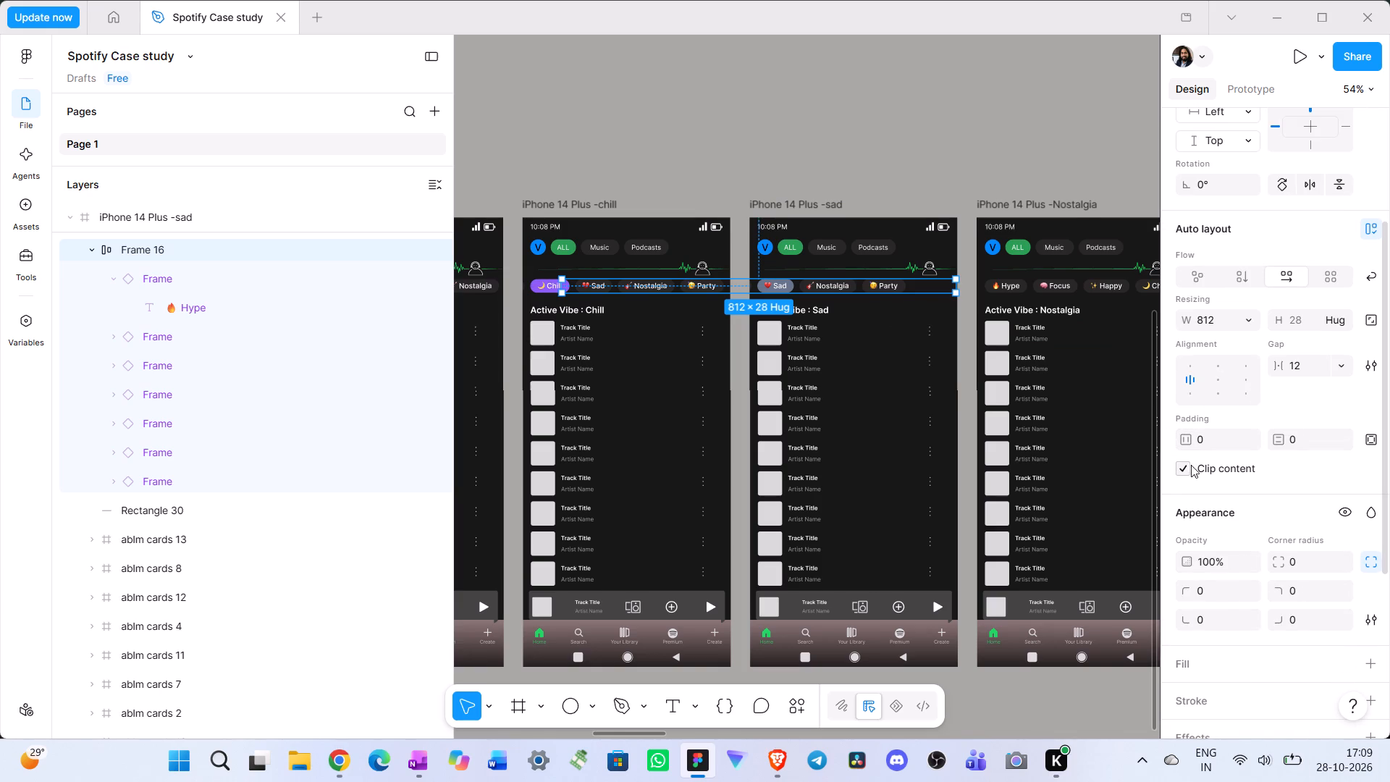
left_click(1186, 466)
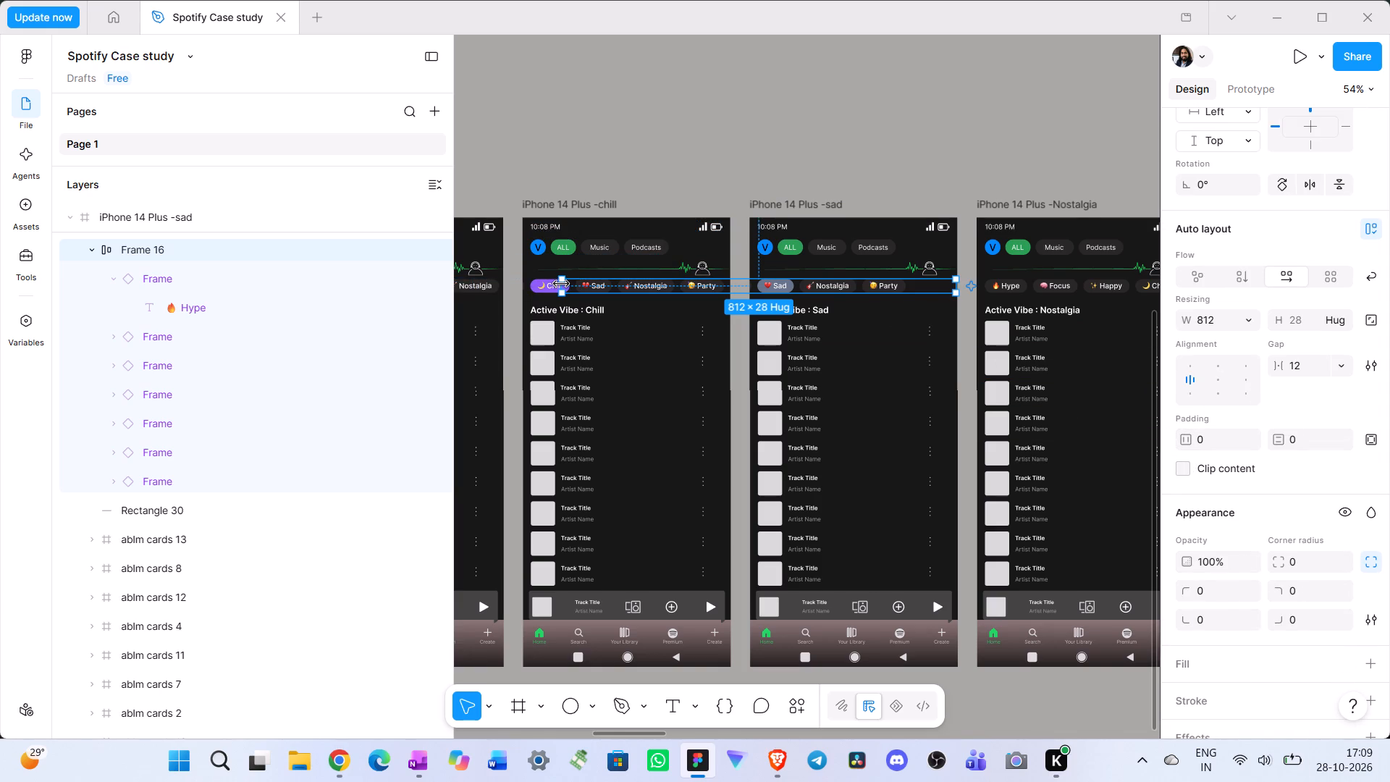
left_click_drag(561, 283, 587, 279)
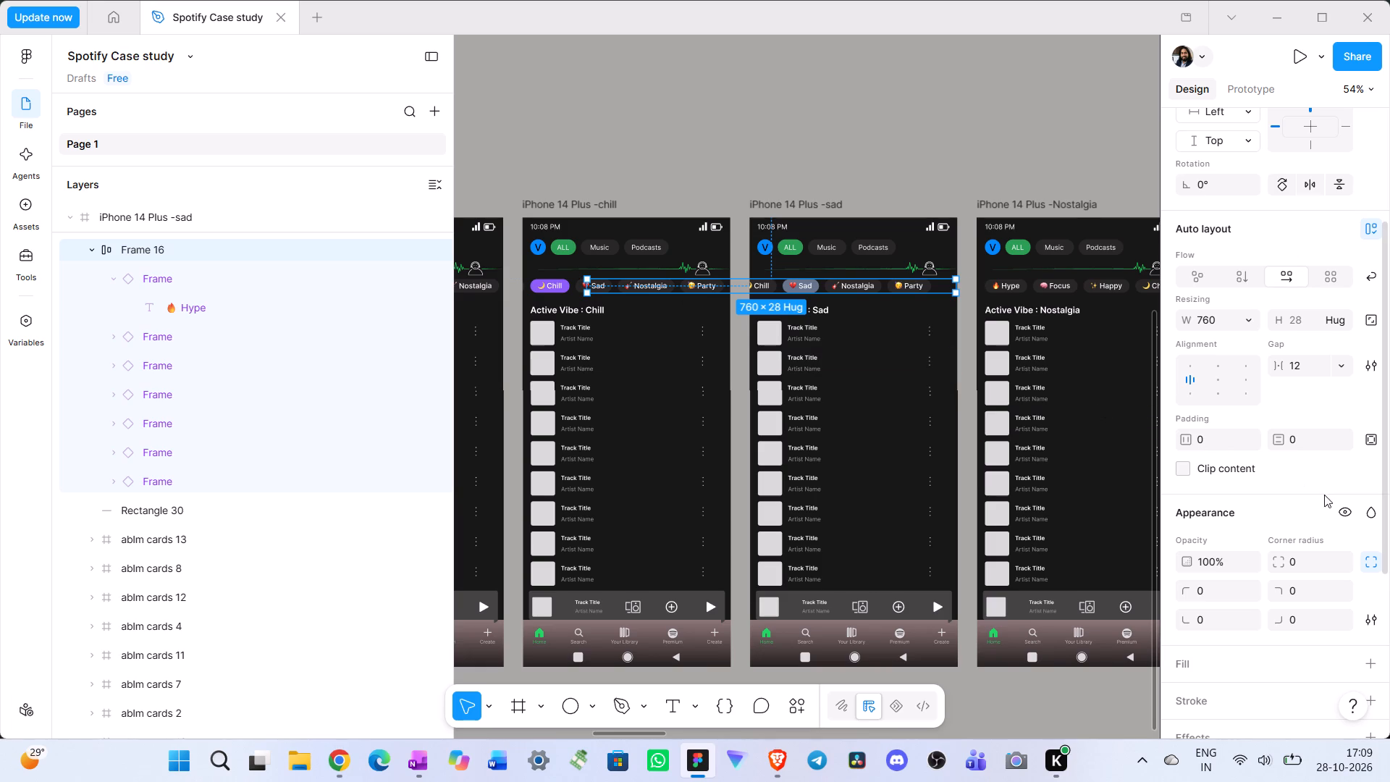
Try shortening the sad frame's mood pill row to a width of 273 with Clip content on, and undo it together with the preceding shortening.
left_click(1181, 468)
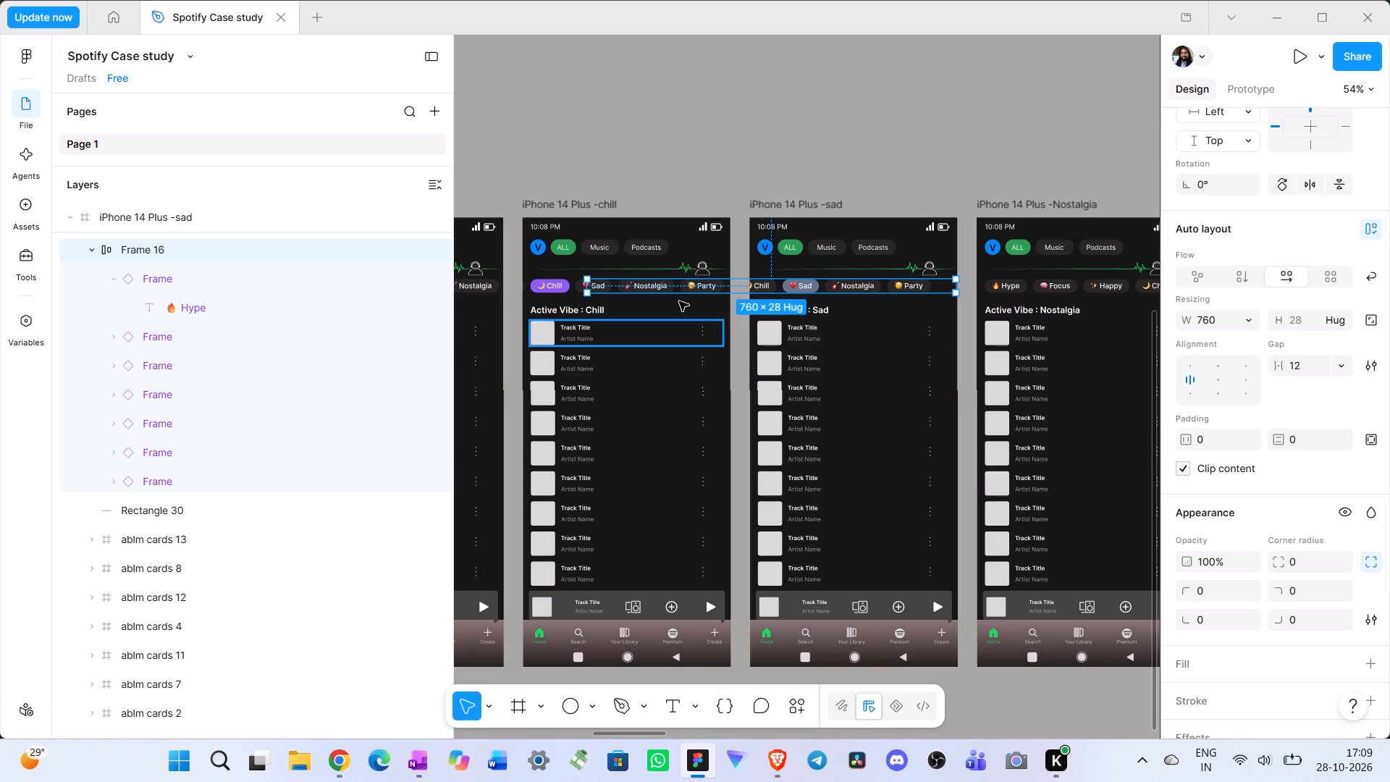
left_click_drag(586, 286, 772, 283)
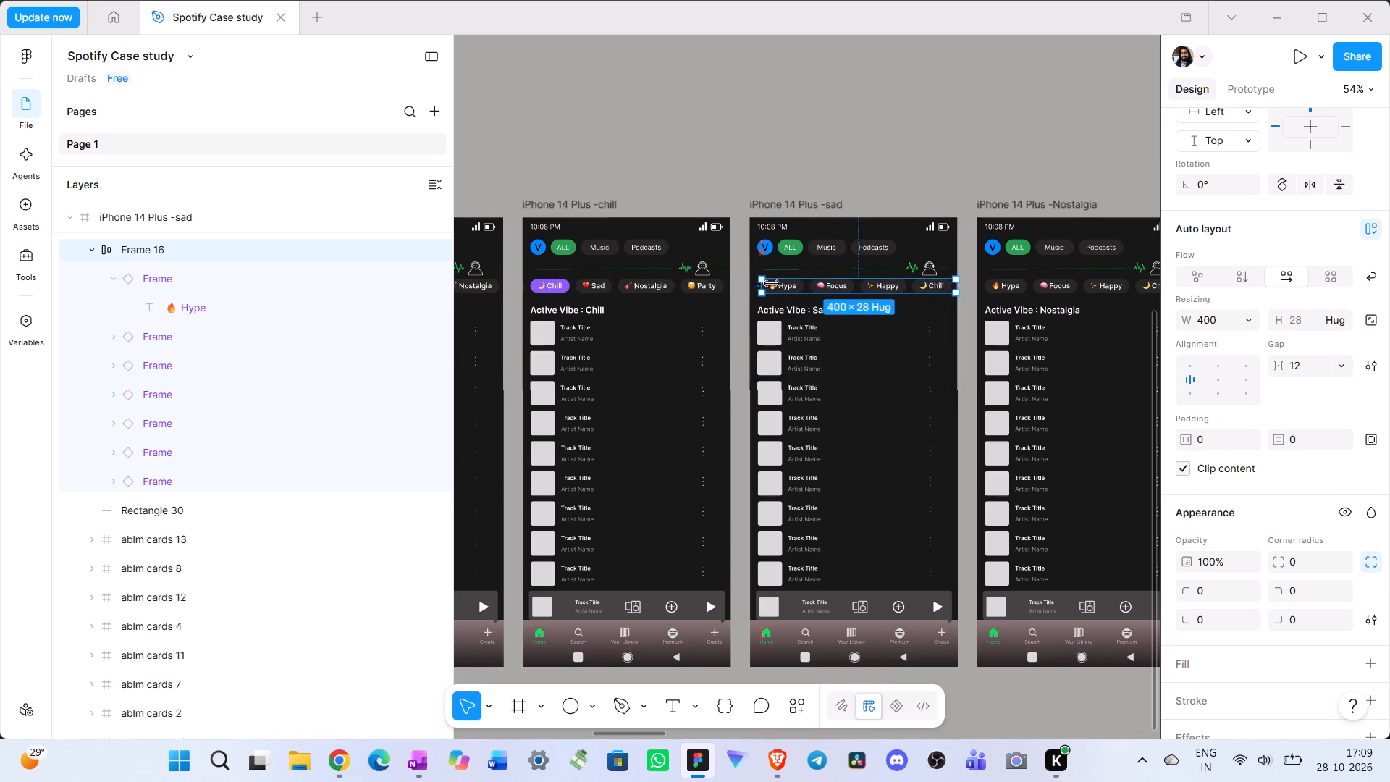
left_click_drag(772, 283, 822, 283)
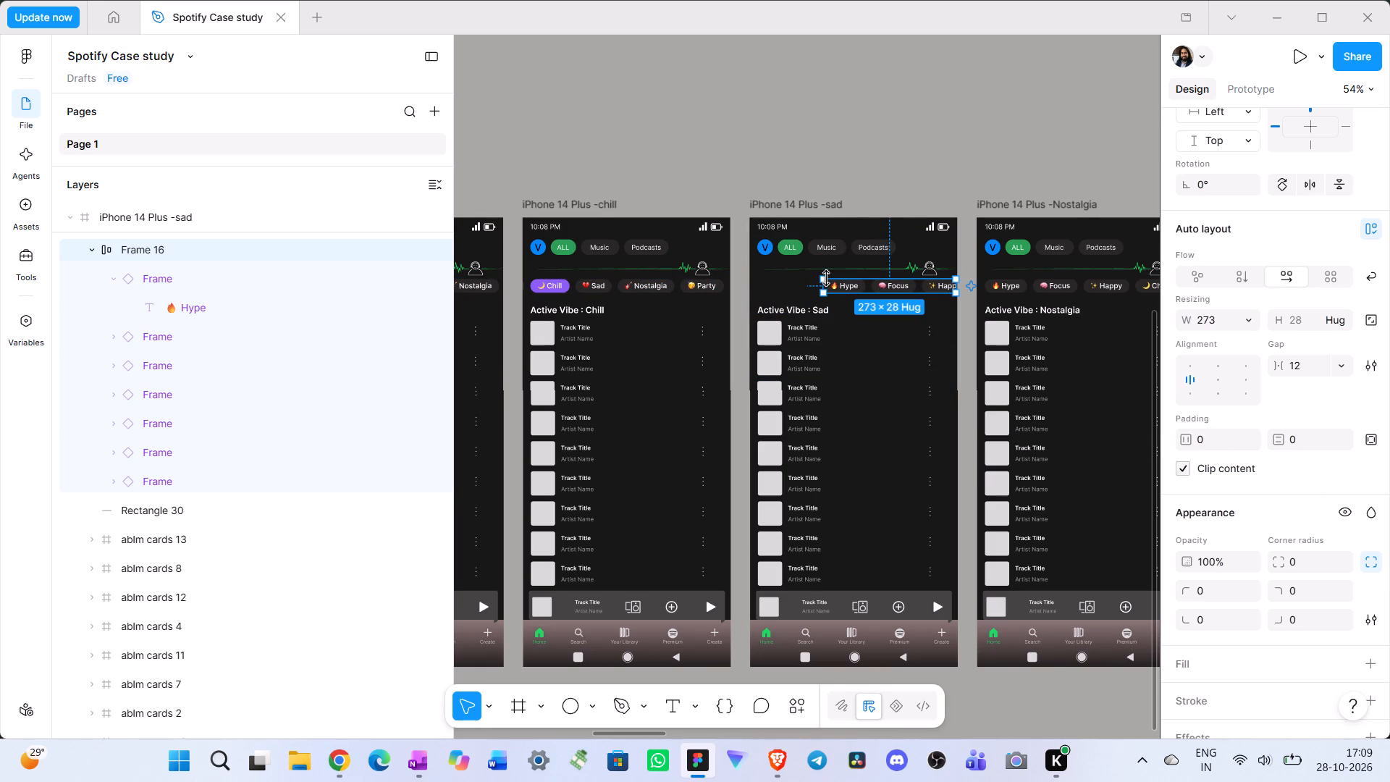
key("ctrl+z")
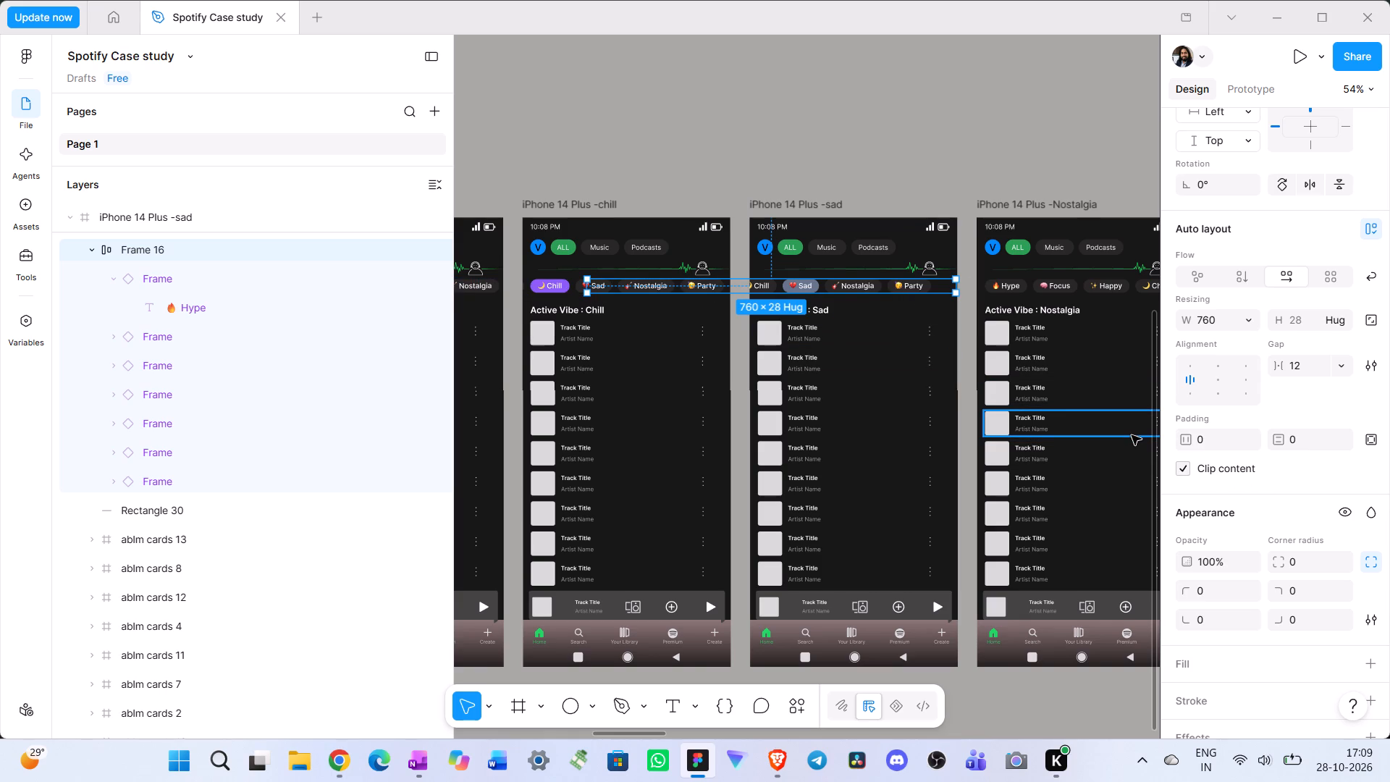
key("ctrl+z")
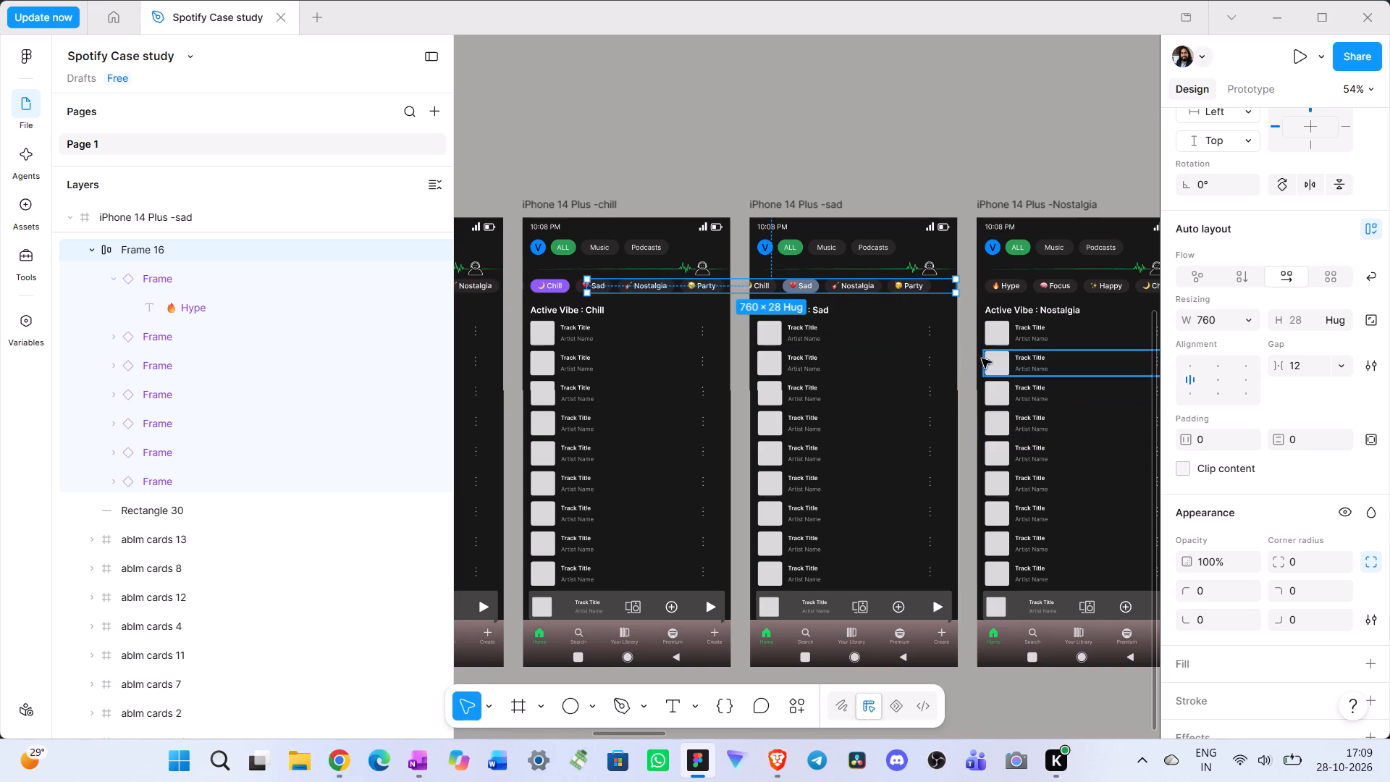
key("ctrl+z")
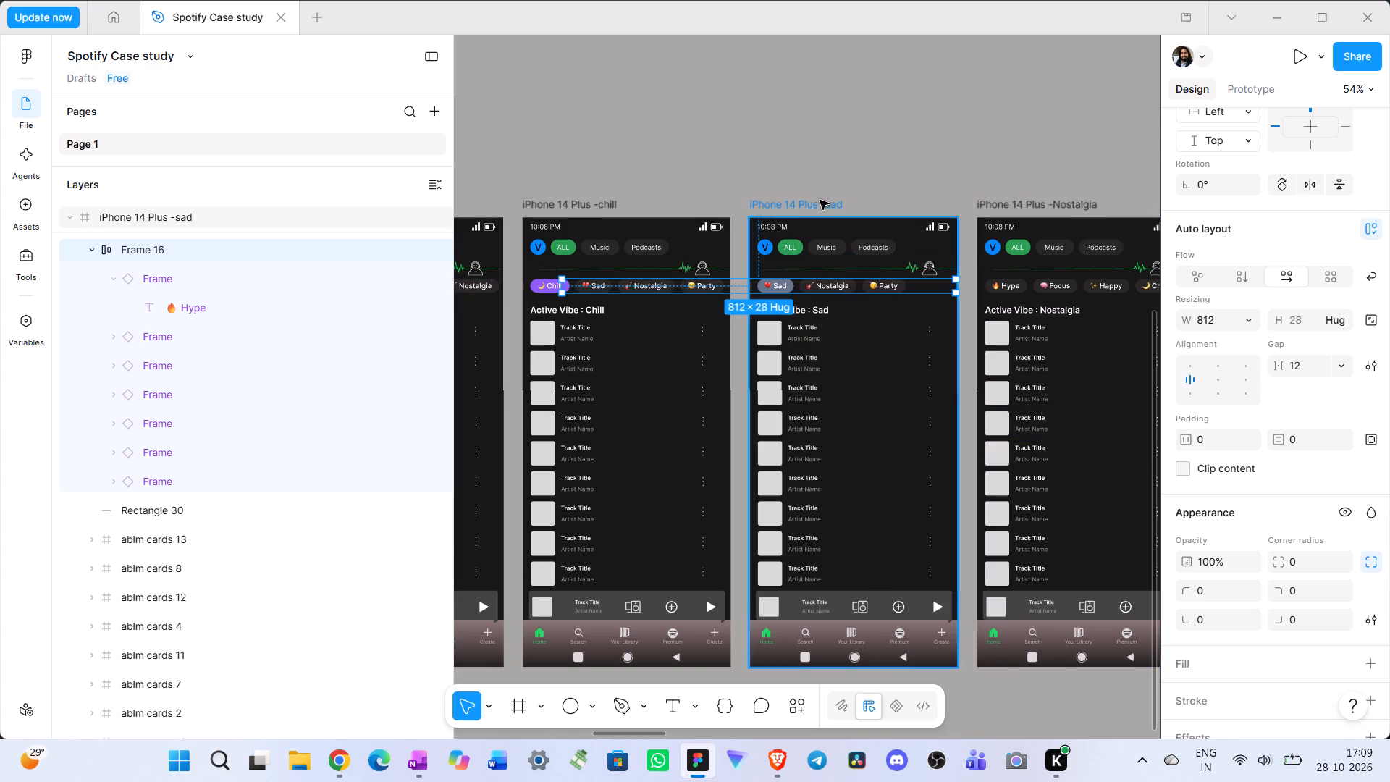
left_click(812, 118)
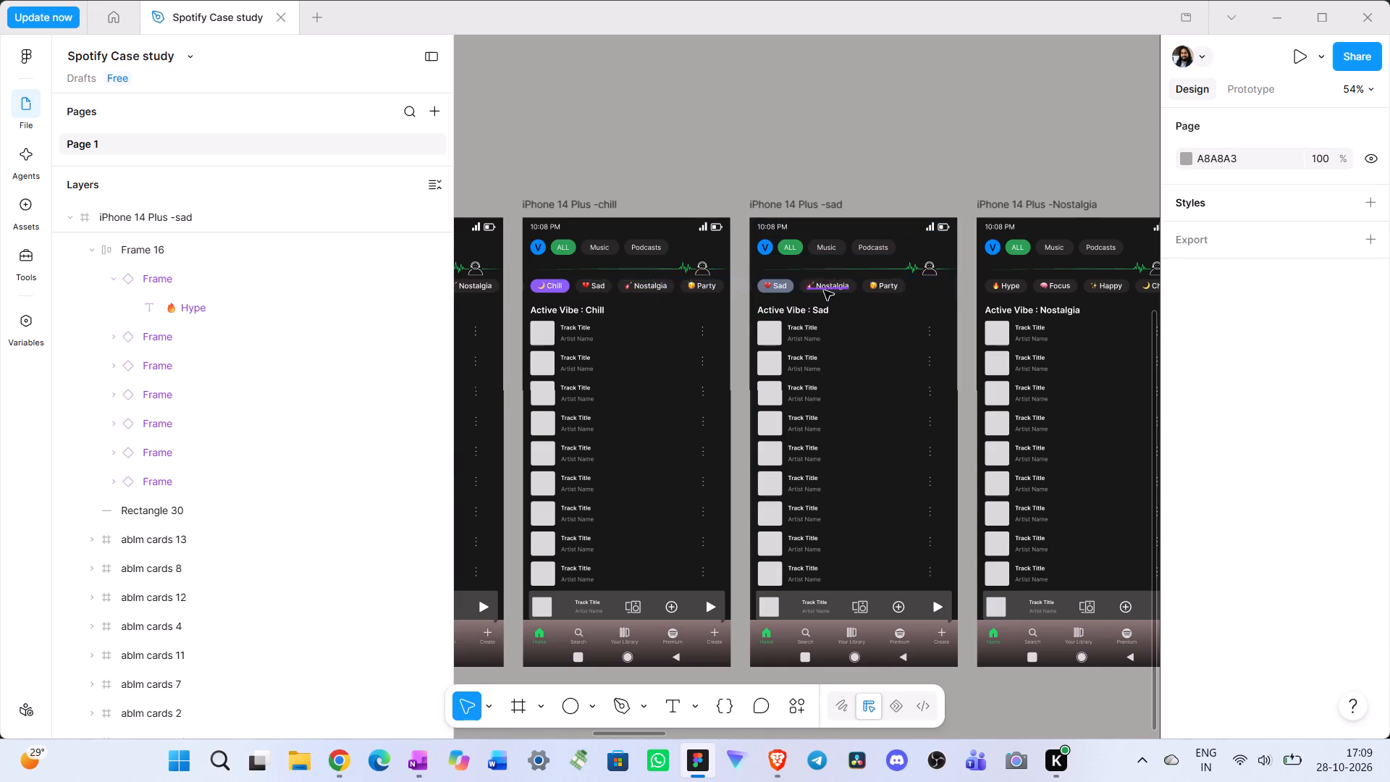
Extend the right end of the sad frame's mood pill row to the frame's edge, for a width of 815.
scroll(824, 290, "up", 7, "ctrl")
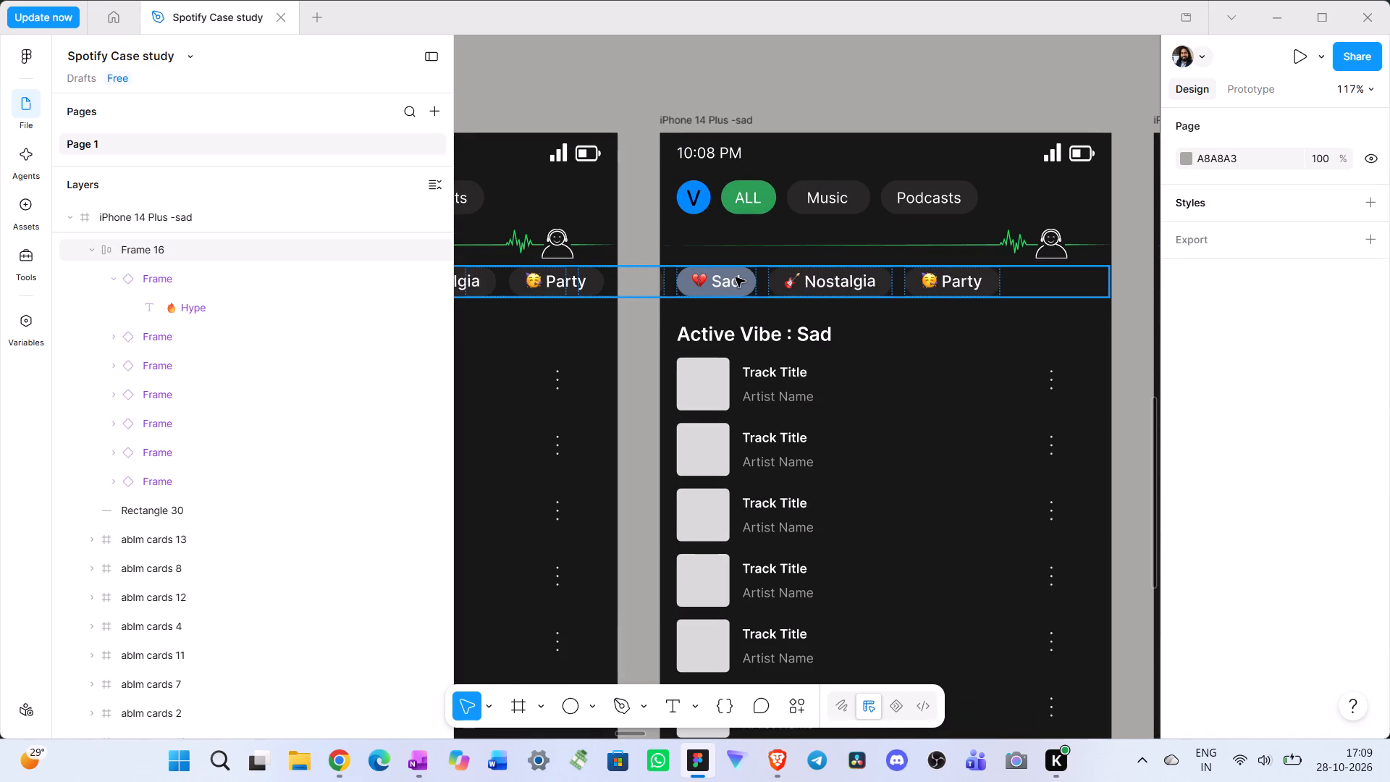
left_click(736, 277)
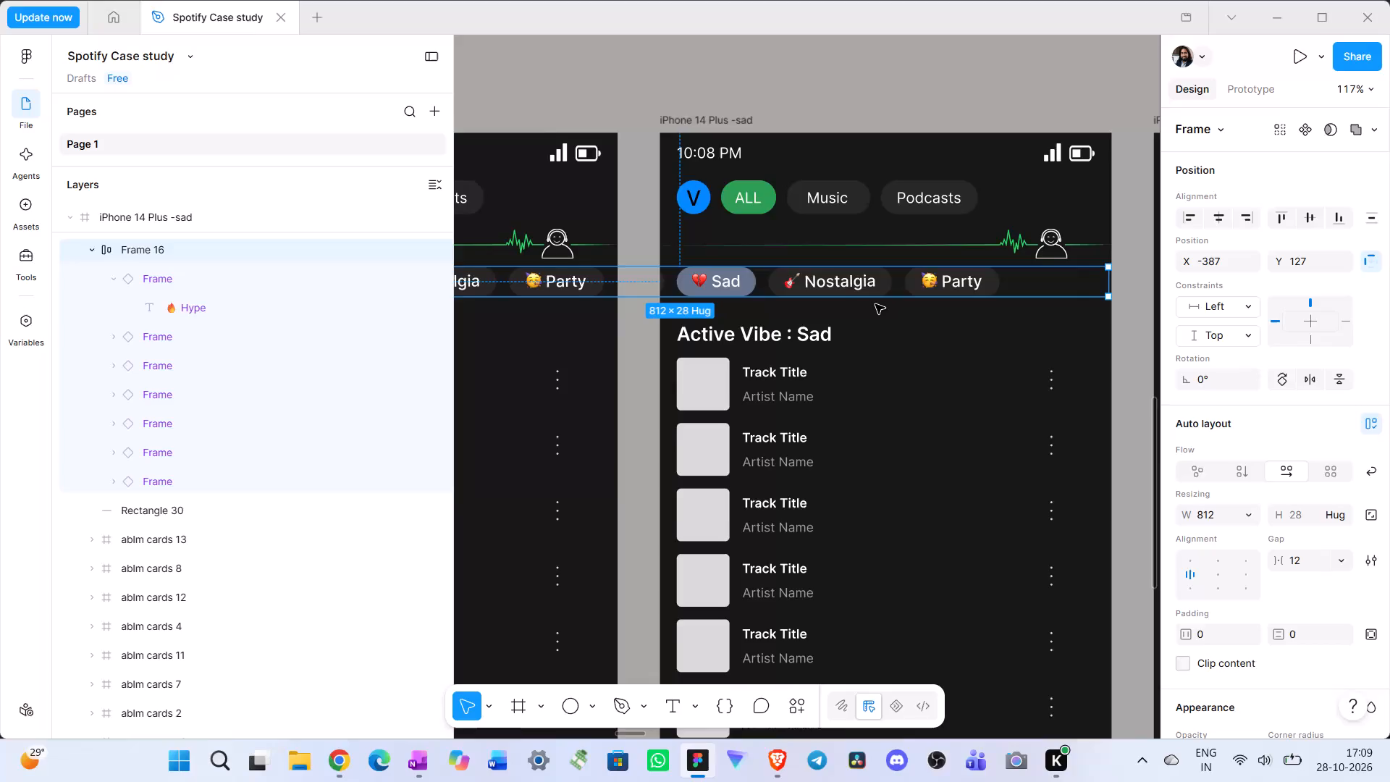
scroll(877, 304, "down", 2, "ctrl")
scroll(1172, 313, "up", 3, "ctrl")
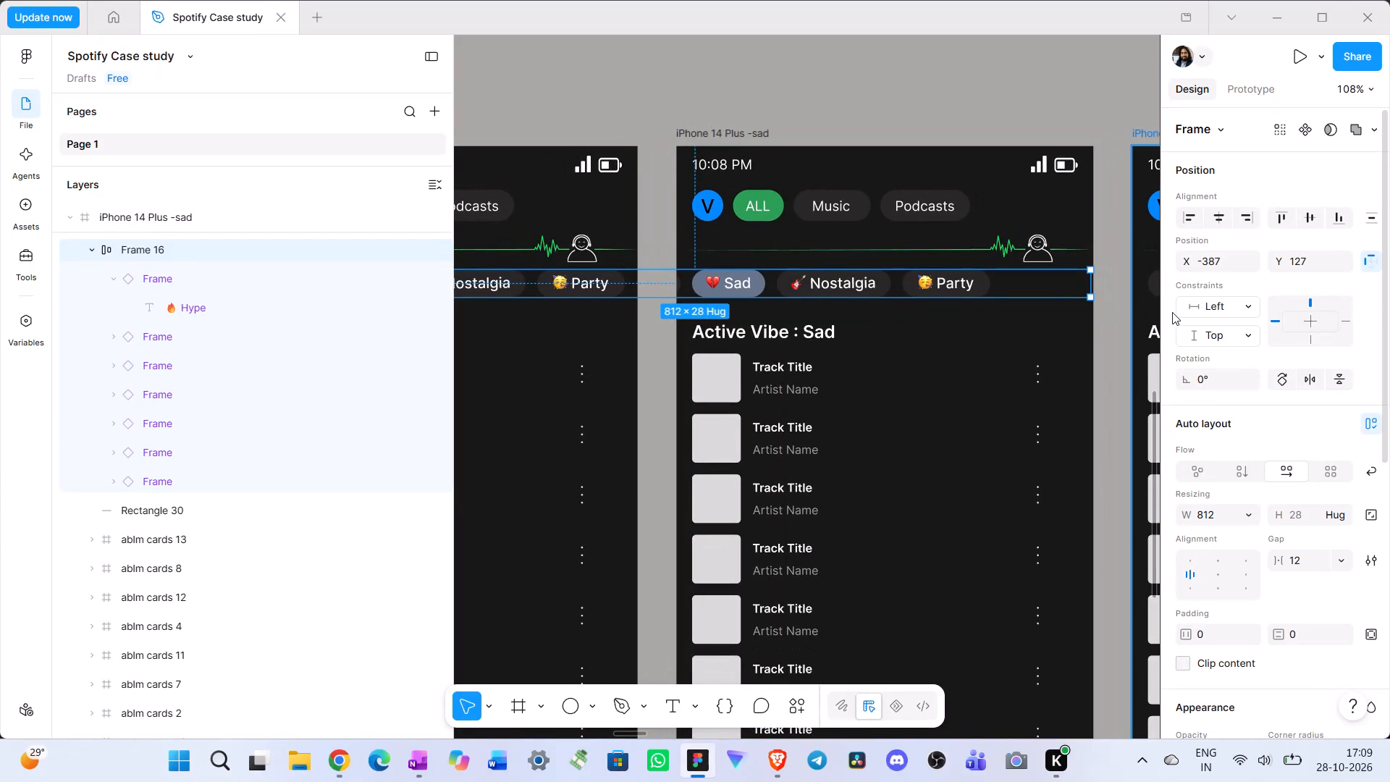
scroll(1172, 312, "up", 1, "ctrl")
scroll(1011, 358, "up", 4, "ctrl")
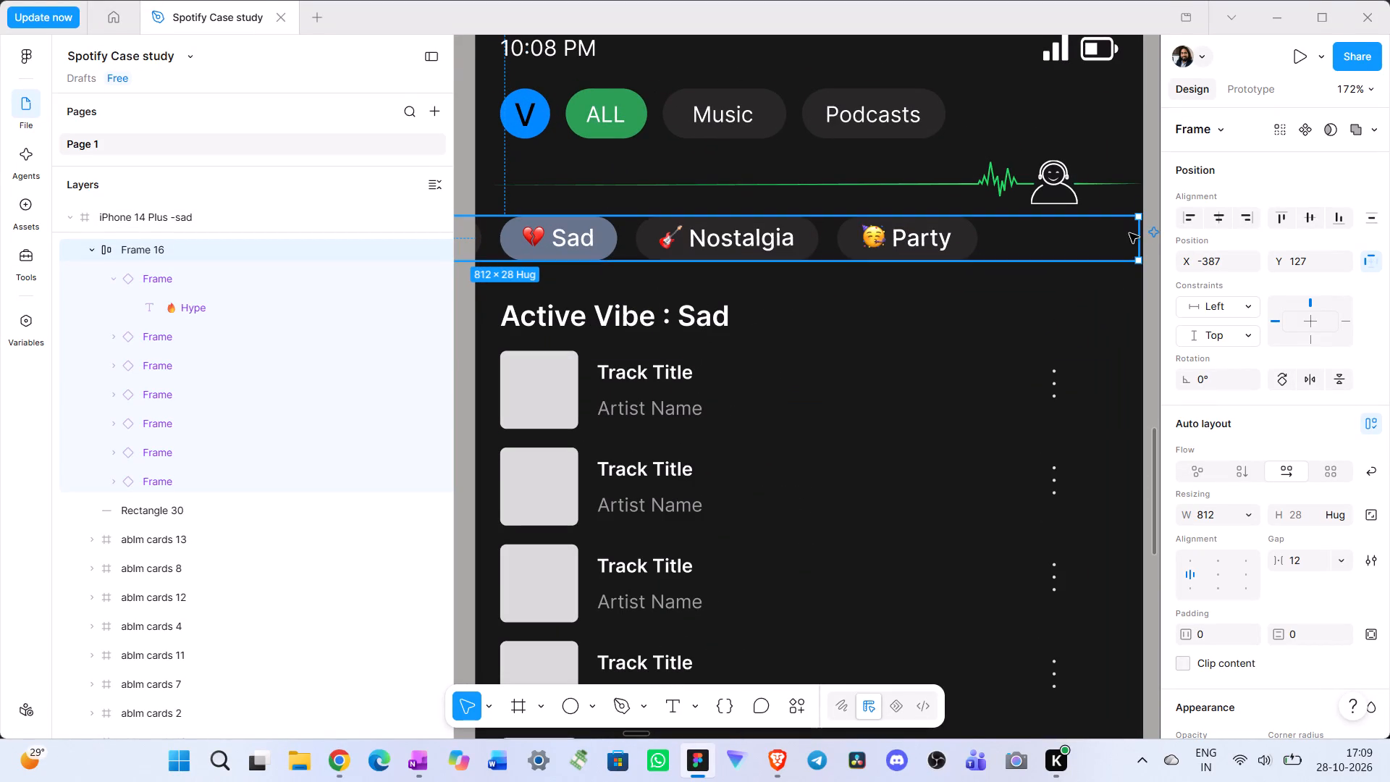
left_click(1140, 237)
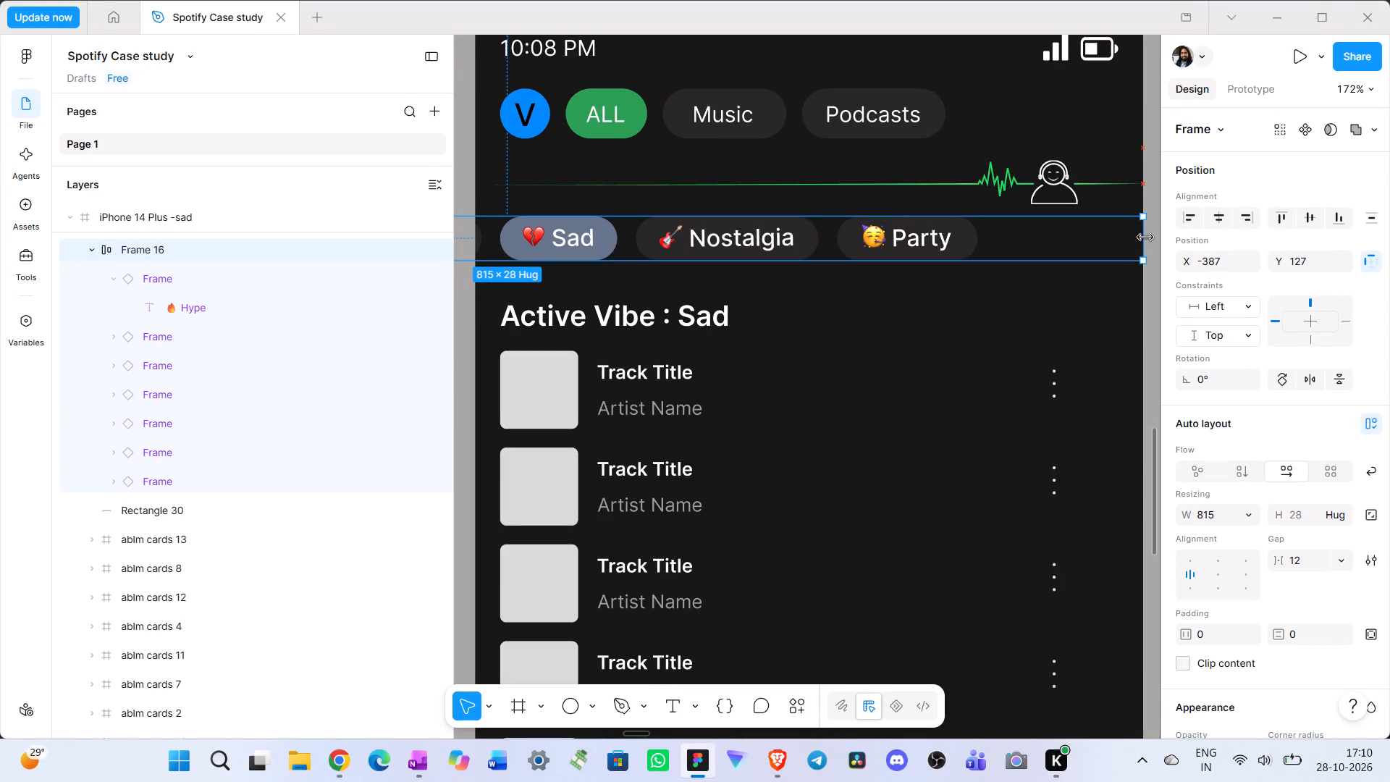
scroll(1098, 330, "down", 7, "ctrl")
left_click(1020, 125)
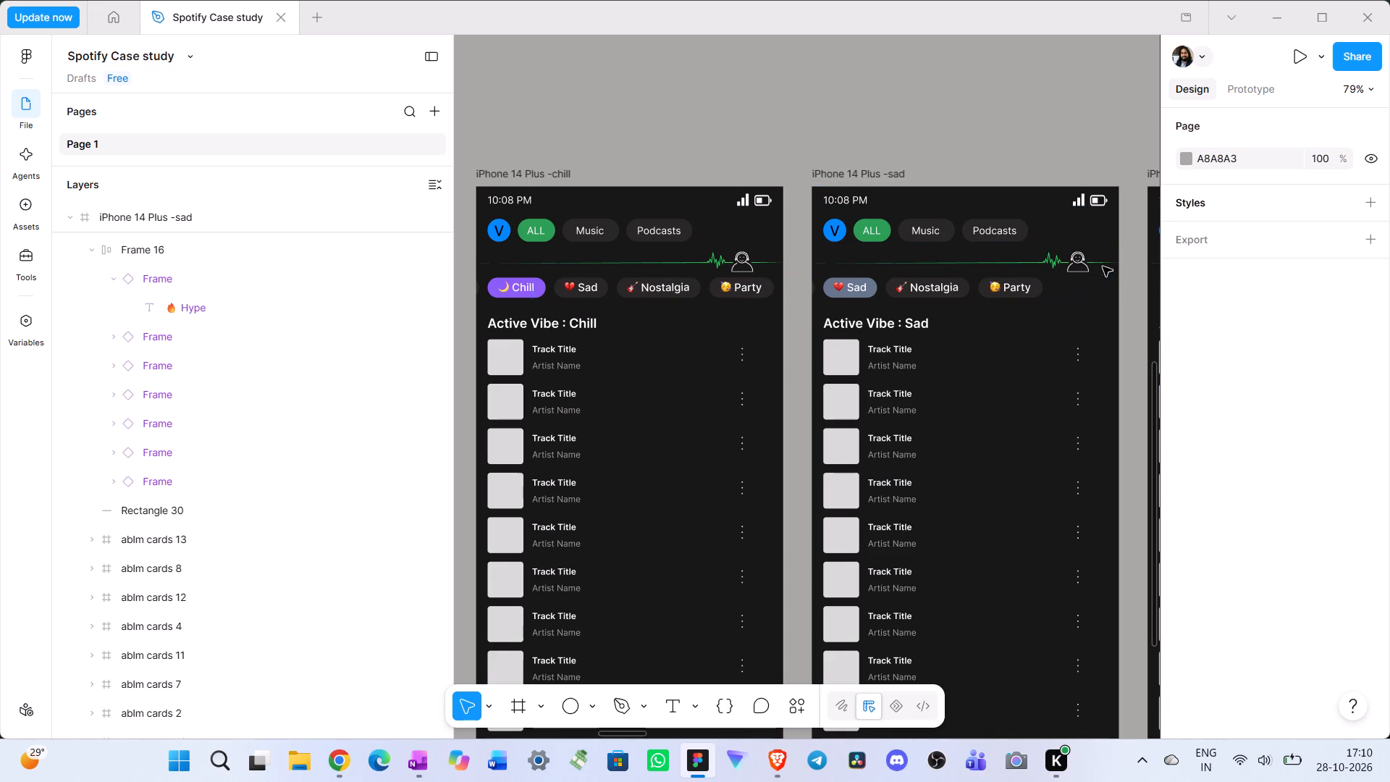
Compare the mood pill rows across the hype to Nostalgia frames, checking active pill alignment and how each row meets the frame edges.
scroll(1105, 319, "left", 1)
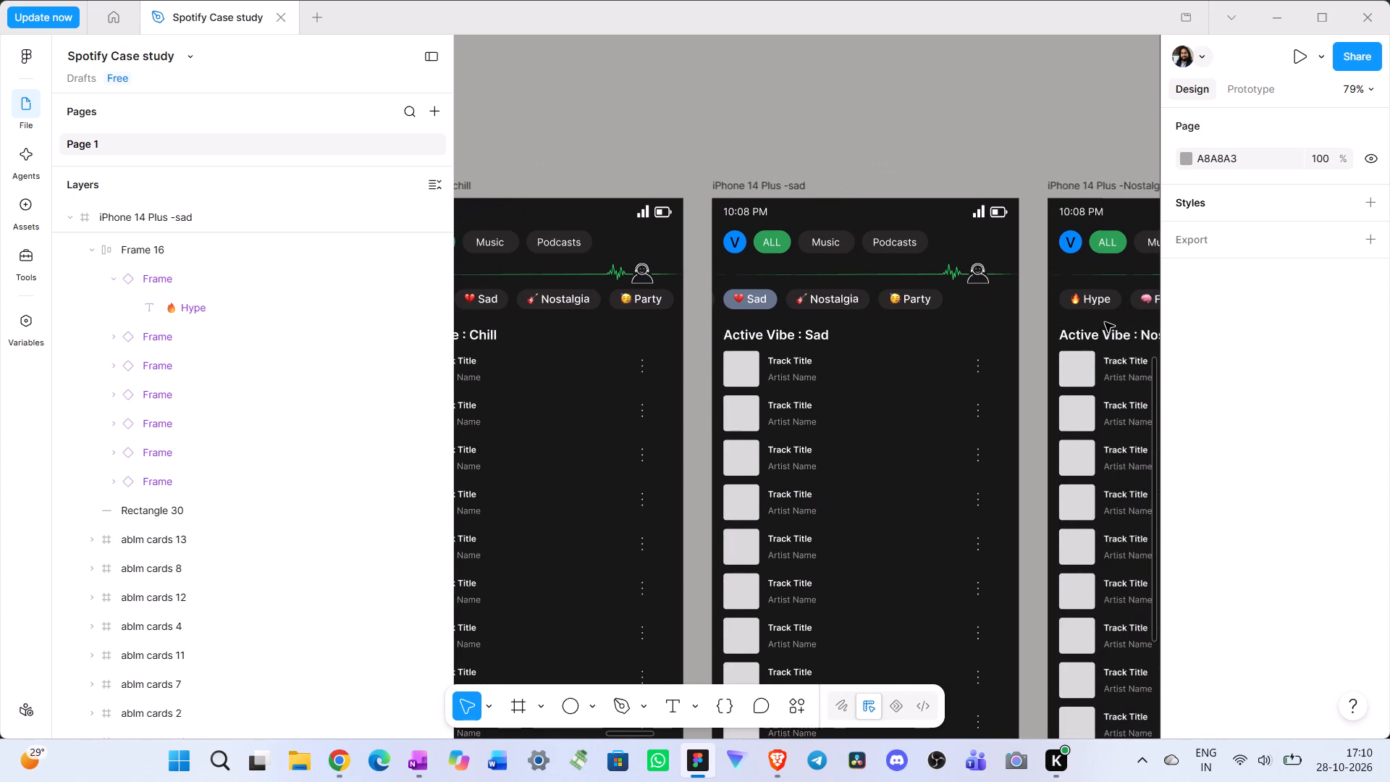
left_click(767, 180)
left_click(954, 121)
scroll(955, 122, "left", 2)
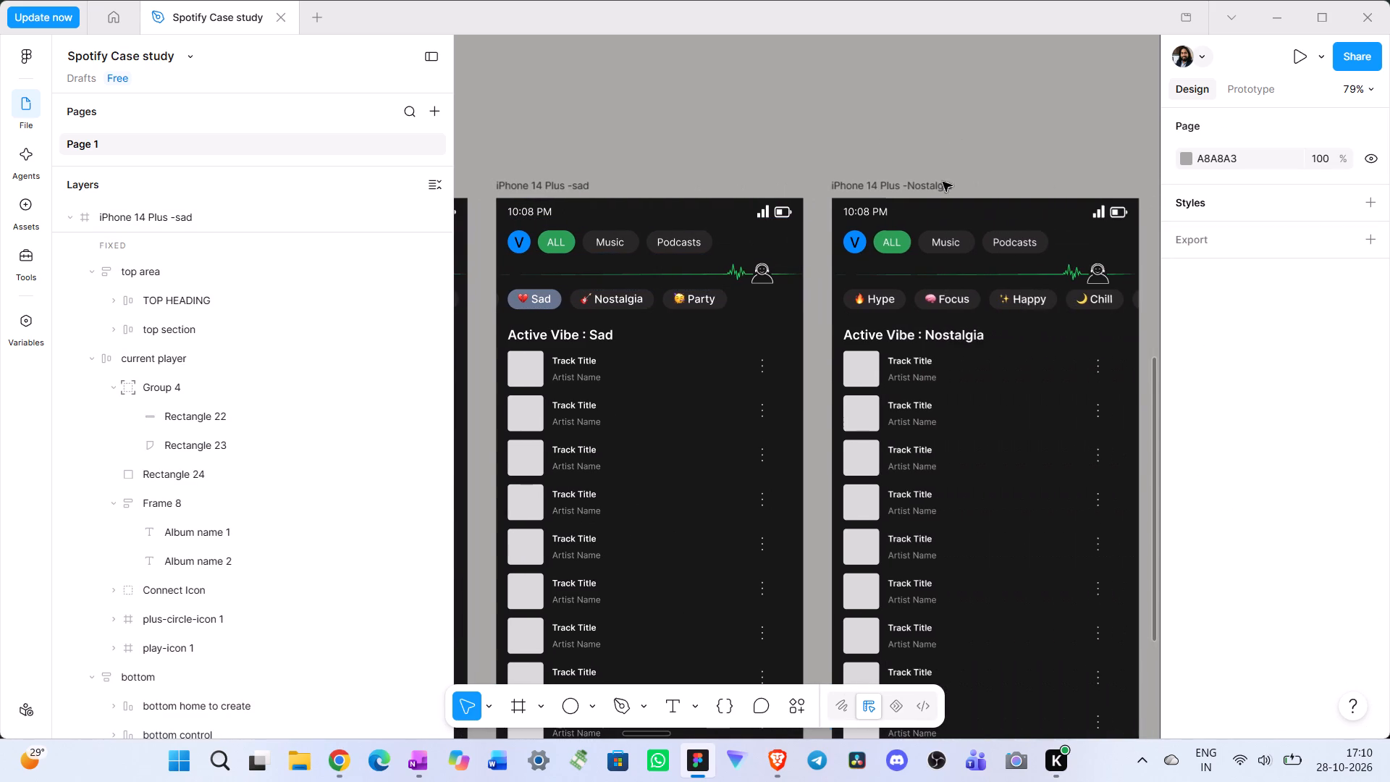
scroll(964, 303, "left", 1)
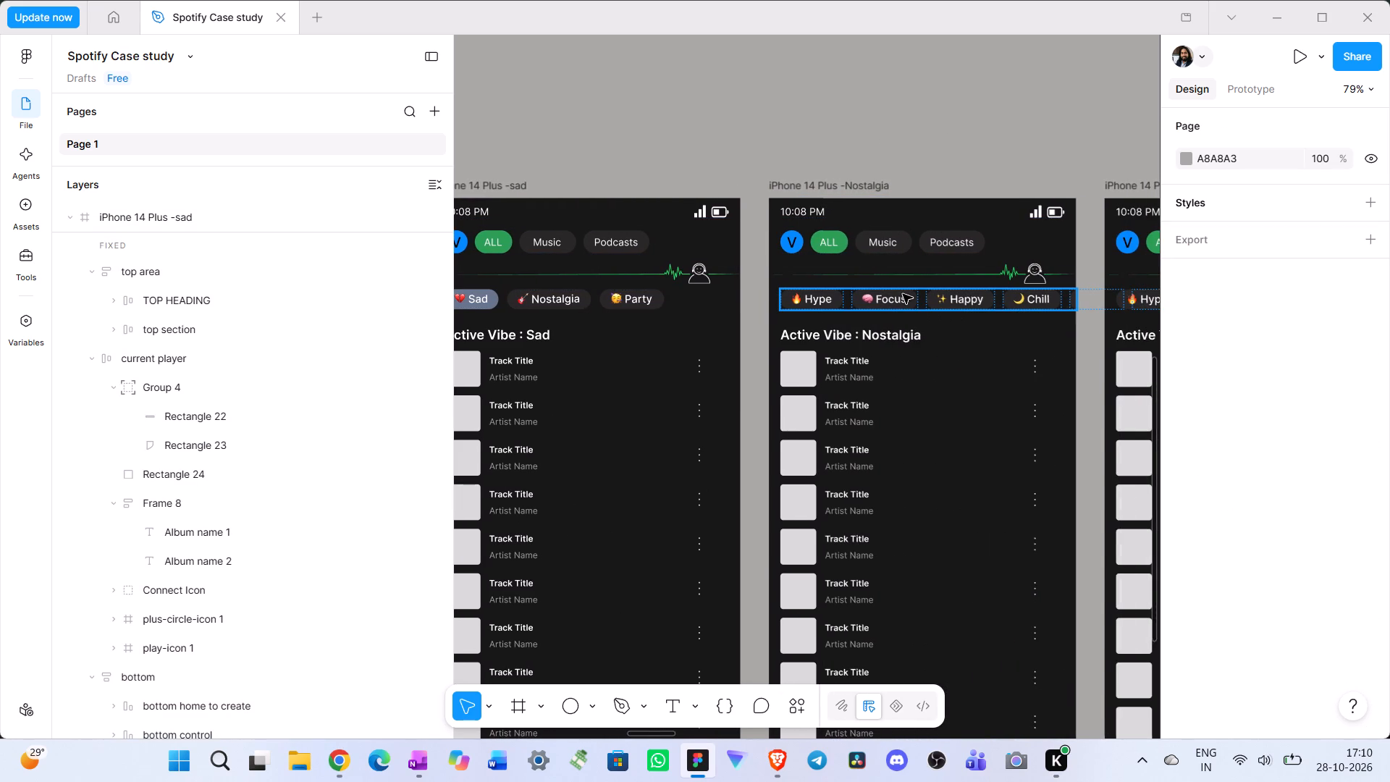
scroll(903, 294, "right", 3)
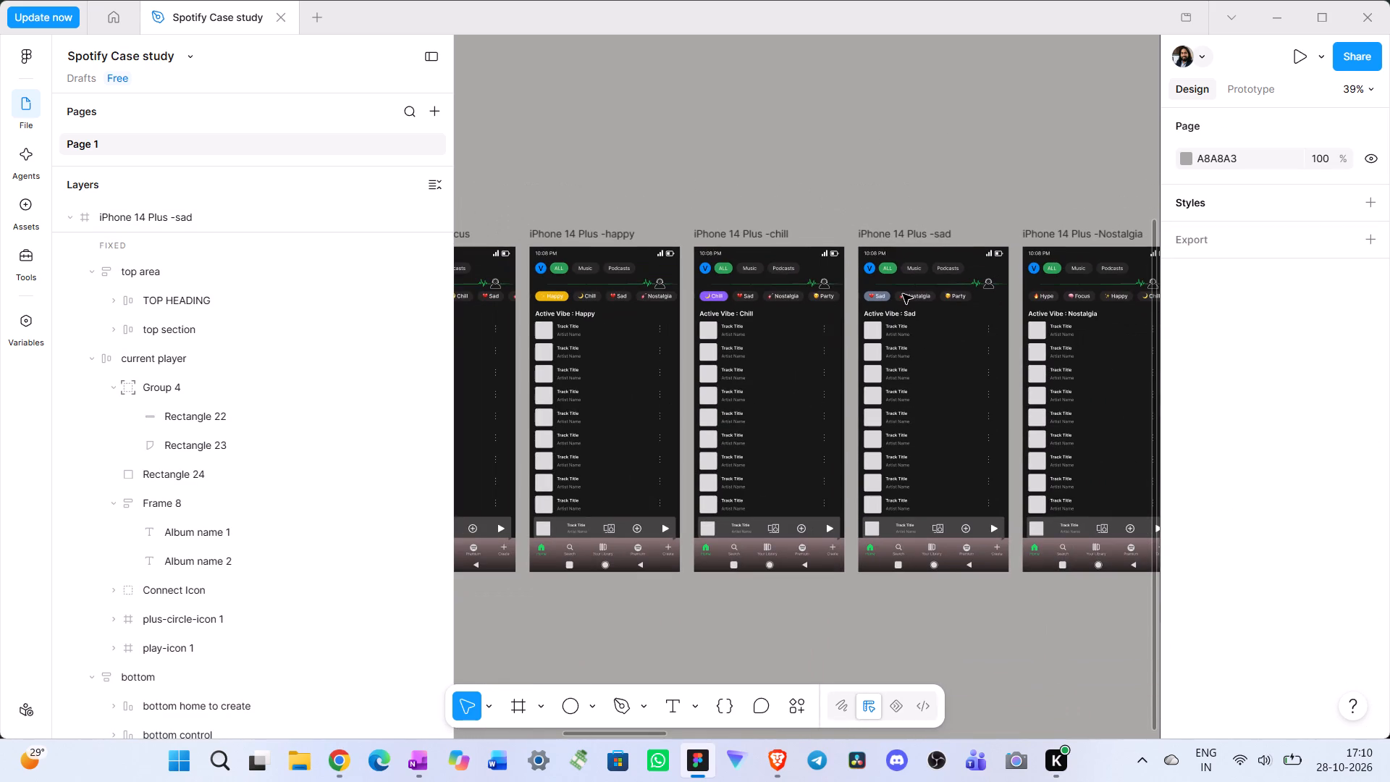
scroll(903, 294, "right", 2)
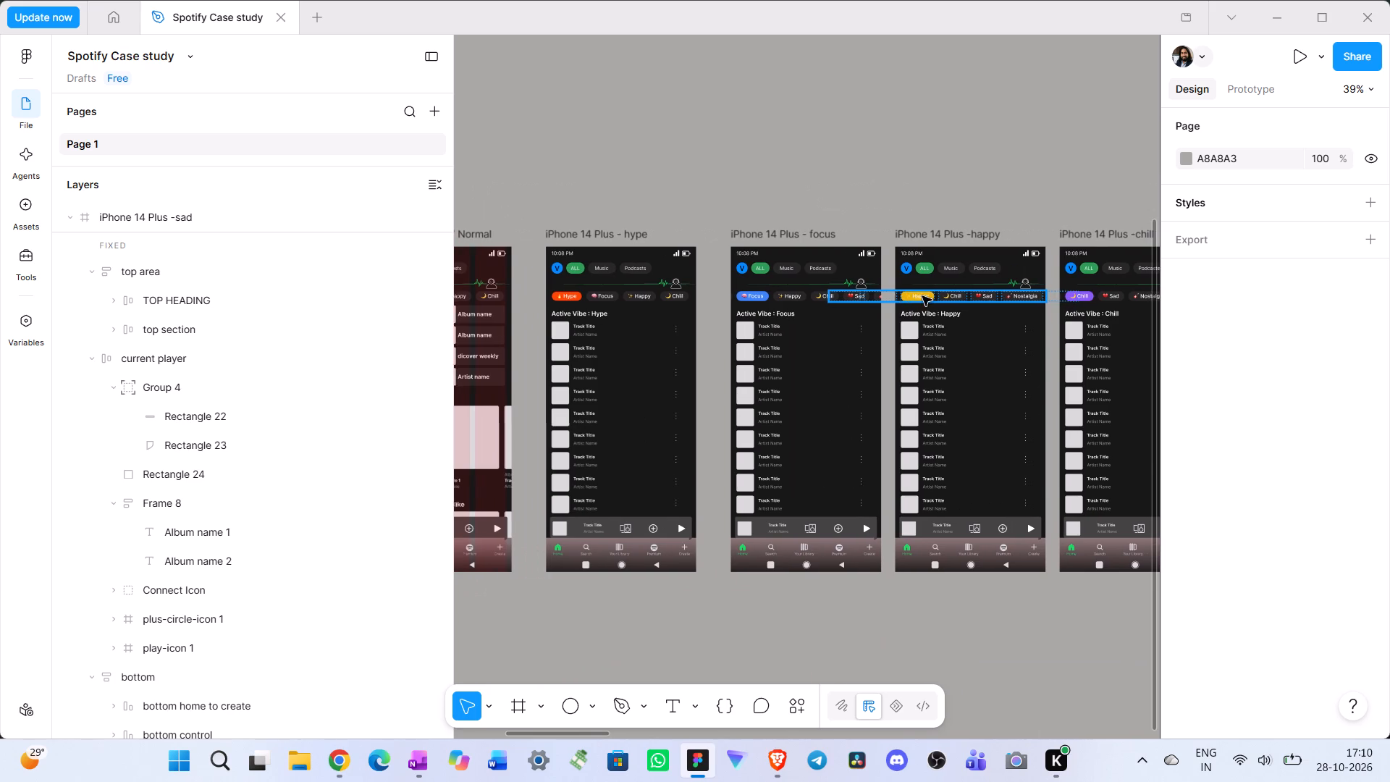
scroll(922, 296, "right", 1)
scroll(994, 319, "right", 1)
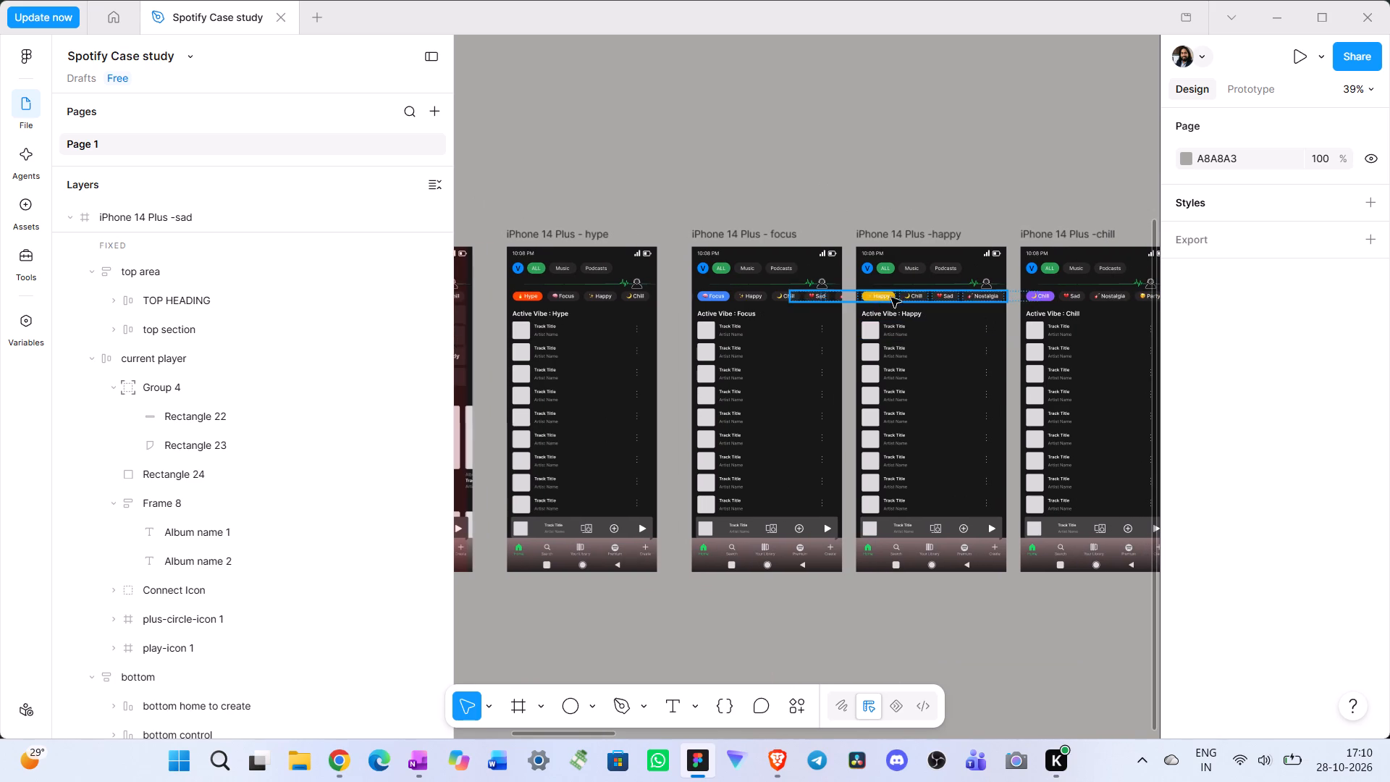
scroll(891, 298, "right", 1)
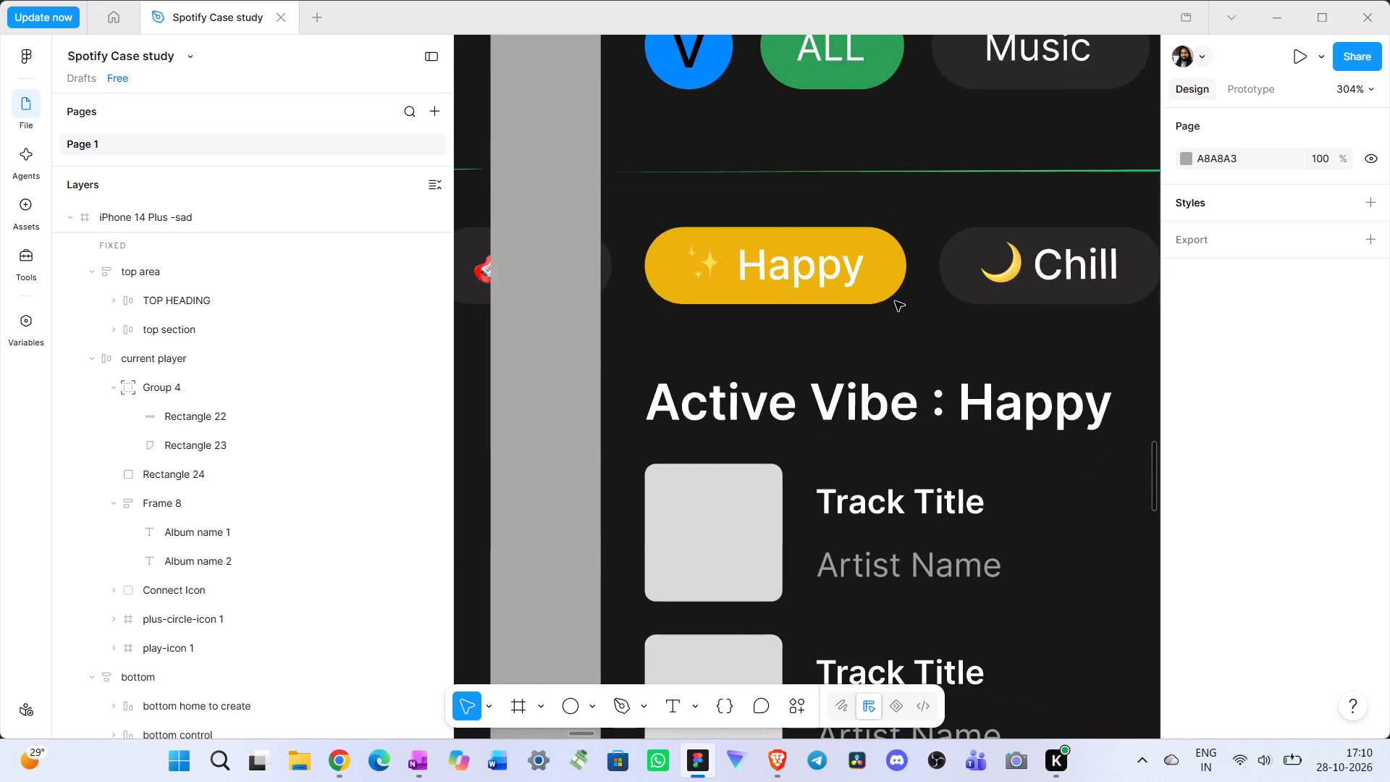
scroll(895, 301, "left", 4)
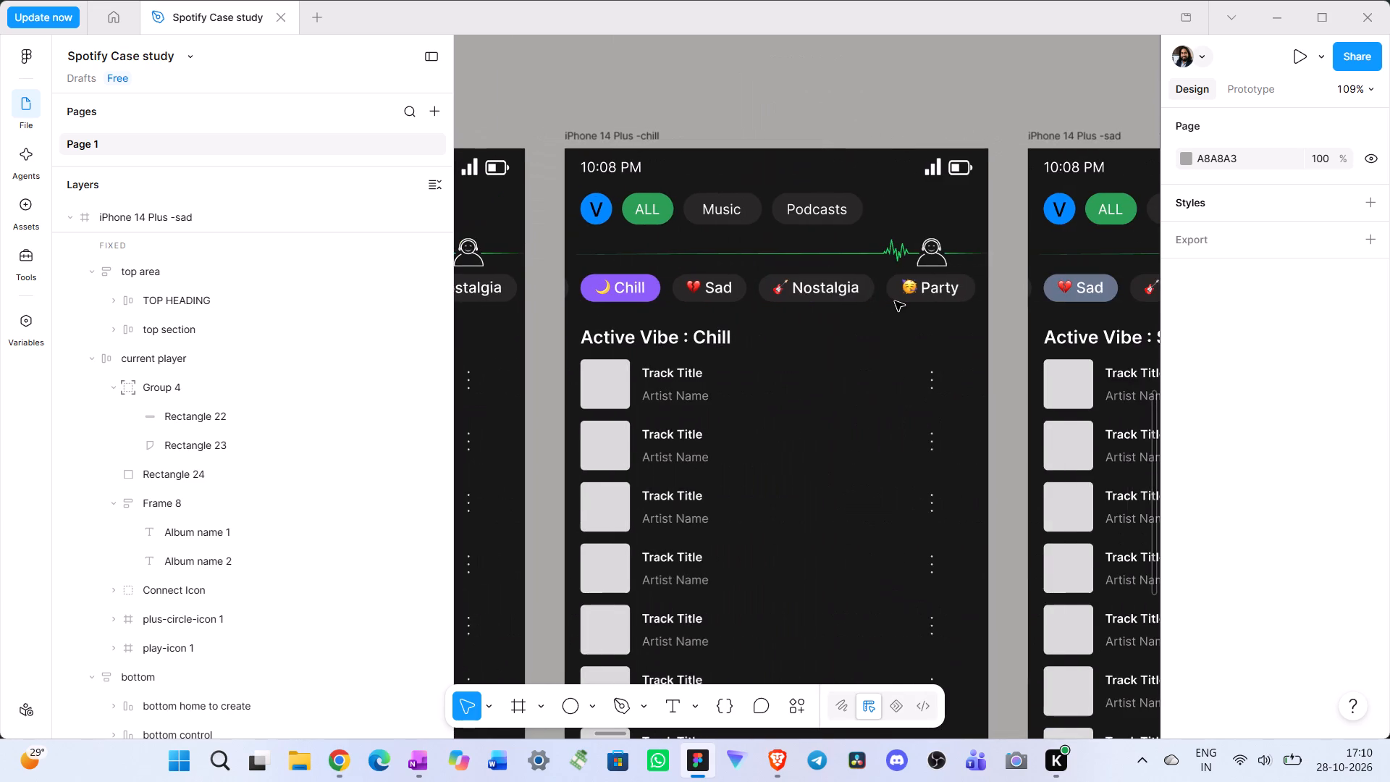
scroll(895, 301, "left", 2)
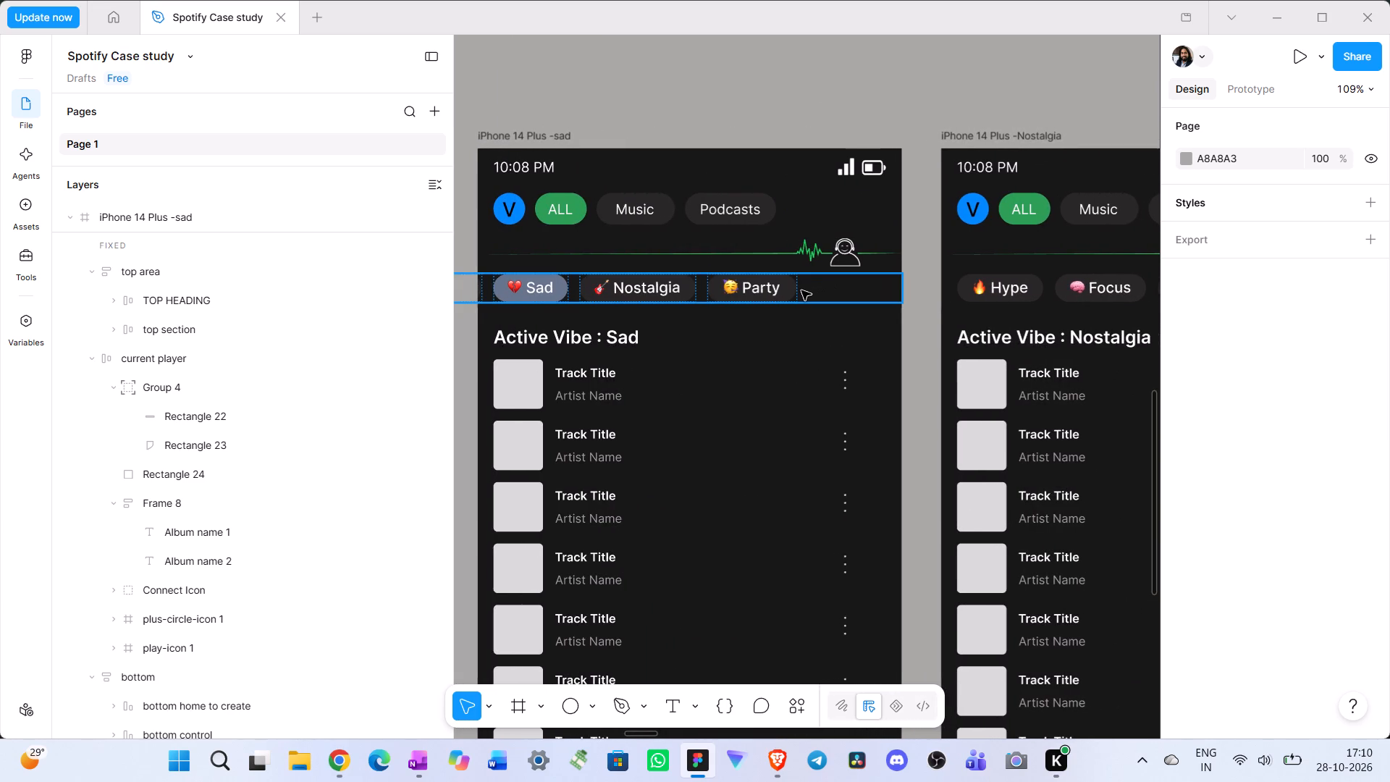
left_click(801, 290)
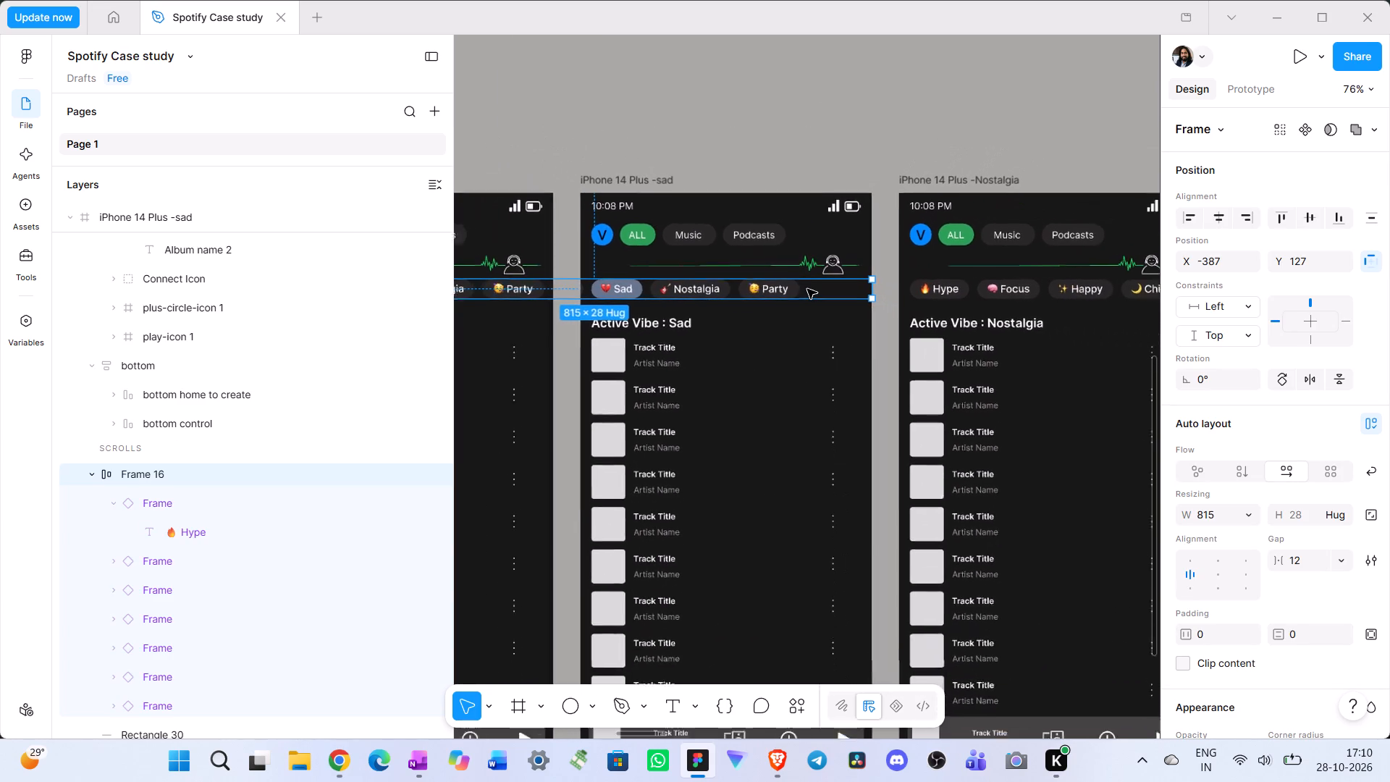
scroll(807, 289, "left", 2)
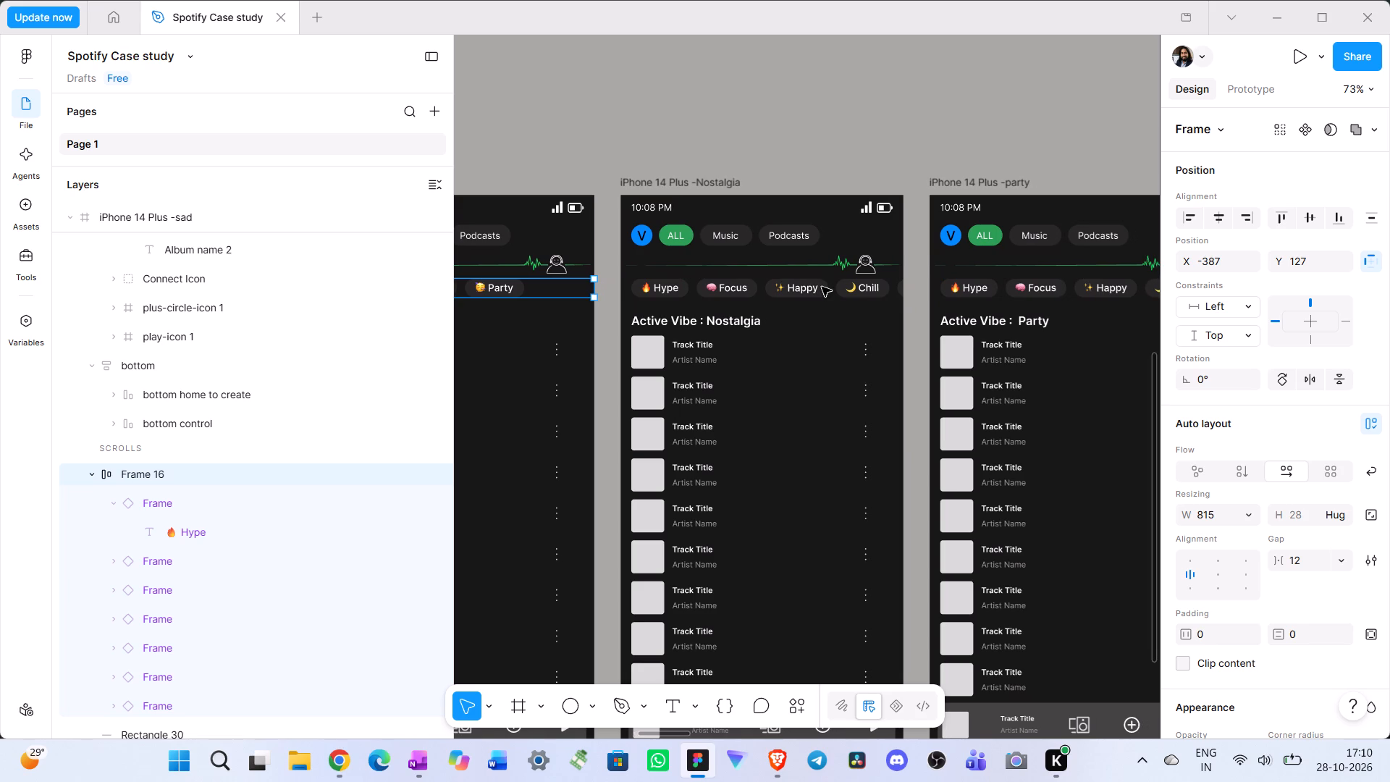
Move the Nostalgia frame's mood pill row left to X -382.
left_click(813, 286)
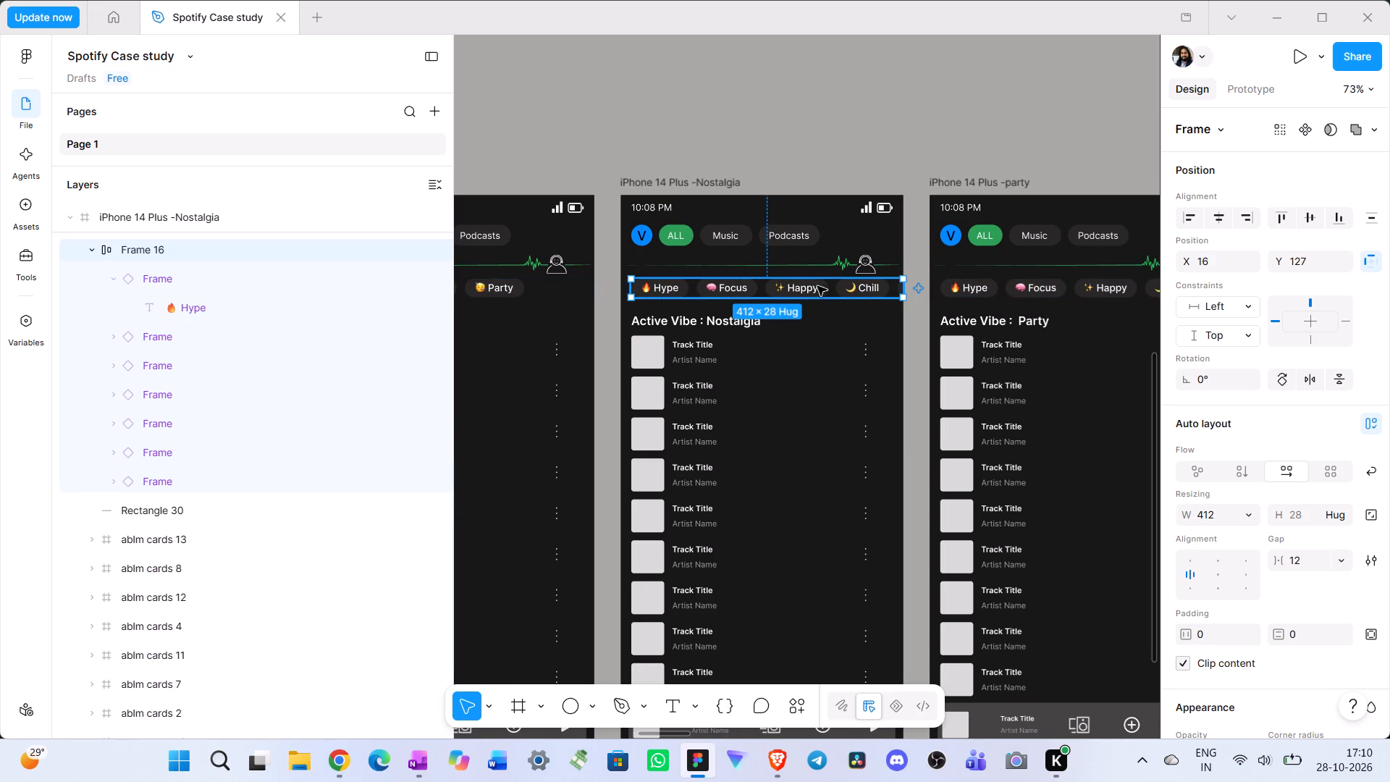
key("shift+Left")
key("shift+Left")
key("shift+Left")
key("shift+Left")
key("shift+Left")
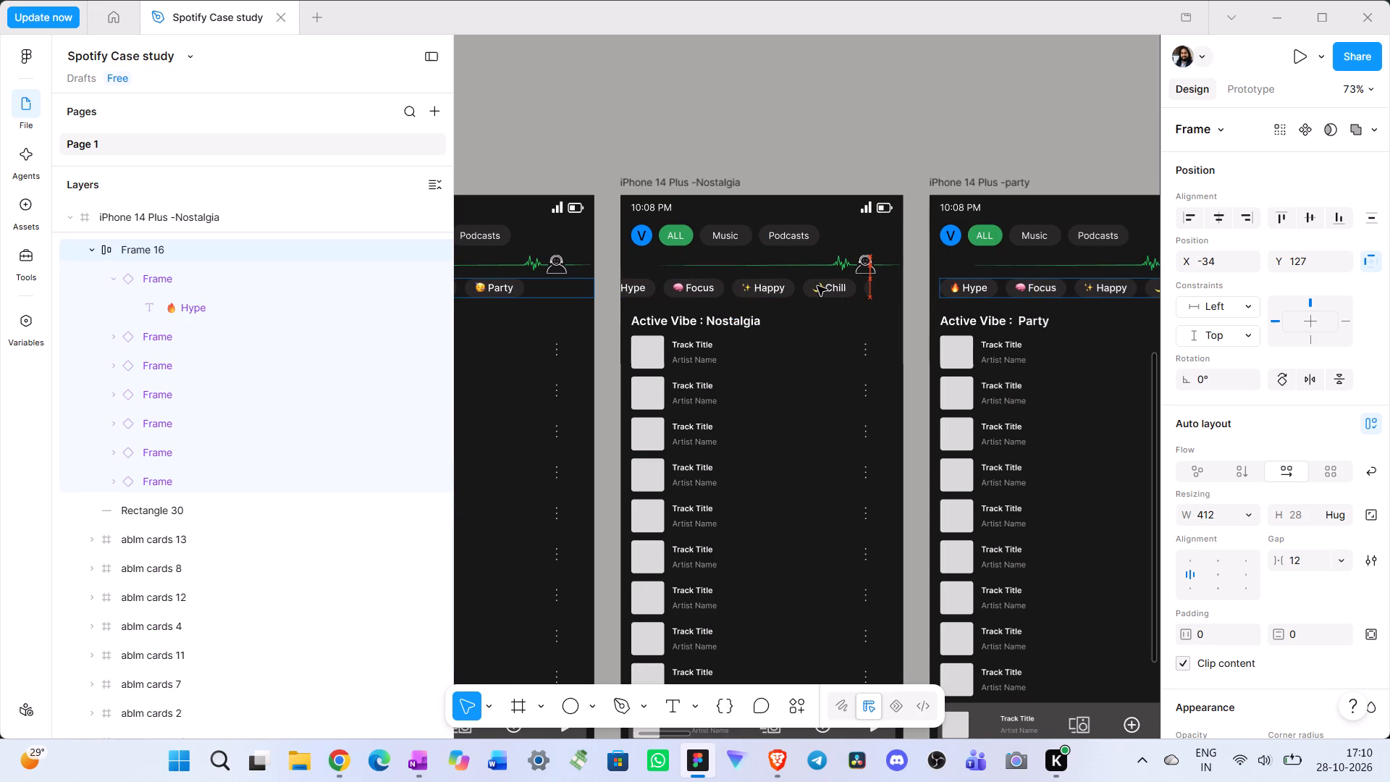
key("shift+Left")
key("shift+Left")
key("shift+Left")
key("shift+Left")
key("shift+Left")
key("shift+Left")
key("shift+Left")
key("shift+Left")
key("shift+Left")
key("shift+Left")
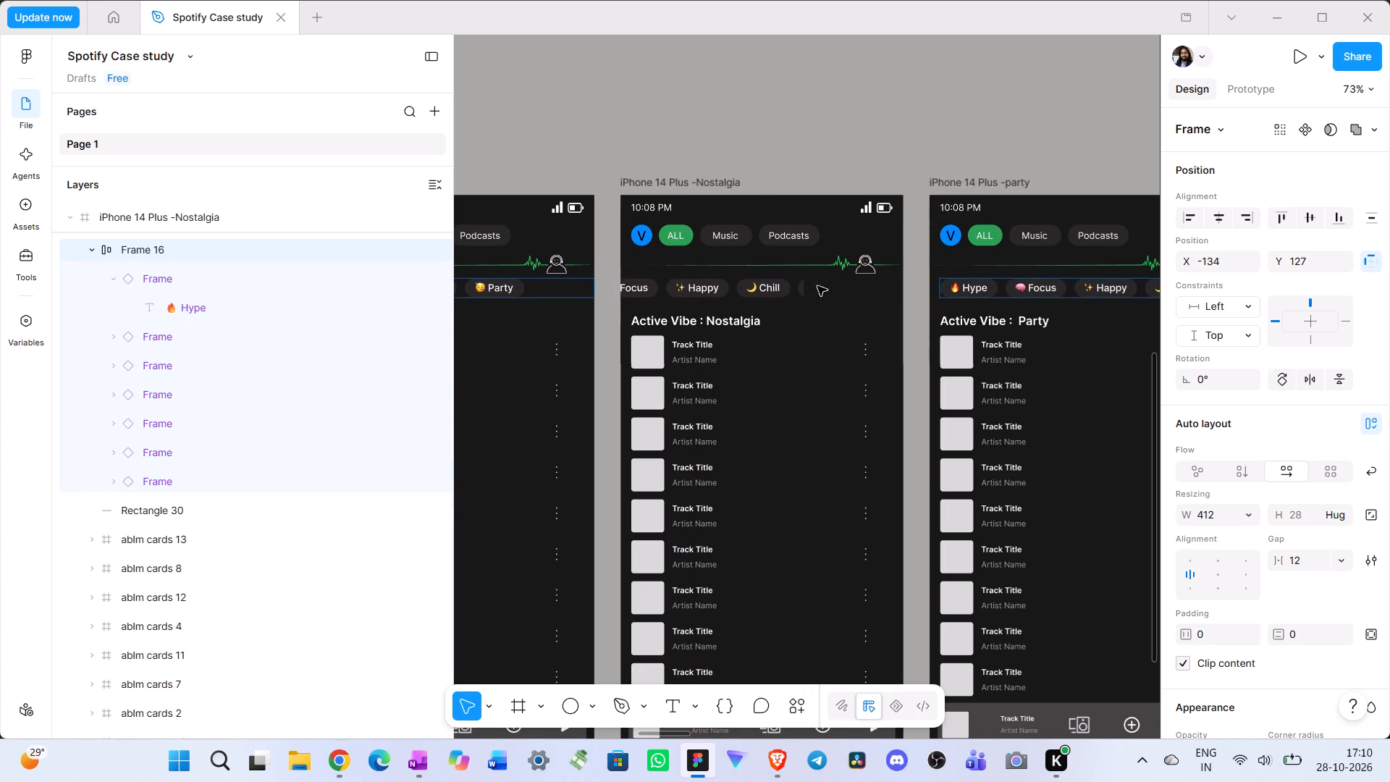
key("shift+Left")
key("shift+Left")
key("shift+Left")
key("shift+Left")
key("shift+Left")
key("shift+Left")
key("shift+Left")
key("shift+Left")
key("shift+Left")
key("shift+Left")
key("shift+Left")
key("shift+Left")
key("shift+Left")
key("shift+Left")
key("shift+Left")
key("shift+Left")
key("shift+Left")
key("shift+Left")
key("shift+Left")
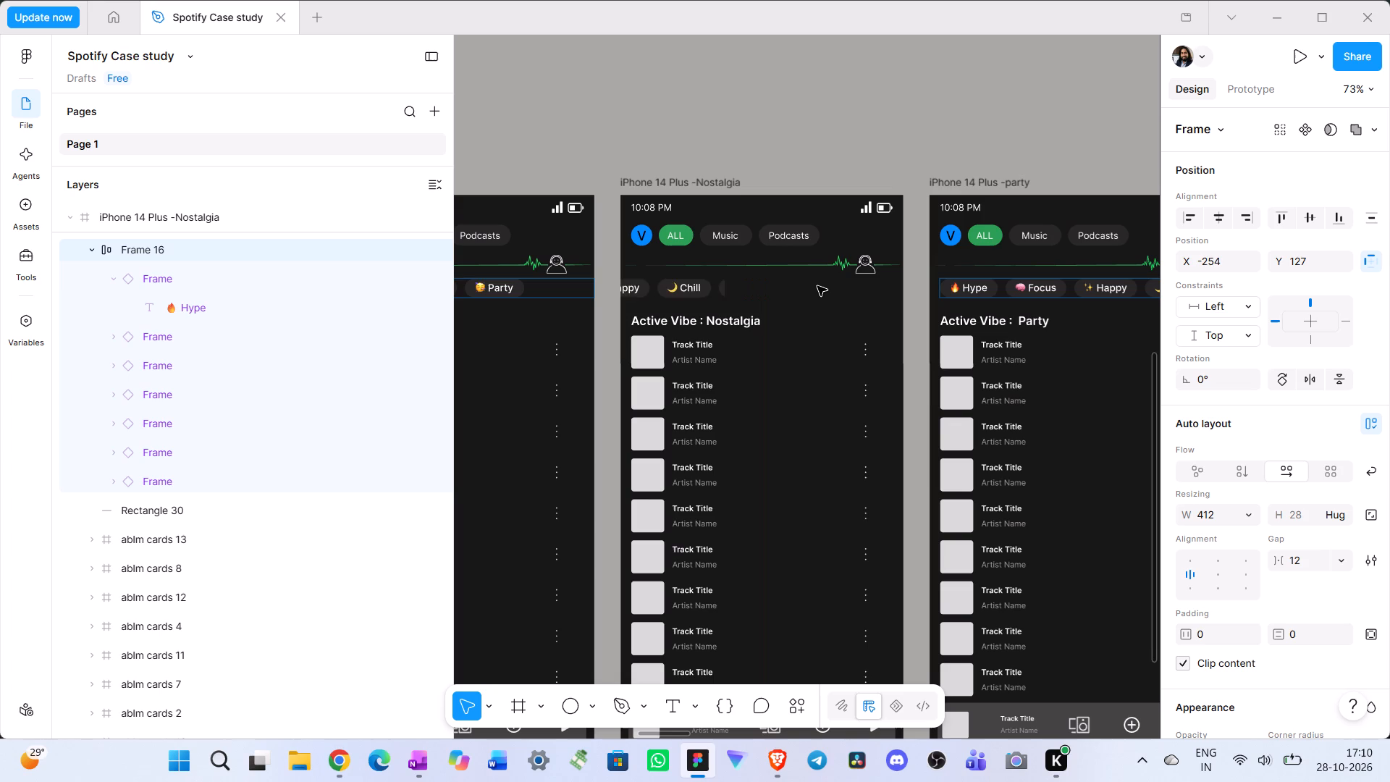
key("shift+Left")
key("shift+Left")
key("shift+Left")
key("shift+Left")
key("shift+Left")
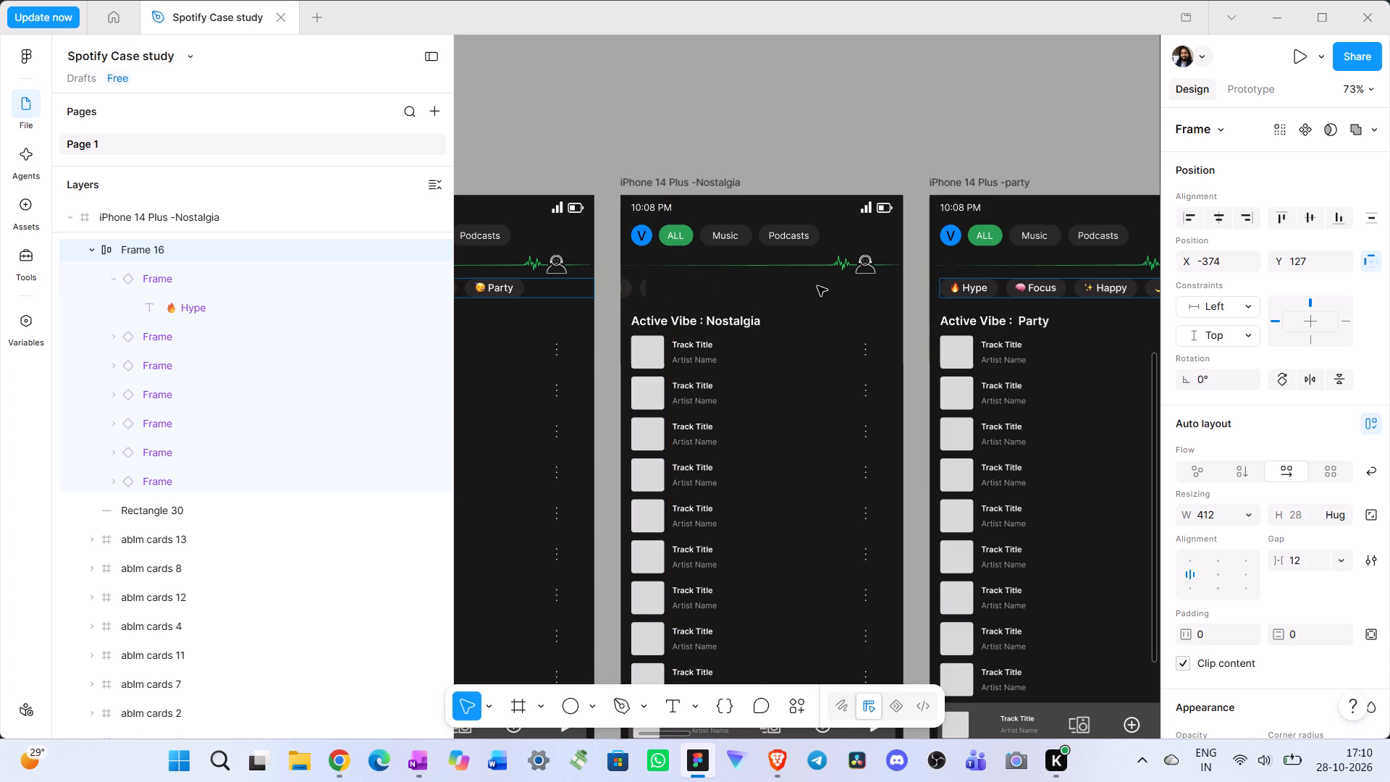
key("Left")
key("Left")
key("shift+Left")
key("shift+Left")
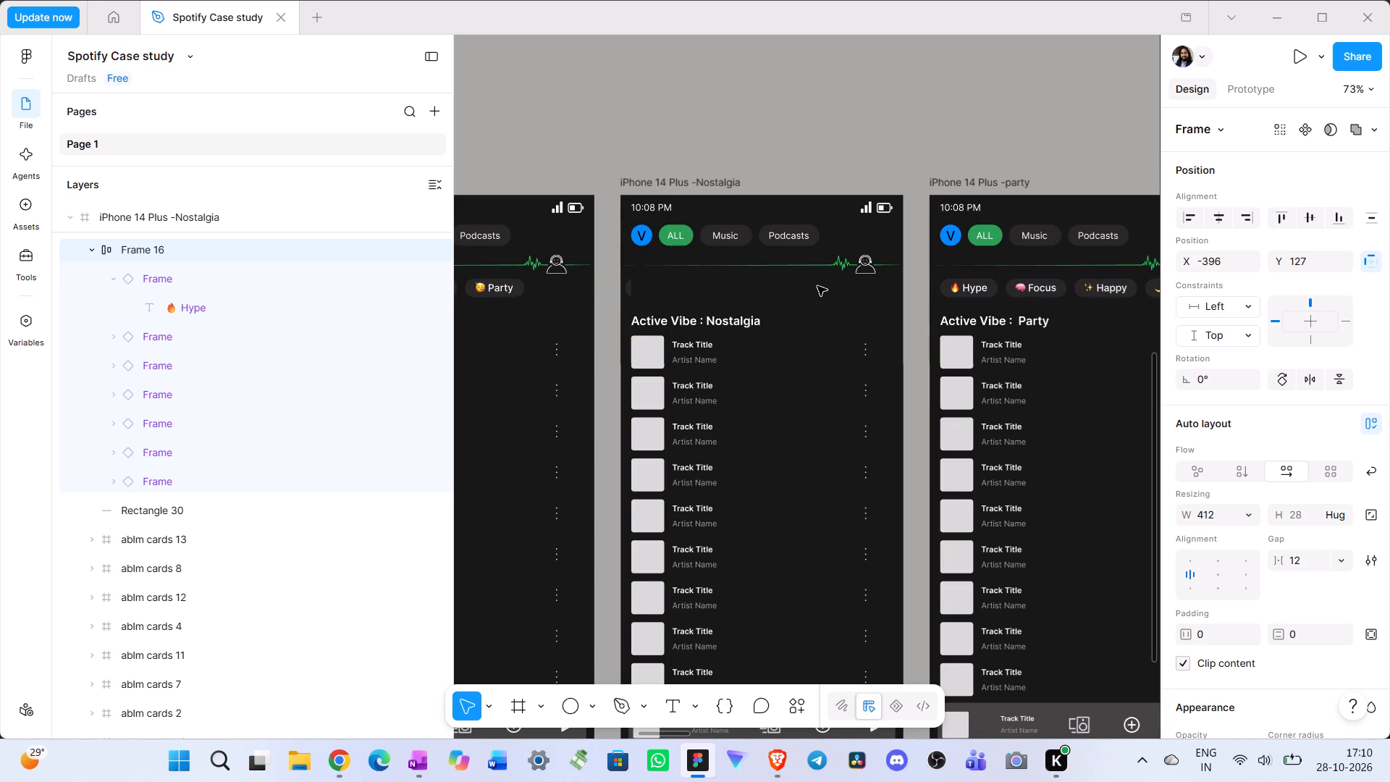
key("Right")
key("Right")
key("Right")
key("Right")
key("Right")
key("Right")
key("Right")
key("Right")
key("Right")
key("Right")
key("Right")
key("Right")
key("Right")
key("Right")
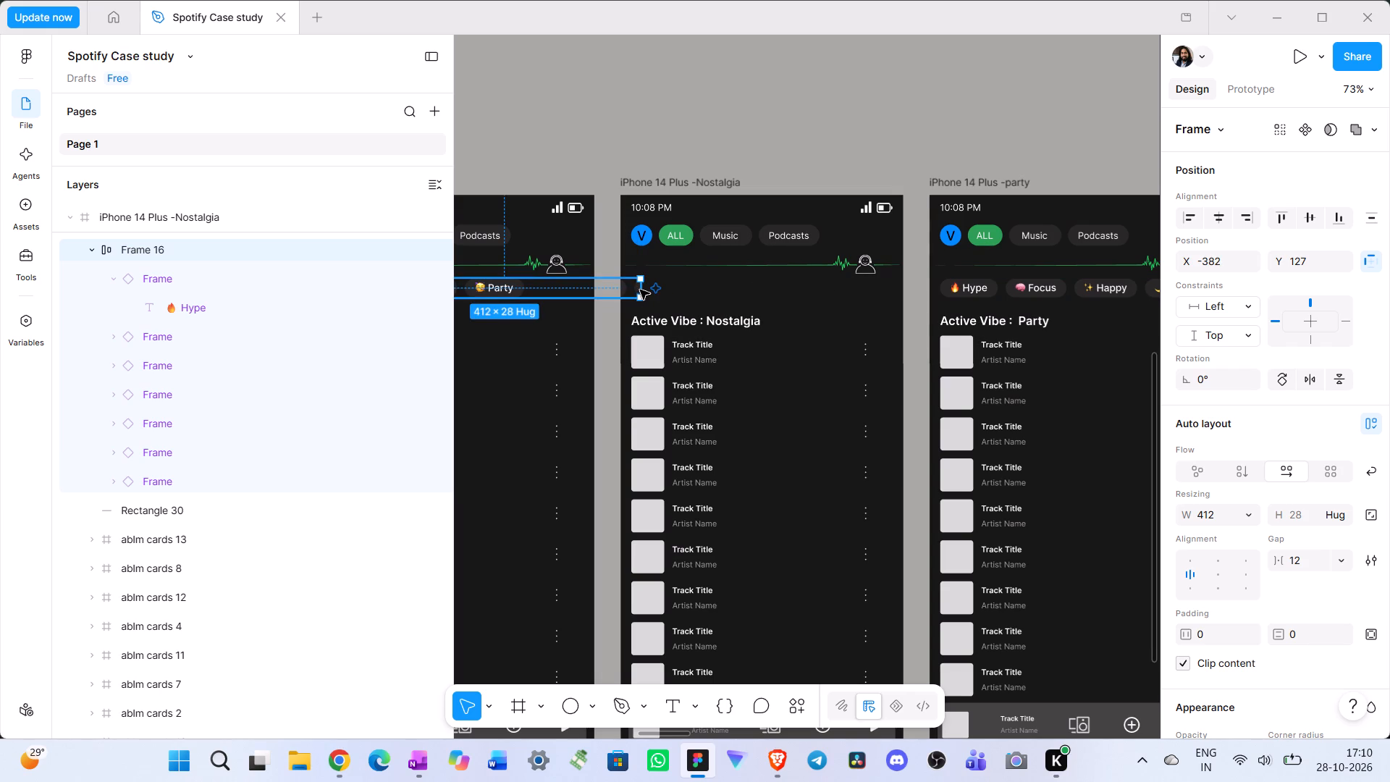
Extend the right end of the Nostalgia frame's mood pill row to the frame's edge, for a width of 810.
left_click_drag(641, 290, 848, 324)
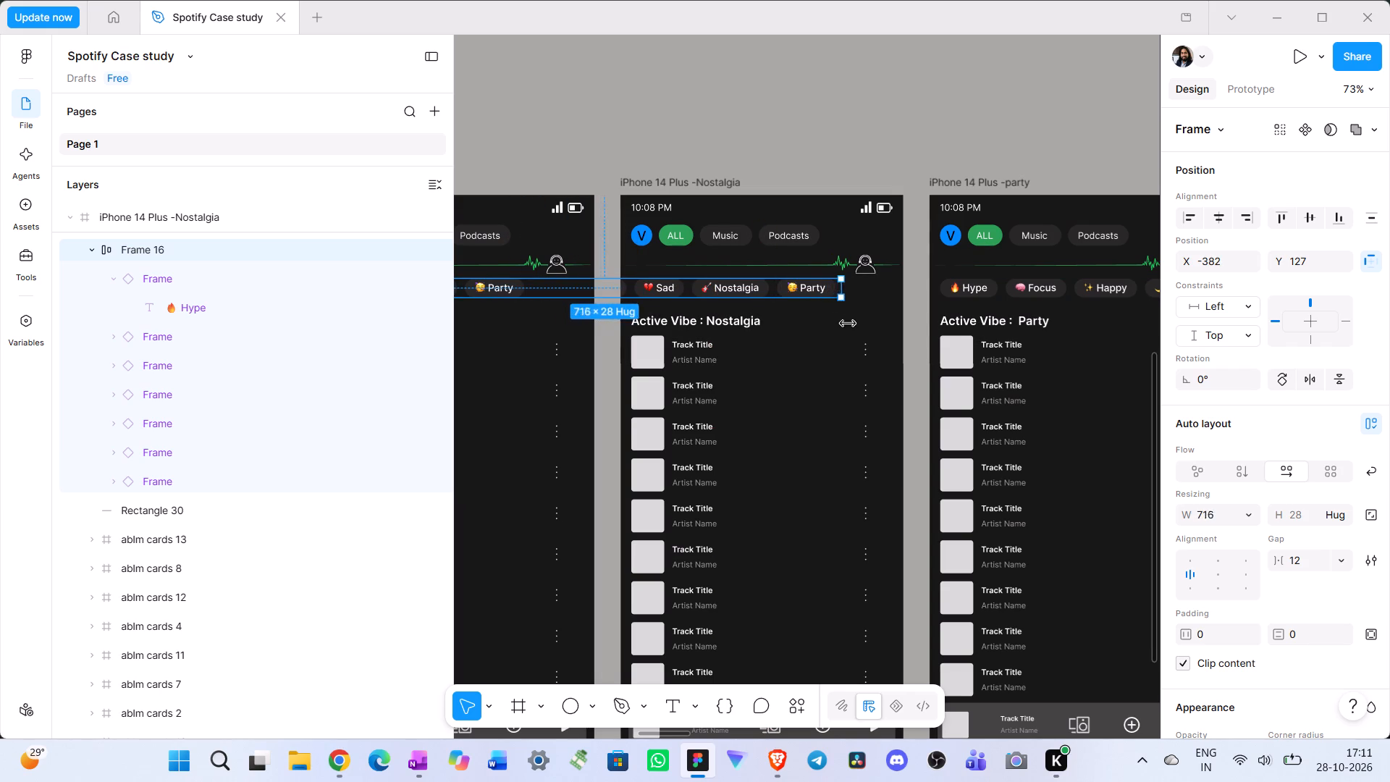
left_click_drag(848, 324, 907, 332)
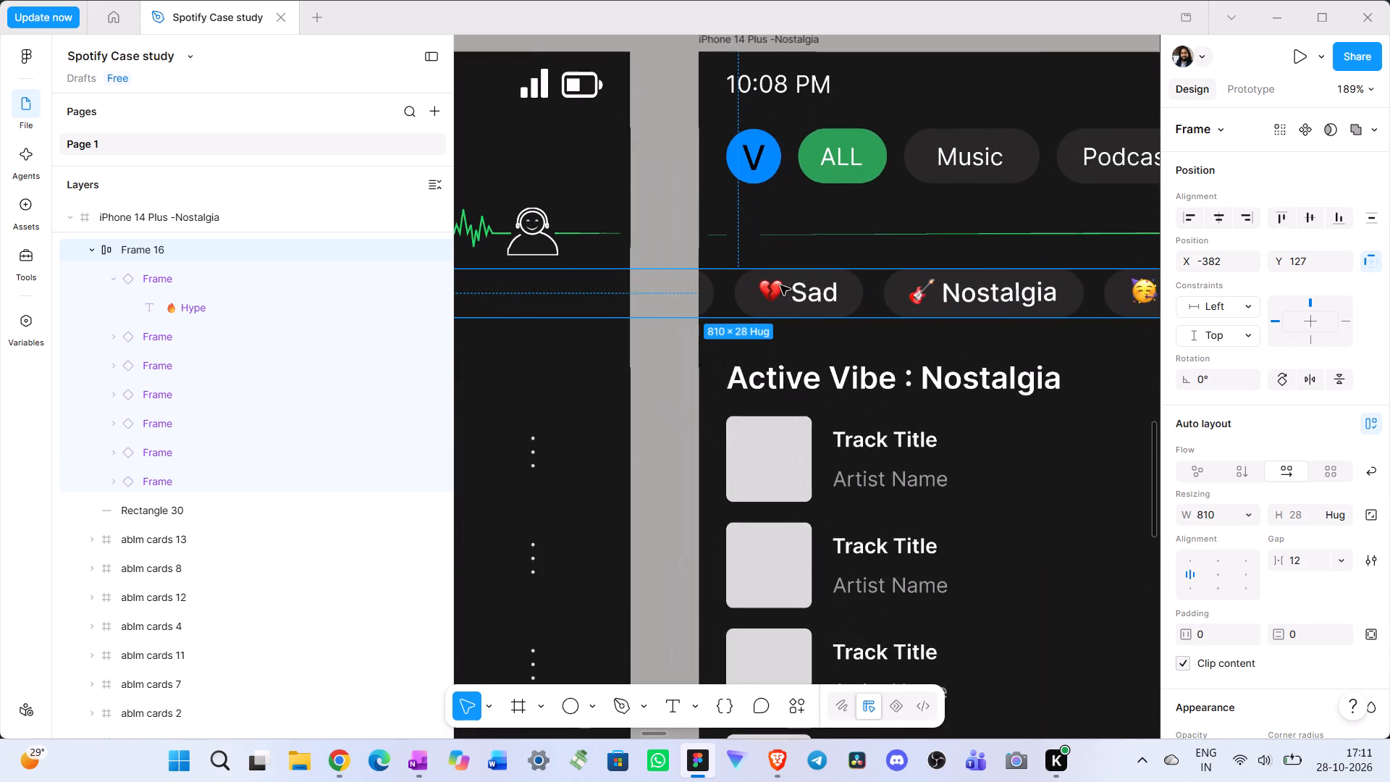
Move the Nostalgia frame's mood pill row left to X -474, aligning the Nostalgia pill with the Active Vibe heading's left edge.
scroll(780, 285, "left", 1)
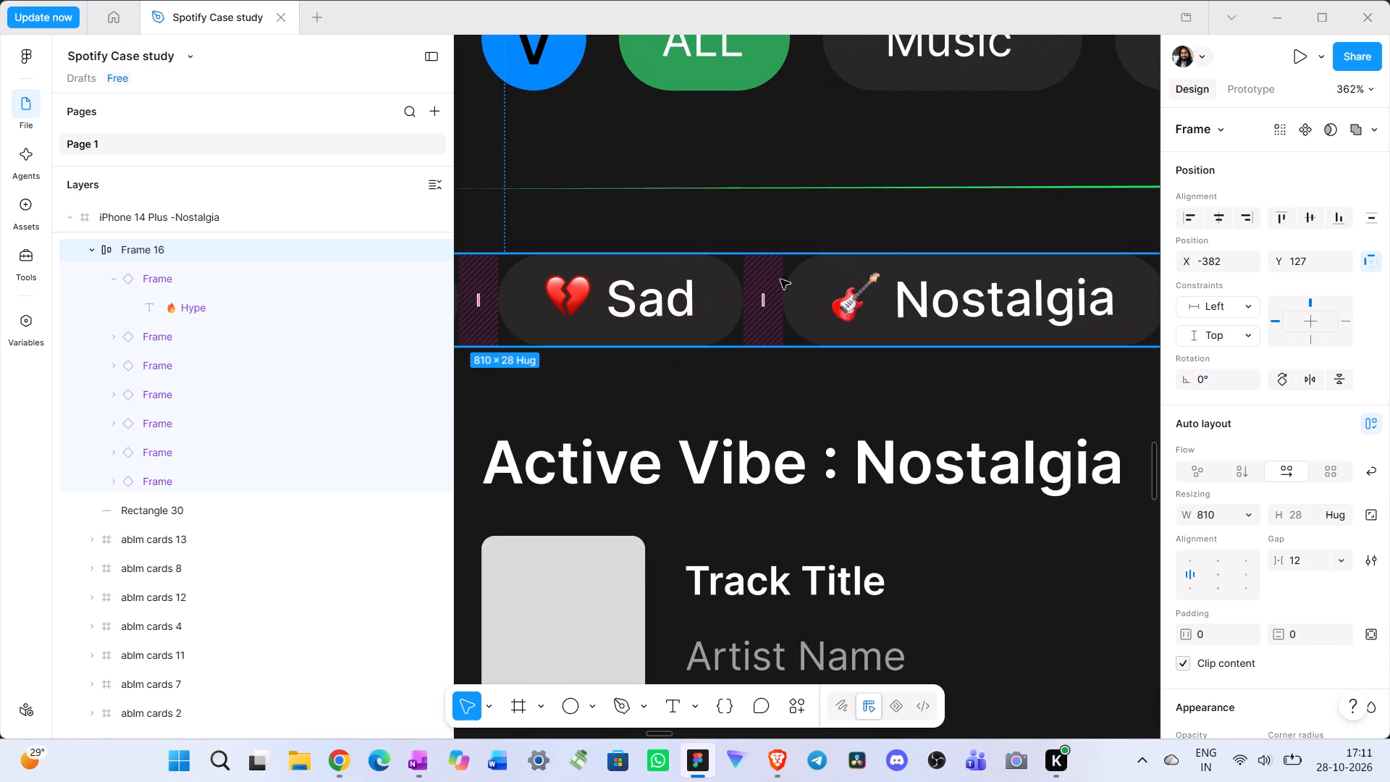
scroll(780, 279, "left", 1)
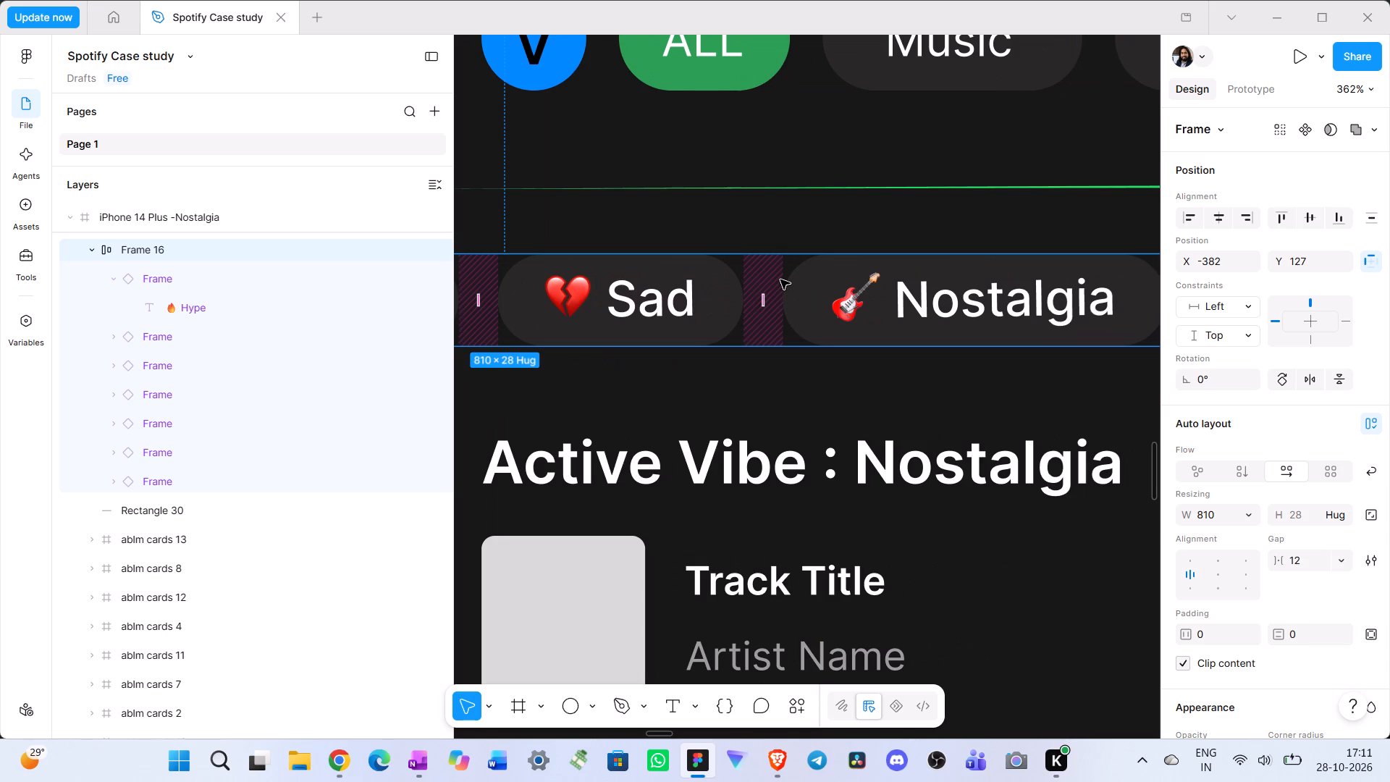
key("Left")
key("Left")
key("Left")
key("Left")
key("Left")
key("Left")
key("Left")
key("Left")
key("Left")
key("Left")
key("Left")
key("Left")
key("Left")
key("Left")
key("Left")
key("Left")
key("Left")
key("Left")
key("Left")
key("Left")
key("Left")
key("Left")
key("Left")
key("Left")
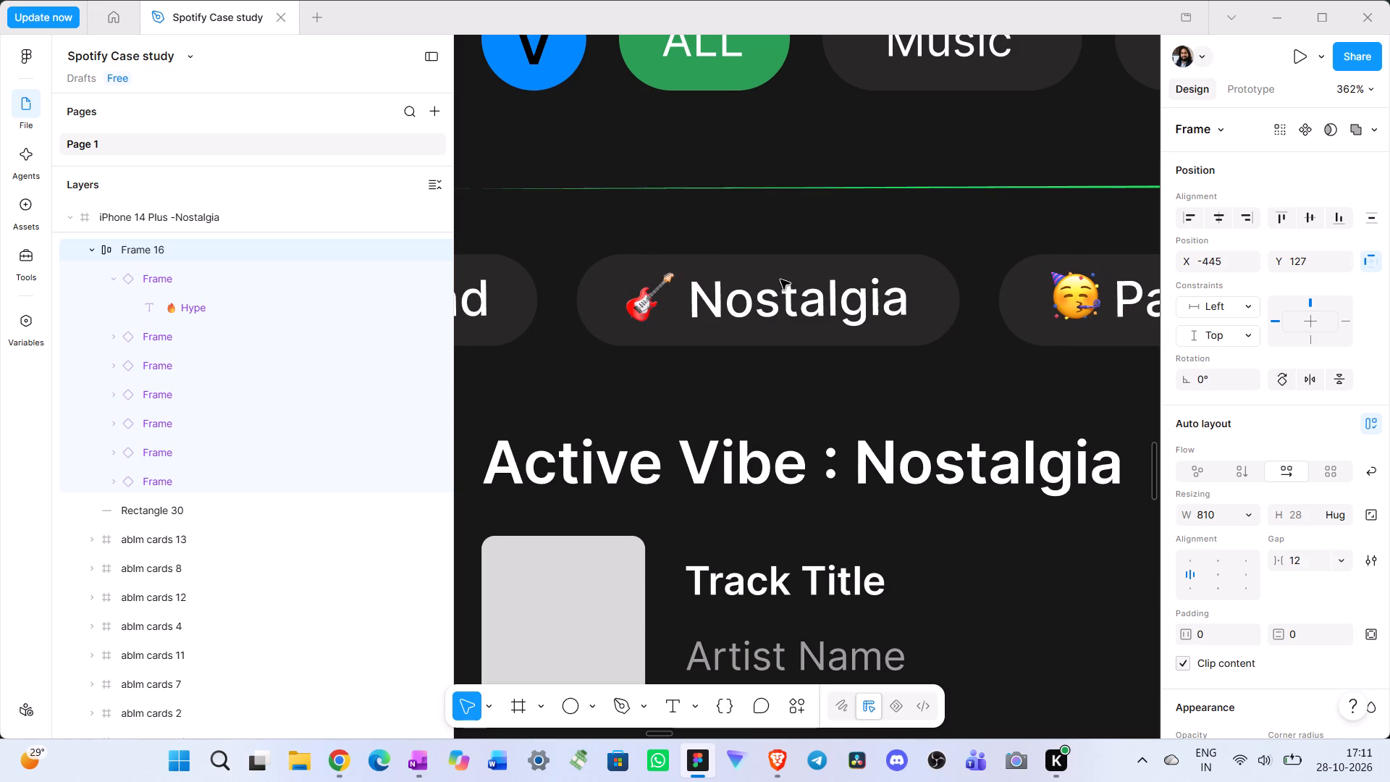
scroll(780, 279, "right", 1)
key("Left")
key("Left")
key("Left")
key("Left")
key("Left")
key("Left")
key("Left")
key("Left")
key("Left")
key("Left")
key("Left")
key("Left")
key("Left")
key("Left")
key("Left")
key("Left")
key("Left")
key("Left")
key("Left")
key("Left")
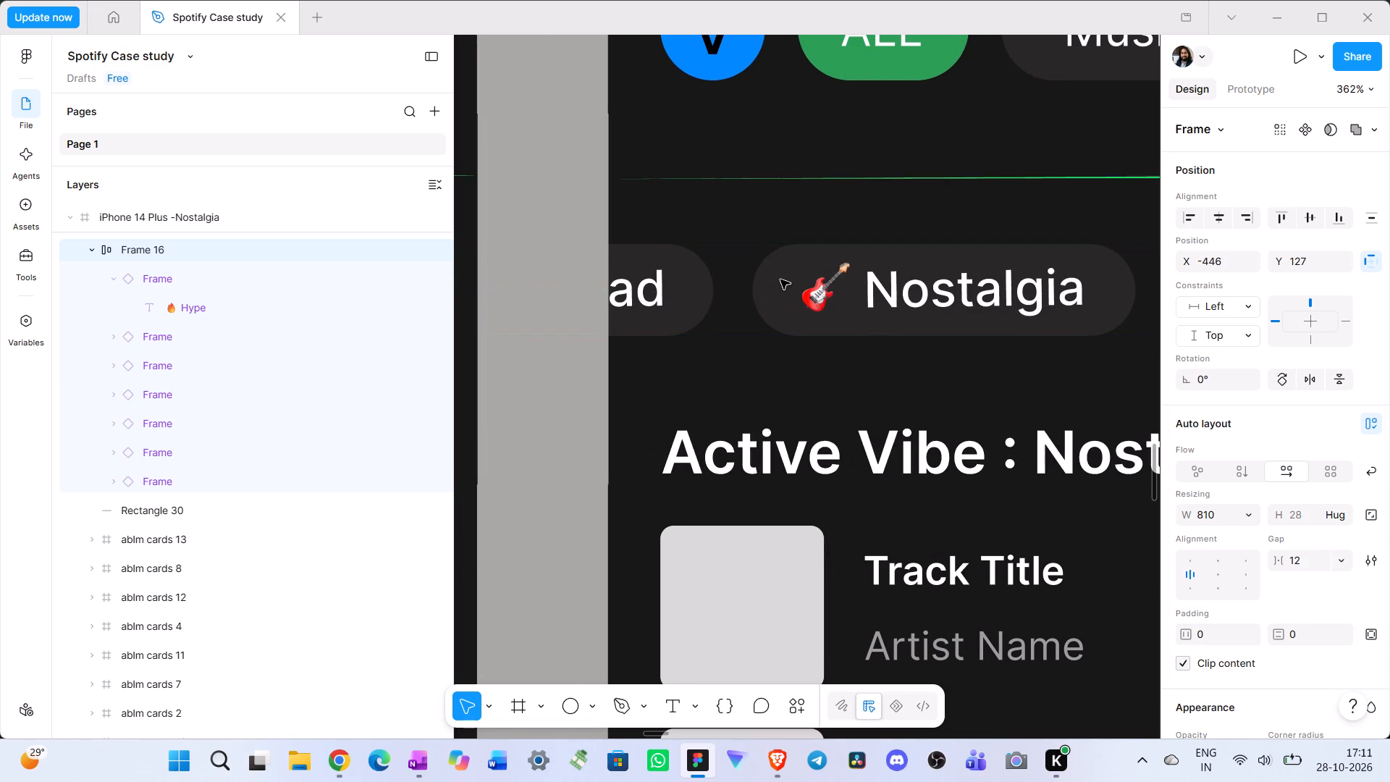
key("Left")
key("Left")
key("Left")
key("Left")
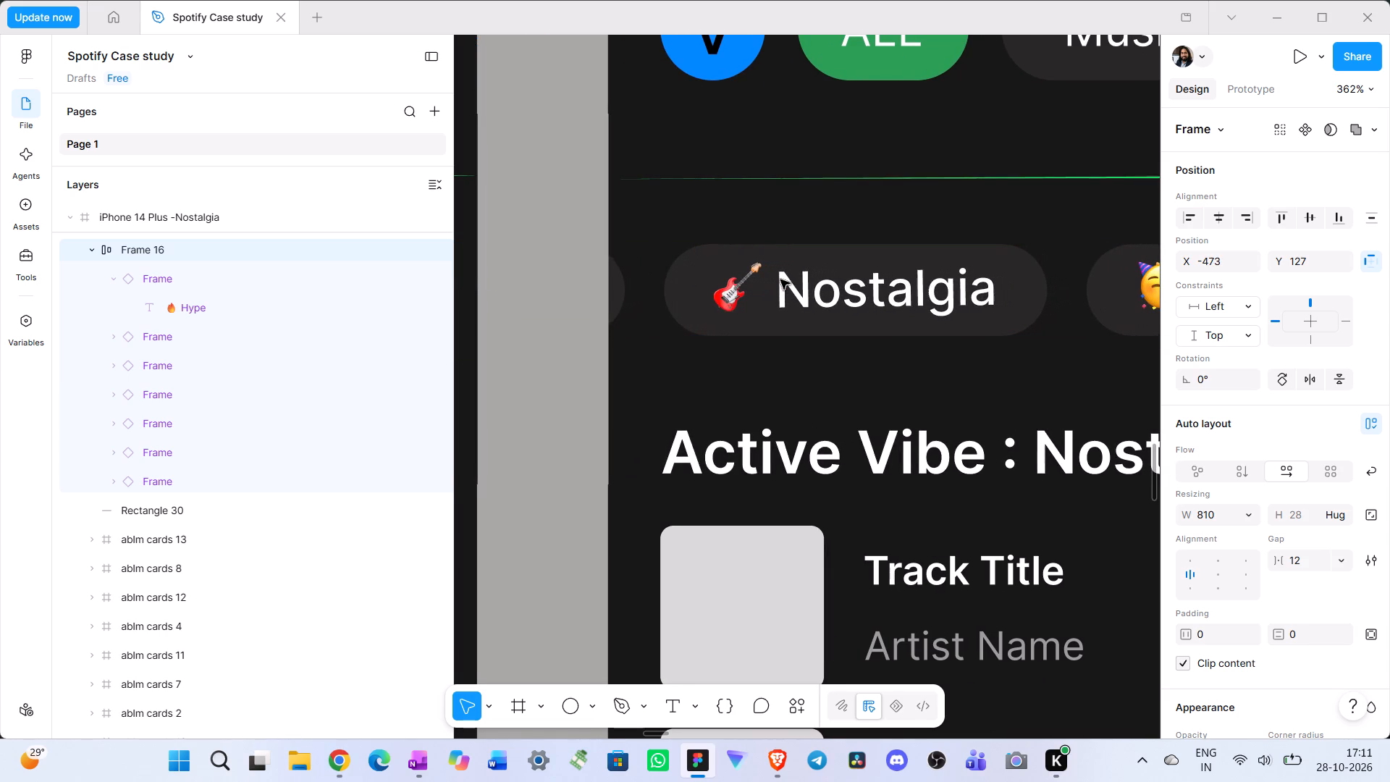
key("Right")
key("Right")
key("Right")
key("Right")
key("Right")
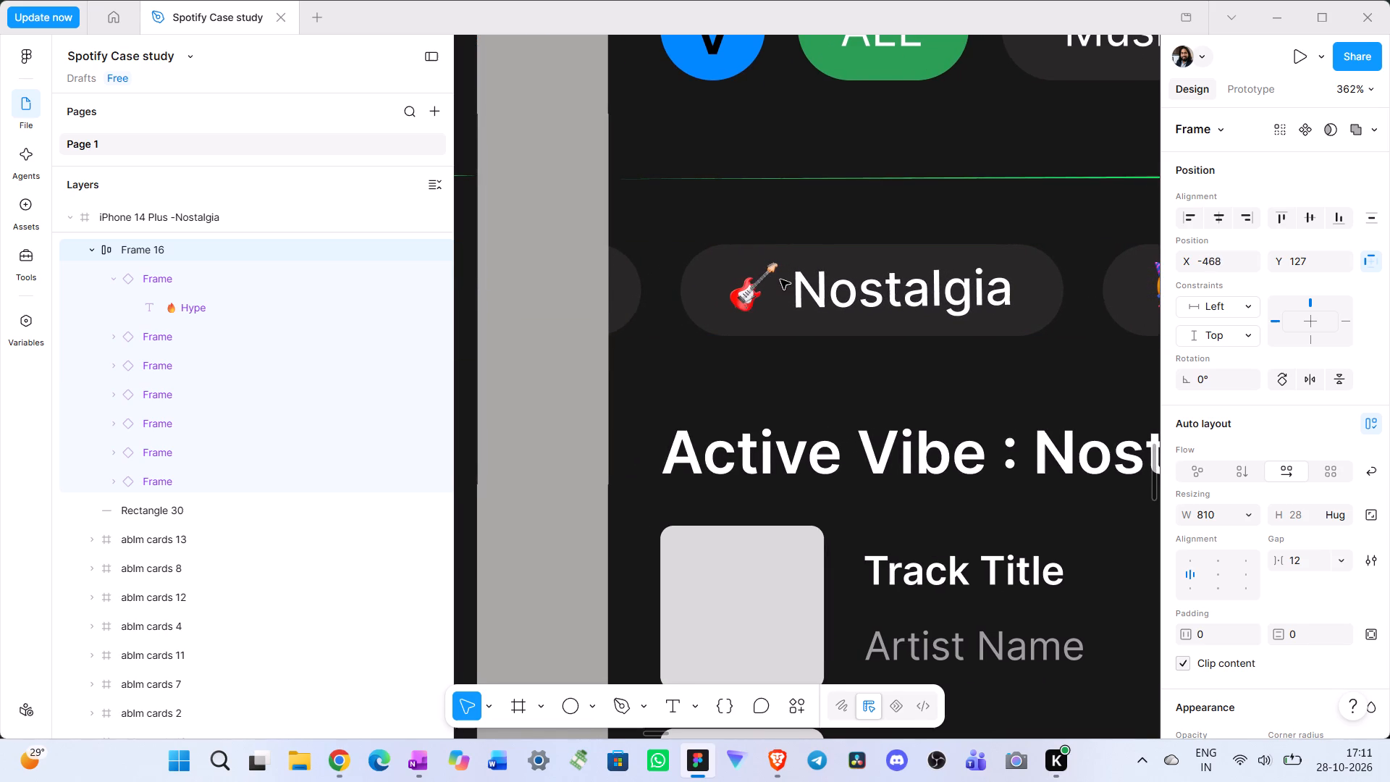
key("Left")
key("Left")
key("Left")
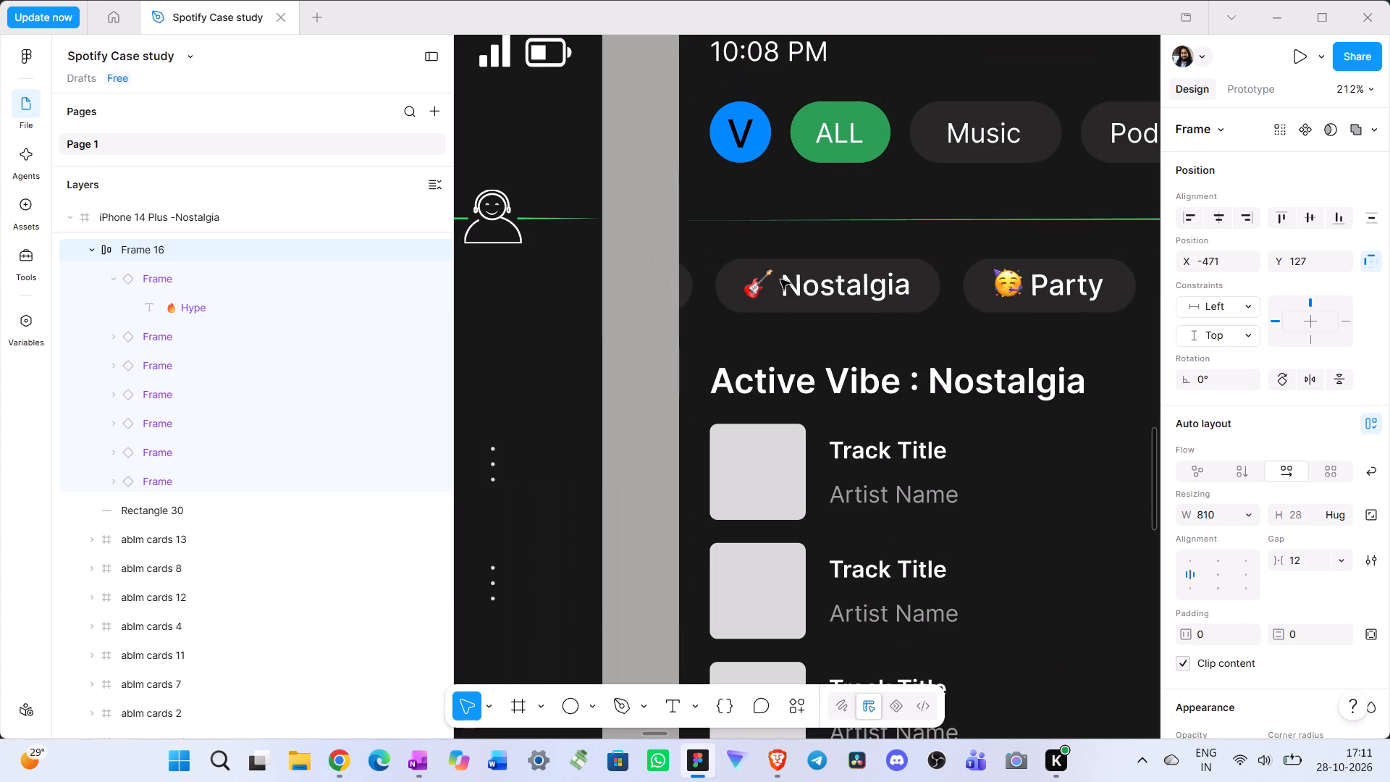
double_click(780, 279)
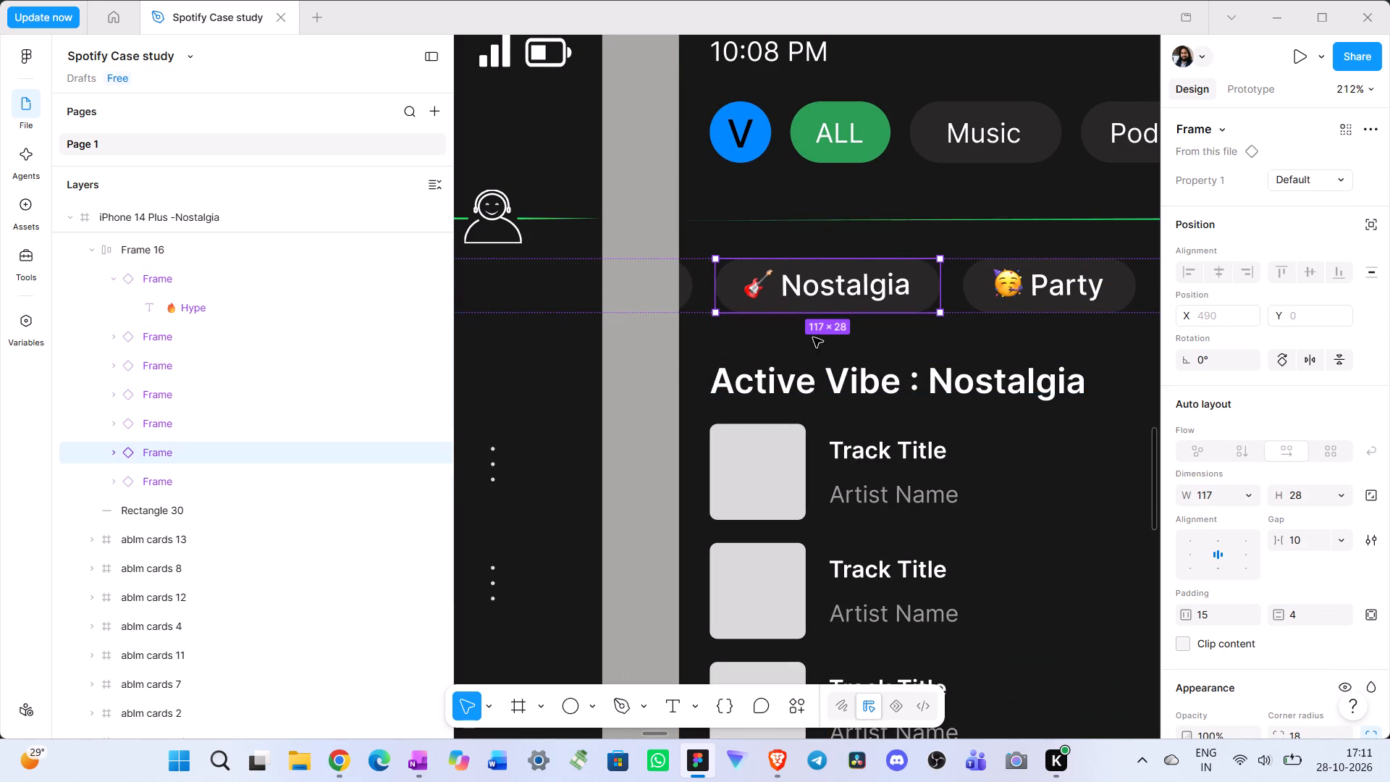
left_click(791, 334)
left_click(816, 299)
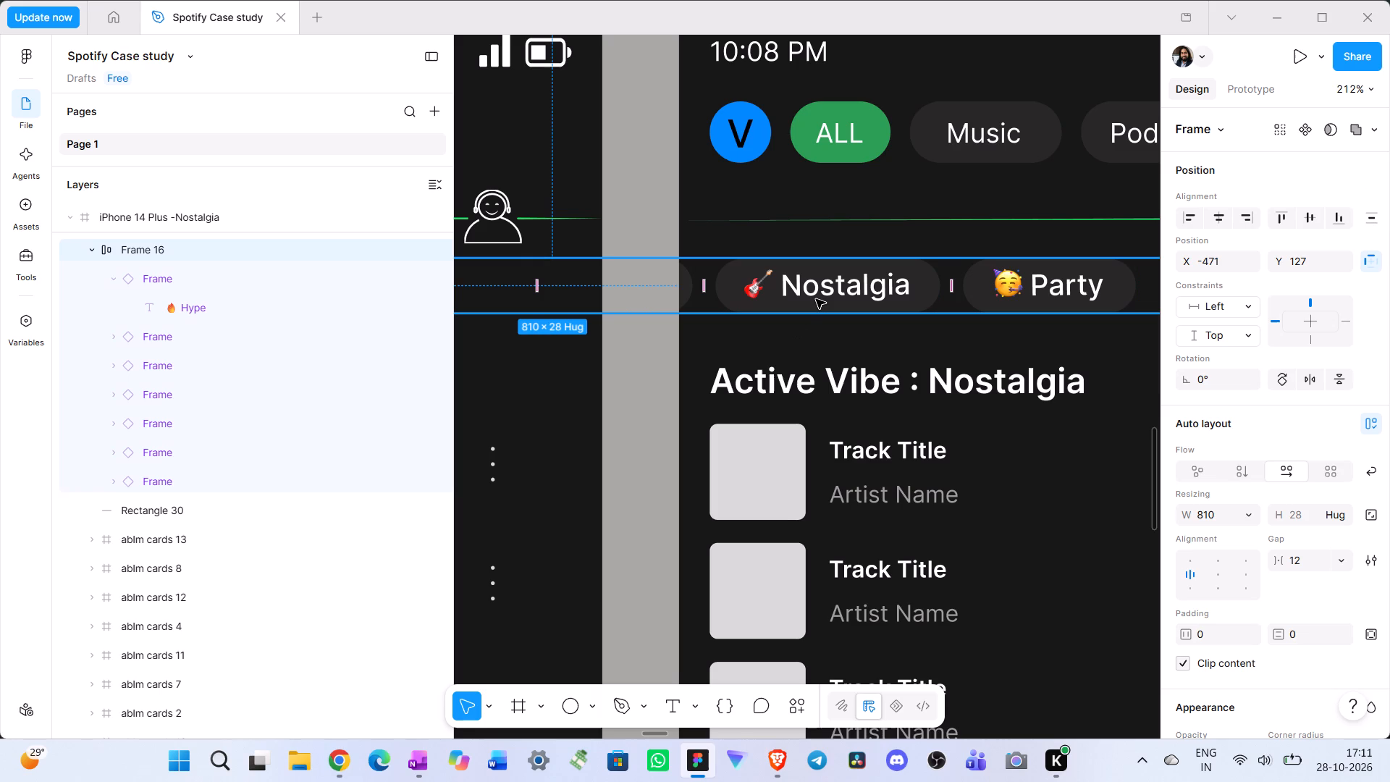
key("Left")
key("Left")
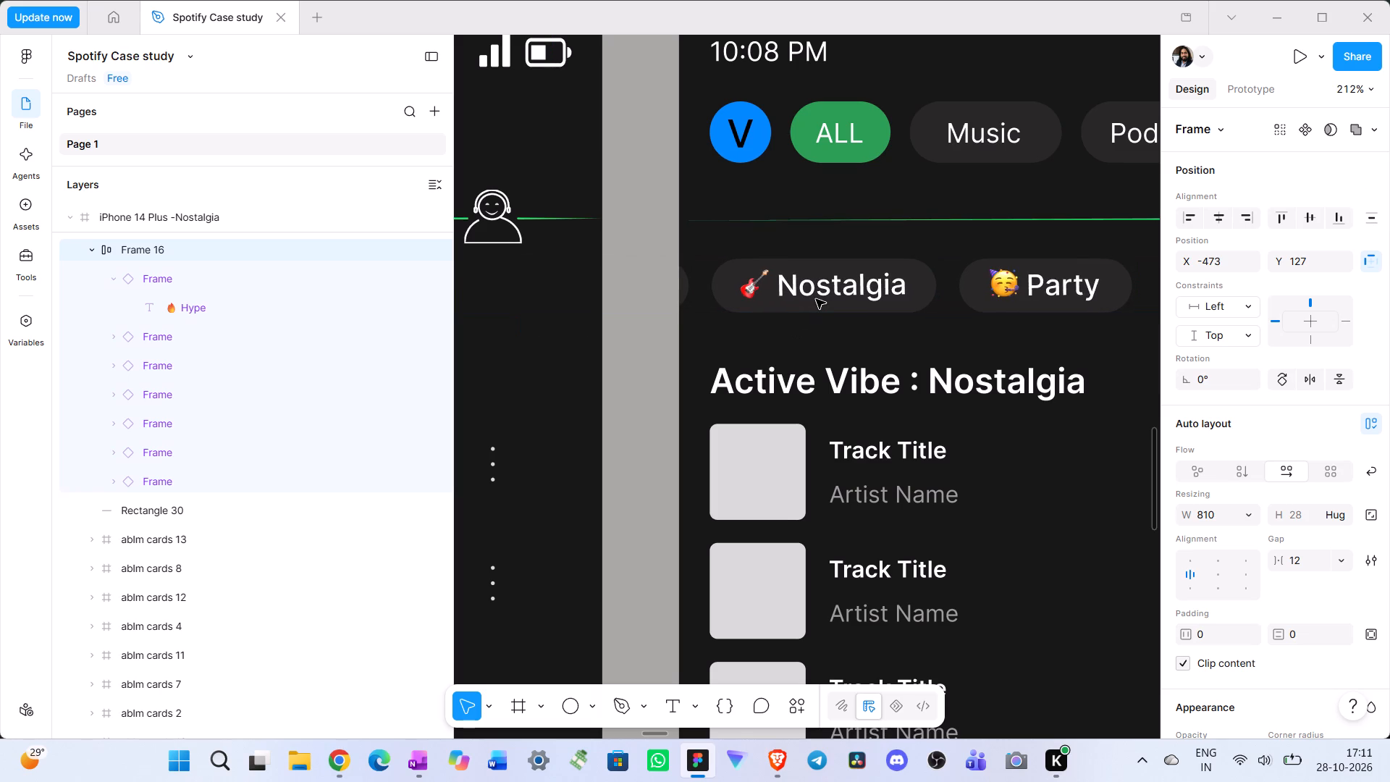
key("Left")
double_click(816, 299)
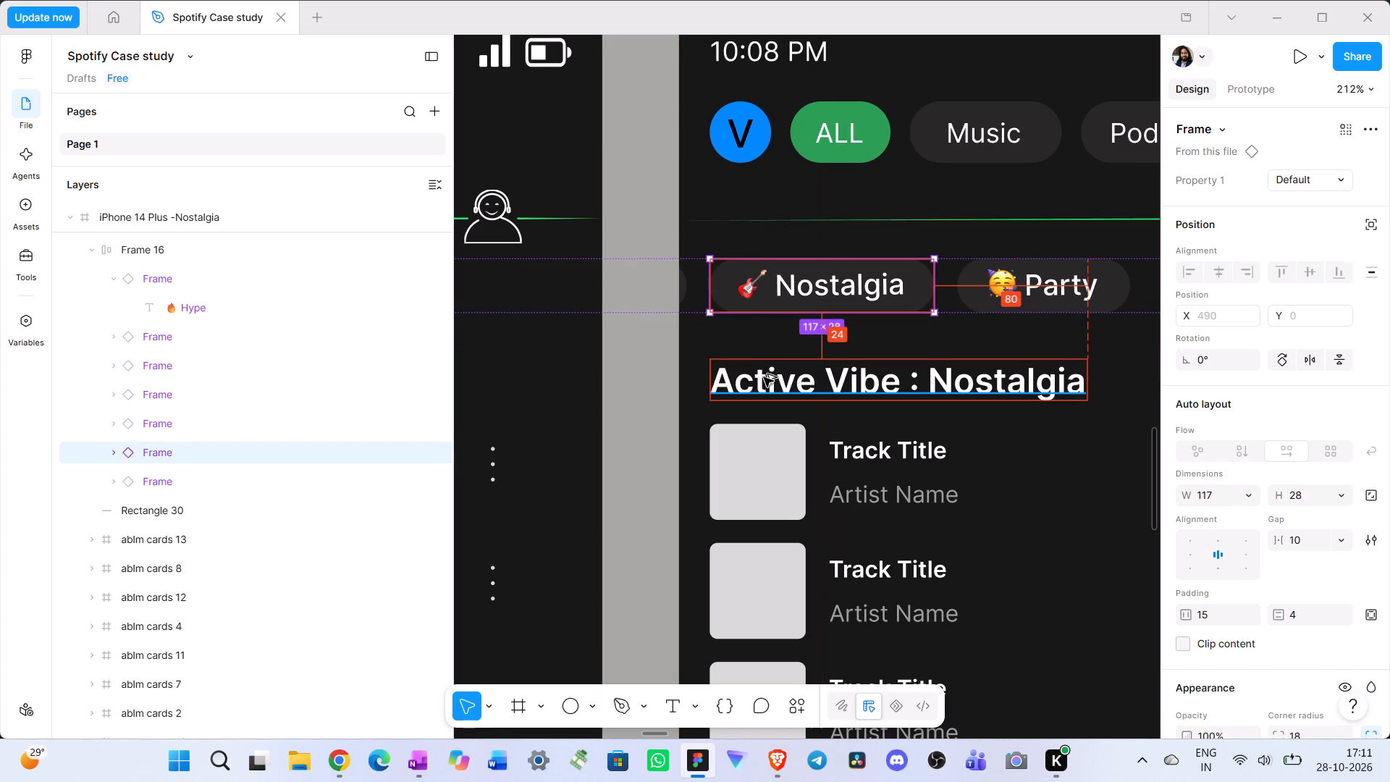
left_click(738, 332)
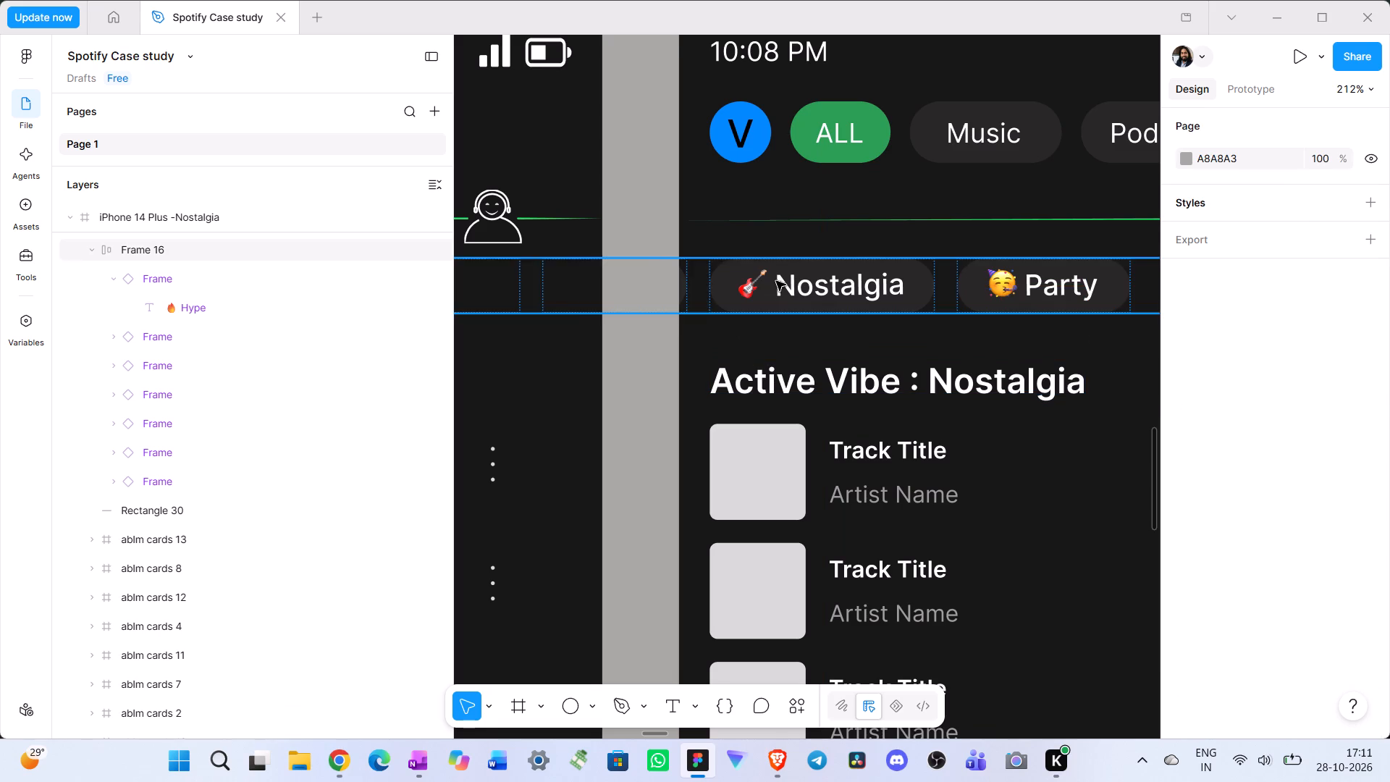
double_click(776, 281)
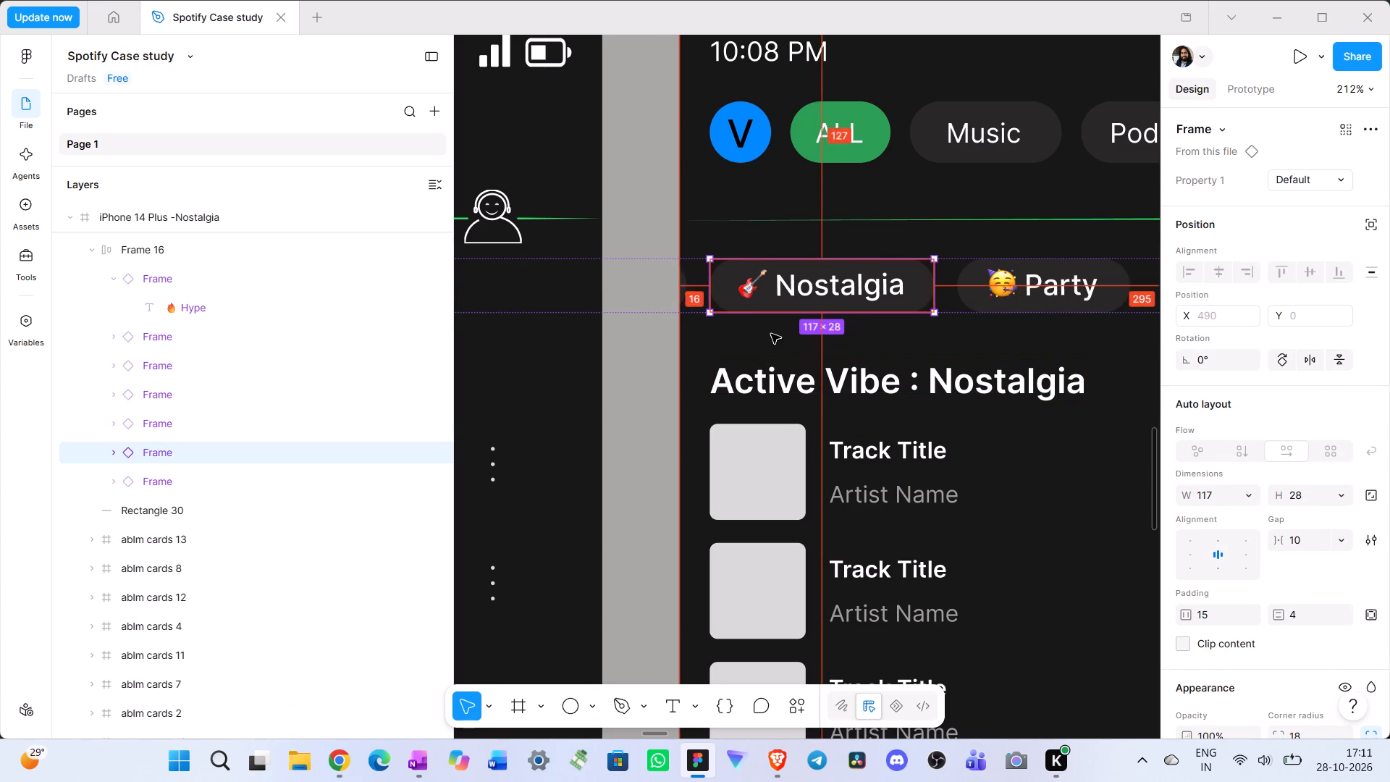
left_click(771, 334)
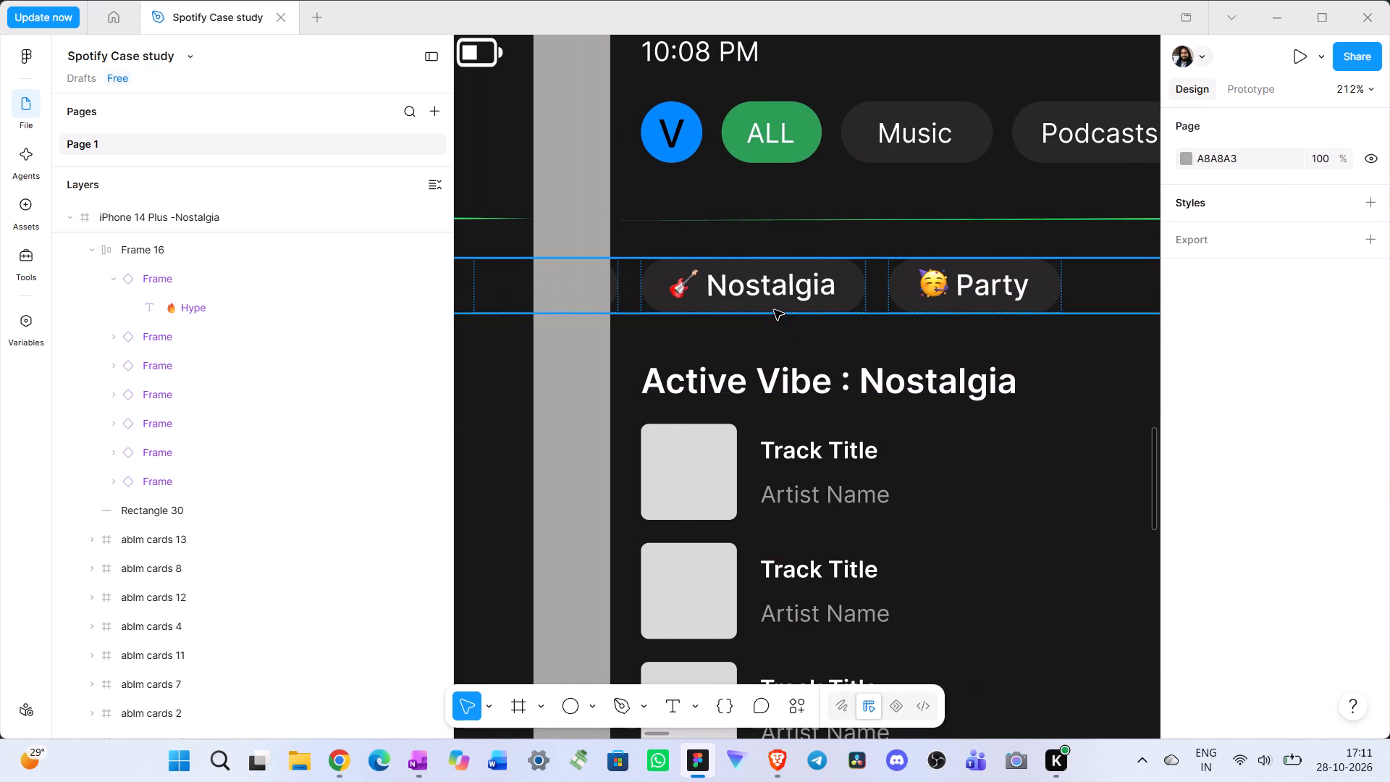
double_click(779, 304)
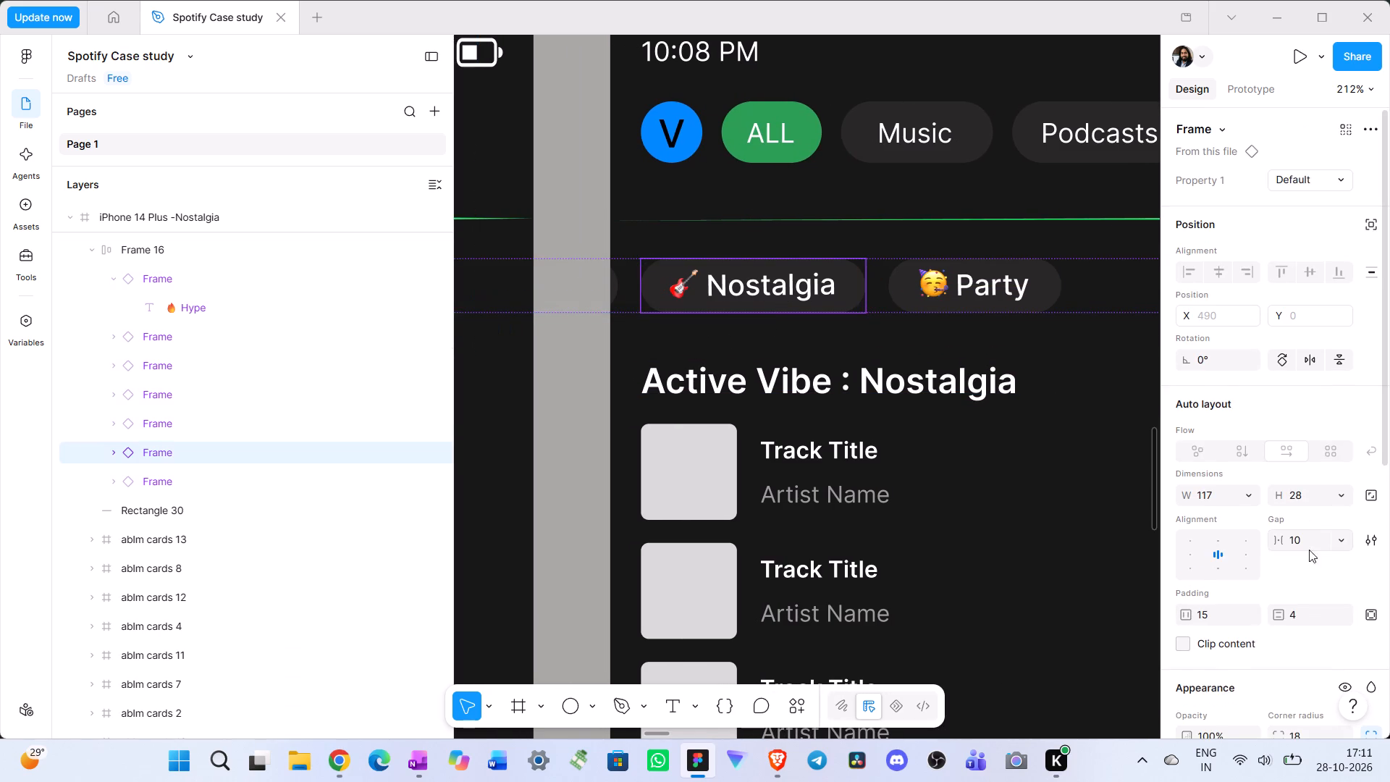
scroll(1255, 600, "down", 3)
left_click(1232, 597)
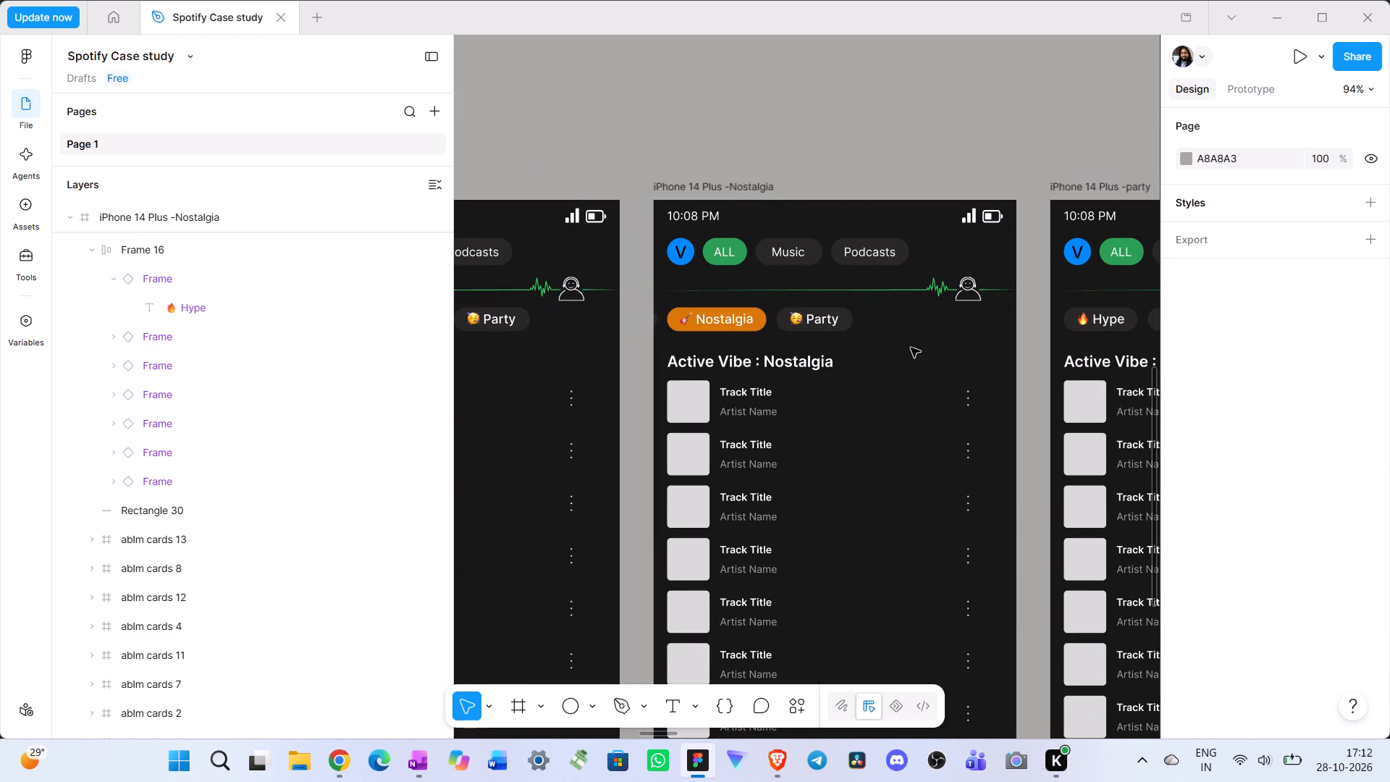
left_click(847, 327)
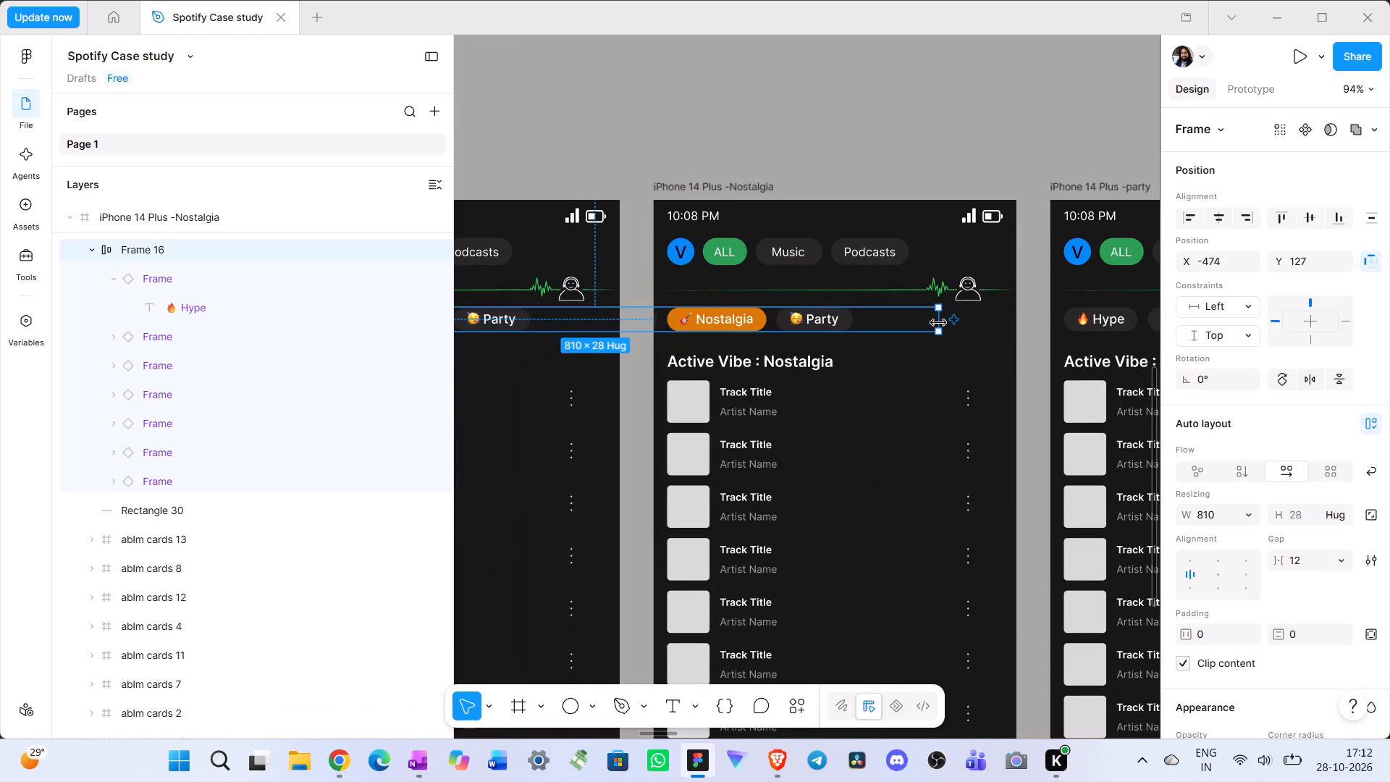
left_click_drag(938, 323, 1019, 325)
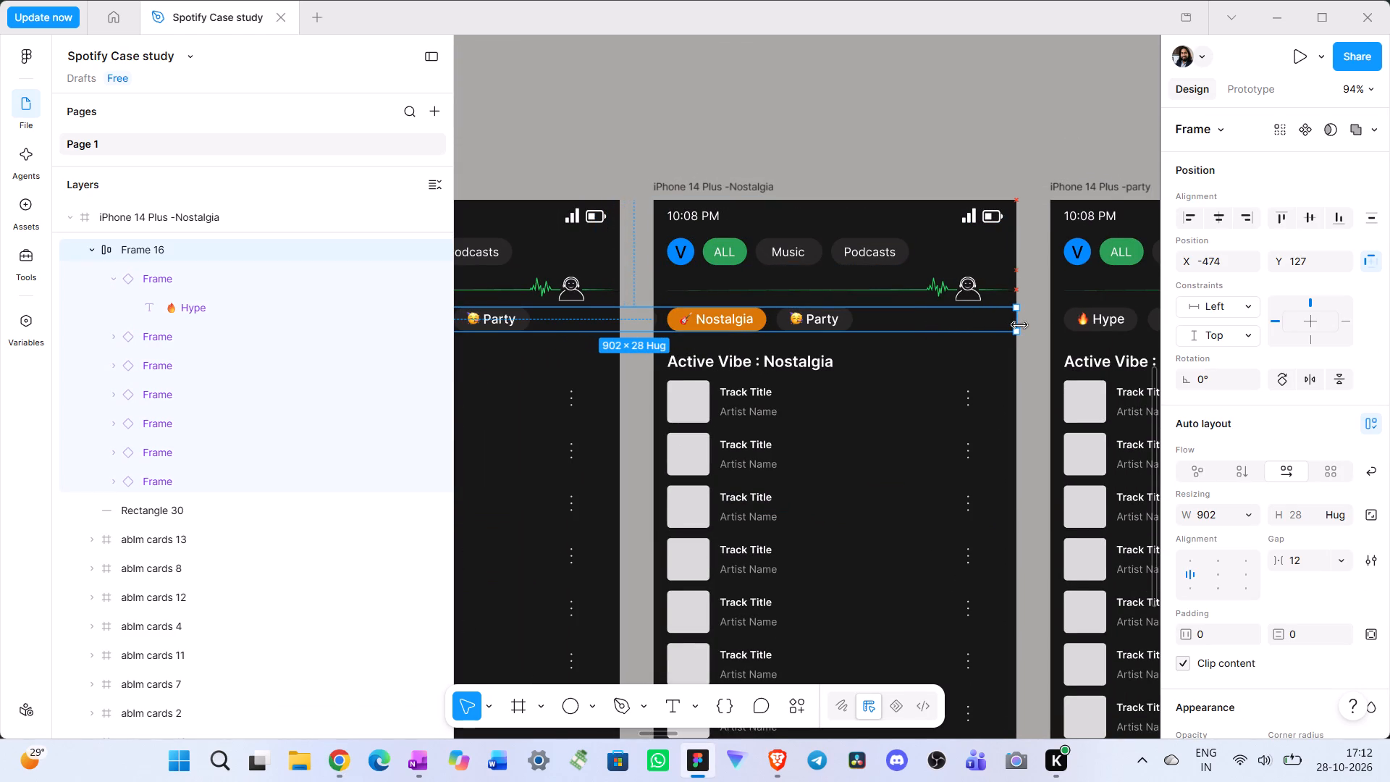
left_click_drag(1019, 325, 1018, 325)
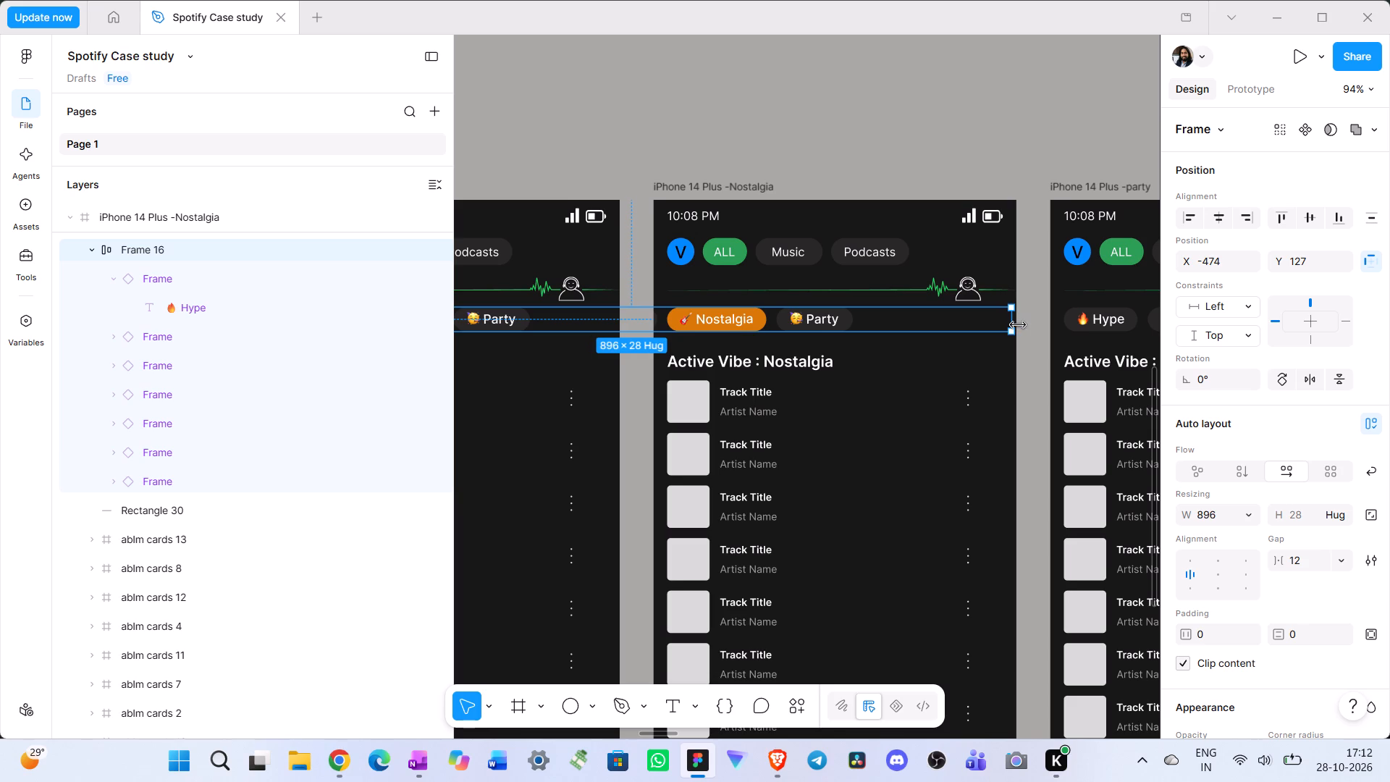
left_click_drag(1018, 325, 887, 324)
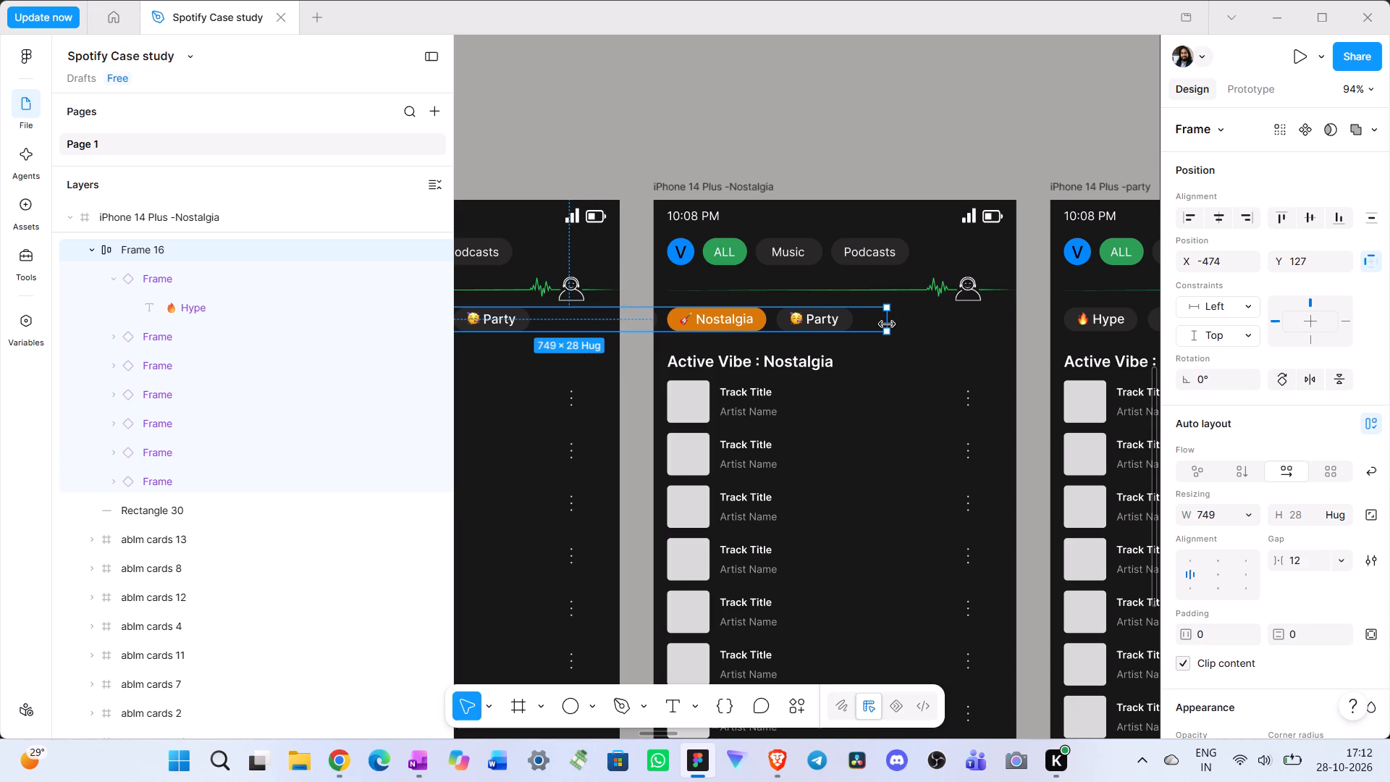
left_click_drag(887, 324, 859, 332)
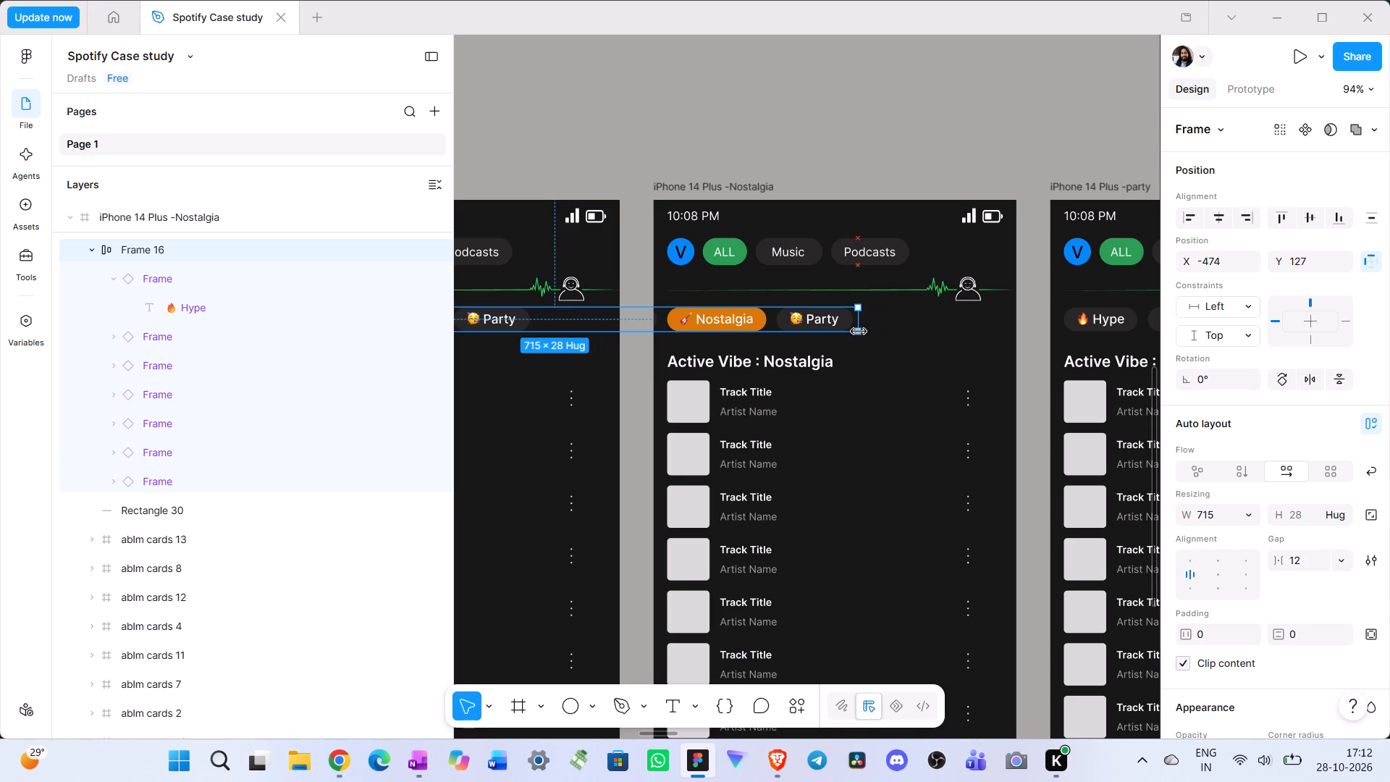
left_click_drag(859, 332, 859, 332)
scroll(587, 316, "right", 2)
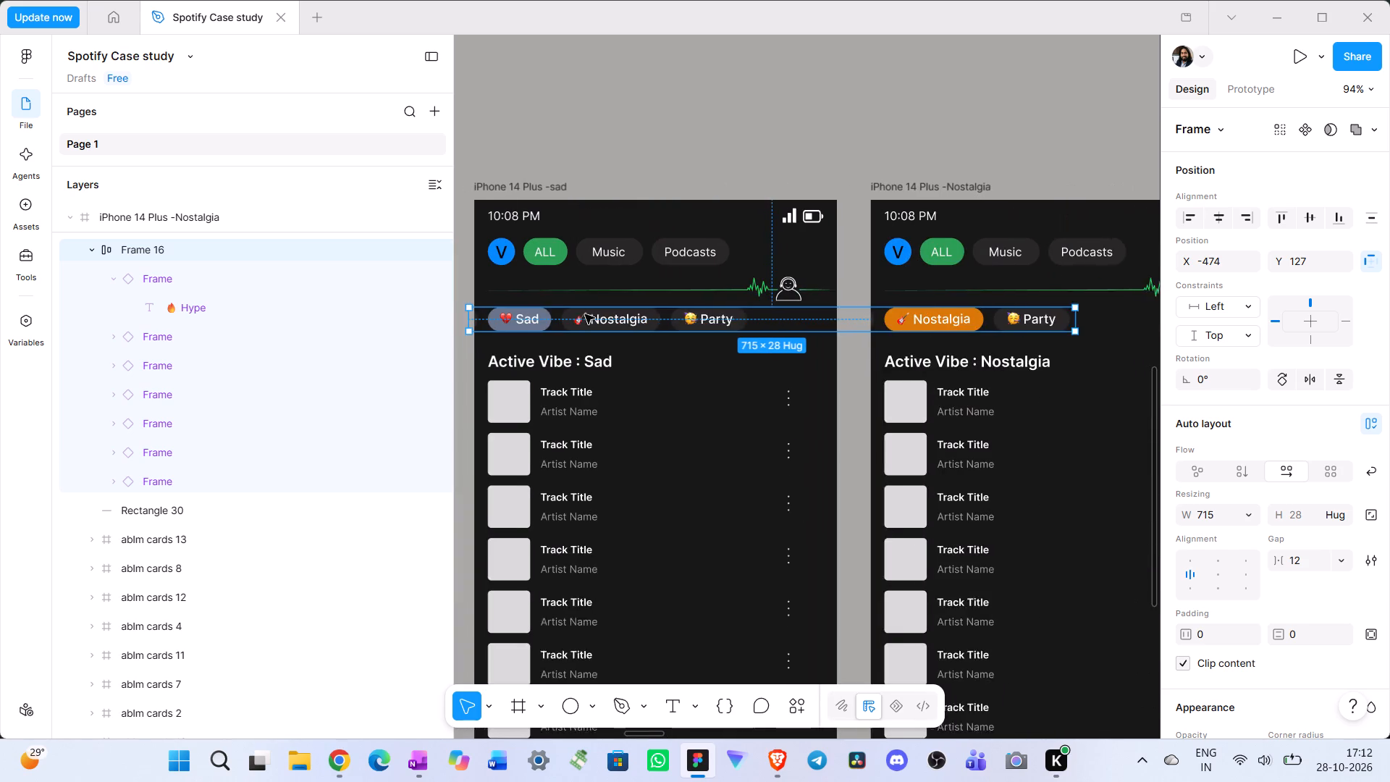
Shorten the Sad frame's mood pill row at its right end to just past the Party pill, for a width of 717.
scroll(585, 314, "right", 1)
left_click(699, 371)
left_click(752, 317)
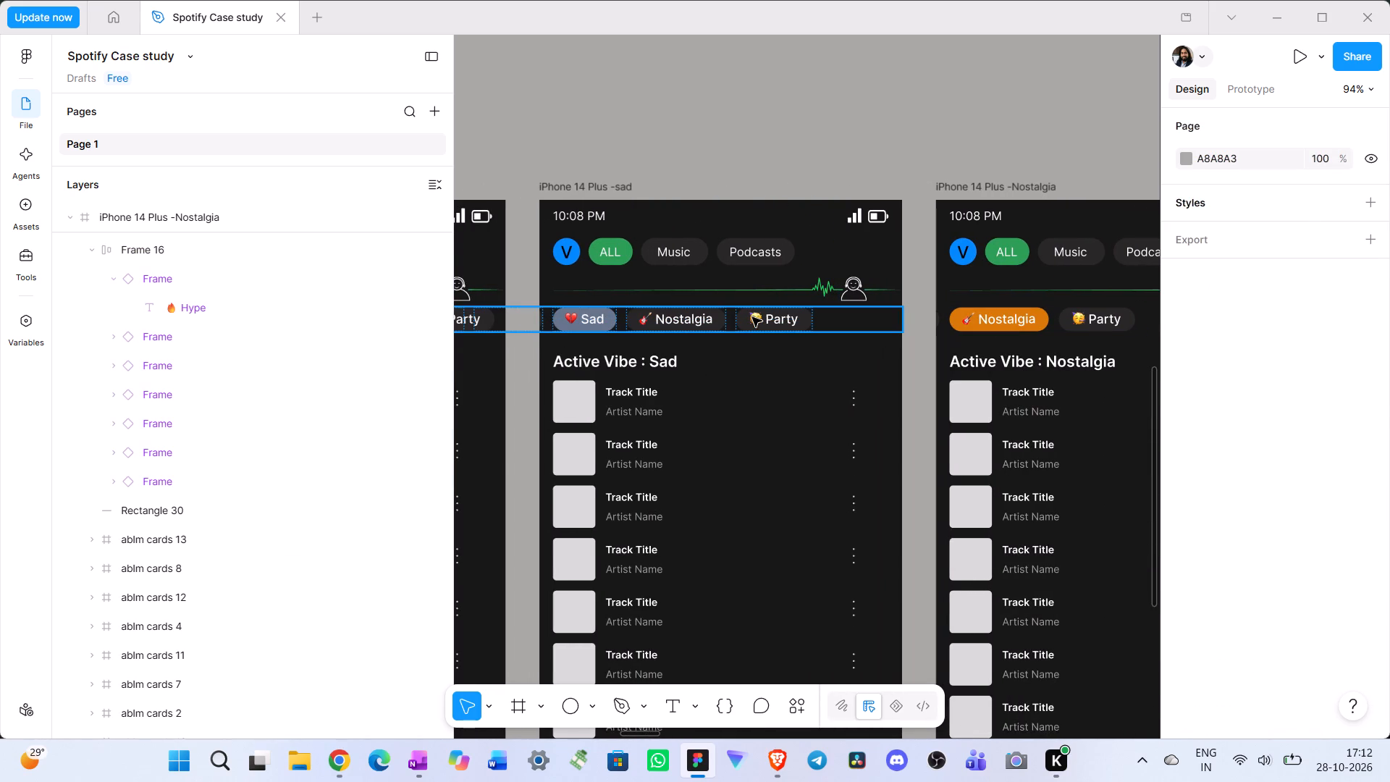
left_click_drag(901, 320, 879, 320)
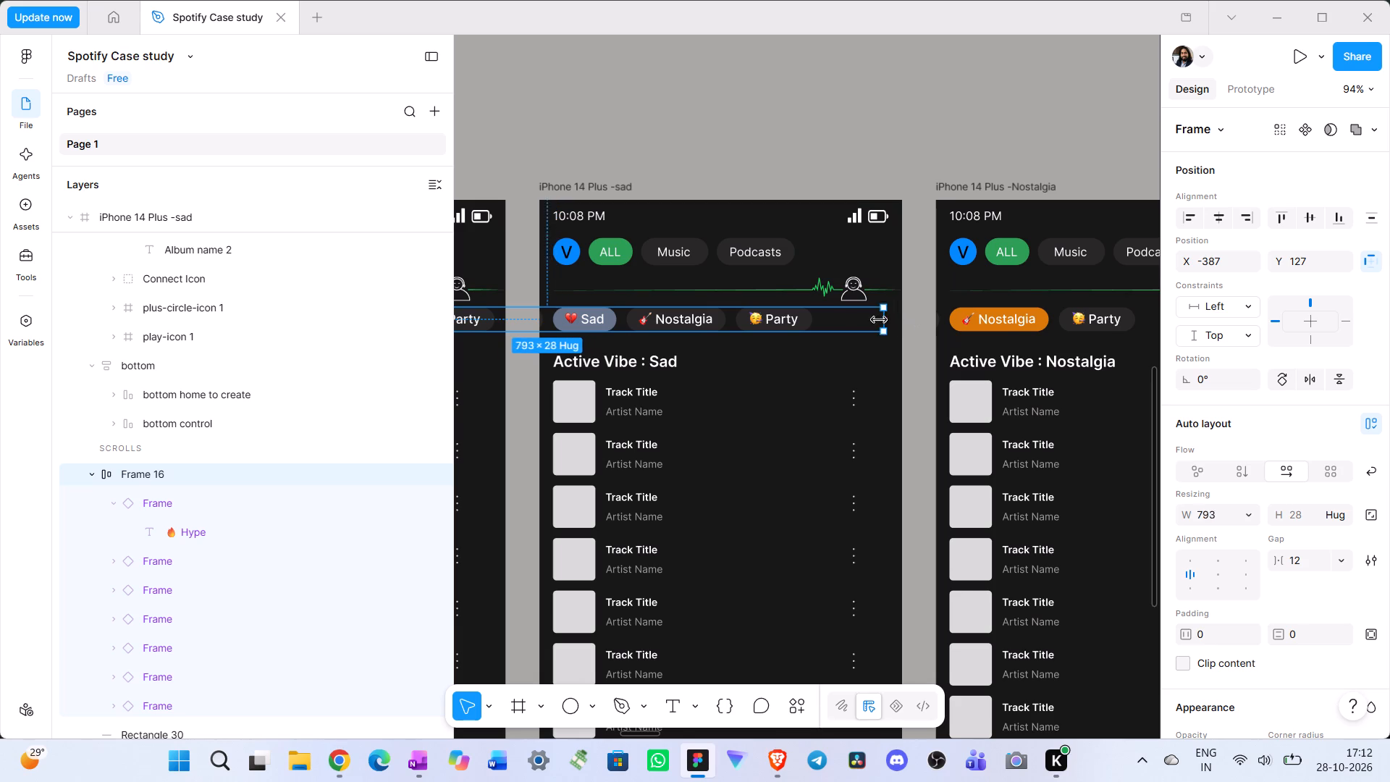
left_click_drag(879, 320, 816, 321)
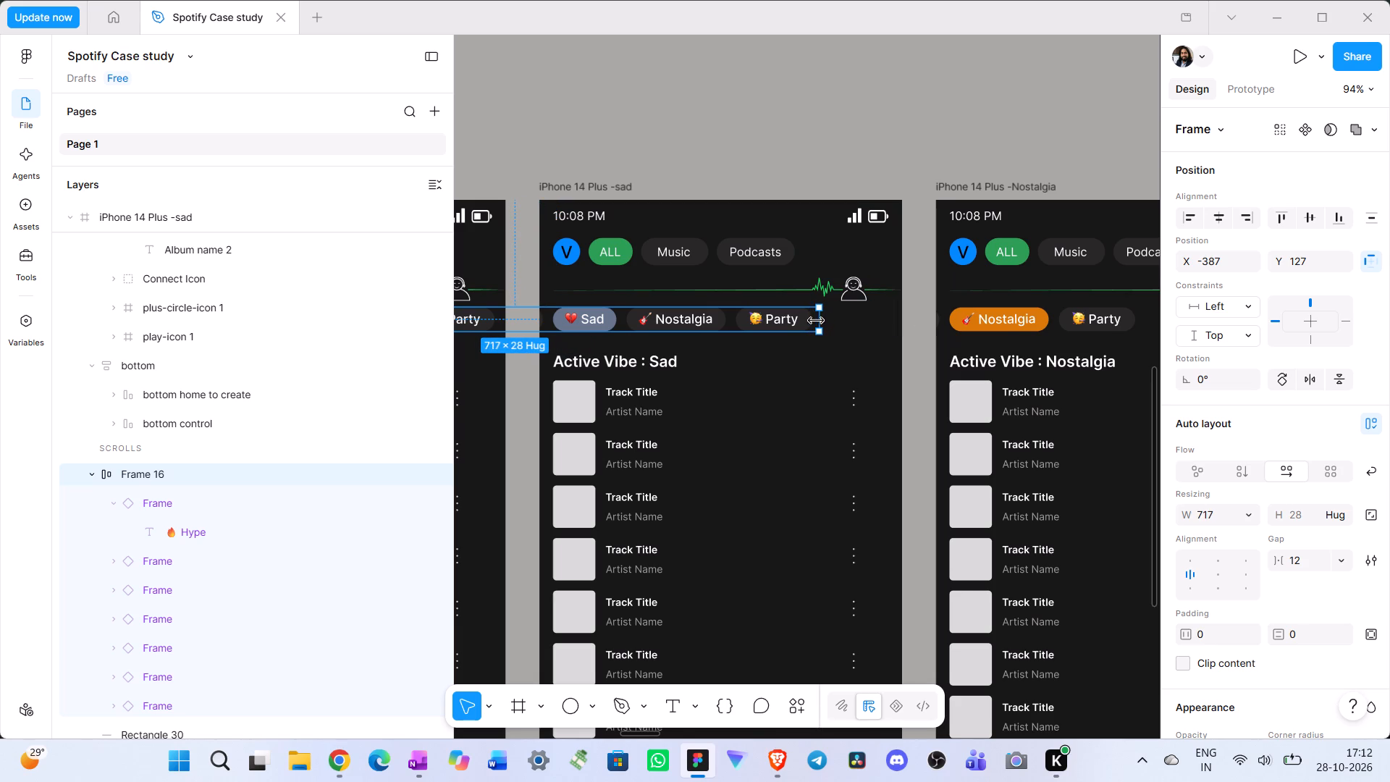
left_click_drag(816, 321, 815, 321)
left_click(783, 382)
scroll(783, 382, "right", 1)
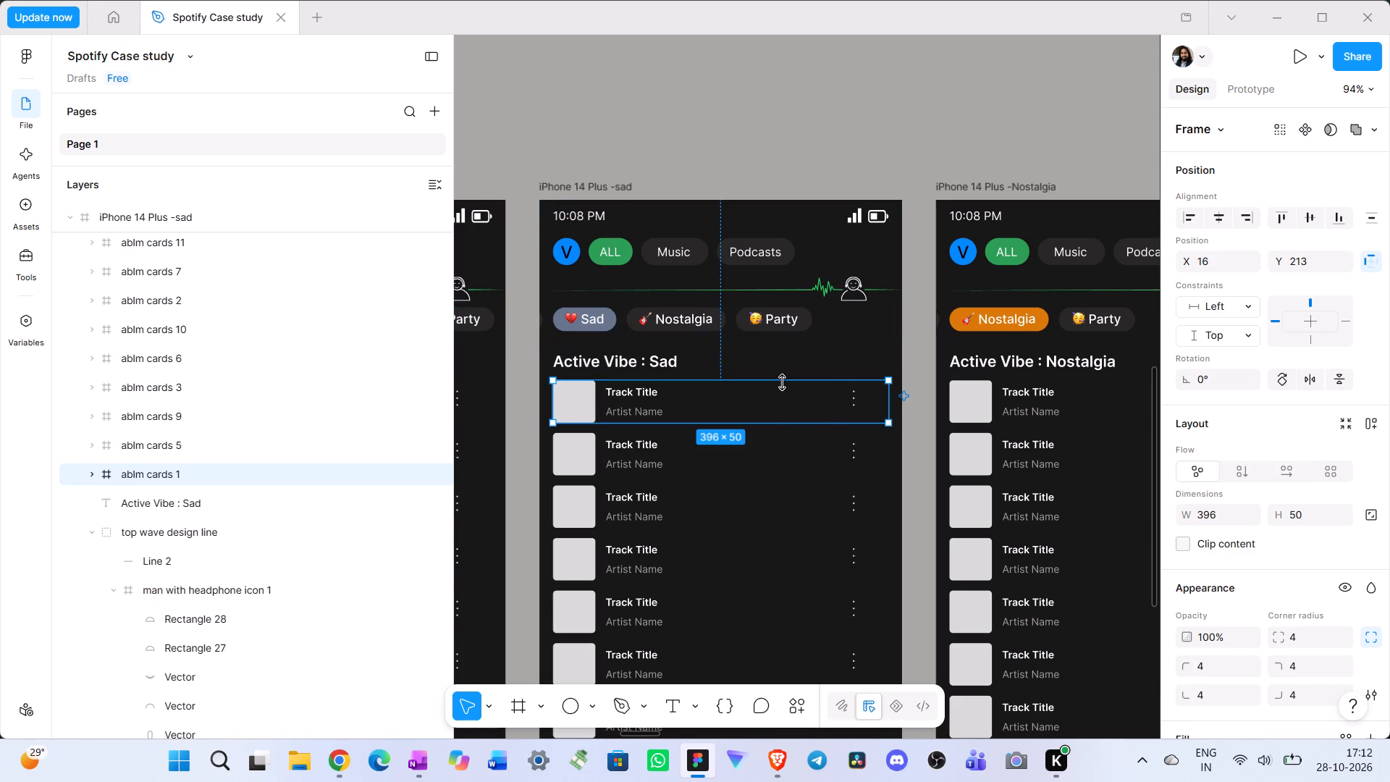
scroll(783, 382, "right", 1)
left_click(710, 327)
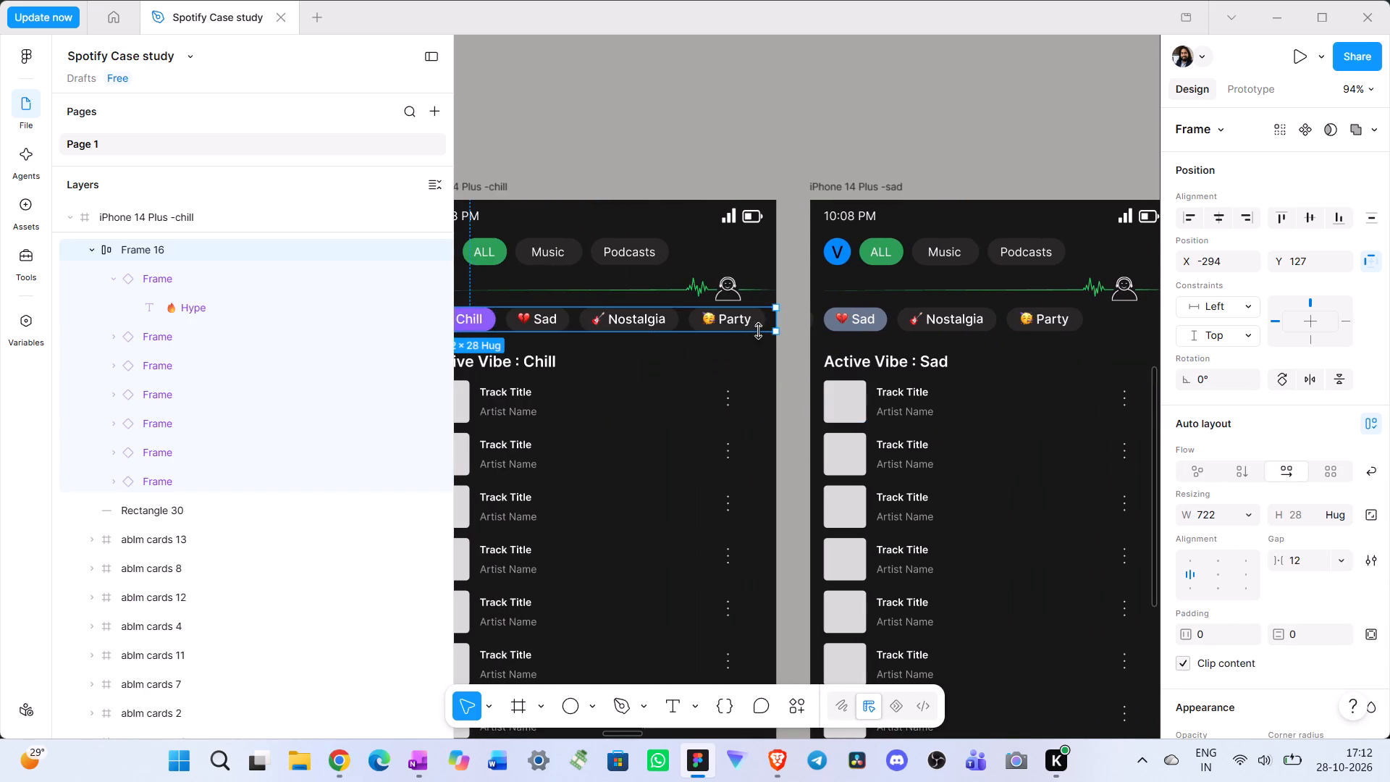
Move the Party frame's mood pill row left to X -390, so its right end sits near the frame's left margin.
scroll(758, 331, "left", 3)
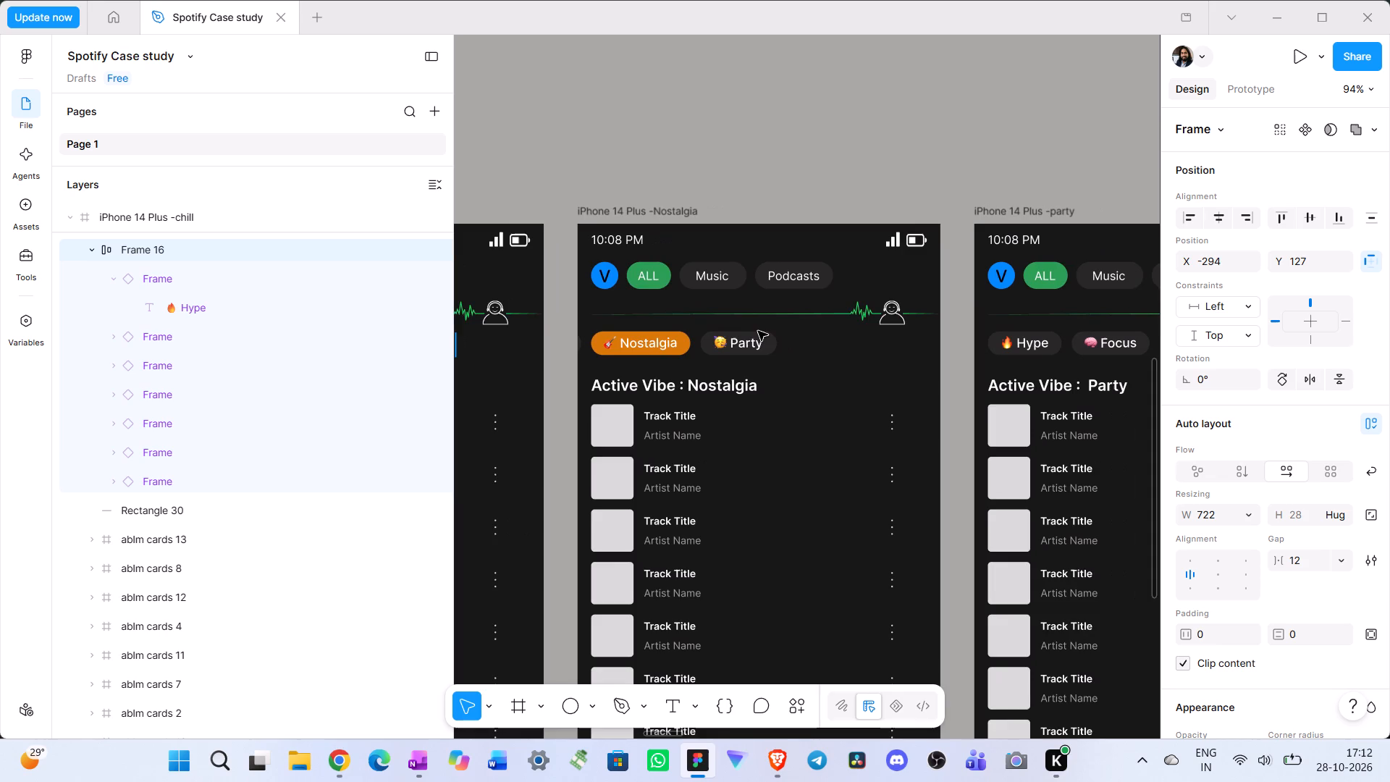
scroll(758, 331, "left", 3)
left_click(791, 346)
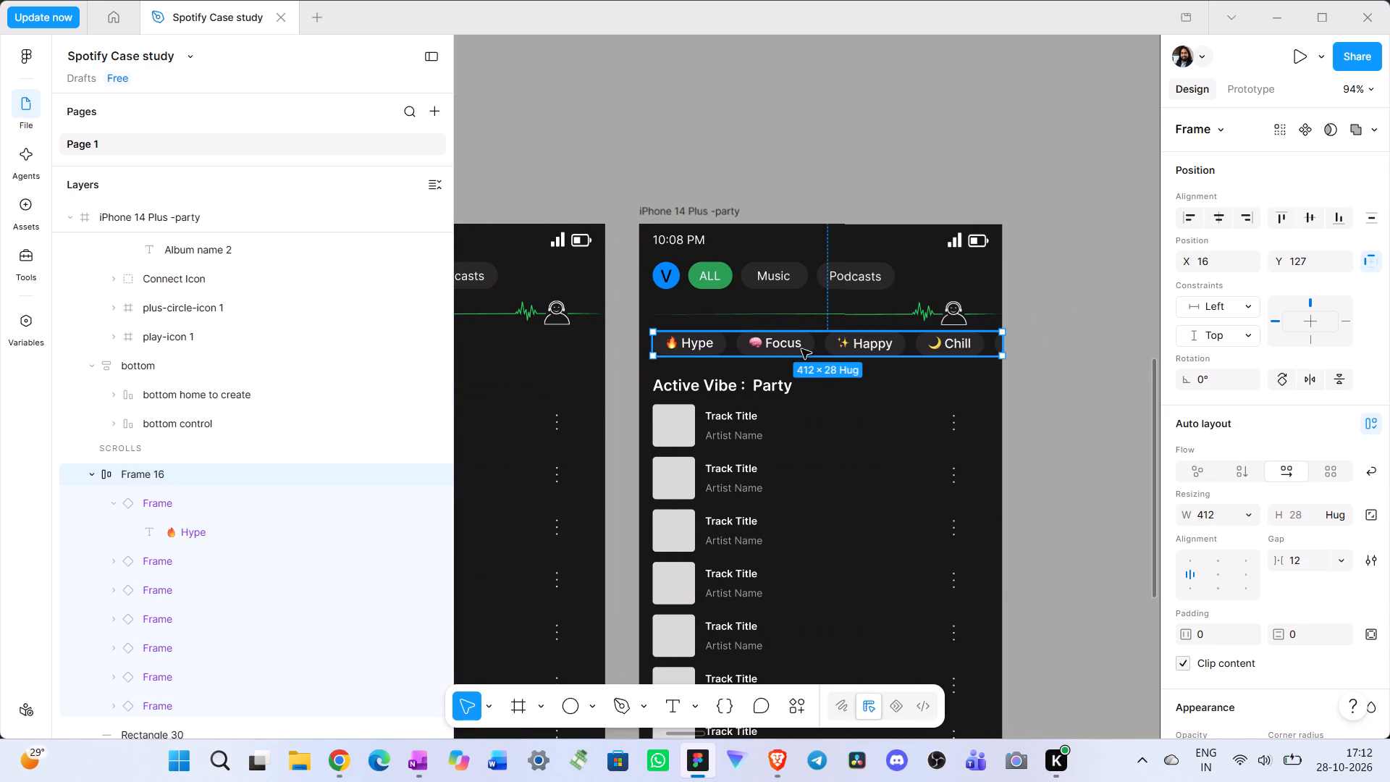
key("shift+Left")
key("shift+Left")
key("shift+Left")
key("shift+Left")
key("shift+Left")
key("shift+Left")
key("shift+Left")
key("shift+Left")
key("shift+Left")
key("shift+Left")
key("shift+Left")
key("shift+Left")
key("shift+Left")
key("shift+Left")
key("shift+Left")
key("shift+Left")
key("shift+Left")
key("shift+Left")
key("shift+Left")
key("shift+Left")
key("shift+Left")
key("shift+Left")
key("shift+Left")
key("shift+Left")
key("shift+Left")
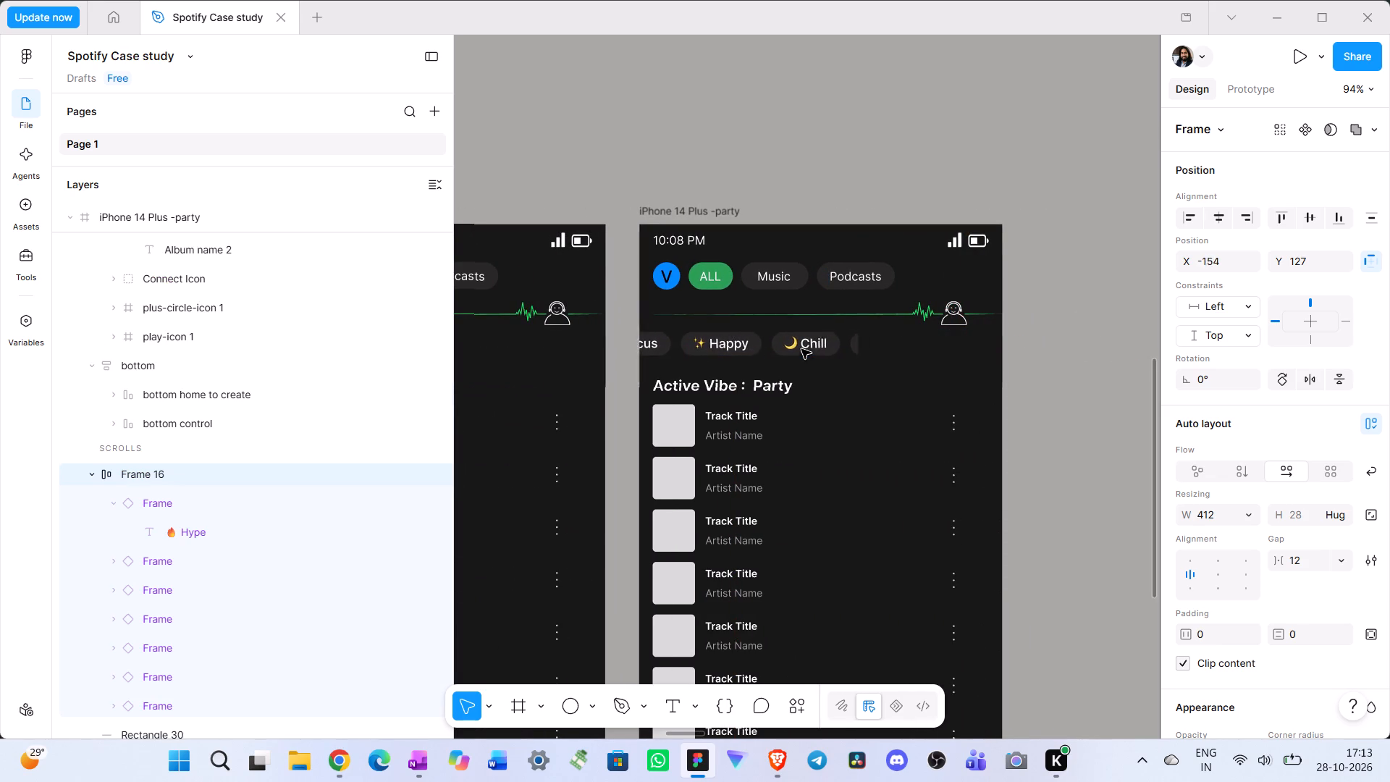
key("shift+Left")
key("shift+Left")
key("shift+Left")
key("shift+Left")
key("shift+Left")
key("shift+Left")
key("shift+Left")
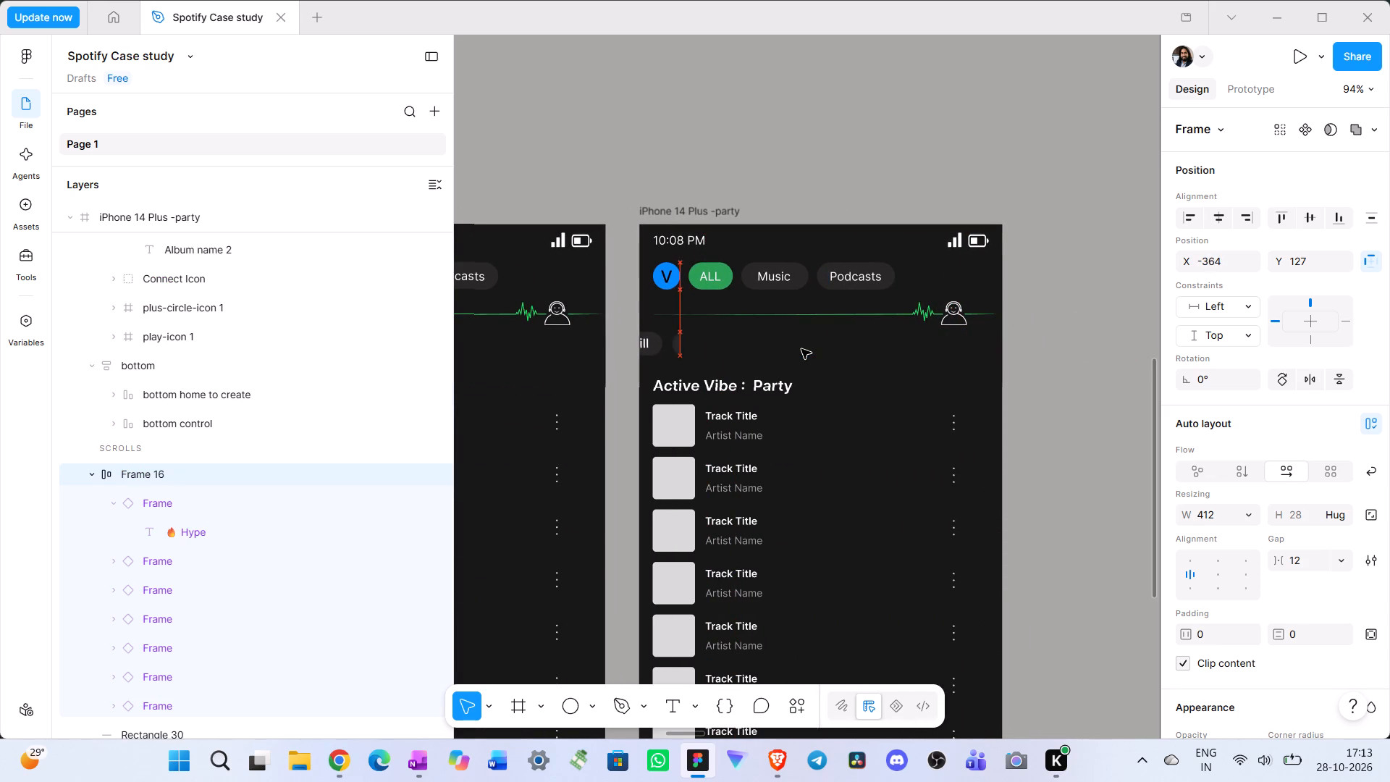
key("shift+Left")
key("shift+Left")
key("shift+Left")
key("Right")
key("Right")
key("Right")
key("Right")
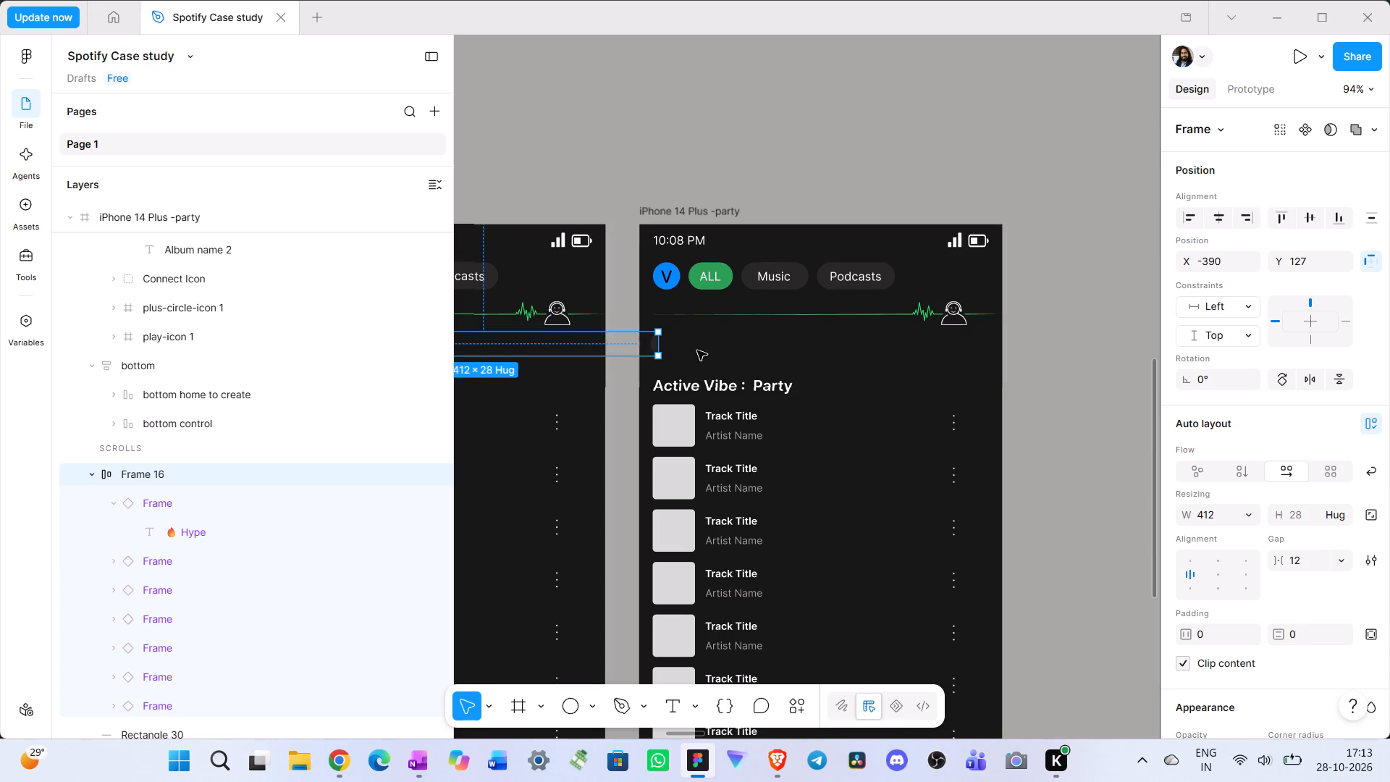
Widen the Party frame's mood pill row rightward to 818, bringing the Sad, Nostalgia and Party pills into the frame.
left_click_drag(654, 347, 985, 348)
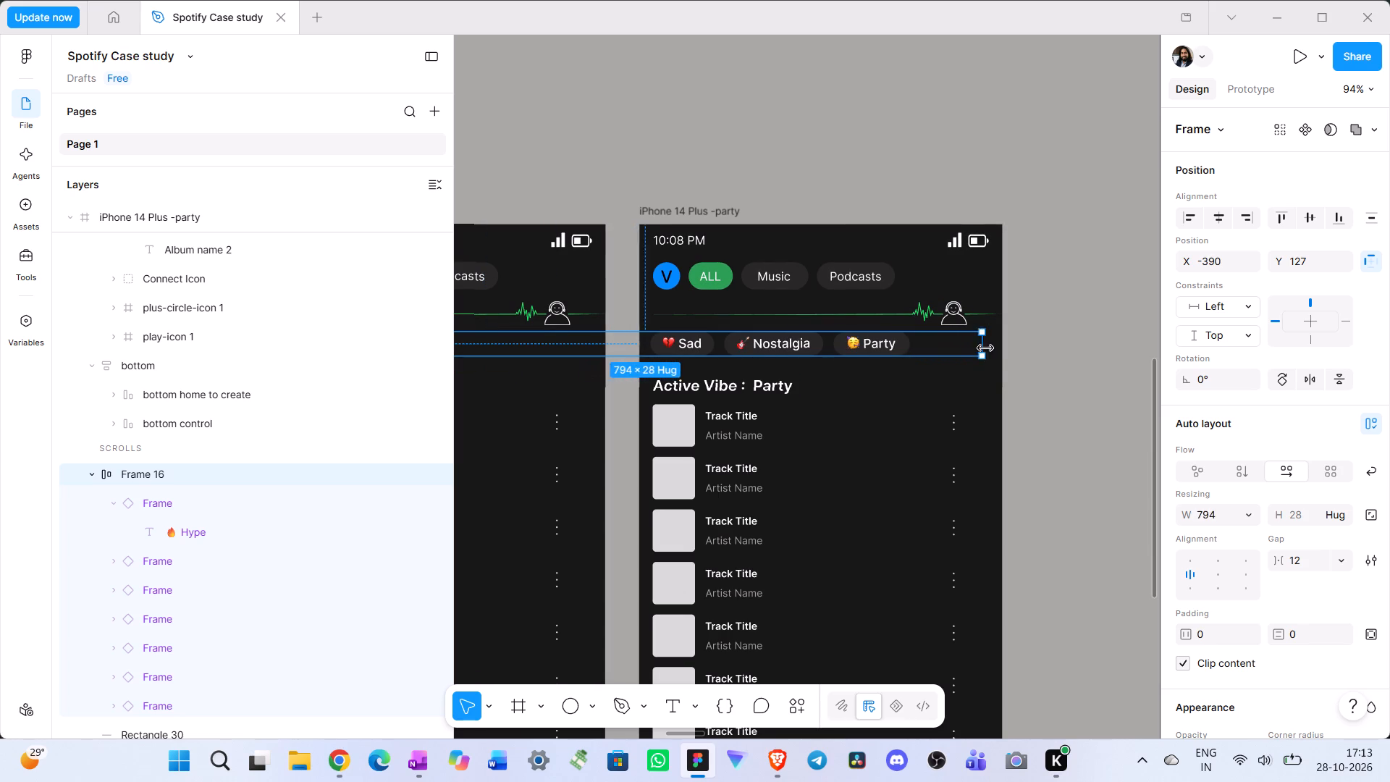
left_click_drag(985, 348, 1003, 348)
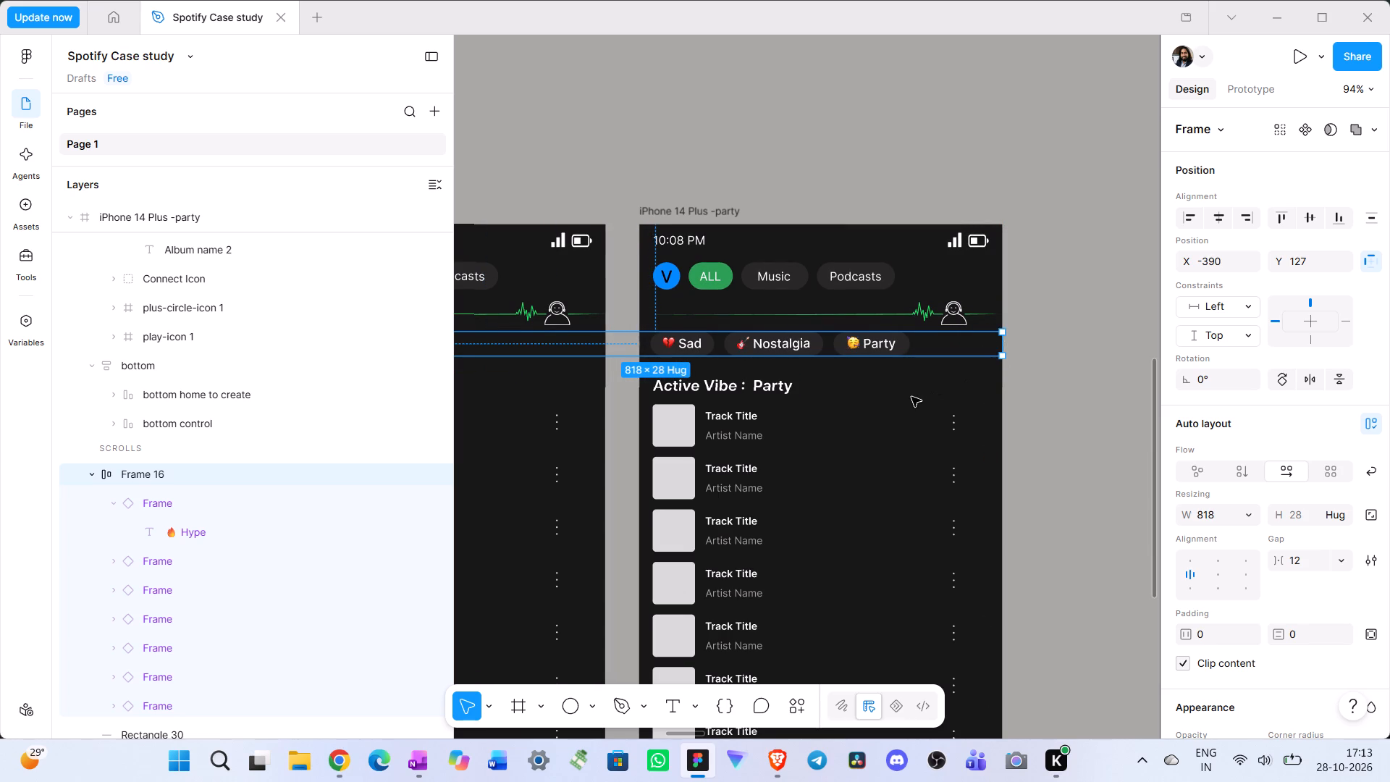
Move the Party frame's mood pill row left to X -603, aligning the Party pill with the Active Vibe heading's left edge.
scroll(911, 397, "up", 4, "ctrl")
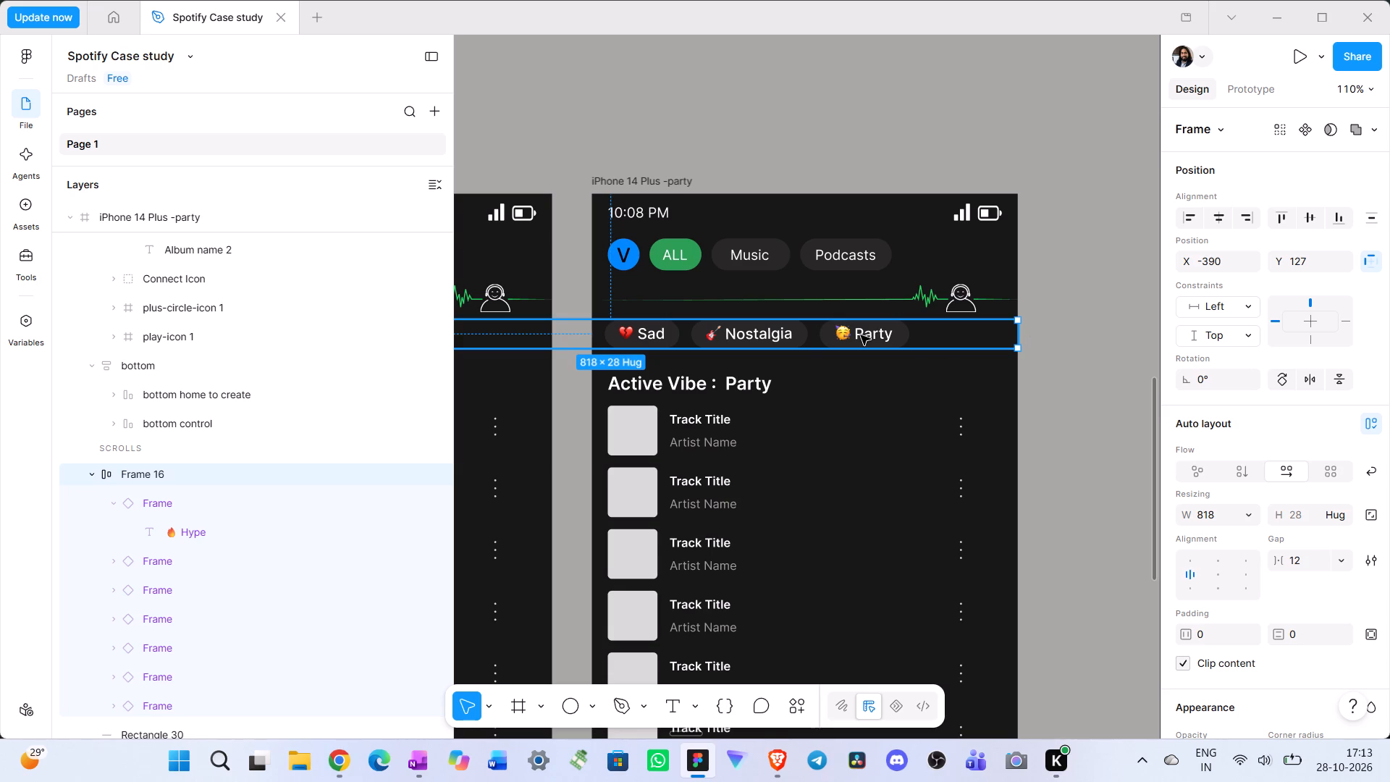
key("shift+Left")
key("shift+Left")
key("shift+Left")
key("shift+Left")
key("shift+Left")
key("shift+Left")
key("shift+Left")
key("shift+Left")
key("shift+Left")
key("shift+Left")
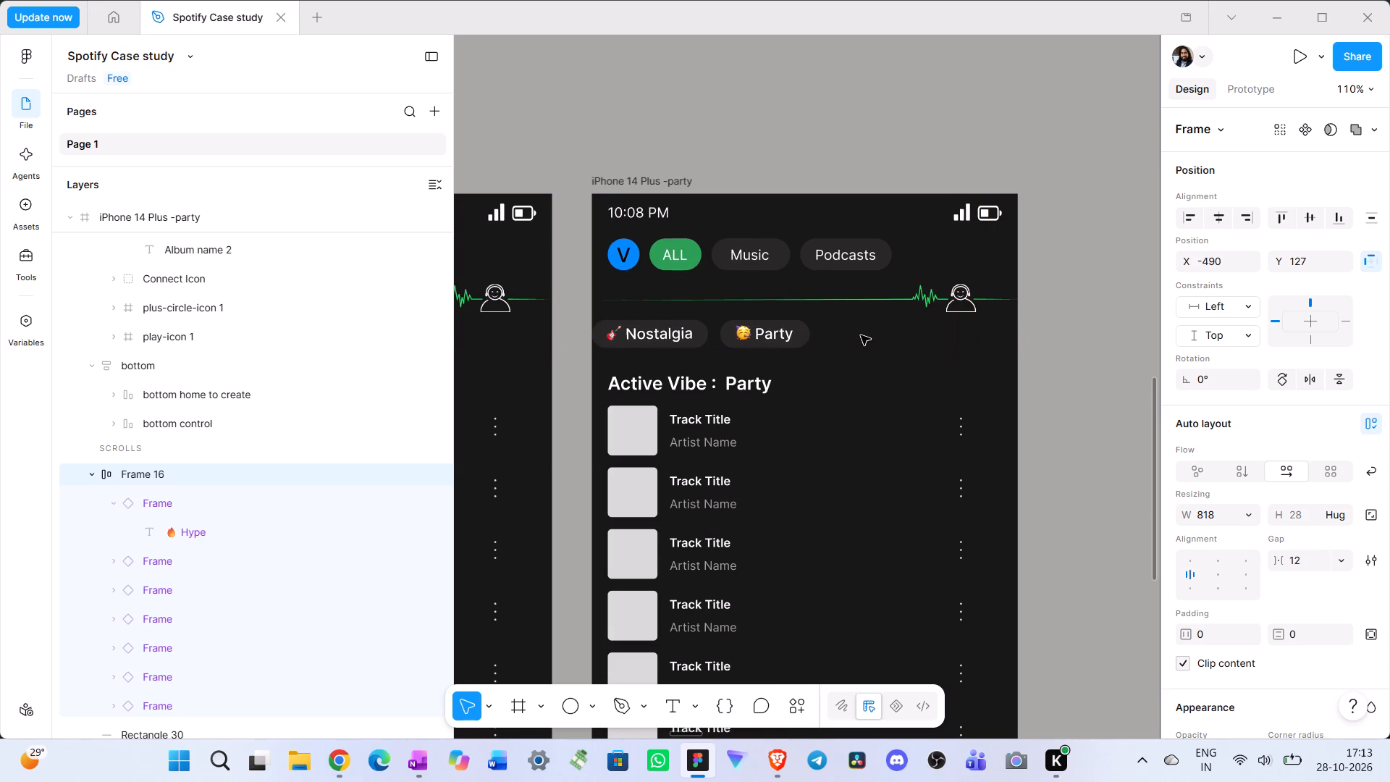
key("shift+Left")
key("shift+Left")
key("shift+Left")
key("shift+Left")
key("shift+Left")
key("shift+Left")
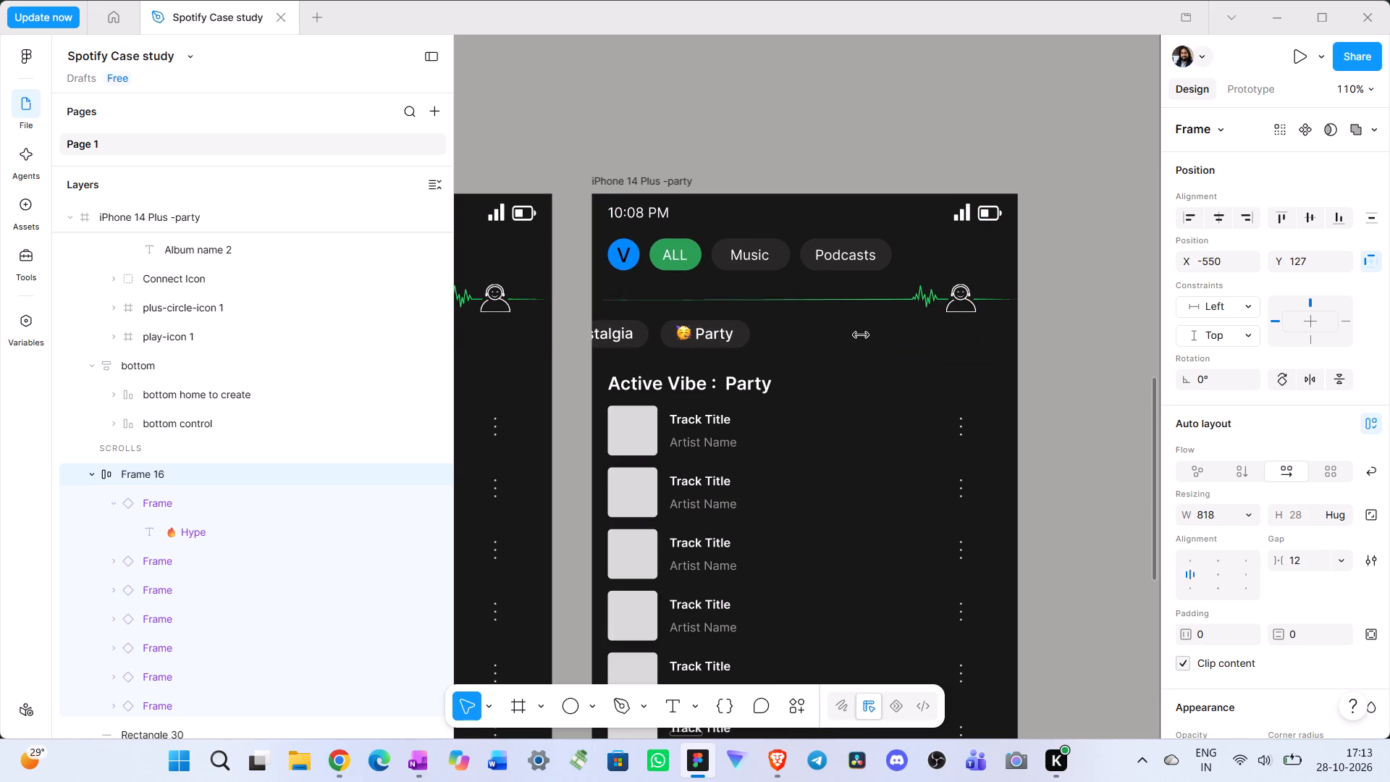
key("shift+Left")
key("shift+Left")
key("shift+Left")
key("shift+Left")
key("shift+Left")
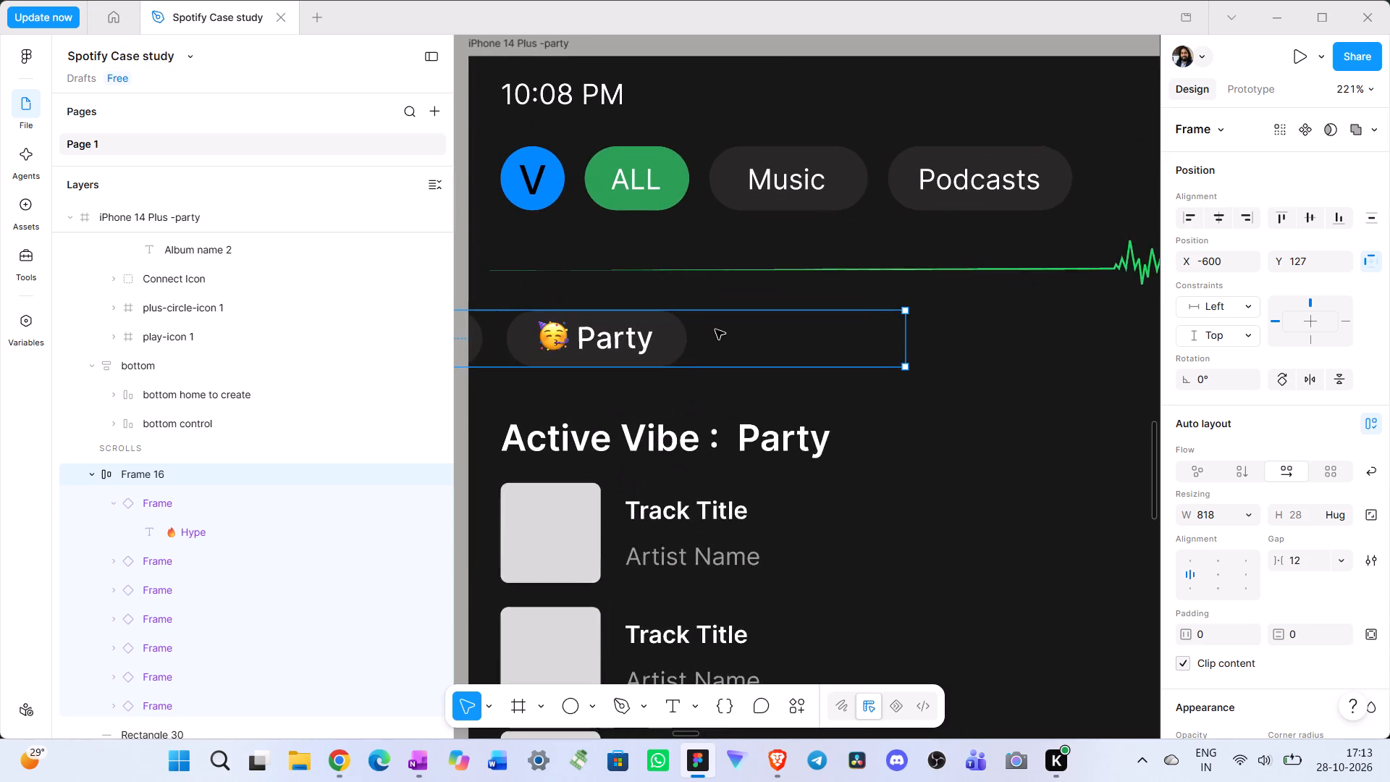
scroll(715, 329, "right", 1)
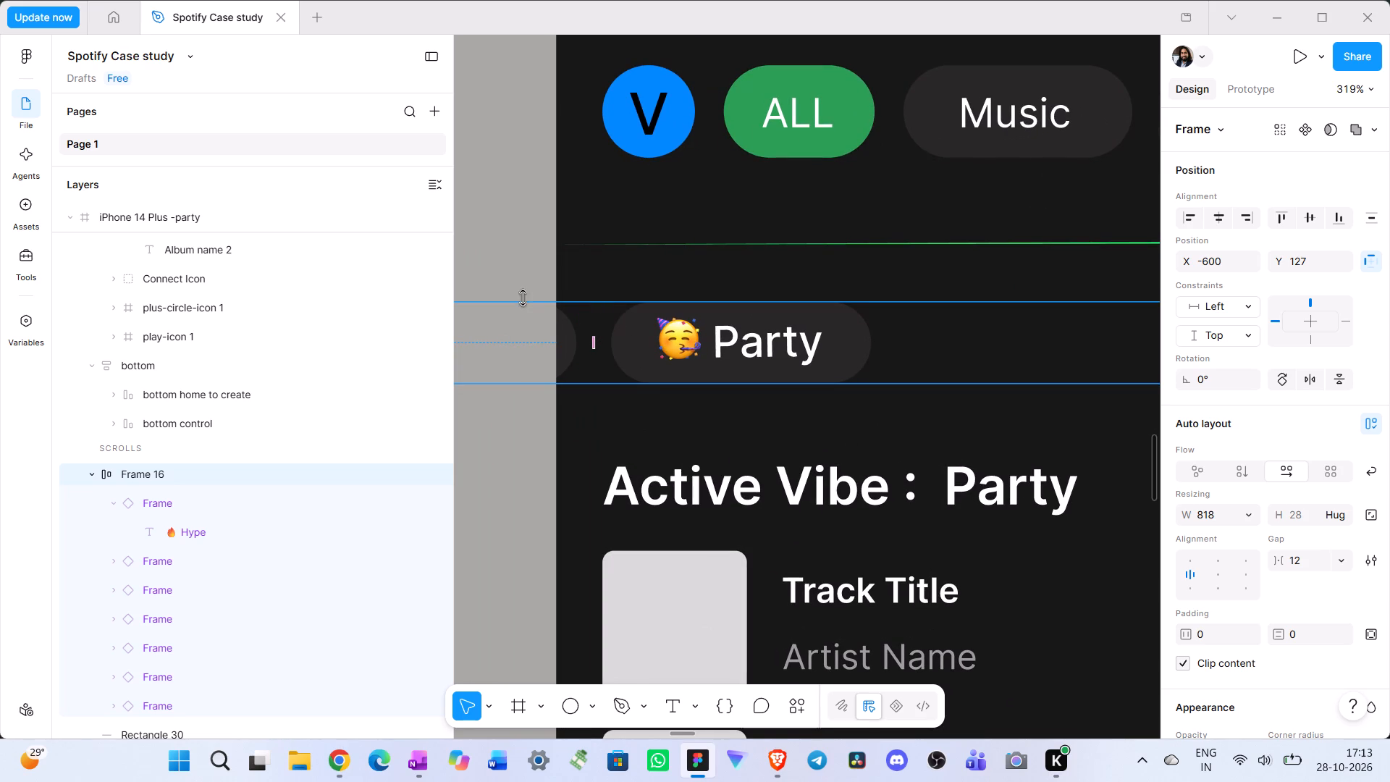
left_click(679, 364)
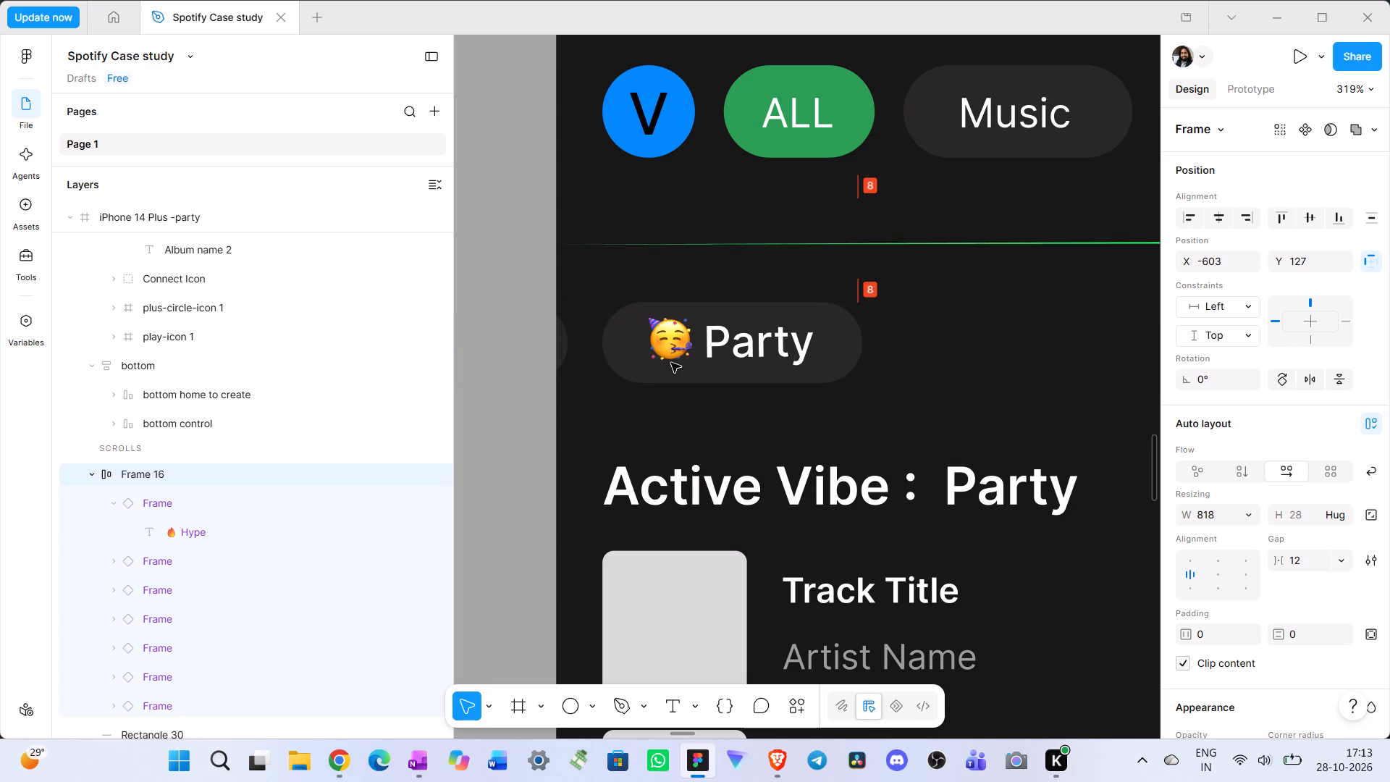
double_click(681, 363)
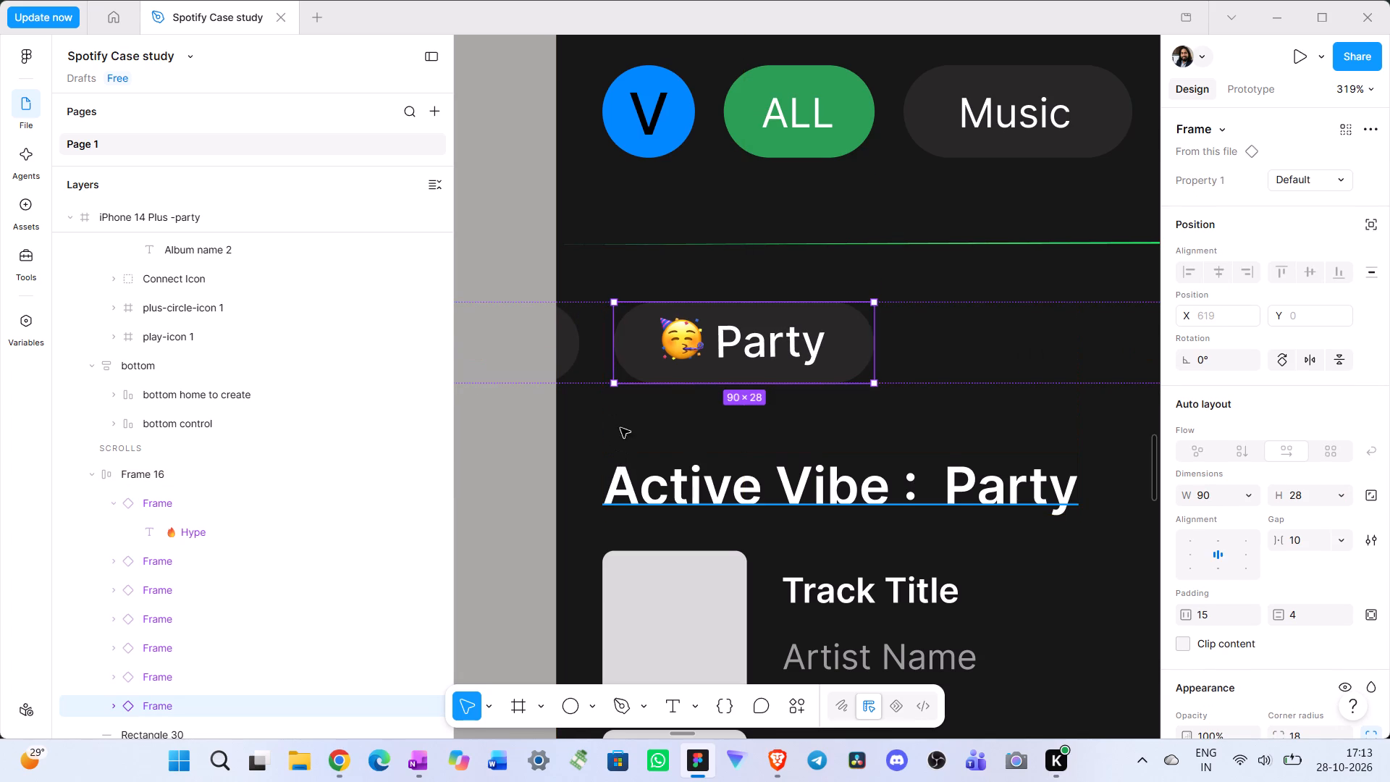
left_click(688, 406)
left_click(726, 356)
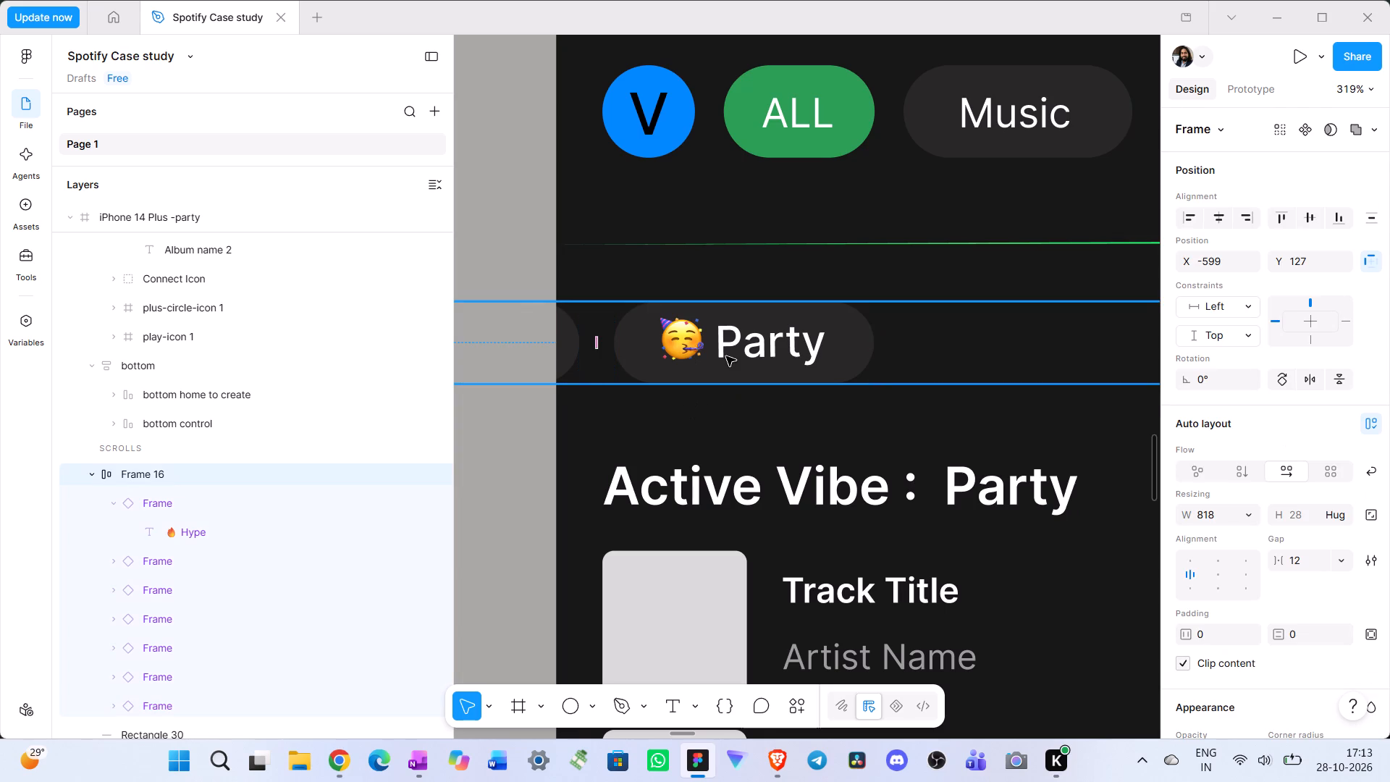
key("Left")
key("Left")
key("Left")
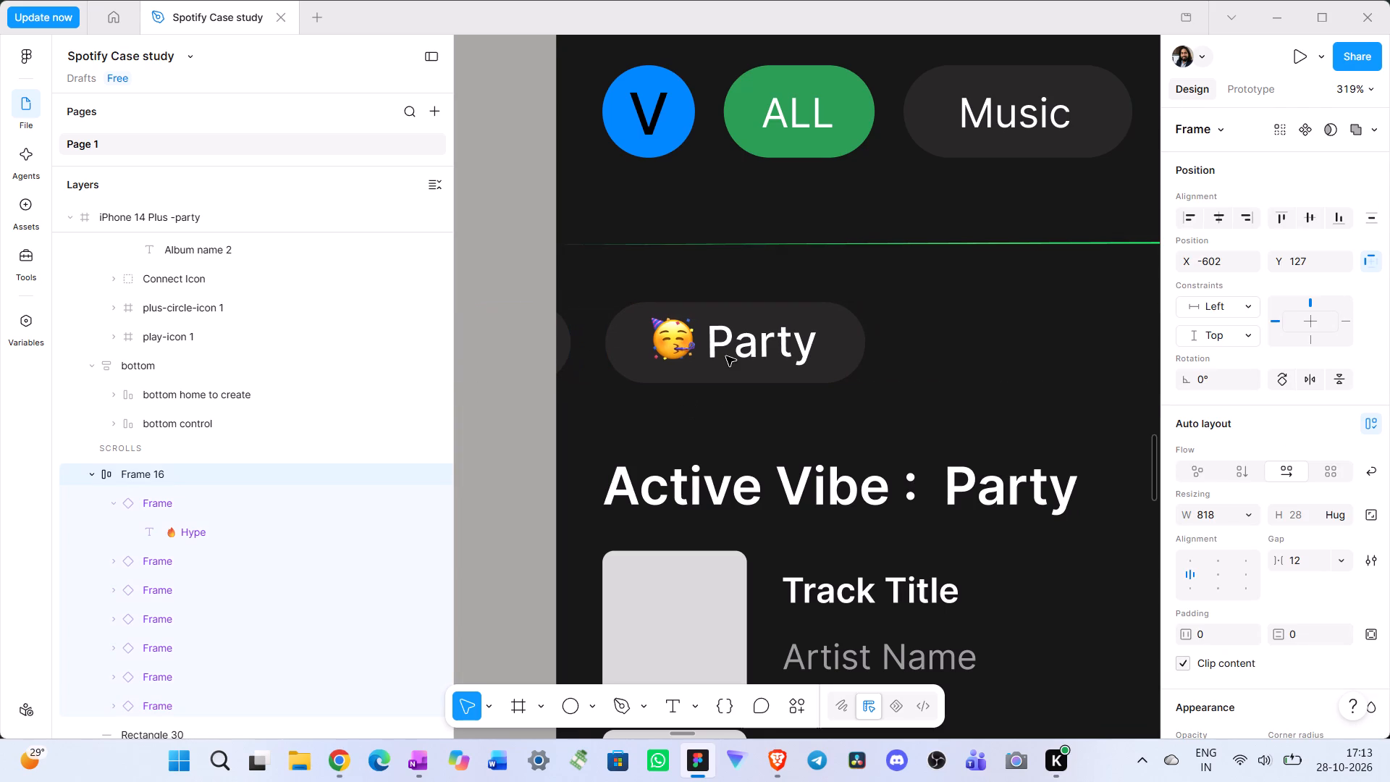
key("Left")
left_click(733, 456)
scroll(733, 456, "down", 2, "ctrl")
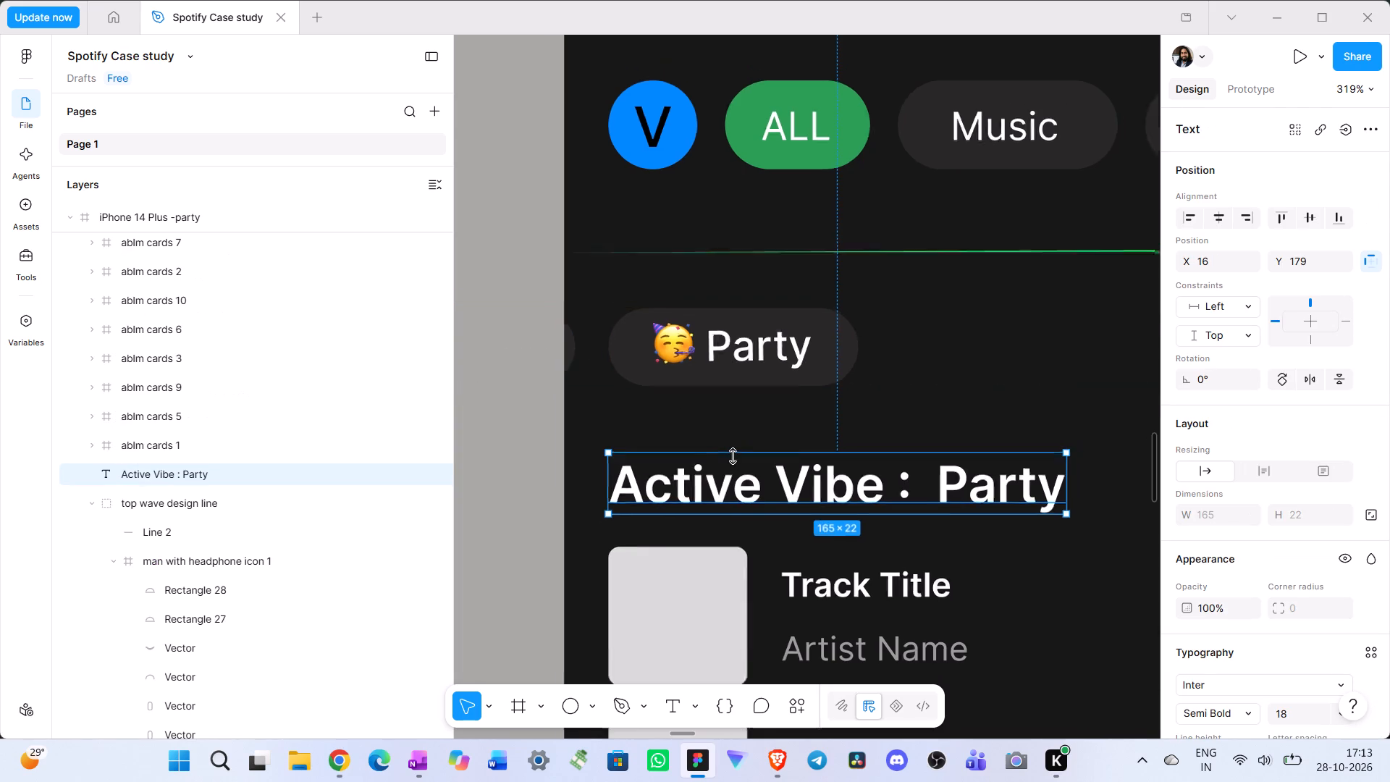
scroll(733, 456, "down", 6, "ctrl")
left_click(932, 143)
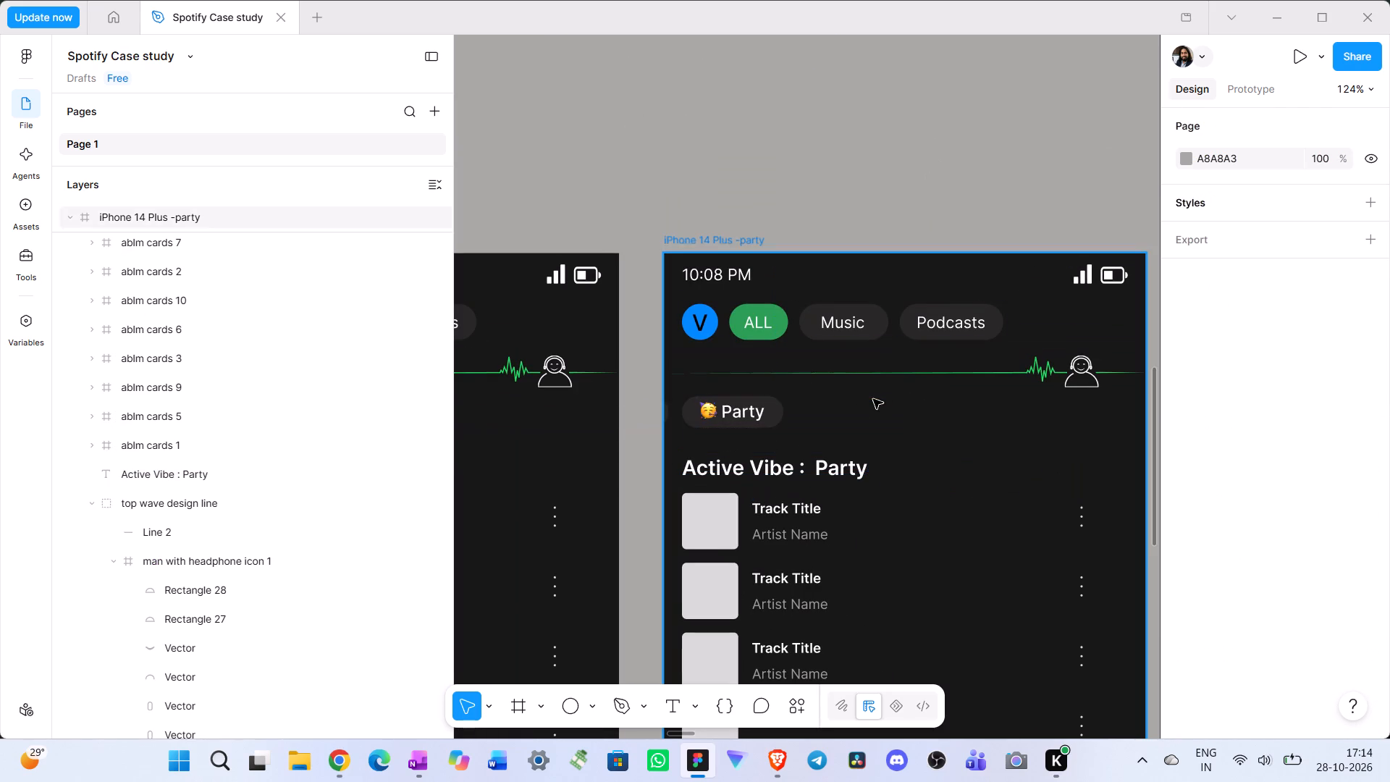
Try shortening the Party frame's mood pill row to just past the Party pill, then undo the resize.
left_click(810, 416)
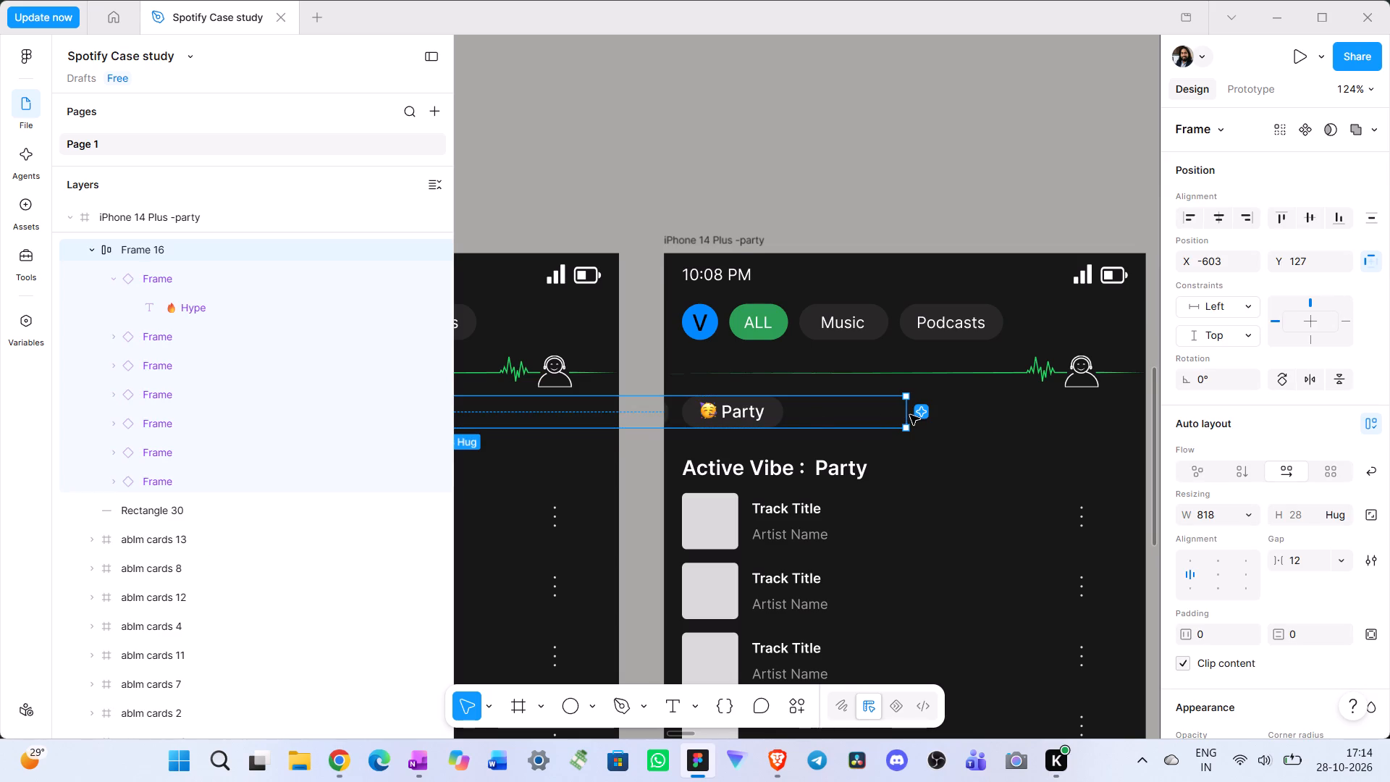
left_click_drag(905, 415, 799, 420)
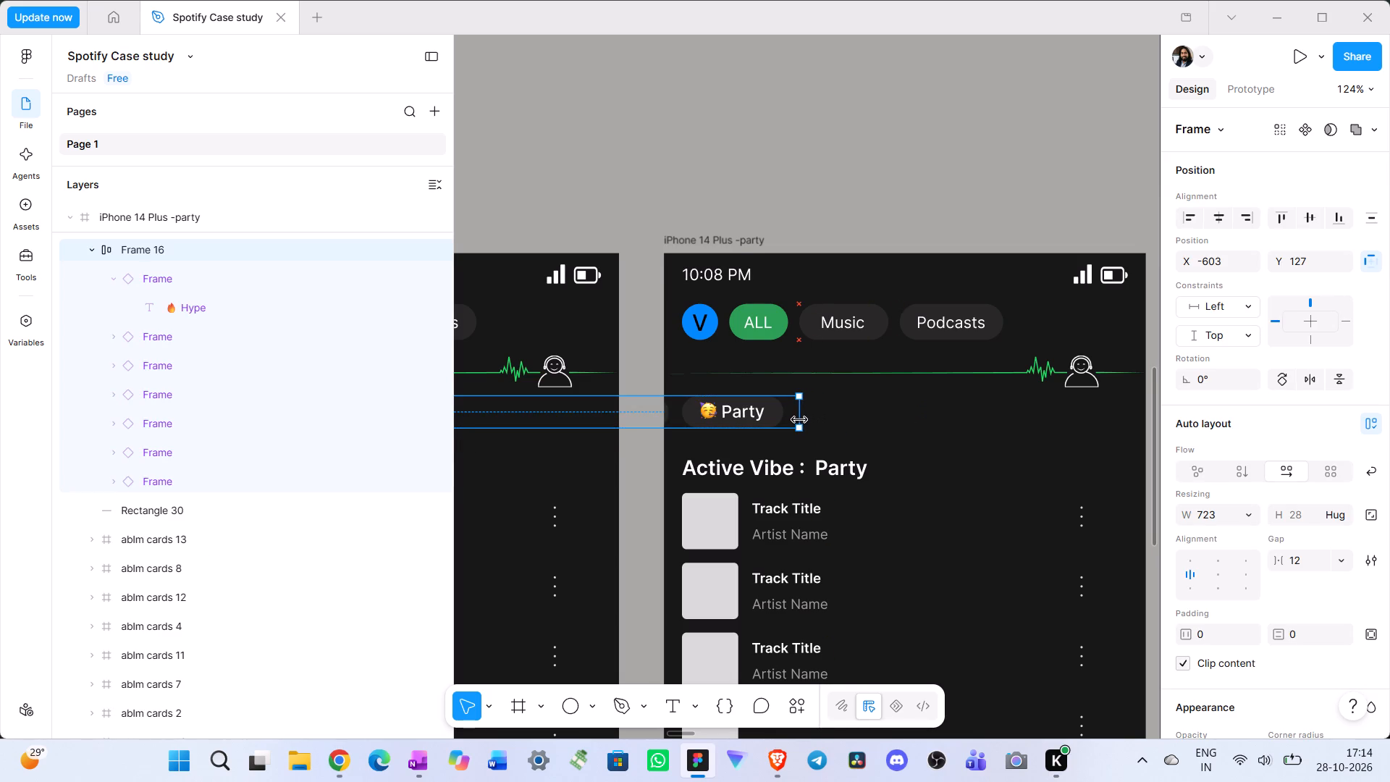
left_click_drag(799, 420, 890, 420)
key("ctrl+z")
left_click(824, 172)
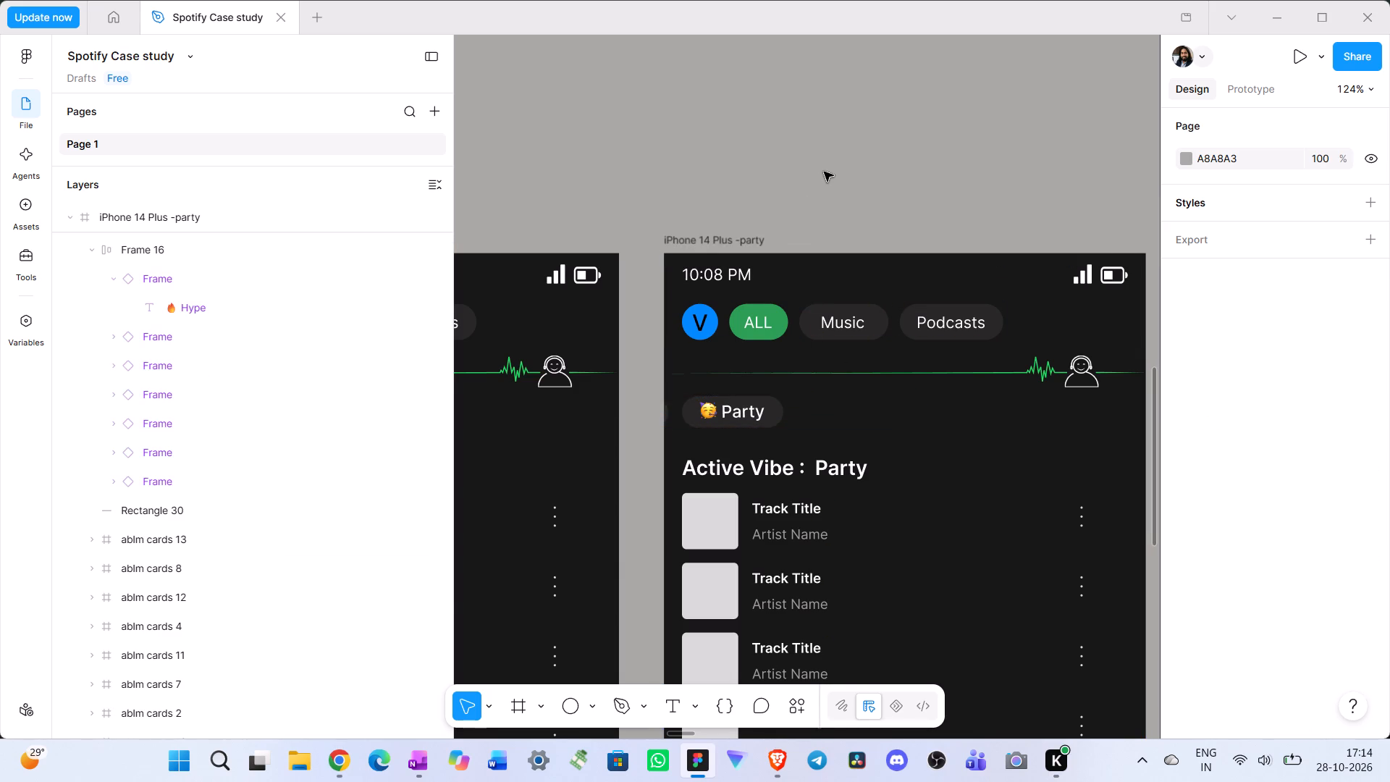
scroll(824, 171, "down", 7, "ctrl")
left_click(1029, 338)
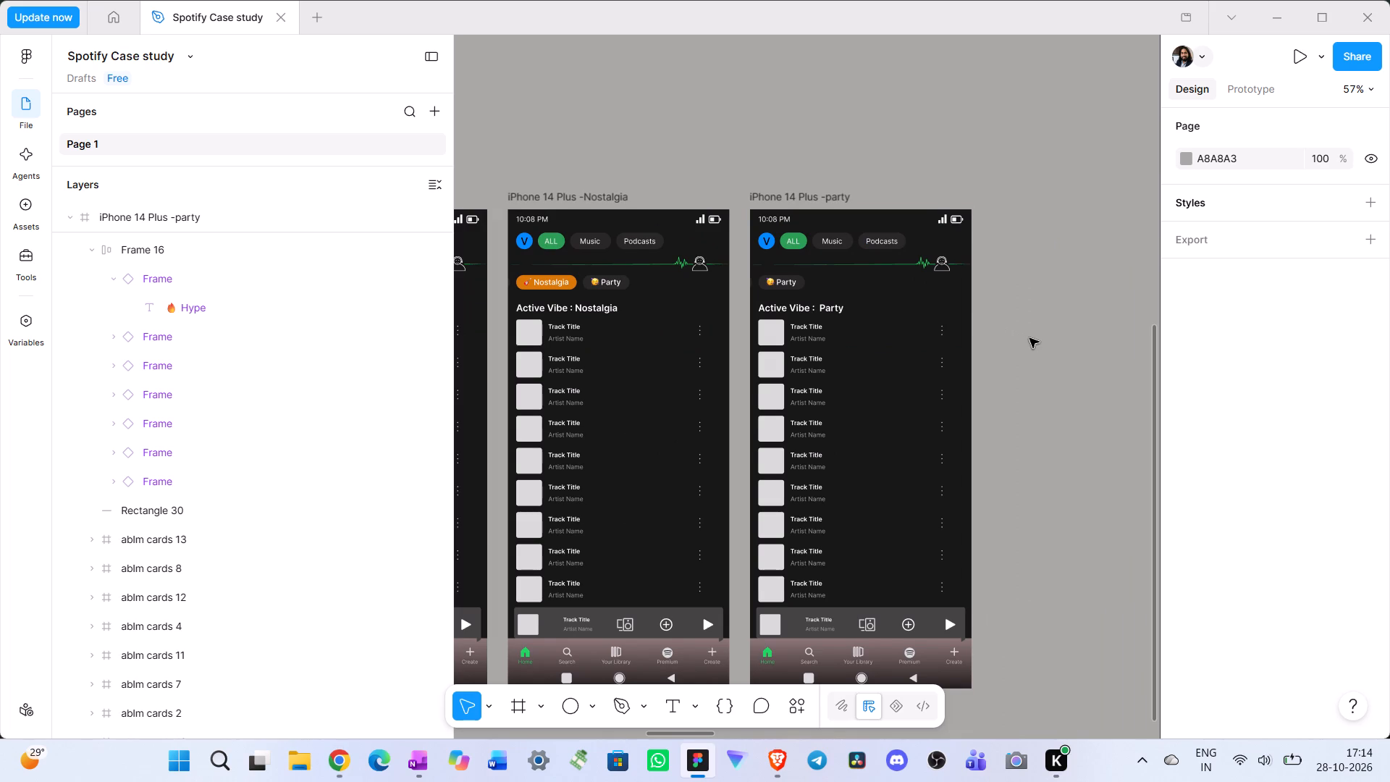
scroll(1029, 338, "down", 3, "ctrl")
scroll(909, 316, "up", 7, "ctrl")
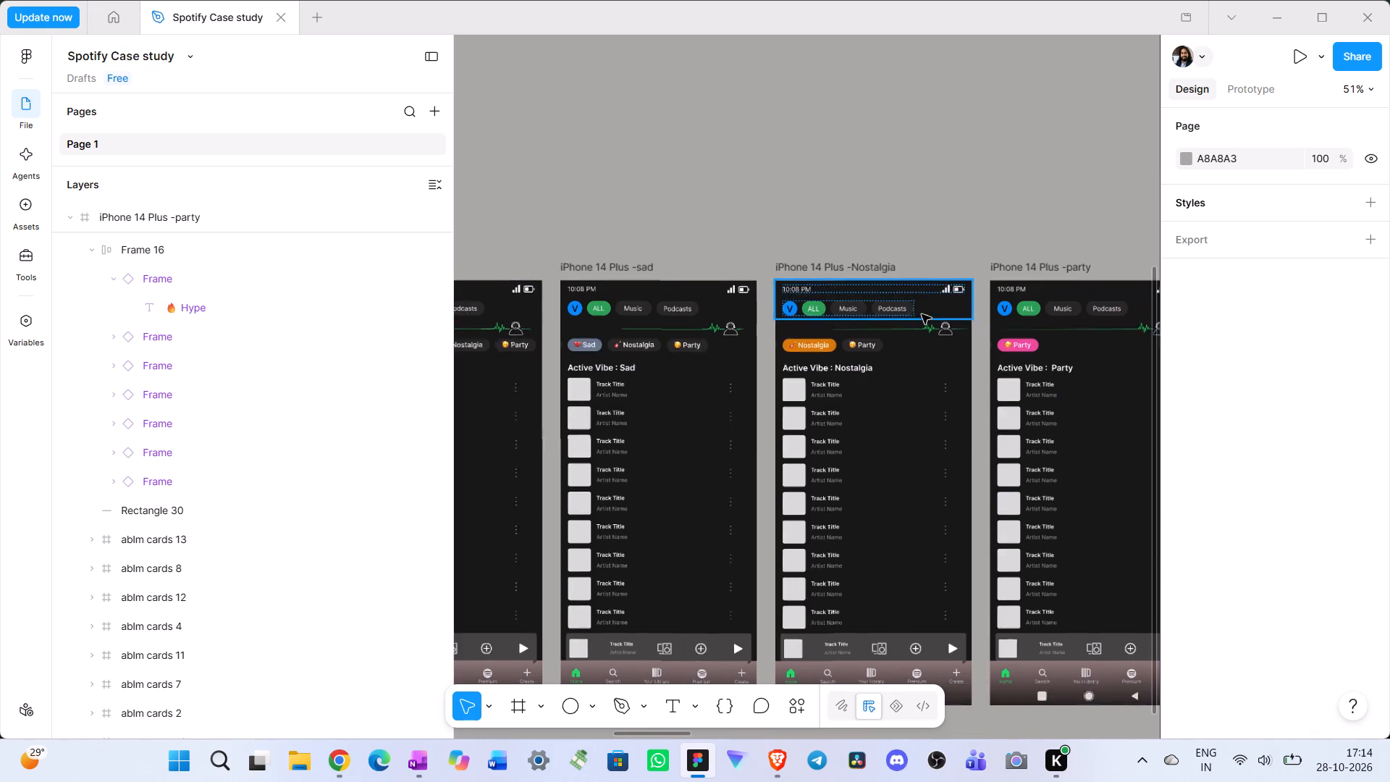
Review the mood pill rows and active pill colours across the vibe frames, from Nostalgia back to MY Normal and Hype.
scroll(922, 314, "right", 5)
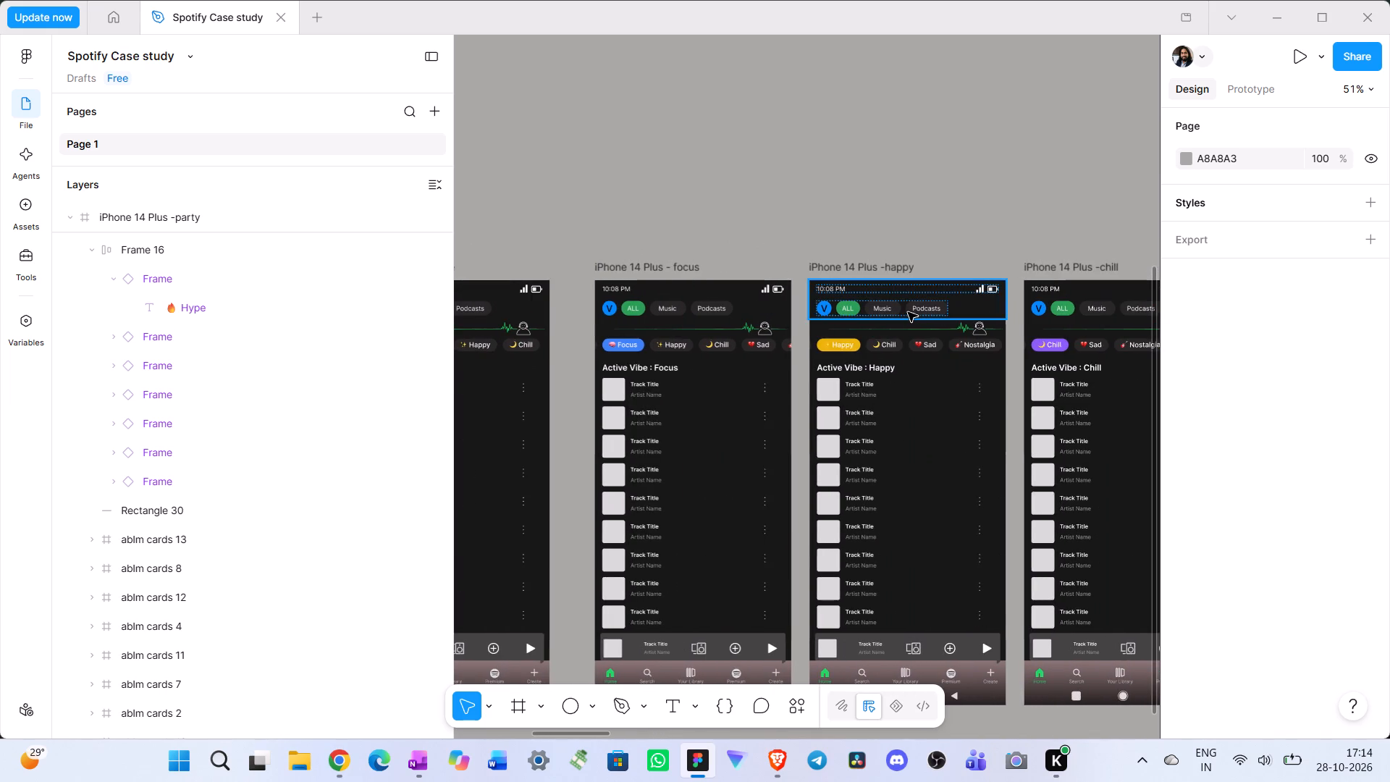
scroll(908, 312, "right", 4)
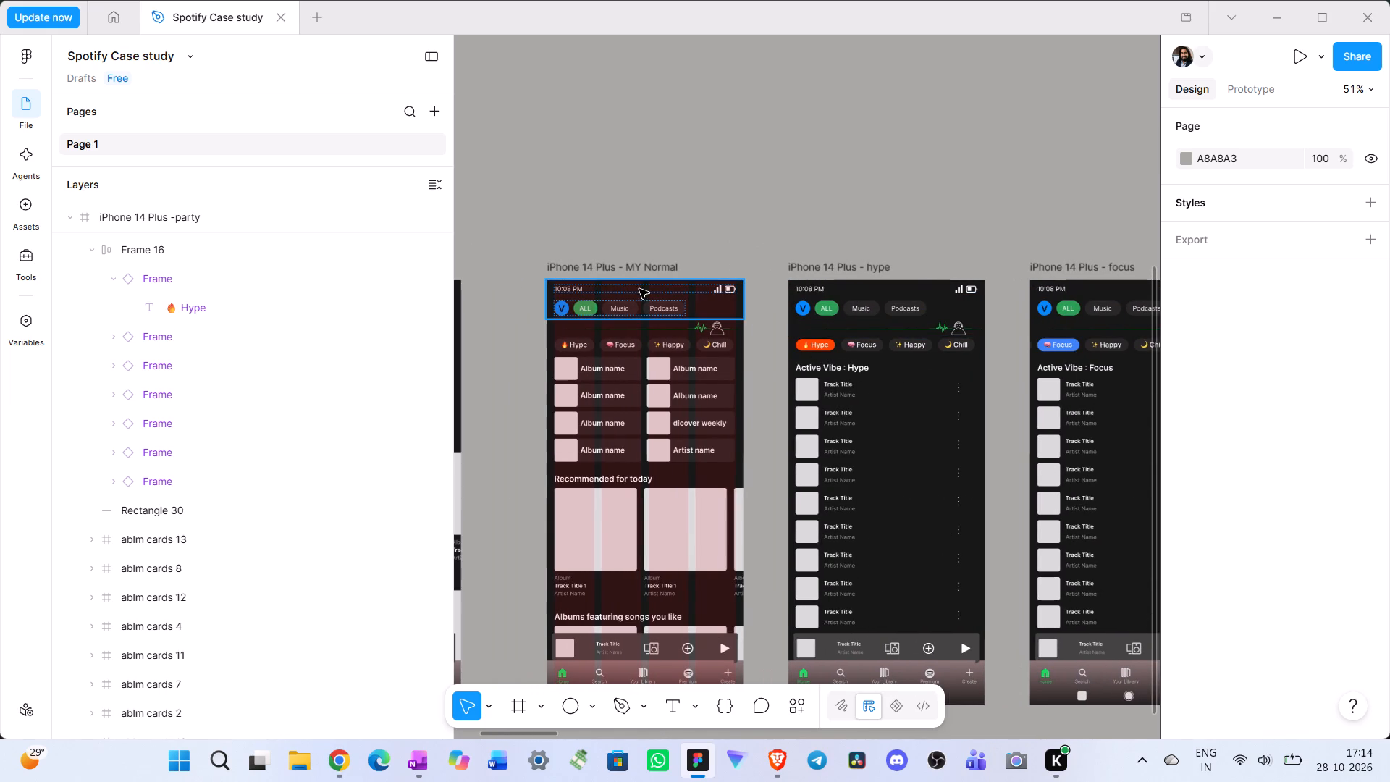
scroll(806, 245, "left", 1)
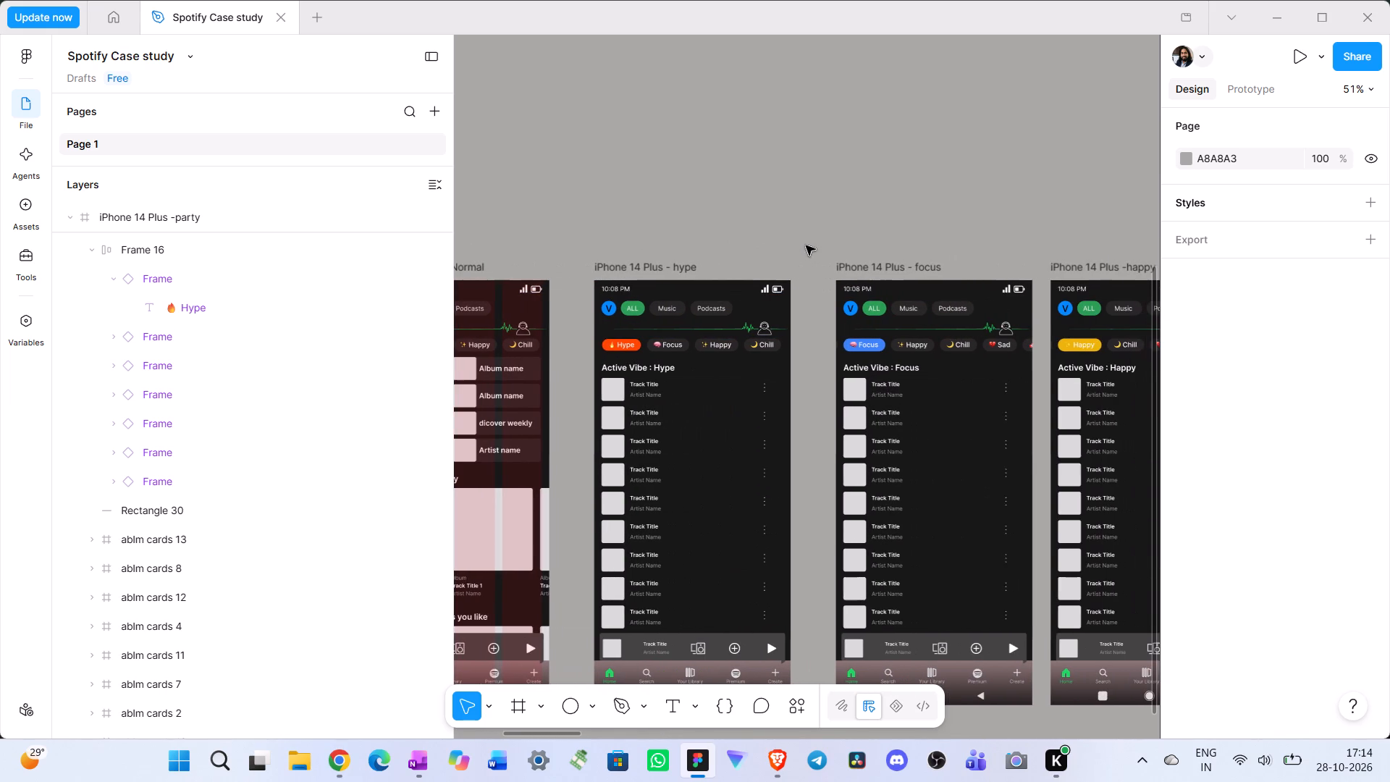
scroll(806, 245, "left", 2)
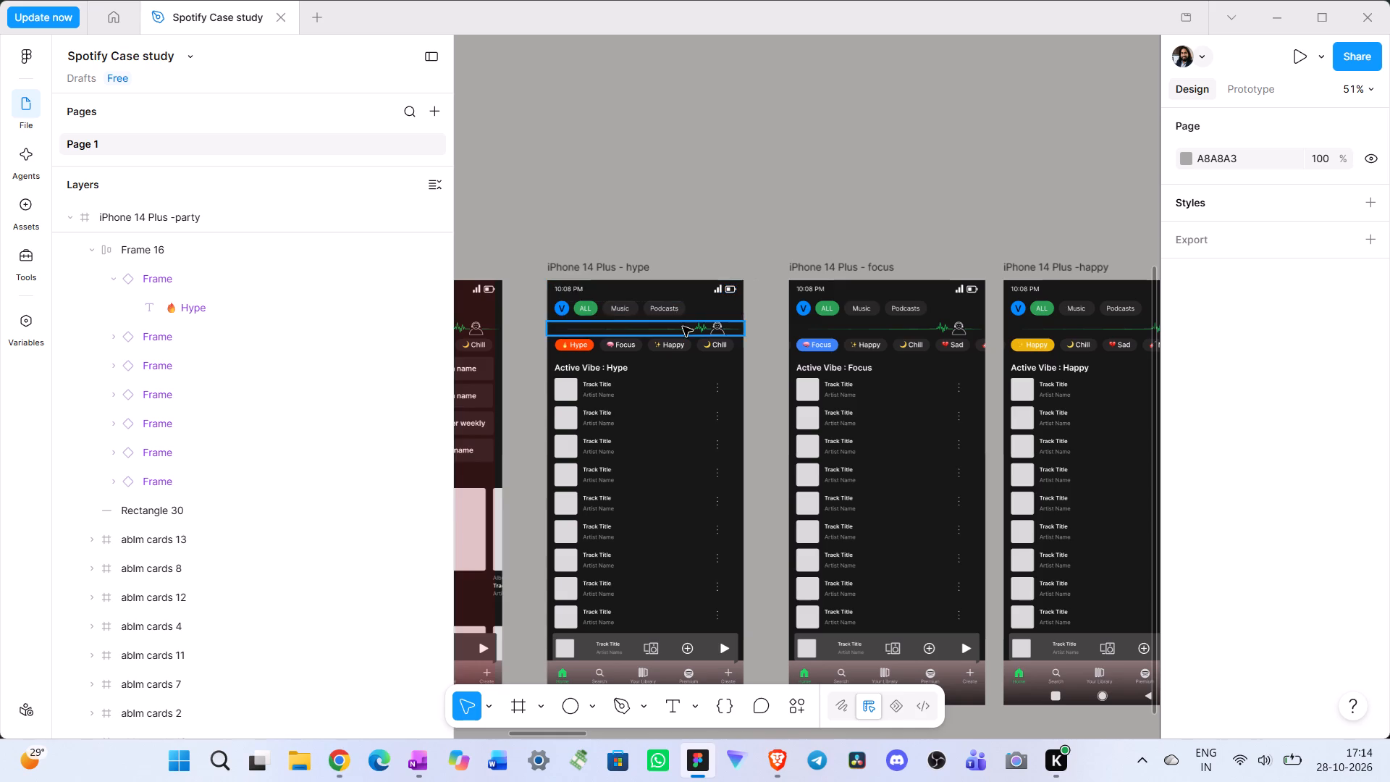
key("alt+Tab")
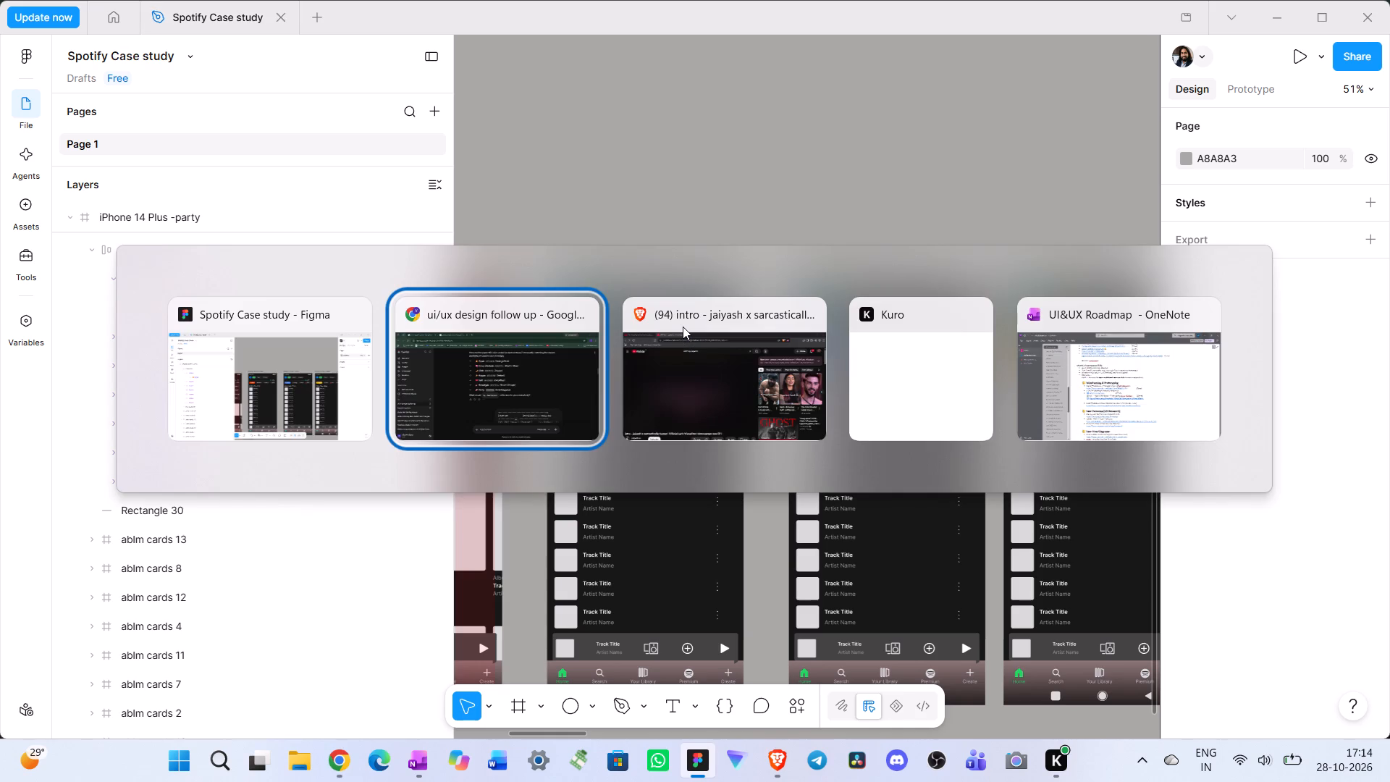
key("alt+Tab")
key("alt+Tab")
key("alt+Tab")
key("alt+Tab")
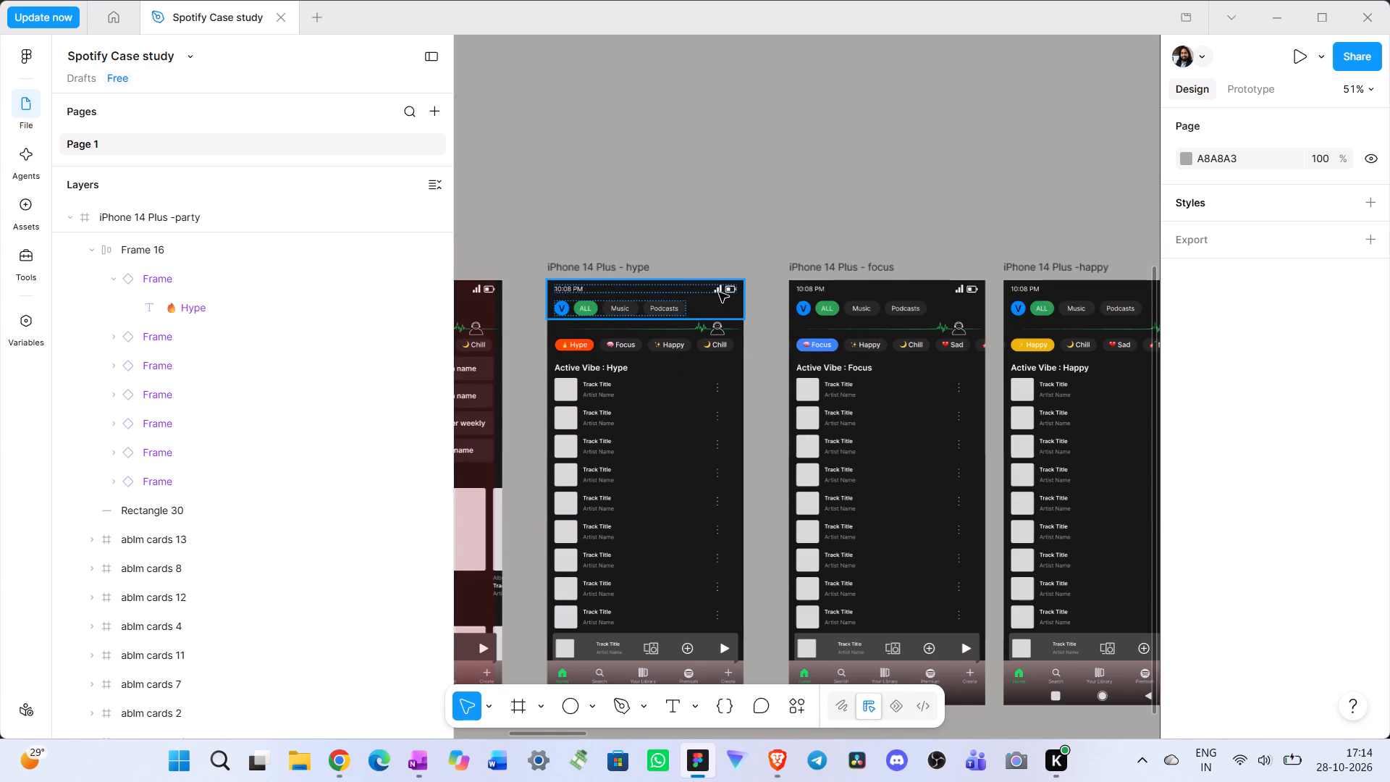
Link the MY Normal frame's Hype pill to the iPhone 14 Plus - hype frame with an on-tap Navigate to interaction.
scroll(719, 293, "right", 3)
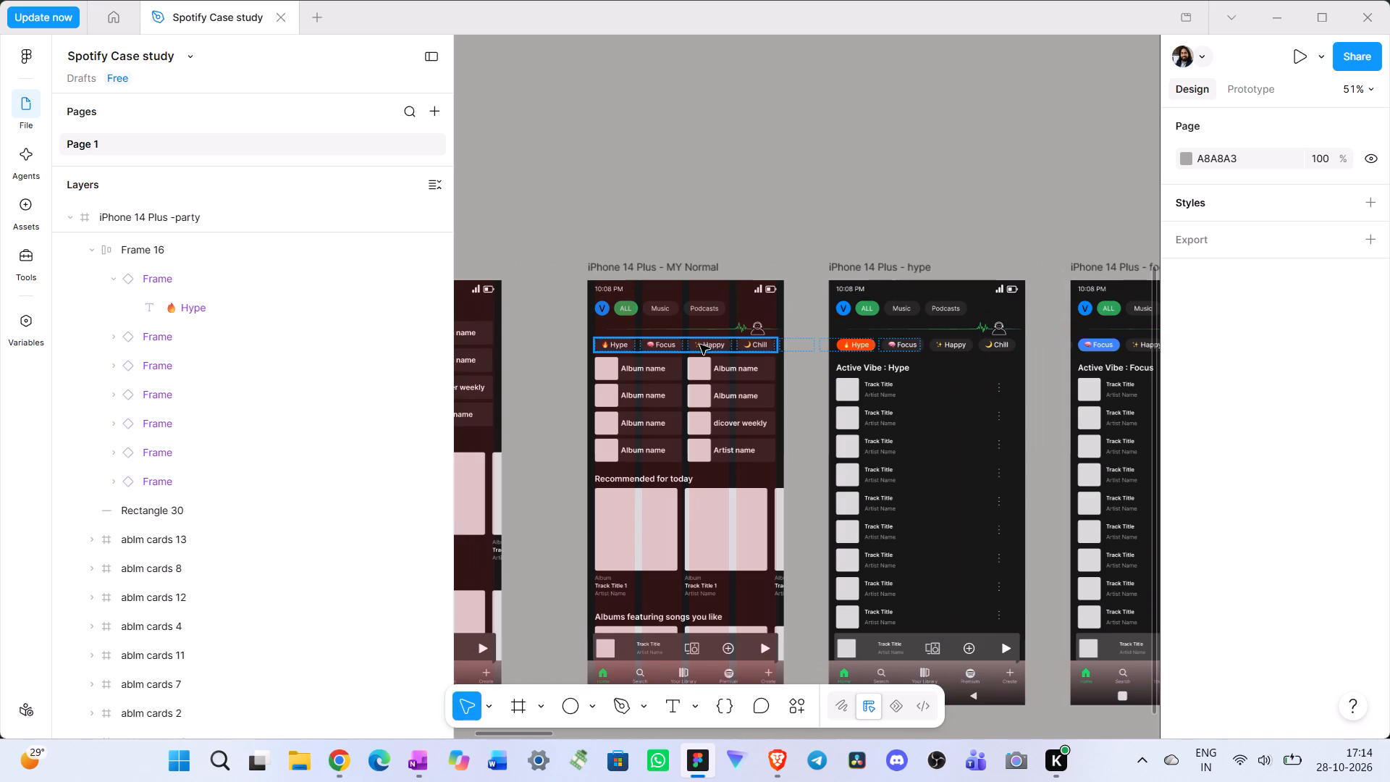
left_click(700, 345)
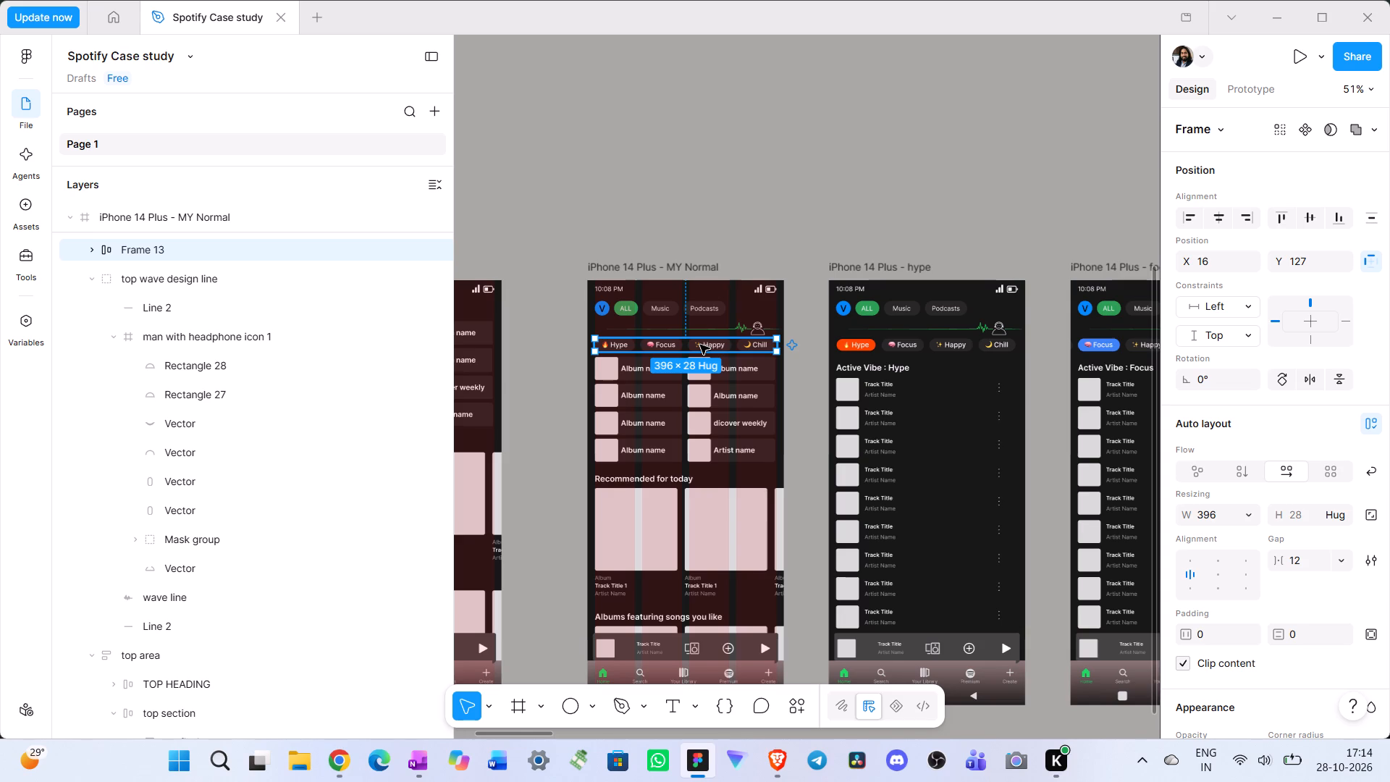
scroll(700, 345, "right", 2)
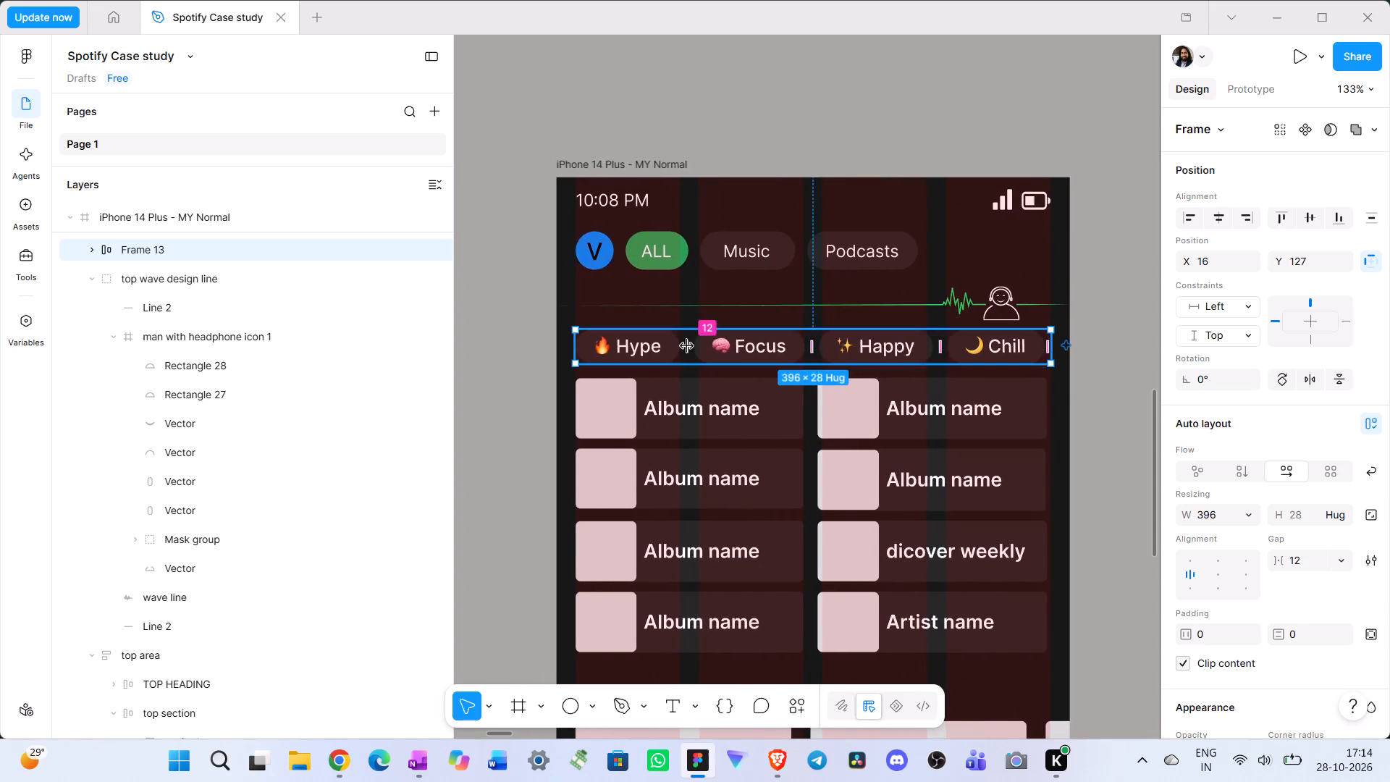
left_click(1271, 88)
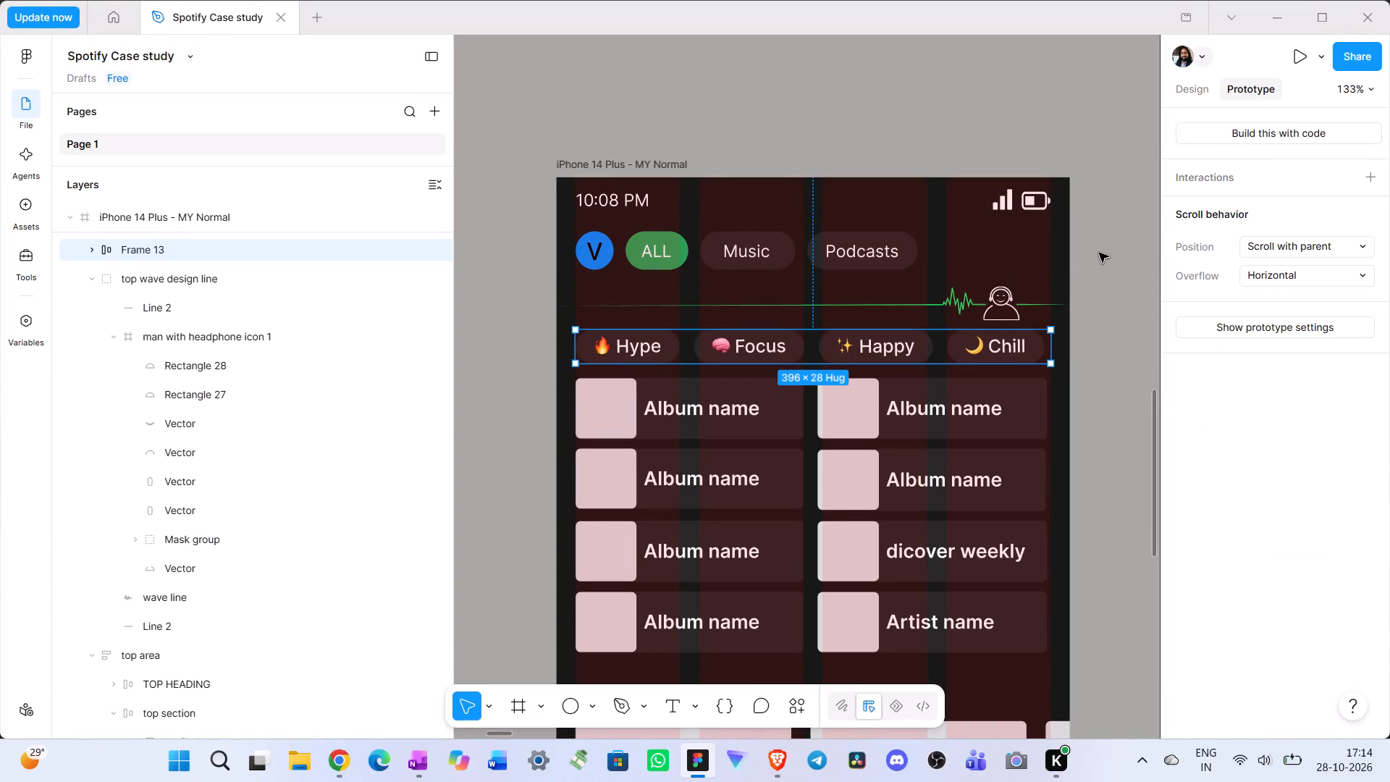
double_click(646, 348)
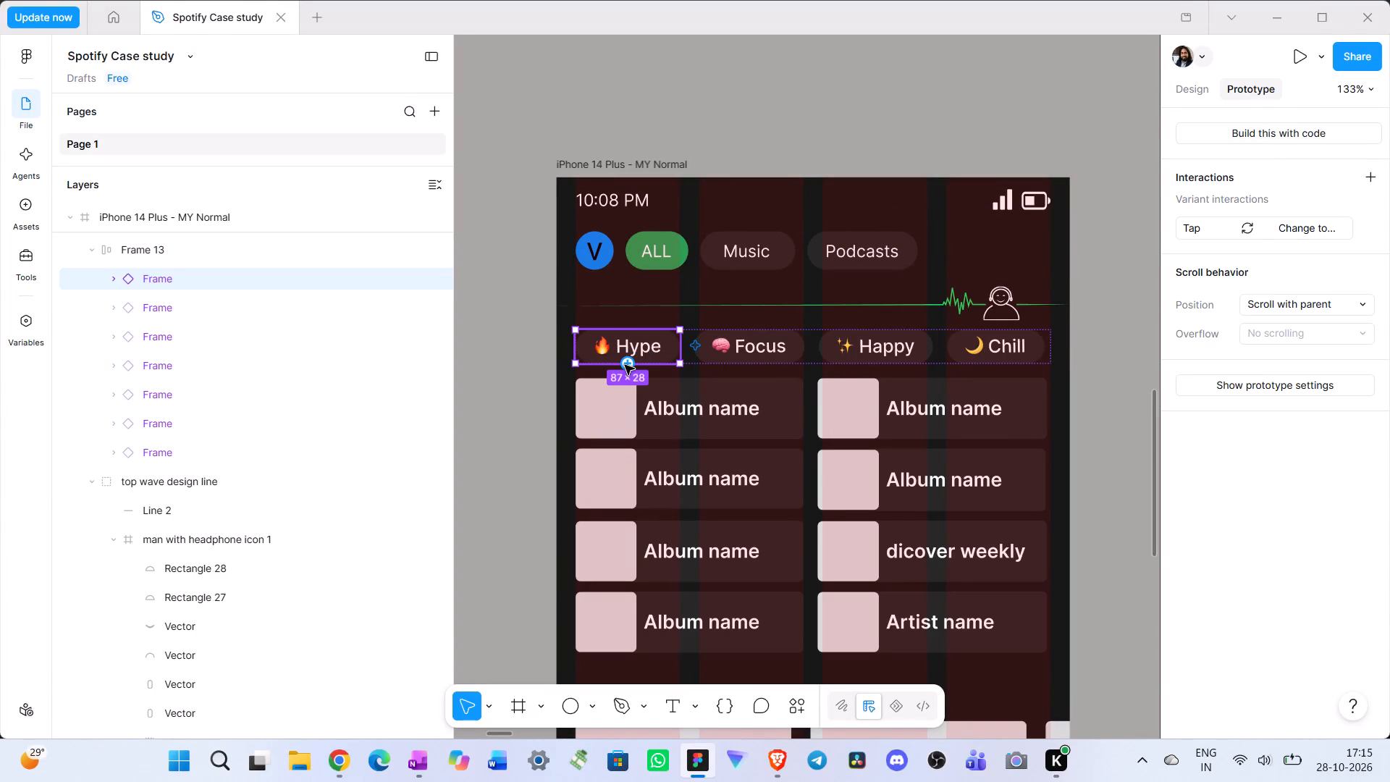
left_click_drag(625, 365, 780, 328)
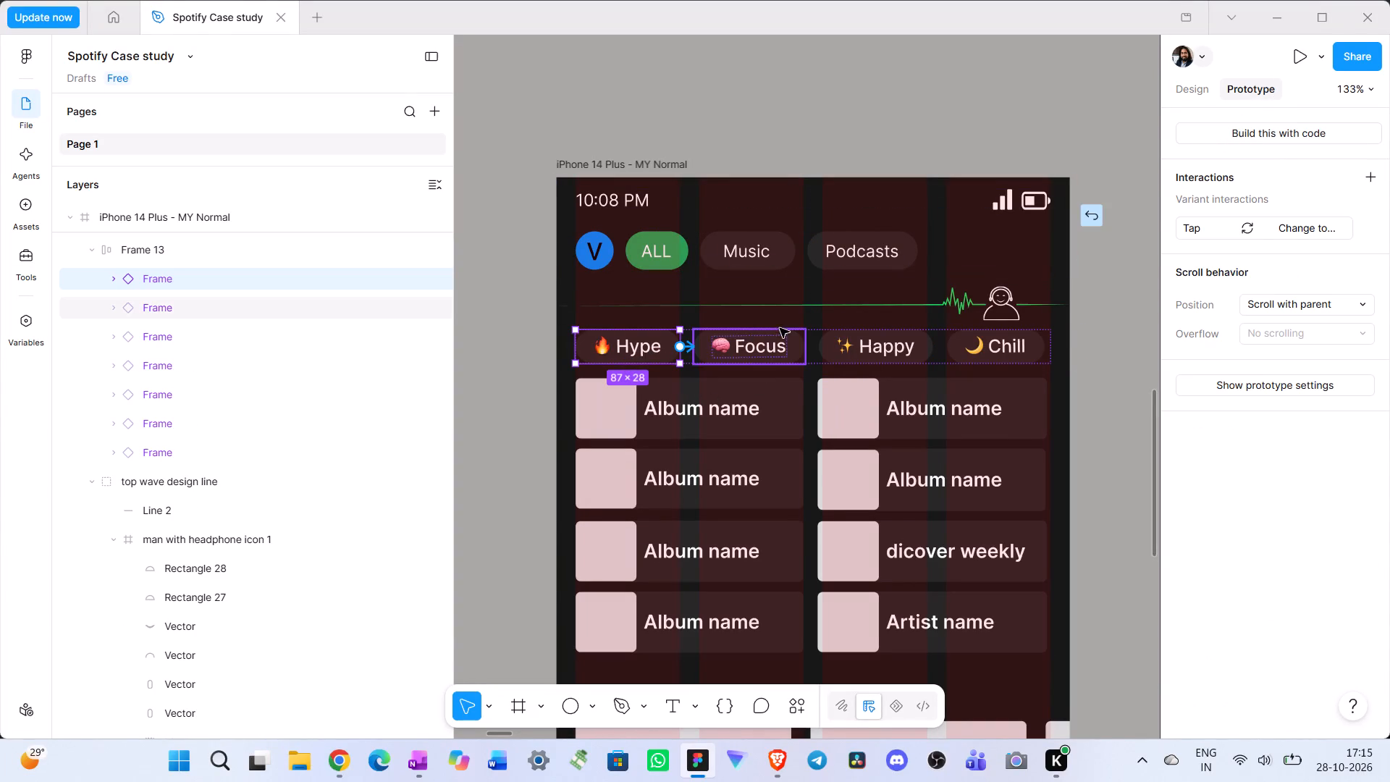
left_click_drag(780, 328, 996, 235)
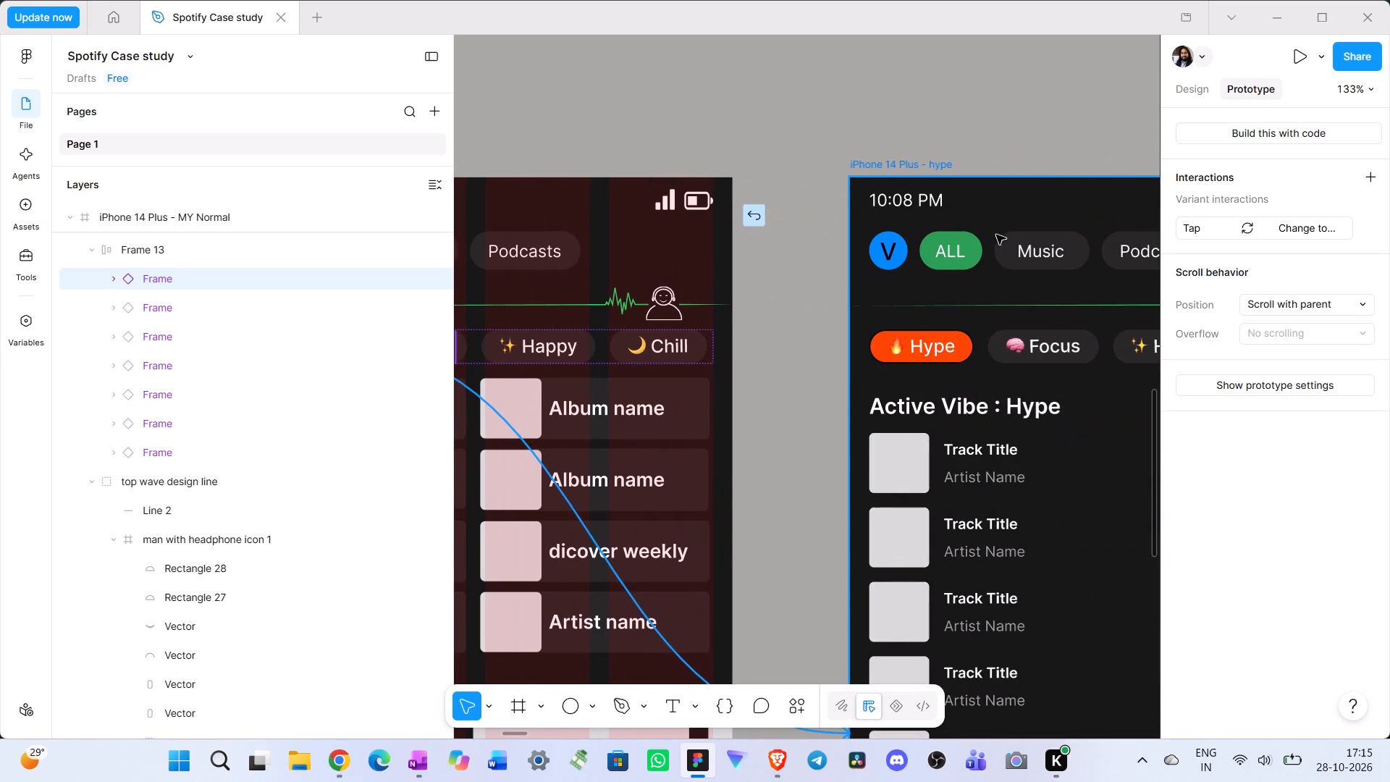
left_click_drag(996, 235, 993, 232)
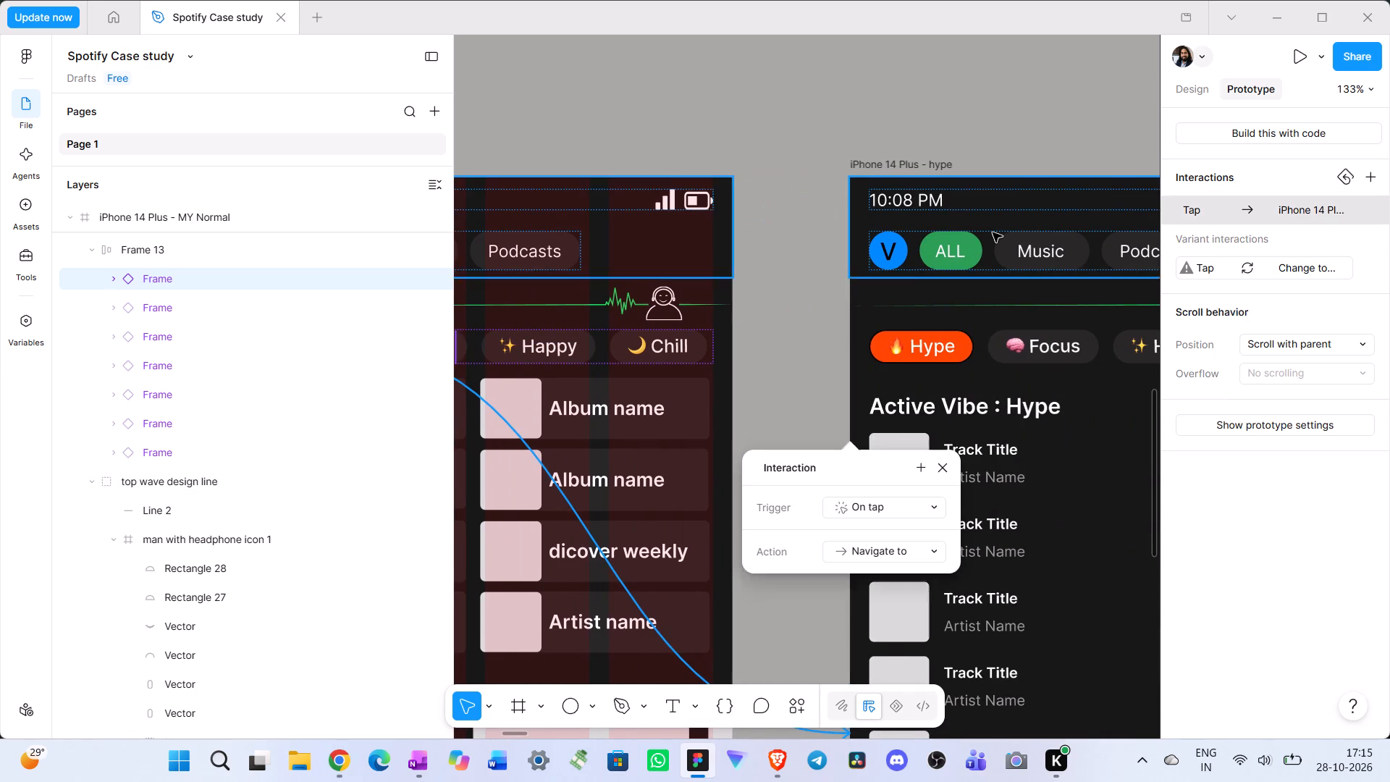
Link the MY Normal frame's Focus pill to the iPhone 14 Plus - focus frame with an on-tap Navigate to interaction.
scroll(823, 351, "down", 6)
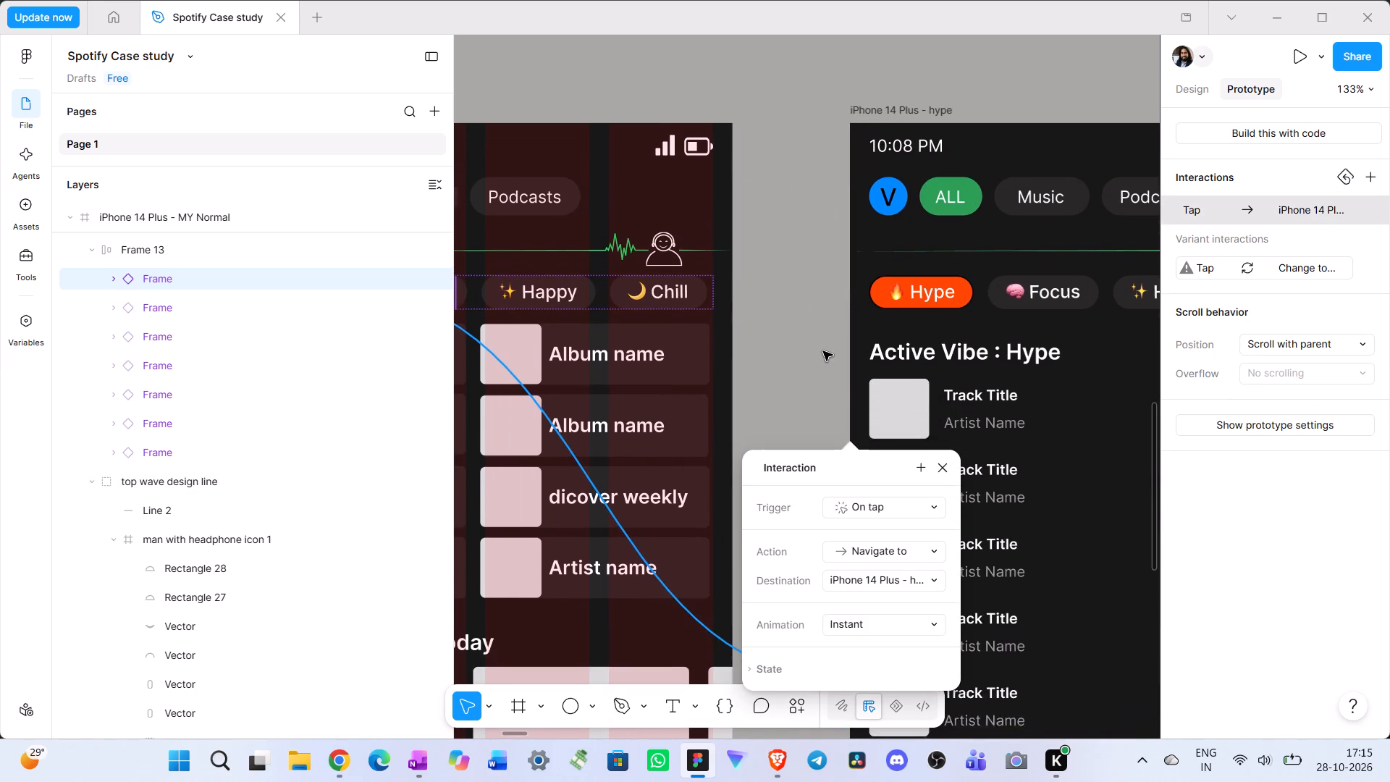
scroll(823, 351, "down", 3)
scroll(830, 348, "up", 2)
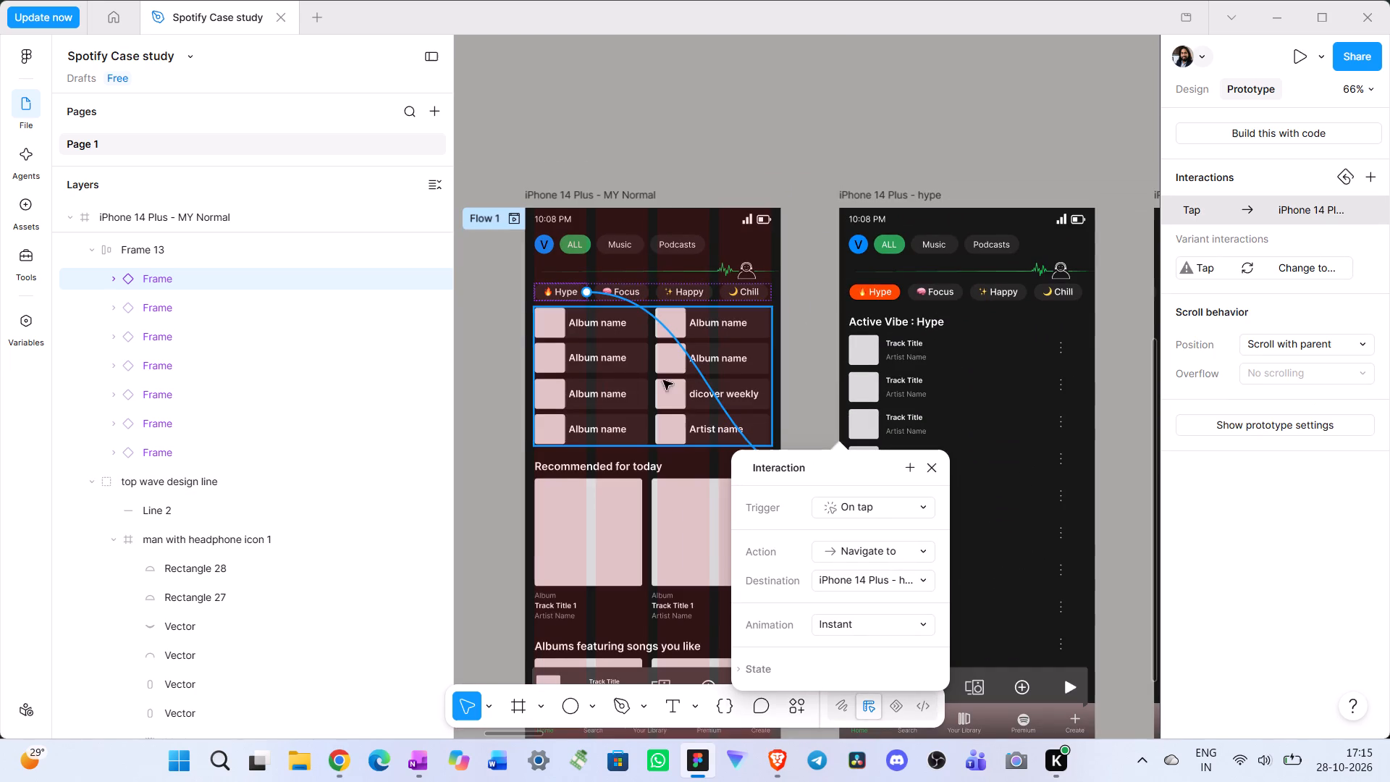
left_click(636, 295)
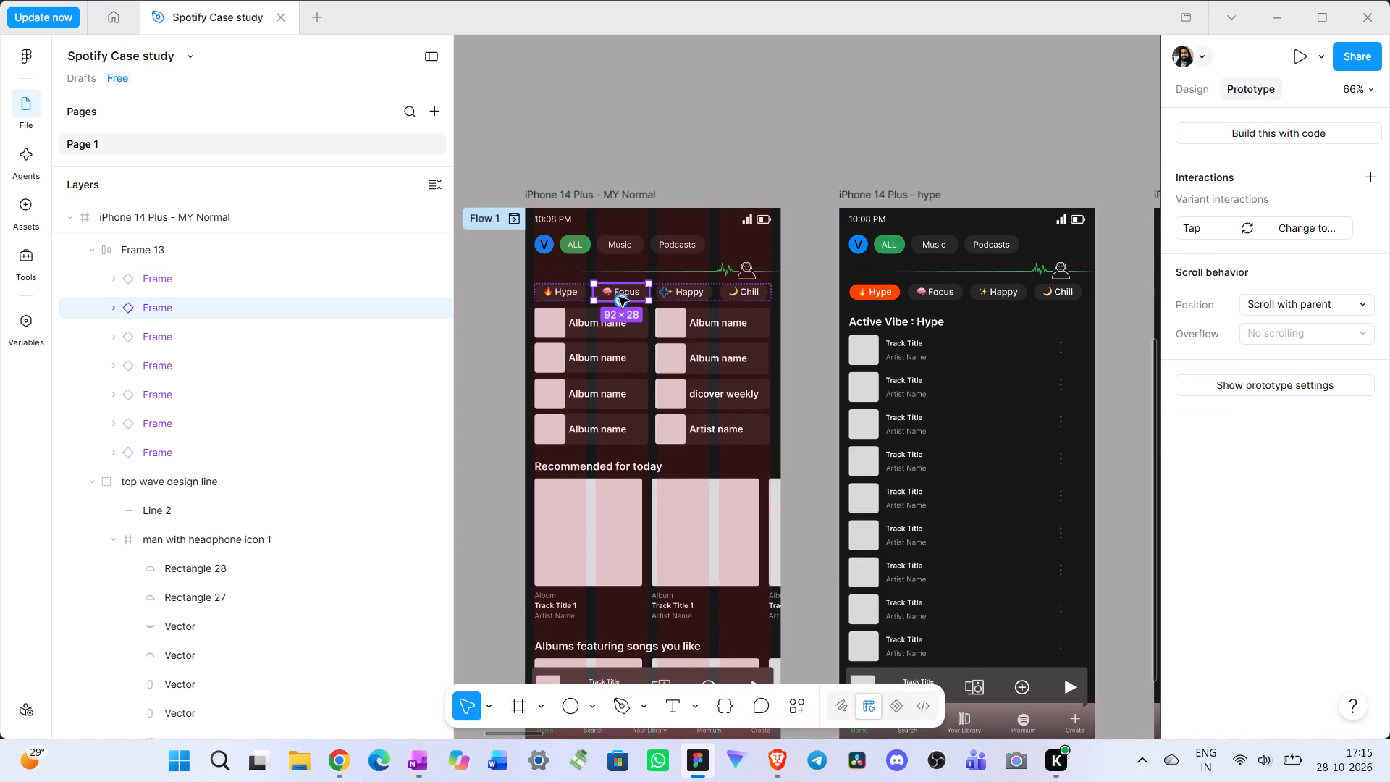
left_click_drag(619, 298, 914, 175)
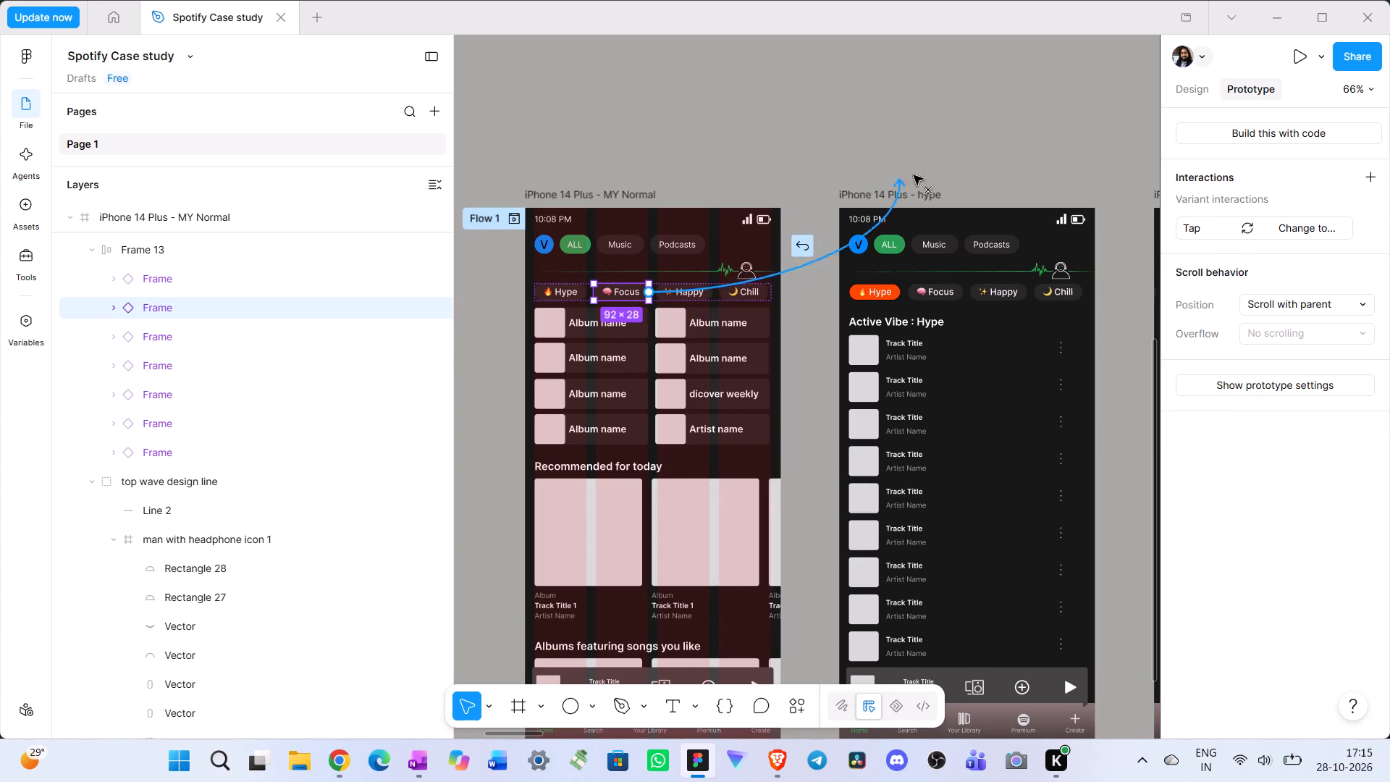
left_click_drag(914, 175, 1153, 240)
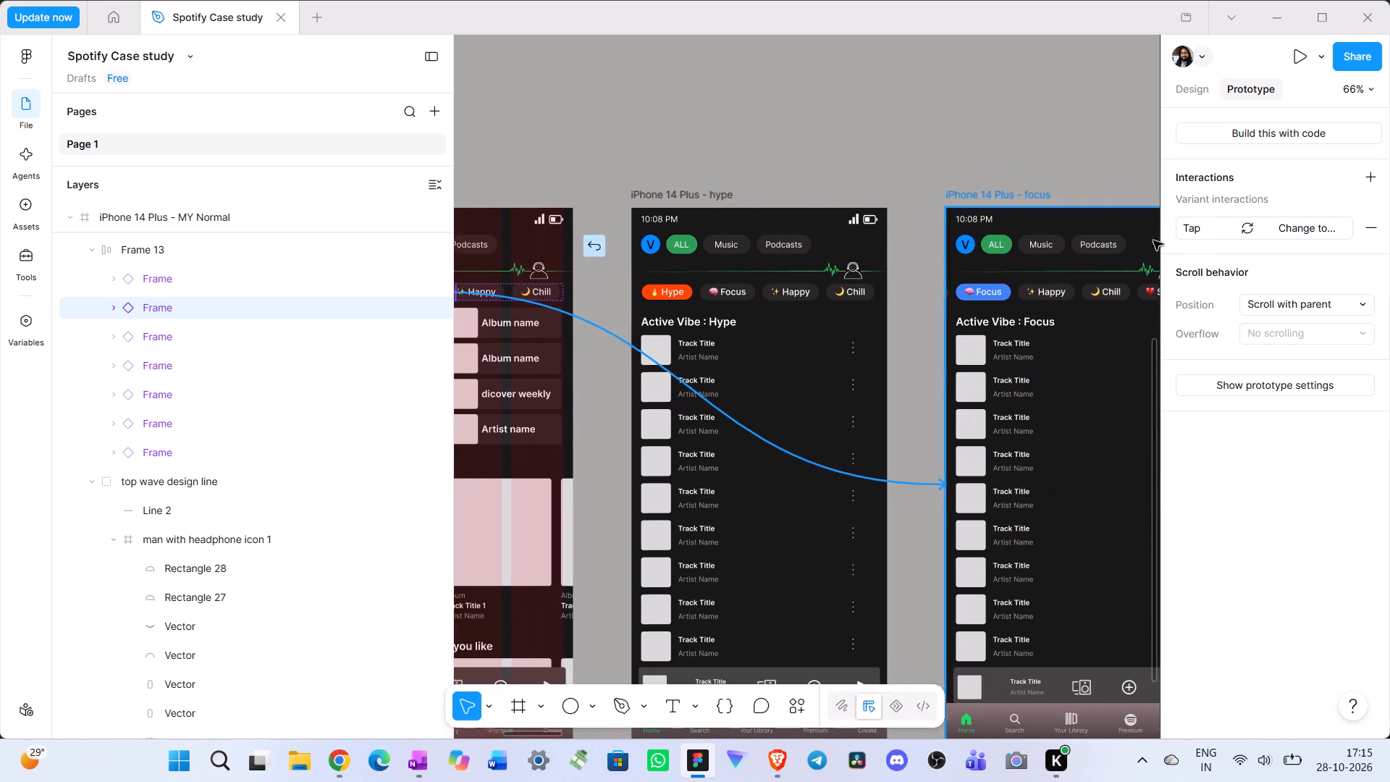
left_click_drag(1153, 240, 1071, 260)
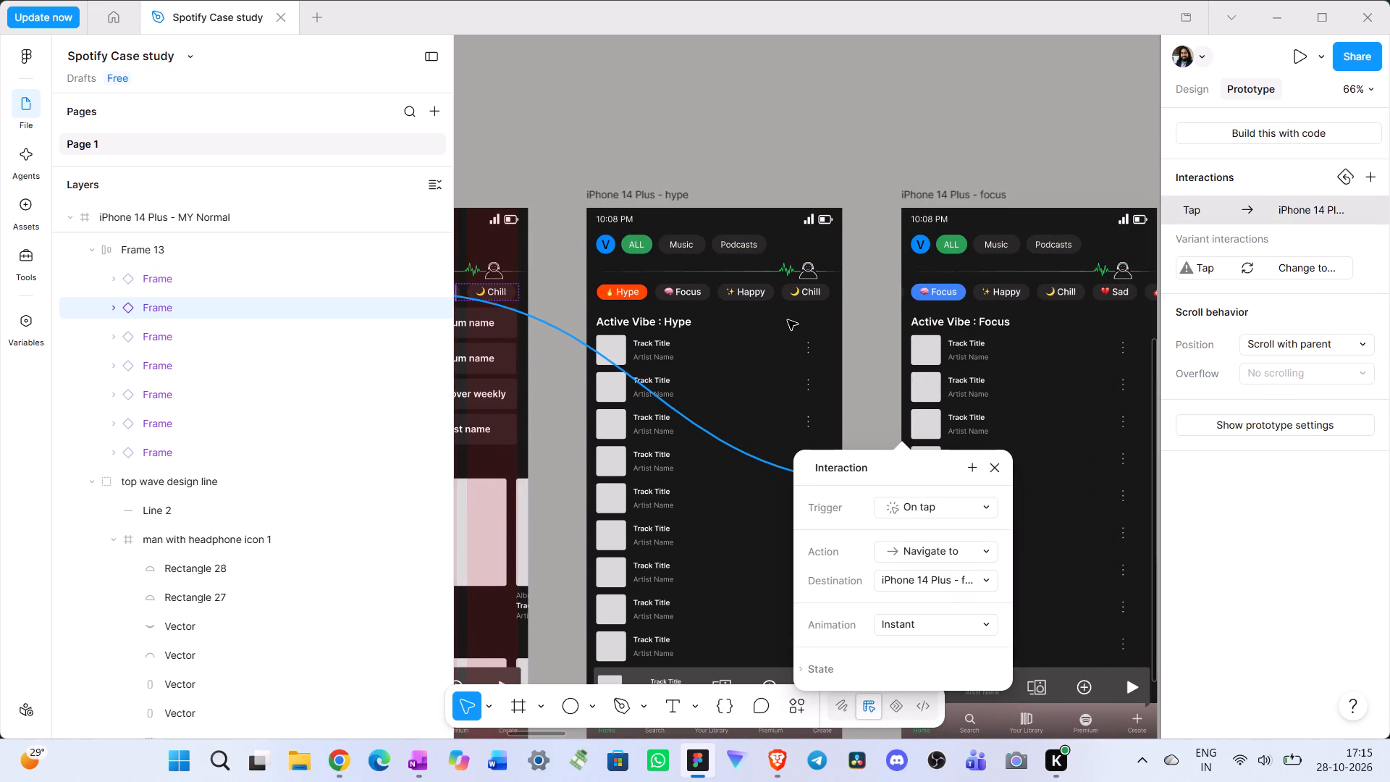
Link the MY Normal frame's Happy pill to the iPhone 14 Plus -happy frame with an on-tap Navigate to interaction.
scroll(787, 320, "right", 3)
left_click(679, 288)
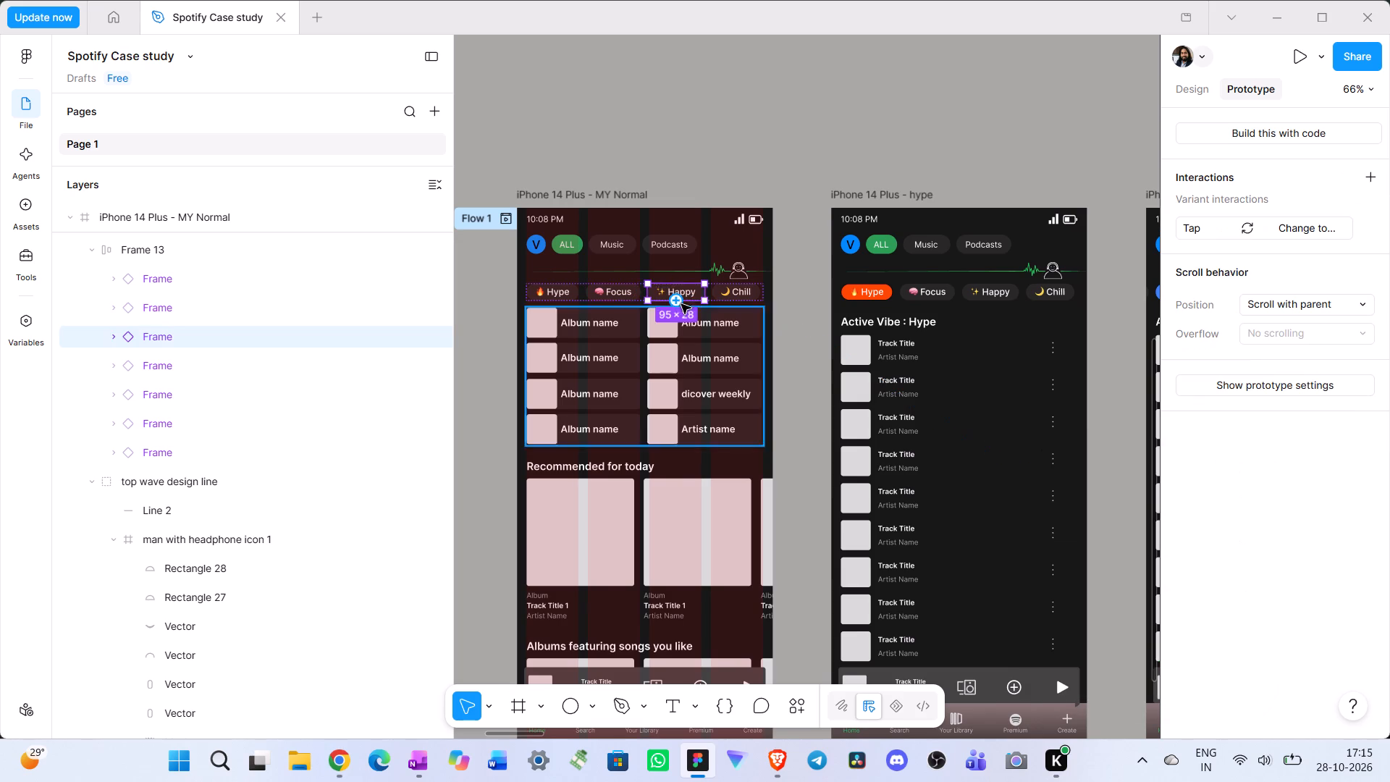
left_click_drag(676, 297, 1019, 374)
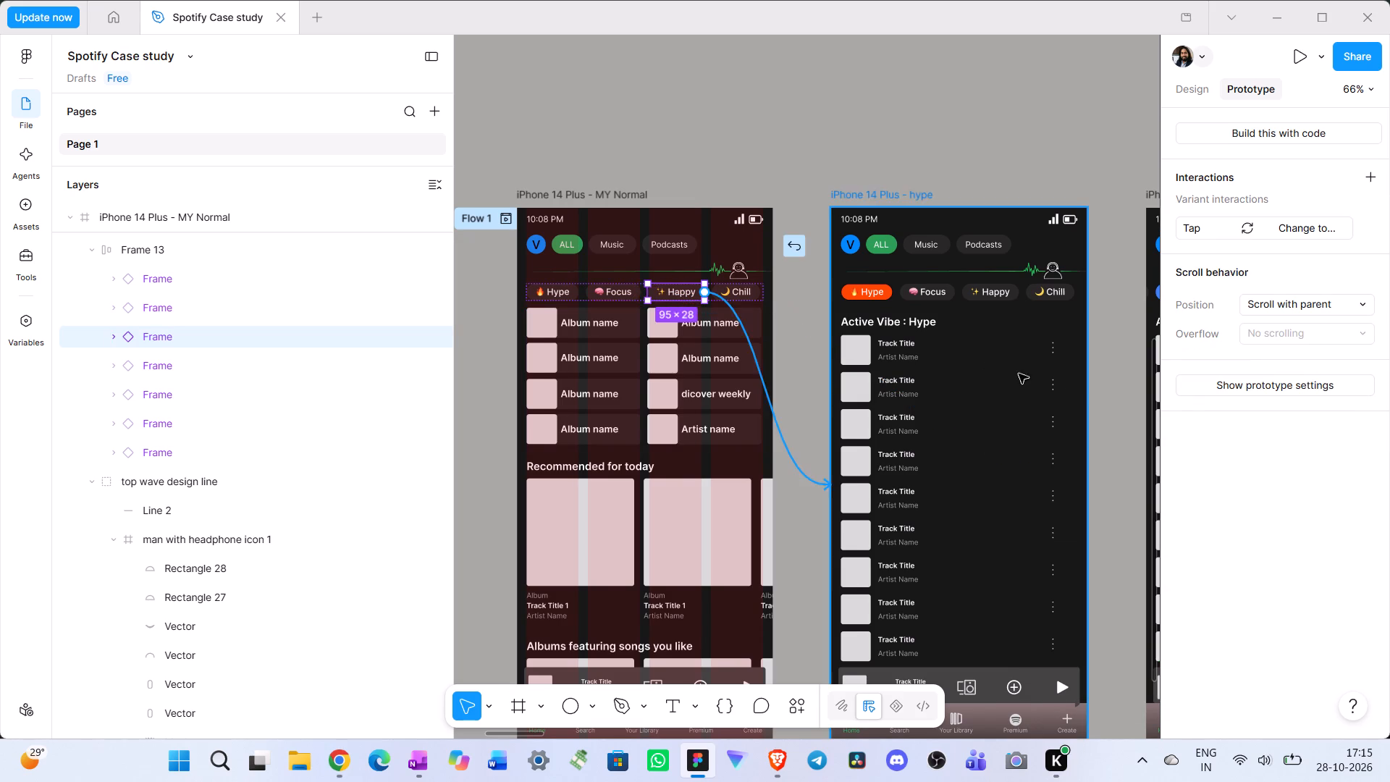
left_click_drag(1019, 374, 968, 411)
Link the MY Normal frame's Chill pill to the iPhone 14 Plus -chill frame with an on-tap Navigate to interaction.
scroll(728, 356, "right", 1)
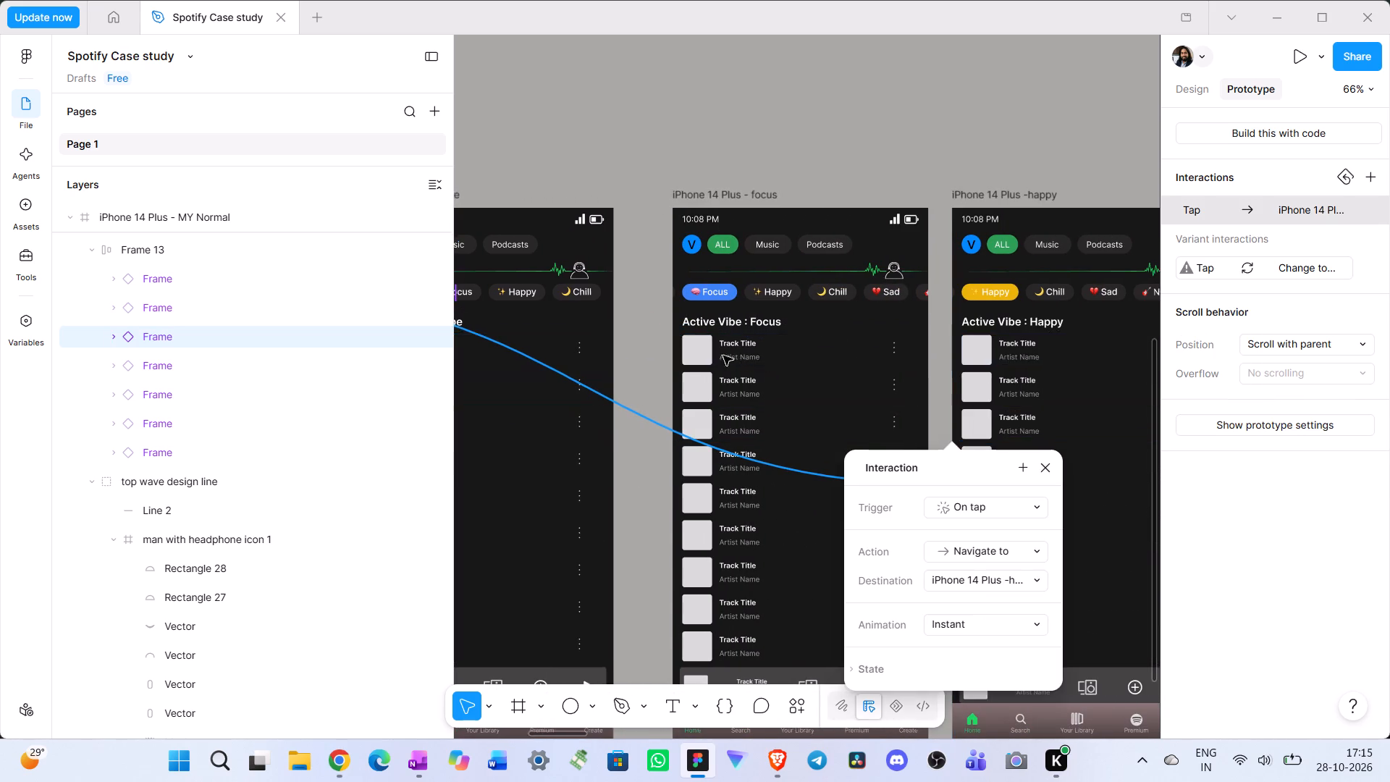
scroll(723, 356, "right", 3)
left_click(646, 290)
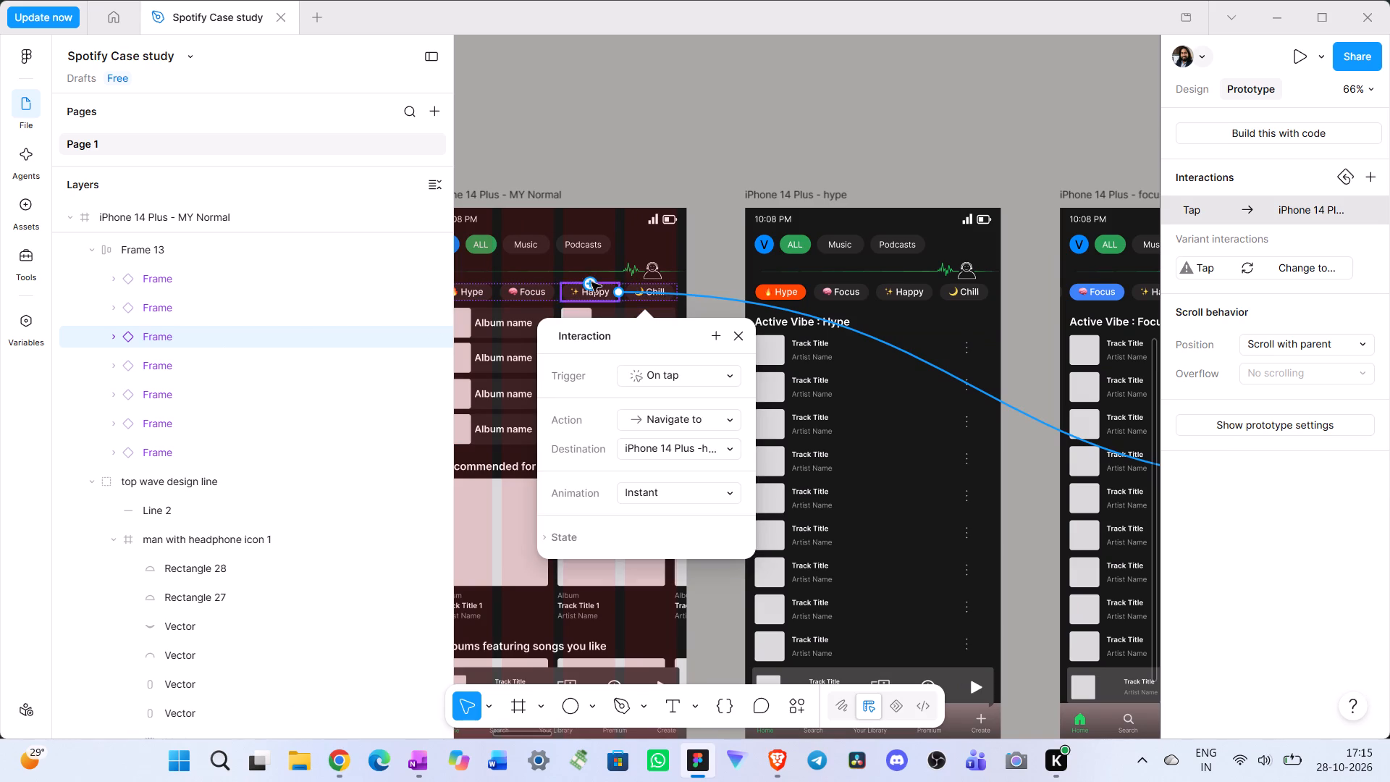
left_click(662, 287)
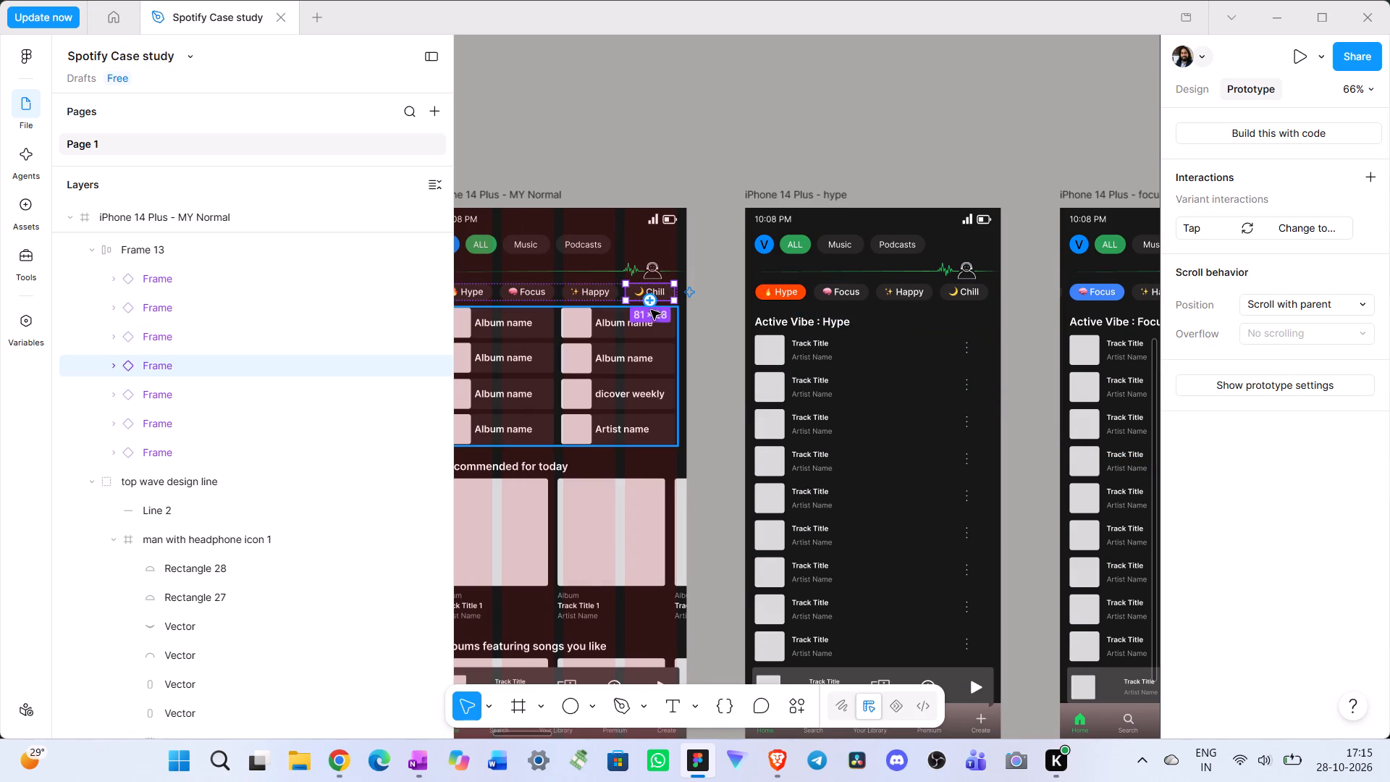
left_click_drag(651, 300, 1242, 390)
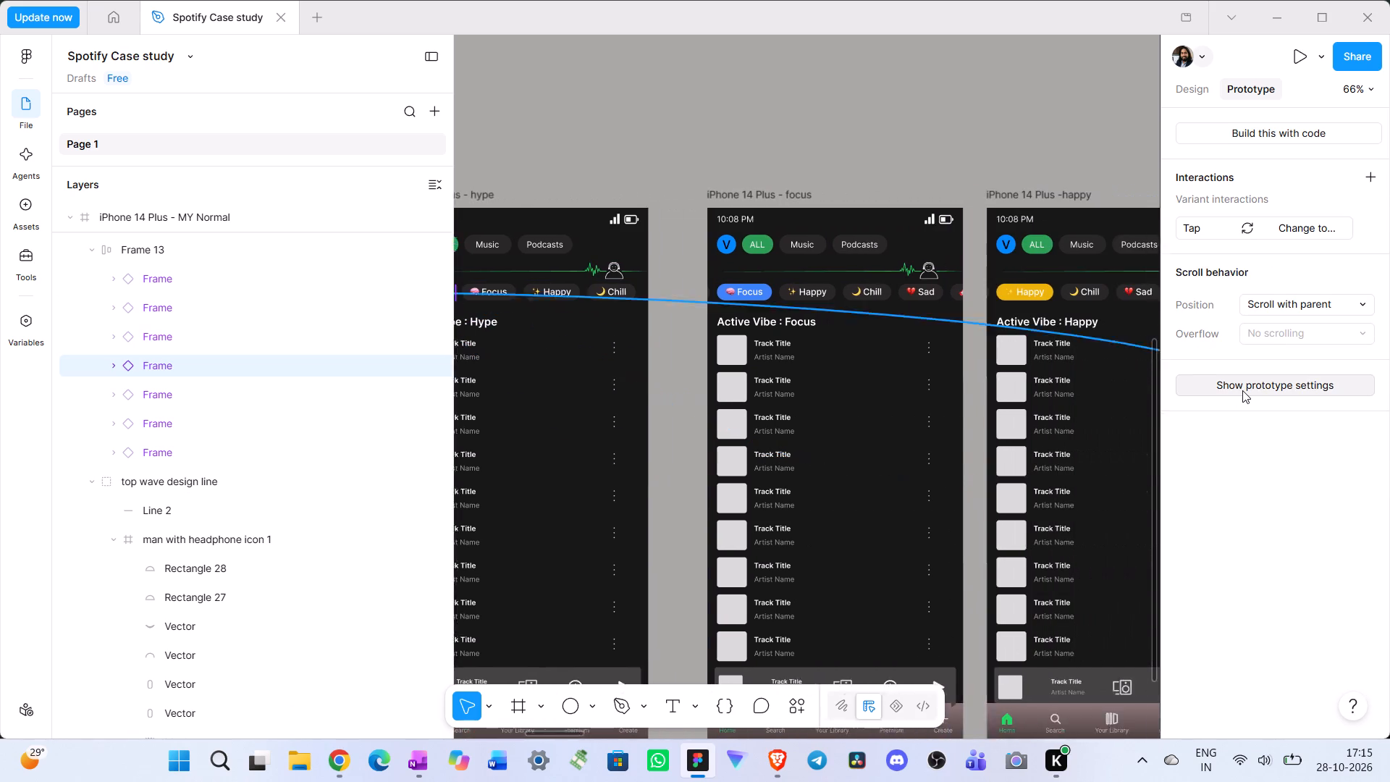
left_click_drag(1242, 390, 915, 396)
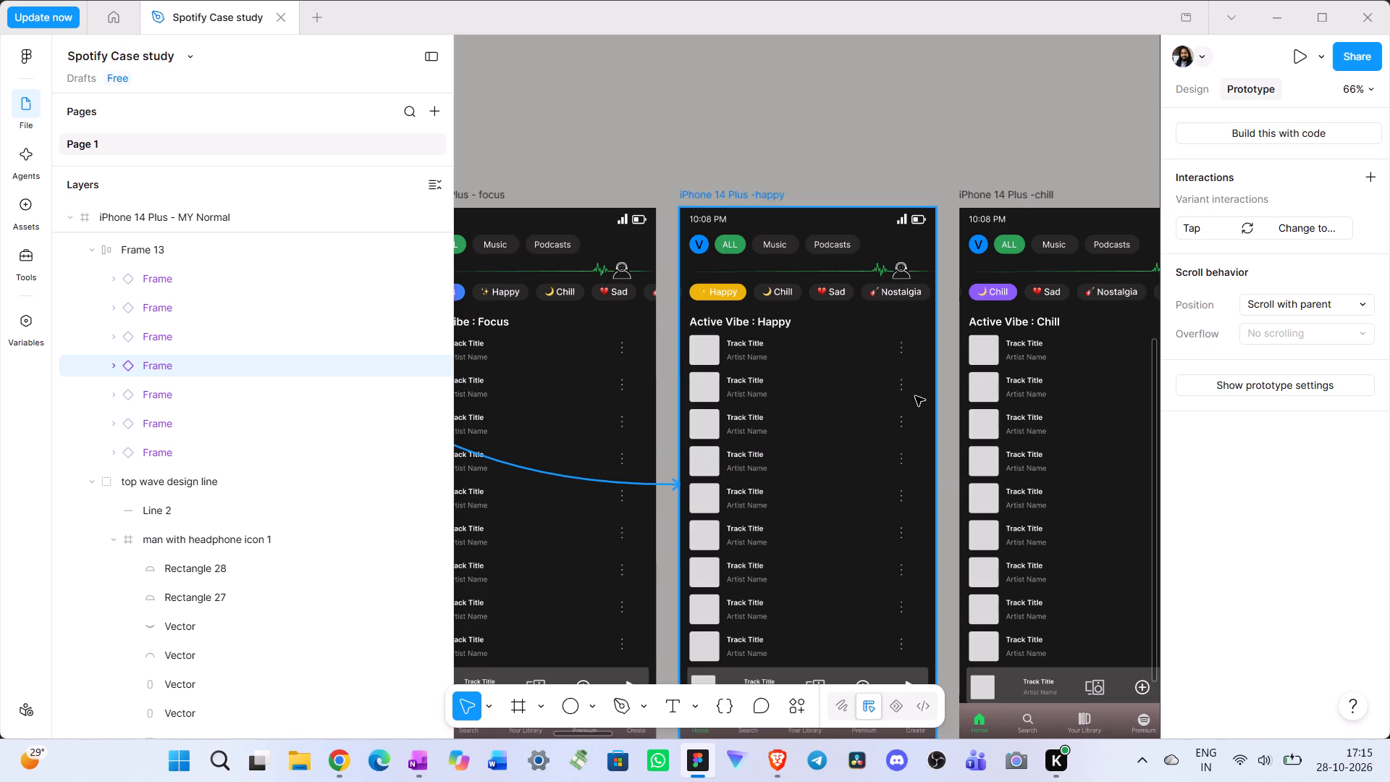
left_click_drag(915, 396, 1286, 395)
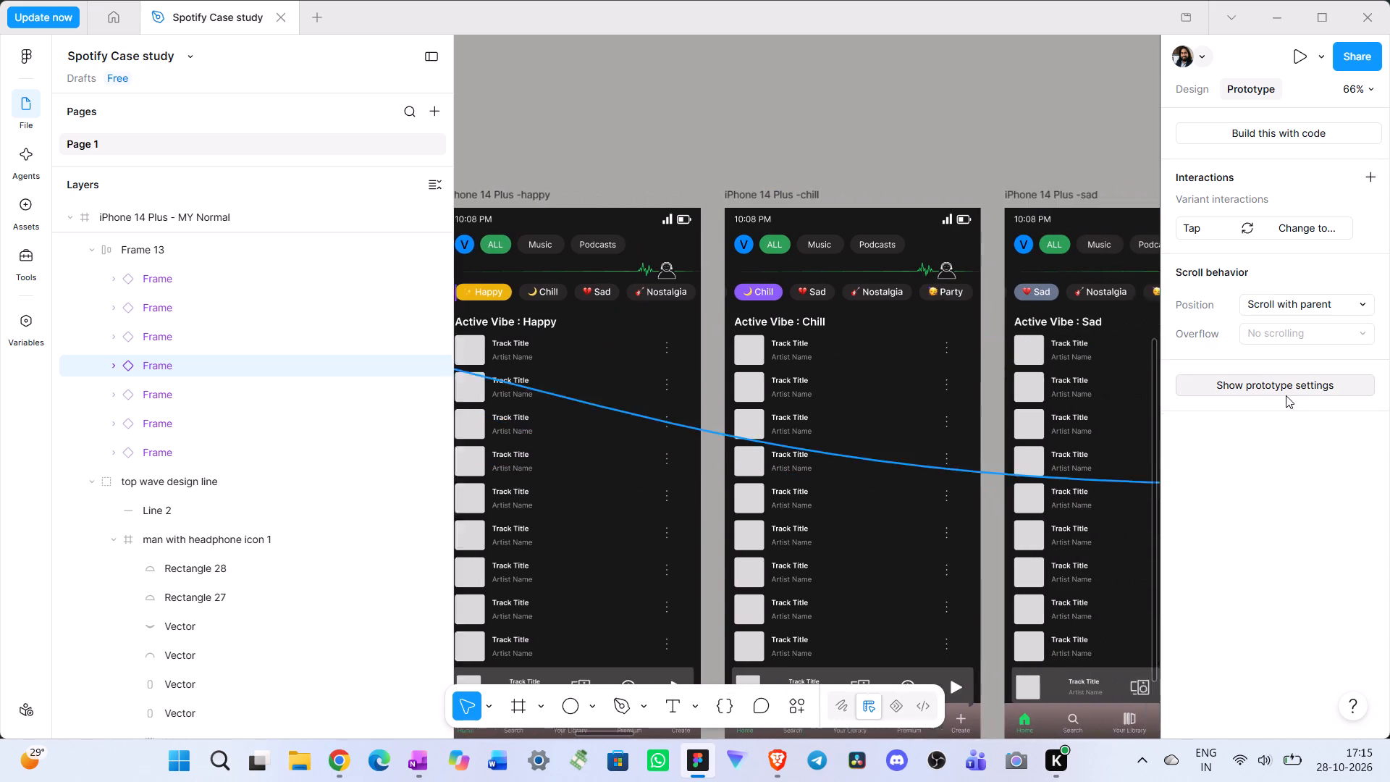
left_click_drag(1286, 395, 940, 388)
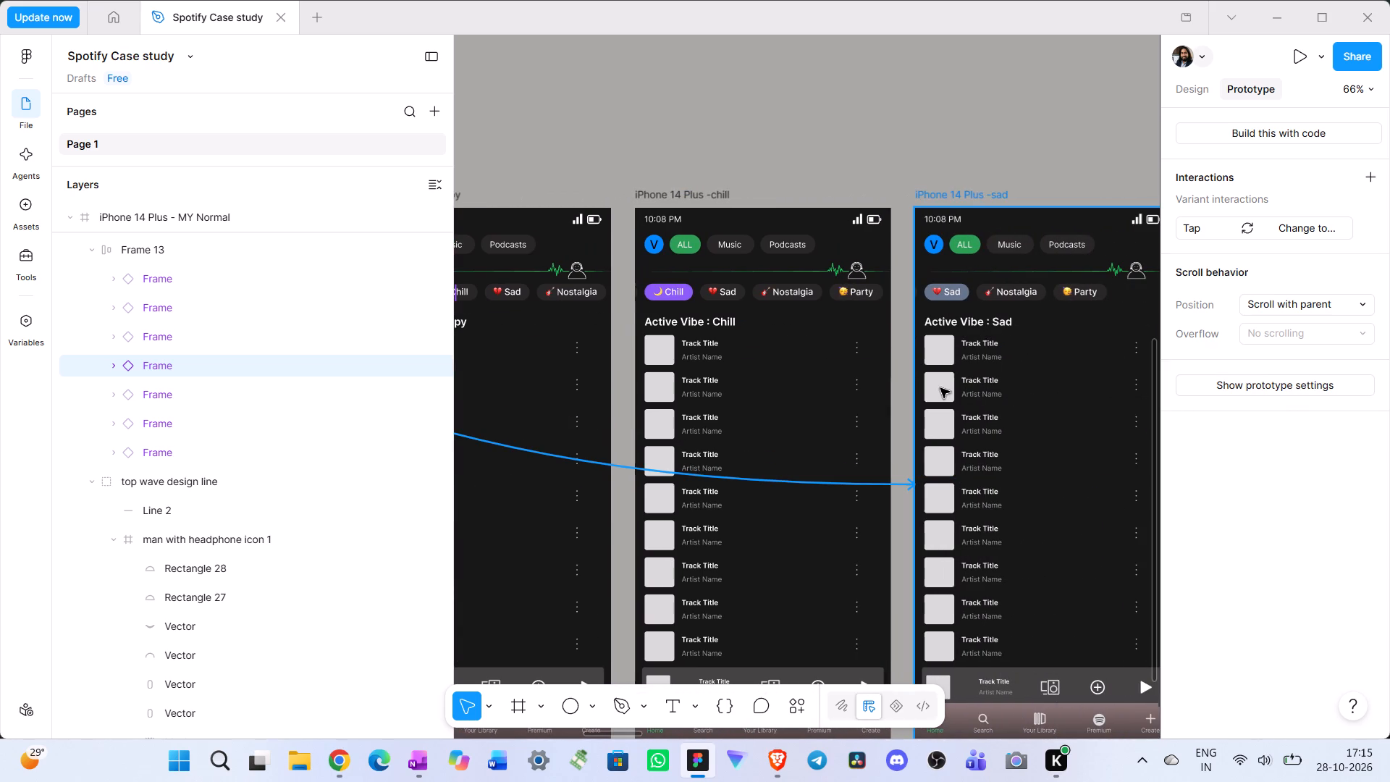
left_click_drag(940, 388, 809, 387)
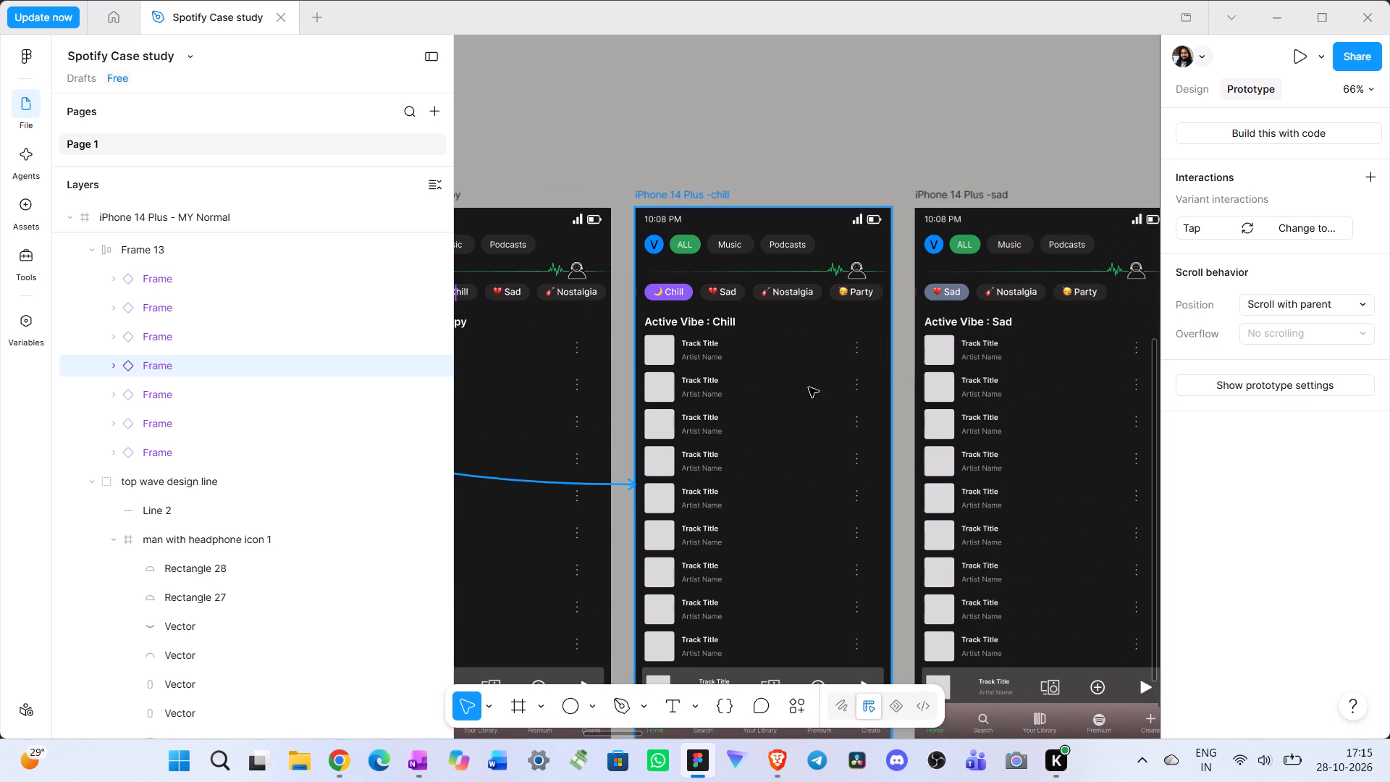
left_click_drag(809, 387, 732, 387)
Link the MY Normal frame's Sad pill to the iPhone 14 Plus -sad frame with an on-tap Navigate to interaction.
scroll(732, 387, "right", 4)
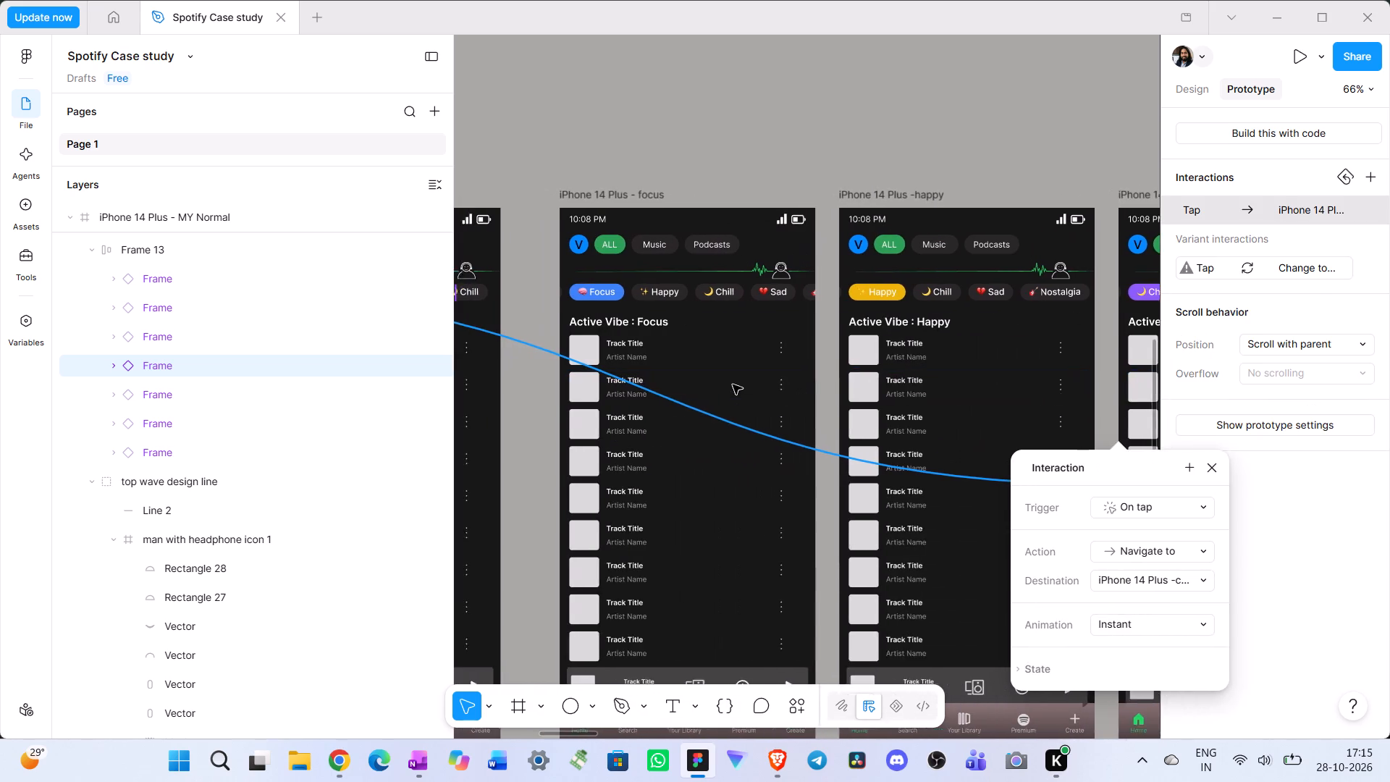
scroll(733, 384, "right", 3)
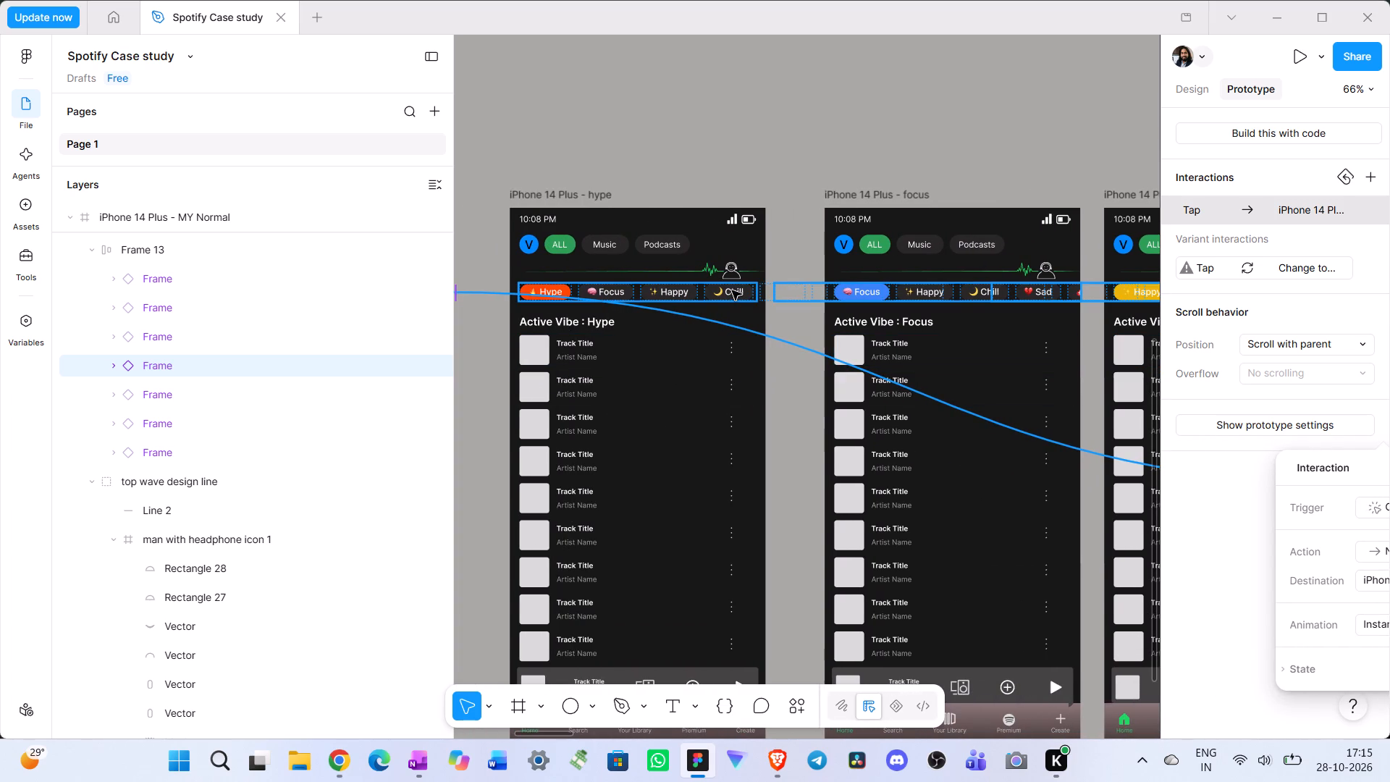
left_click(182, 393)
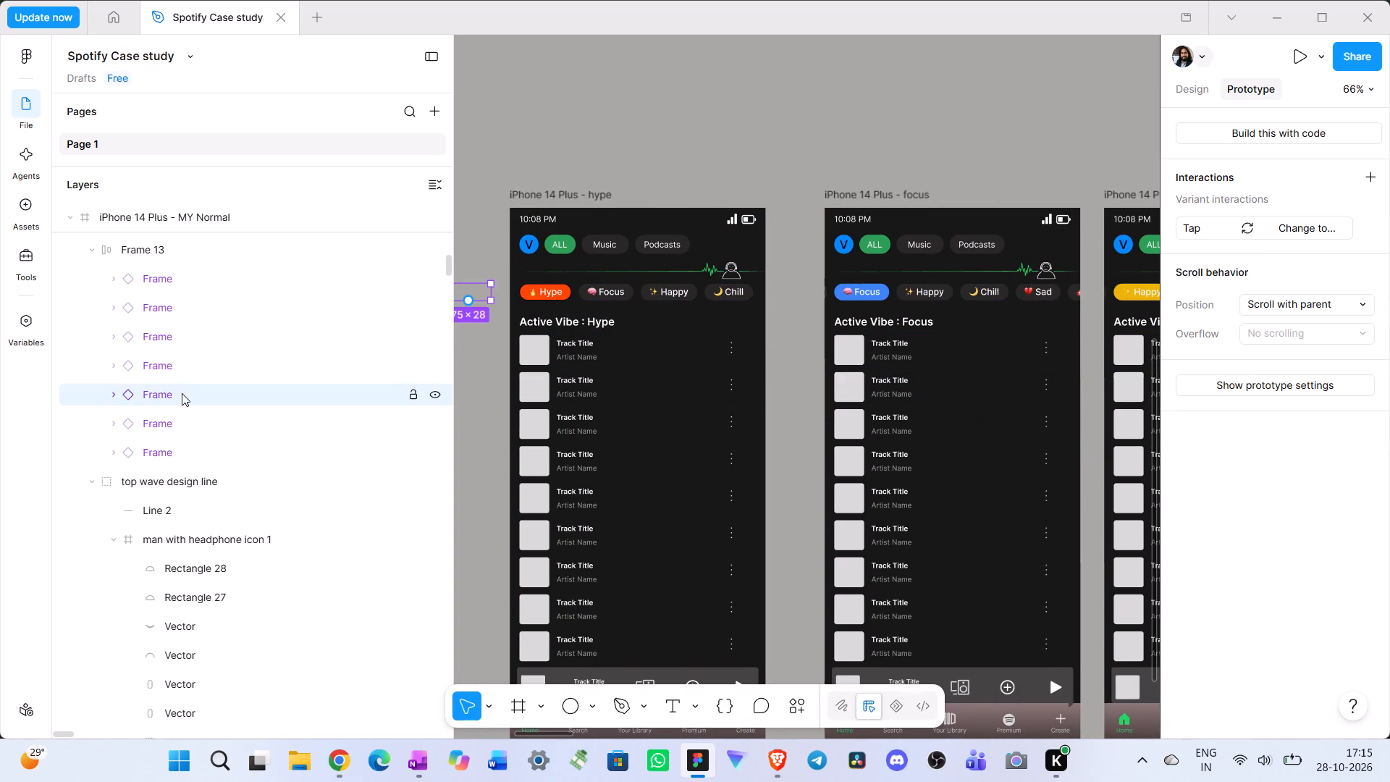
scroll(182, 393, "right", 2)
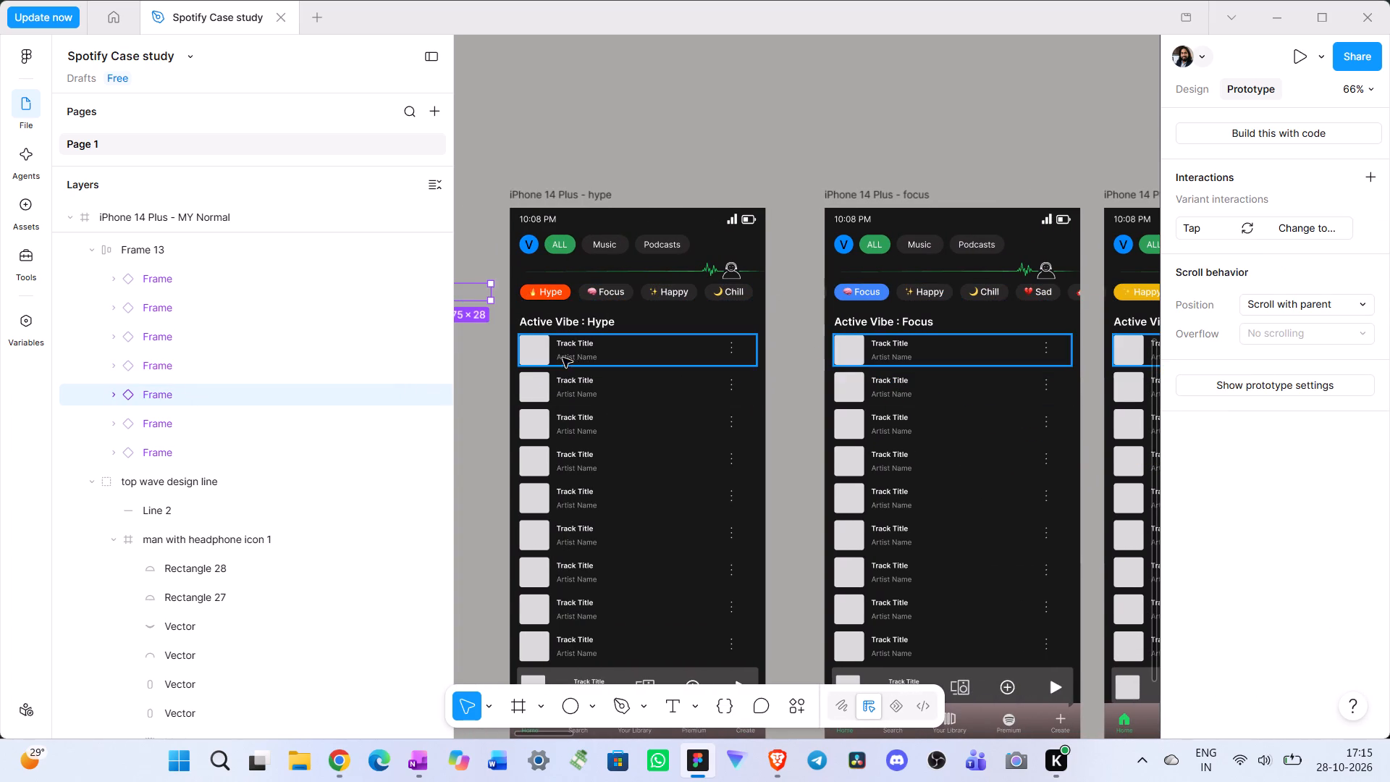
scroll(555, 356, "right", 2)
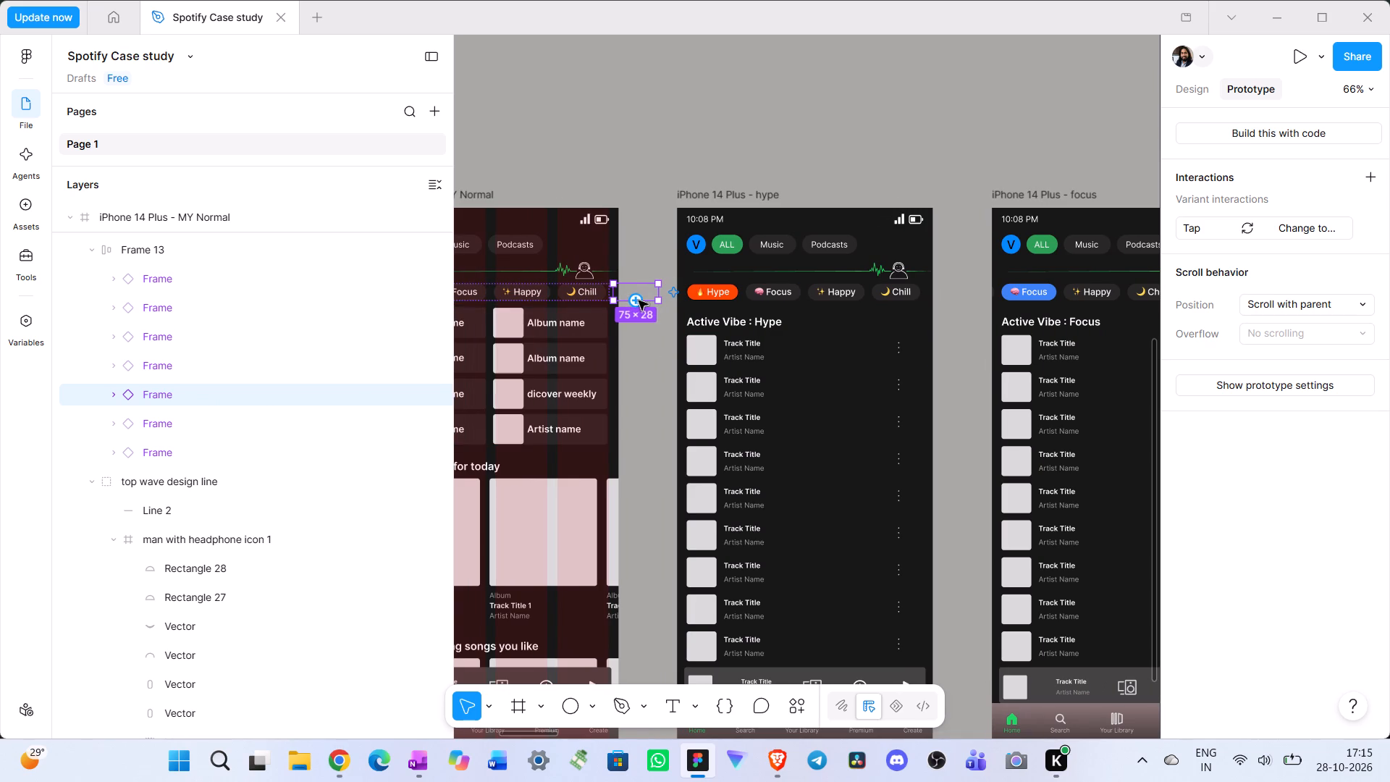
left_click_drag(638, 300, 1071, 319)
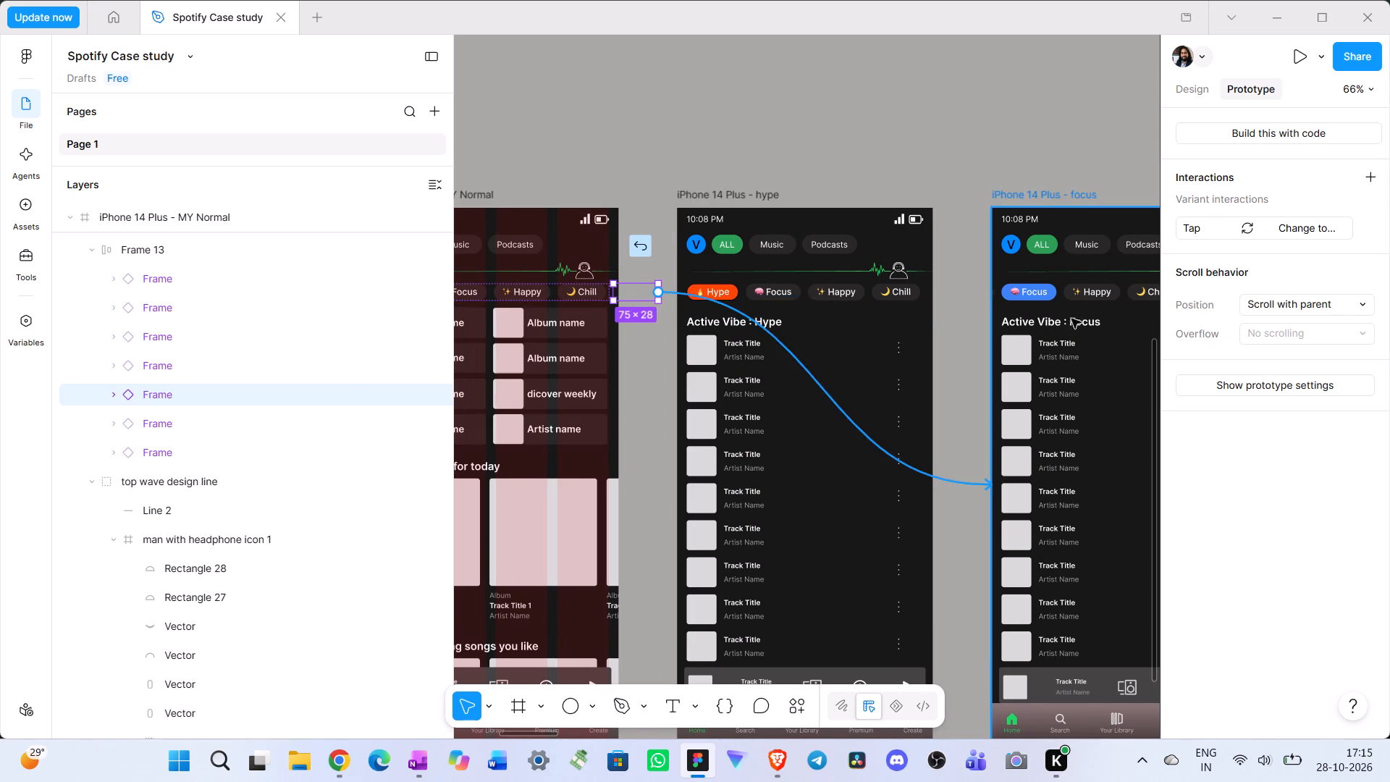
left_click_drag(1071, 319, 1022, 354)
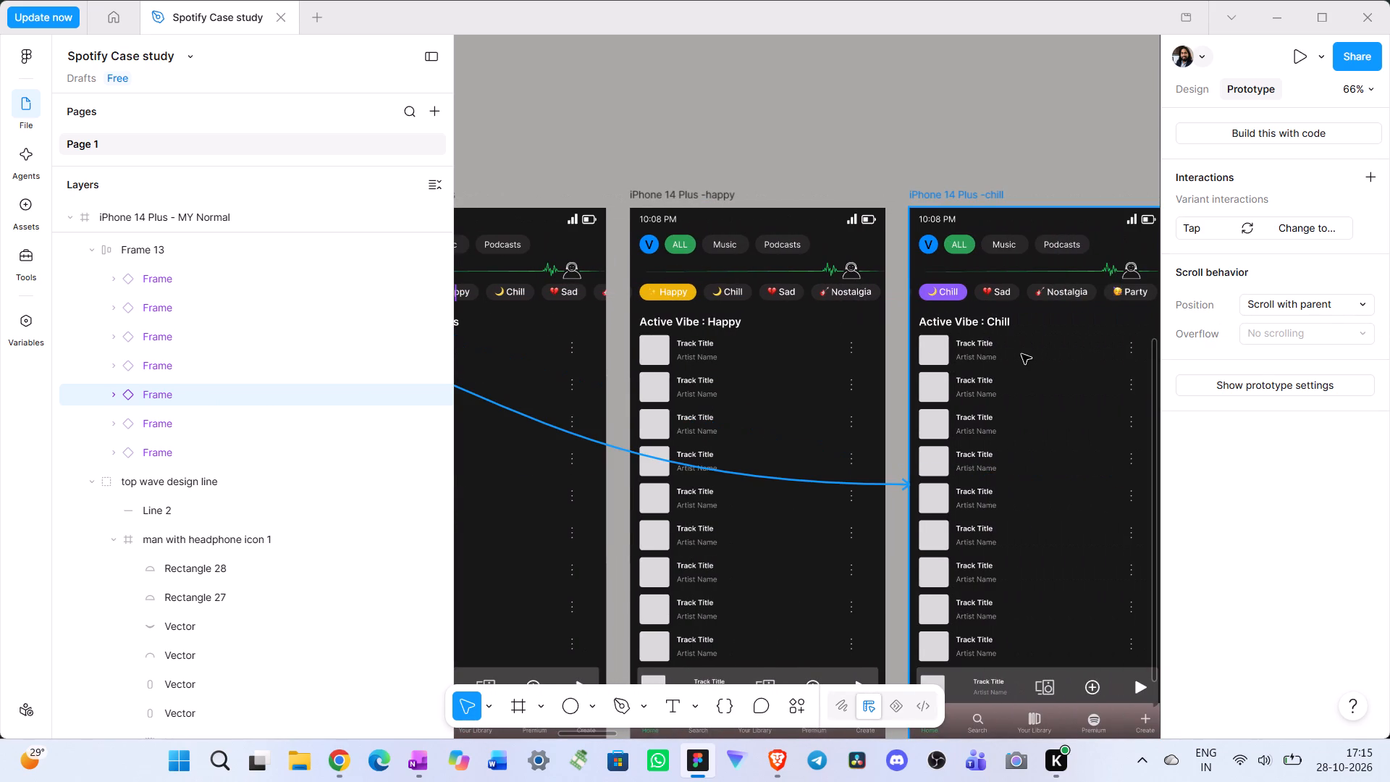
left_click_drag(1022, 354, 1021, 355)
left_click_drag(1021, 355, 463, 353)
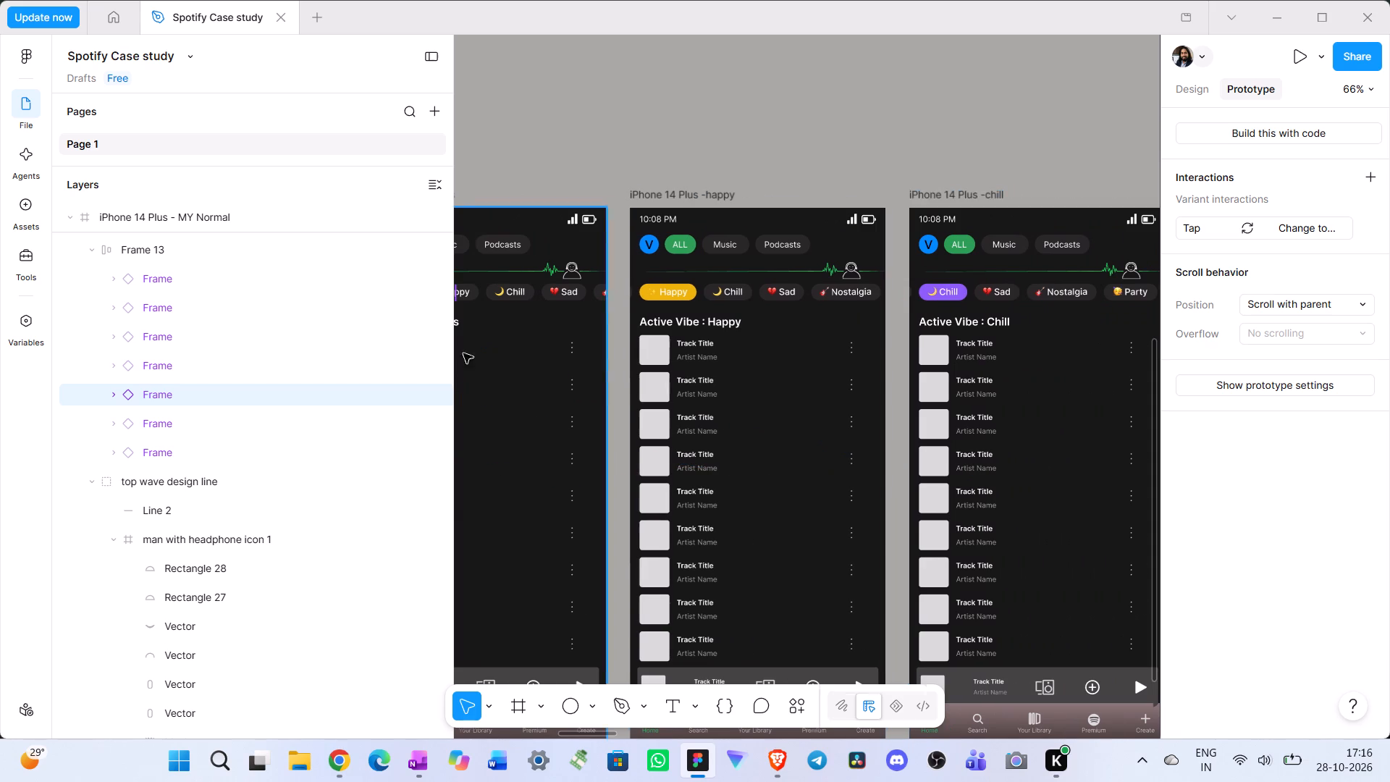
left_click_drag(463, 353, 761, 369)
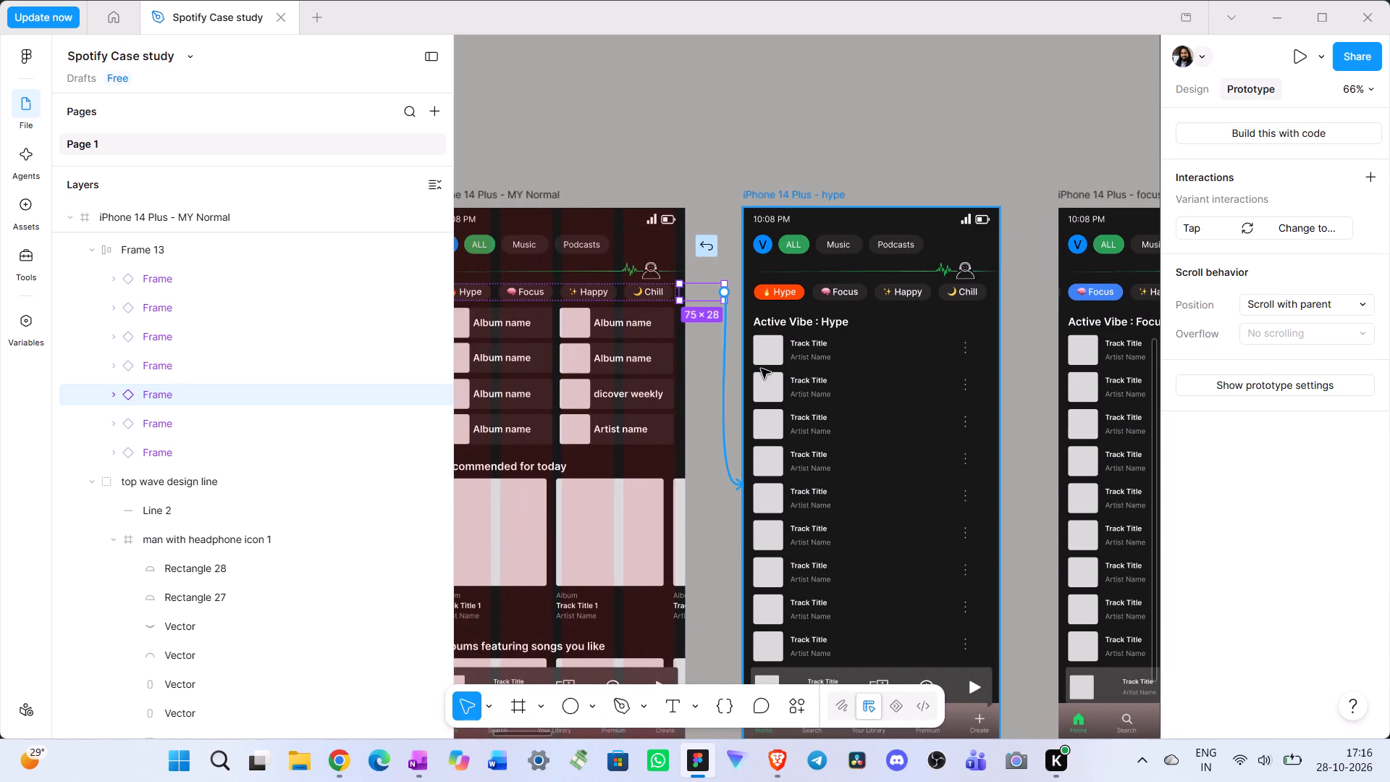
left_click_drag(761, 369, 777, 368)
left_click_drag(777, 368, 1229, 308)
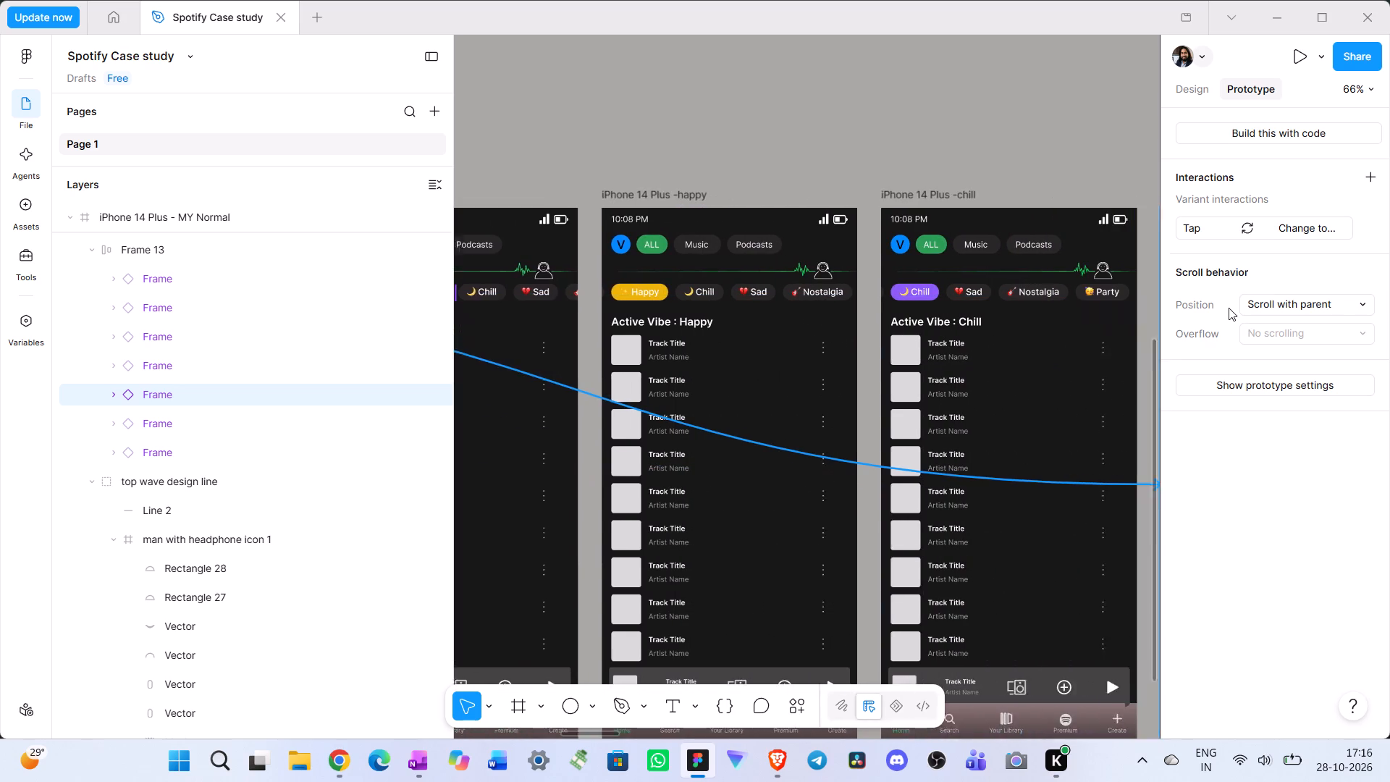
left_click_drag(1229, 308, 864, 344)
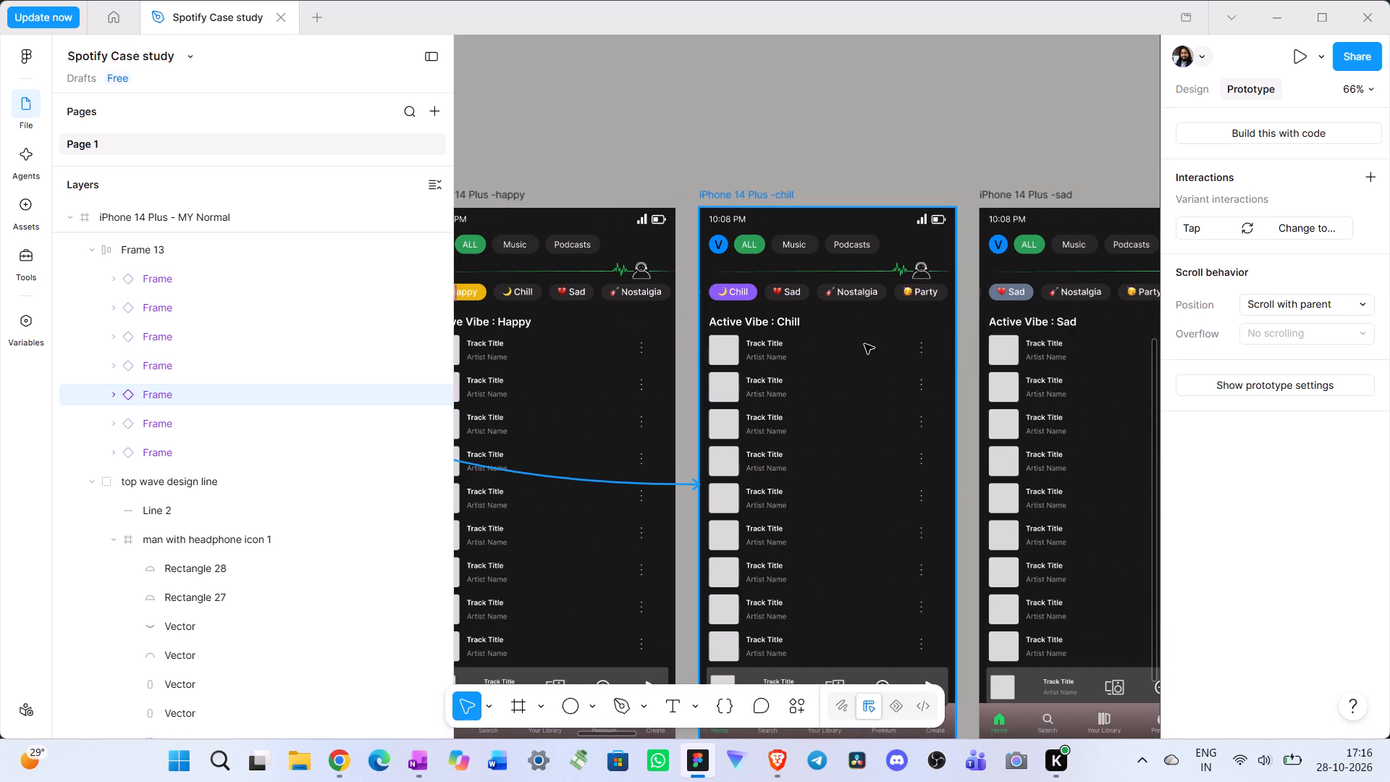
left_click_drag(864, 344, 811, 346)
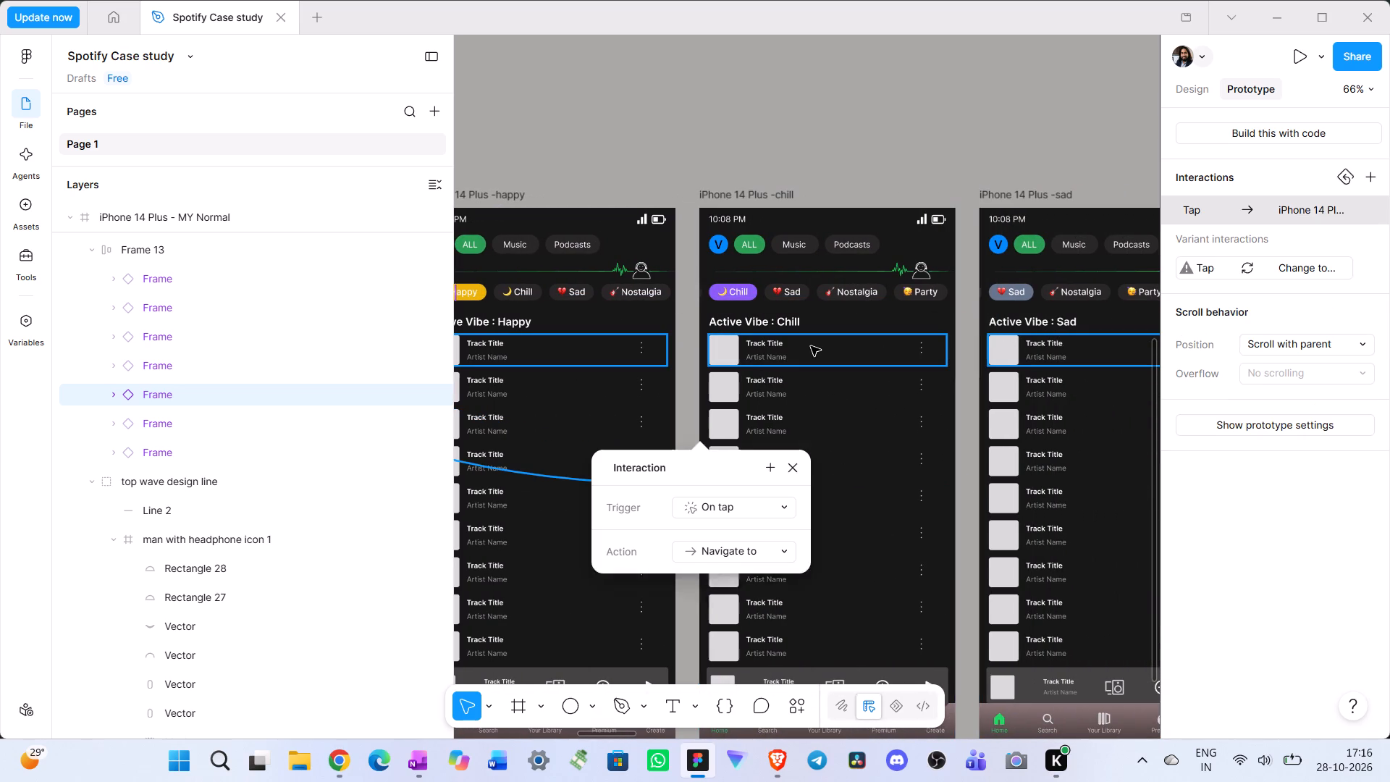
left_click(785, 466)
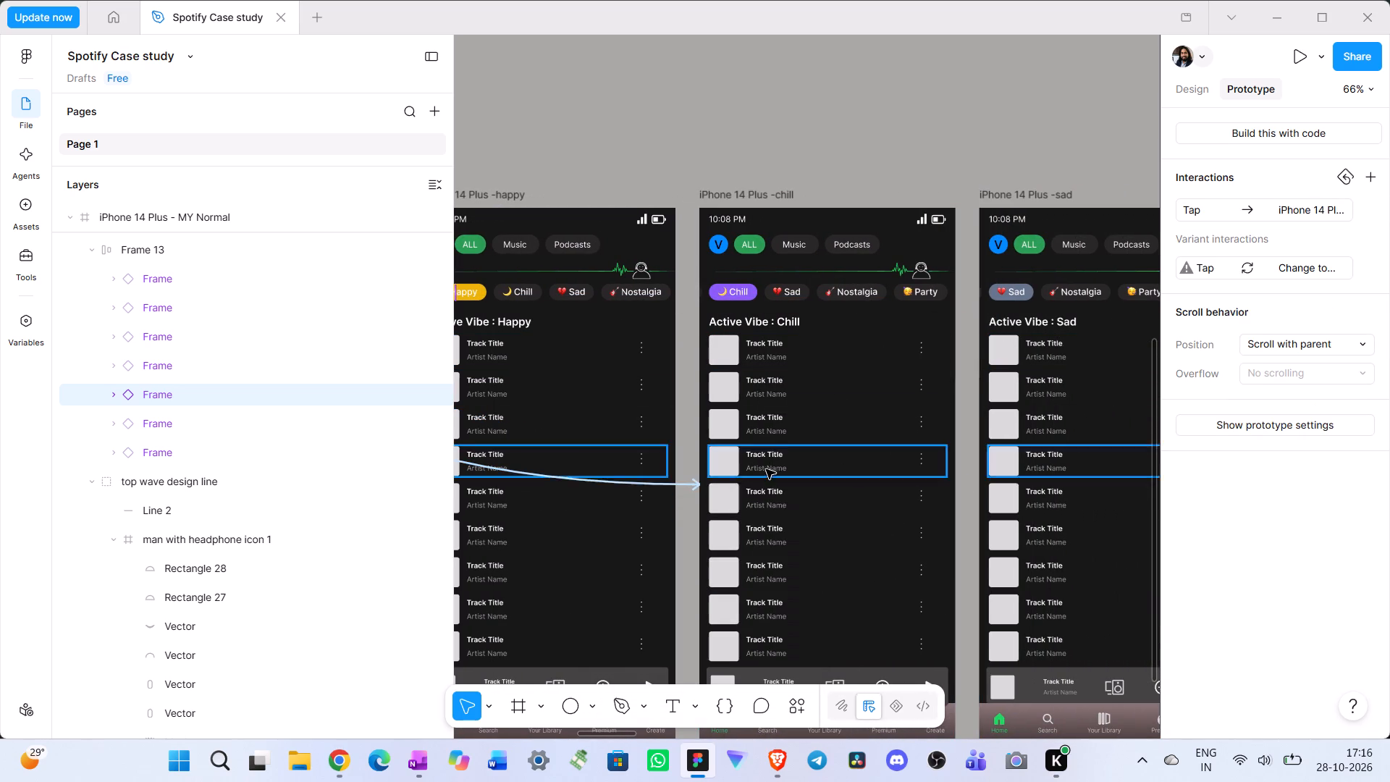
left_click_drag(692, 484, 779, 487)
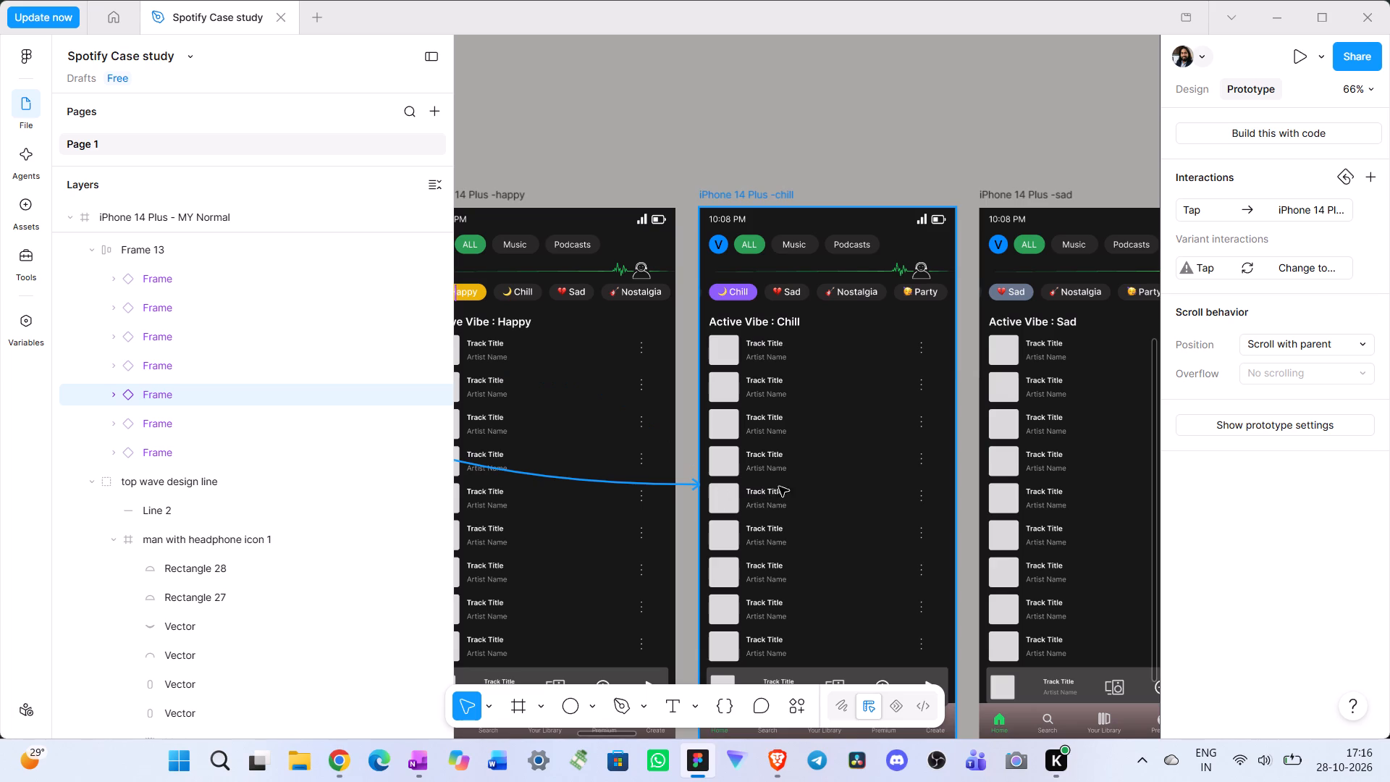
left_click_drag(779, 487, 892, 326)
left_click_drag(892, 326, 1008, 409)
Link the MY Normal frame's Nostalgia pill to the iPhone 14 Plus -Nostalgia frame with an on-tap Navigate to interaction.
scroll(893, 399, "right", 1)
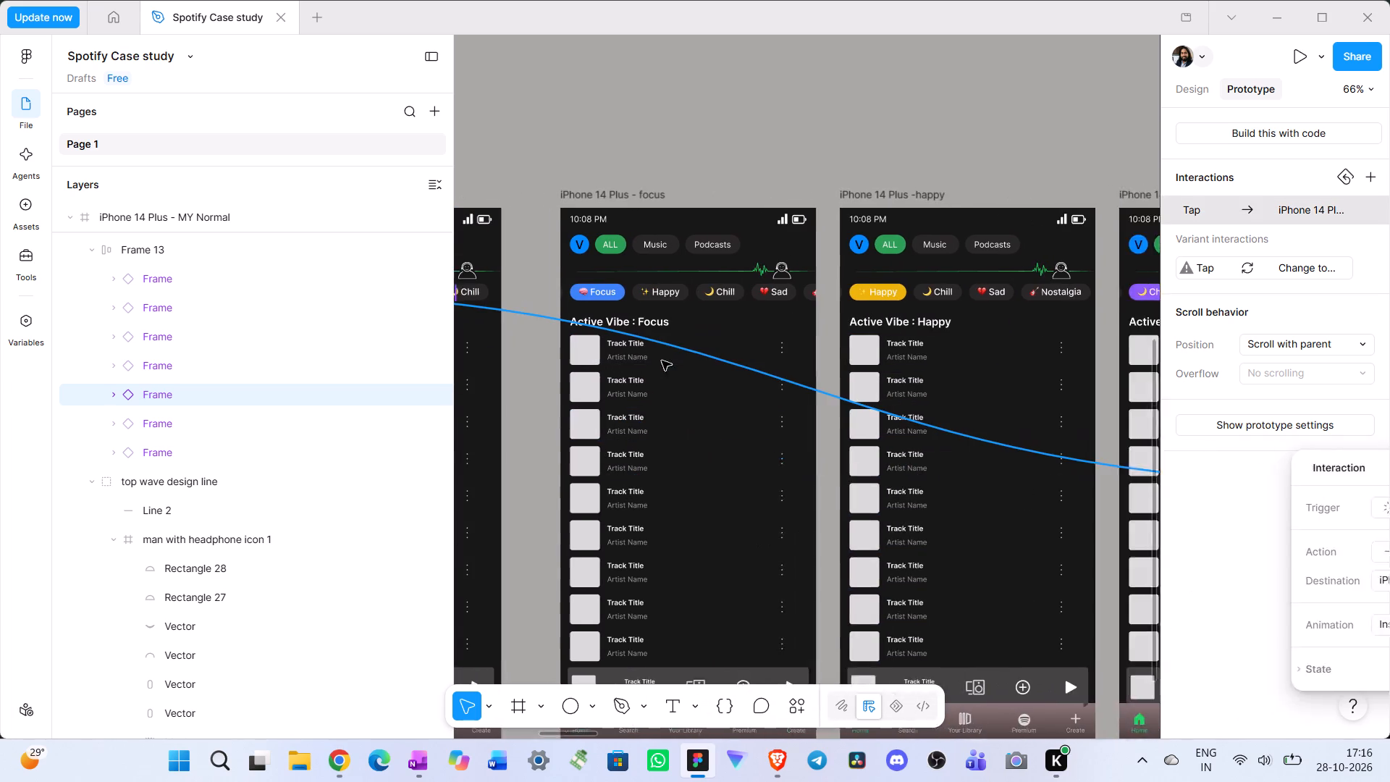
scroll(662, 361, "right", 3)
scroll(581, 345, "right", 1)
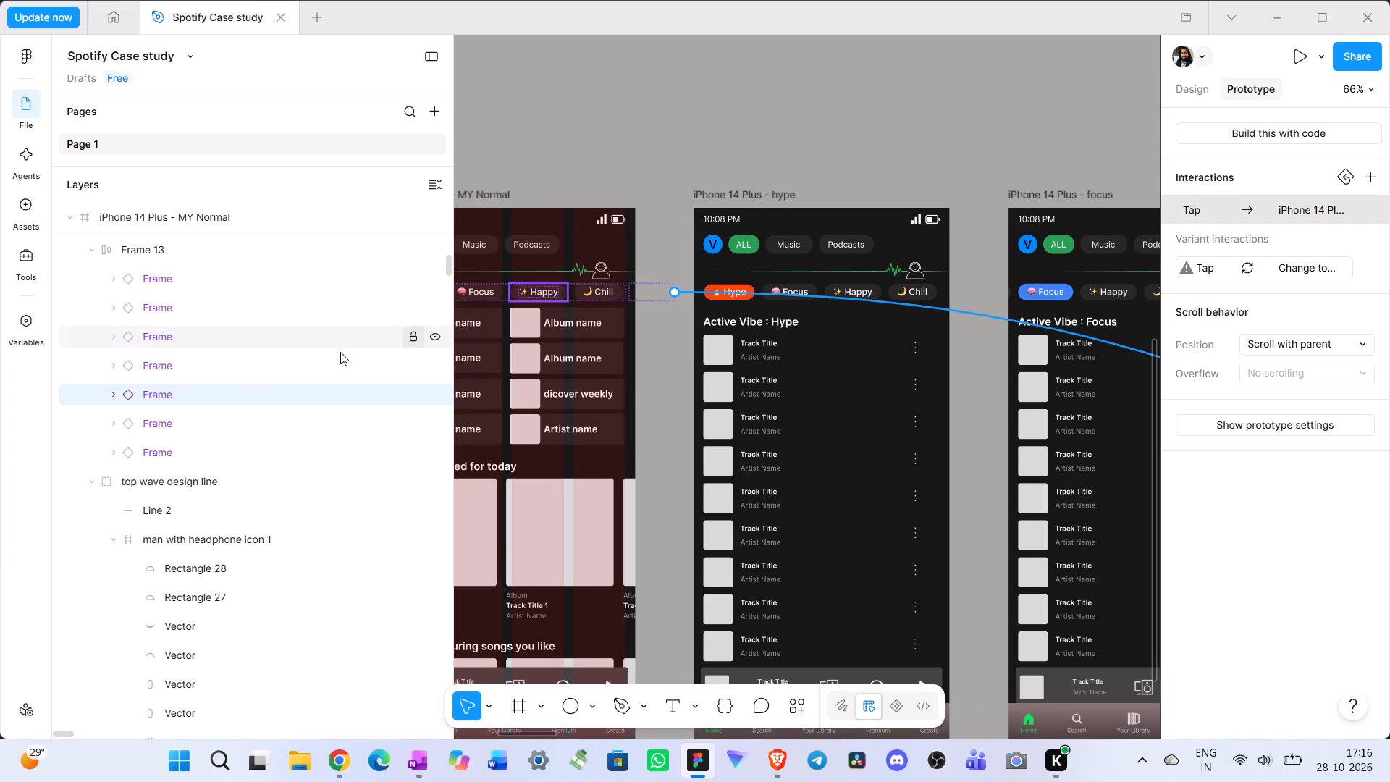
left_click(235, 425)
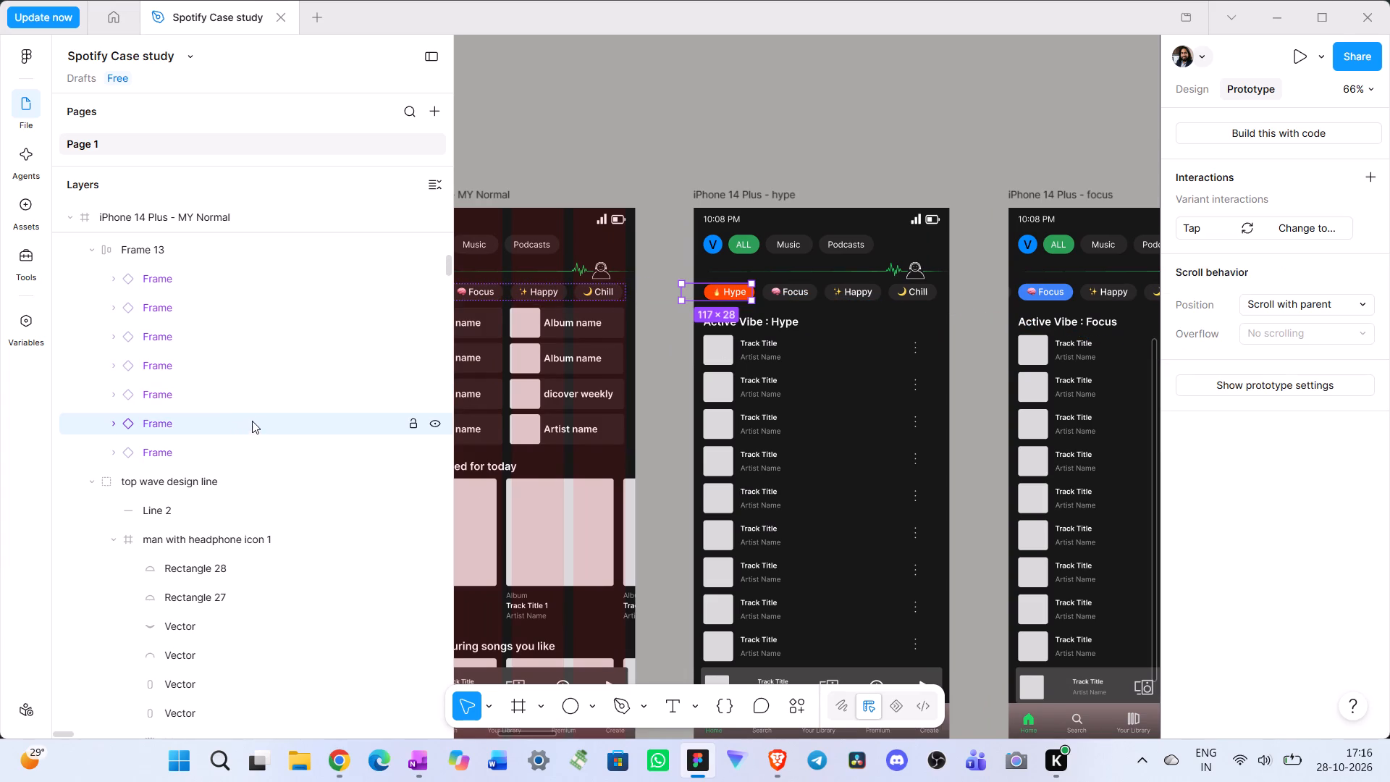
left_click(171, 447)
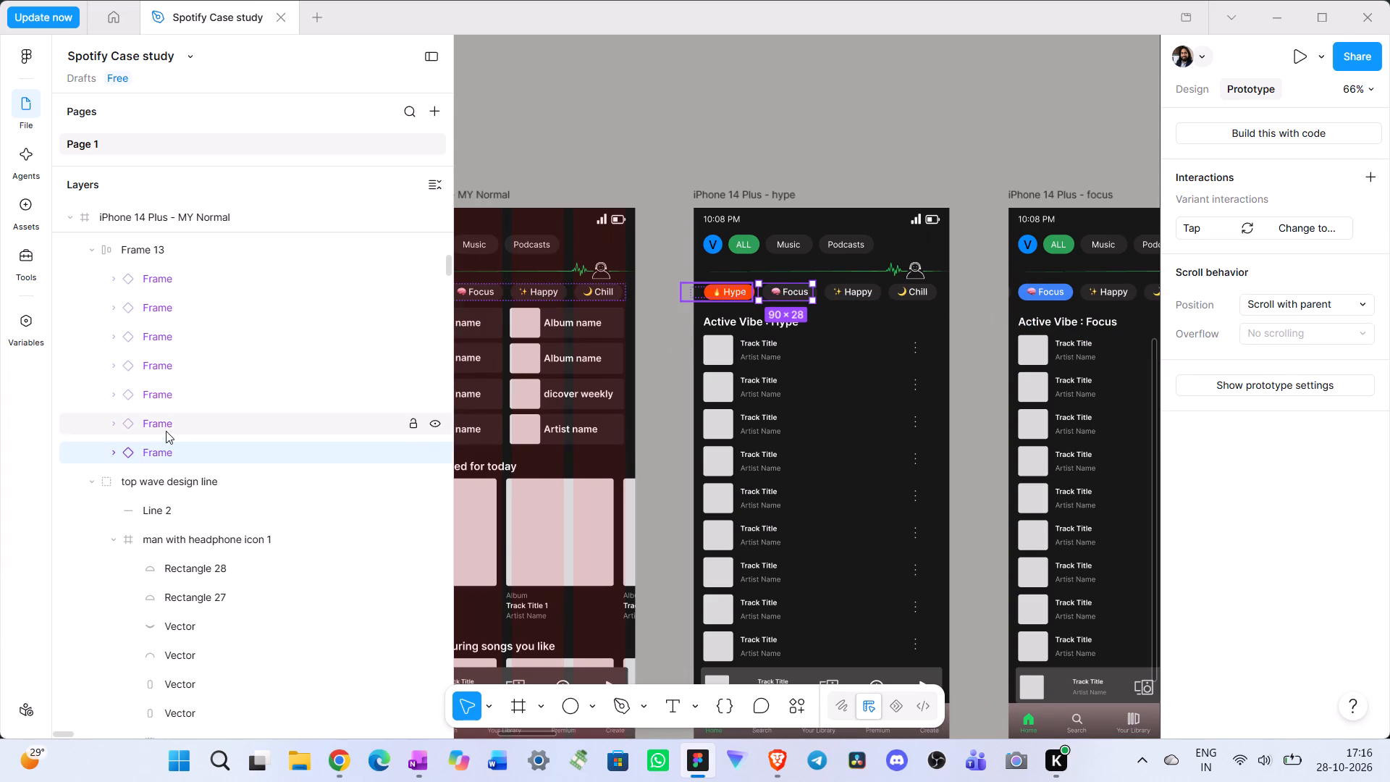
left_click(166, 421)
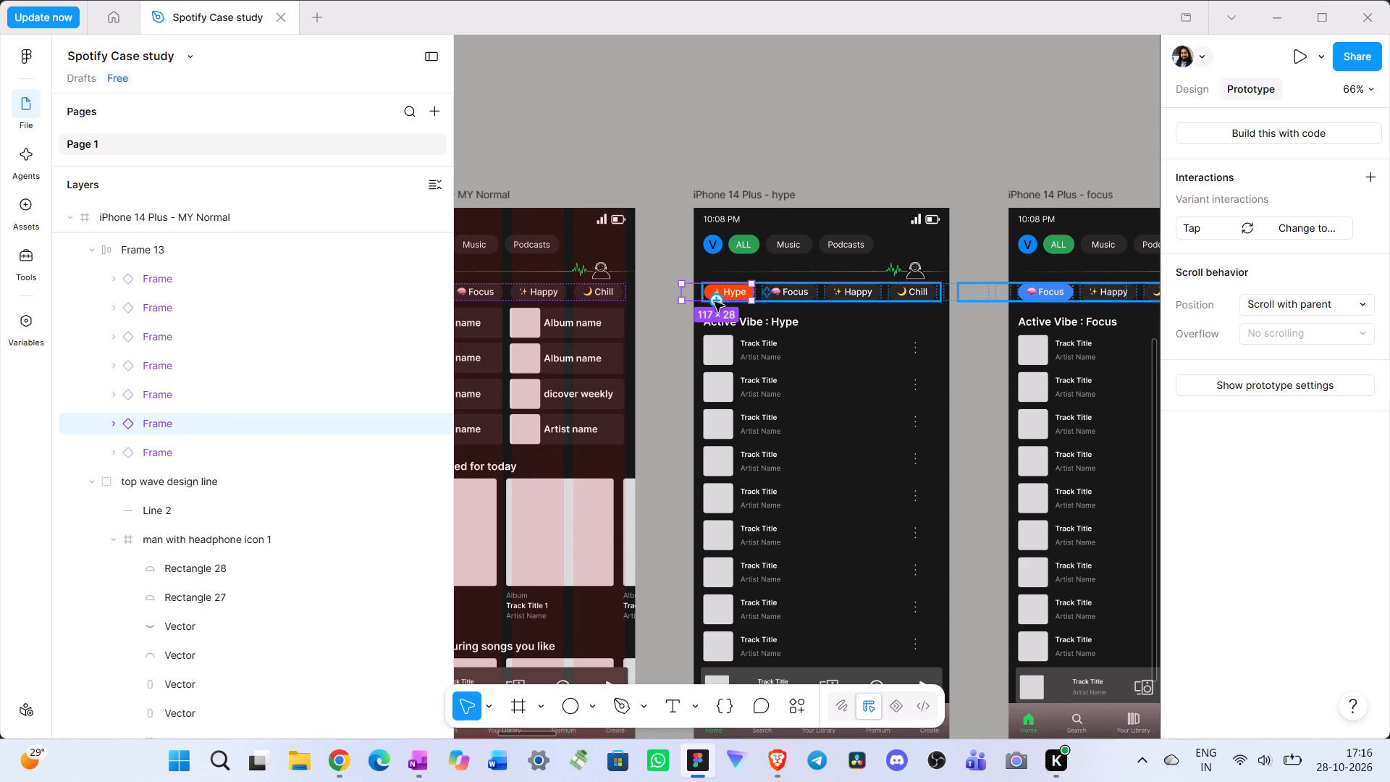
left_click_drag(715, 302, 720, 316)
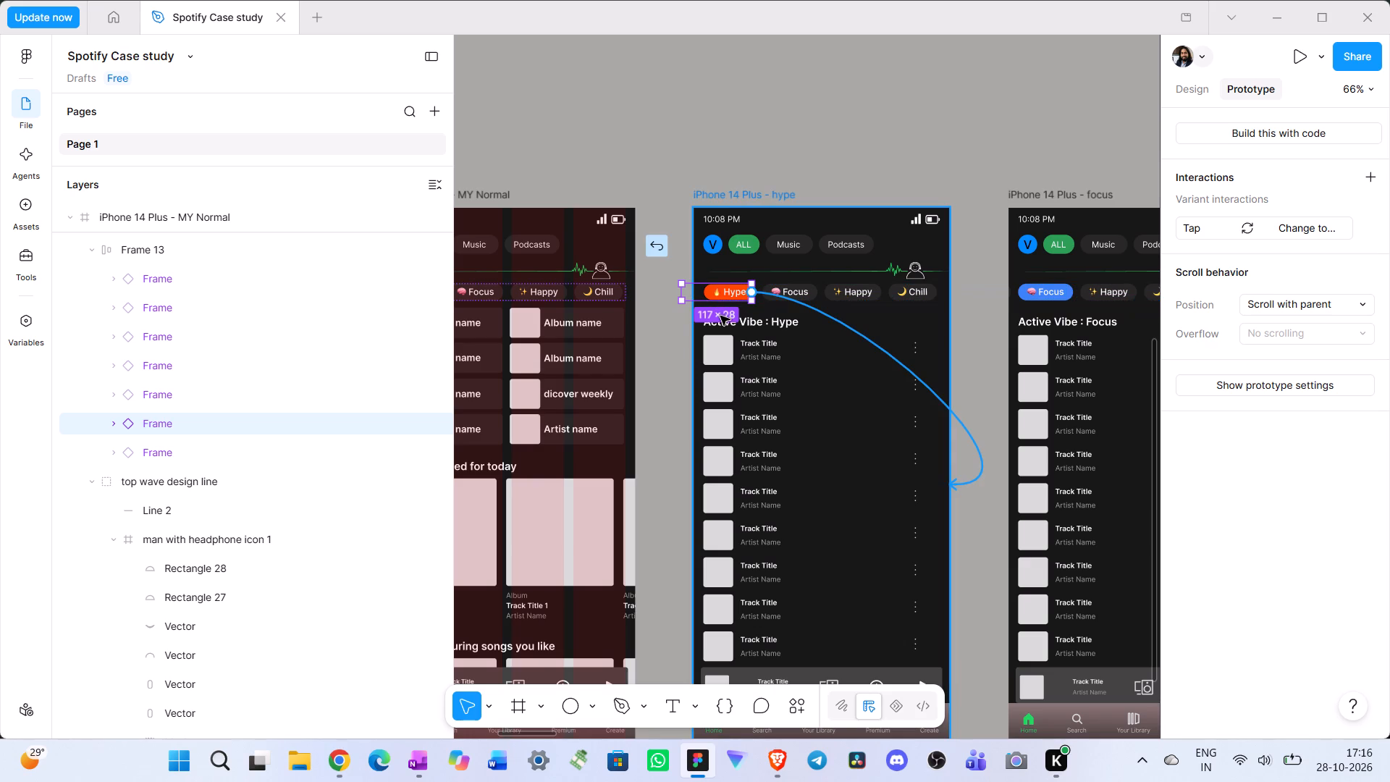
left_click_drag(720, 316, 1370, 344)
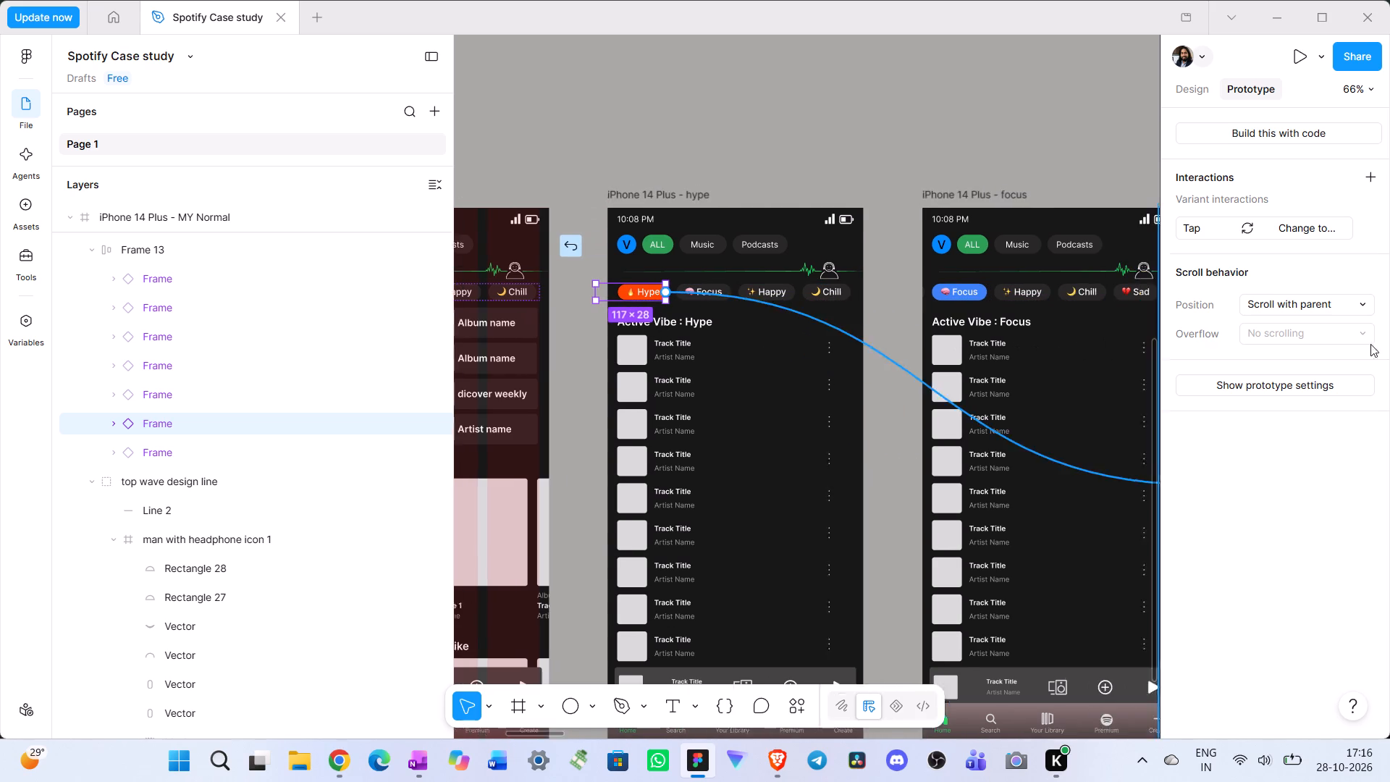
left_click_drag(1370, 344, 922, 356)
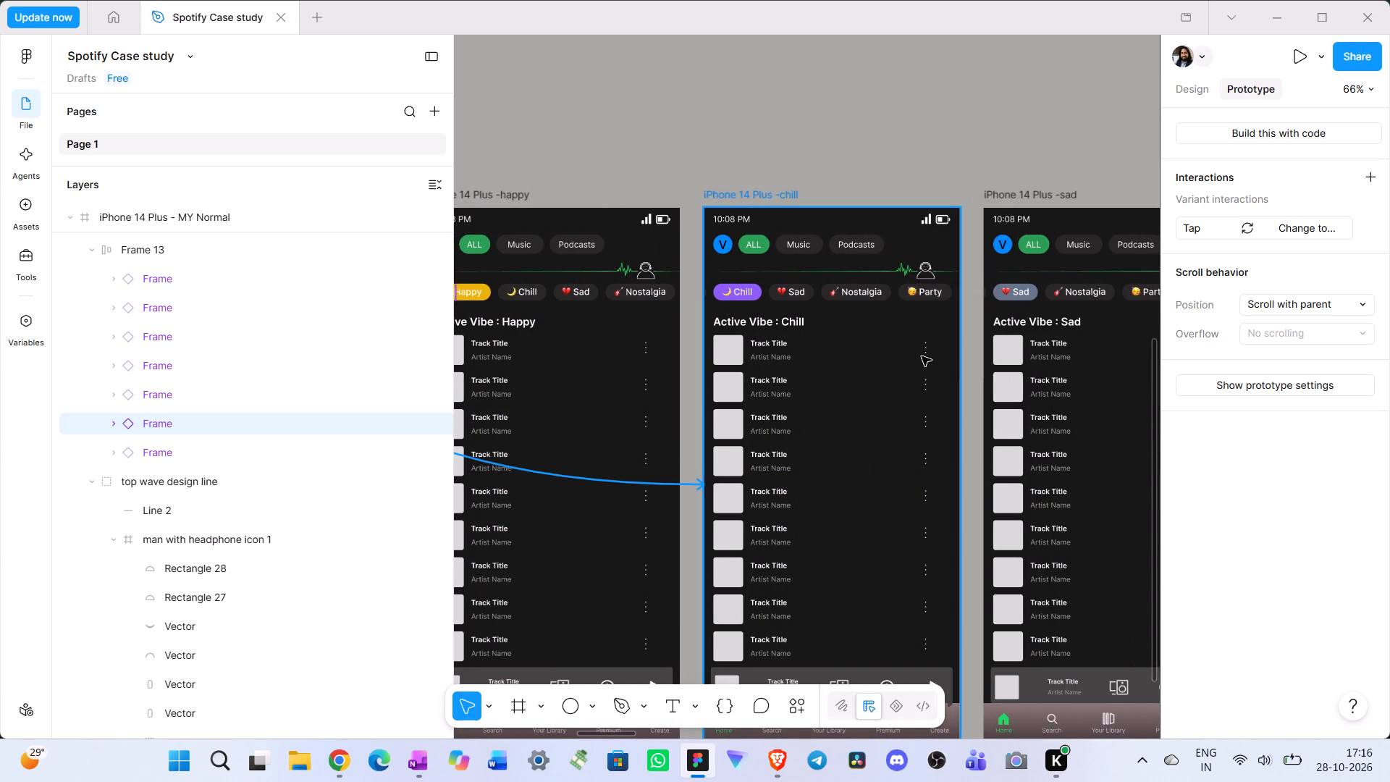
left_click_drag(922, 356, 914, 357)
left_click_drag(914, 357, 1101, 348)
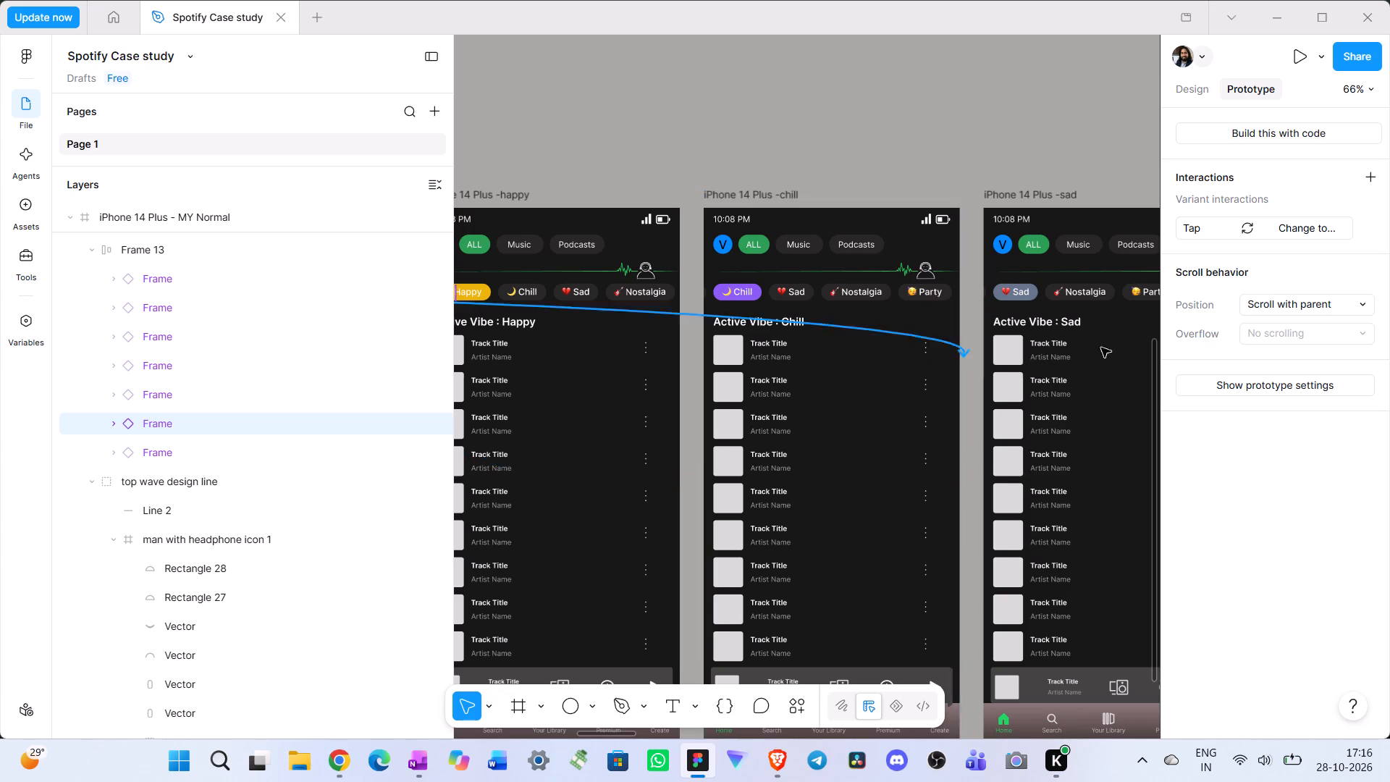
left_click_drag(1101, 348, 1072, 351)
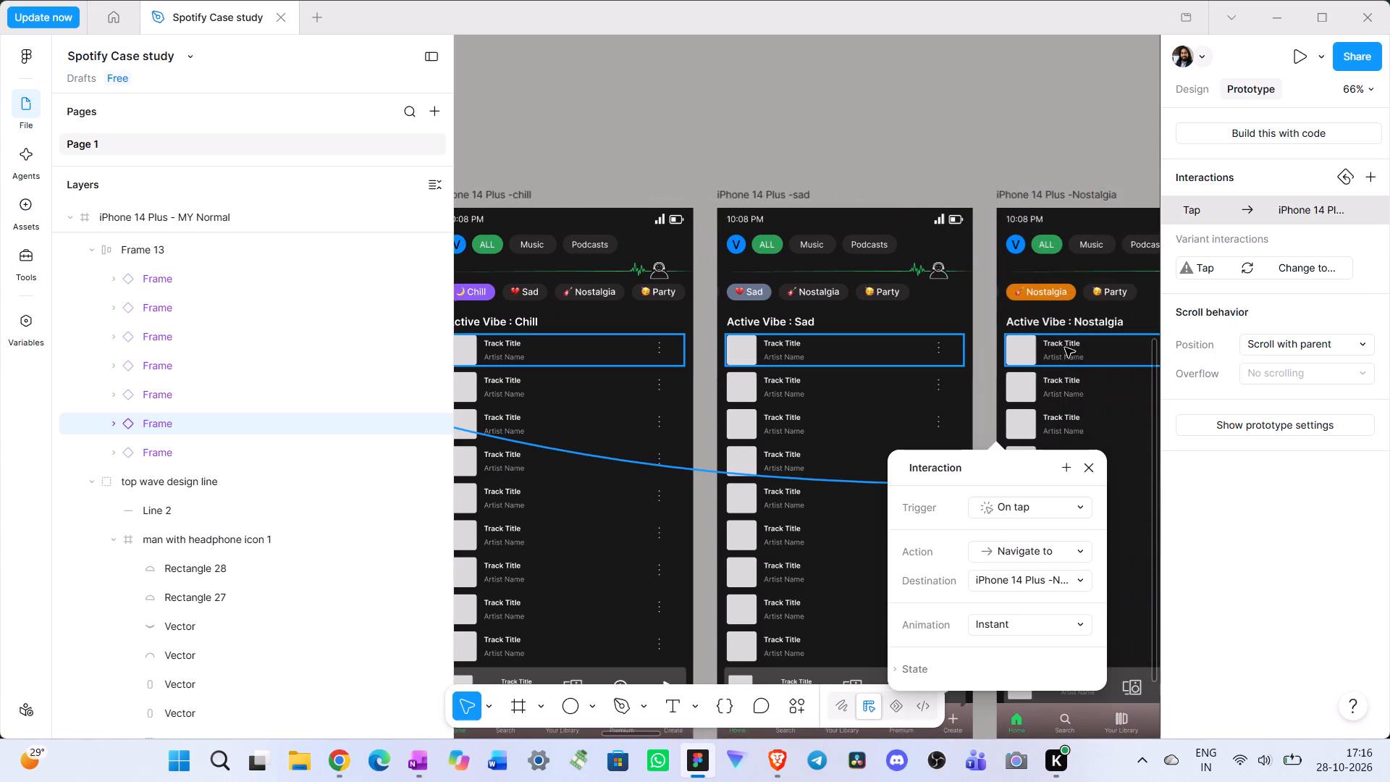
Link the MY Normal frame's Party pill to the iPhone 14 Plus -party frame with an on-tap Navigate to interaction.
scroll(732, 363, "right", 7)
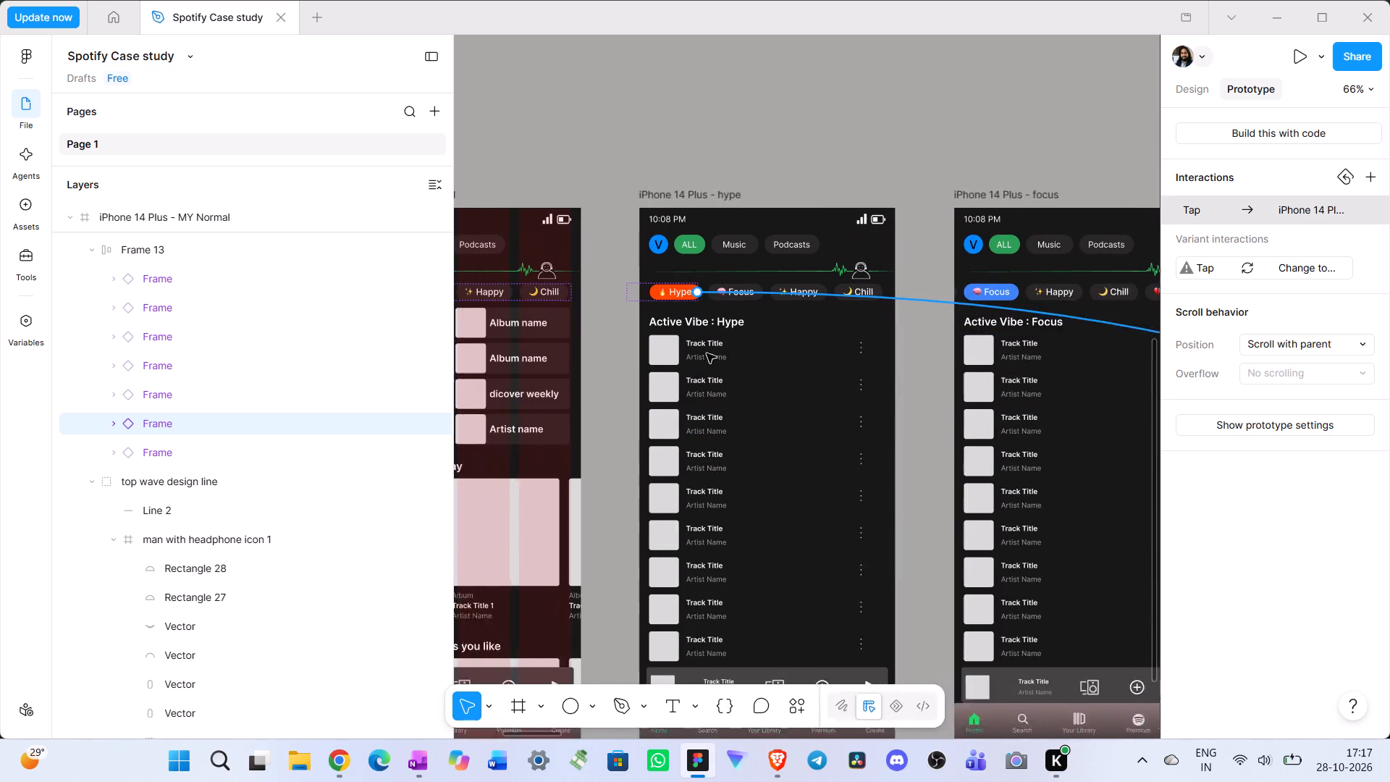
scroll(707, 353, "right", 1)
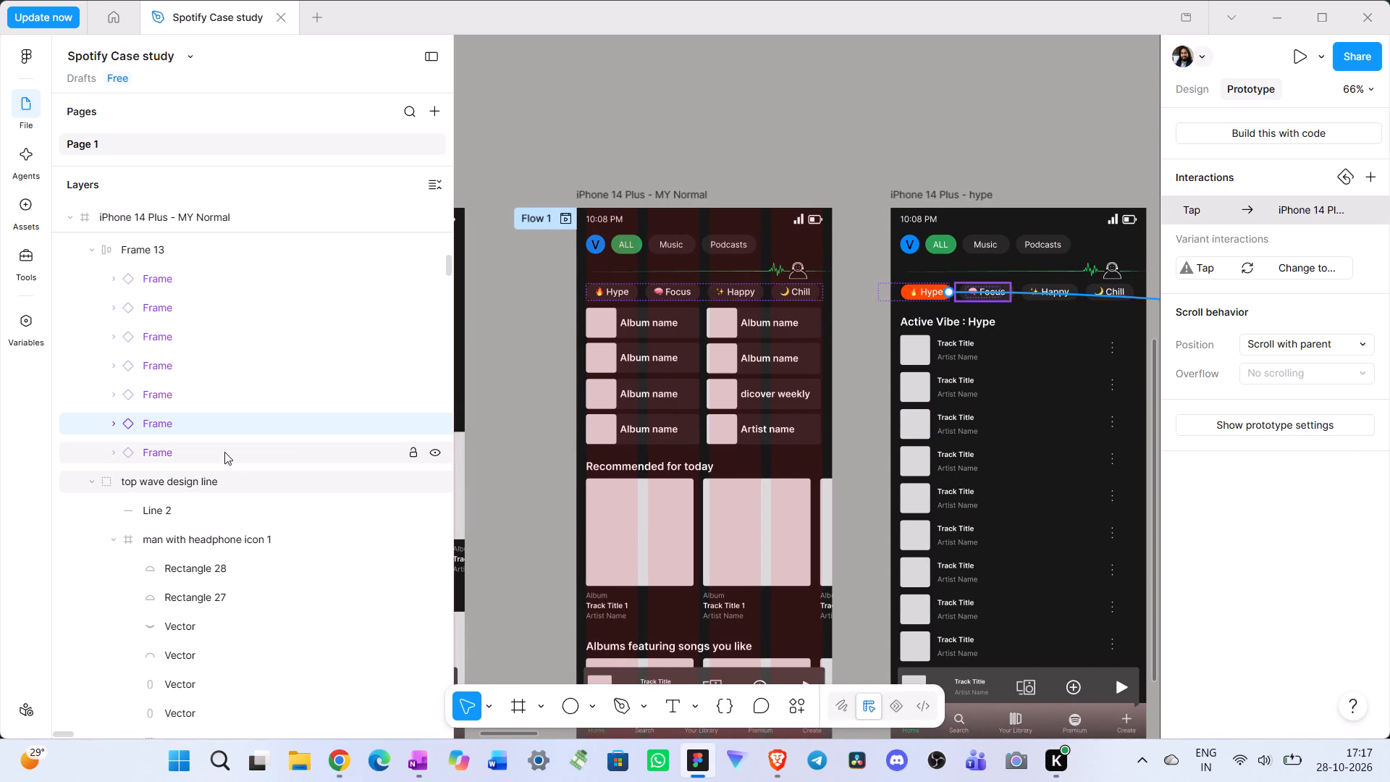
left_click(224, 452)
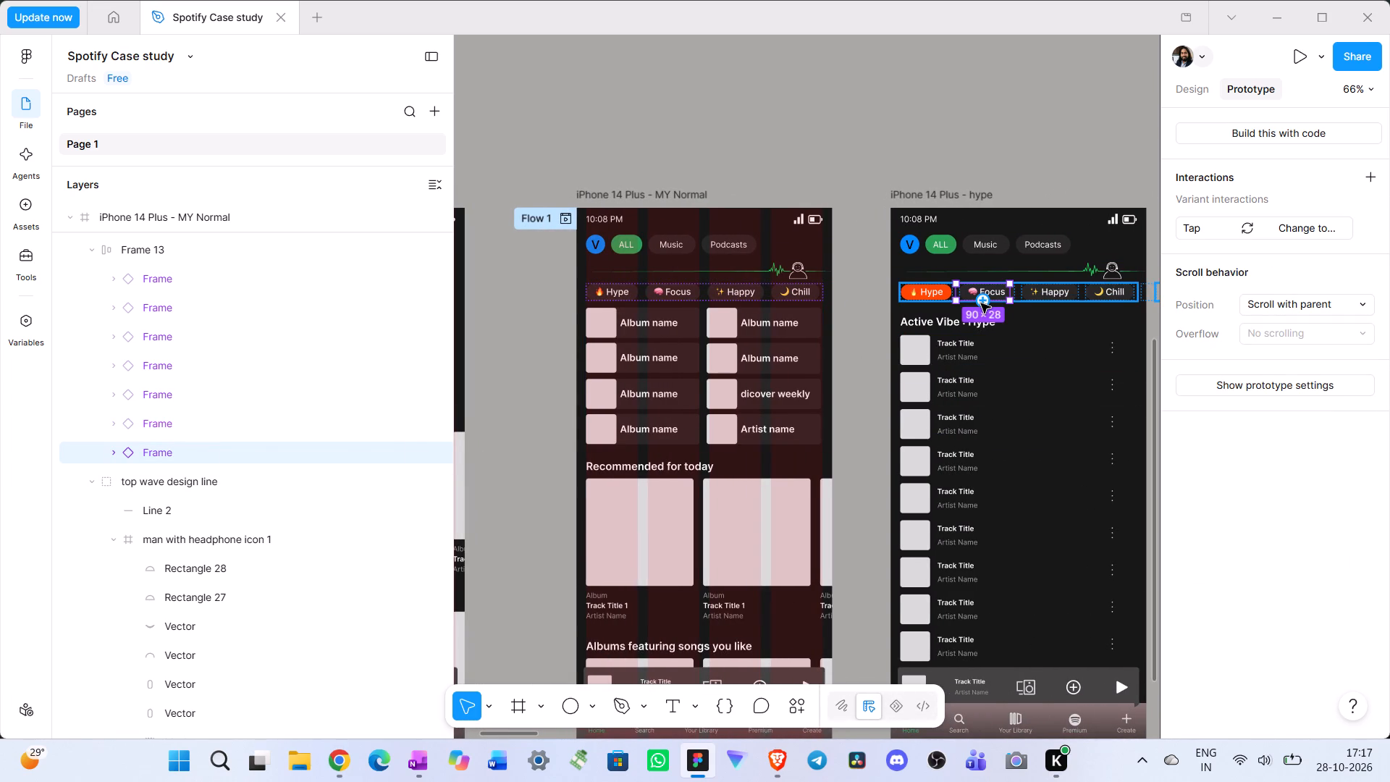
scroll(981, 303, "up", 1)
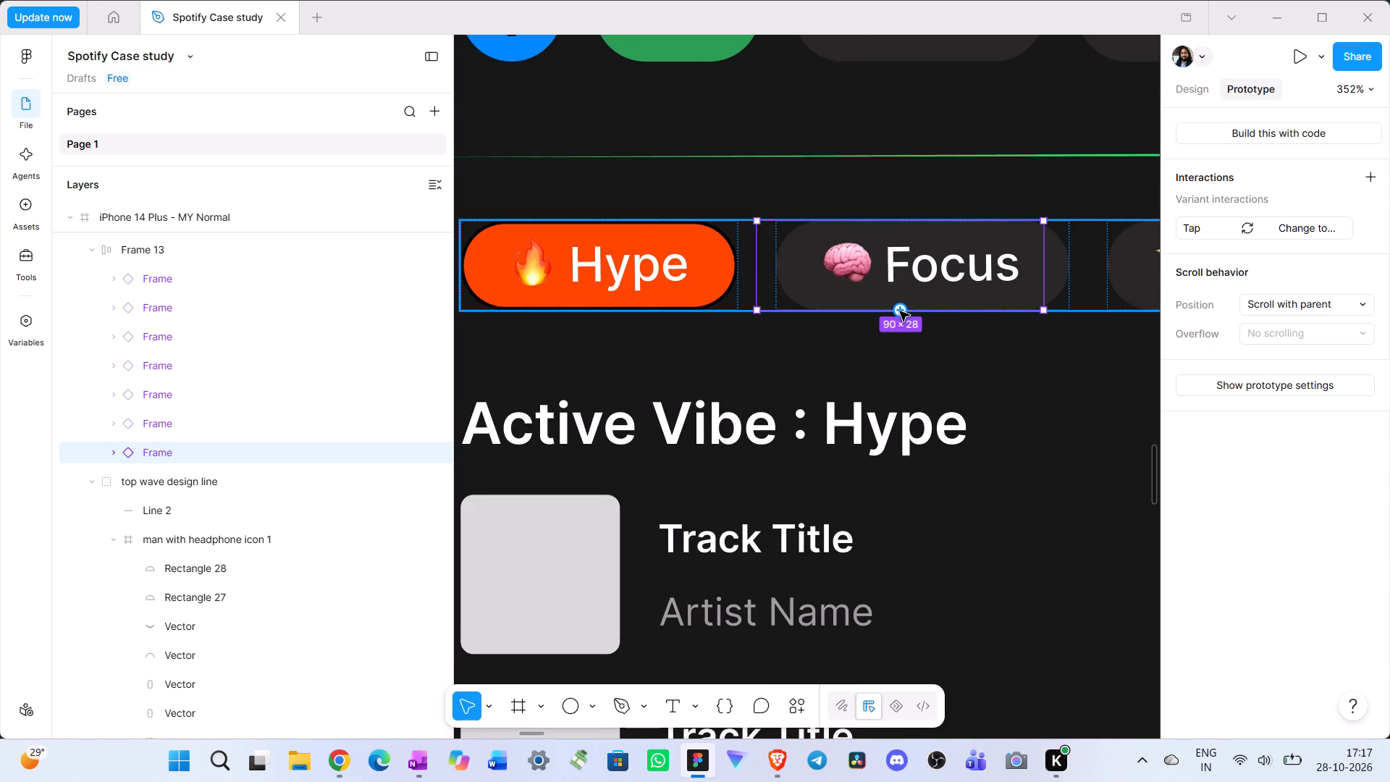
left_click_drag(900, 311, 955, 382)
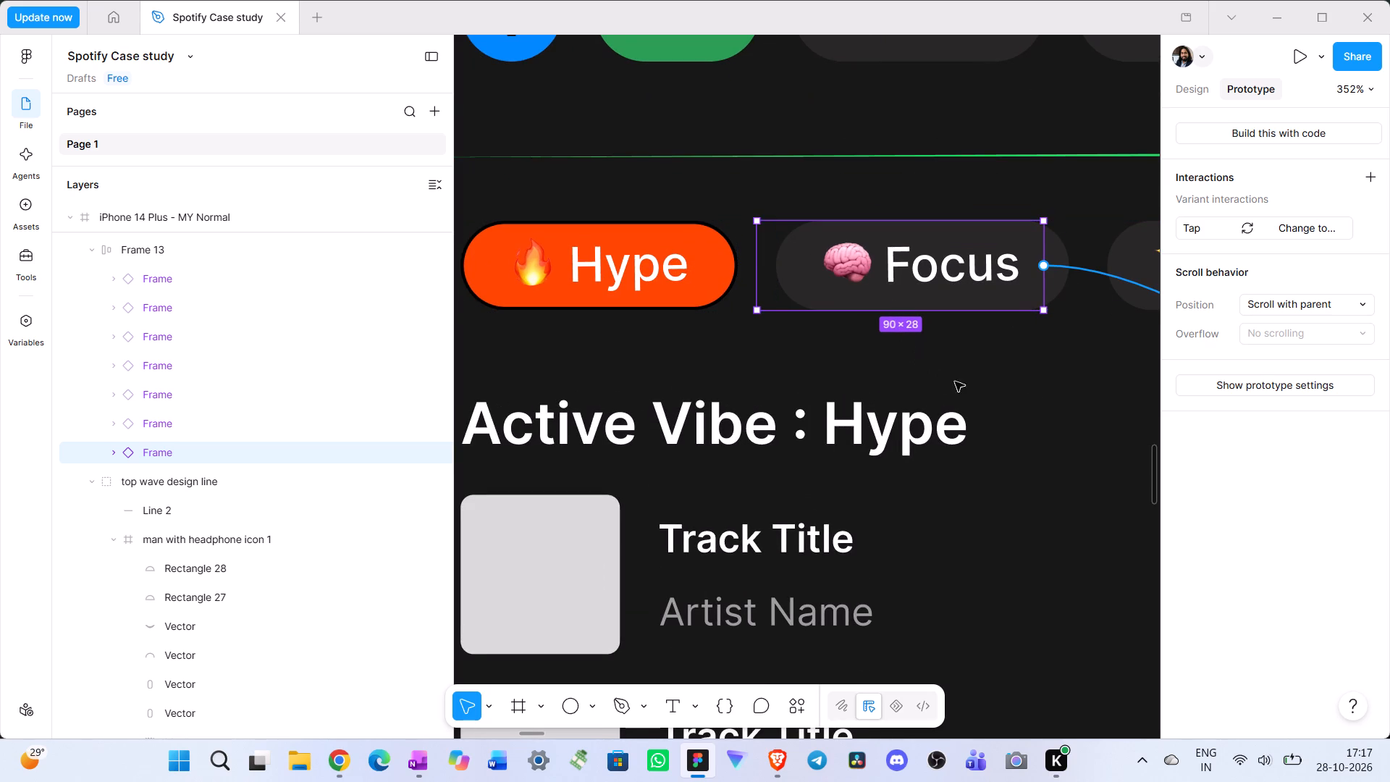
left_click_drag(955, 382, 1062, 384)
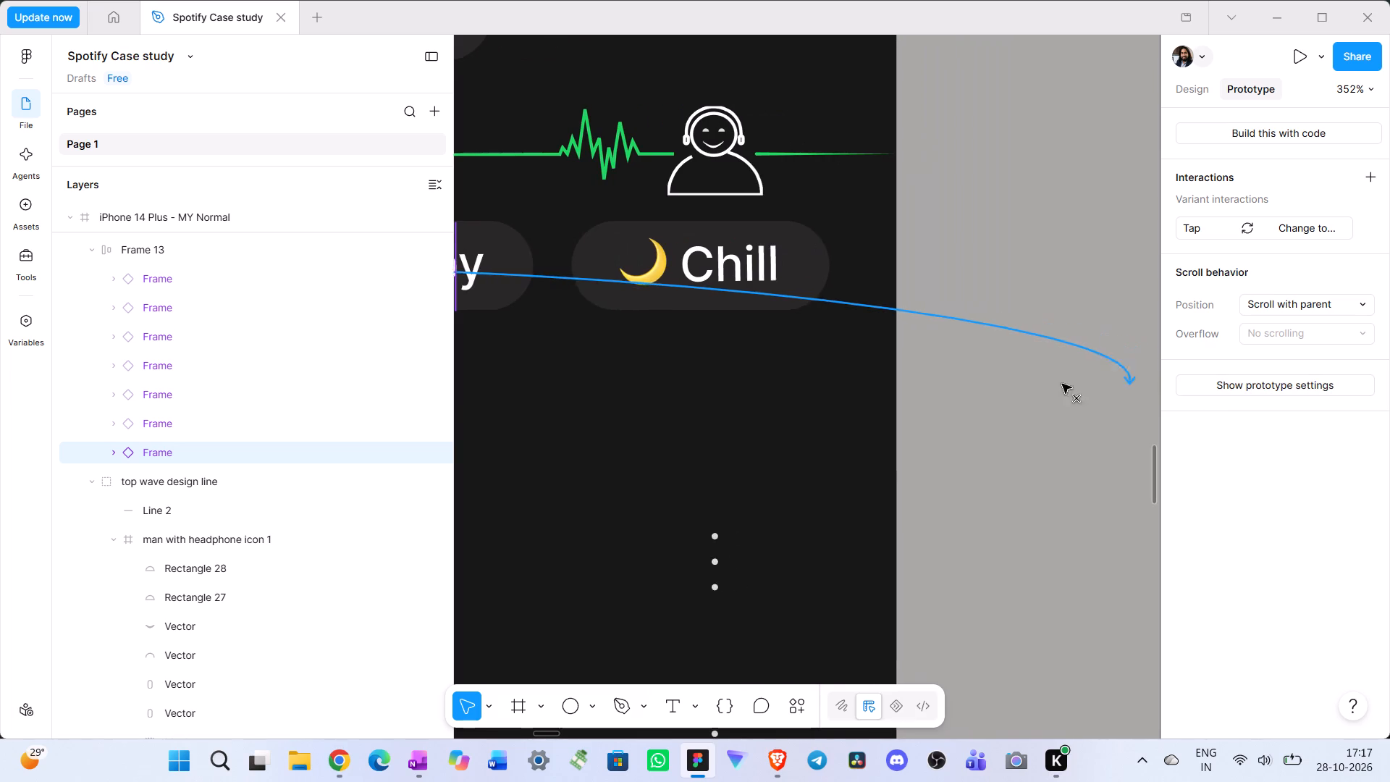
left_click_drag(1062, 384, 570, 396)
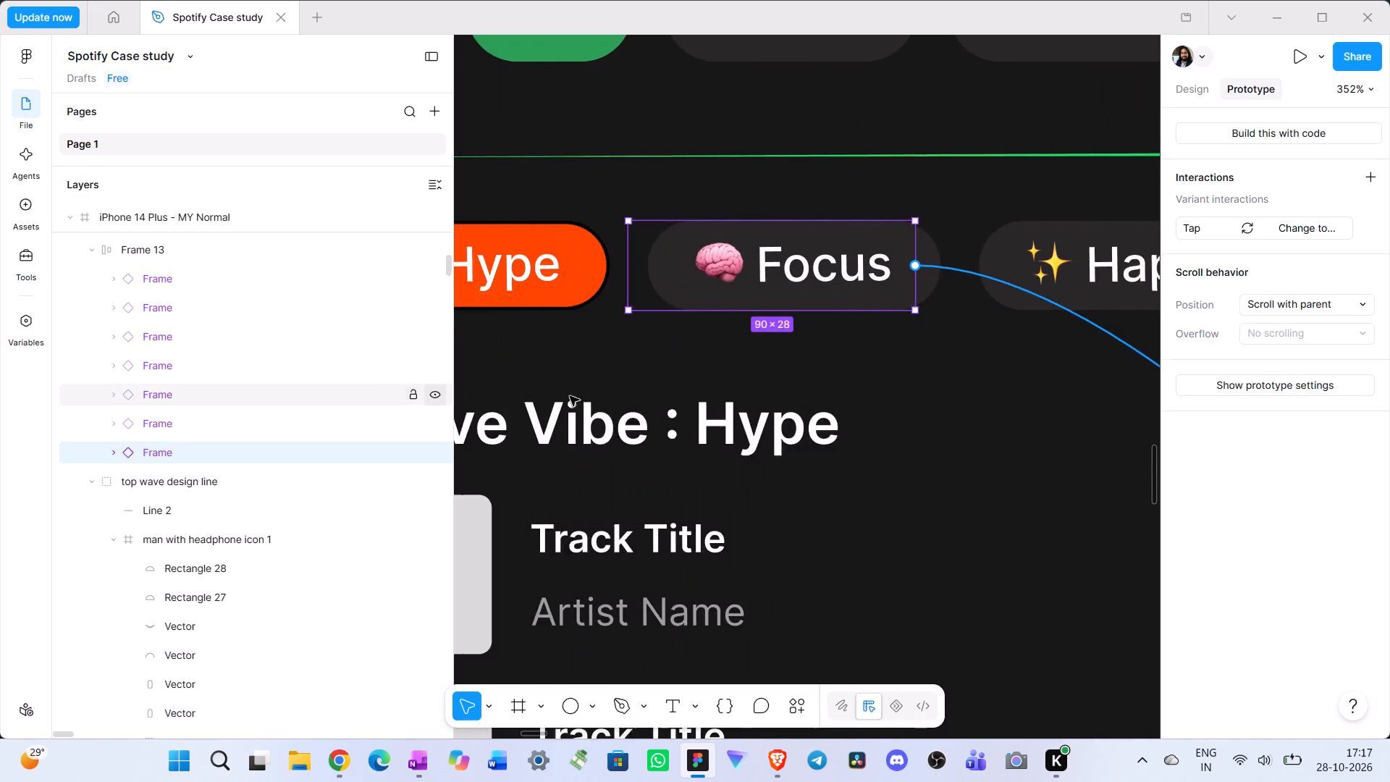
left_click_drag(570, 396, 1389, 332)
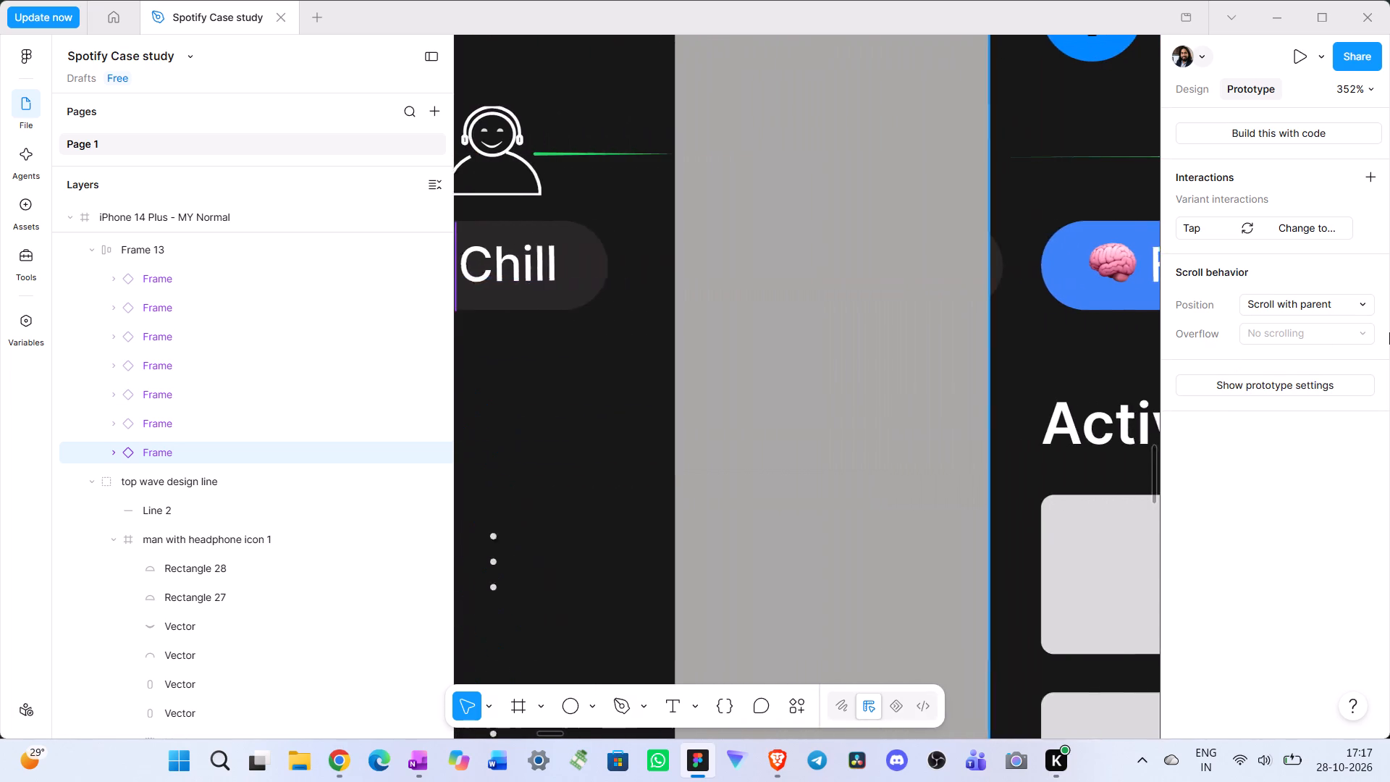
left_click_drag(1389, 332, 1170, 353)
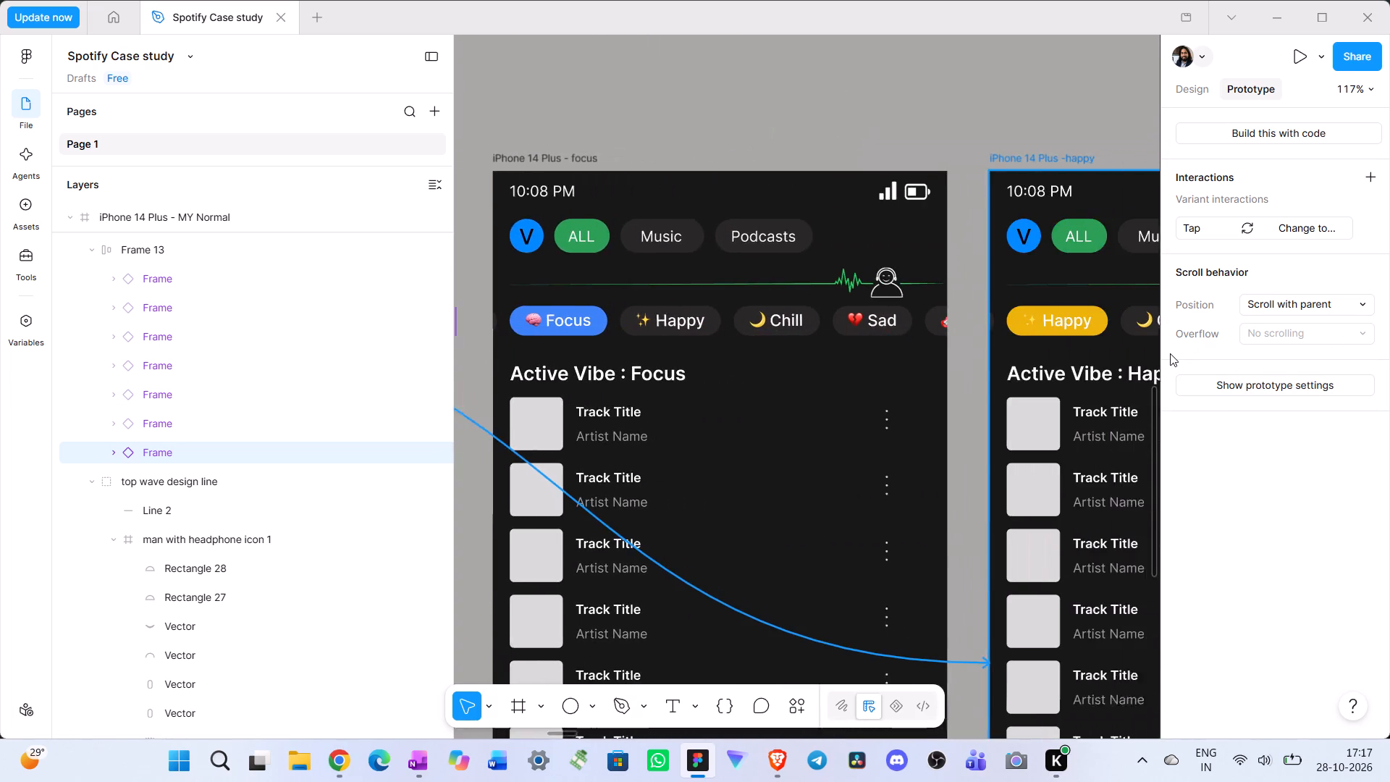
left_click_drag(1170, 353, 1121, 366)
scroll(1170, 353, "left", 2)
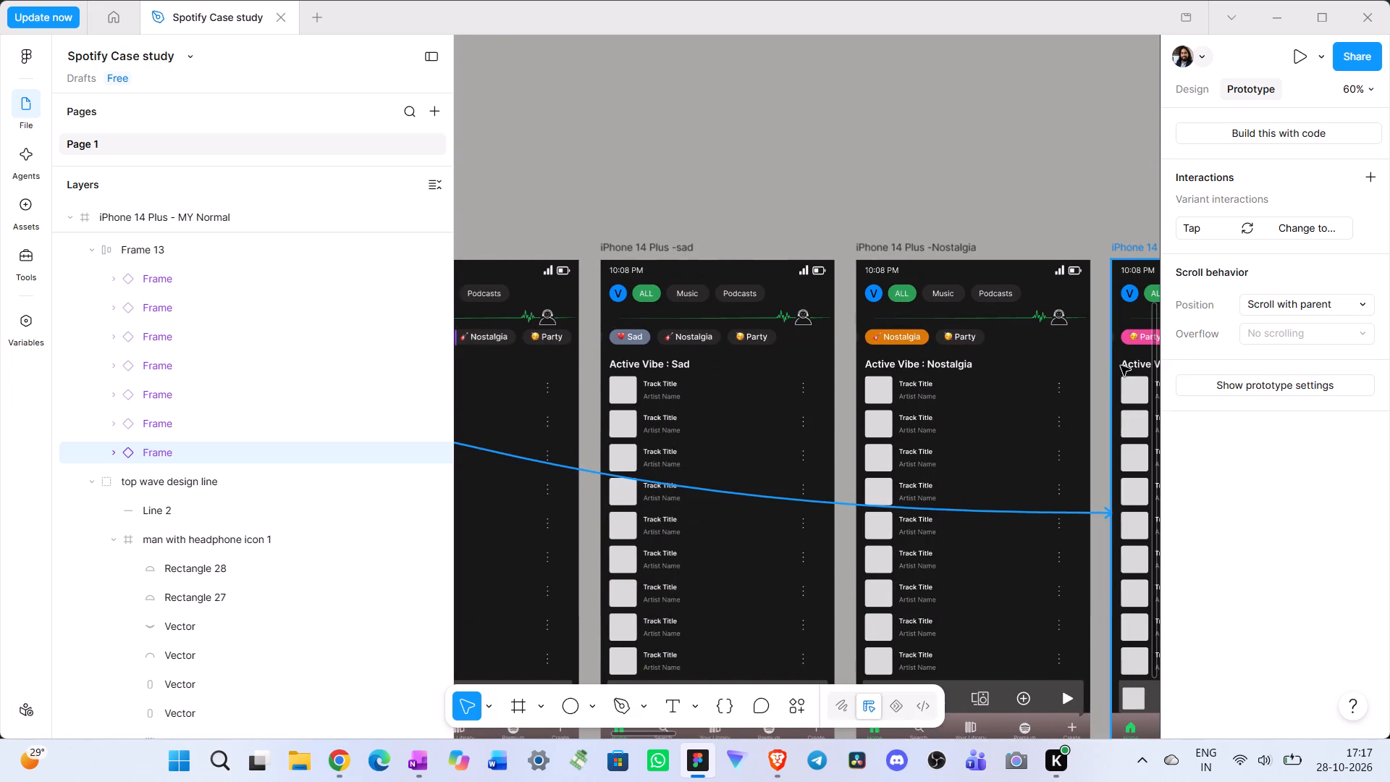
left_click_drag(1121, 366, 1024, 377)
scroll(1100, 366, "left", 3)
left_click(927, 166)
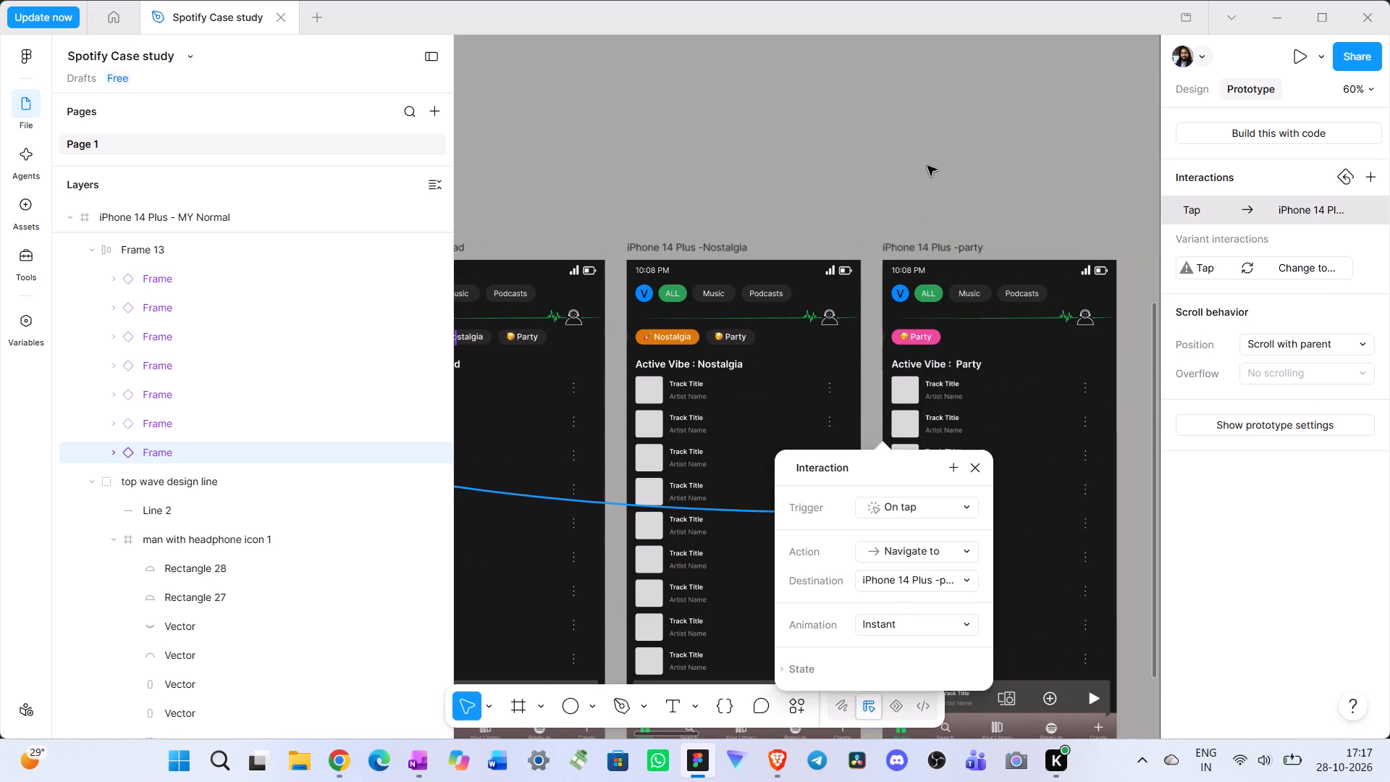
Examine the prototype connections running from the MY Normal frame's pills to the row of vibe screens.
scroll(930, 167, "right", 1)
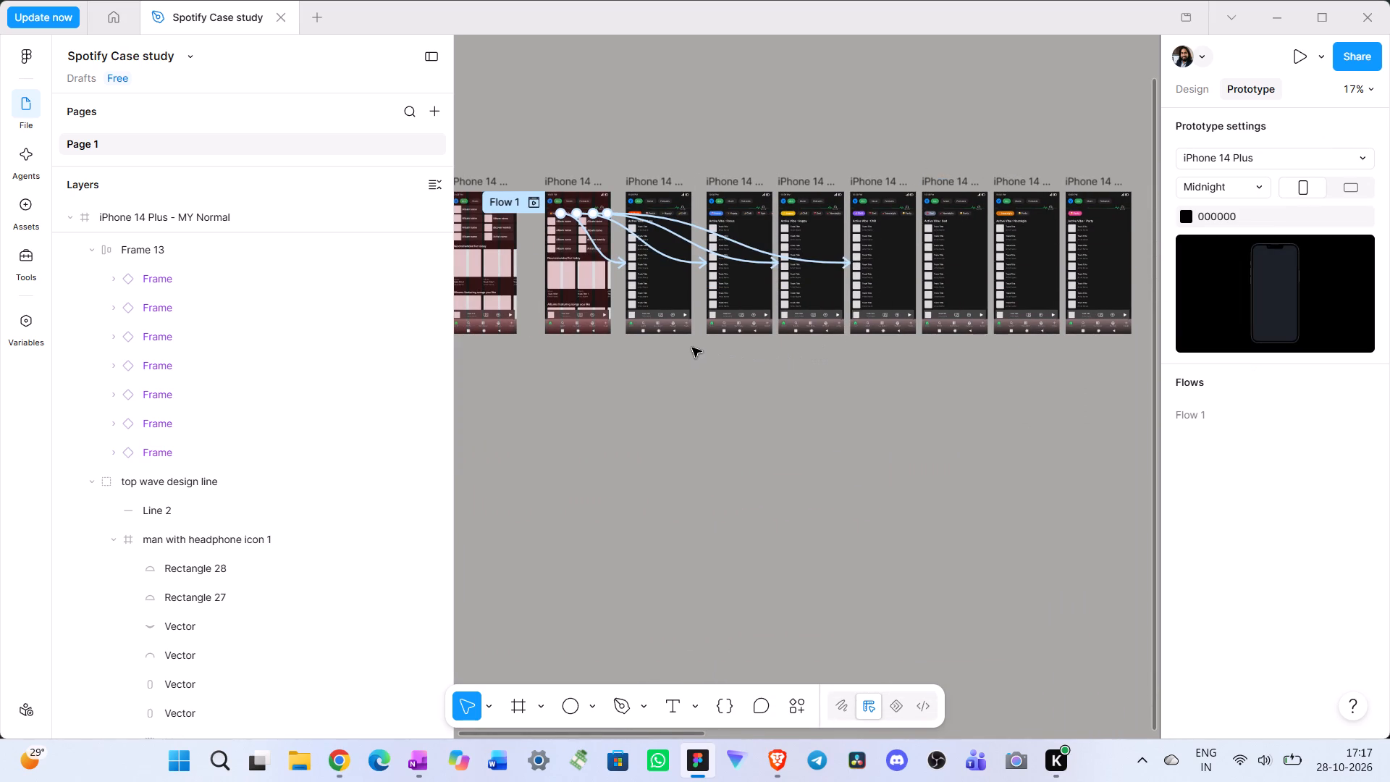
scroll(692, 348, "up", 2)
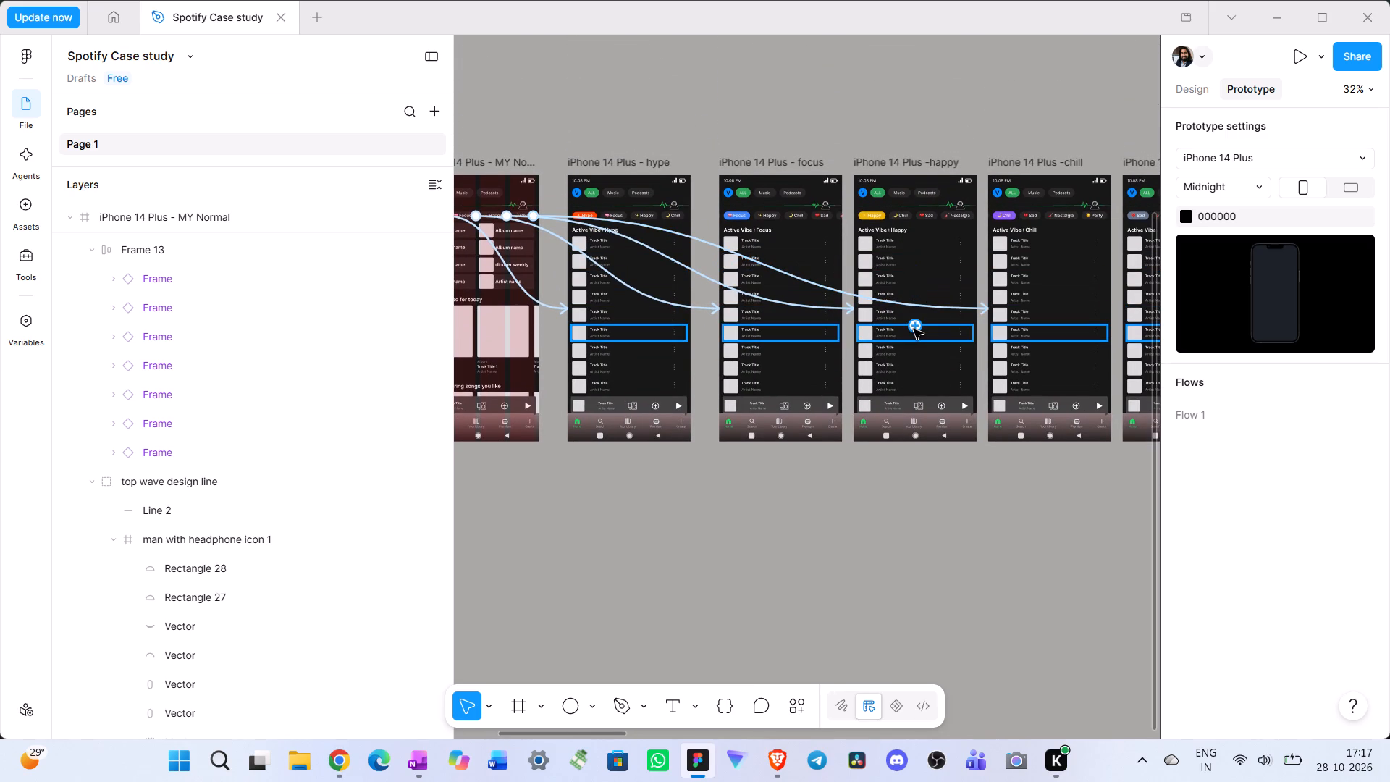
scroll(914, 329, "right", 3)
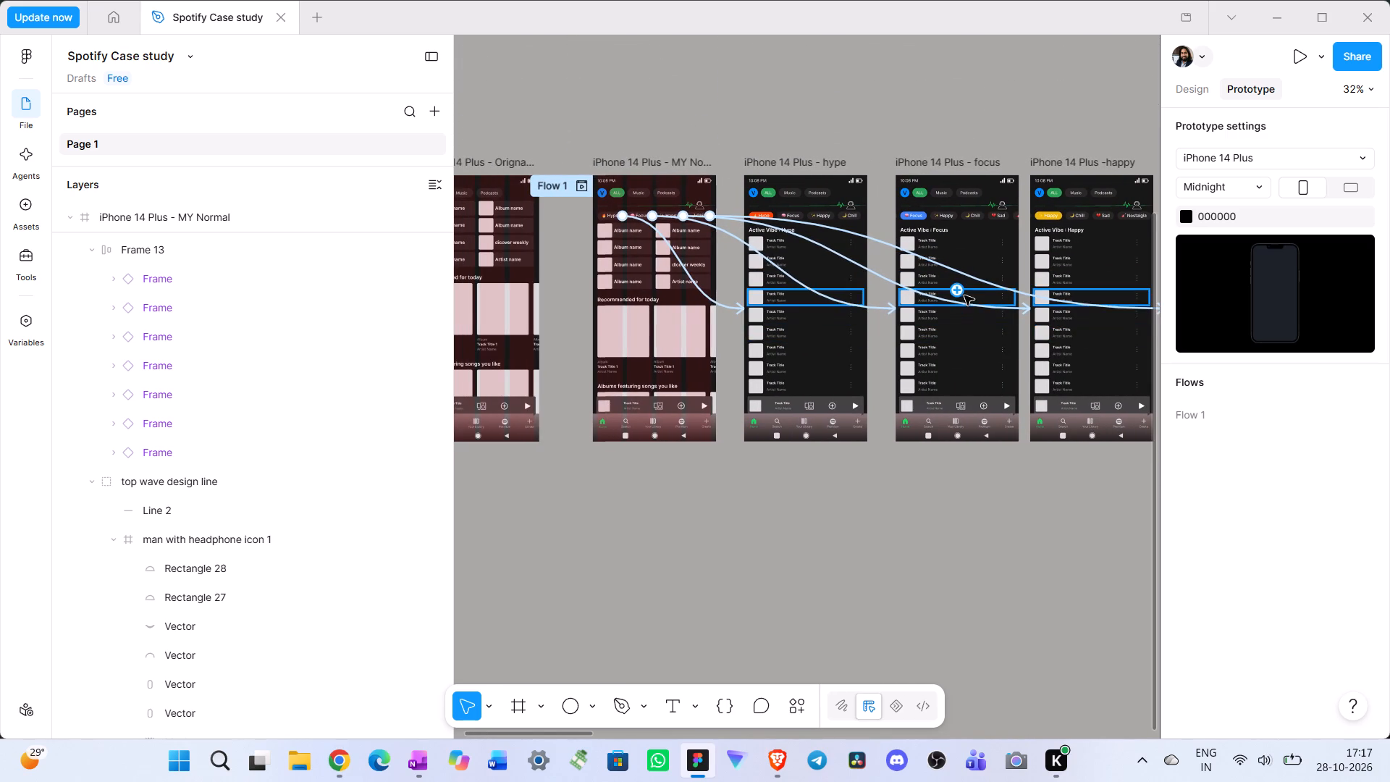
scroll(959, 314, "left", 1)
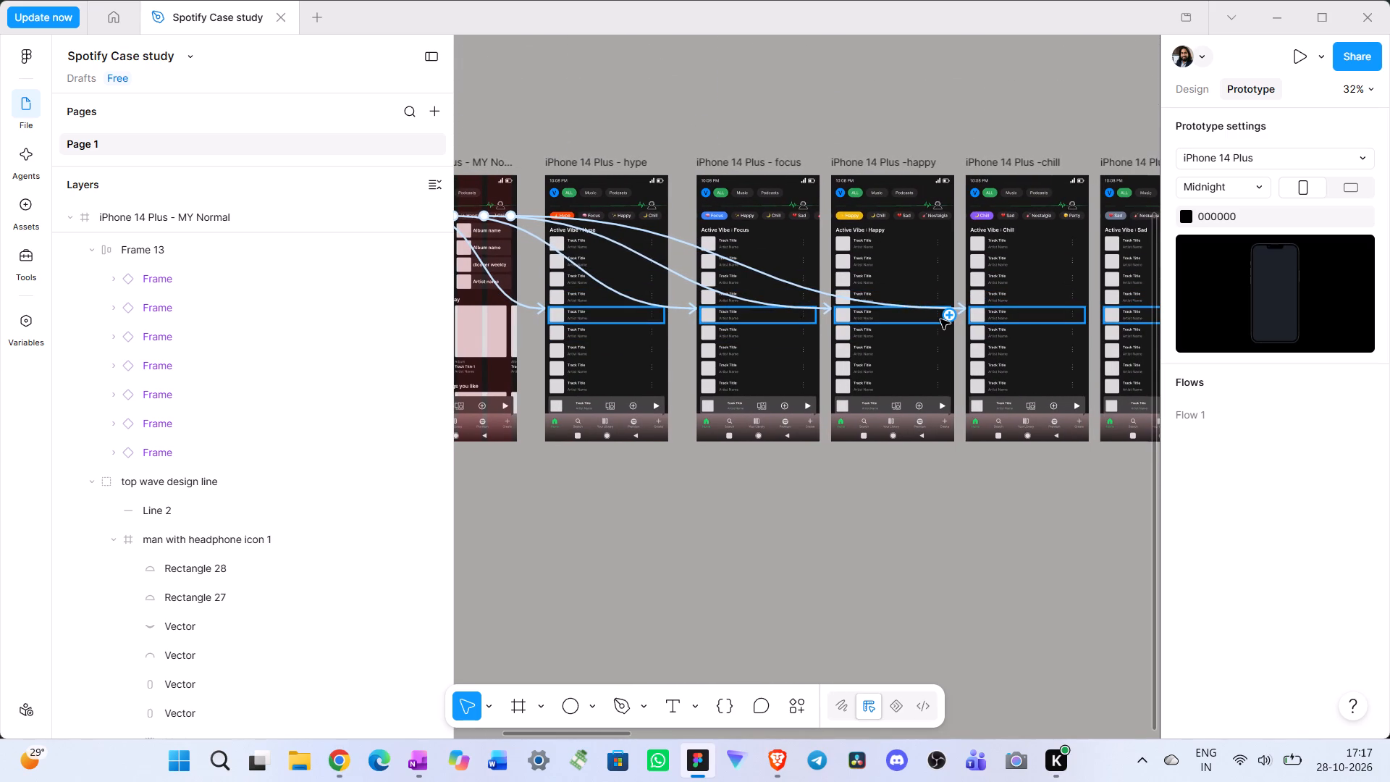
scroll(940, 319, "left", 1)
scroll(929, 318, "right", 5)
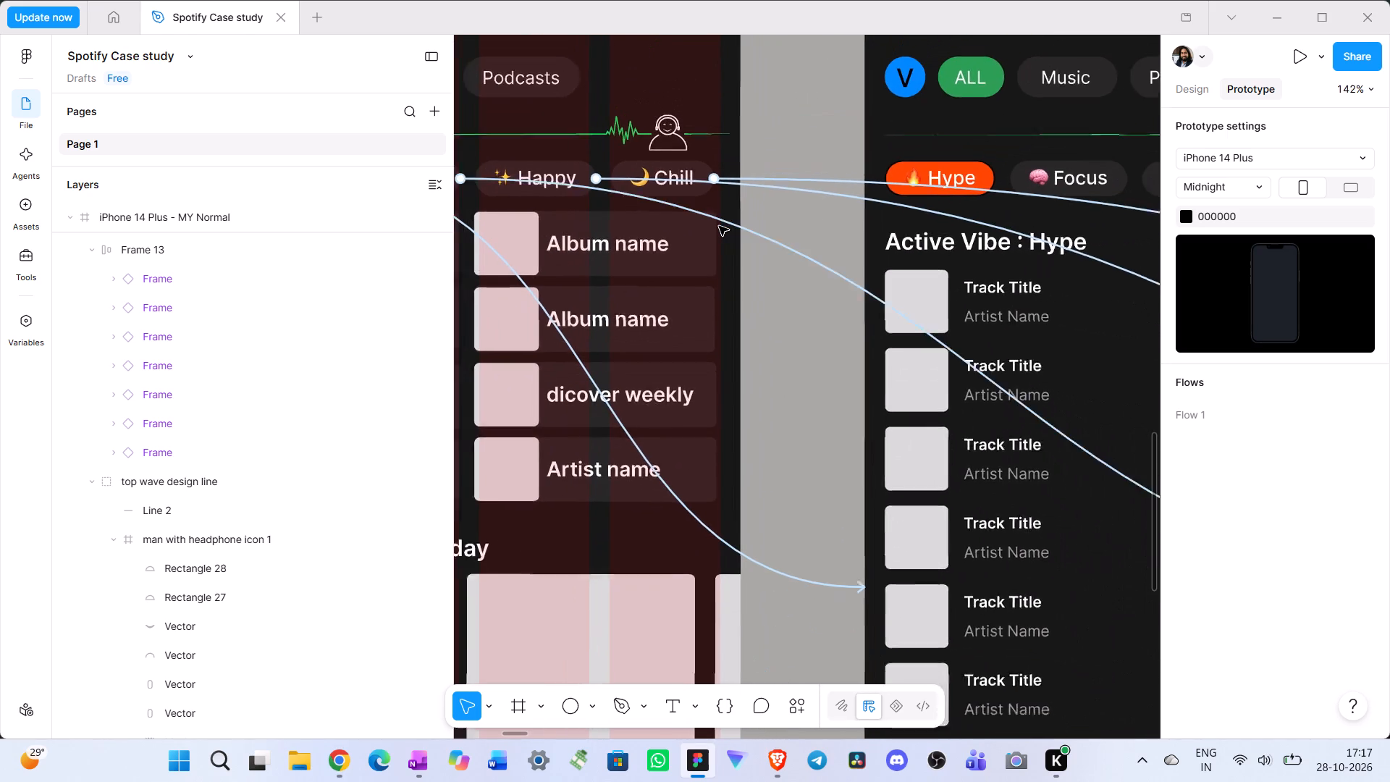
scroll(719, 226, "left", 6)
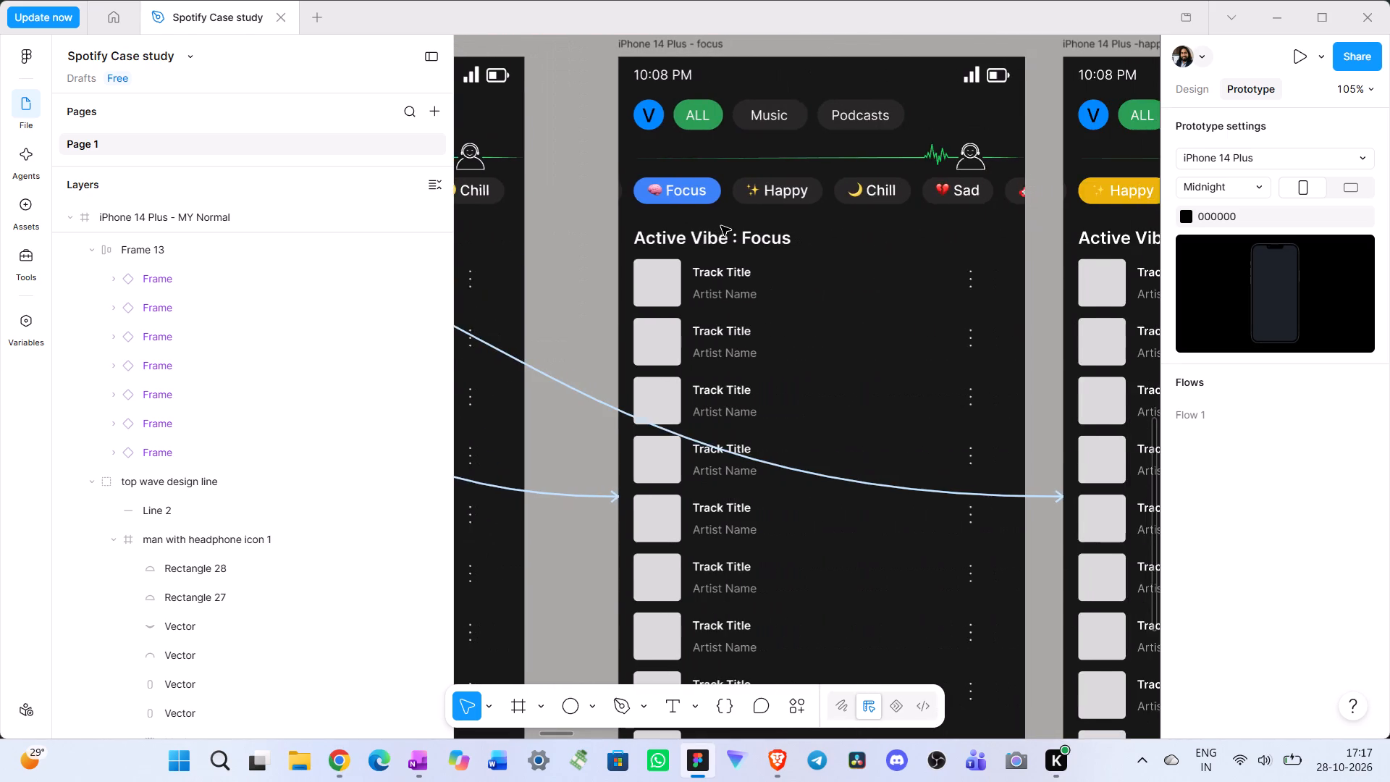
scroll(851, 233, "left", 2)
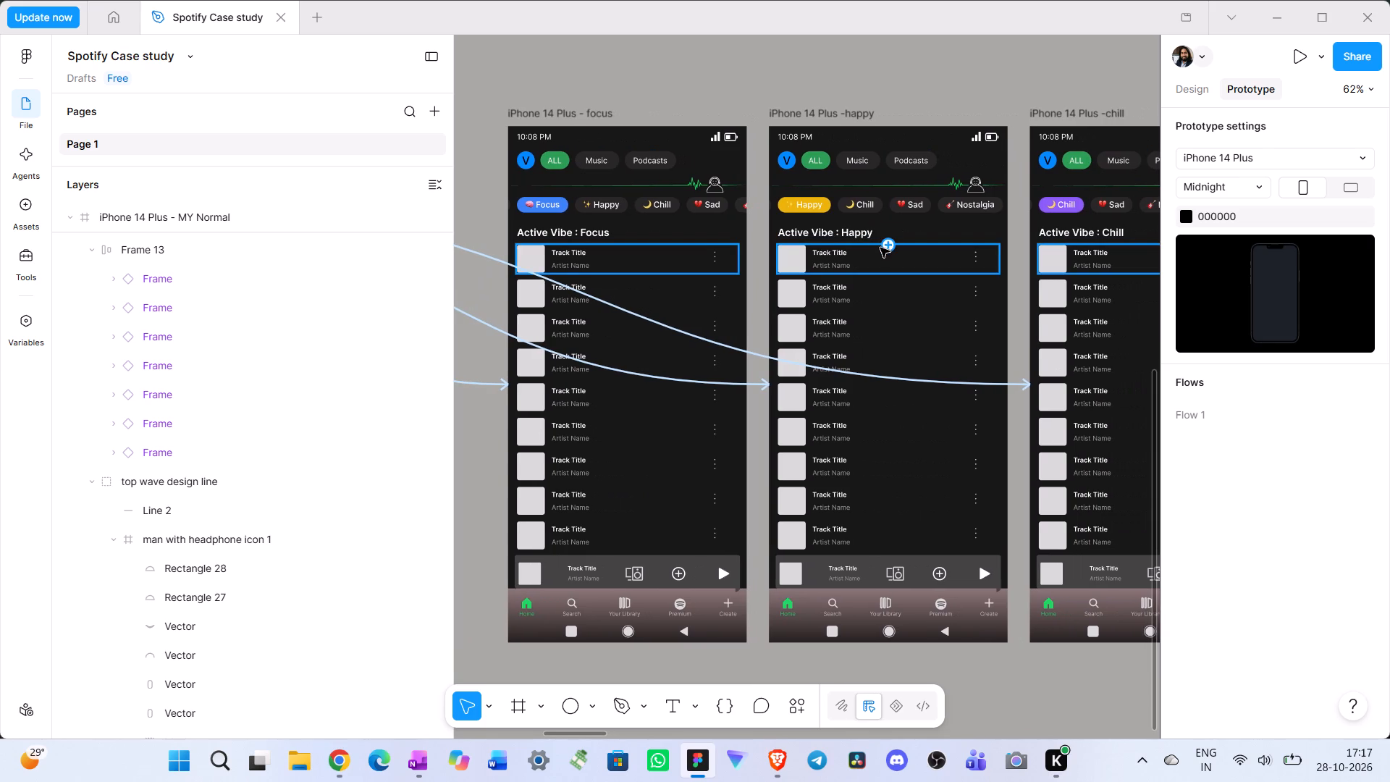
scroll(1015, 300, "left", 1)
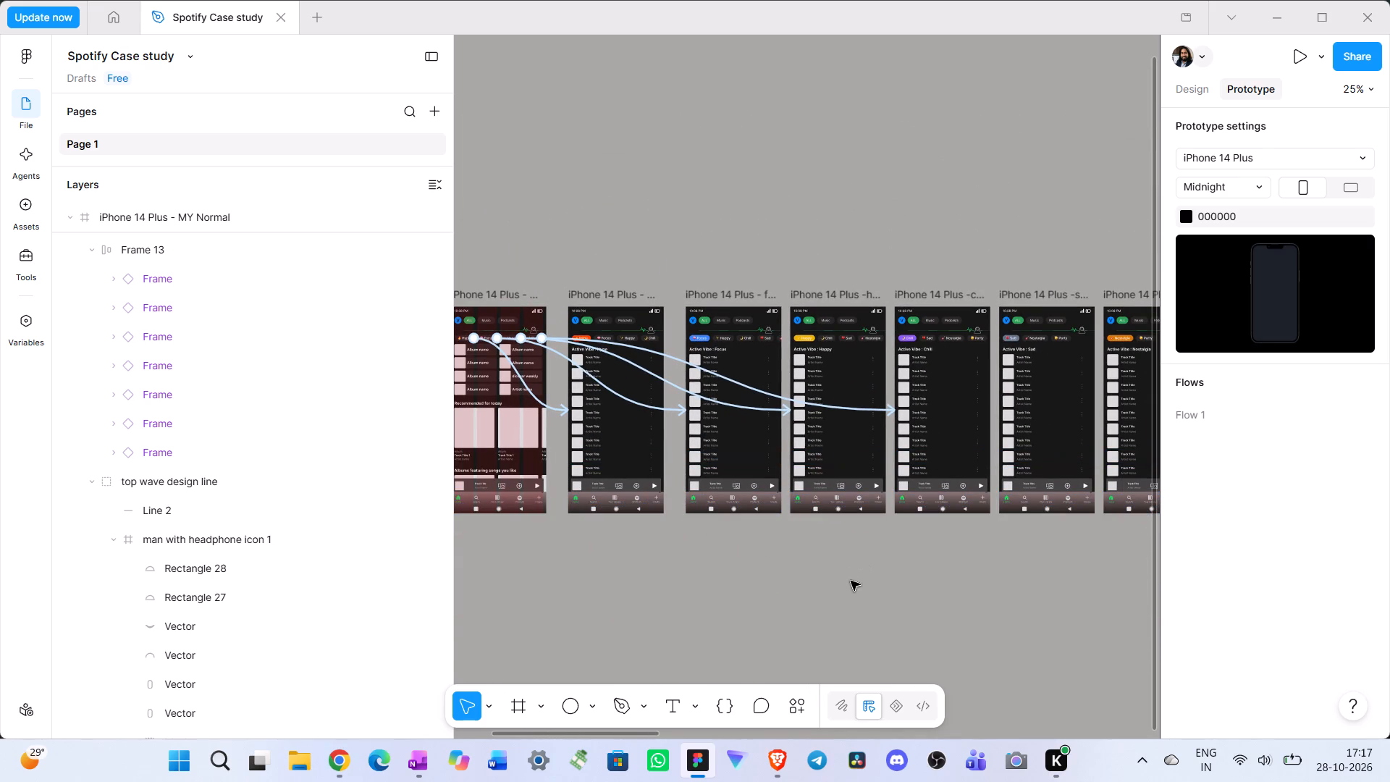
Move the seven vibe frames, hype through party, into a row below at Y 1173, left-aligned with the Orignal screen frame.
left_click(885, 567)
left_click(1195, 88)
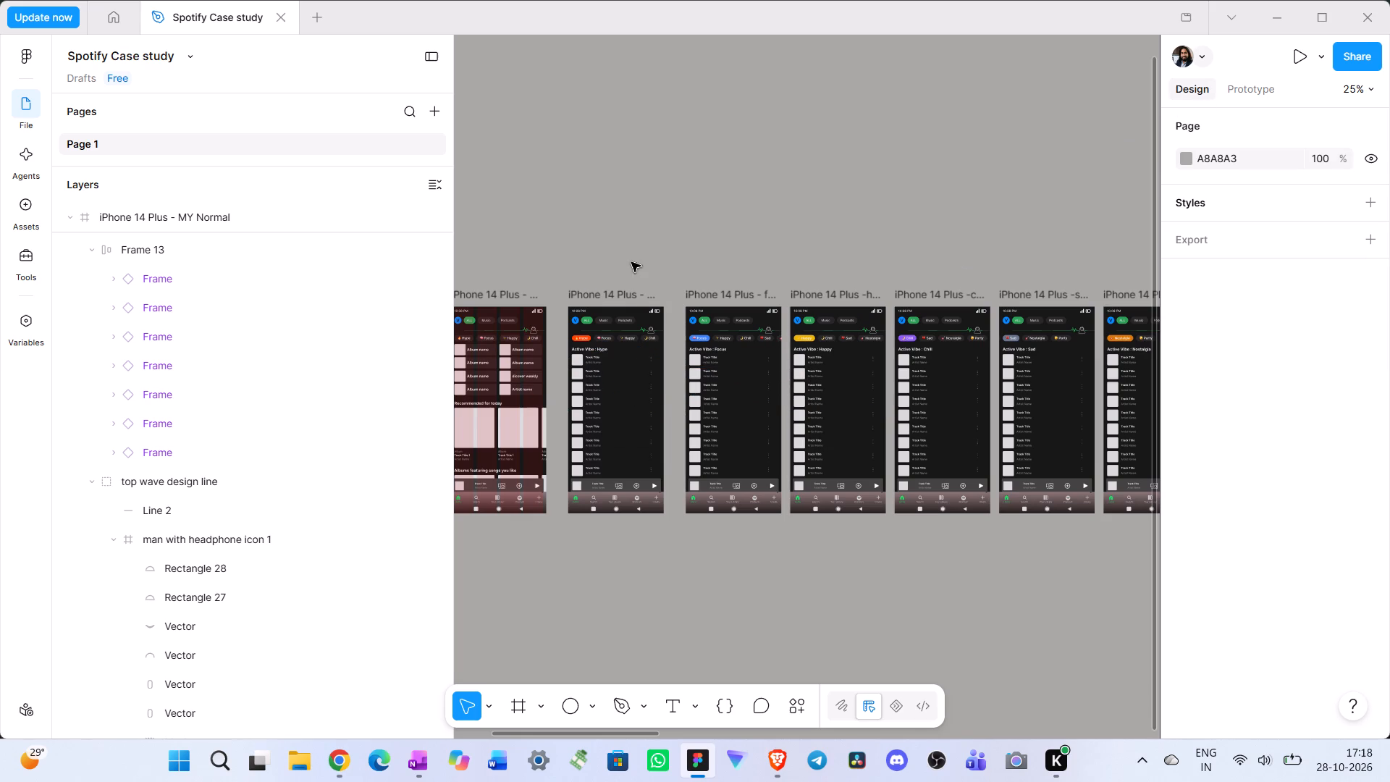
left_click_drag(607, 256, 800, 503)
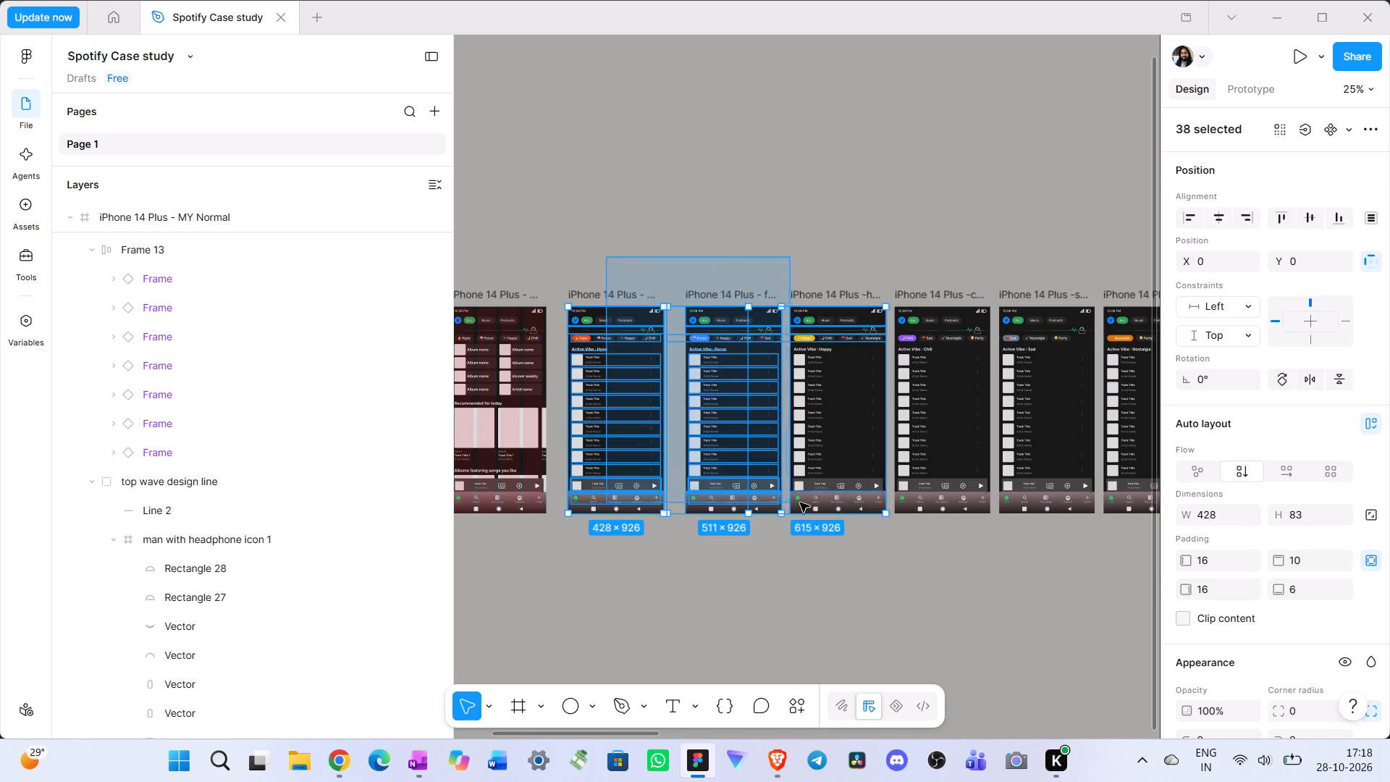
left_click_drag(800, 503, 1058, 529)
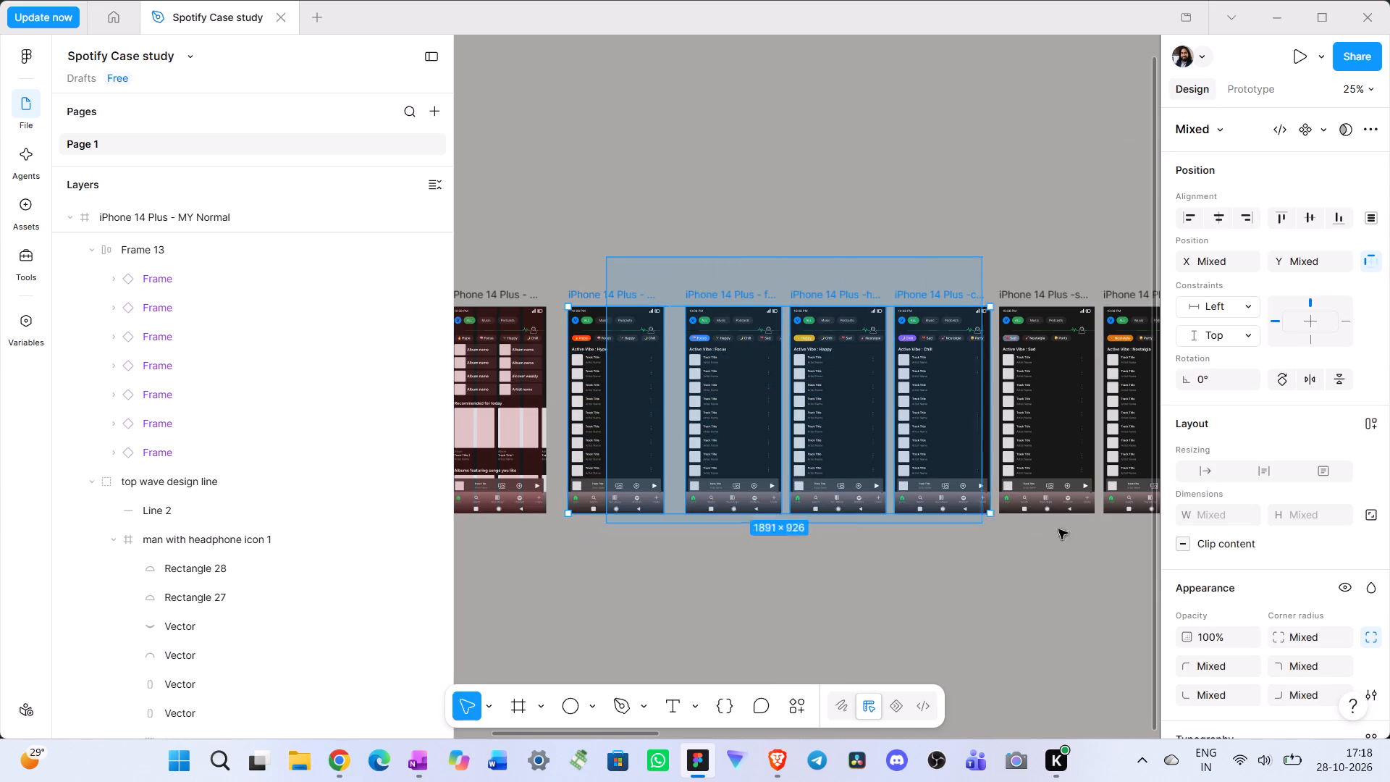
left_click_drag(1058, 529, 1019, 526)
scroll(987, 528, "right", 5)
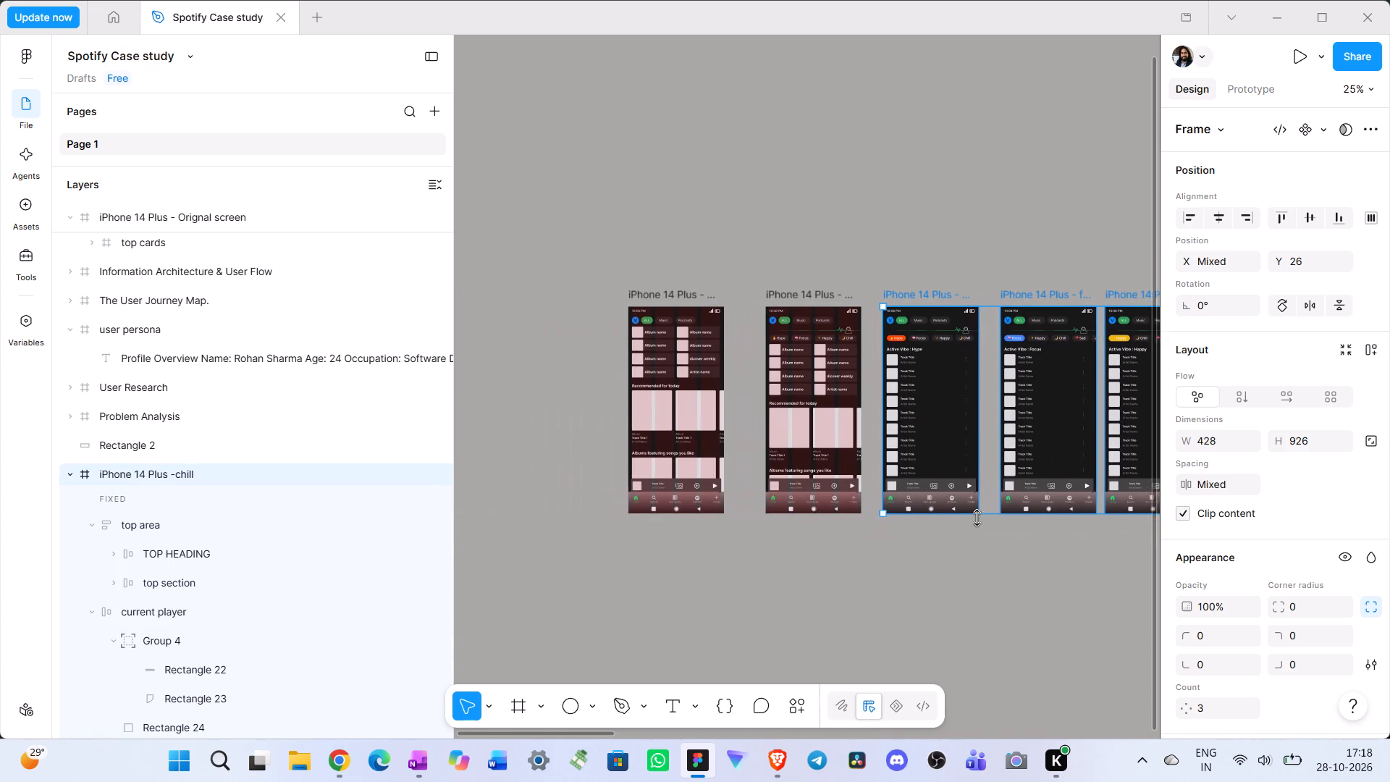
scroll(974, 511, "down", 1)
left_click_drag(935, 202, 682, 459)
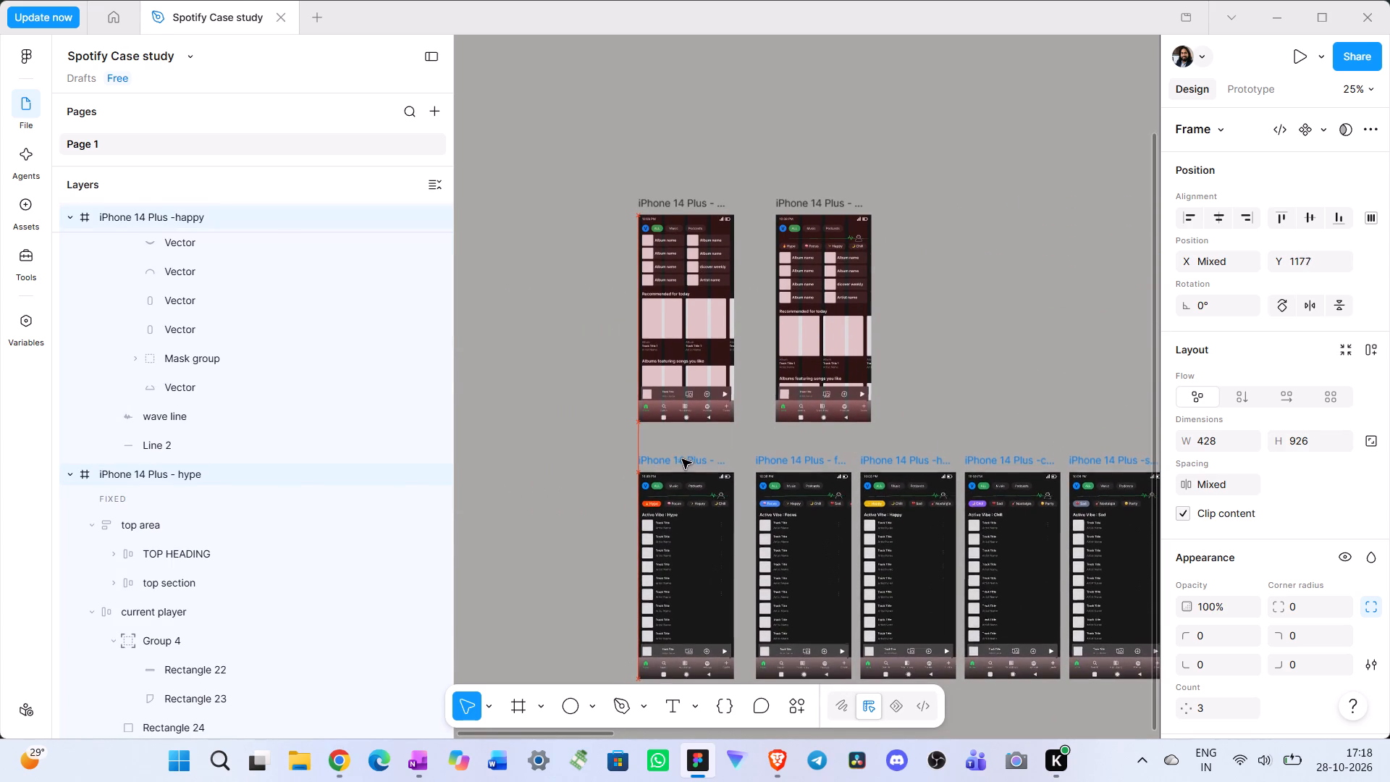
left_click_drag(682, 459, 683, 458)
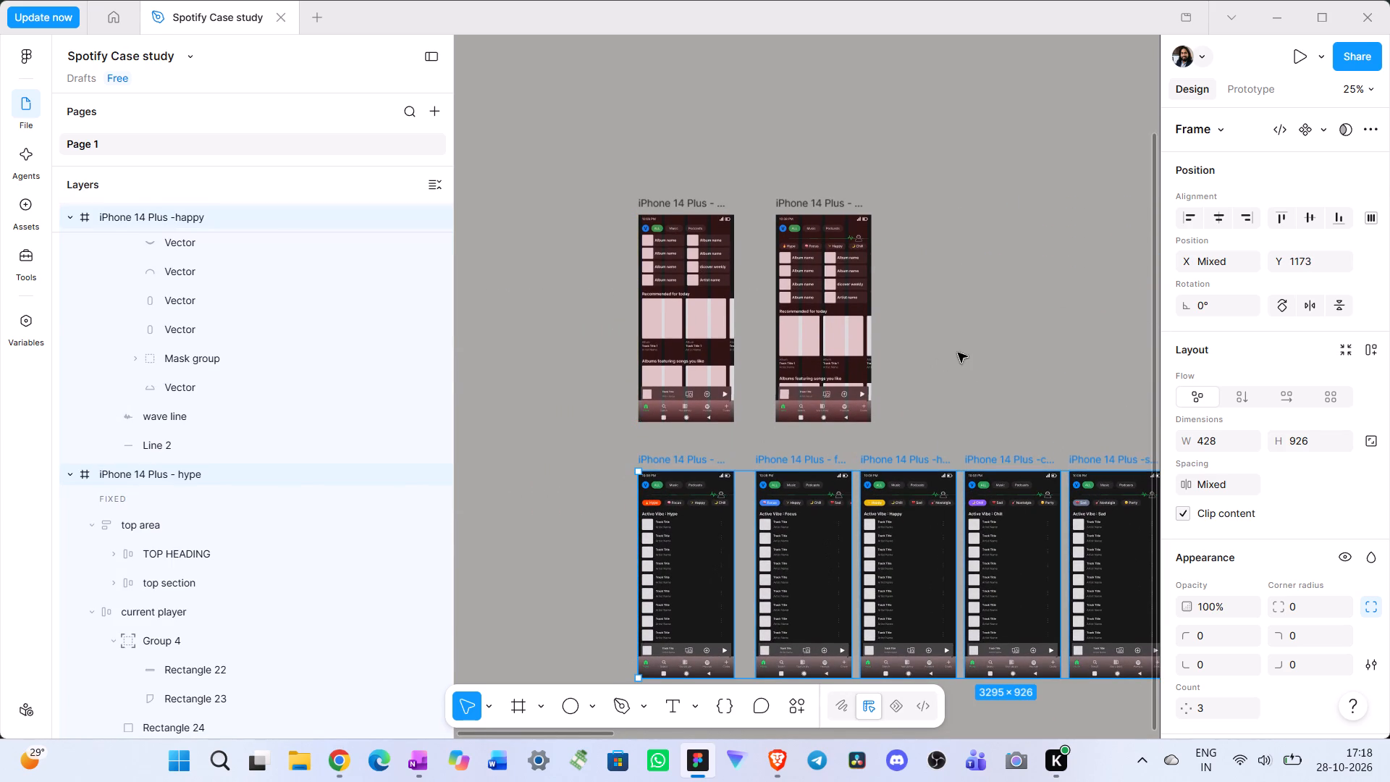
left_click(958, 353)
Inspect the MY Normal frame's prototype connections to all the vibe frames in the lower row.
scroll(959, 348, "down", 1)
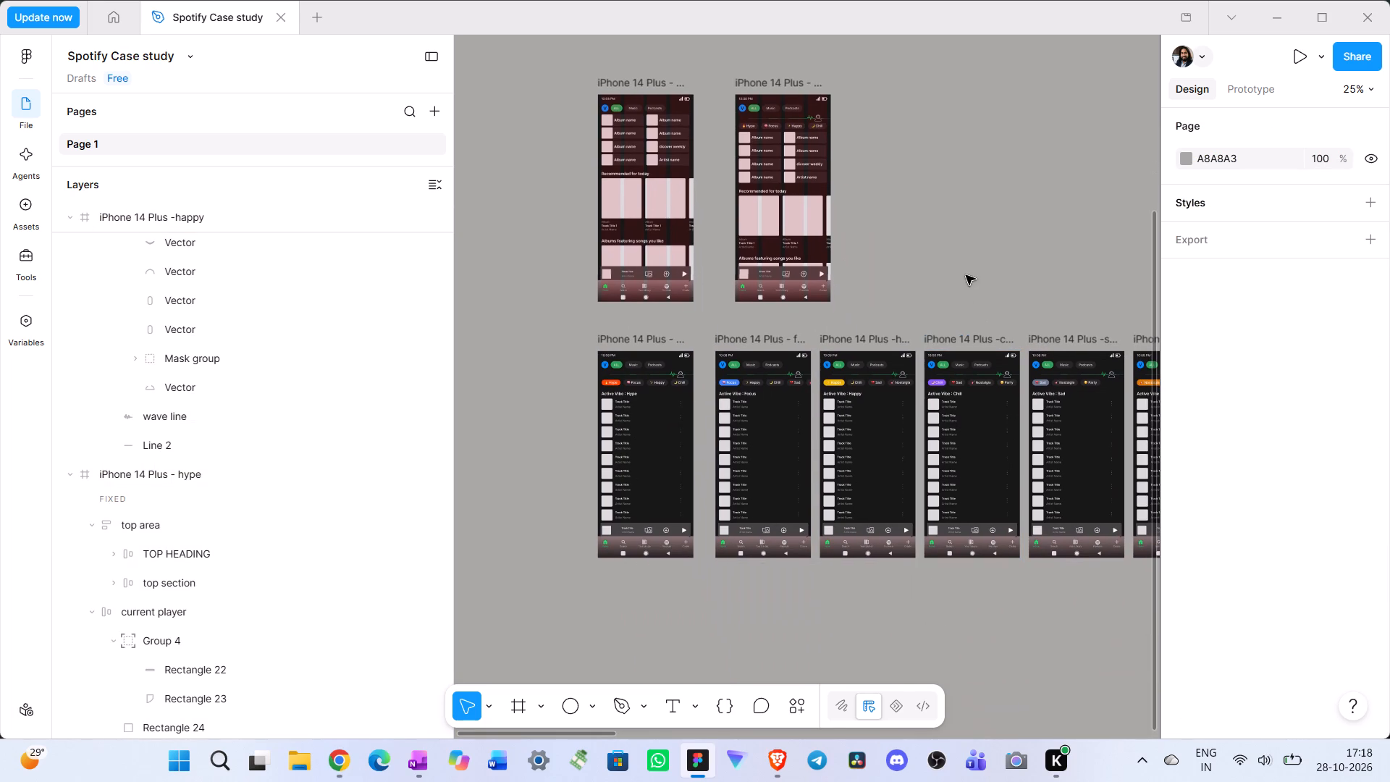
left_click(973, 249)
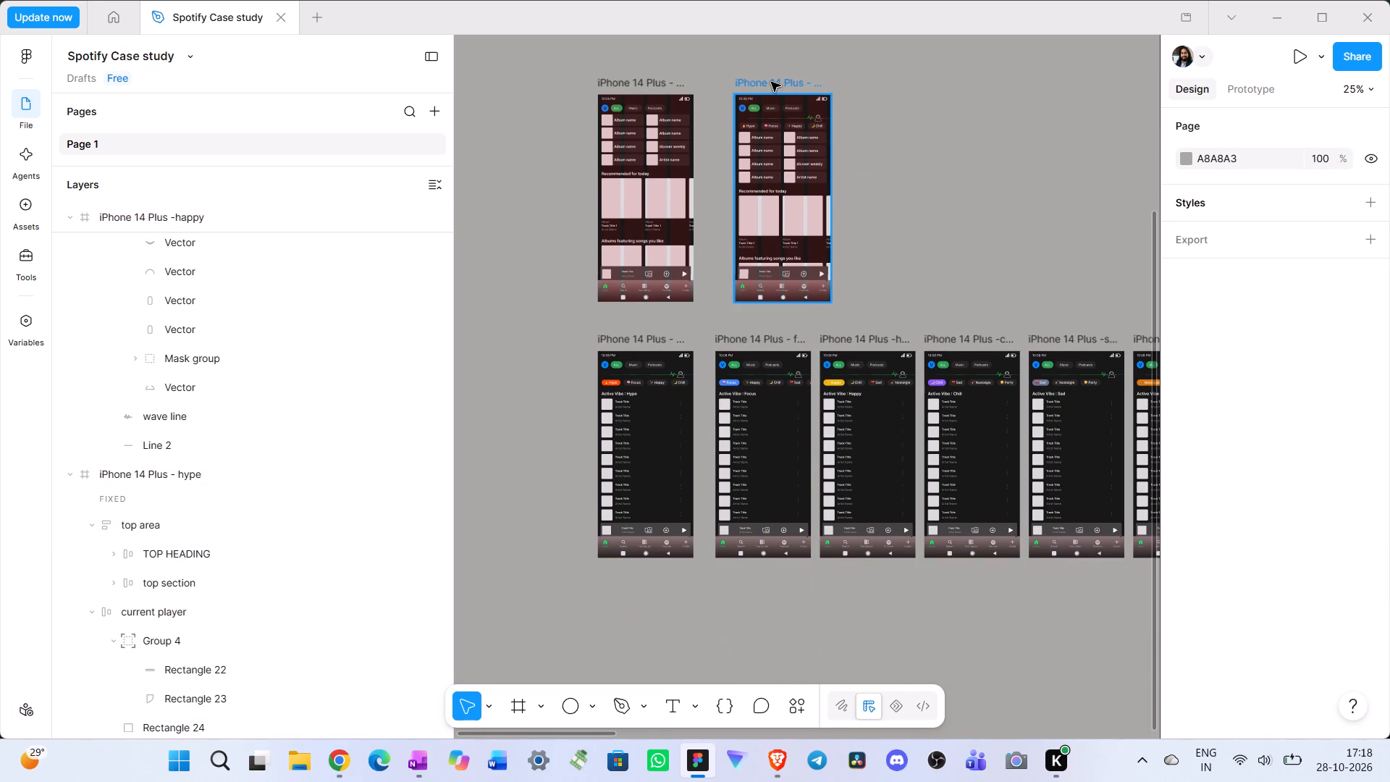
left_click(771, 82)
left_click(1260, 88)
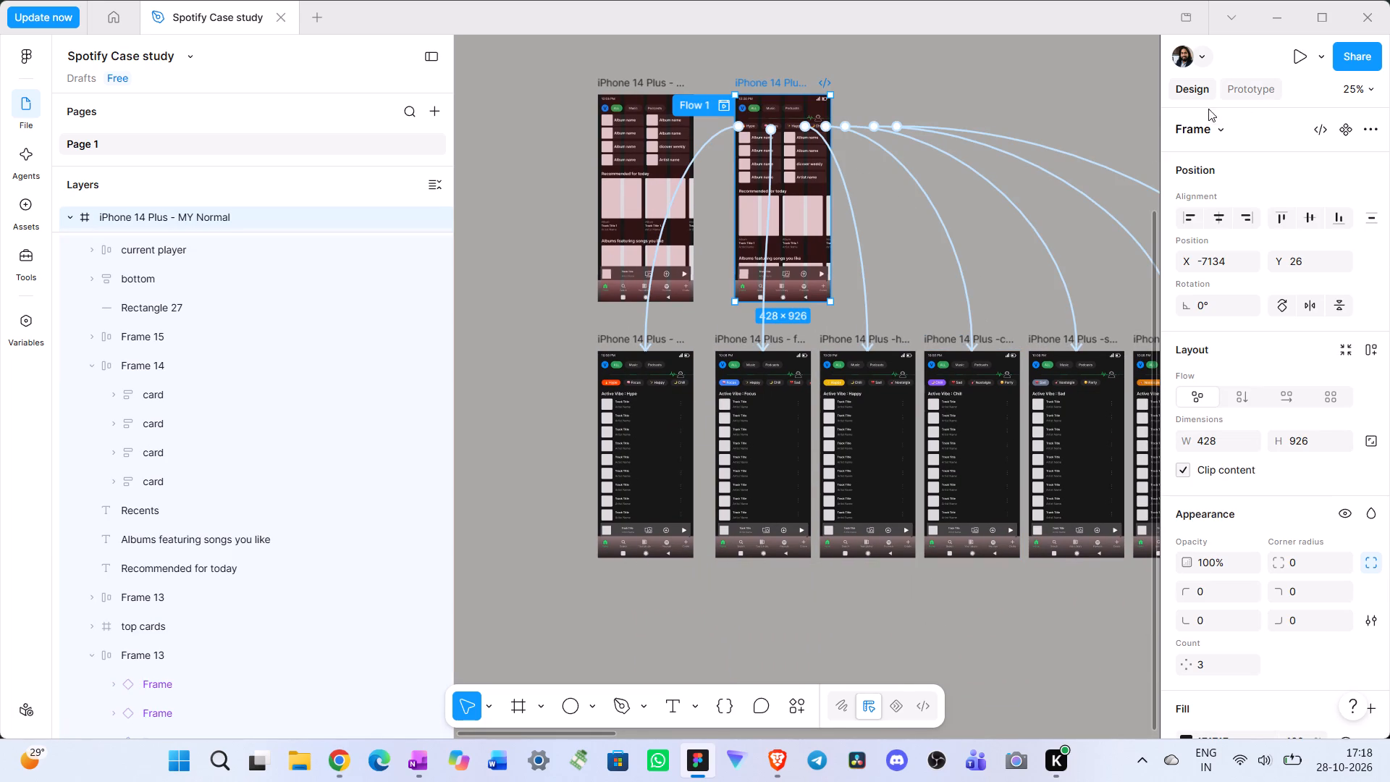
scroll(950, 229, "left", 2)
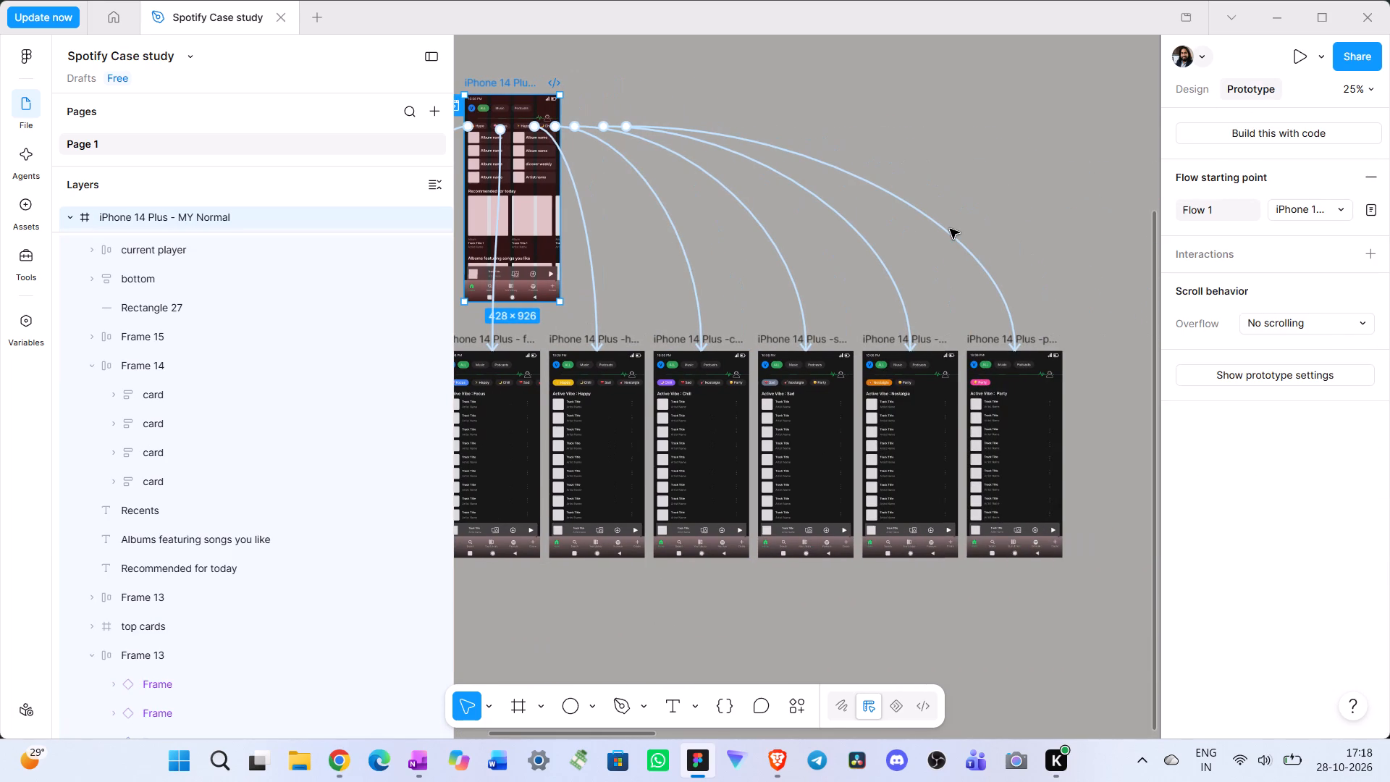
scroll(950, 229, "right", 2)
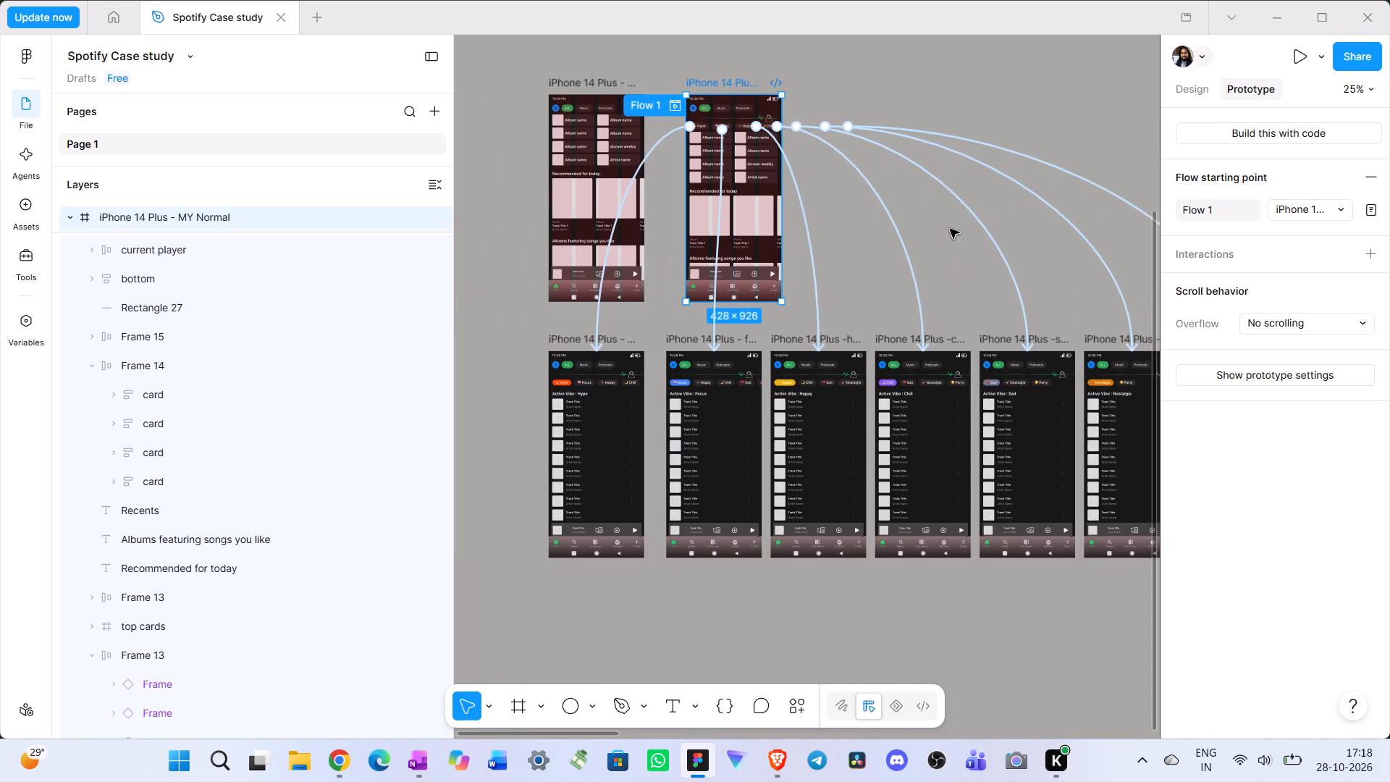
scroll(950, 229, "right", 1)
scroll(969, 161, "up", 1)
left_click(949, 174)
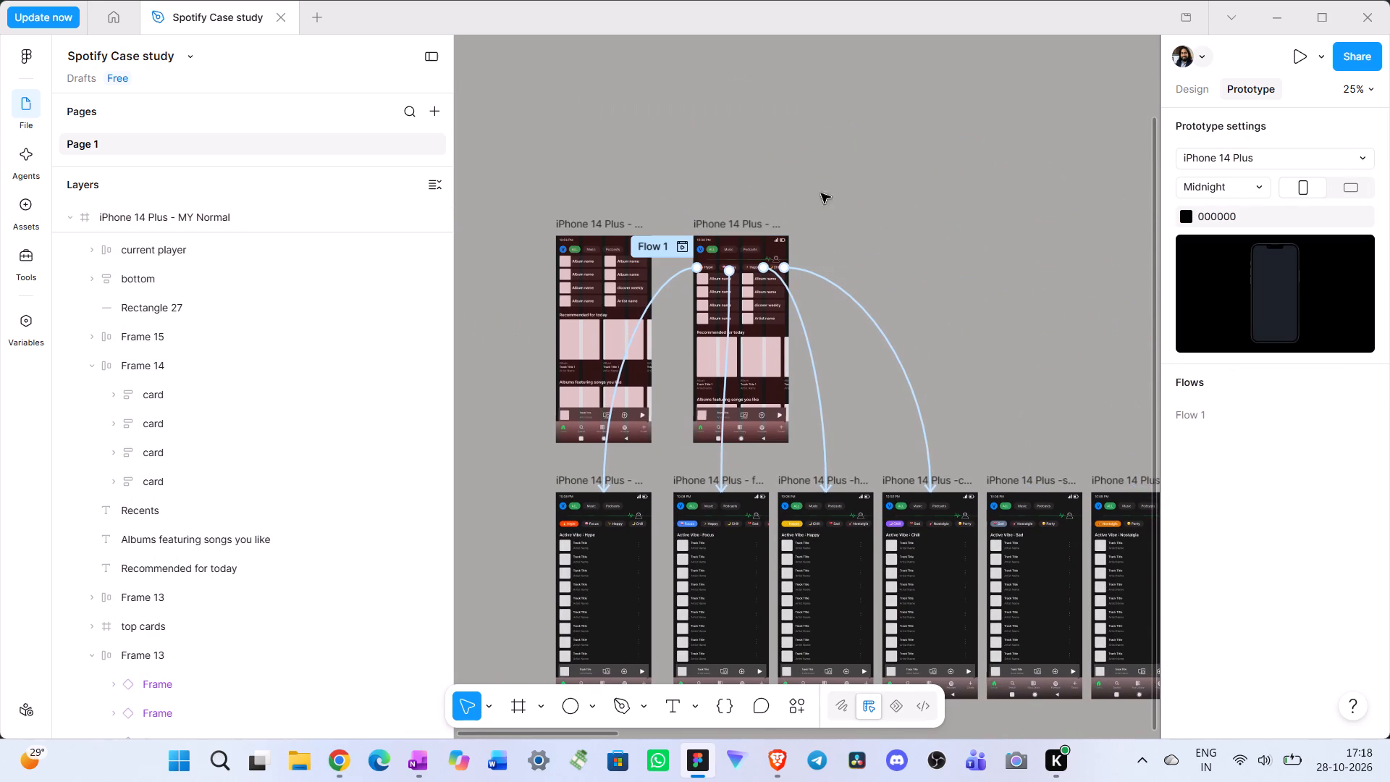
Present the prototype starting from the MY Normal frame.
left_click(1192, 91)
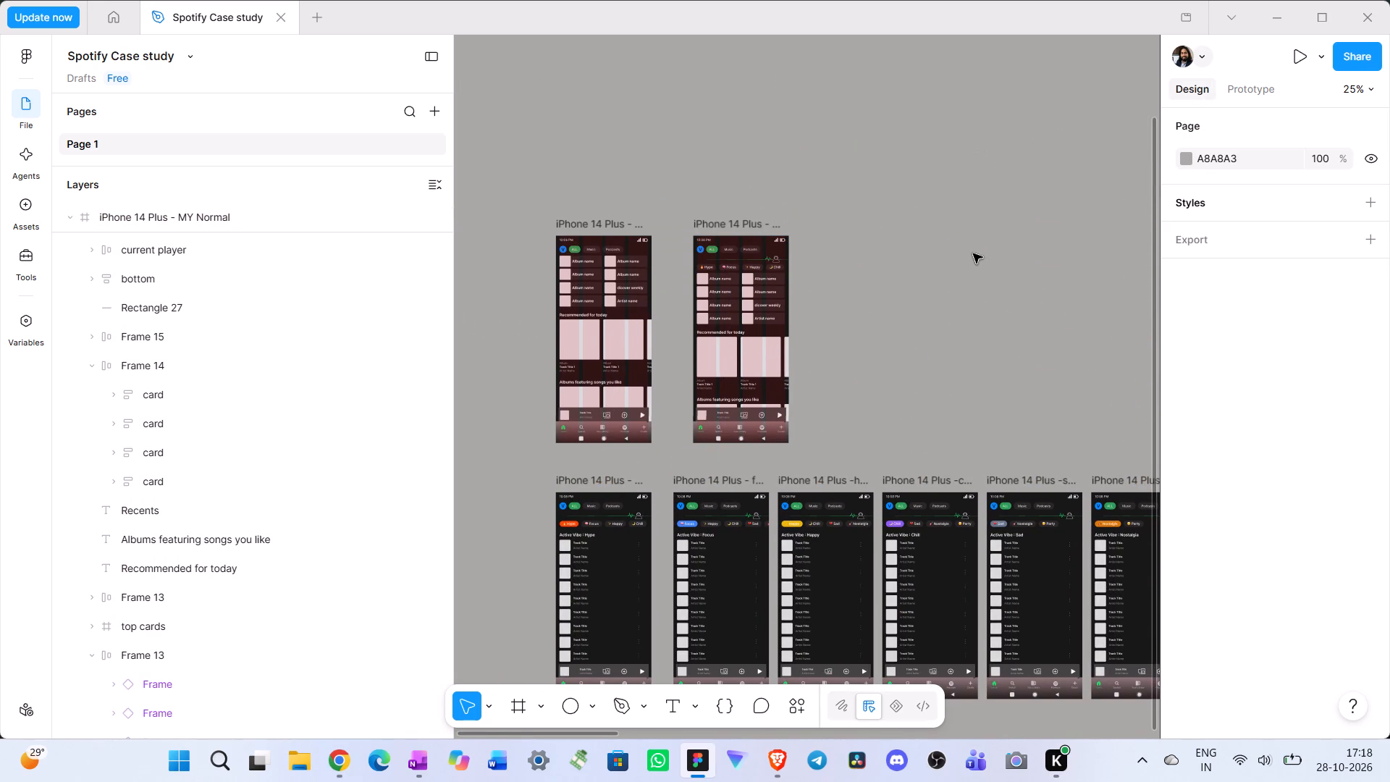
scroll(973, 253, "down", 1)
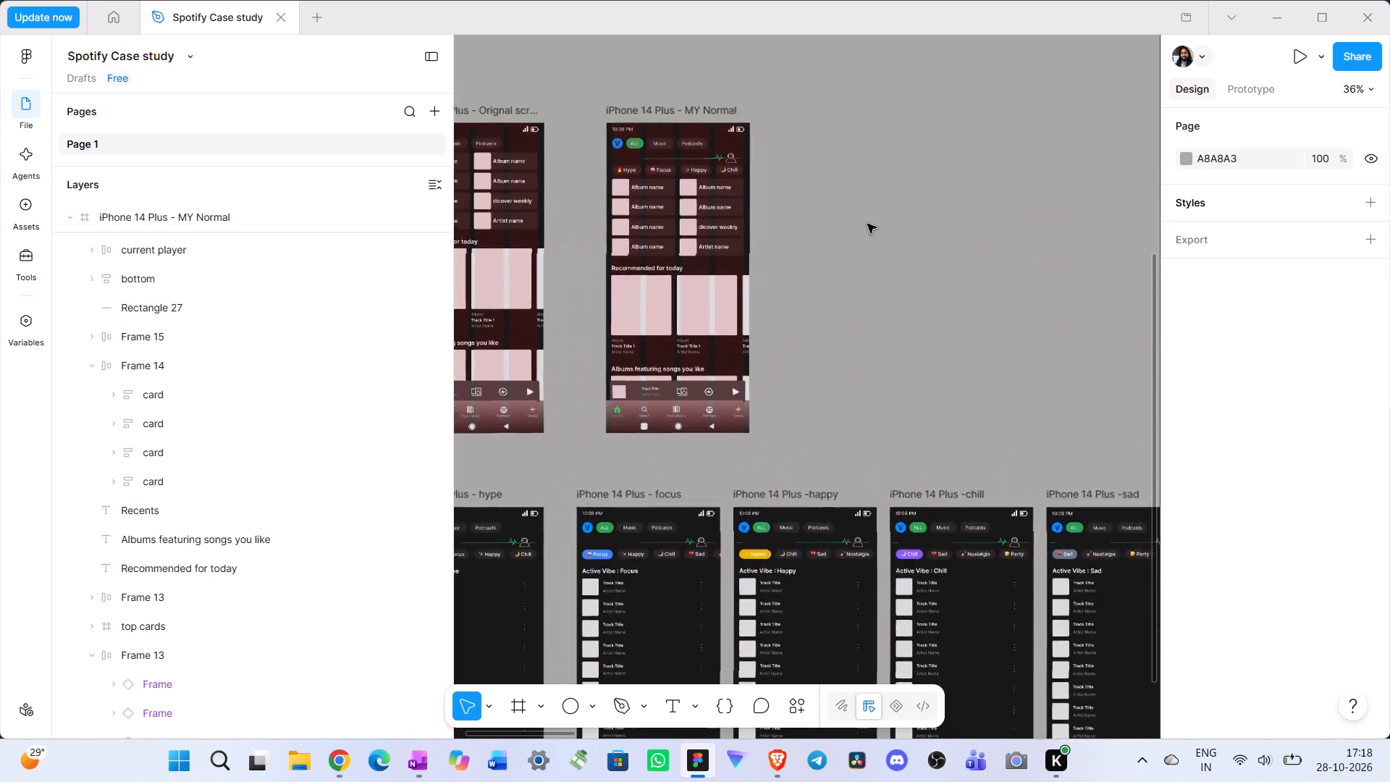
scroll(868, 222, "right", 1)
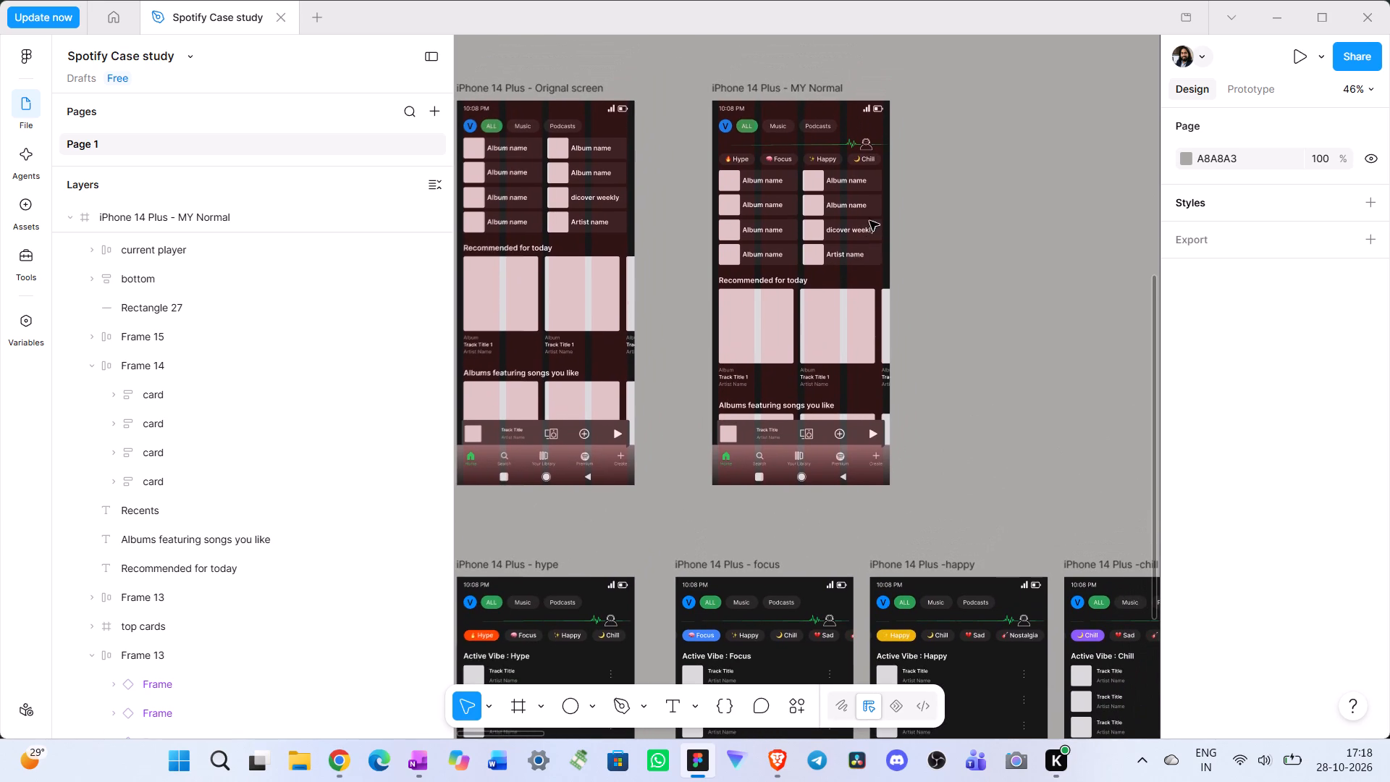
left_click(829, 85)
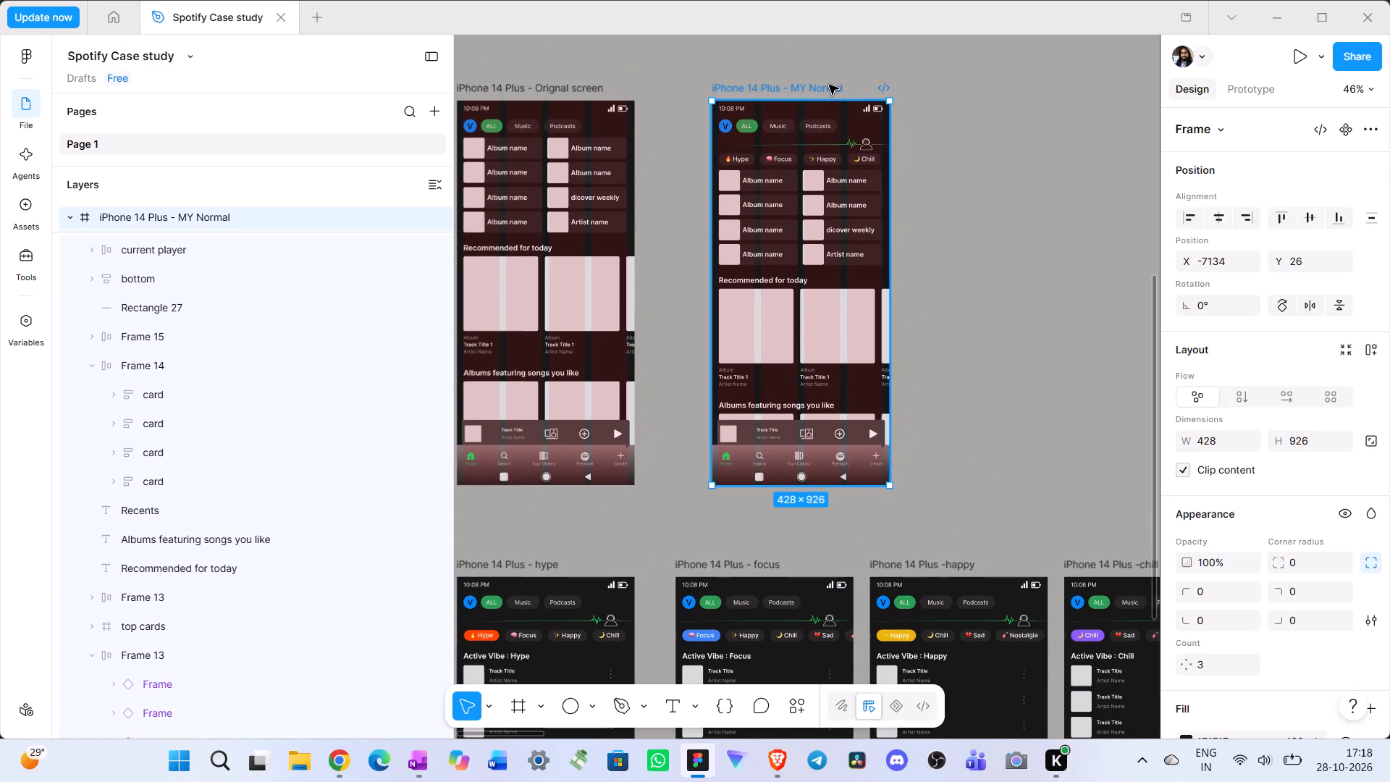
left_click(1301, 57)
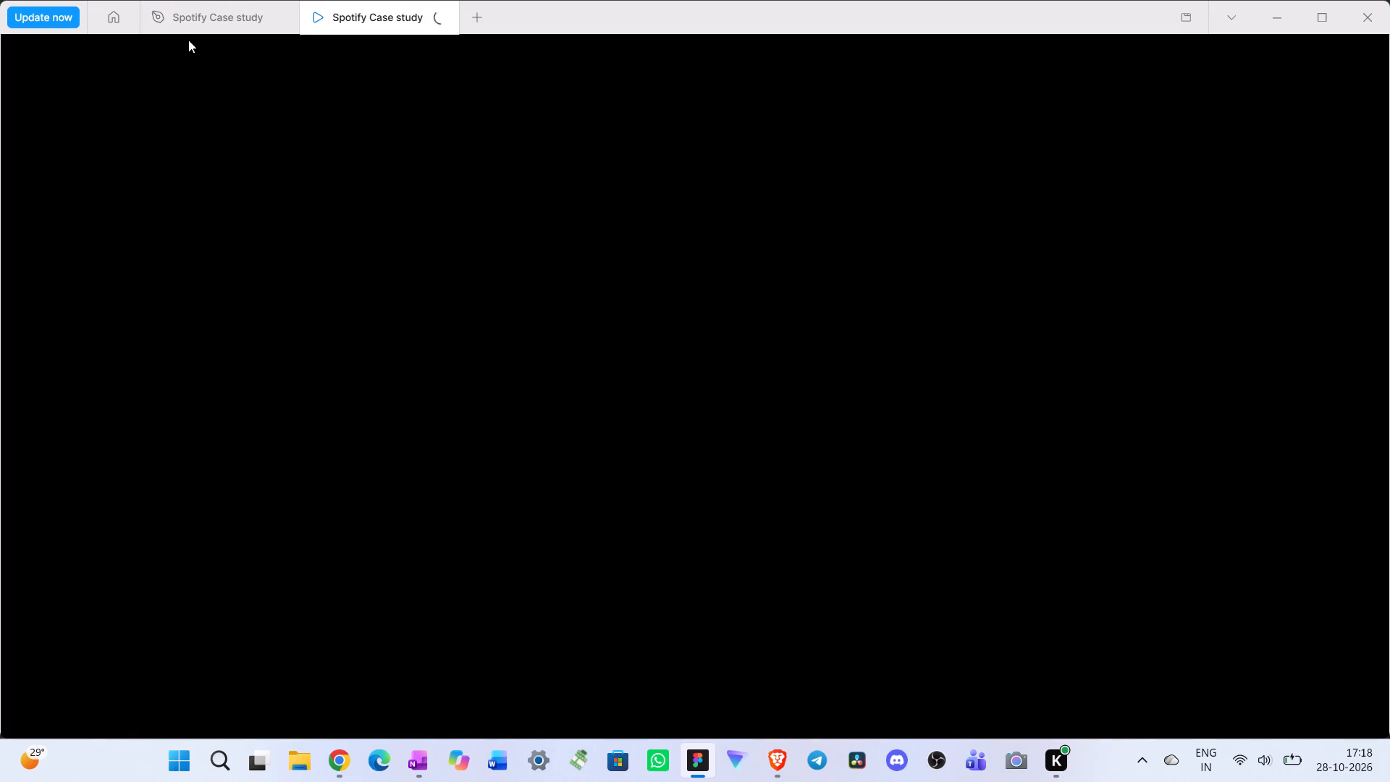
left_click(198, 14)
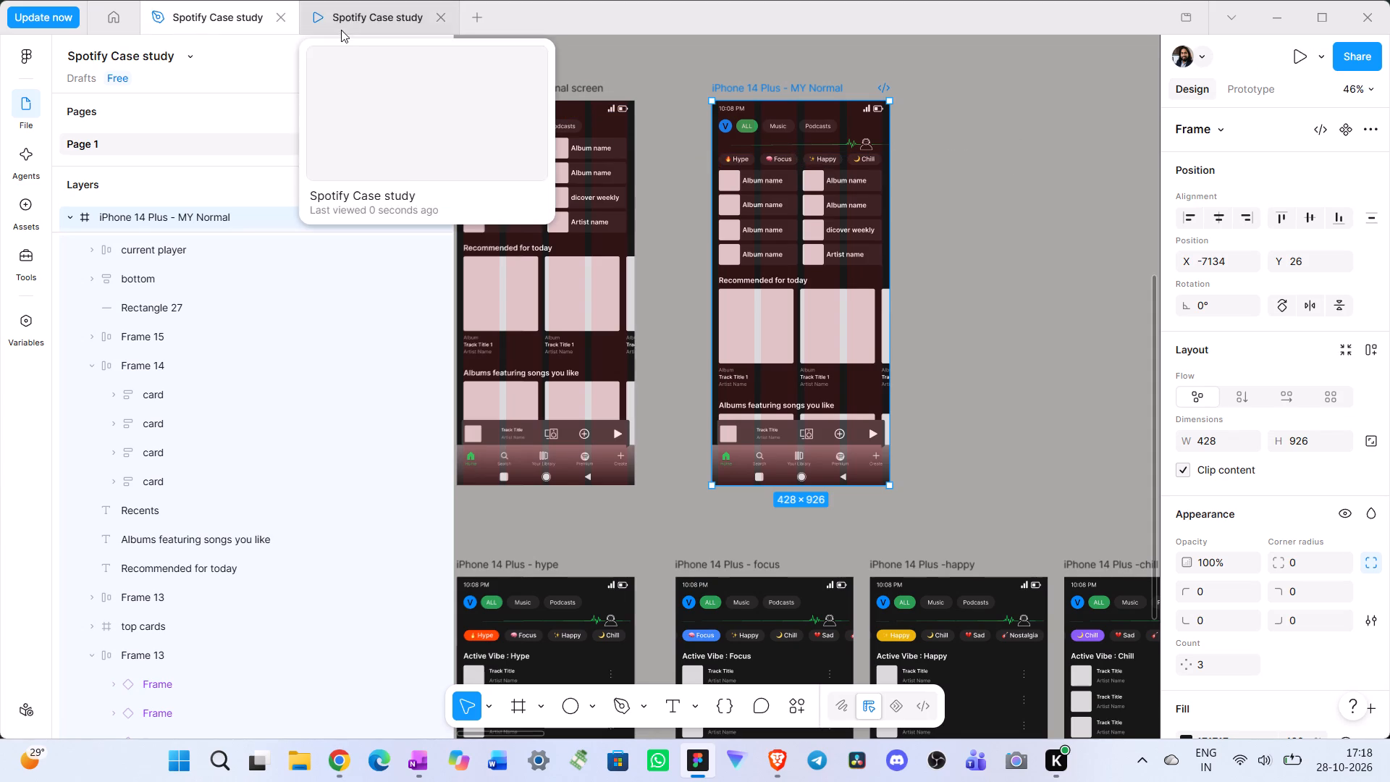
left_click(351, 8)
left_click(364, 16)
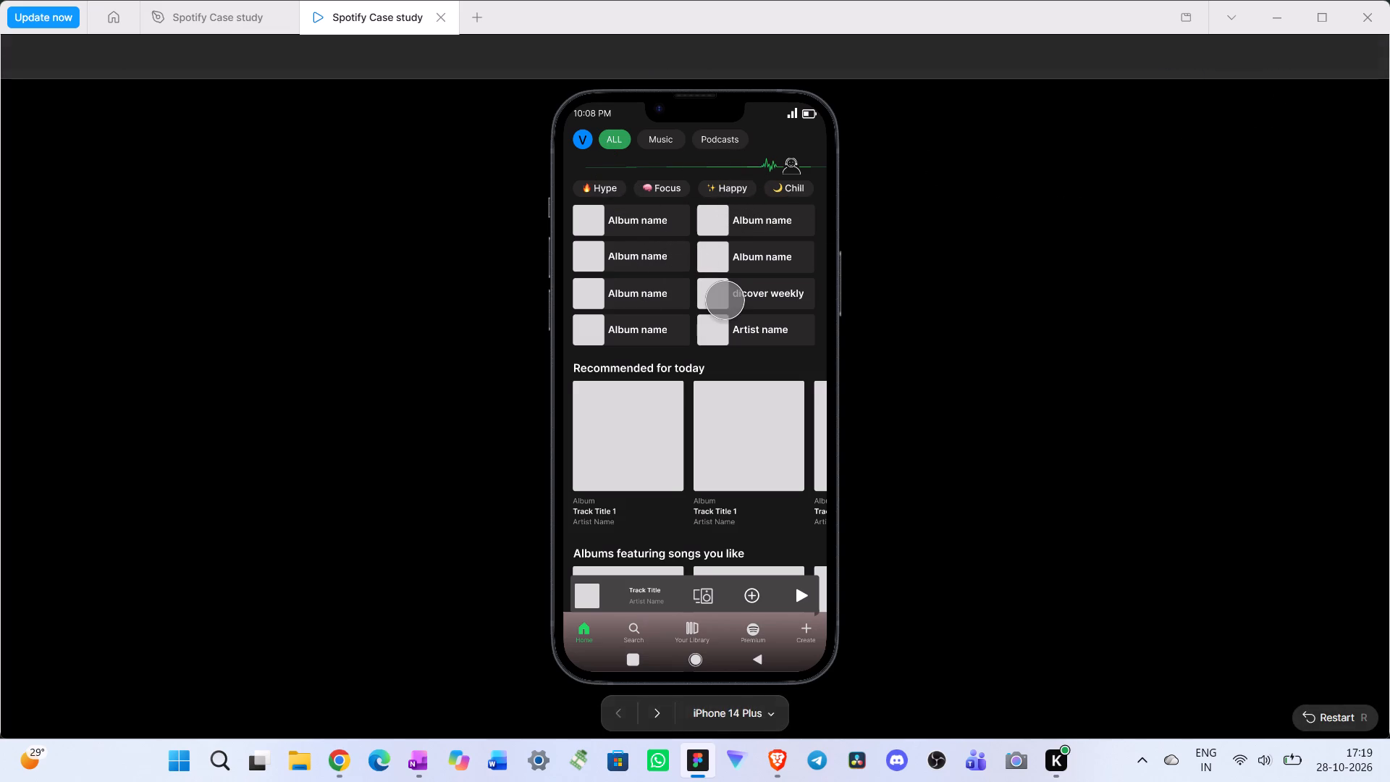
Test the presented MY Normal screen's page scrolling, mood pills and the Recommended for today carousel.
scroll(725, 300, "up", 4, "ctrl")
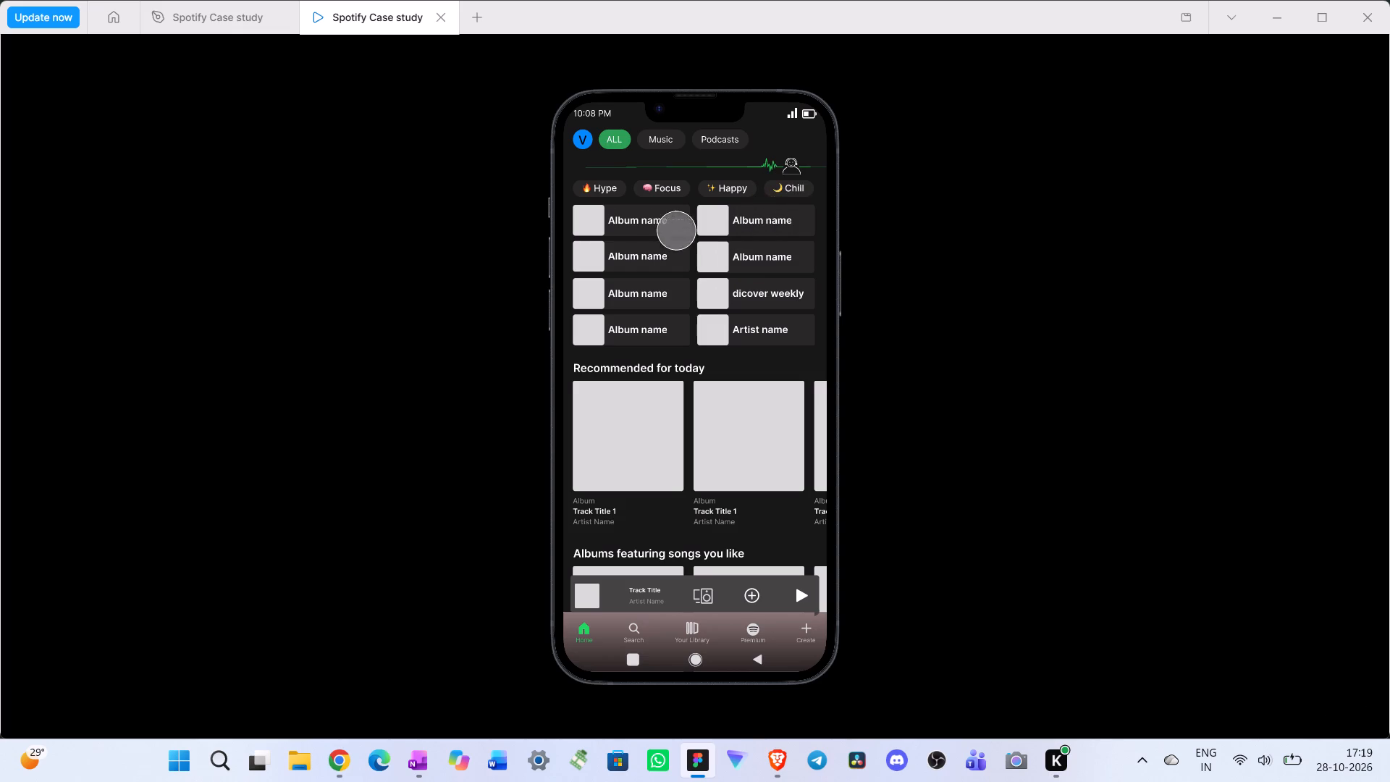
left_click(617, 230)
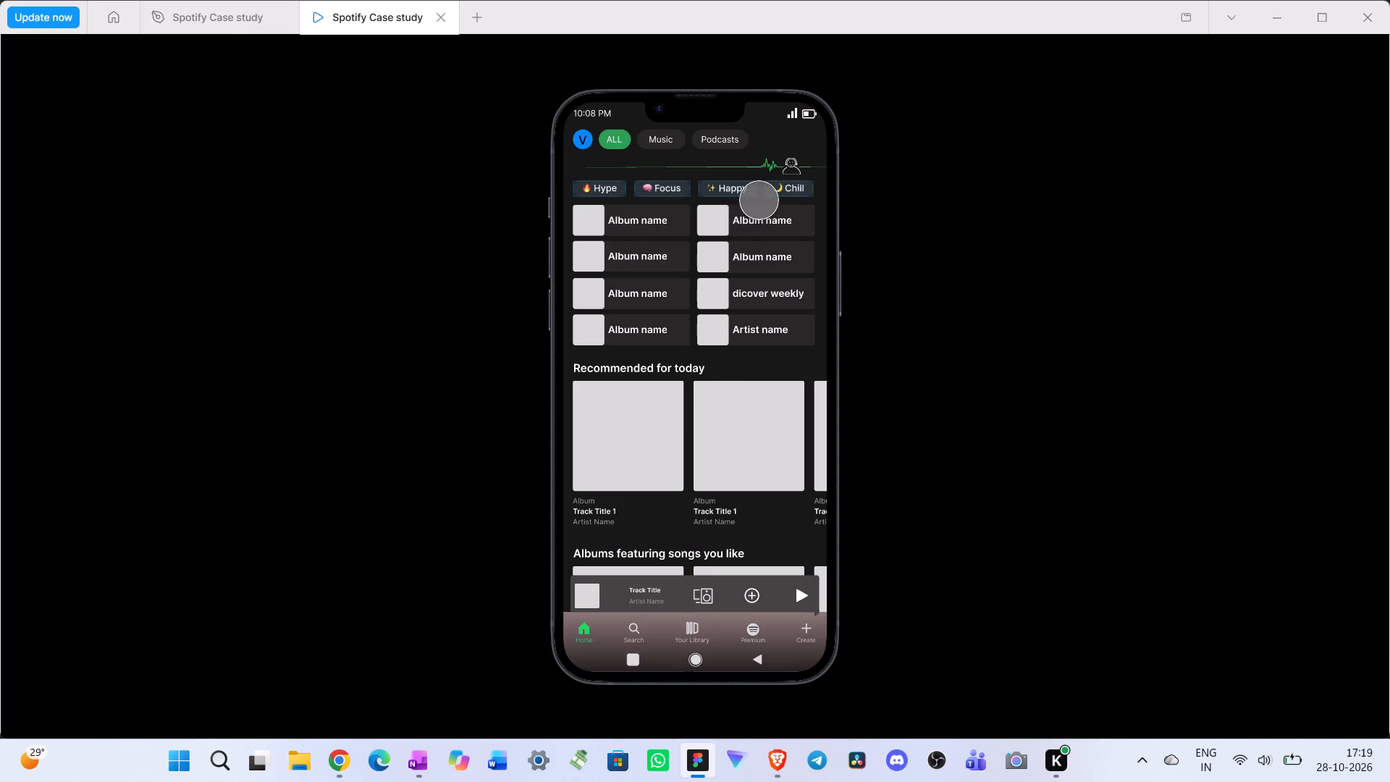
left_click(670, 447)
scroll(733, 455, "down", 2)
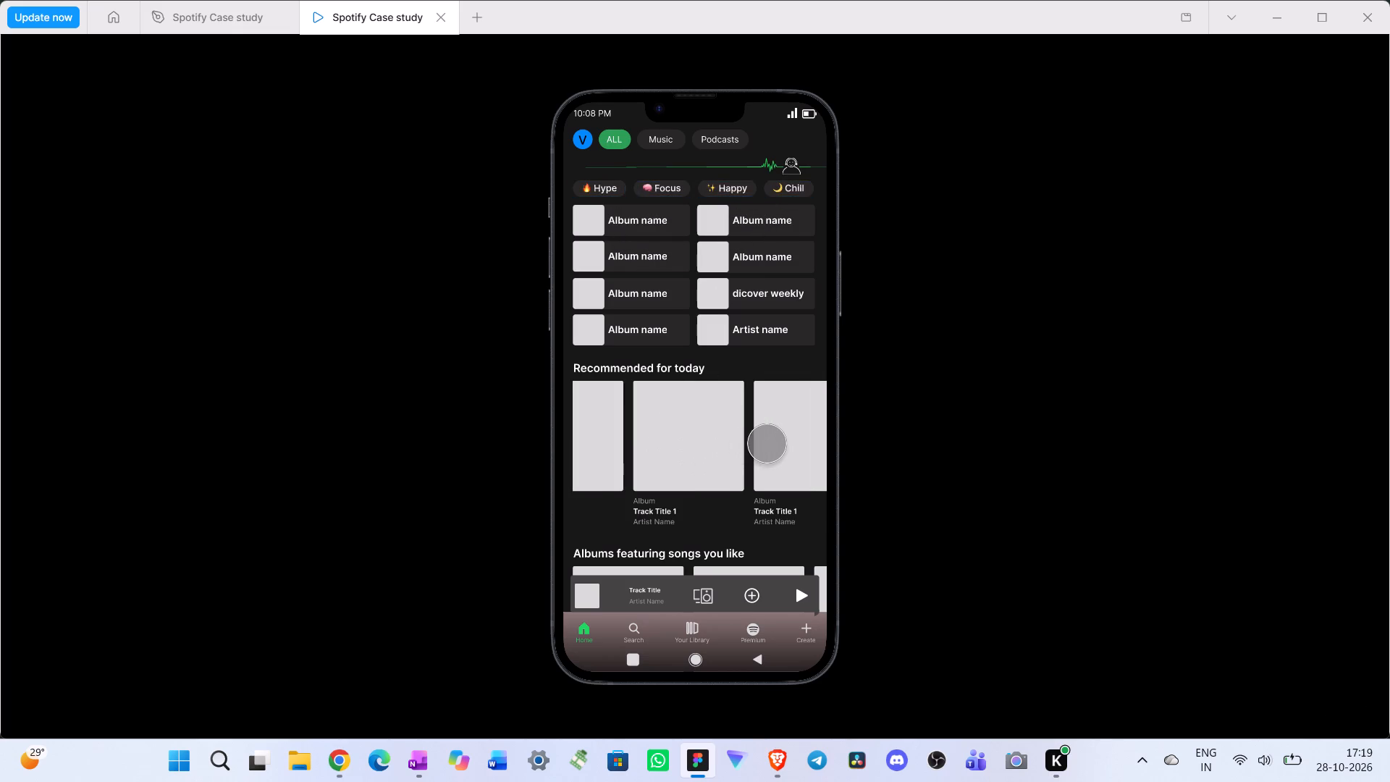
scroll(767, 443, "up", 5)
scroll(767, 443, "down", 10)
scroll(811, 341, "down", 4)
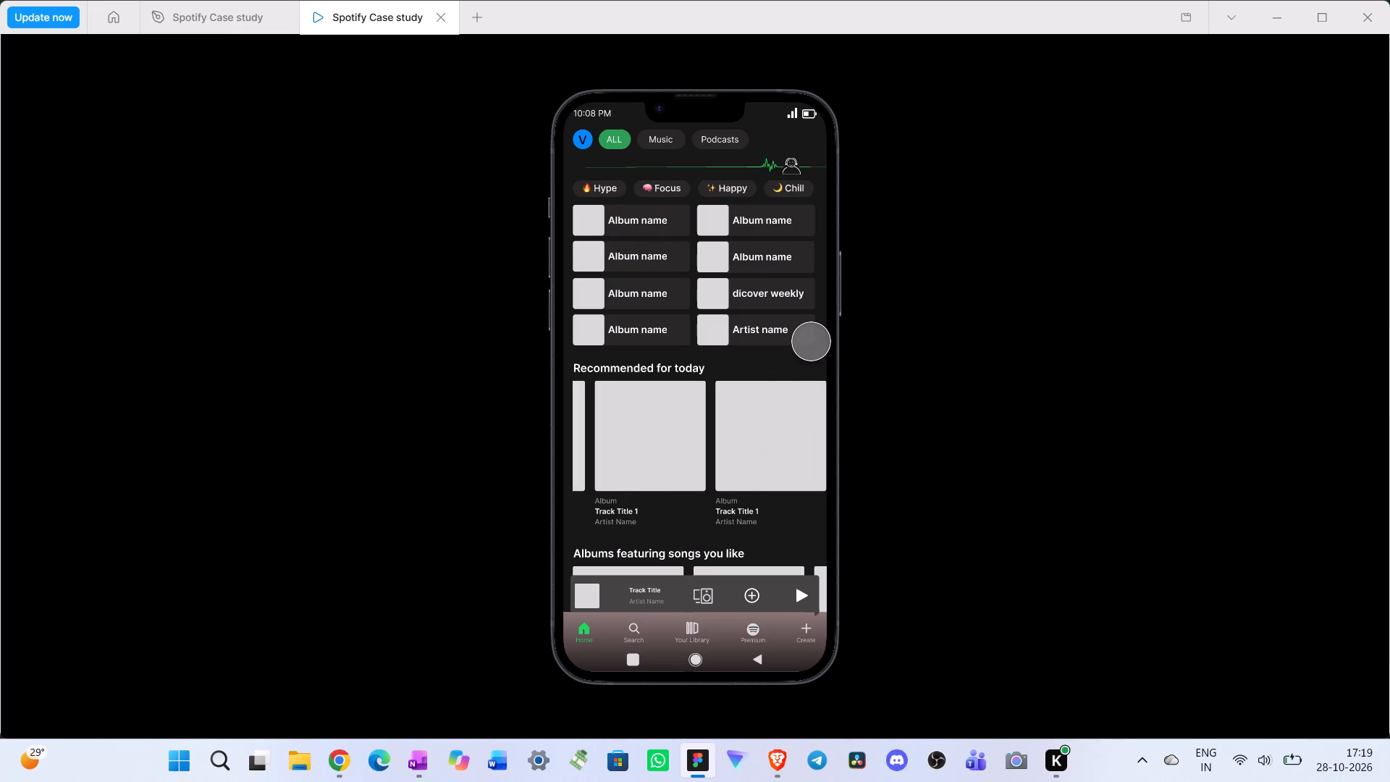
scroll(811, 341, "down", 1)
scroll(724, 316, "up", 3)
scroll(670, 479, "up", 5)
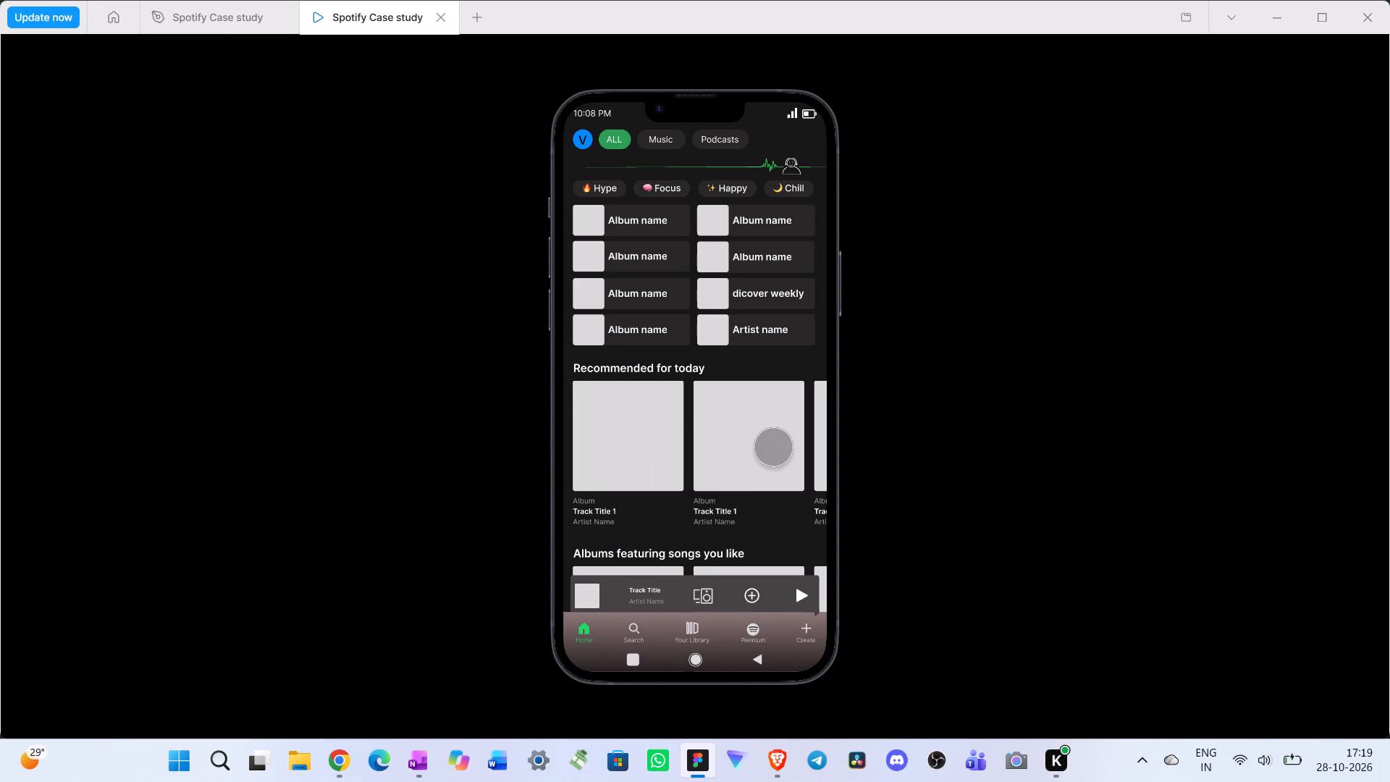
scroll(773, 447, "down", 5)
scroll(773, 447, "up", 9)
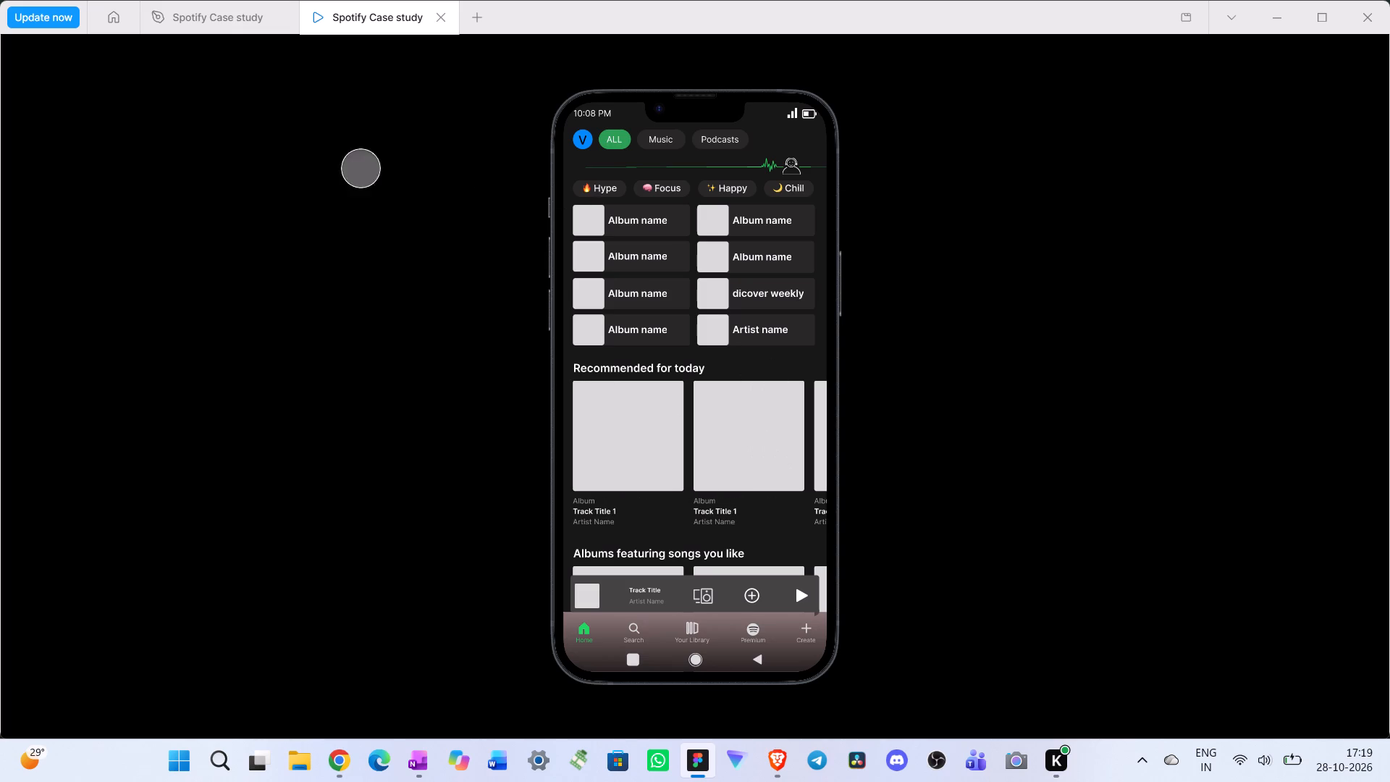
Set the MY Normal frame's scroll overflow to Vertical in its prototype settings.
left_click(225, 14)
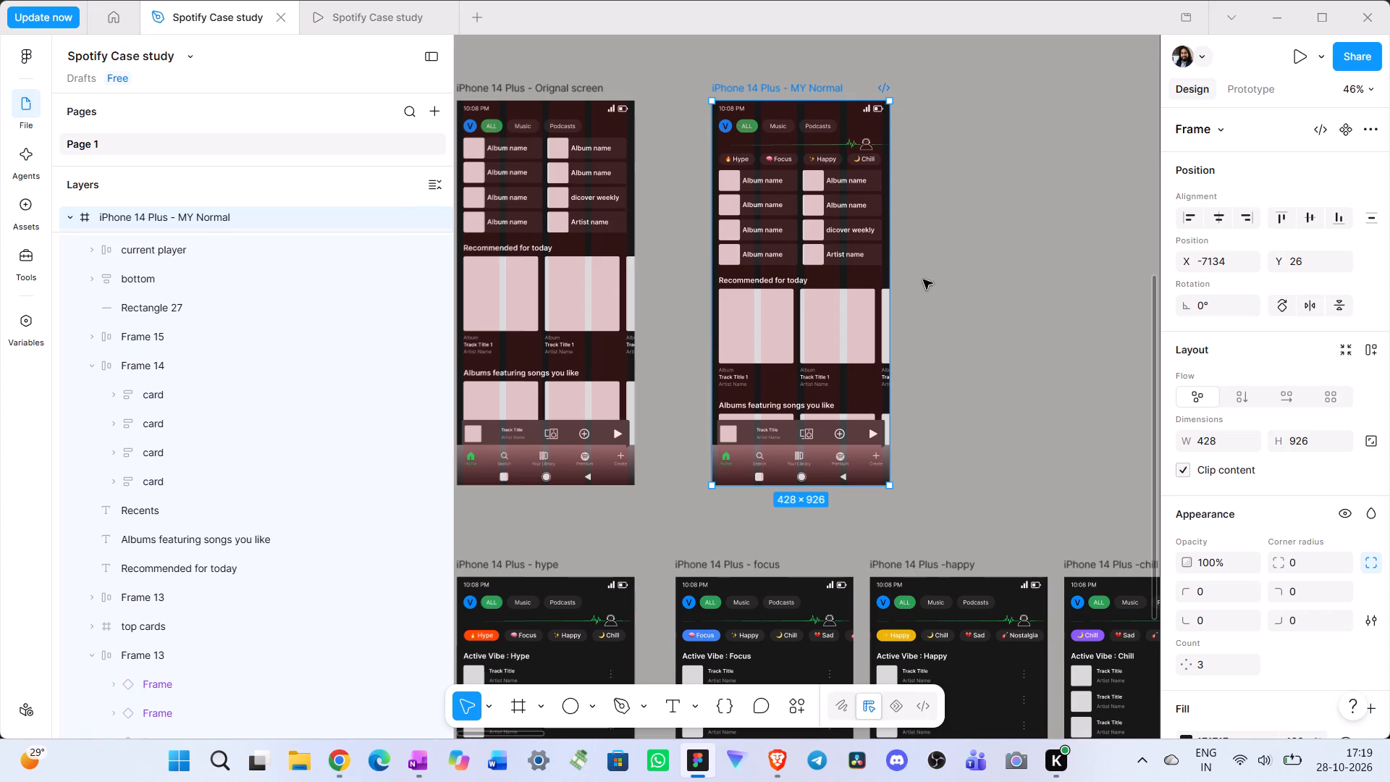
left_click(974, 259)
left_click(809, 88)
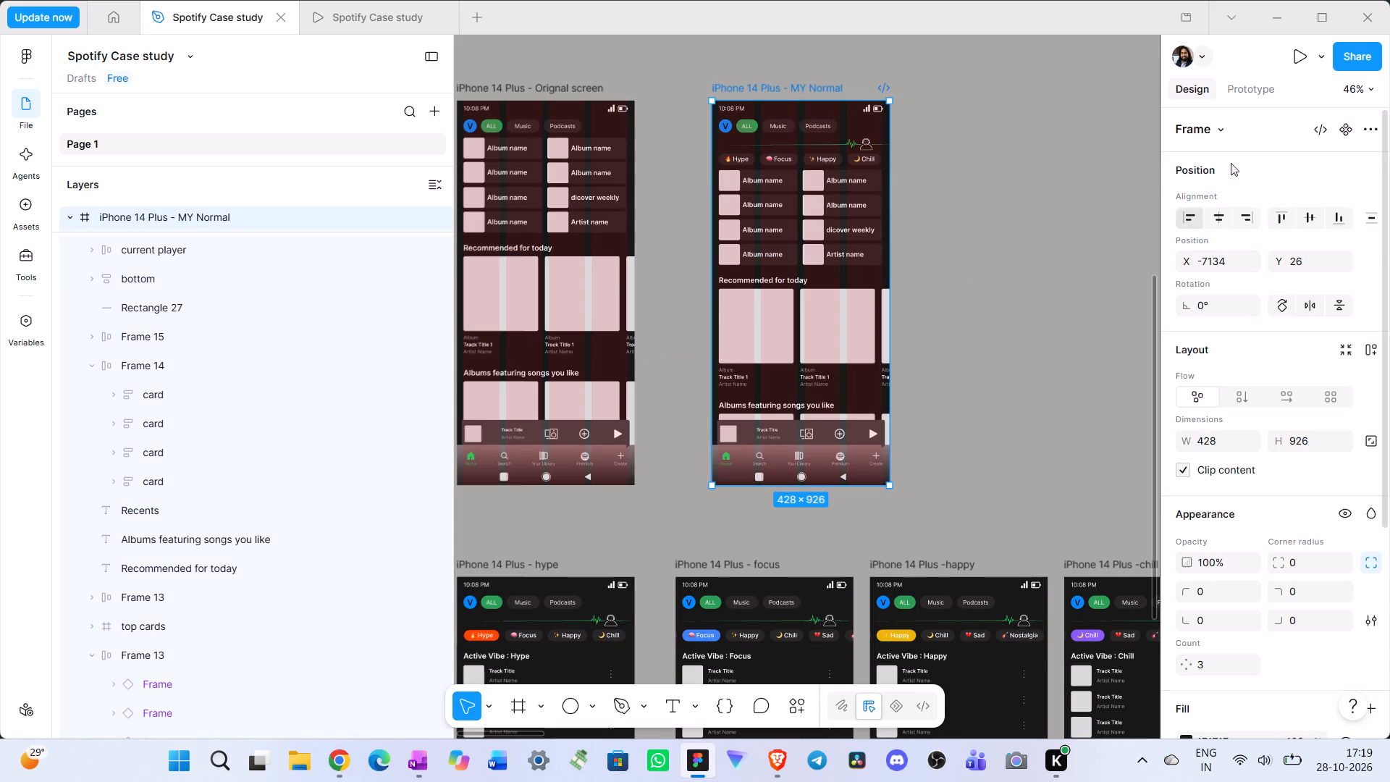
left_click(1250, 85)
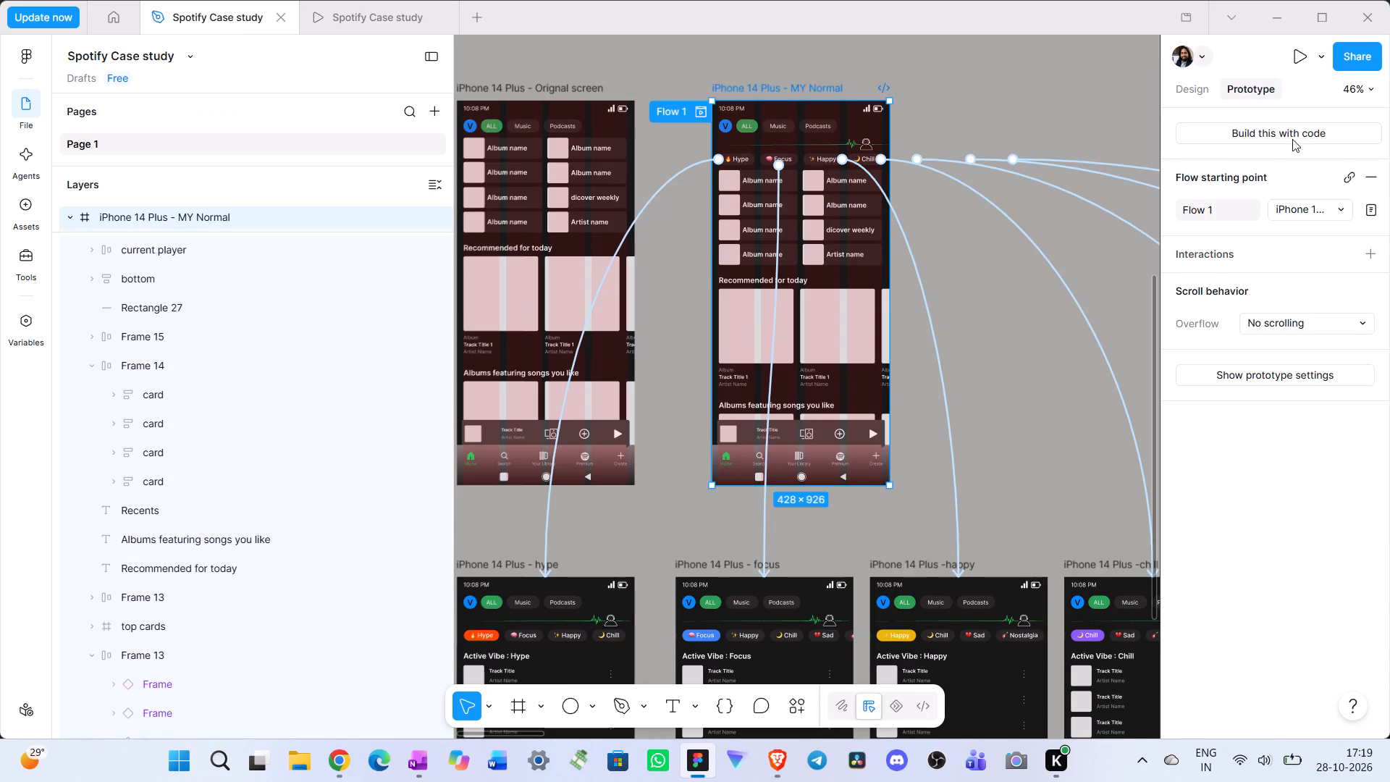
left_click(1325, 322)
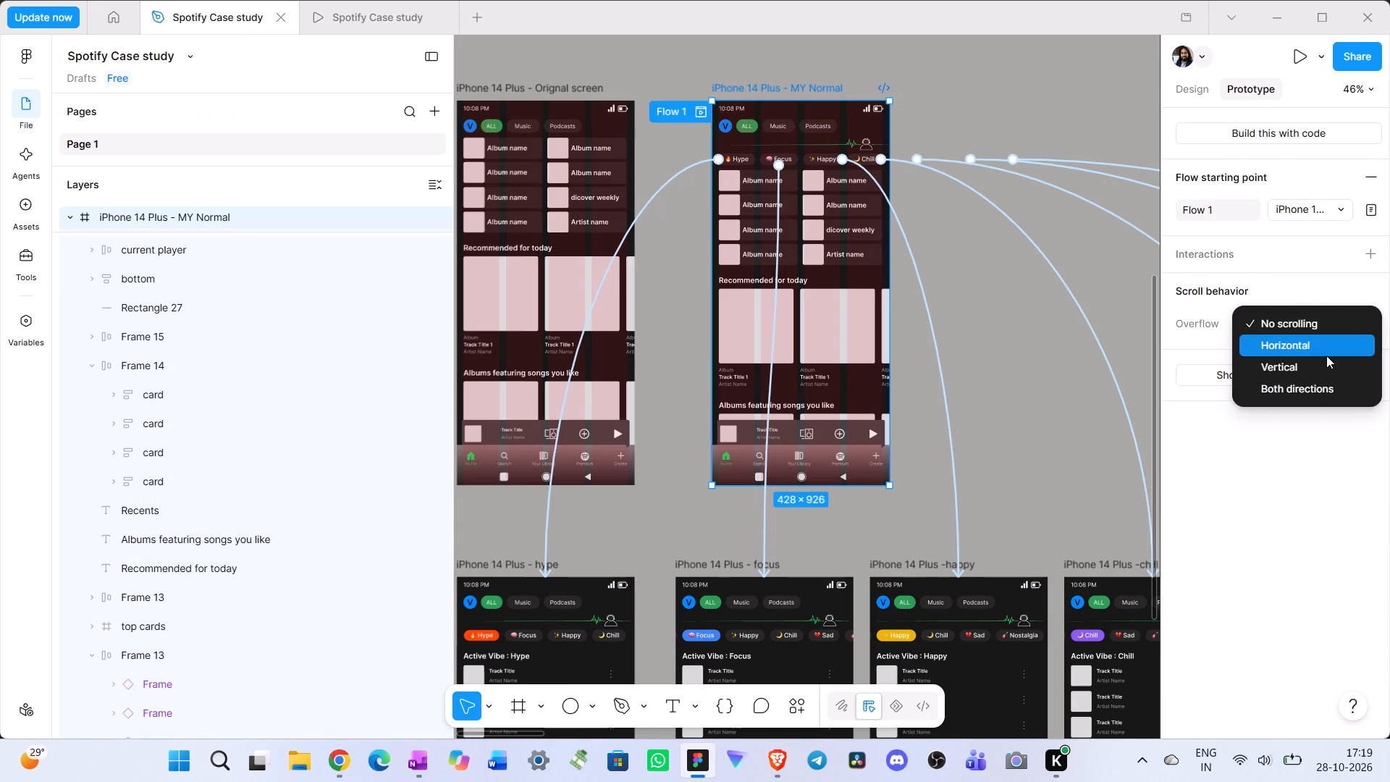
left_click(1326, 356)
left_click(1312, 318)
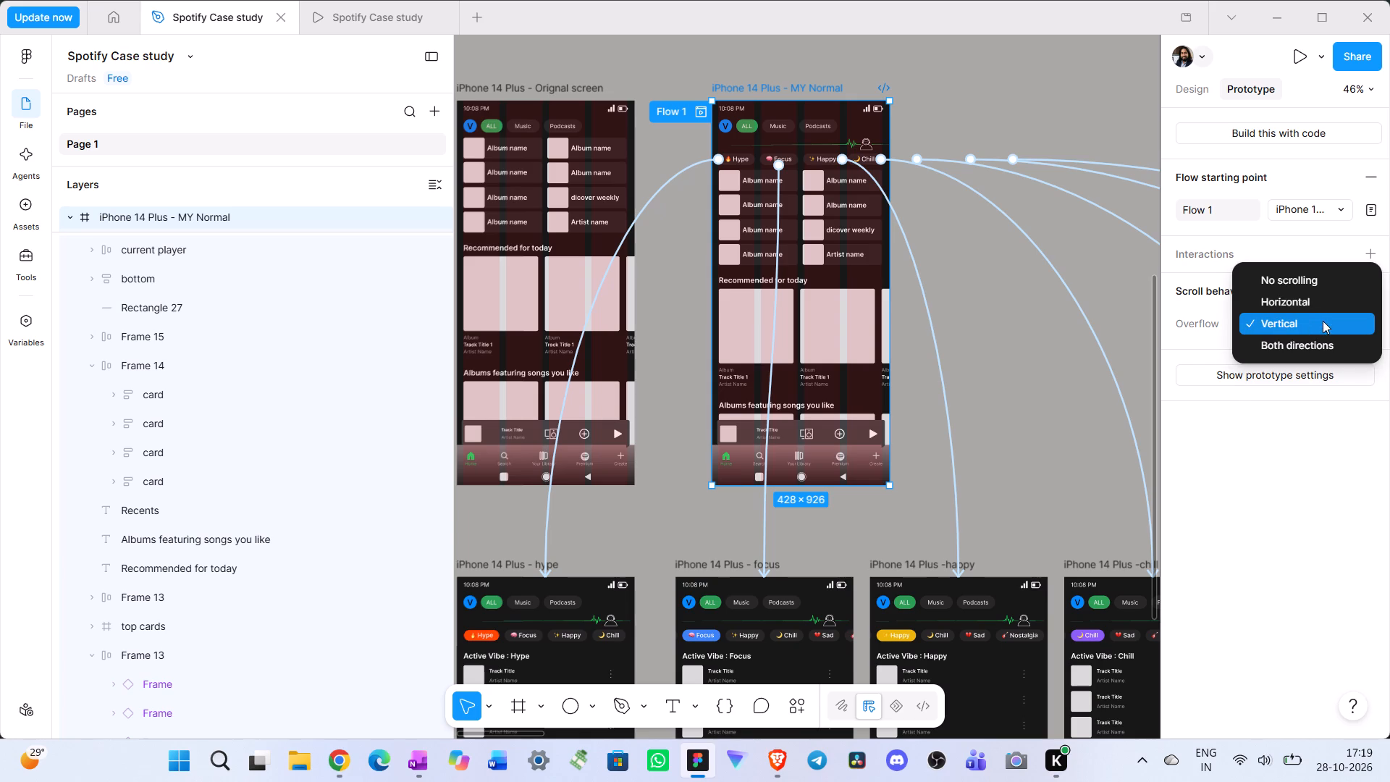
left_click(1323, 321)
left_click(769, 92)
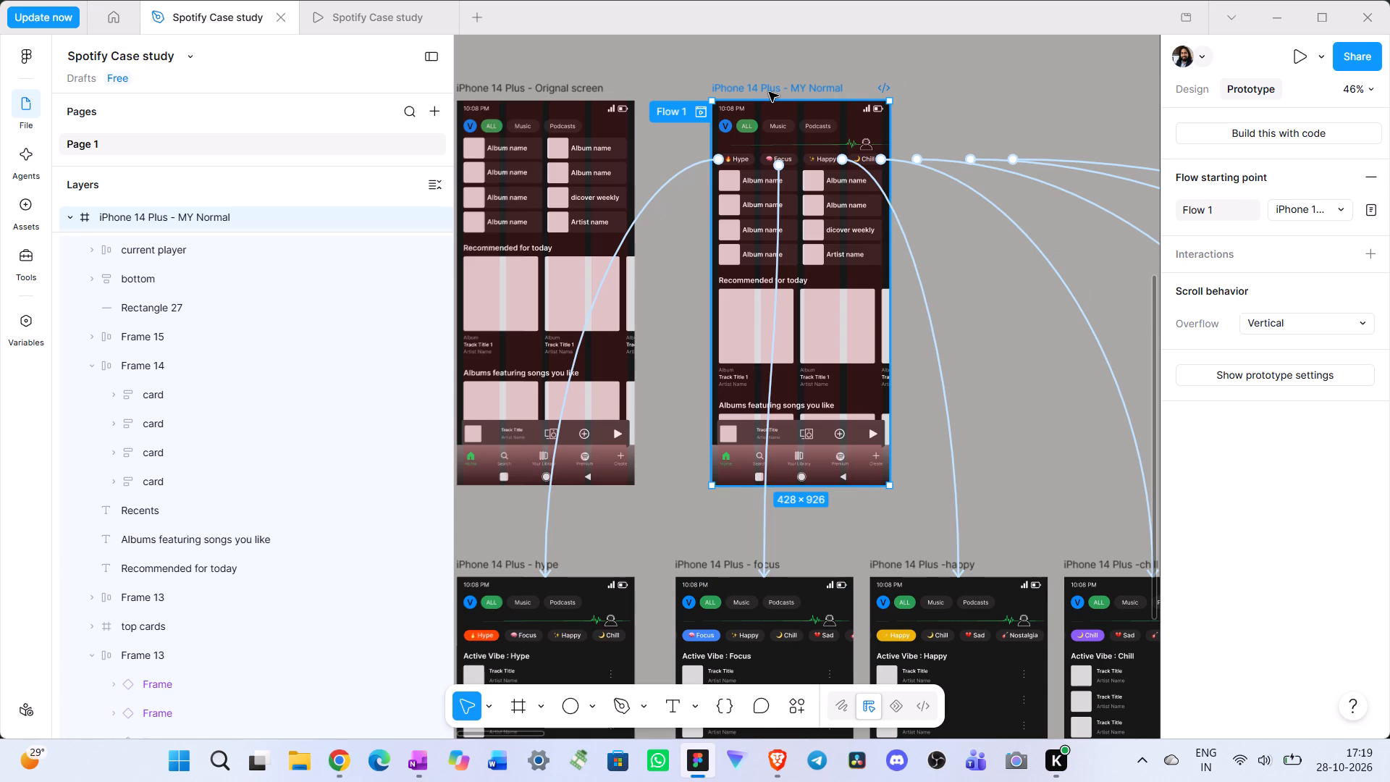
left_click(1178, 83)
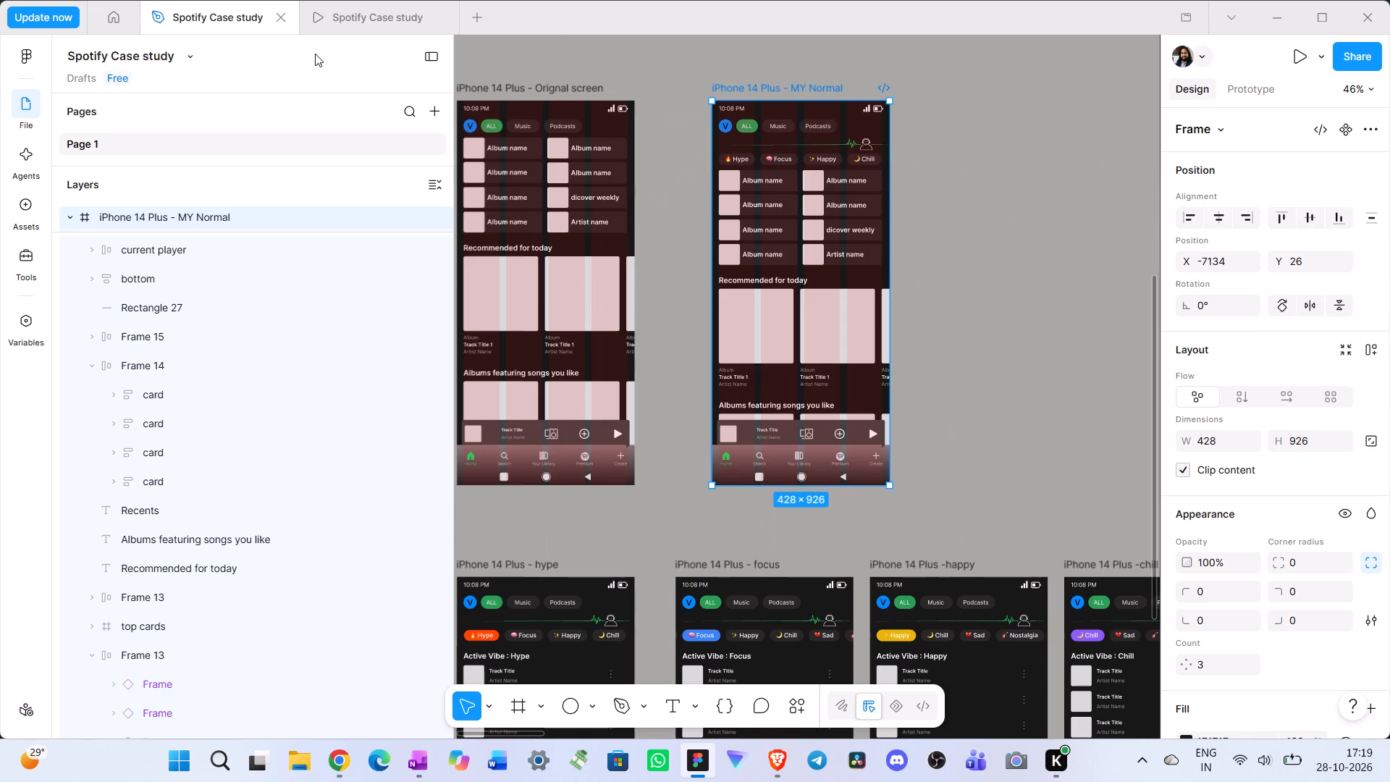
Test vertical scrolling of the MY Normal screen in the prototype preview, checking how the bottom bars behave.
left_click(387, 0)
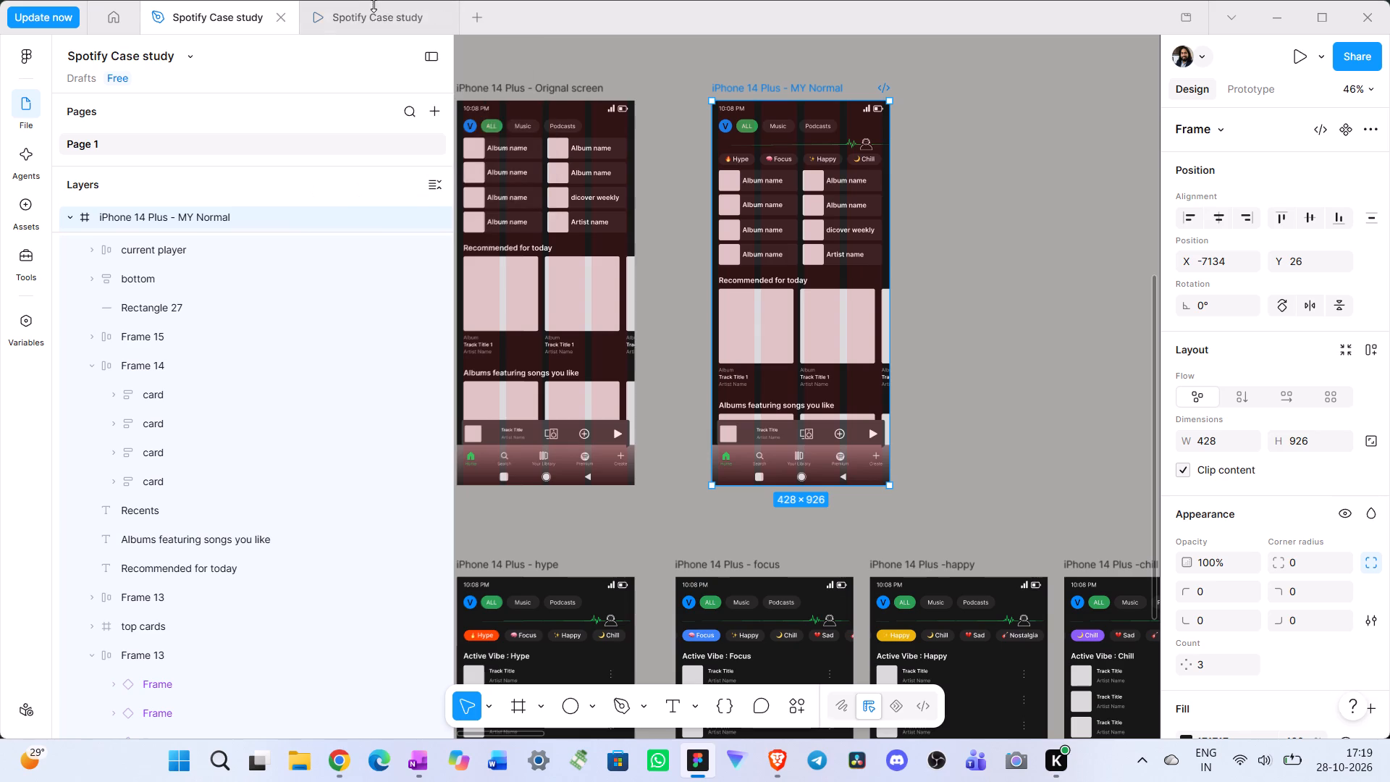
left_click(374, 4)
left_click(377, 17)
scroll(740, 349, "down", 4)
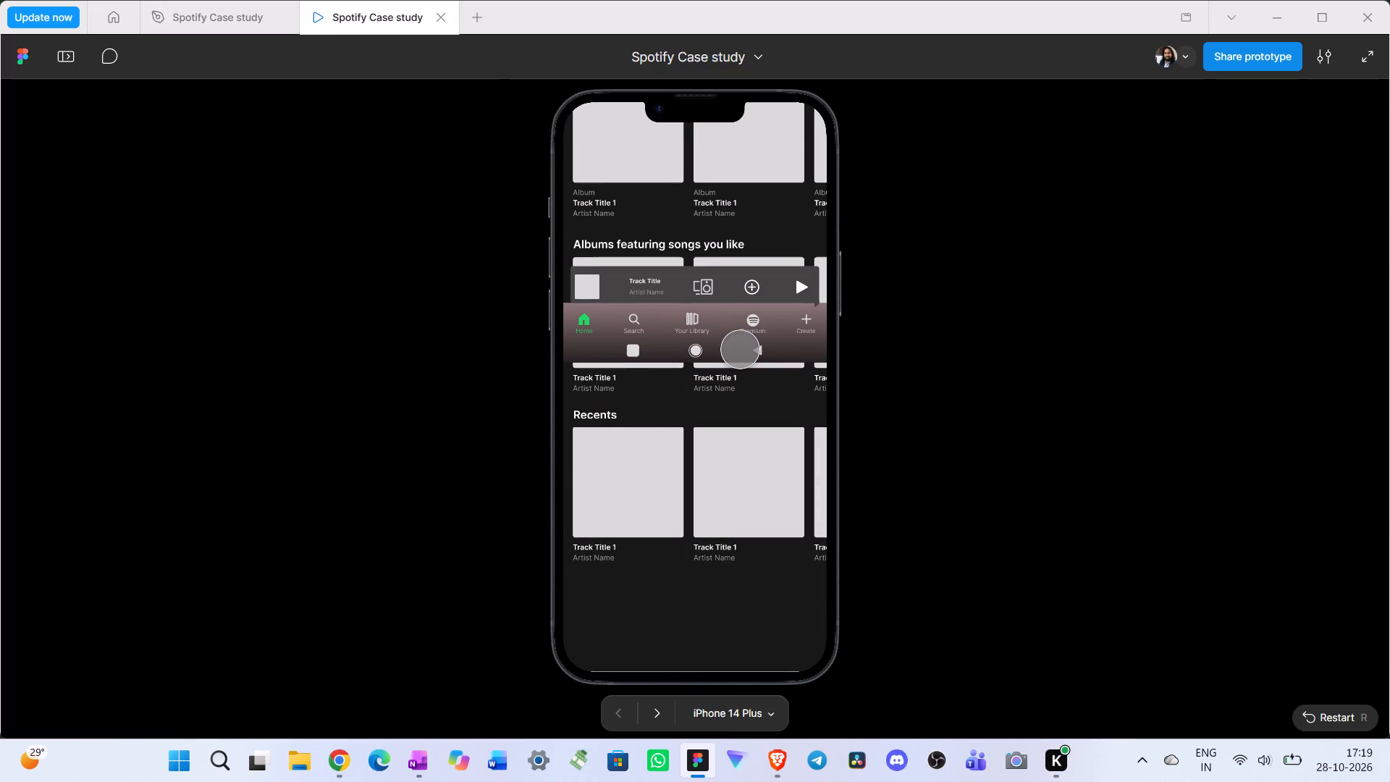
scroll(740, 349, "down", 3)
scroll(740, 349, "up", 7)
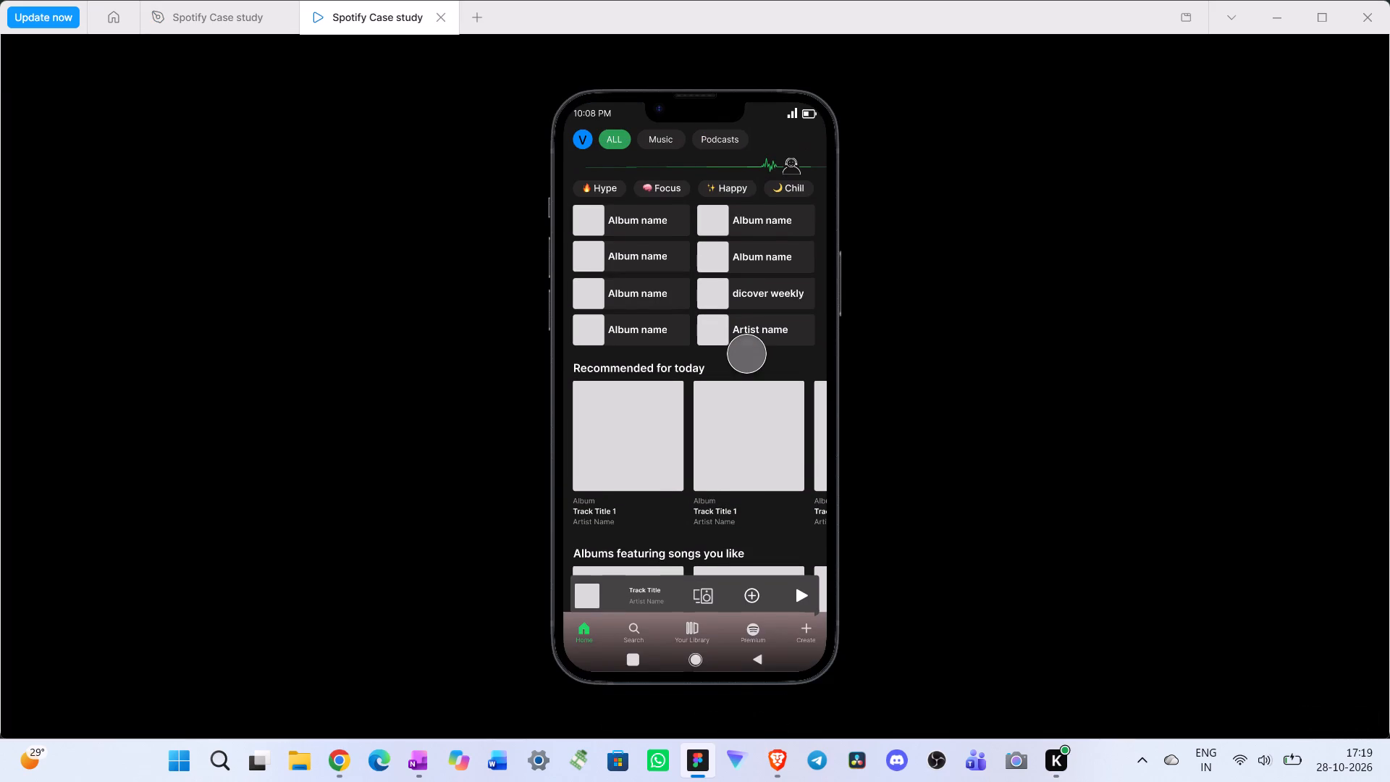
Set the MY Normal frame's bottom navigation bar scroll position to Fixed (stay in place), as on the Orignal screen.
left_click(213, 12)
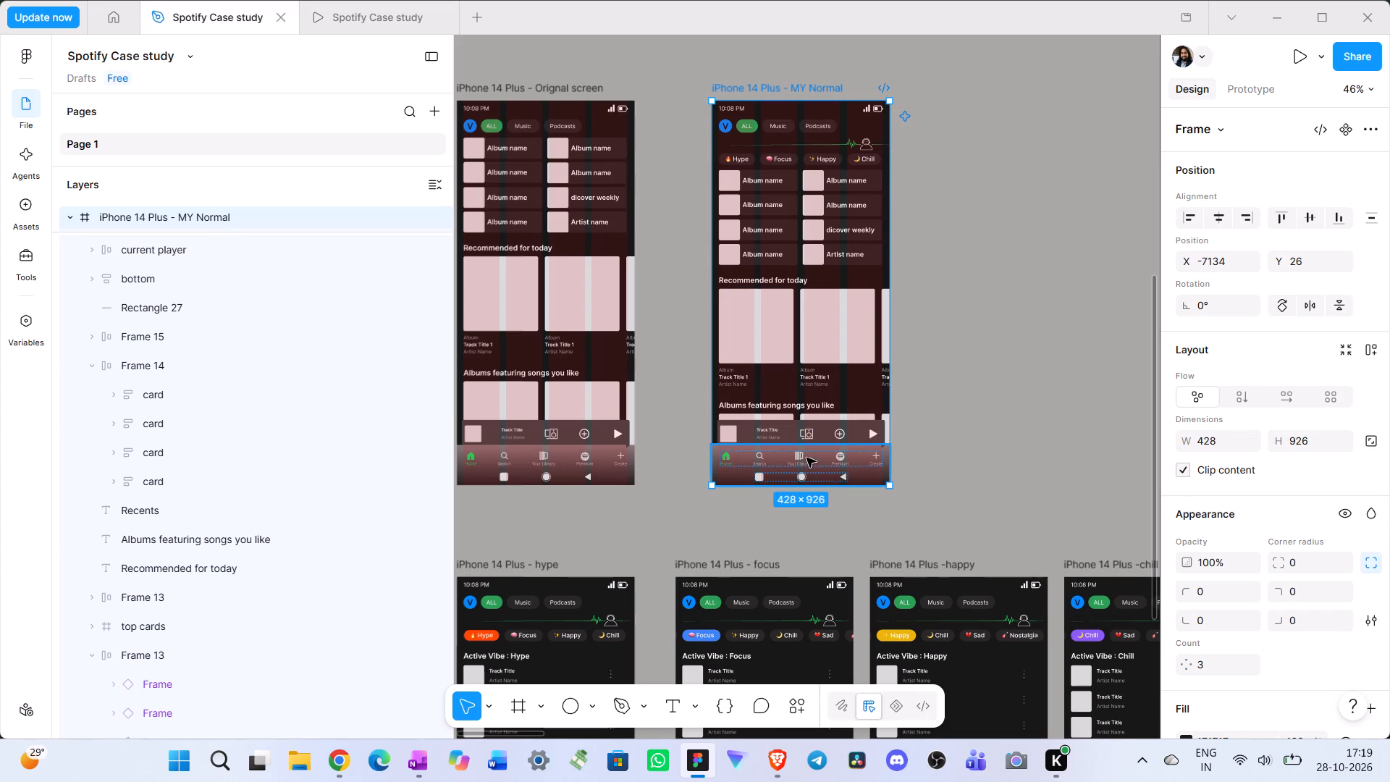
left_click(809, 463)
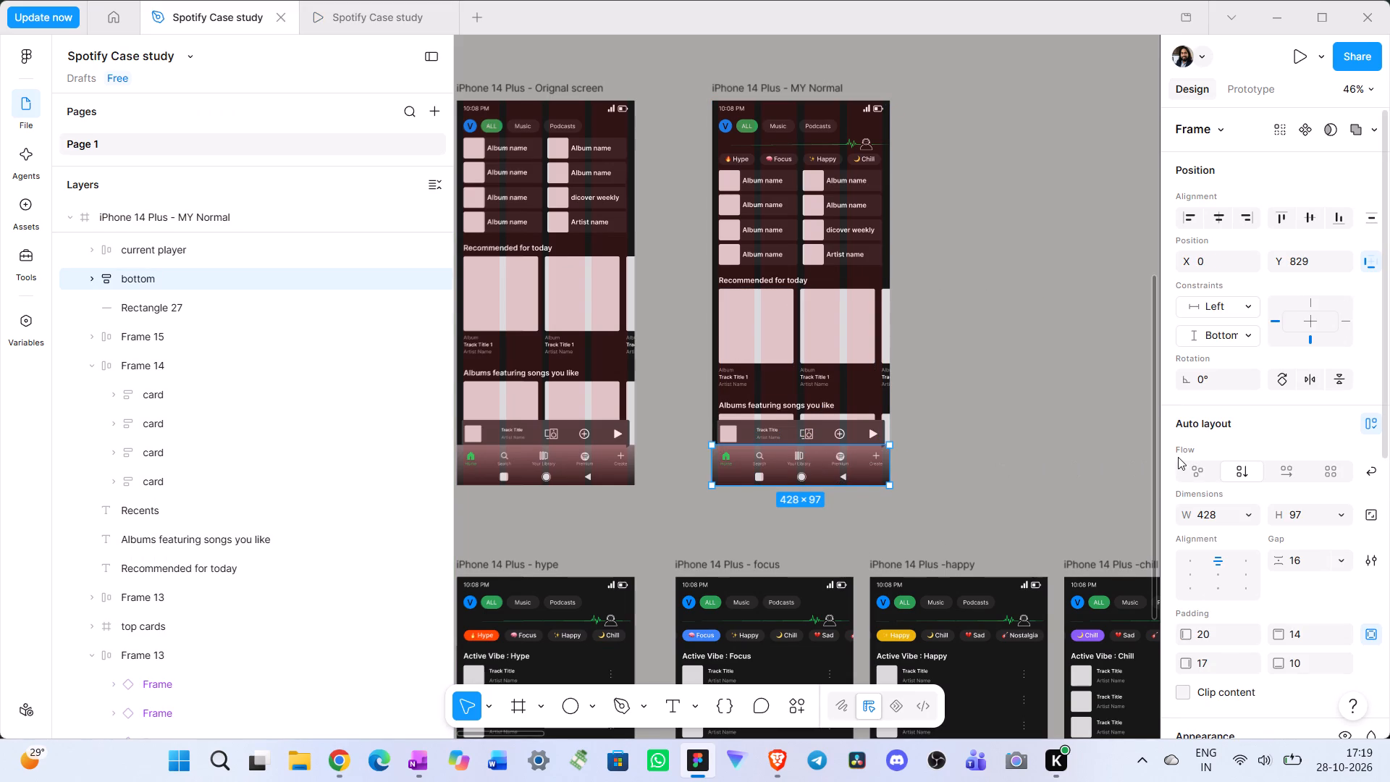
left_click(1242, 87)
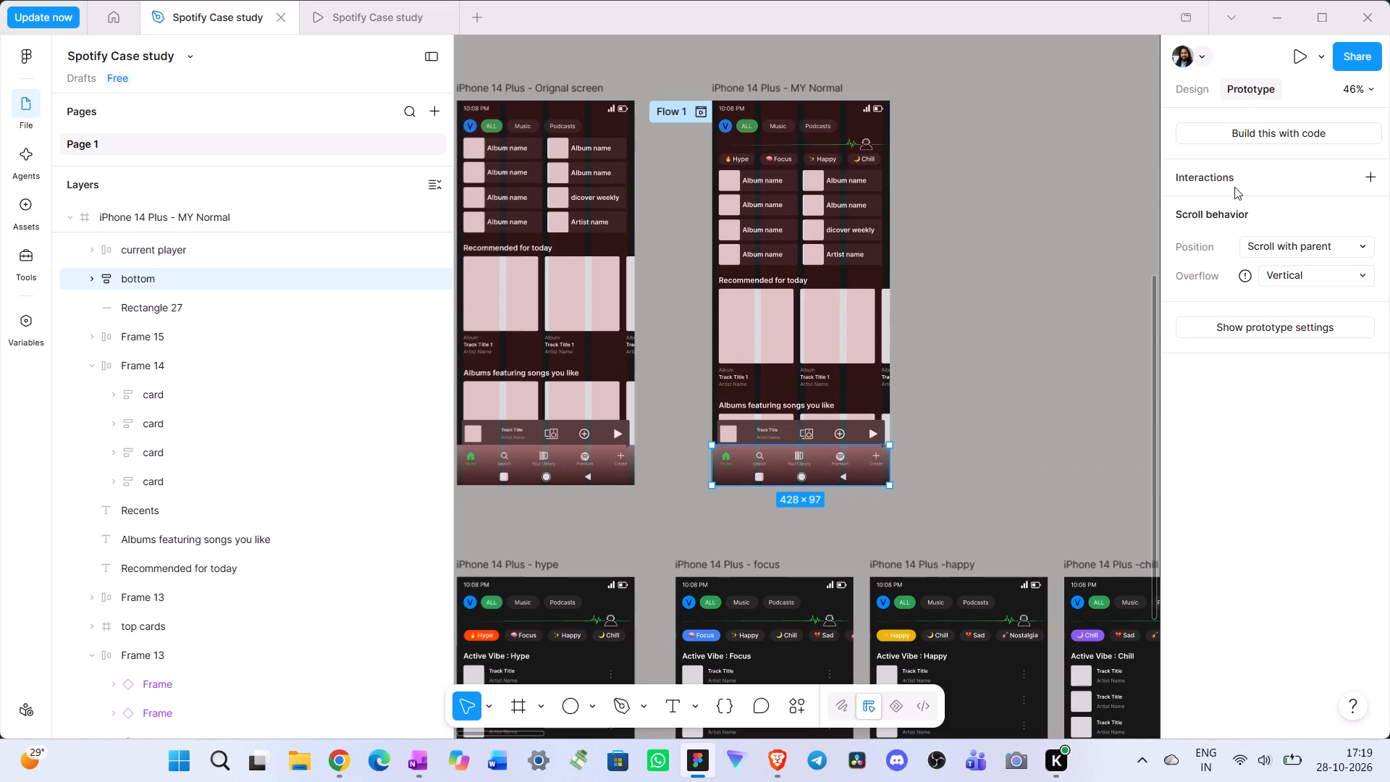
left_click(1303, 248)
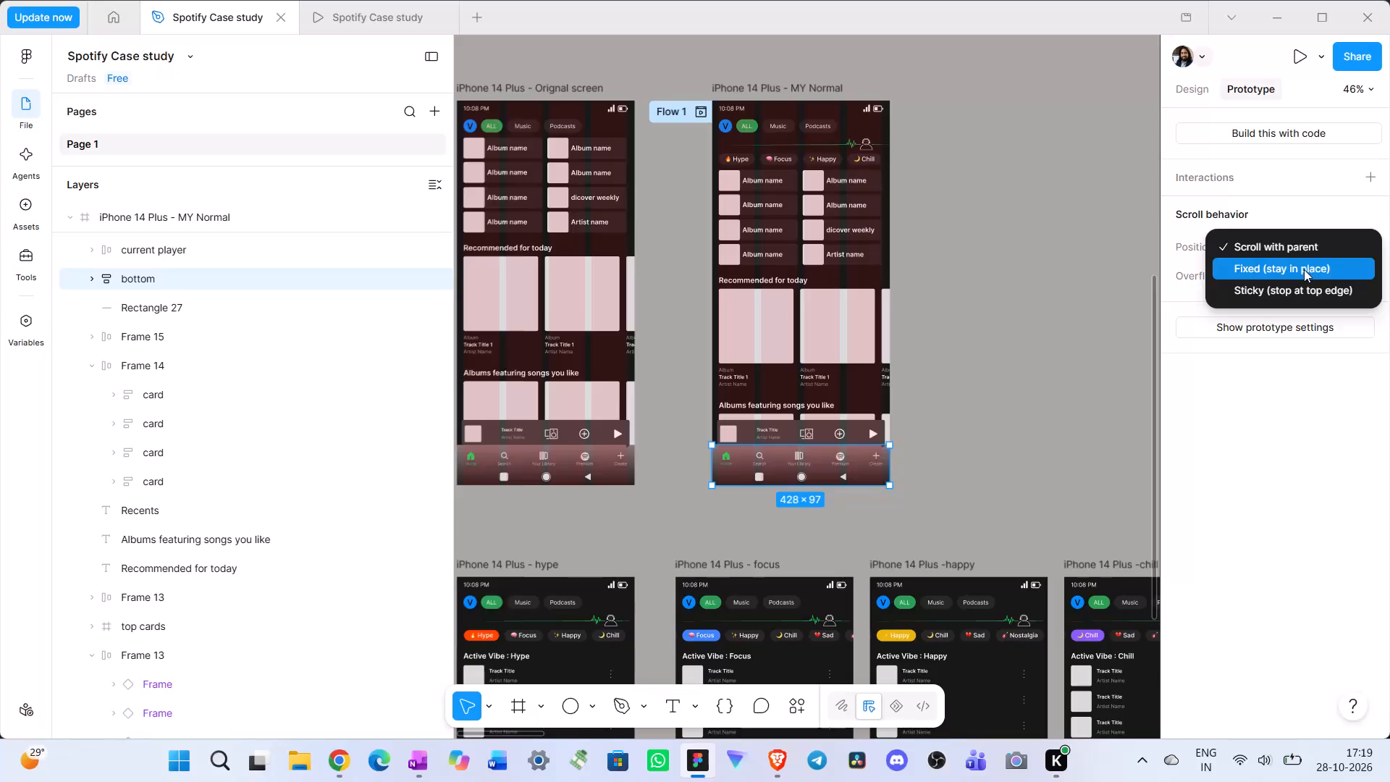
left_click(1282, 185)
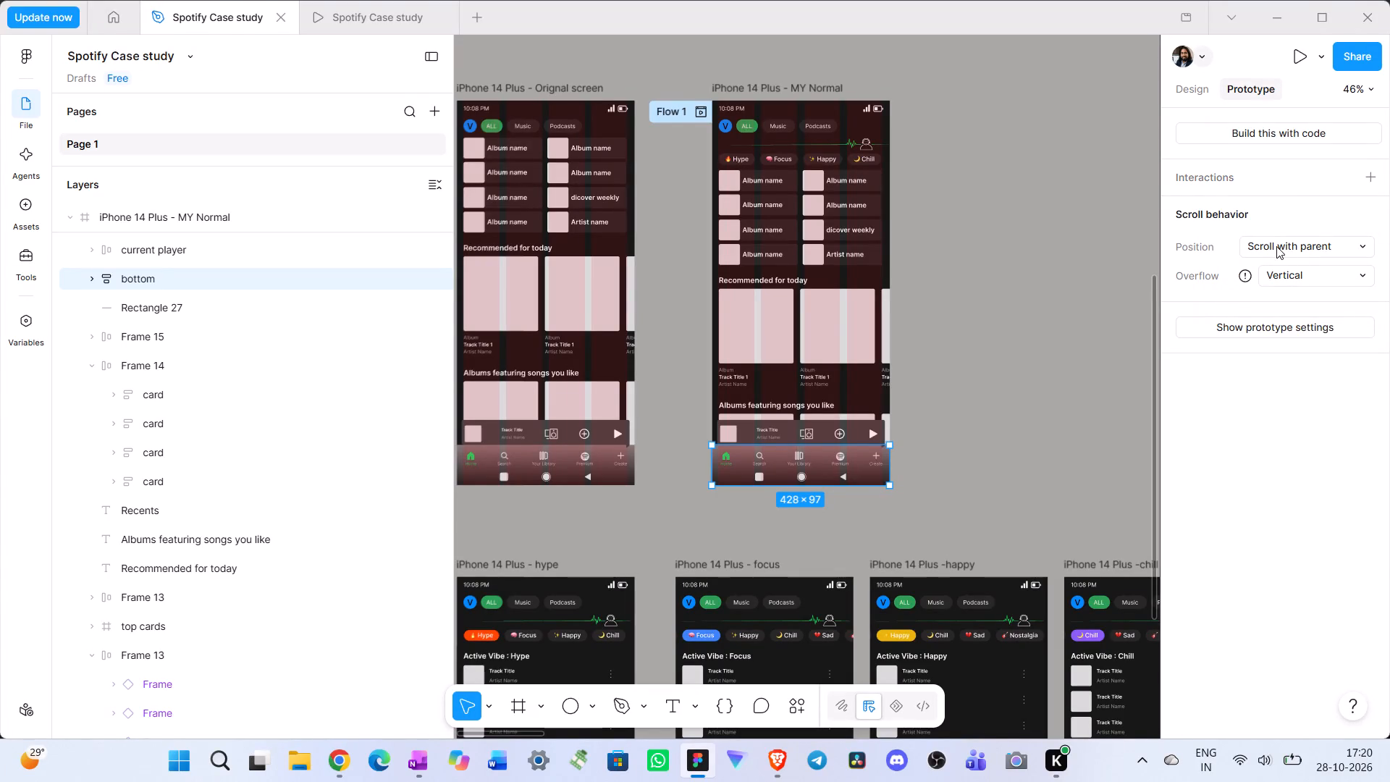
left_click(553, 470)
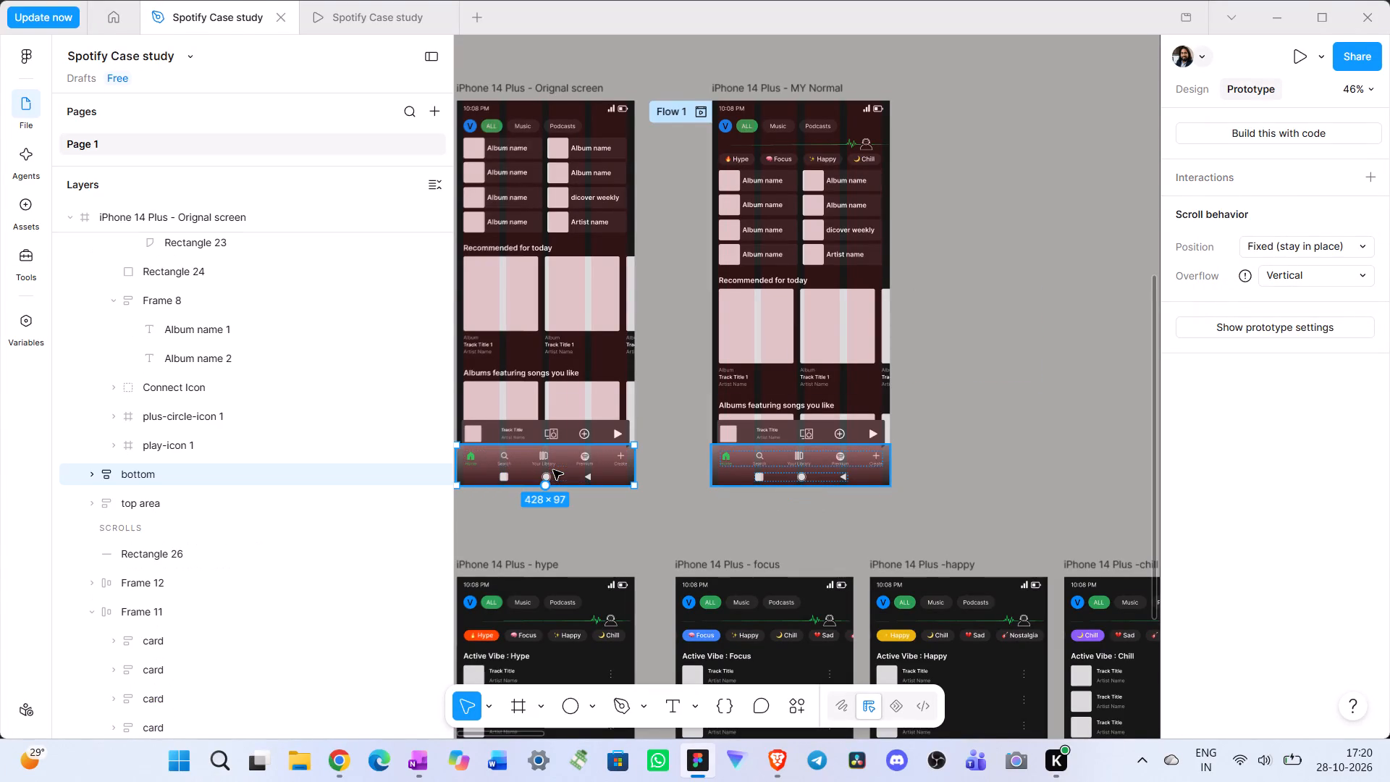
left_click(854, 468)
left_click(1332, 245)
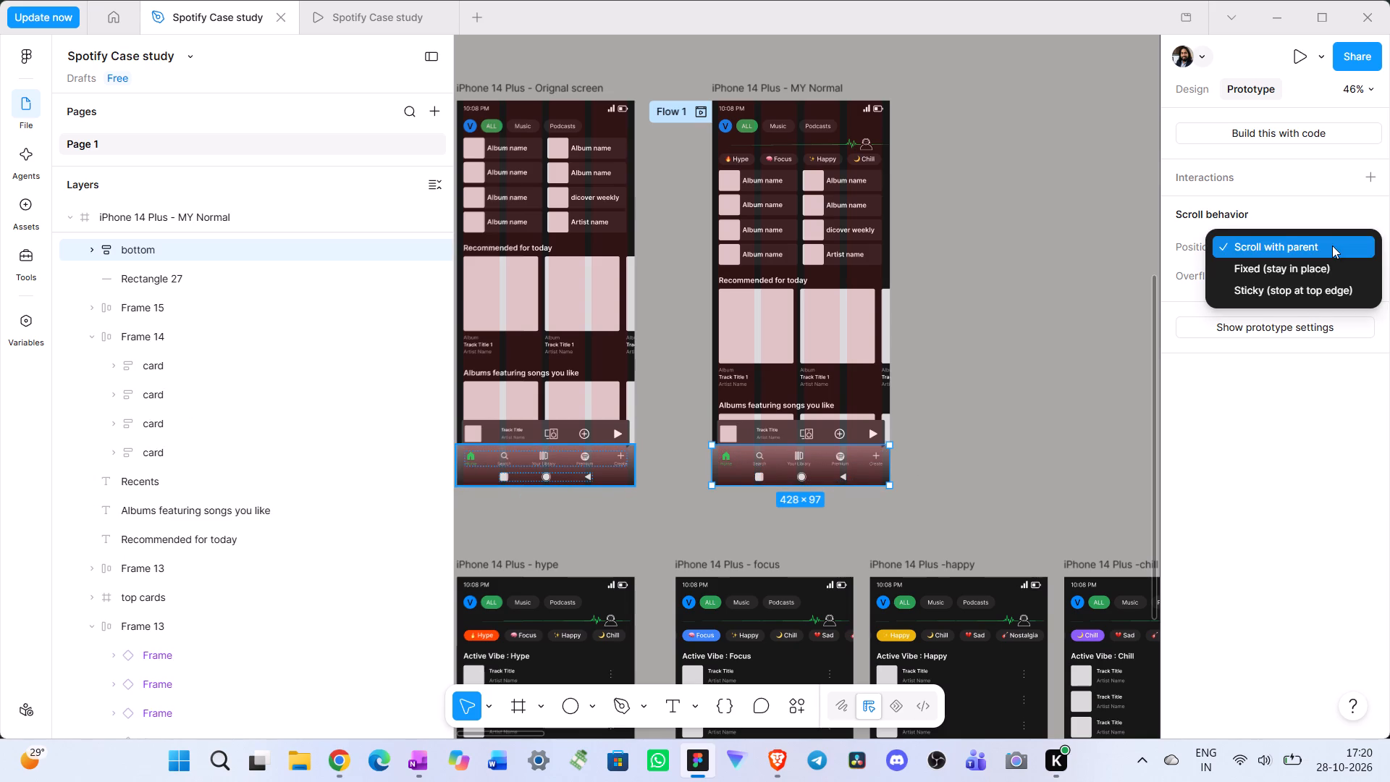
left_click(1291, 272)
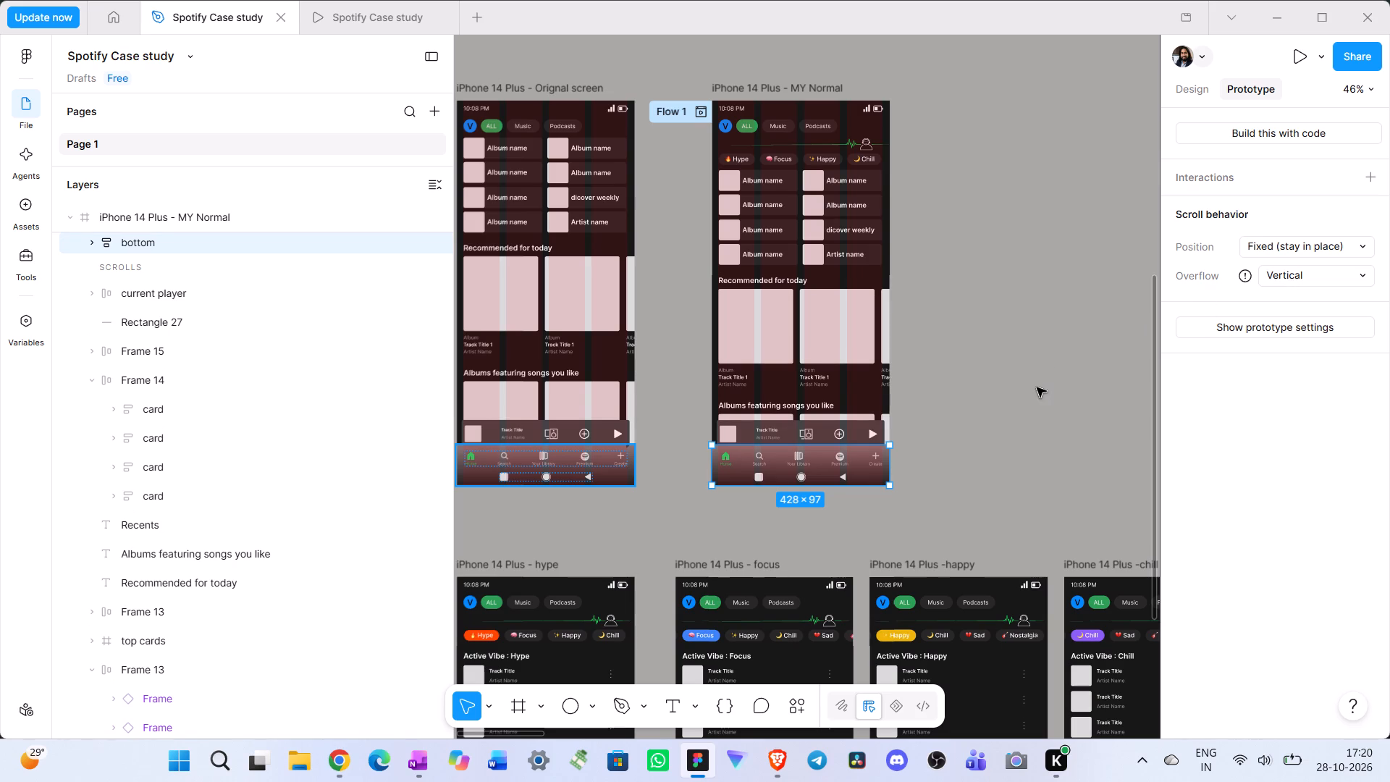
left_click(999, 380)
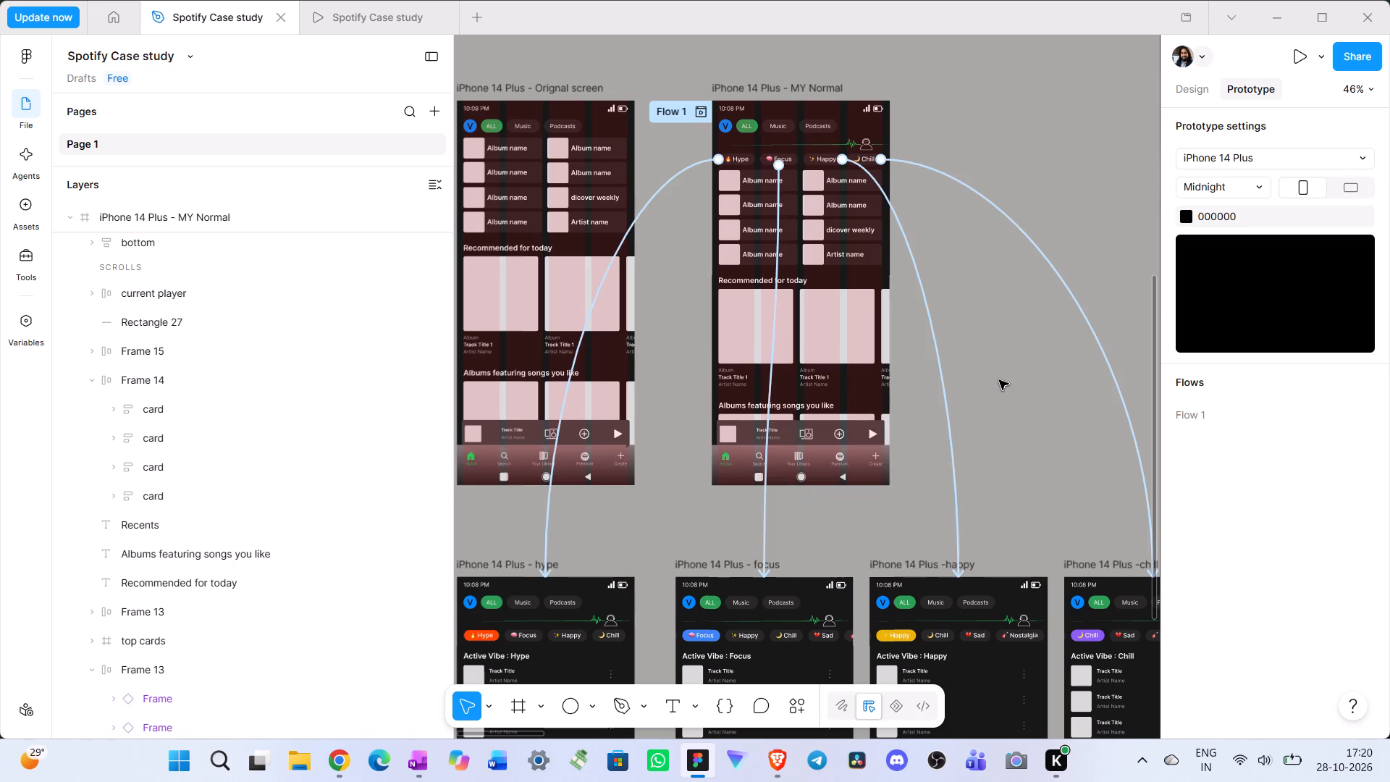
Recheck the MY Normal screen's scrolling in the prototype preview, watching the bottom navigation bar and current player.
left_click(767, 88)
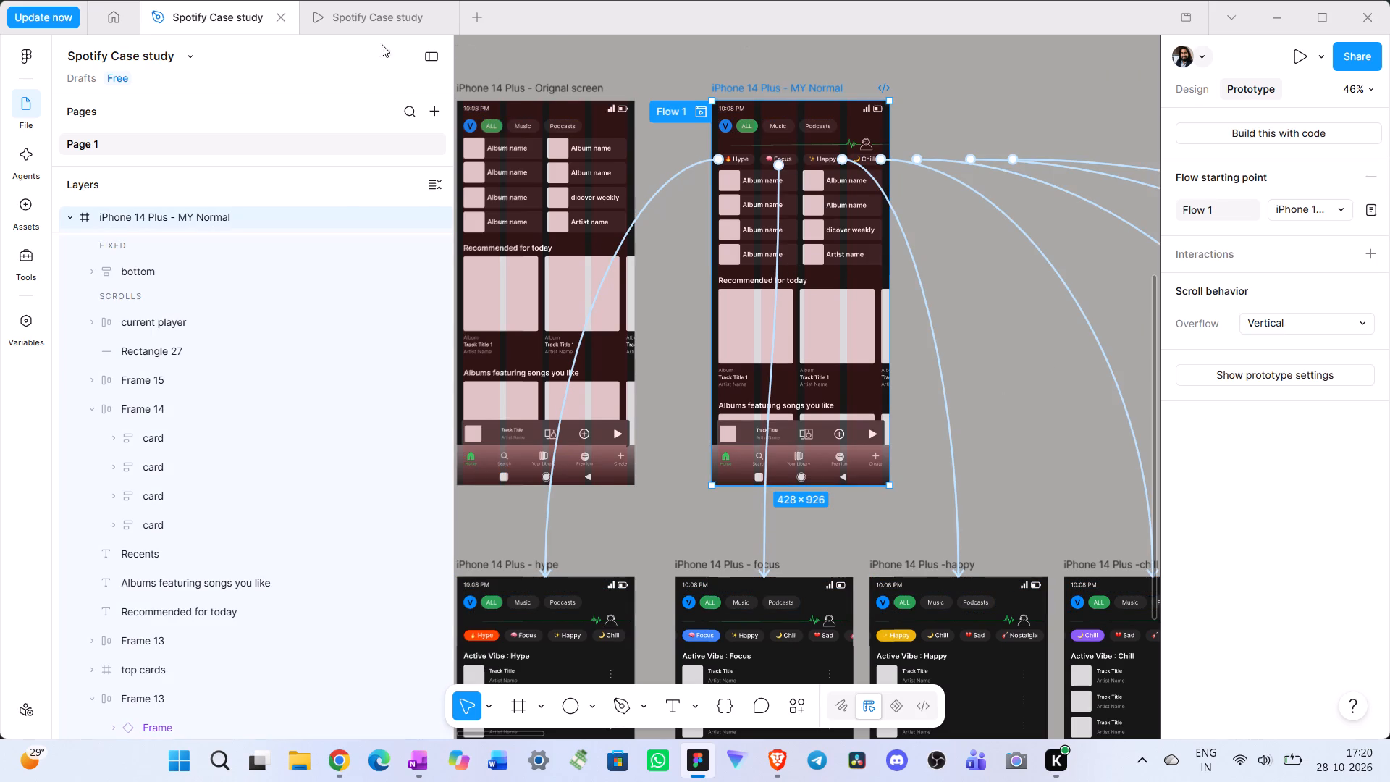
left_click(368, 12)
scroll(682, 407, "down", 9)
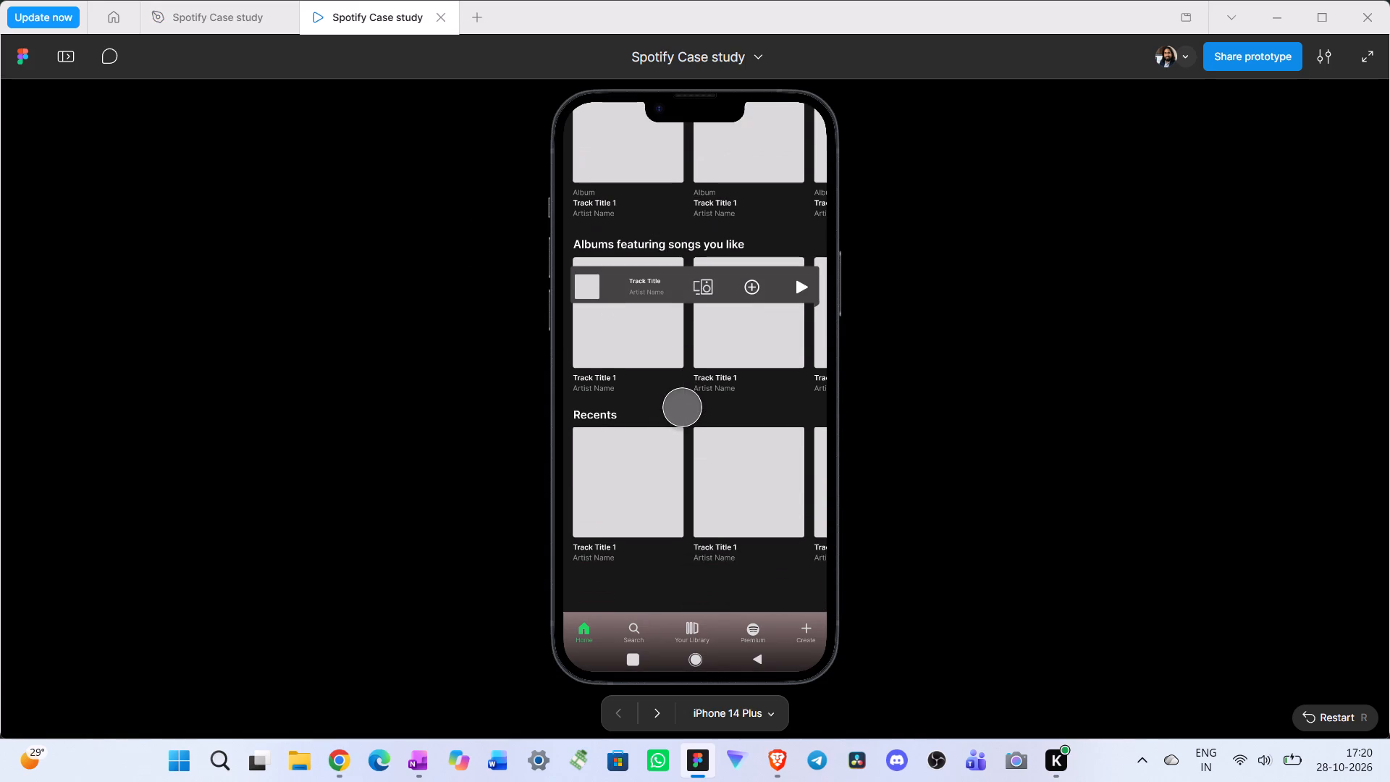
scroll(682, 407, "down", 3)
scroll(700, 405, "up", 8)
scroll(707, 408, "down", 3)
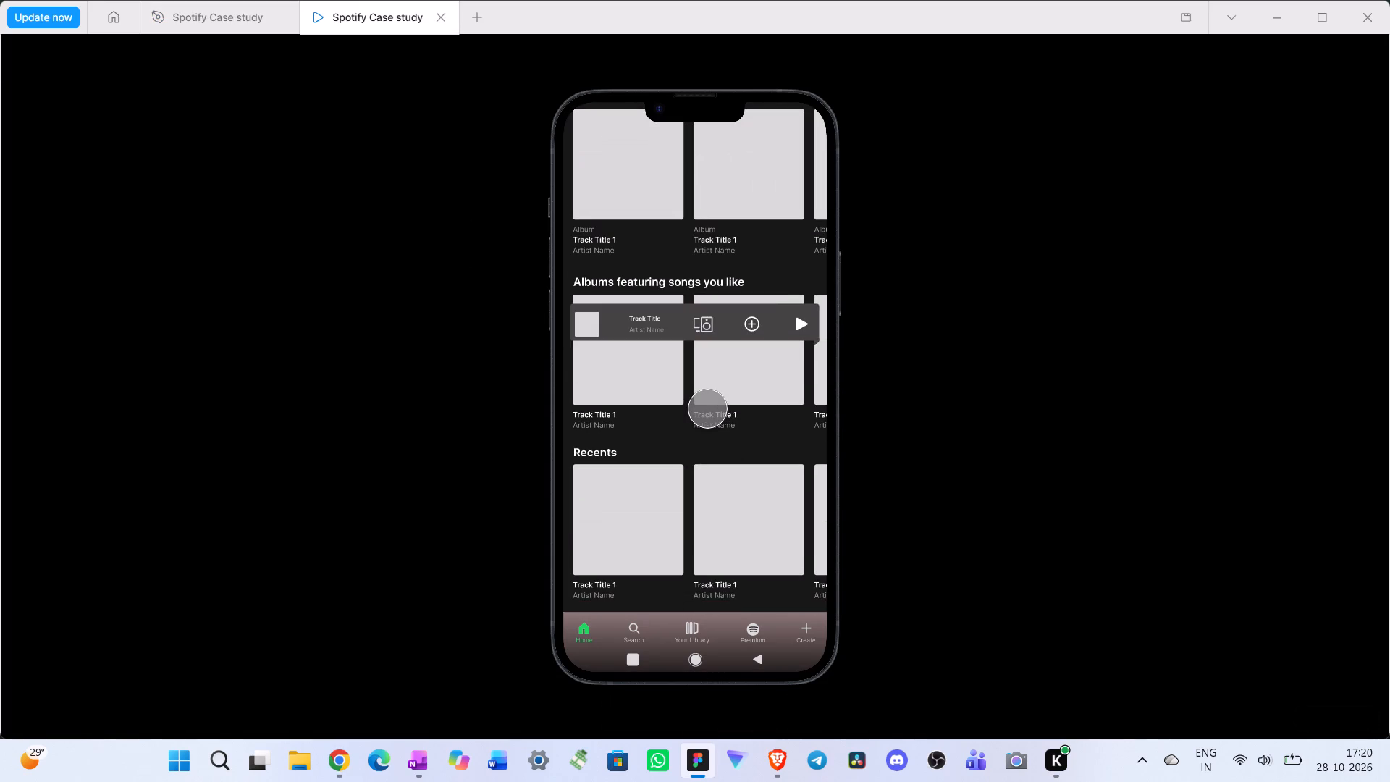
Set the scroll position of the MY Normal frame's current player bar to Fixed (stay in place).
scroll(707, 408, "up", 7)
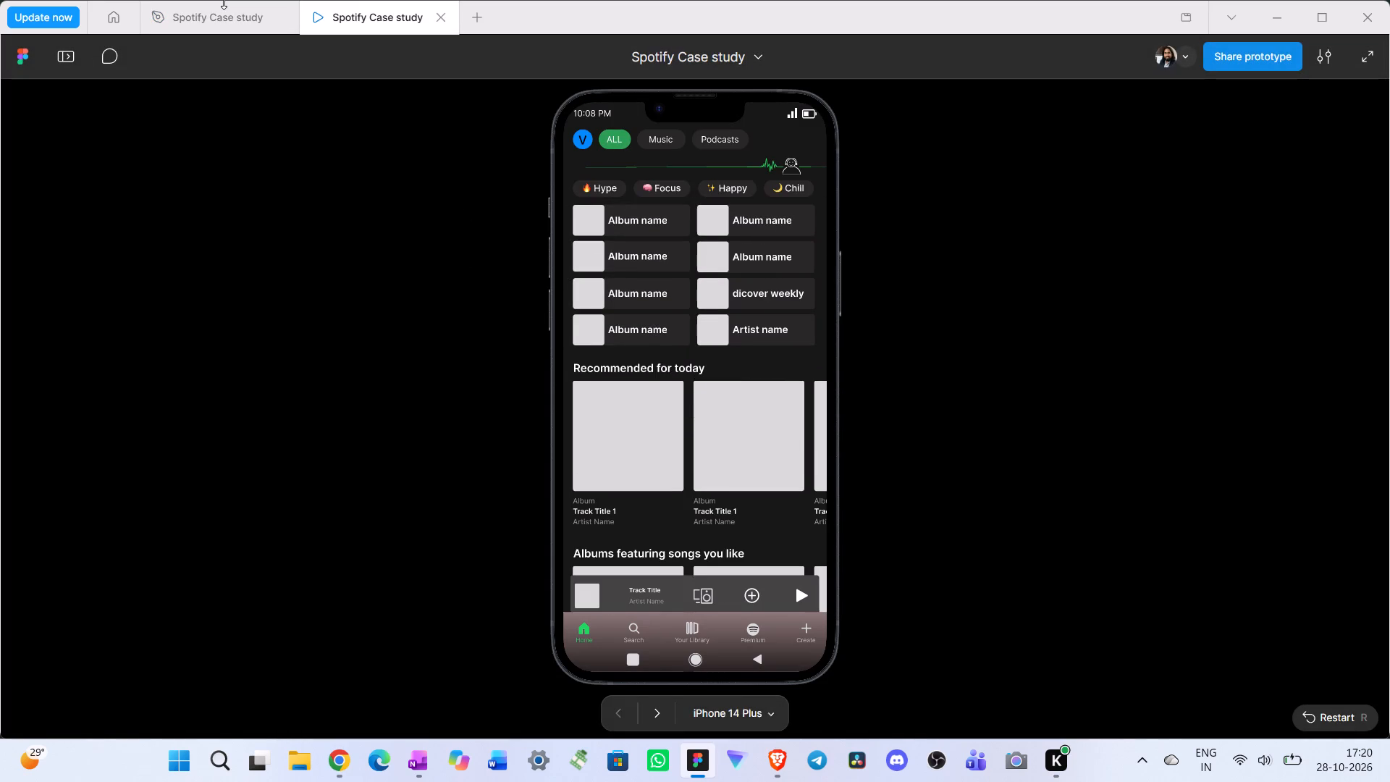
left_click(224, 1)
left_click(229, 9)
left_click(219, 19)
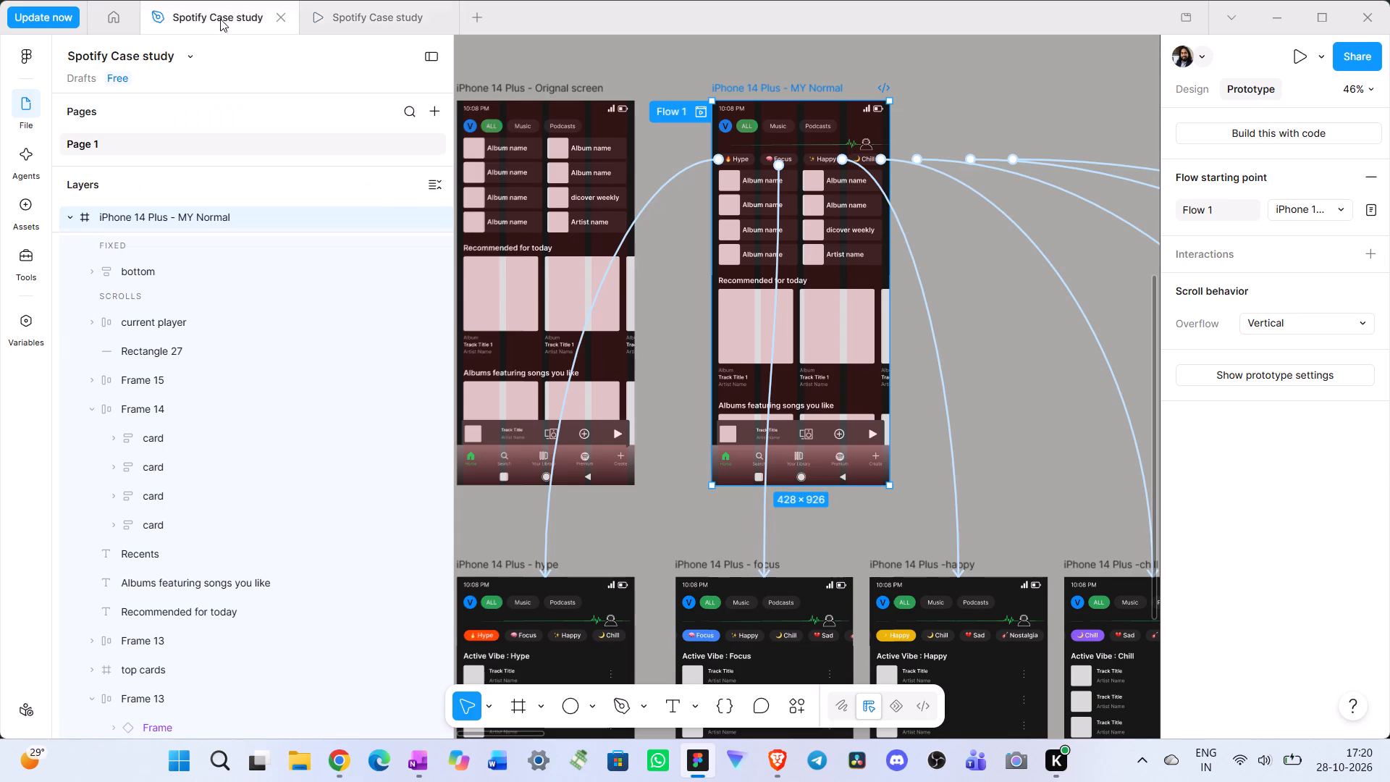
left_click(815, 436)
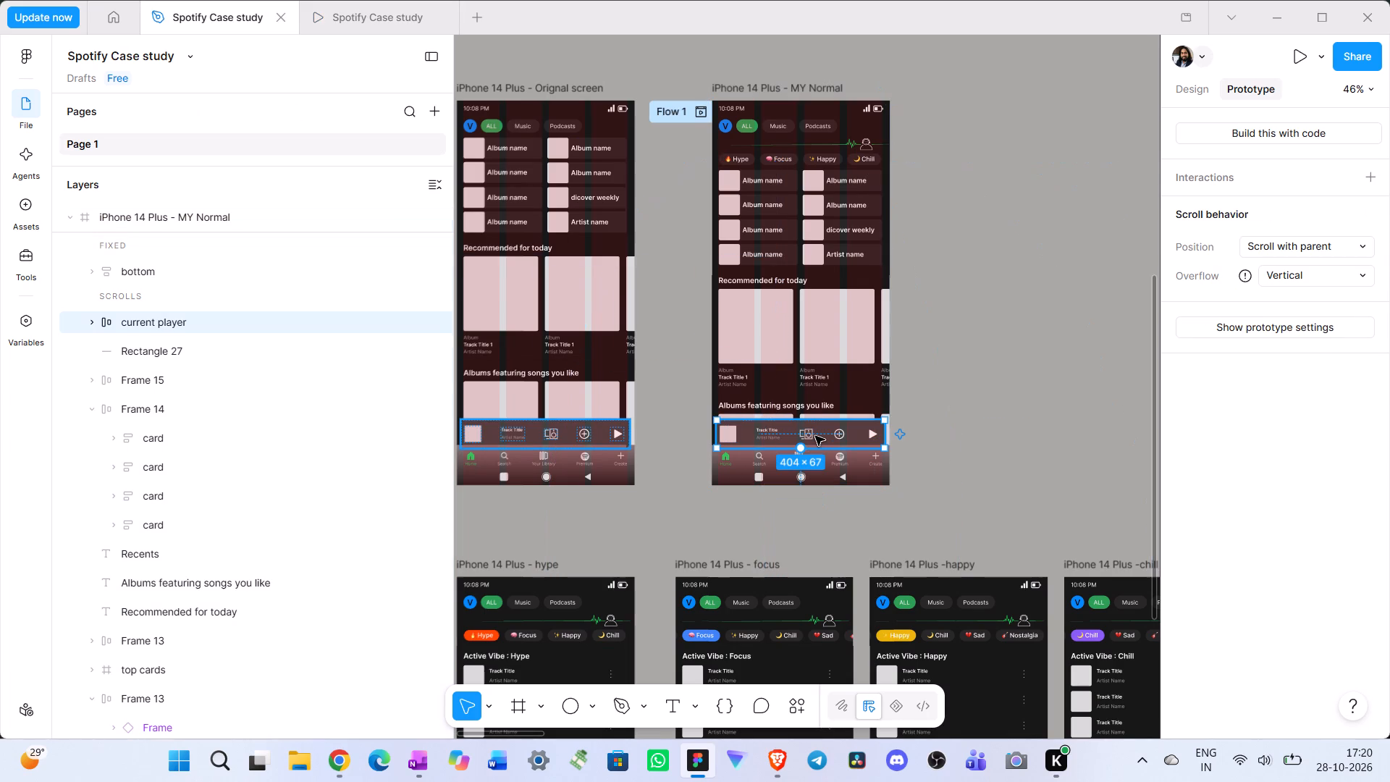
left_click(321, 17)
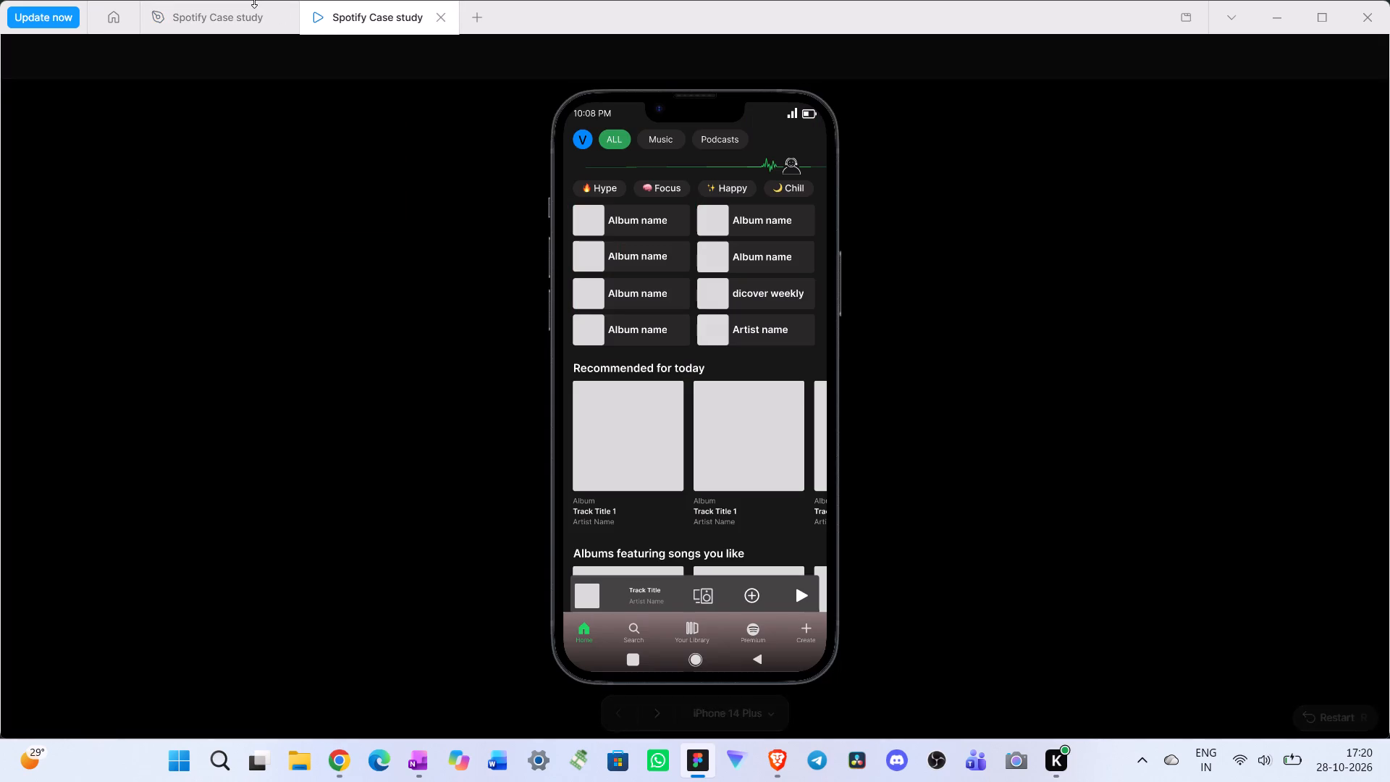
left_click(187, 10)
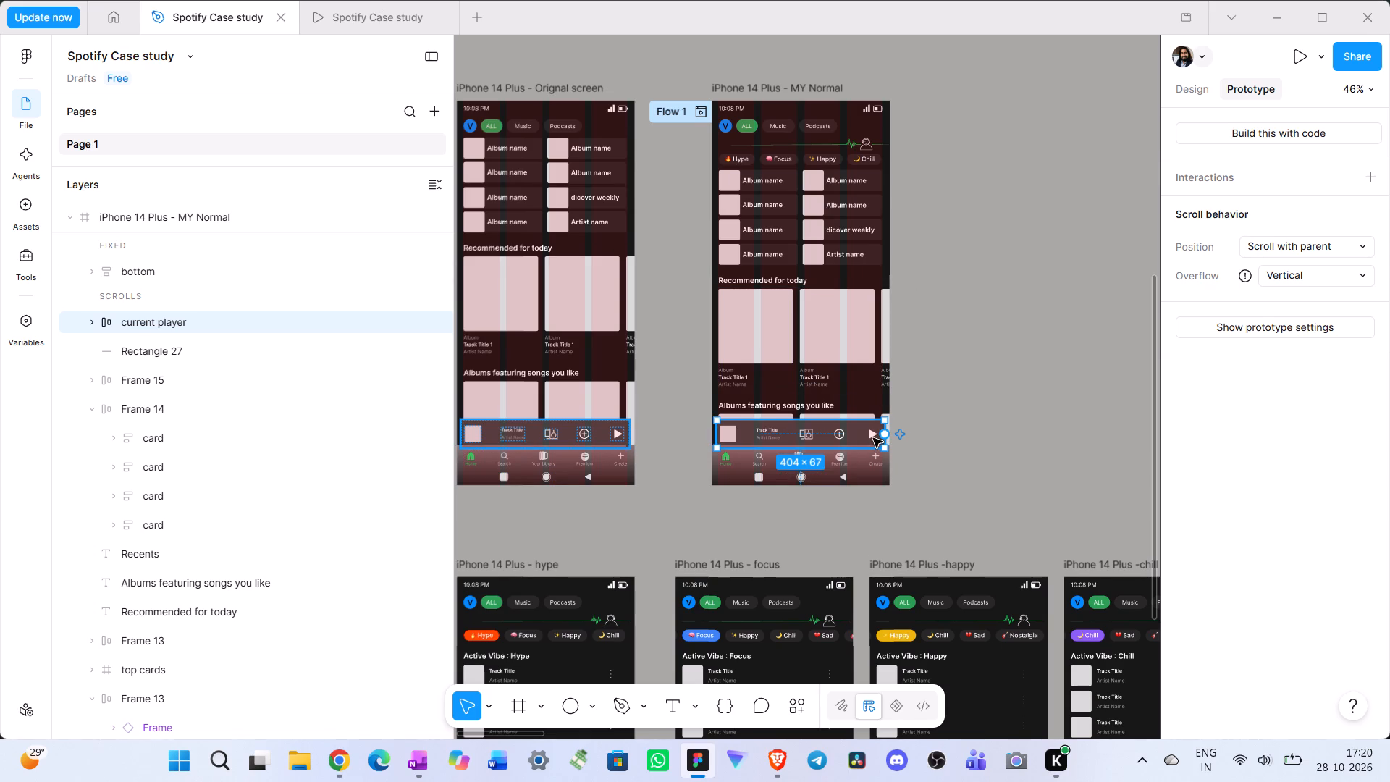
left_click(853, 434)
left_click(1310, 244)
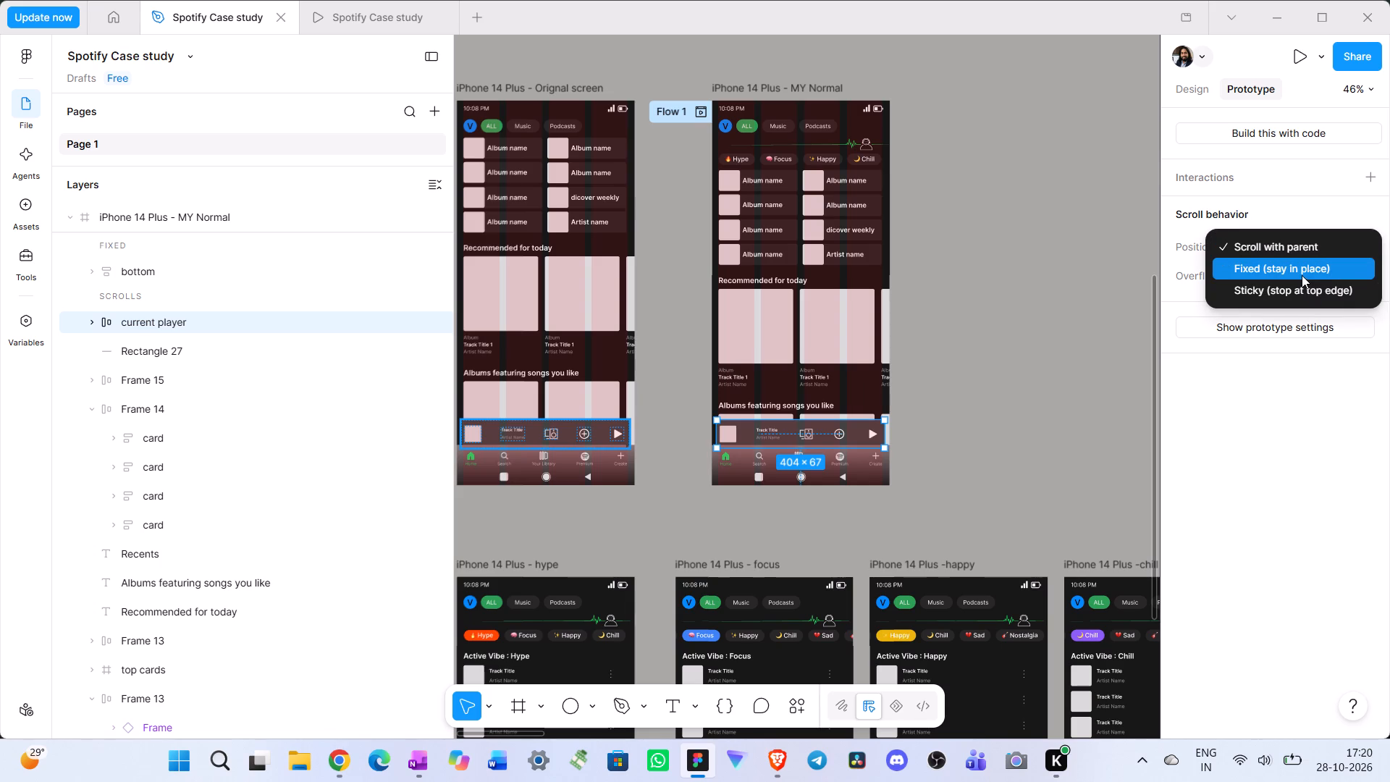
left_click(1300, 274)
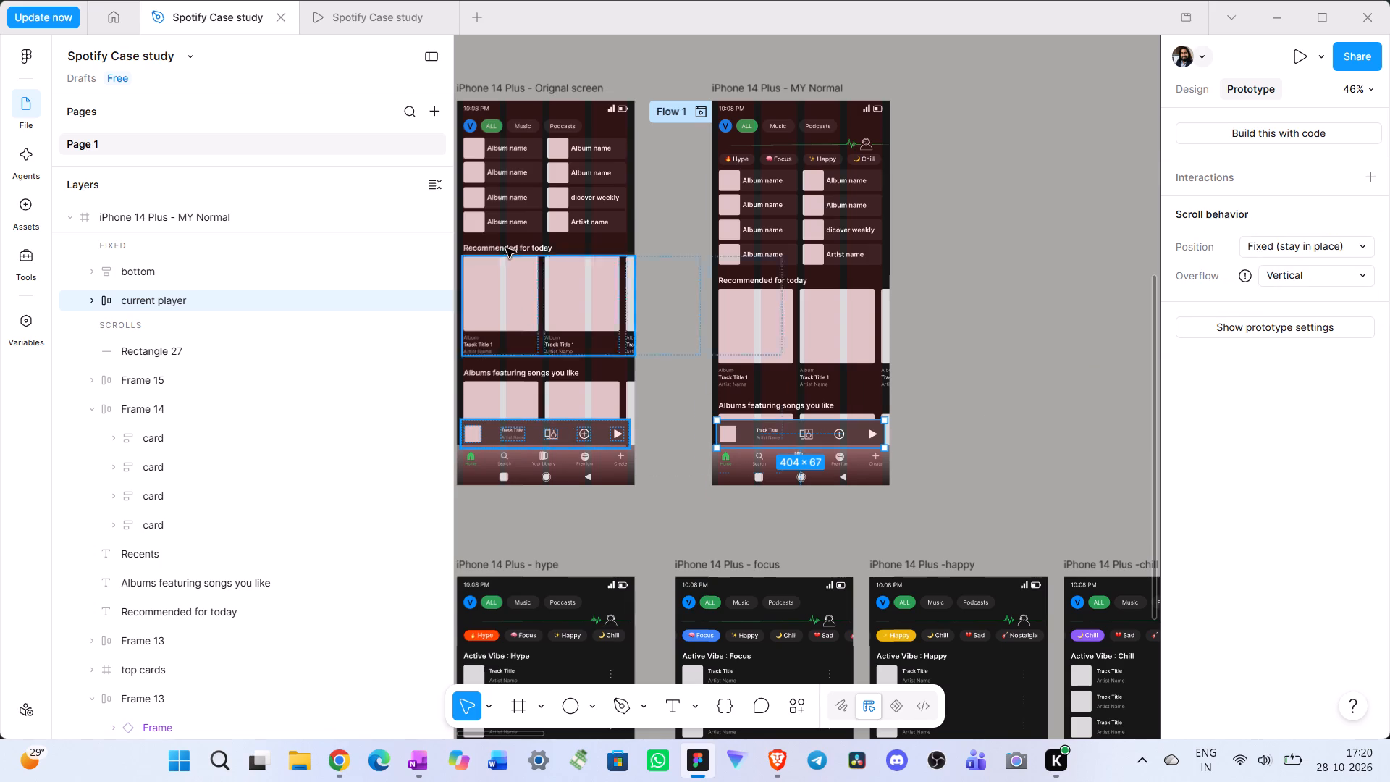
Test MY Normal in the prototype preview: vertical scrolling with both bottom bars, and sideways swiping of the album rows and mood pills.
left_click(741, 88)
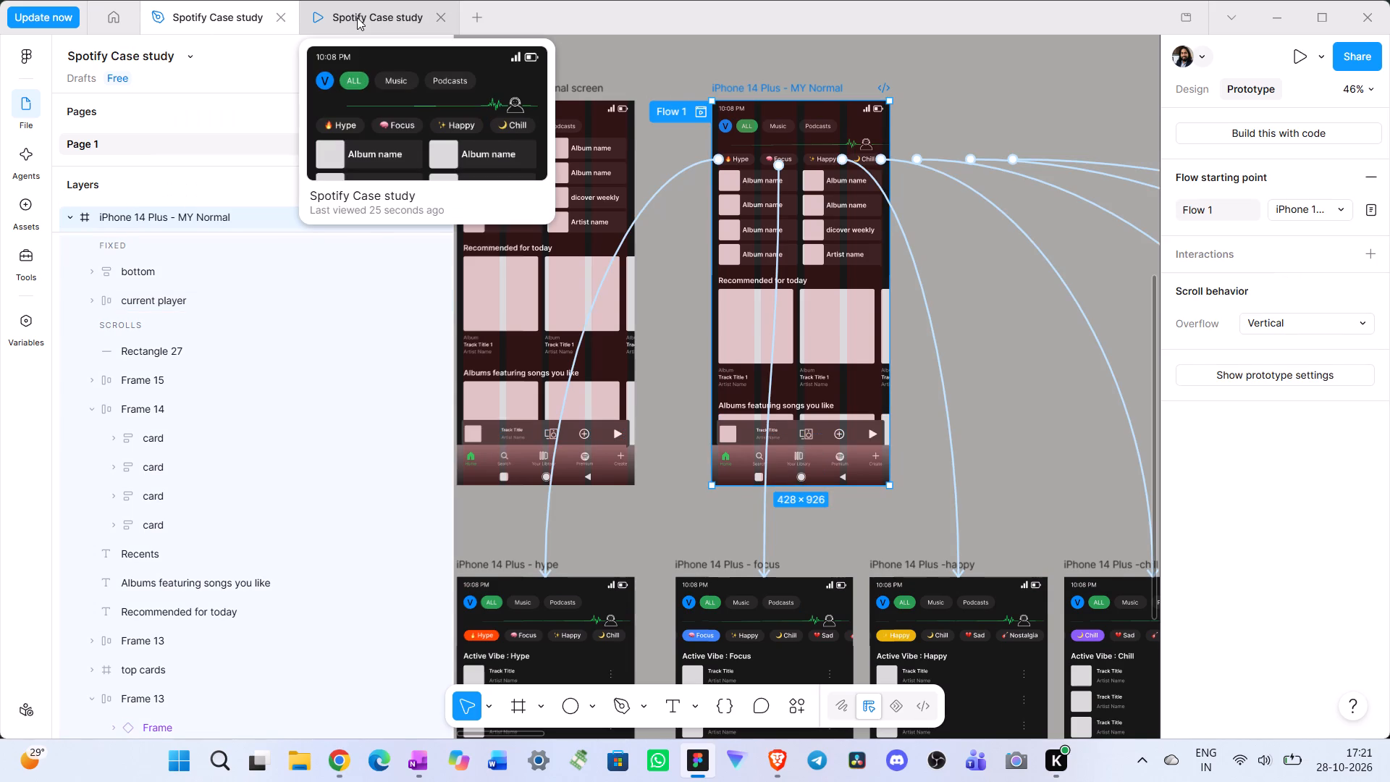
left_click(360, 17)
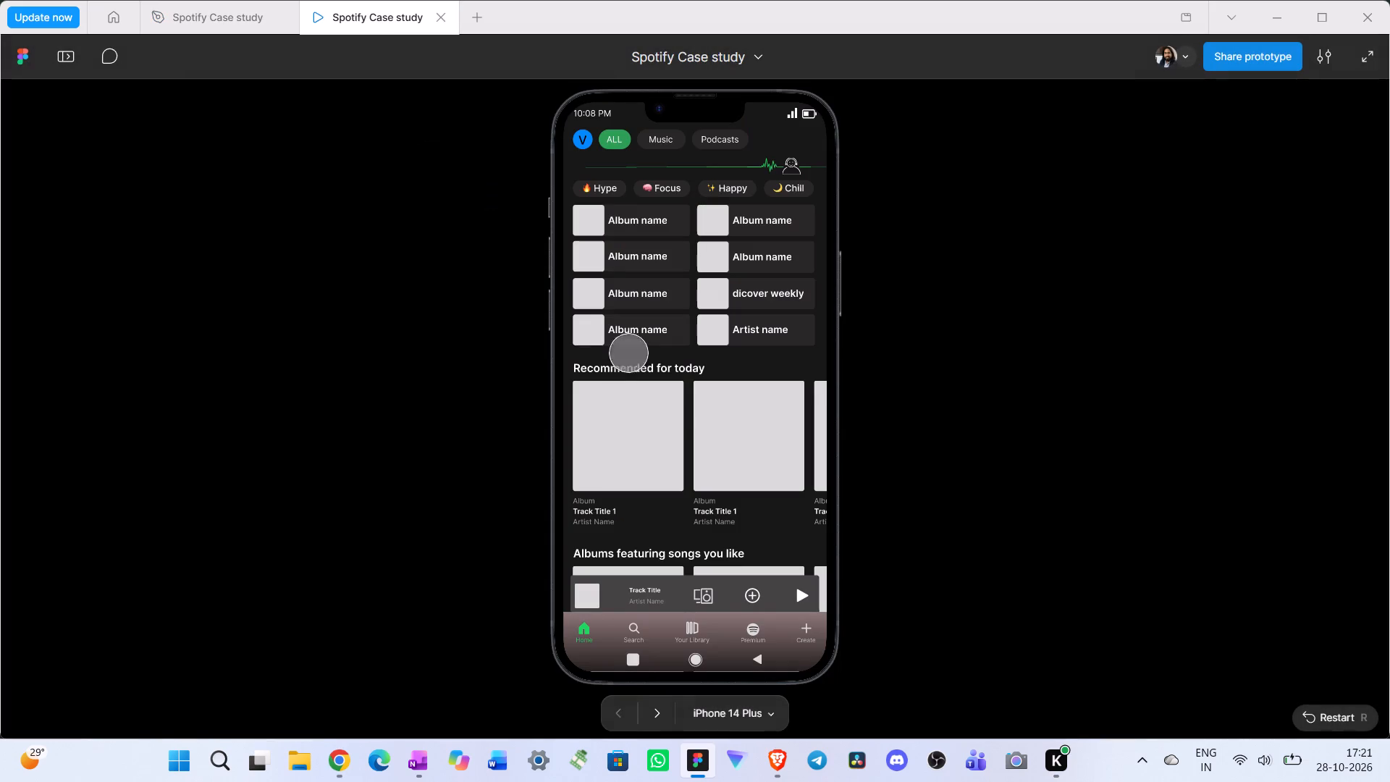
scroll(718, 429, "down", 6)
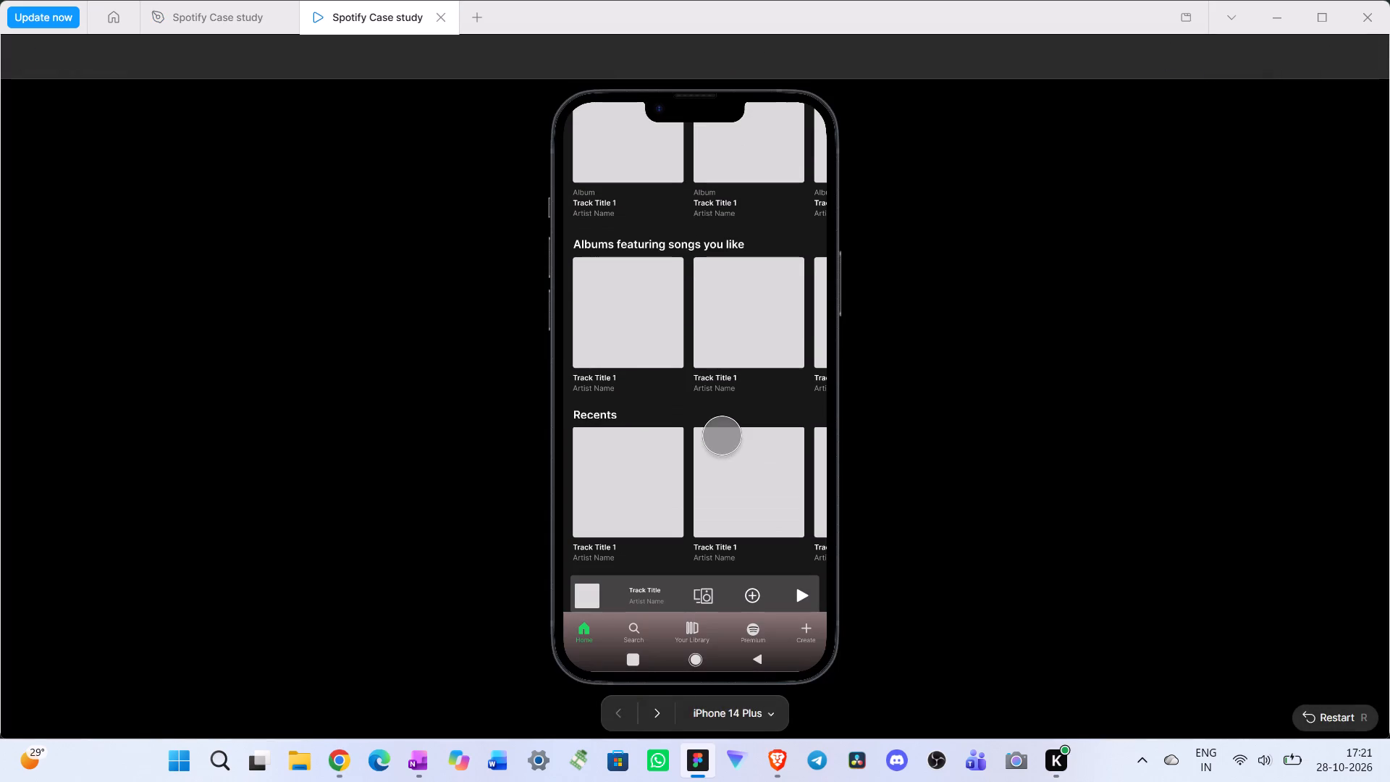
scroll(722, 435, "down", 4)
scroll(746, 457, "up", 8)
scroll(749, 463, "down", 7)
left_click_drag(772, 470, 212, 492)
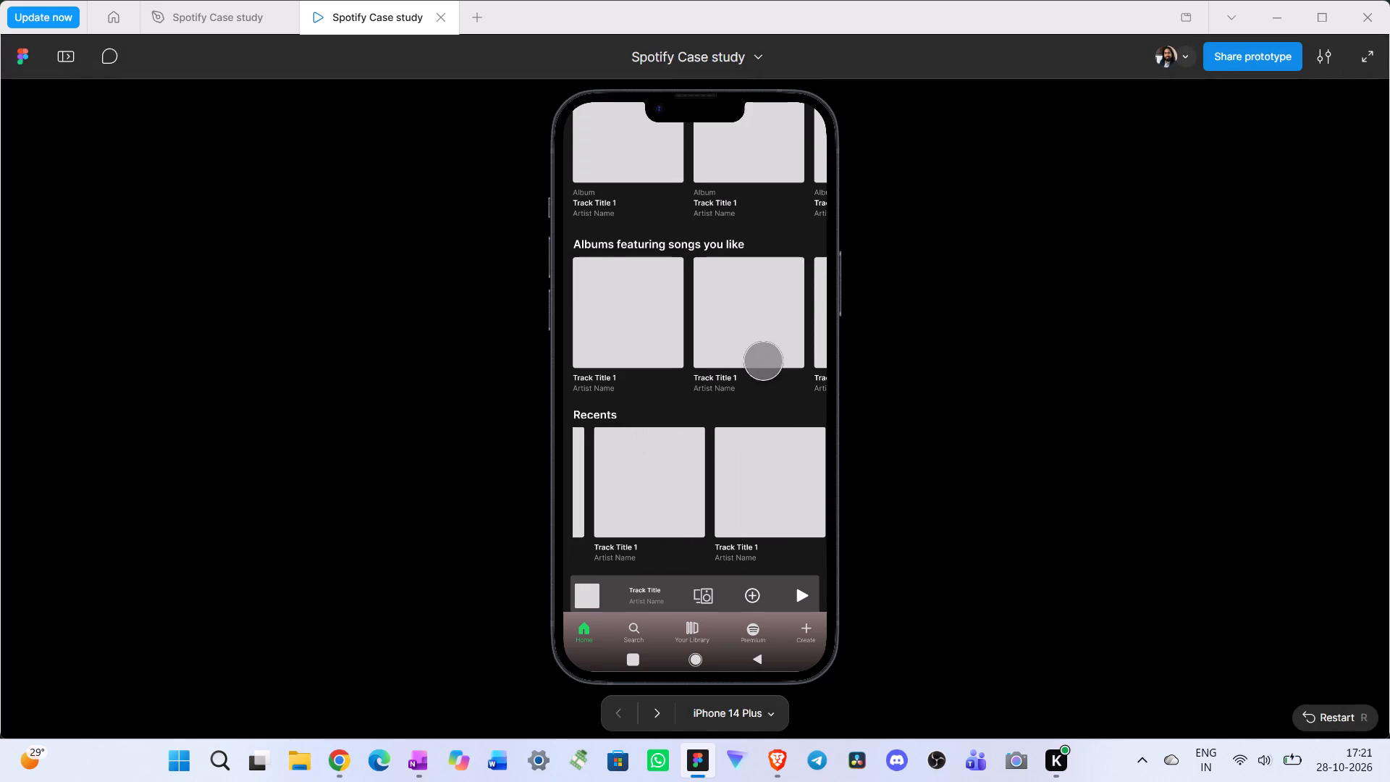
left_click_drag(746, 345, 116, 391)
scroll(589, 432, "up", 3)
left_click_drag(791, 403, 206, 402)
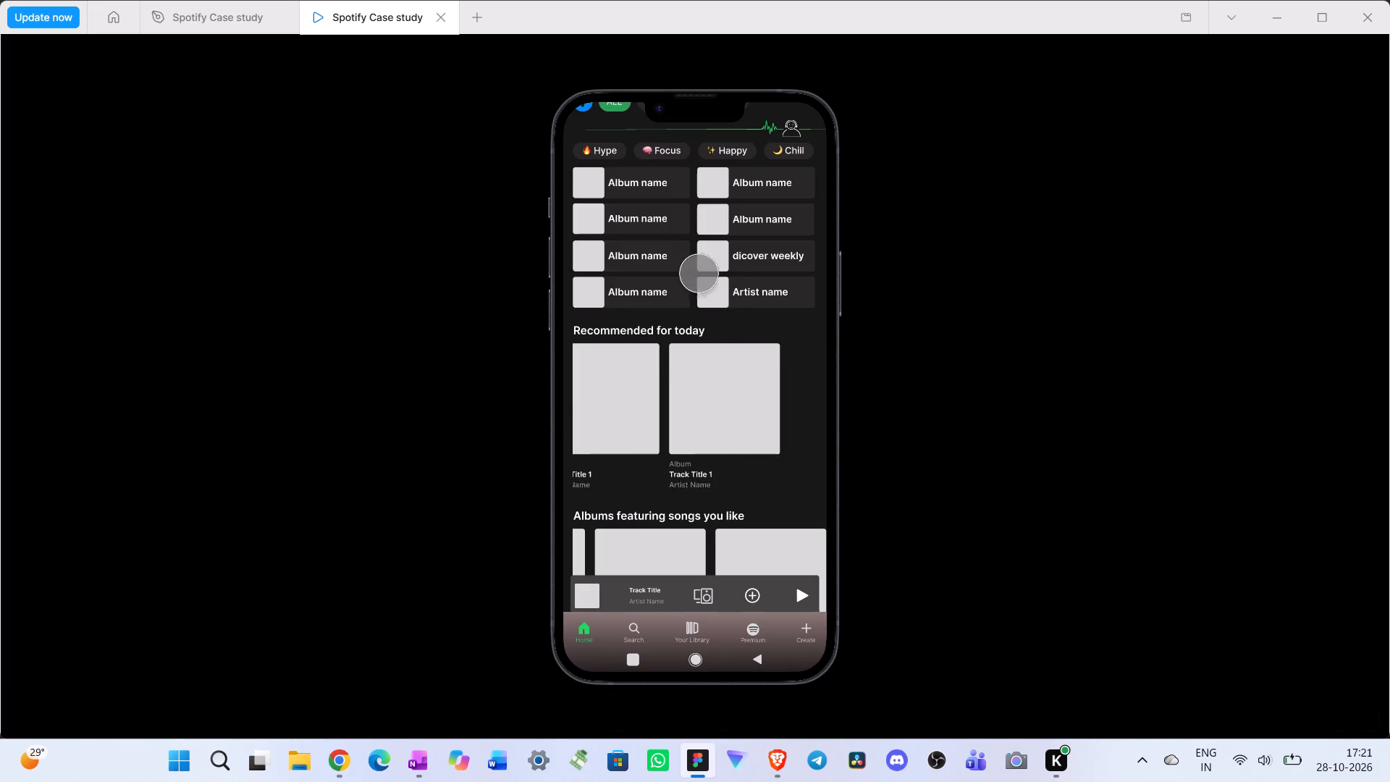
scroll(744, 300, "up", 4)
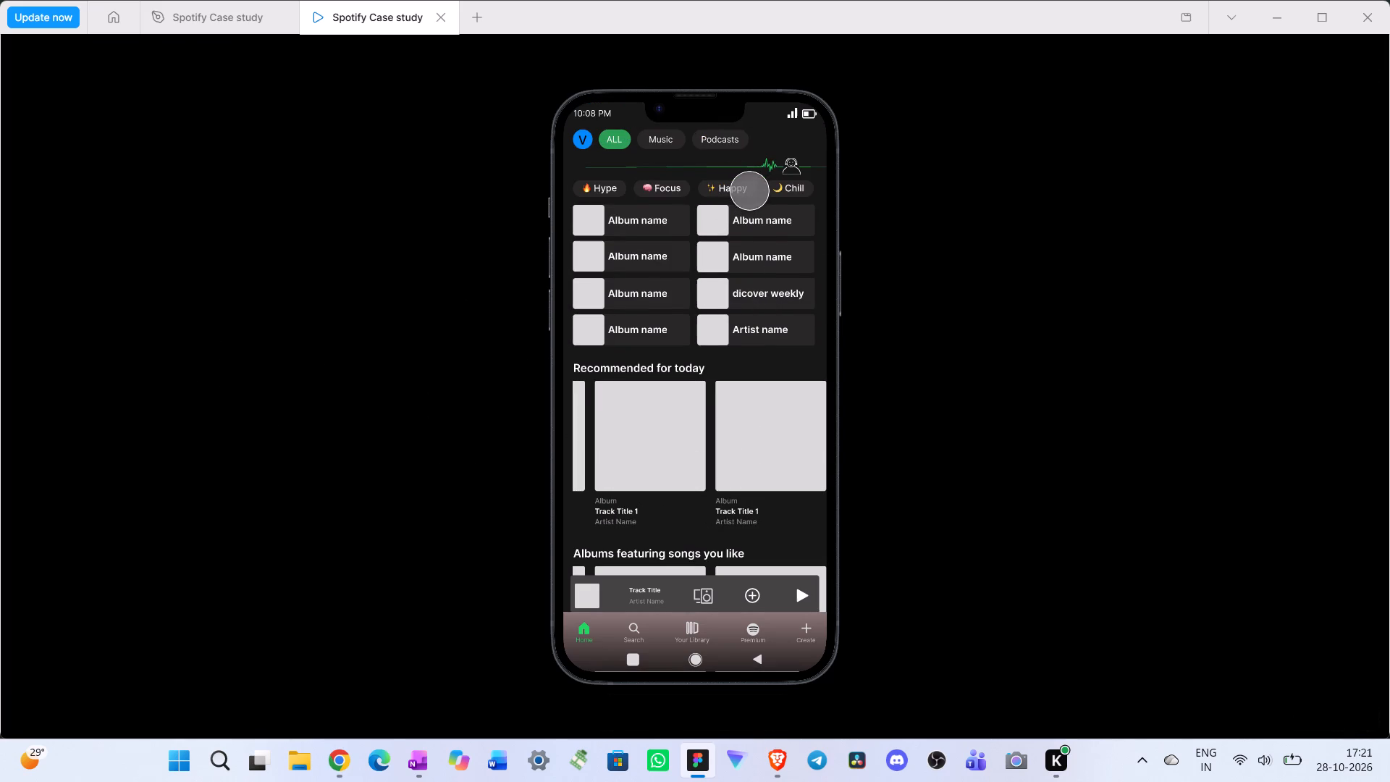
left_click_drag(749, 190, 201, 220)
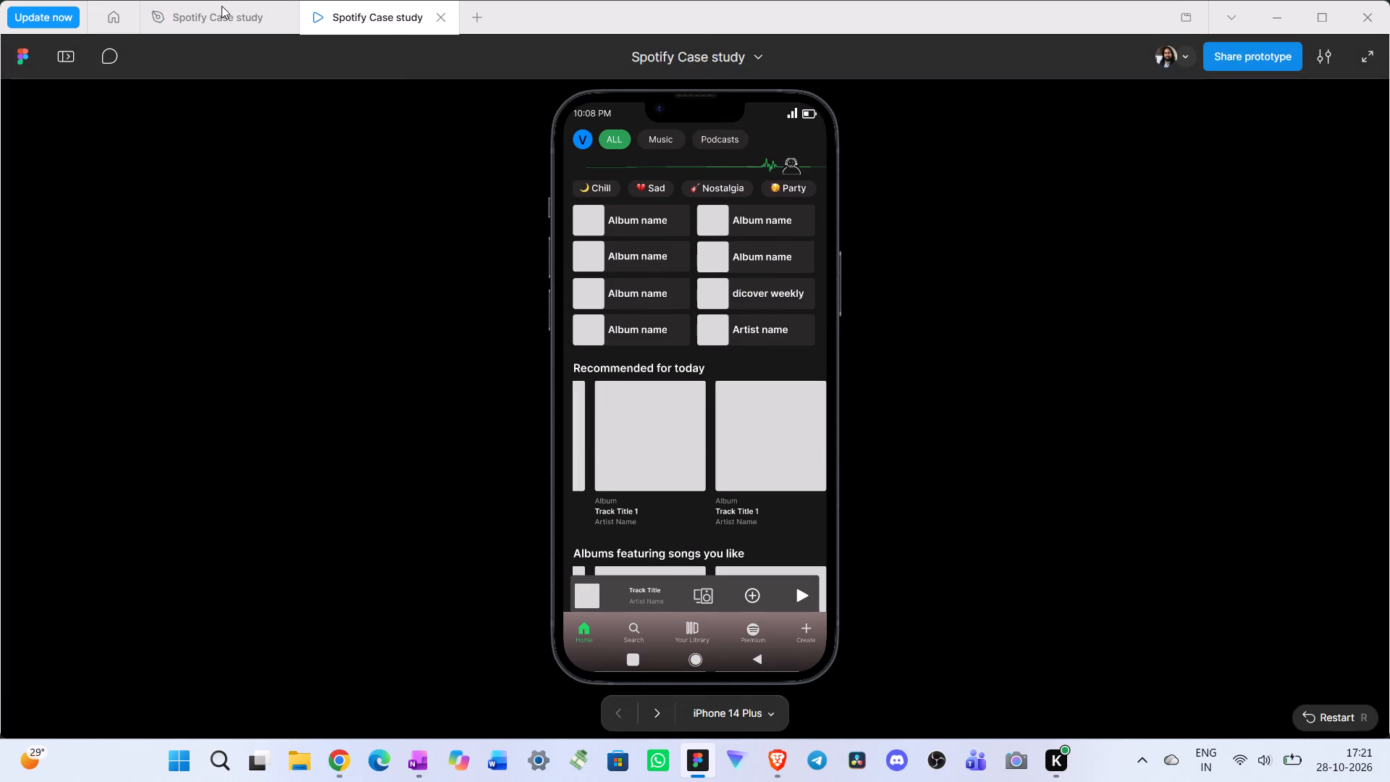
left_click(222, 6)
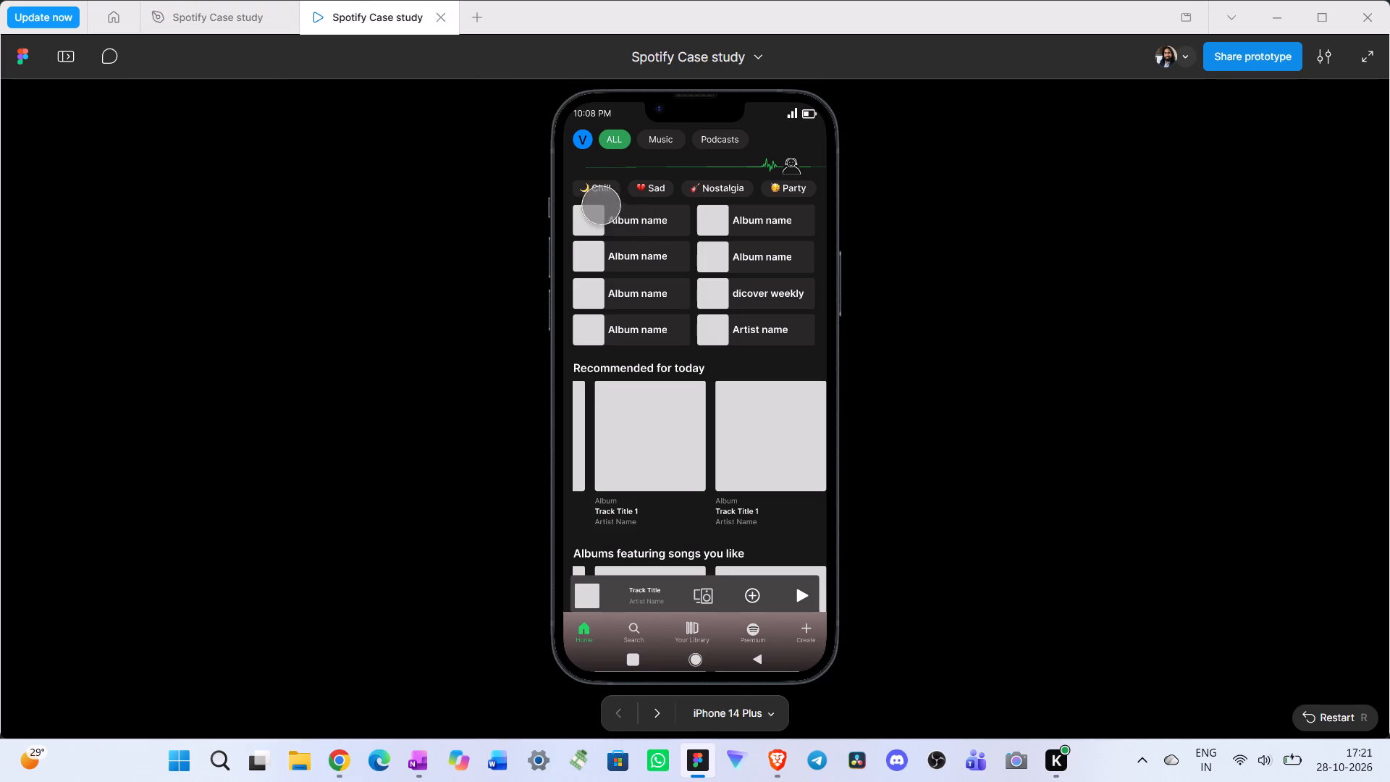
Open the Party vibe screen from its mood pill in the preview and test swiping and tapping its pill row.
left_click(790, 184)
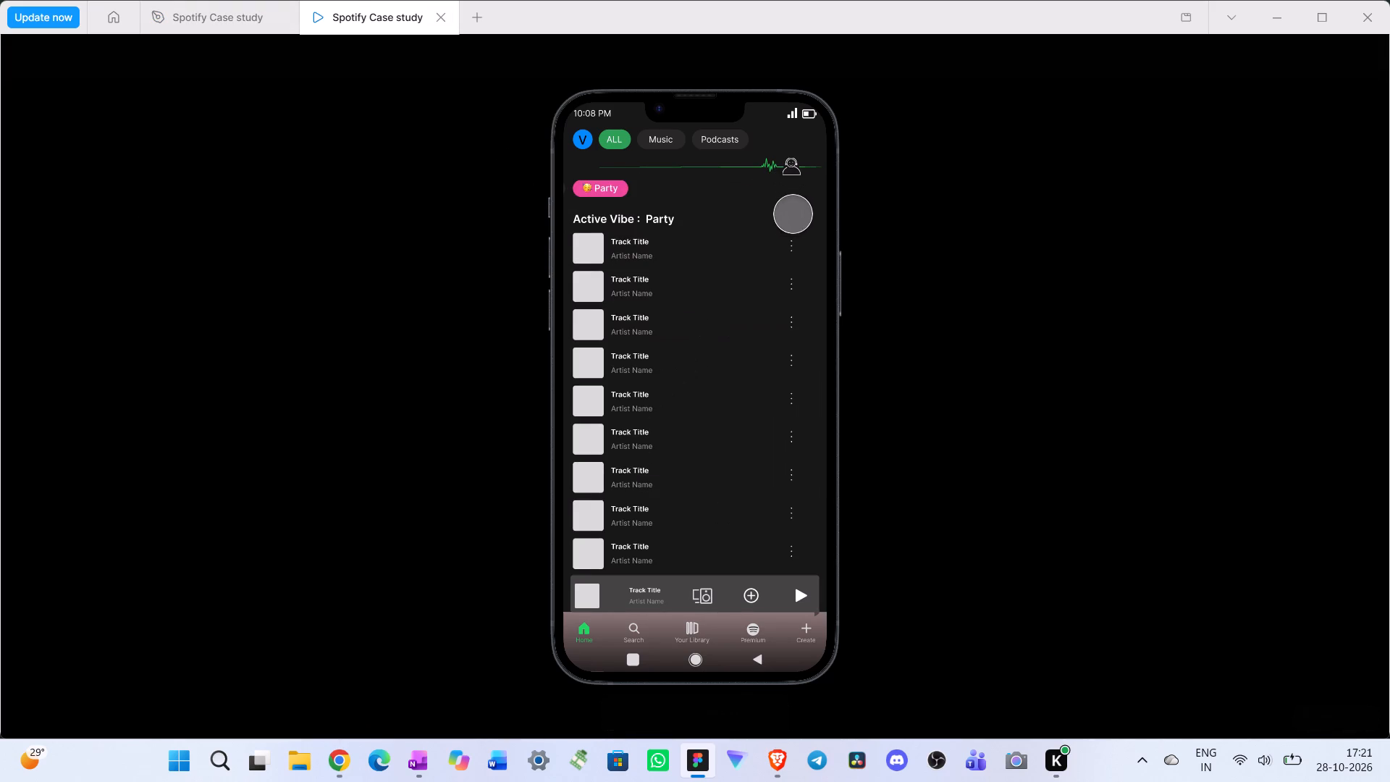
left_click_drag(601, 191, 707, 191)
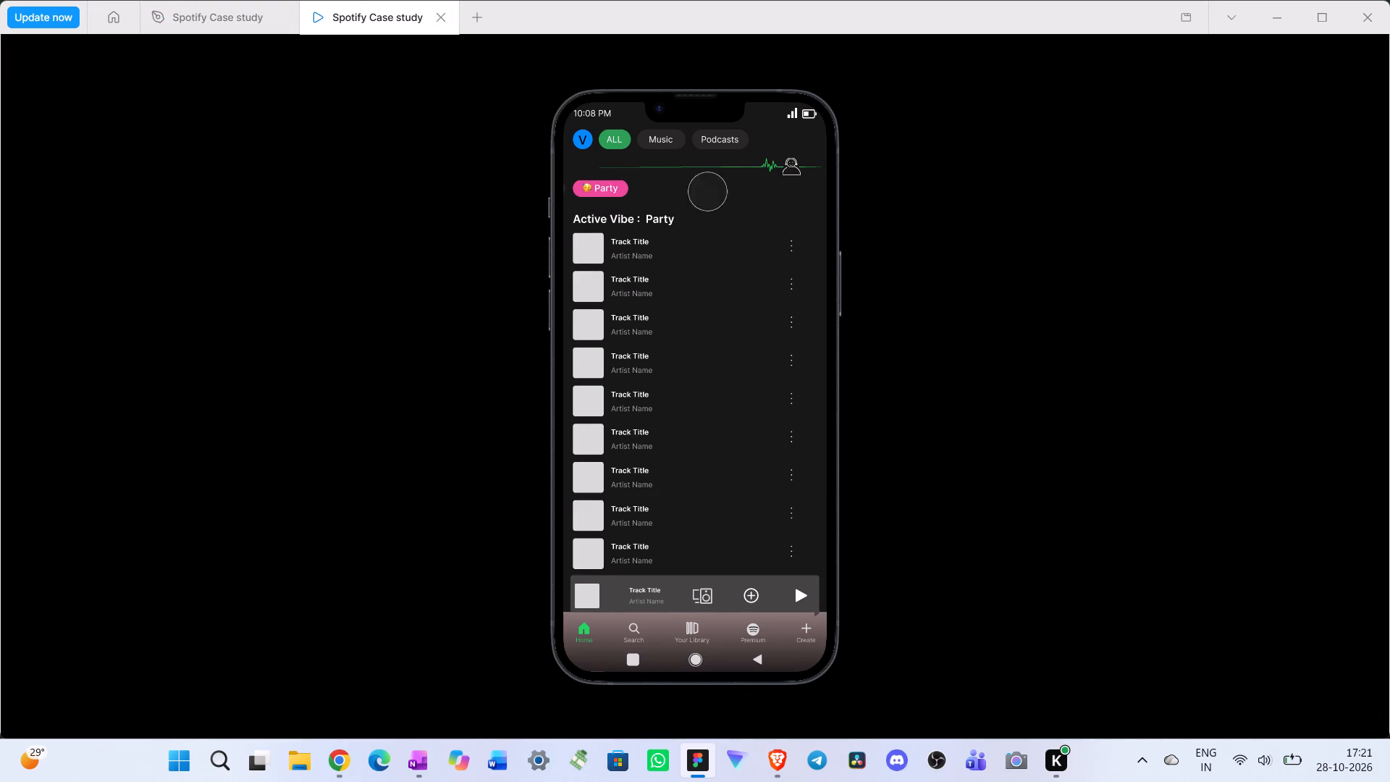
left_click_drag(707, 191, 713, 192)
left_click_drag(580, 192, 656, 192)
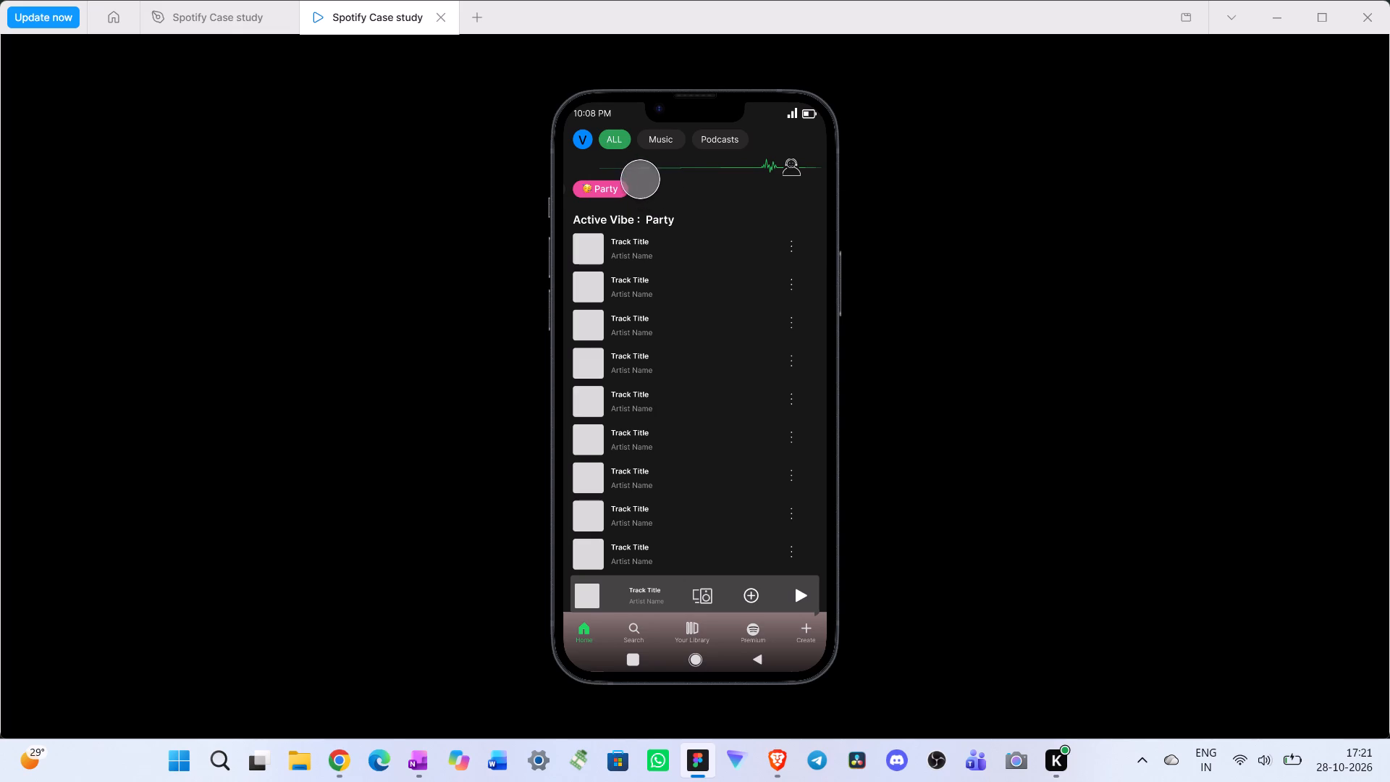
left_click_drag(608, 187, 528, 182)
scroll(704, 247, "up", 2)
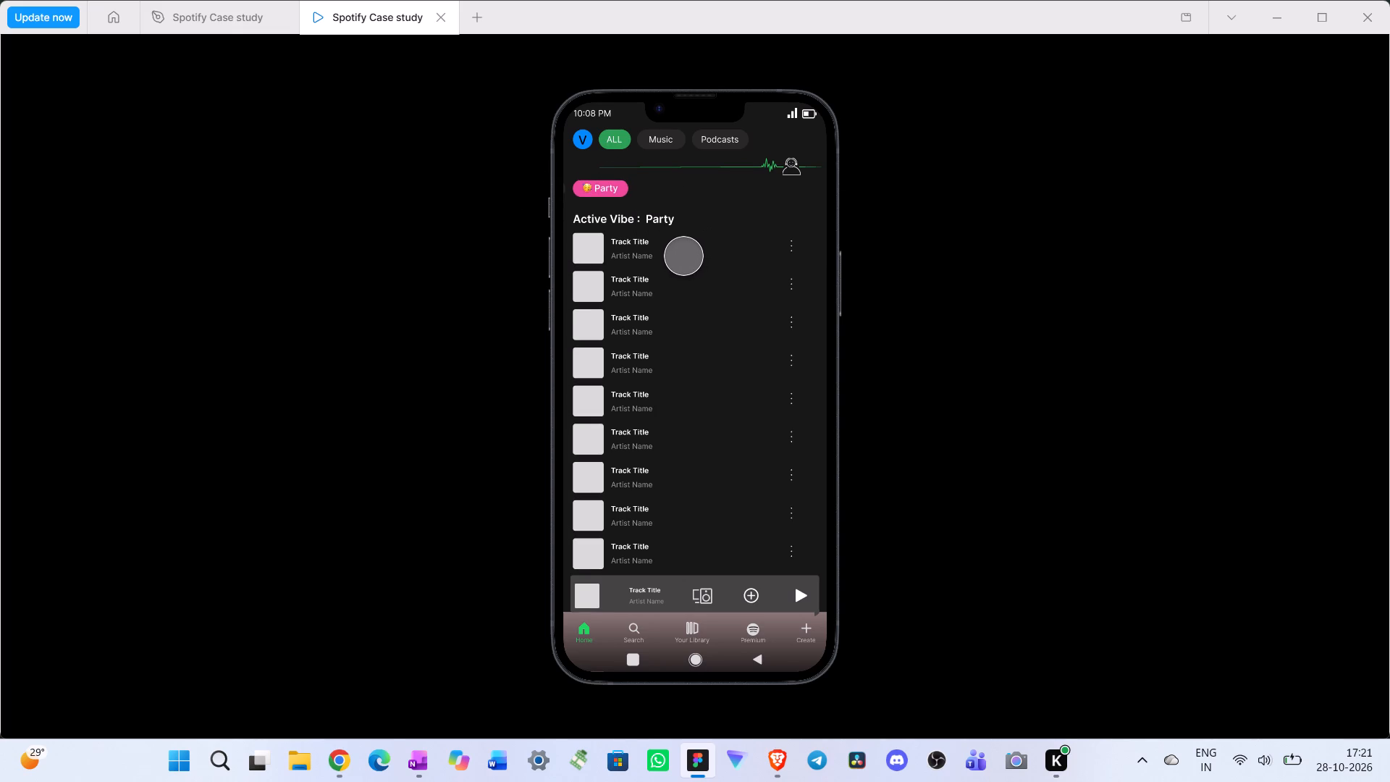
left_click(607, 187)
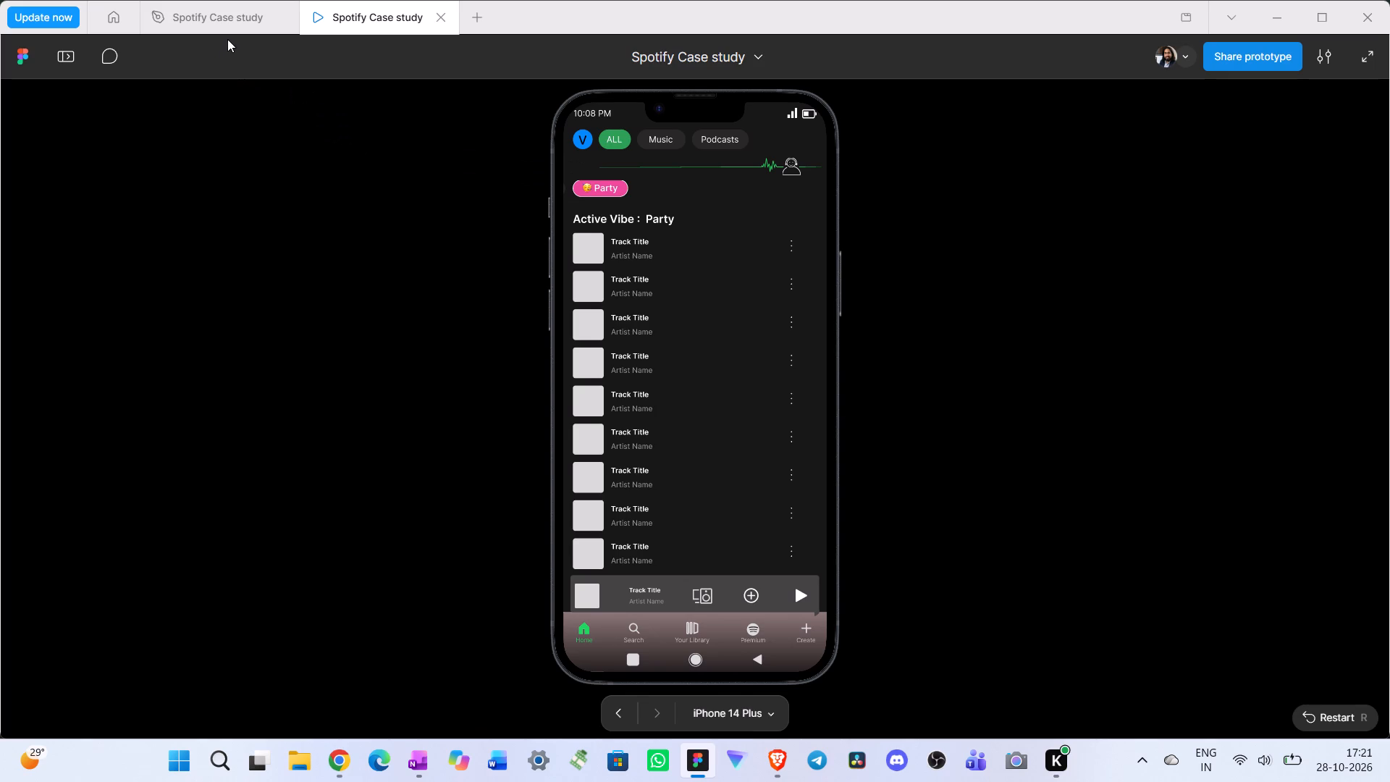
Widen the mood pill row on the hype screen to 412, reaching the frame's right edge.
left_click(227, 19)
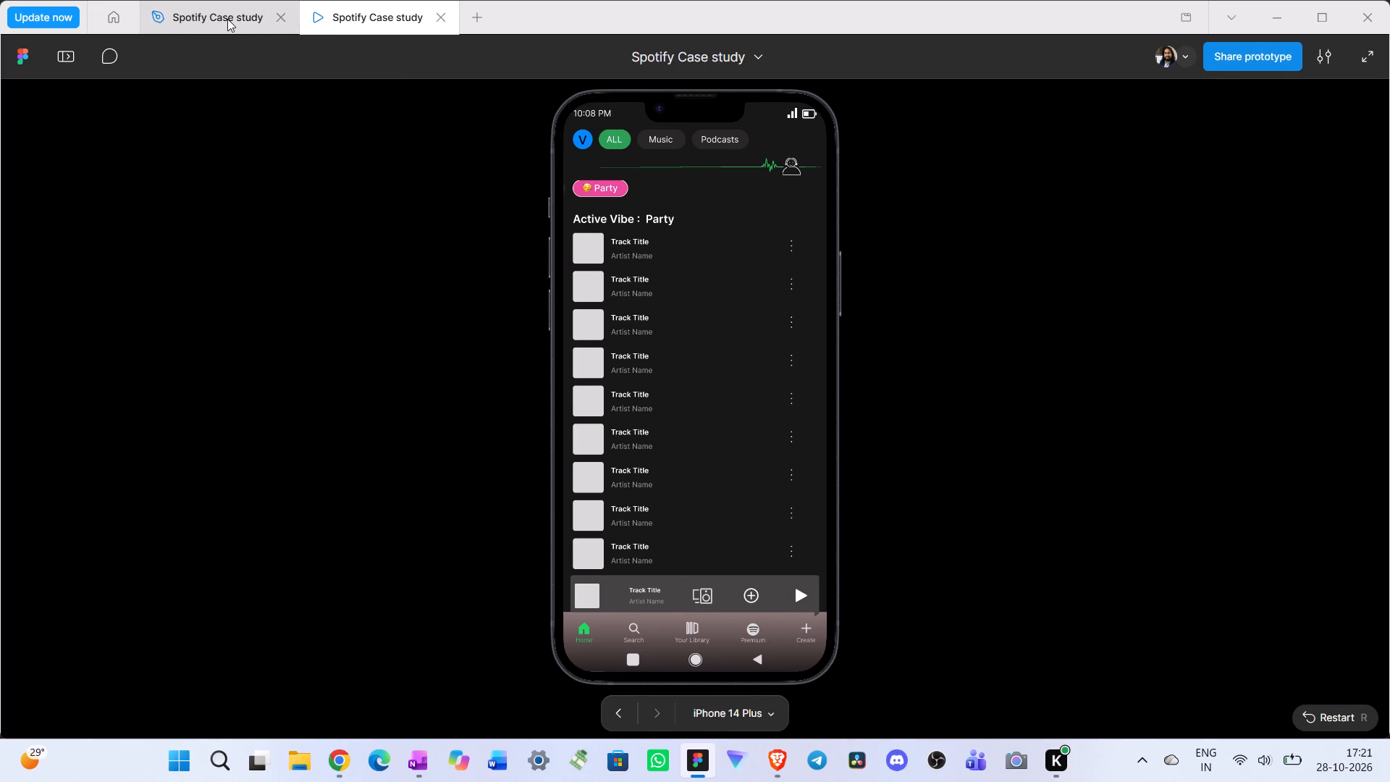
scroll(802, 316, "down", 2)
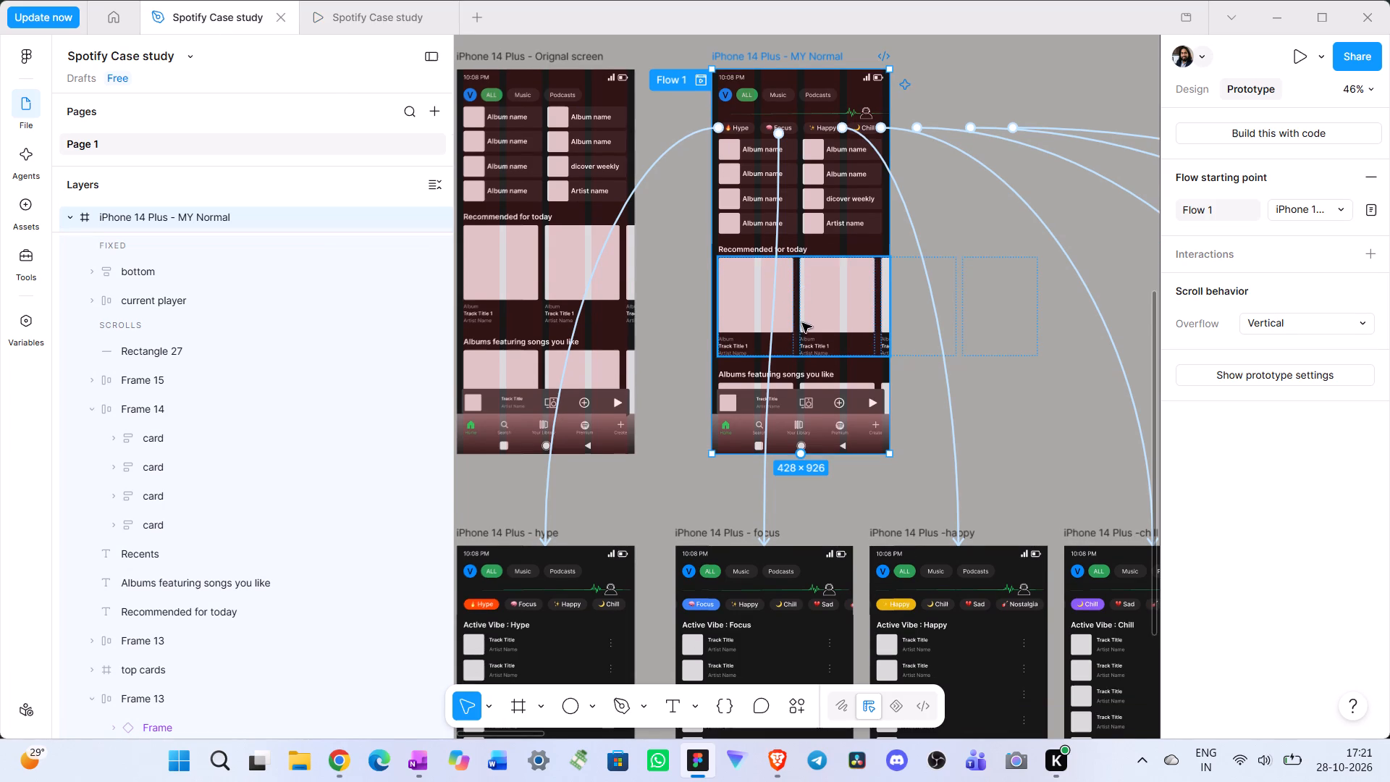
scroll(791, 558, "up", 2)
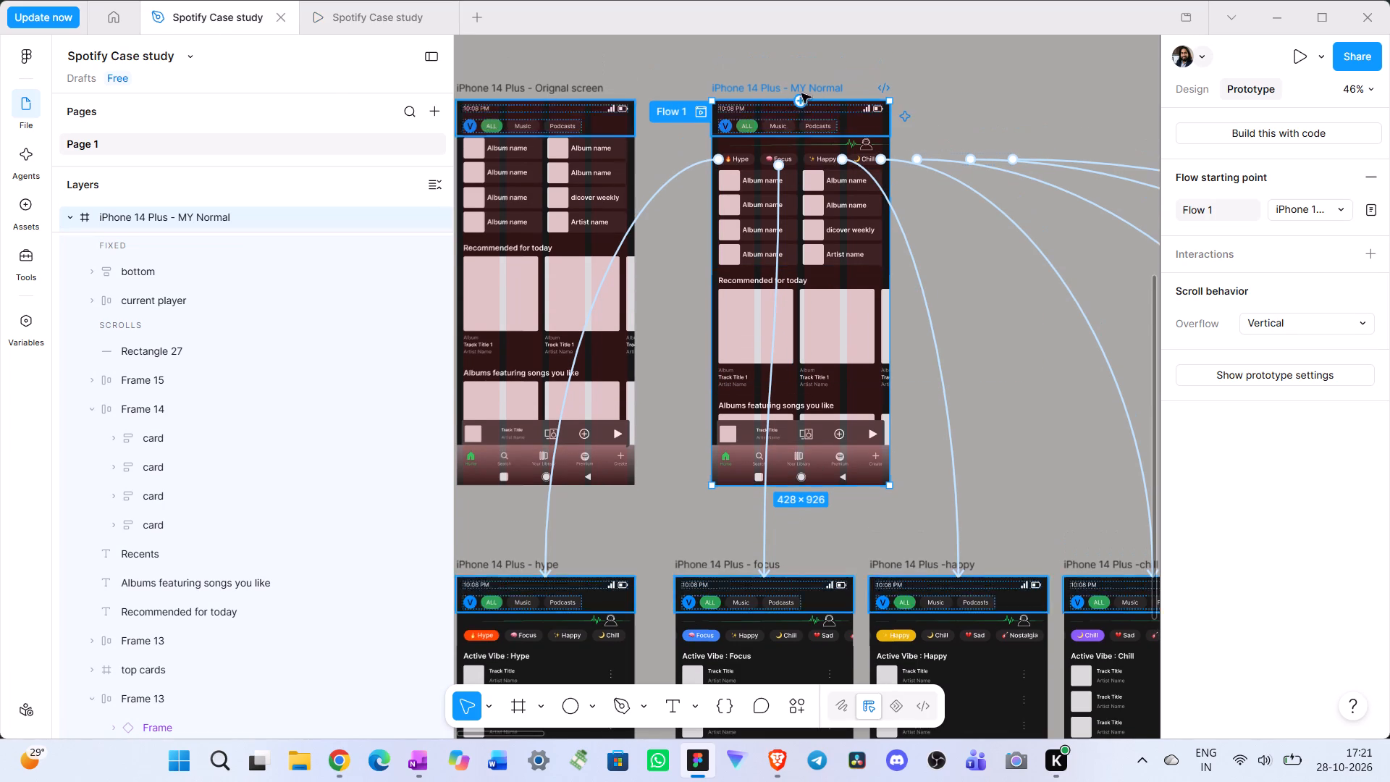
left_click(1190, 82)
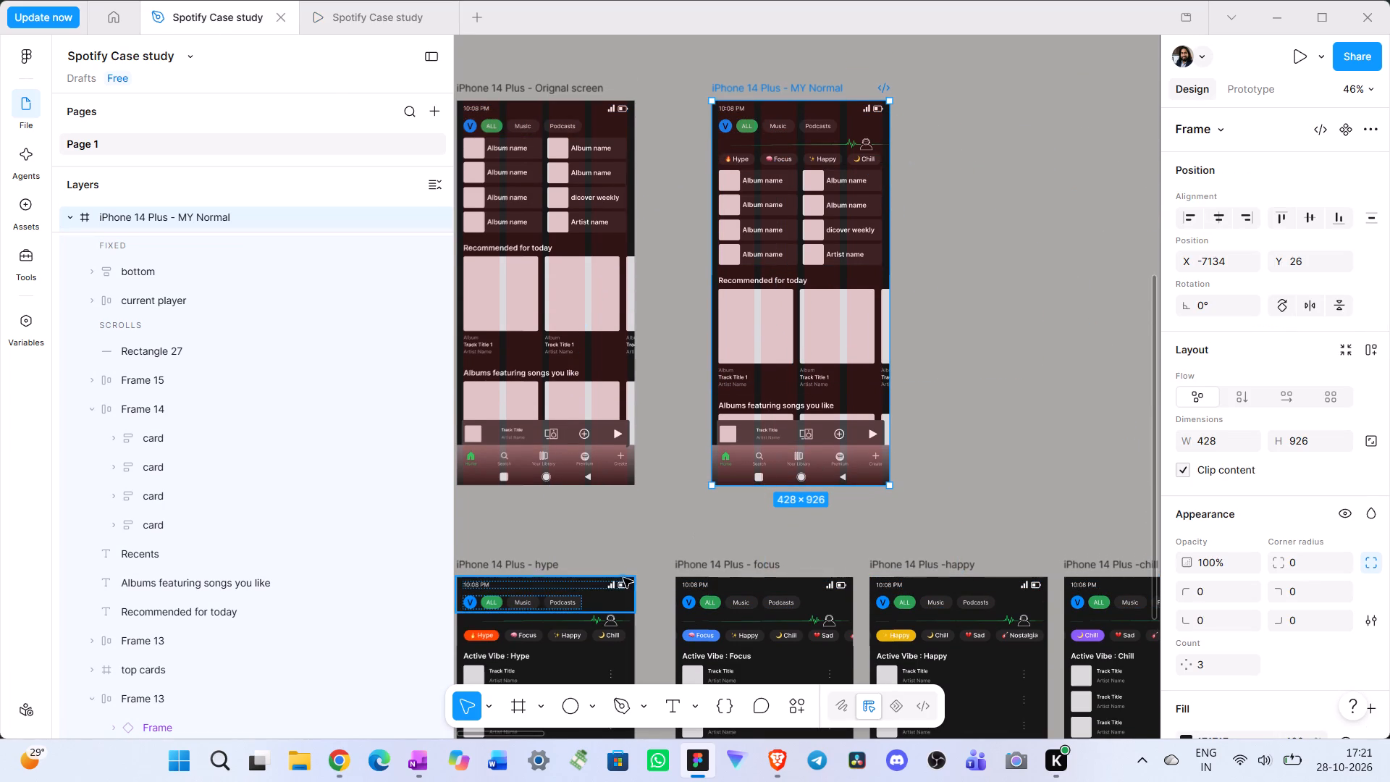
scroll(625, 579, "down", 6)
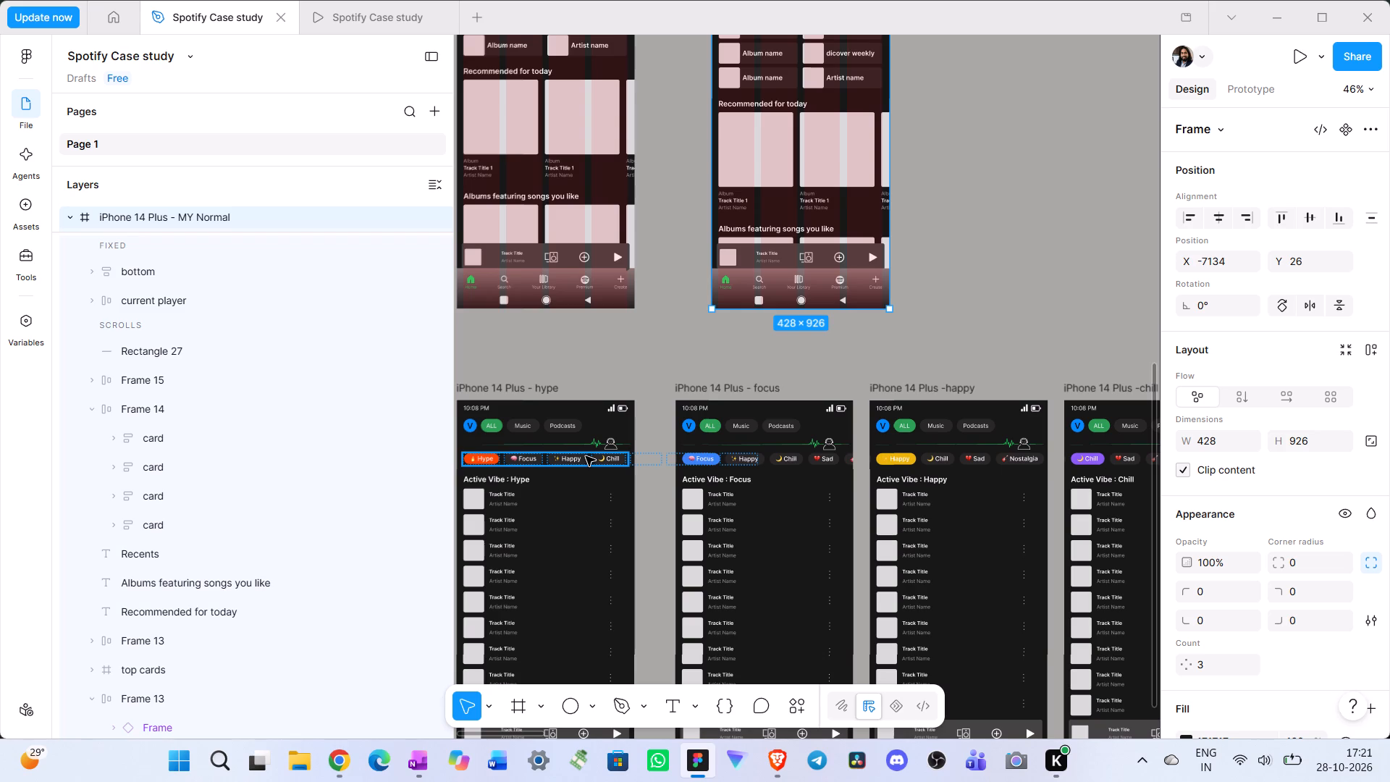
left_click(586, 456)
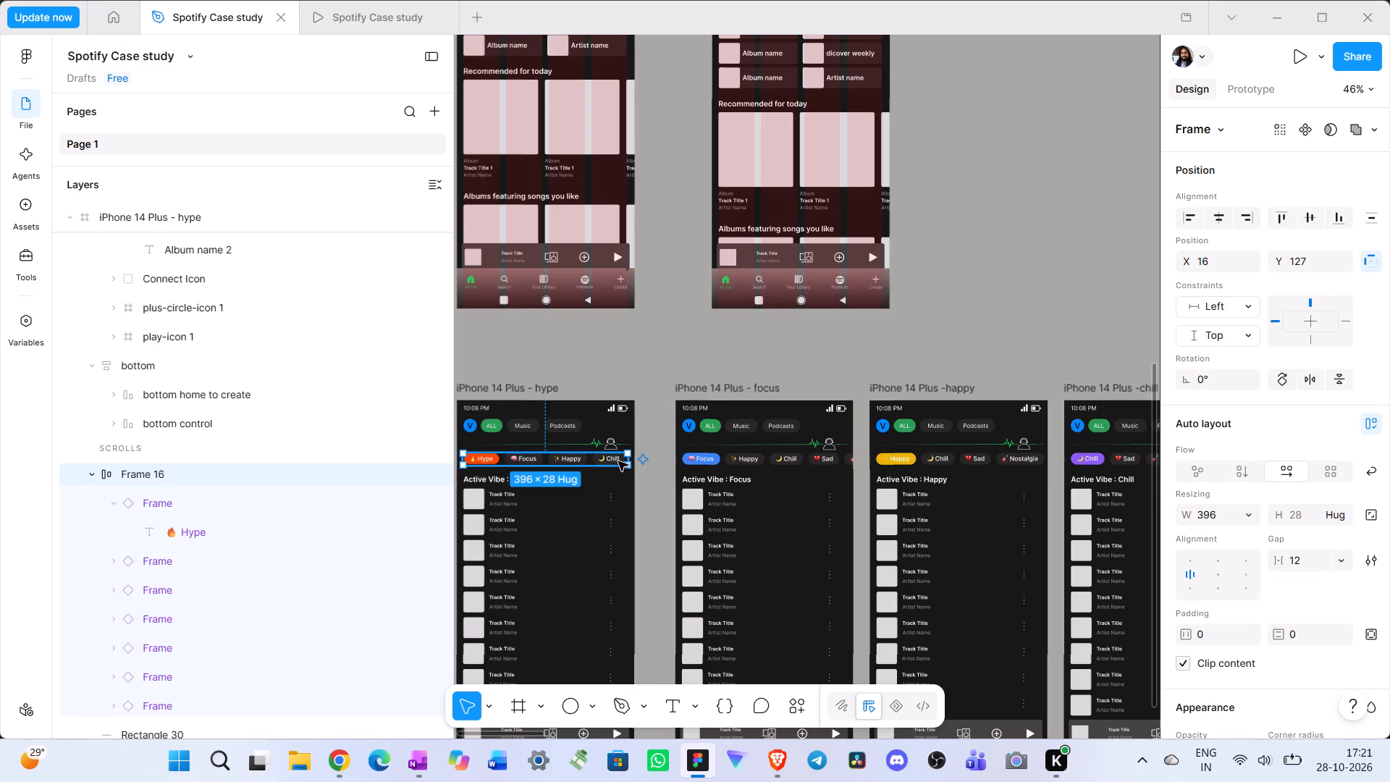
left_click(631, 459)
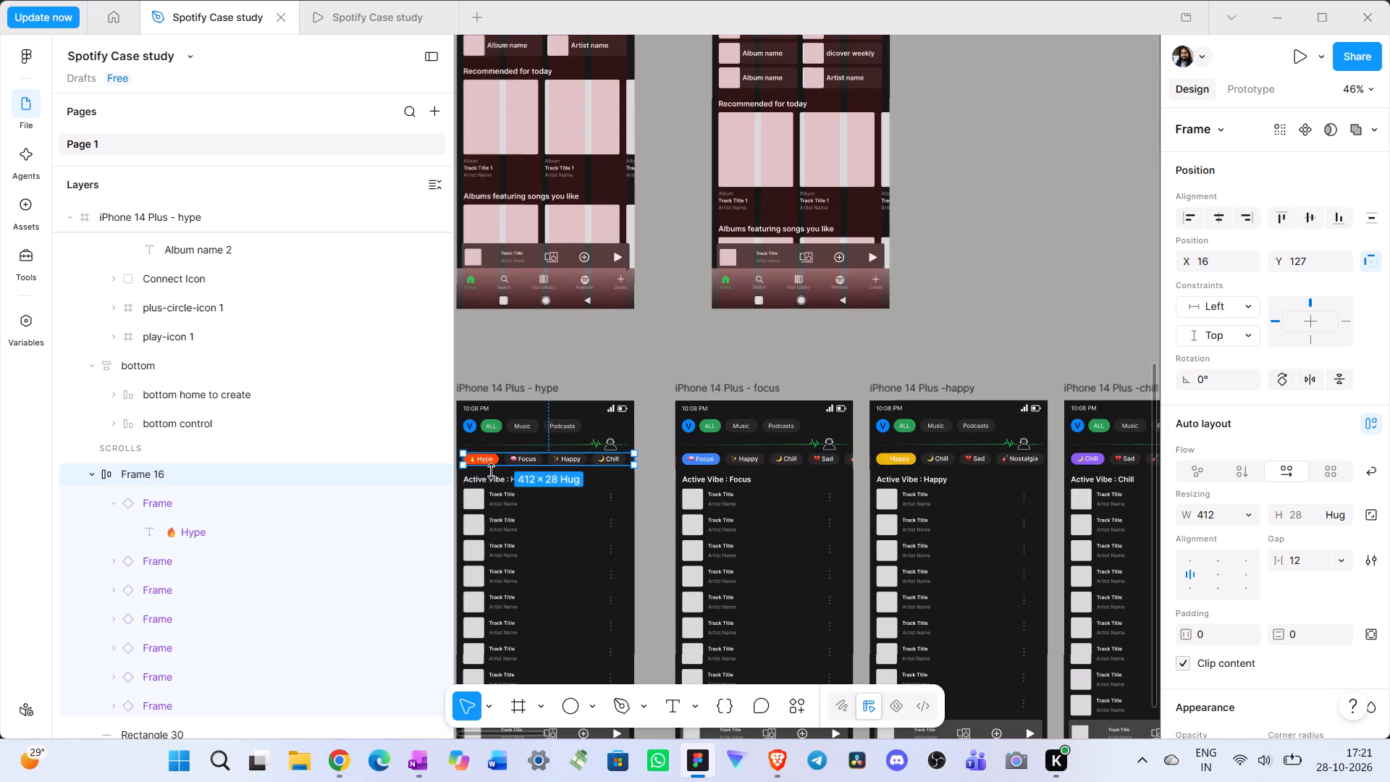
scroll(762, 374, "up", 1)
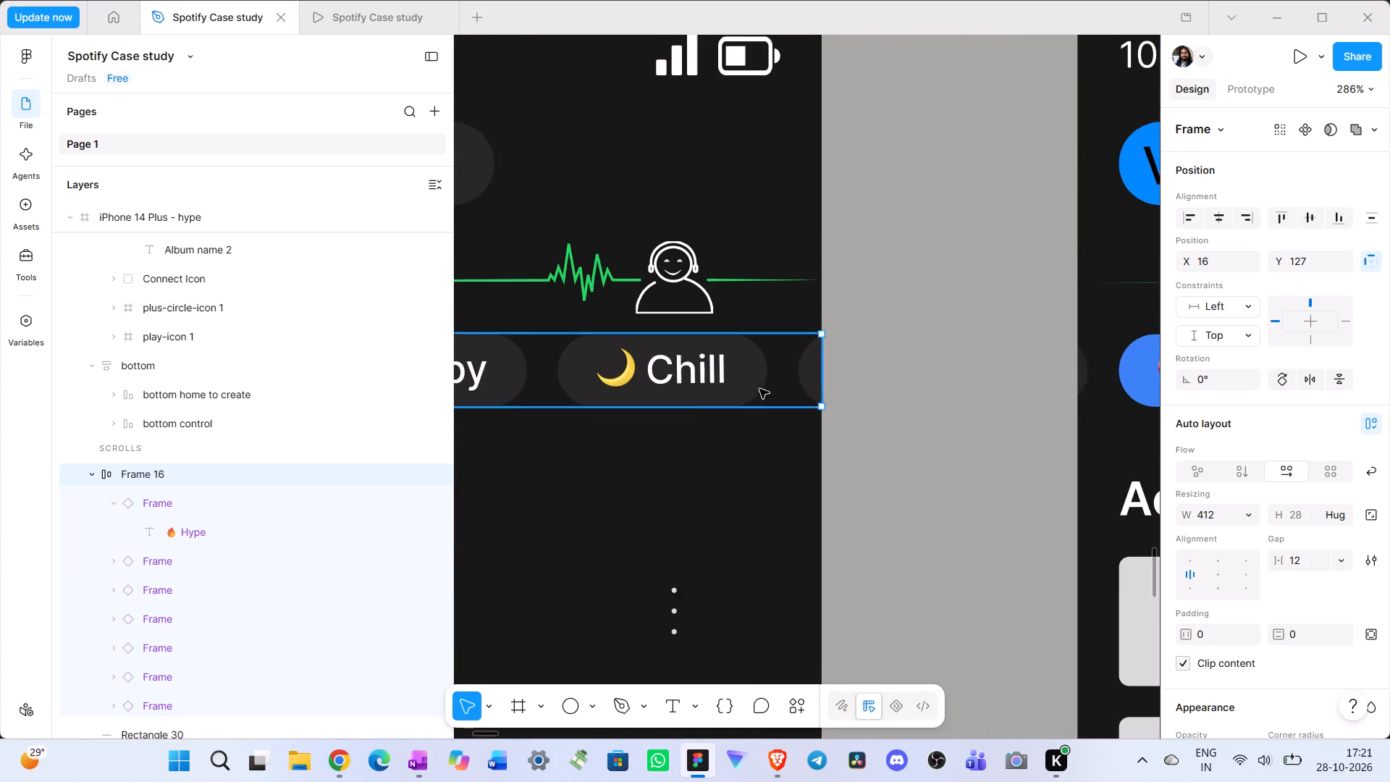
scroll(759, 389, "up", 1)
left_click(817, 401)
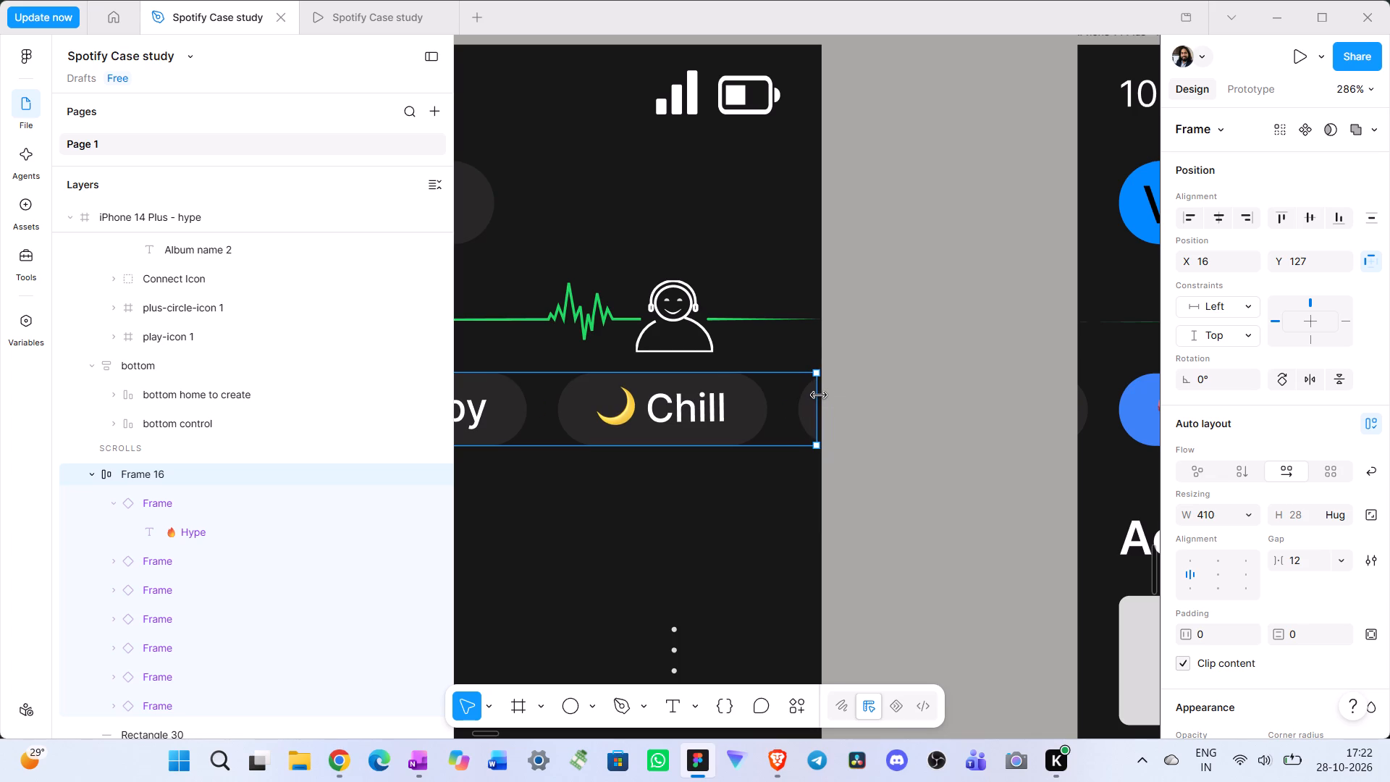
Examine how the mood pill rows on the focus and happy screens are positioned and sized against their frames.
scroll(979, 443, "left", 2)
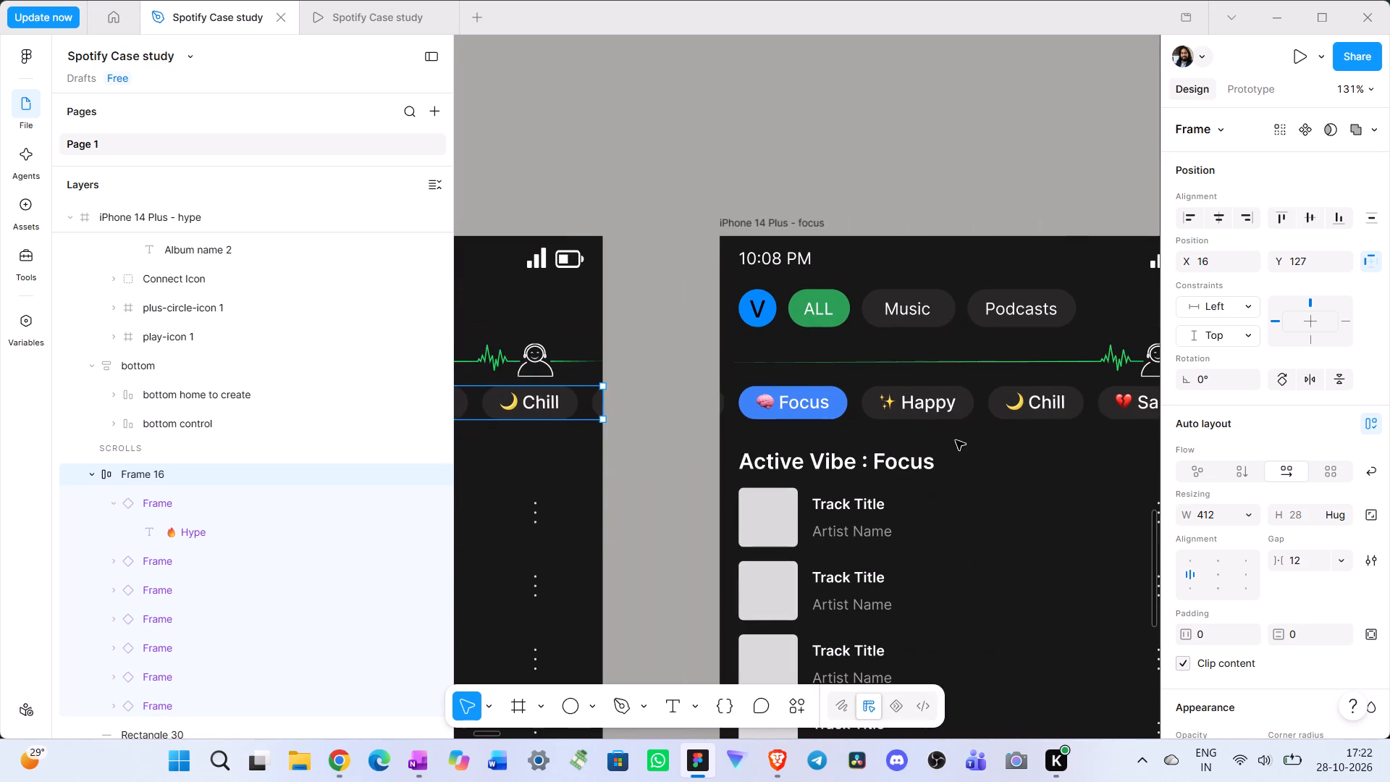
scroll(924, 436, "left", 2)
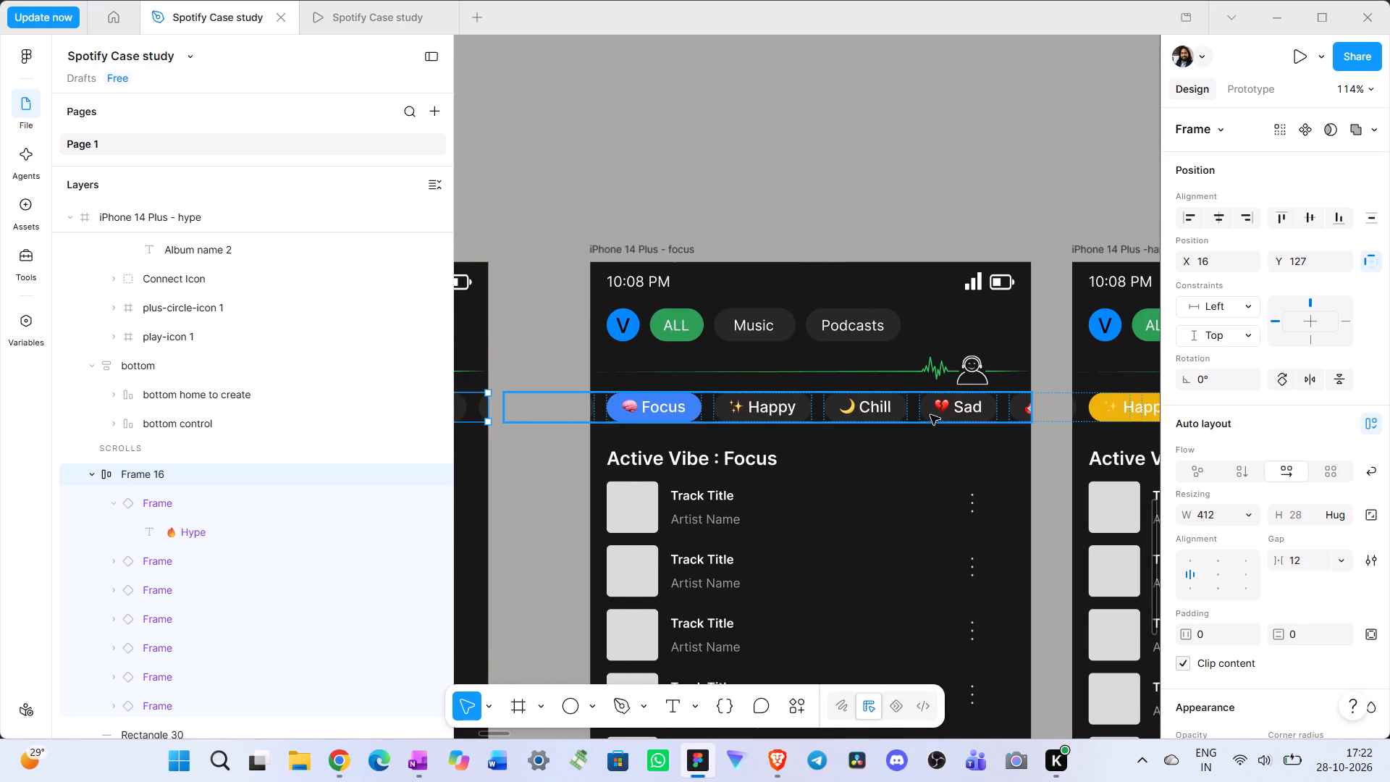
left_click(934, 409)
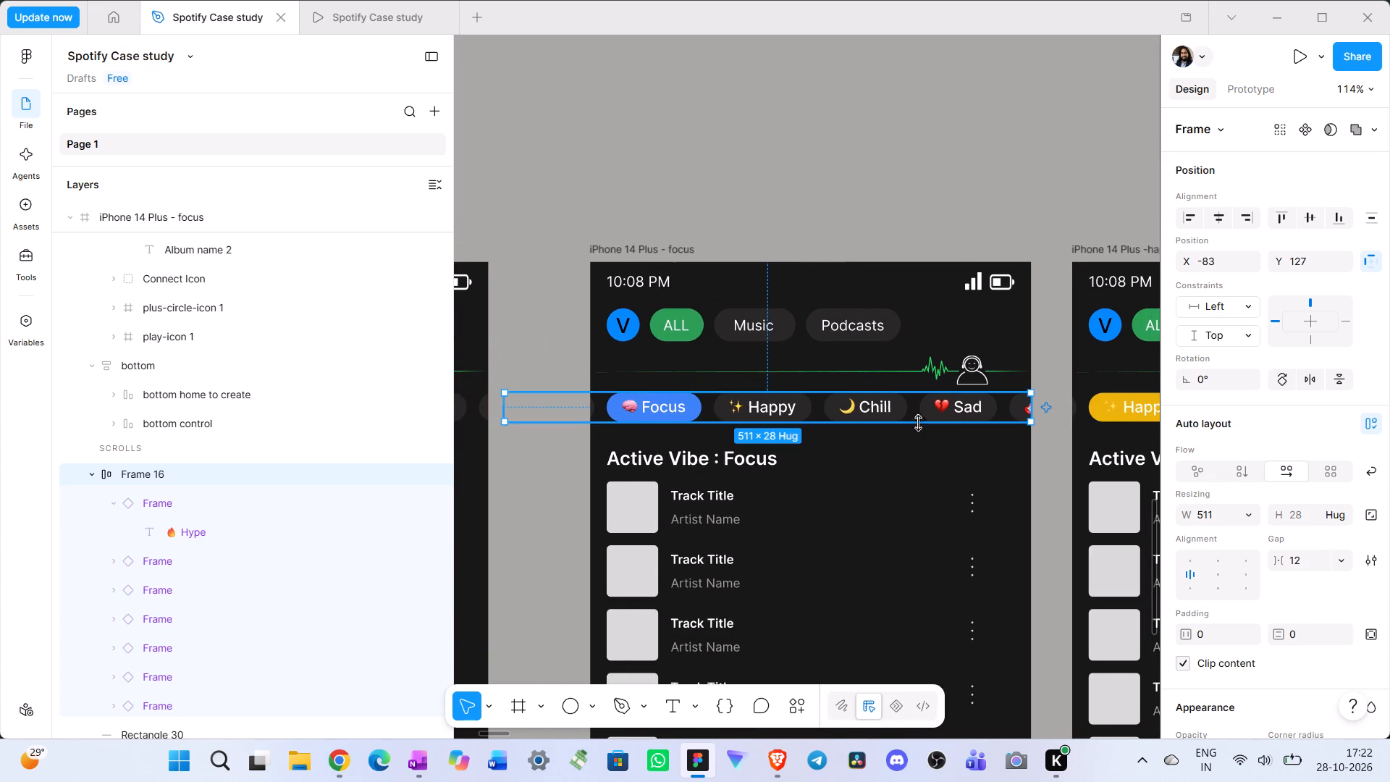
scroll(819, 455, "left", 2)
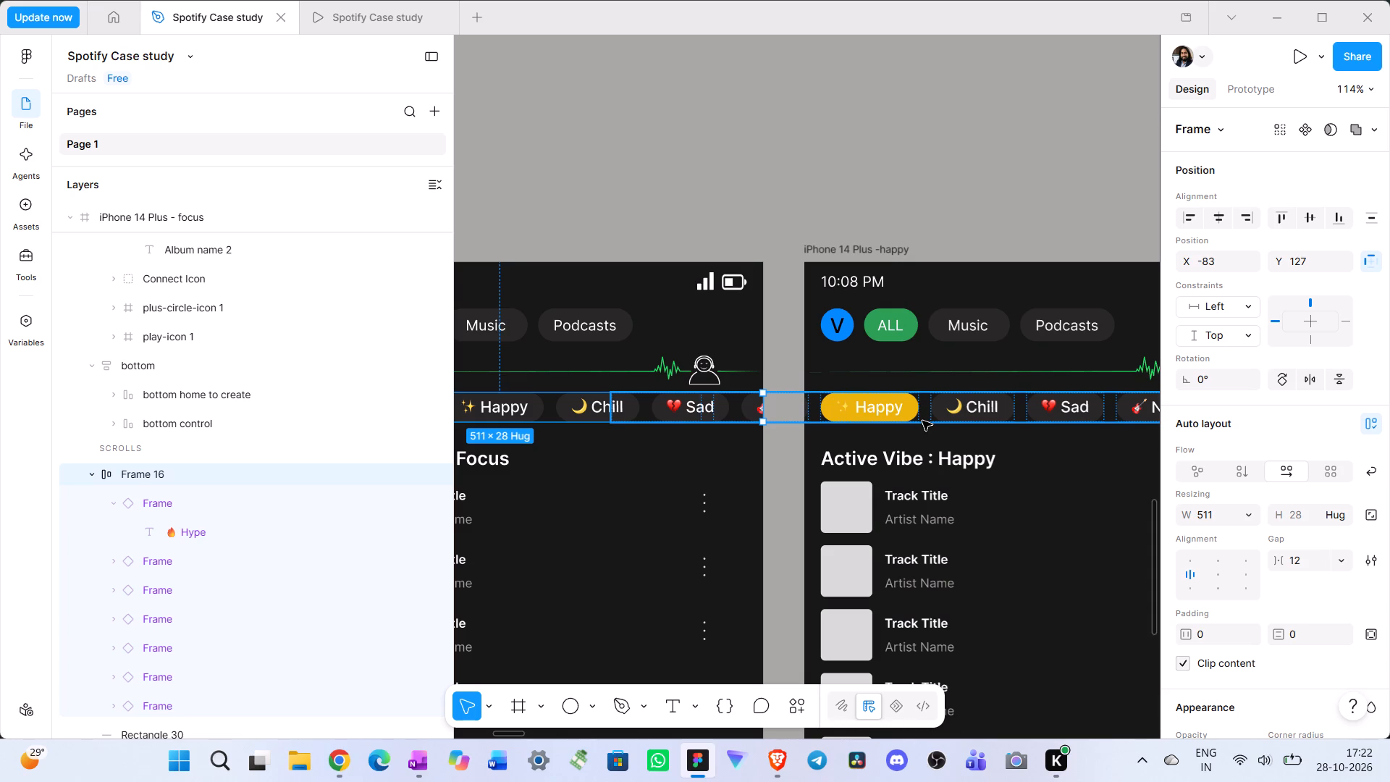
left_click(749, 197)
scroll(762, 208, "down", 3, "ctrl")
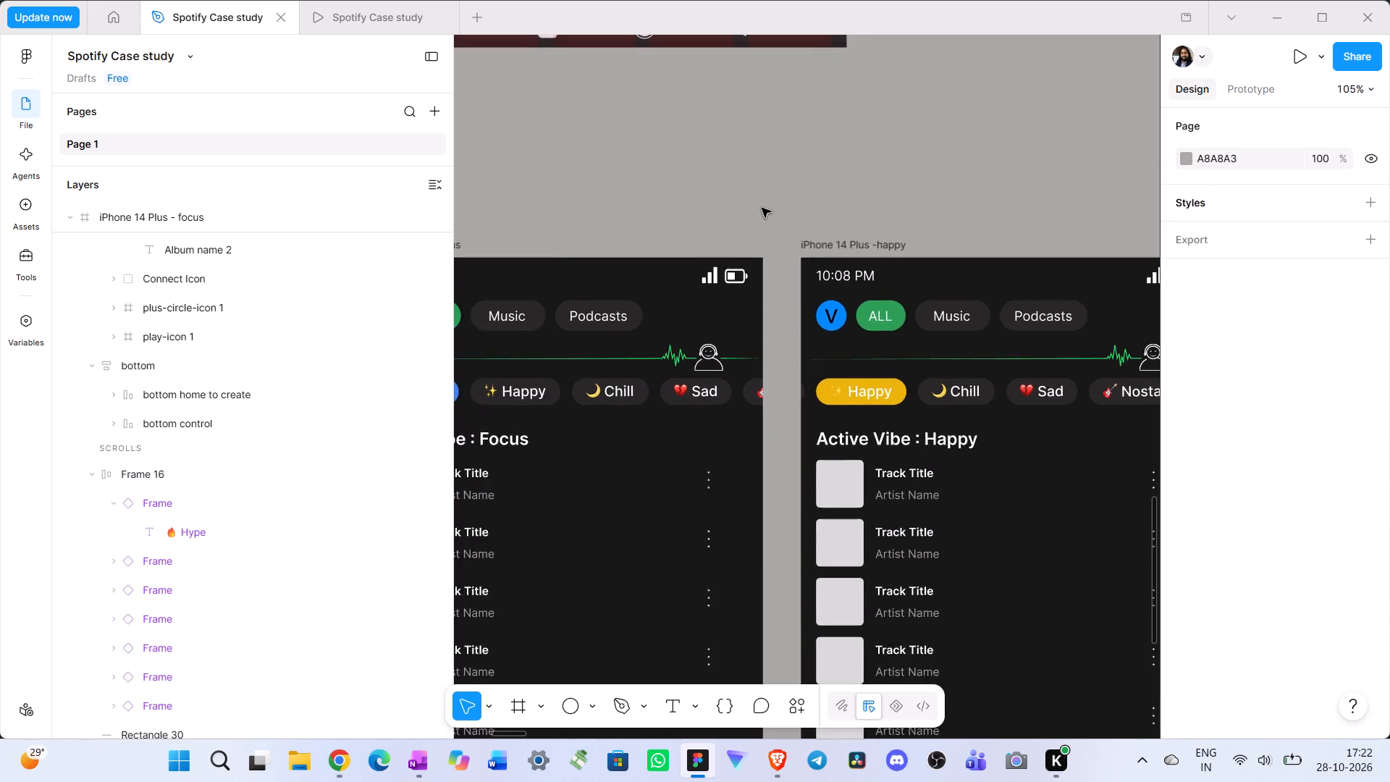
Examine the size and position of the mood pill row on the chill screen against its frame.
scroll(762, 208, "down", 3, "ctrl")
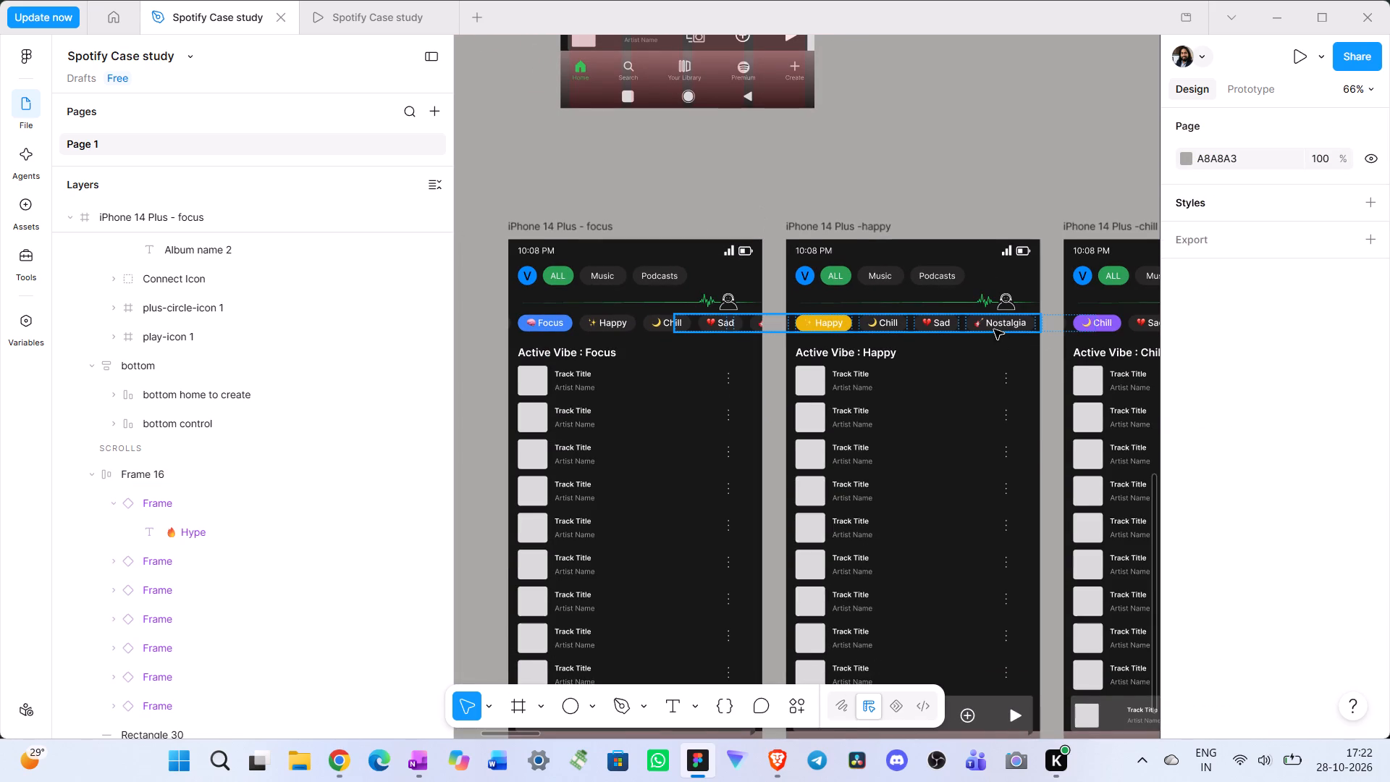
scroll(1015, 335, "left", 2)
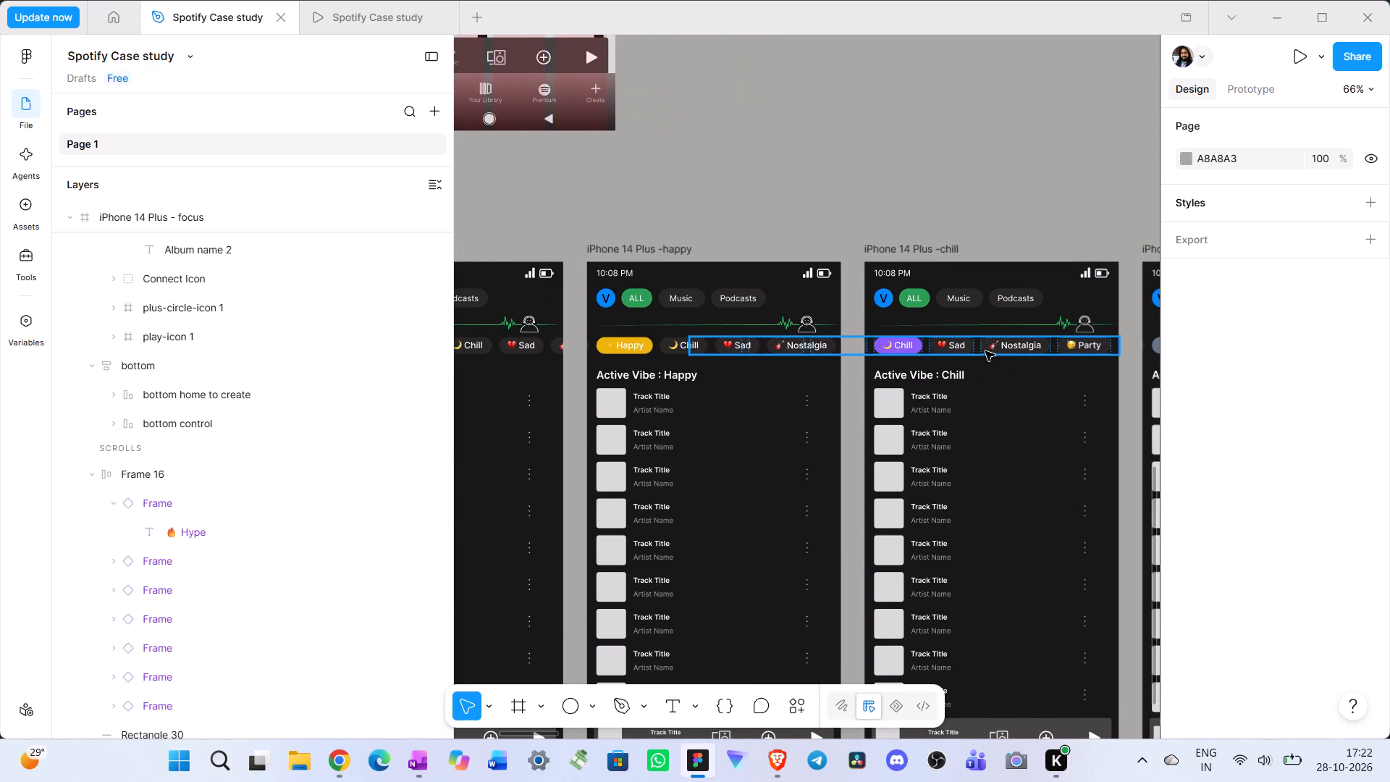
left_click(985, 350)
scroll(985, 350, "left", 1)
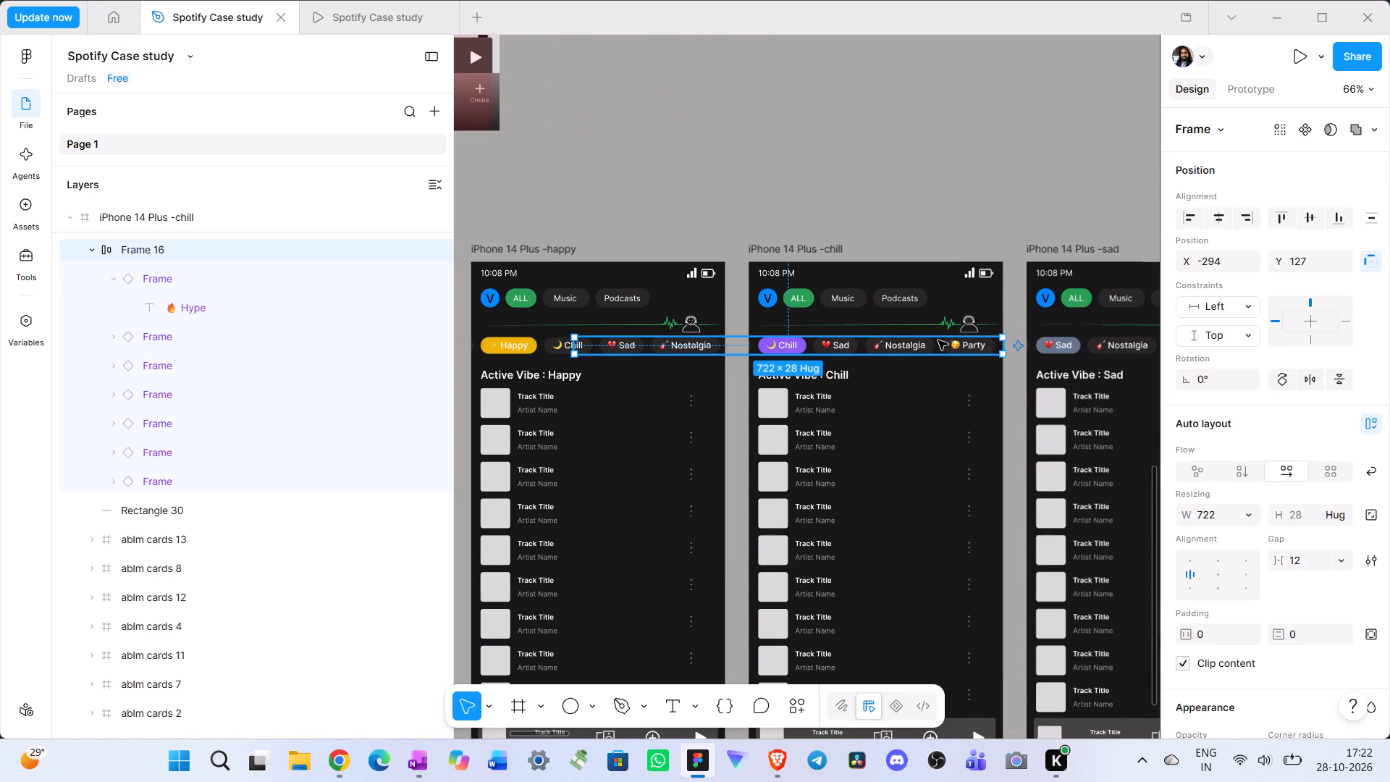
left_click(893, 179)
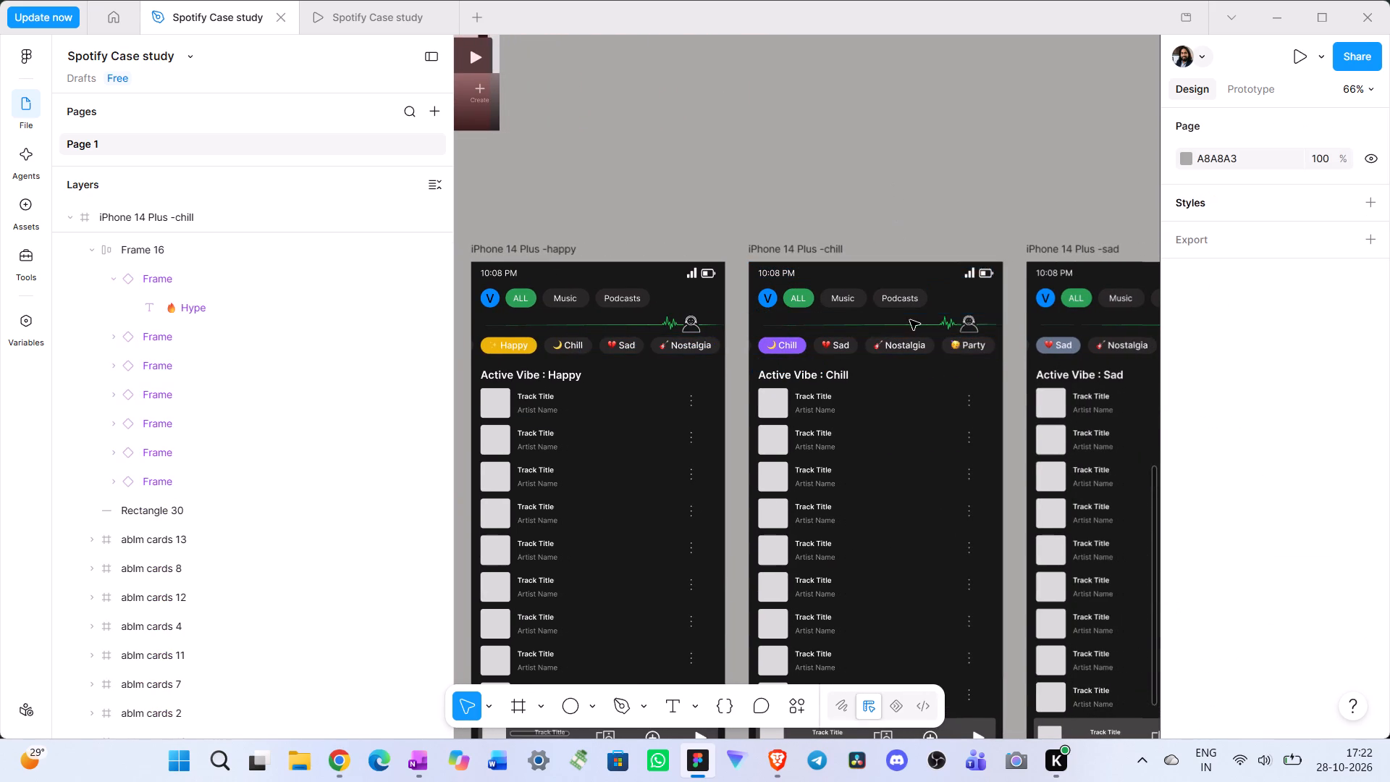
left_click(919, 348)
scroll(919, 348, "left", 2)
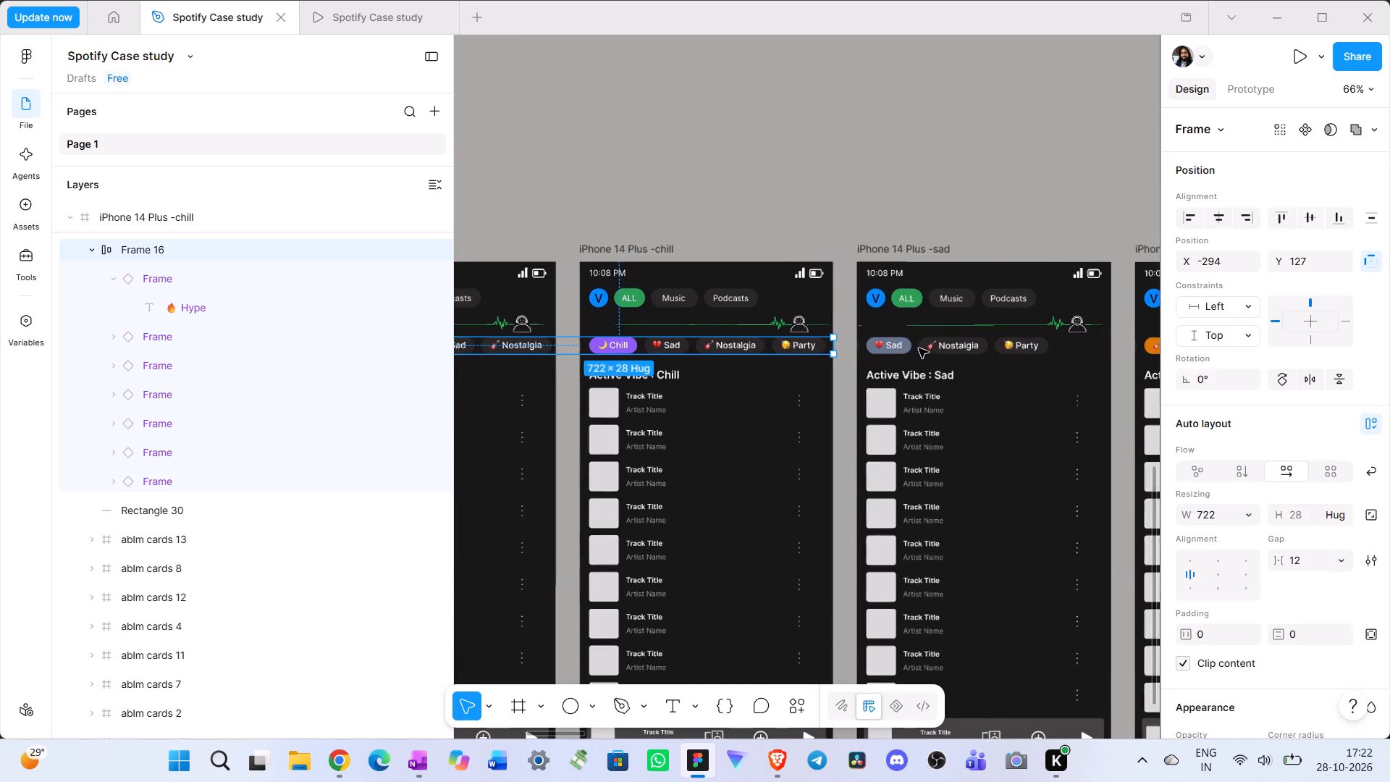
Widen the mood pill row on the sad screen to 815, reaching the frame's right edge.
scroll(919, 348, "left", 1)
left_click(924, 342)
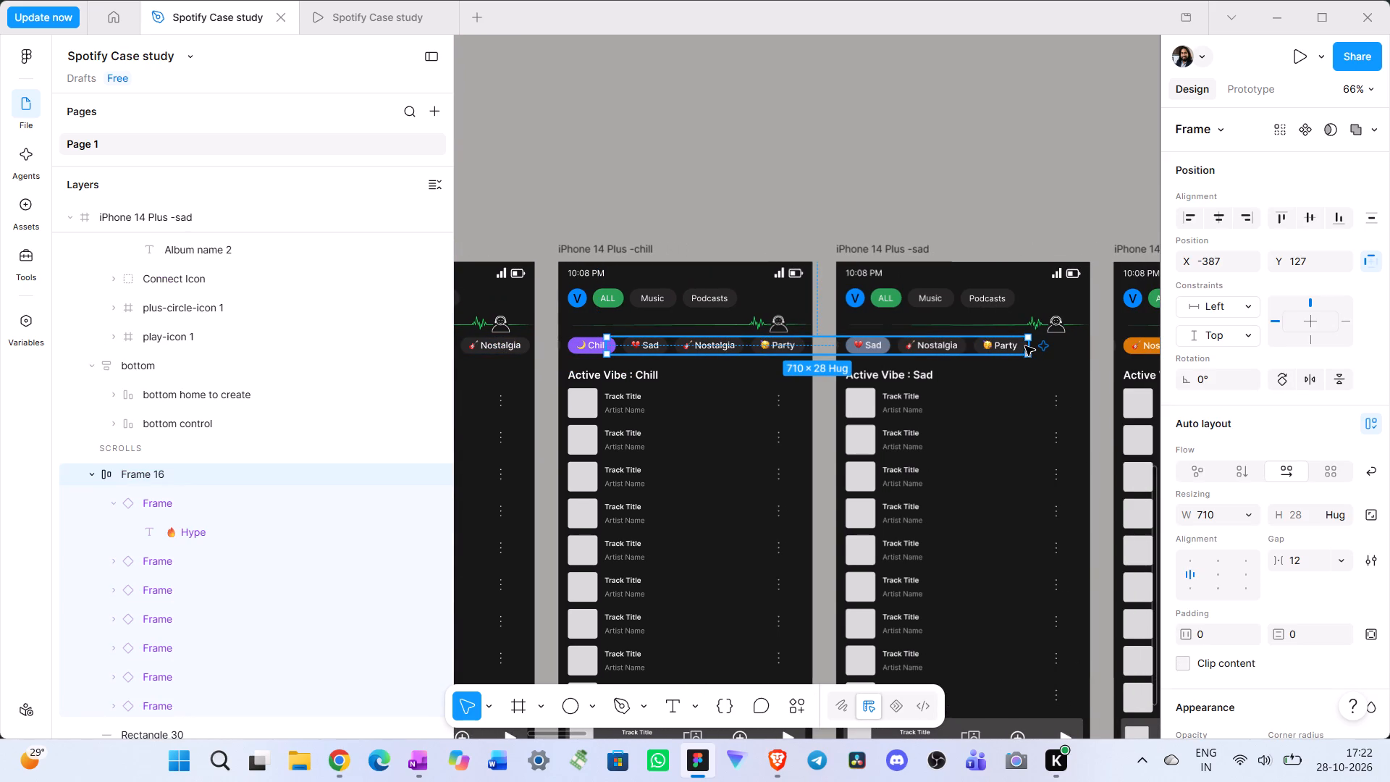
left_click_drag(1030, 346, 1087, 346)
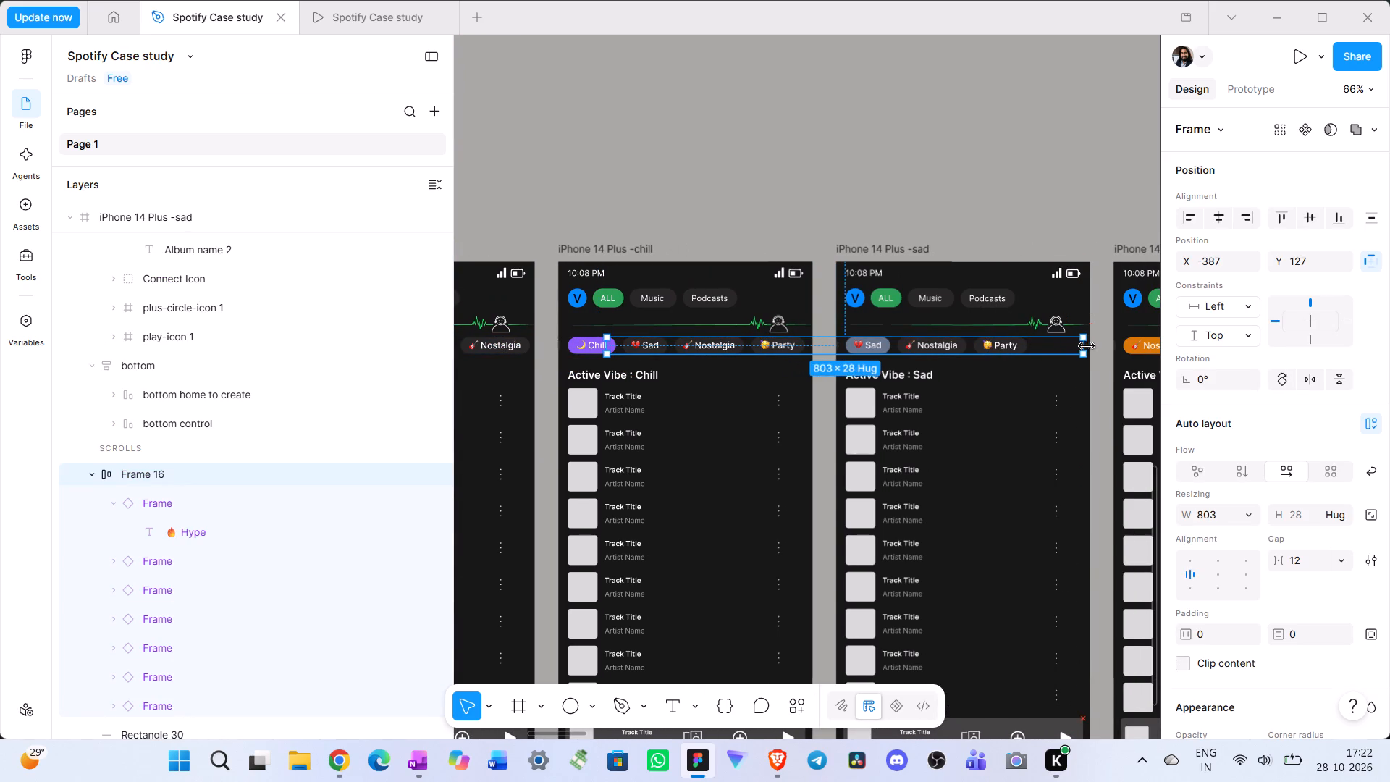
left_click_drag(1087, 346, 1093, 346)
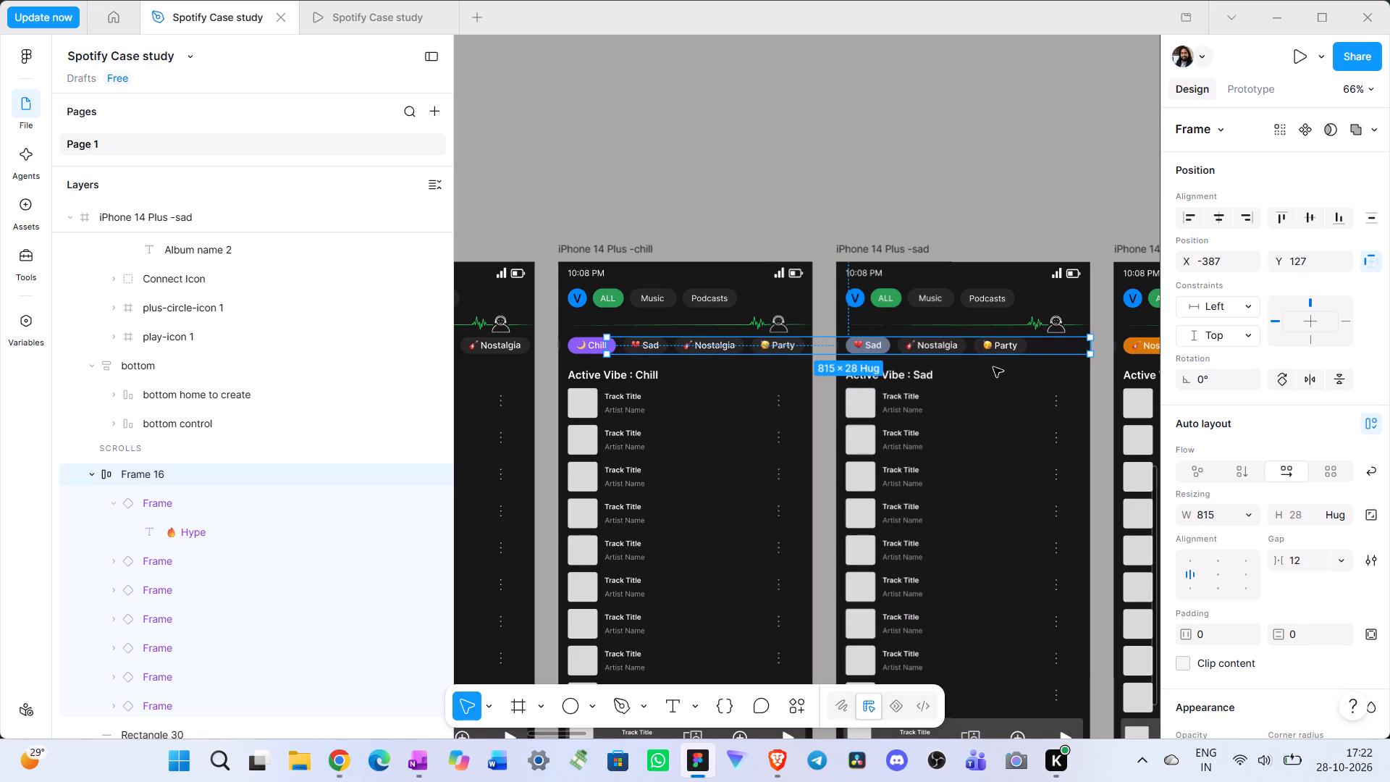
Widen the mood pill row on the Nostalgia screen to 902, reaching the frame's right edge.
scroll(993, 366, "left", 4)
left_click(978, 345)
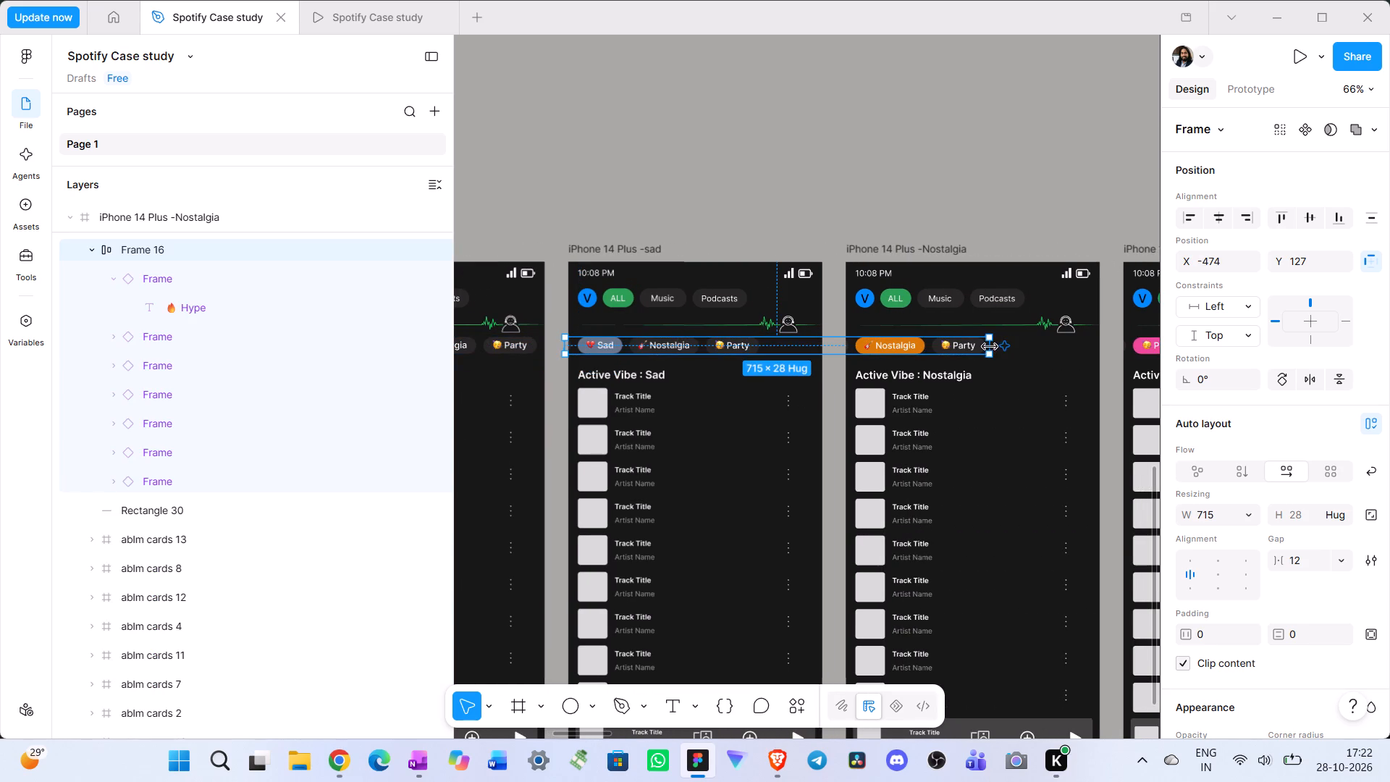
left_click_drag(992, 345, 1013, 345)
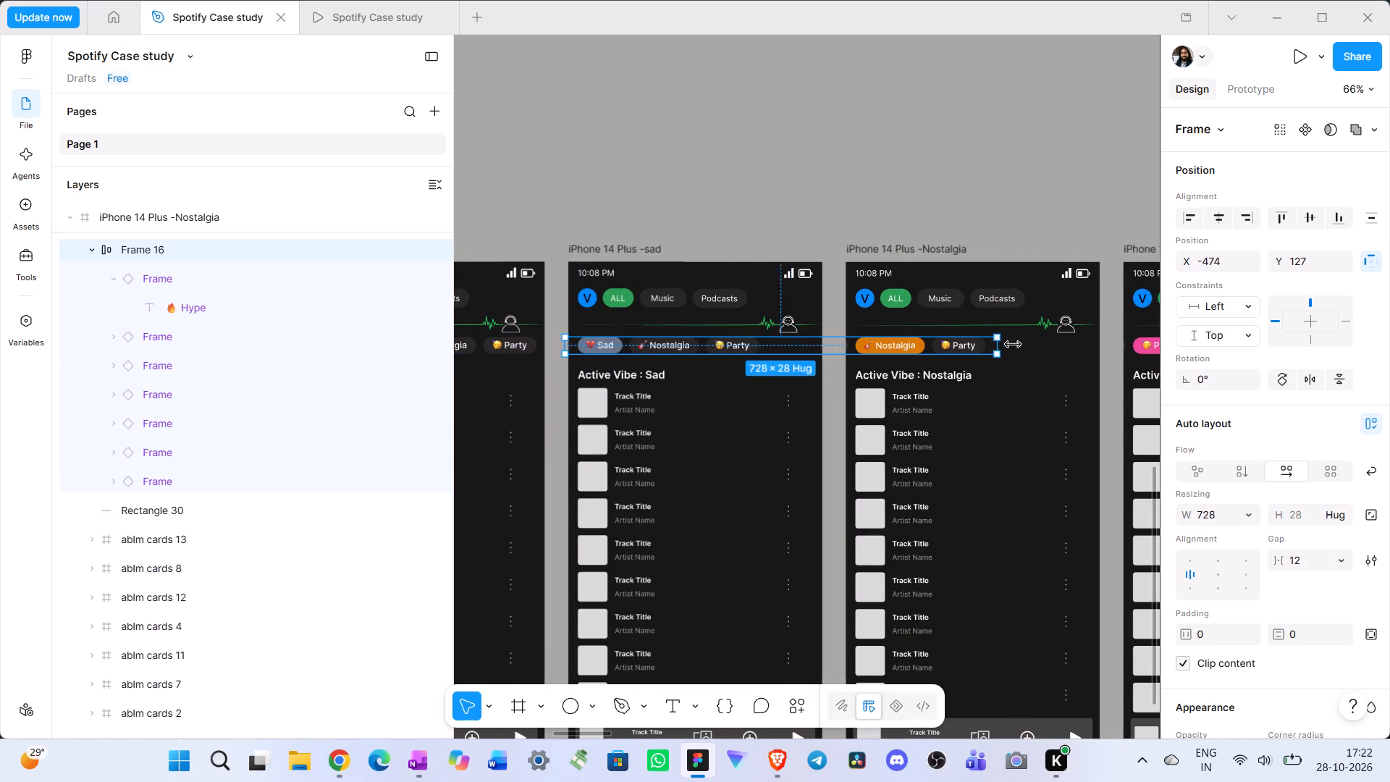
left_click_drag(1013, 345, 1102, 345)
Widen the mood pill row on the party screen to 1031, reaching the frame's right edge, and check its scroll behavior.
scroll(1093, 345, "left", 1)
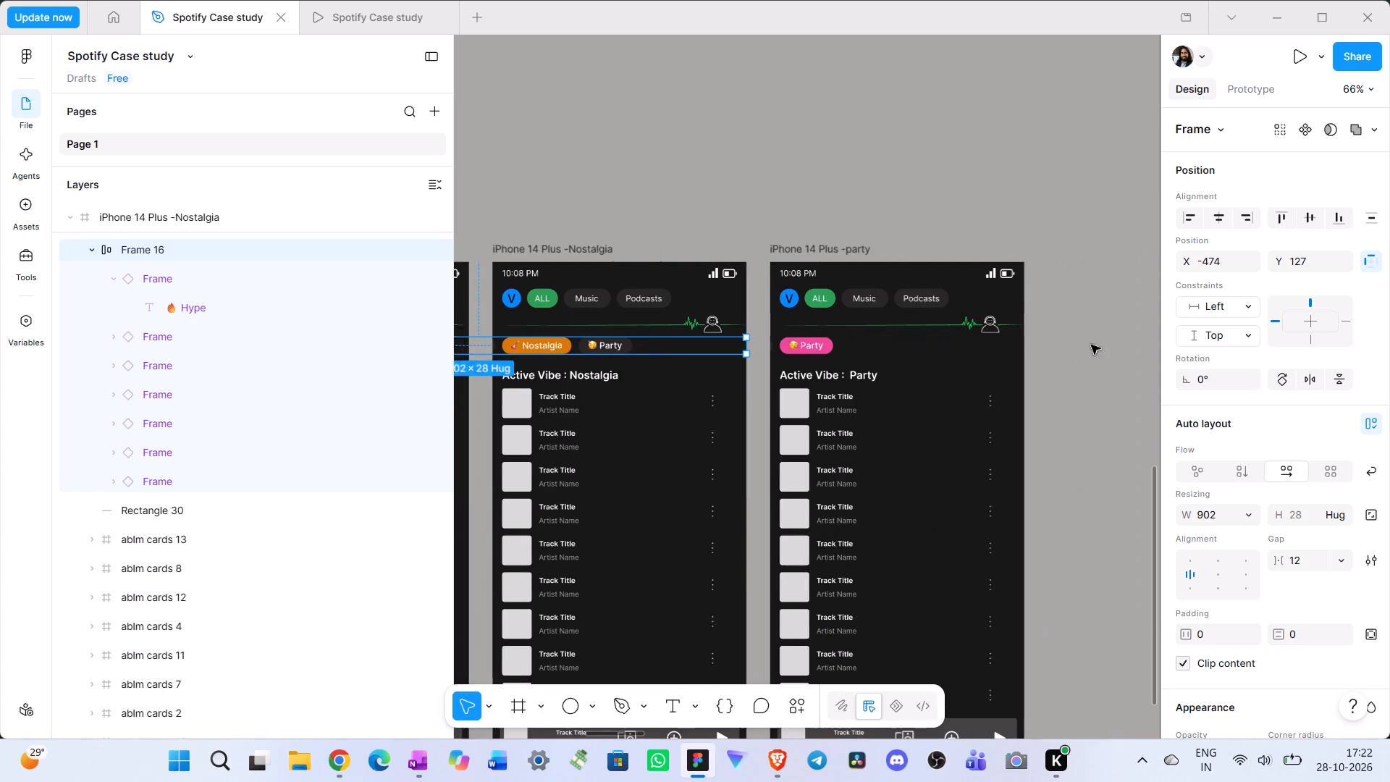
scroll(1091, 345, "left", 1)
left_click(809, 345)
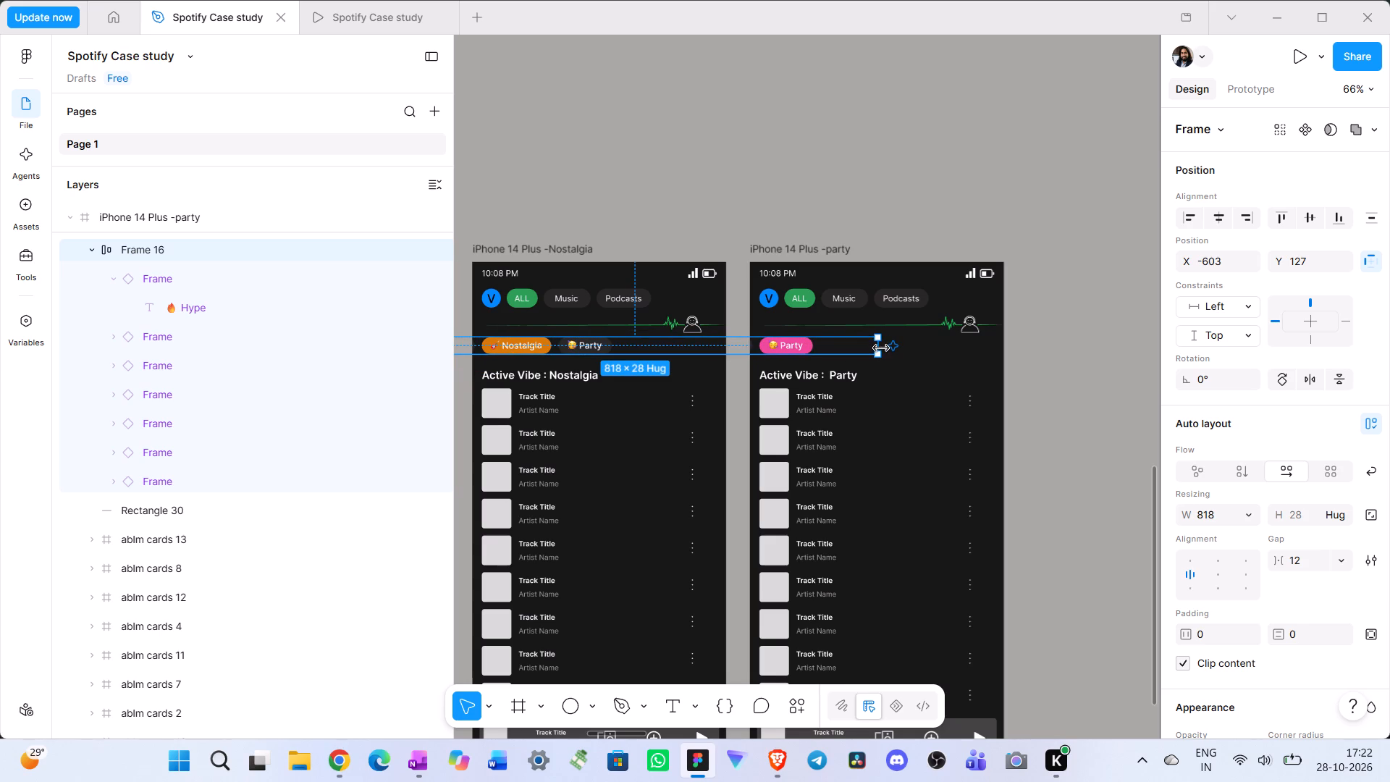
left_click_drag(881, 348, 1004, 351)
left_click(1253, 81)
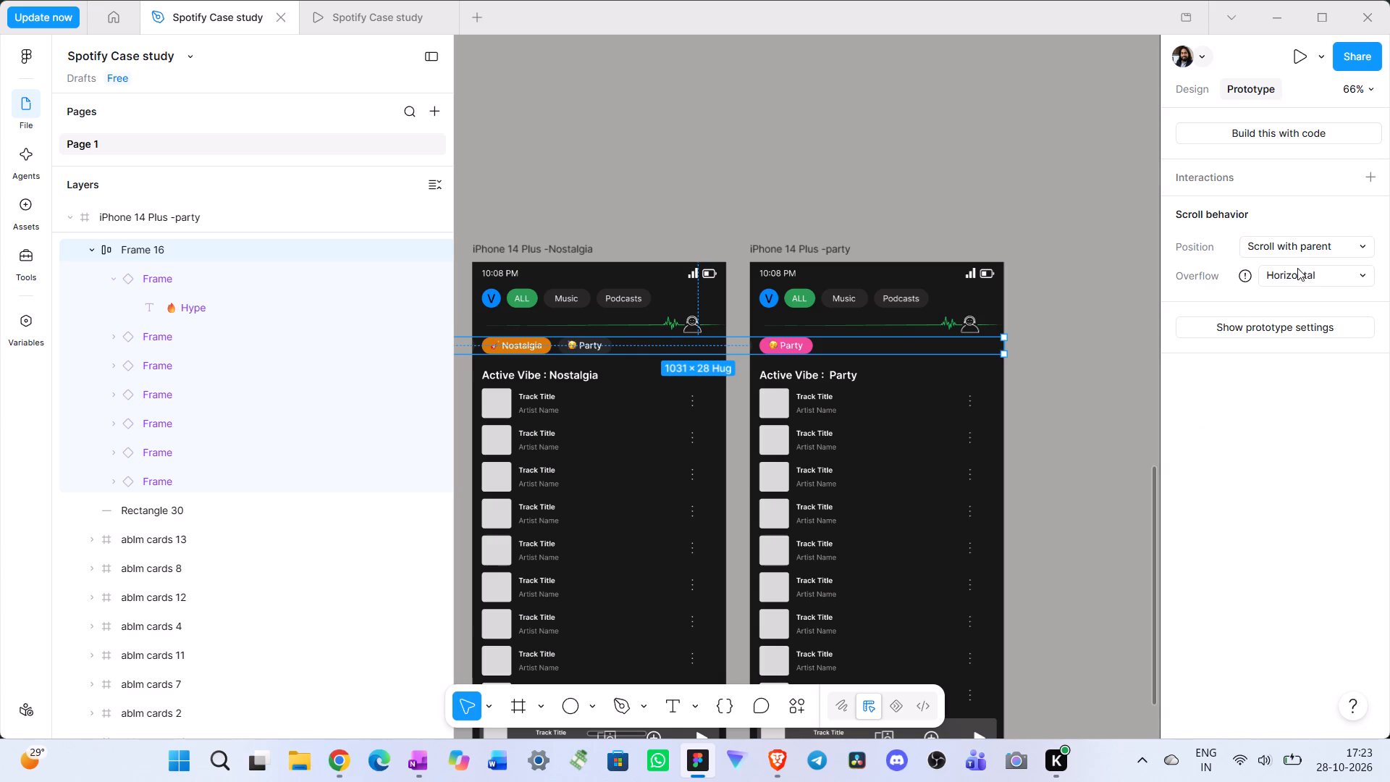
left_click(870, 196)
Test the Party vibe screen in the prototype preview by swiping its pill row sideways and scrolling the track list vertically.
scroll(707, 187, "down", 3, "ctrl")
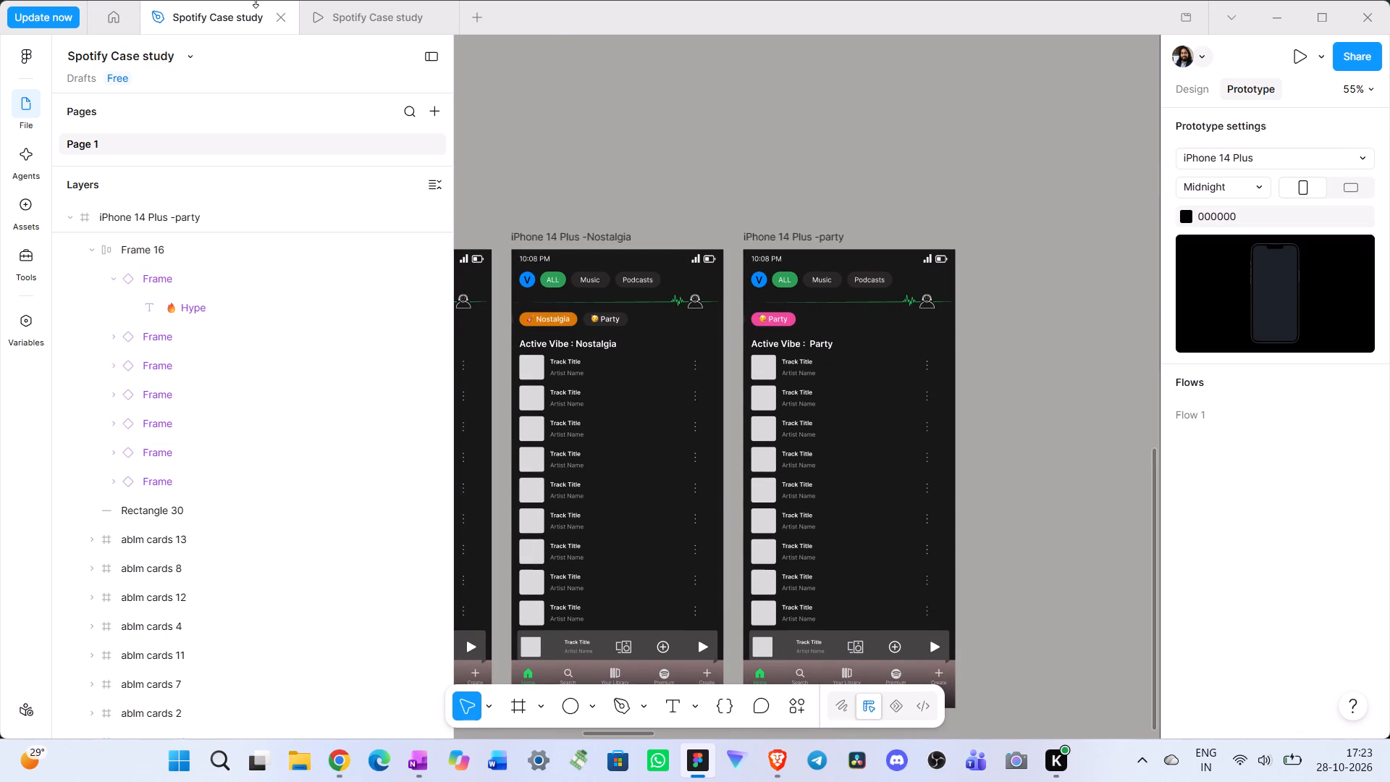
left_click(366, 9)
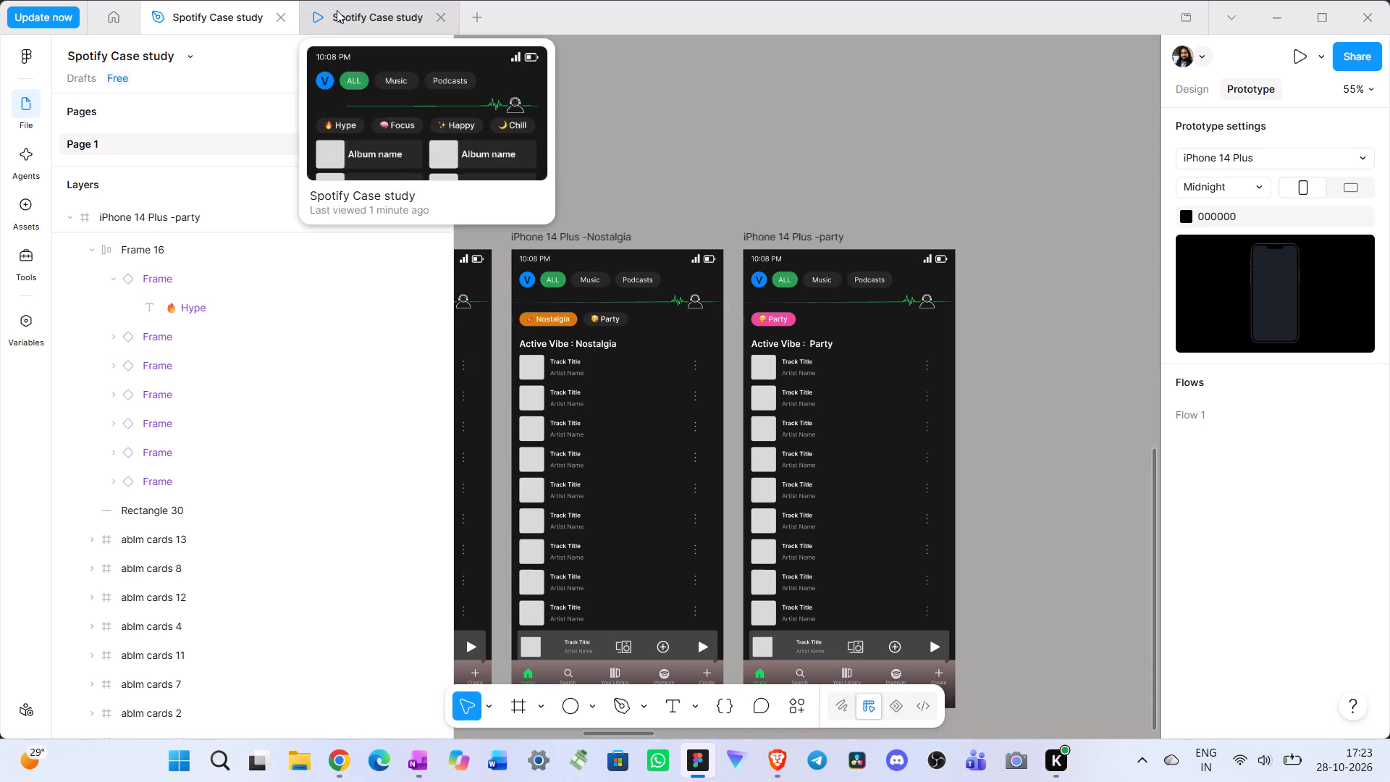
left_click(353, 11)
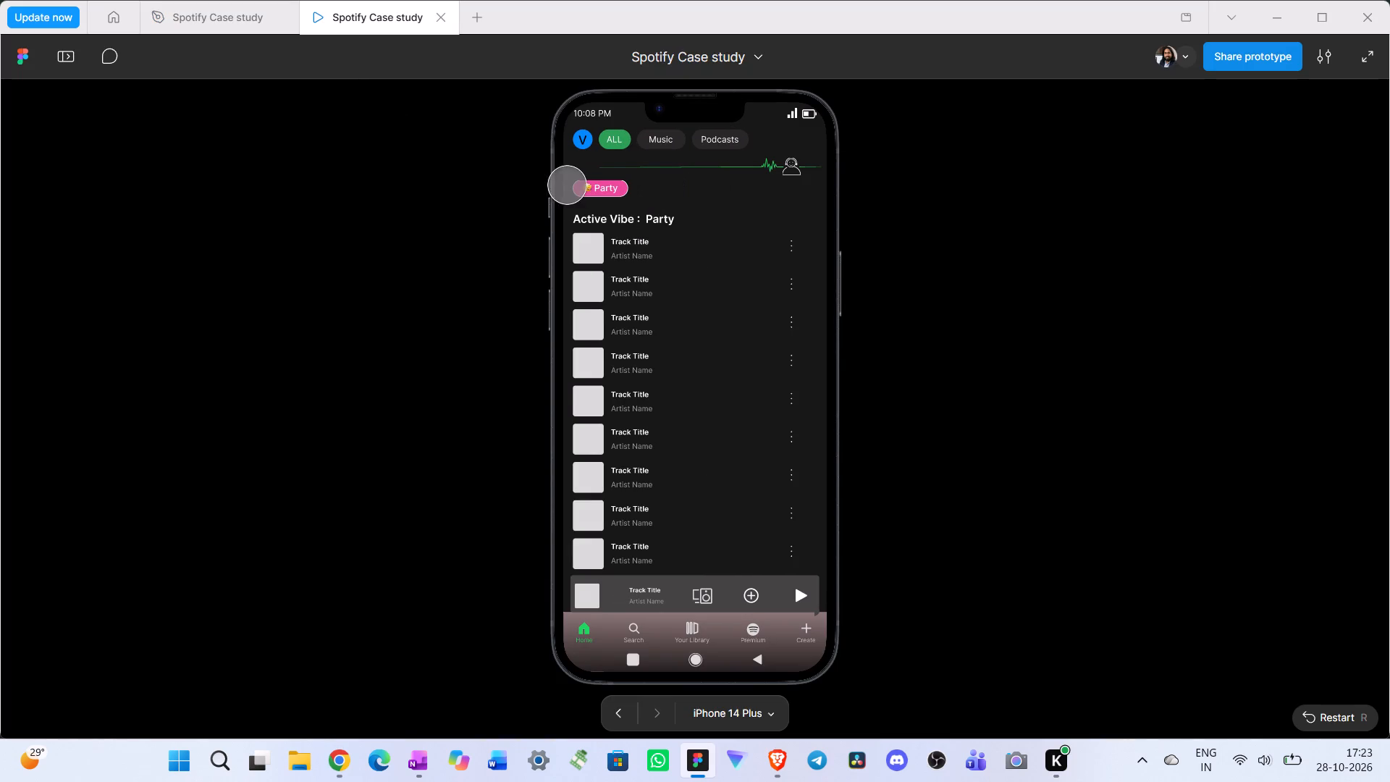
left_click_drag(594, 189, 688, 190)
left_click_drag(582, 193, 678, 193)
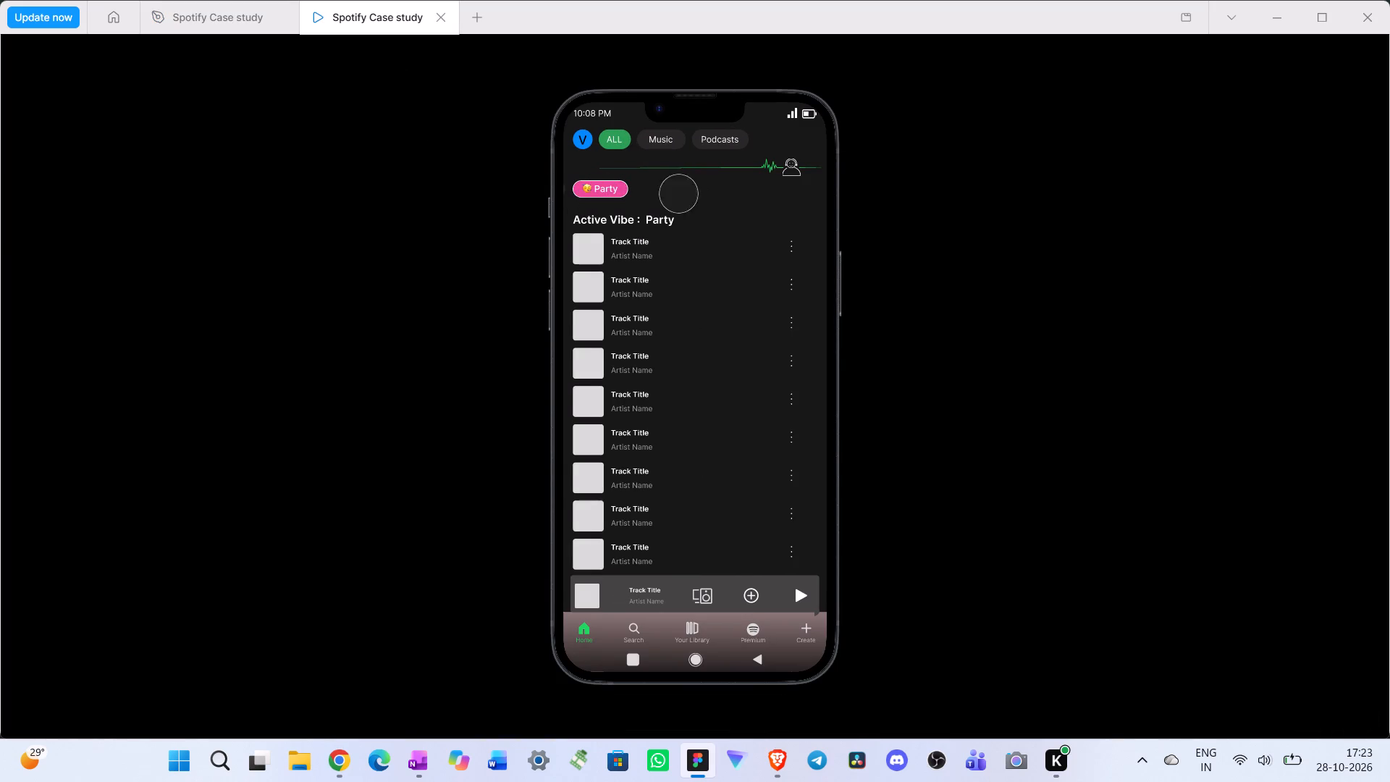
left_click_drag(678, 193, 689, 193)
scroll(613, 308, "down", 5)
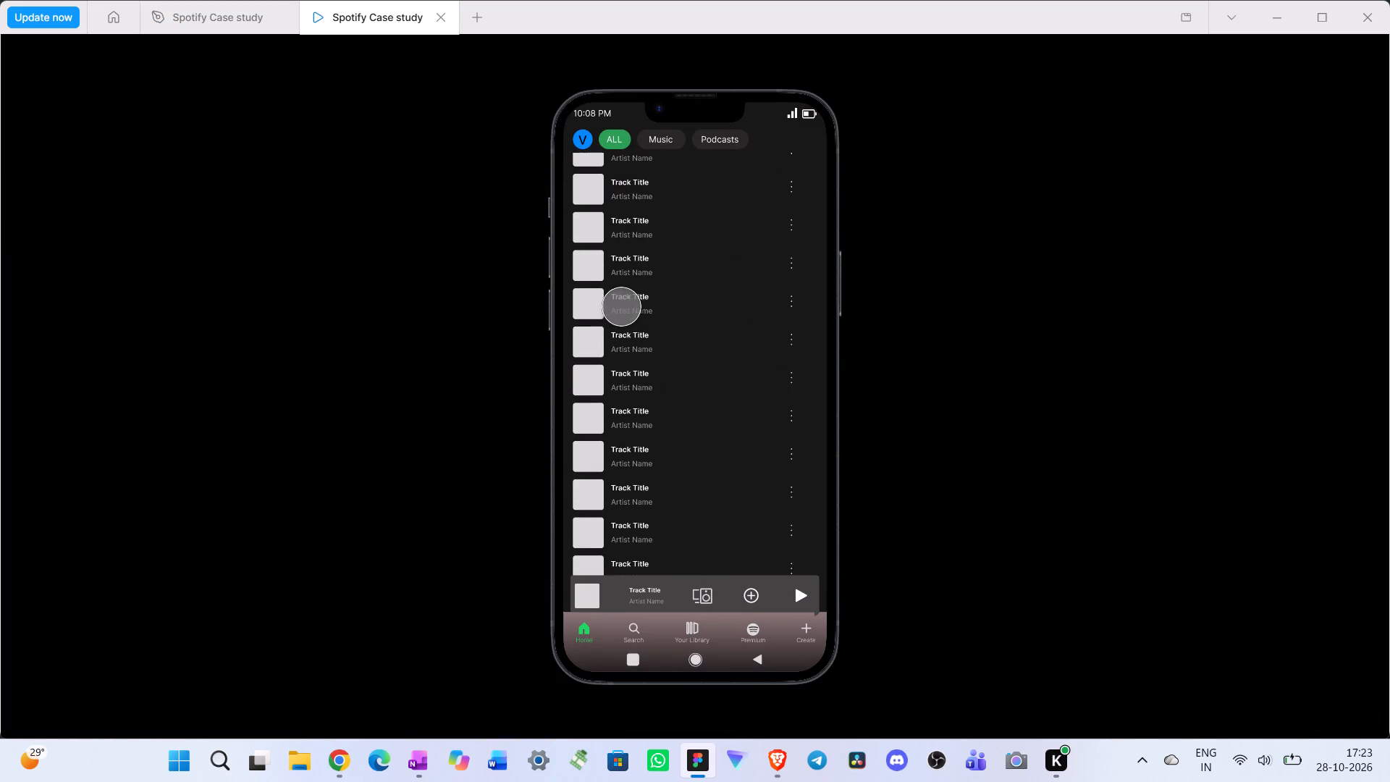
scroll(622, 306, "down", 6)
scroll(699, 373, "up", 10)
Test the Music and Podcasts filters and the Party pill's swiping and tapping in the preview, and return to the design file.
left_click(659, 137)
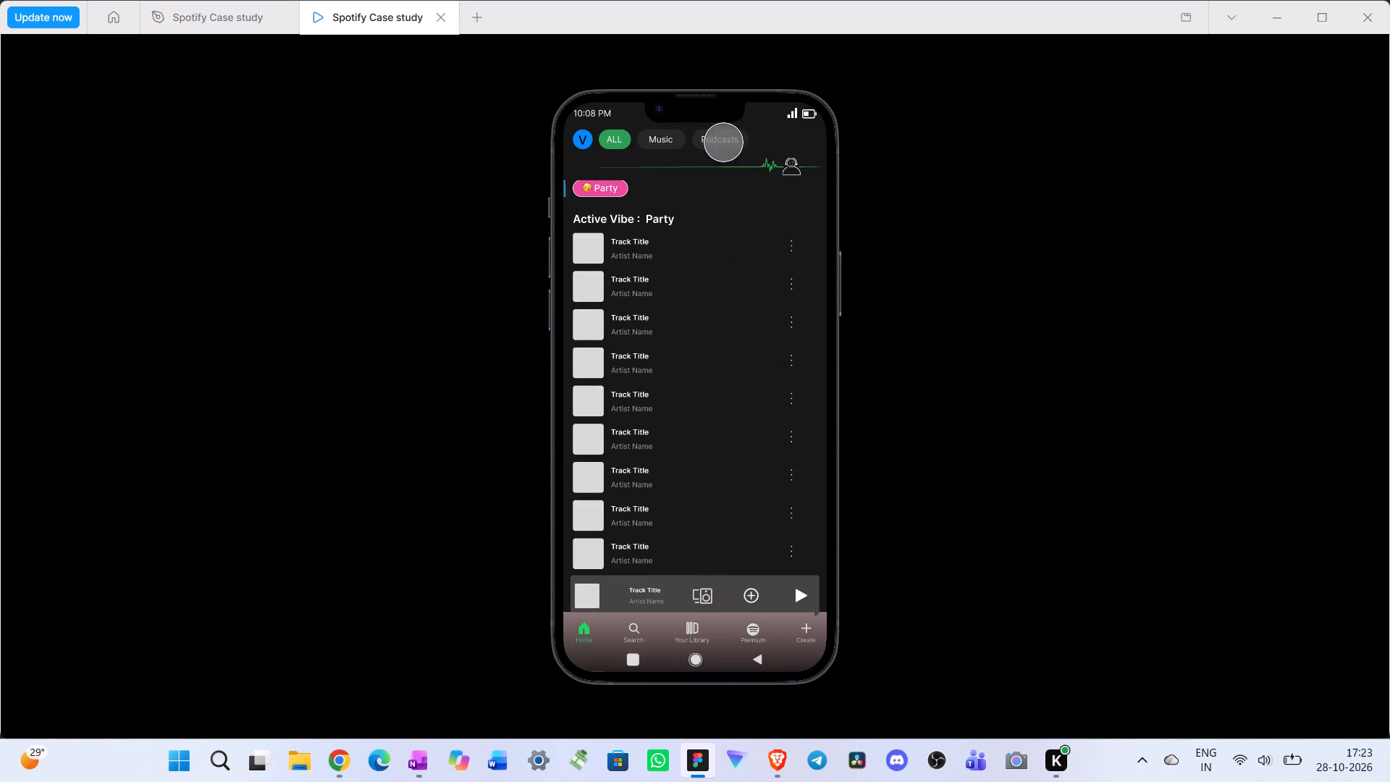
left_click(740, 138)
left_click_drag(597, 196, 617, 197)
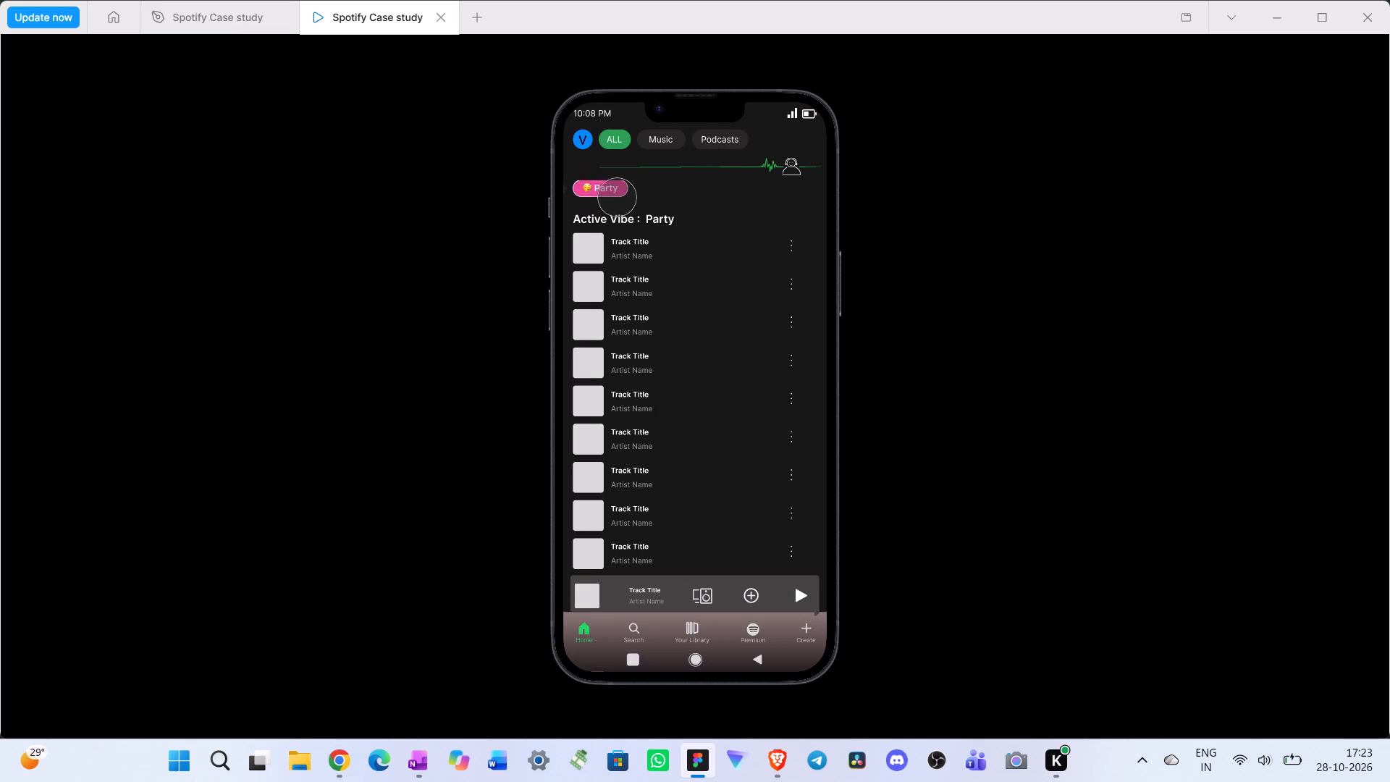
left_click_drag(617, 197, 617, 198)
left_click_drag(605, 193, 494, 217)
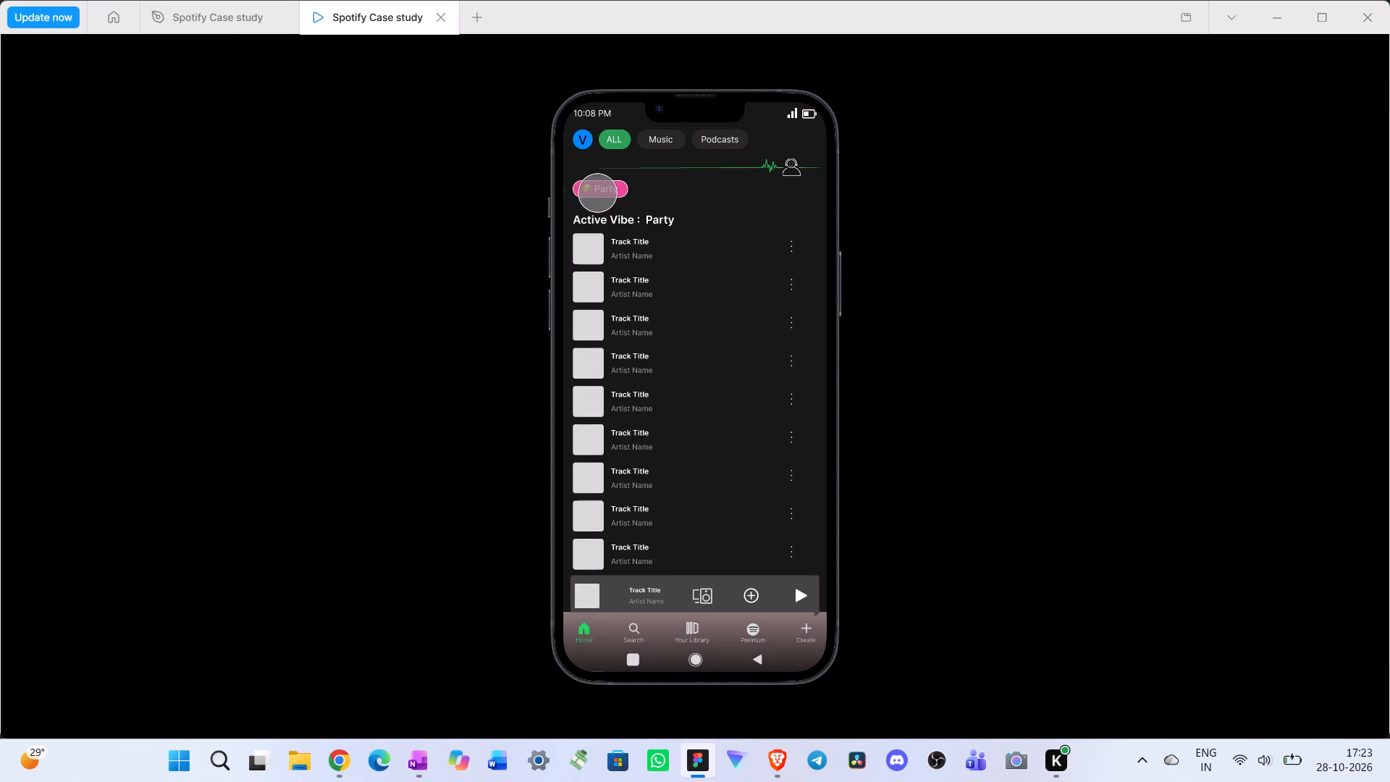
left_click_drag(597, 193, 355, 212)
triple_click(605, 188)
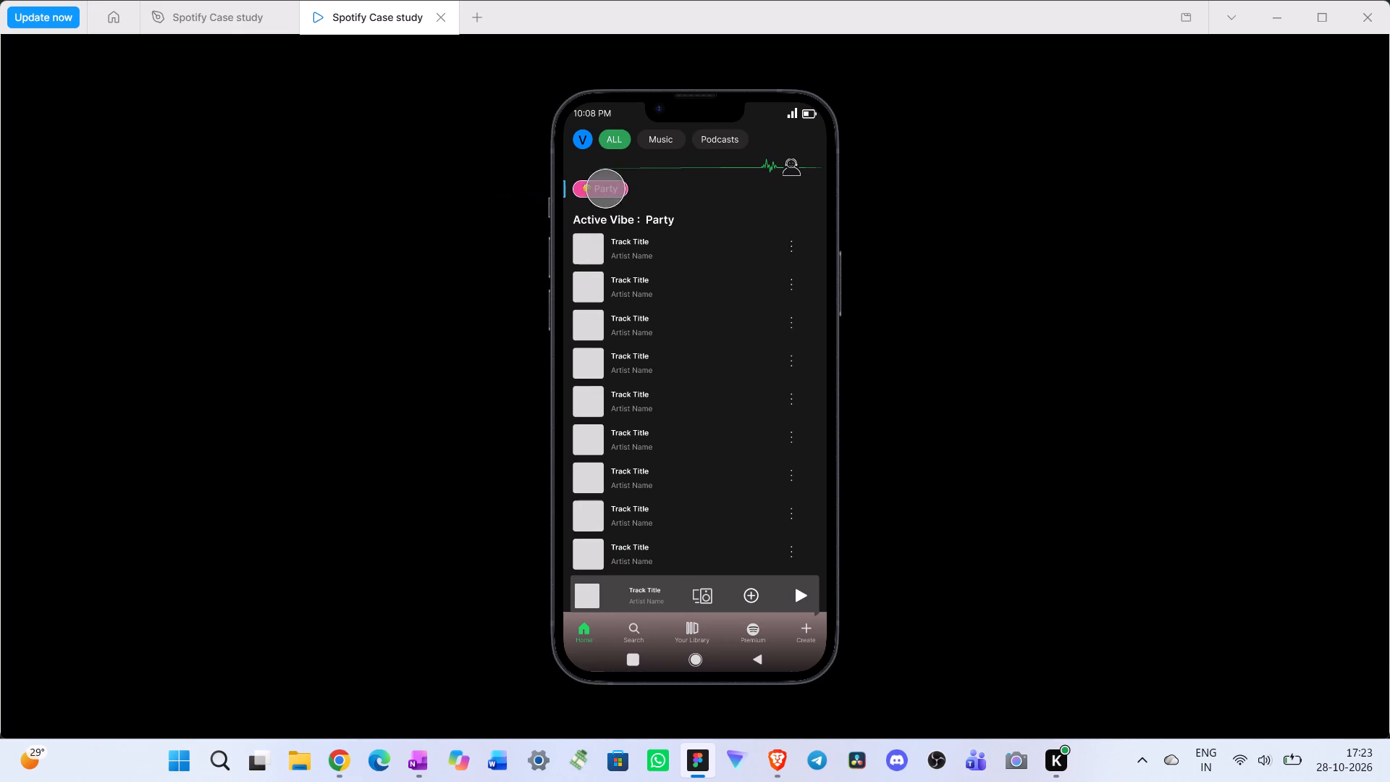
left_click(605, 188)
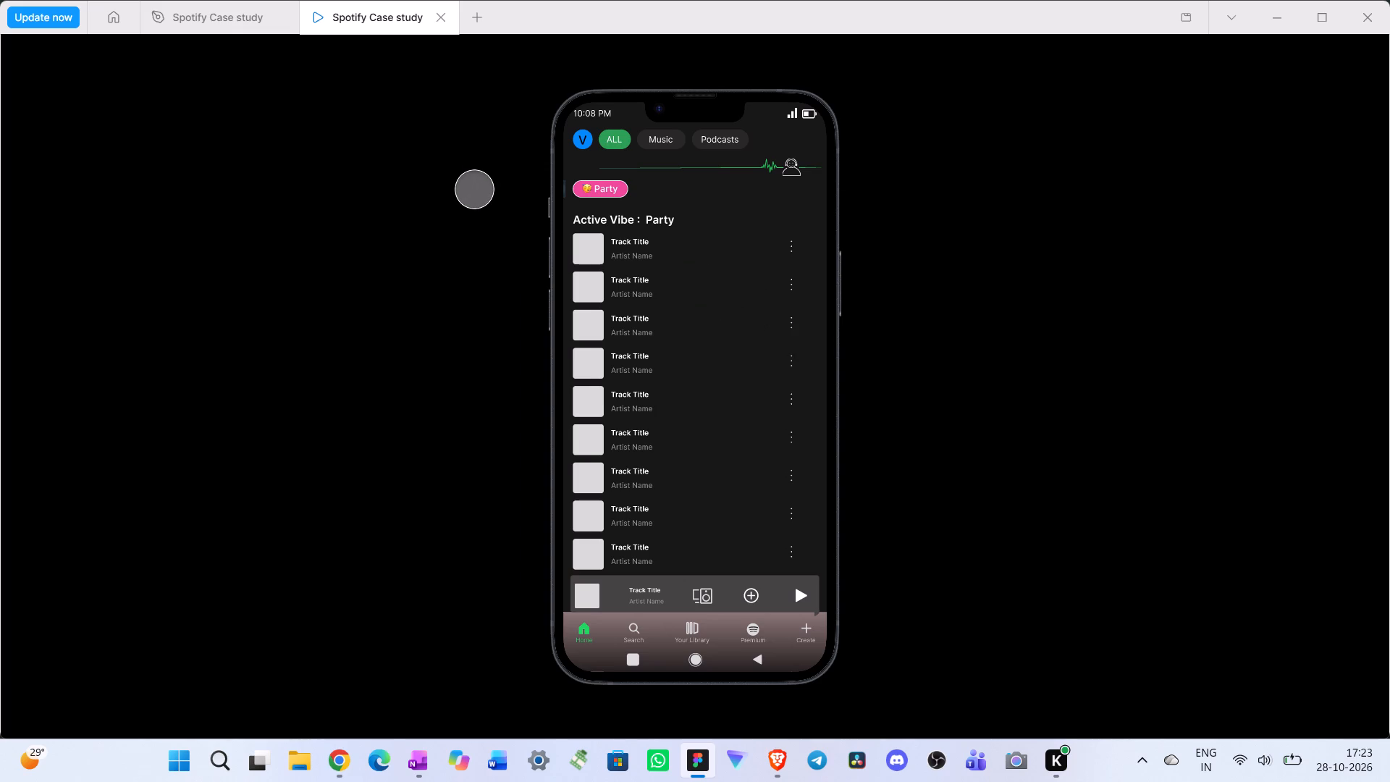
left_click(208, 14)
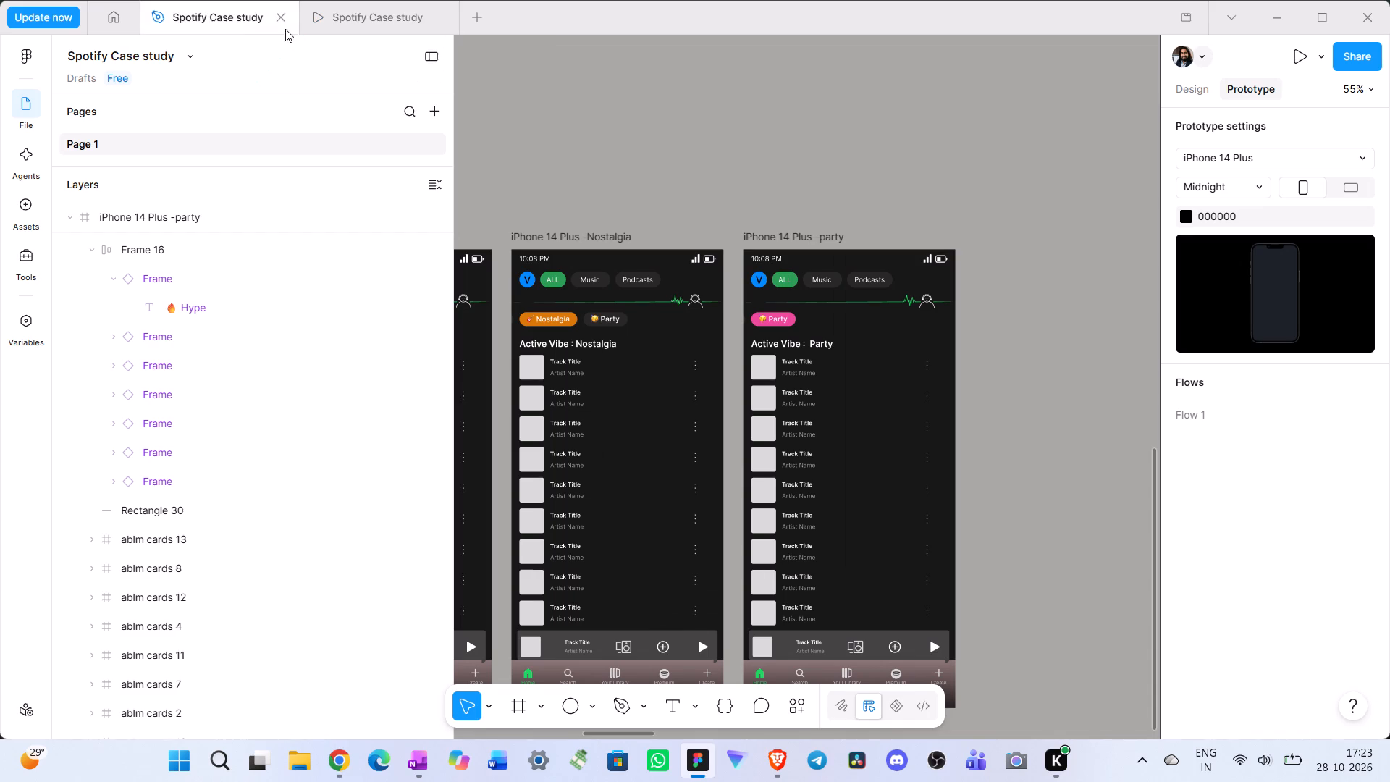
scroll(783, 209, "down", 2)
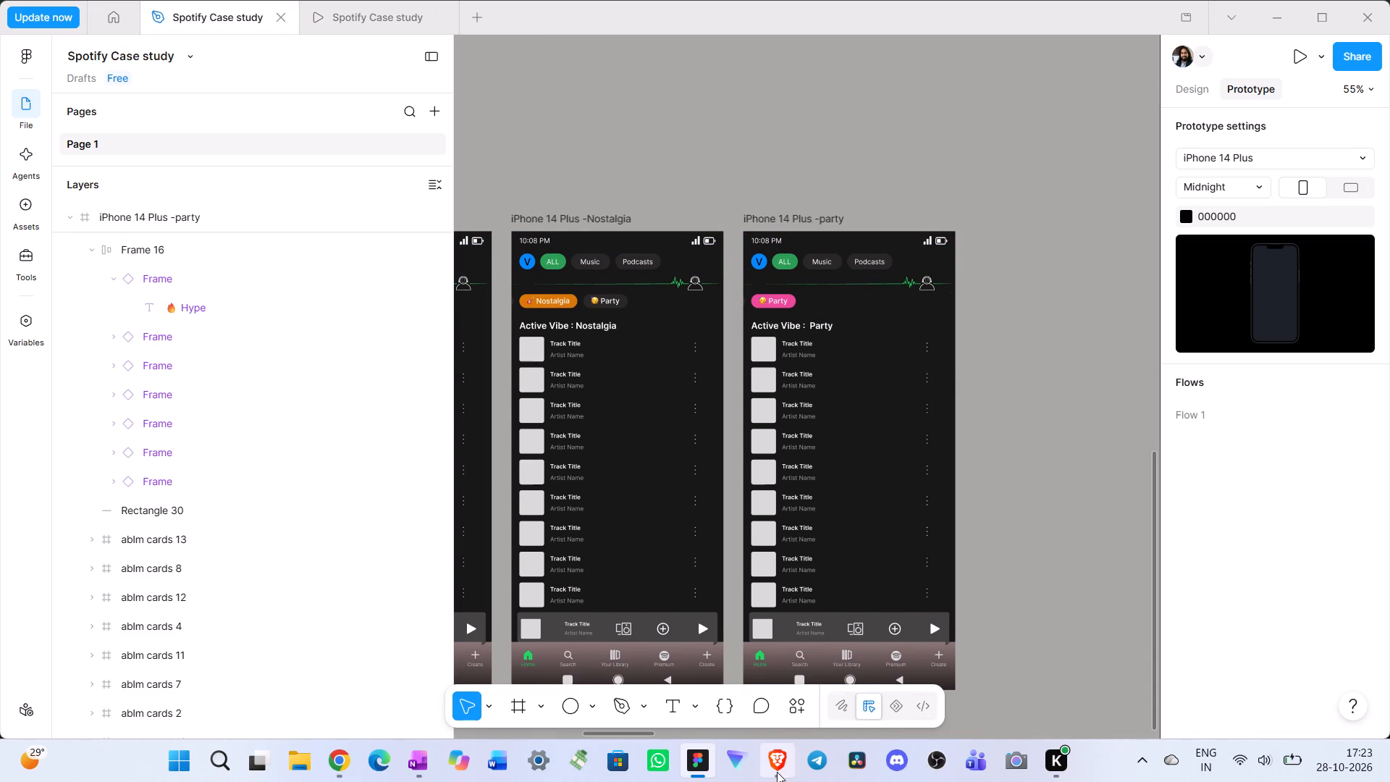
left_click(330, 765)
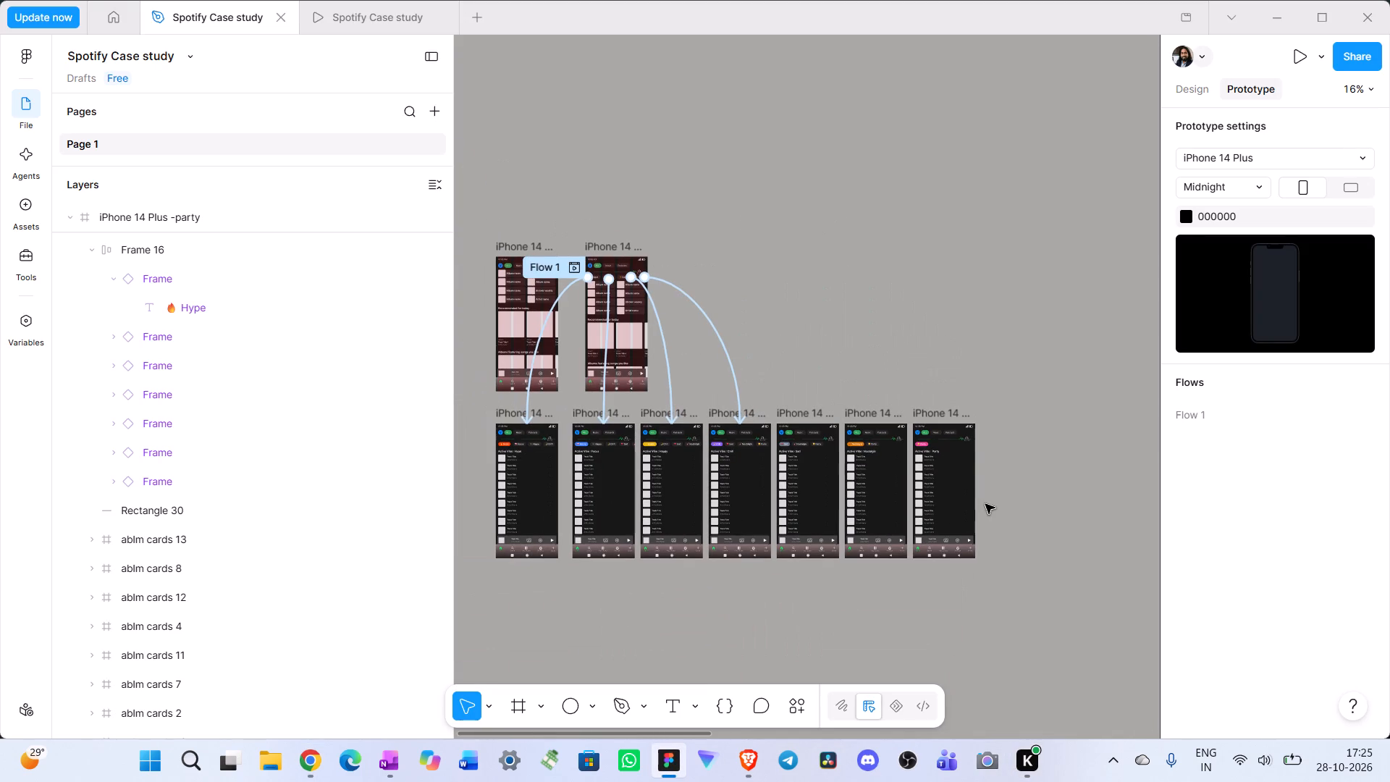
scroll(691, 341, "up", 1)
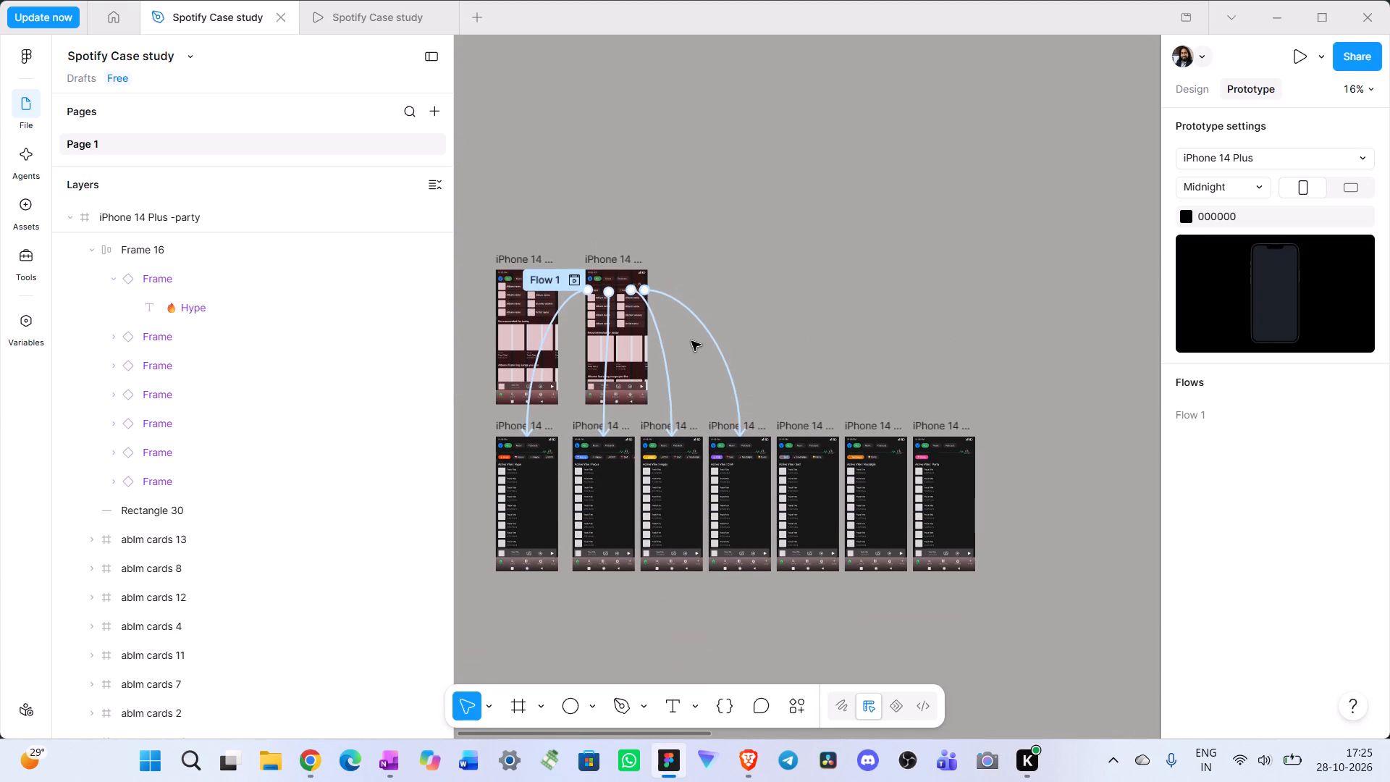
scroll(691, 341, "right", 1)
scroll(691, 341, "down", 1)
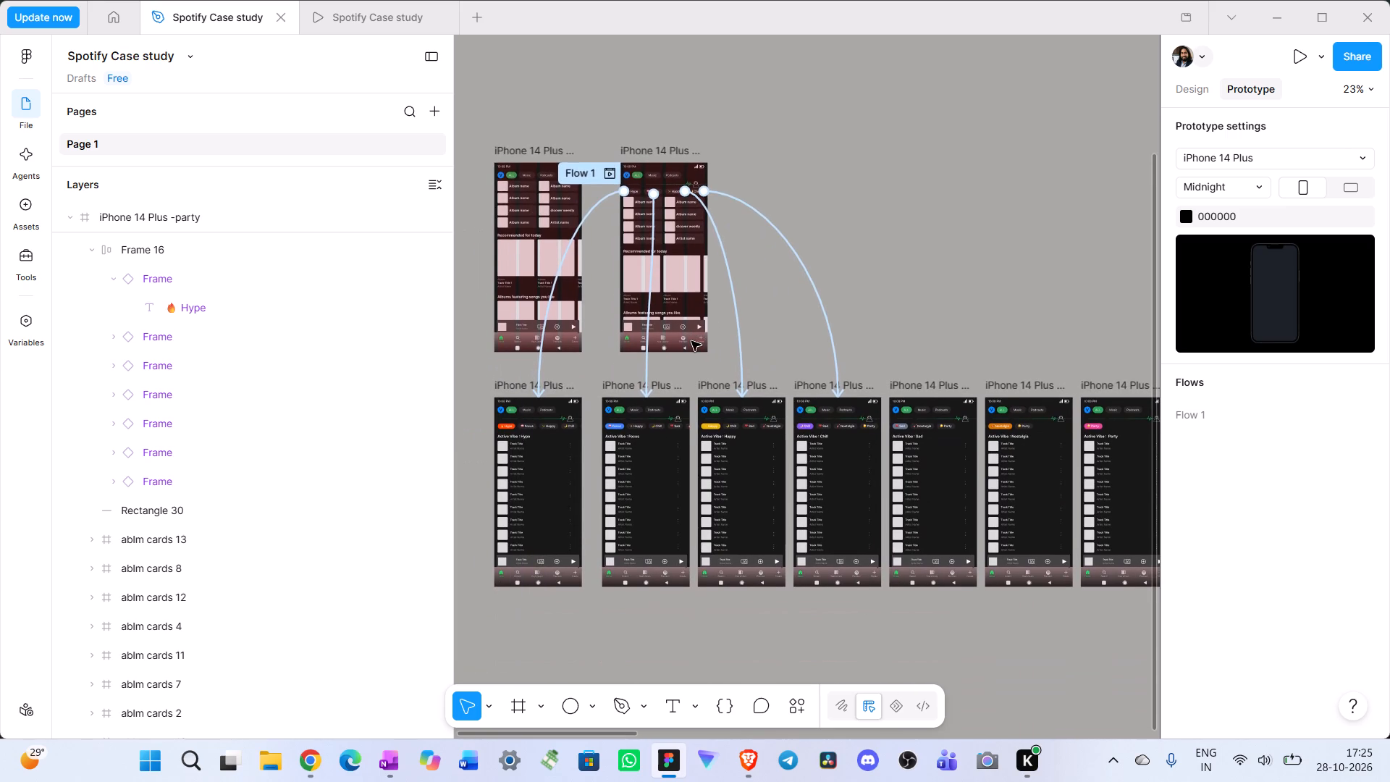
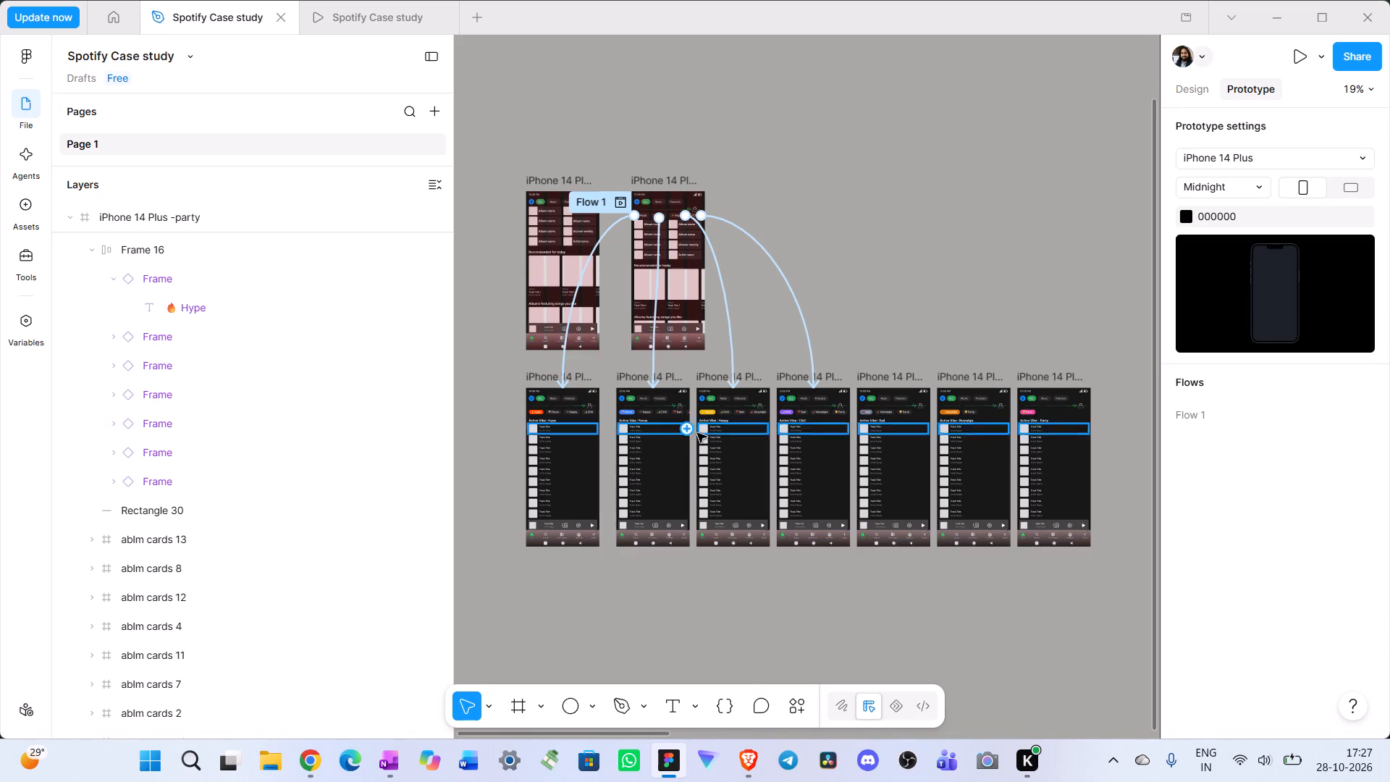
Capture a region screenshot of the Figma canvas covering all the iPhone 14 Plus frames and their prototype connections.
key("Print")
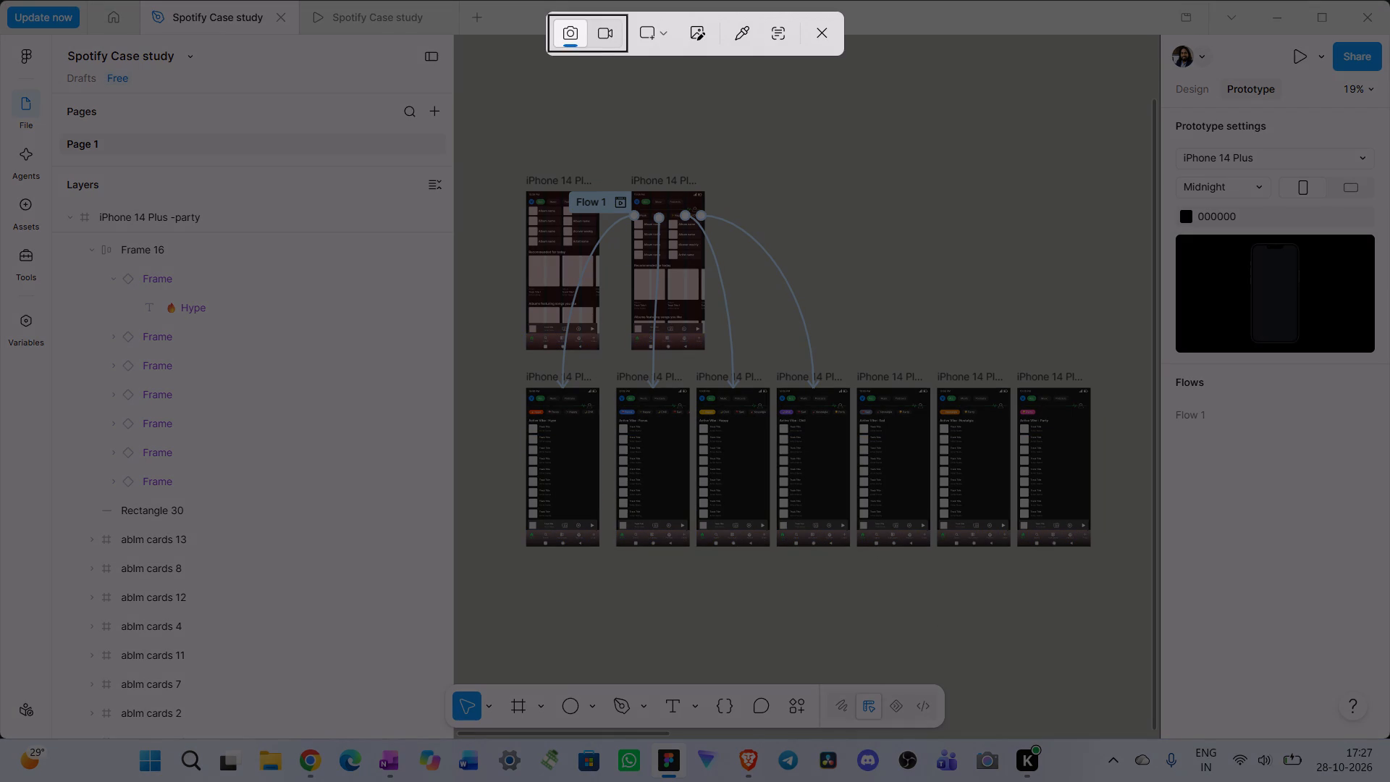
left_click_drag(497, 148, 1122, 615)
key("alt+Tab")
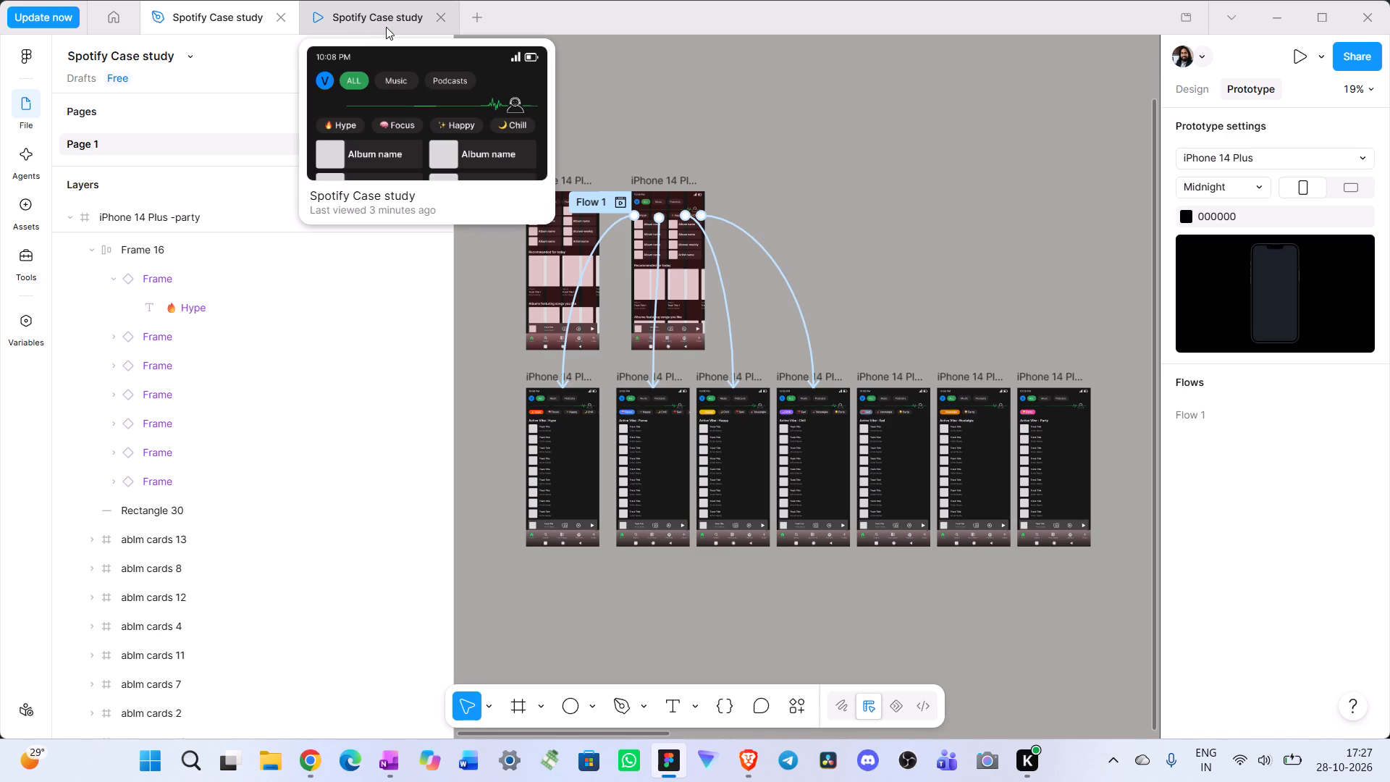
left_click(437, 18)
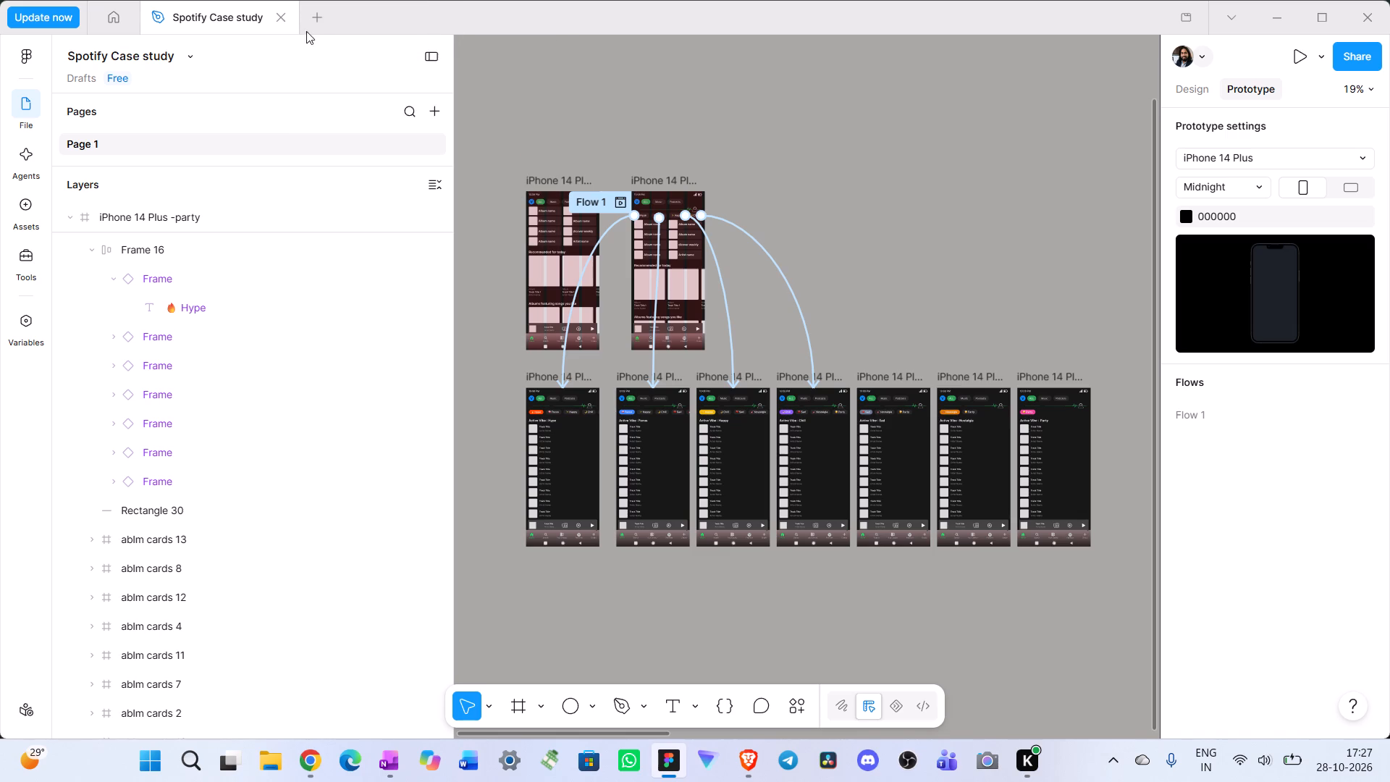
left_click(1300, 57)
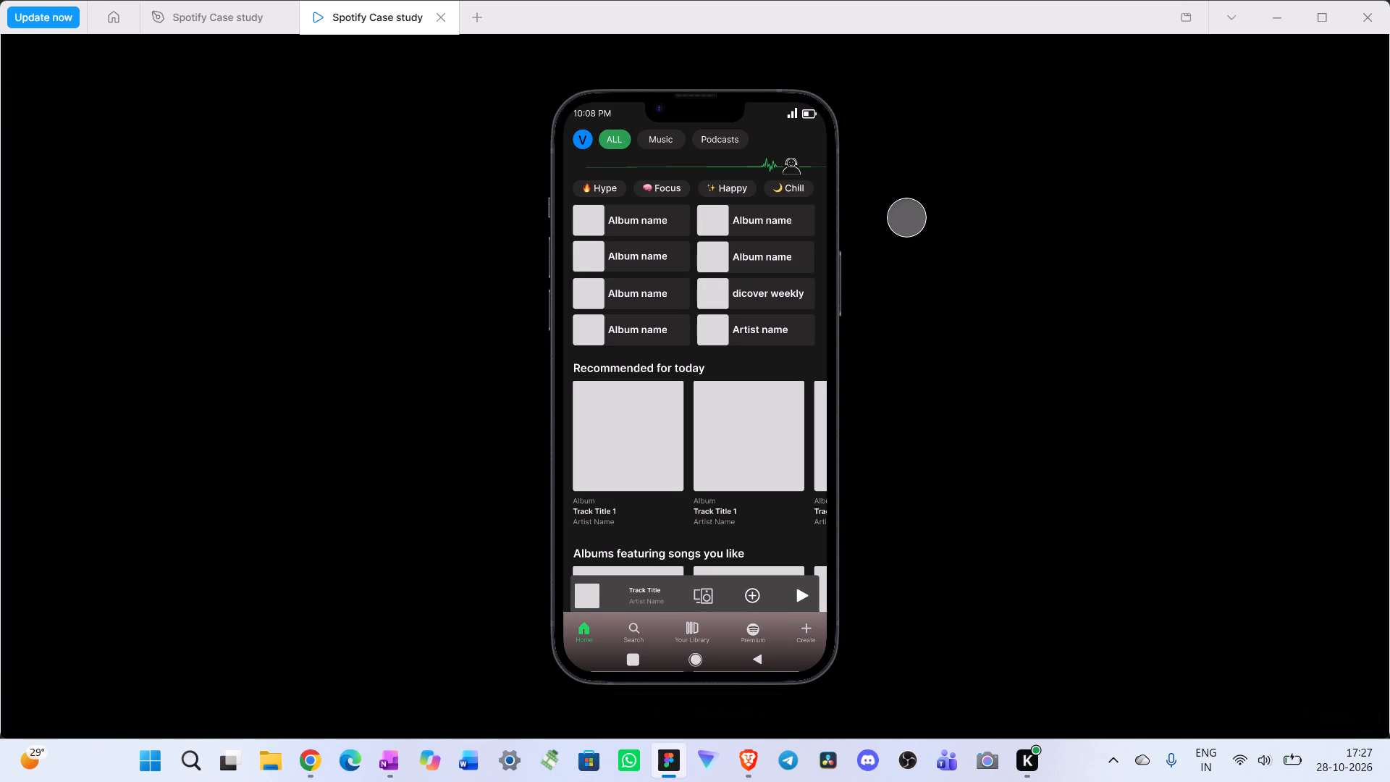
key("super+Print")
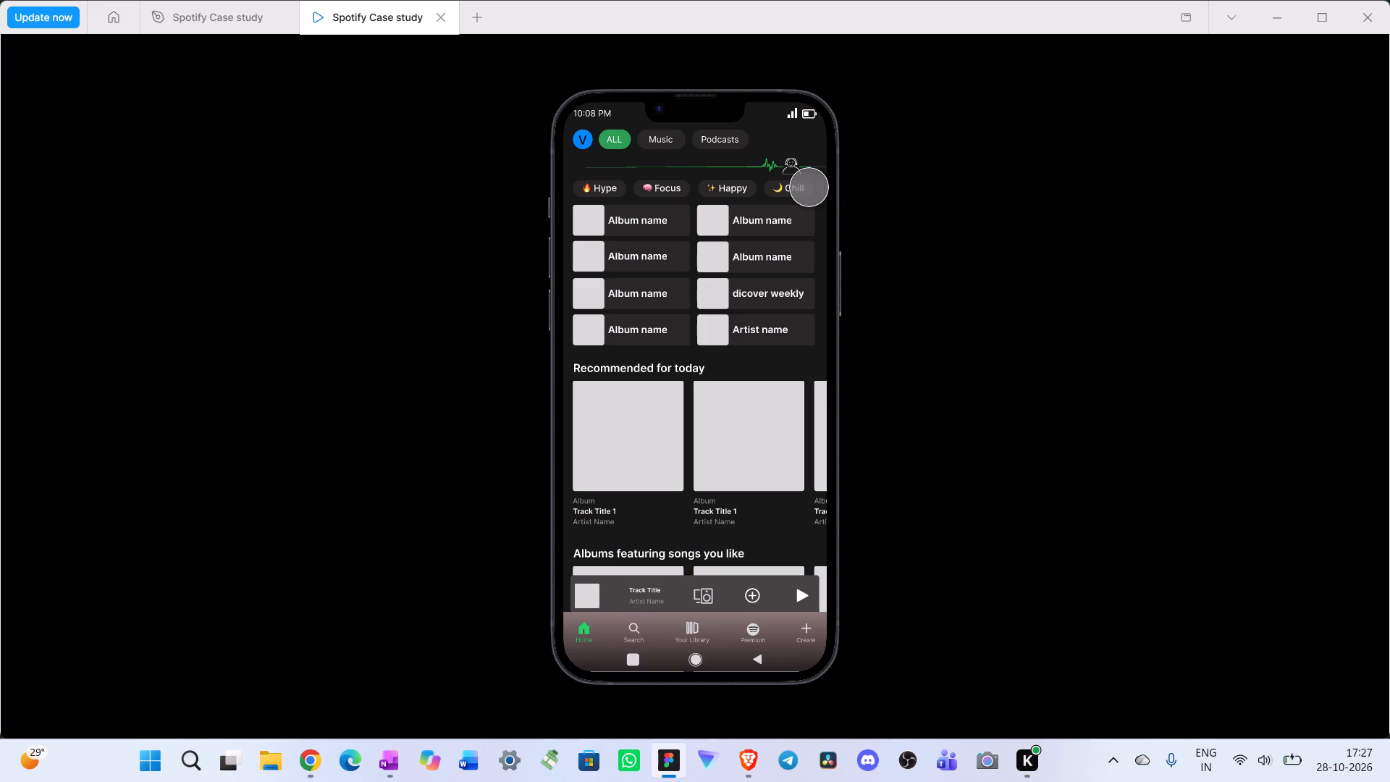
In the prototype, scroll the vibe chips to Party, open the Party vibe and capture a full-screen screenshot of it.
left_click_drag(809, 187, 568, 184)
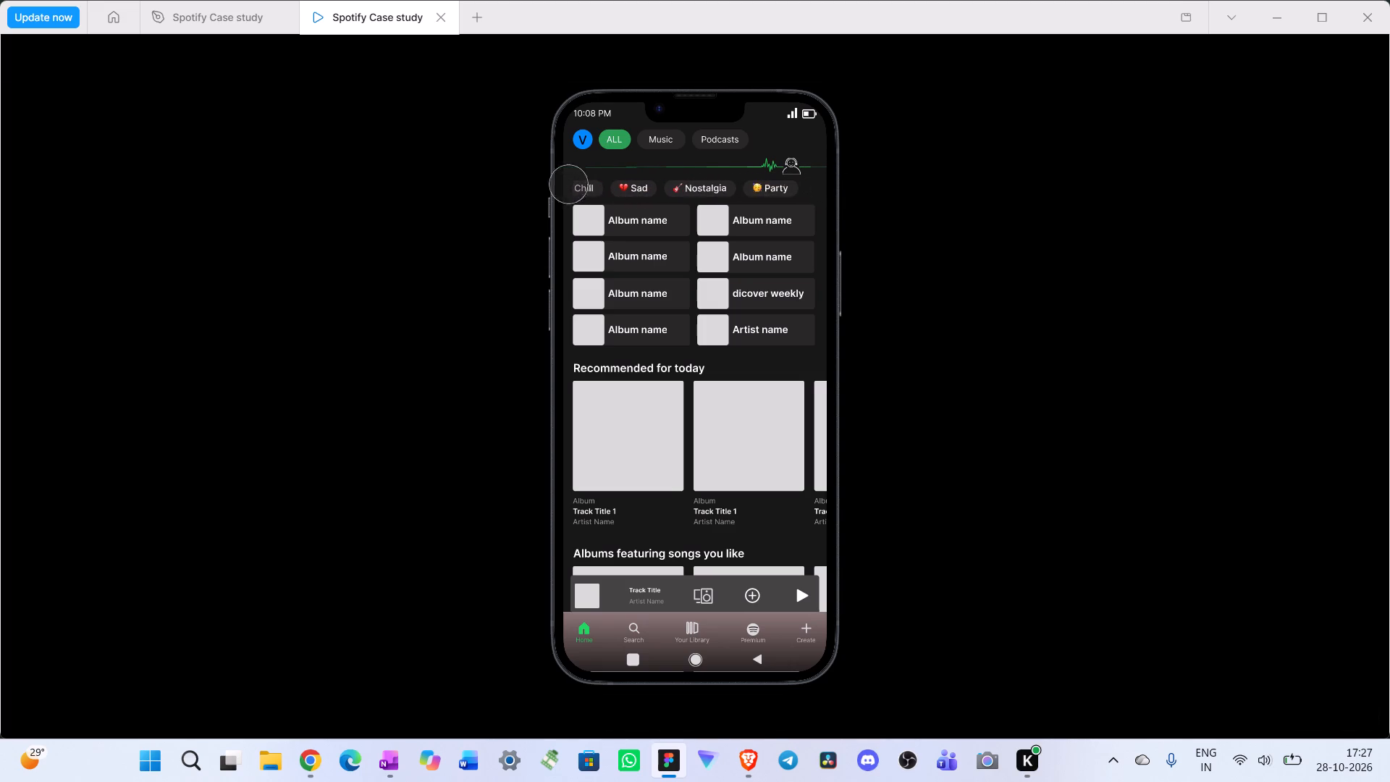
left_click_drag(568, 184, 471, 175)
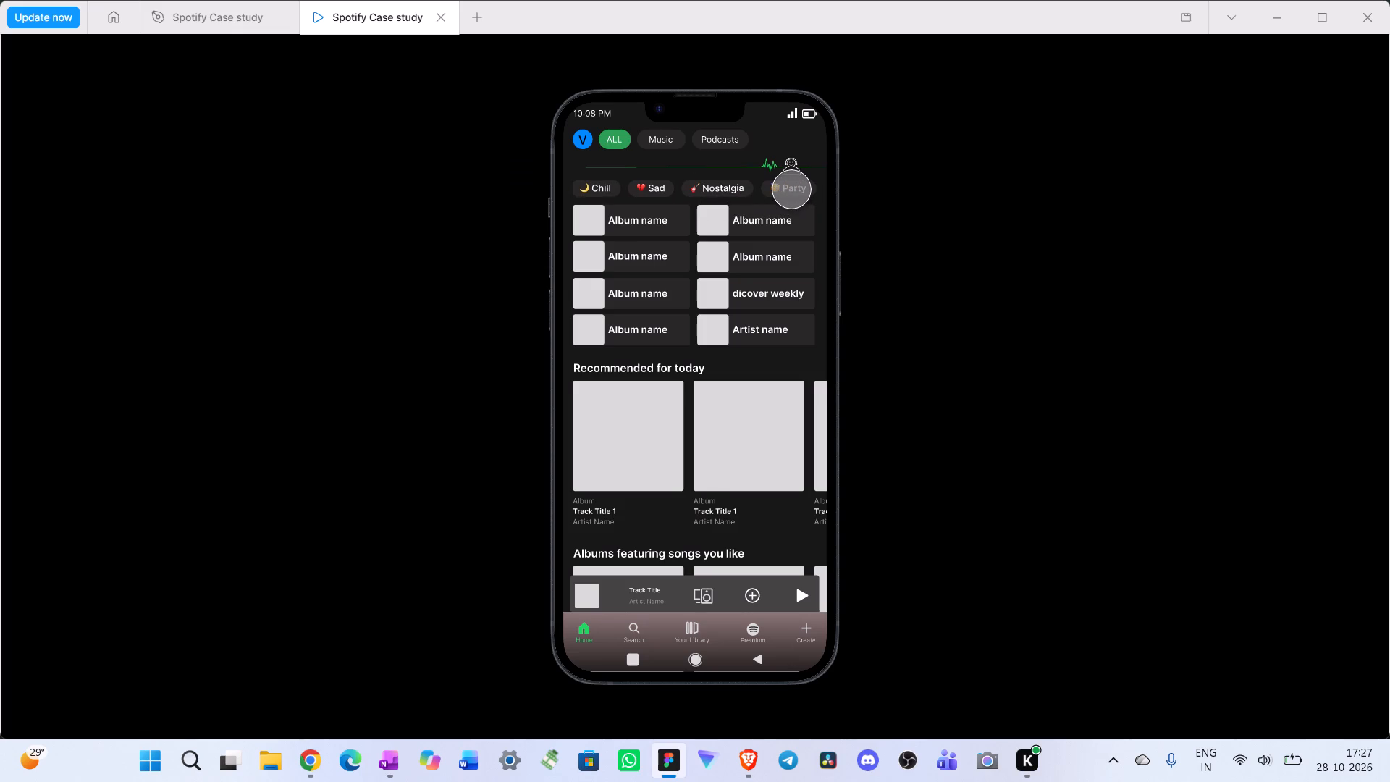
left_click(794, 182)
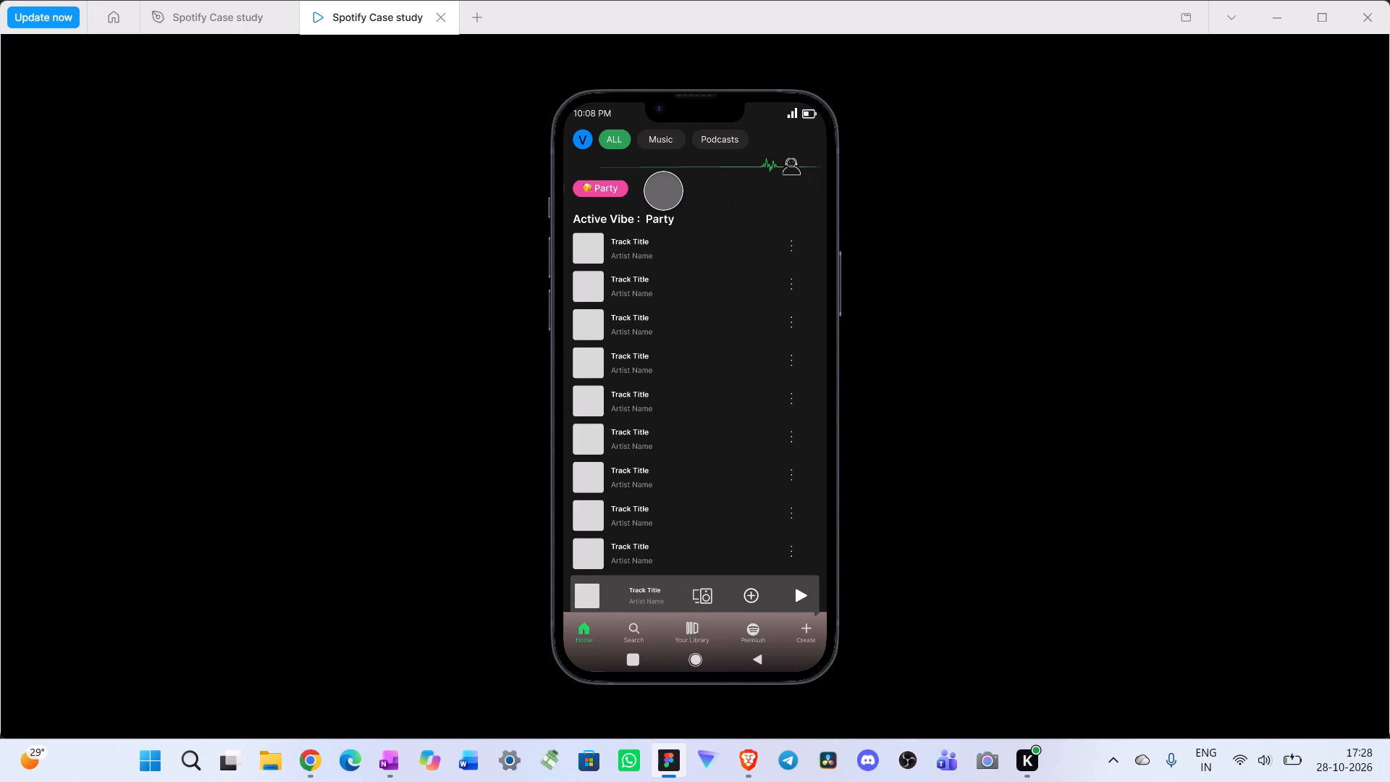
key("super+Print")
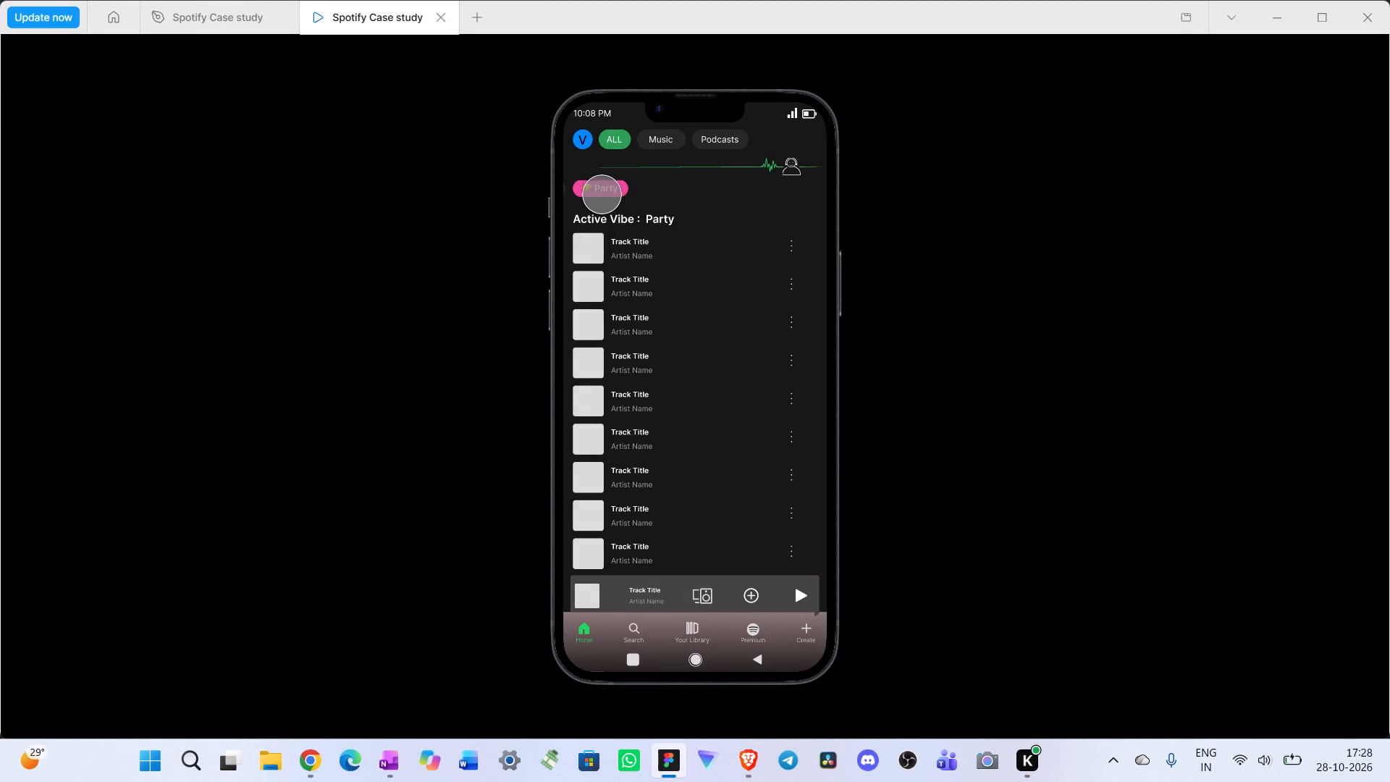
Try to scroll the vibe chip row sideways on the Party screen to test access to the other vibes.
left_click_drag(602, 194, 657, 193)
left_click_drag(621, 186, 683, 189)
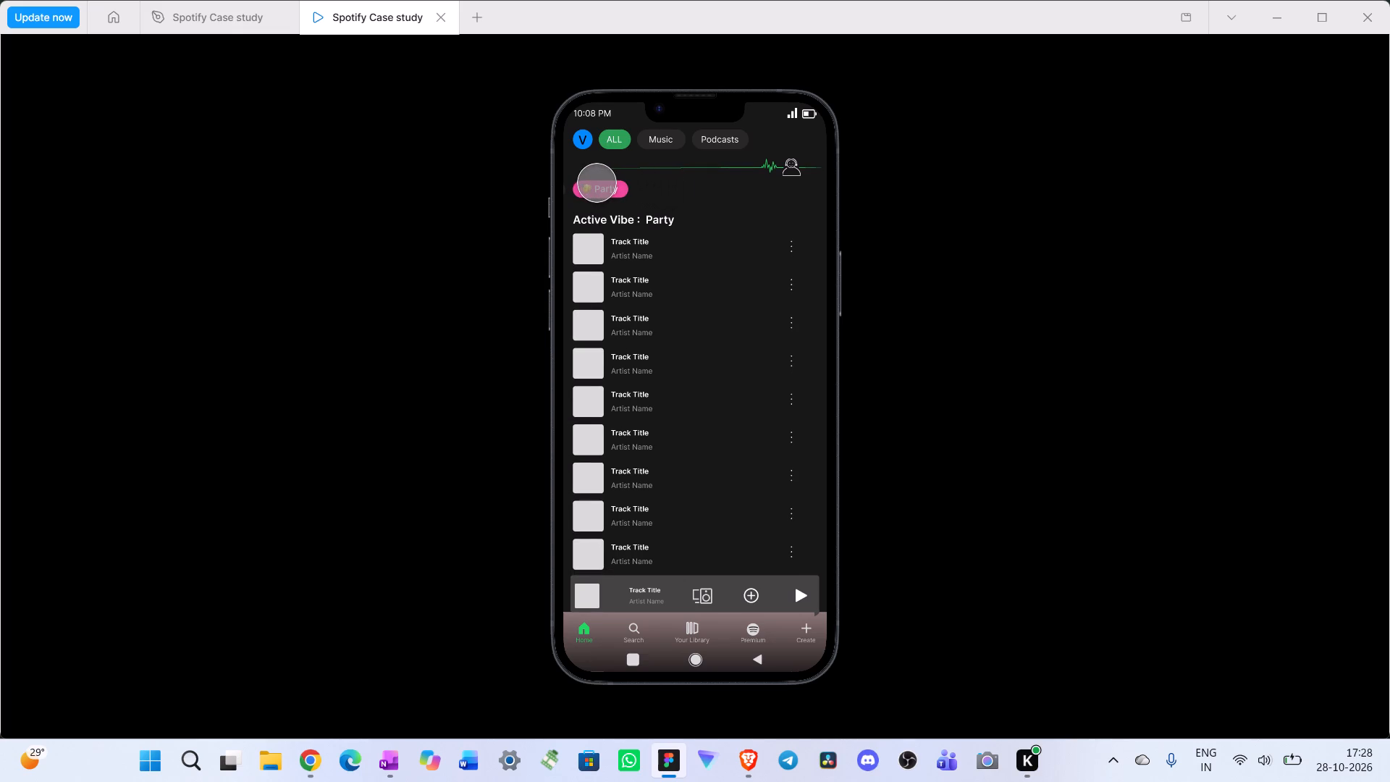
left_click_drag(598, 185, 699, 204)
left_click_drag(596, 185, 711, 196)
left_click_drag(619, 193, 717, 193)
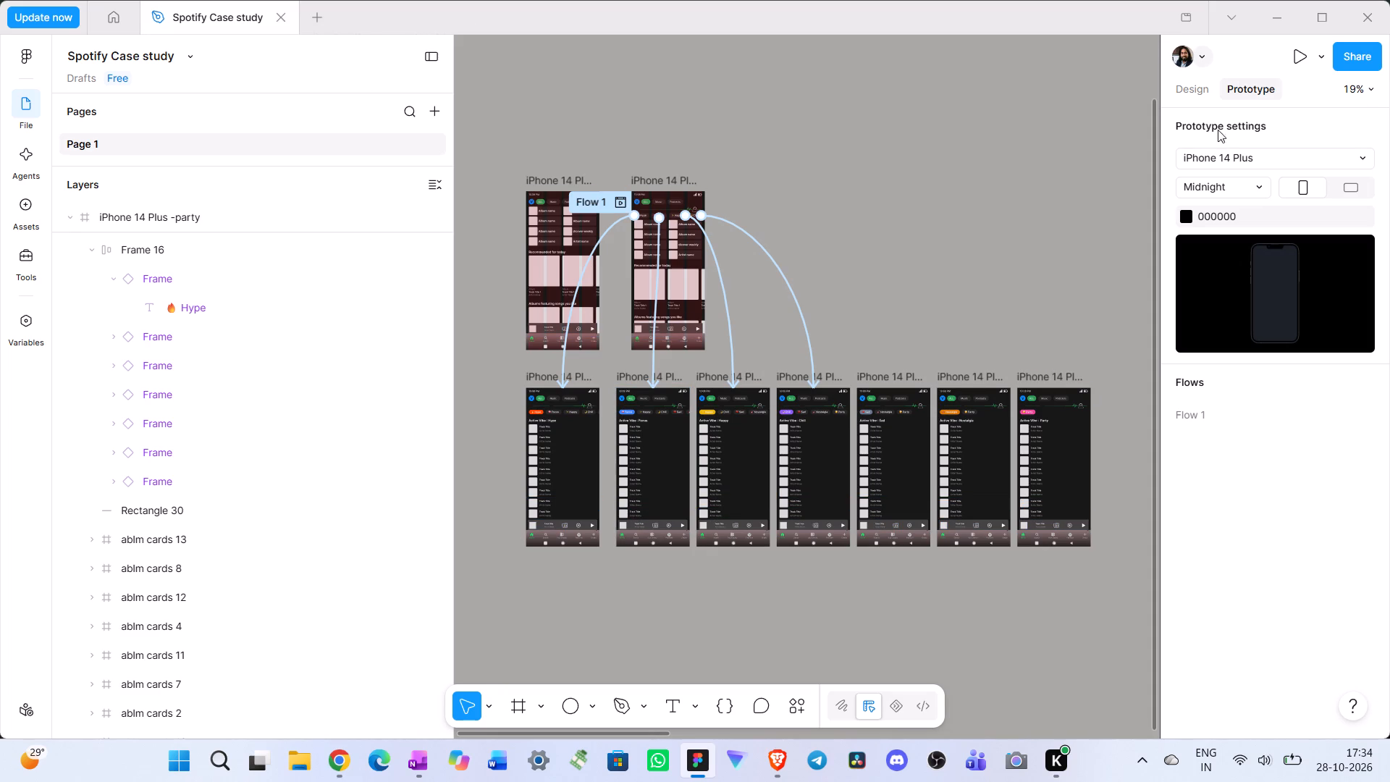
Switch from prototyping back to design editing and examine the vibe bar in the iPhone 14 Plus - hype frame up close.
left_click(1191, 90)
left_click(566, 573)
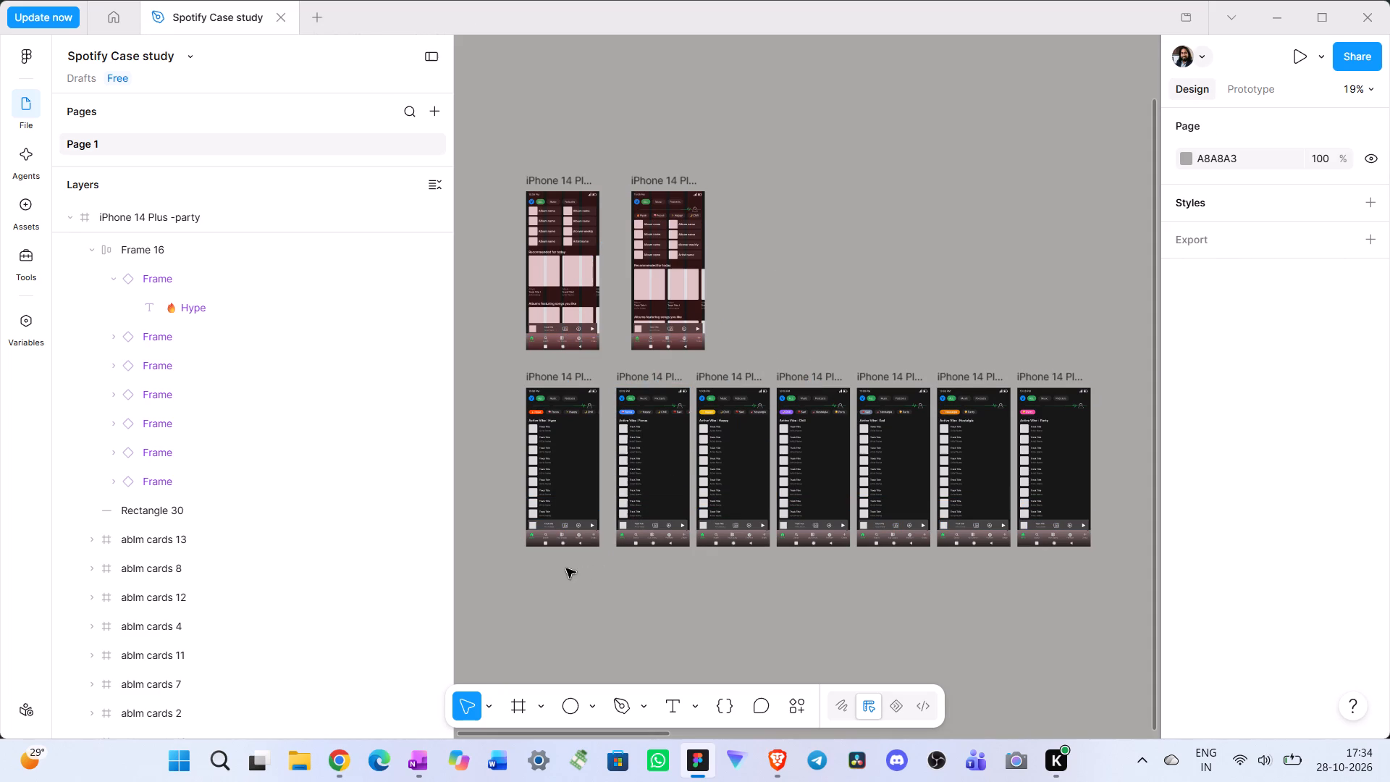
scroll(587, 540, "up", 4)
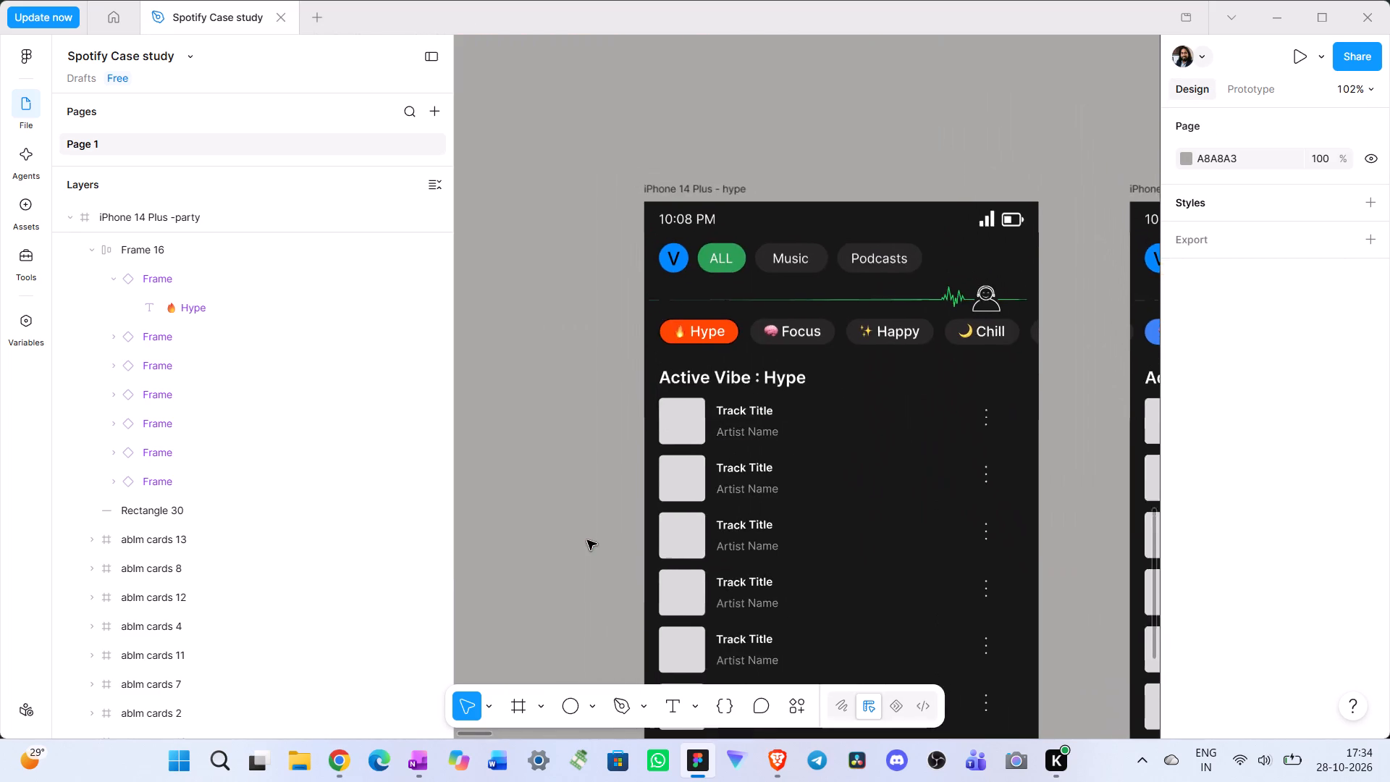
scroll(587, 540, "left", 1)
scroll(591, 539, "right", 1)
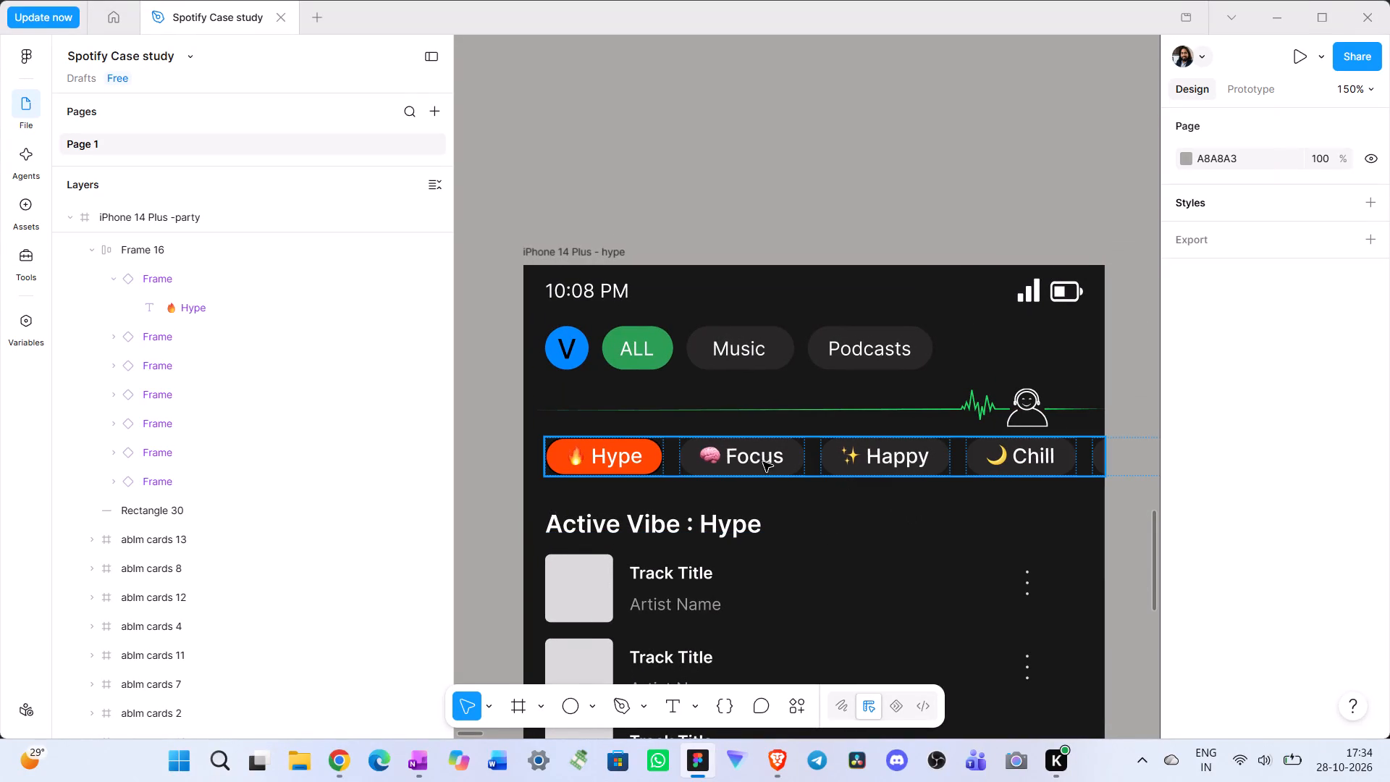
Switch to the Spotify Case study file in Figma and move the focus screen's vibe chip row, Frame 16, to X 16.
scroll(951, 501, "left", 2)
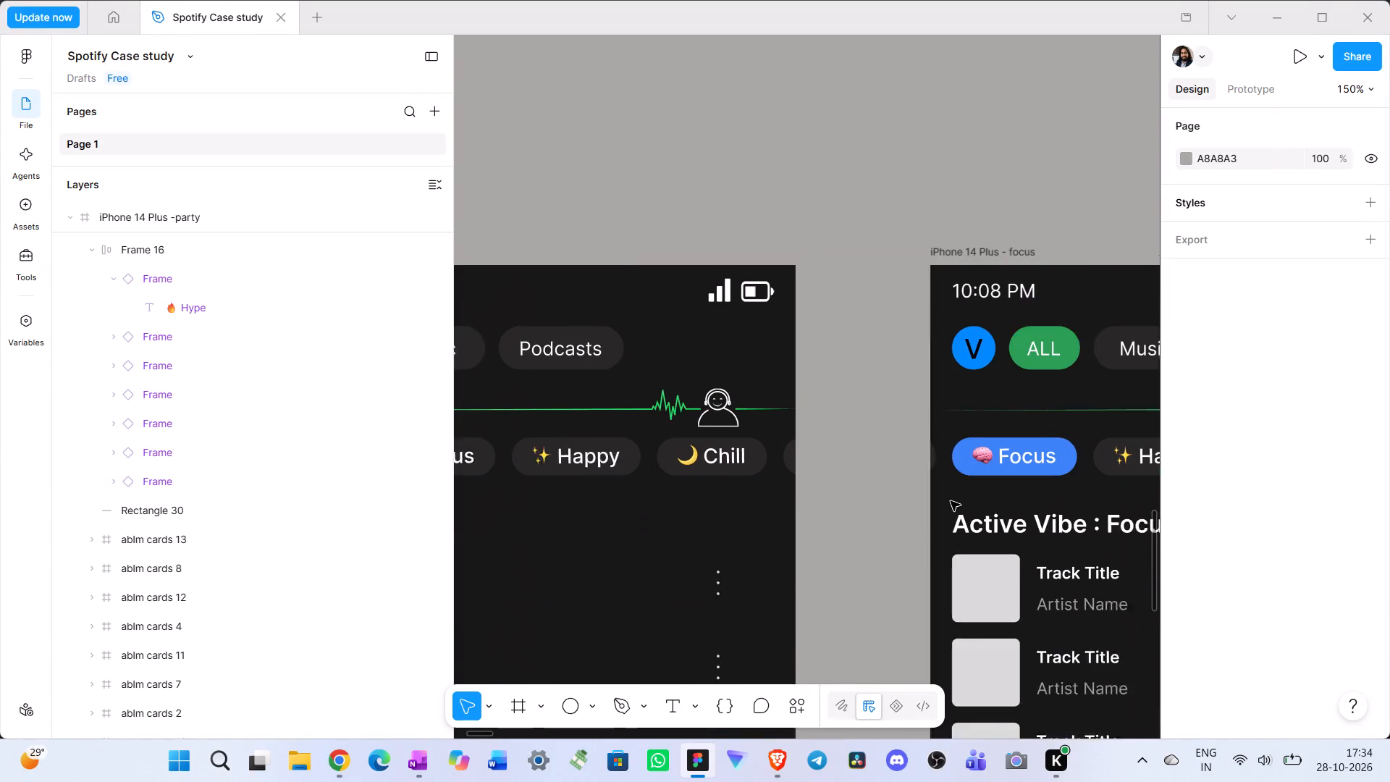
scroll(951, 501, "left", 2)
left_click(891, 463)
scroll(891, 463, "left", 1)
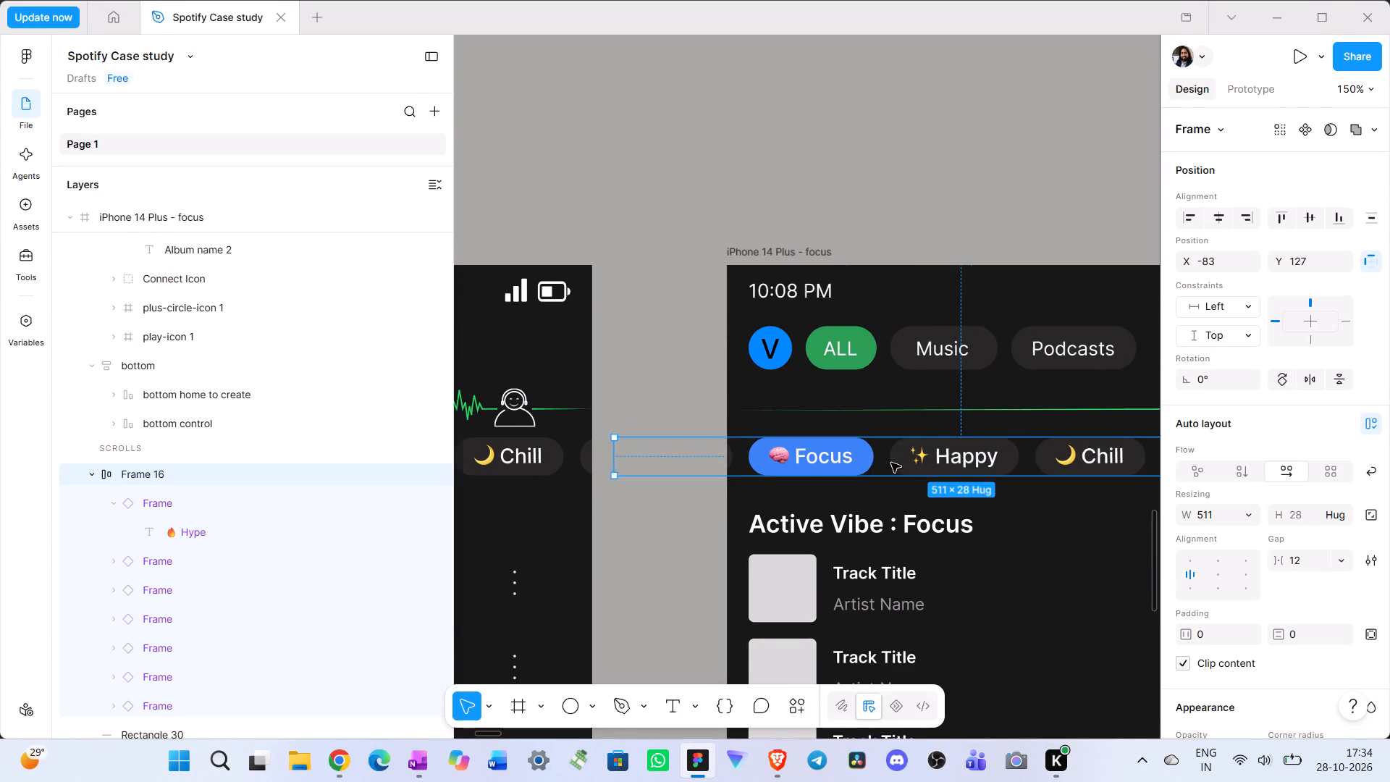
scroll(891, 463, "left", 2)
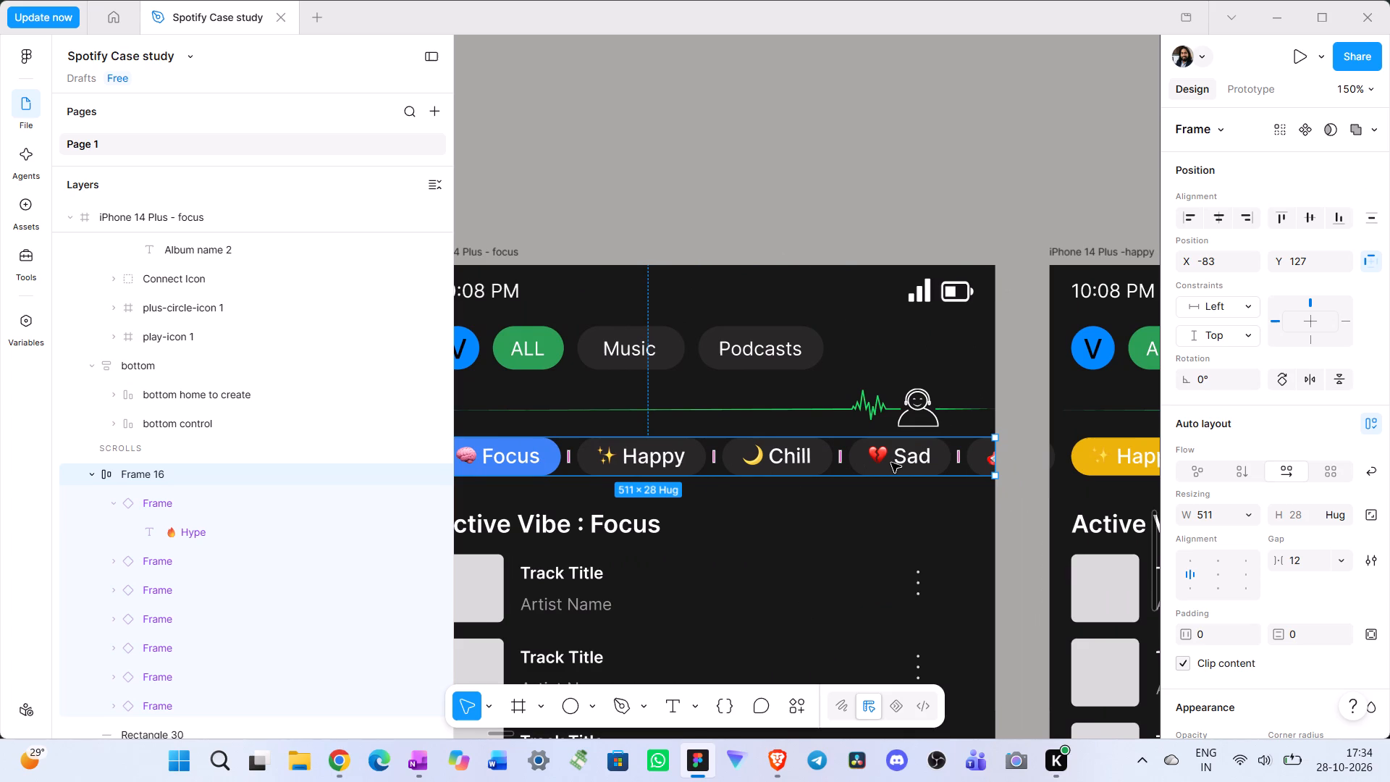
scroll(891, 463, "right", 1)
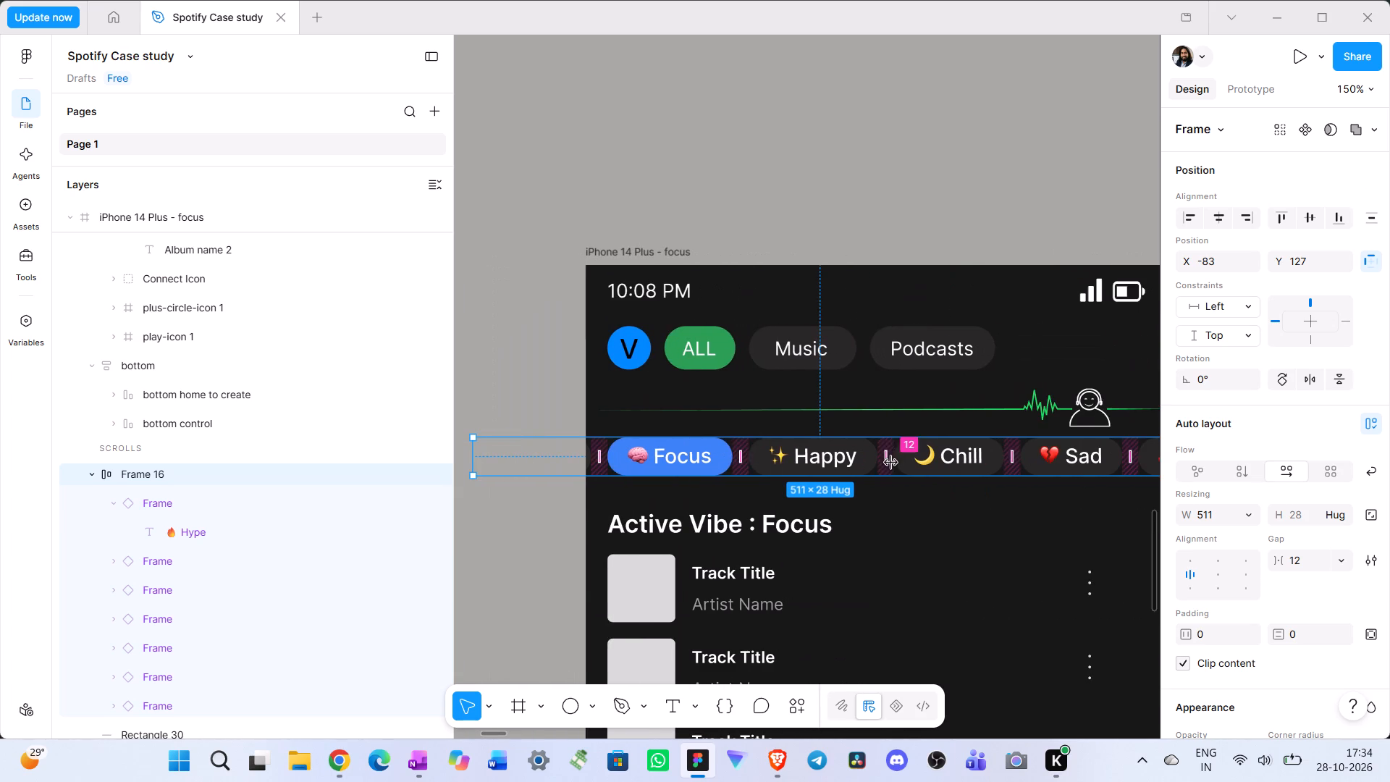
scroll(891, 463, "right", 1)
scroll(891, 463, "left", 1)
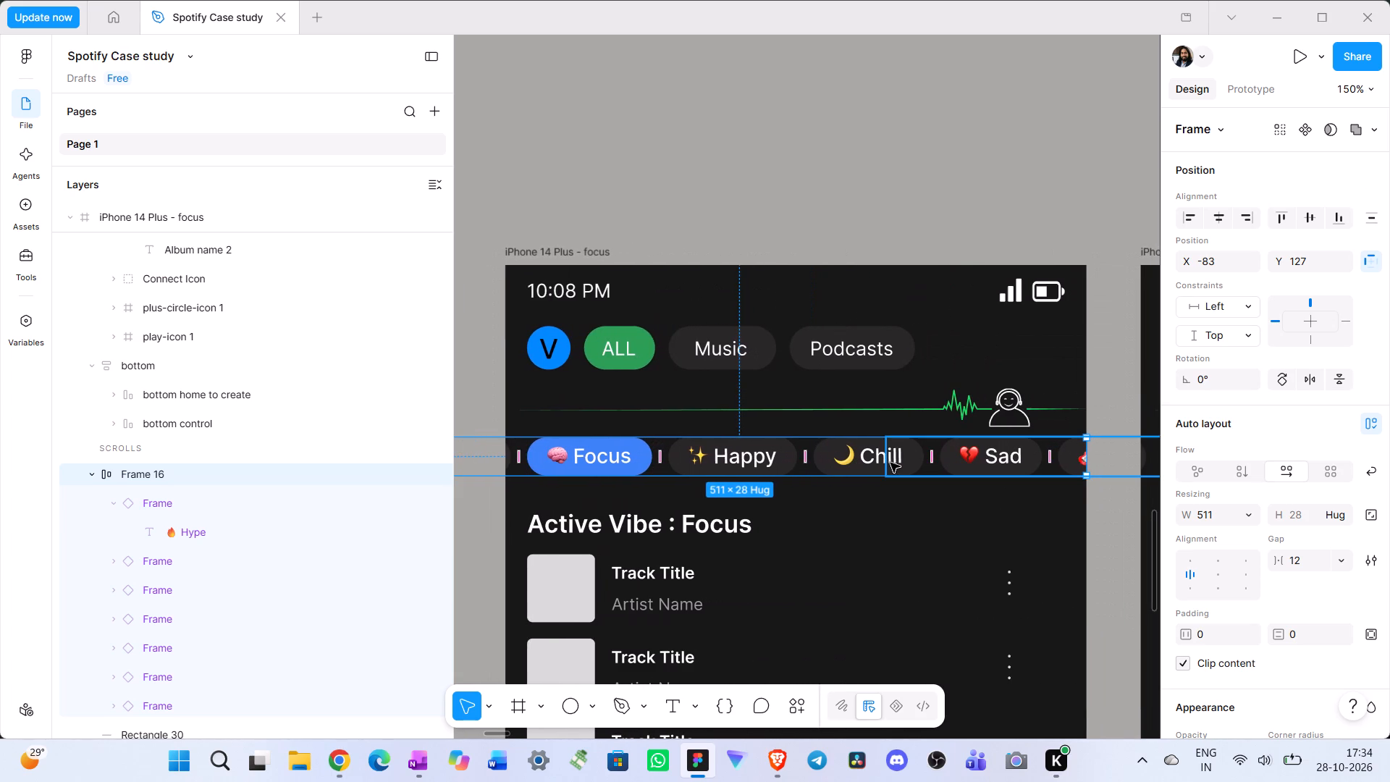
key("shift+Right")
key("shift+Right")
key("shift+Right")
key("shift+Right")
key("shift+Right")
key("shift+Right")
key("shift+Right")
key("shift+Right")
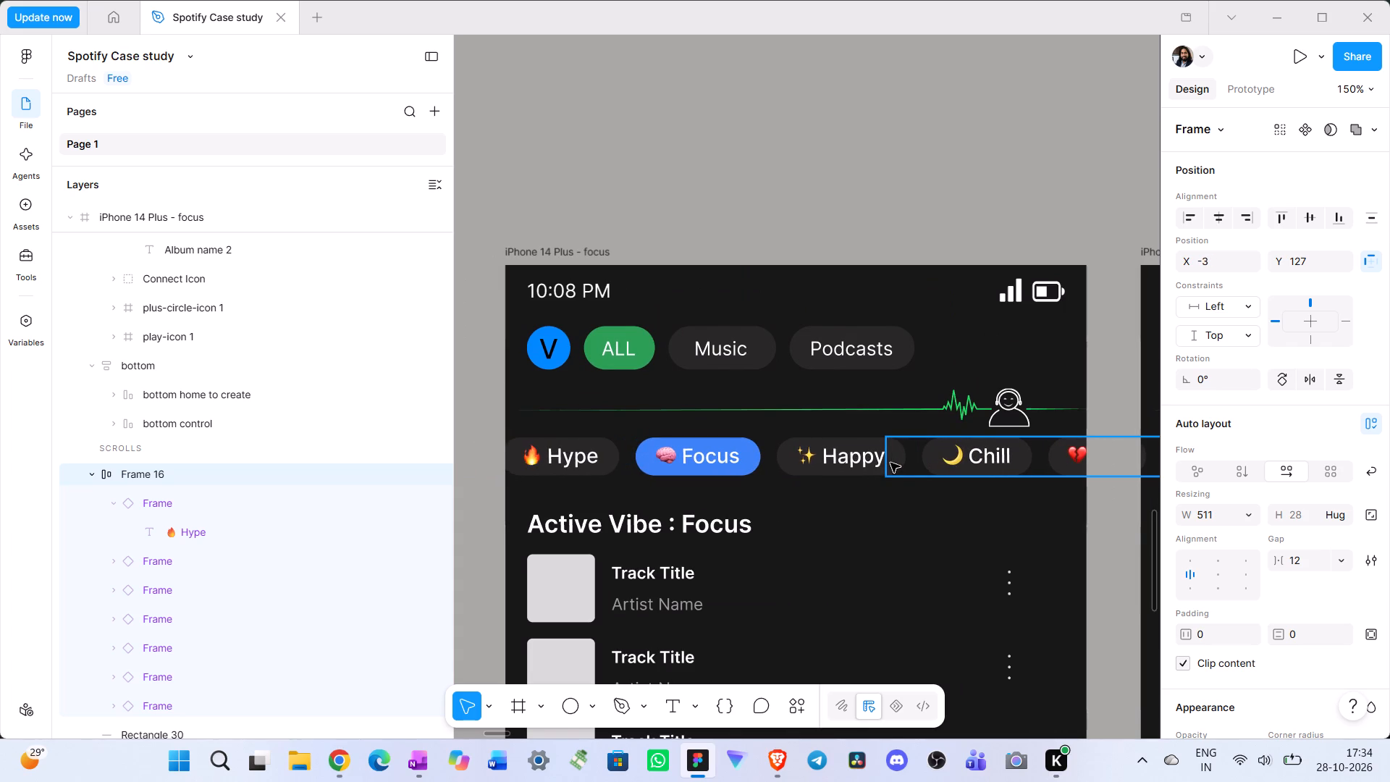
key("shift+Right")
key("shift+Right")
key("shift+Right")
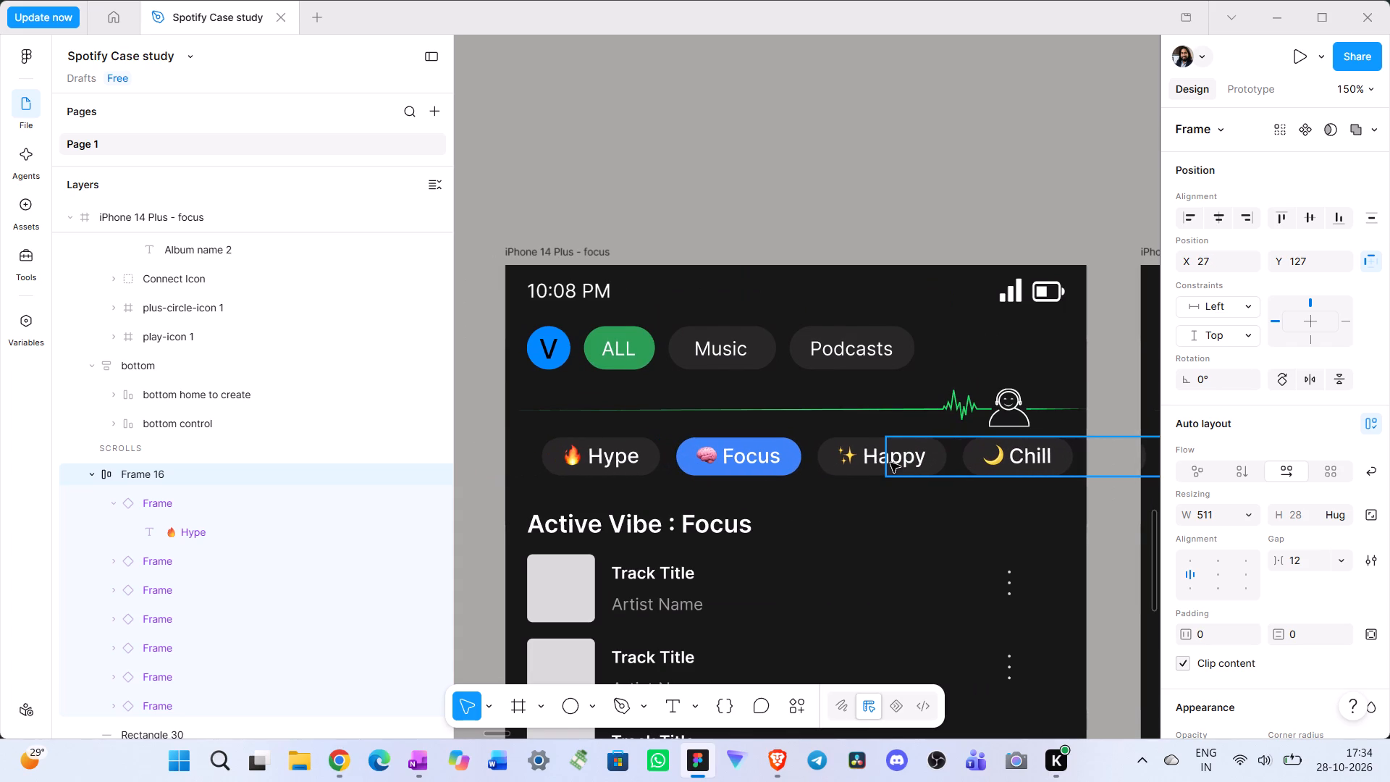
key("Left")
key("Left")
key("Left")
key("Left")
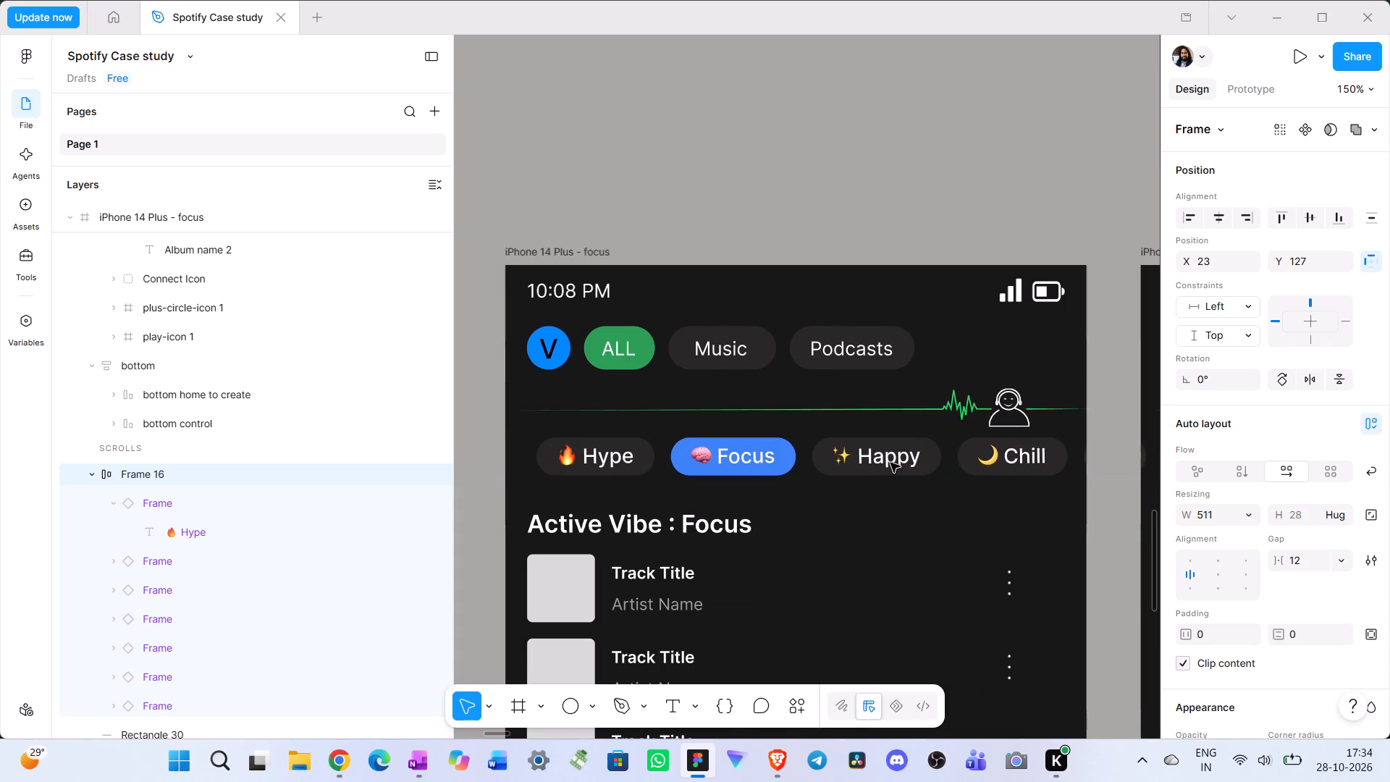
key("Left")
key("Left")
key("Left")
key("Left")
key("Left")
key("Left")
key("Left")
key("Left")
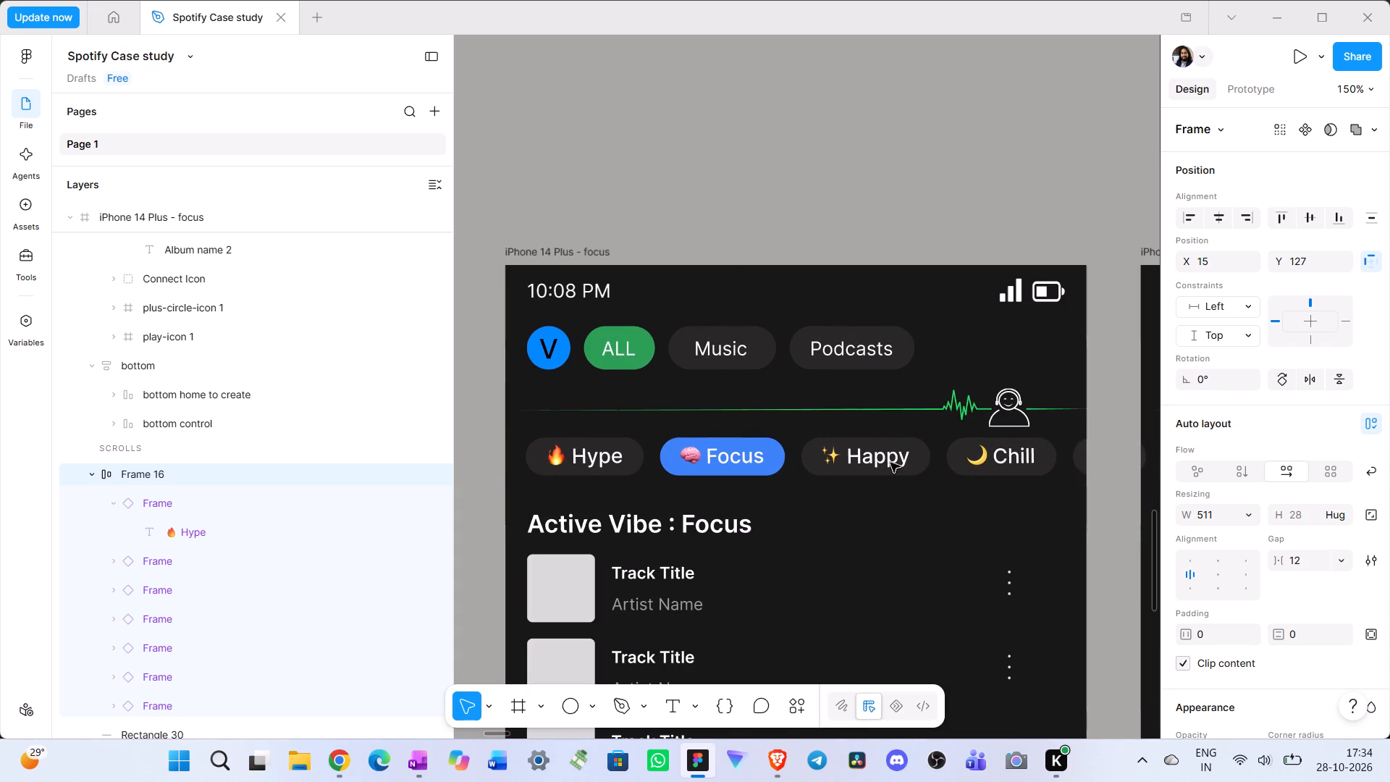
key("Right")
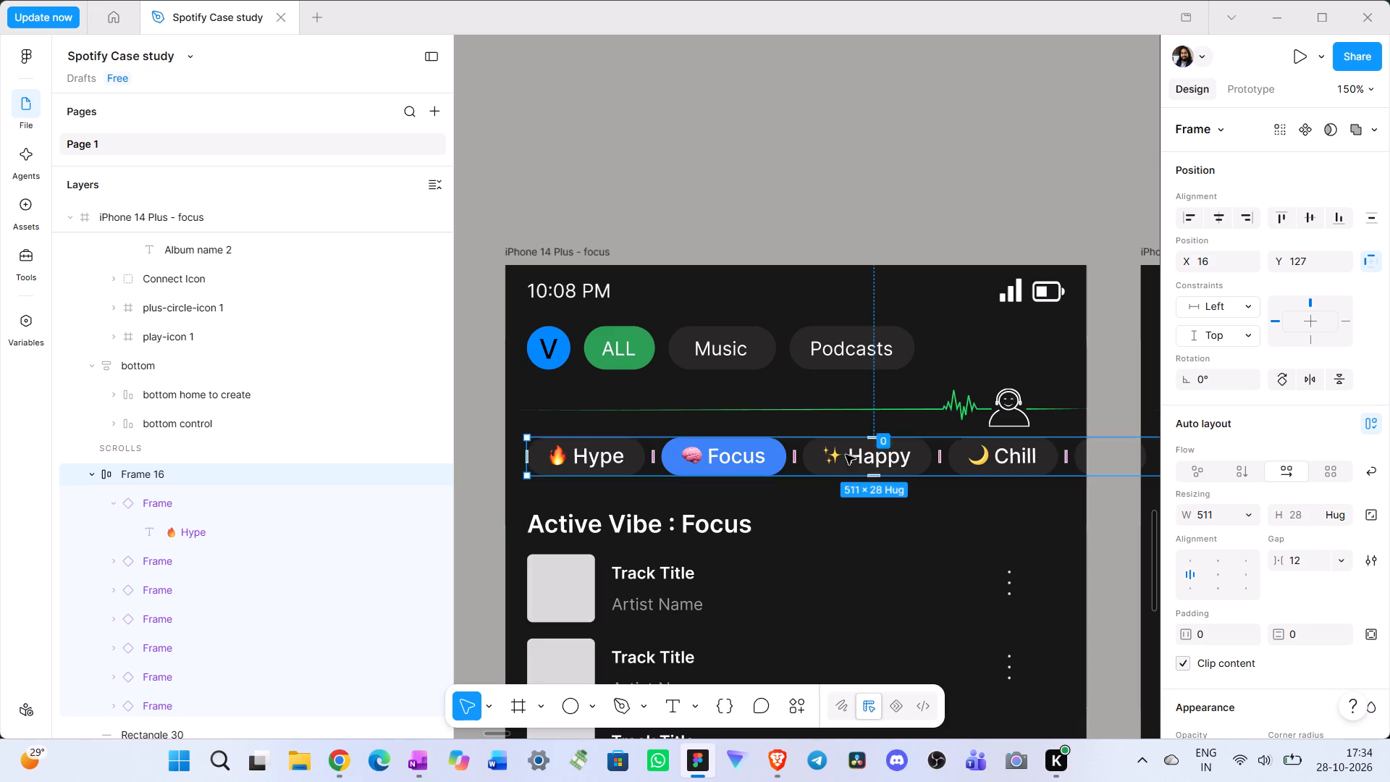
Reorder the focus screen's vibe chip row so the Focus chip comes first, ahead of Hype, and deselect it.
double_click(706, 462)
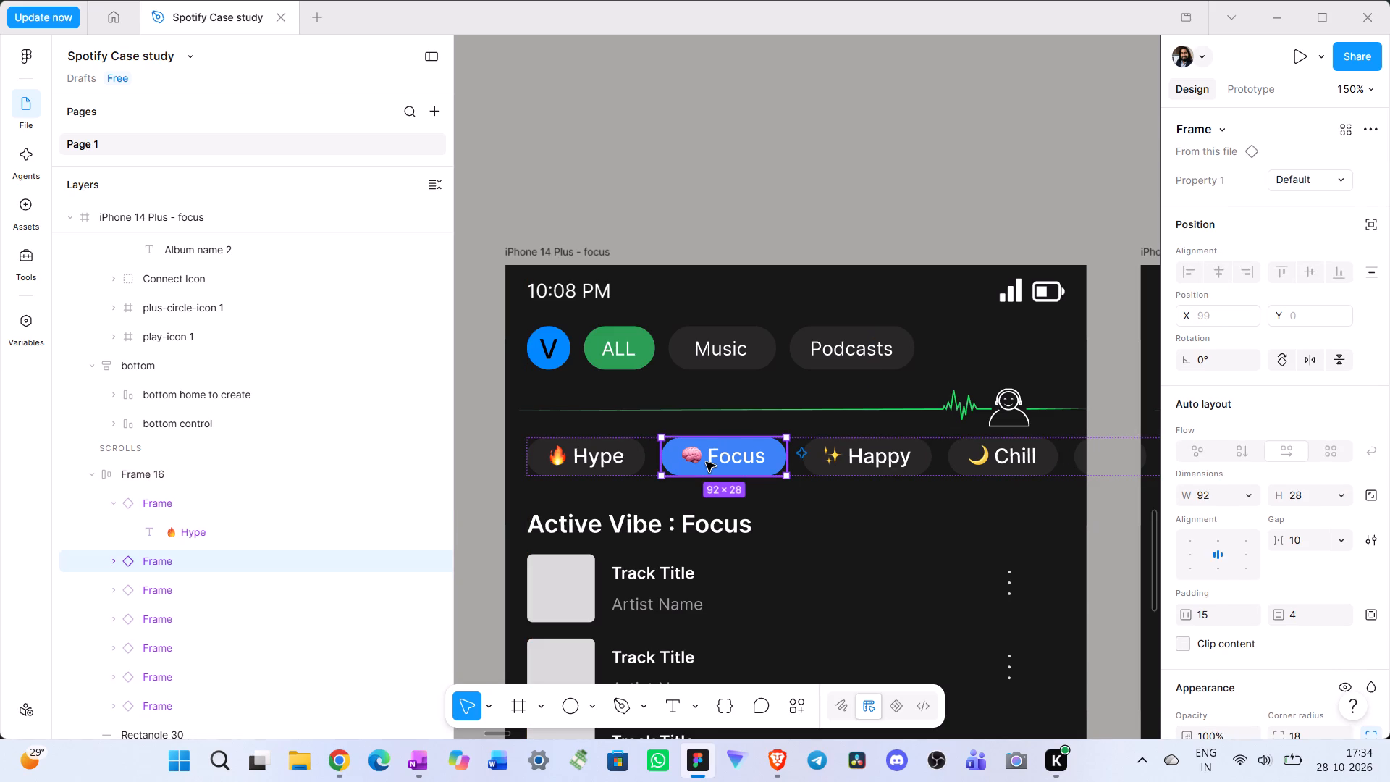
key("Left")
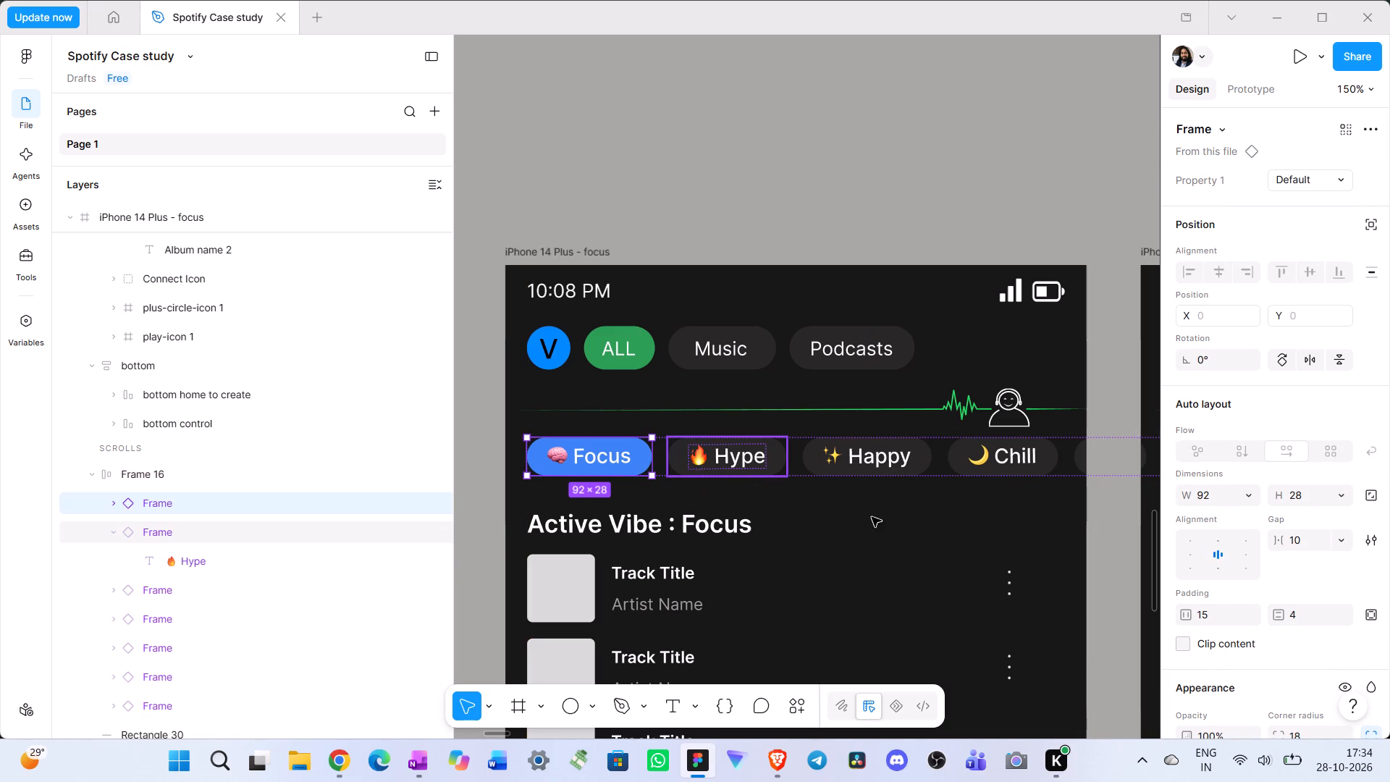
left_click(872, 516)
Move the happy screen's vibe chip row, Frame 16, horizontally to X 123 so its leading chips sit inside the screen.
scroll(872, 516, "left", 3)
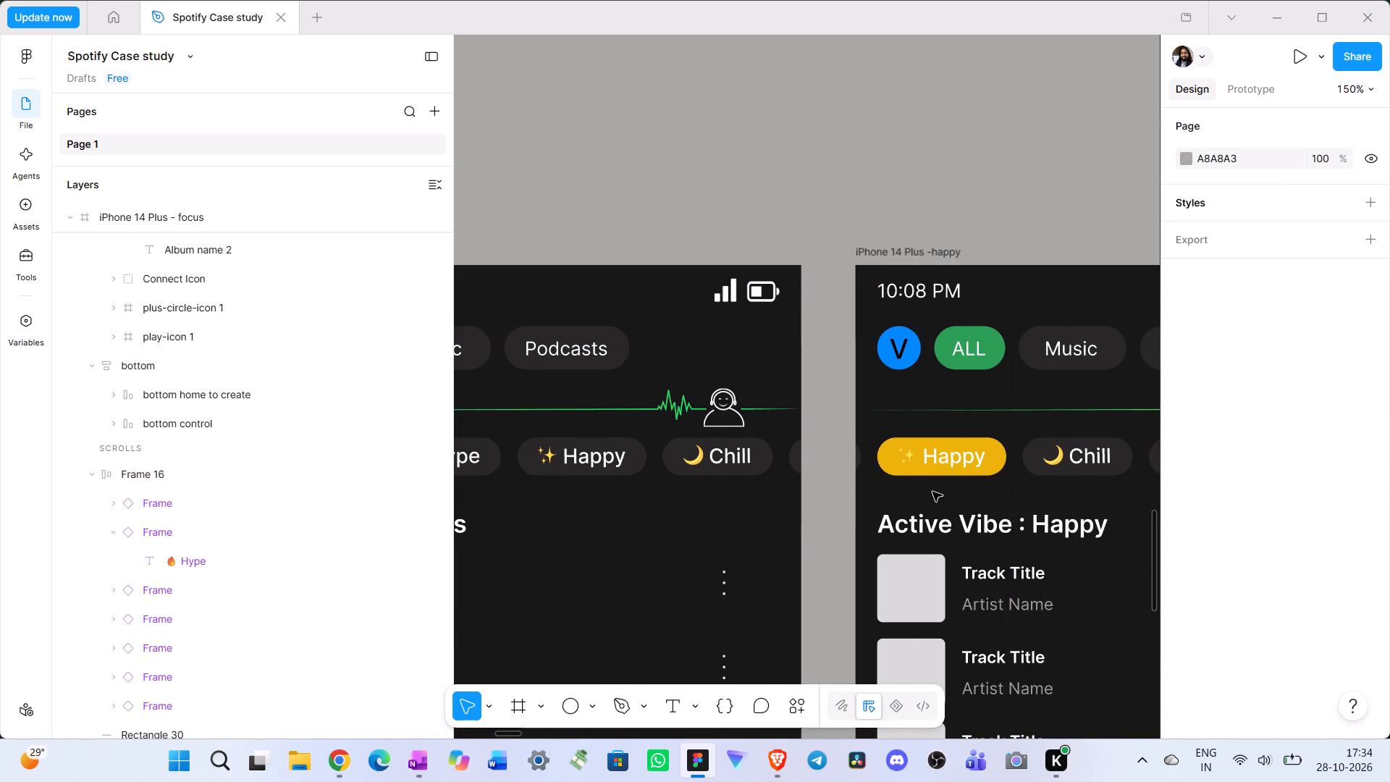
scroll(935, 489, "left", 1)
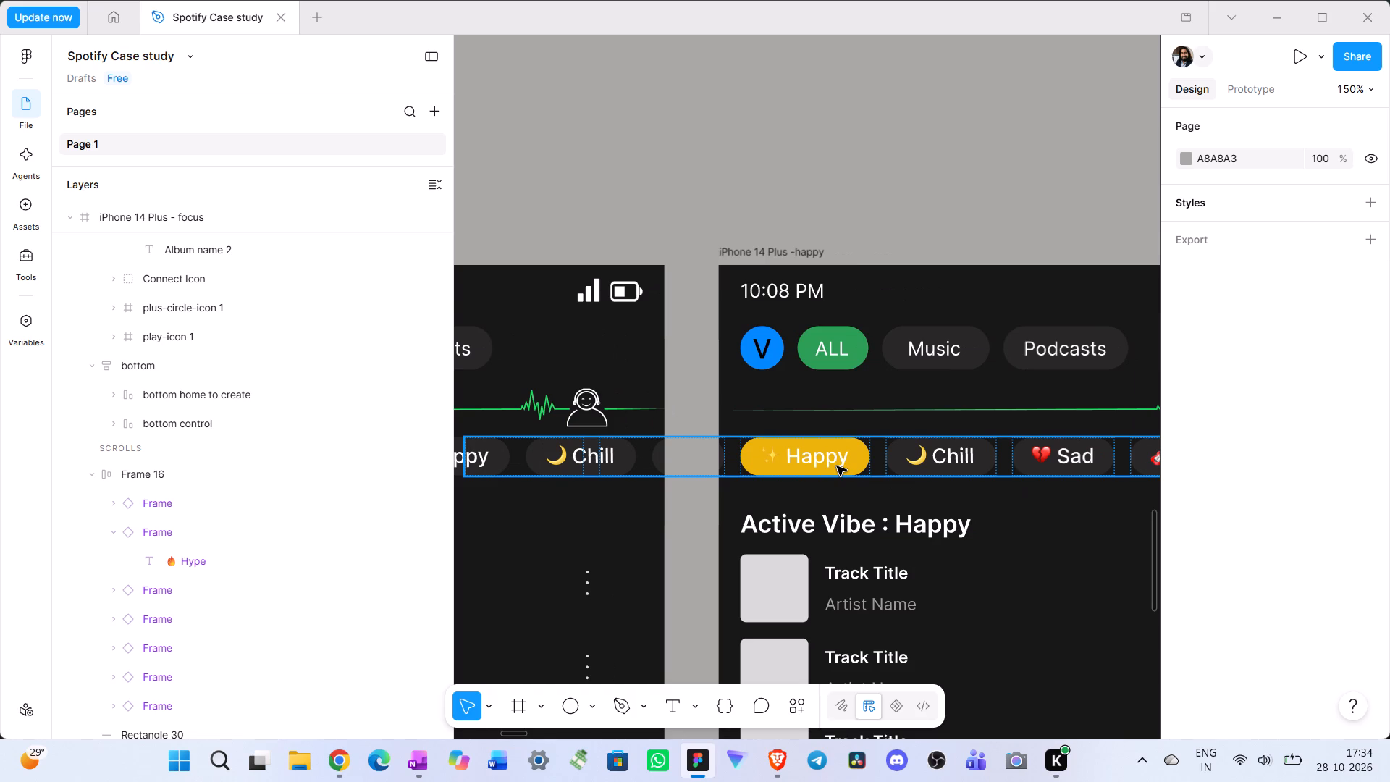
scroll(837, 466, "left", 1)
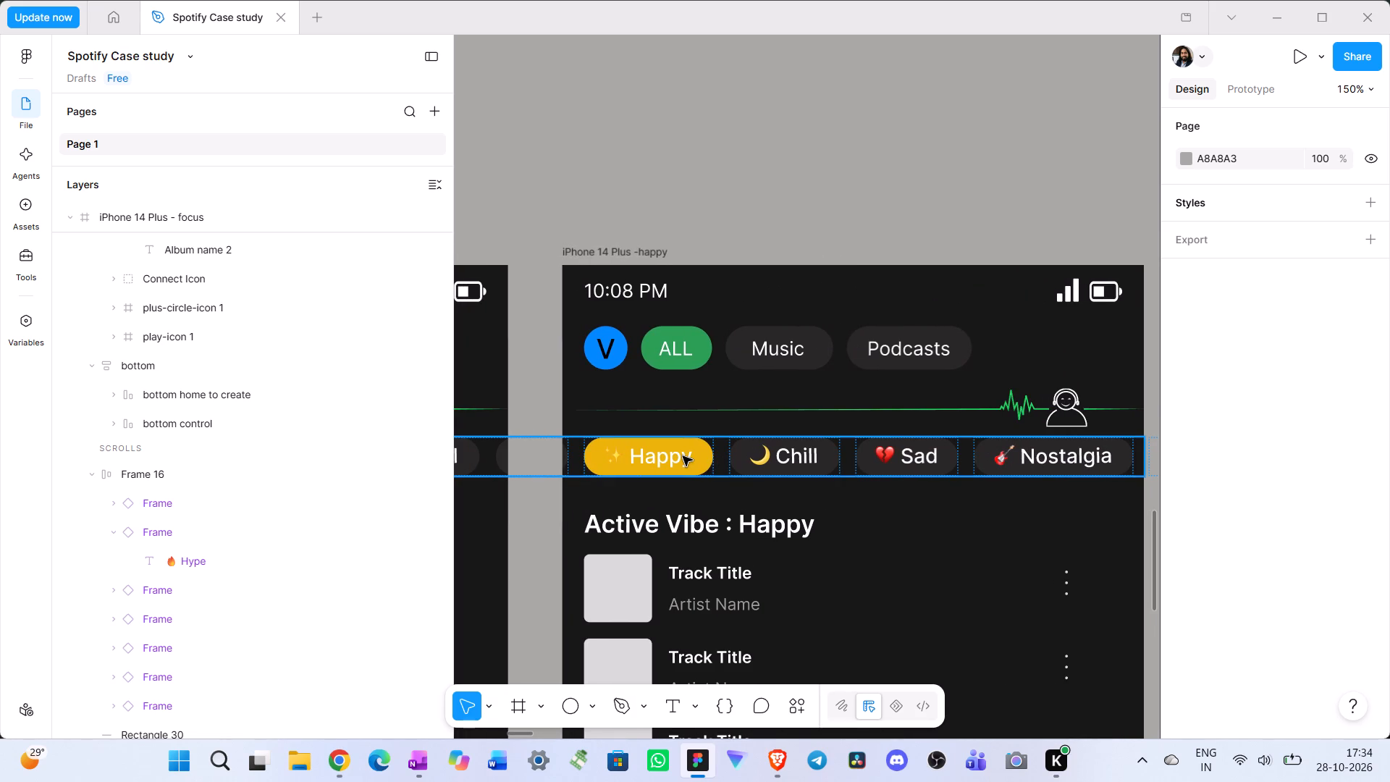
left_click(683, 456)
key("shift+Right")
key("shift+Right")
key("shift+Right")
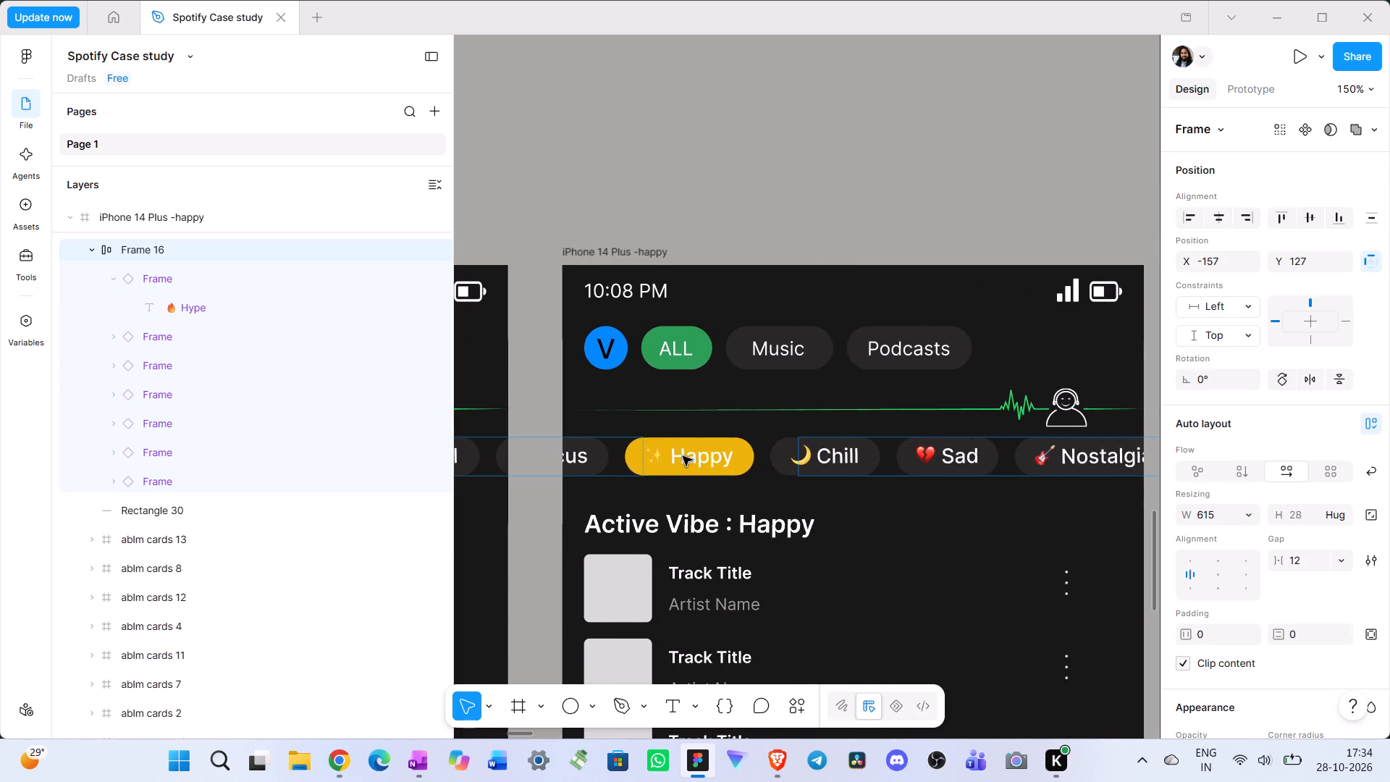
key("shift+Right")
key("shift+Right")
key("shift+Right")
key("shift+Right")
key("shift+Right")
key("shift+Right")
key("shift+Right")
key("shift+Right")
key("shift+Right")
key("shift+Right")
key("shift+Right")
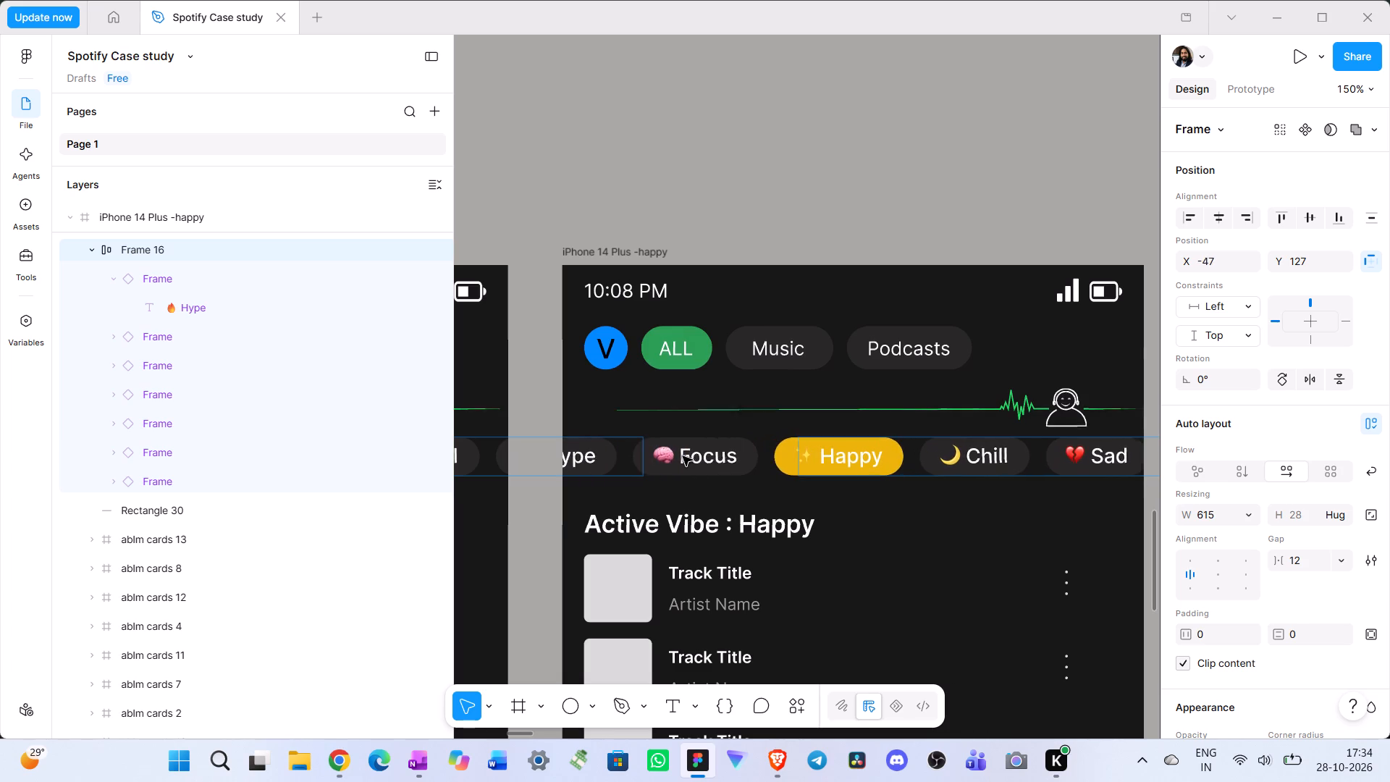
key("shift+Right")
key("shift+Right")
key("shift+Right")
key("shift+Right")
key("shift+Right")
key("shift+Right")
key("shift+Right")
key("shift+Right")
key("shift+Right")
key("shift+Right")
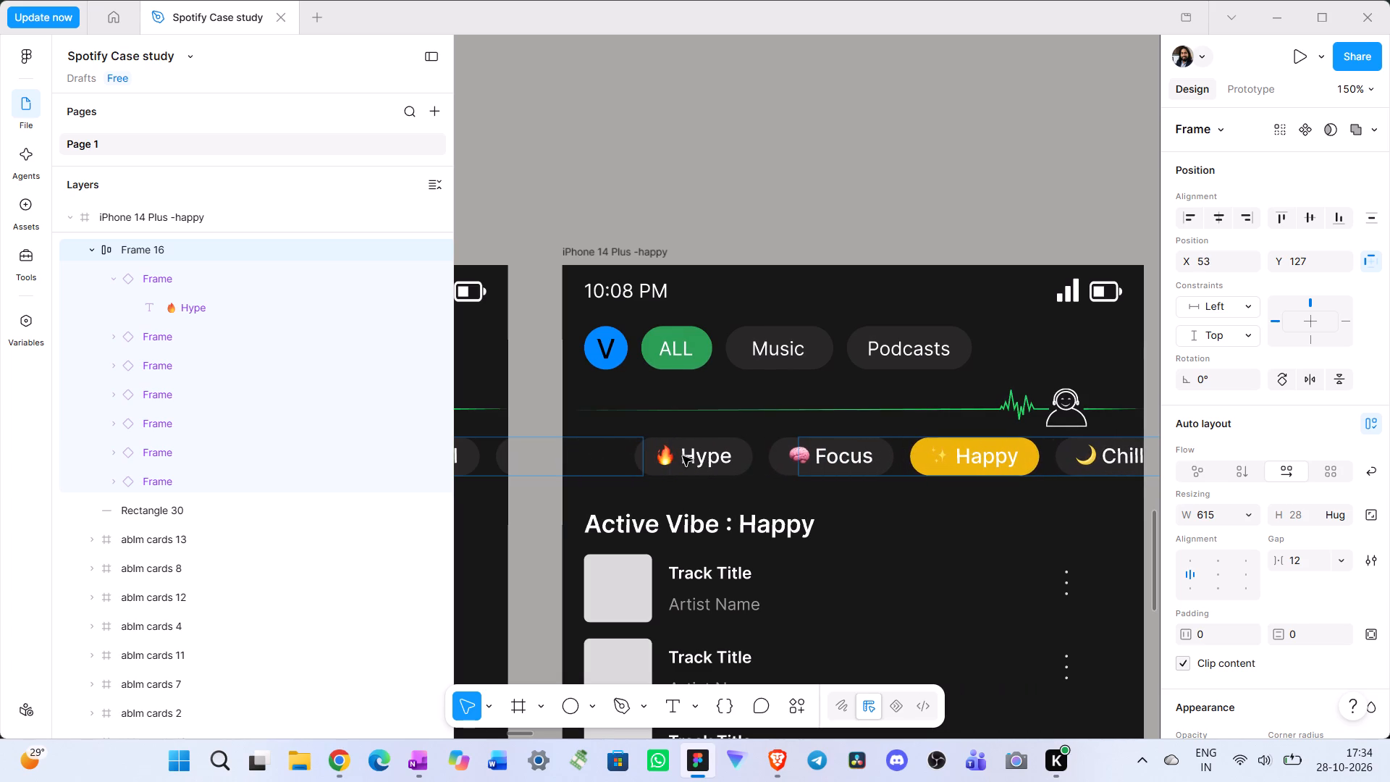
key("shift+Right")
key("shift+Right")
key("shift+Right")
key("shift+Right")
key("shift+Right")
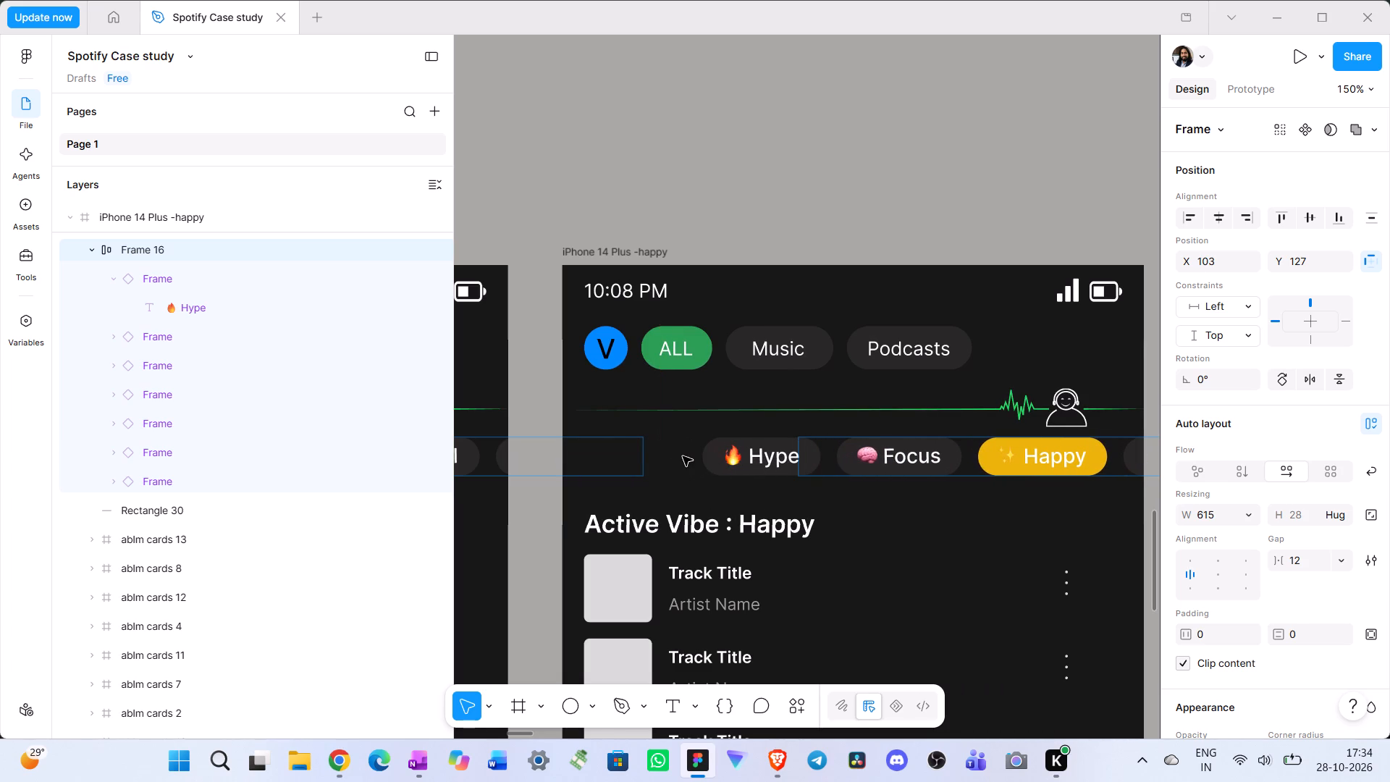
key("shift+Right")
key("shift+Right")
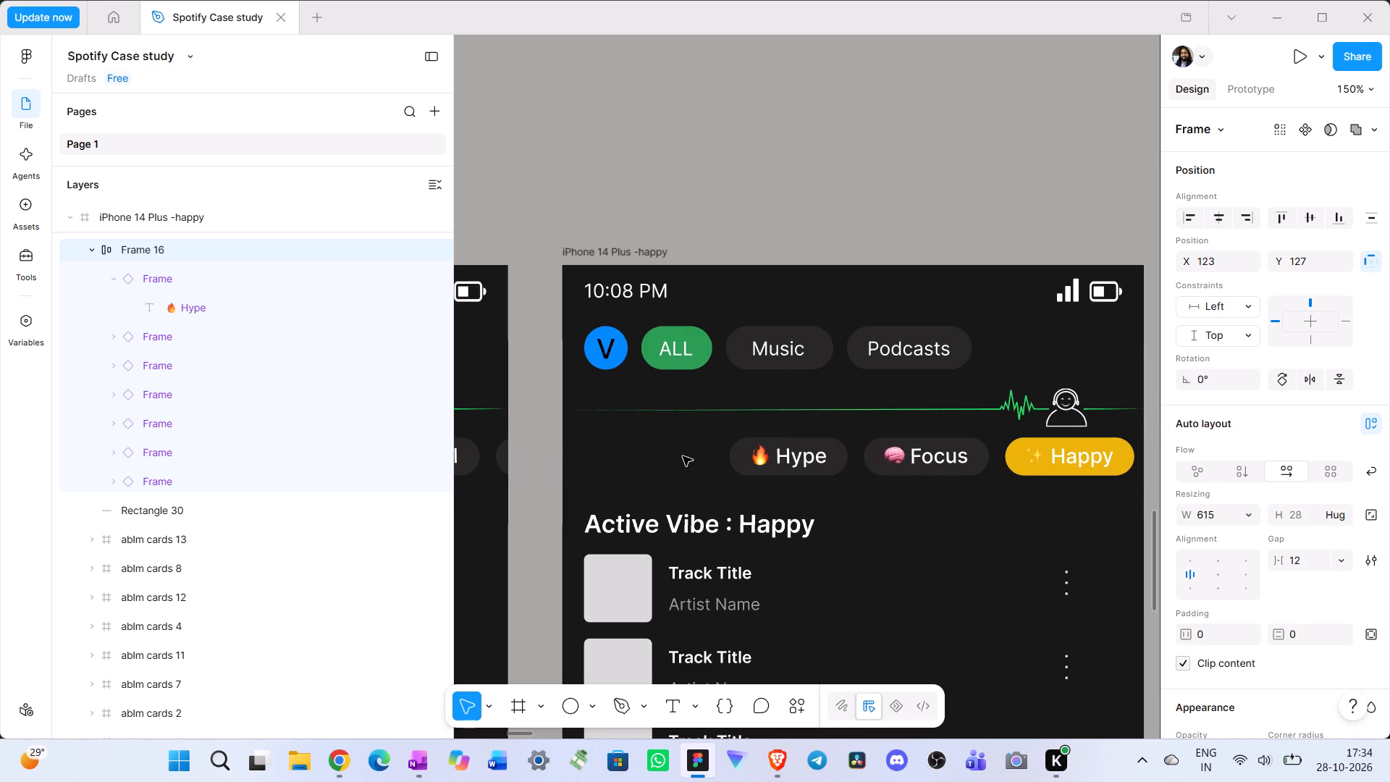
Reorder the happy screen's vibe chip row so the Happy chip comes first, ahead of Hype, and deselect it.
left_click(1031, 464)
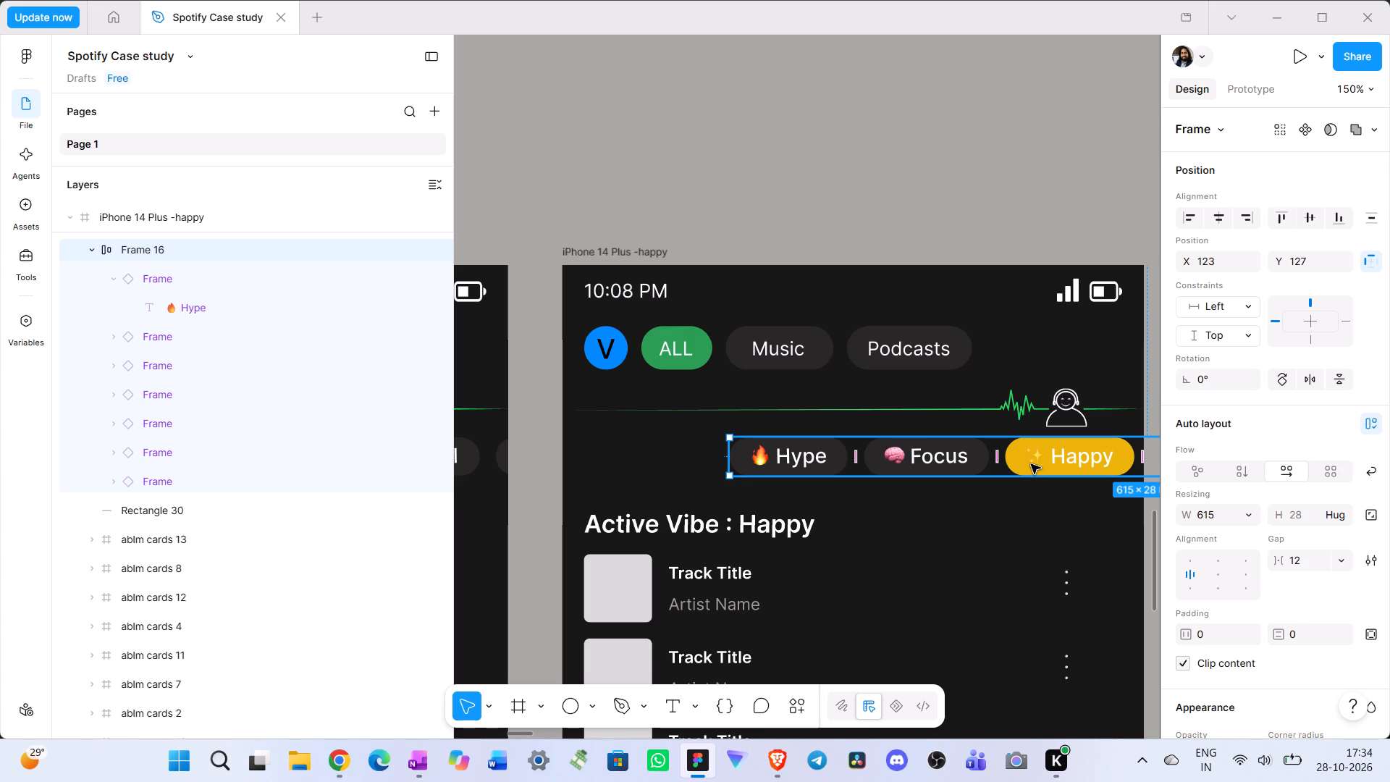
double_click(1031, 464)
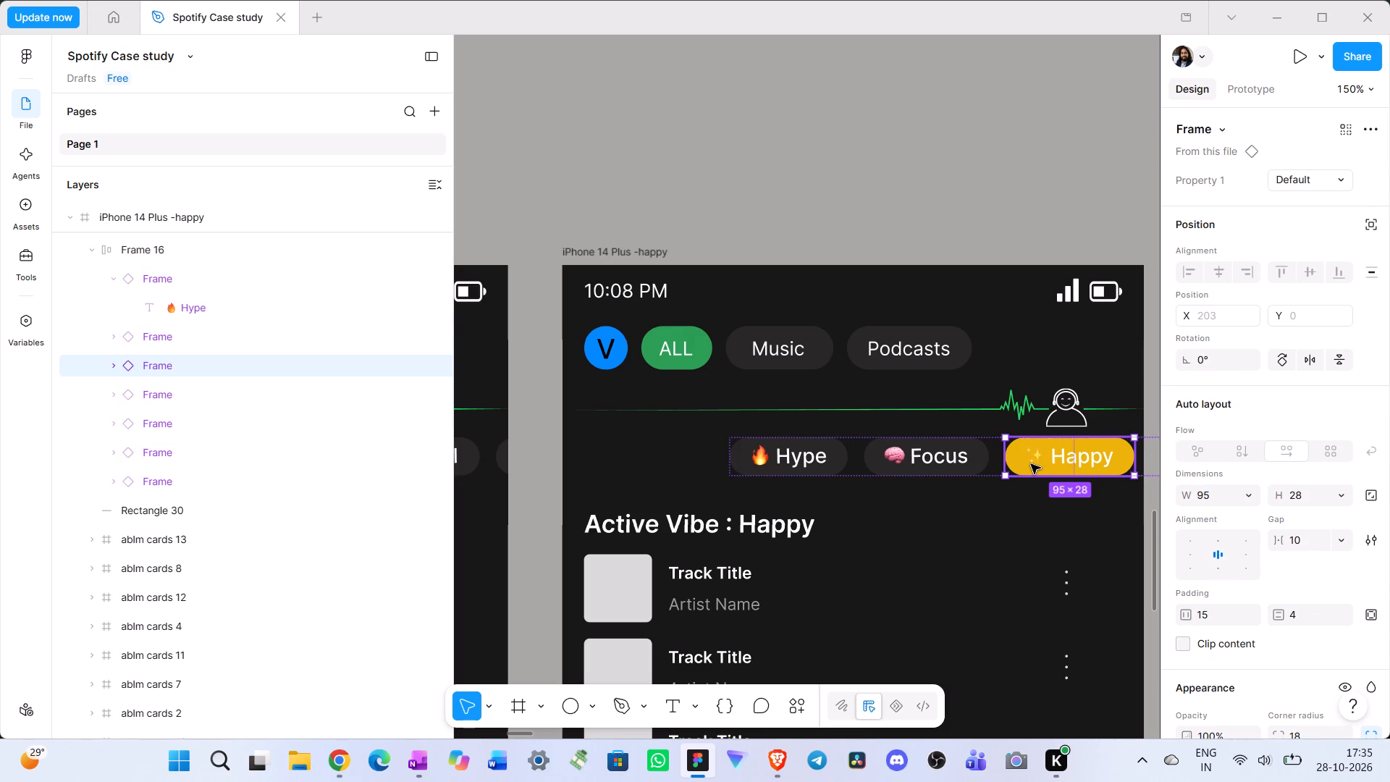
key("shift+Left")
key("shift+Left")
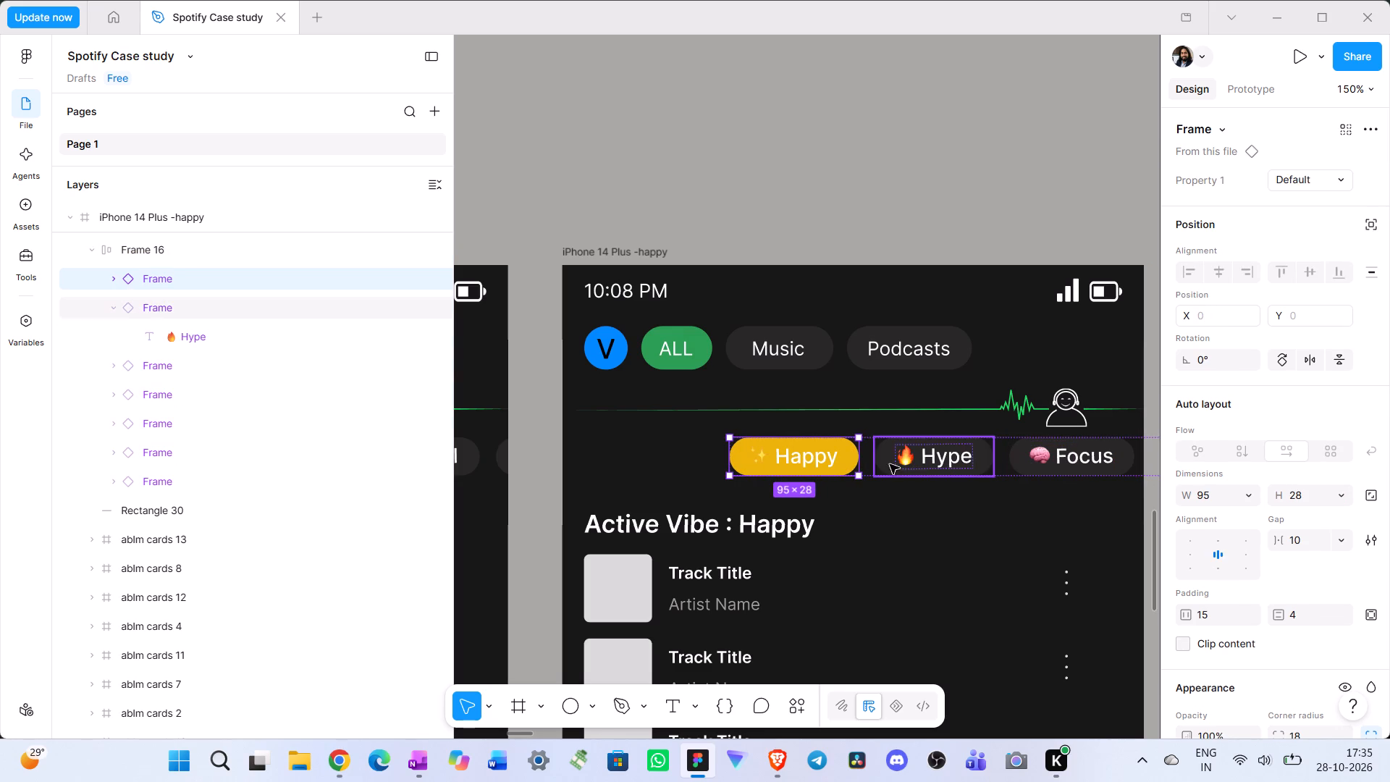
left_click(858, 489)
left_click(864, 492)
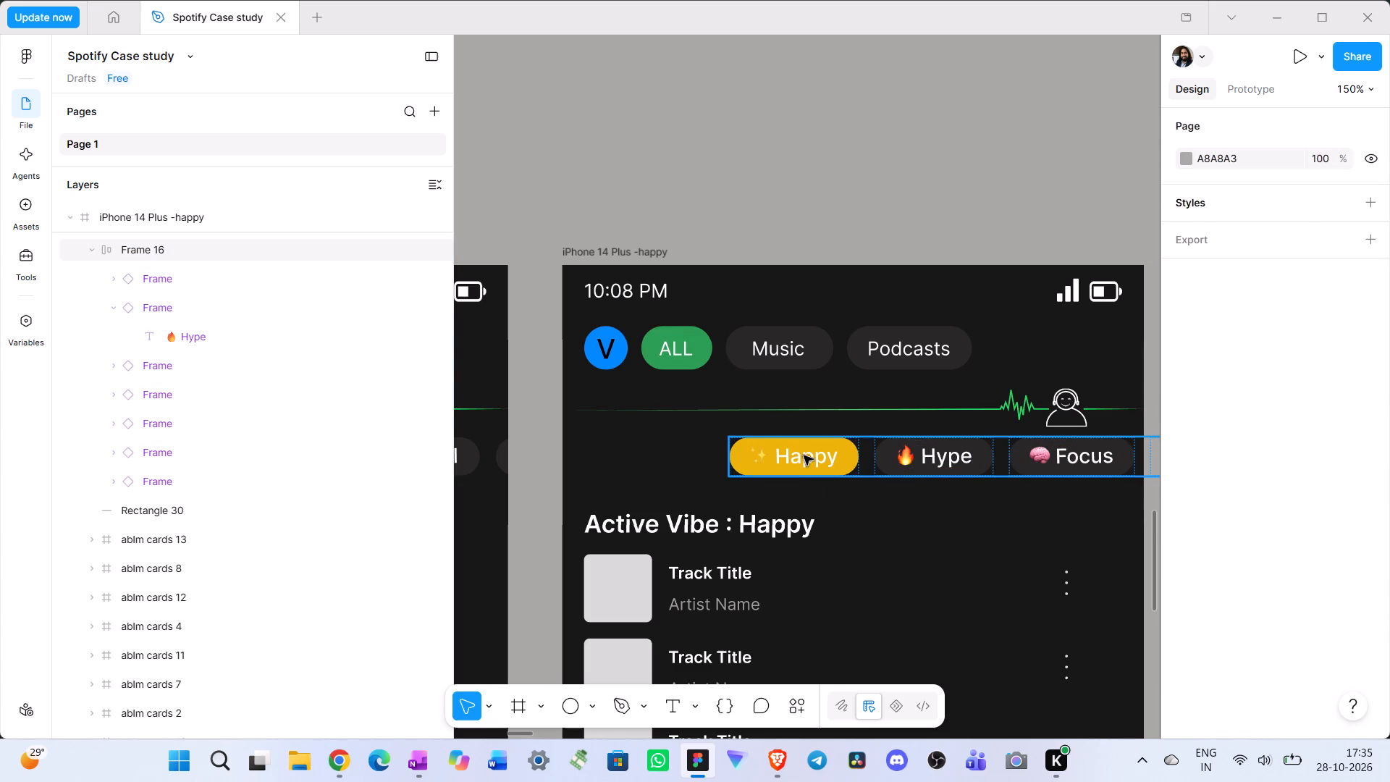
Move the happy screen's reordered vibe chip row, Frame 16, back to X 16.
left_click(804, 455)
key("shift+Left")
key("shift+Left")
key("shift+Left")
key("shift+Left")
key("shift+Left")
key("shift+Left")
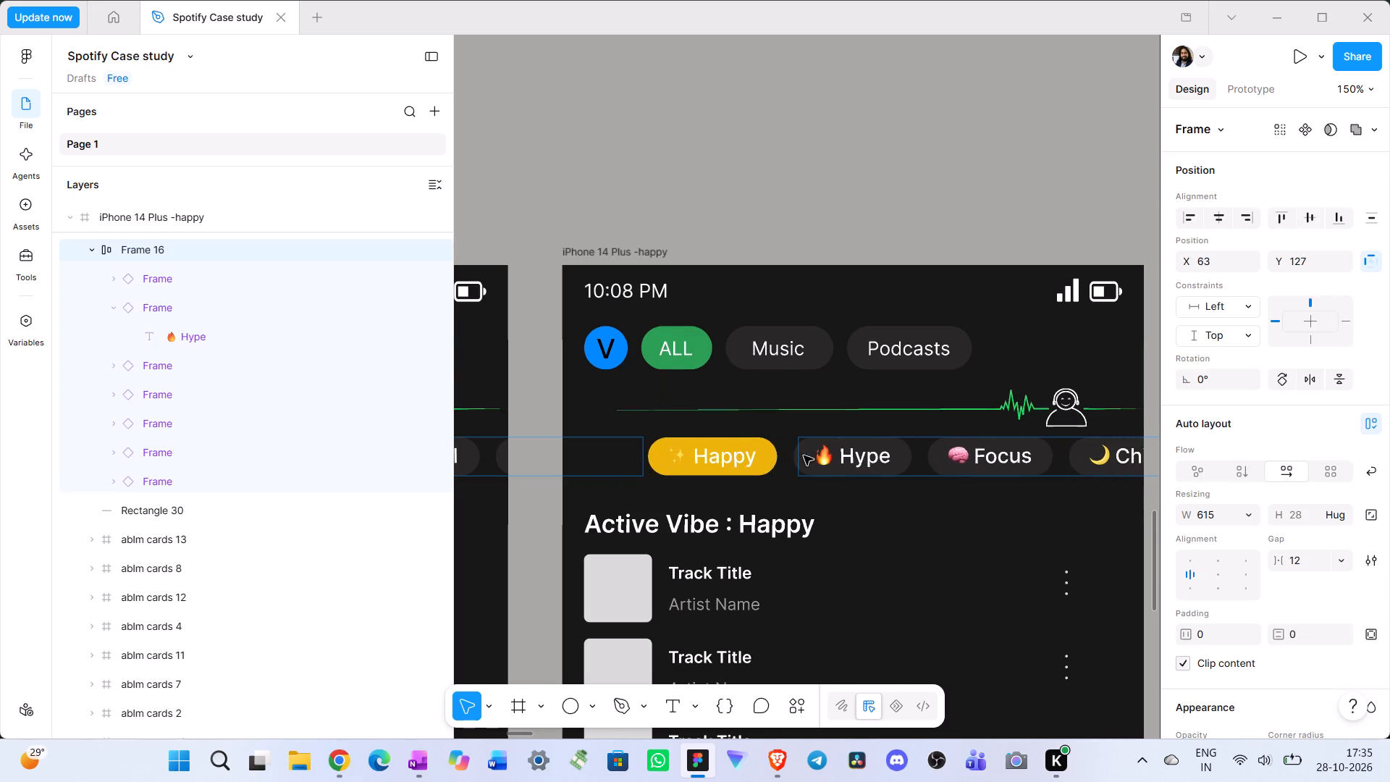
key("shift+Left")
key("shift+Left")
key("shift+Left")
key("shift+Left")
key("shift+Left")
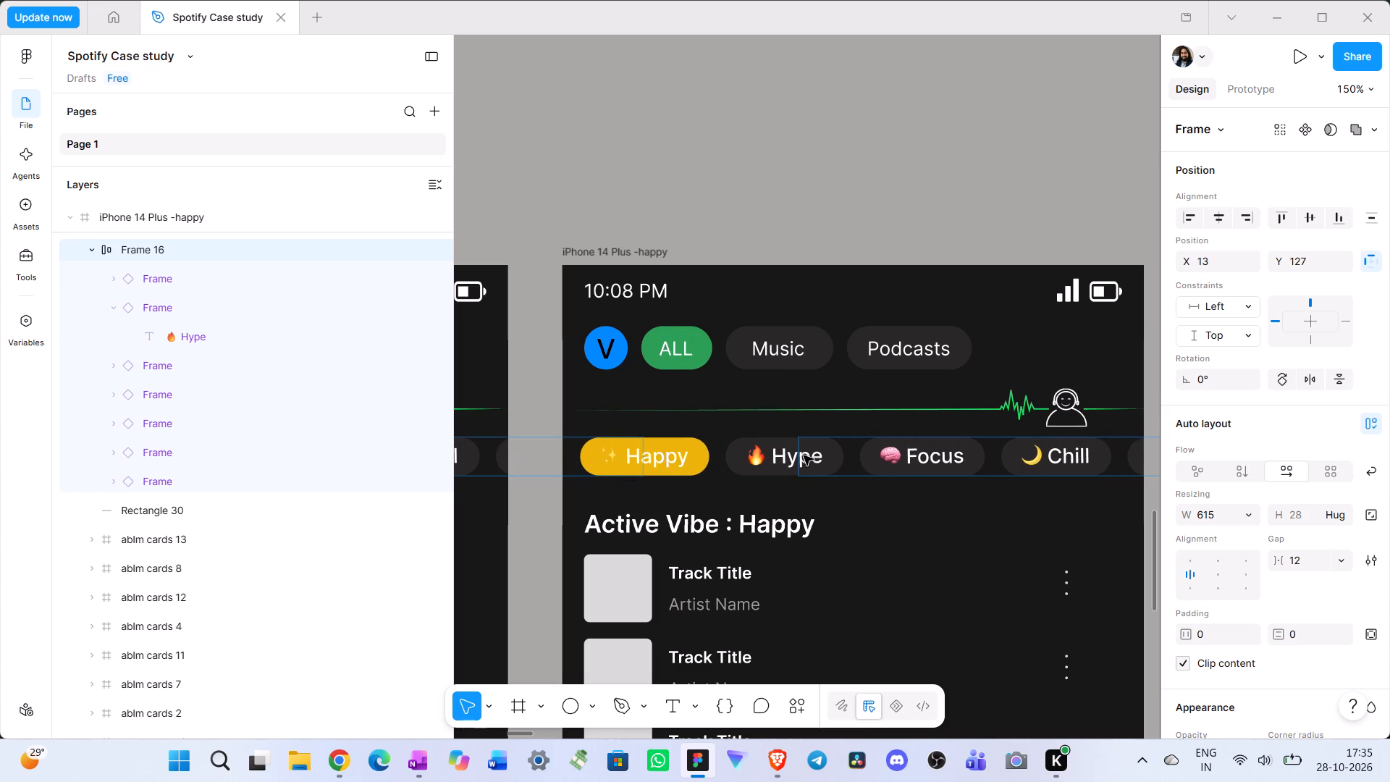
key("shift+Left")
key("shift+Right")
key("Right")
key("Right")
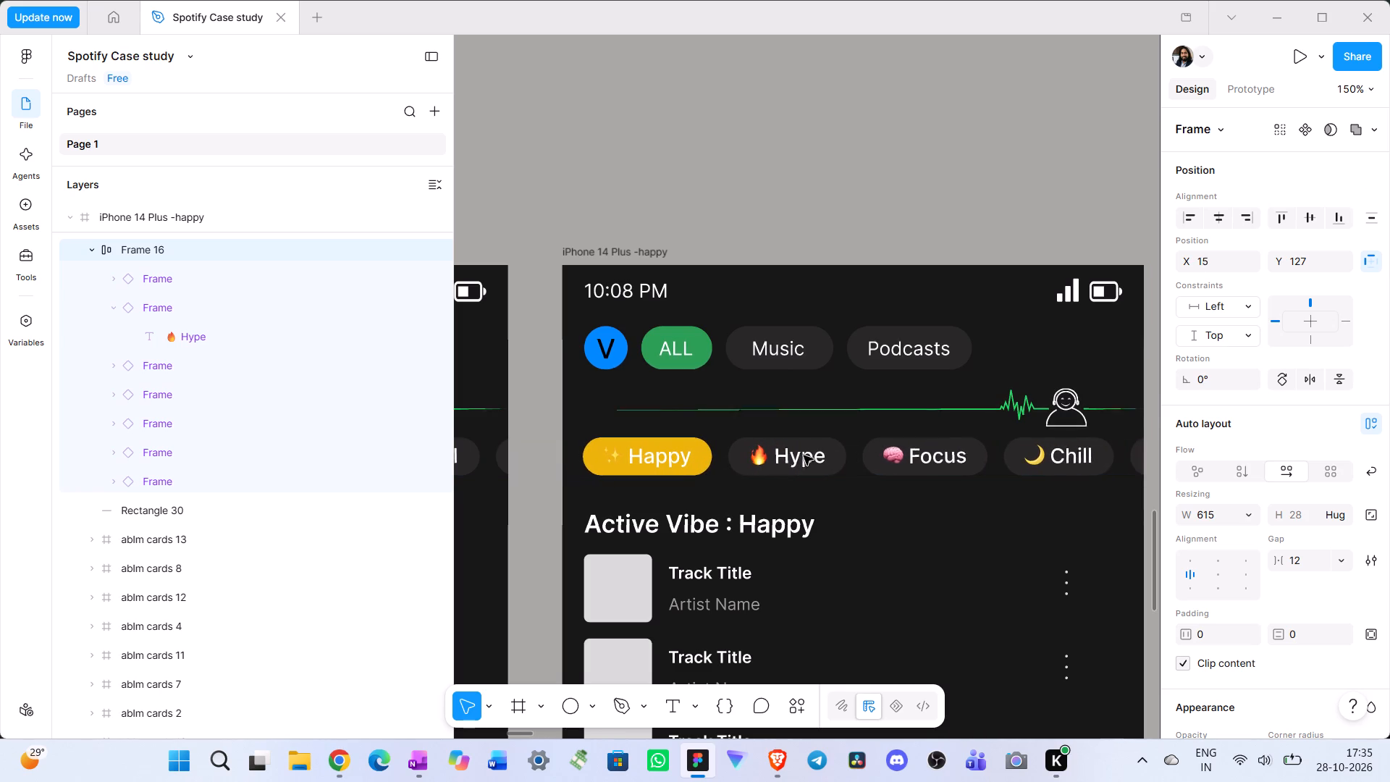
key("Right")
key("Right")
key("Left")
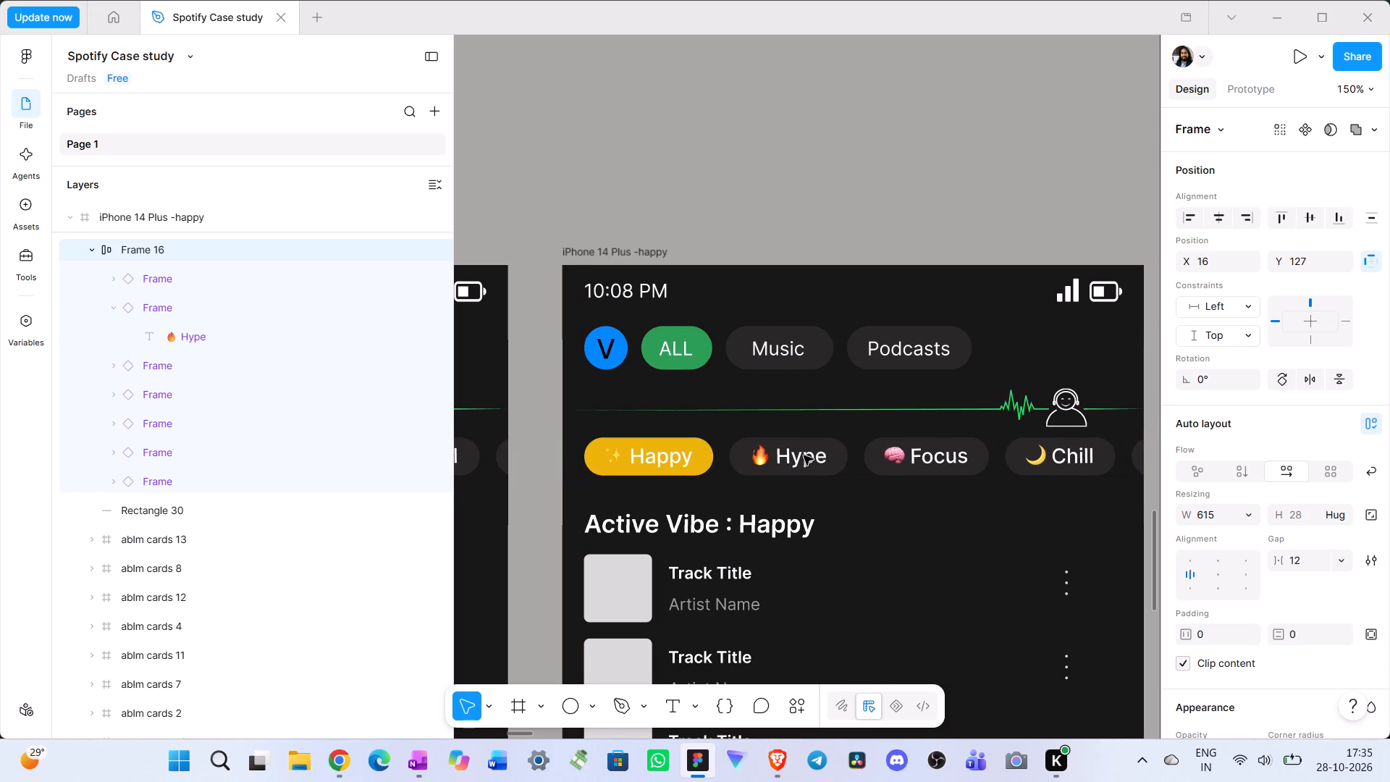
Move the chill screen's vibe chip row, Frame 16, horizontally to X 6.
scroll(837, 460, "left", 4)
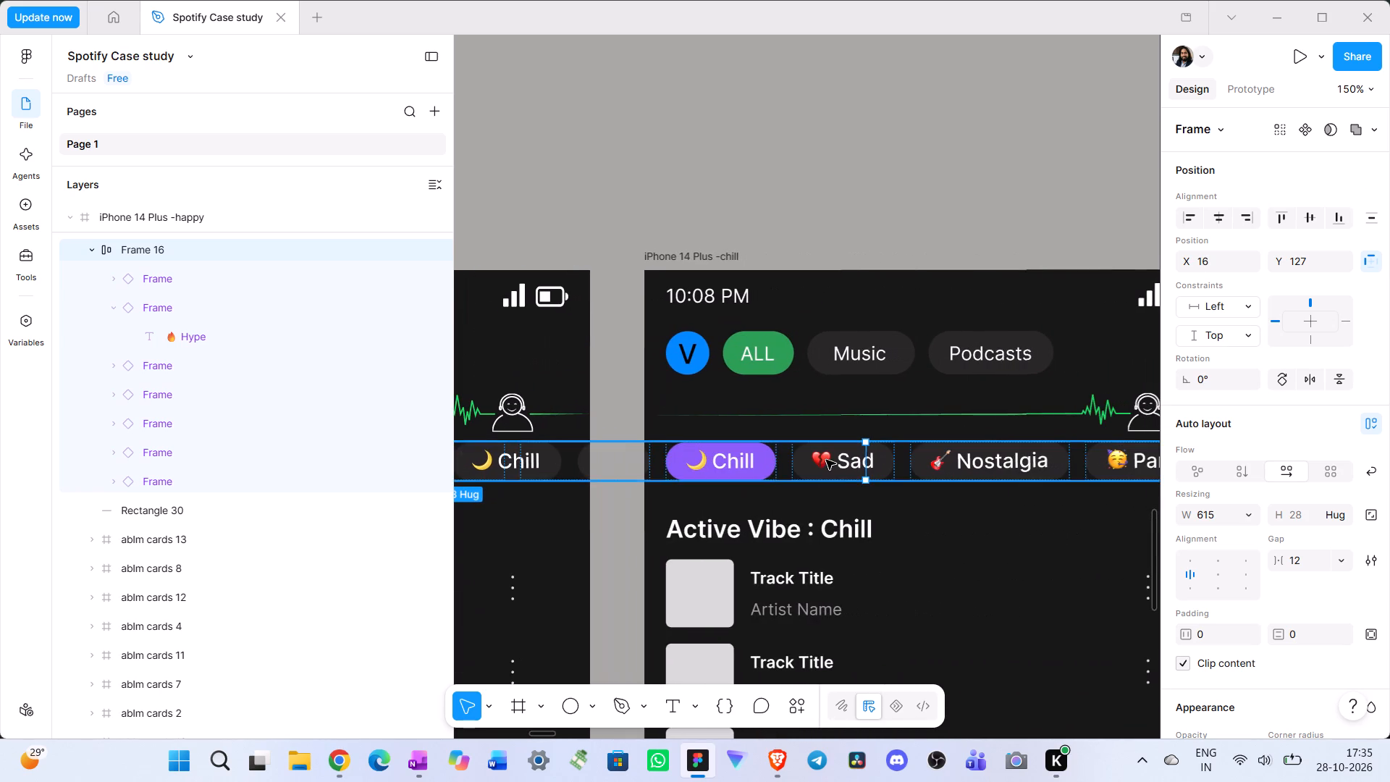
left_click(903, 455)
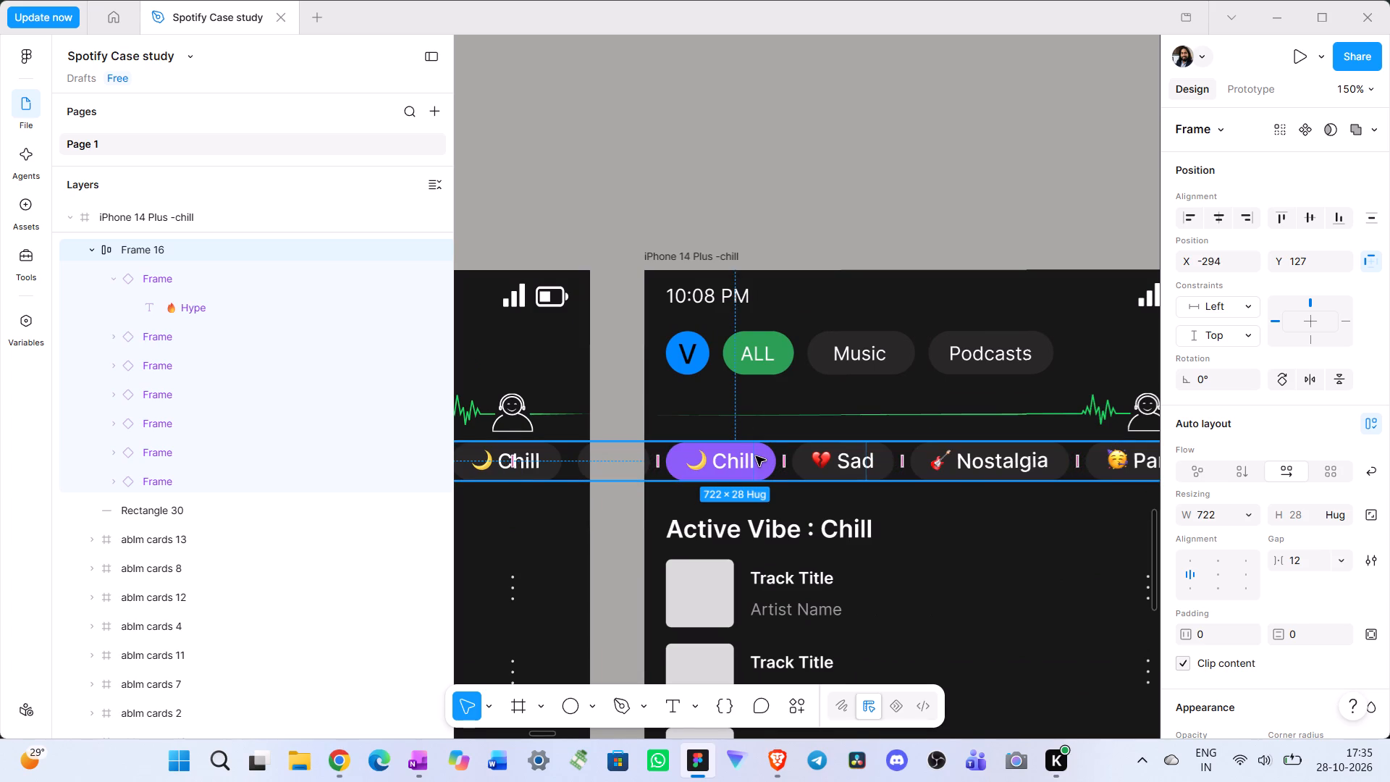
key("shift+Right")
key("shift+Right")
key("shift+Right")
key("shift+Right")
key("shift+Right")
key("shift+Right")
key("shift+Right")
key("shift+Right")
key("shift+Right")
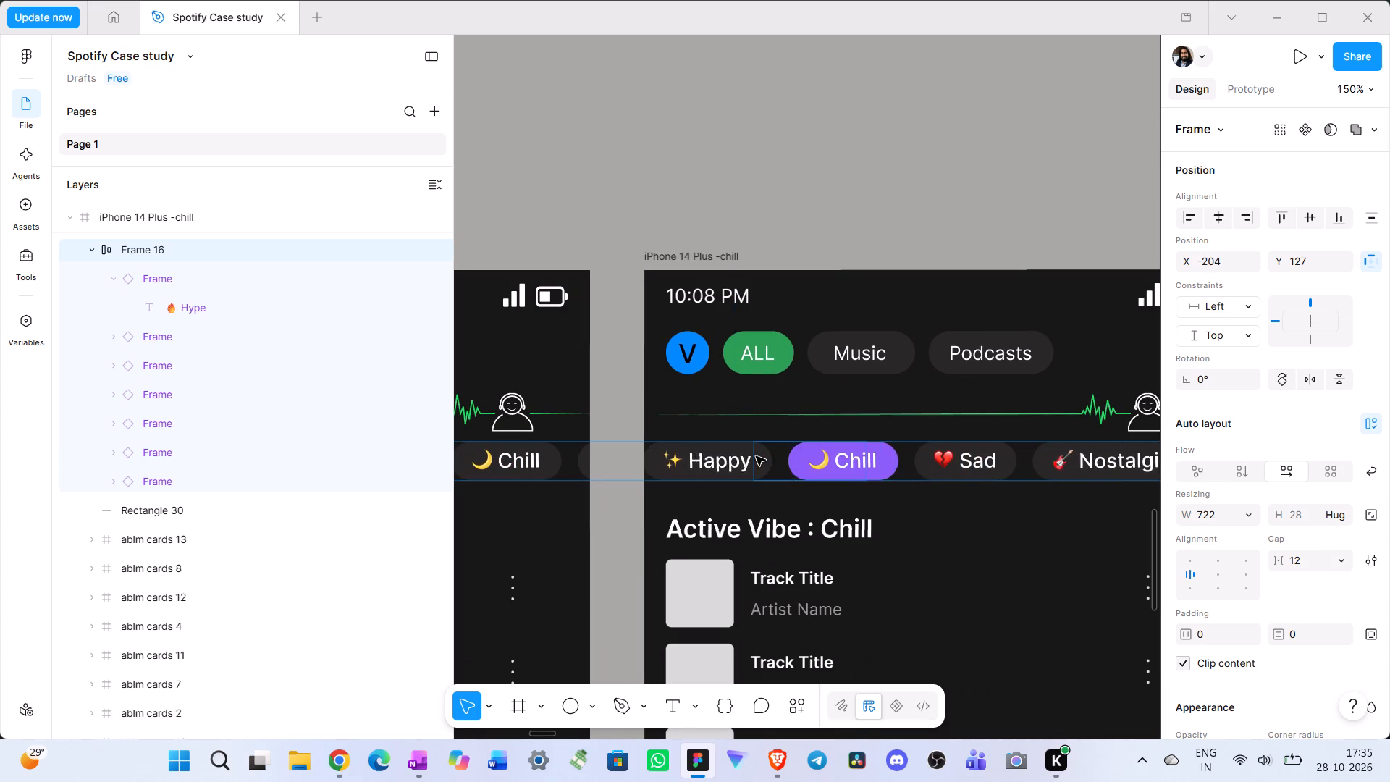
key("shift+Right")
key("shift+Right")
key("shift+Right")
key("shift+Right")
key("shift+Right")
key("shift+Right")
key("shift+Right")
key("shift+Right")
key("shift+Right")
key("shift+Right")
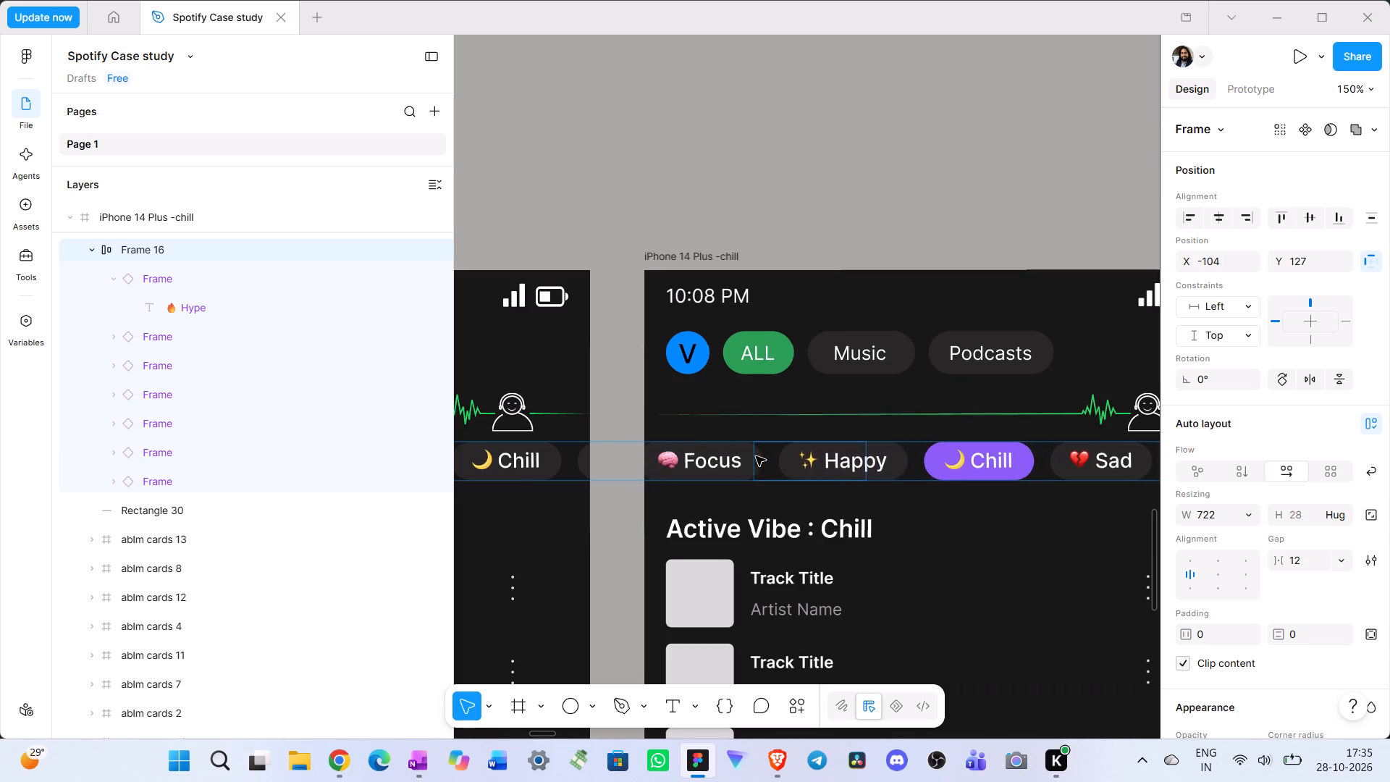
key("shift+Right")
key("shift+Right")
key("shift+Right")
key("shift+Right")
key("shift+Right")
key("shift+Right")
key("shift+Right")
key("shift+Right")
key("shift+Right")
key("shift+Right")
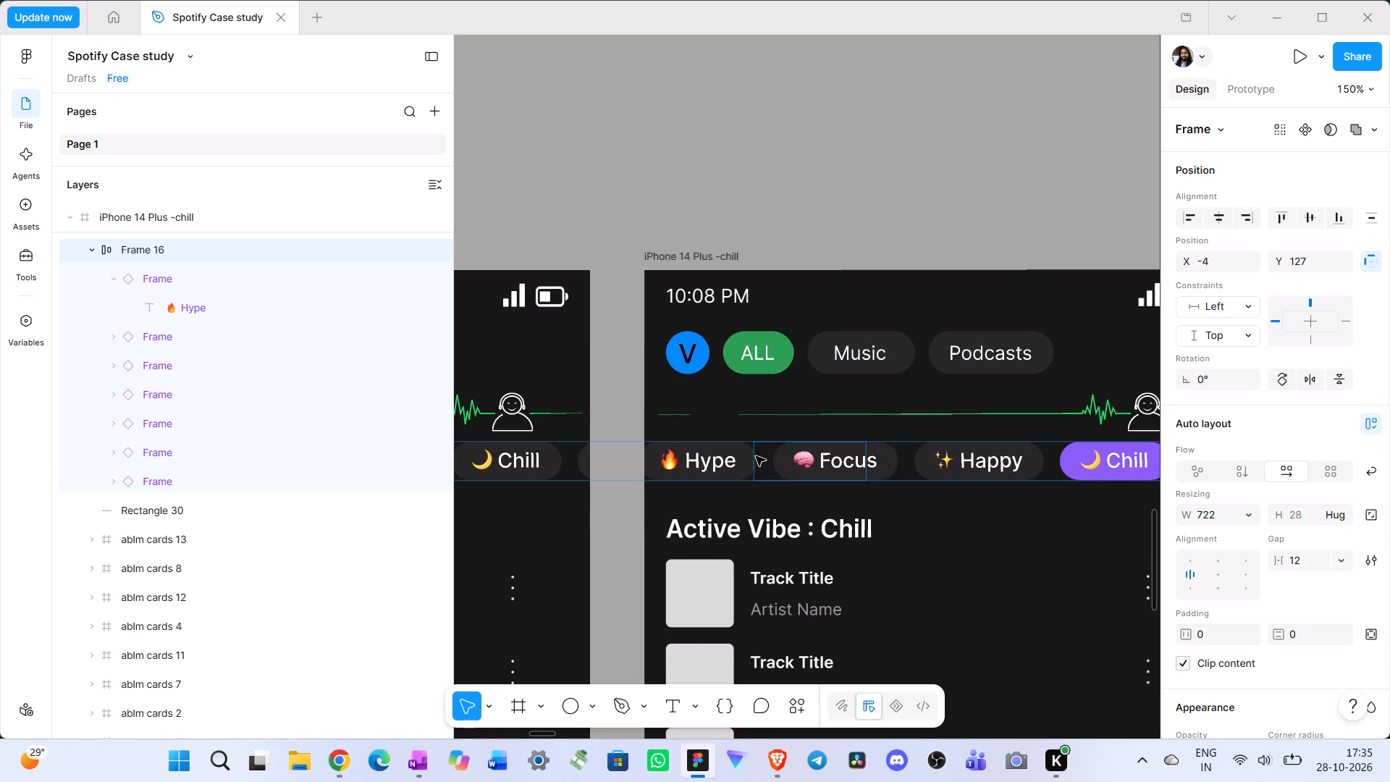
key("shift+Right")
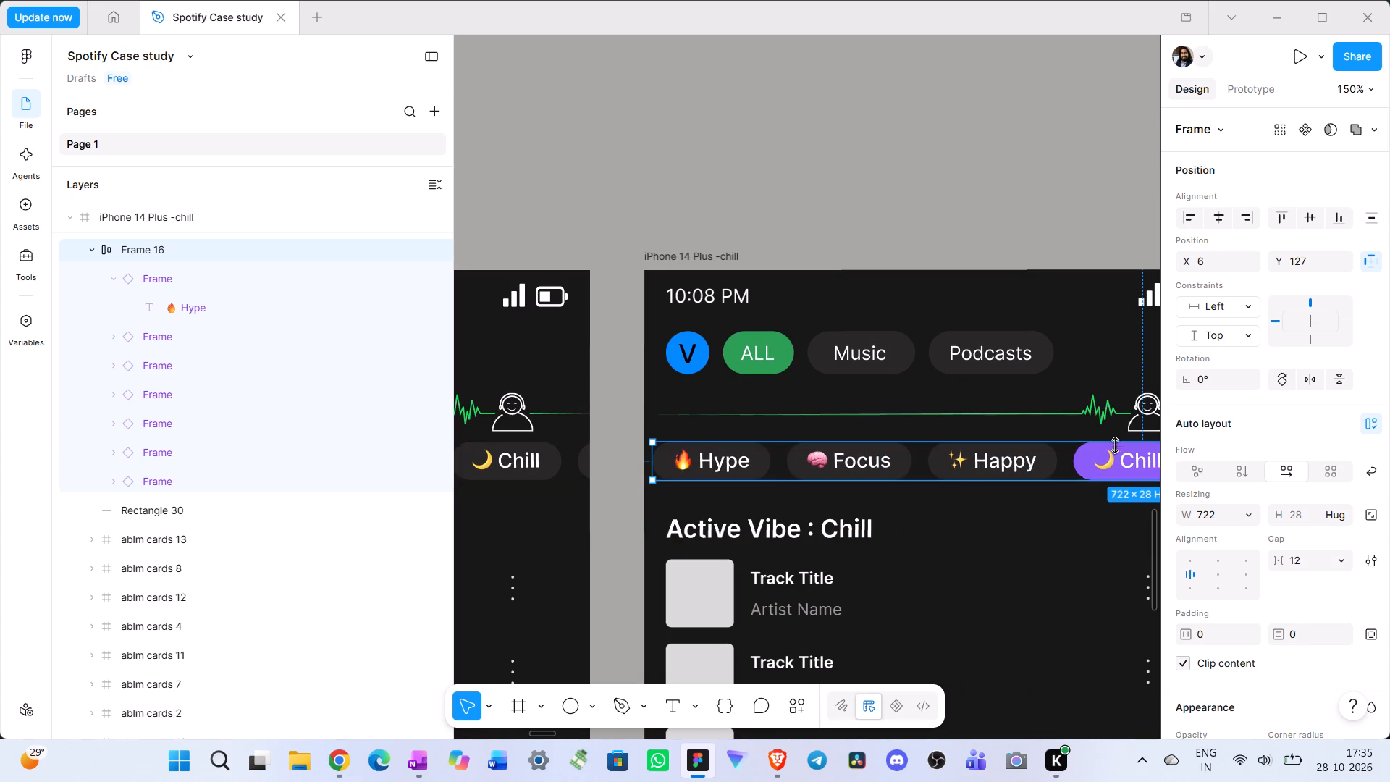
Reorder the chill screen's vibe chip row so the Chill chip comes first, ahead of Hype, and deselect it.
left_click(1107, 466)
double_click(1107, 466)
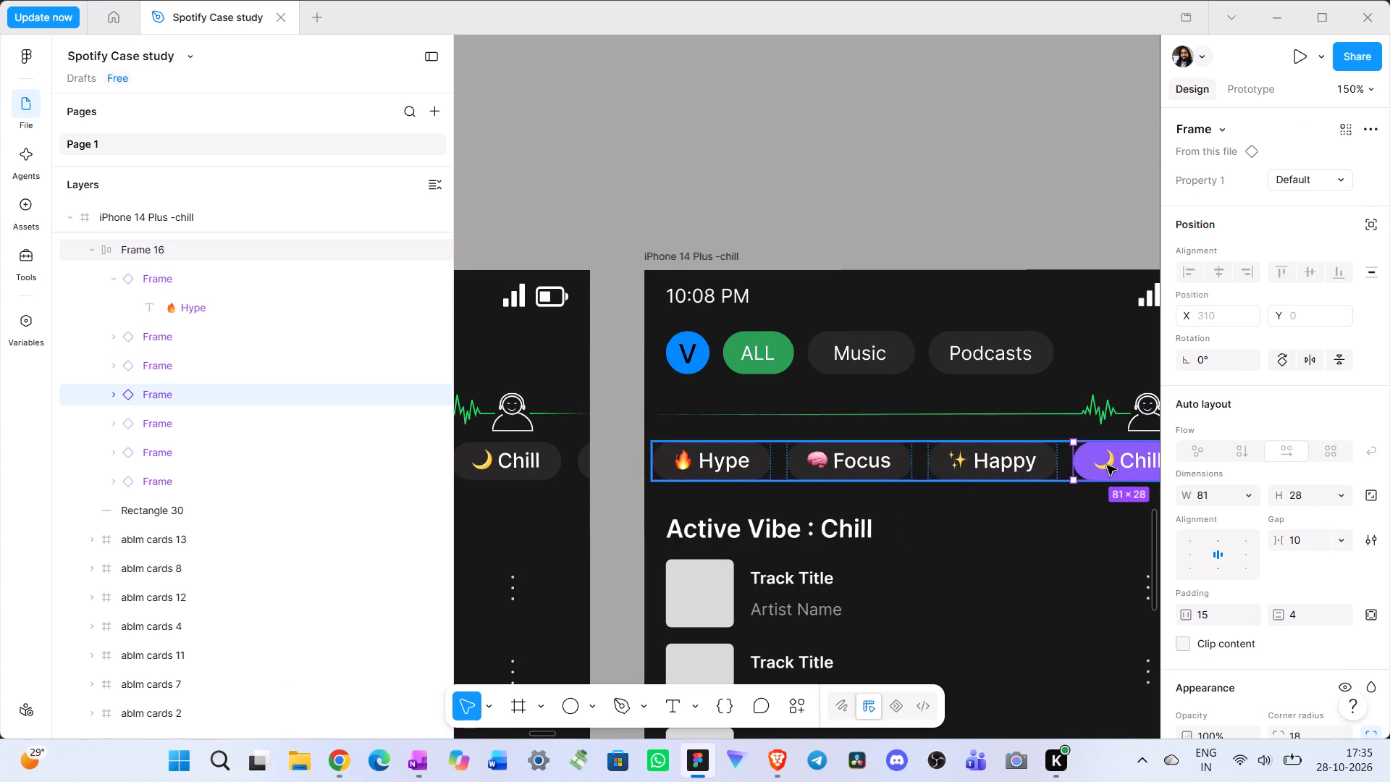
key("shift+Left")
key("shift+Left")
key("shift+Left")
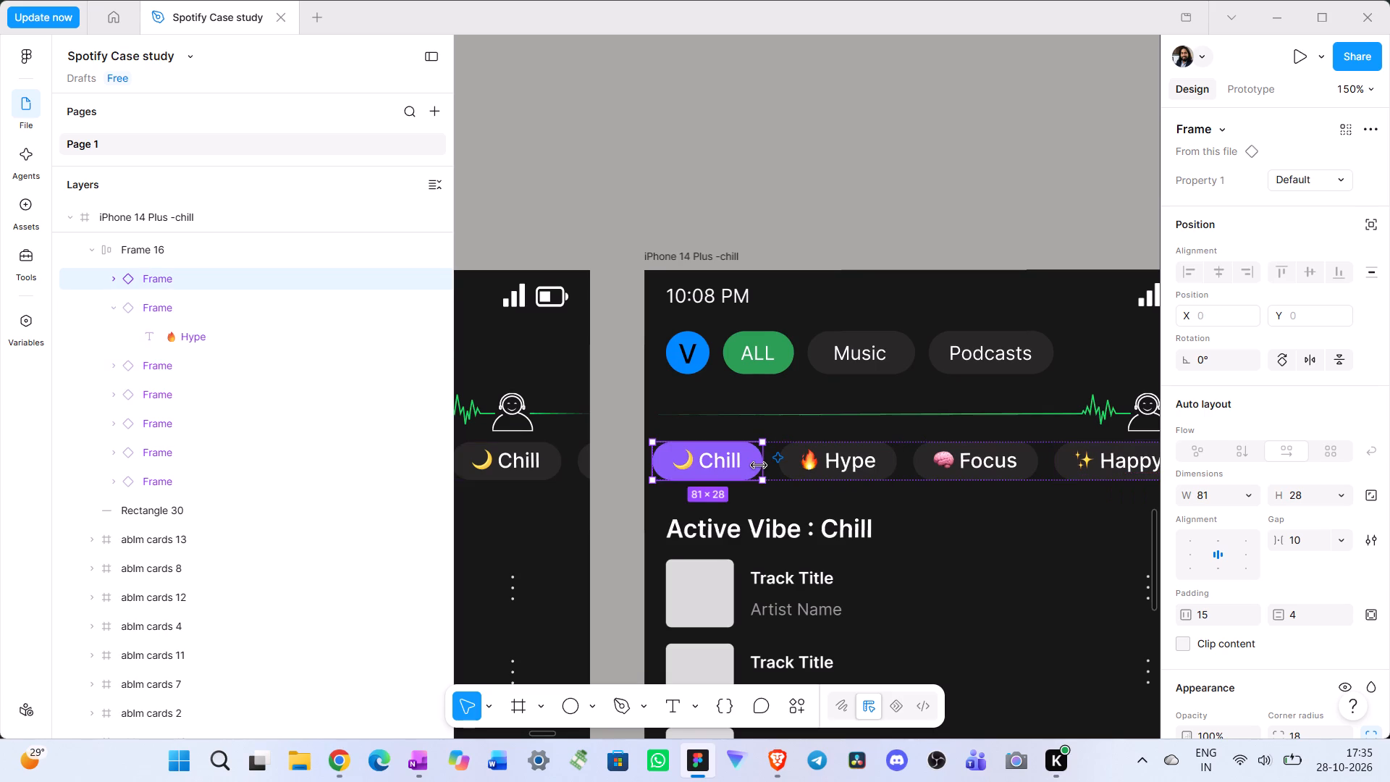
key("Right")
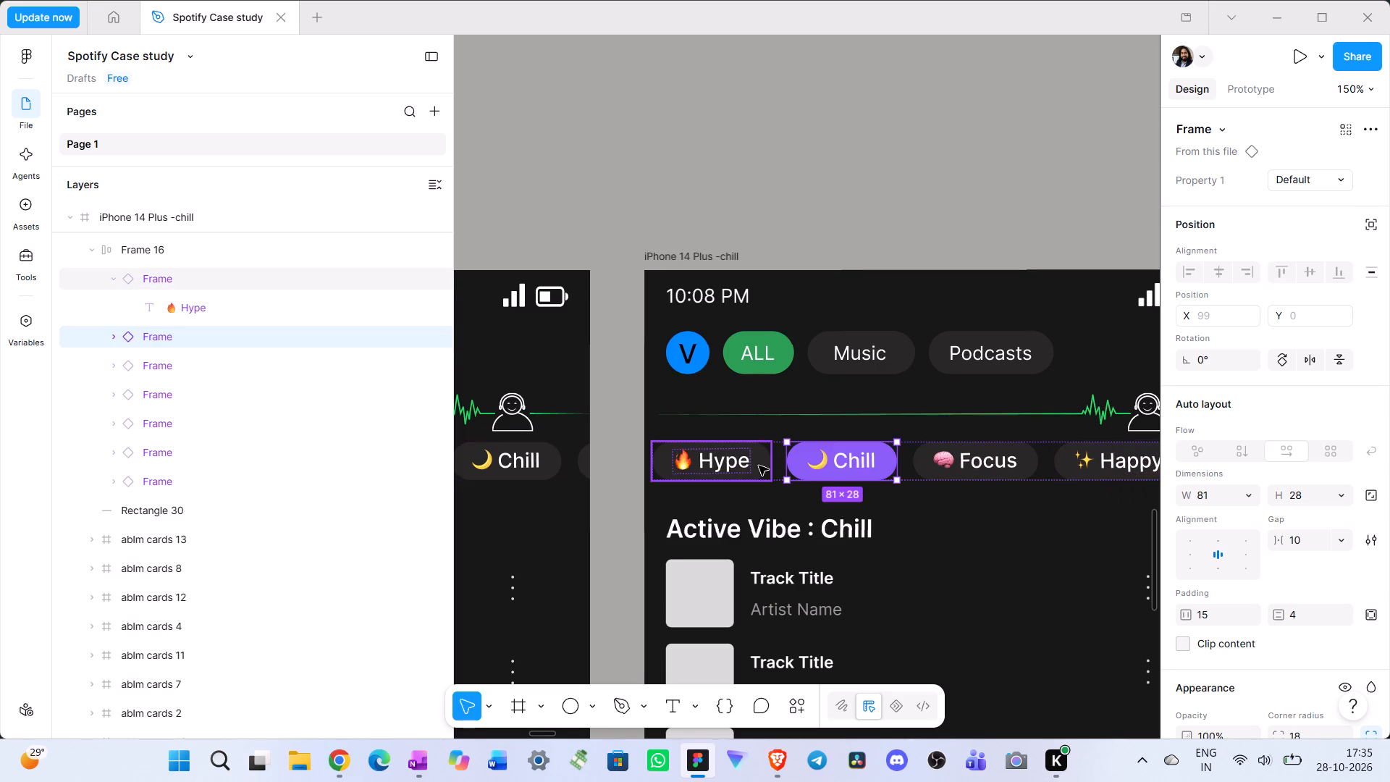
key("Left")
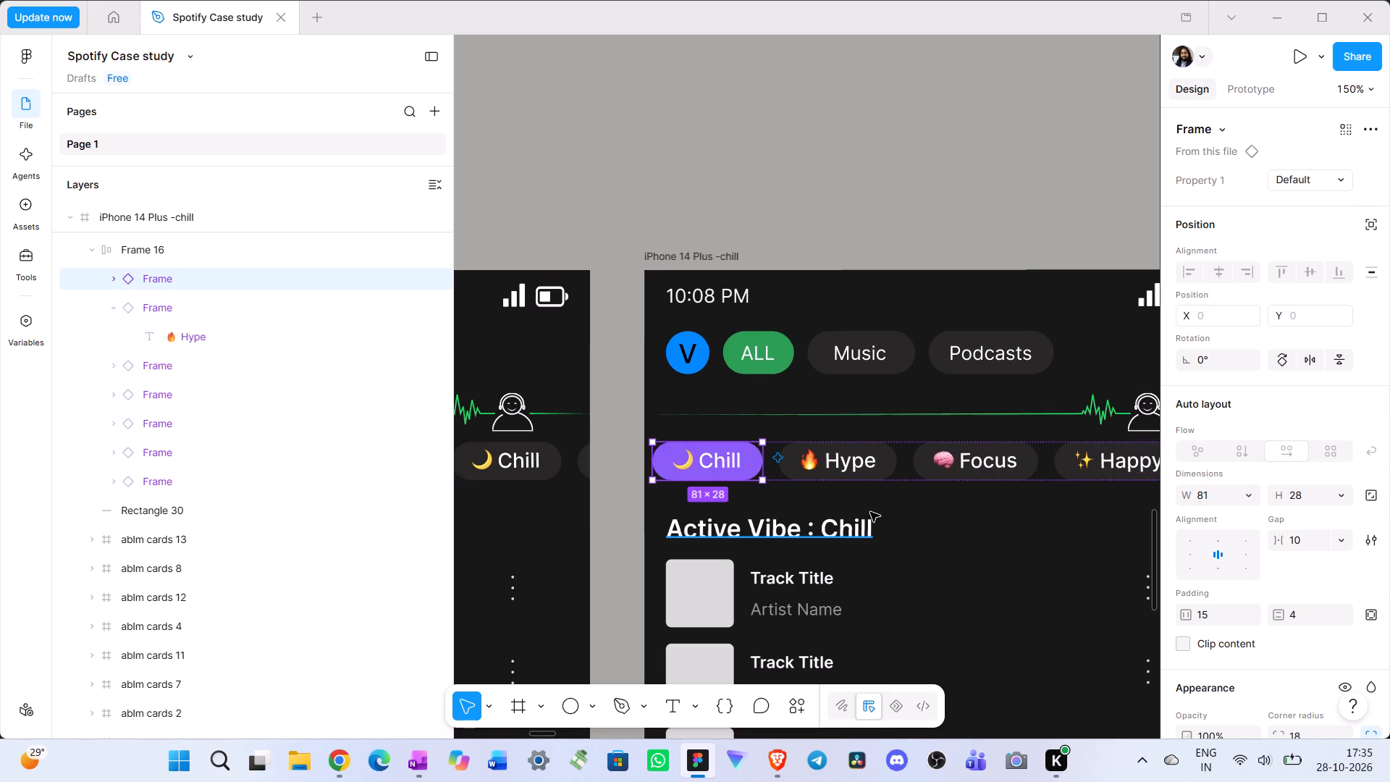
left_click(945, 531)
Move the chill screen's reordered vibe chip row, Frame 16, to X 16.
left_click(835, 473)
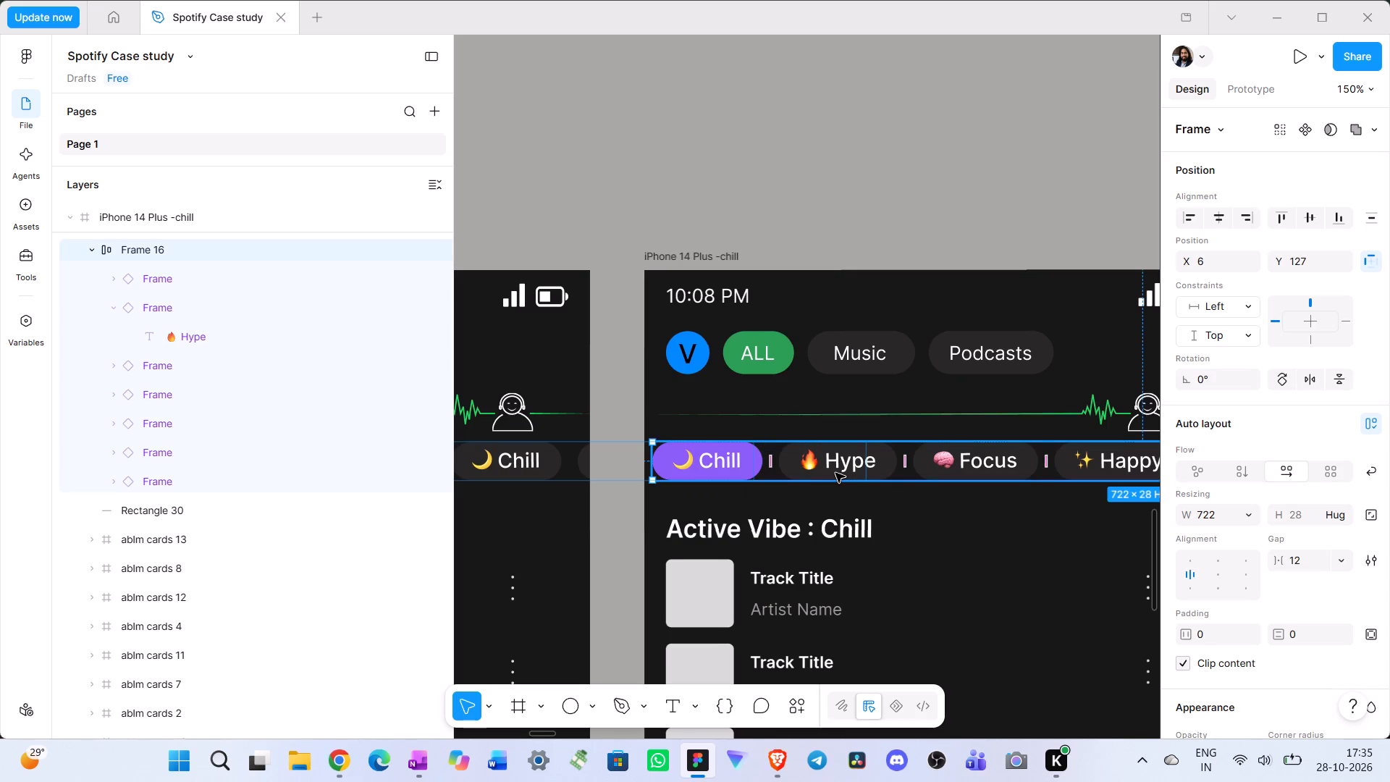
key("shift+Right")
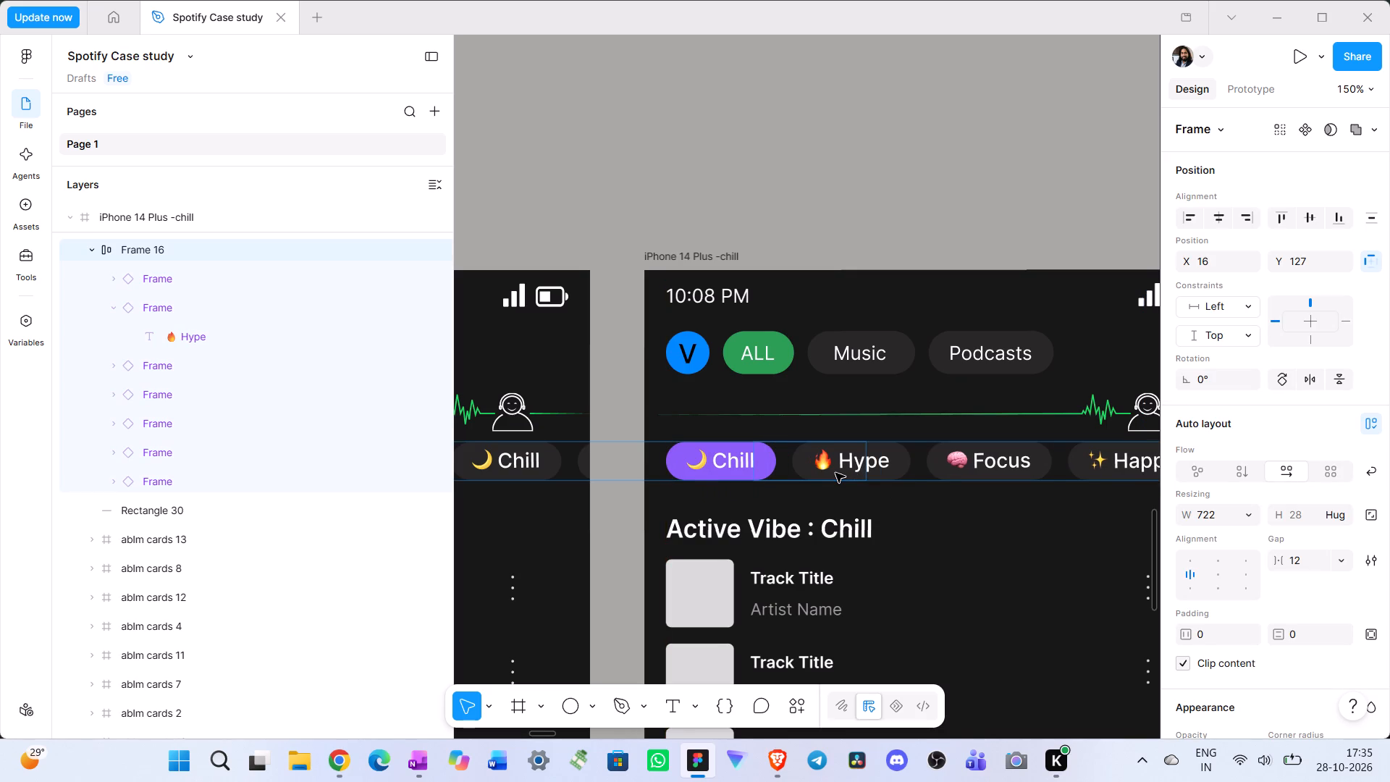
key("shift+Right")
key("shift+Left")
key("shift+Right")
key("shift+Left")
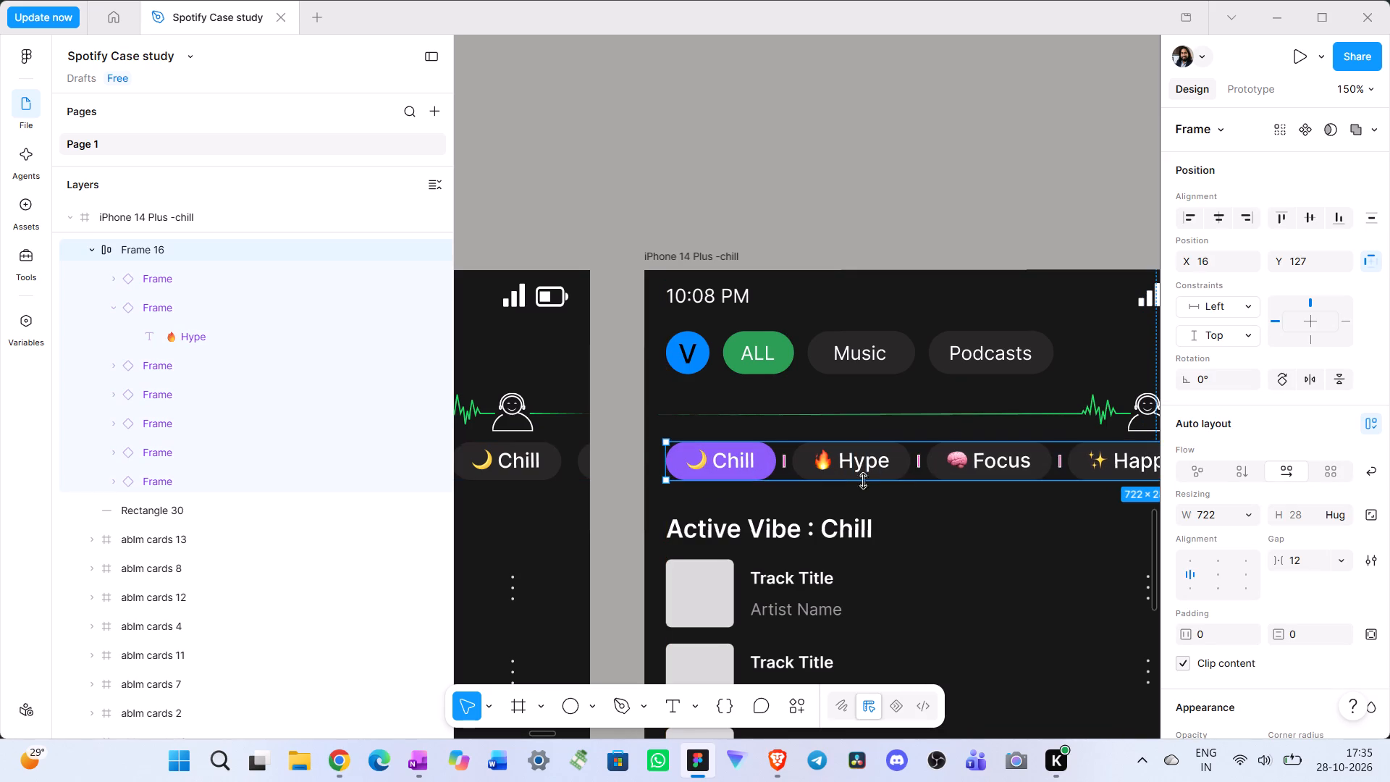
Move the sad screen's vibe chip row, Frame 16, horizontally to X -167, bringing its earlier chips into the screen.
scroll(997, 541, "left", 4)
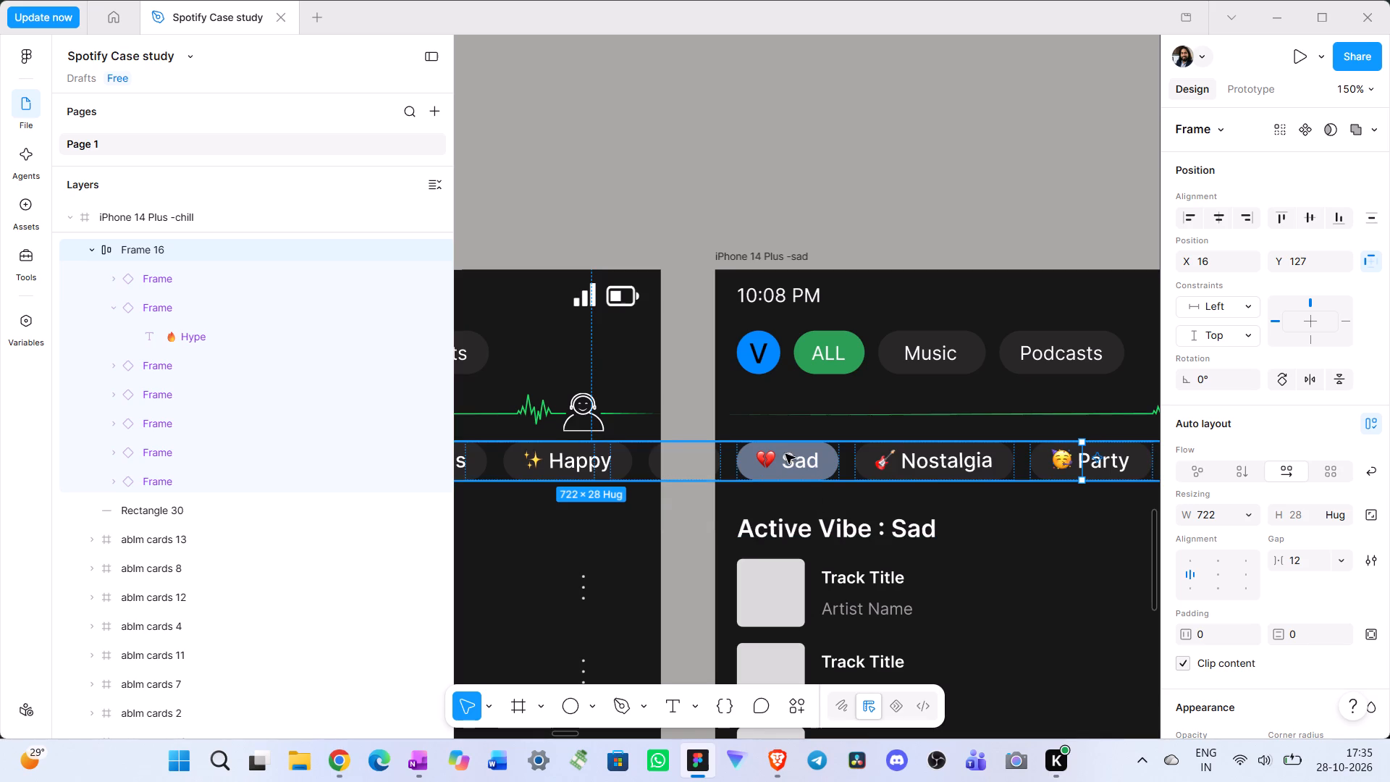
left_click(813, 463)
key("shift+Right")
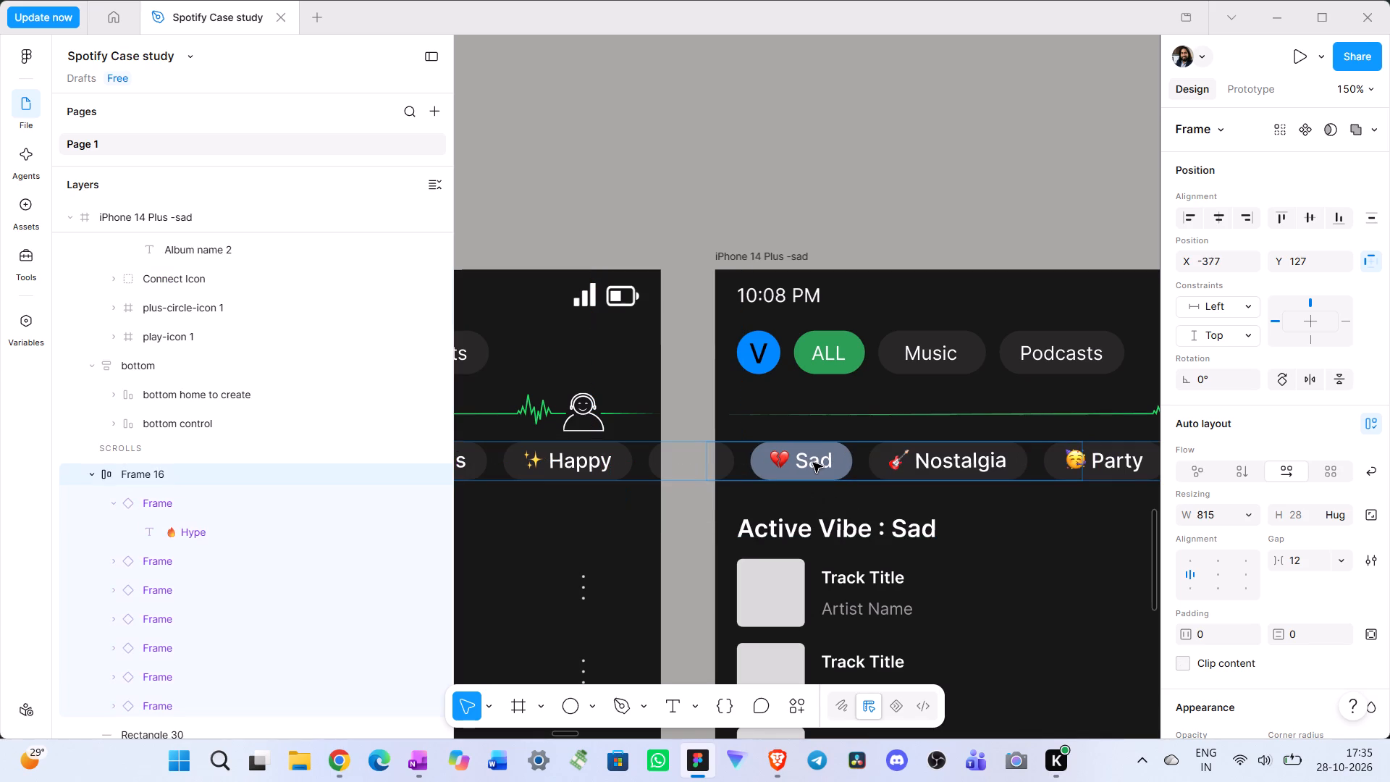
key("shift+Right")
key("shift+Right")
key("shift+Right")
key("shift+Right")
key("shift+Right")
key("shift+Right")
key("shift+Right")
key("shift+Right")
key("shift+Right")
key("shift+Right")
key("shift+Right")
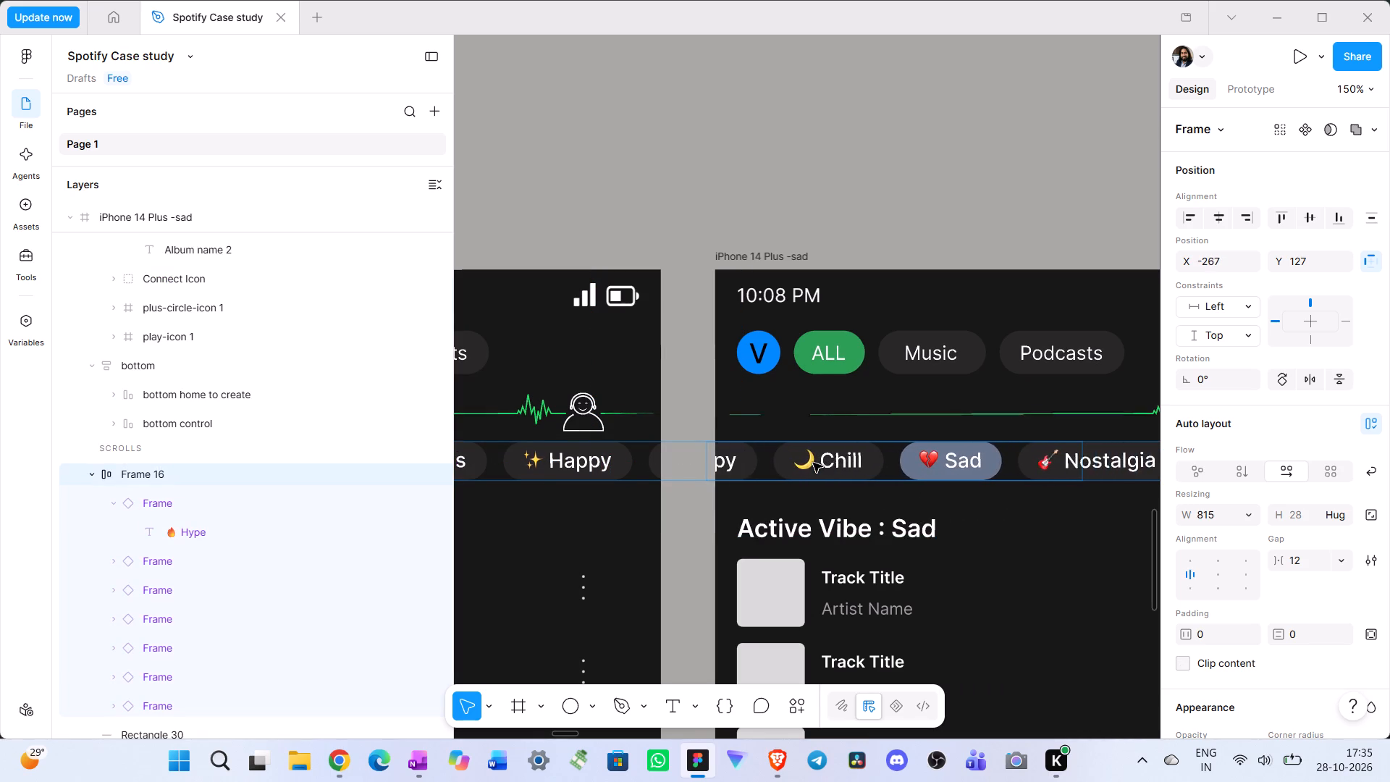
key("shift+Right")
key("shift+Right")
key("shift+Right")
key("shift+Right")
key("shift+Right")
key("shift+Right")
key("shift+Right")
key("shift+Right")
key("shift+Right")
key("shift+Right")
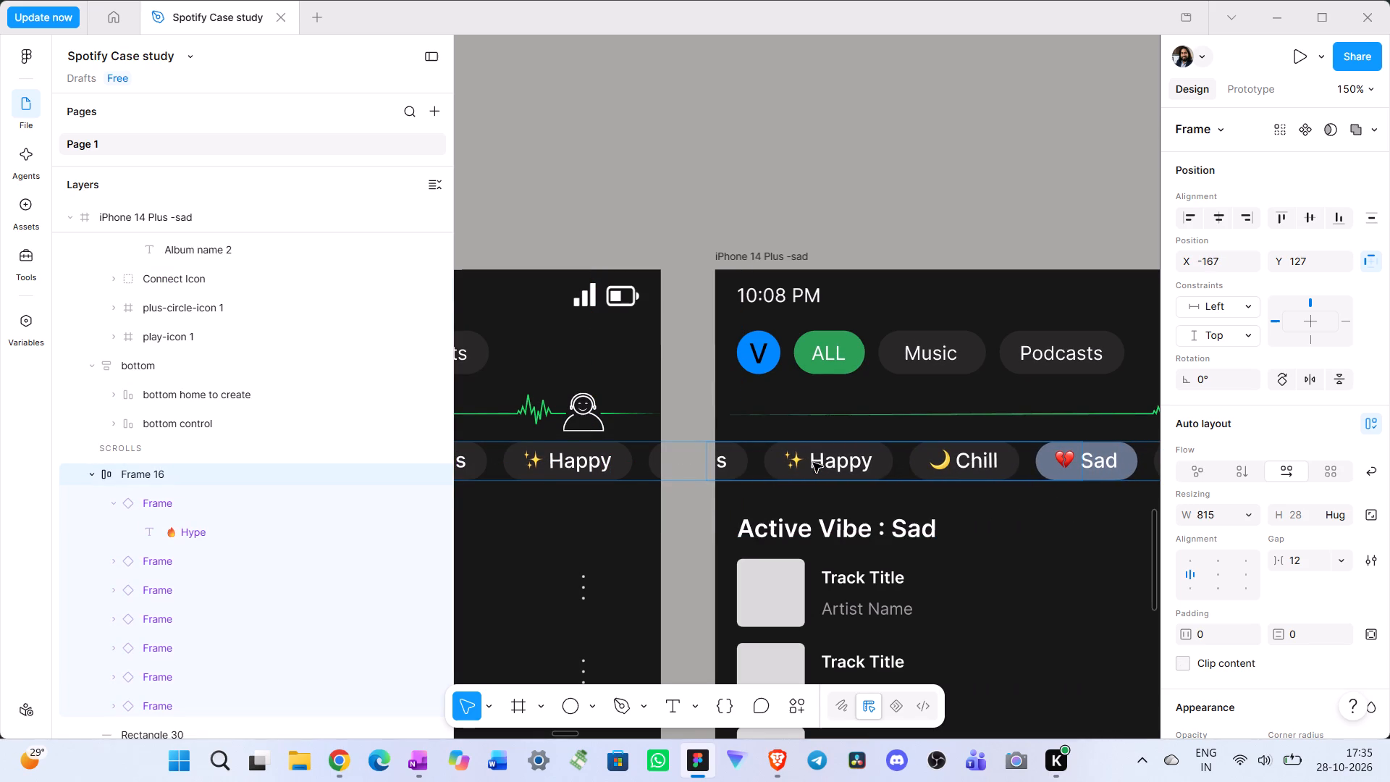
Move the sad screen's Sad chip earlier in the vibe chip row, placing it directly after the Hype chip.
left_click(1072, 467)
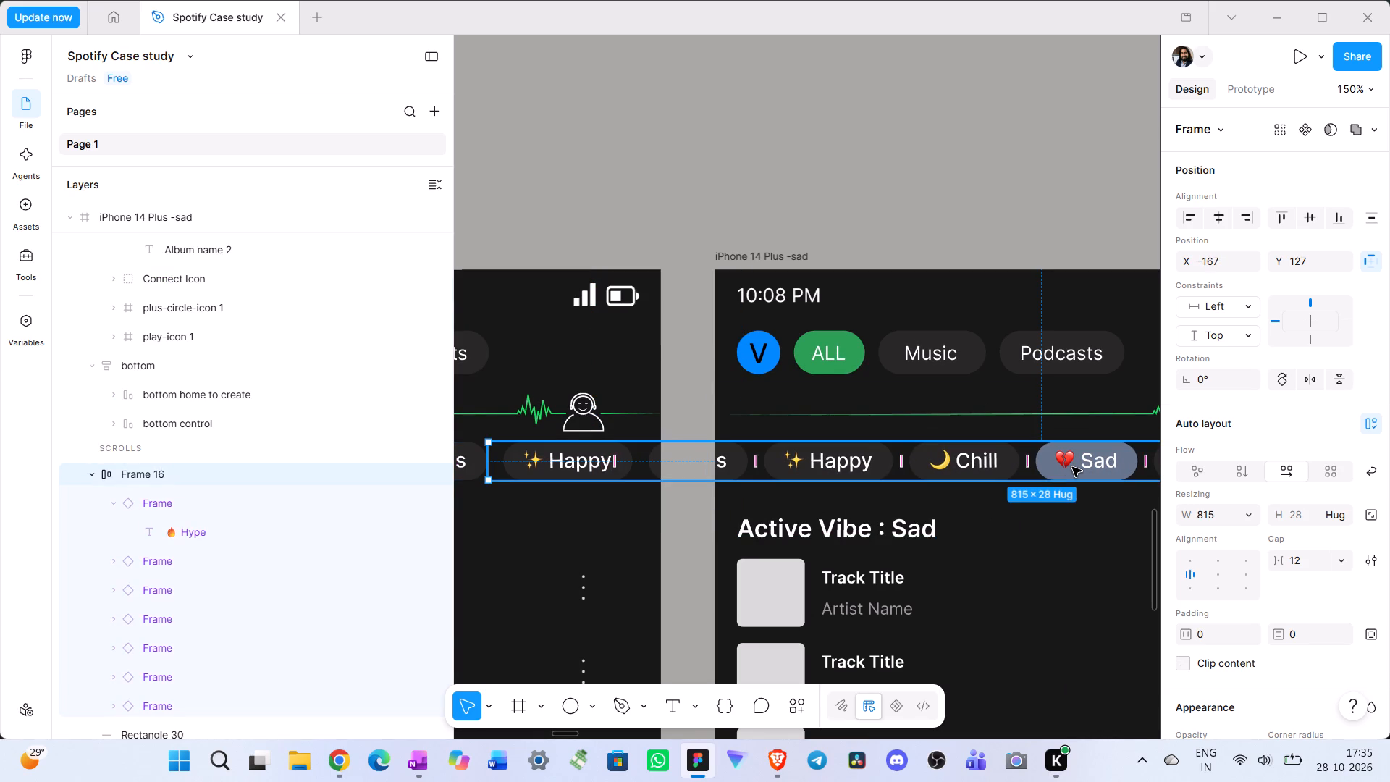
double_click(1072, 467)
double_click(1072, 467)
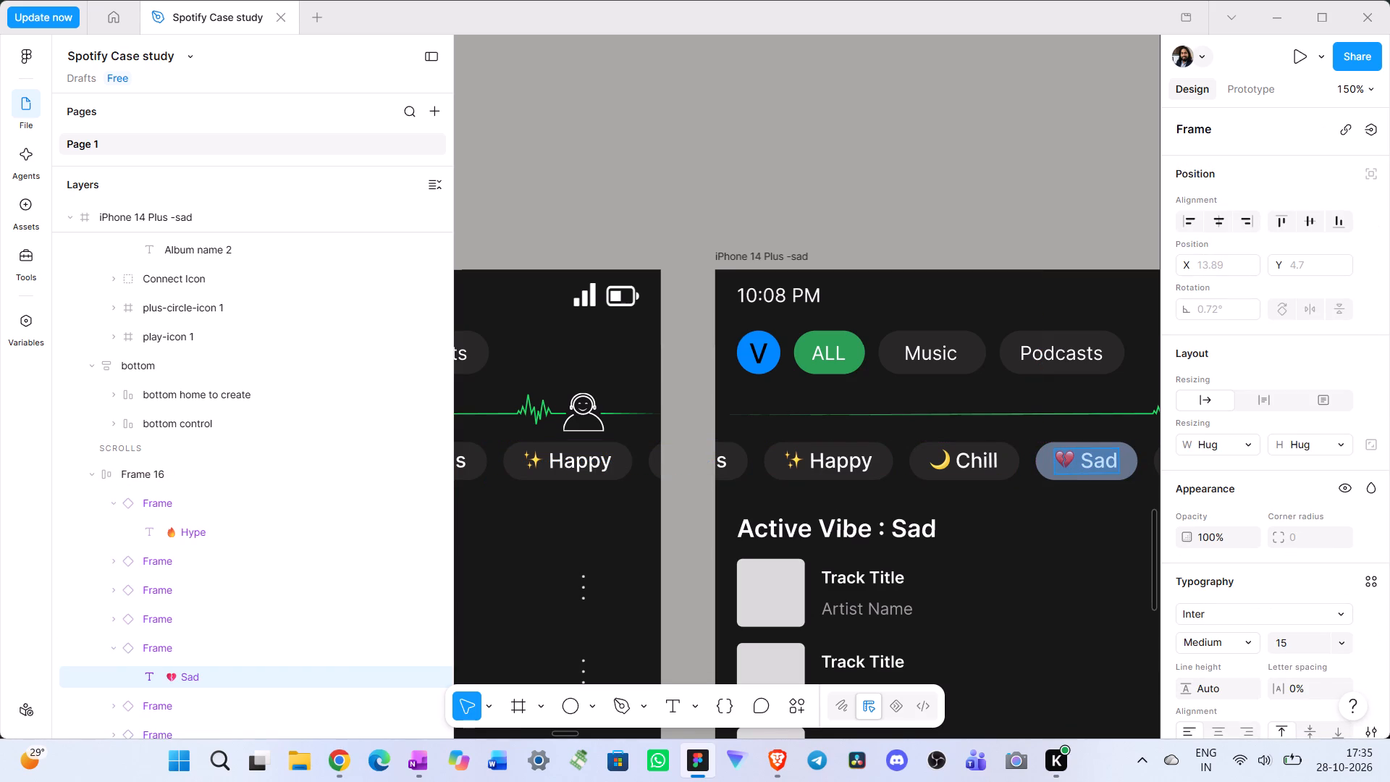
left_click(1084, 503)
left_click(1052, 465)
double_click(1052, 465)
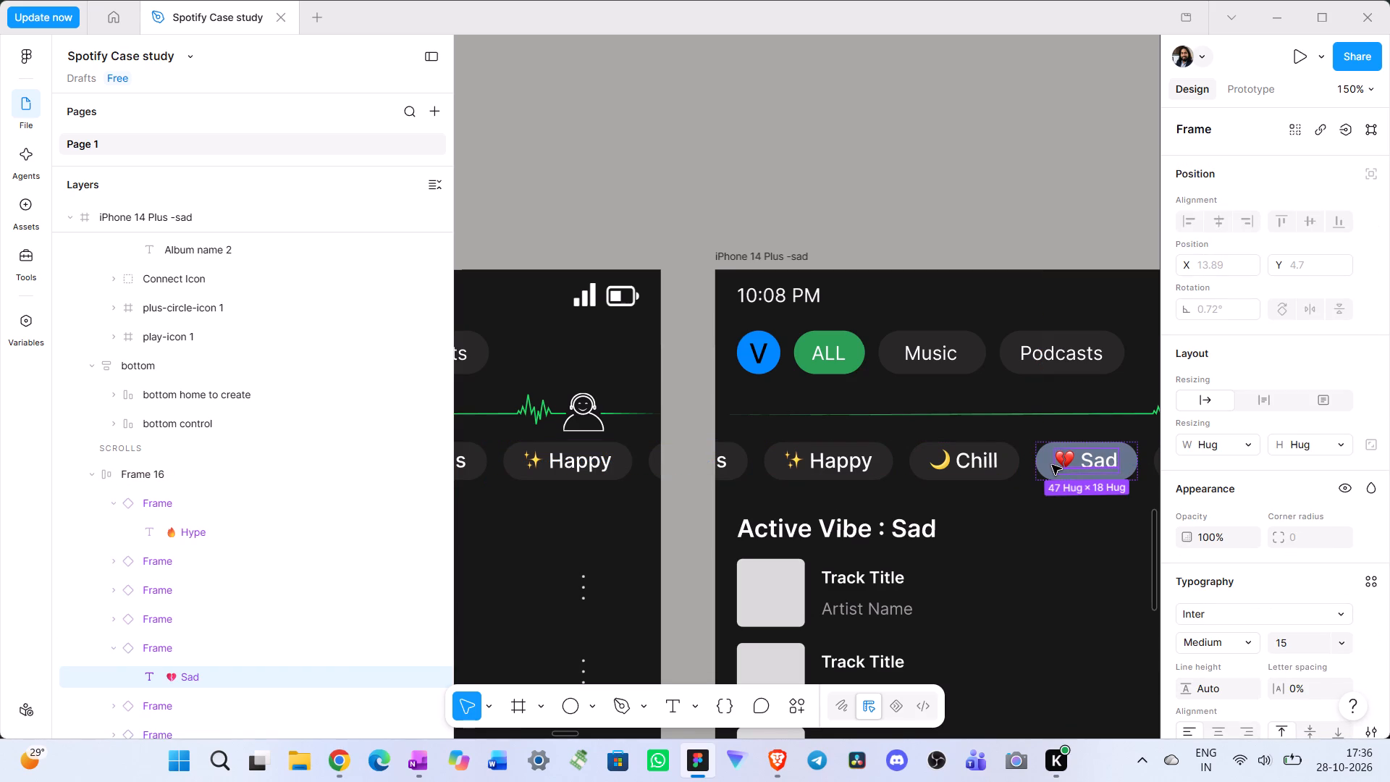
double_click(1052, 465)
left_click(995, 505)
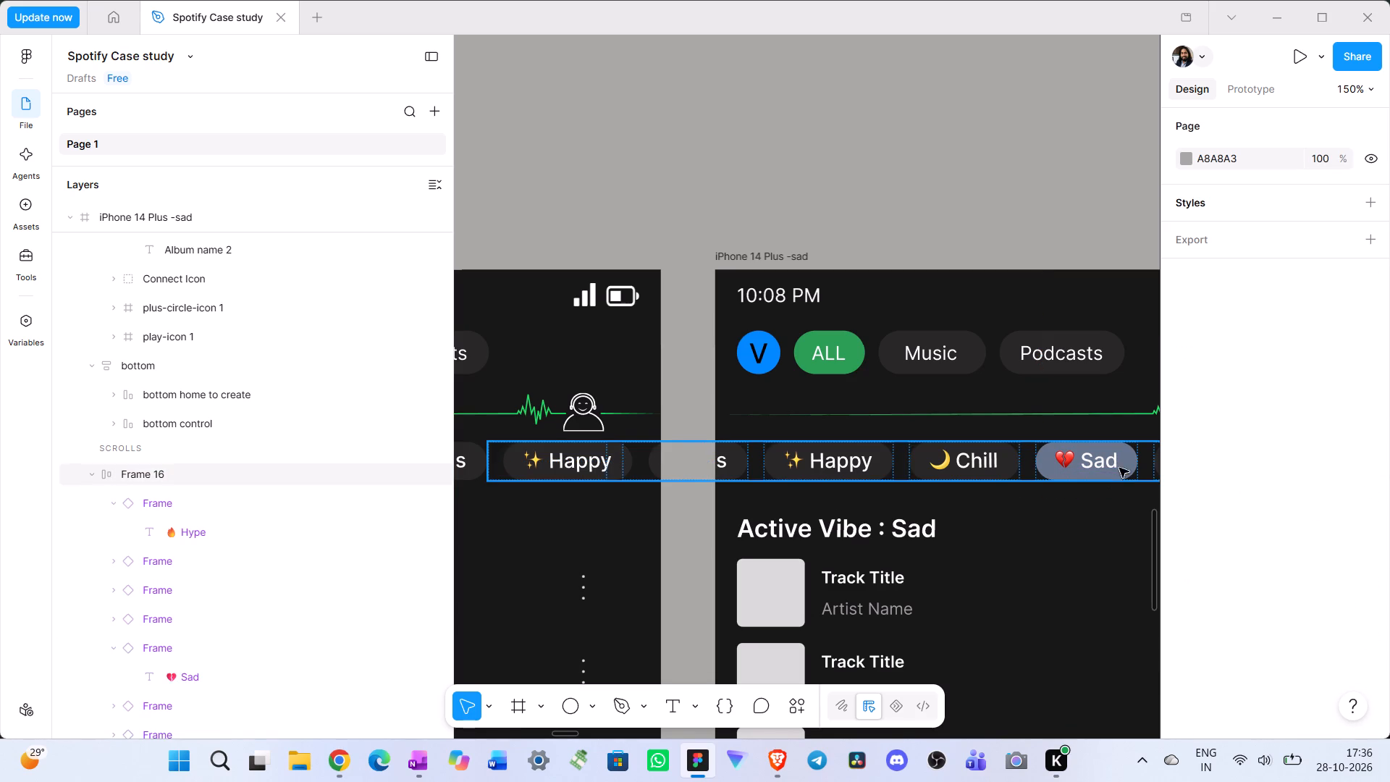
left_click(1105, 461)
left_click(1105, 461)
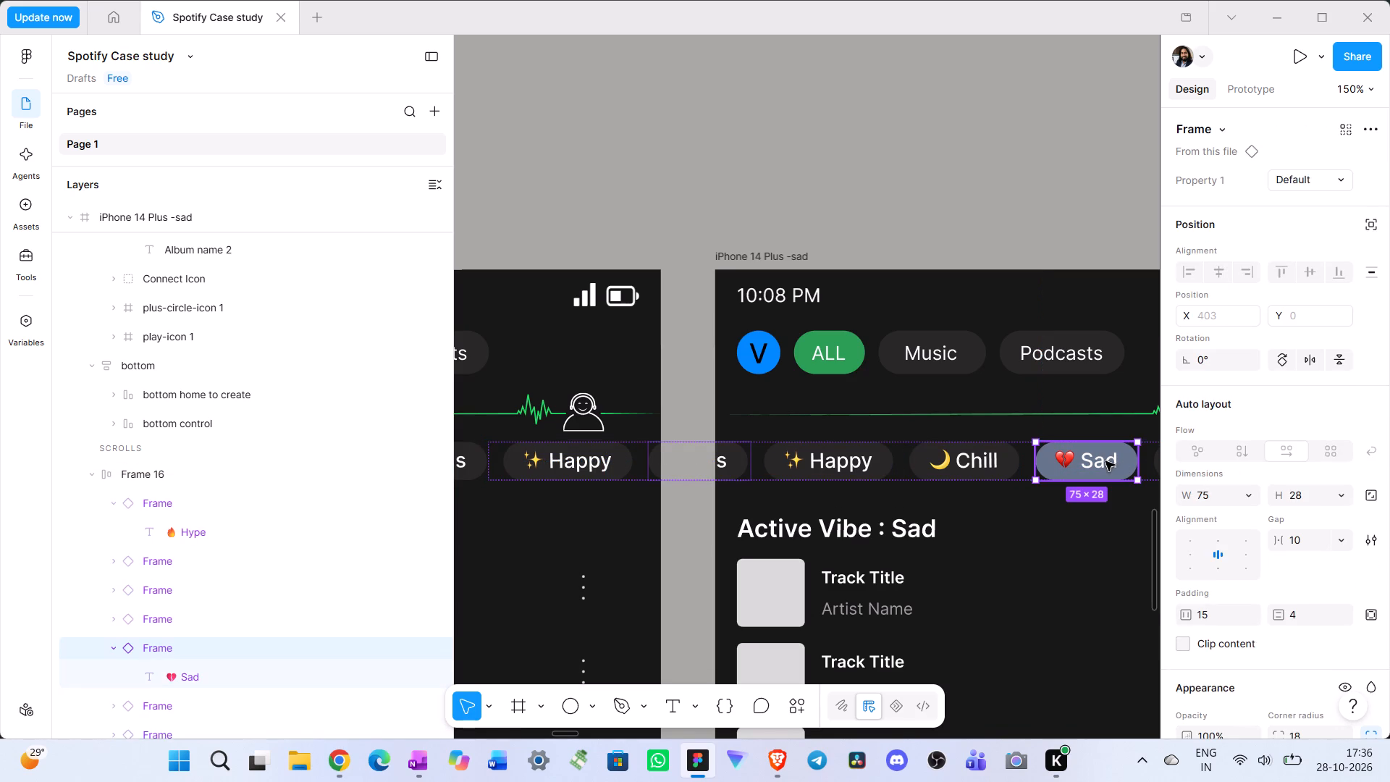
key("shift+Left")
key("shift+Left")
key("shift+Left")
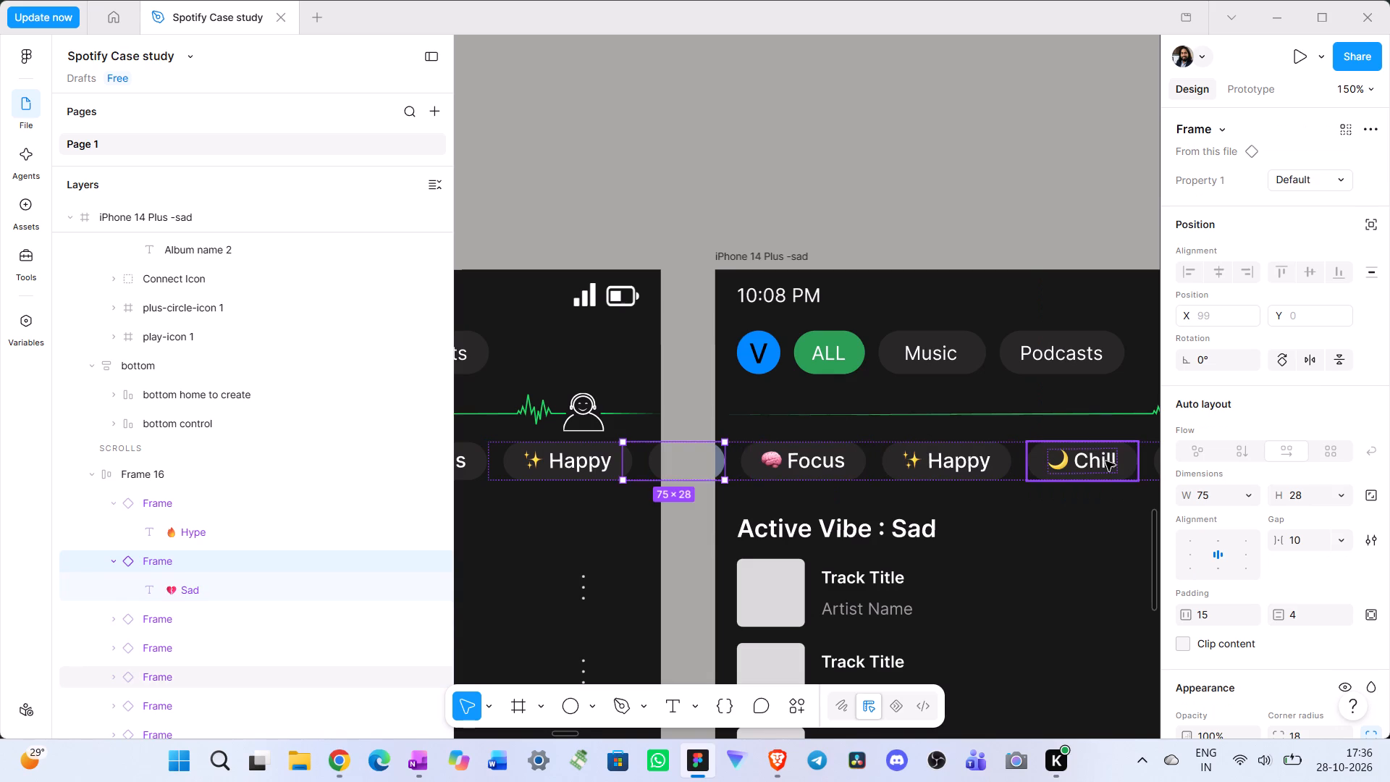
left_click(988, 540)
Move the sad screen's vibe chip row, Frame 16, horizontally to X 43, bringing the Hype and Sad chips into the screen.
left_click(1003, 466)
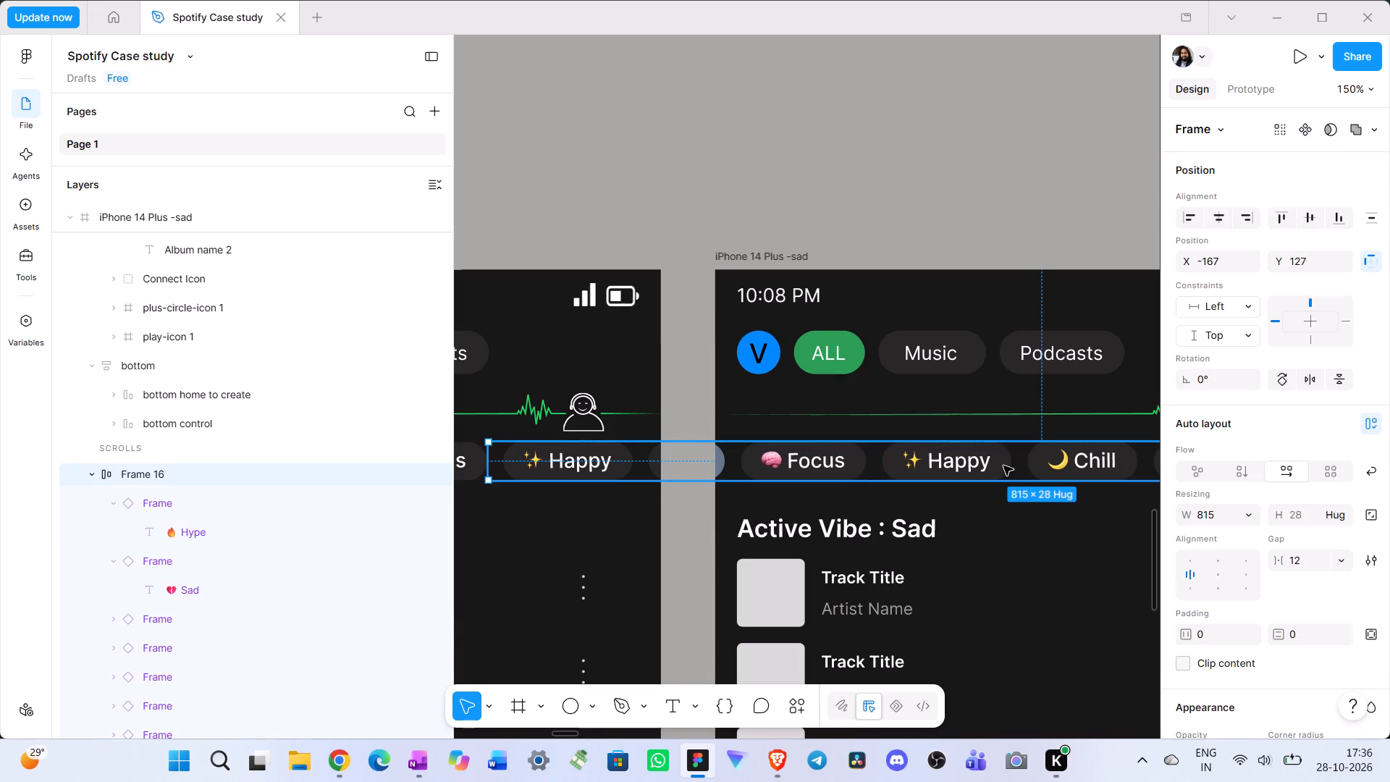
key("shift+Right")
key("shift+Right")
key("shift+Right")
key("shift+Right")
key("shift+Right")
key("shift+Right")
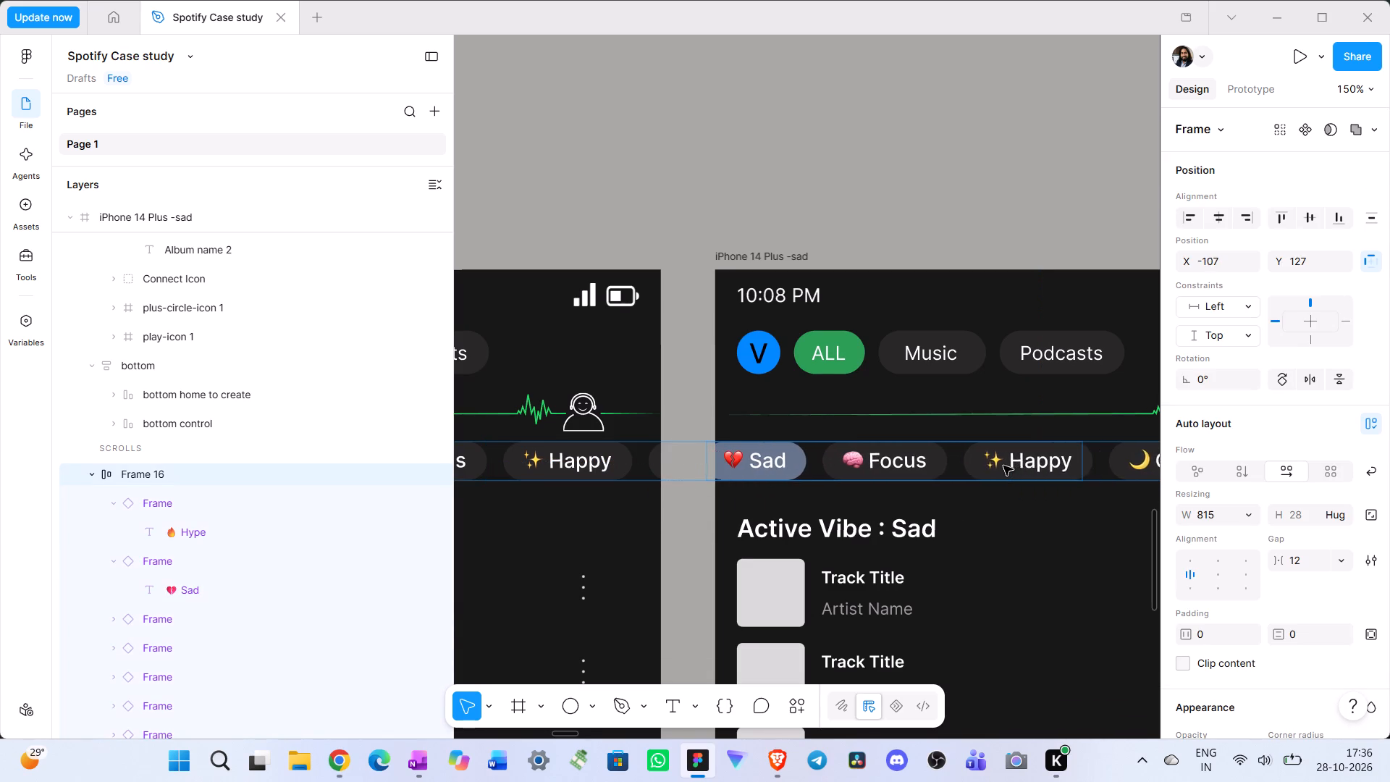
key("shift+Right")
key("shift+Right")
key("shift+Right")
key("shift+Right")
key("shift+Right")
key("shift+Right")
key("shift+Right")
key("shift+Right")
key("shift+Right")
key("shift+Right")
key("shift+Right")
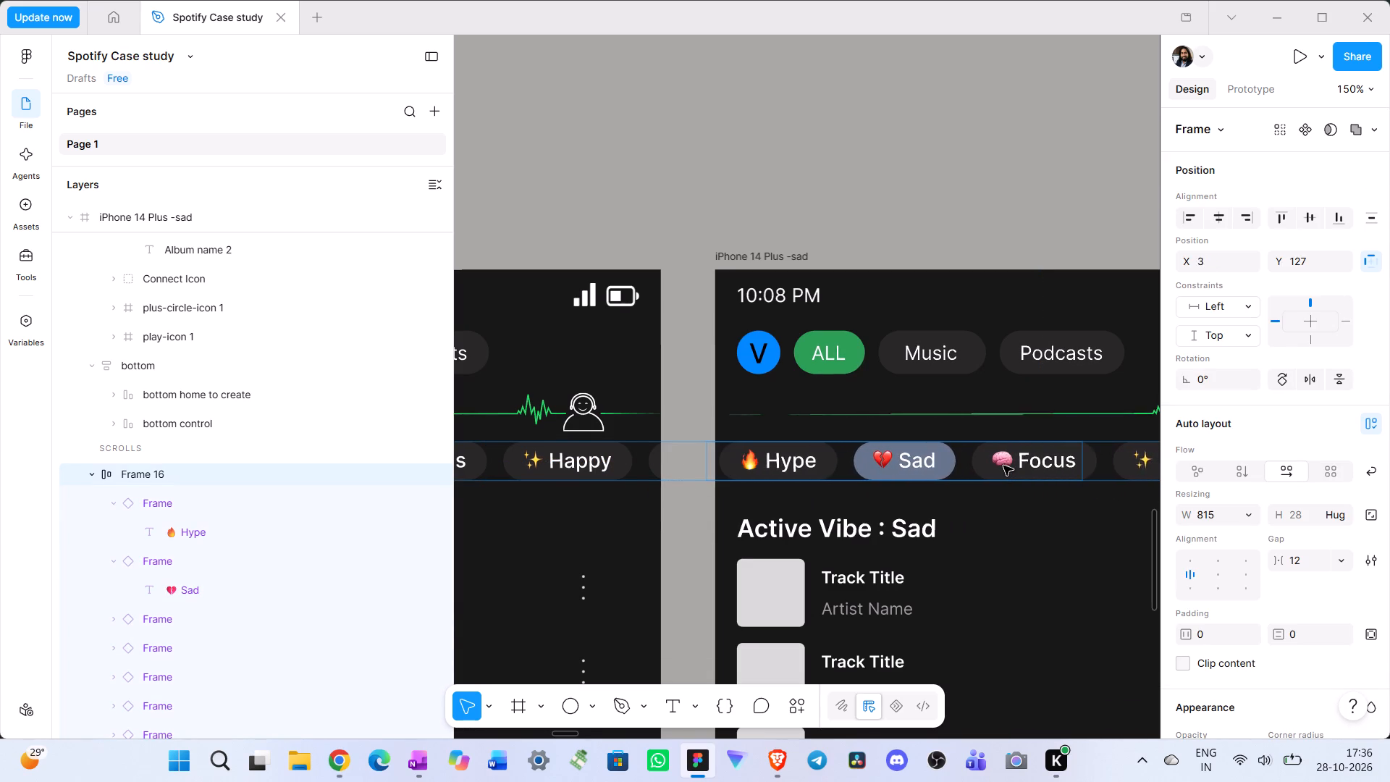
key("shift+Right")
key("shift+Right")
key("shift+Right")
key("shift+Right")
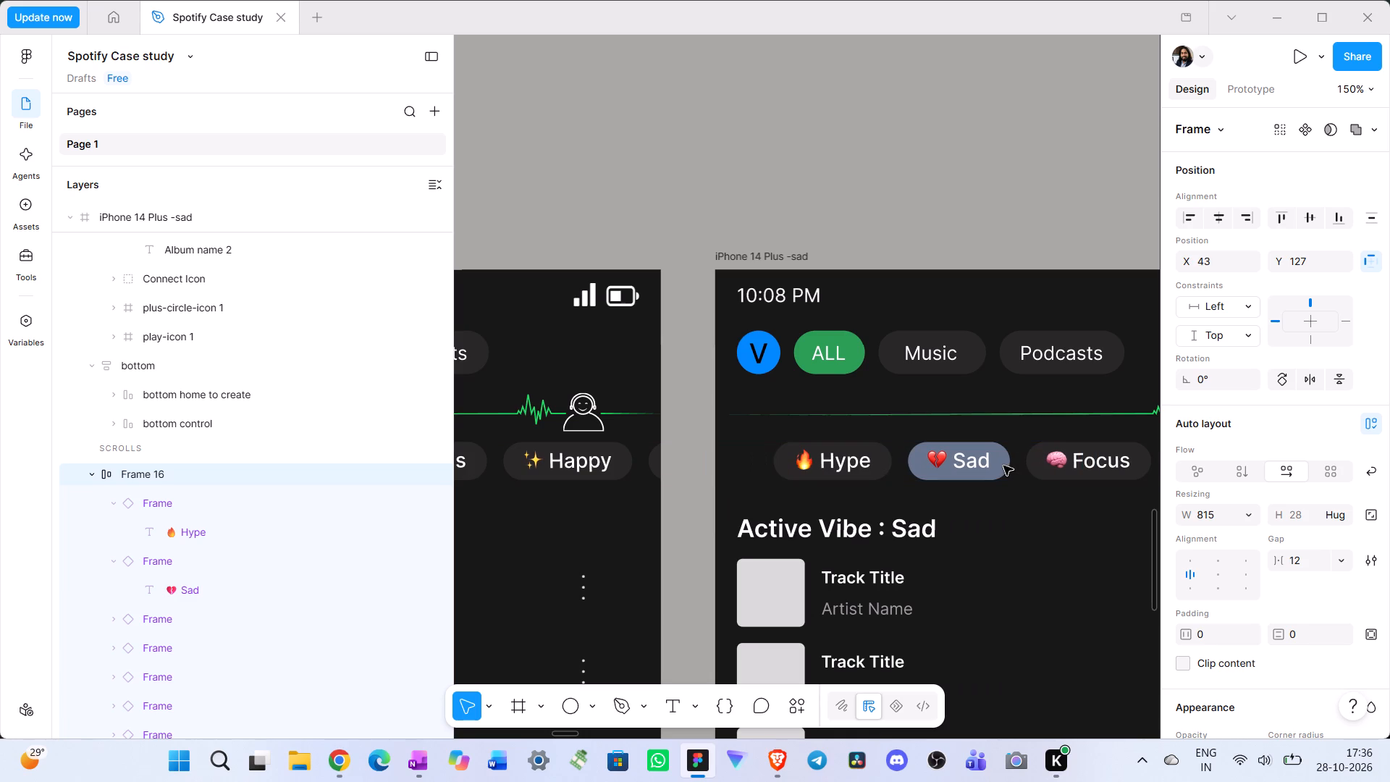
Reorder the sad screen's vibe chip row so the Sad chip comes first, ahead of Hype, and deselect it.
left_click(966, 468)
left_click(966, 468)
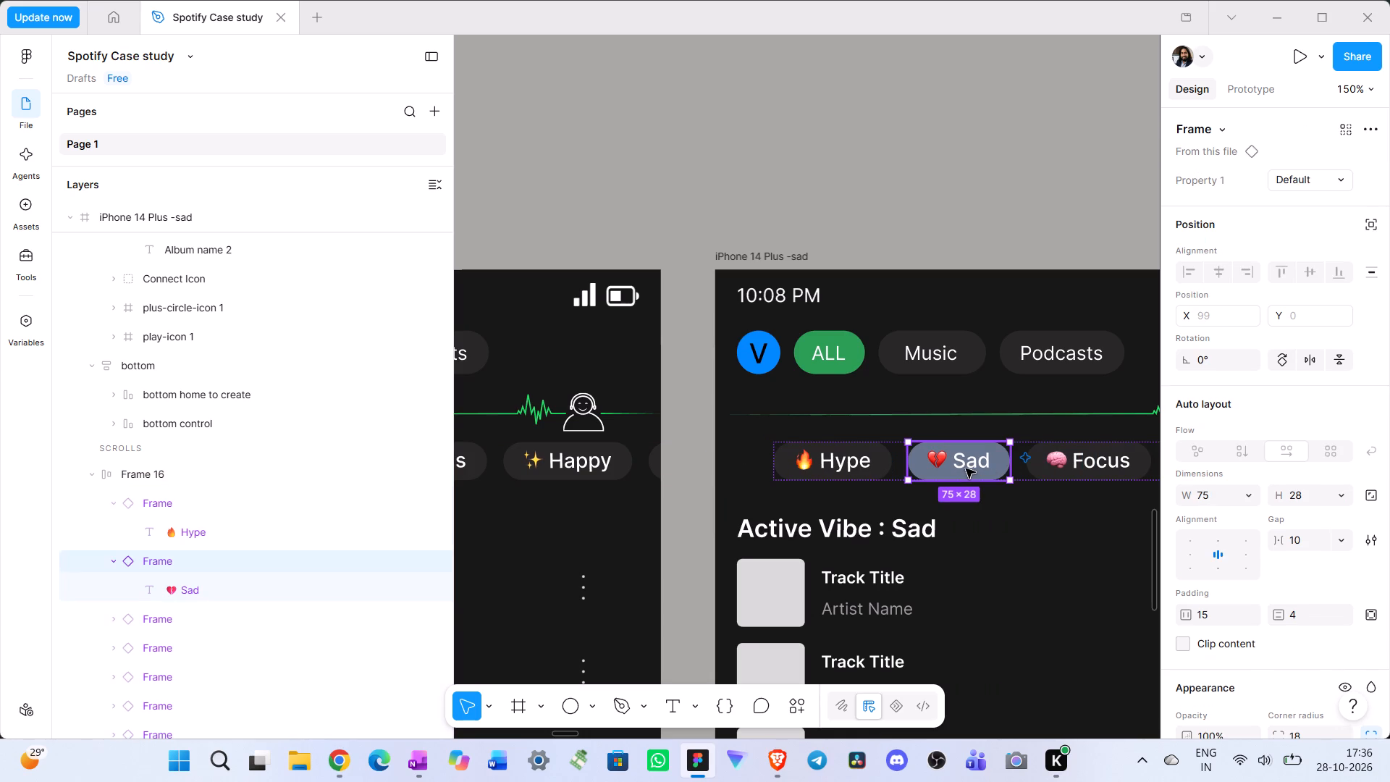
key("shift+Left")
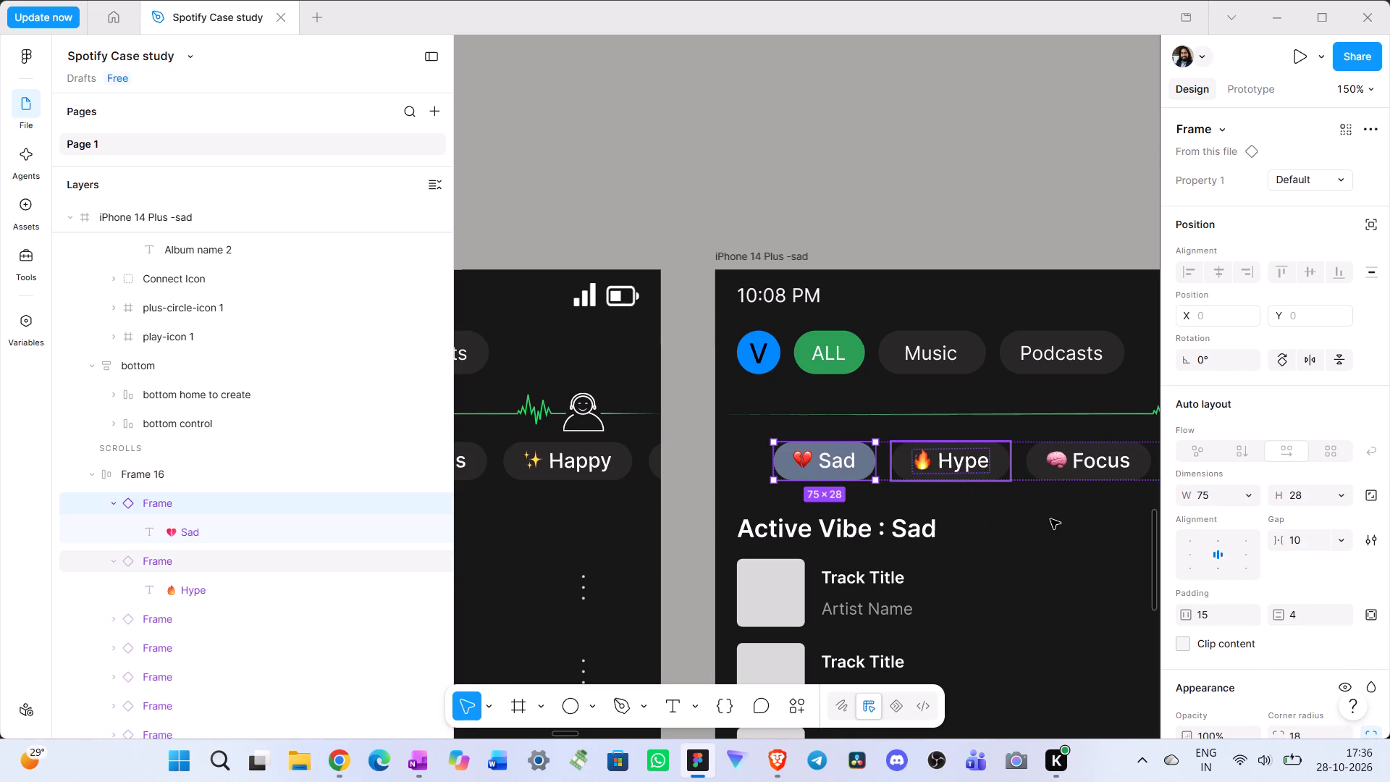
left_click(1050, 519)
Move the sad screen's reordered vibe chip row, Frame 16, to X 16.
left_click(948, 470)
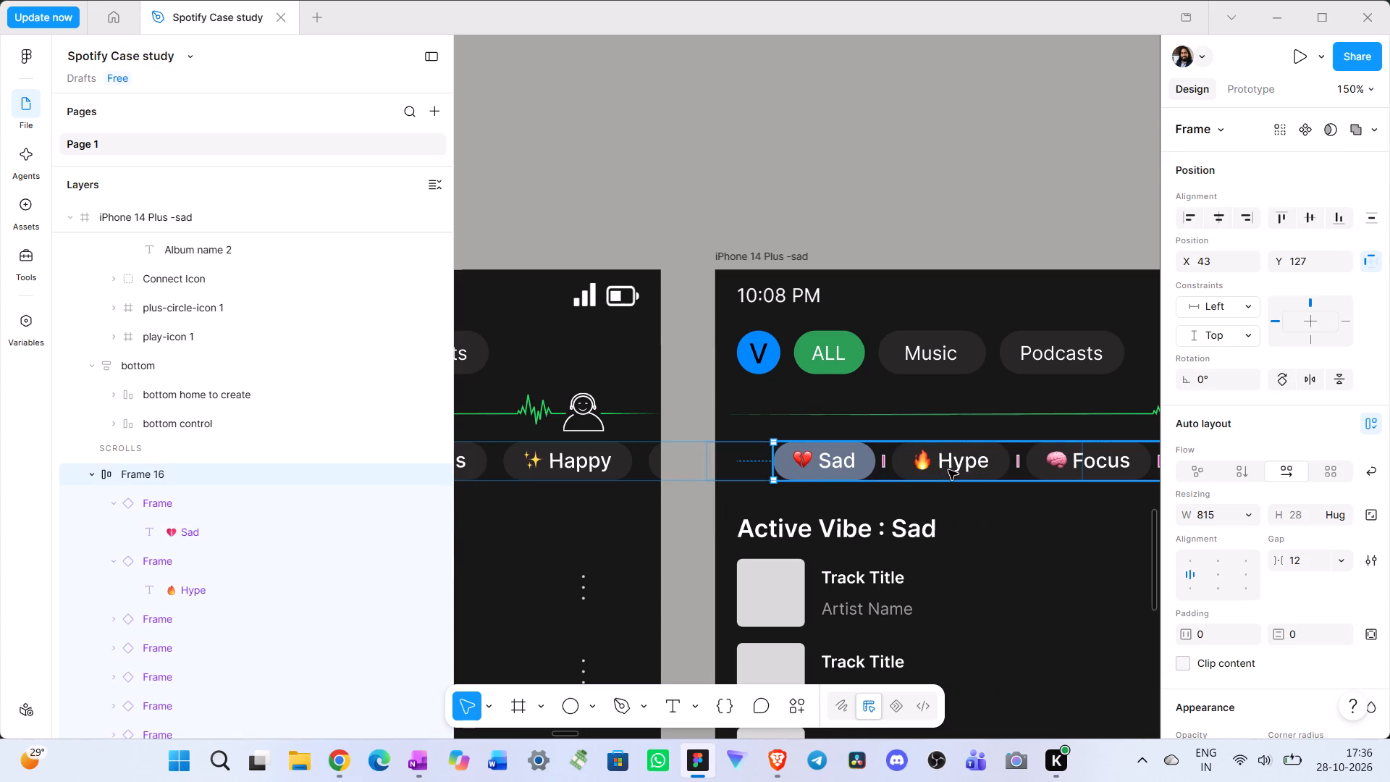
key("shift+Left")
key("shift+Left")
key("shift+Left")
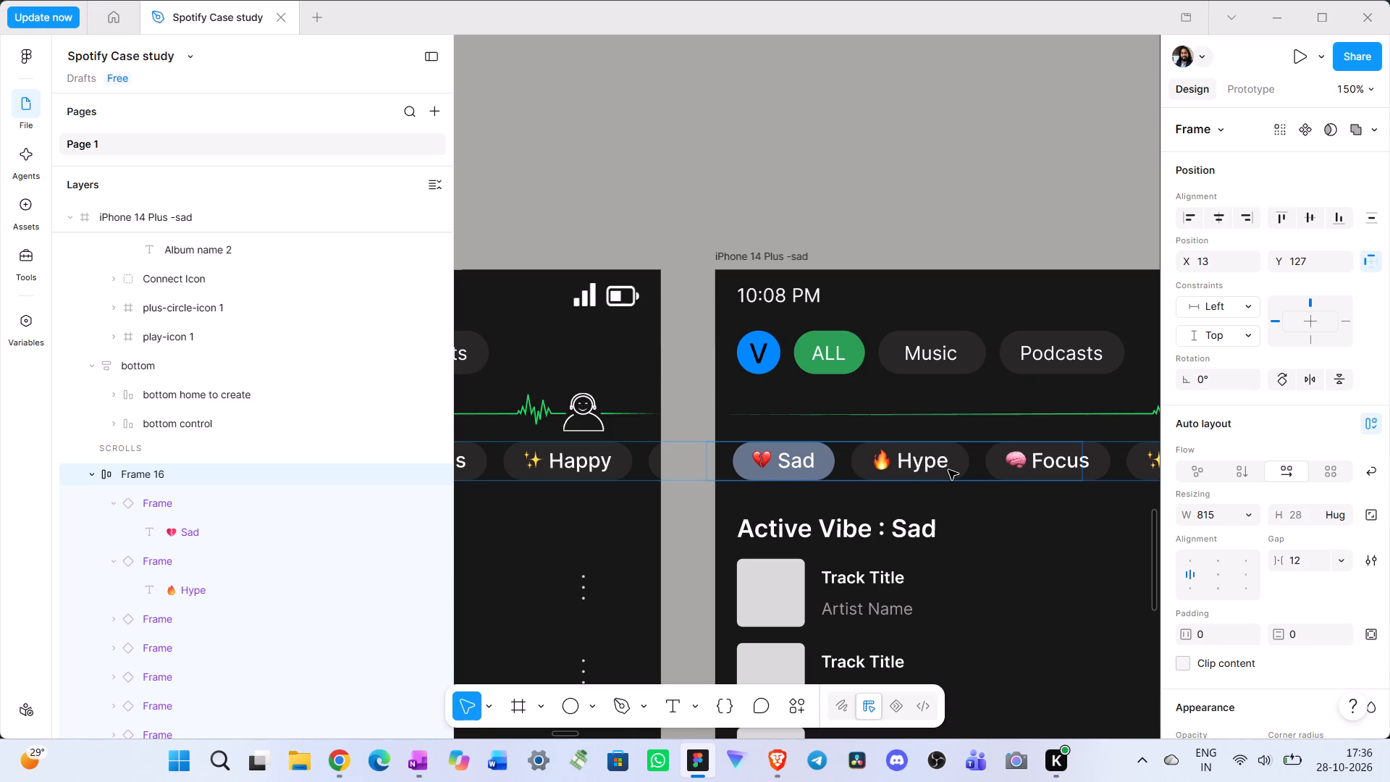
key("shift+Right")
key("shift+Left")
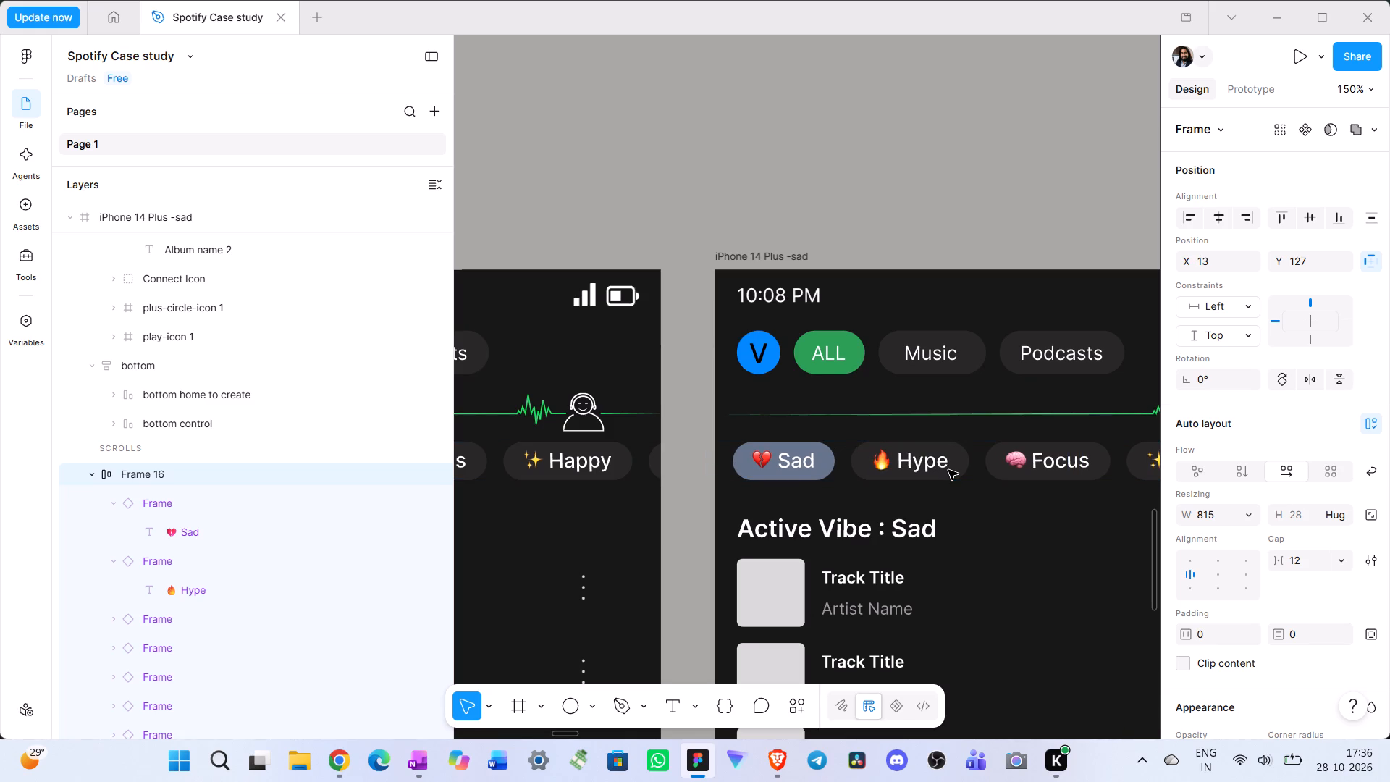
key("Right")
key("Right")
key("Right")
key("Right")
key("Left")
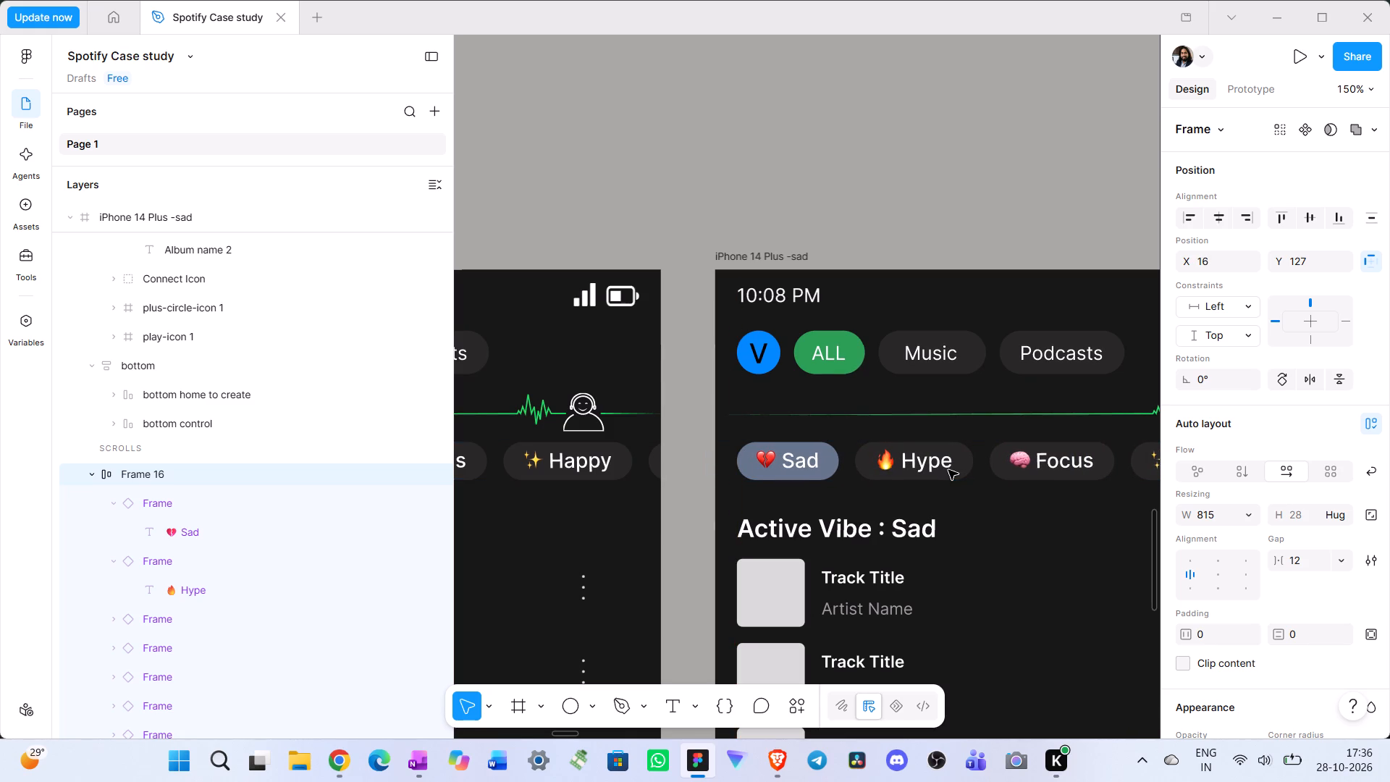
key("Right")
key("Left")
Narrow the Nostalgia screen's vibe chip row, Frame 16, to a width of 709 so it ends just after the Party chip.
scroll(957, 487, "down", 9, "ctrl")
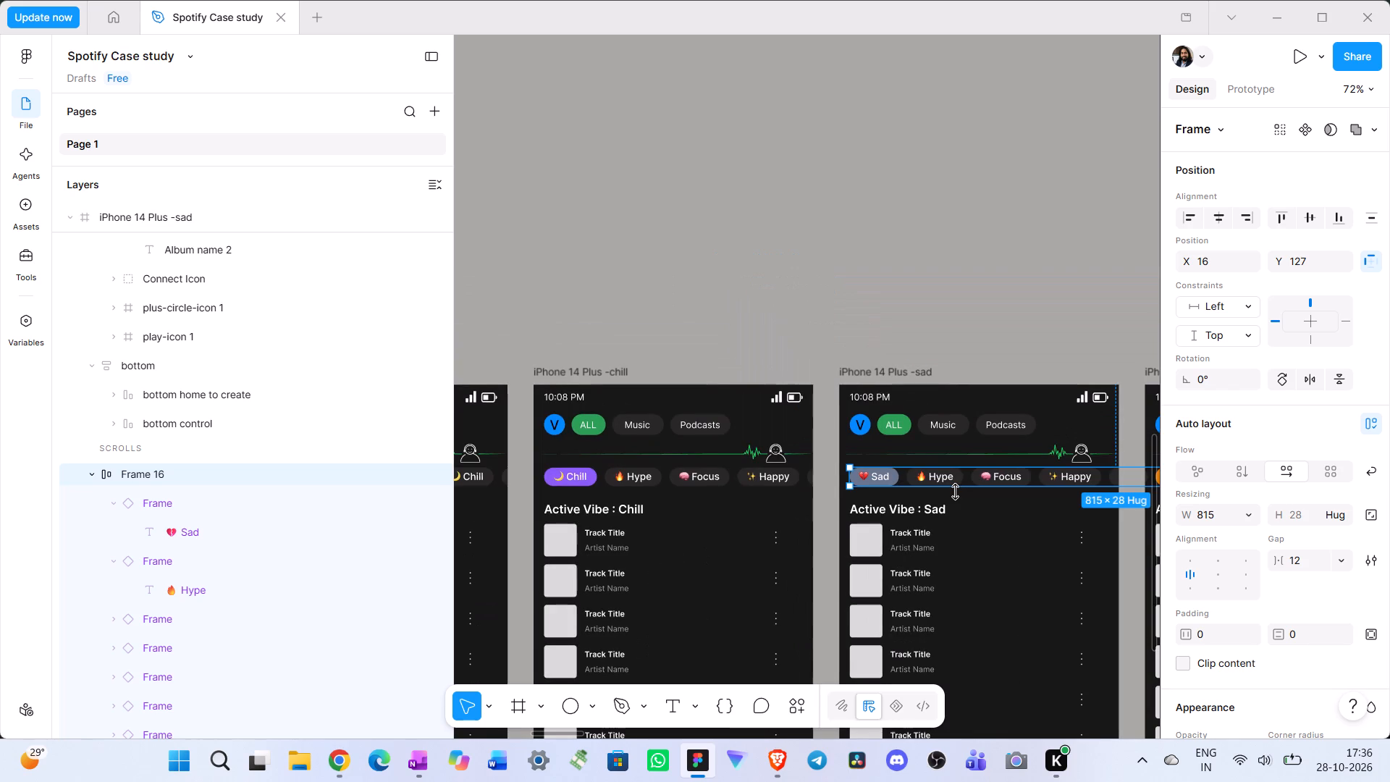
scroll(955, 492, "left", 3)
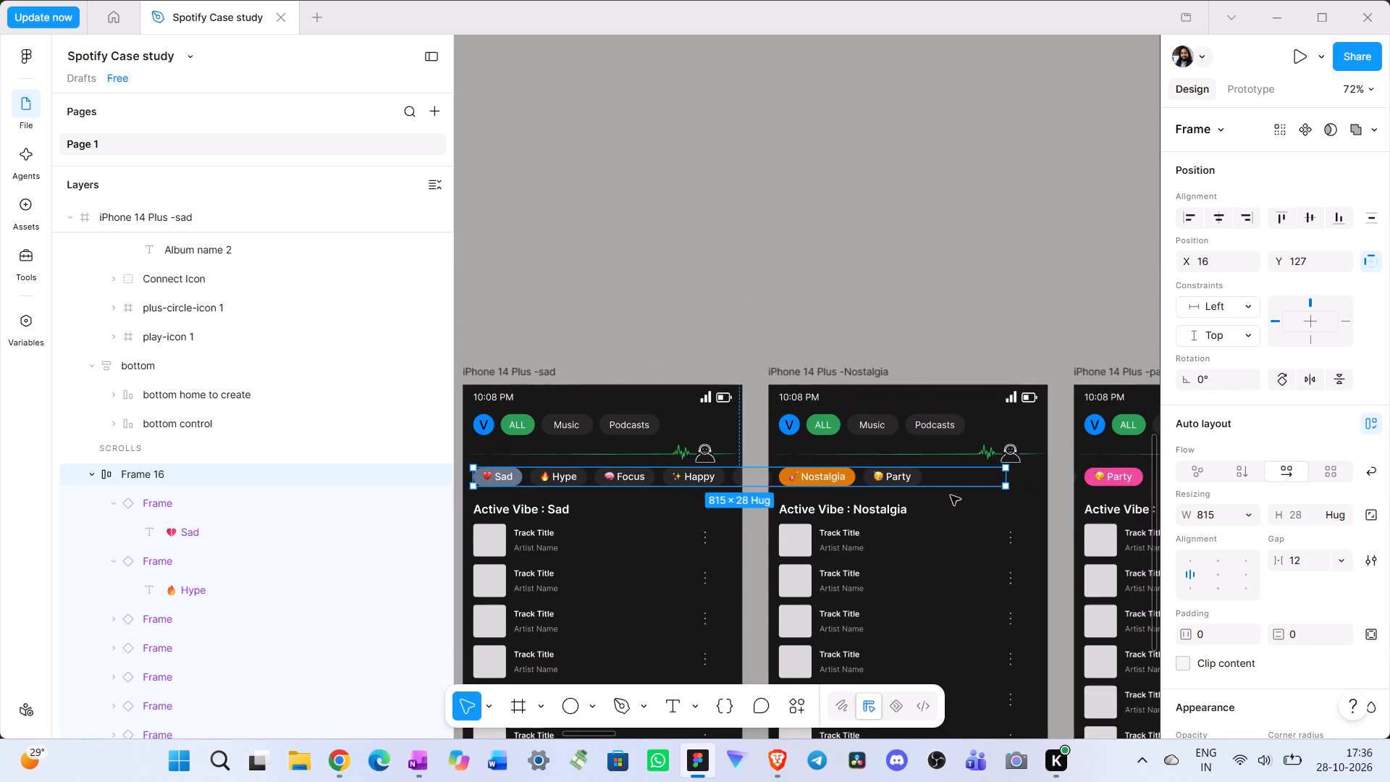
scroll(951, 495, "left", 2)
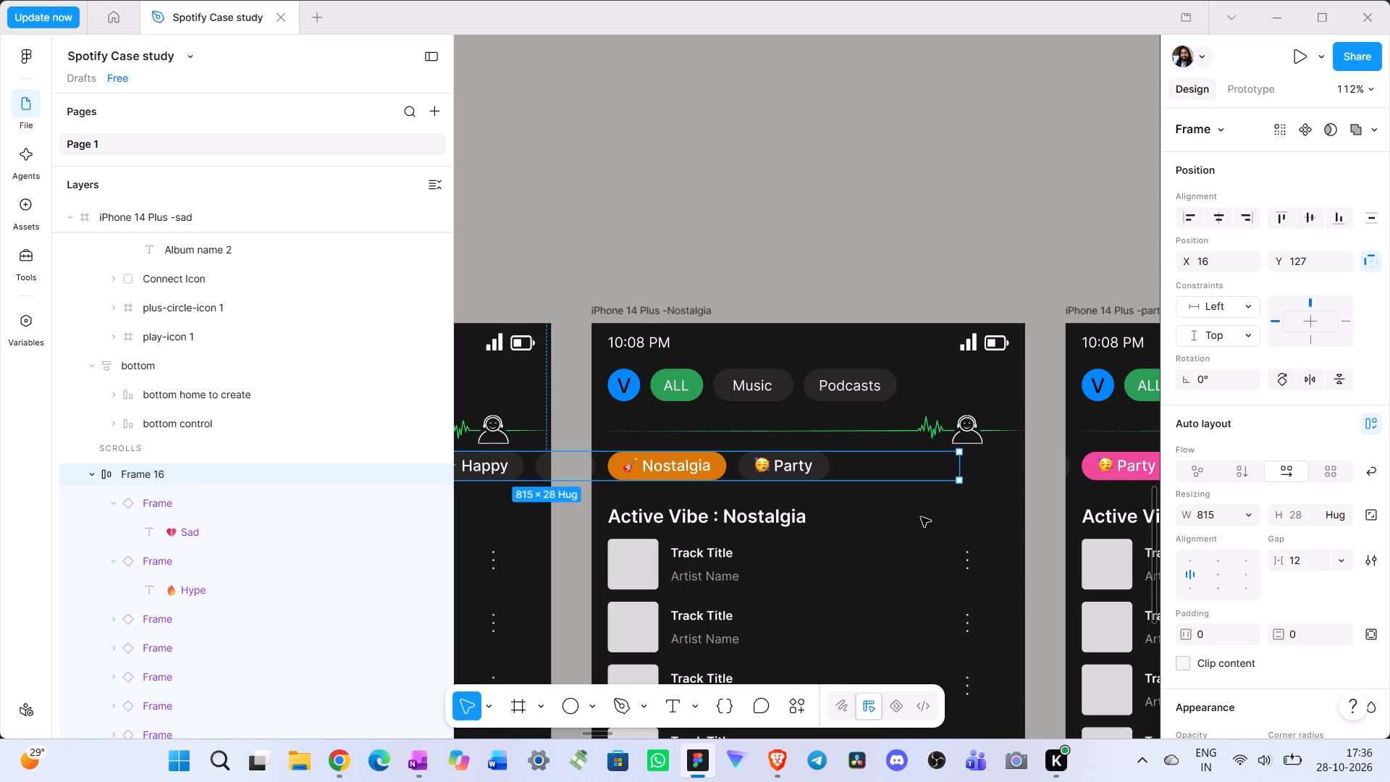
left_click(819, 468)
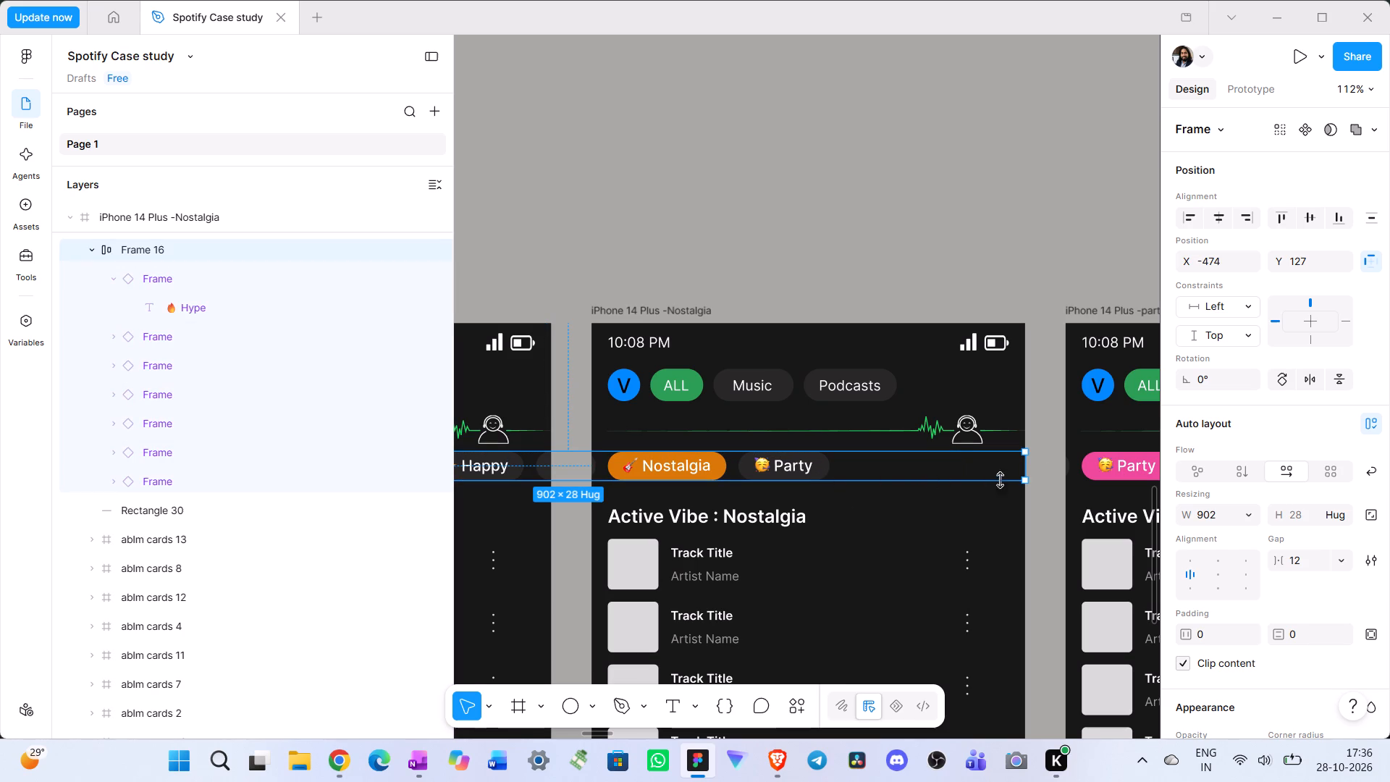
left_click_drag(1030, 468, 1009, 469)
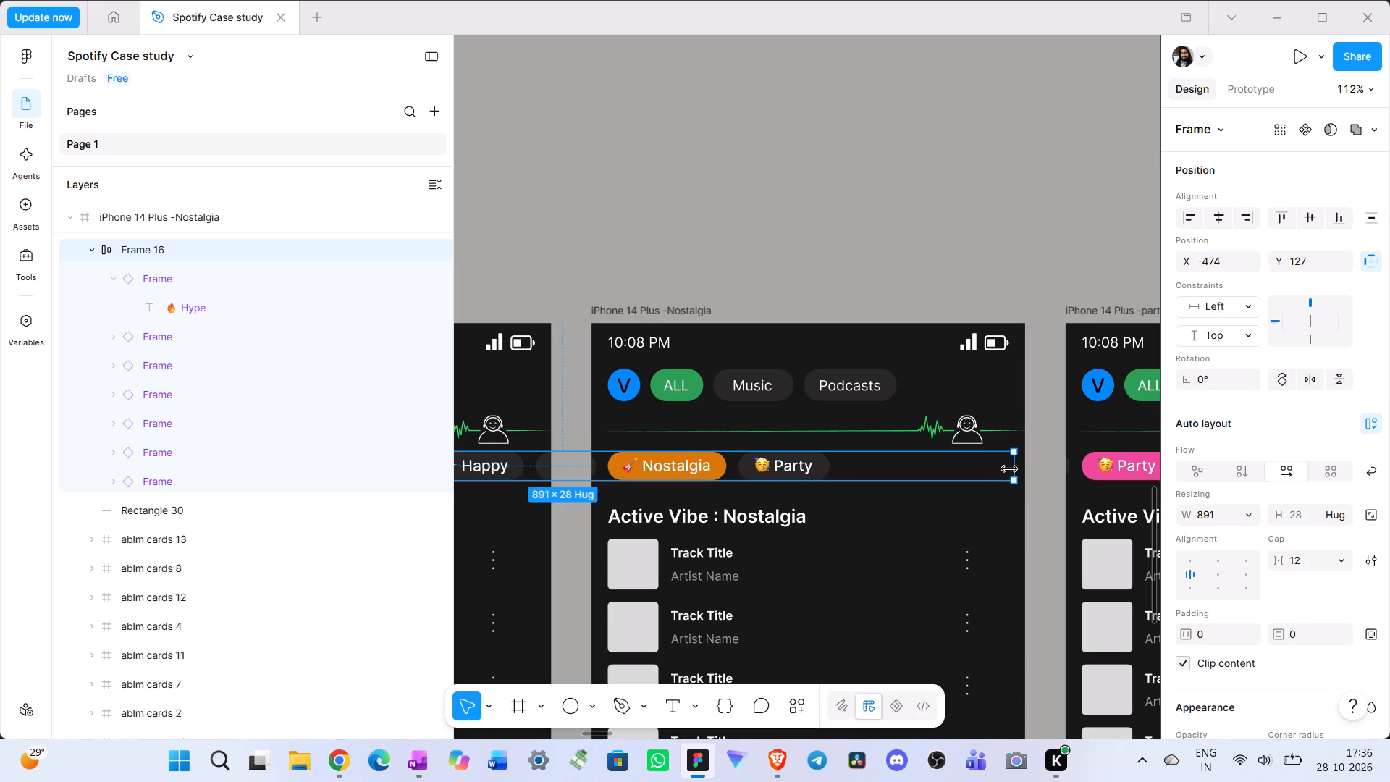
left_click_drag(1009, 469, 887, 469)
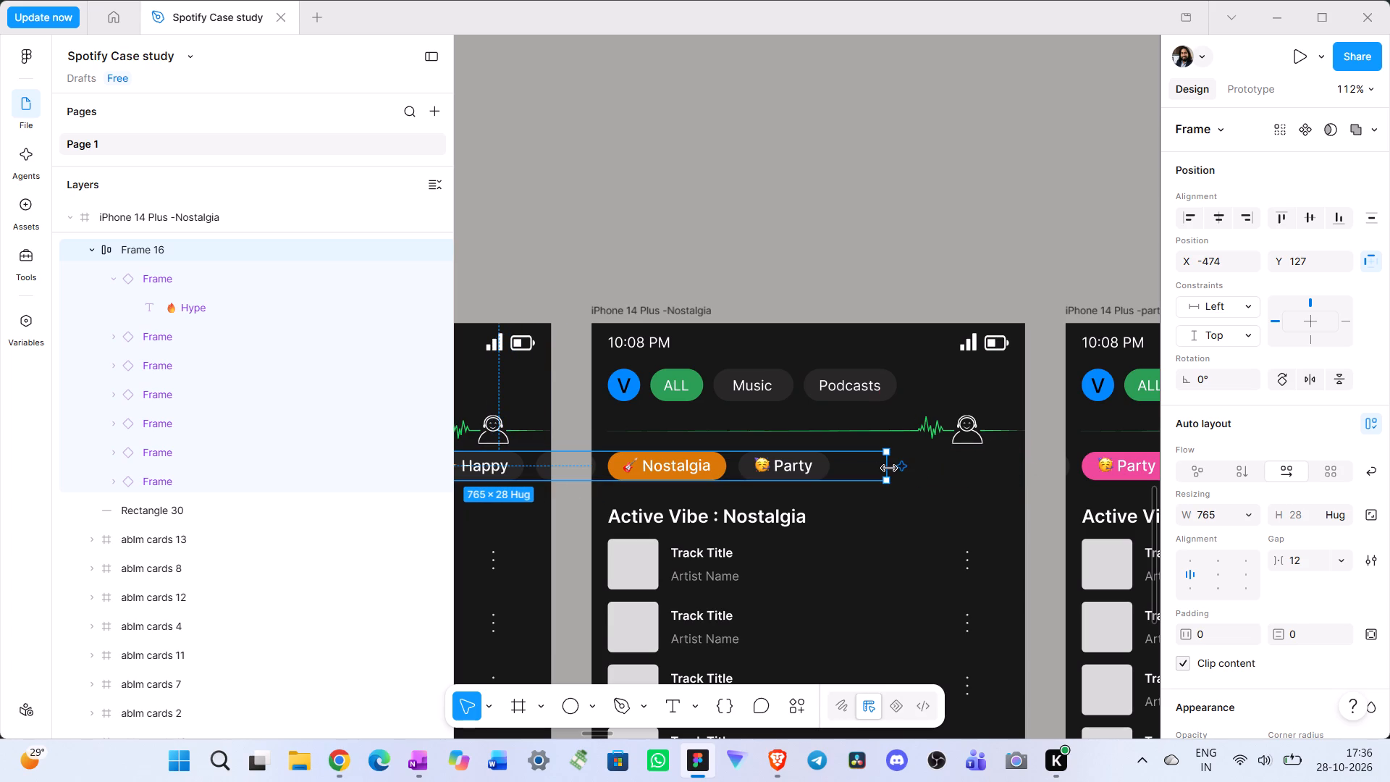
left_click_drag(887, 468, 853, 469)
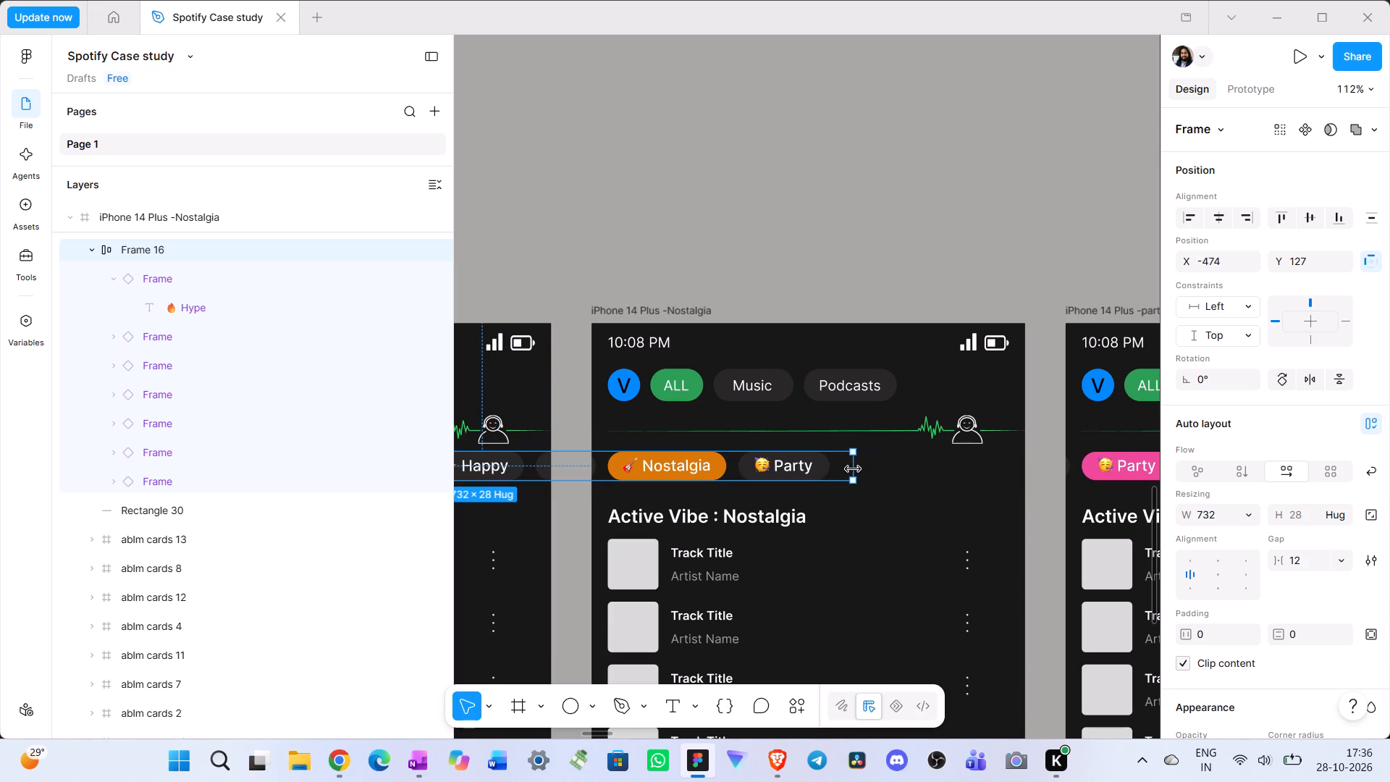
left_click_drag(853, 469, 833, 469)
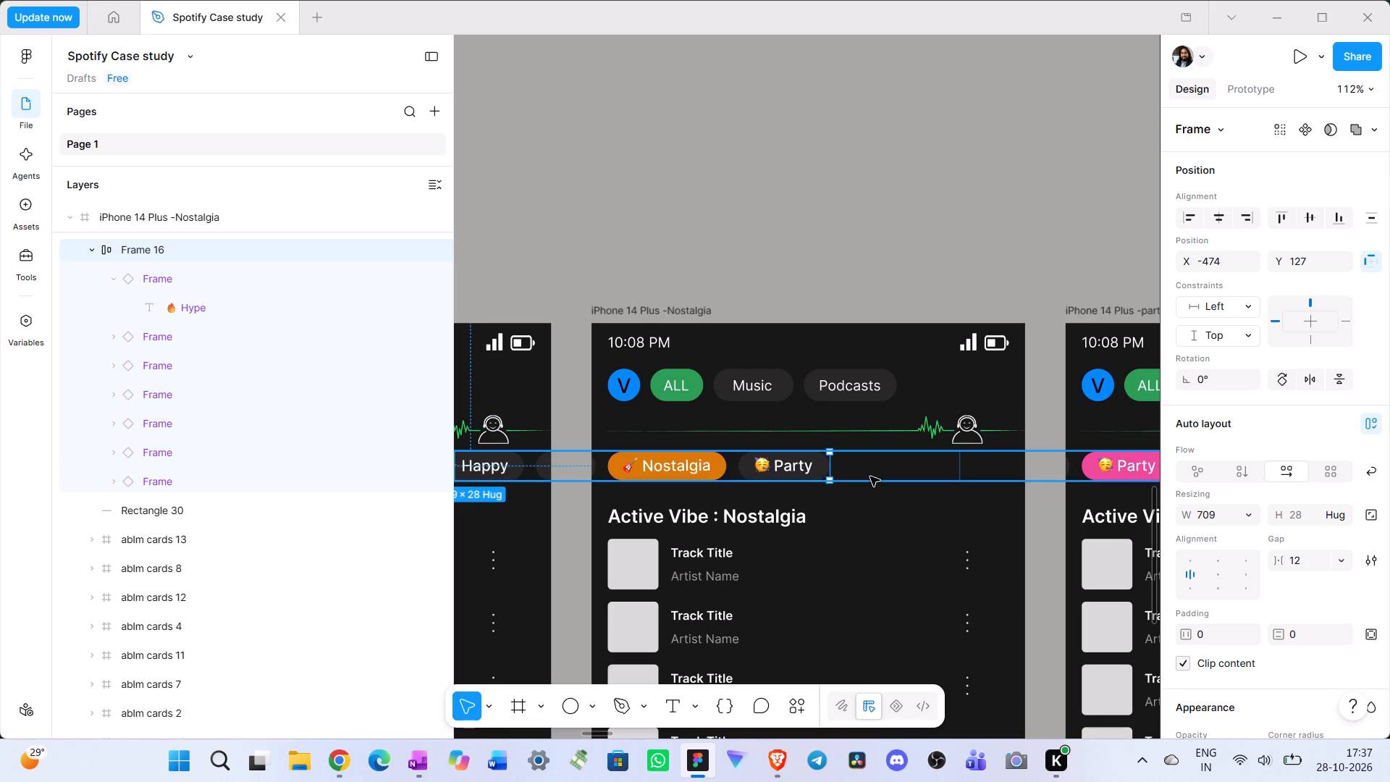
Move the Nostalgia screen's vibe chip row, Frame 16, horizontally to X -94, bringing its earlier chips into the screen.
key("shift+Right")
key("shift+Right")
key("shift+Right")
key("shift+Right")
key("shift+Right")
key("shift+Right")
key("shift+Right")
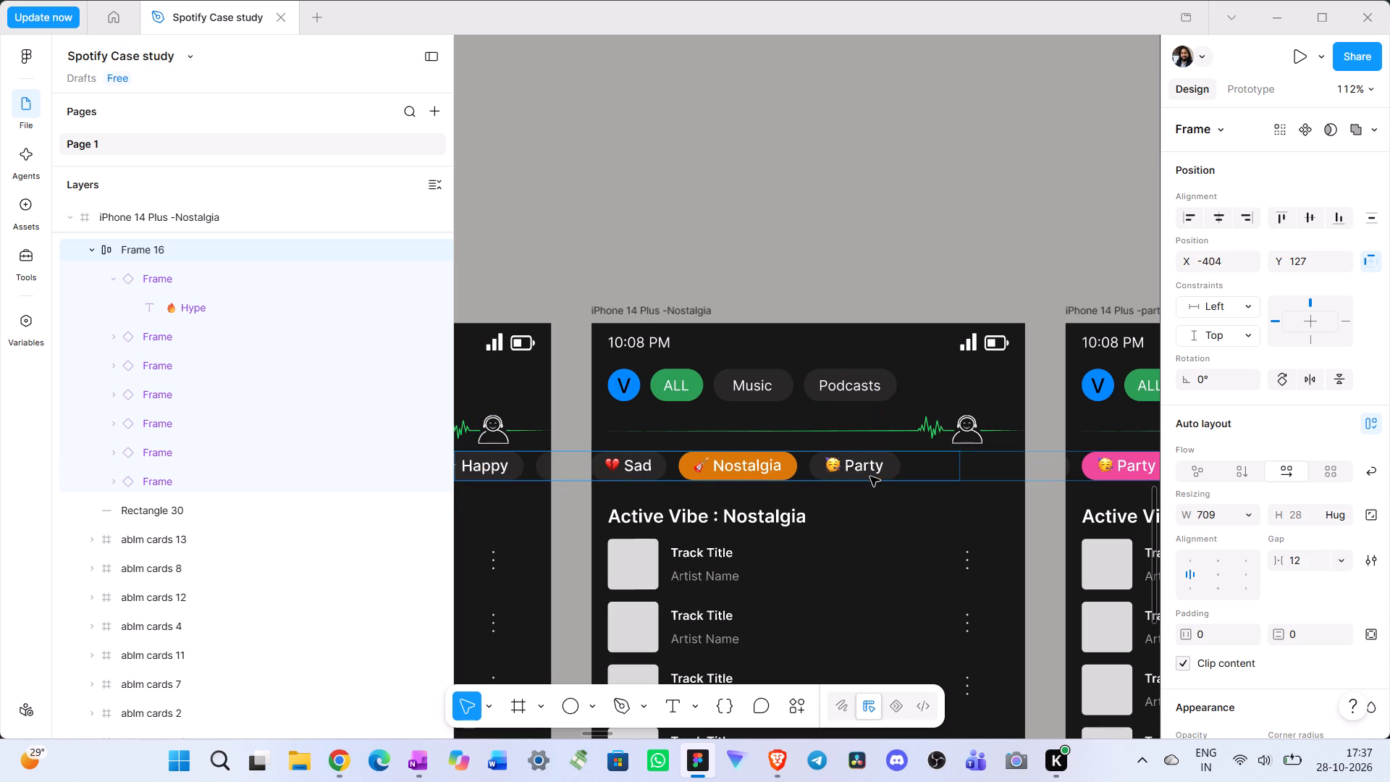
key("shift+Right")
key("shift+Right")
key("shift+Right")
key("shift+Right")
key("shift+Right")
key("shift+Right")
key("shift+Right")
key("shift+Right")
key("shift+Right")
key("shift+Right")
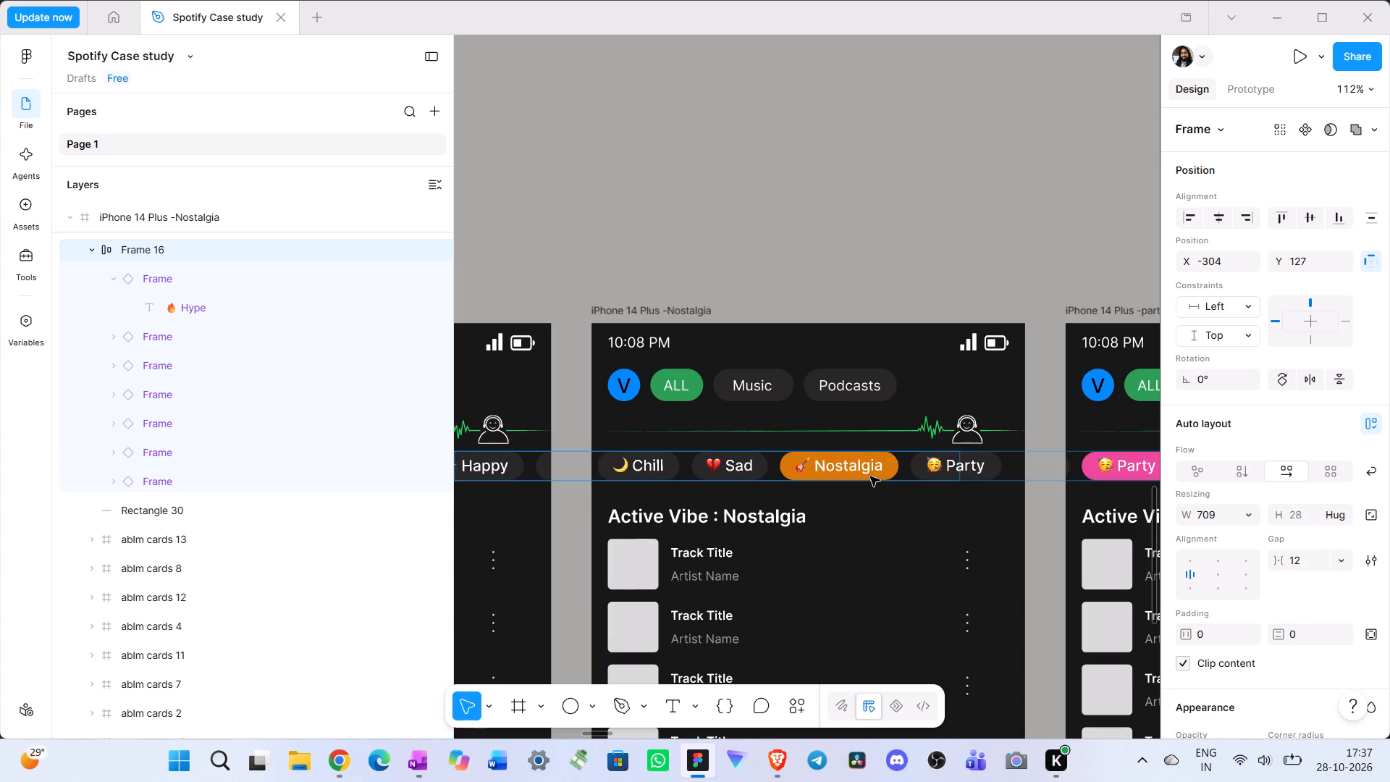
key("shift+Right")
key("shift+Right")
key("shift+Right")
key("shift+Right")
key("shift+Right")
key("shift+Right")
key("shift+Right")
key("shift+Right")
key("shift+Right")
key("shift+Right")
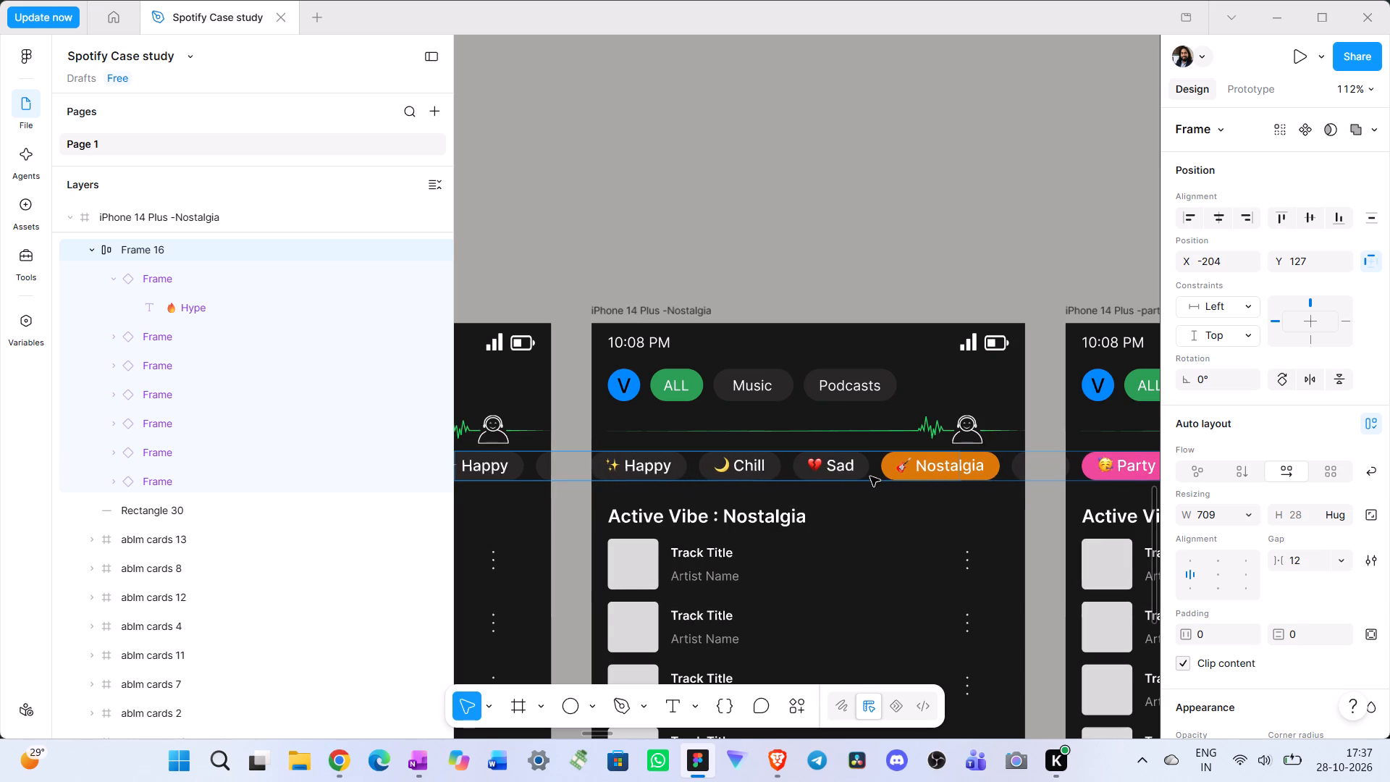
key("shift+Right")
key("shift+Right")
key("shift+Right")
key("shift+Right")
key("shift+Right")
key("shift+Right")
key("shift+Right")
key("shift+Right")
key("shift+Right")
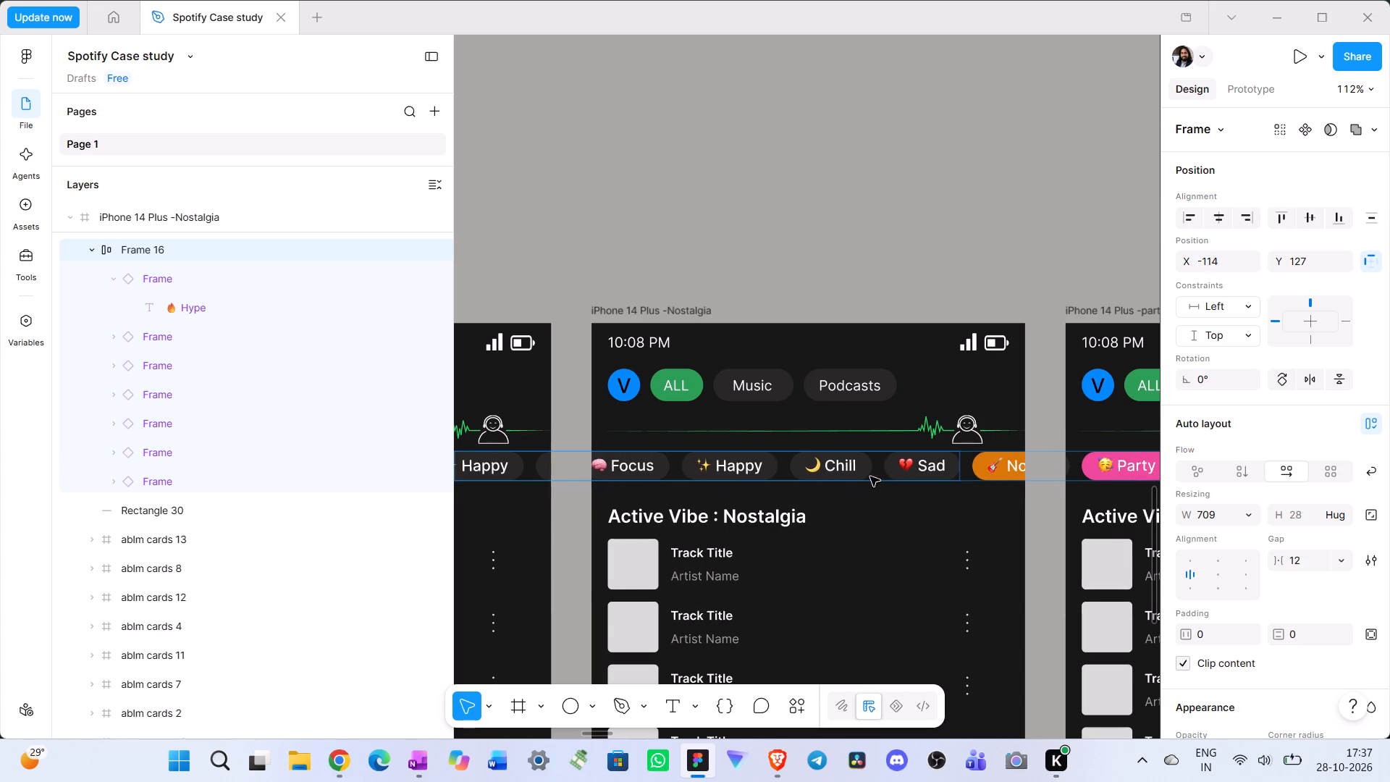
key("shift+Right")
key("shift+Right")
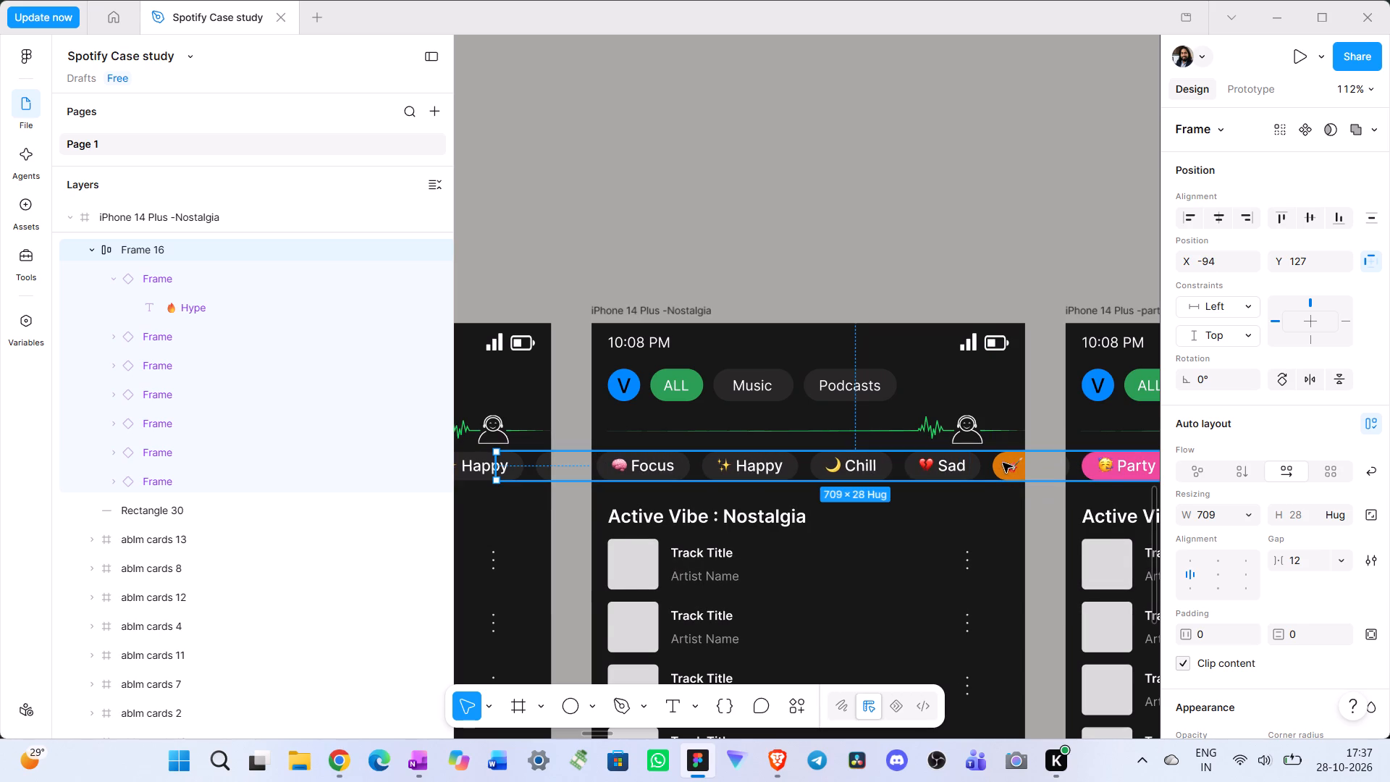
Reorder the Nostalgia screen's vibe chip row so the Nostalgia chip comes first, ahead of Hype, and deselect it.
double_click(1005, 463)
key("shift+Left")
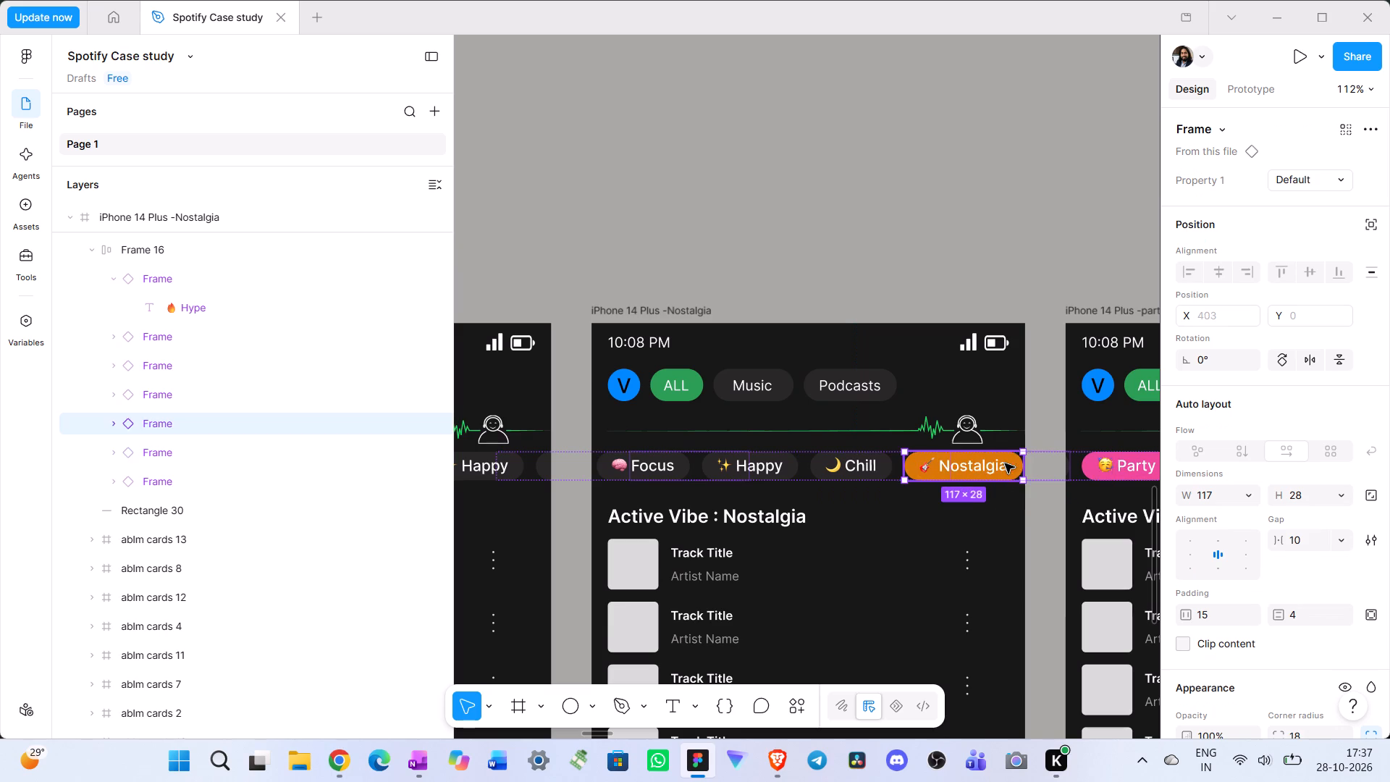
key("shift+Left")
key("shift+Left")
key("shift+Left")
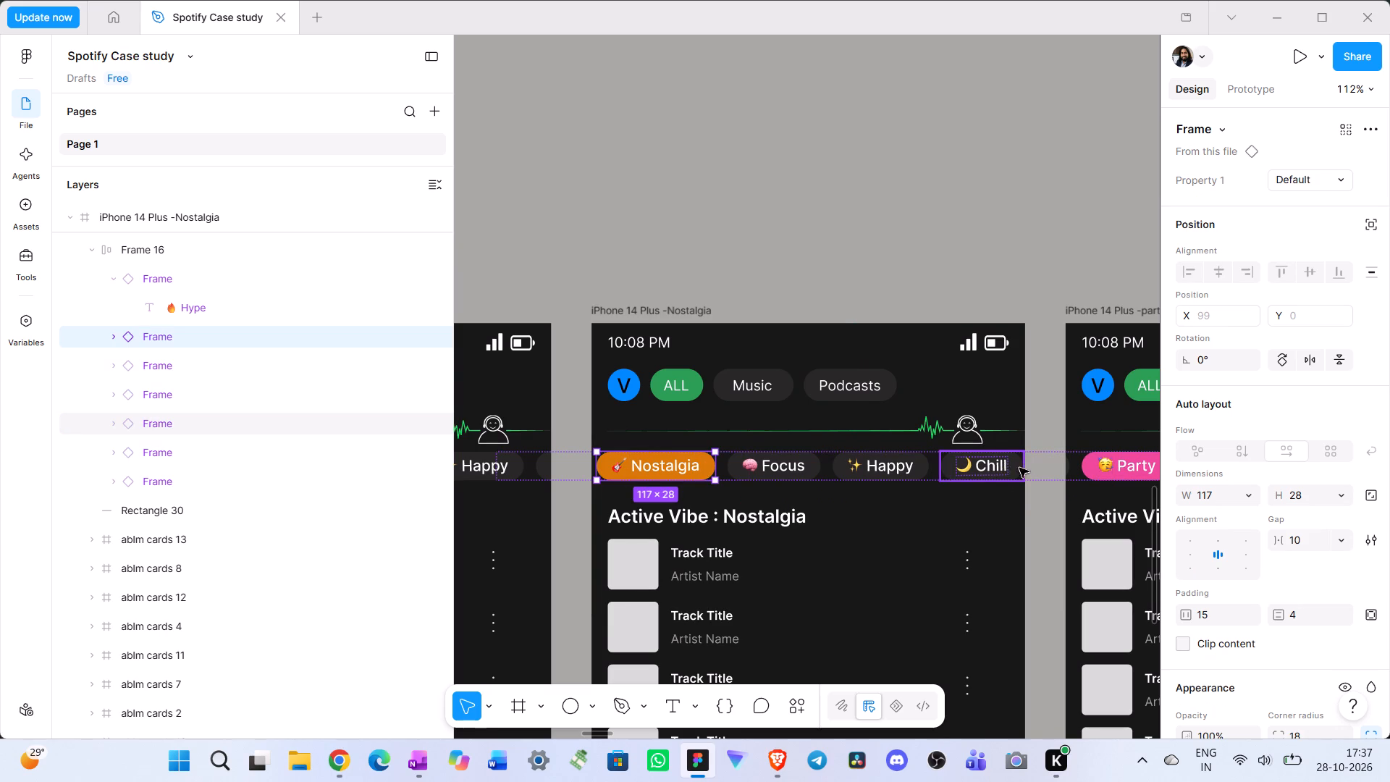
key("shift+Left")
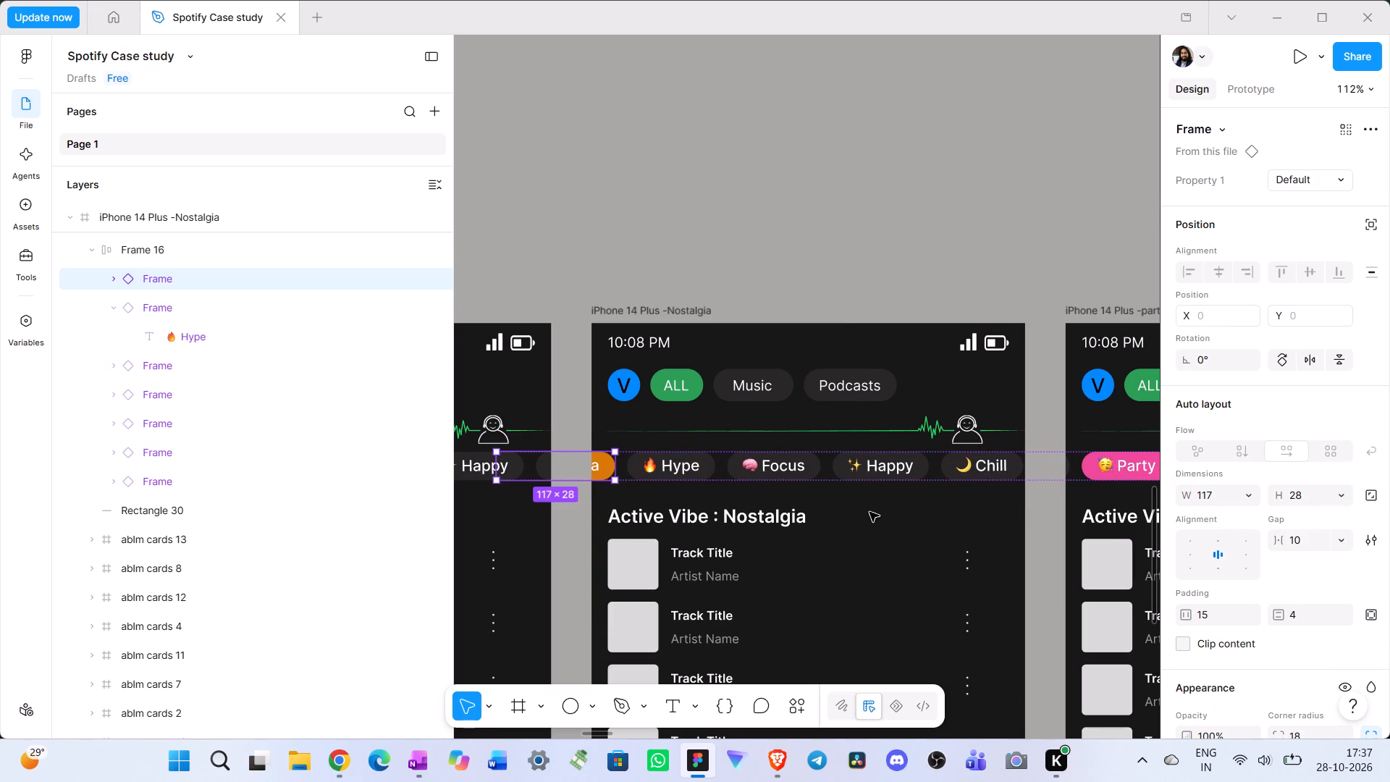
left_click(864, 512)
Move the Nostalgia screen's reordered vibe chip row, Frame 16, to X 16.
left_click(774, 470)
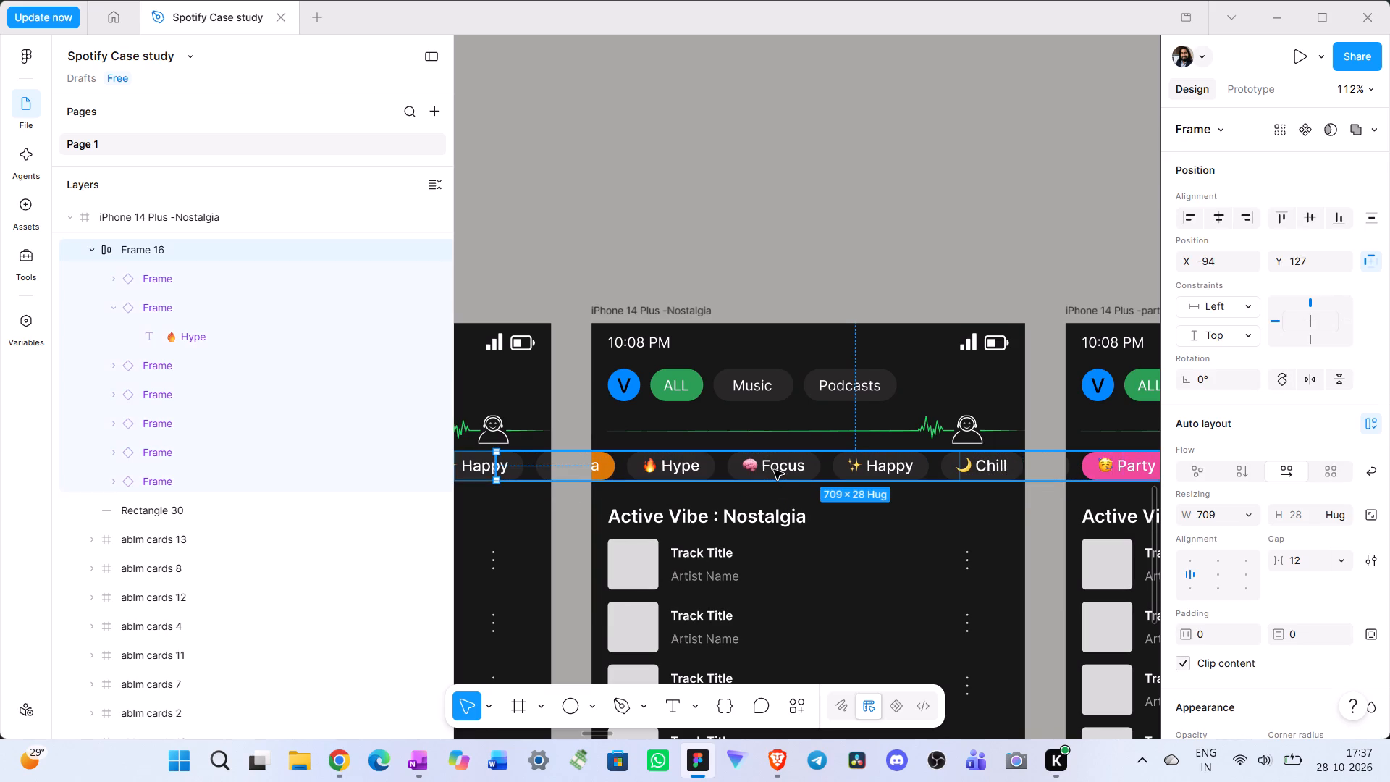
key("shift+Right")
key("shift+Right")
key("shift+Right")
key("shift+Right")
key("shift+Right")
key("shift+Right")
key("shift+Right")
key("shift+Right")
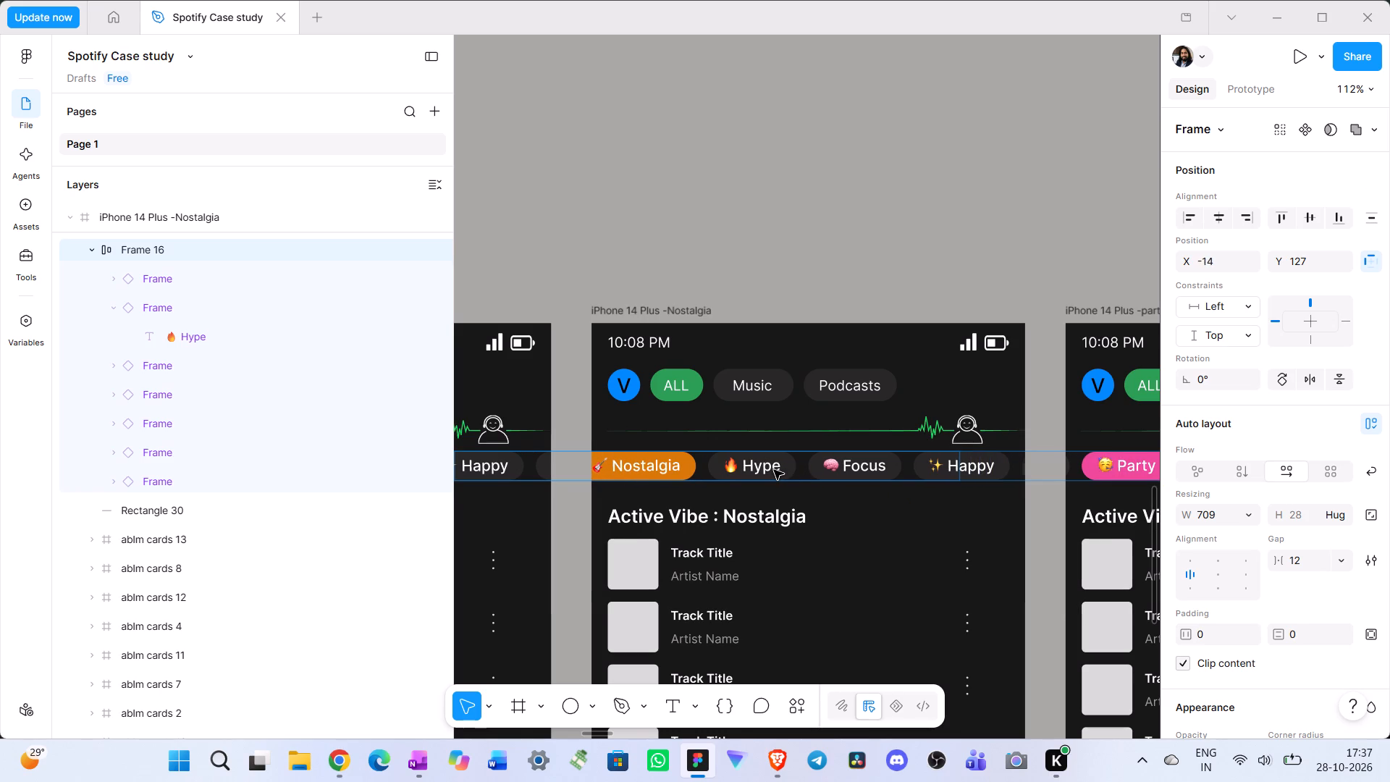
key("shift+Right")
key("shift+Right")
key("shift+Right")
key("shift+Right")
key("Left")
key("Left")
key("Left")
key("Left")
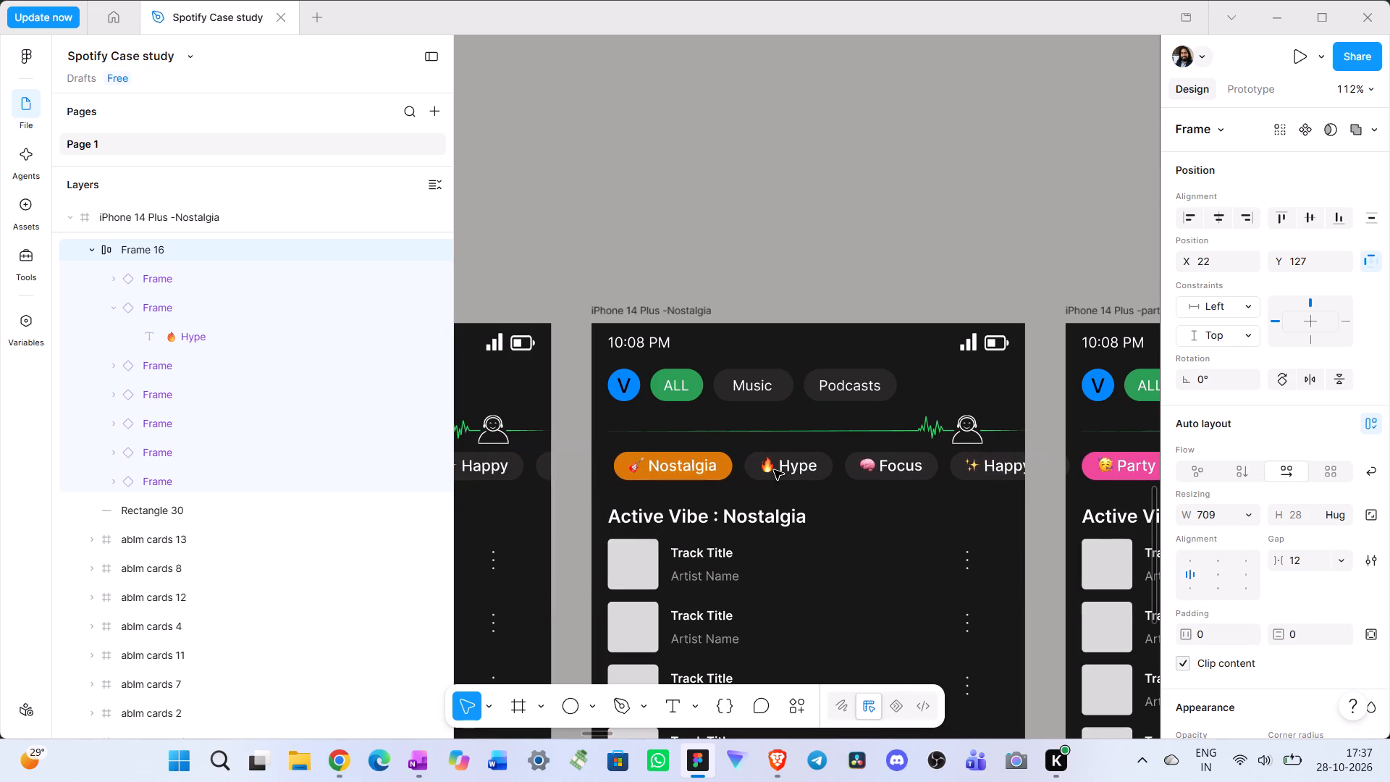
key("Left")
key("Right")
key("Right")
key("Left")
key("Left")
key("Left")
key("Left")
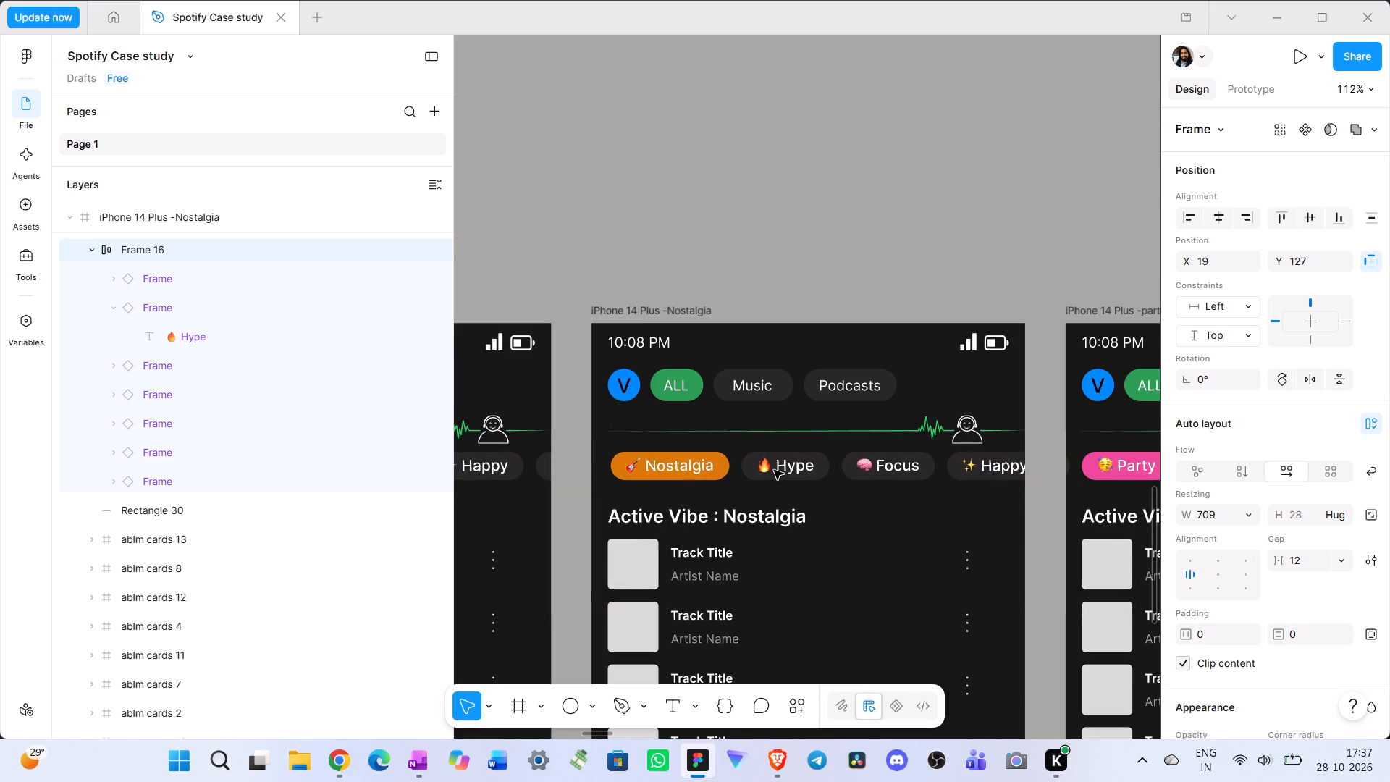
key("Left")
key("Left")
key("Right")
key("Right")
key("Right")
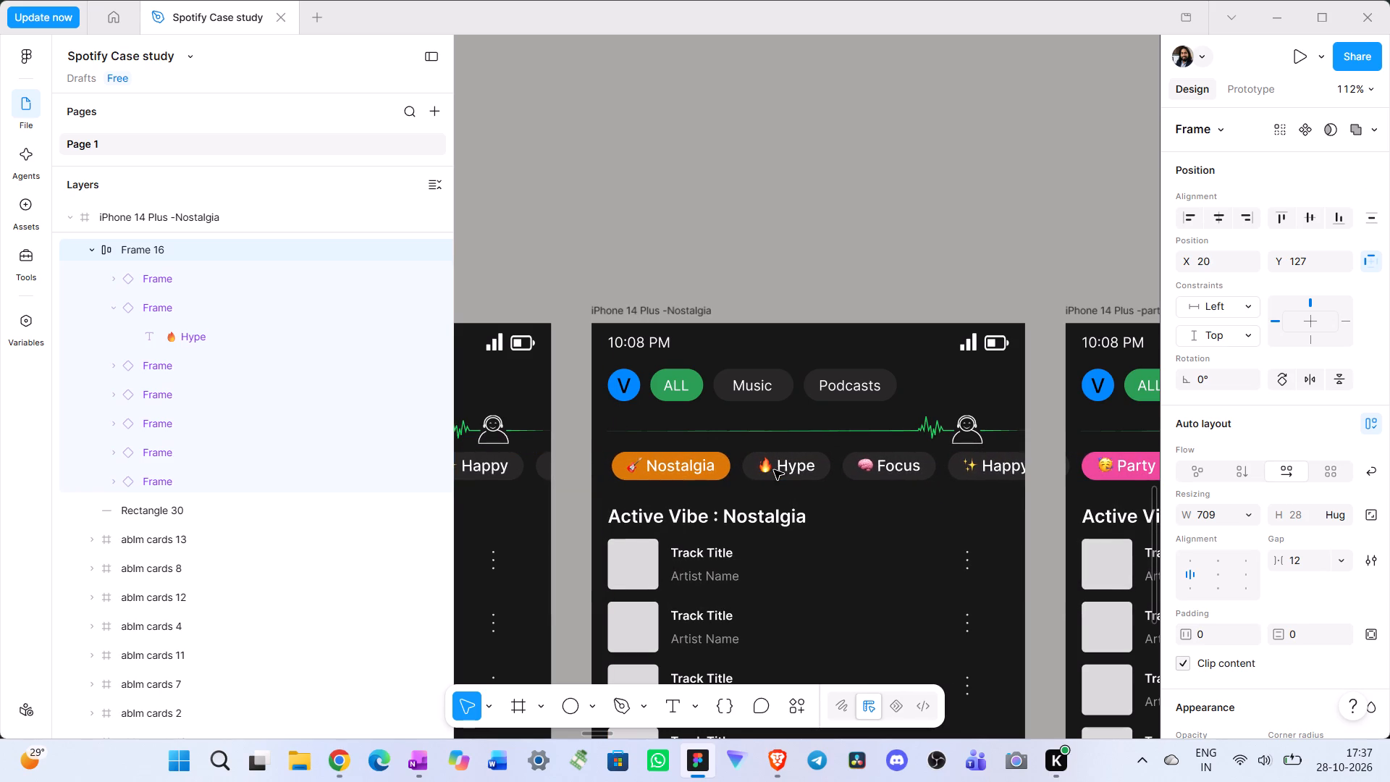
key("Right")
key("shift+Left")
key("shift+Left")
key("Right")
key("Right")
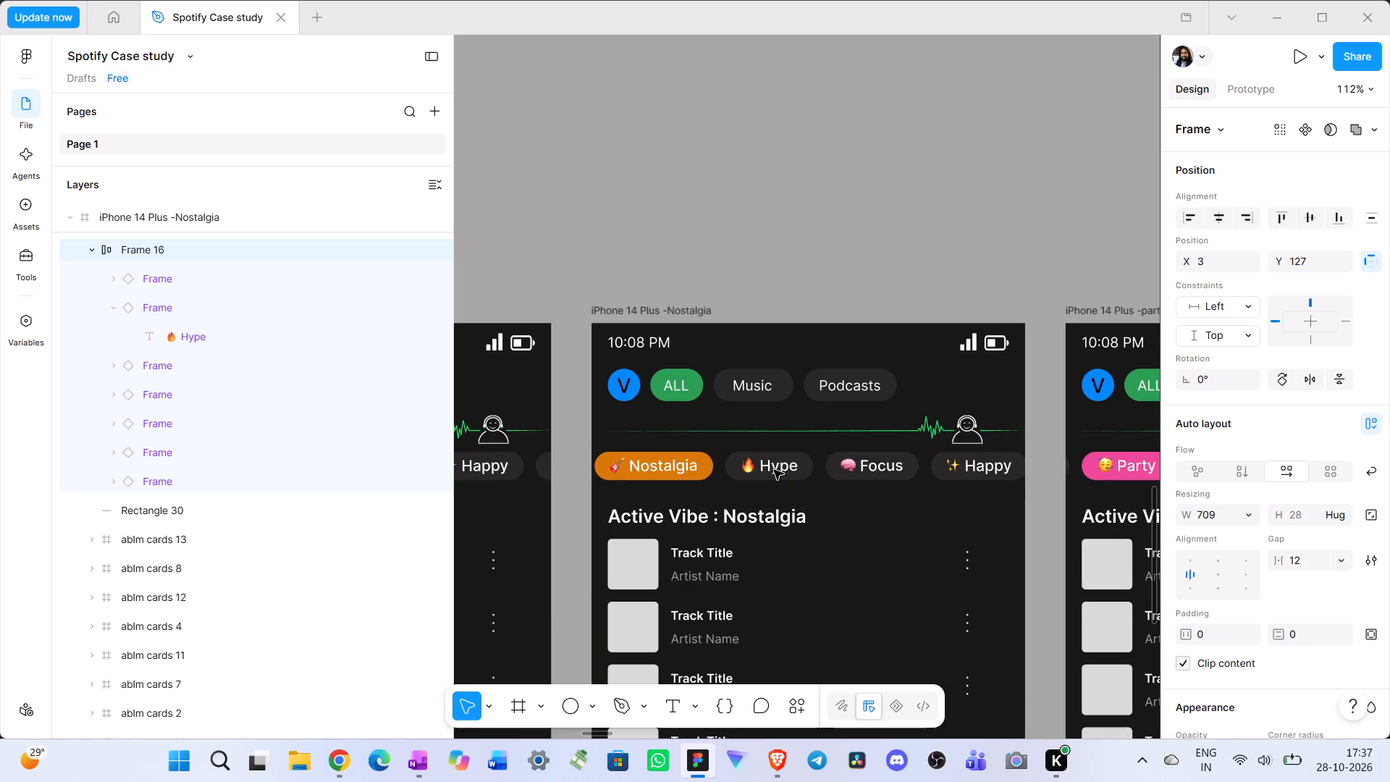
key("Right")
key("Right")
key("Right")
key("Right")
key("Right")
key("Right")
key("Right")
key("Right")
key("Right")
key("Right")
key("Right")
key("Right")
key("Right")
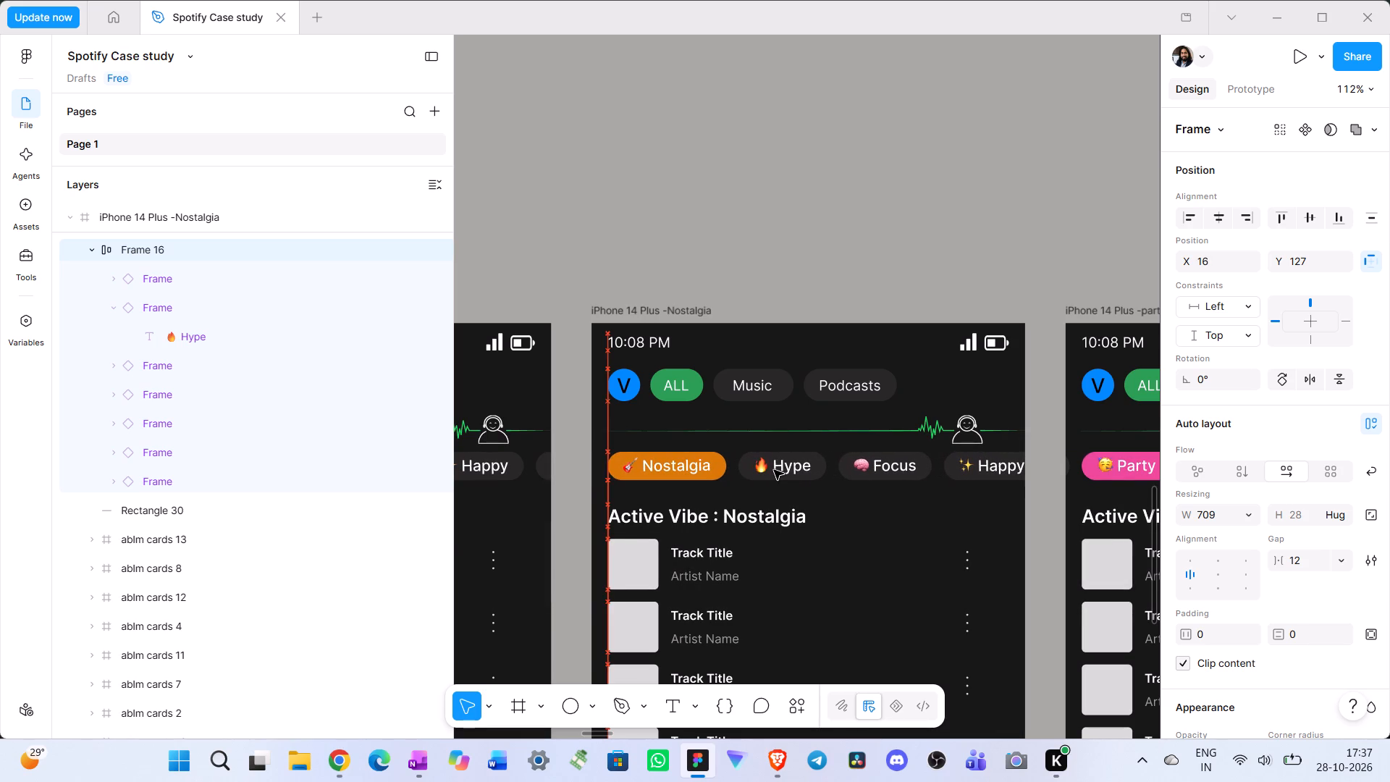
key("Left")
key("Right")
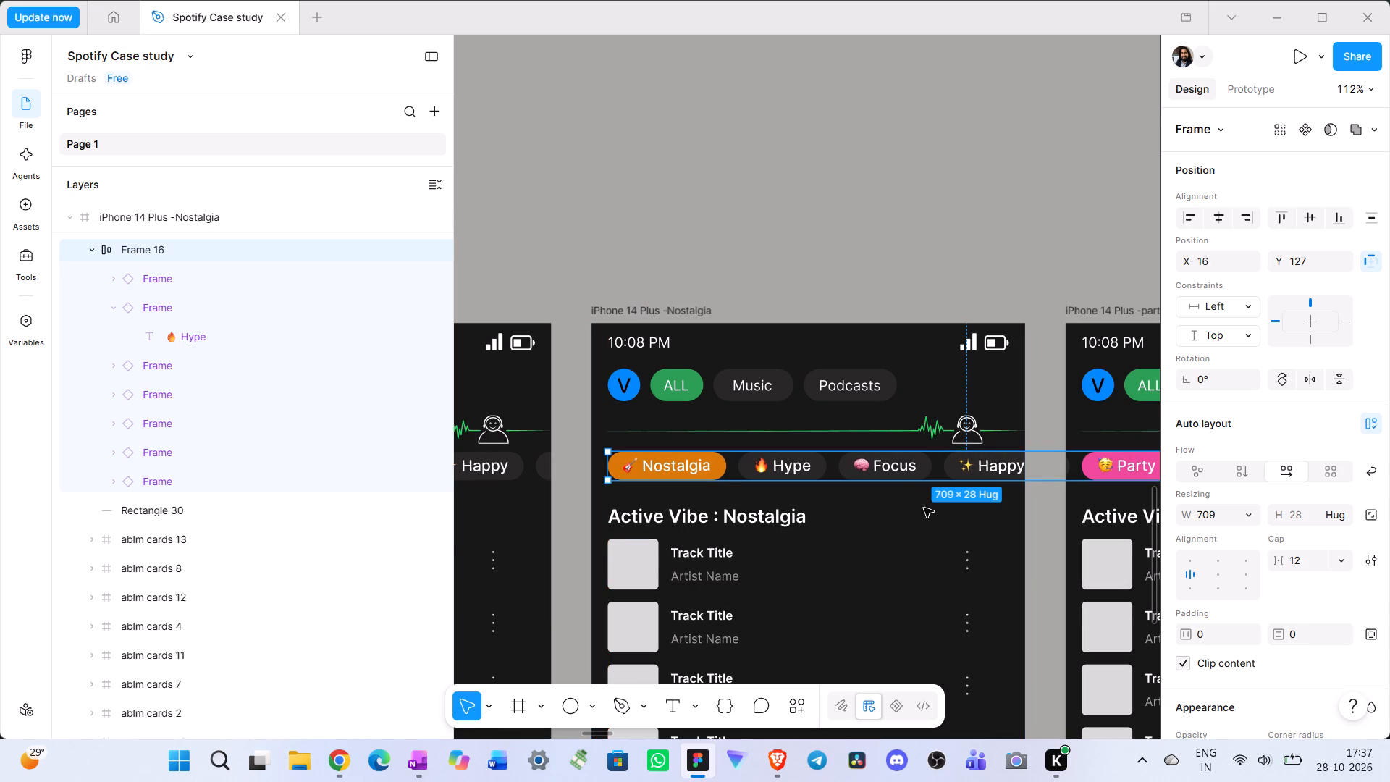
Narrow the party screen's vibe chip row, Frame 16, to a width of 723 so it ends just after the Party chip.
scroll(988, 568, "left", 3)
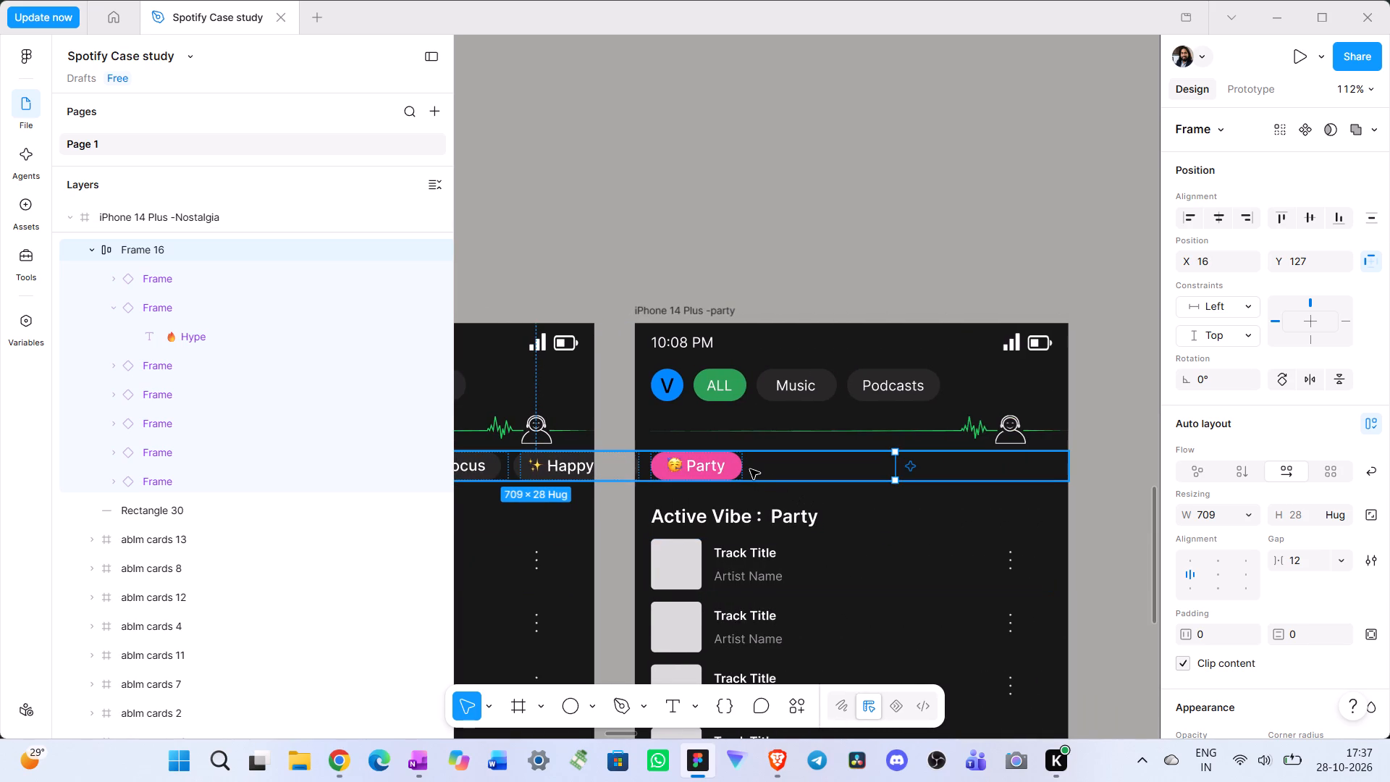
left_click(750, 469)
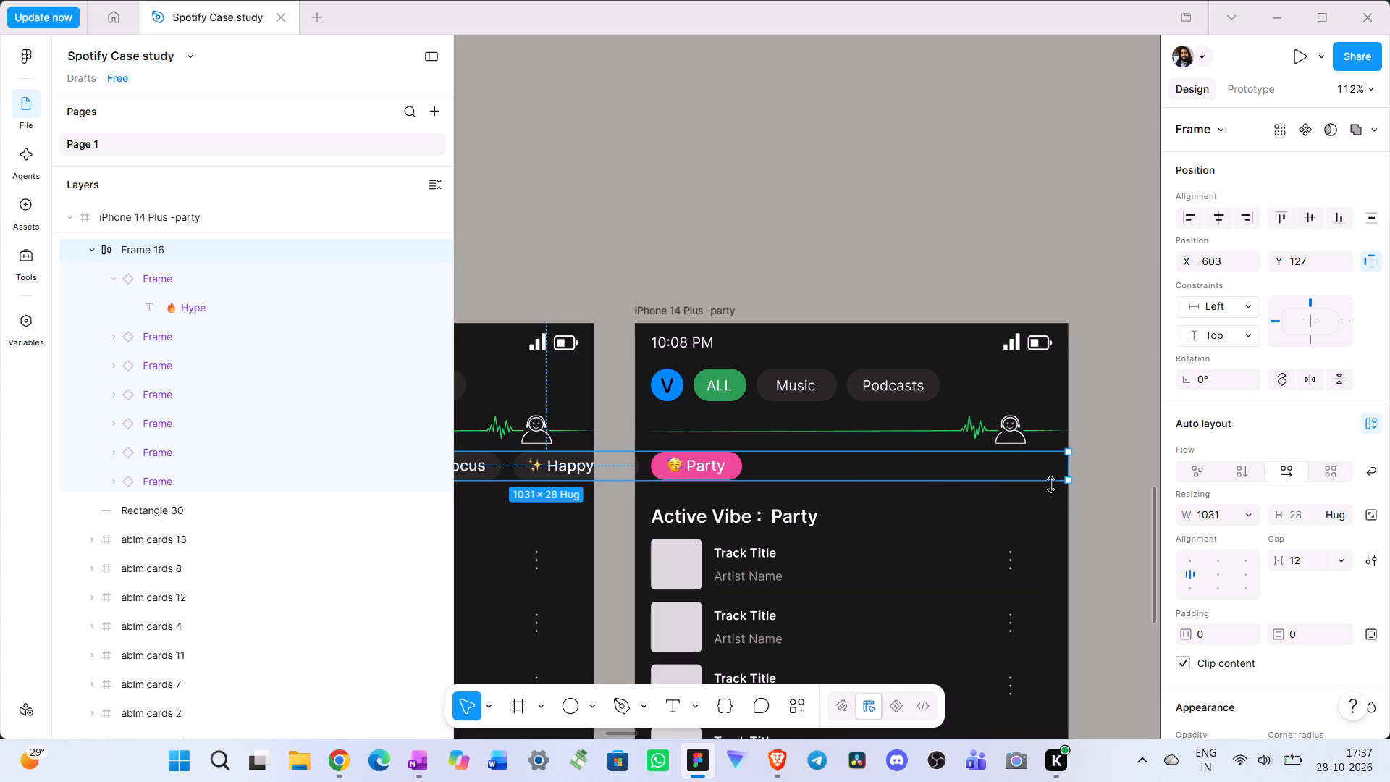
left_click_drag(1071, 468, 758, 468)
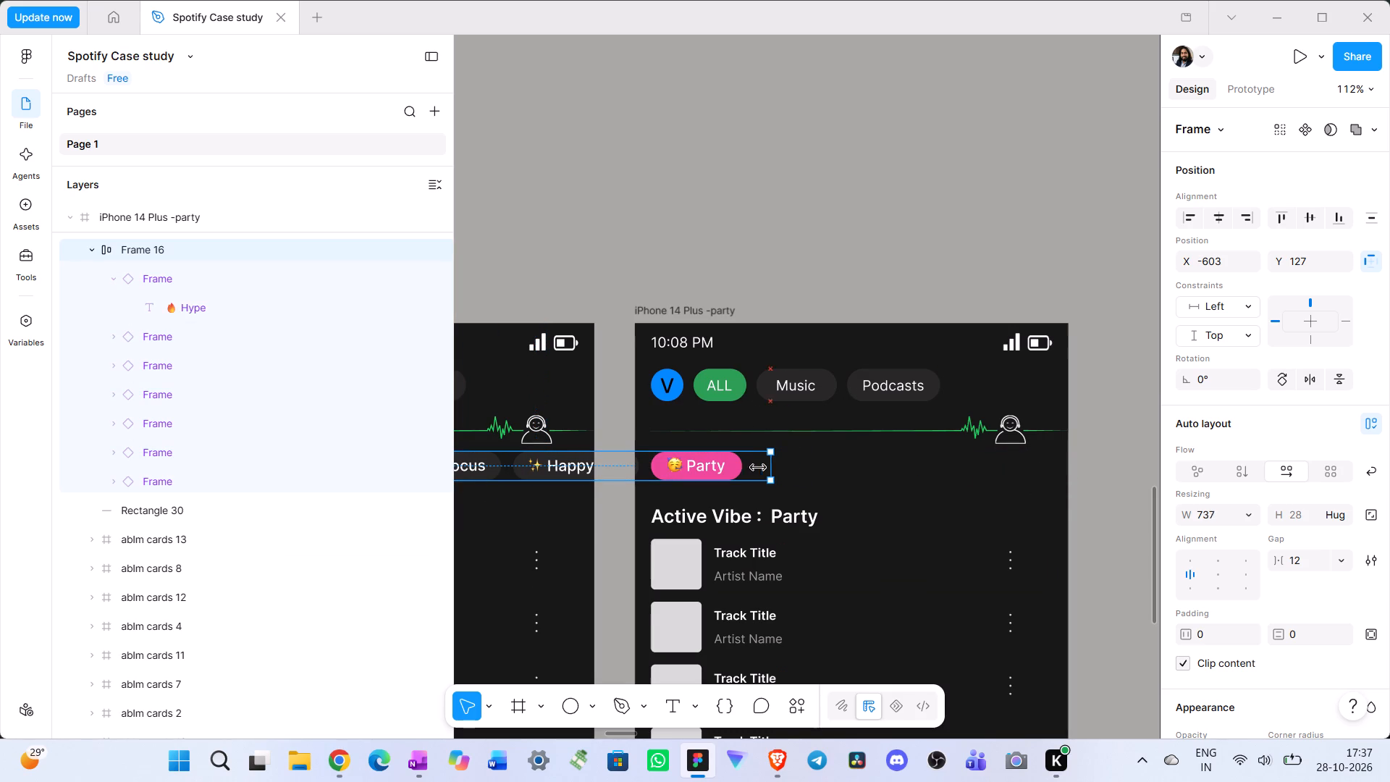
left_click_drag(758, 468, 753, 468)
Move the party screen's vibe chip row, Frame 16, horizontally to X -283, bringing its earlier chips into the screen.
left_click(717, 466)
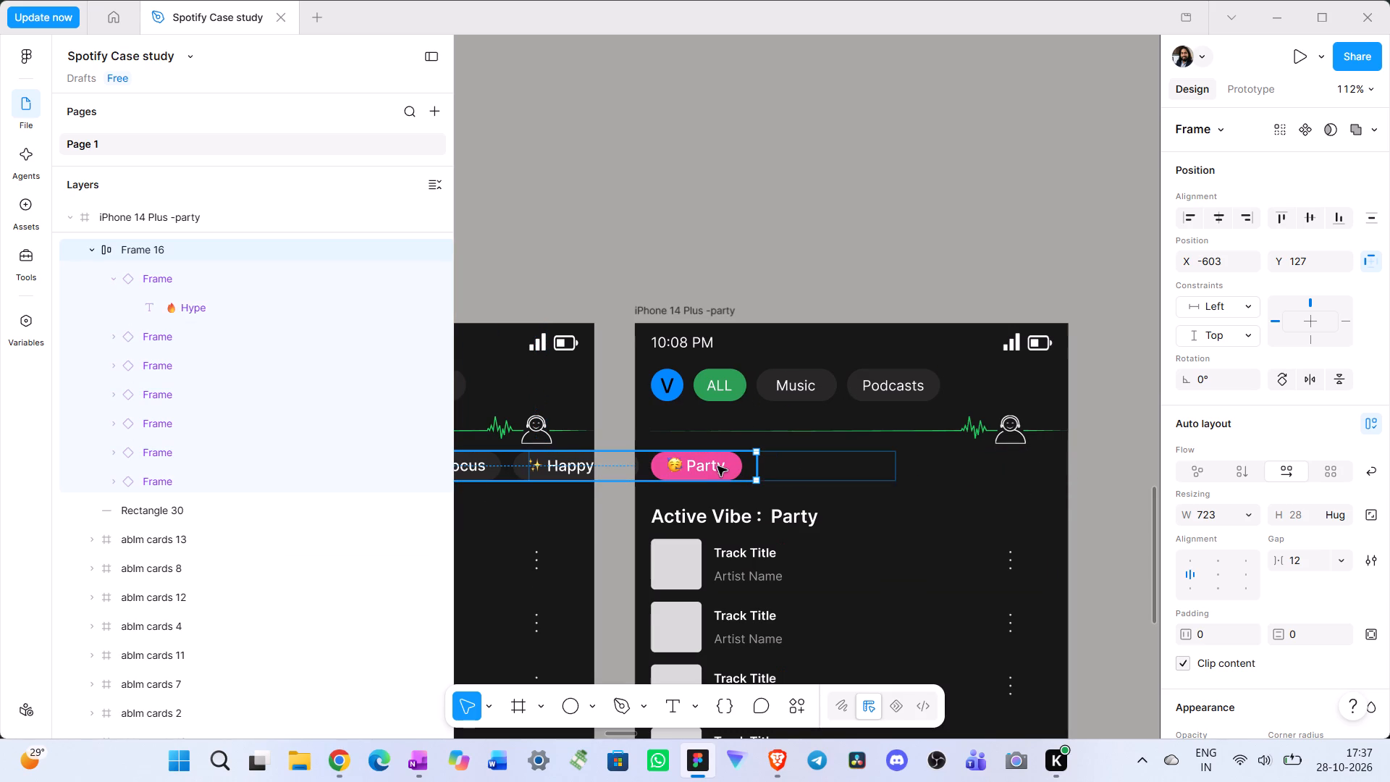
key("shift+Right")
key("shift+Right")
key("shift+Right")
key("shift+Right")
key("shift+Right")
key("shift+Right")
key("shift+Right")
key("shift+Right")
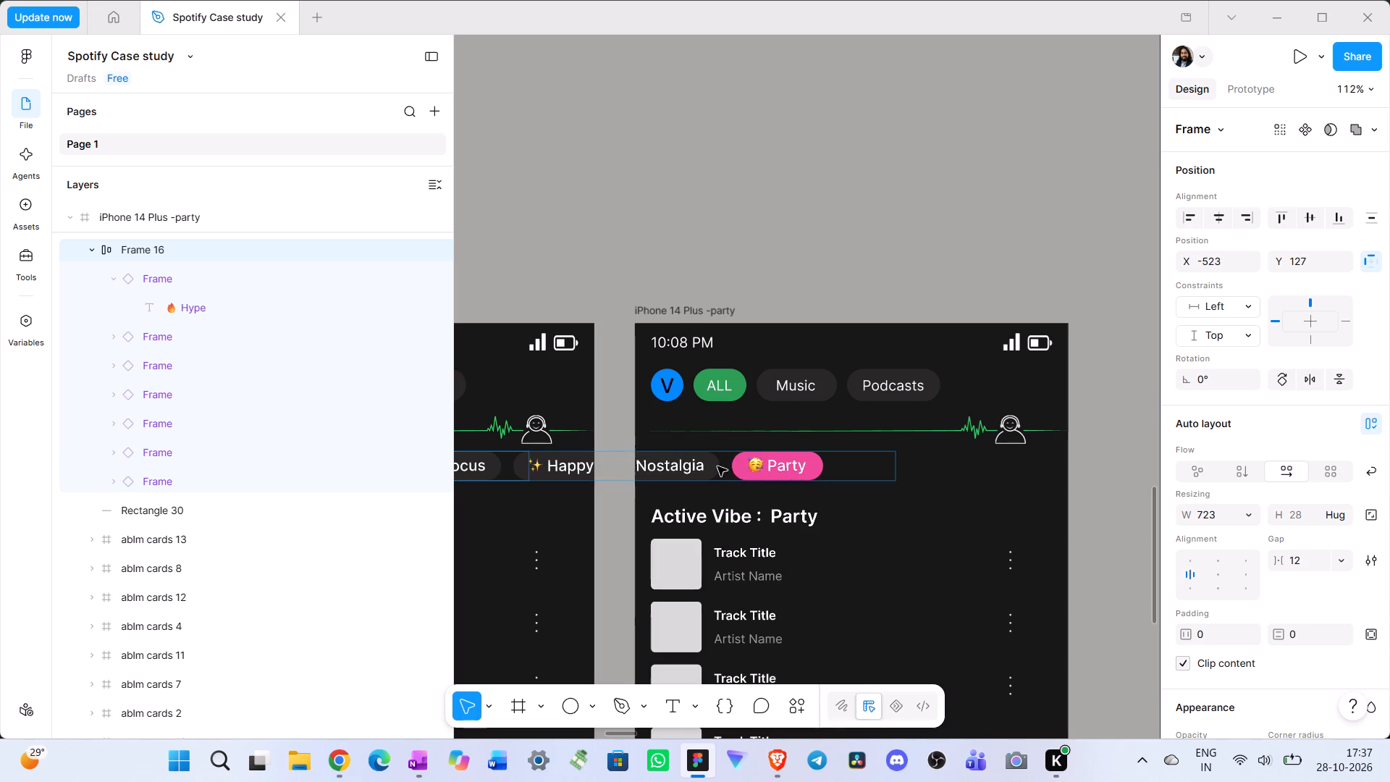
key("shift+Right")
key("shift+Right")
key("shift+Right")
key("shift+Right")
key("shift+Right")
key("shift+Right")
key("shift+Right")
key("shift+Right")
key("shift+Right")
key("shift+Right")
key("shift+Right")
key("shift+Right")
key("shift+Right")
key("shift+Right")
key("shift+Right")
key("shift+Right")
key("shift+Right")
key("shift+Right")
key("shift+Right")
key("shift+Right")
key("shift+Right")
key("shift+Right")
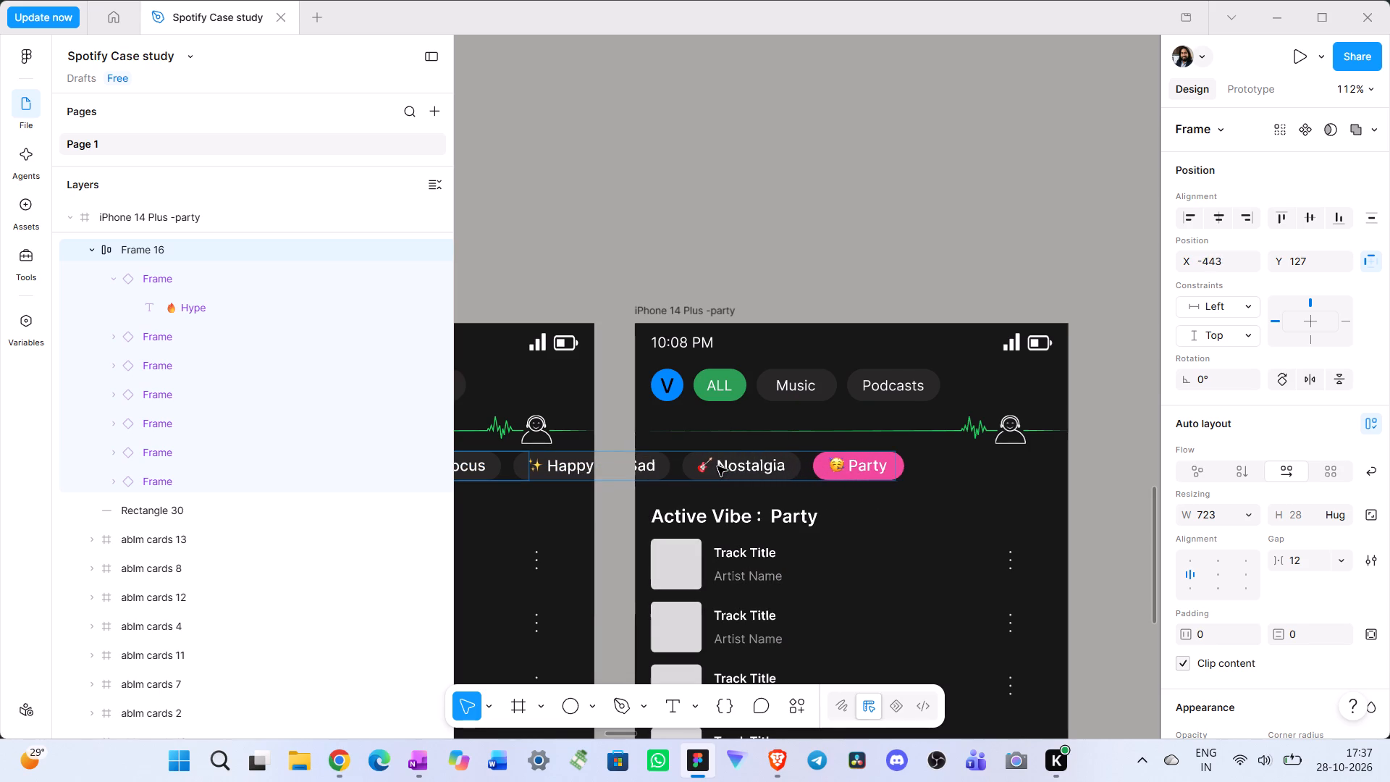
key("shift+Right")
key("shift+Right")
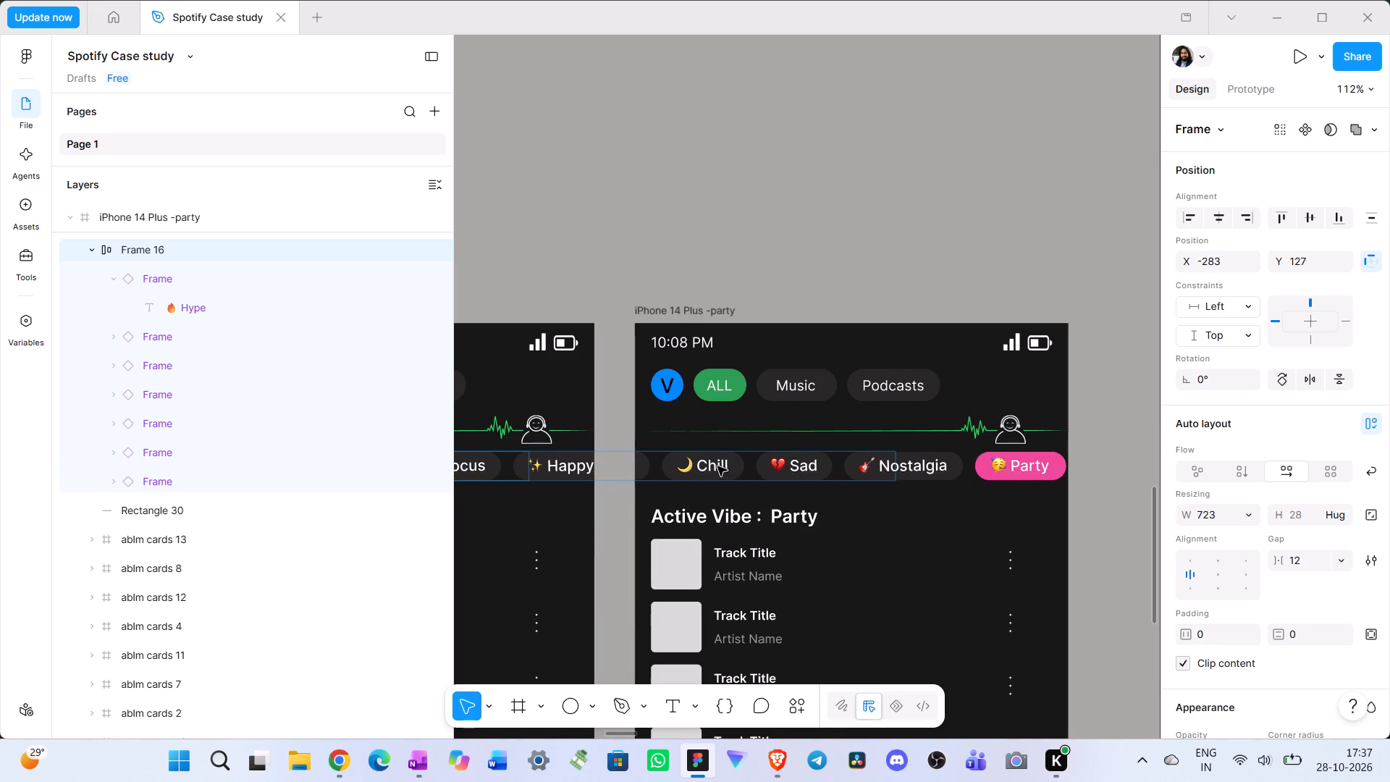
Reorder the party screen's vibe chip row so the Party chip sits third, between Focus and Happy, and deselect it.
left_click(1008, 471)
double_click(1008, 471)
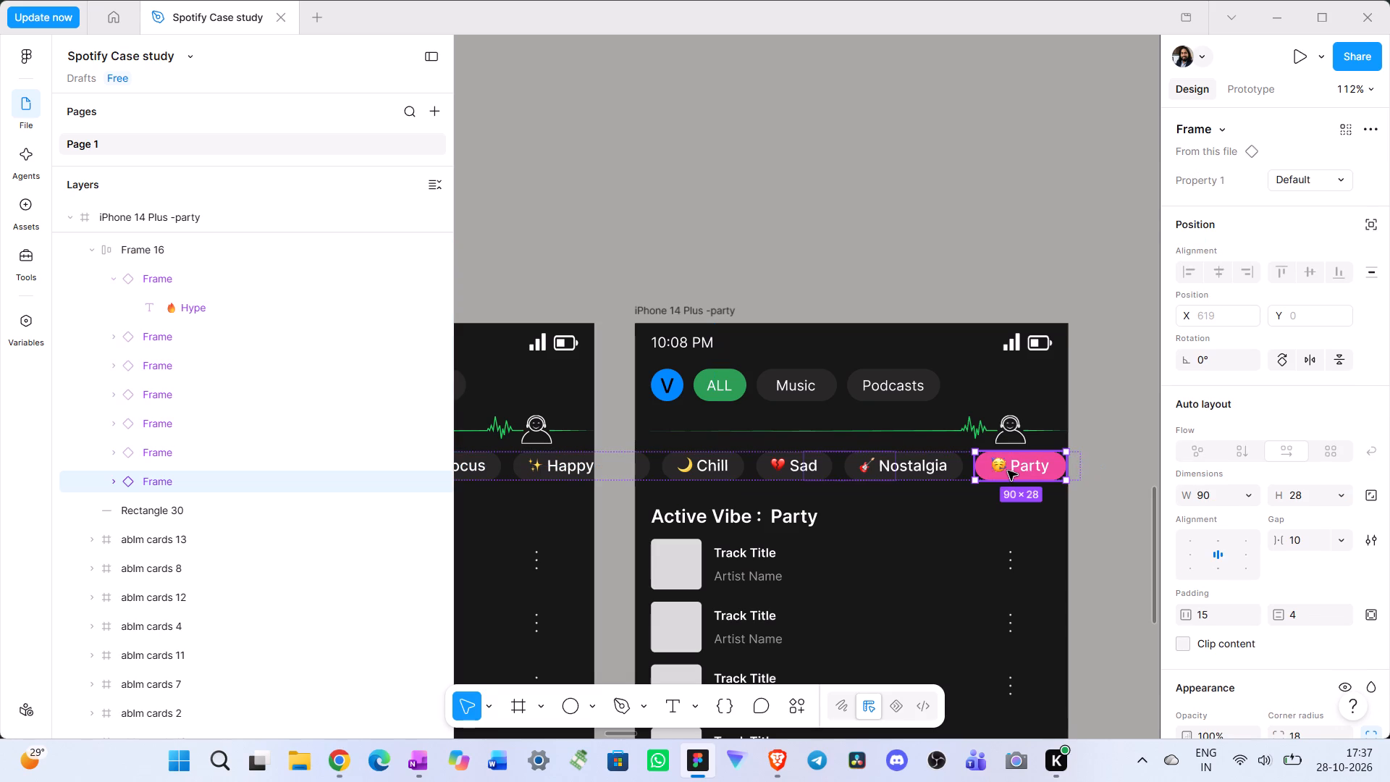
key("shift+Left")
key("shift+Left")
key("shift+Left")
key("shift+Left")
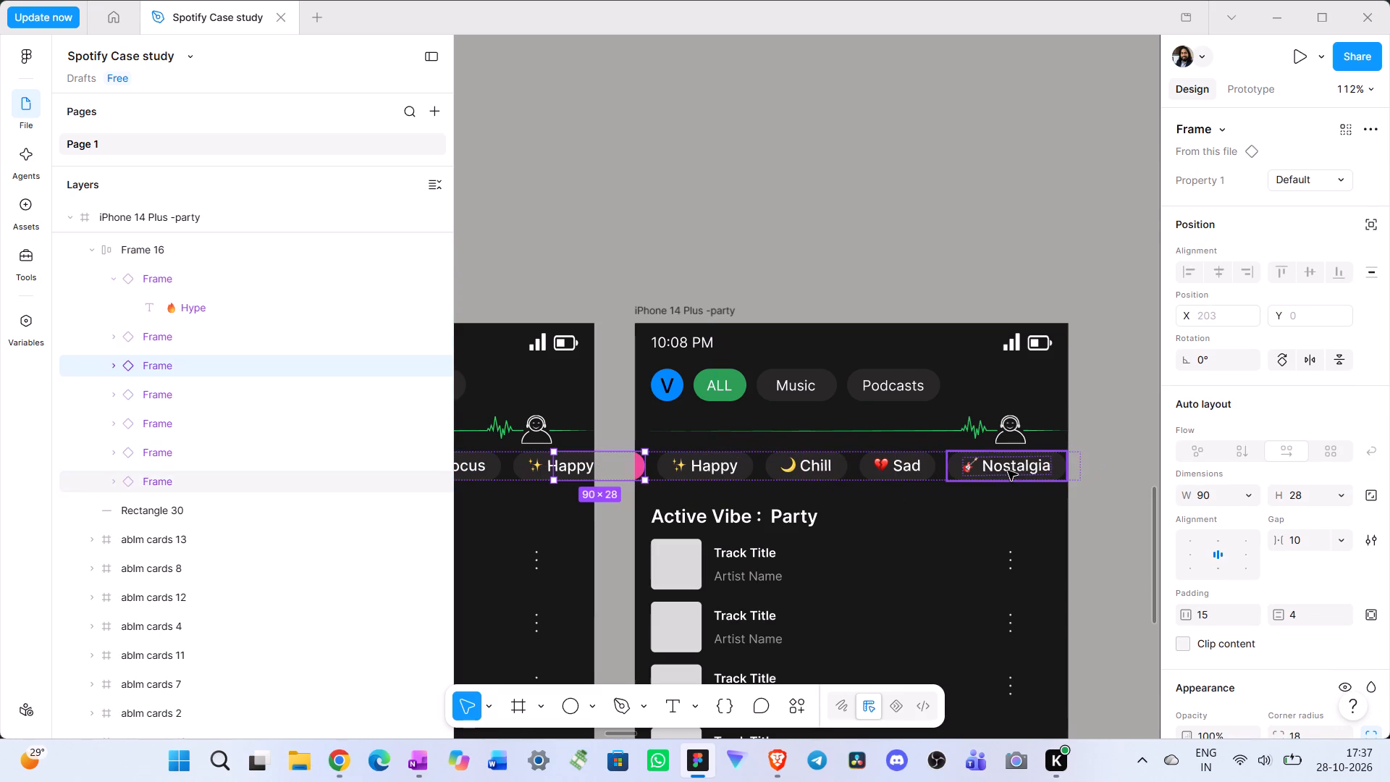
left_click(880, 509)
Move the party screen's vibe chip row, Frame 16, to X 77 so its first chips are inside the screen.
left_click(895, 478)
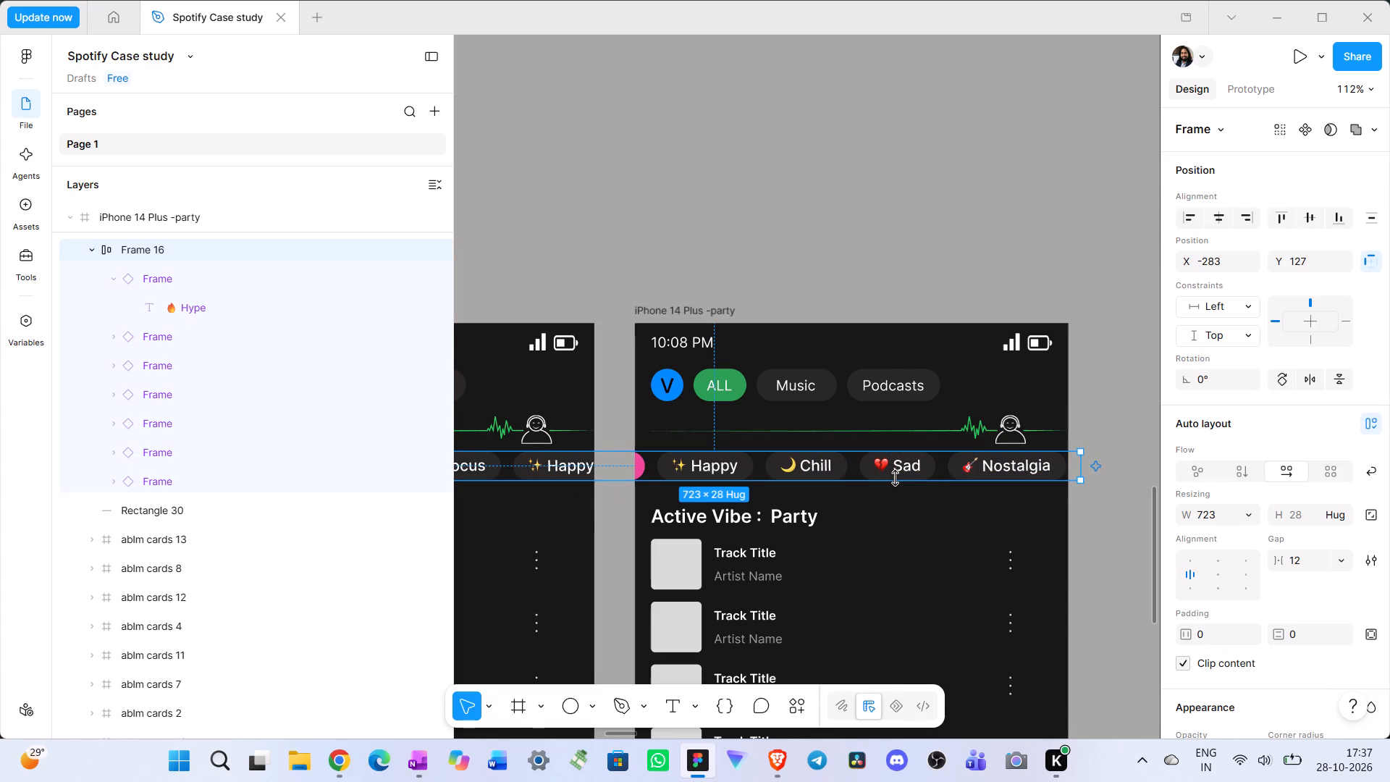
key("shift+Right")
key("shift+Right")
key("shift+Right")
key("shift+Right")
key("shift+Right")
key("shift+Right")
key("shift+Right")
key("shift+Right")
key("shift+Right")
key("shift+Right")
key("shift+Right")
key("shift+Right")
key("shift+Right")
key("shift+Right")
key("shift+Right")
key("shift+Right")
key("shift+Right")
key("shift+Right")
key("shift+Right")
key("shift+Right")
key("shift+Right")
key("shift+Right")
key("shift+Right")
key("shift+Right")
key("shift+Right")
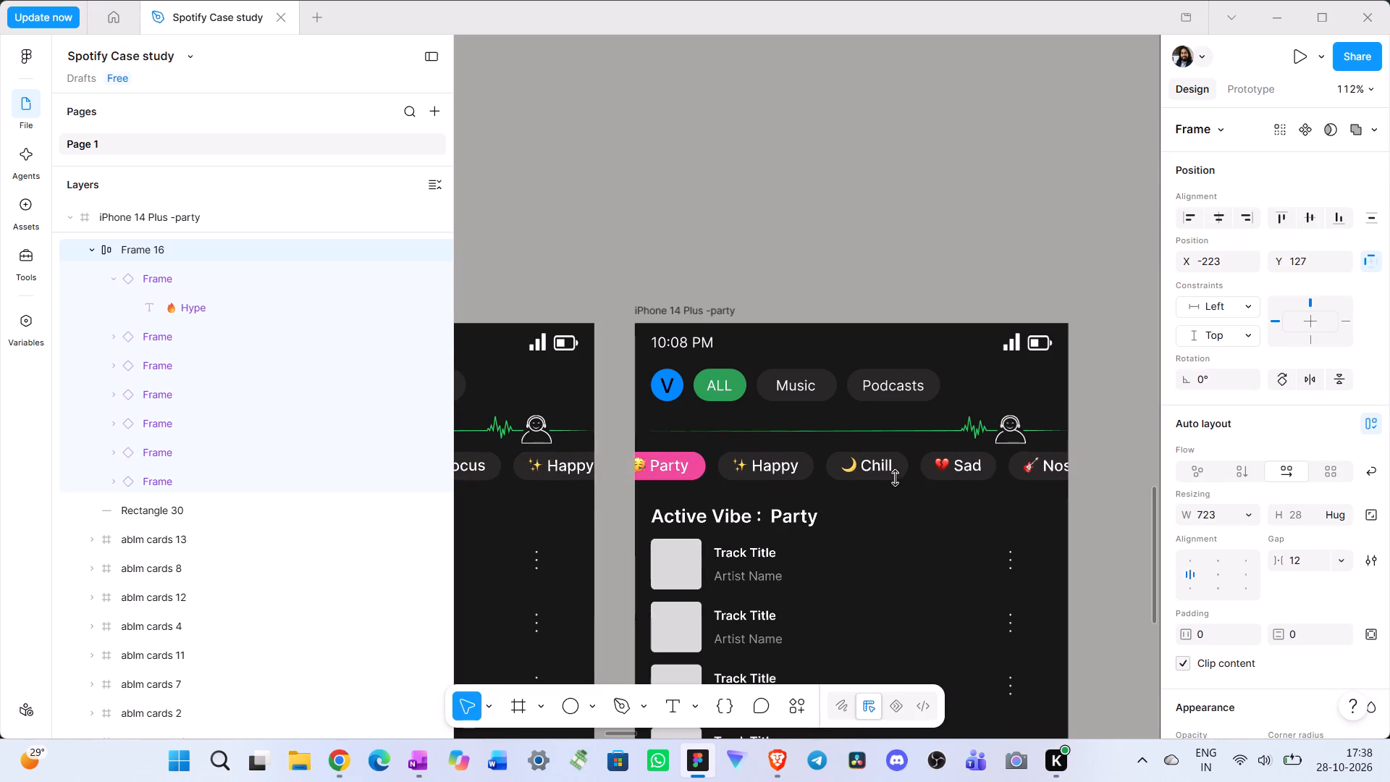
key("shift+Right")
key("shift+Right")
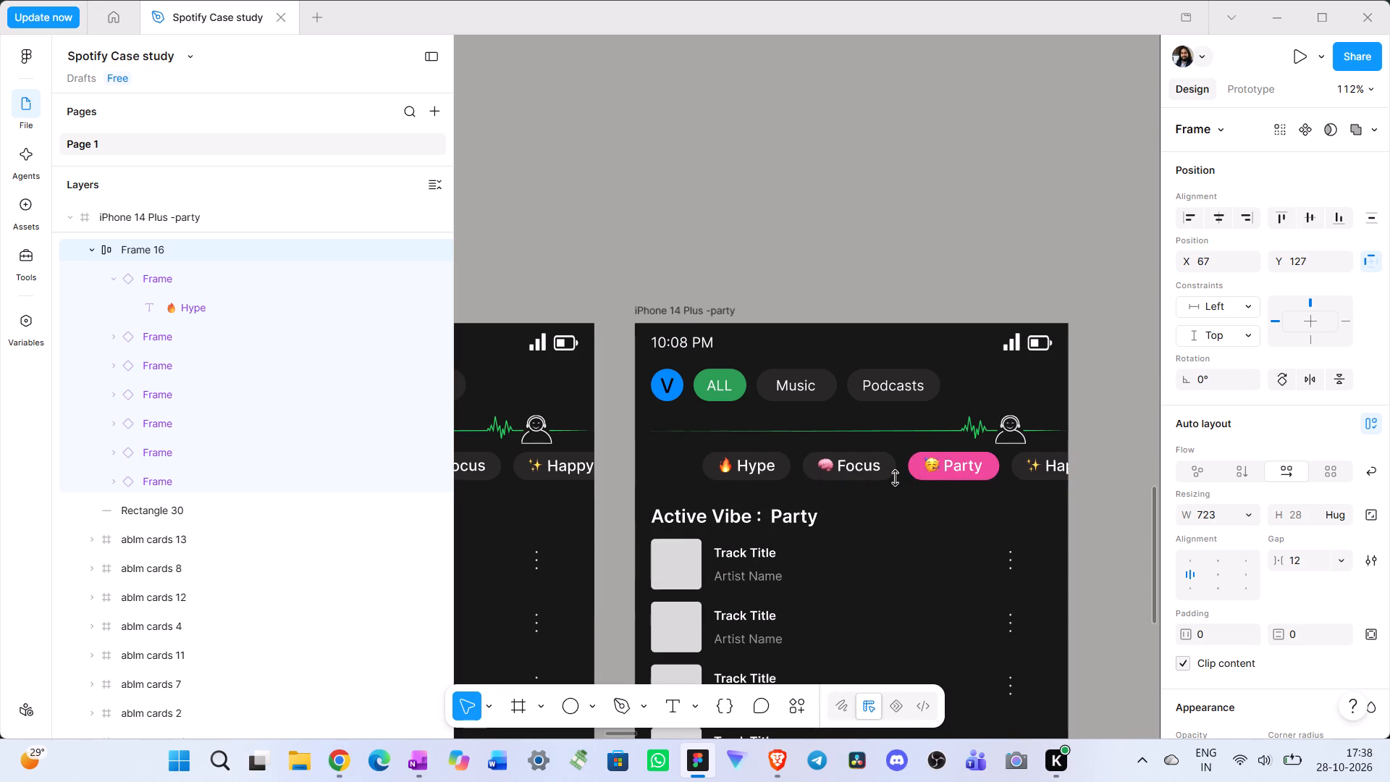
key("shift+Right")
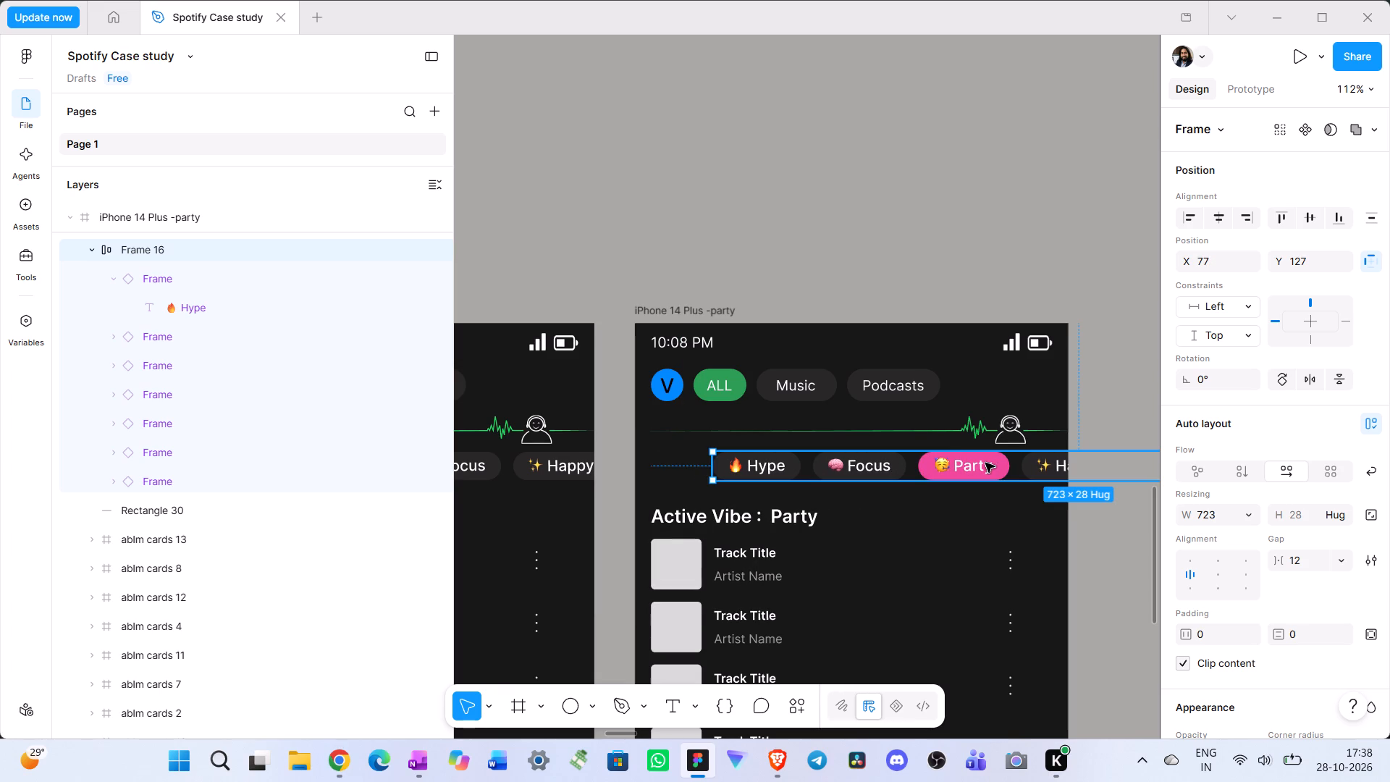
Reorder the party screen's vibe chip row so the Party chip comes first, ahead of Hype, and deselect it.
double_click(985, 465)
key("shift+Left")
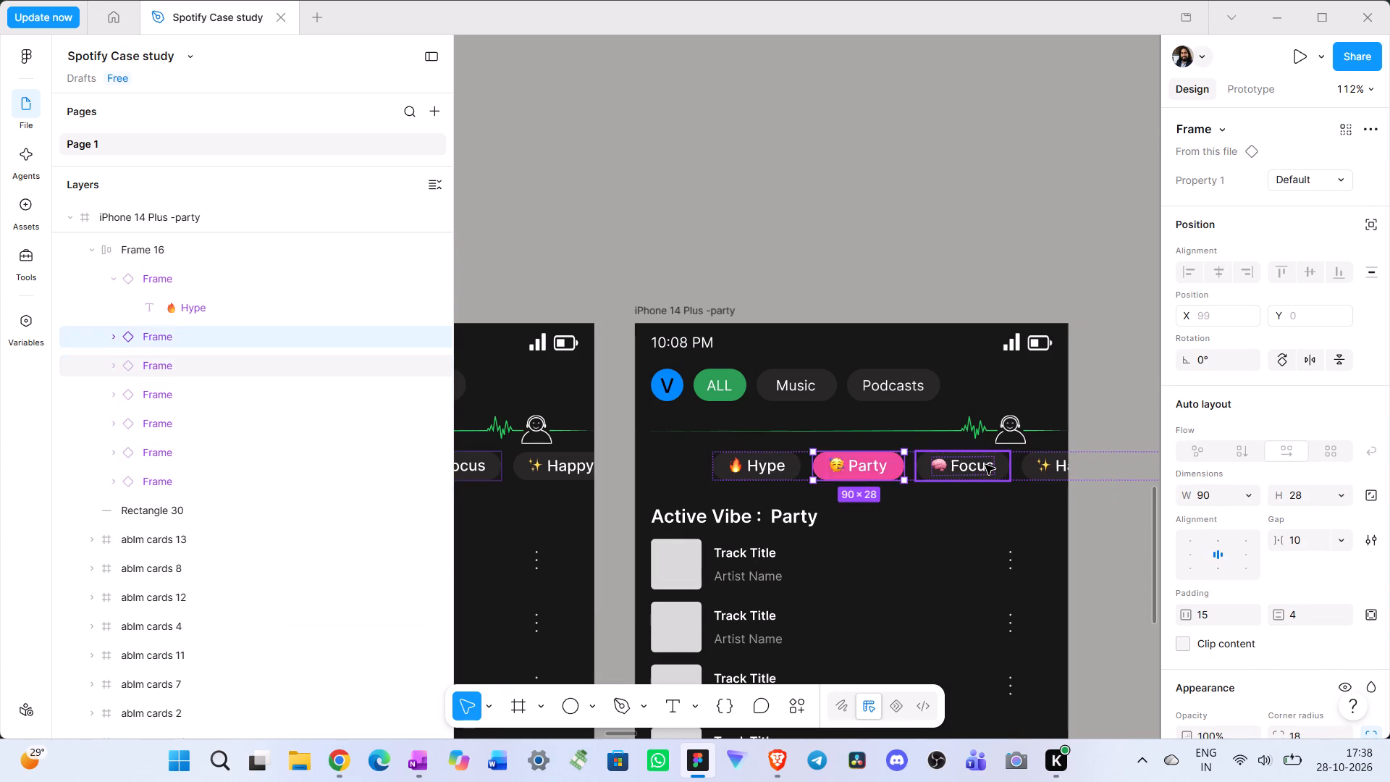
key("shift+Left")
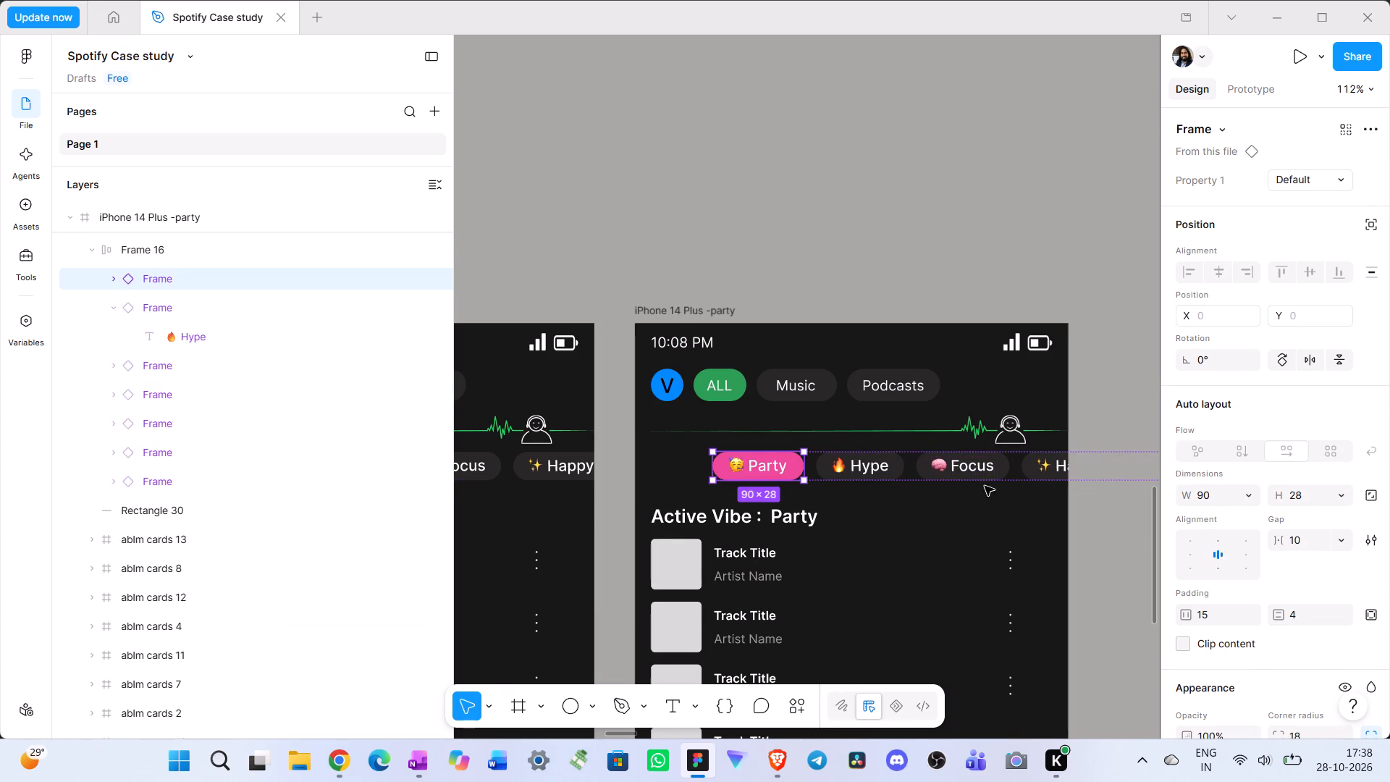
left_click(956, 495)
Move the party screen's reordered vibe chip row, Frame 16, to X 16 and deselect it.
left_click(959, 465)
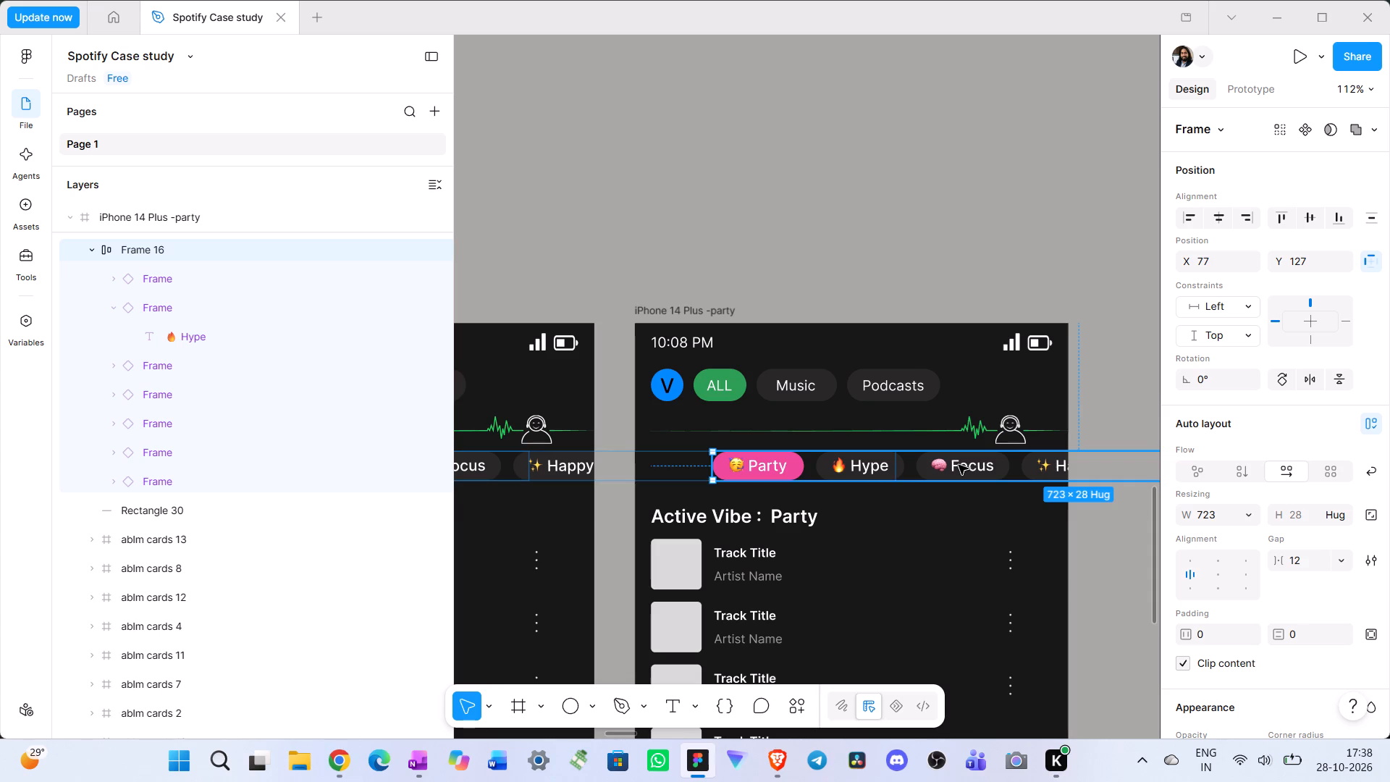
key("shift+Left")
key("shift+Left")
key("shift+Left")
key("shift+Left")
key("shift+Left")
key("shift+Left")
key("shift+Left")
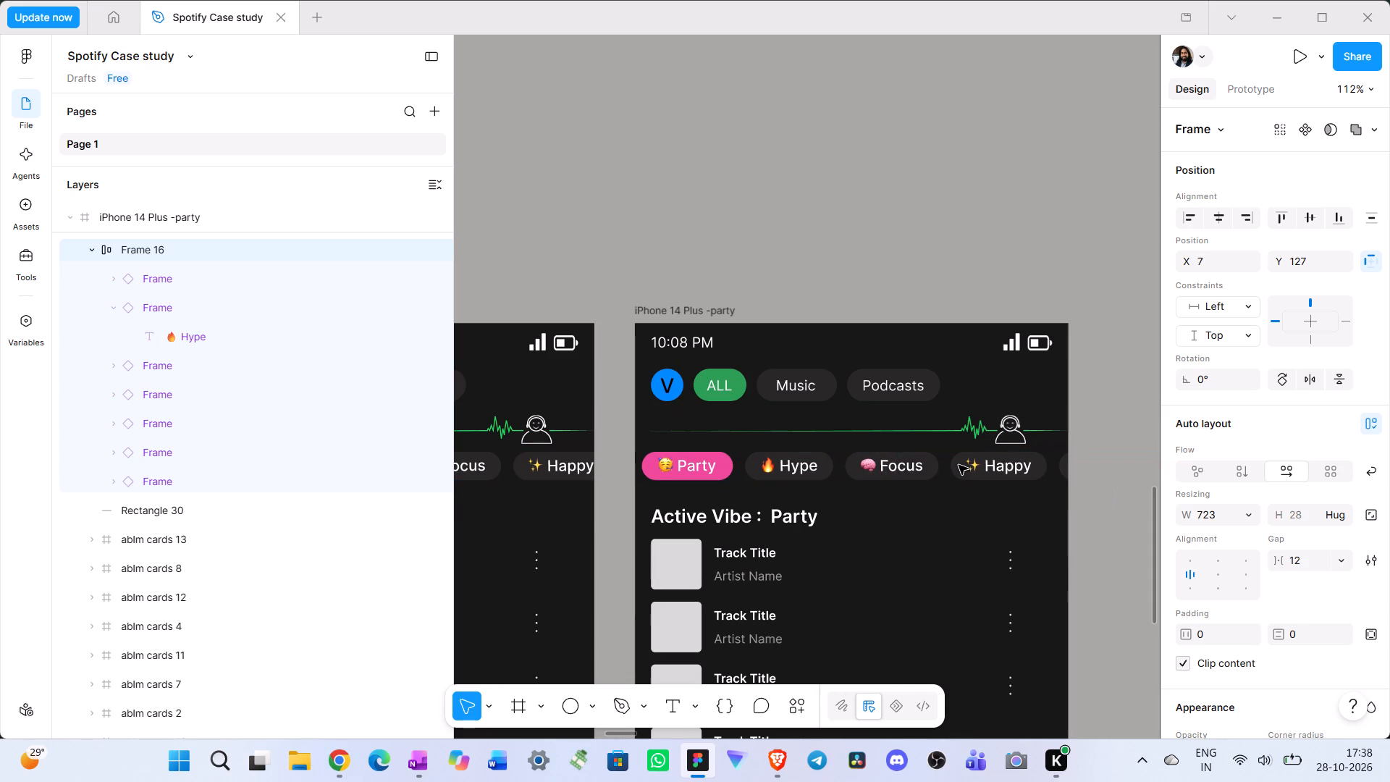
key("Right")
key("Right")
key("Right")
key("Right")
key("Right")
key("Right")
key("Right")
key("Right")
key("Right")
key("Right")
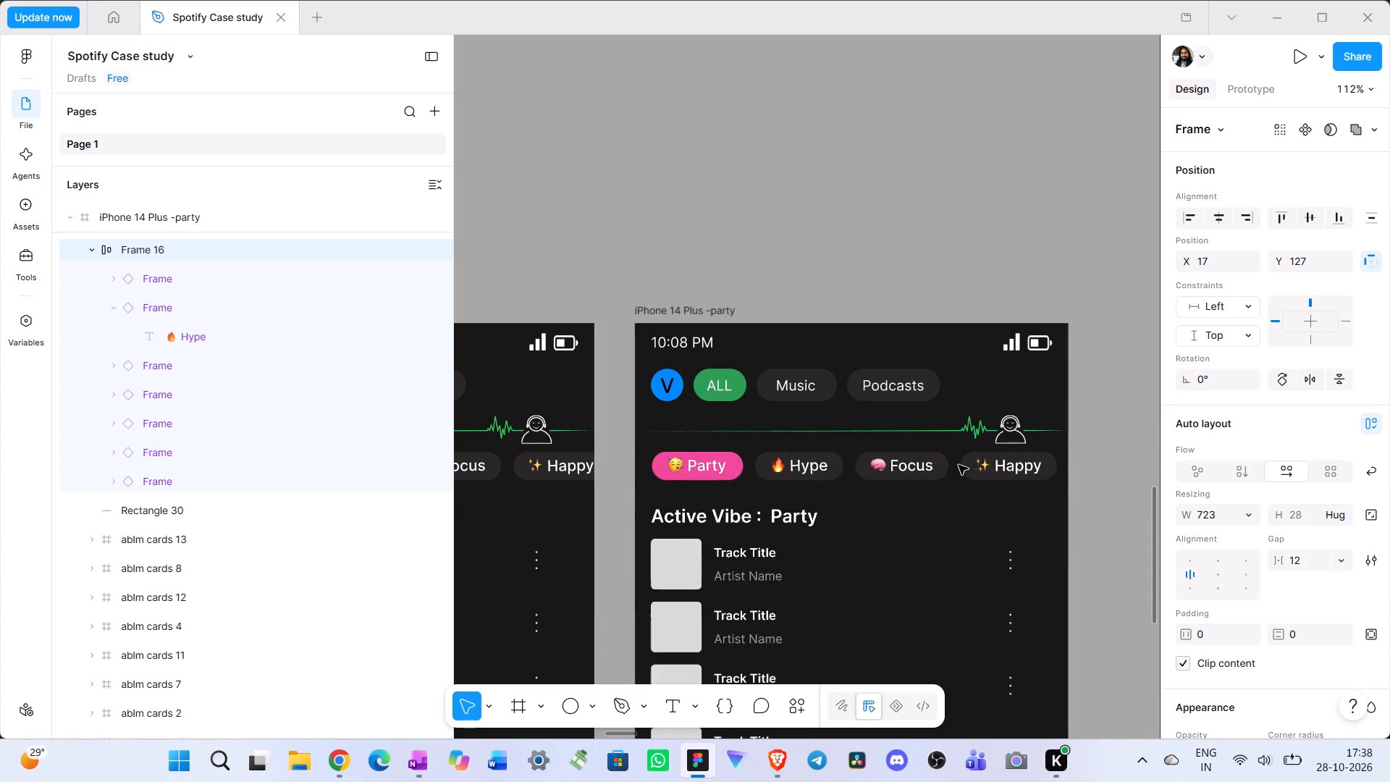
key("Left")
key("Left")
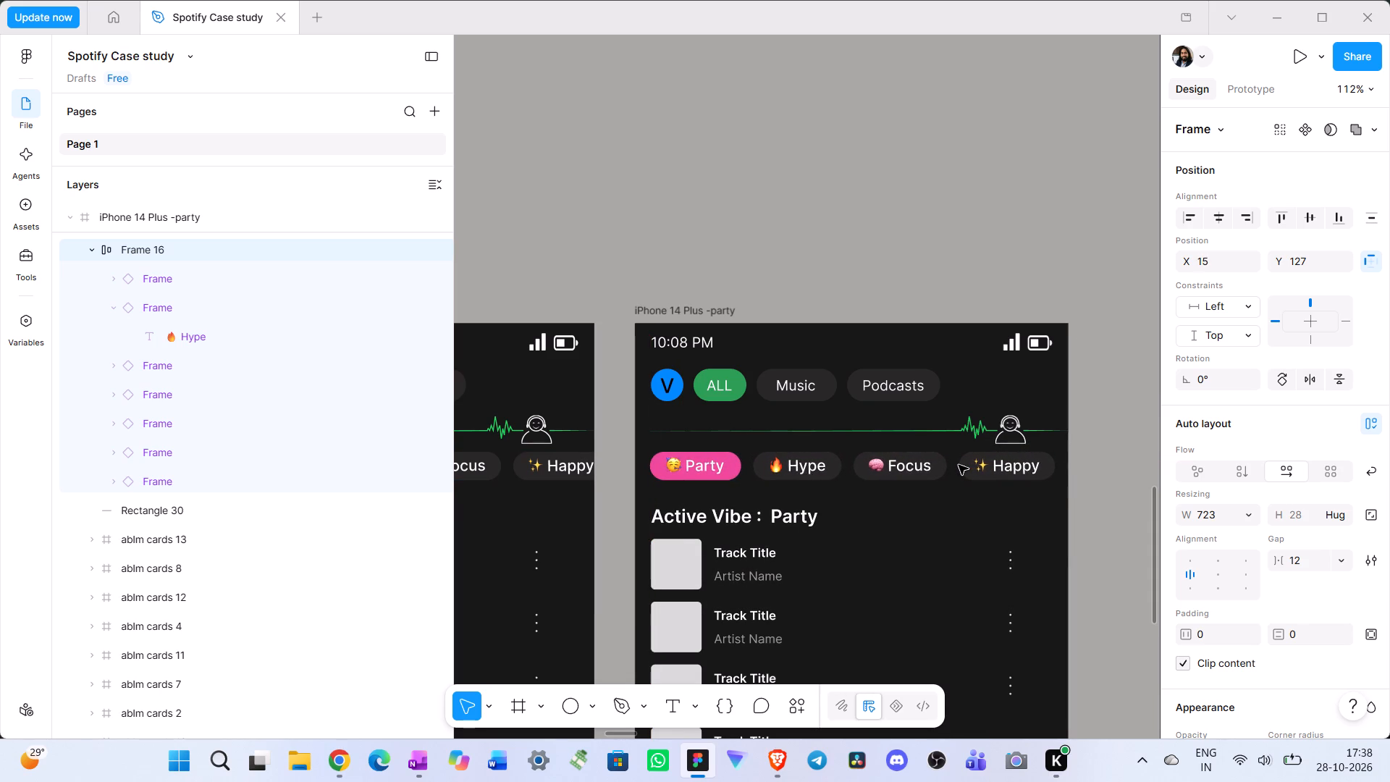
key("Right")
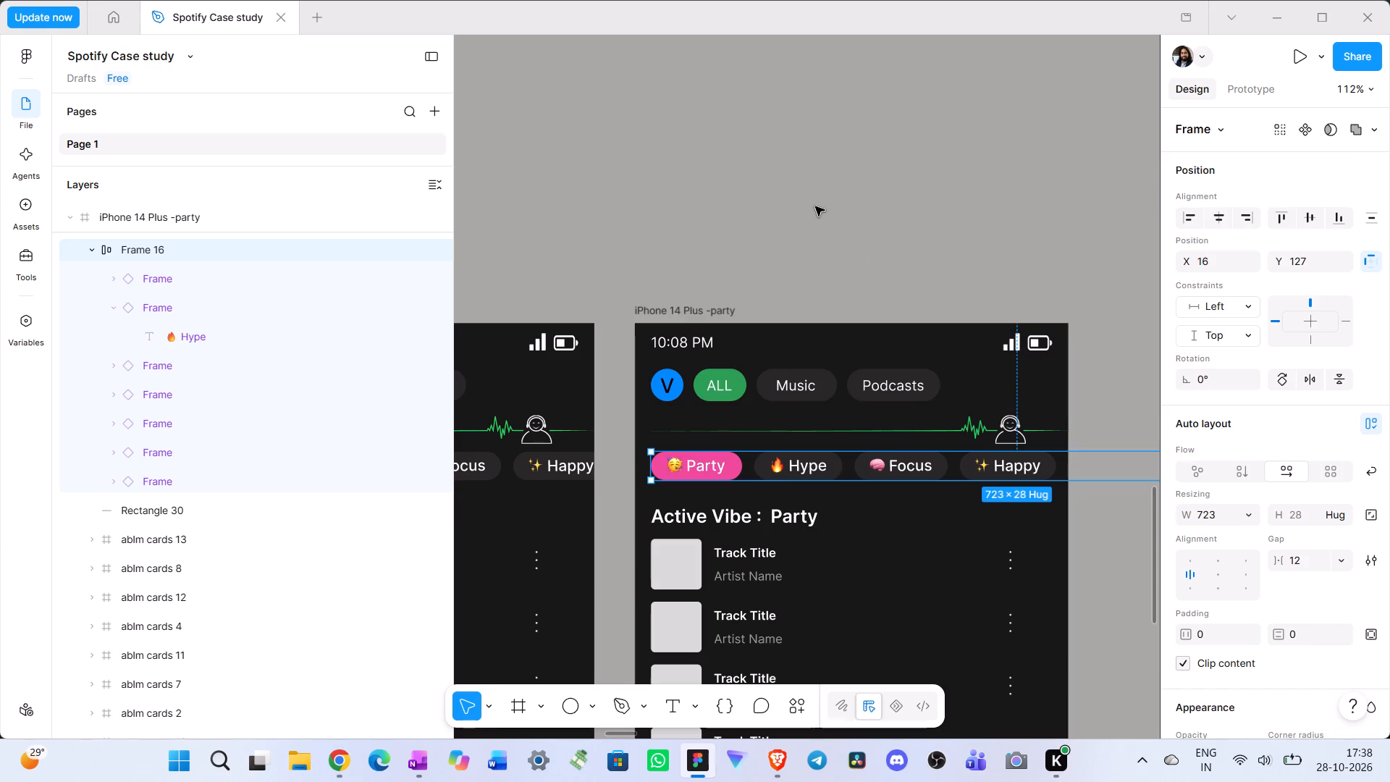
left_click(815, 206)
Look over all the vibe screens together to compare the order and alignment of their chip rows.
scroll(951, 338, "down", 9, "ctrl")
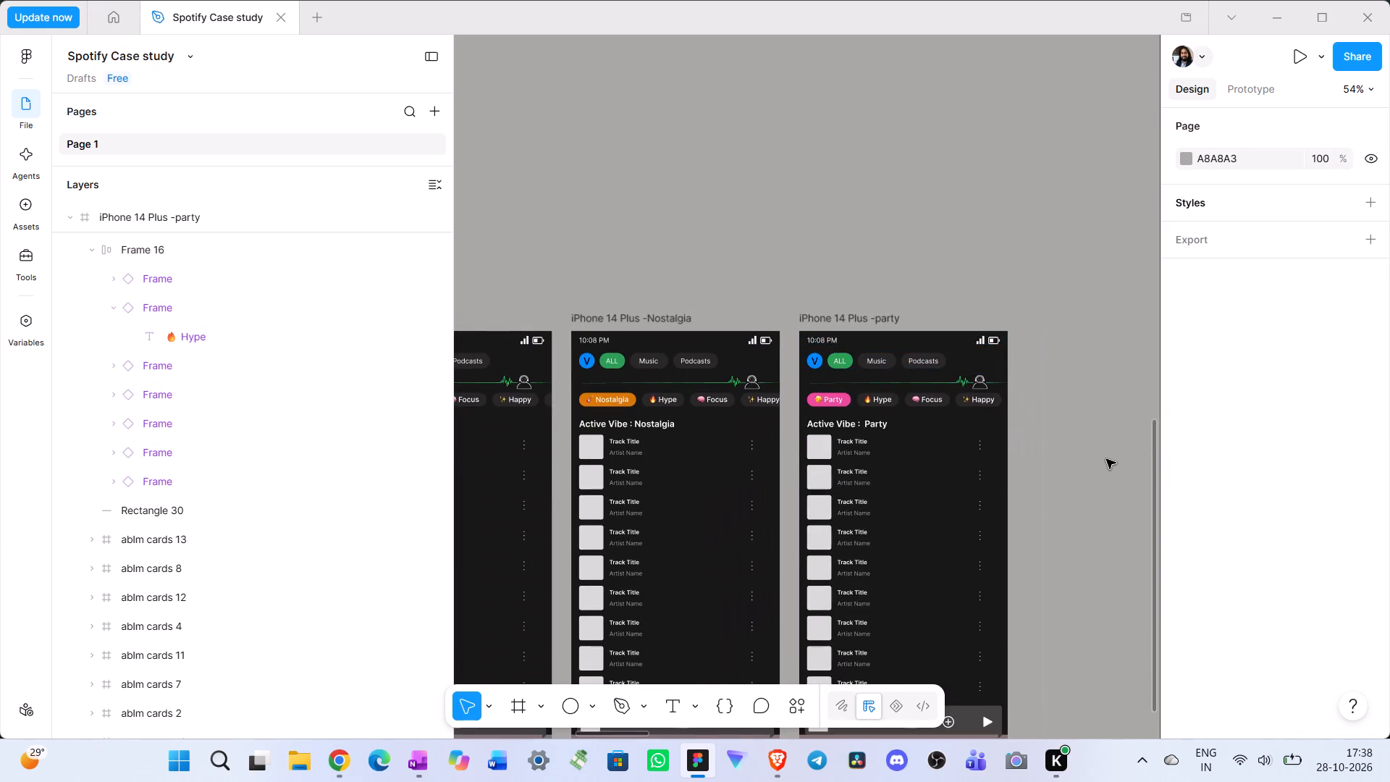
scroll(1106, 459, "down", 6, "ctrl")
scroll(1058, 502, "down", 2, "ctrl")
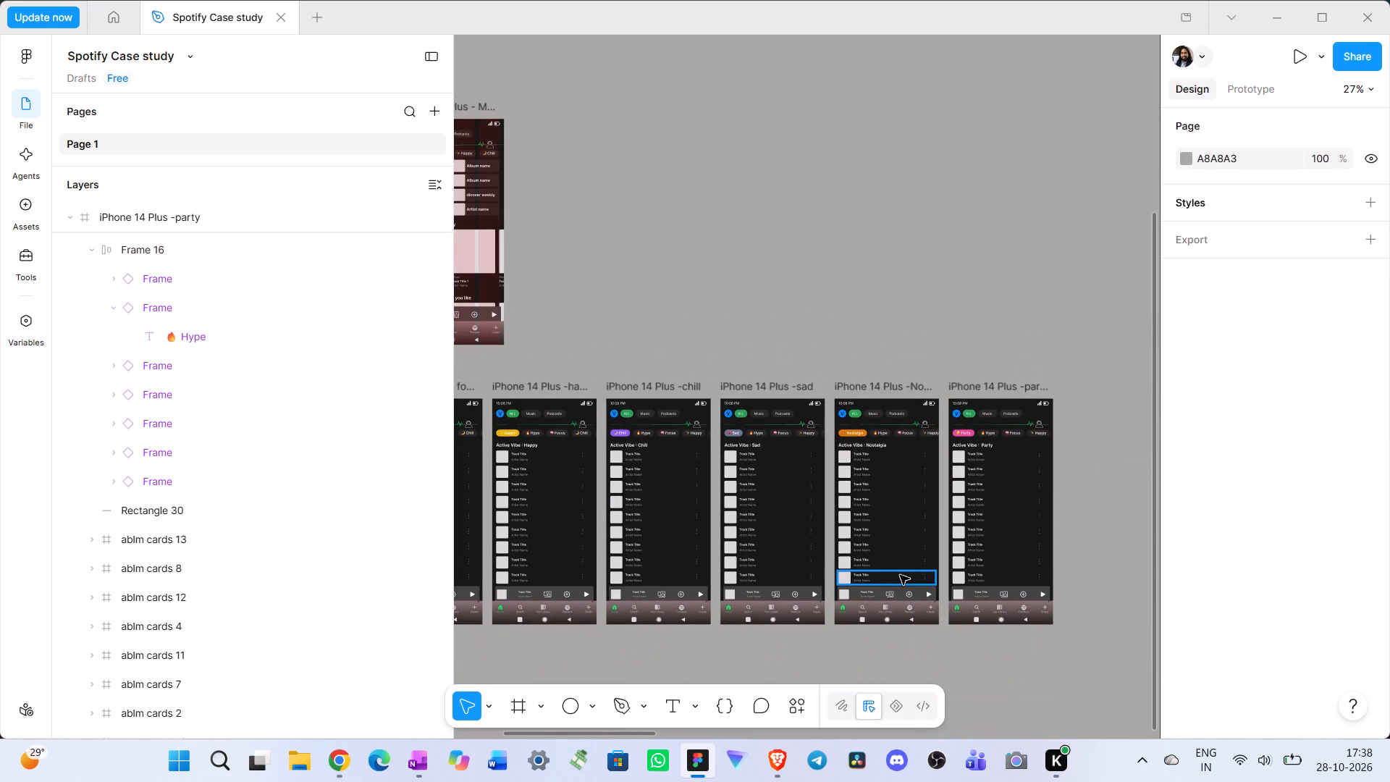
scroll(900, 575, "down", 2, "ctrl")
scroll(645, 639, "down", 1, "ctrl")
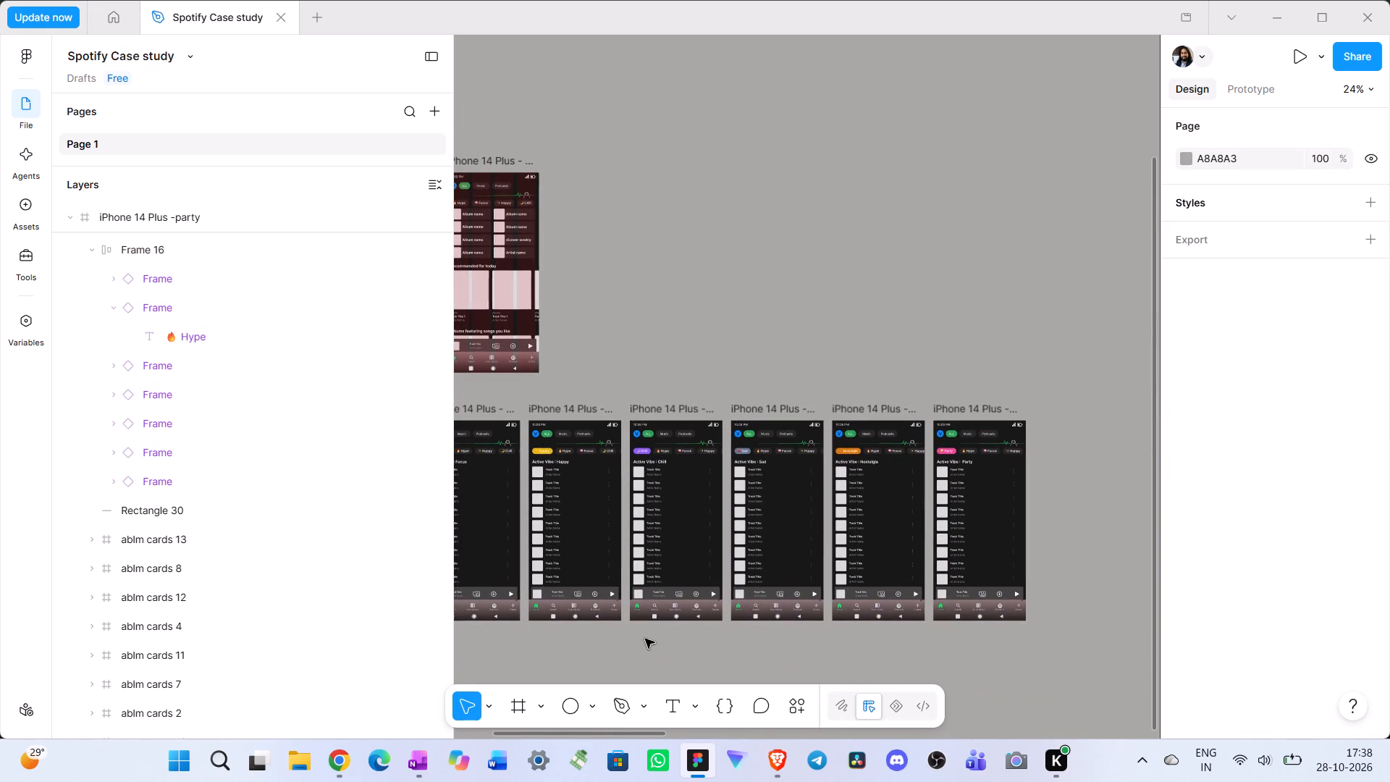
scroll(645, 639, "down", 2, "ctrl")
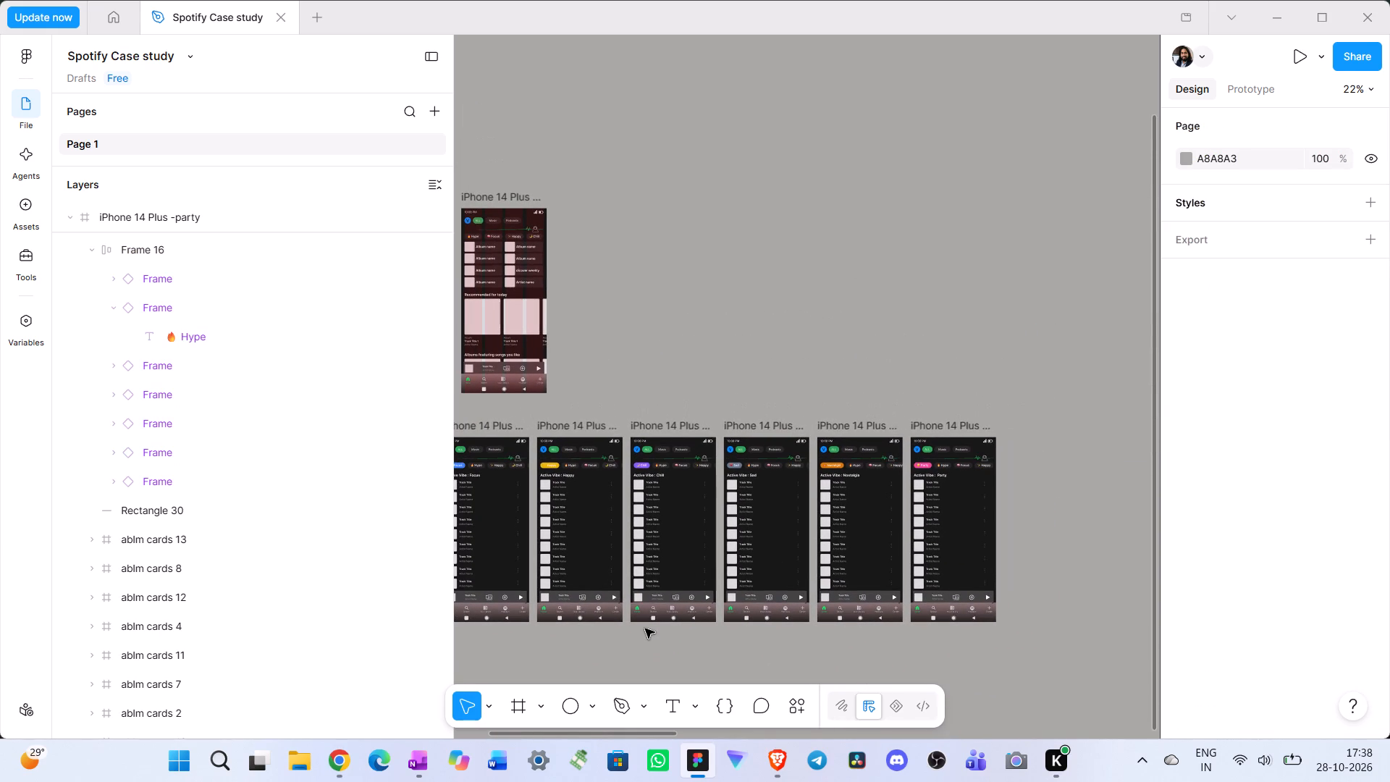
scroll(652, 623, "right", 1)
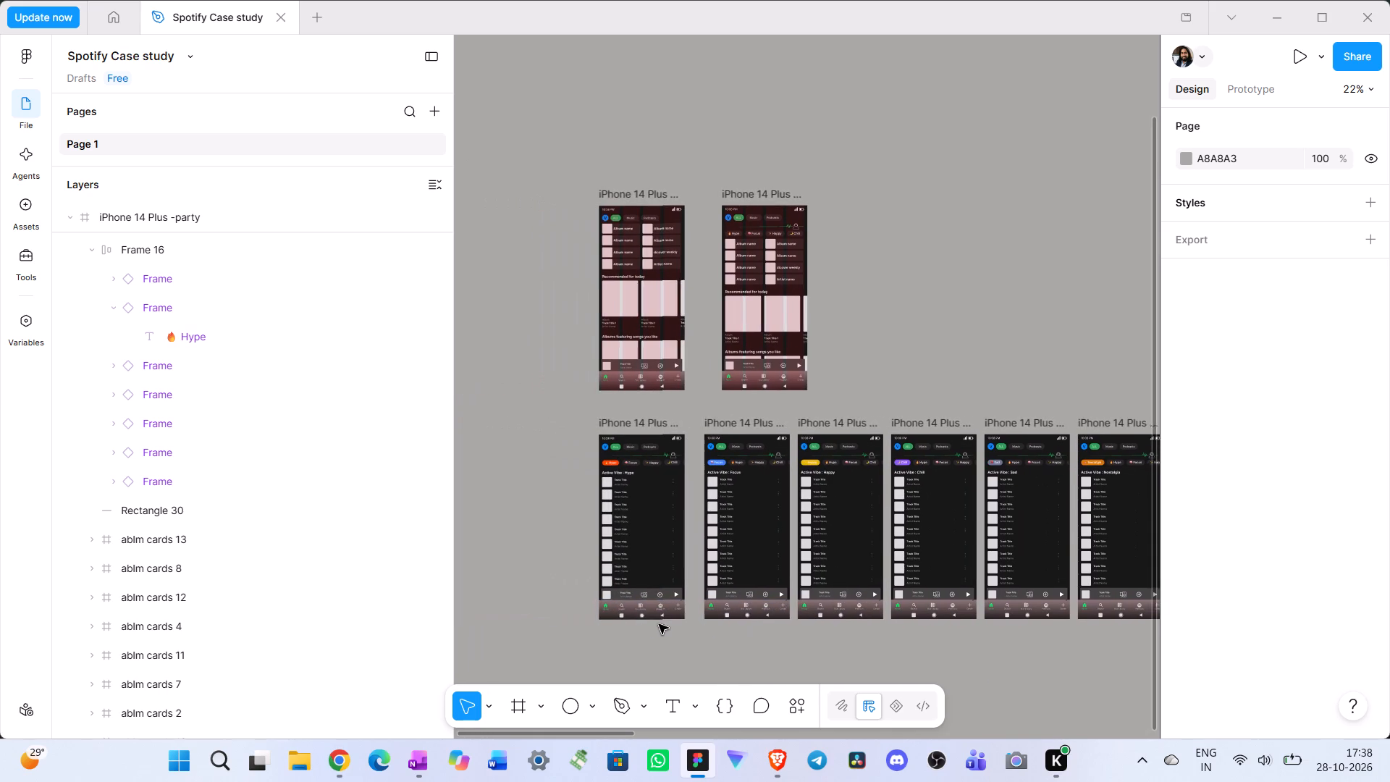
scroll(659, 624, "right", 1)
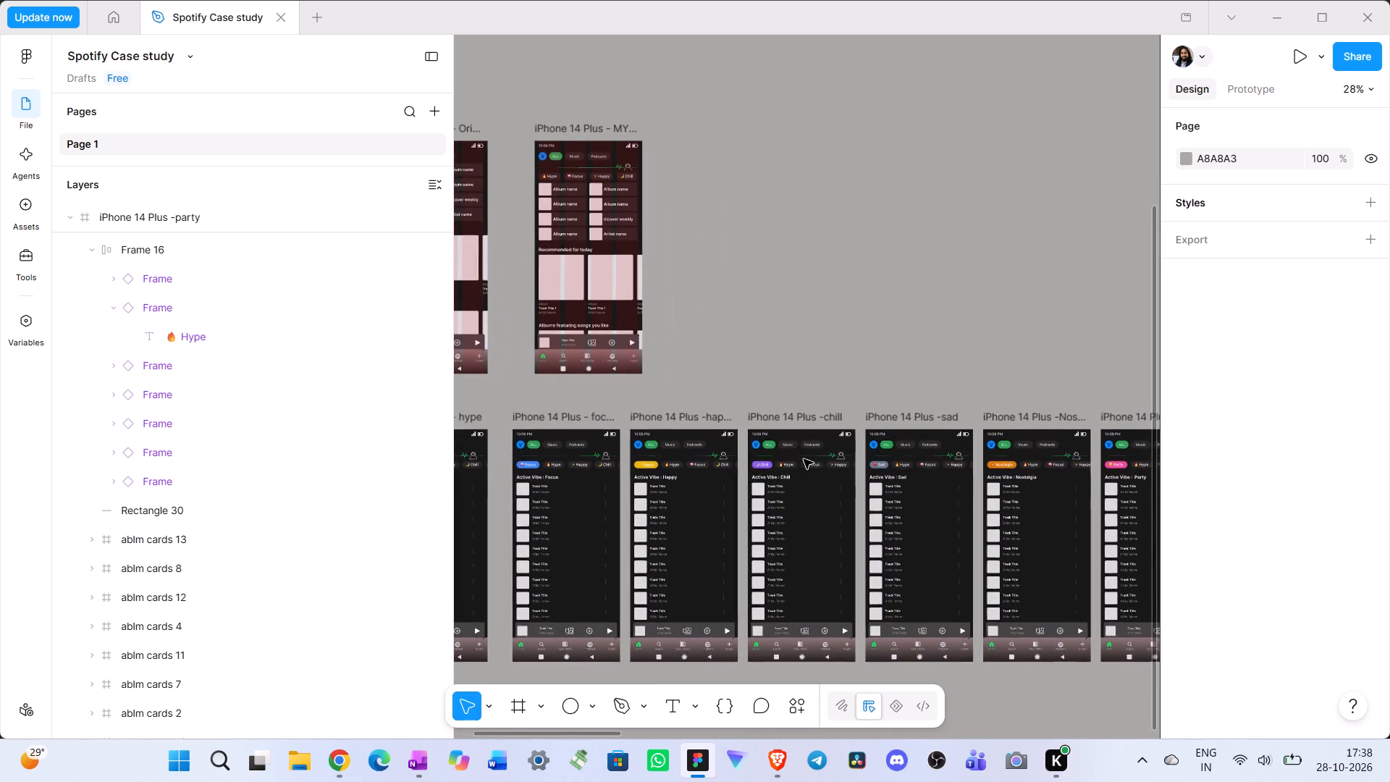
Examine the chill screen's vibe chip row settings, then compare how the MY Normal, hype and focus screens' chip rows fit their screens.
left_click(810, 463)
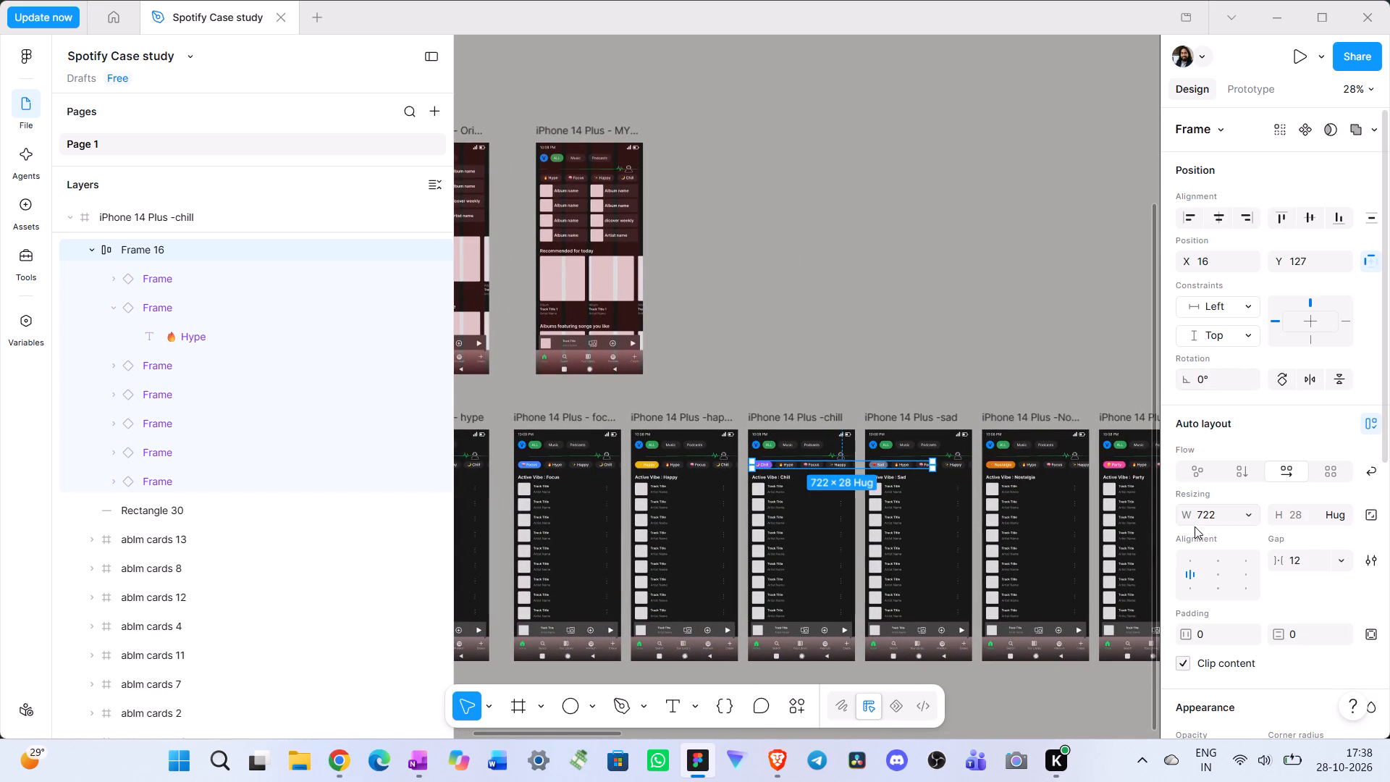
scroll(1196, 531, "down", 2)
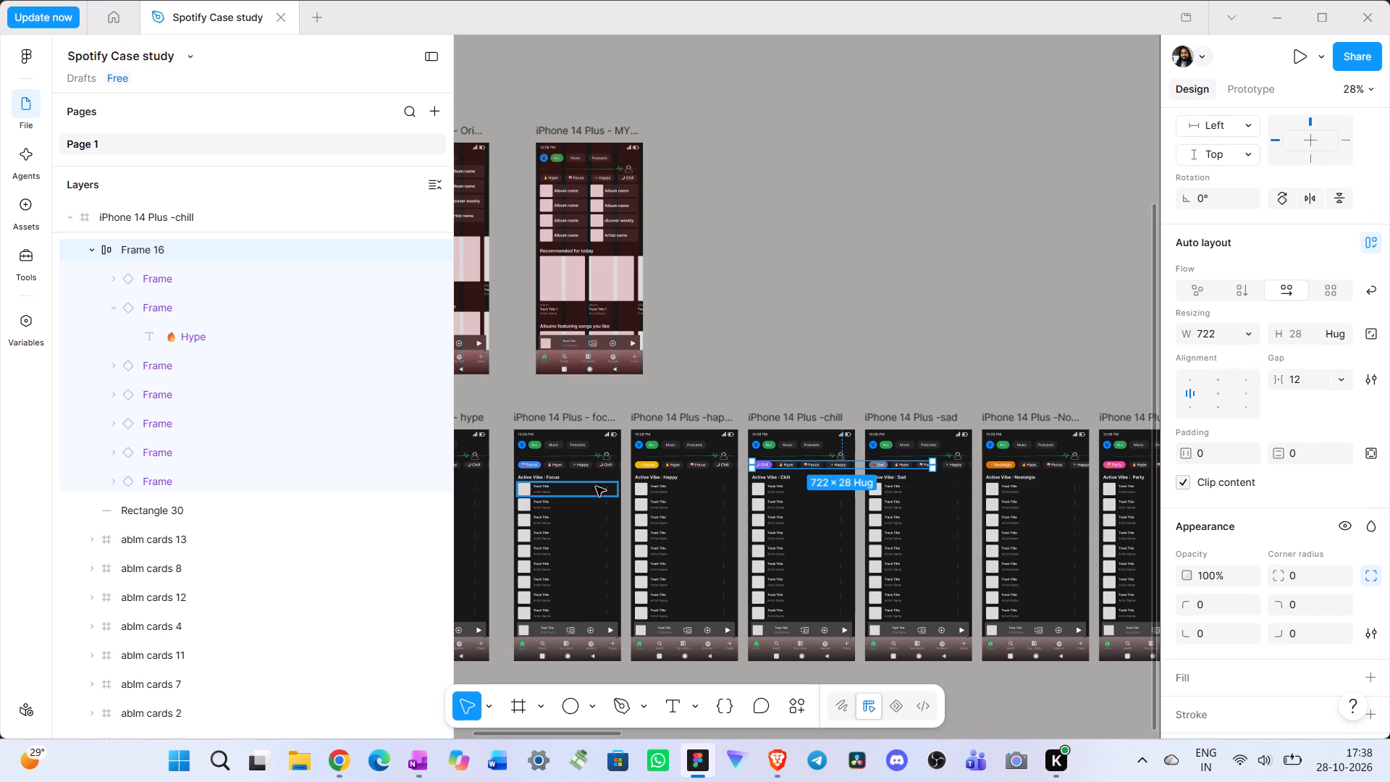
left_click(797, 336)
scroll(796, 336, "right", 2)
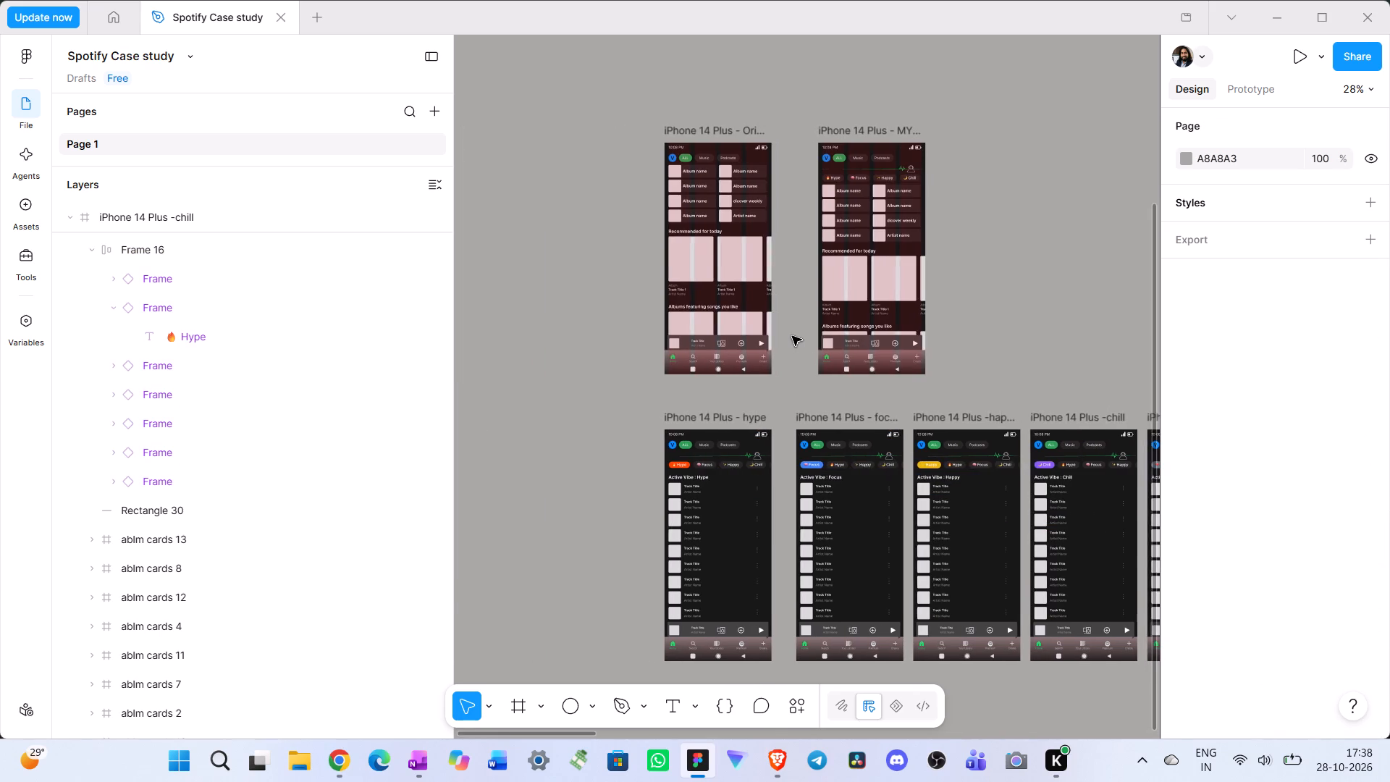
scroll(792, 336, "up", 2)
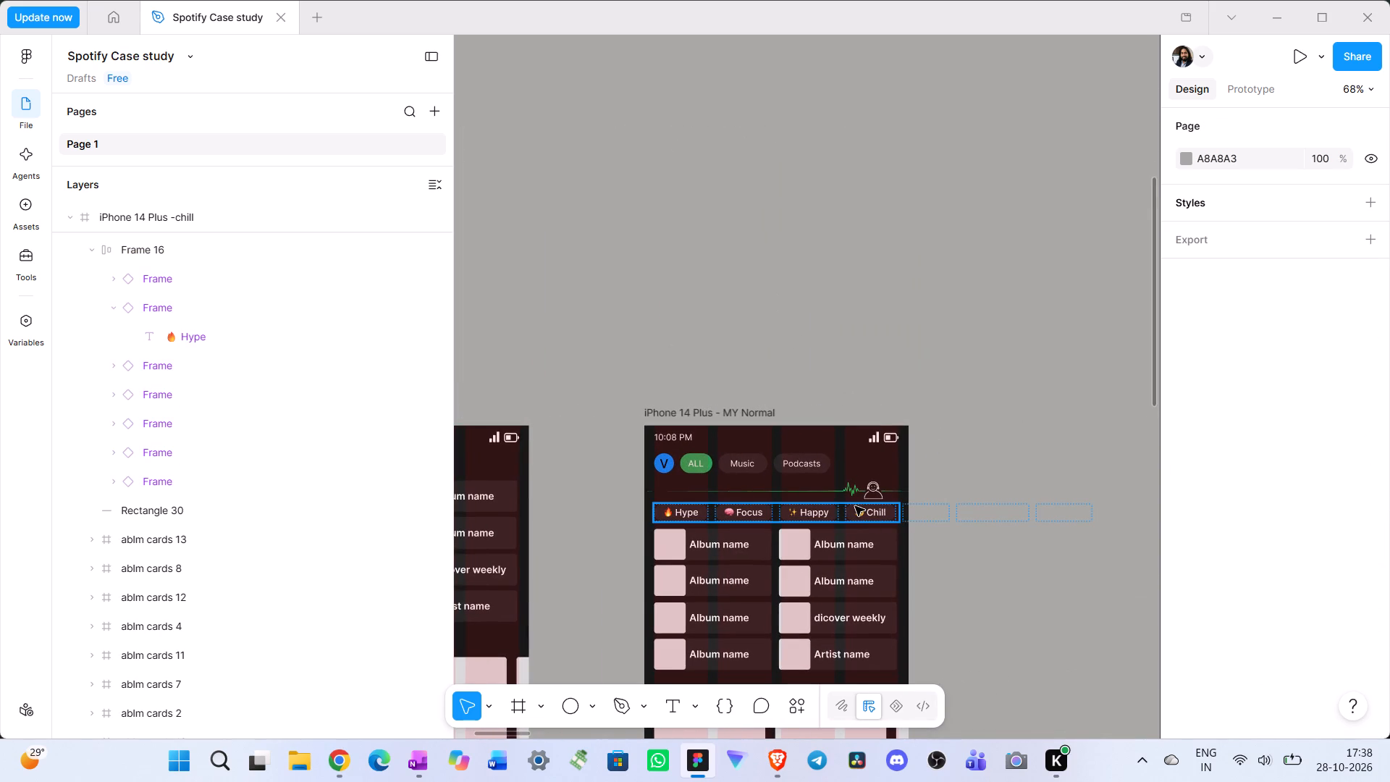
scroll(863, 510, "down", 5)
scroll(863, 510, "right", 3)
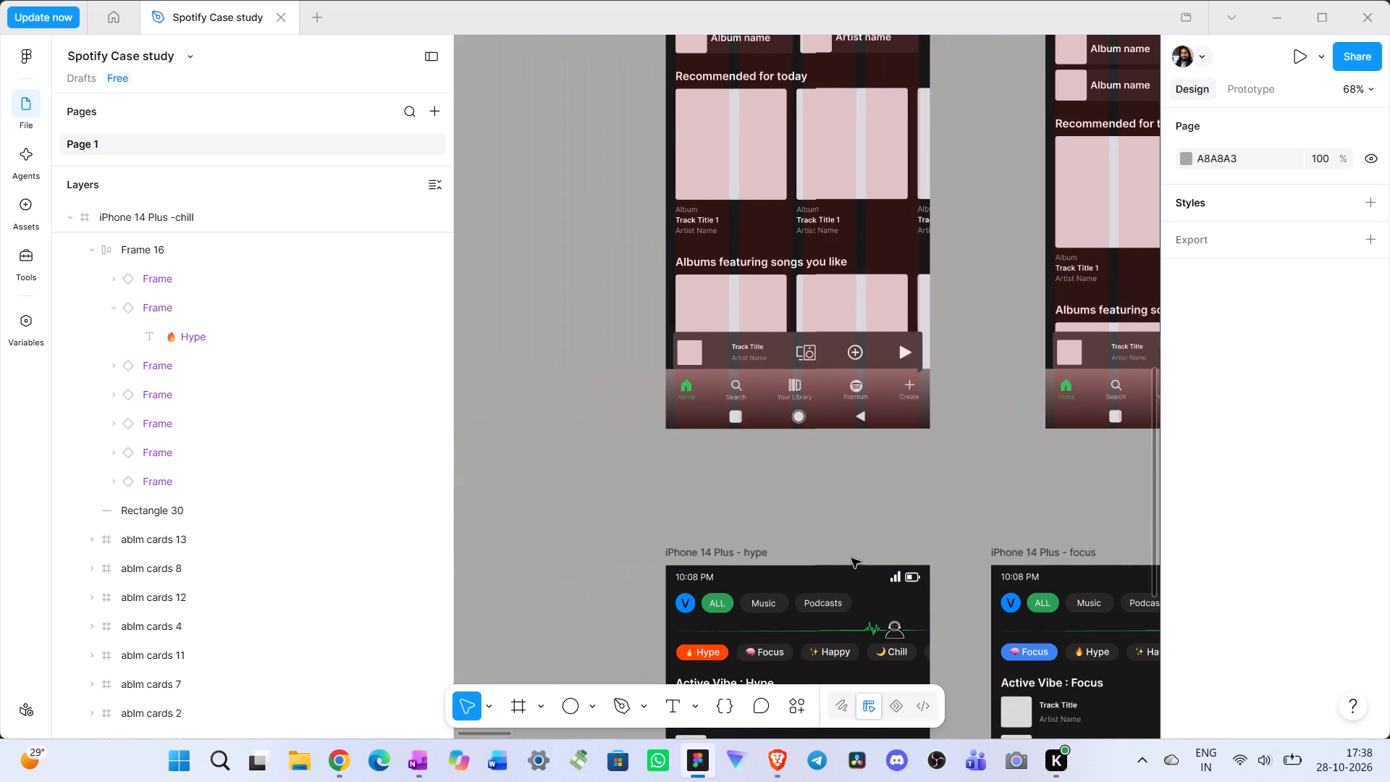
scroll(839, 644, "down", 1)
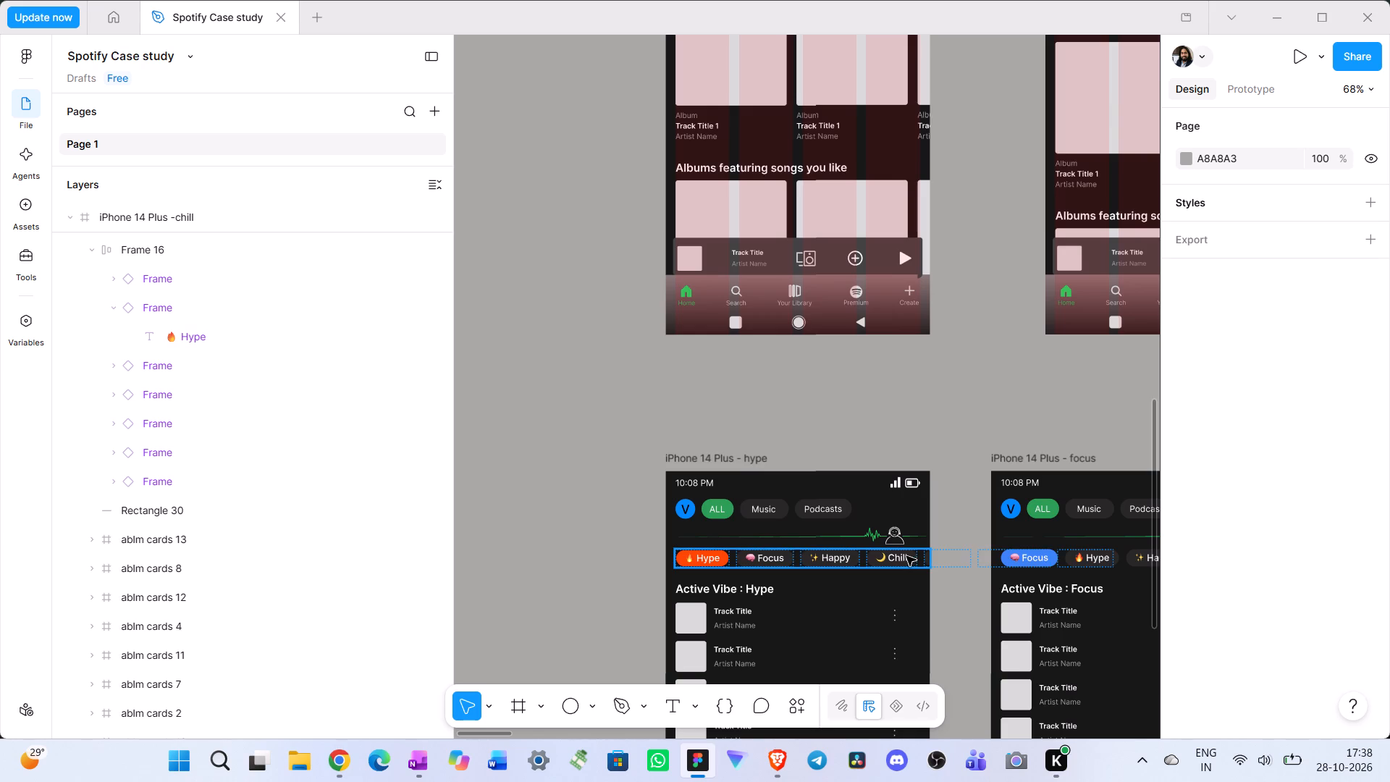
scroll(906, 556, "left", 1)
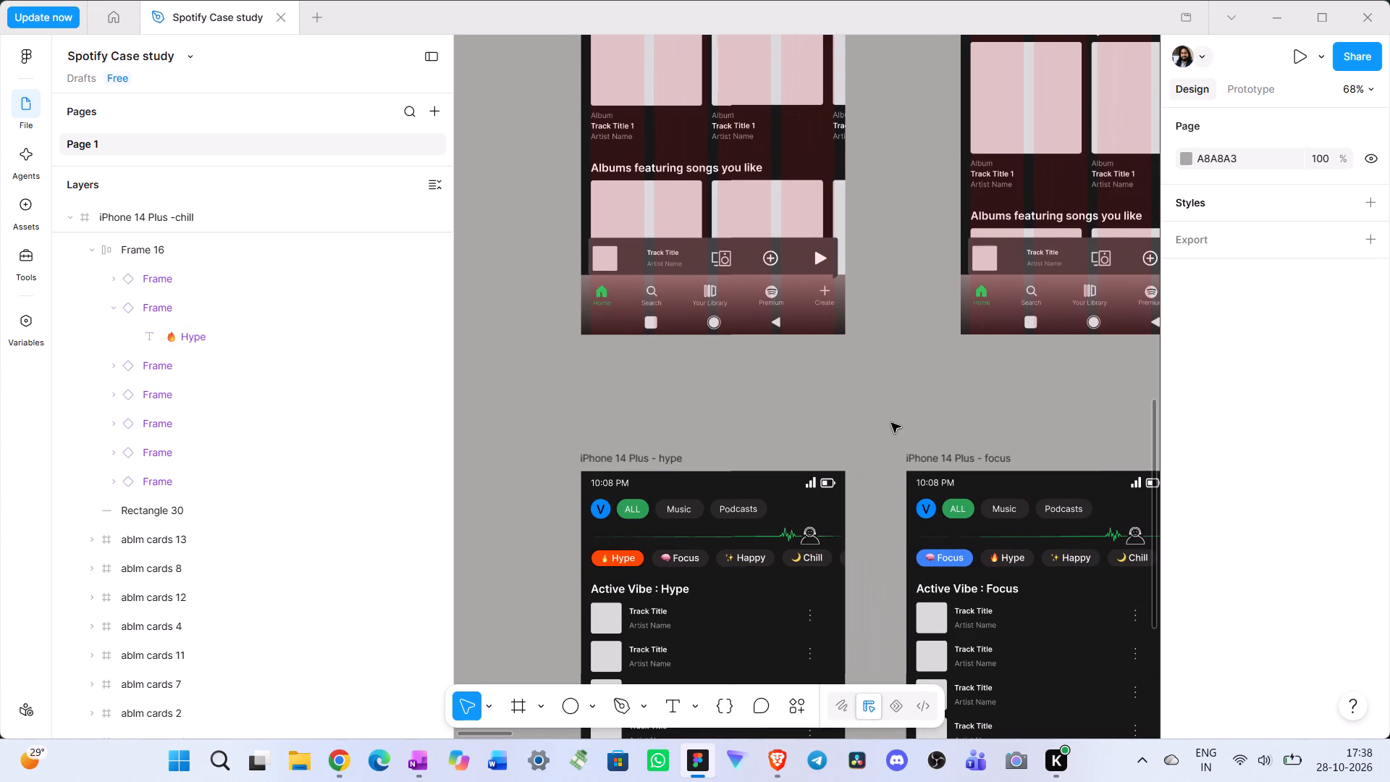
scroll(891, 415, "left", 1)
left_click(885, 411)
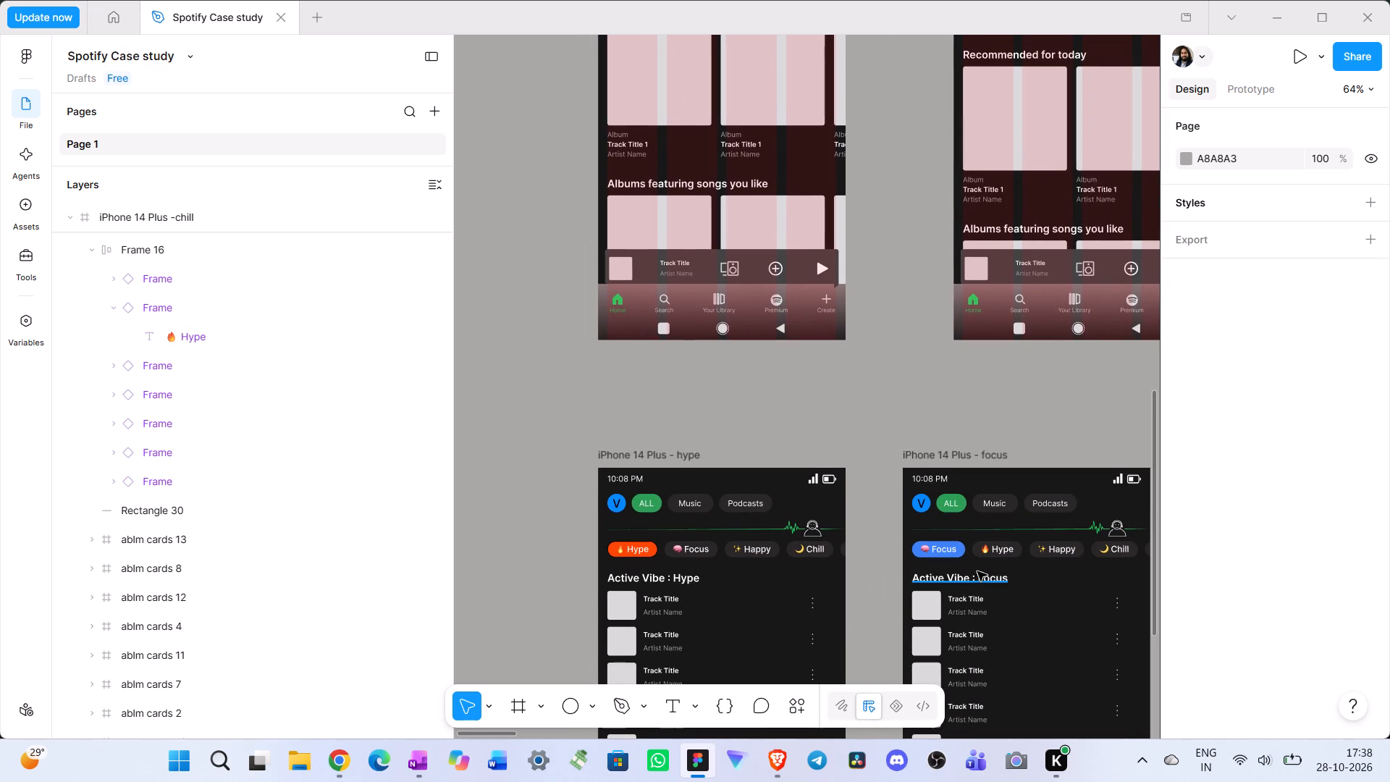
Narrow the focus screen's vibe chip row, Frame 16, to 412 wide and compare it with the hype screen's row.
scroll(979, 554, "left", 2)
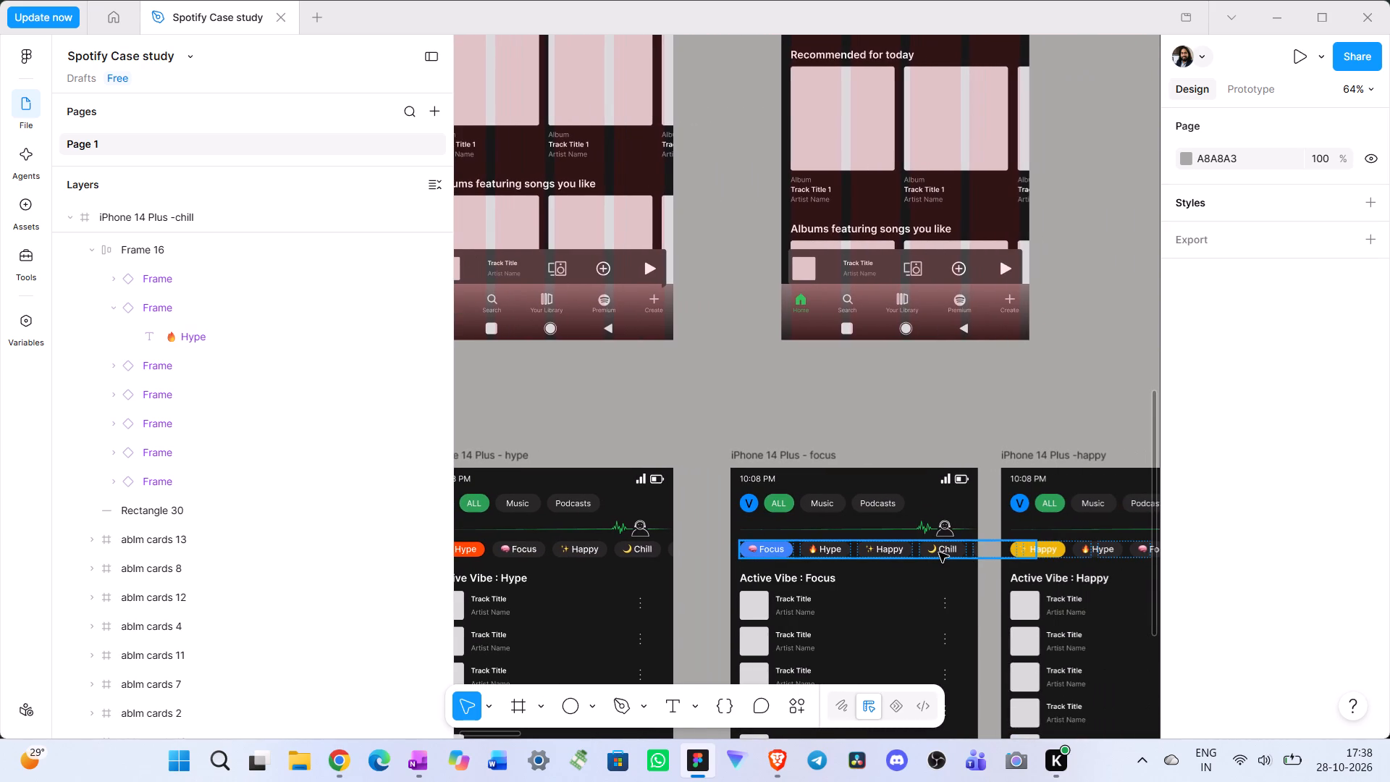
left_click(939, 552)
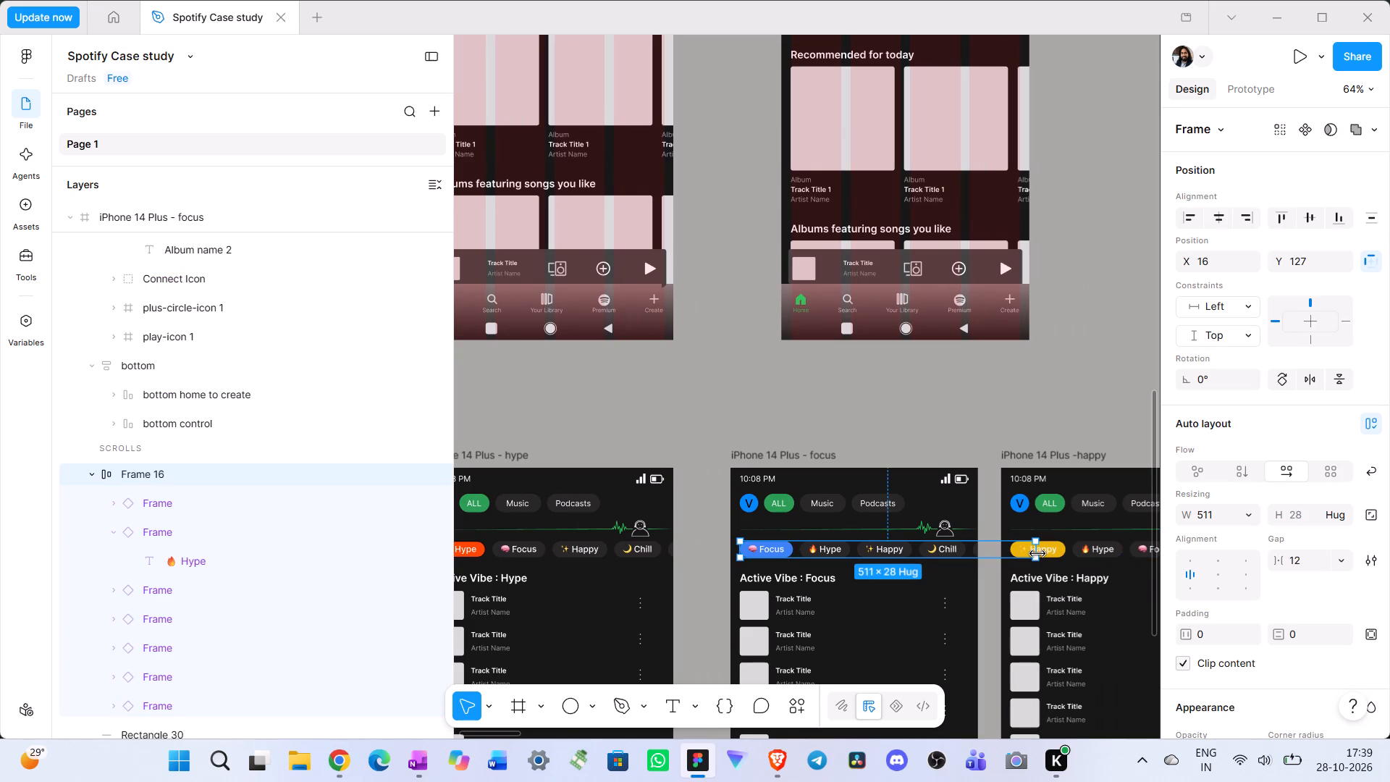
left_click_drag(1037, 554, 980, 563)
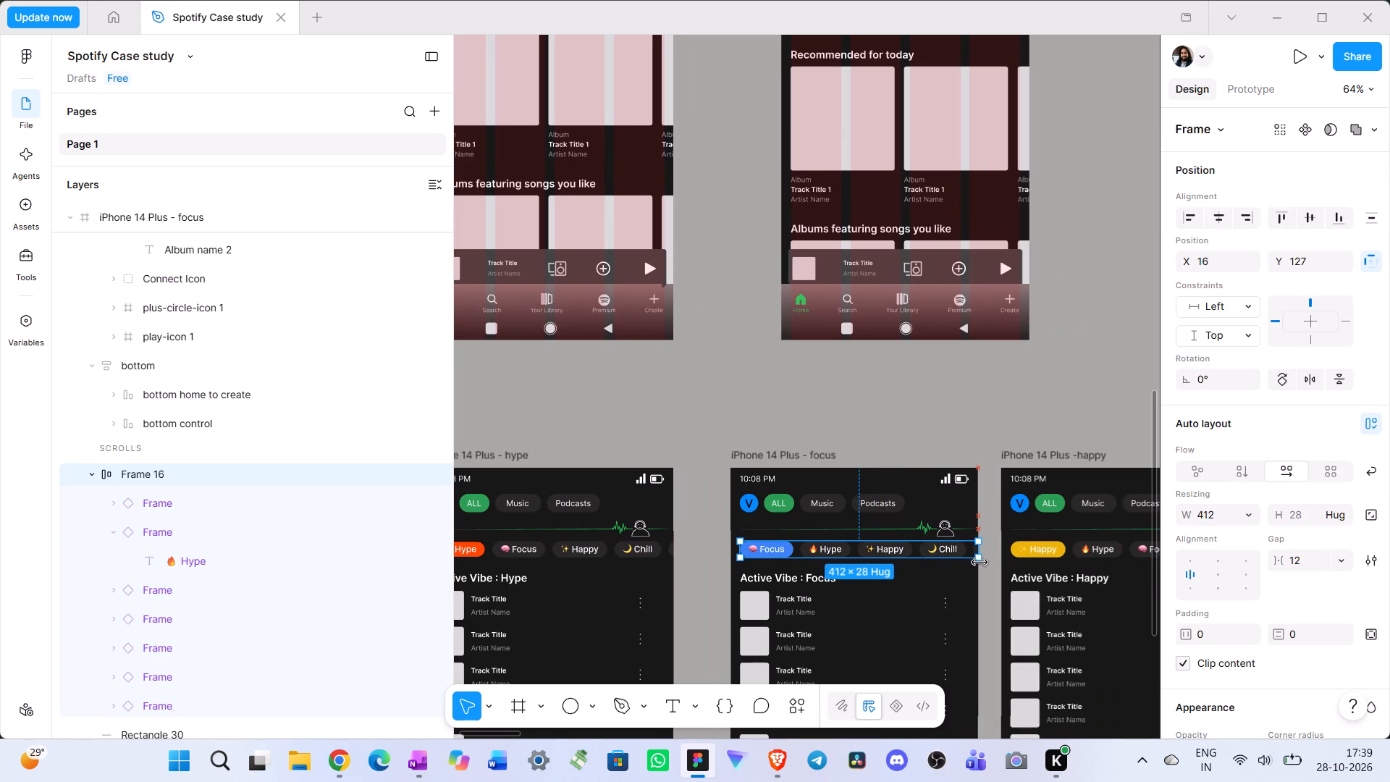
left_click_drag(980, 563, 980, 563)
left_click(667, 549)
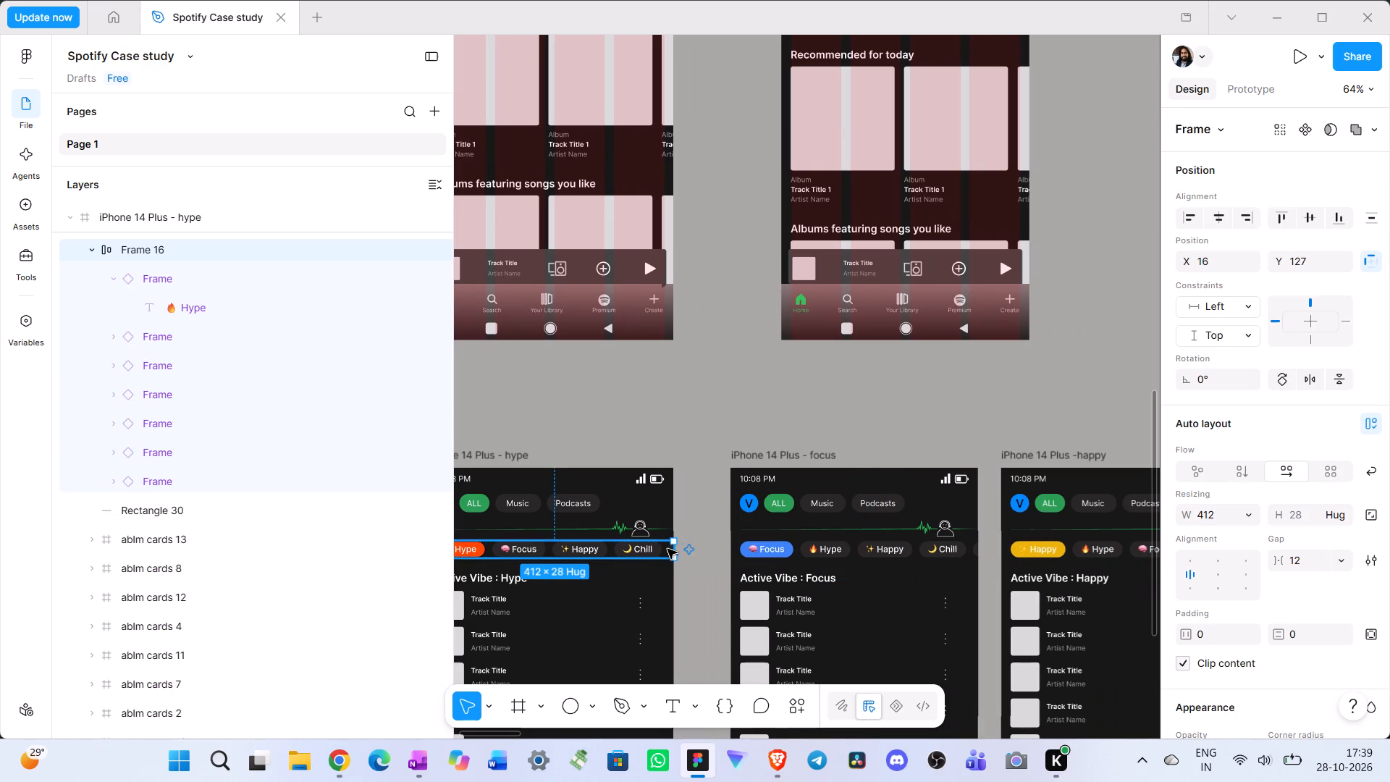
Narrow the happy screen's vibe chip row, Frame 16, to 412 wide so it ends at the screen's edge.
scroll(776, 572, "left", 2)
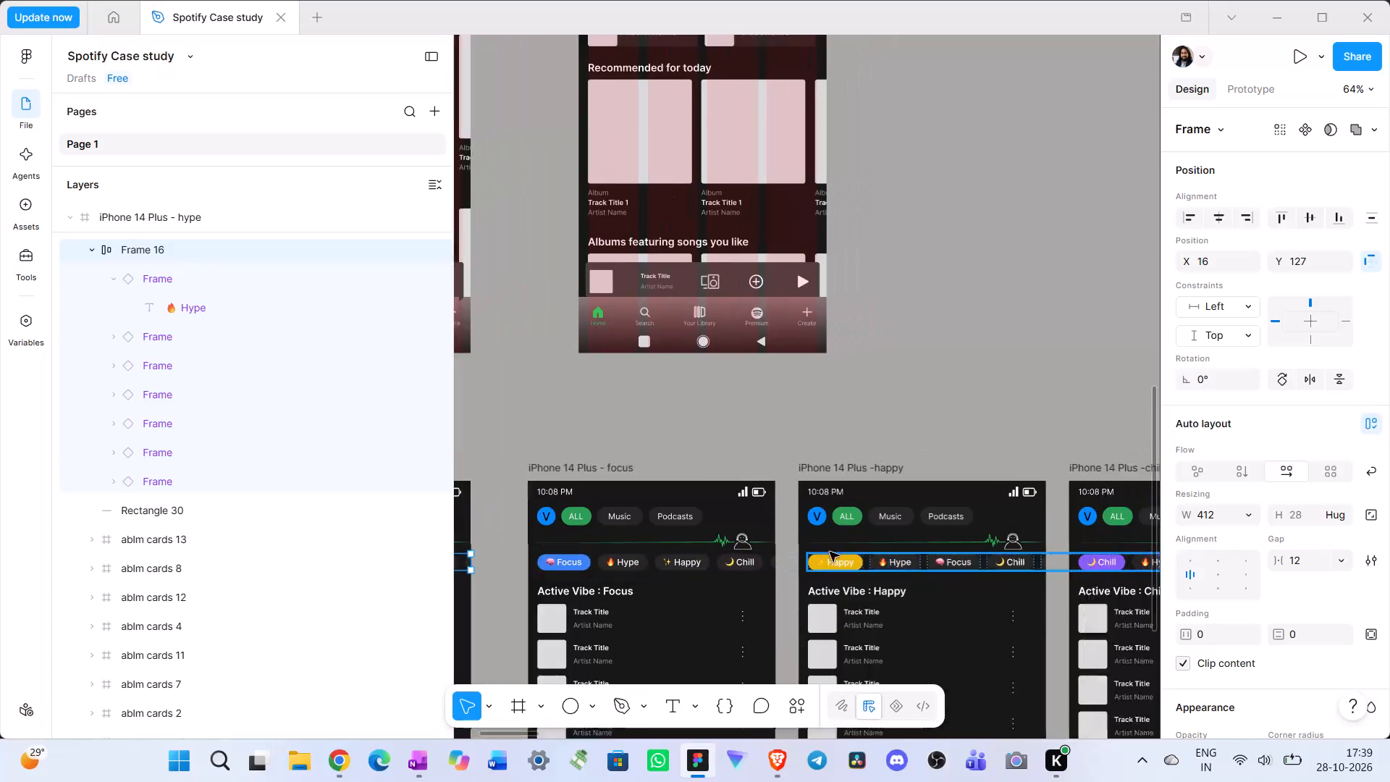
scroll(830, 552, "left", 1)
scroll(789, 583, "right", 4)
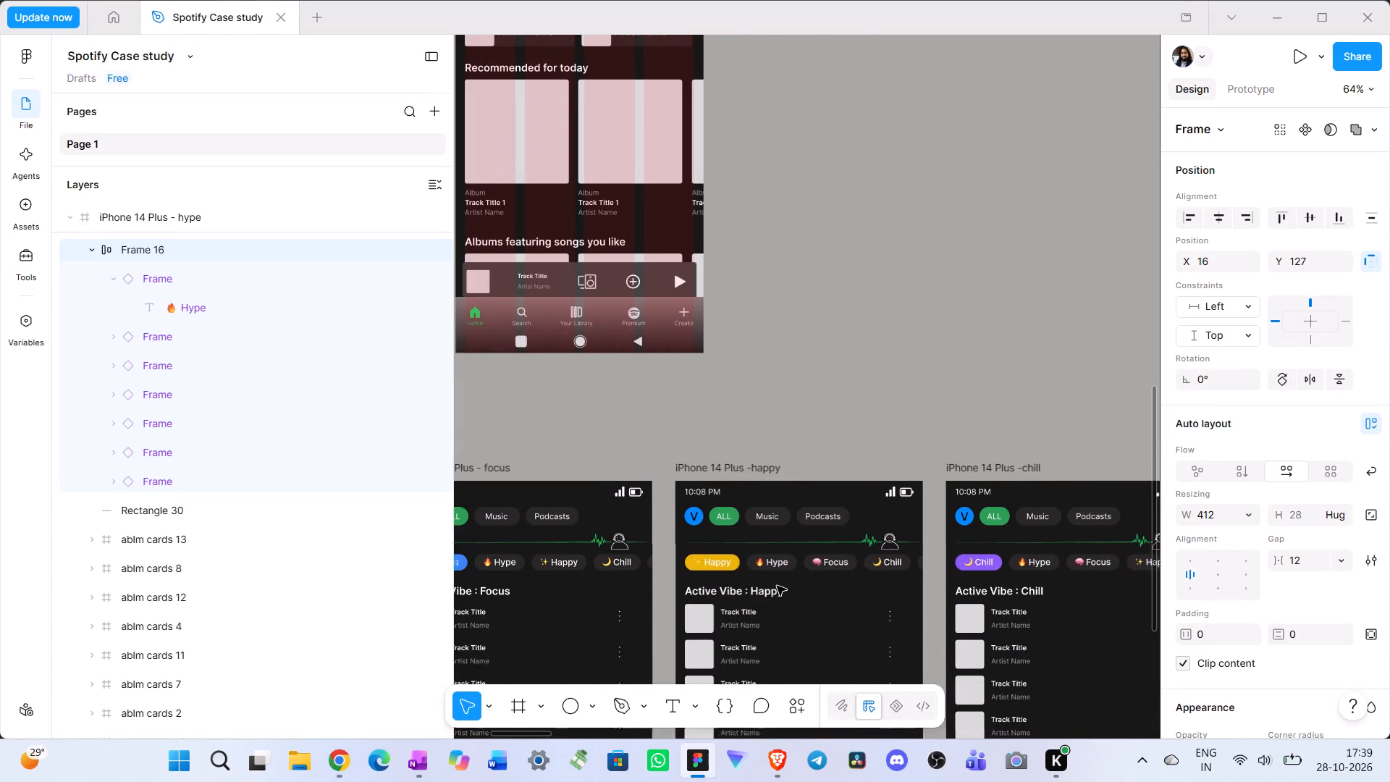
scroll(777, 586, "right", 1)
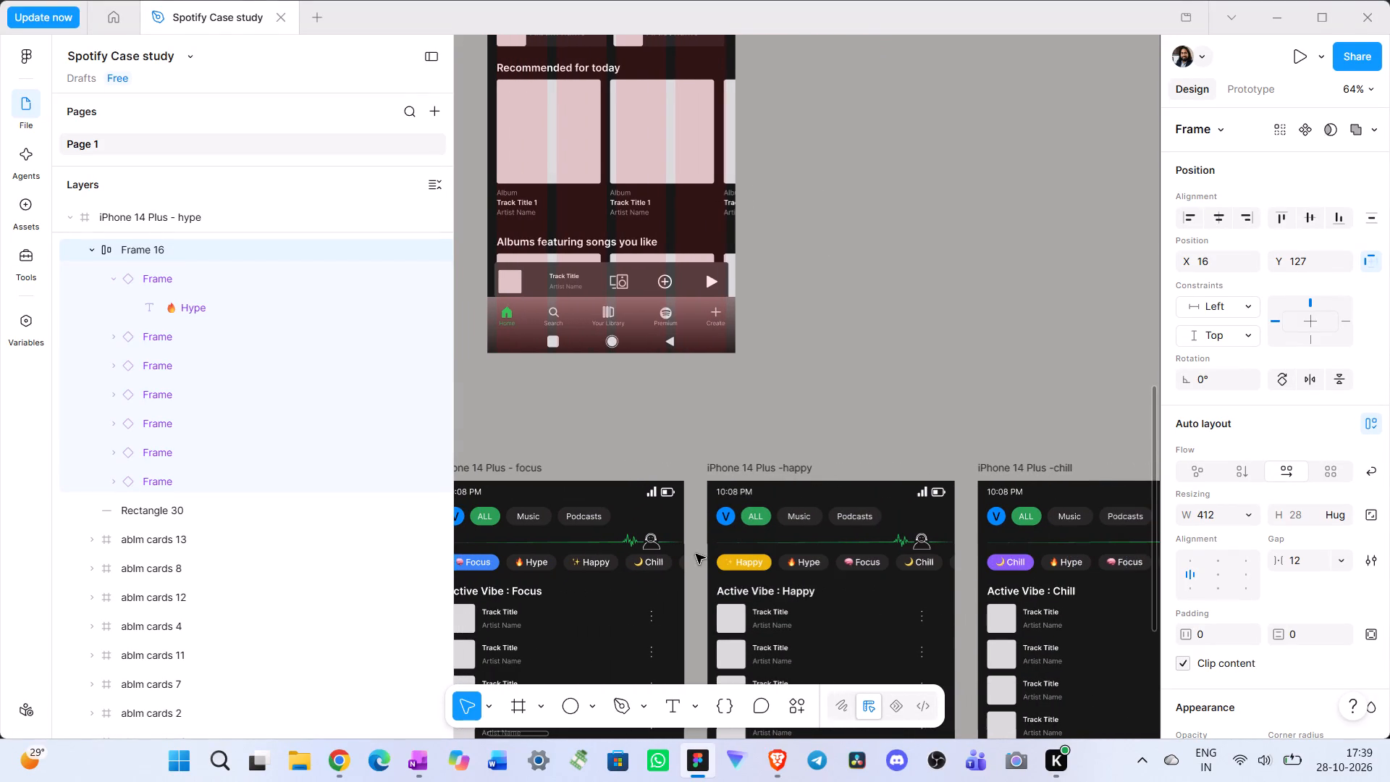
left_click(873, 564)
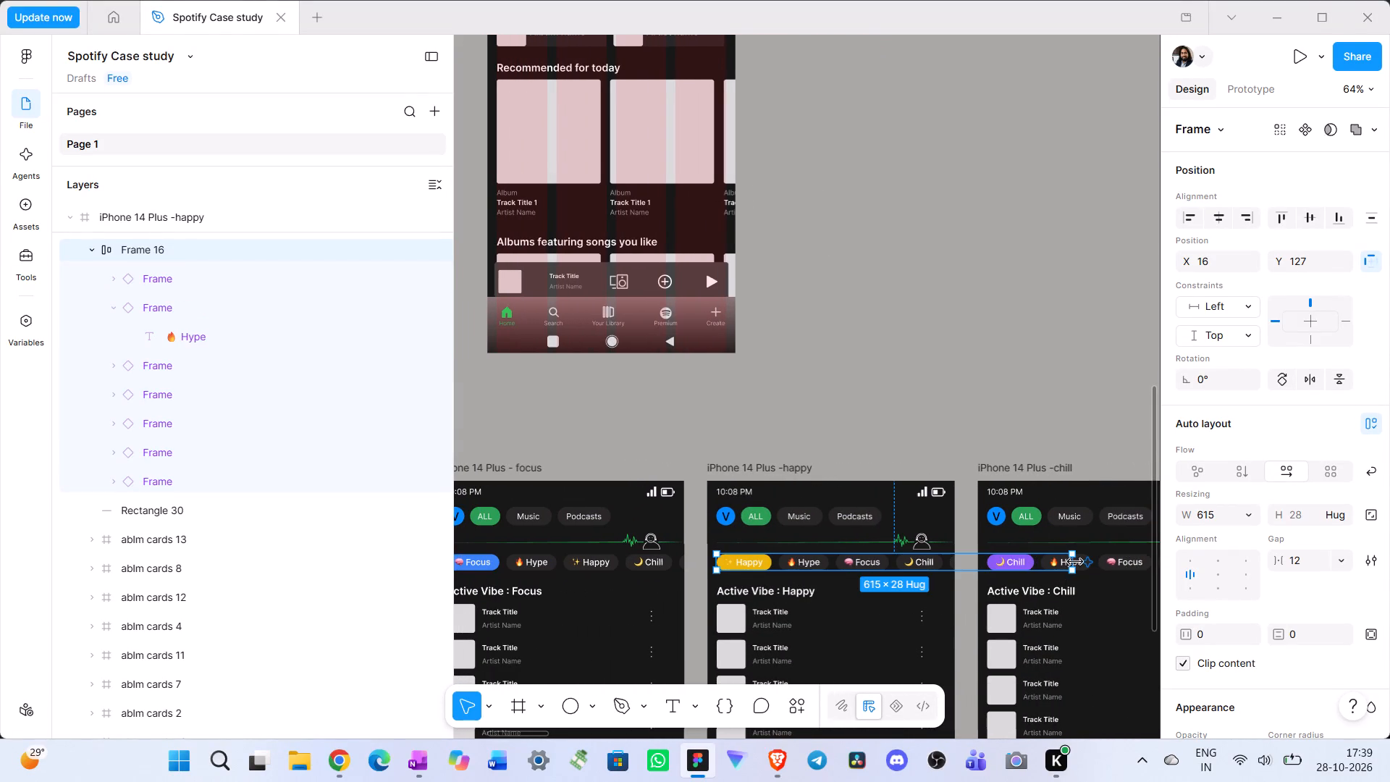
left_click_drag(1075, 562, 953, 562)
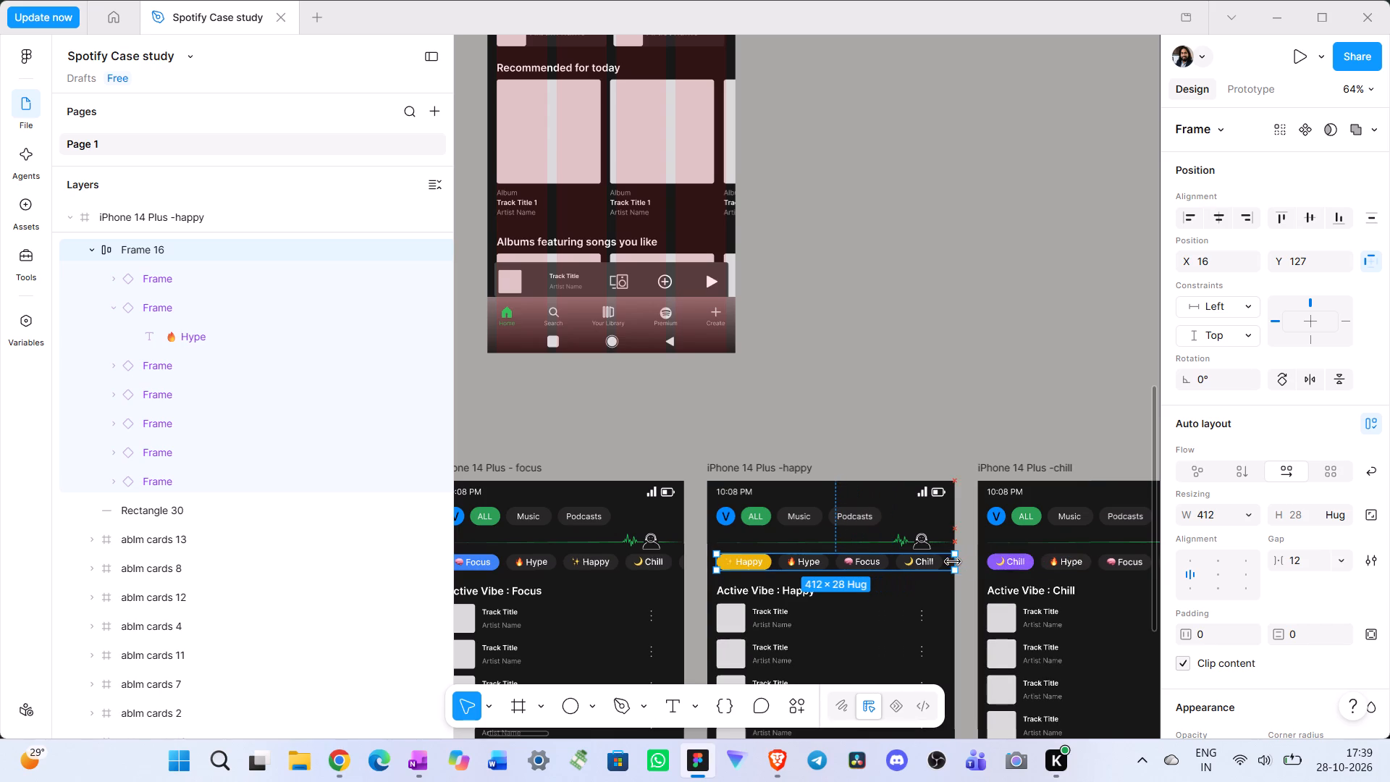
left_click_drag(953, 562, 956, 562)
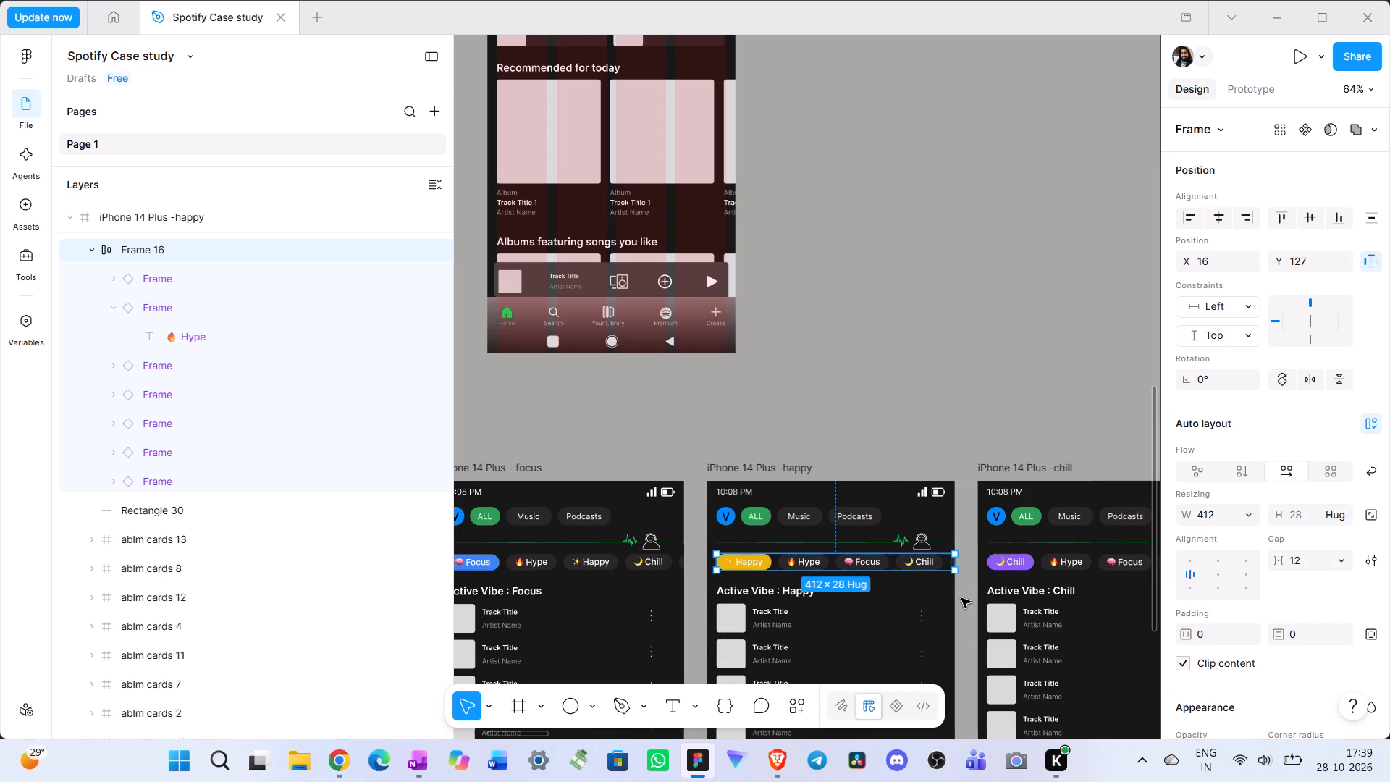
Narrow the chill screen's vibe chip row, Frame 16, to 412 wide so it ends at the screen's edge.
scroll(961, 598, "left", 2)
left_click(945, 567)
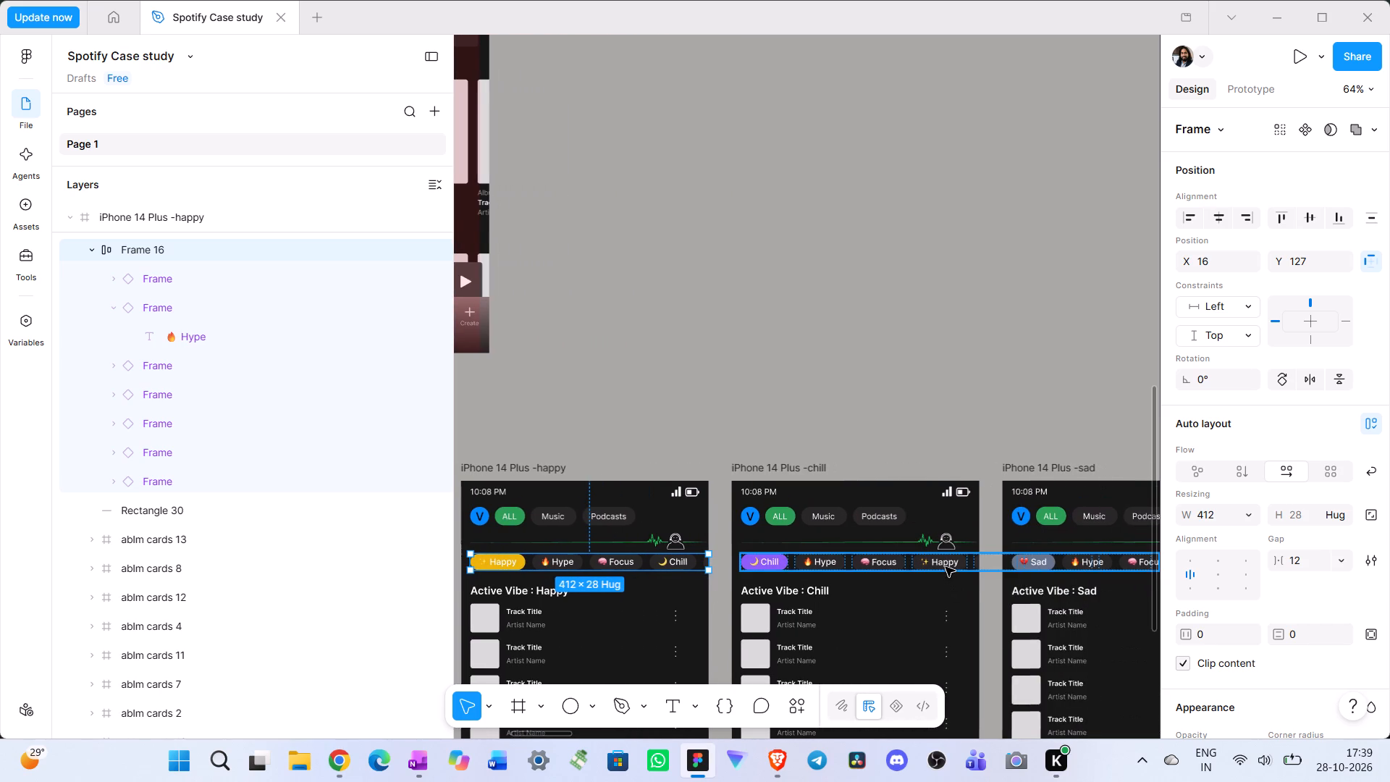
scroll(1004, 569, "left", 1)
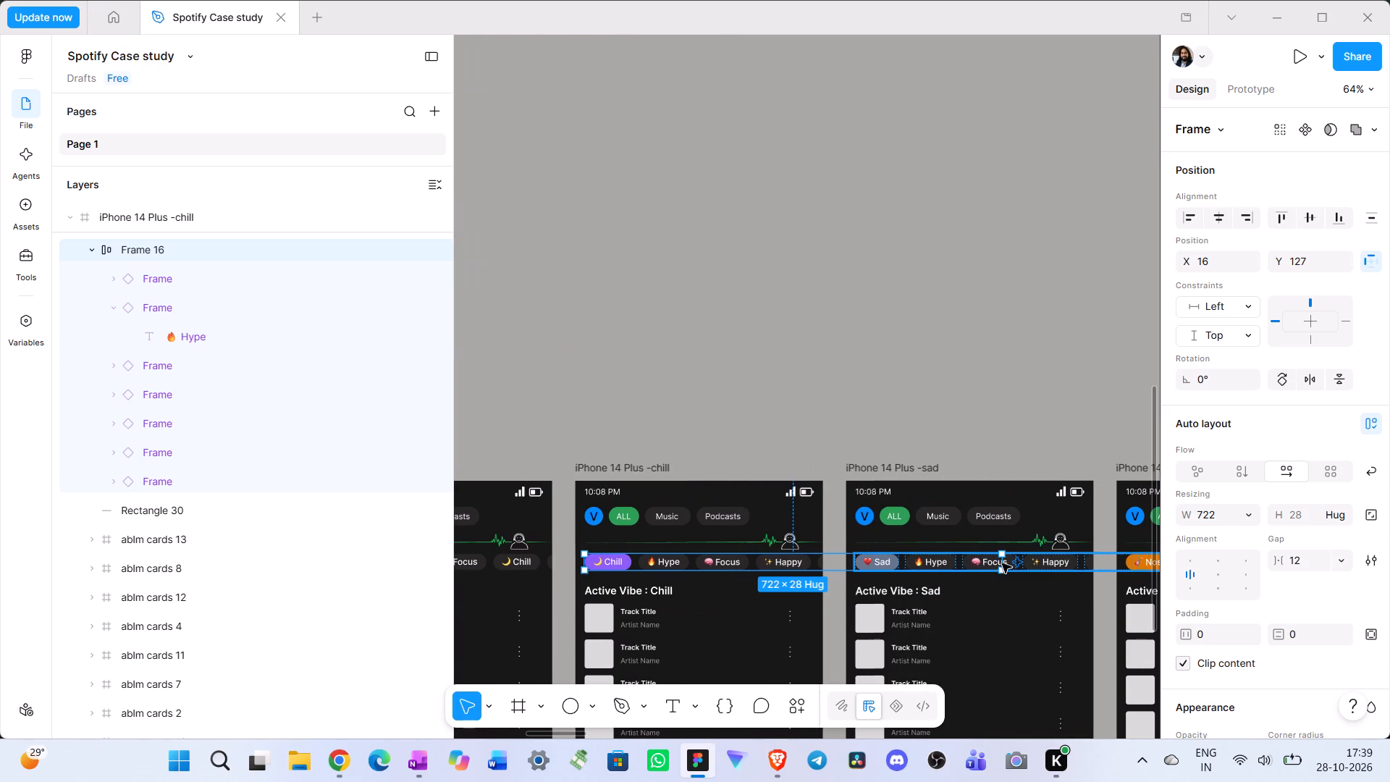
left_click_drag(1003, 562, 824, 562)
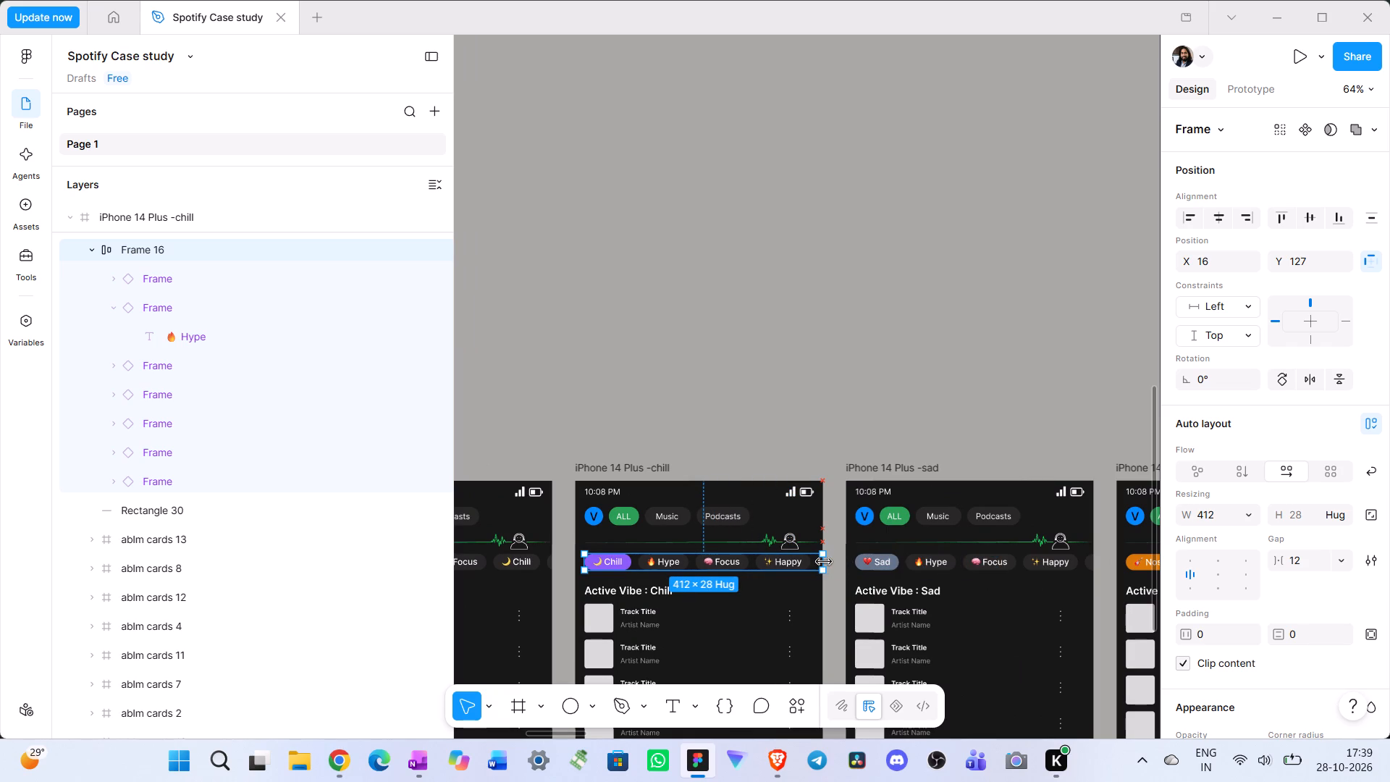
left_click_drag(824, 562, 814, 563)
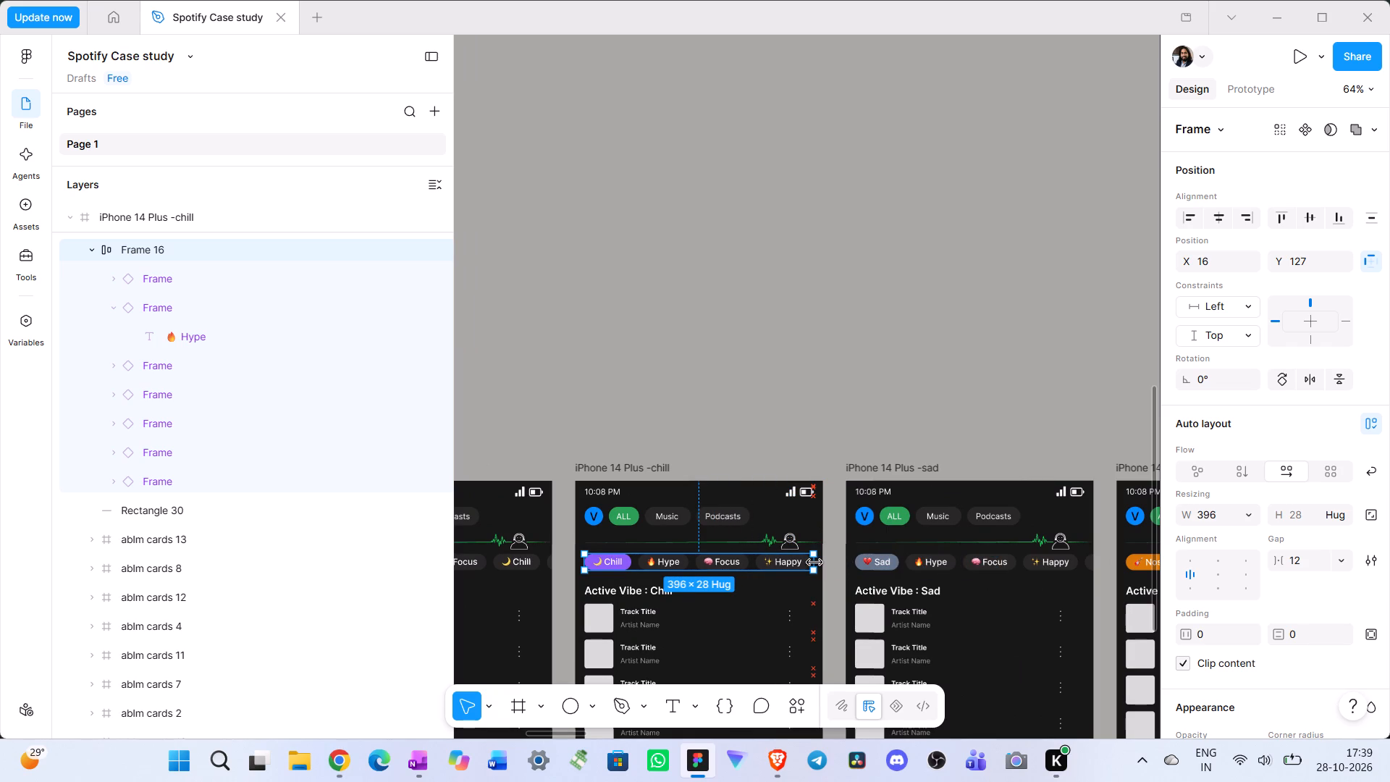
left_click_drag(814, 563, 823, 563)
Narrow the sad screen's vibe chip row, Frame 16, to 412 wide and check its scroll behavior.
scroll(866, 594, "left", 1)
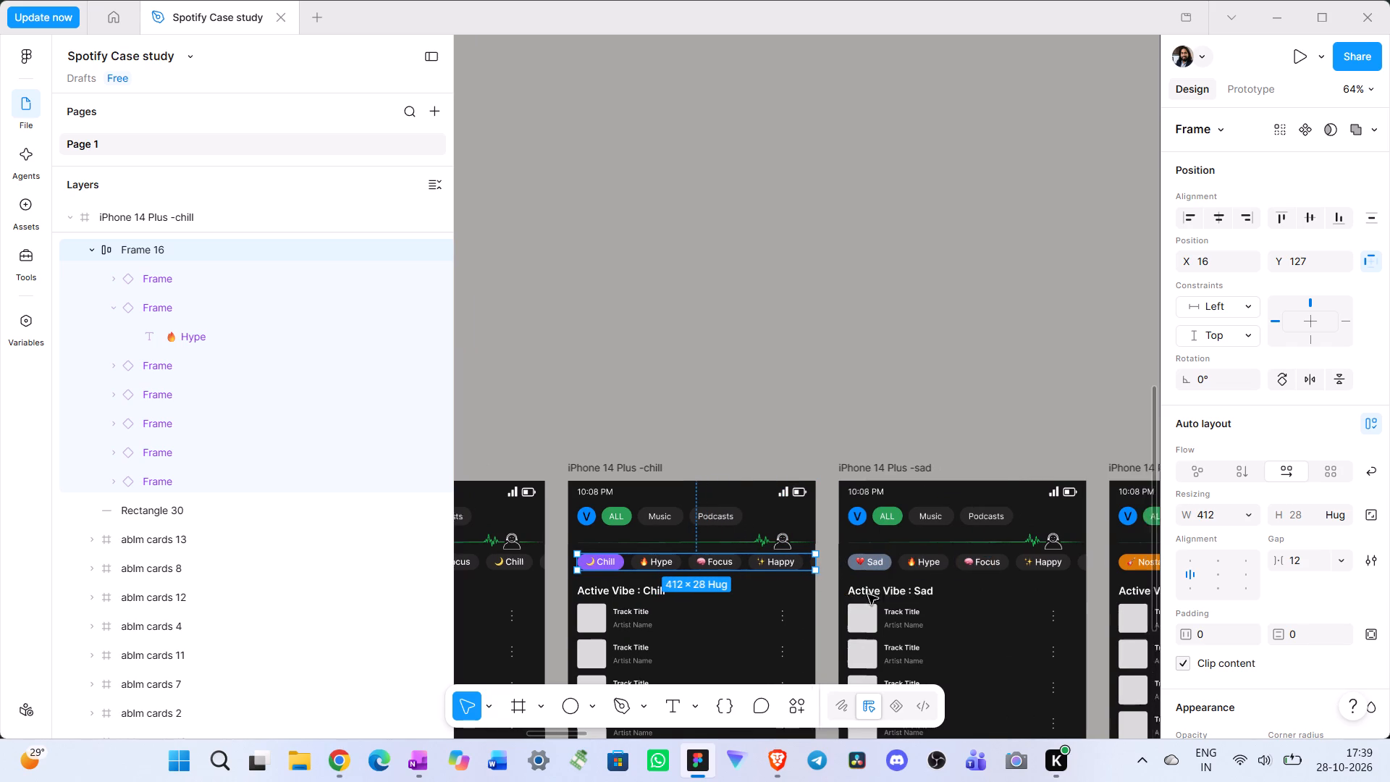
scroll(868, 594, "left", 1)
left_click(899, 566)
scroll(929, 574, "left", 1)
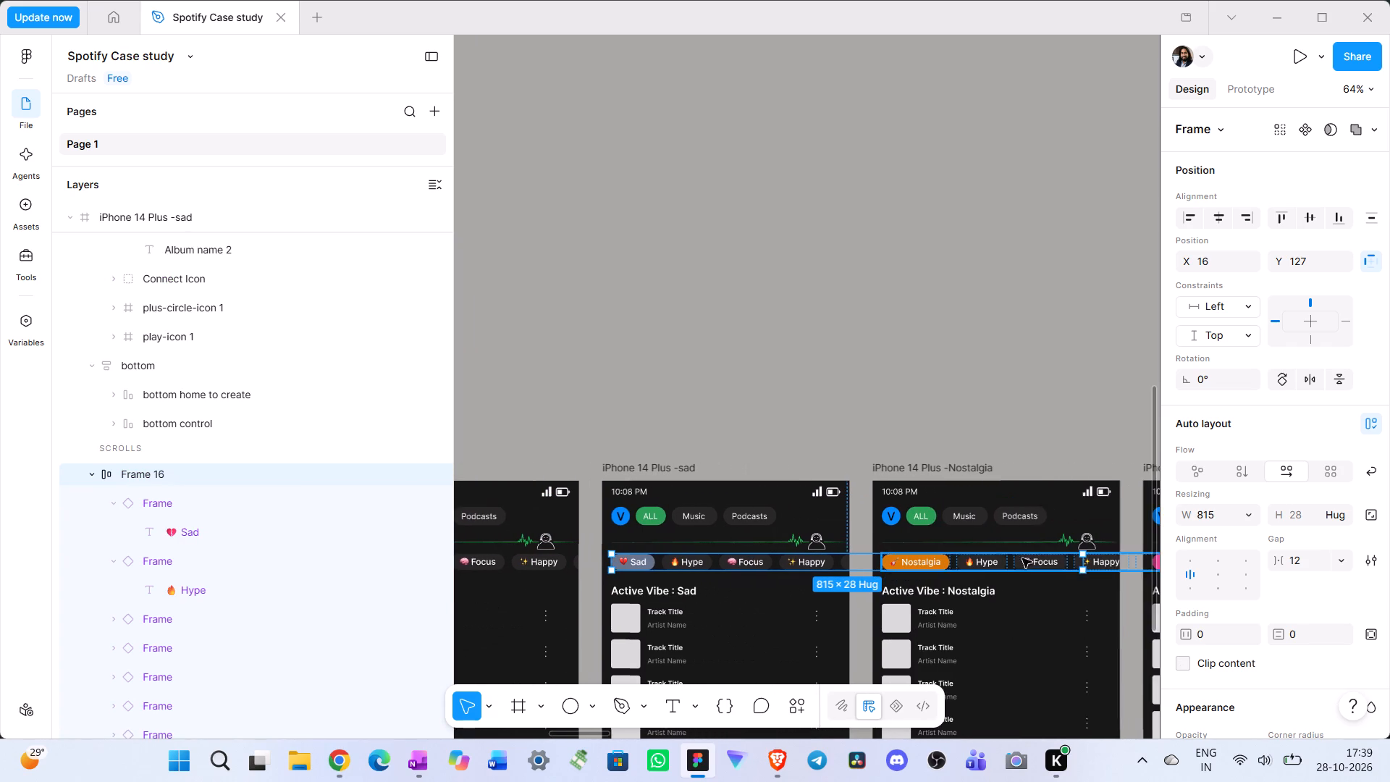
scroll(1022, 558, "left", 1)
left_click_drag(1074, 565, 1039, 558)
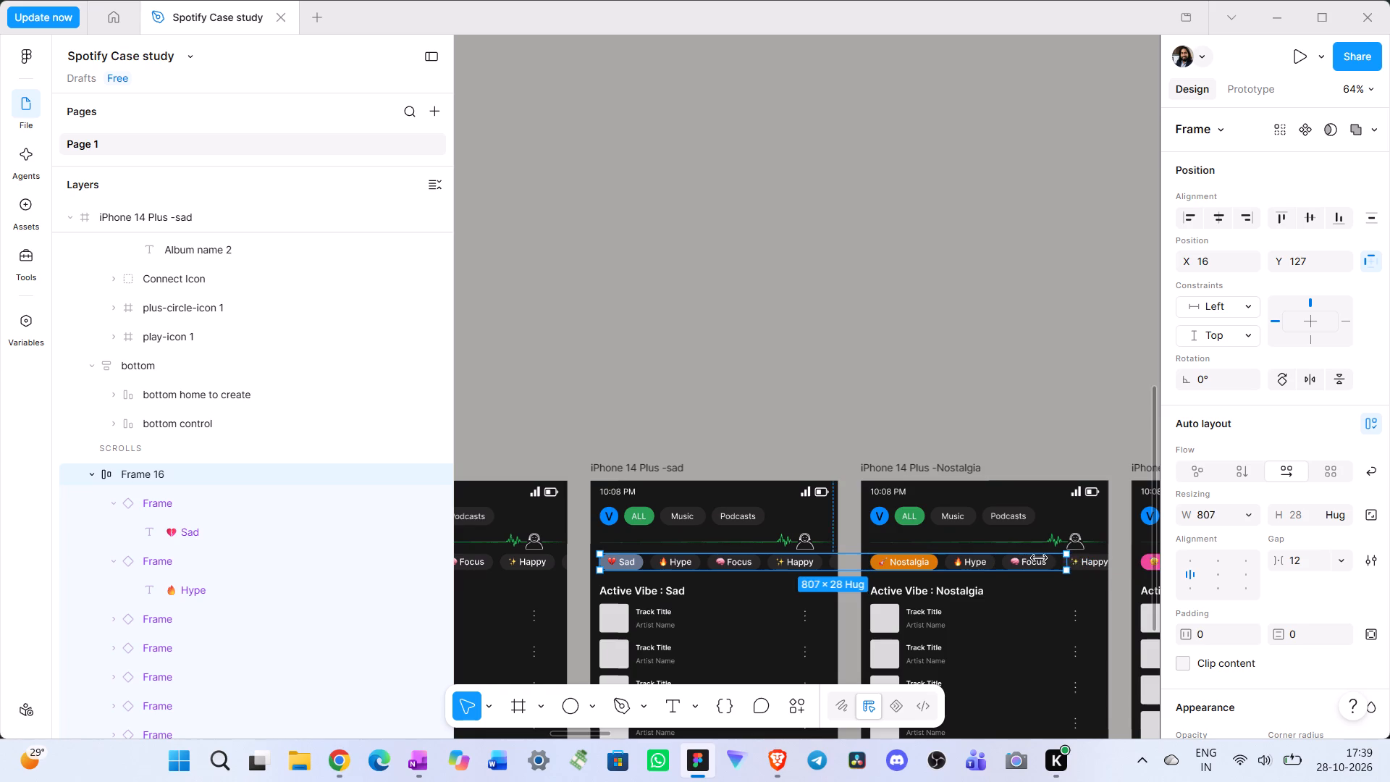
left_click_drag(1039, 558, 835, 550)
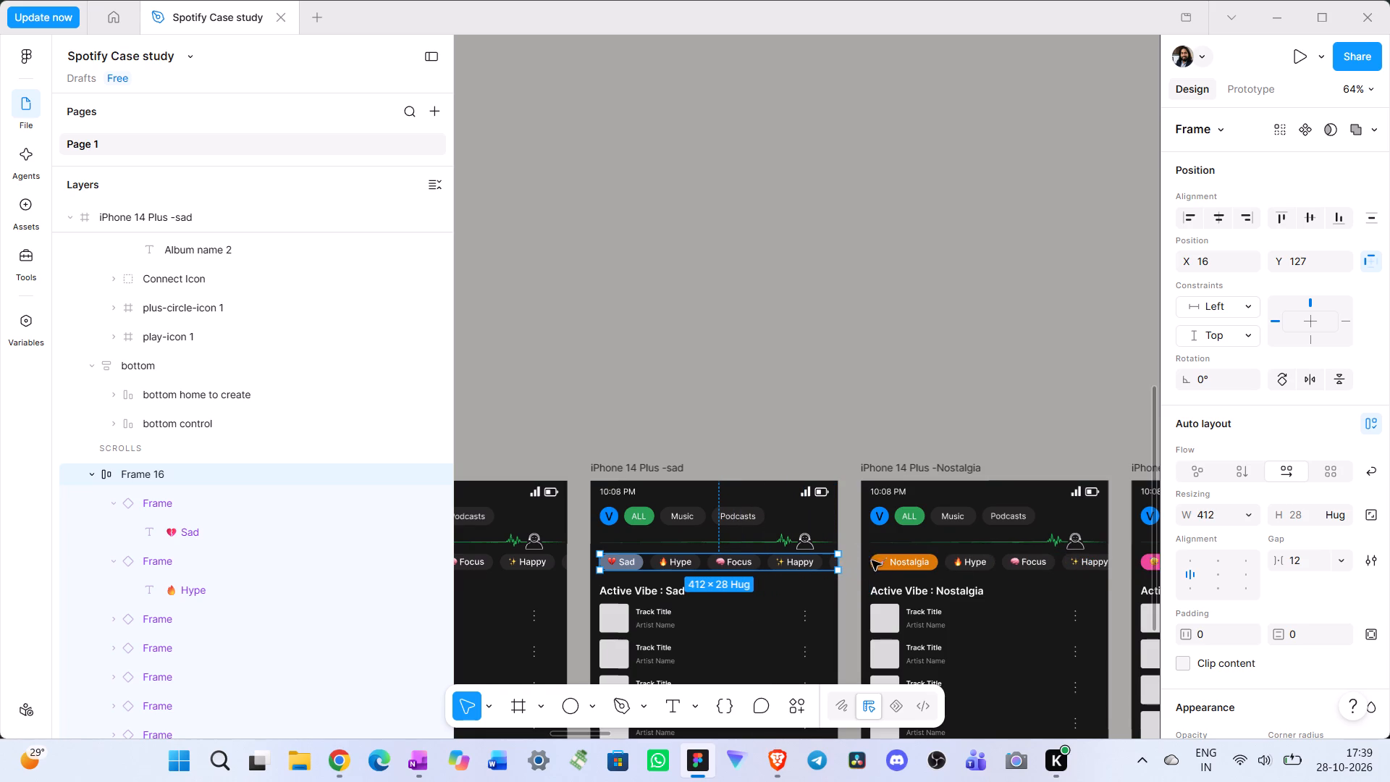
left_click(1254, 91)
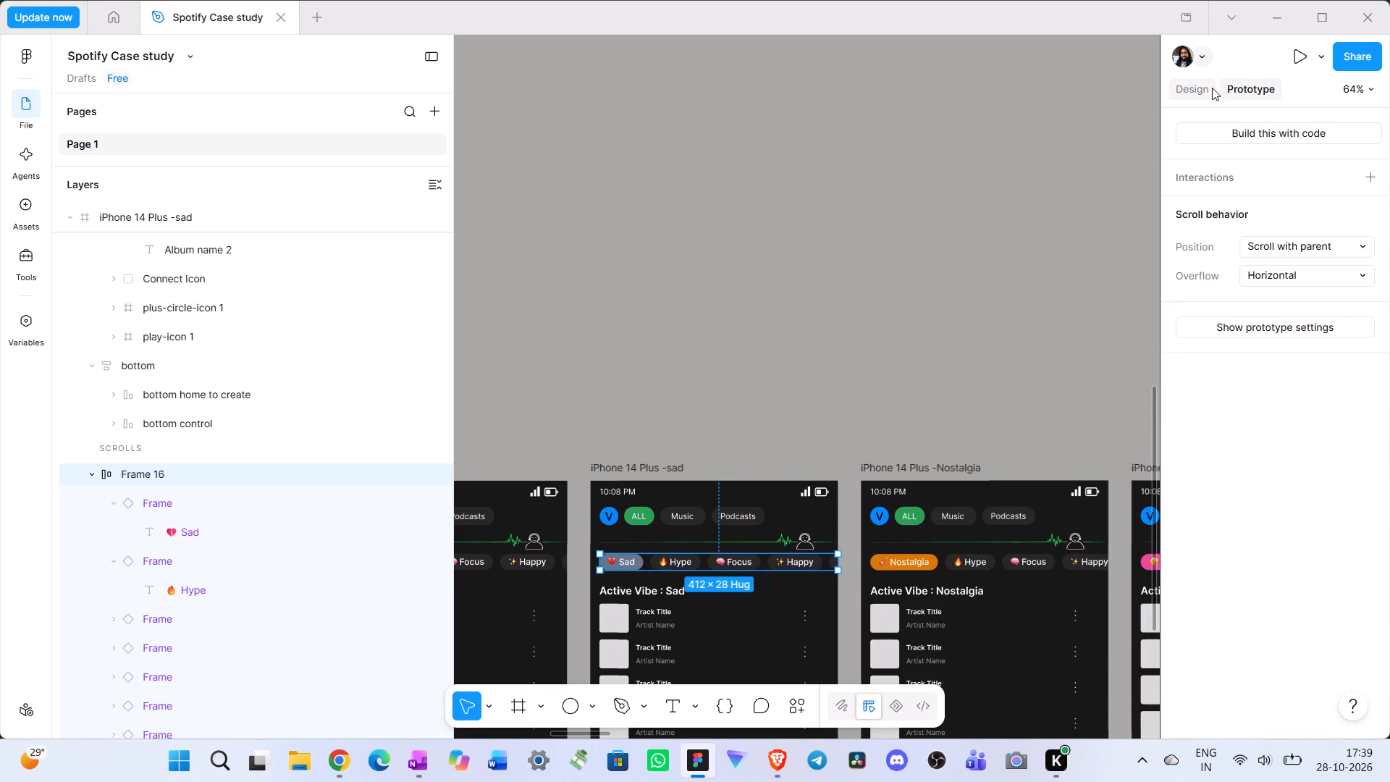
left_click(1181, 93)
Narrow the Nostalgia screen's vibe chip row, Frame 16, to 412 wide so it ends exactly at the screen's edge.
left_click(1067, 568)
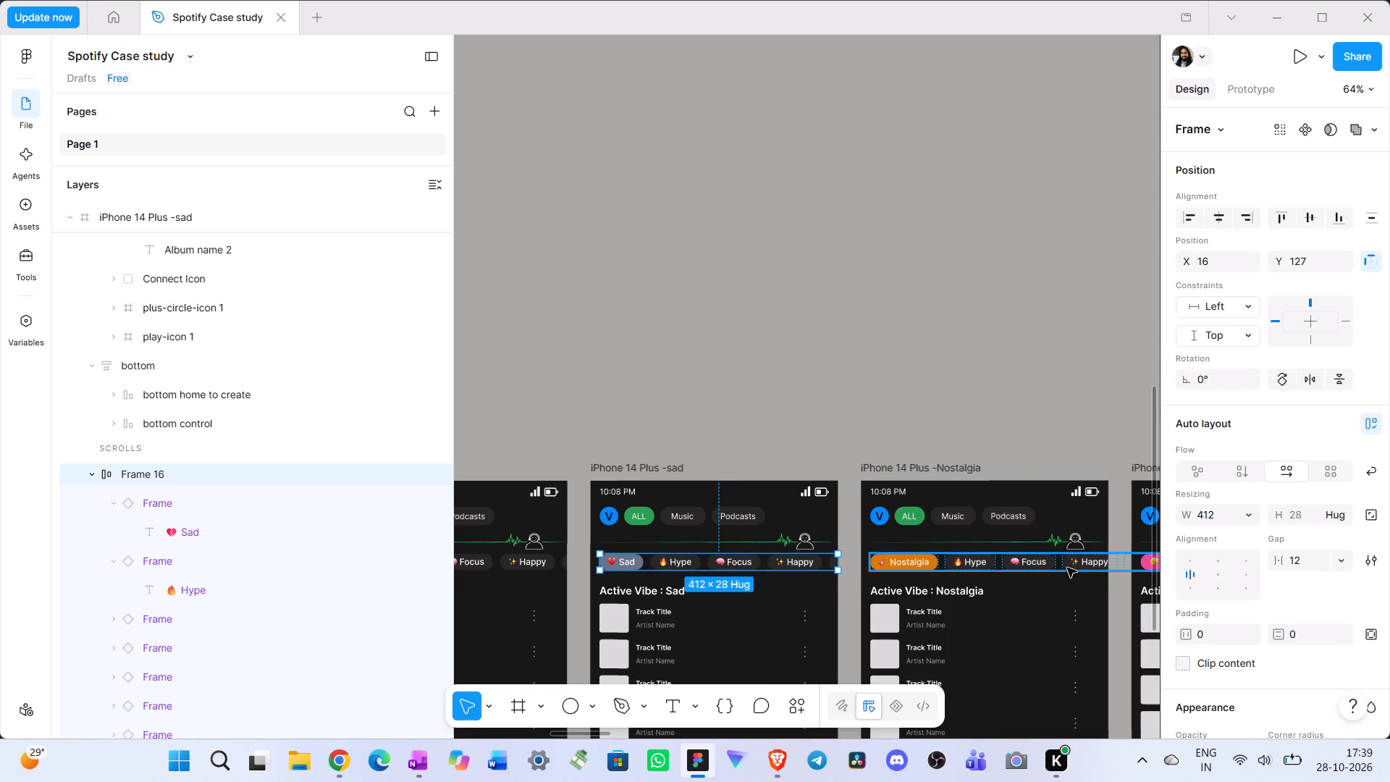
scroll(1069, 550, "left", 2)
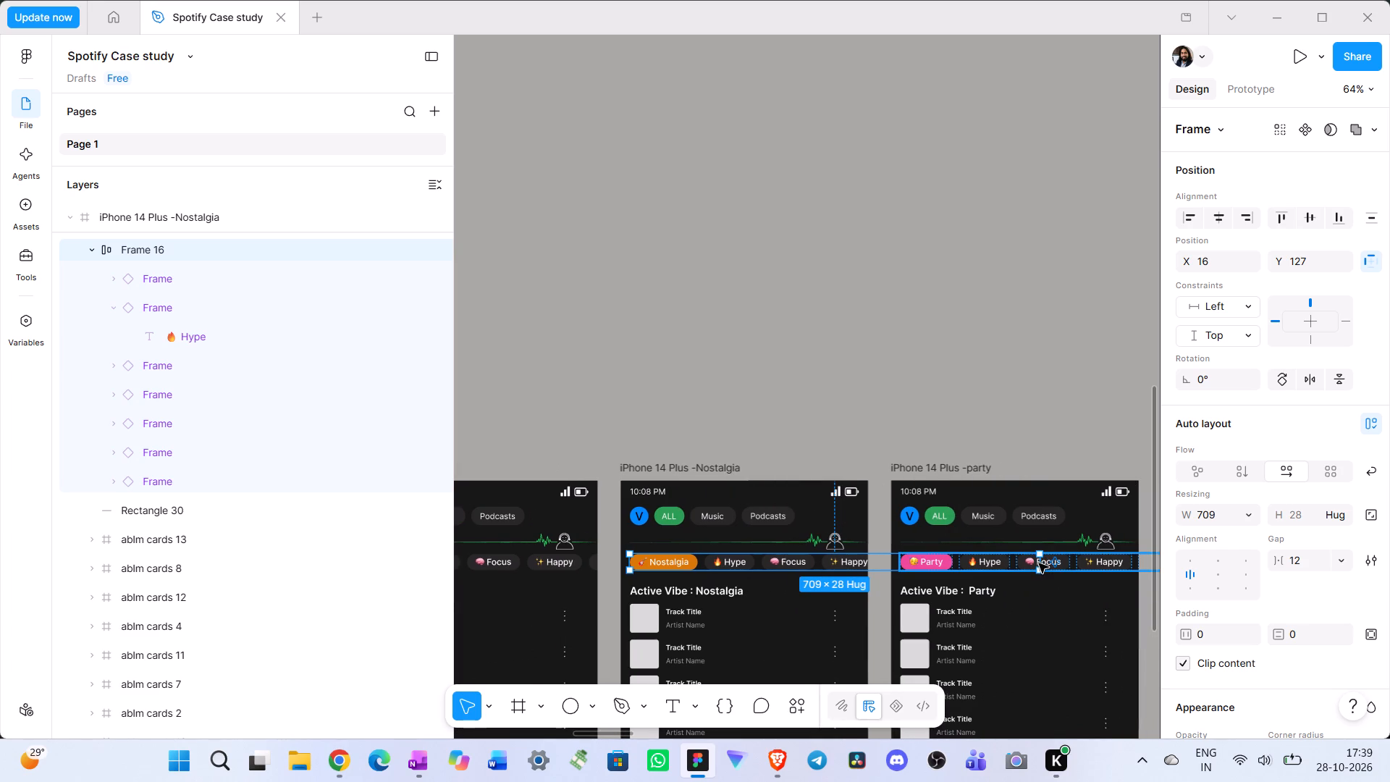
left_click_drag(1043, 563, 869, 563)
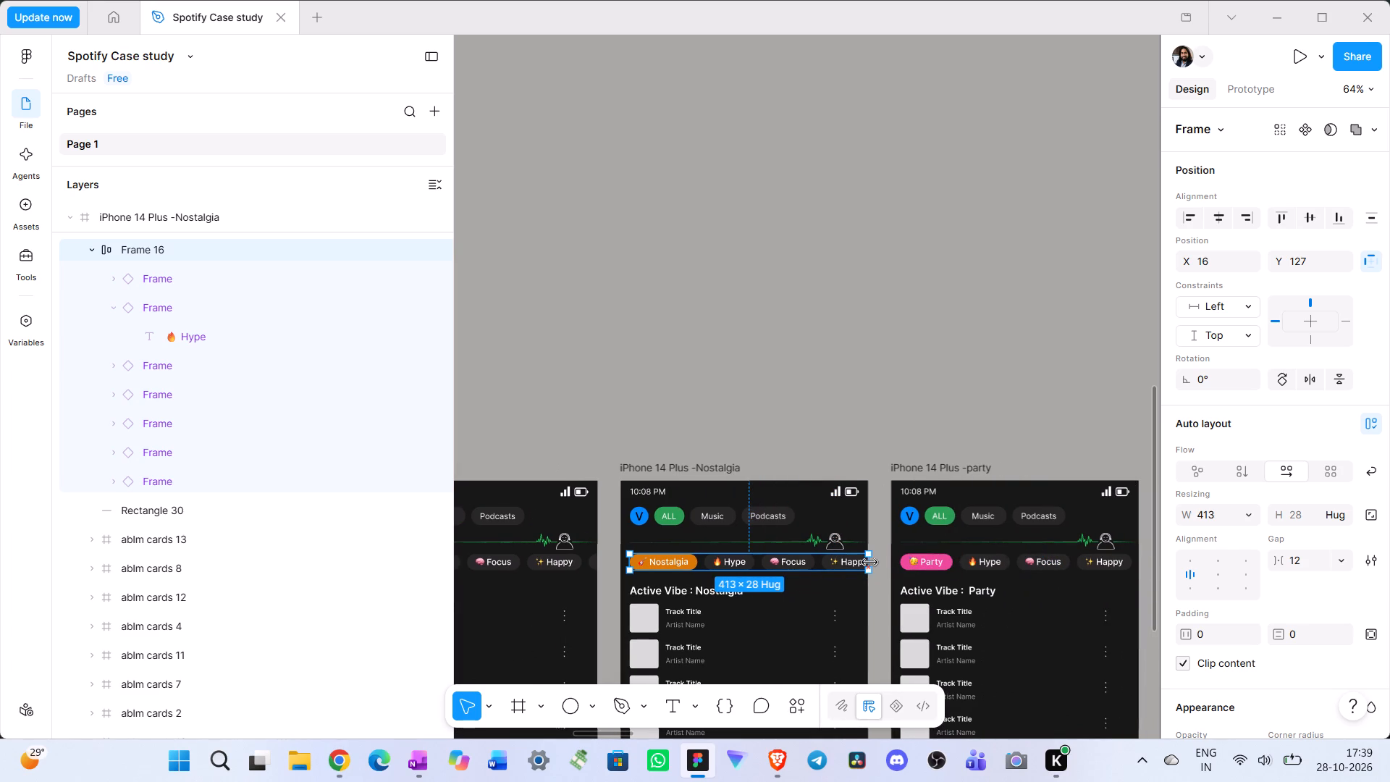
left_click_drag(869, 563, 873, 563)
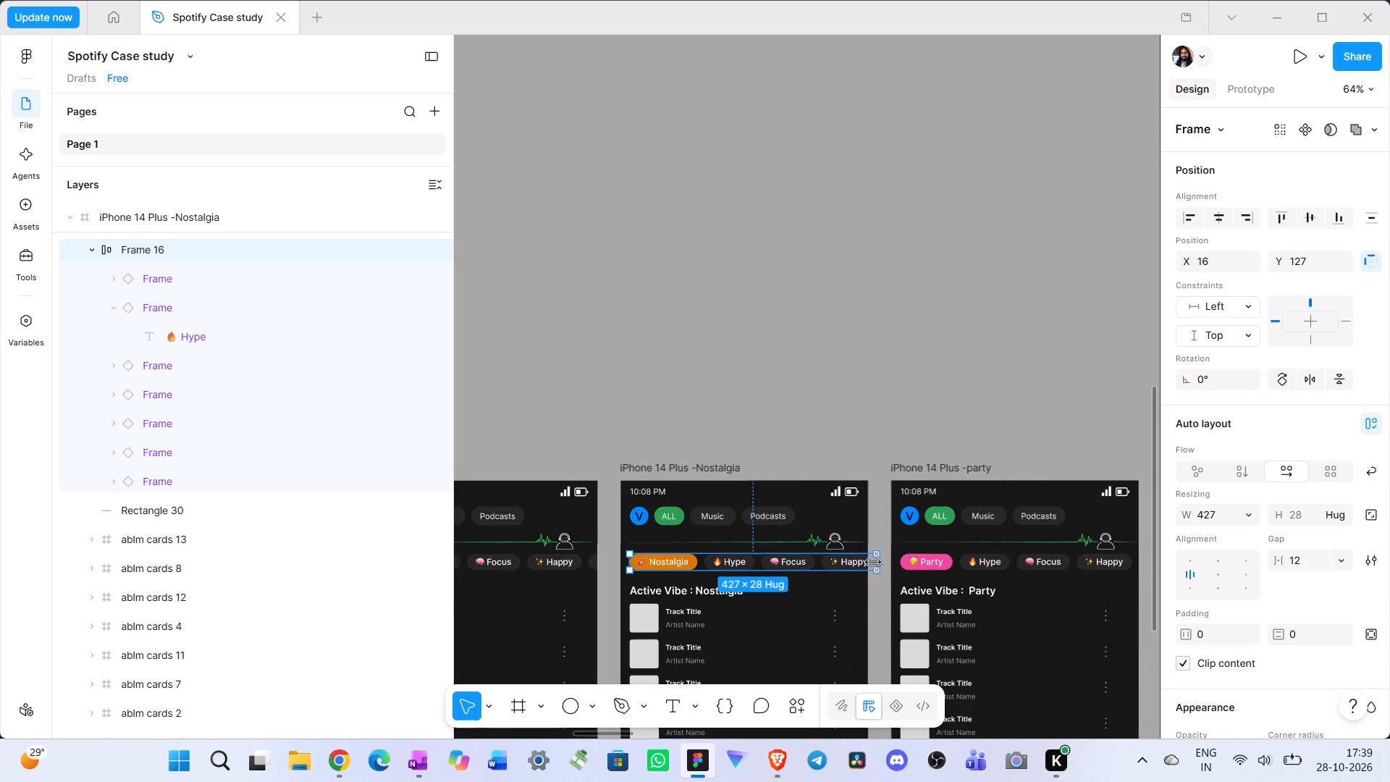
left_click_drag(873, 563, 867, 563)
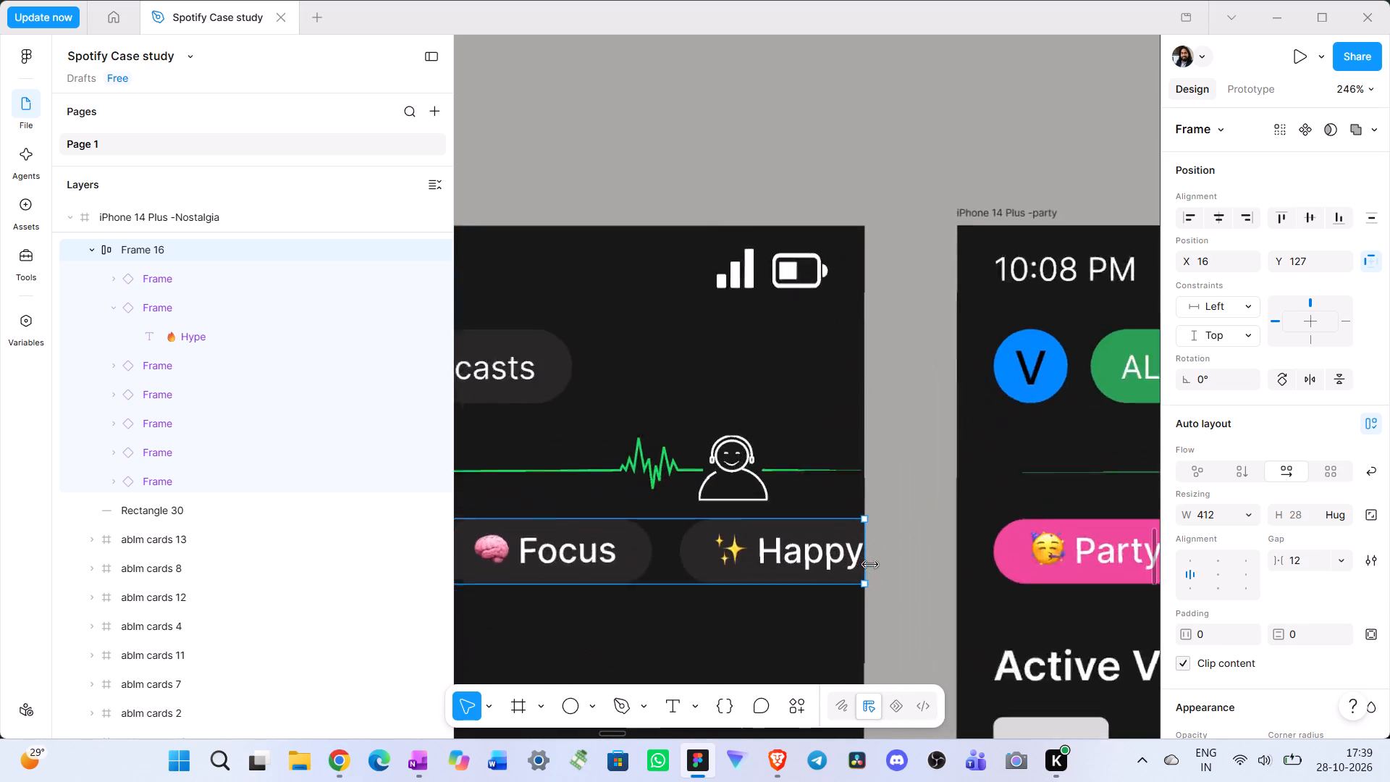
left_click(867, 561)
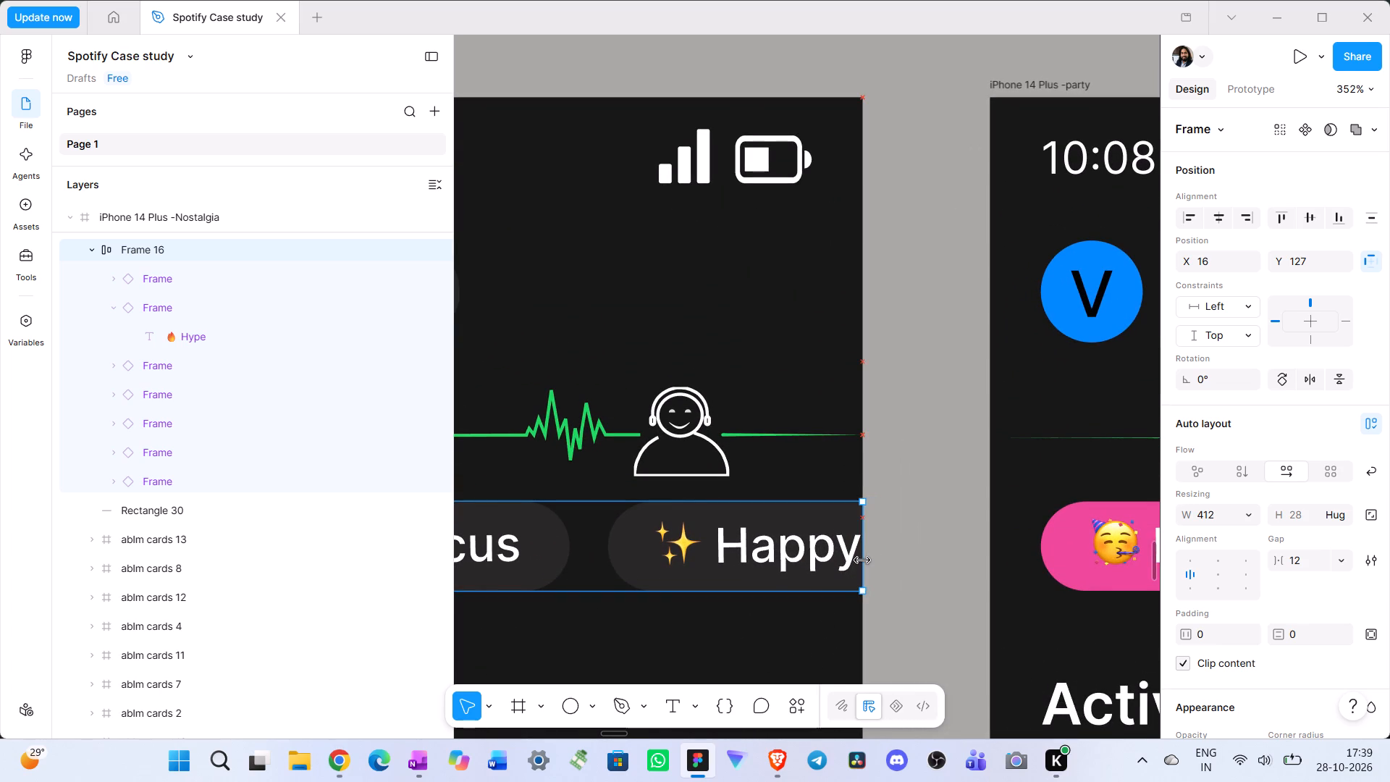
Narrow the party screen's vibe chip row, Frame 16, to 412 wide so it ends at the screen's edge.
scroll(872, 560, "left", 2)
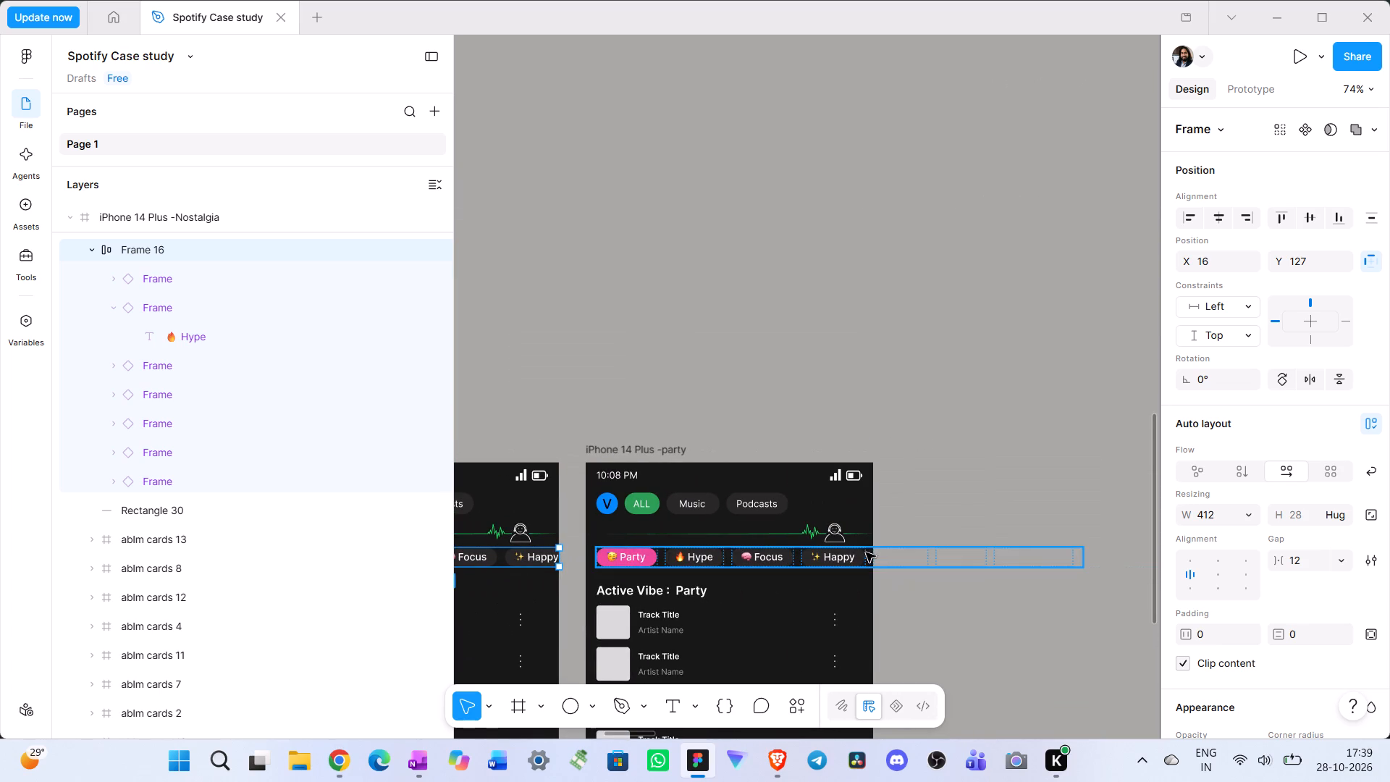
left_click(866, 552)
left_click_drag(1084, 554, 1032, 554)
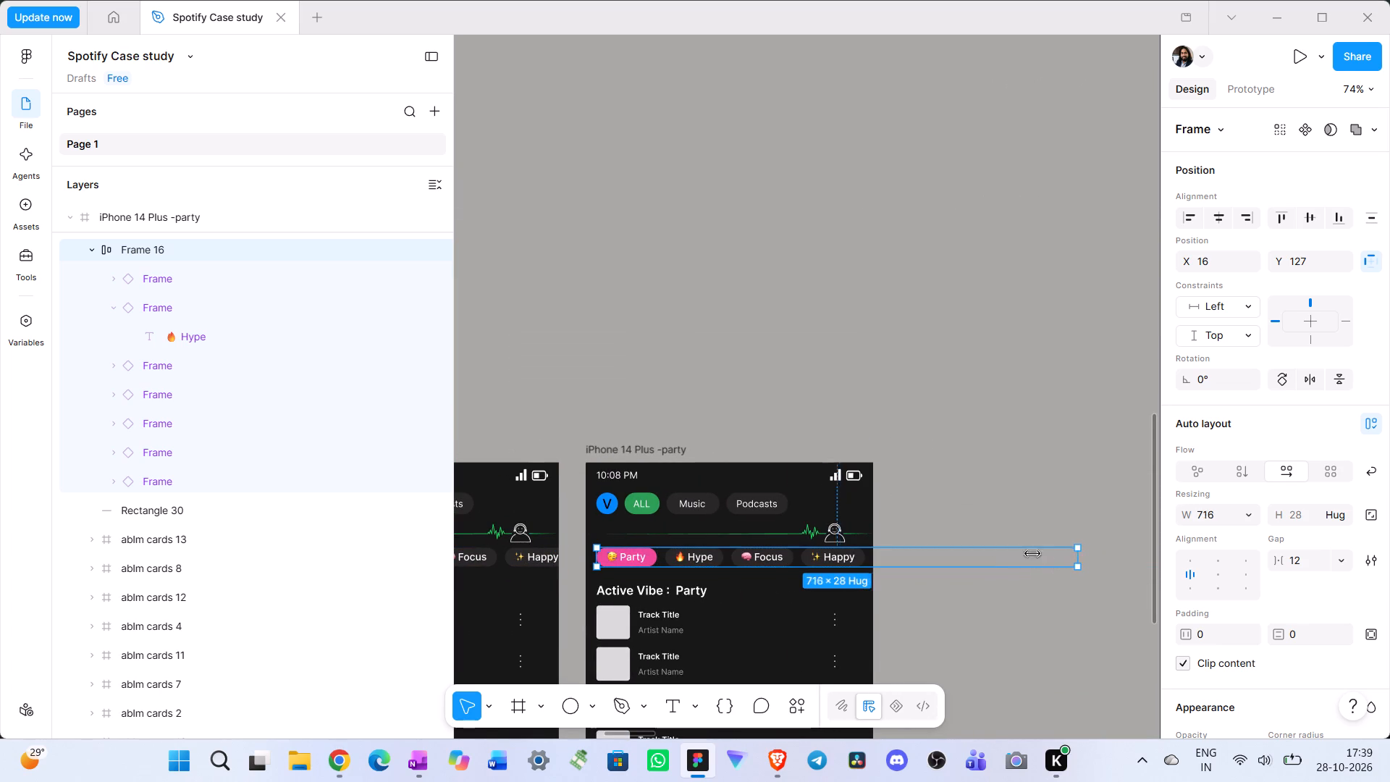
left_click_drag(1032, 554, 872, 554)
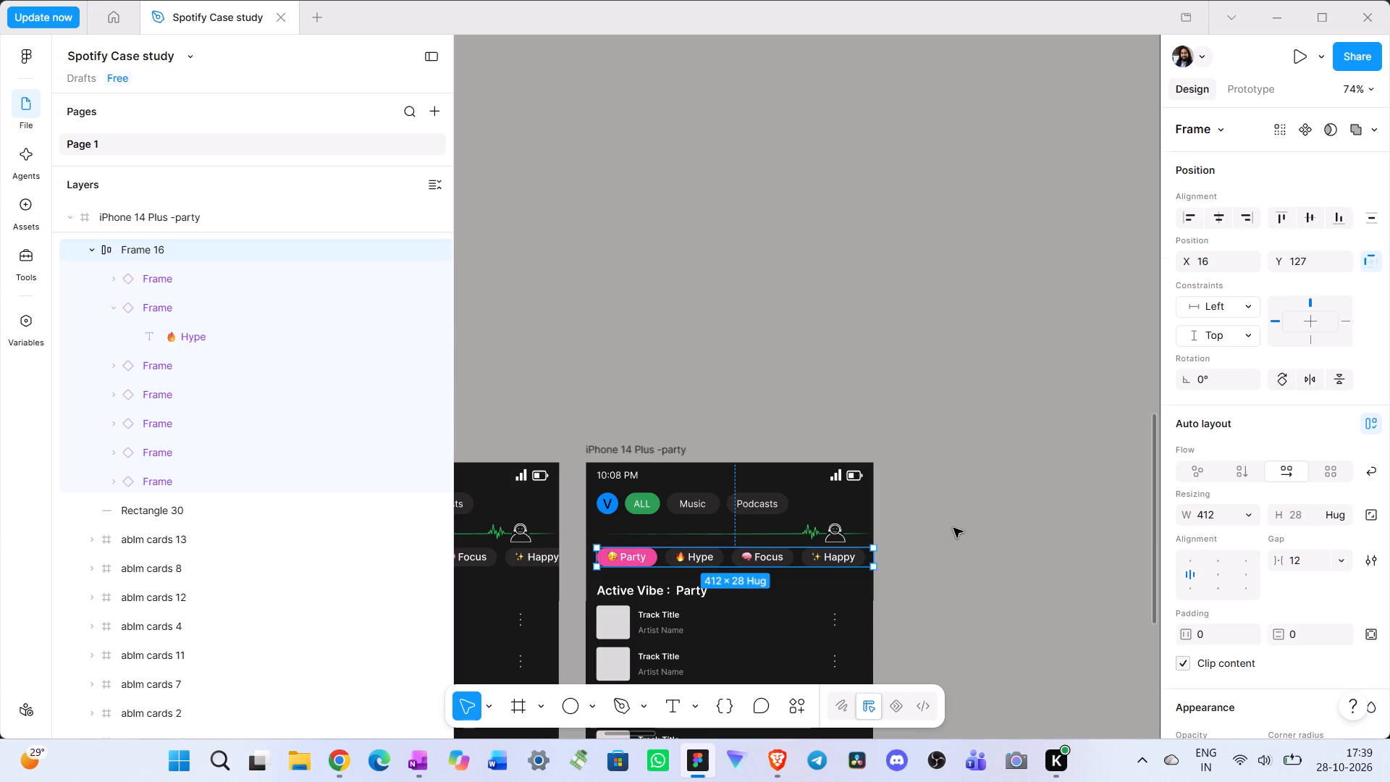
left_click(953, 528)
scroll(953, 528, "down", 1)
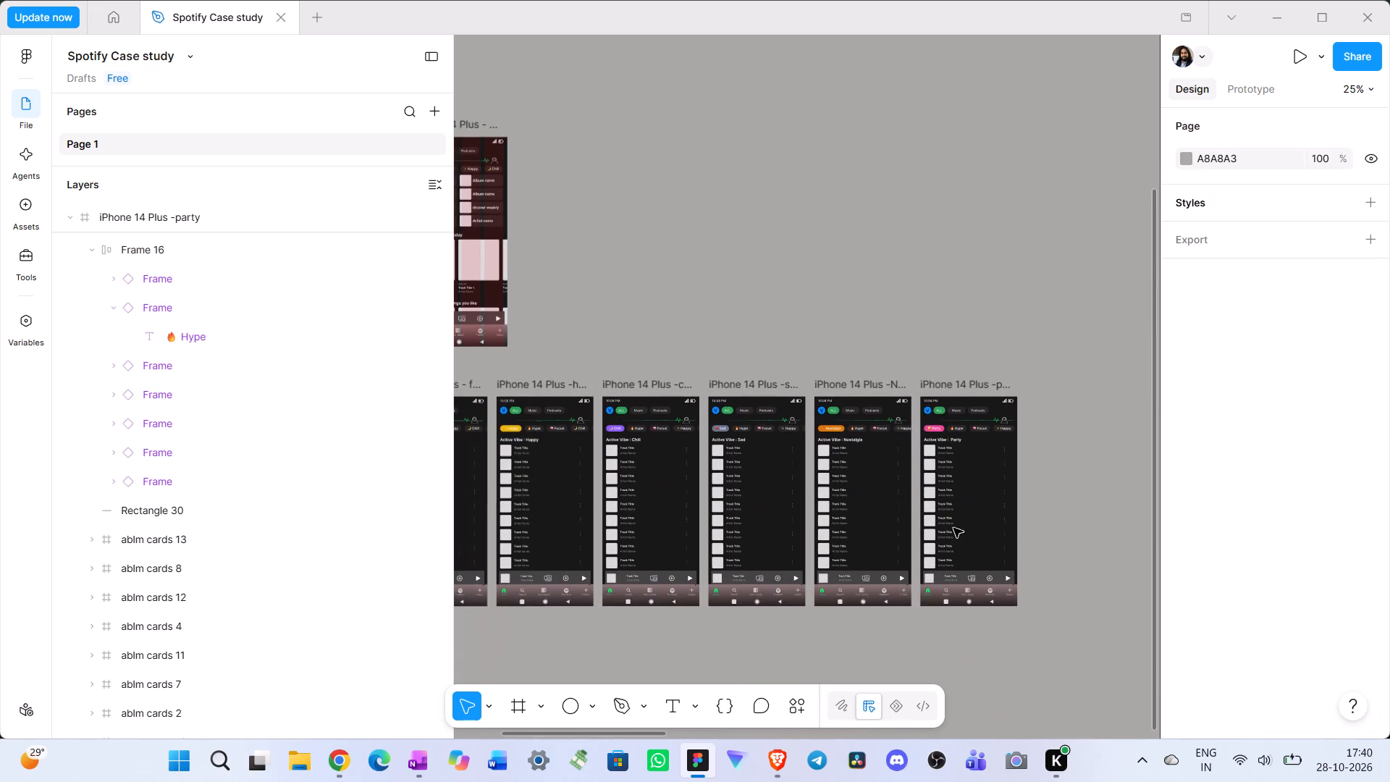
scroll(953, 528, "right", 2)
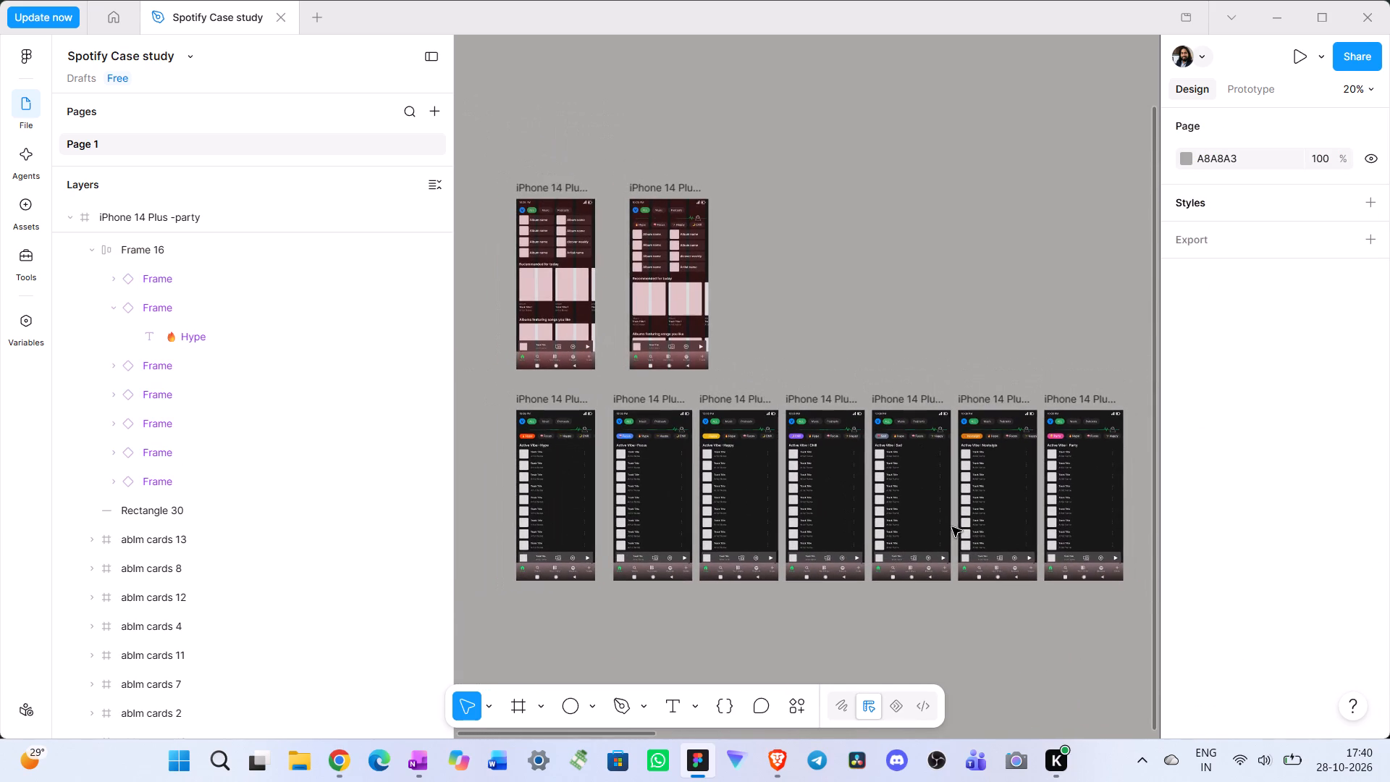
scroll(952, 527, "left", 1)
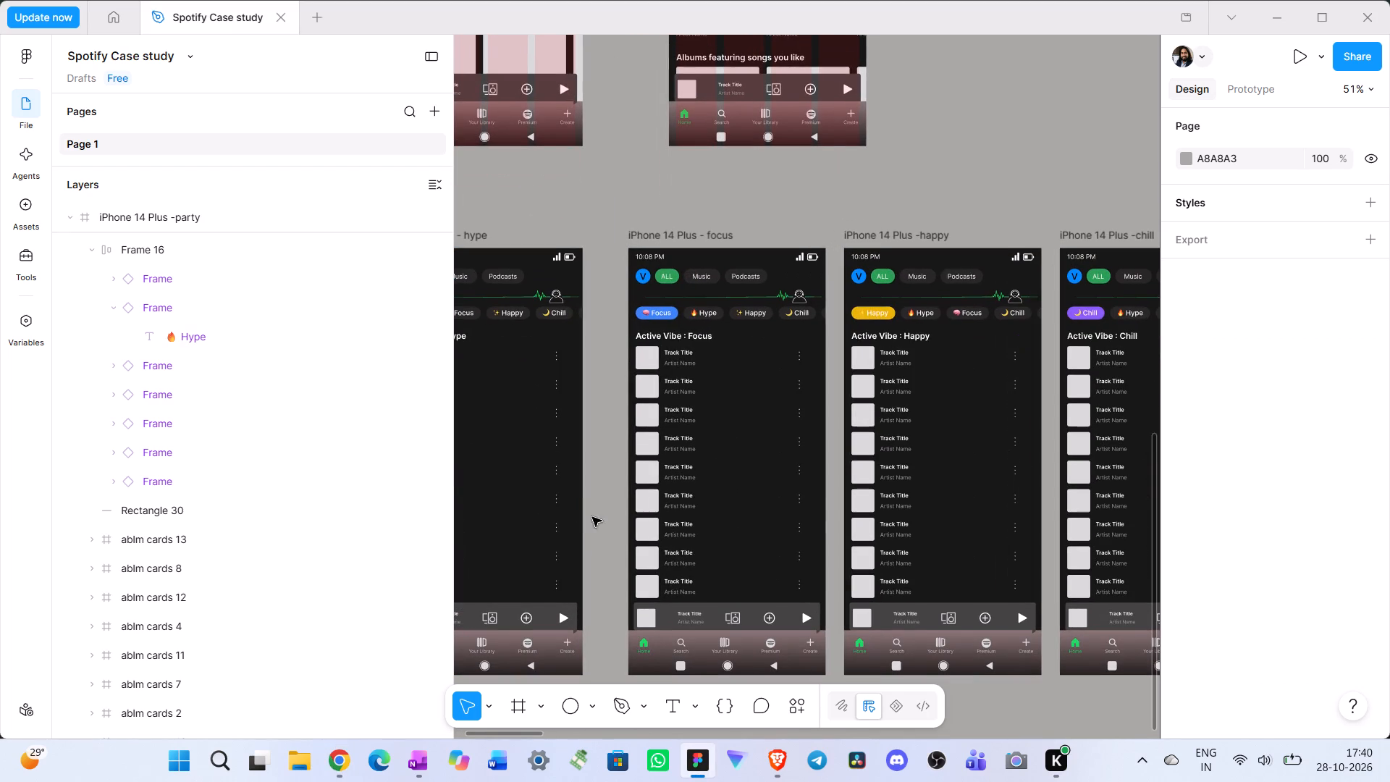
scroll(616, 507, "right", 2)
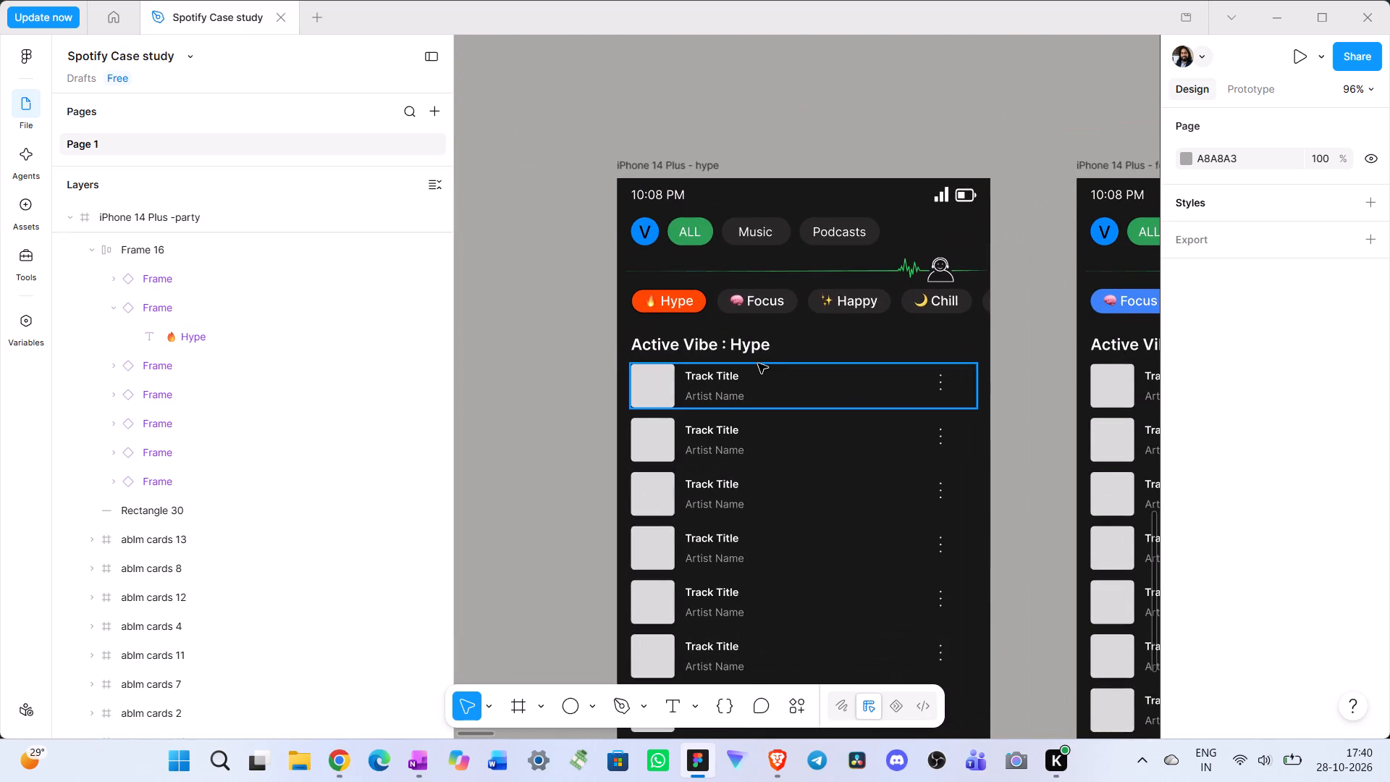
scroll(758, 363, "up", 1)
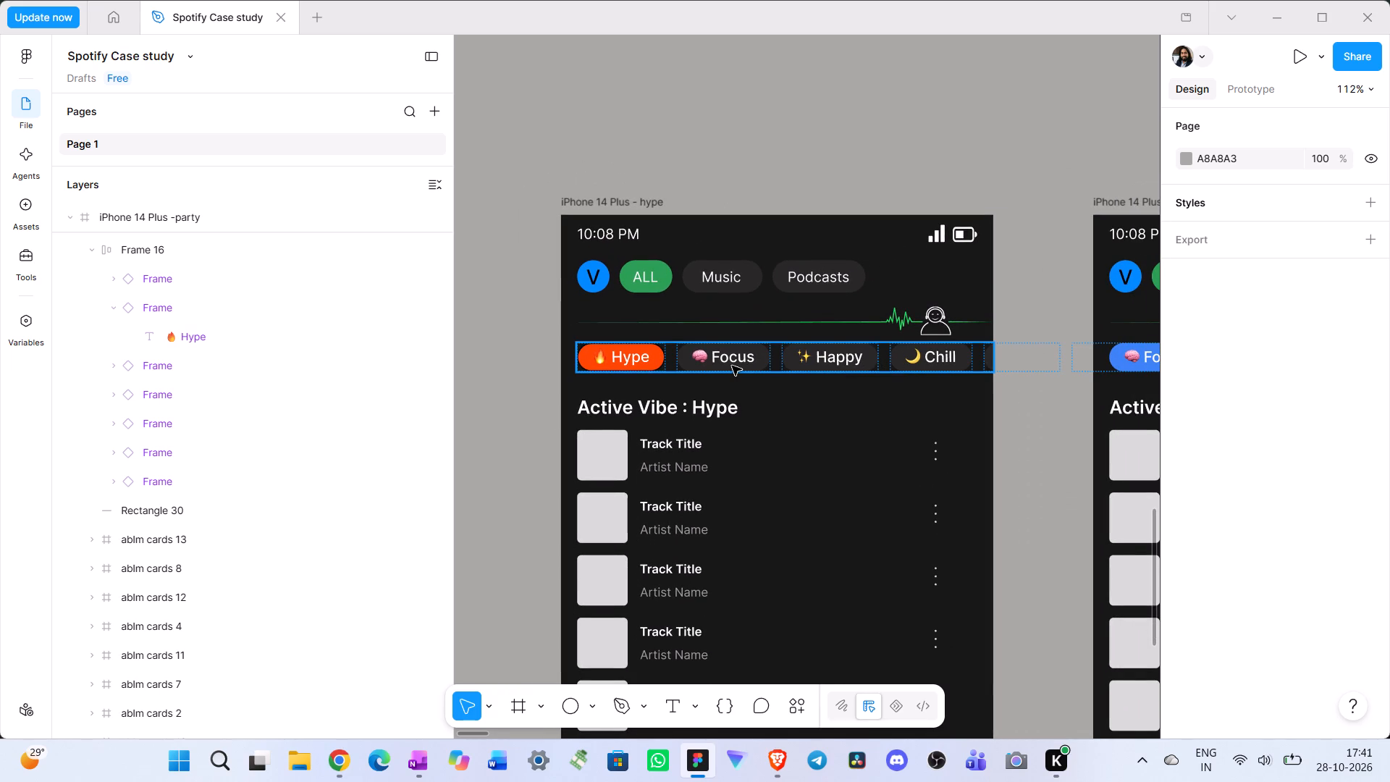
left_click(732, 366)
double_click(728, 361)
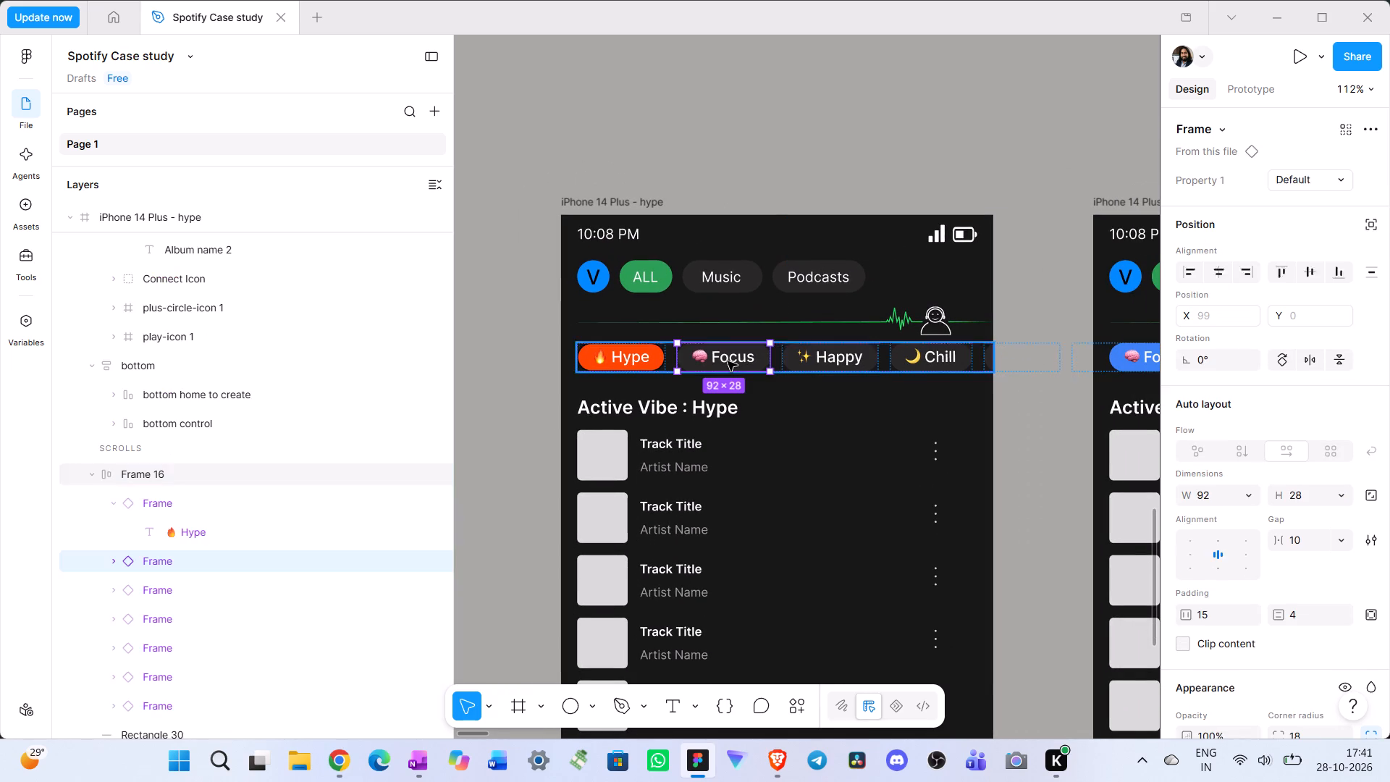
left_click(1255, 88)
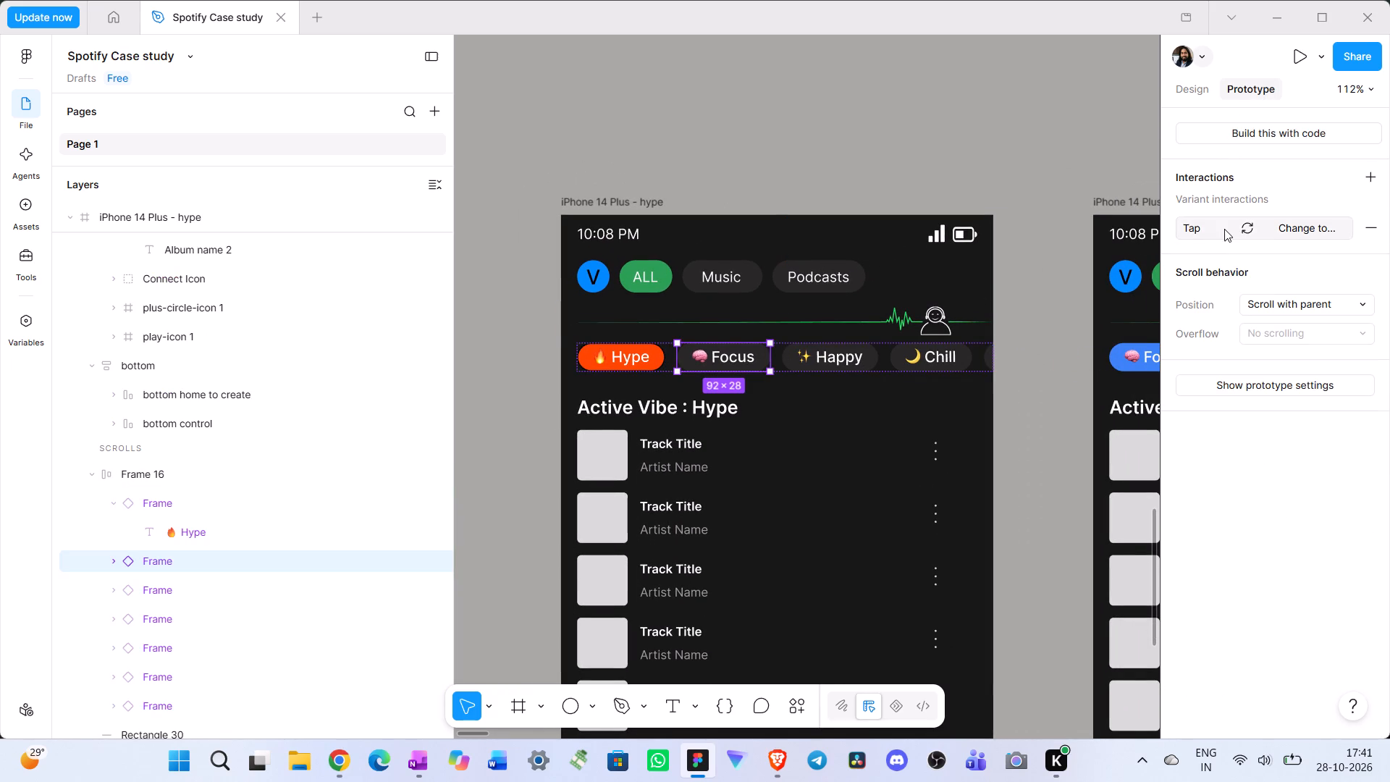
scroll(914, 385, "left", 2)
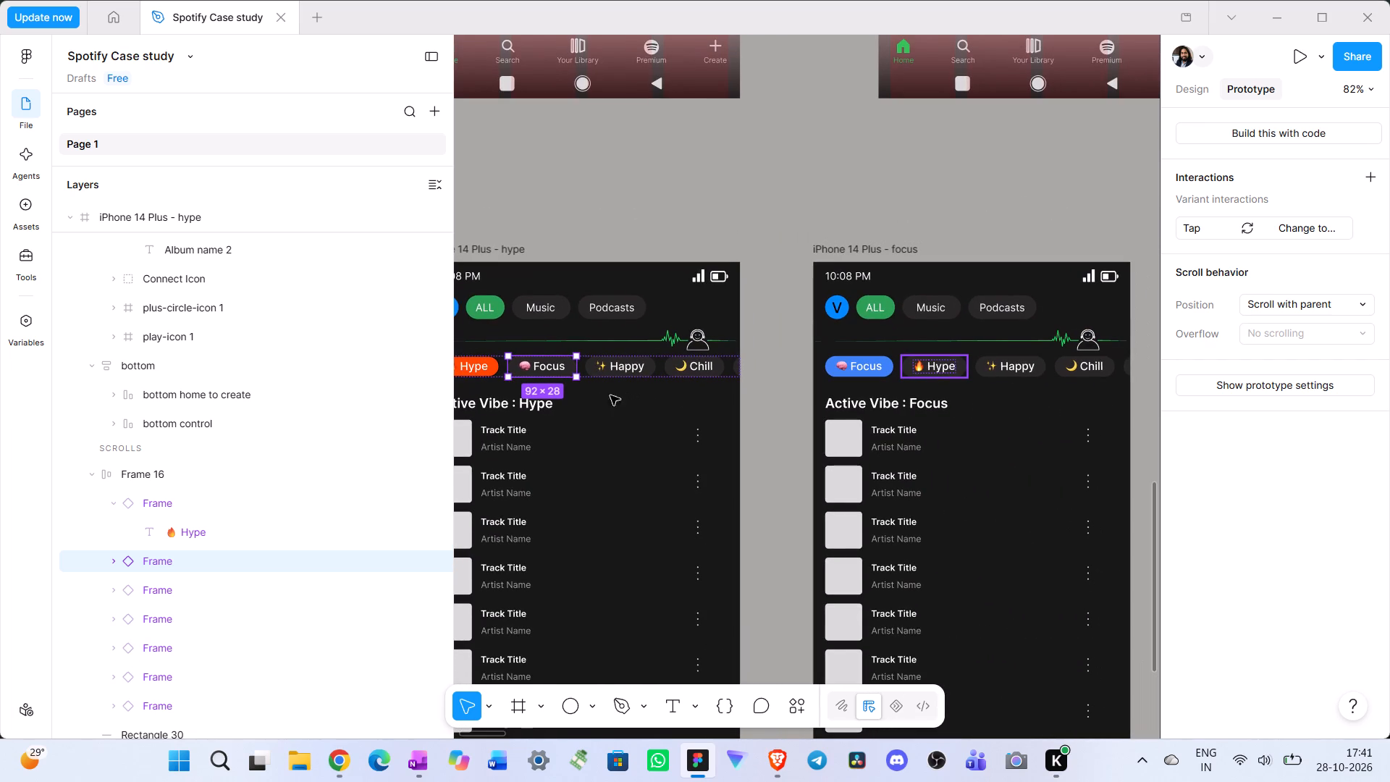
left_click_drag(544, 378, 827, 262)
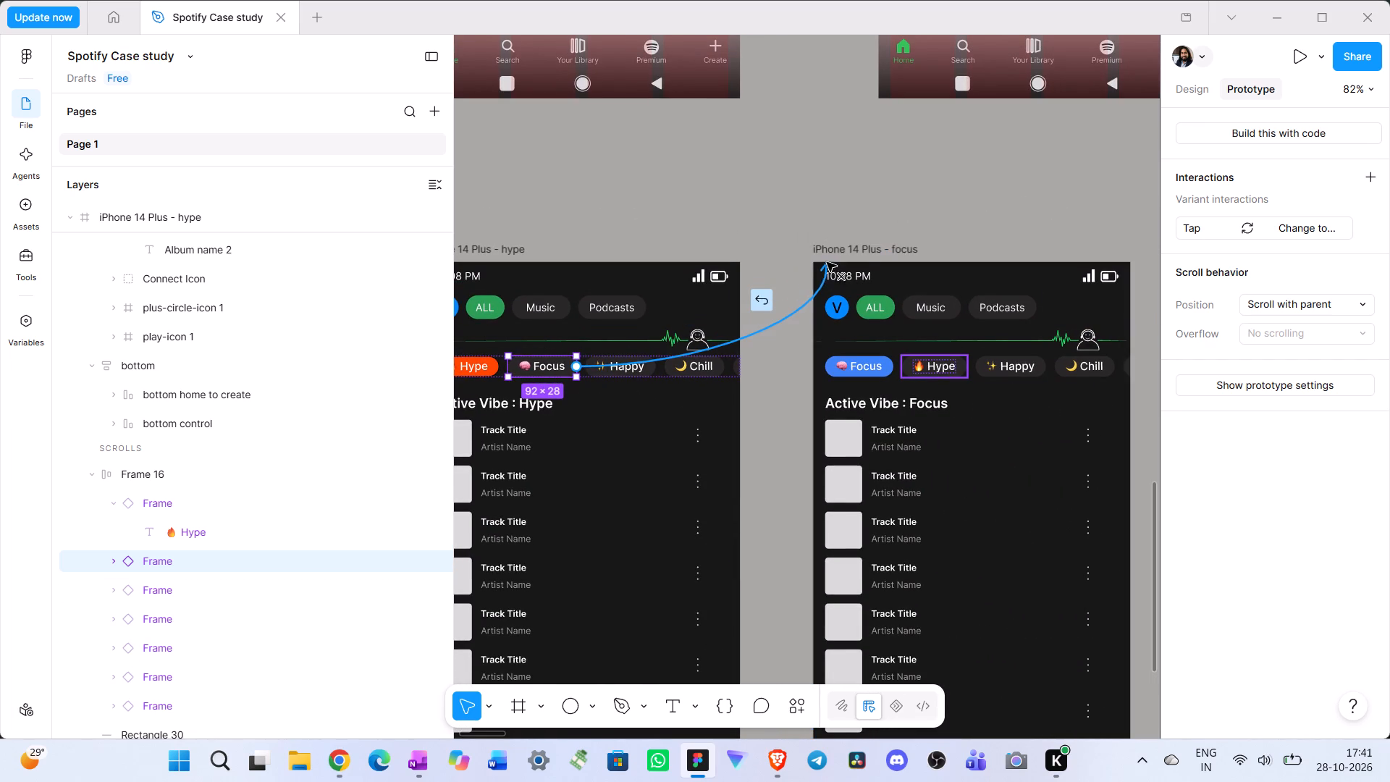
left_click_drag(827, 262, 872, 261)
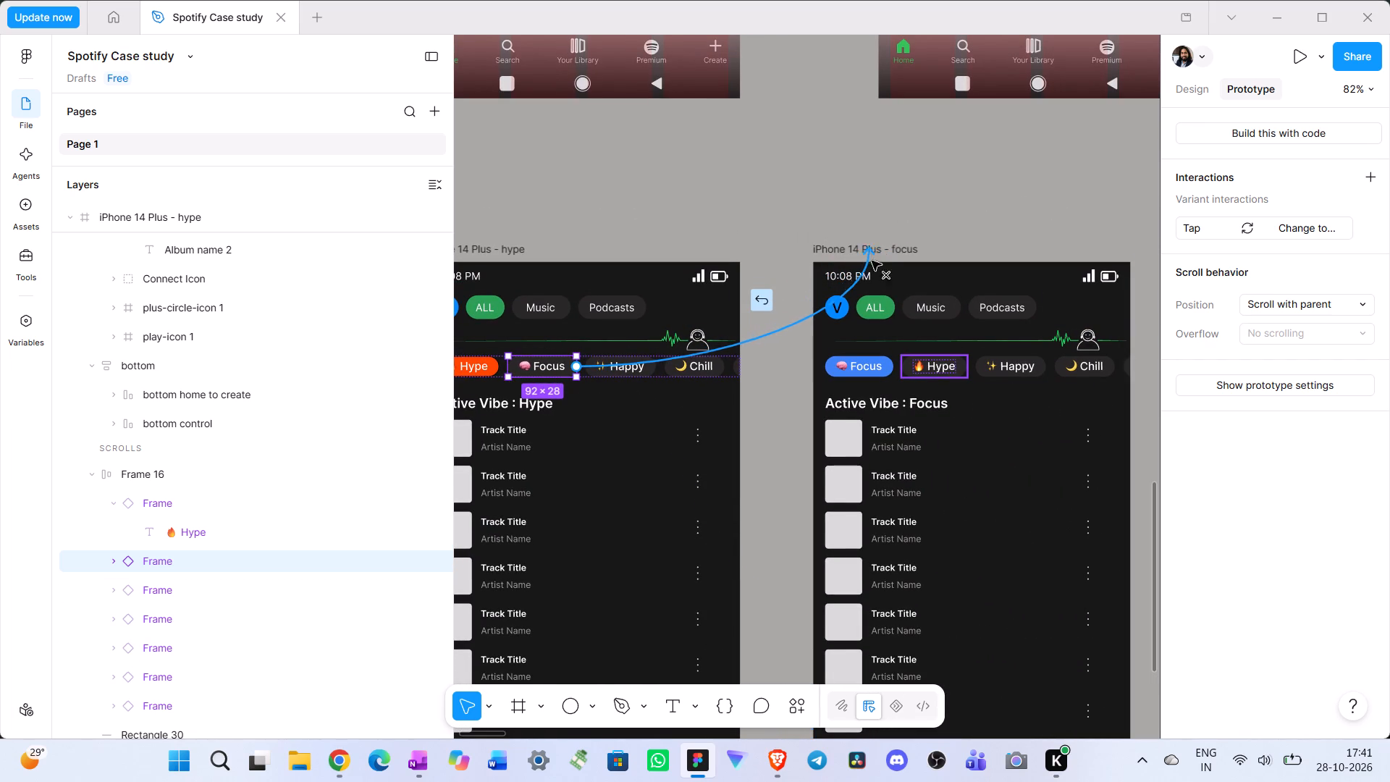
left_click_drag(872, 261, 851, 416)
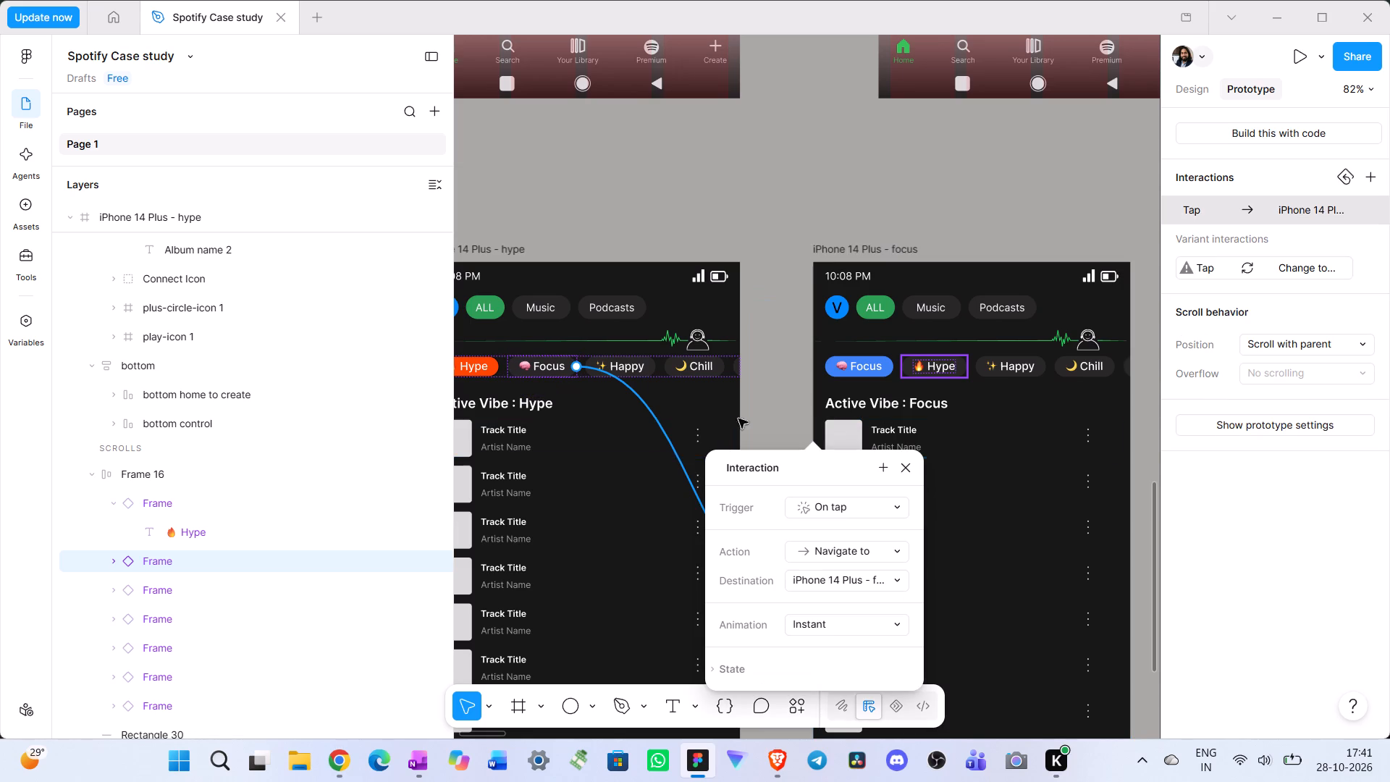
Link the hype screen's Happy chip to the happy screen with an On tap, Navigate to, Instant interaction.
left_click(635, 362)
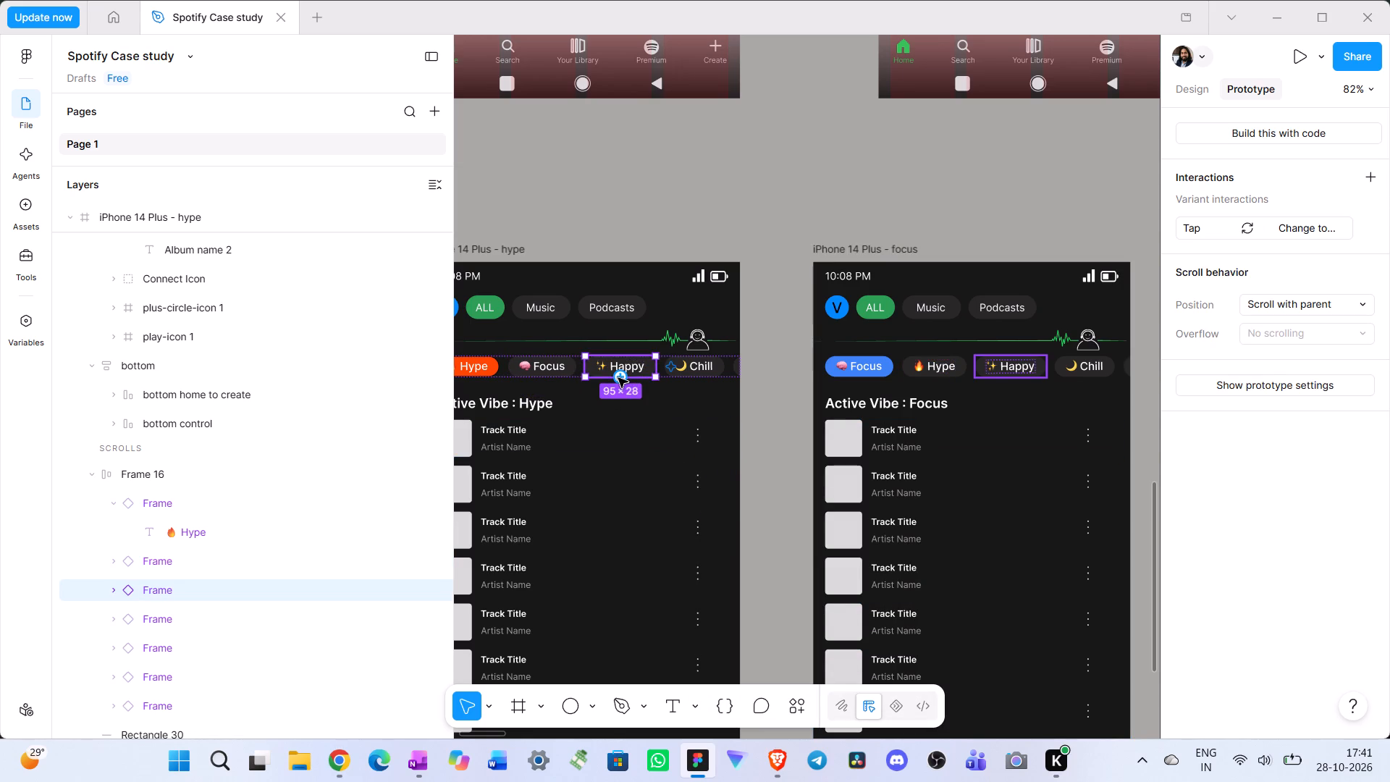
left_click_drag(618, 378, 993, 410)
scroll(611, 403, "right", 1)
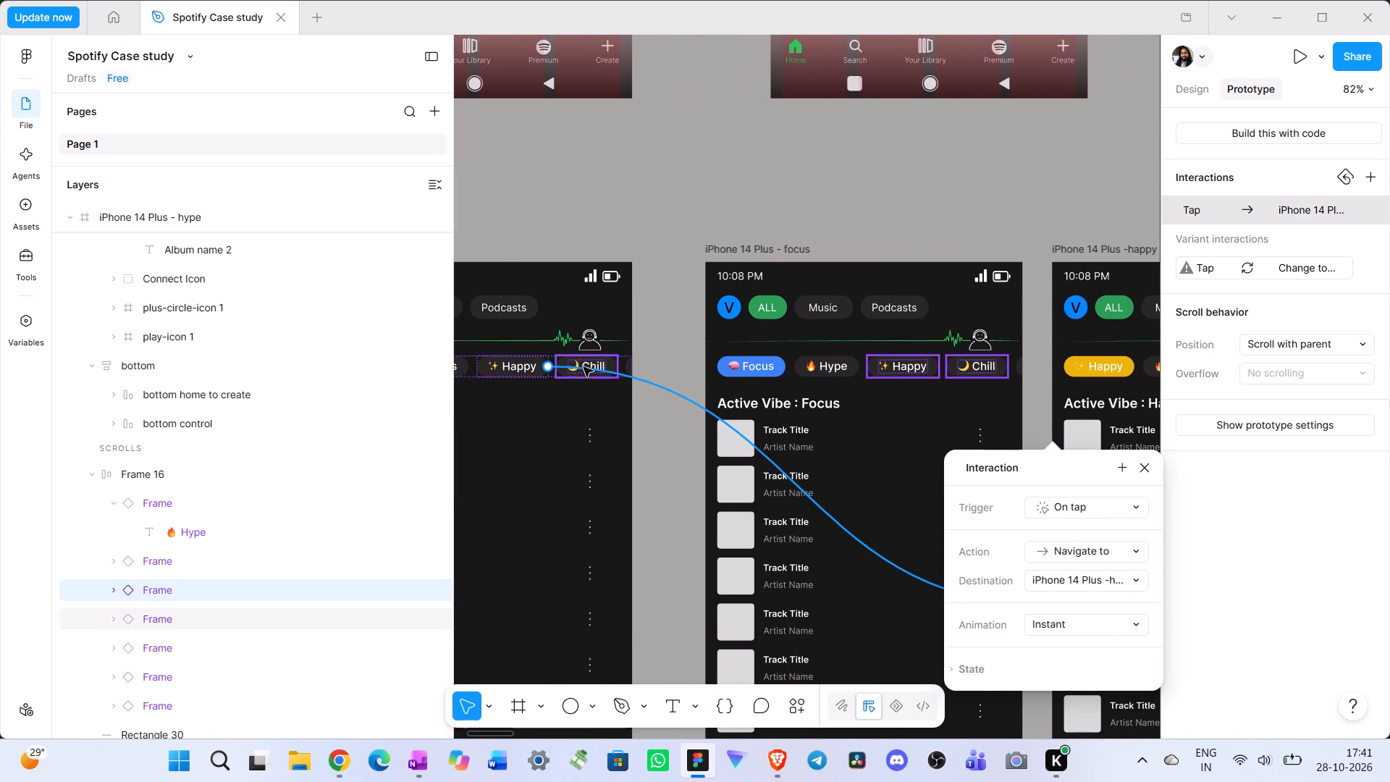
Link the hype screen's Chill chip to the chill screen with an On tap, Navigate to, Instant interaction.
left_click(584, 367)
double_click(591, 363)
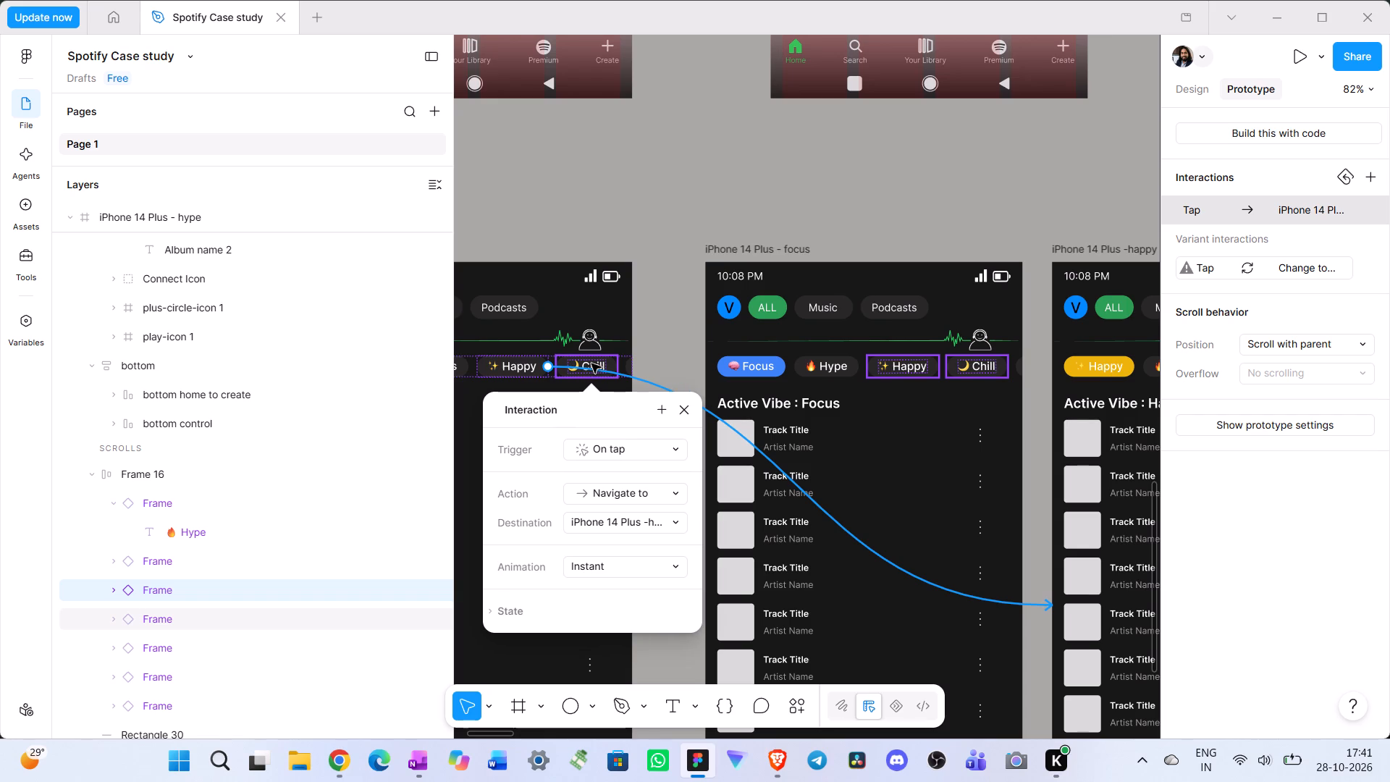
left_click(591, 363)
left_click(667, 223)
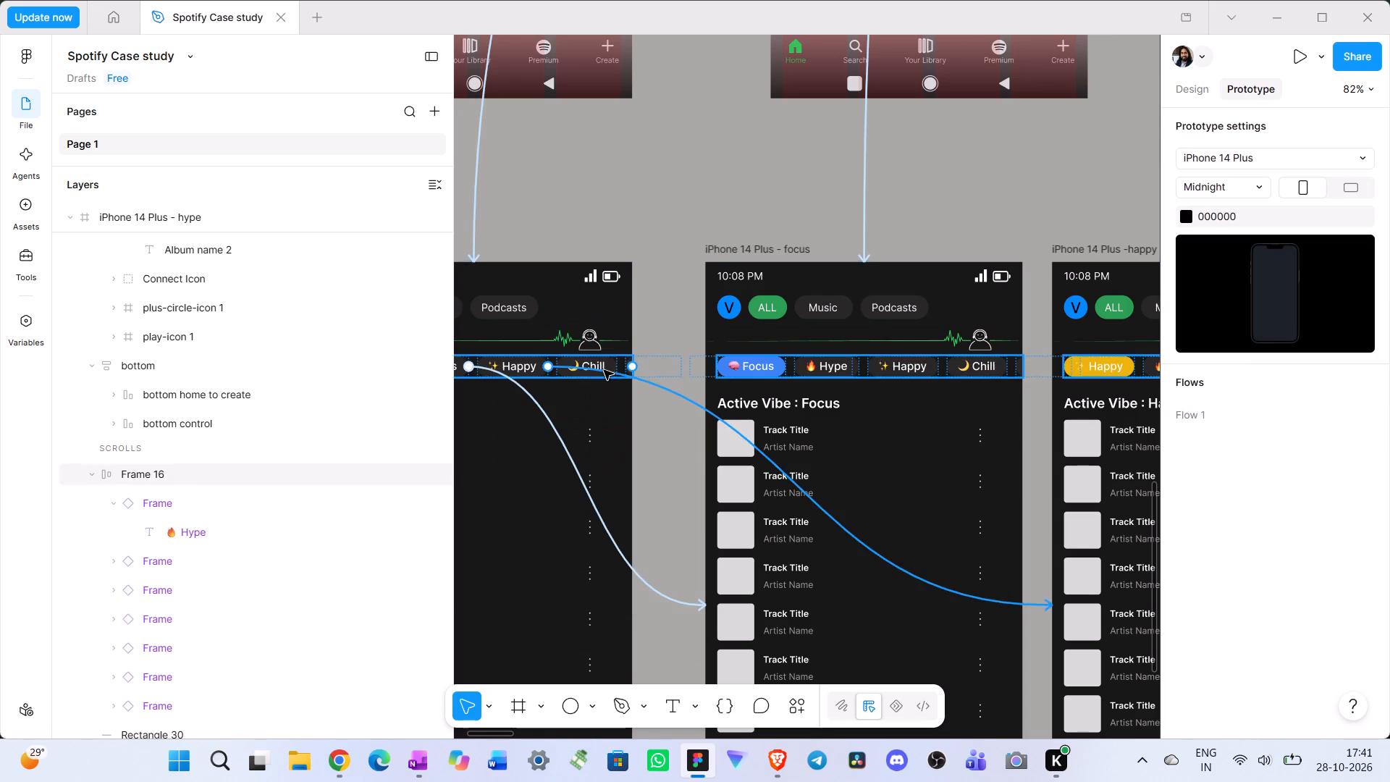
double_click(581, 356)
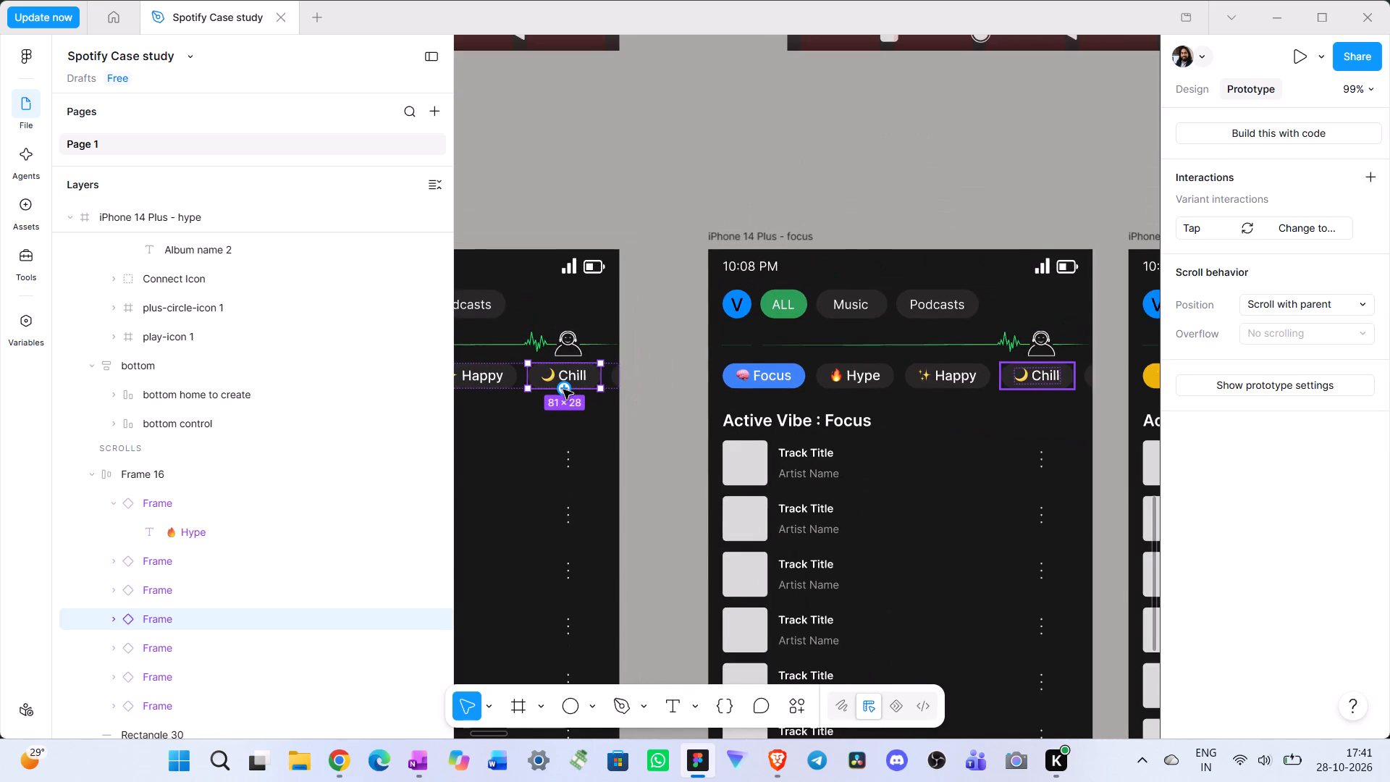
left_click_drag(563, 390, 1142, 451)
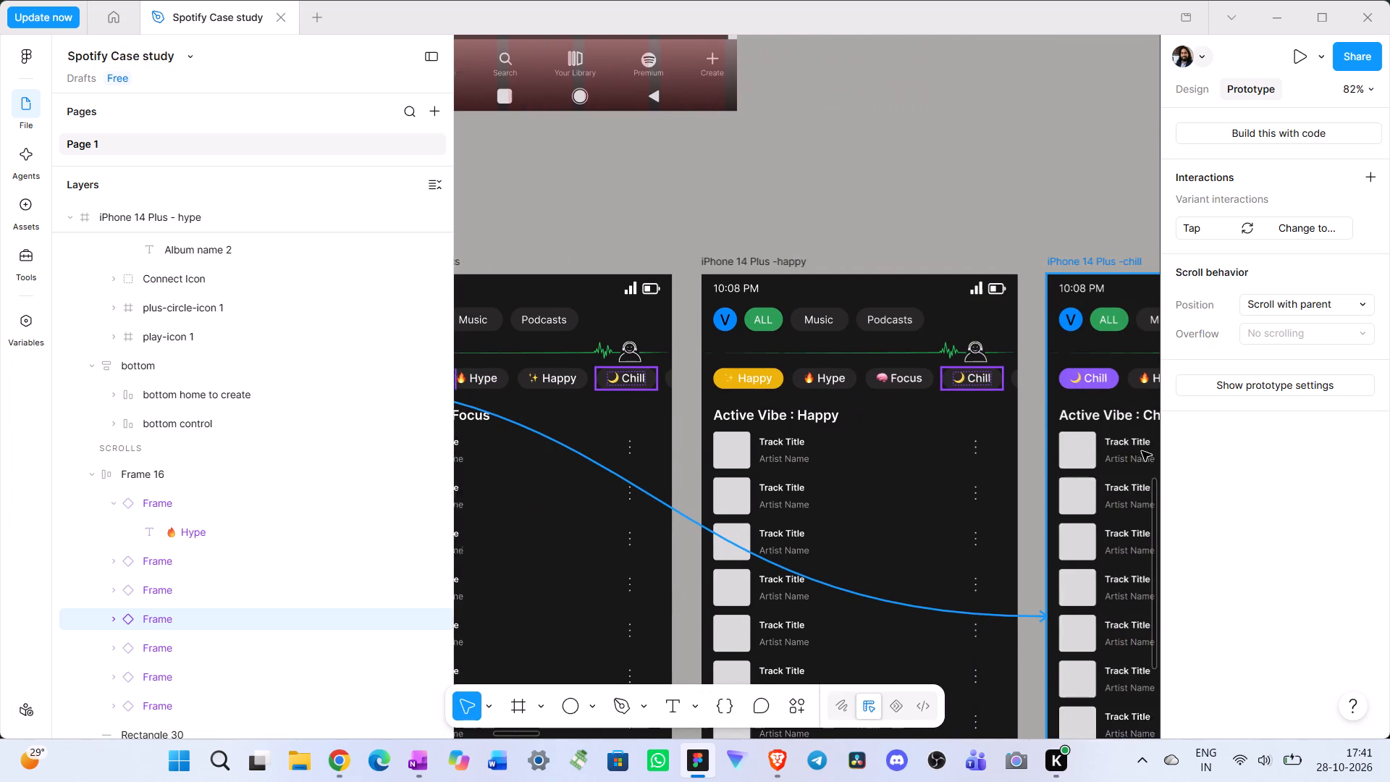
left_click_drag(1142, 451, 1047, 463)
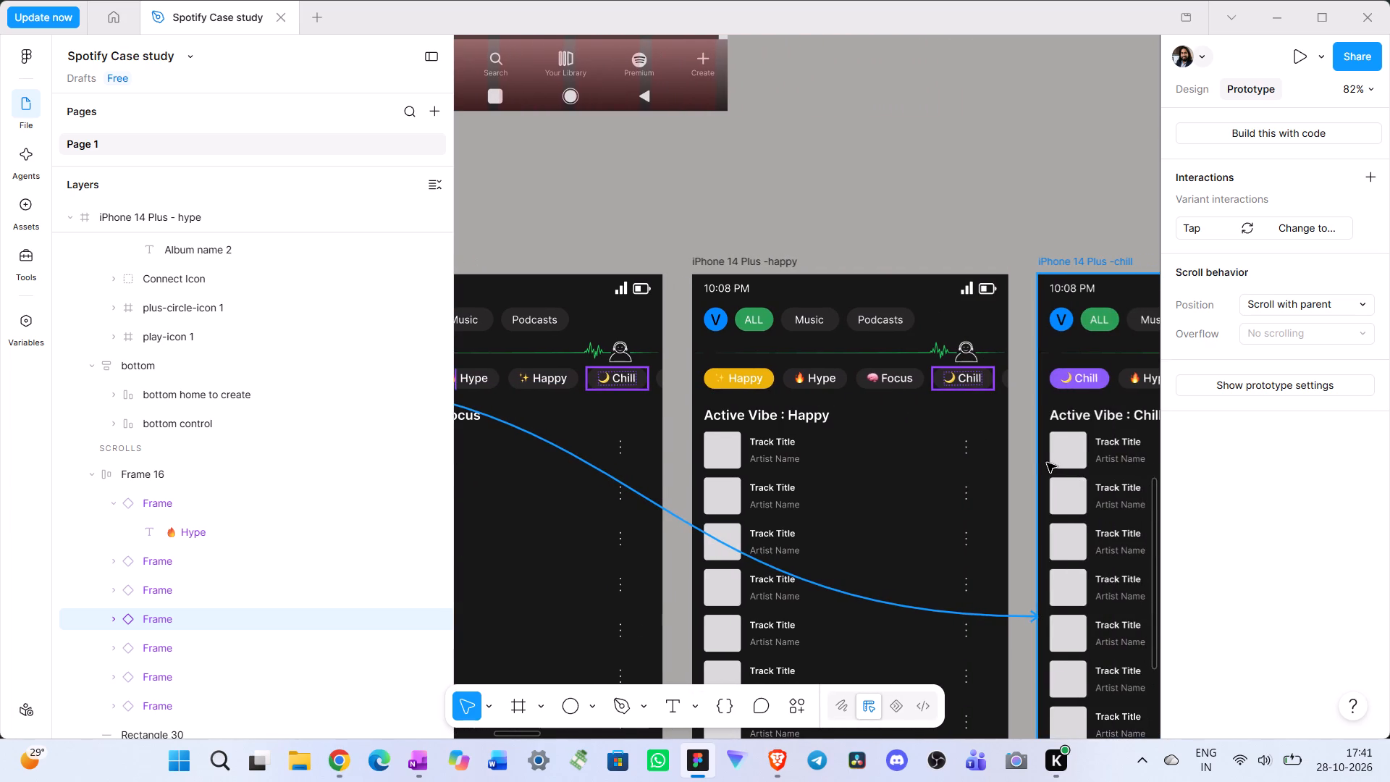
left_click_drag(1047, 463, 791, 466)
scroll(791, 466, "right", 1)
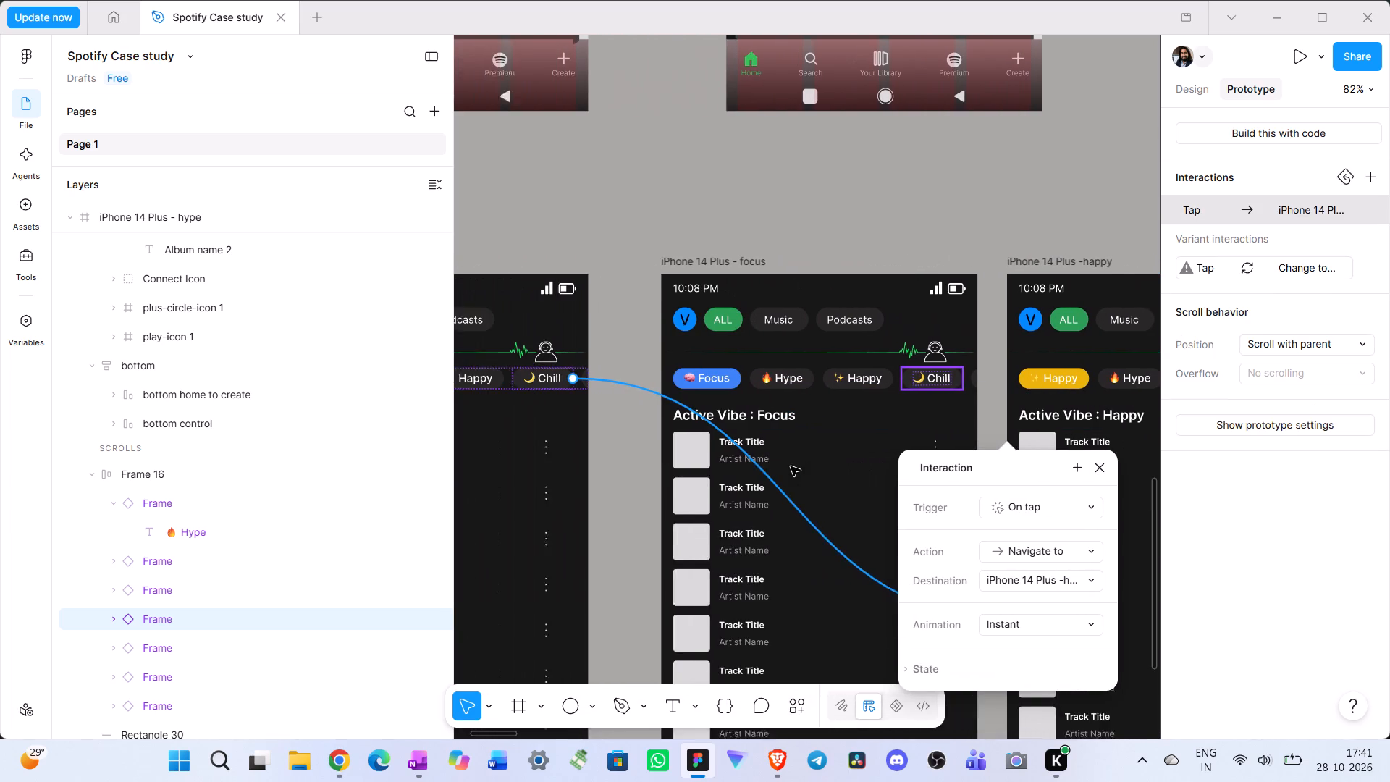
scroll(791, 466, "right", 1)
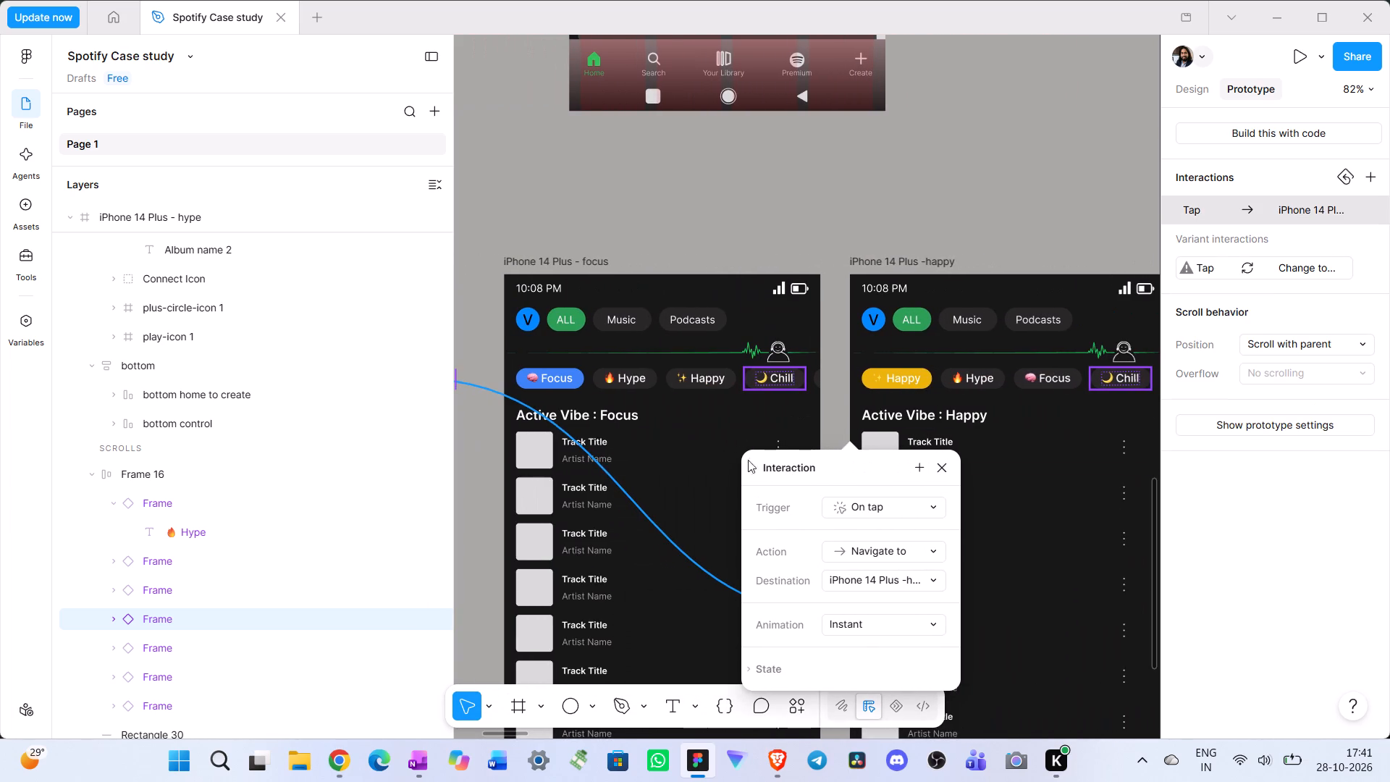
scroll(748, 460, "right", 1)
scroll(686, 454, "down", 3)
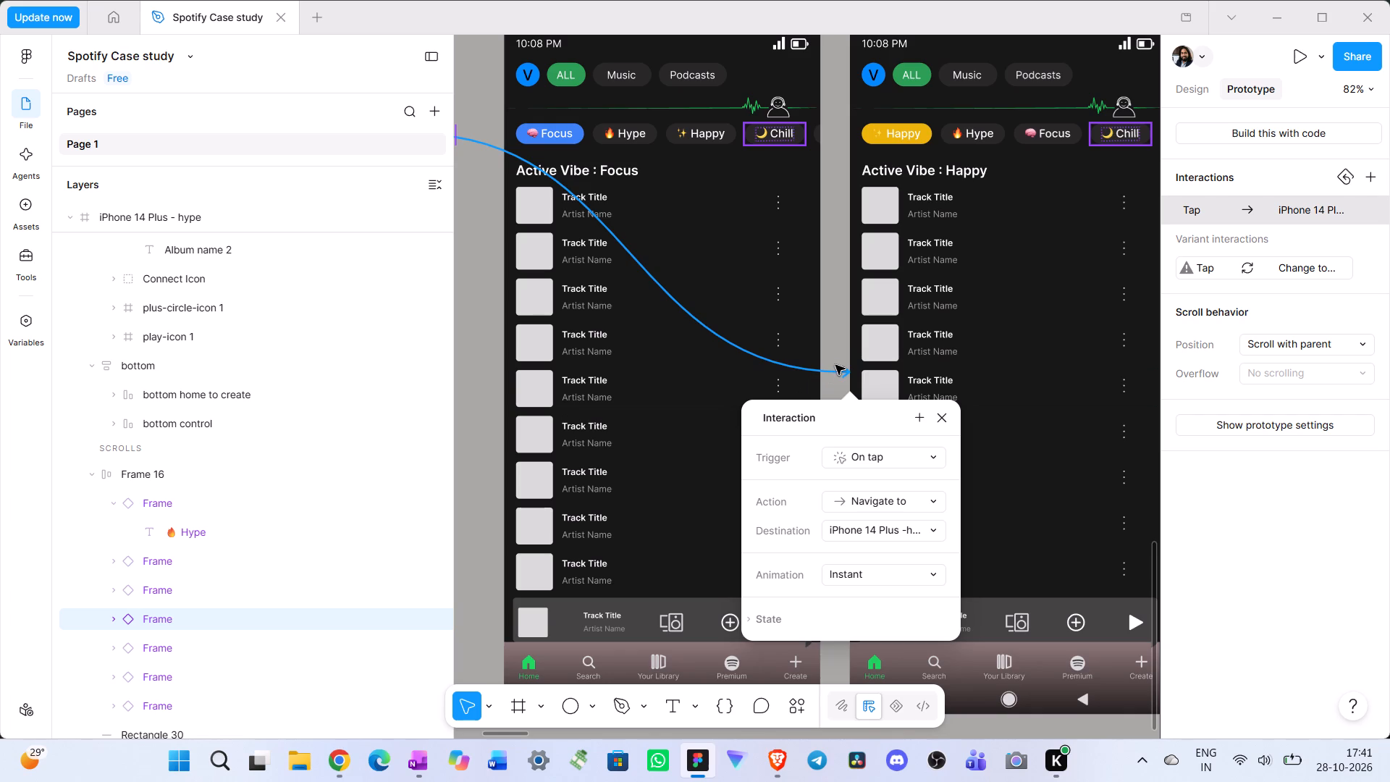
left_click_drag(843, 372, 1094, 363)
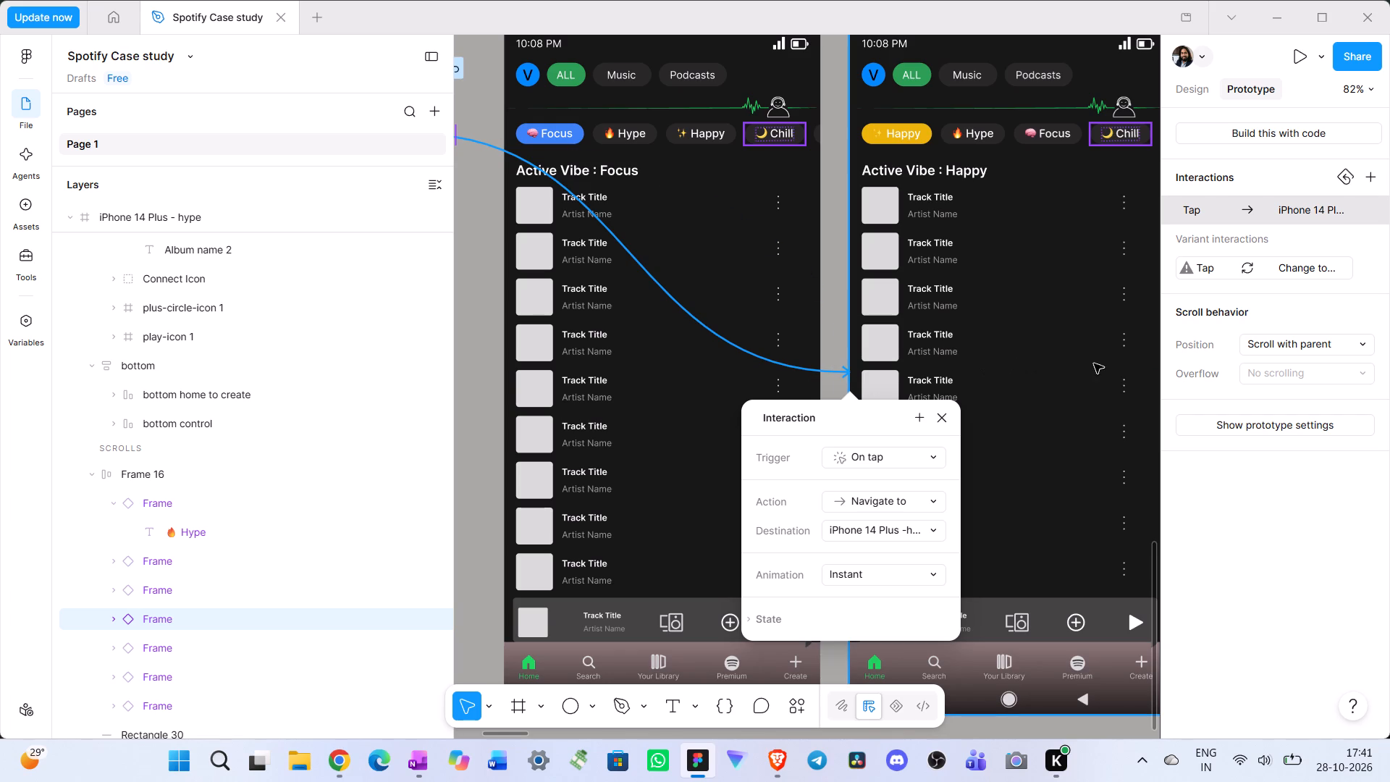
left_click_drag(1094, 363, 1287, 315)
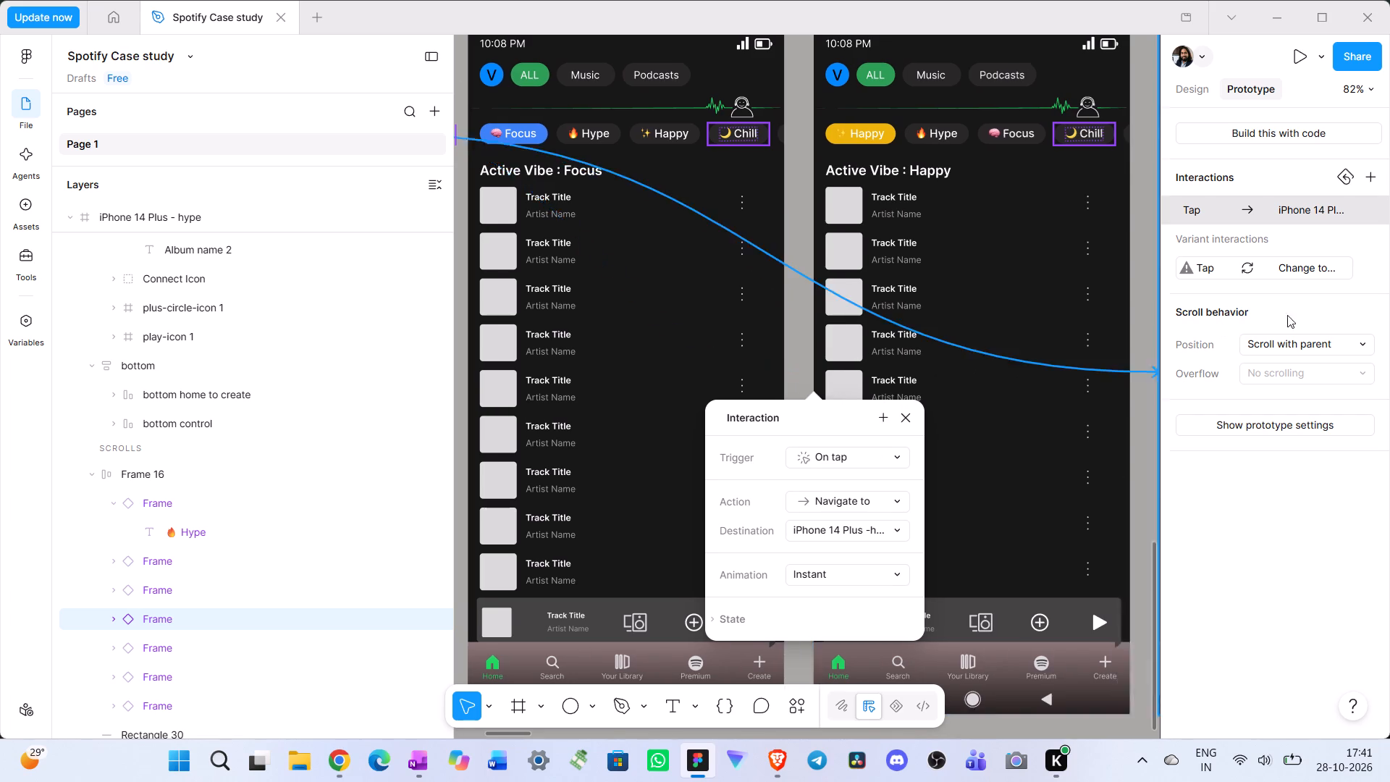
left_click_drag(1287, 315, 976, 321)
scroll(977, 321, "up", 1)
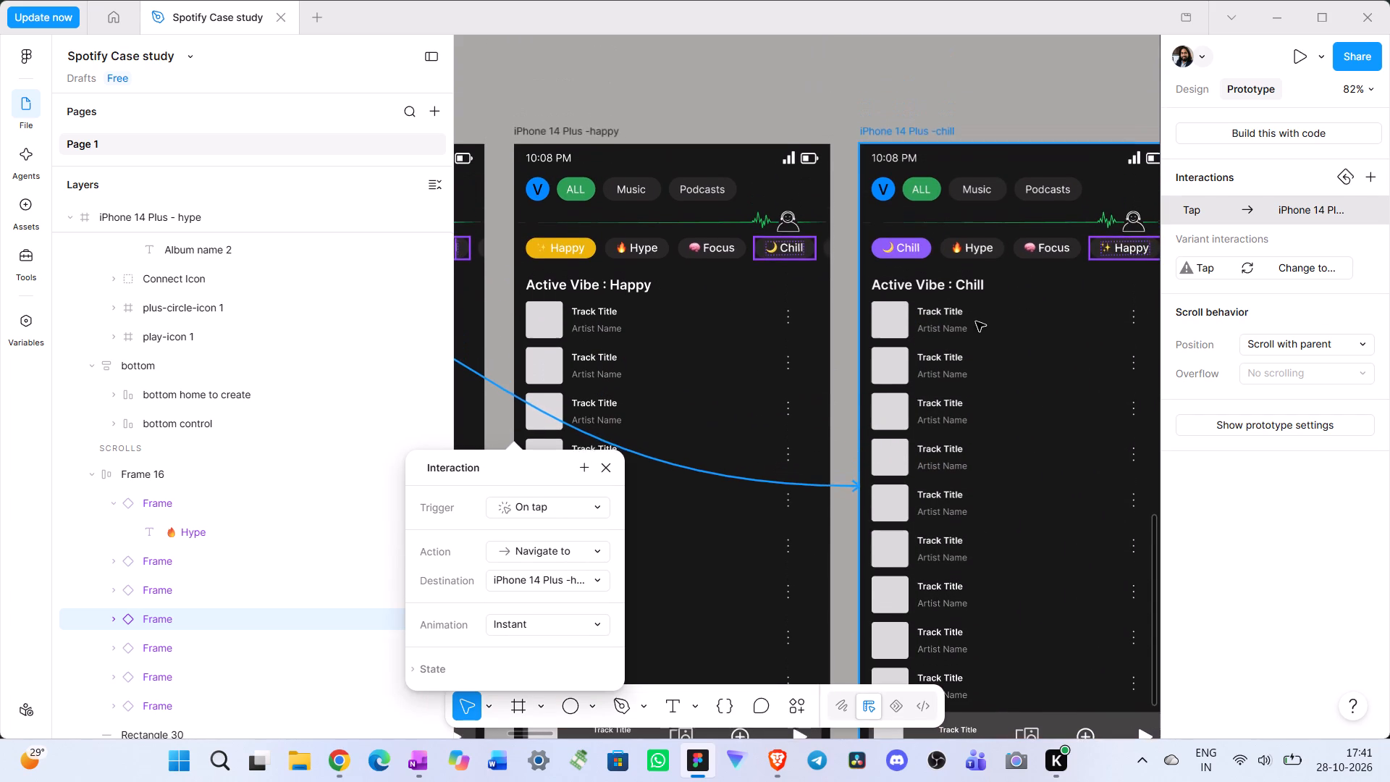
scroll(976, 321, "up", 1)
left_click_drag(976, 321, 974, 323)
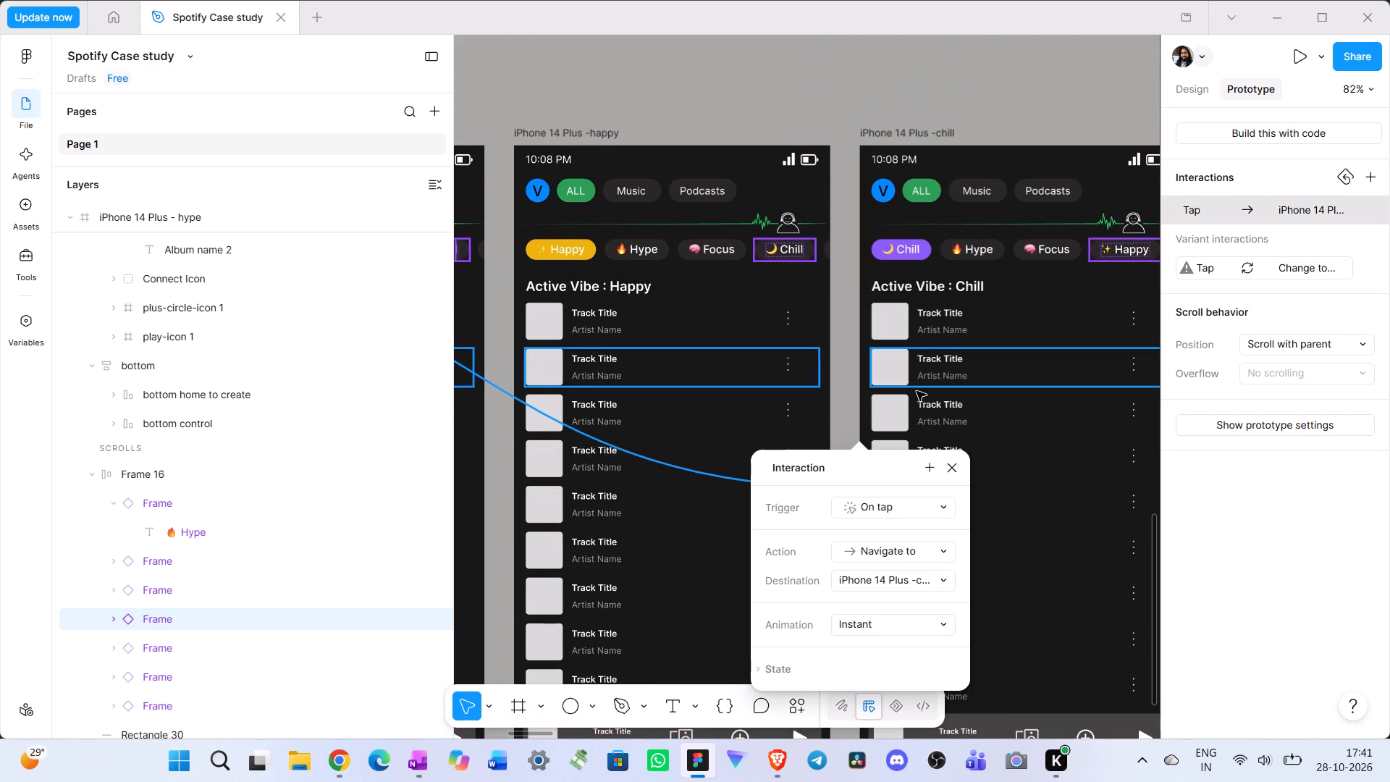
Link the hype screen's Sad chip, fifth in the row, to the sad screen with an On tap, Navigate to, Instant interaction.
scroll(873, 410, "right", 7)
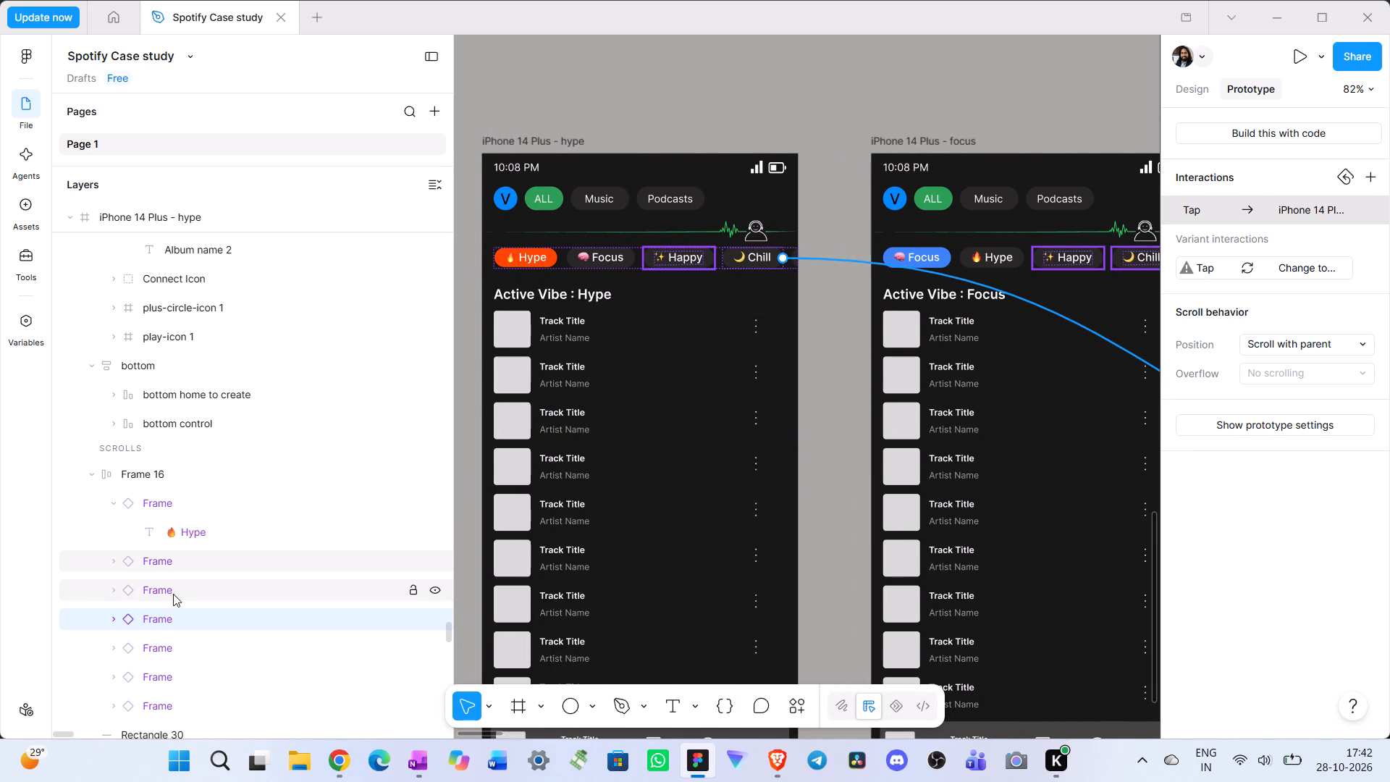
left_click(177, 644)
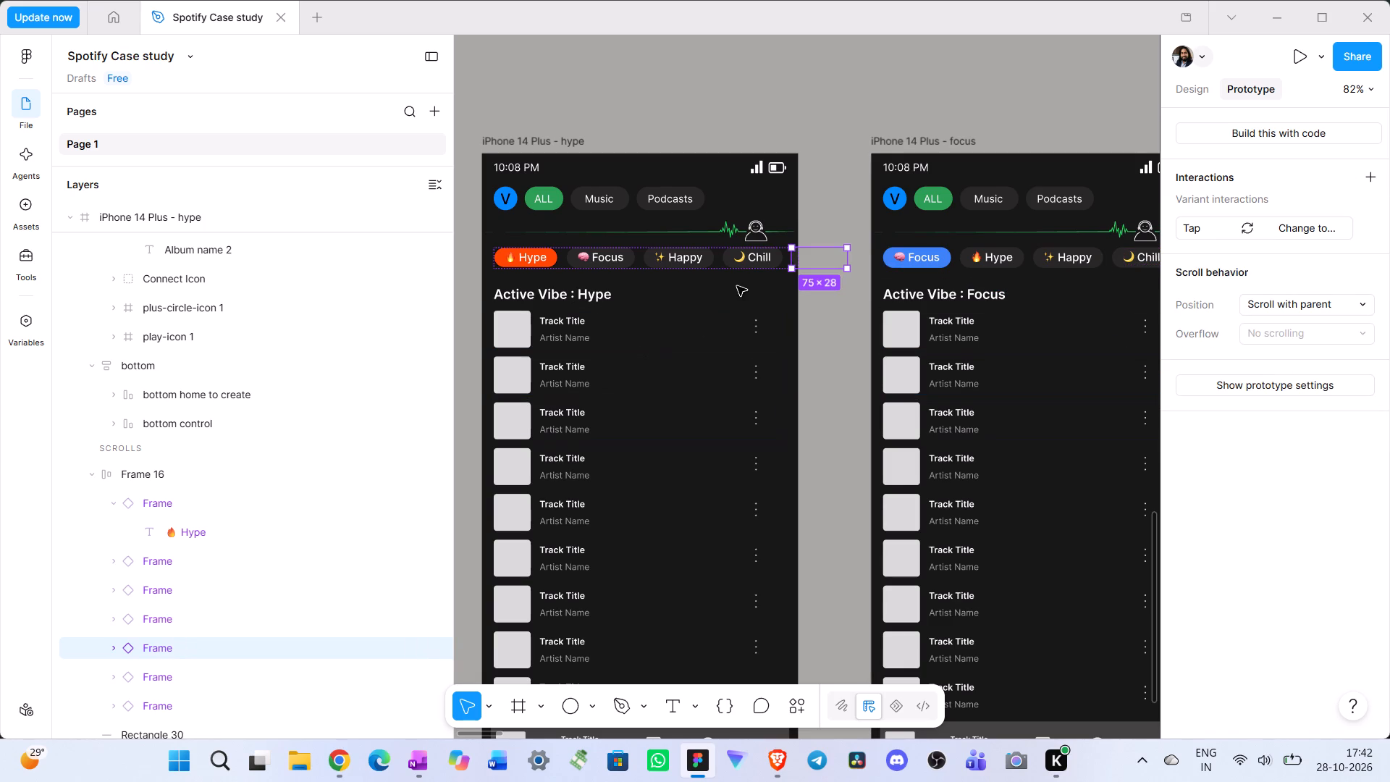
left_click_drag(820, 270, 1183, 367)
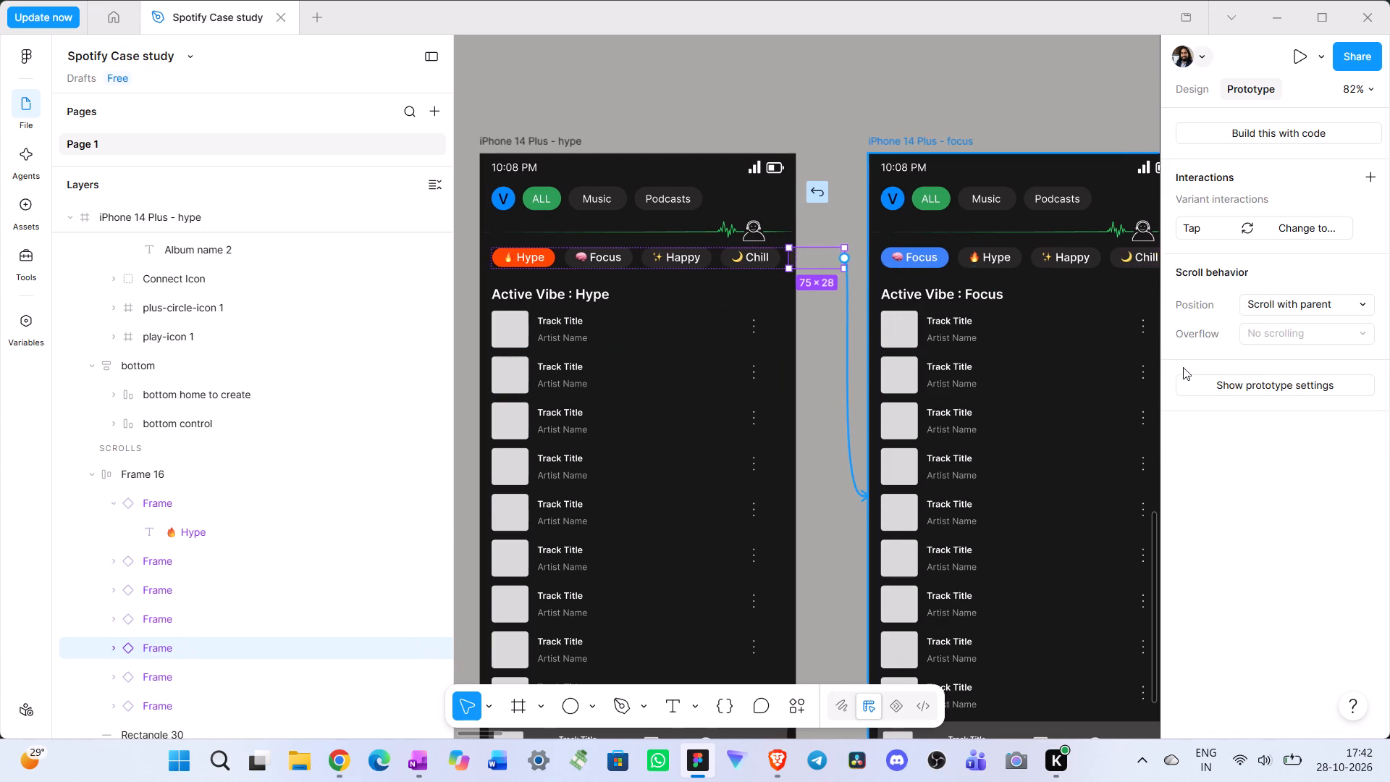
left_click_drag(1183, 367, 1130, 373)
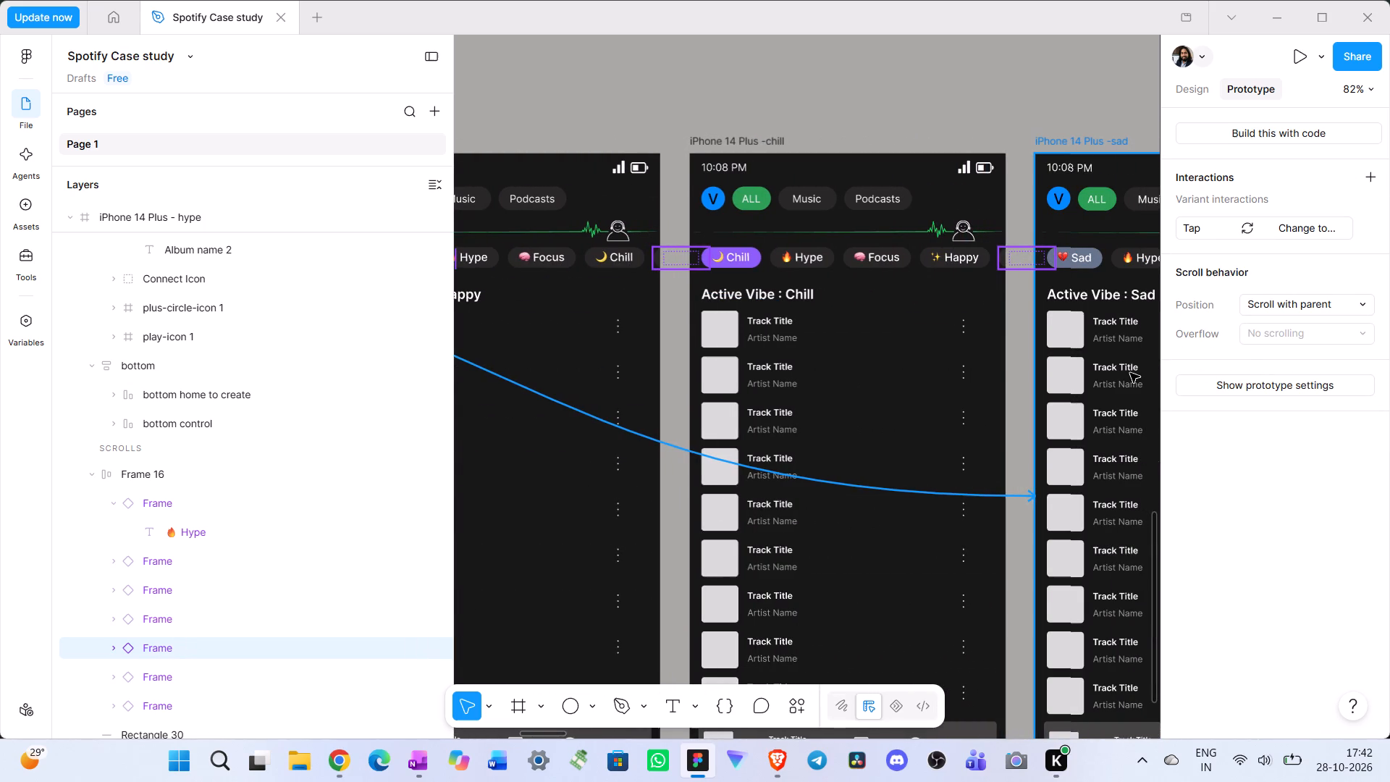
left_click_drag(1130, 373, 856, 395)
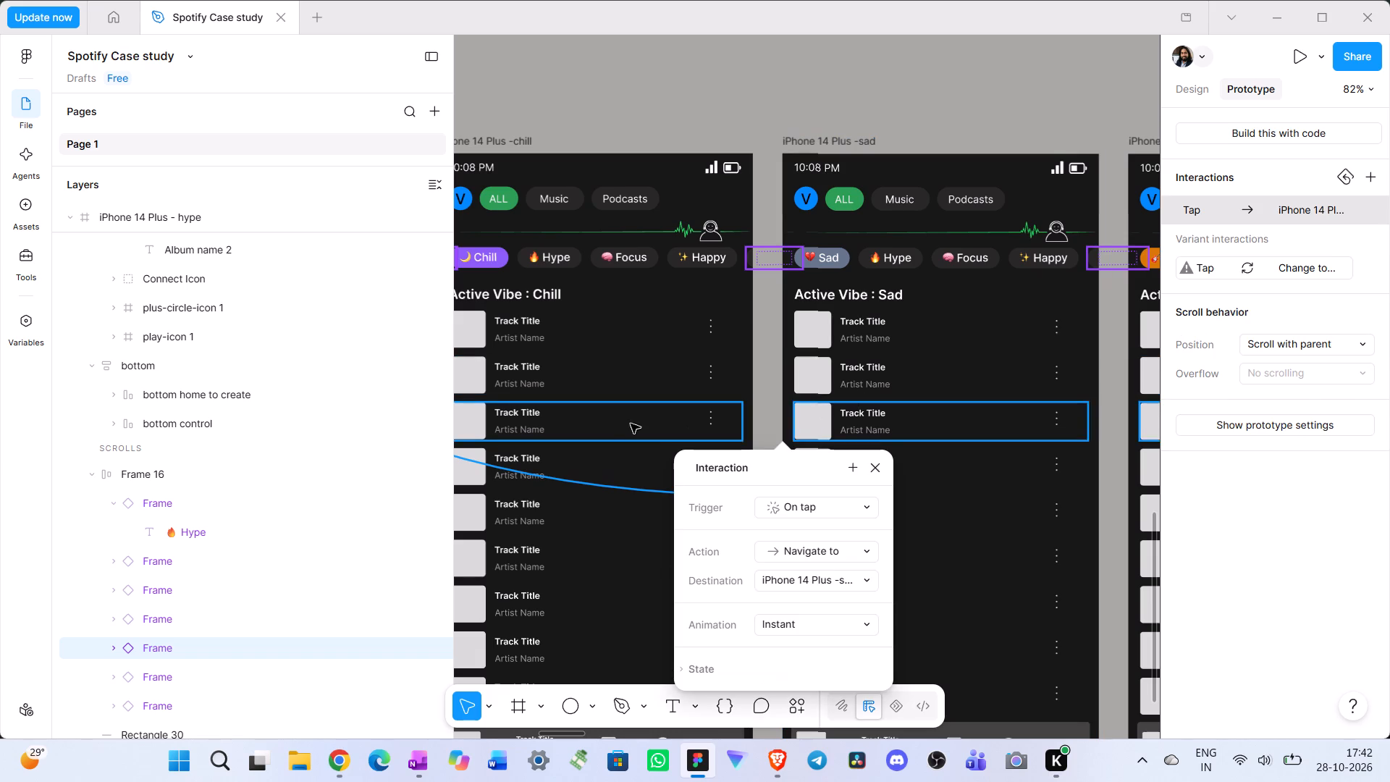
Link the hype screen's Nostalgia chip, sixth in the row, to the Nostalgia screen with a tap interaction.
scroll(626, 428, "right", 8)
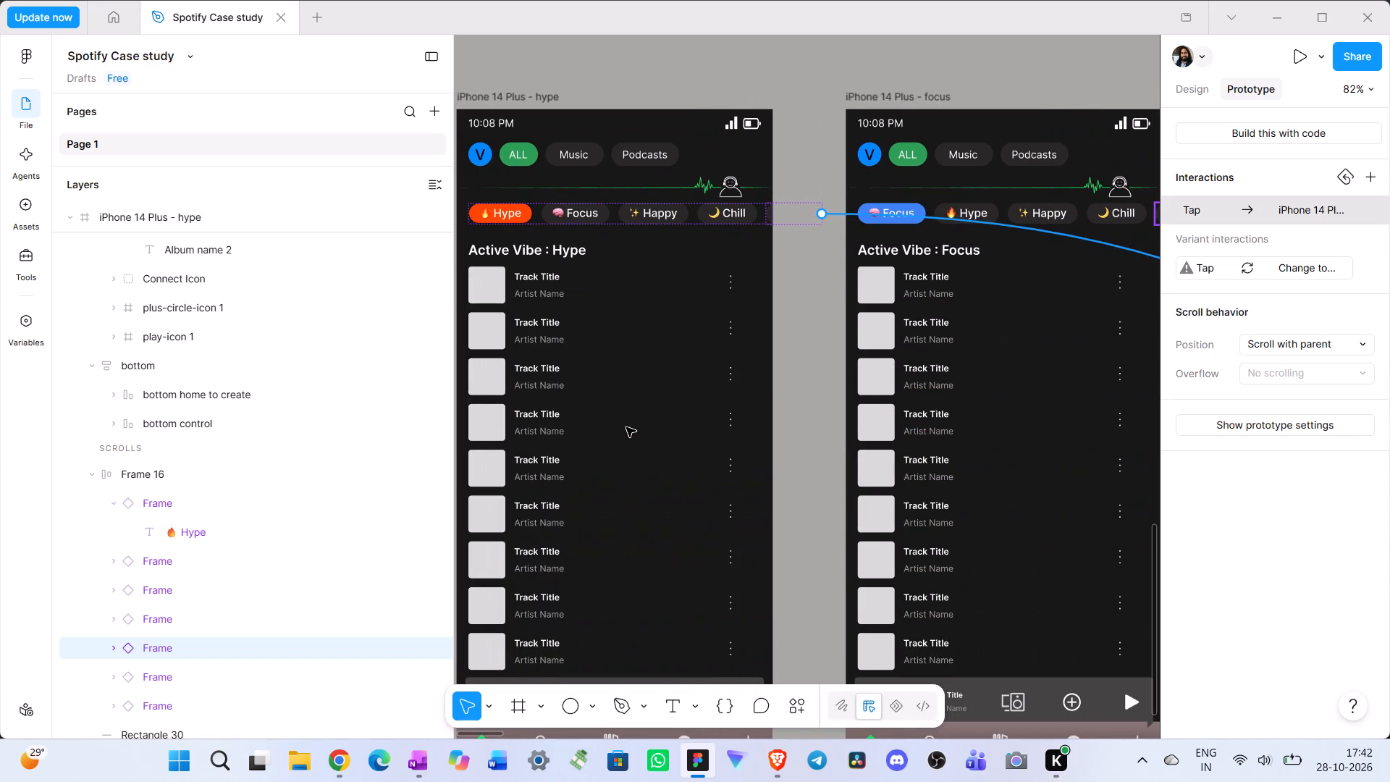
left_click(184, 680)
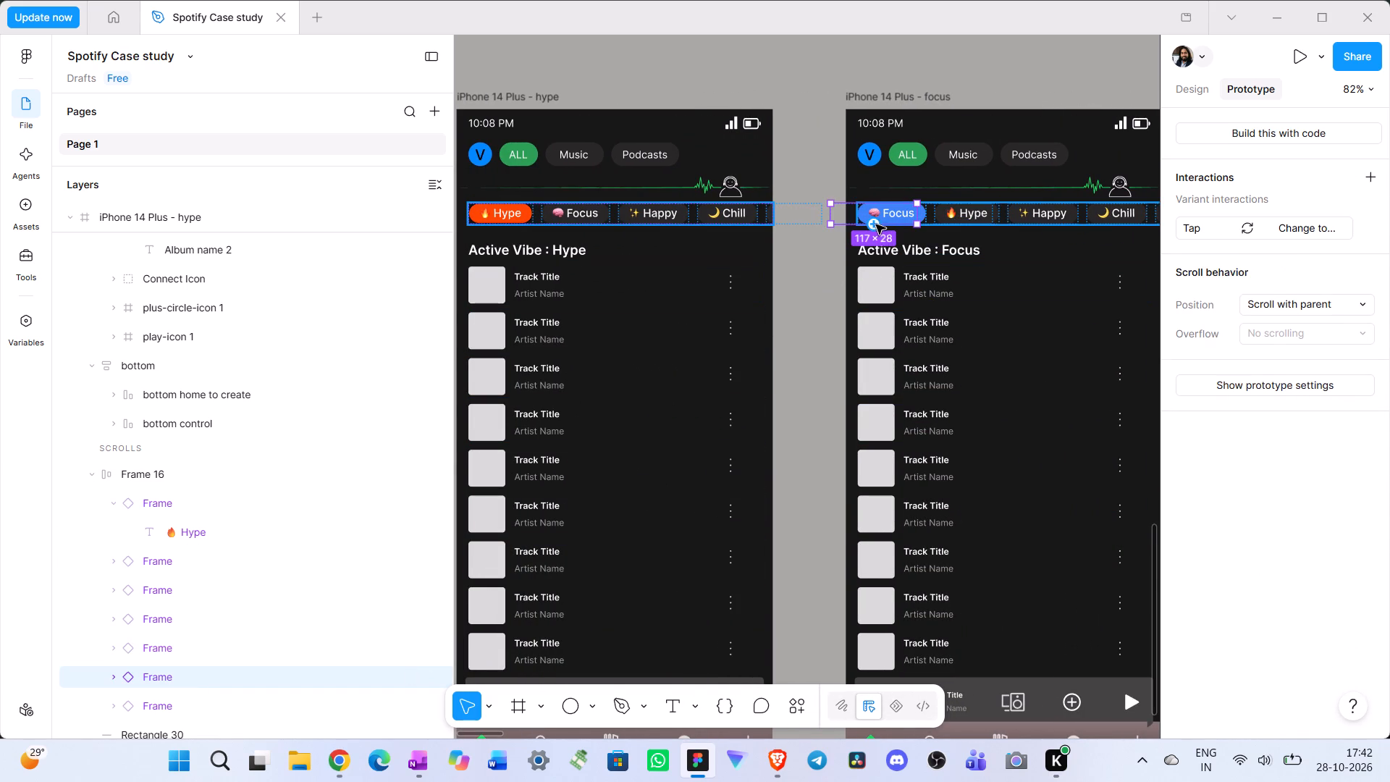
left_click_drag(875, 224, 1383, 405)
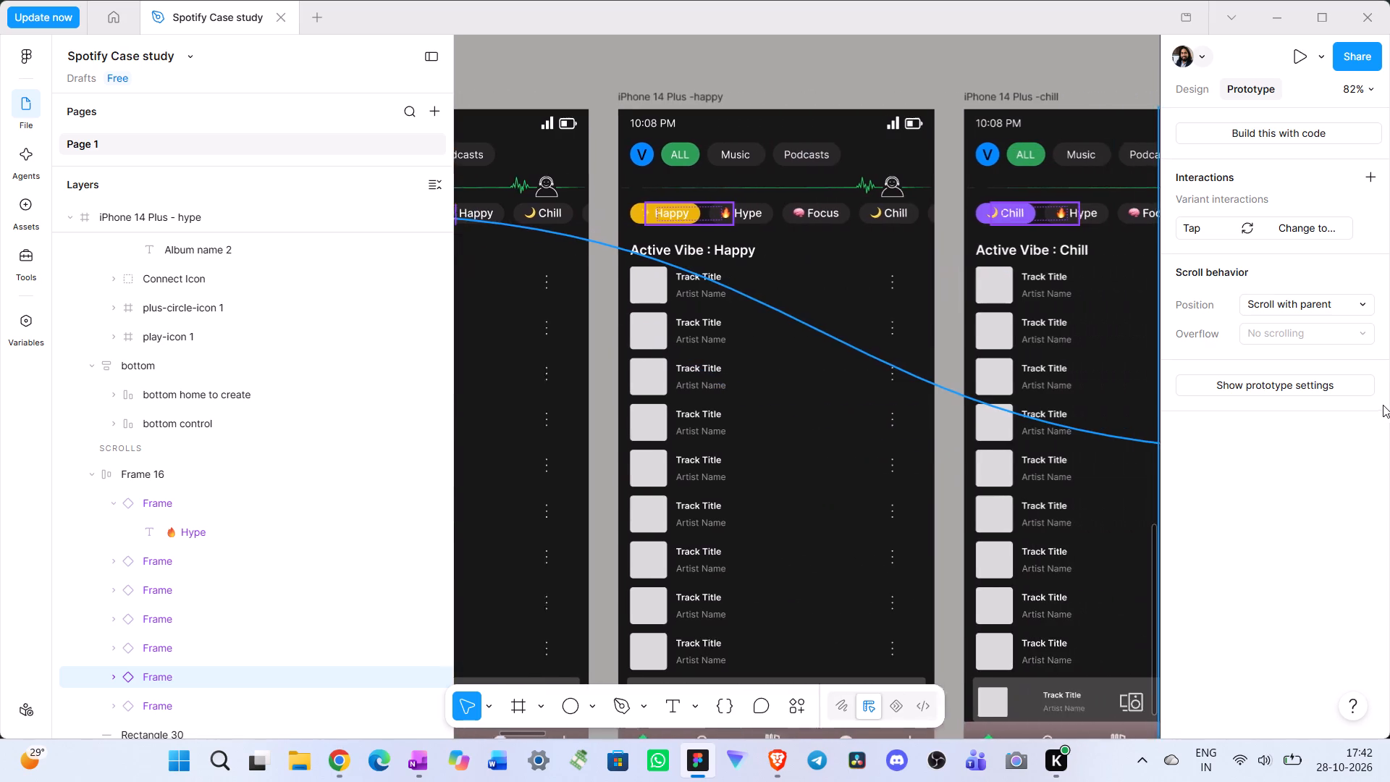
left_click_drag(1383, 405, 1219, 415)
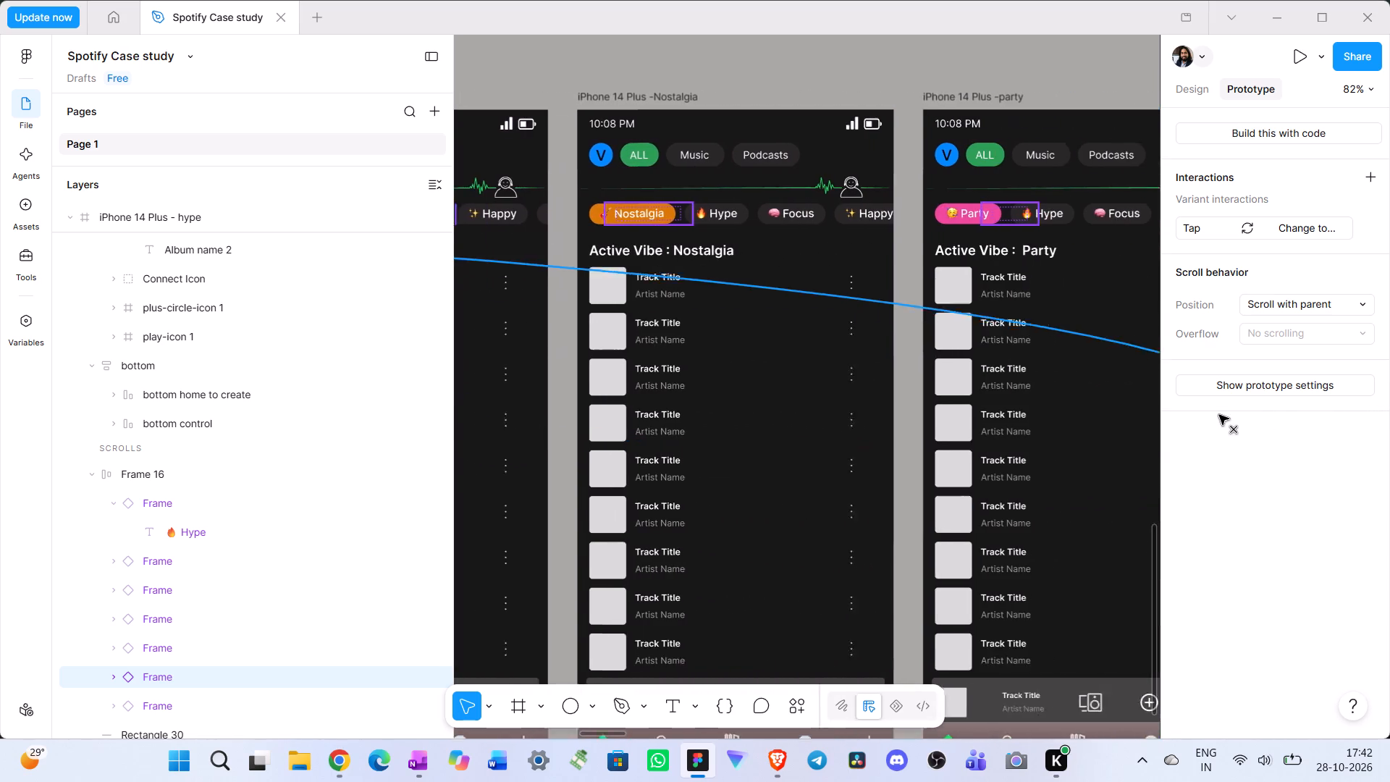
left_click_drag(1219, 415, 948, 437)
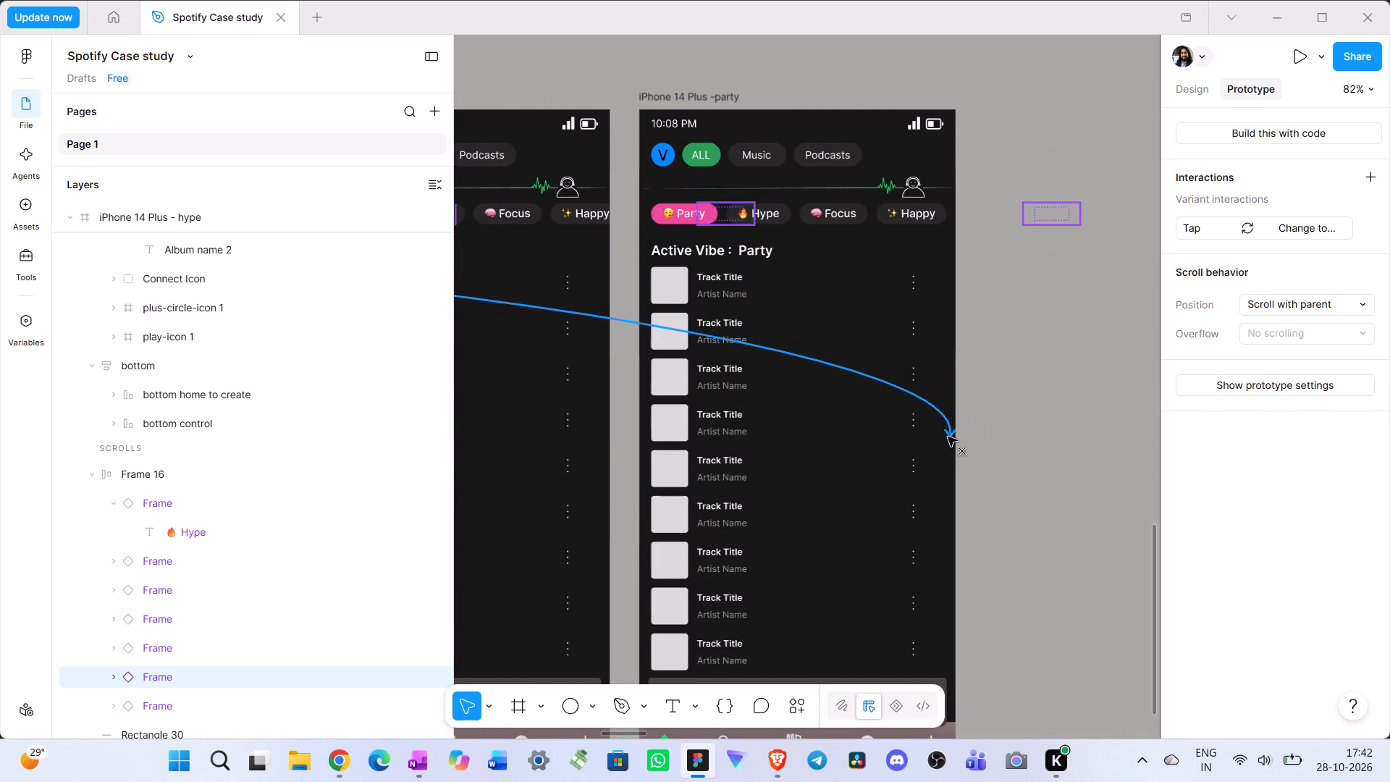
left_click_drag(948, 437, 400, 440)
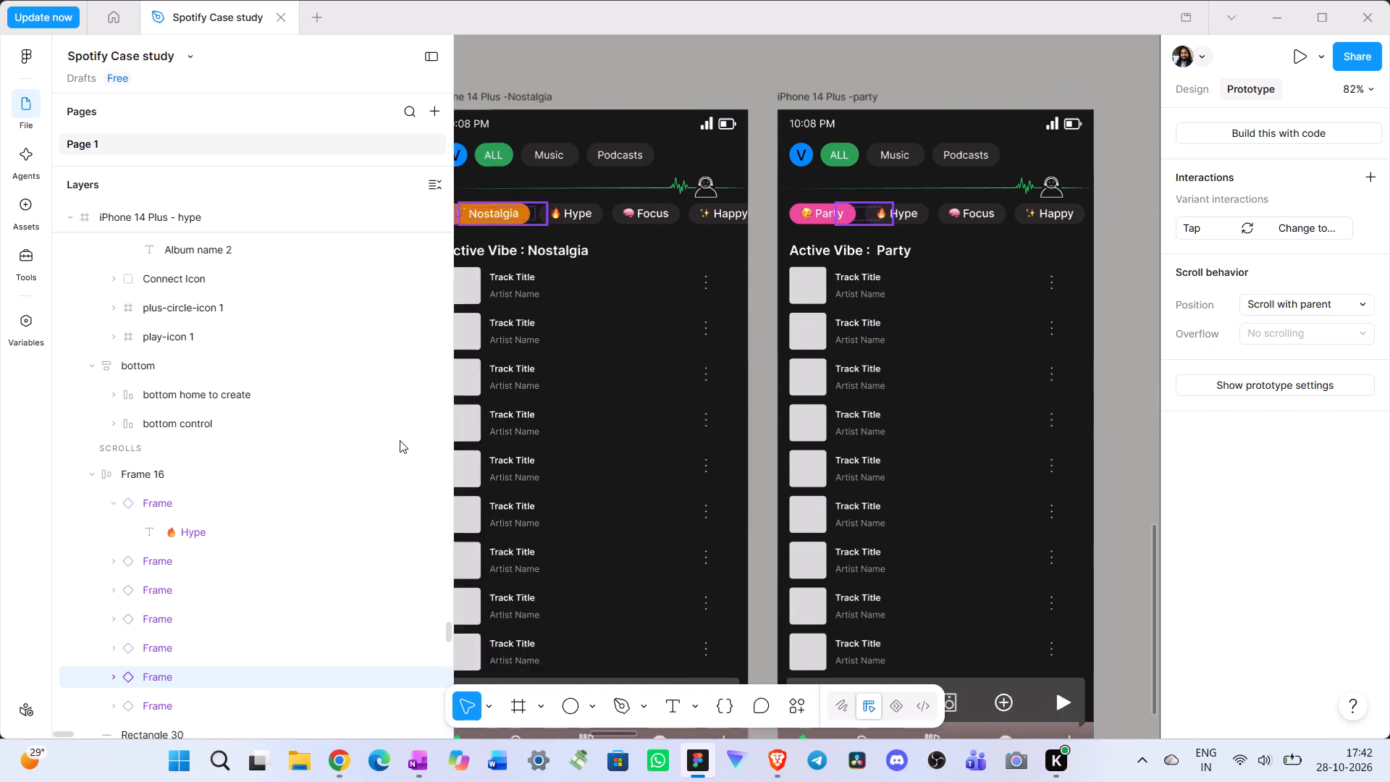
left_click_drag(400, 440, 753, 439)
Link the hype screen's Party chip, last in the row, to the party screen with an On tap, Navigate to, Instant interaction.
scroll(753, 439, "right", 8)
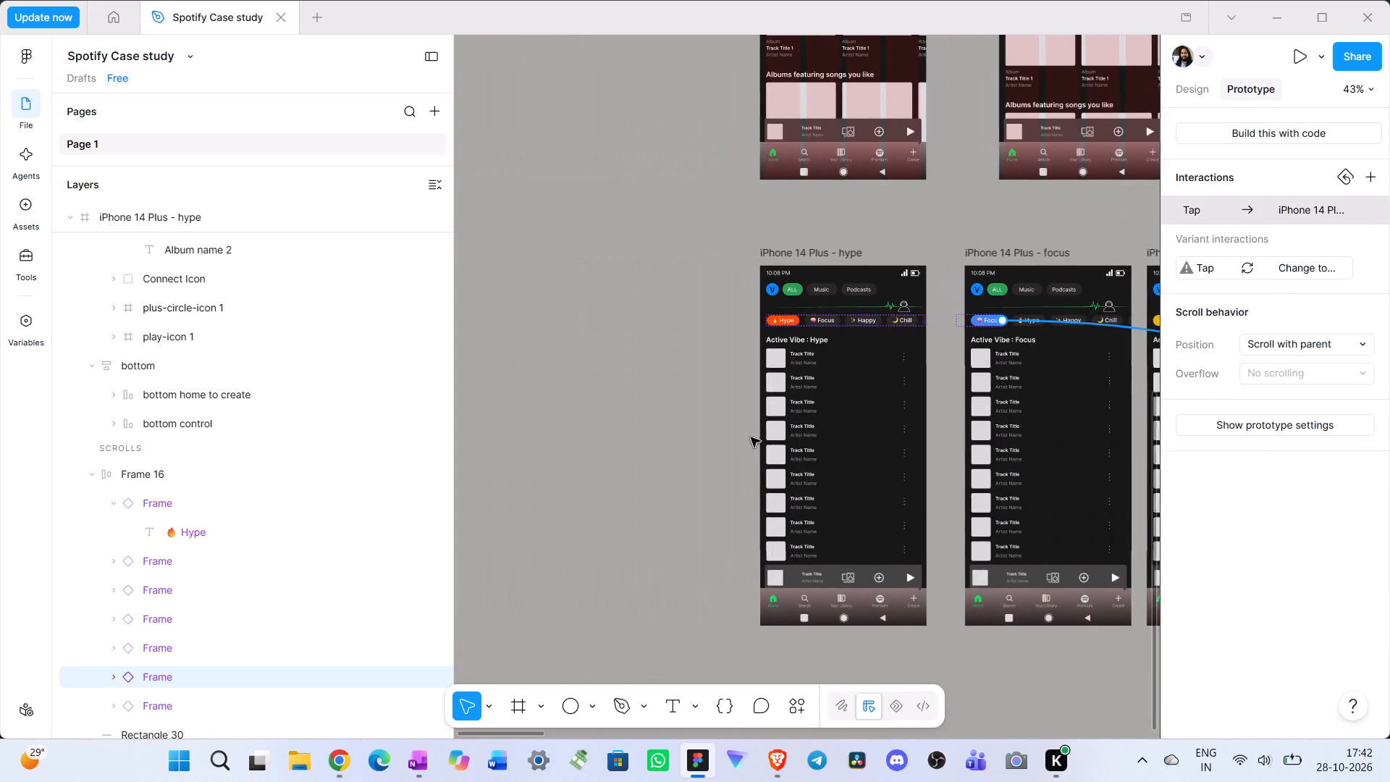
scroll(751, 437, "left", 2)
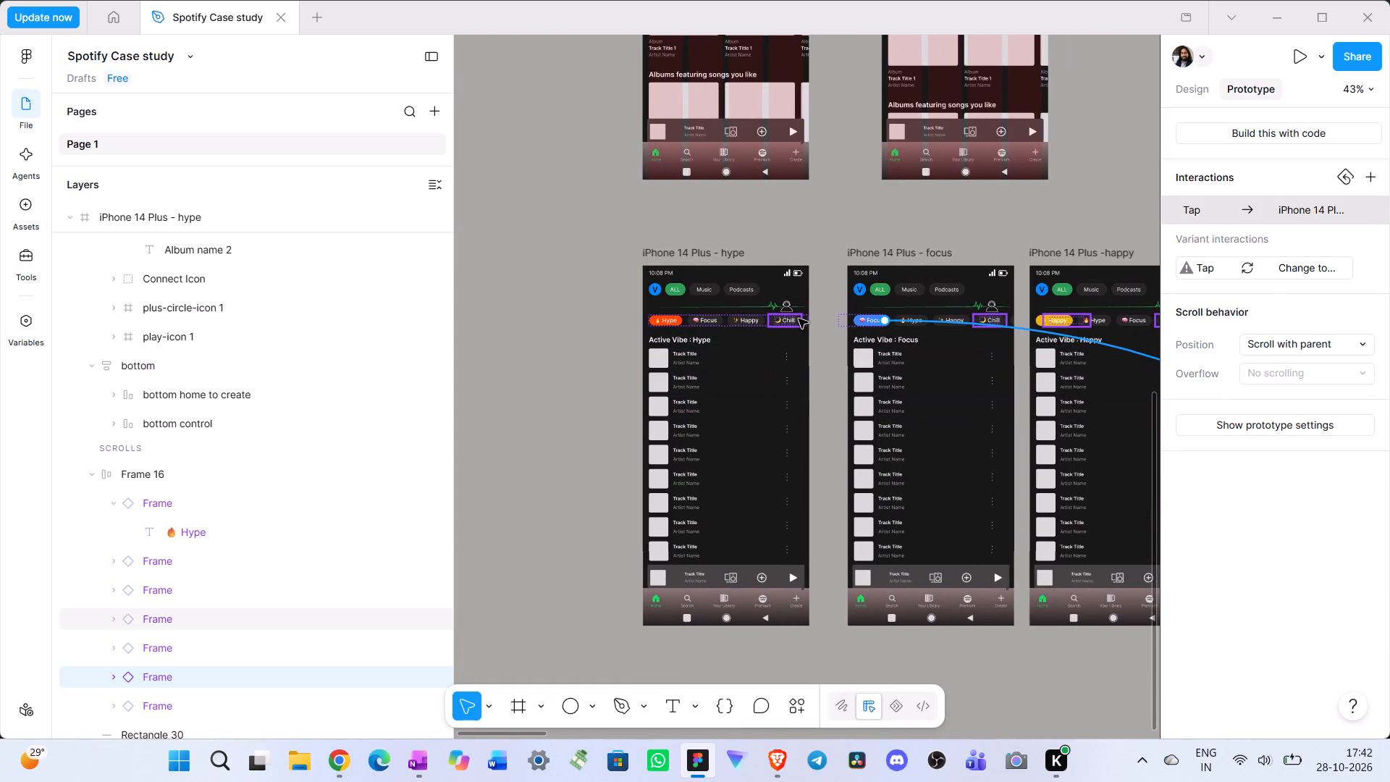
scroll(799, 319, "up", 1)
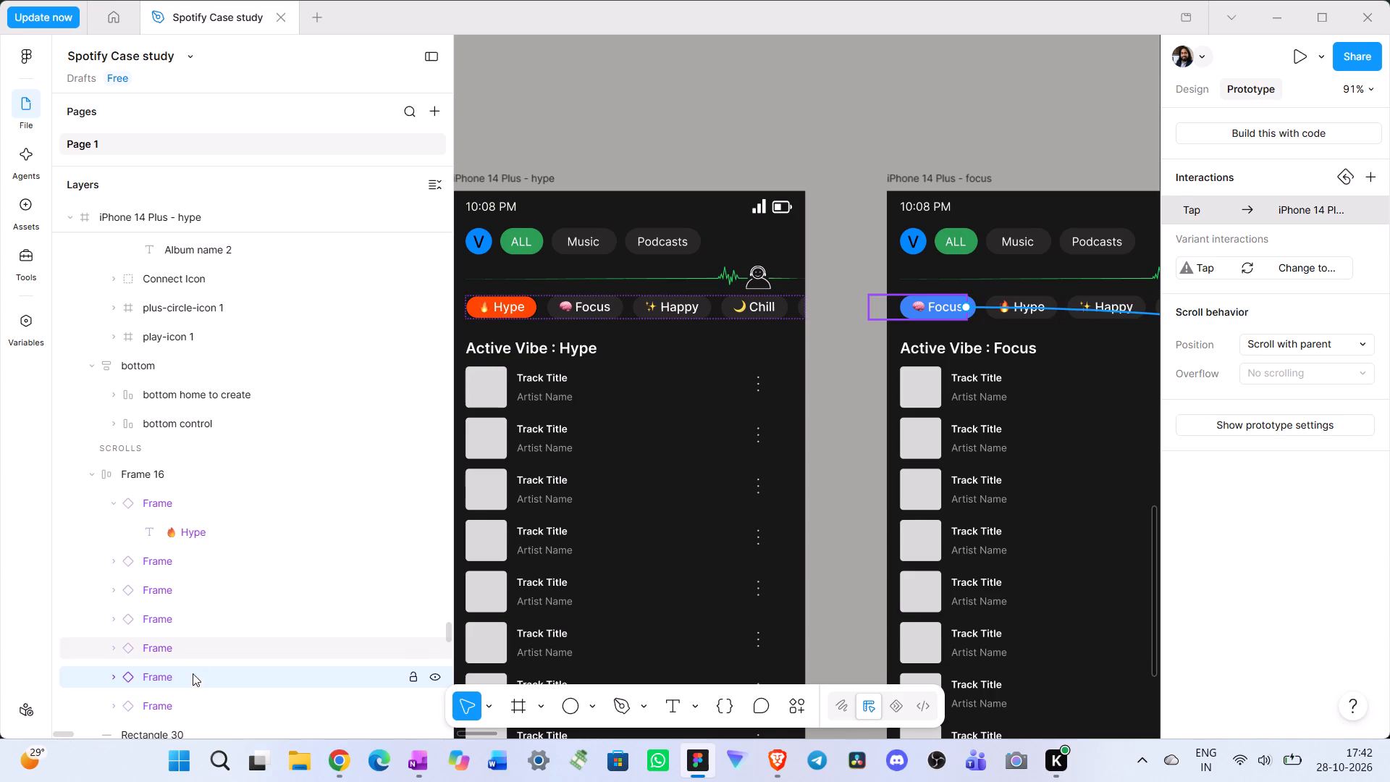
left_click(193, 699)
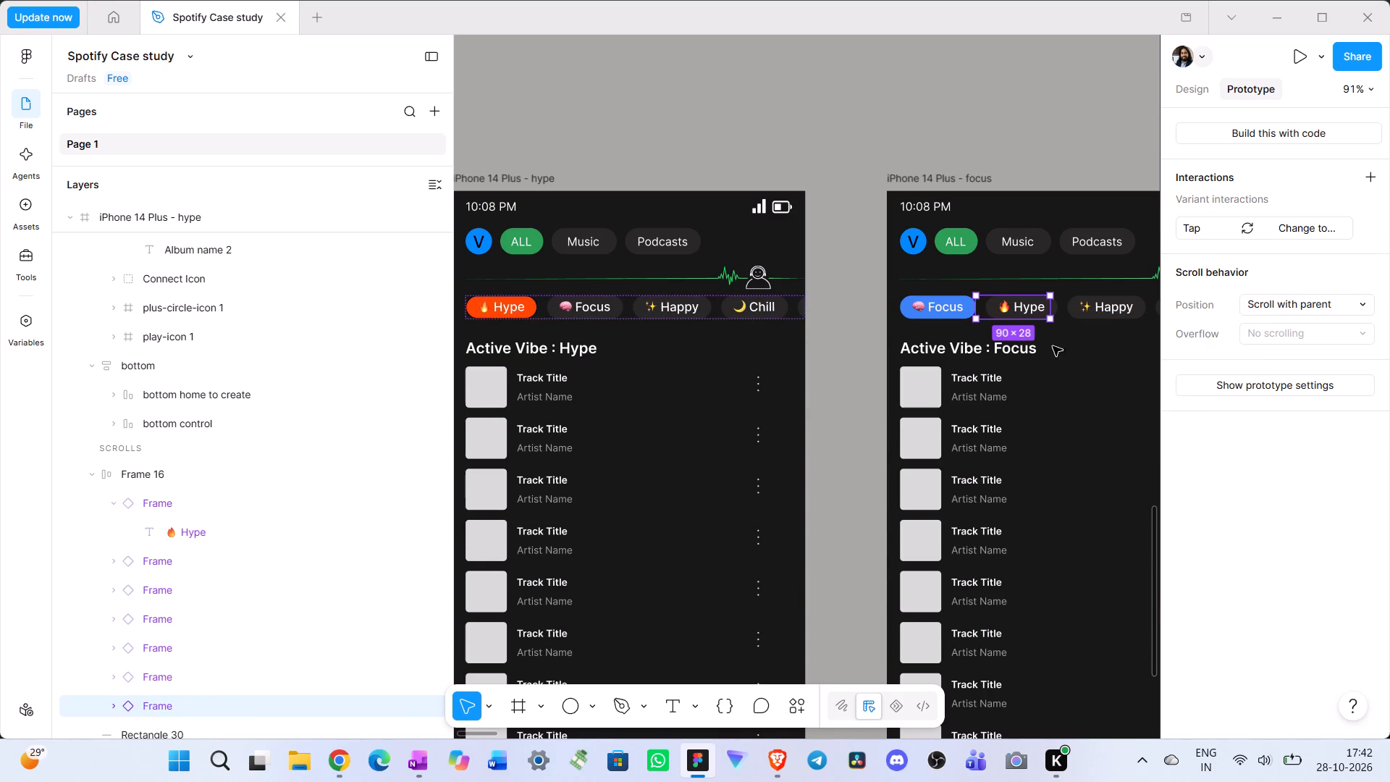
left_click_drag(1014, 321, 1188, 335)
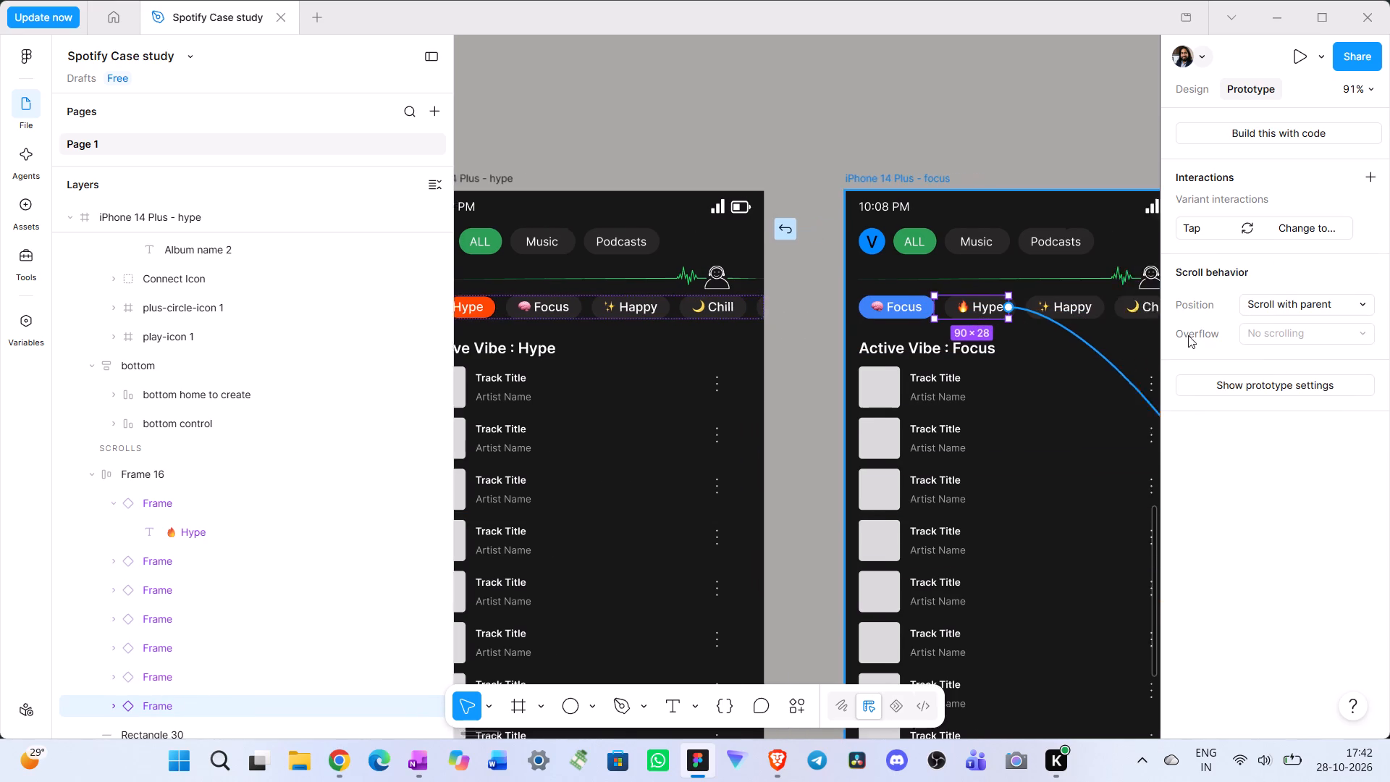
left_click_drag(1188, 335, 1208, 339)
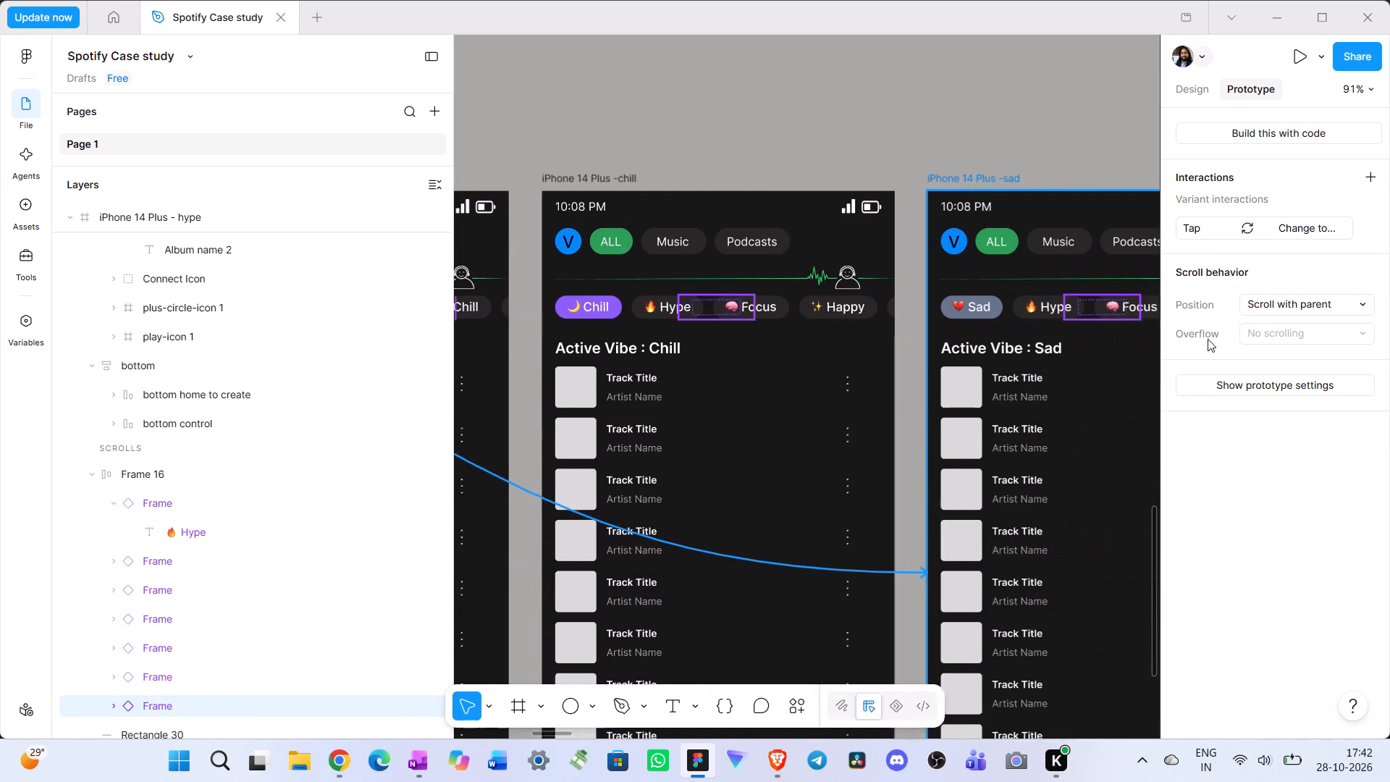
left_click_drag(1208, 339, 1202, 342)
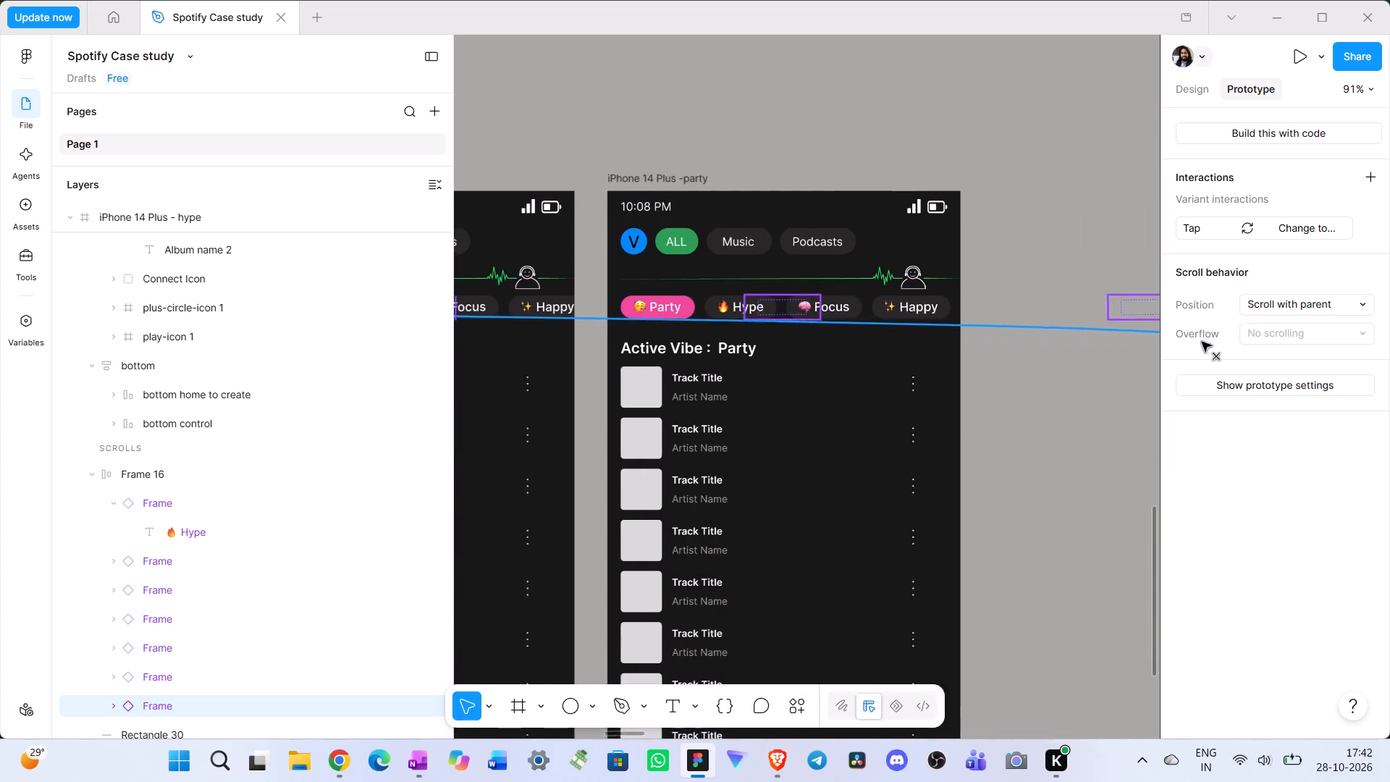
left_click_drag(1202, 342, 712, 429)
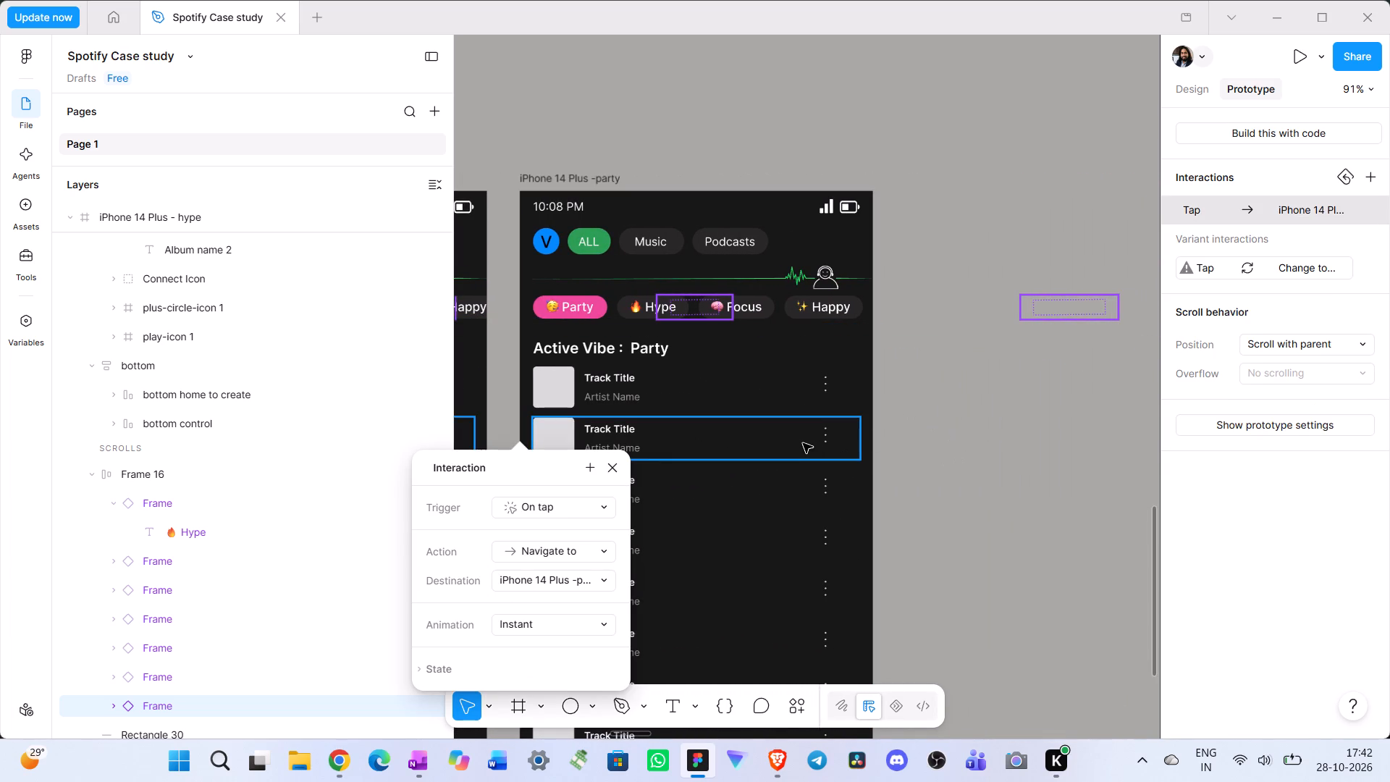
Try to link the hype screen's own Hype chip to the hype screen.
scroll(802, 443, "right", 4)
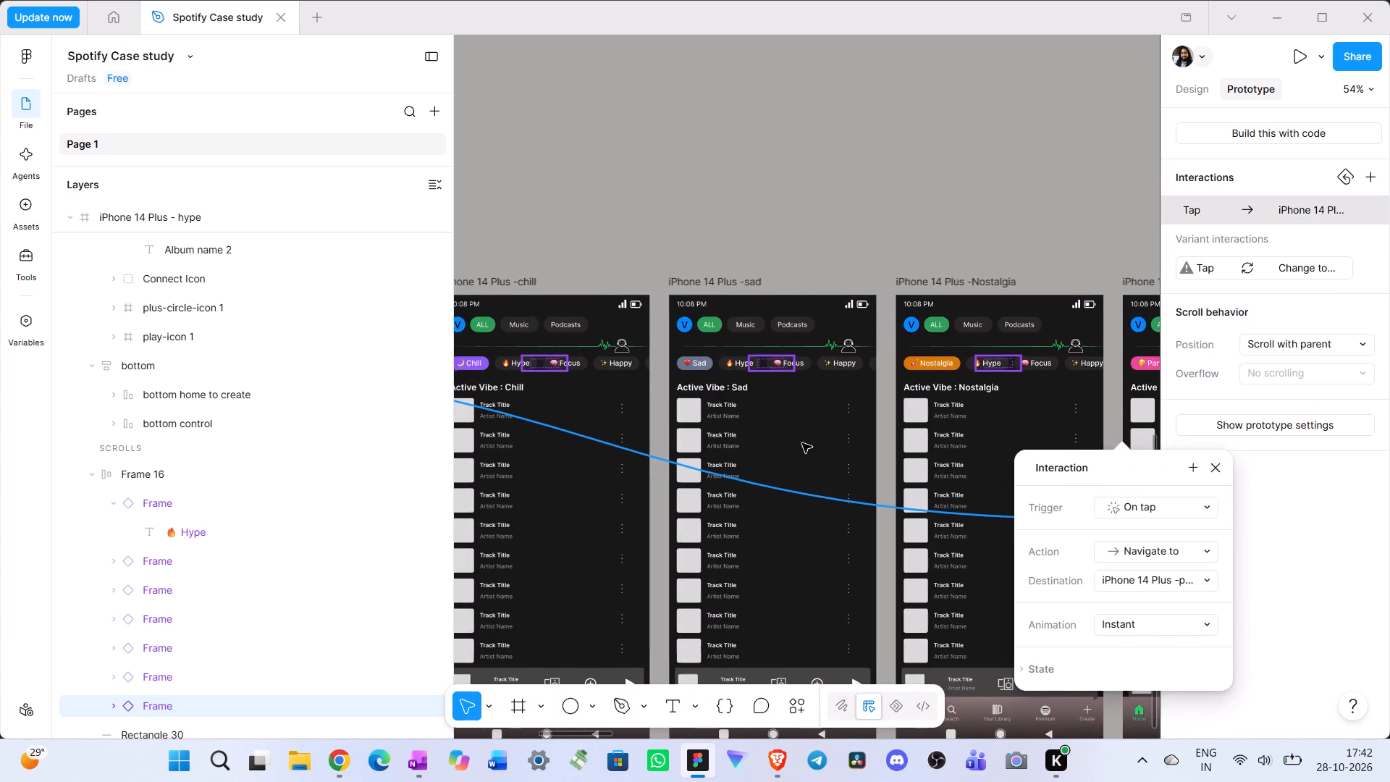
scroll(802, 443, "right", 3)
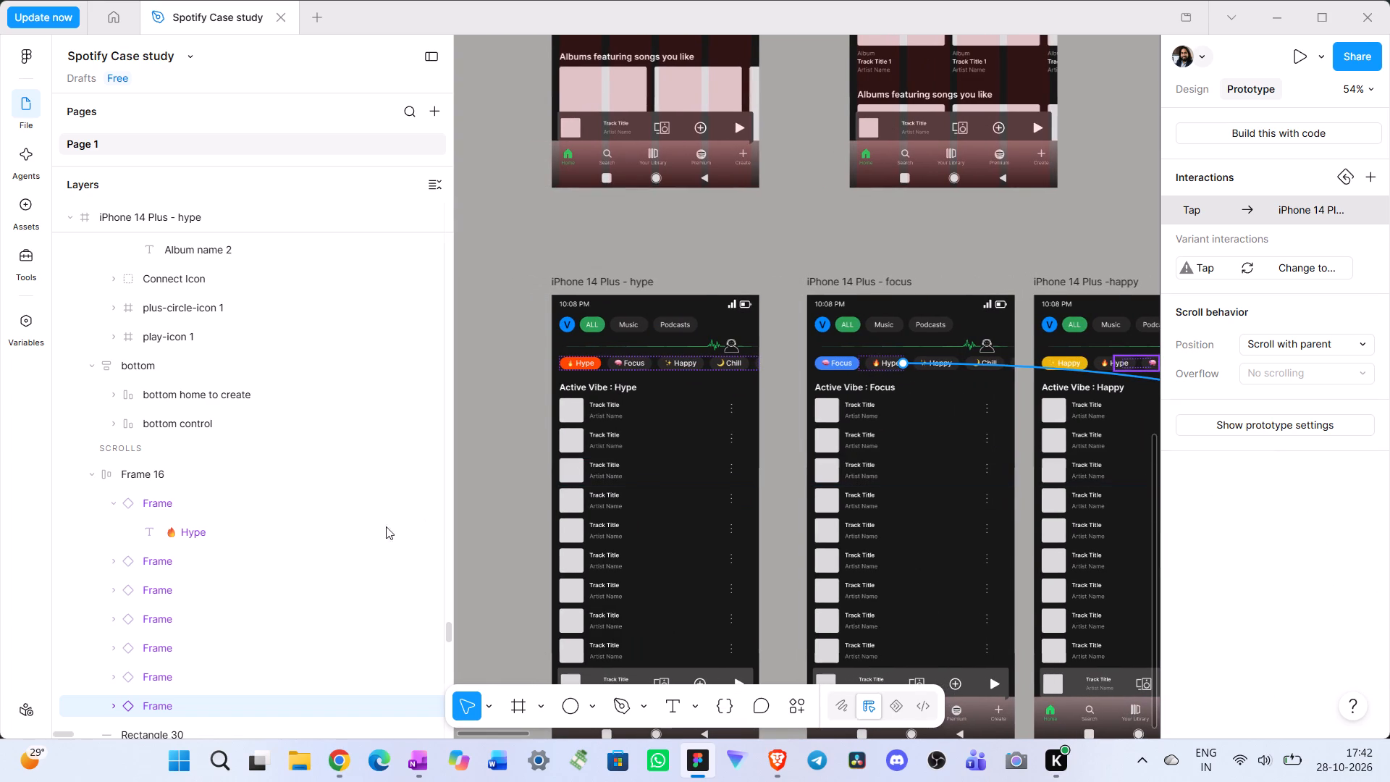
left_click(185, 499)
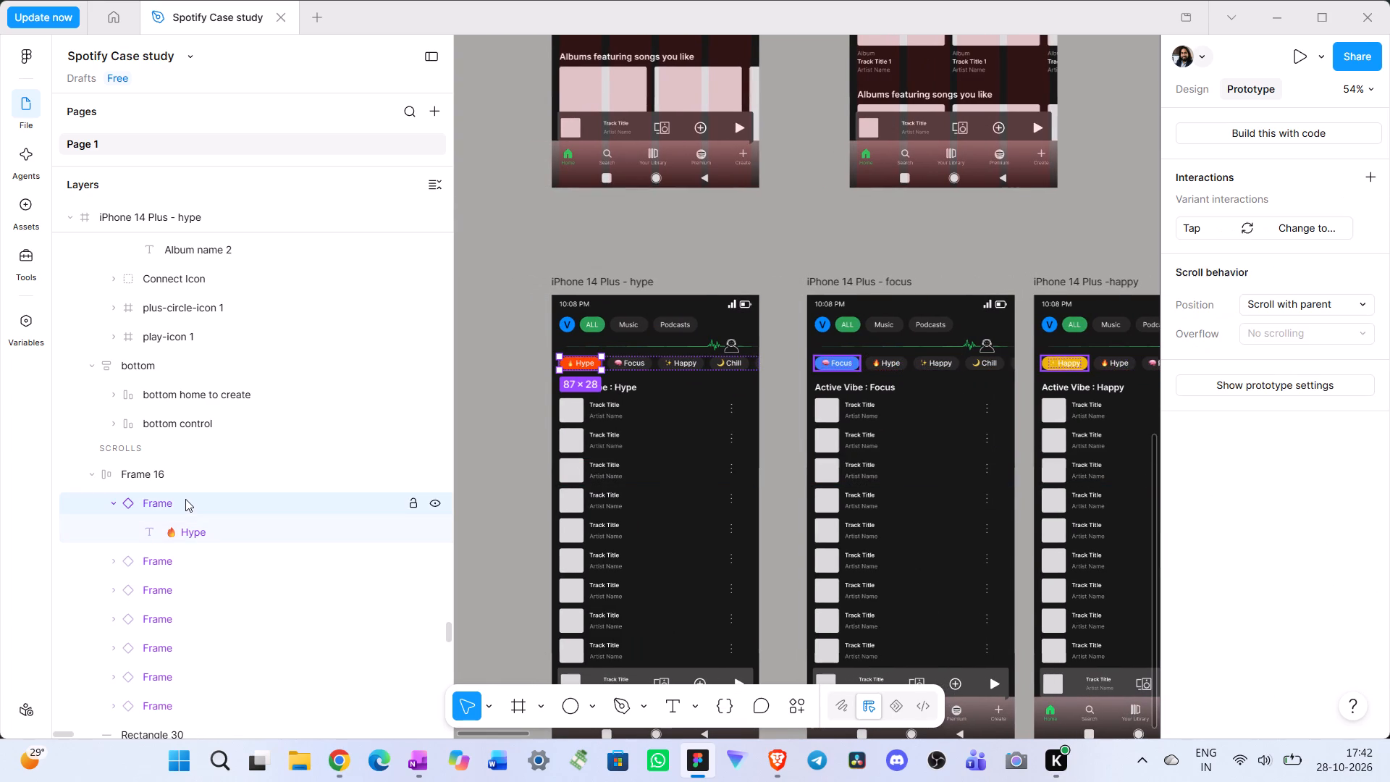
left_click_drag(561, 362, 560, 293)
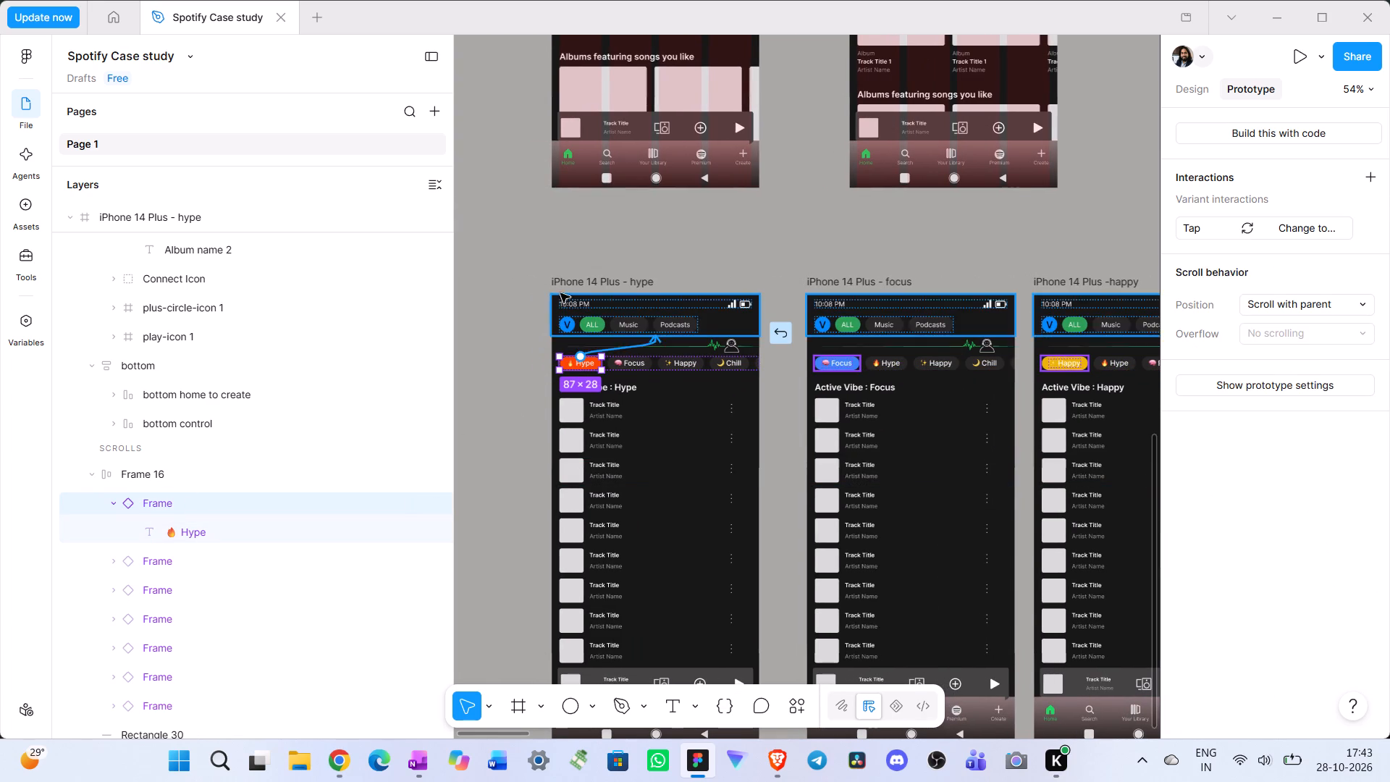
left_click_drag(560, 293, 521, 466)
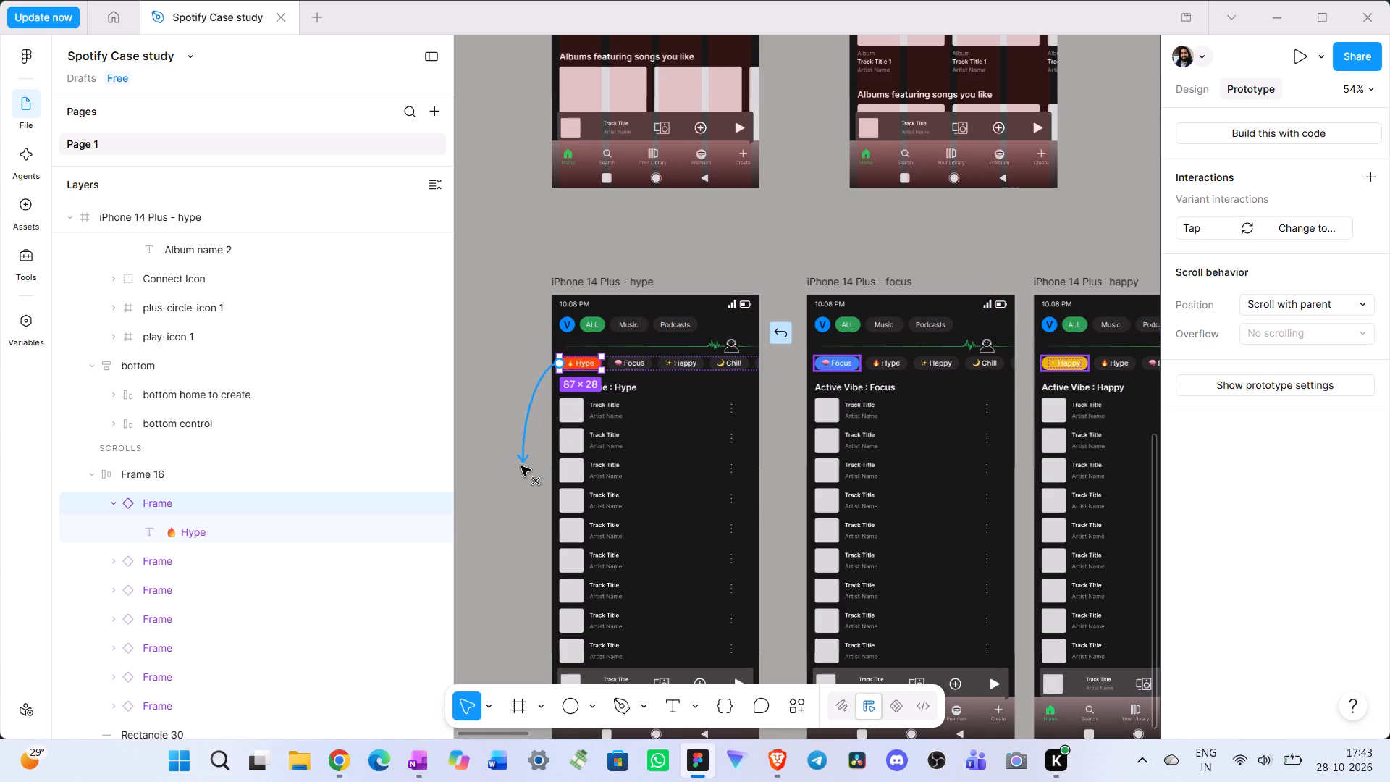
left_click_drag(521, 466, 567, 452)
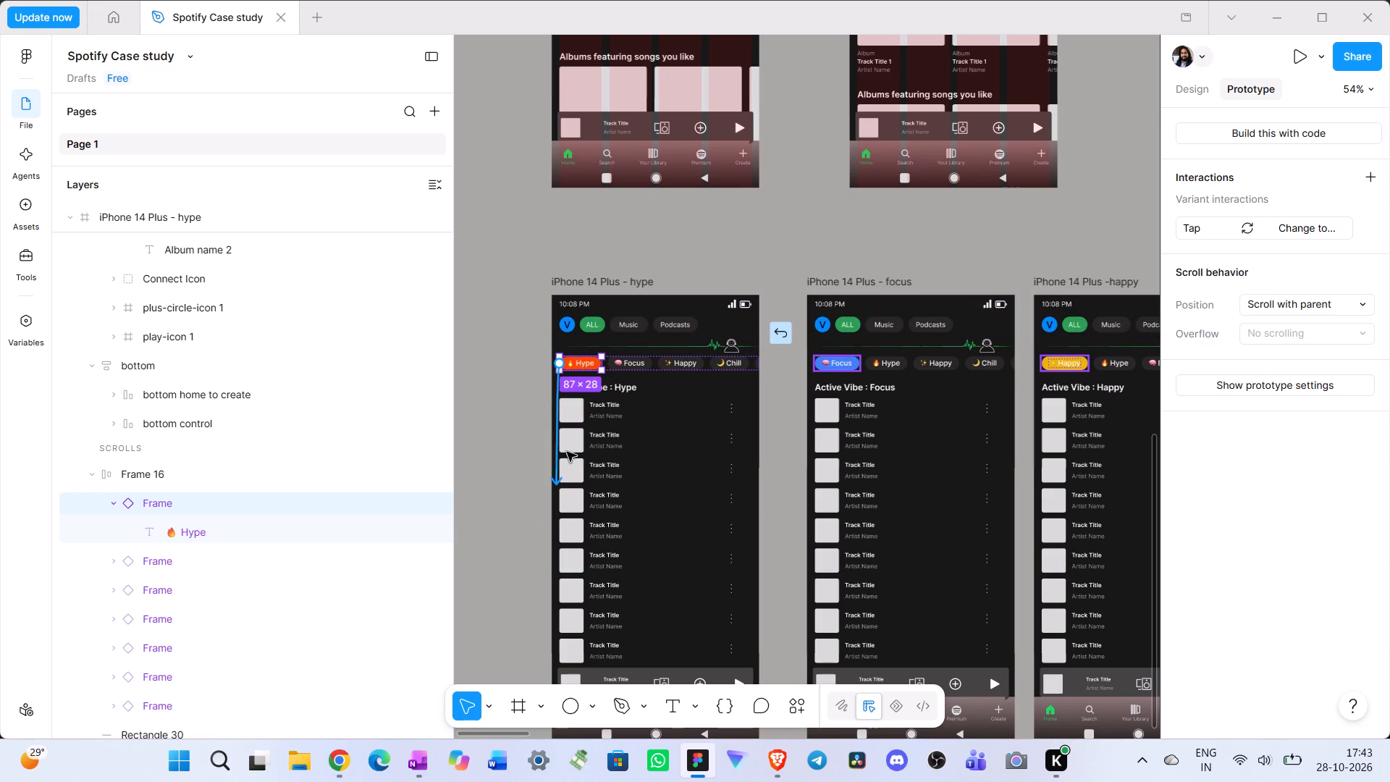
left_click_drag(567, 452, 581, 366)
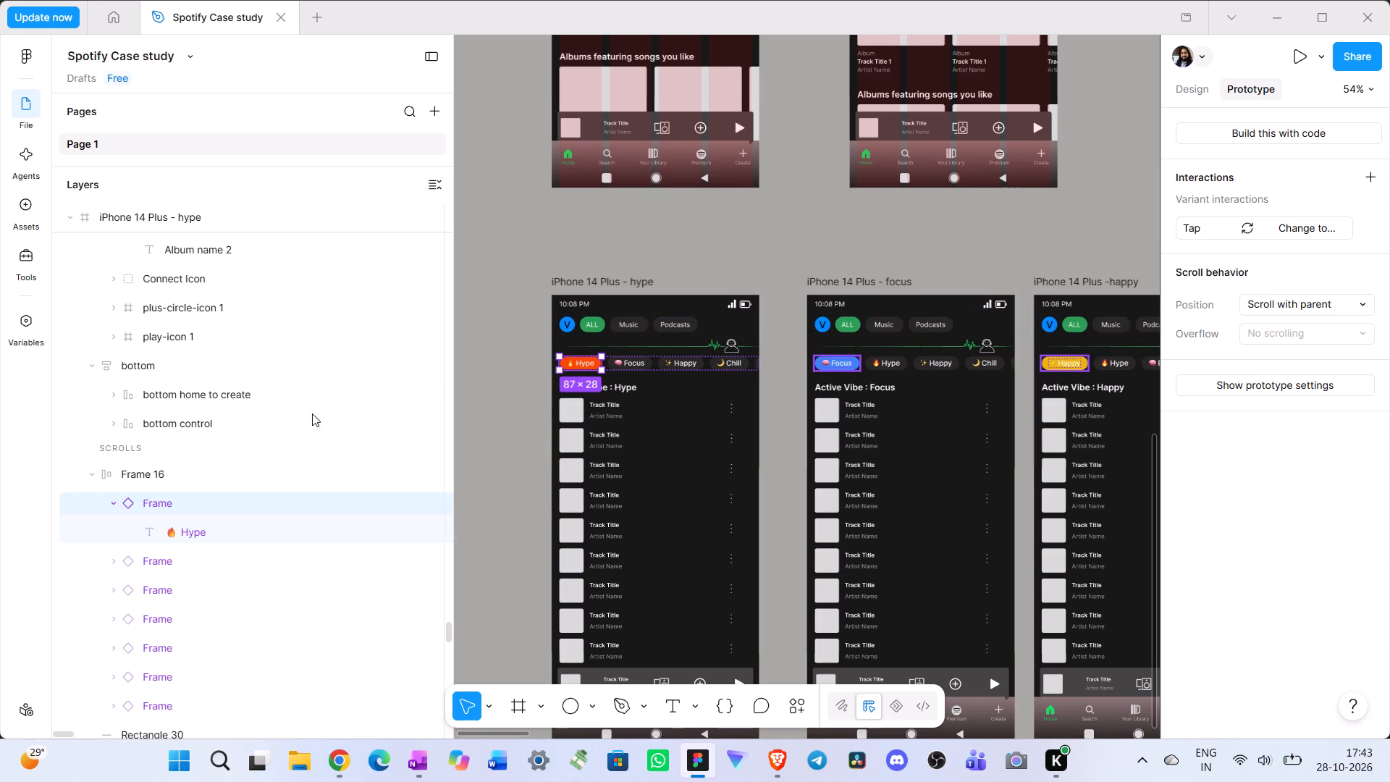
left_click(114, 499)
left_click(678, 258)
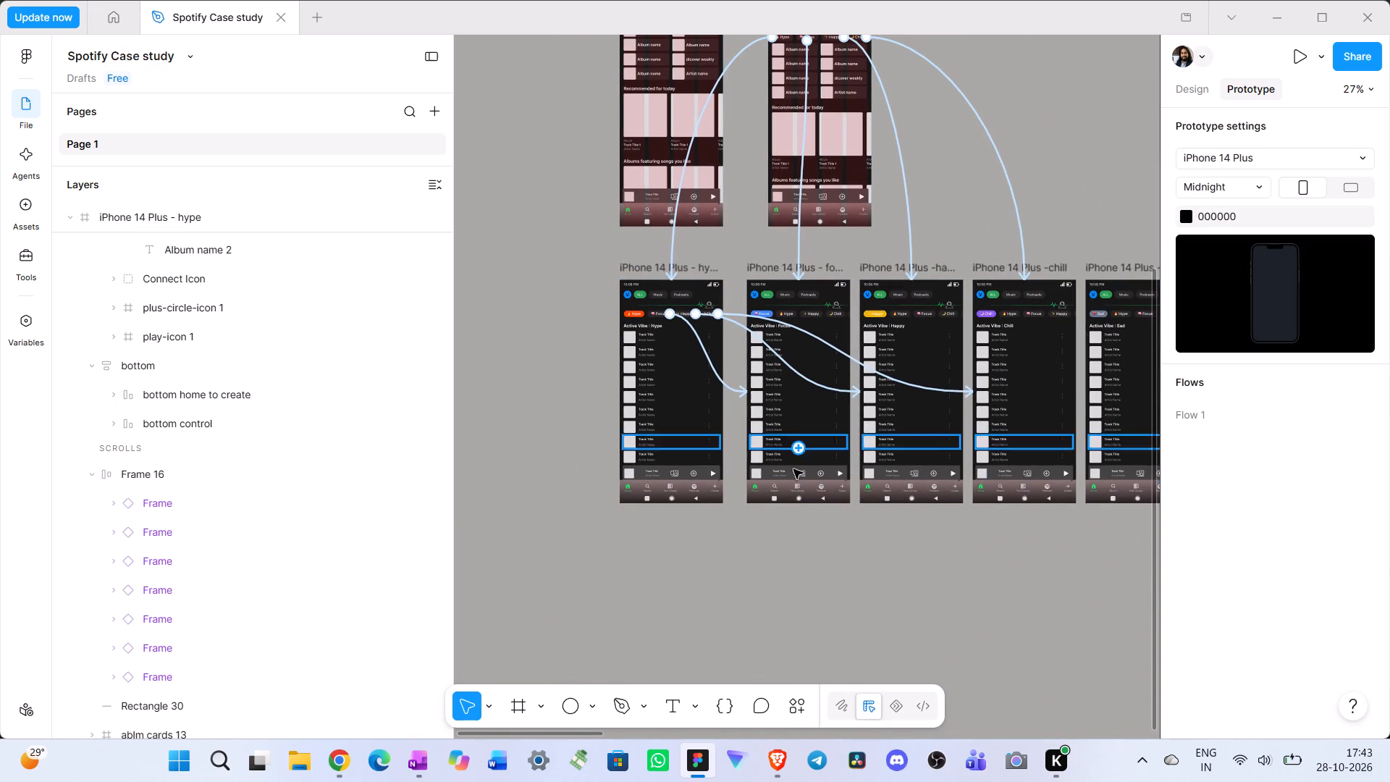
Move the six screens from focus through party into a row directly below the hype screen, with focus aligned under it.
left_click(762, 557)
left_click(764, 543)
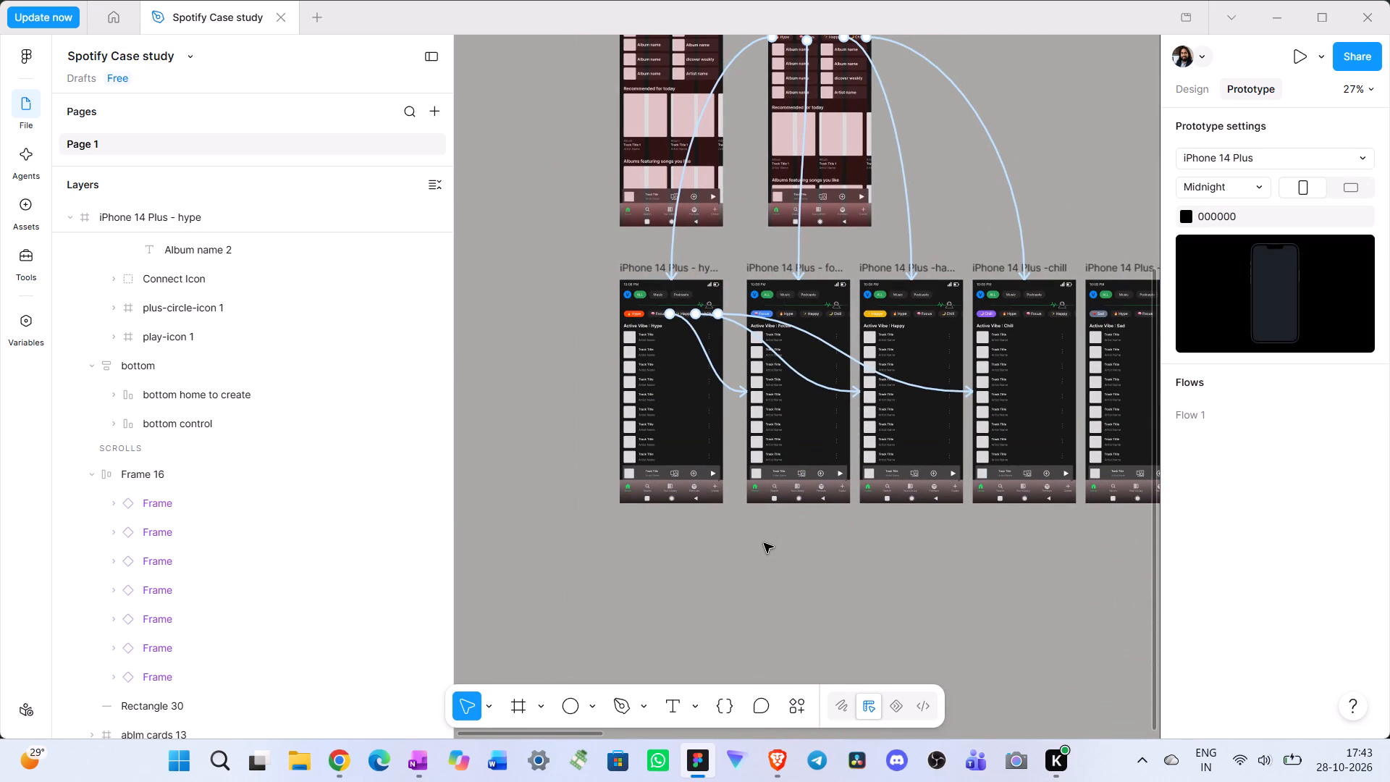
left_click(1190, 85)
left_click(785, 538)
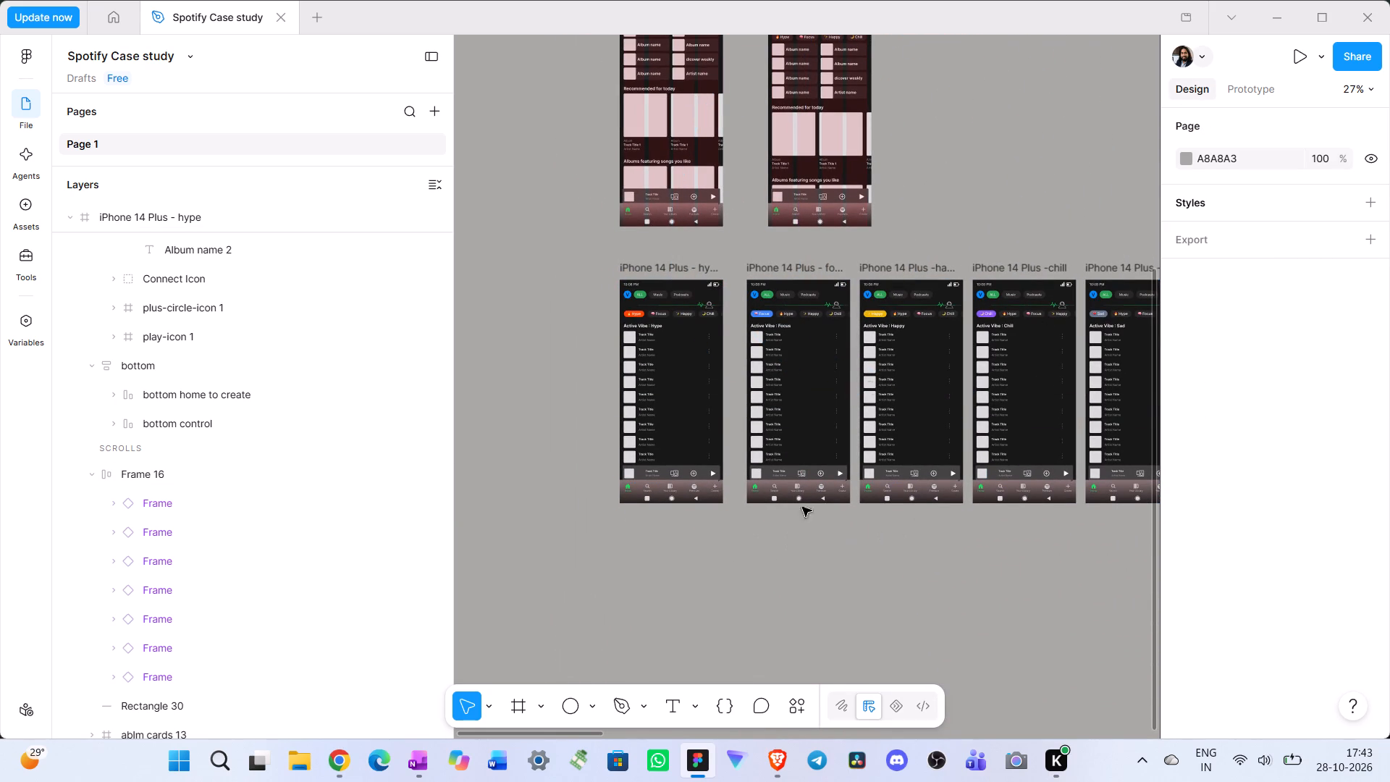
left_click_drag(788, 251, 901, 518)
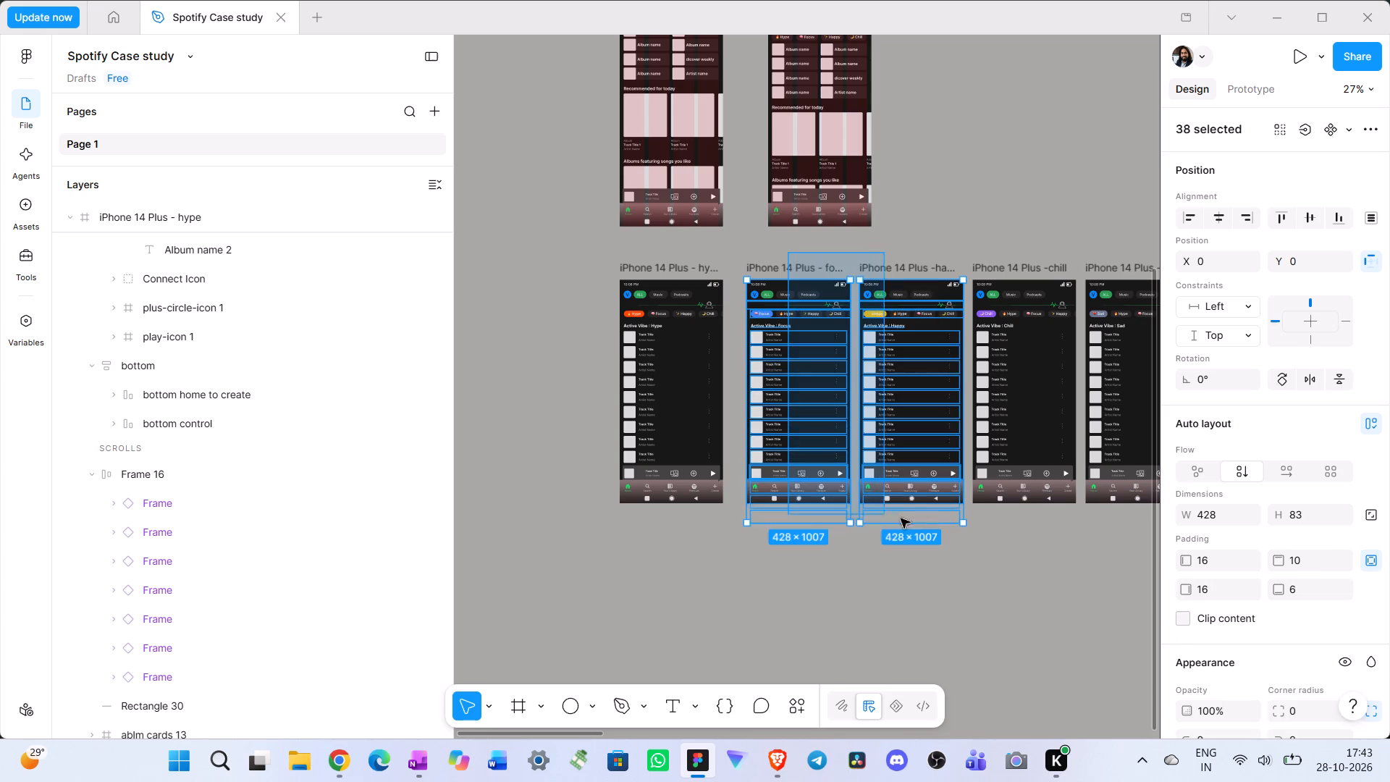
left_click_drag(901, 518, 1006, 518)
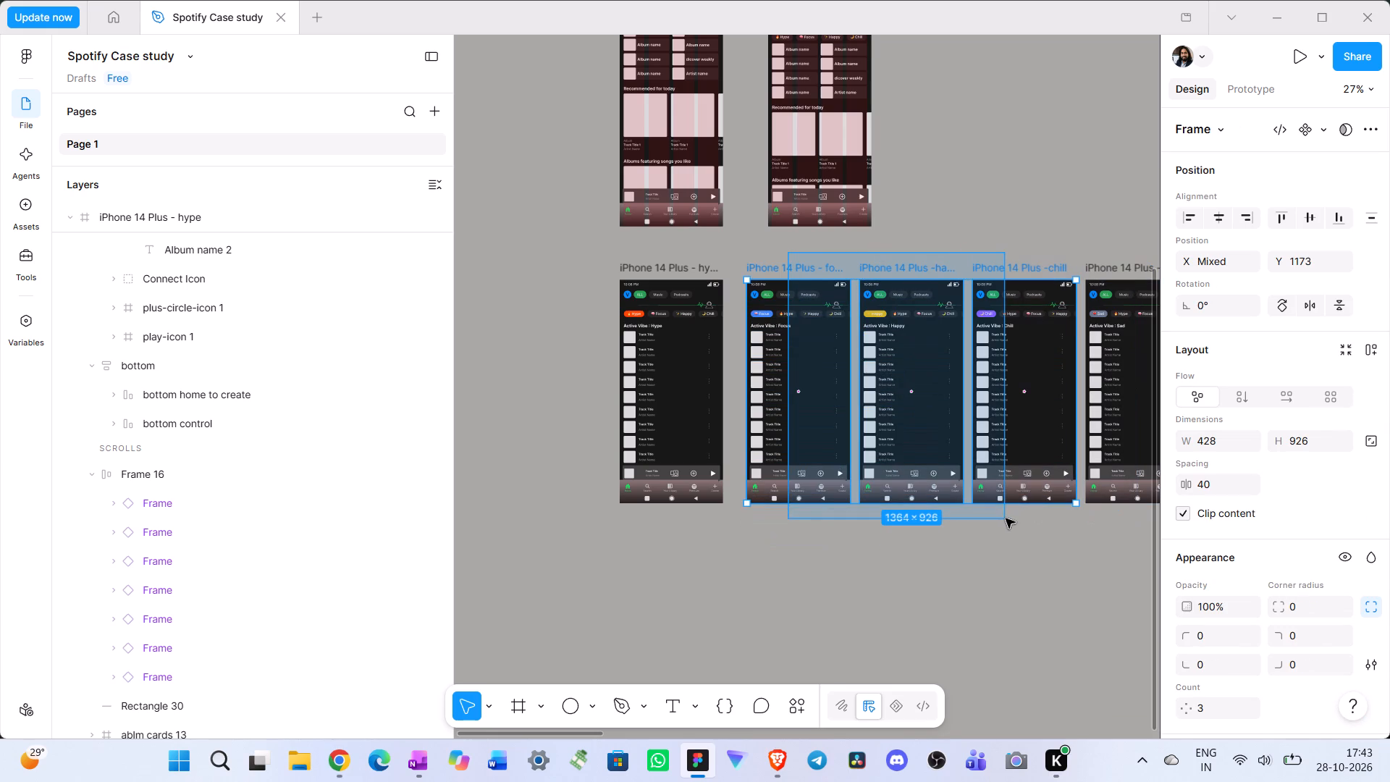
left_click_drag(1006, 518, 1063, 513)
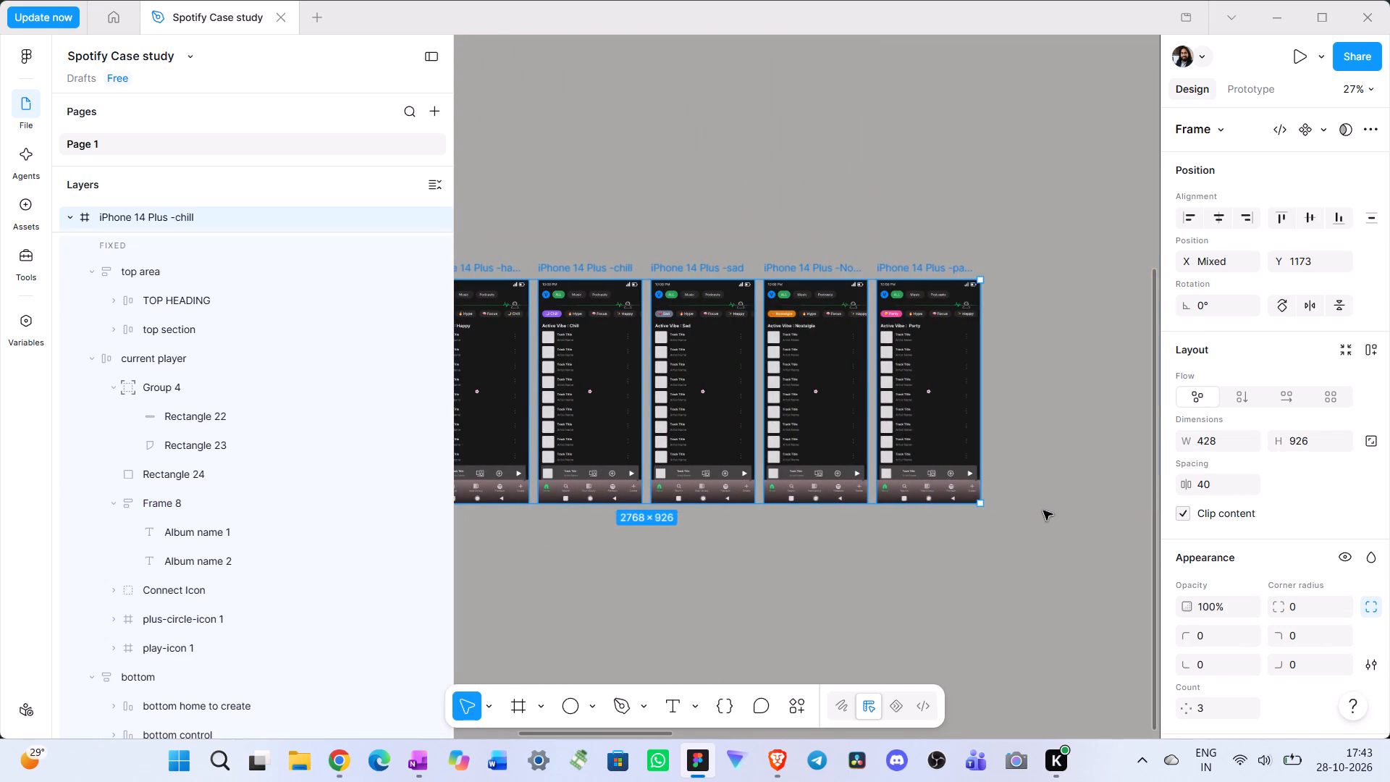
scroll(1042, 510, "right", 3)
left_click_drag(755, 267, 815, 335)
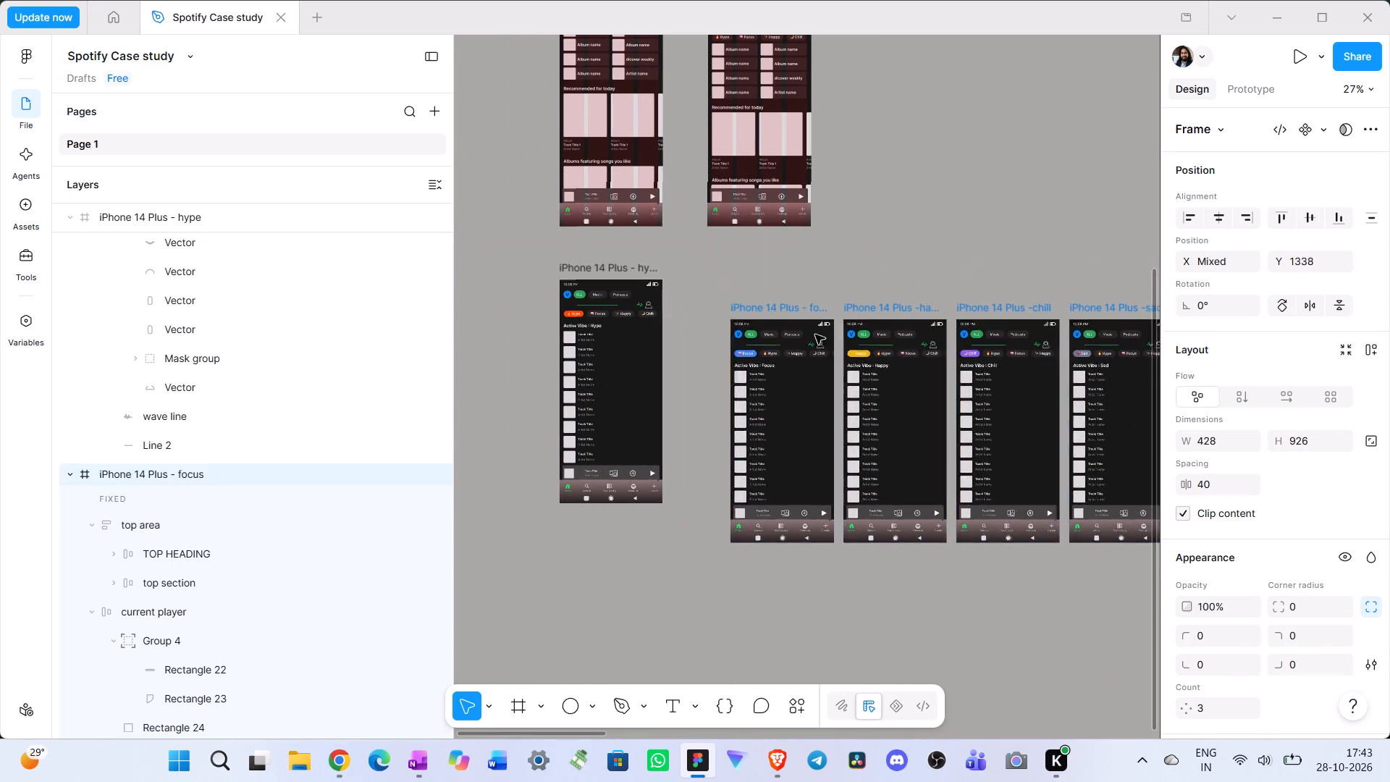
left_click_drag(815, 335, 620, 531)
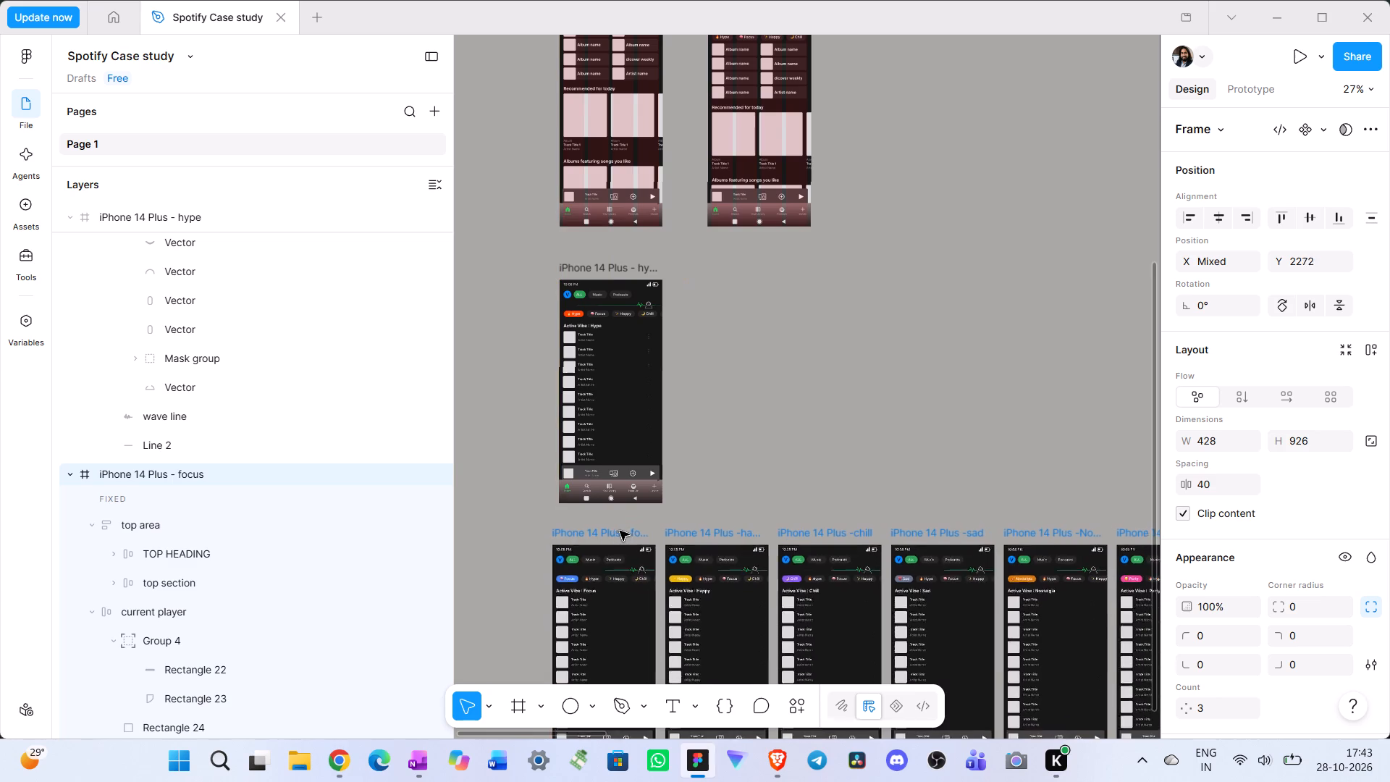
left_click_drag(620, 531, 630, 529)
left_click(843, 431)
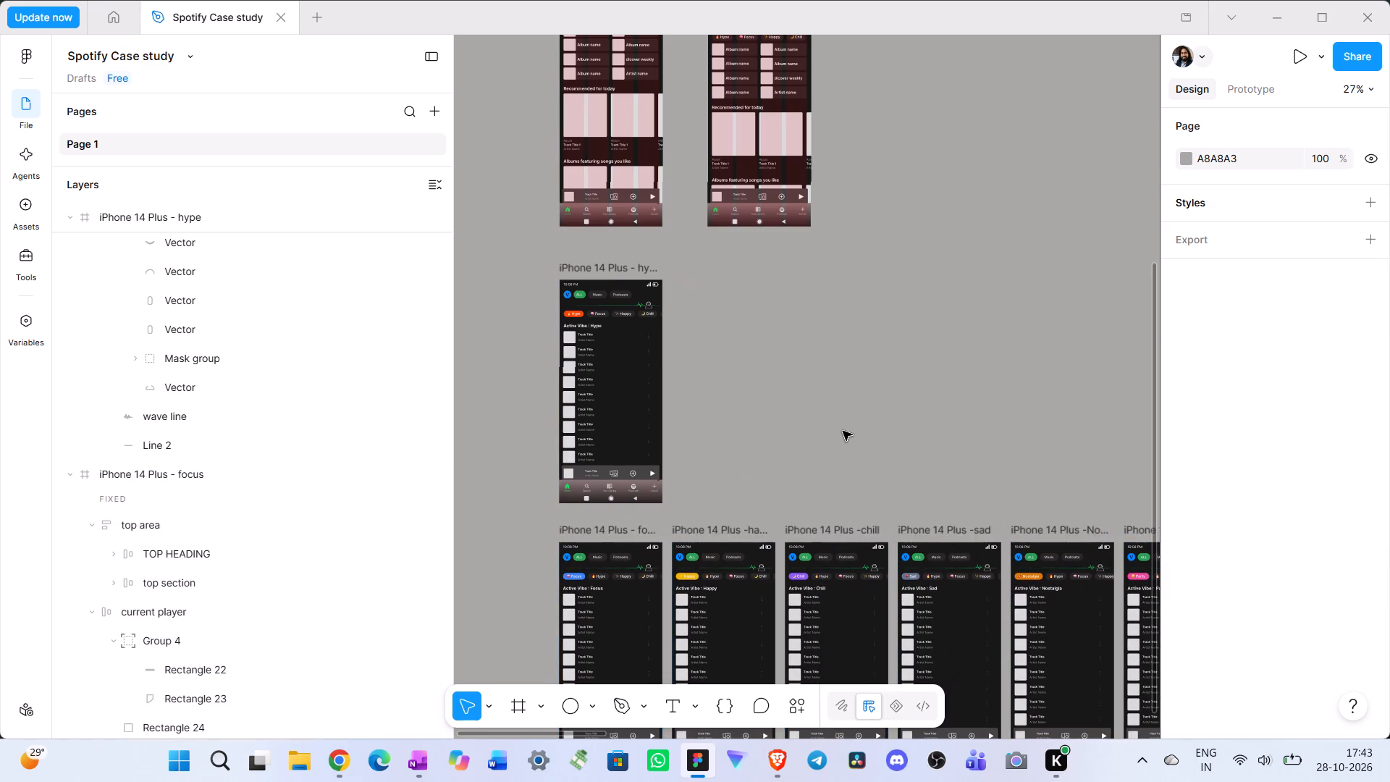
Link the focus screen's Hype chip, second in the row, to the hype screen above it.
scroll(843, 431, "down", 2)
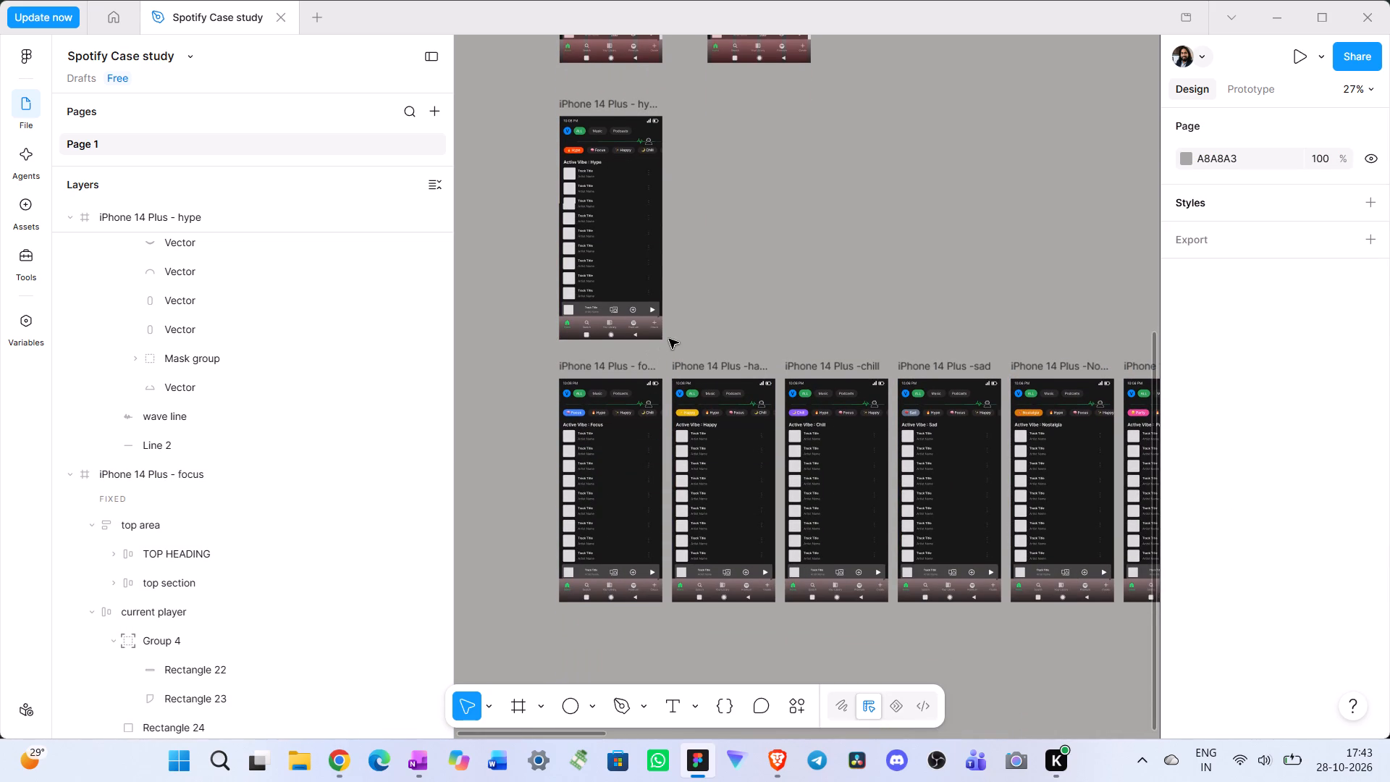
left_click(636, 103)
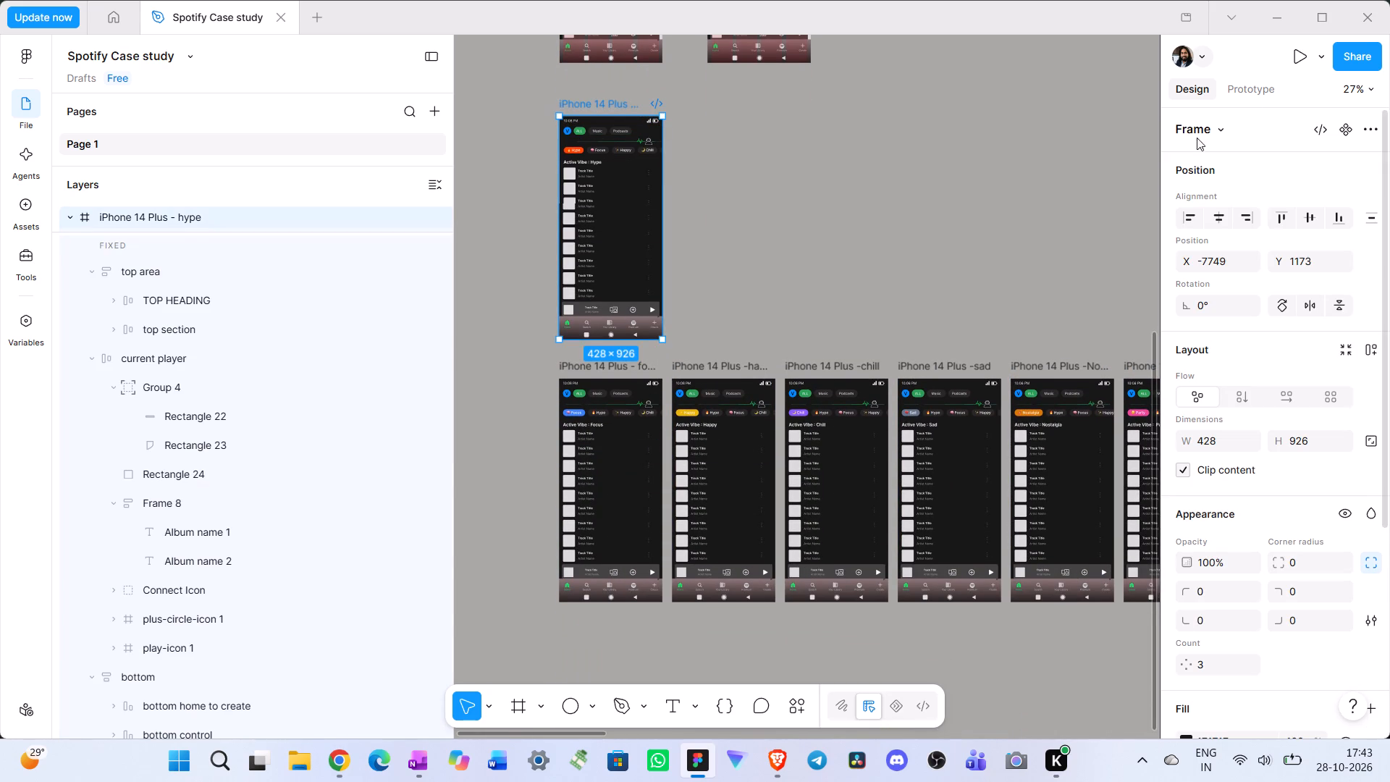
left_click(1270, 83)
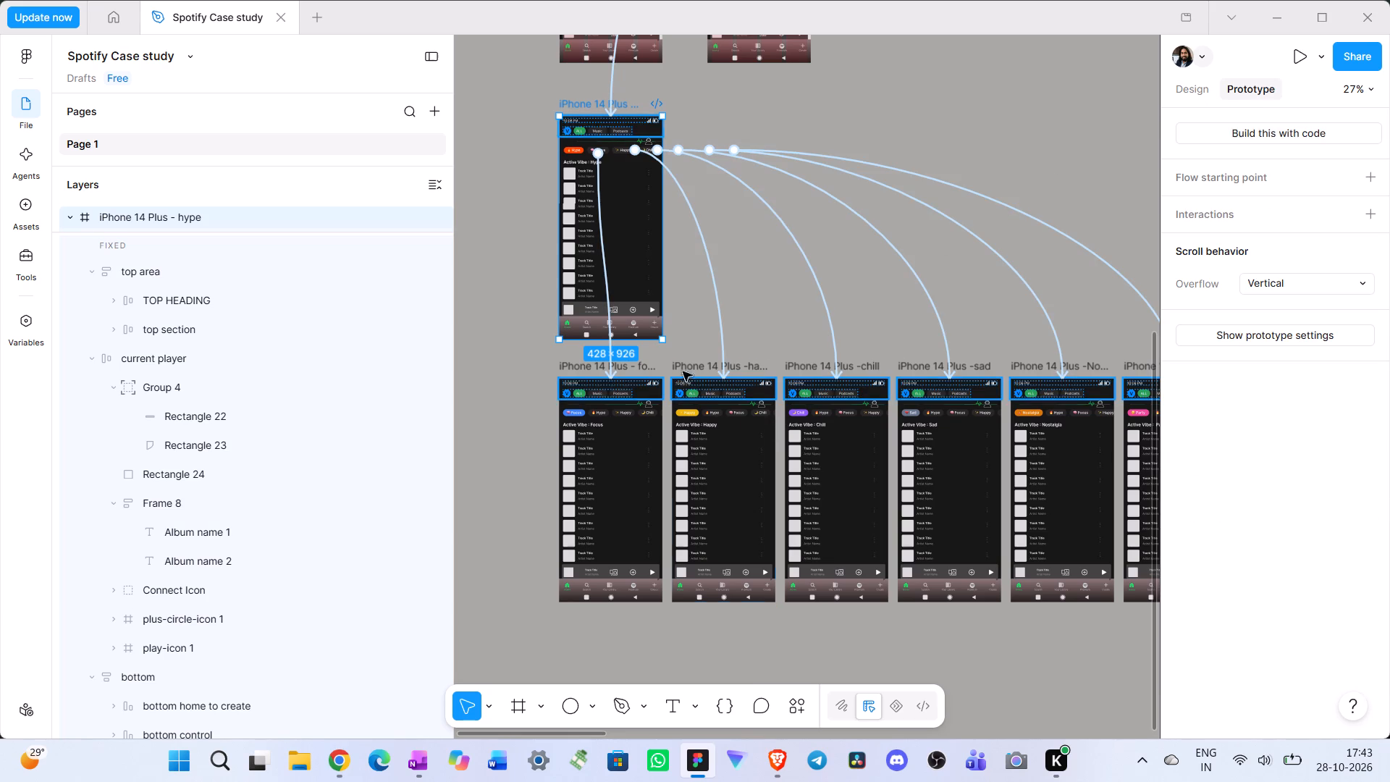
left_click(630, 367)
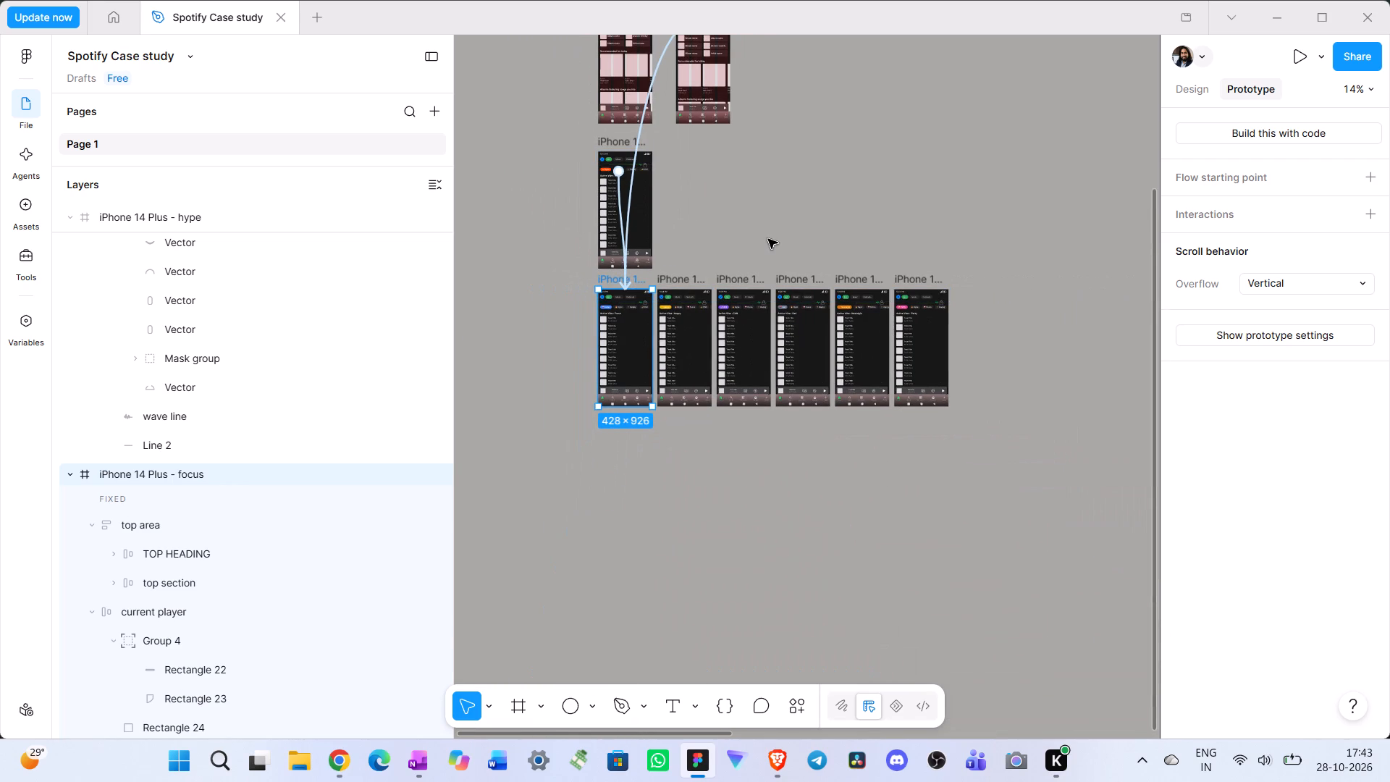
scroll(768, 239, "up", 1)
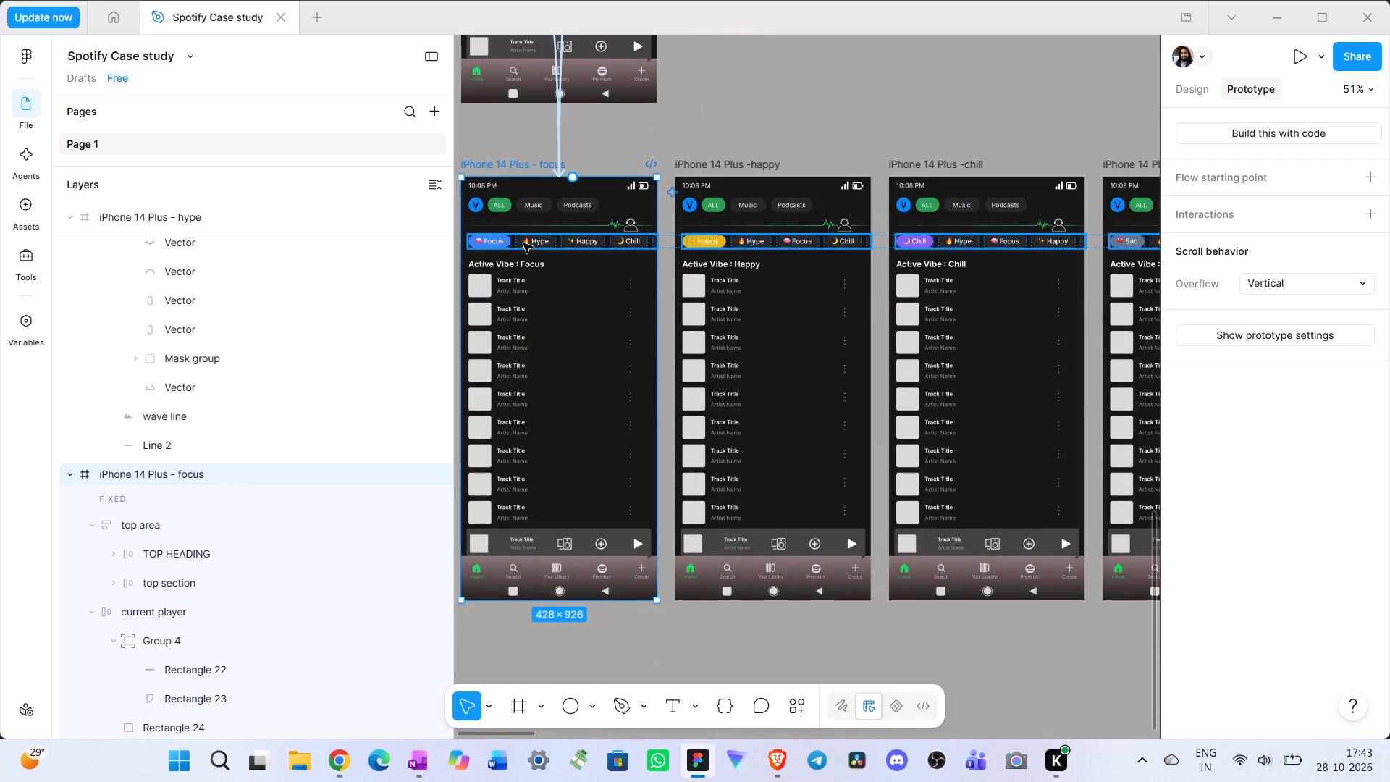
left_click(530, 242)
left_click(530, 242)
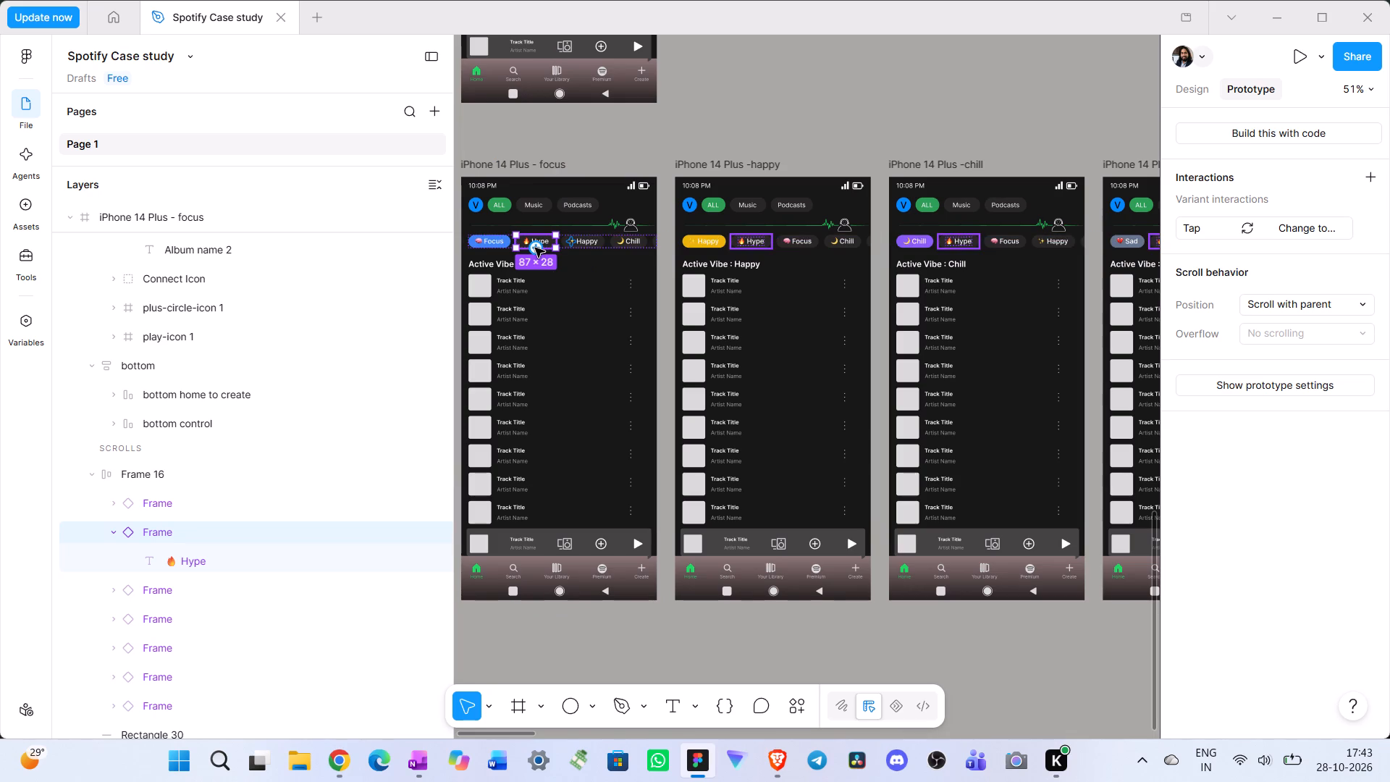
left_click_drag(535, 248, 676, 55)
left_click(972, 109)
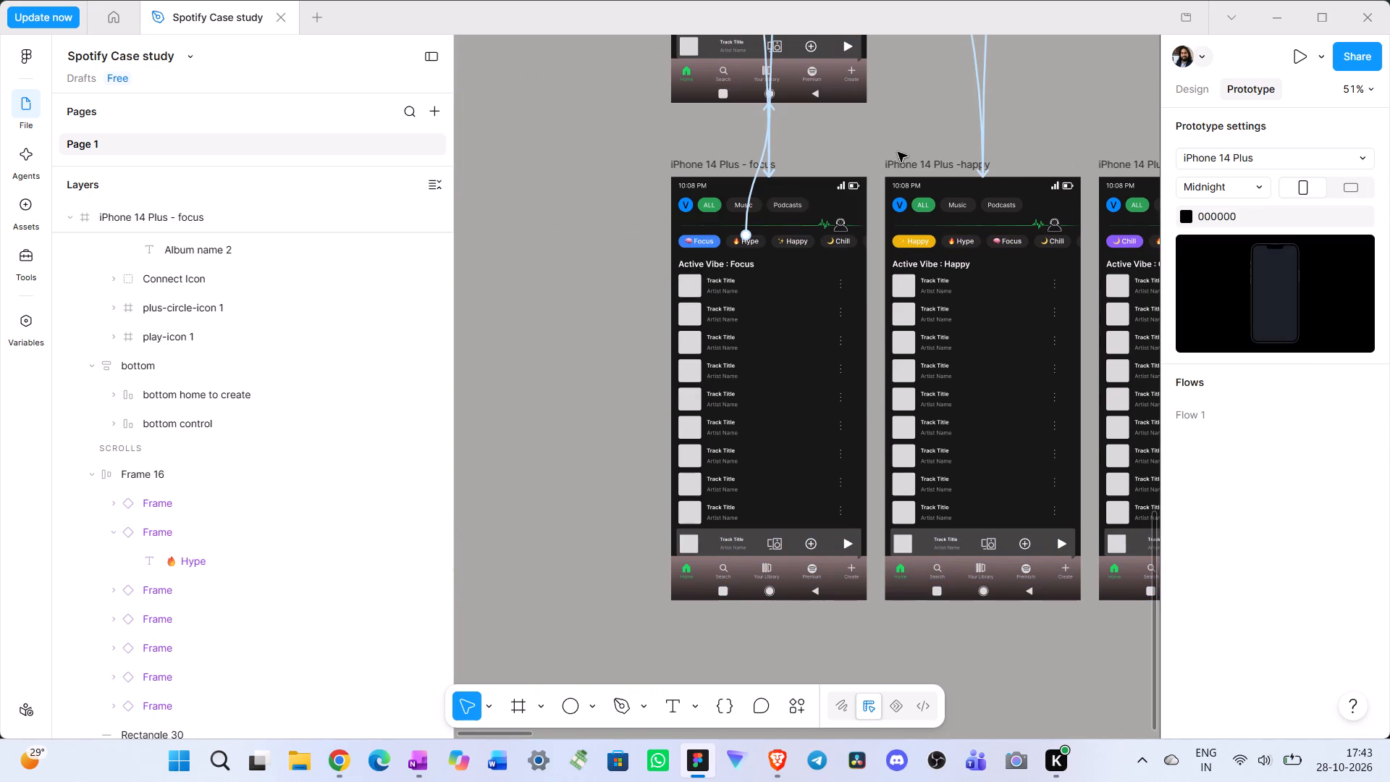
Link the focus screen's Happy chip to the happy screen with an On tap, Navigate to, Instant interaction.
left_click(782, 245)
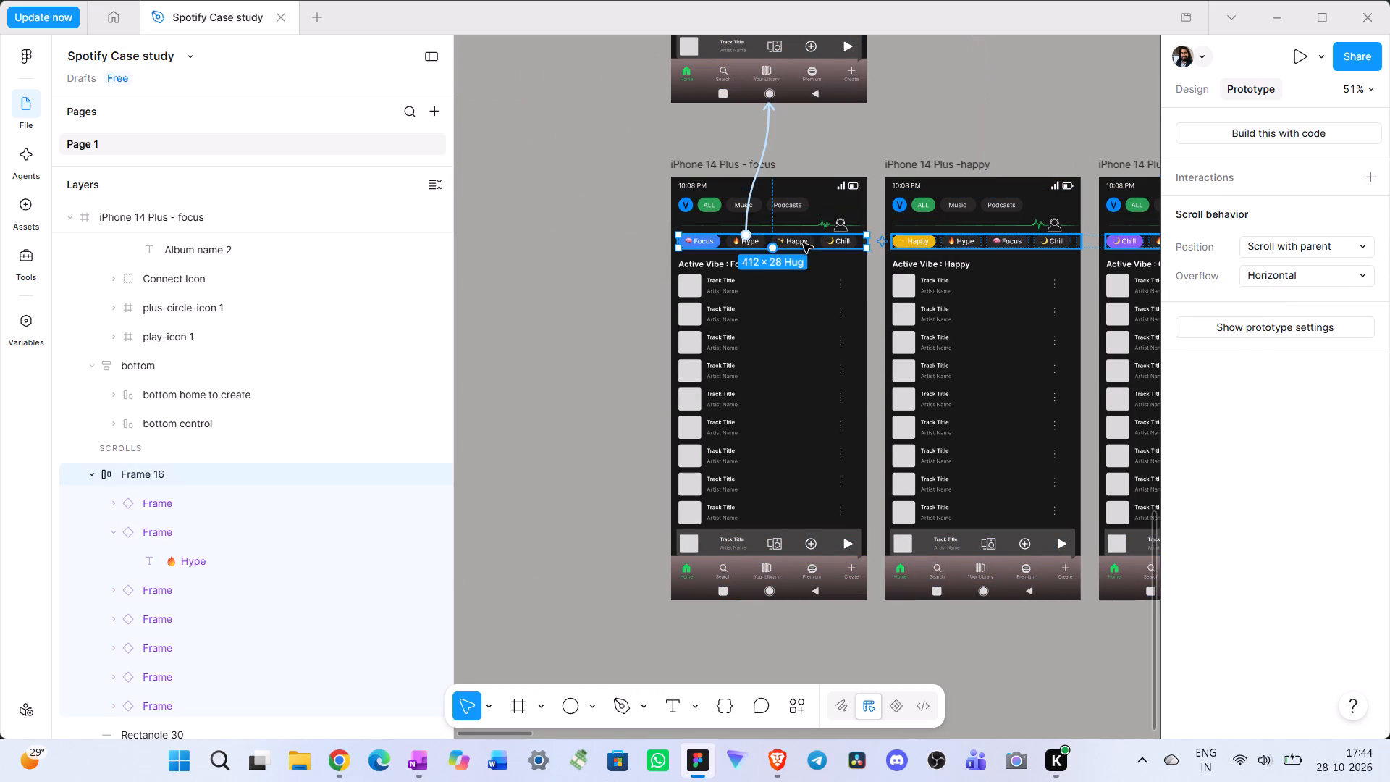
double_click(803, 243)
left_click_drag(793, 250, 880, 269)
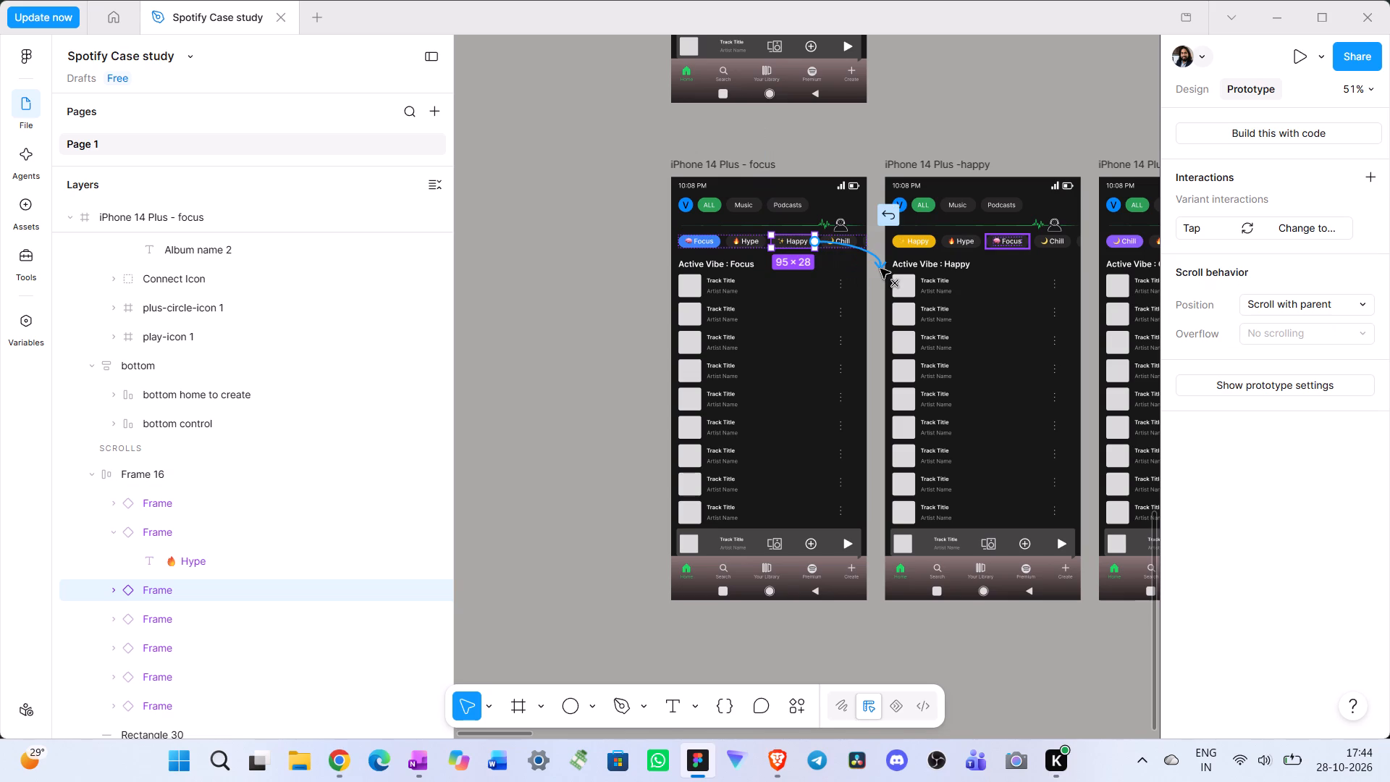
left_click_drag(880, 269, 900, 269)
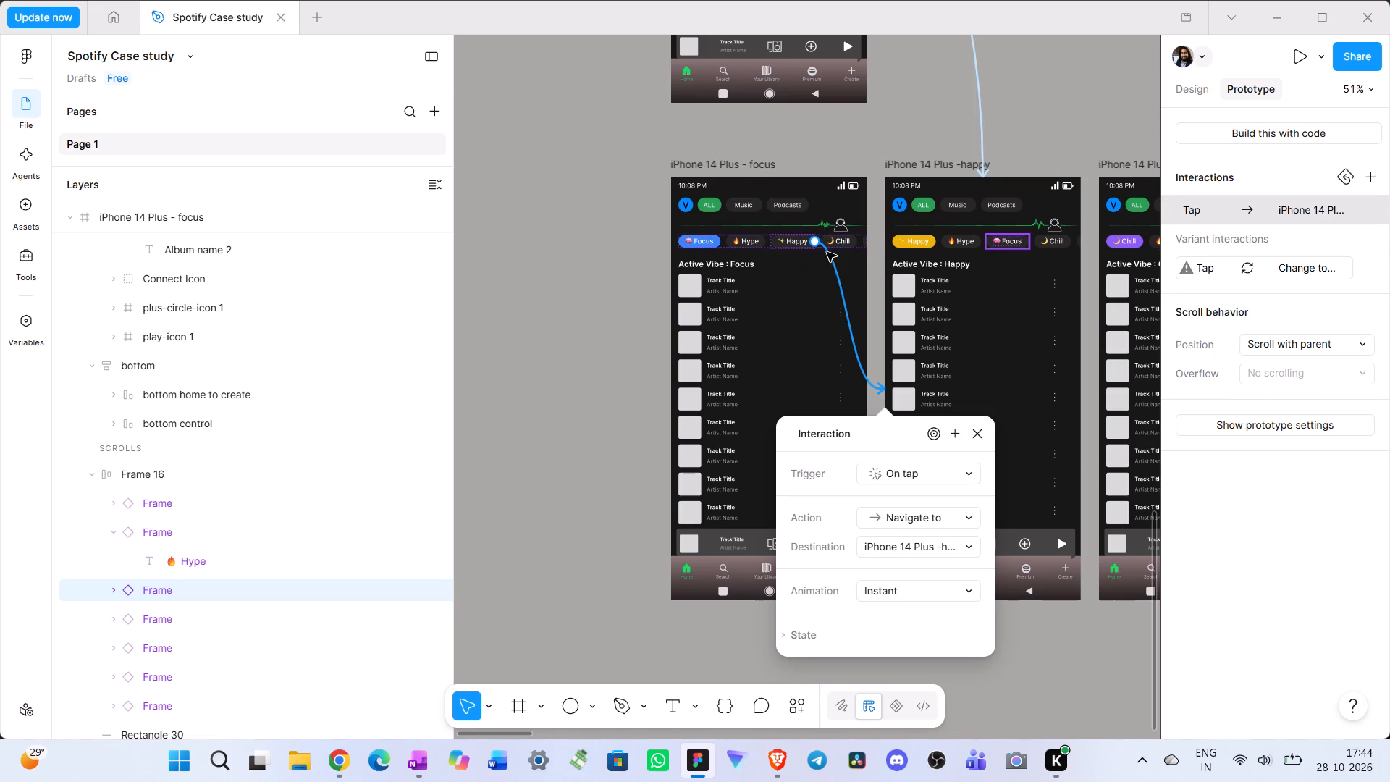
Link the focus screen's Chill chip to the chill screen with an On tap, Navigate to, Instant interaction.
left_click(843, 244)
left_click_drag(840, 250, 1075, 275)
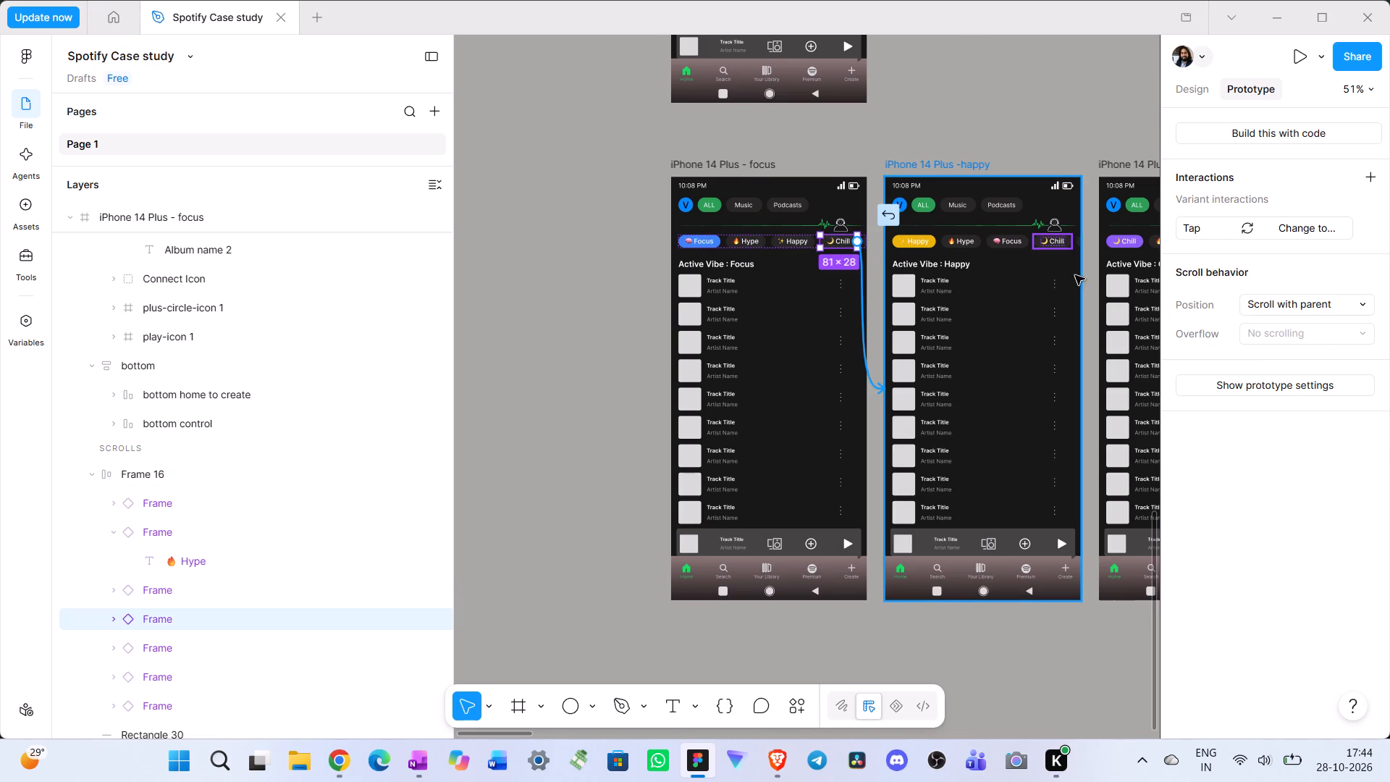
left_click_drag(1075, 275, 1116, 287)
Link the focus screen's Sad chip, fifth in the row, to the sad screen with an On tap, Navigate to, Instant interaction.
scroll(1070, 296, "left", 1)
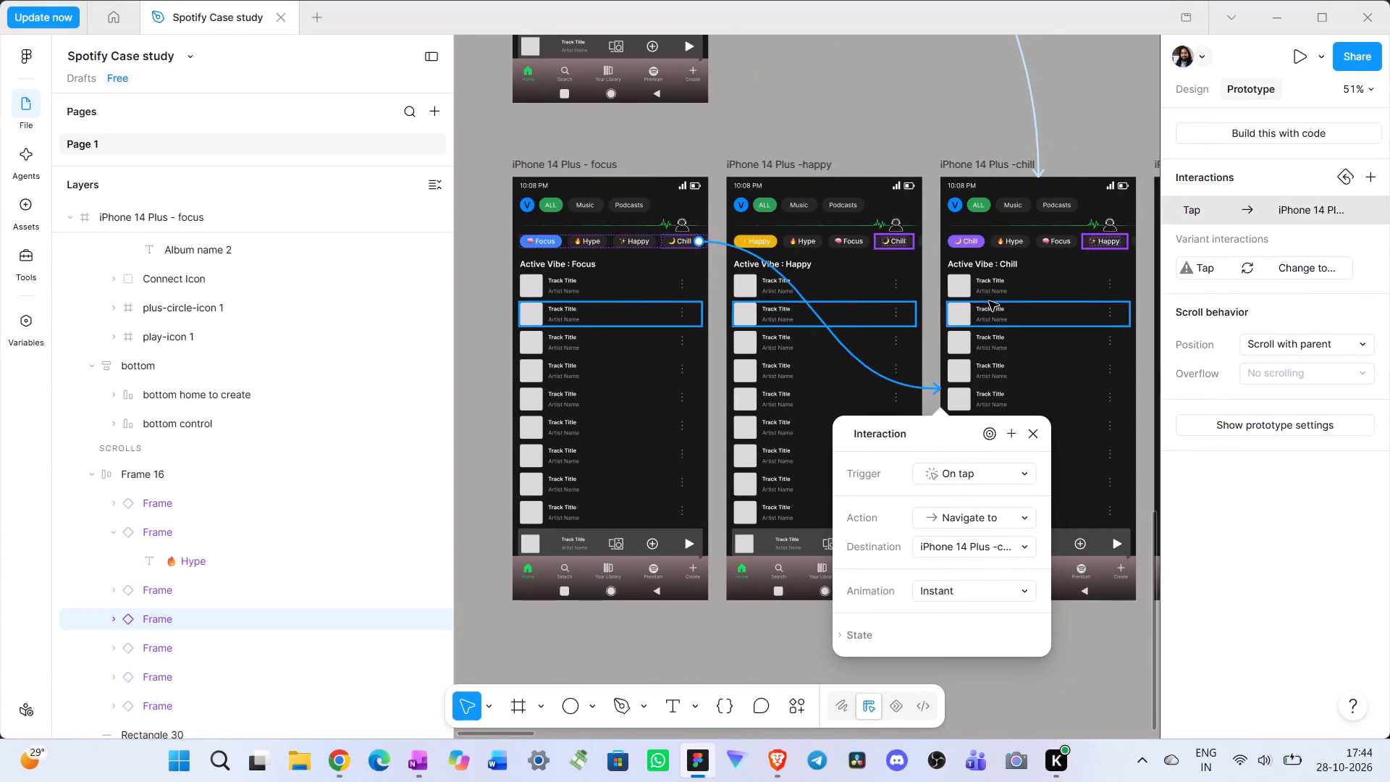
scroll(989, 301, "left", 1)
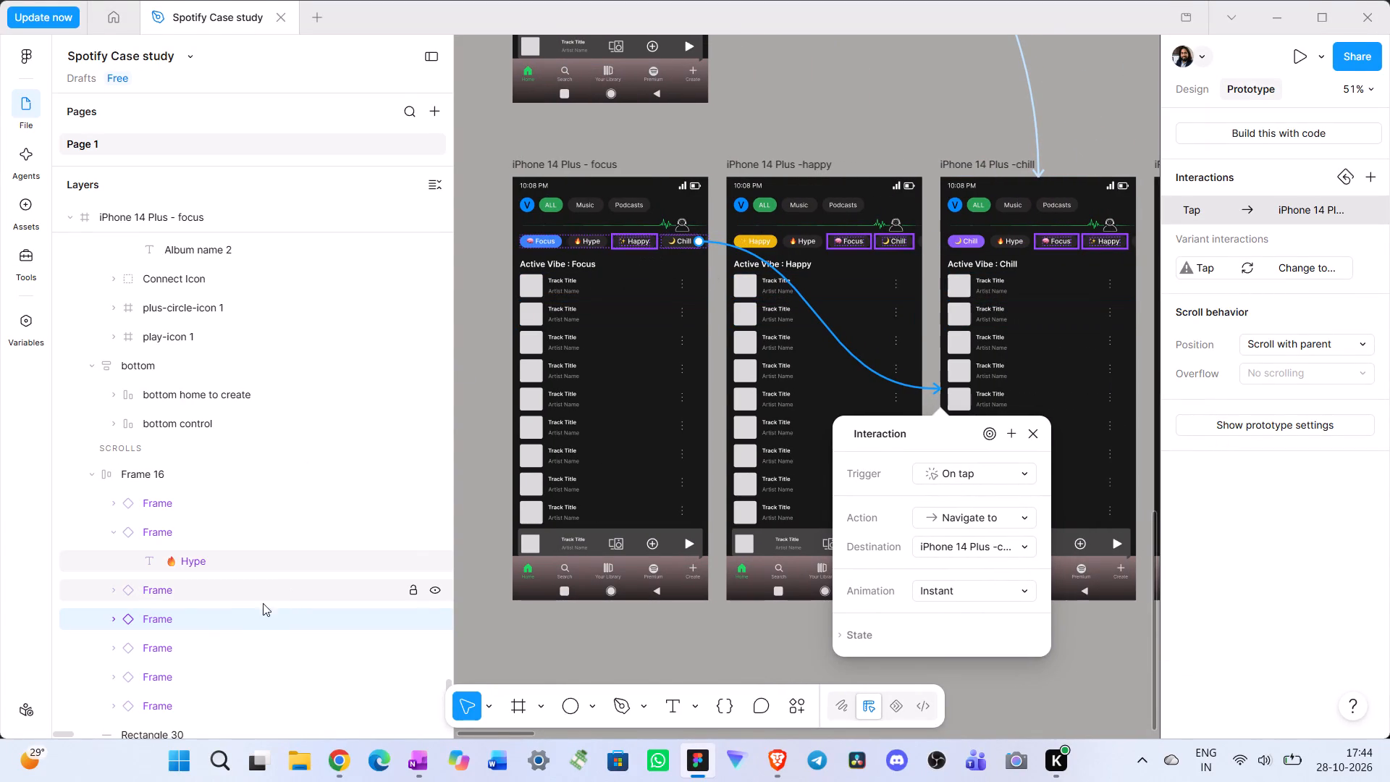
left_click(208, 642)
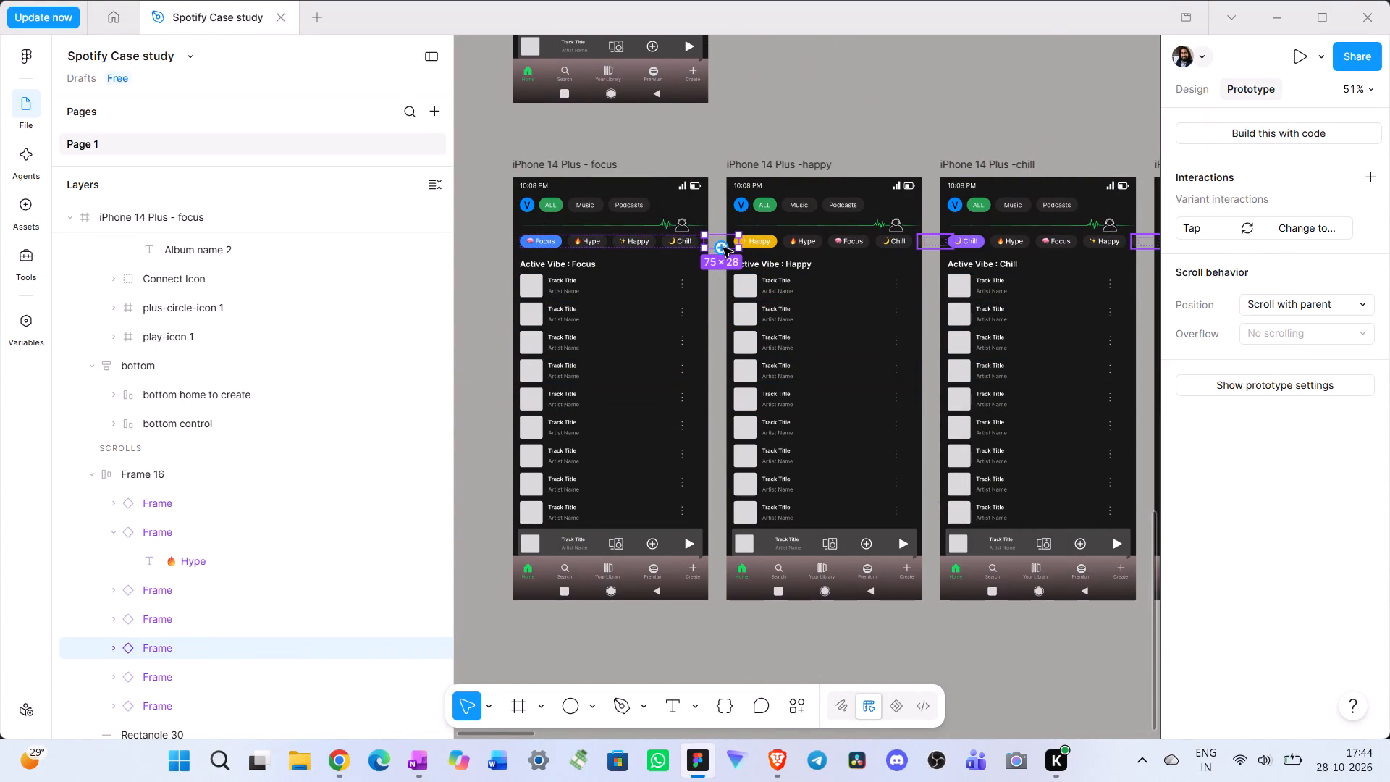
left_click_drag(722, 248, 1040, 333)
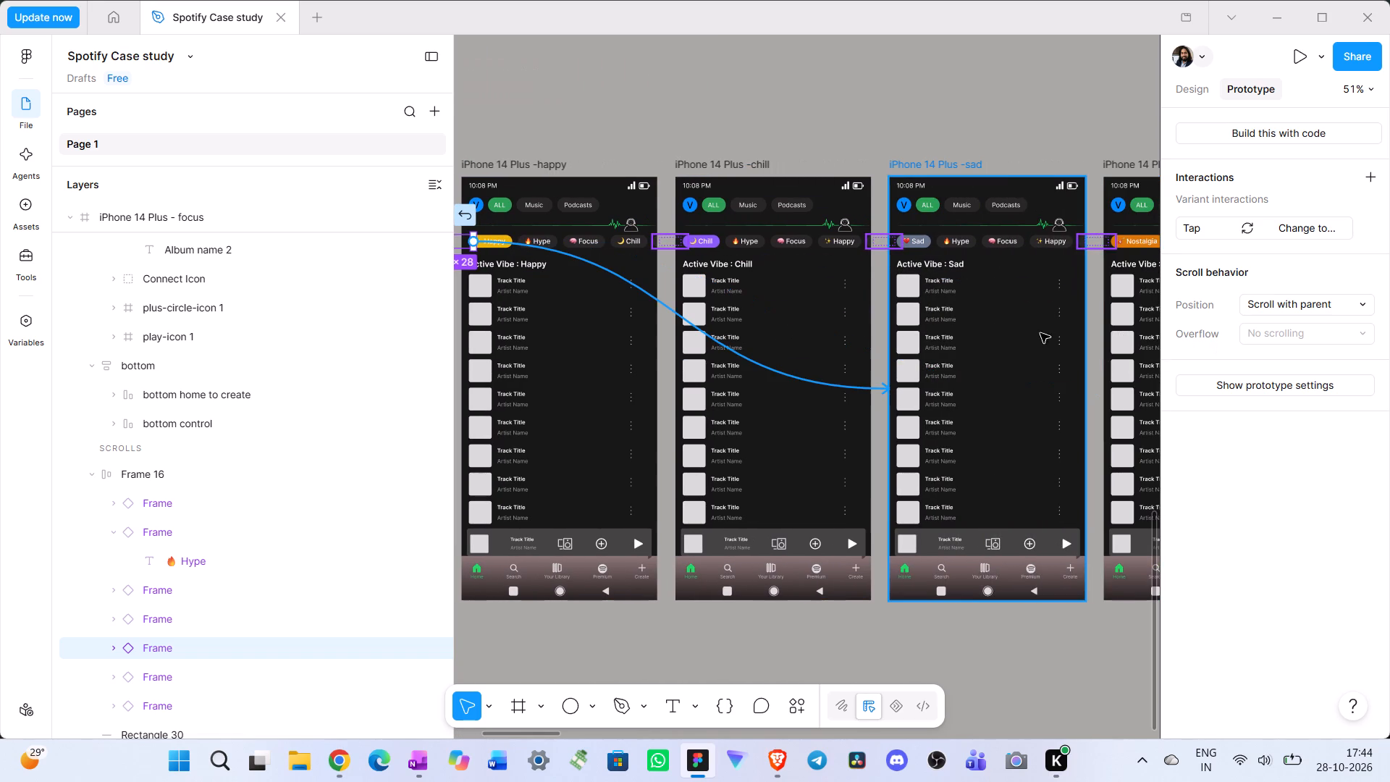
left_click_drag(1040, 333, 998, 333)
Link the focus screen's Nostalgia chip, sixth in the row, to the nostalgia screen with an On tap, Navigate to, Instant interaction.
scroll(951, 363, "right", 1)
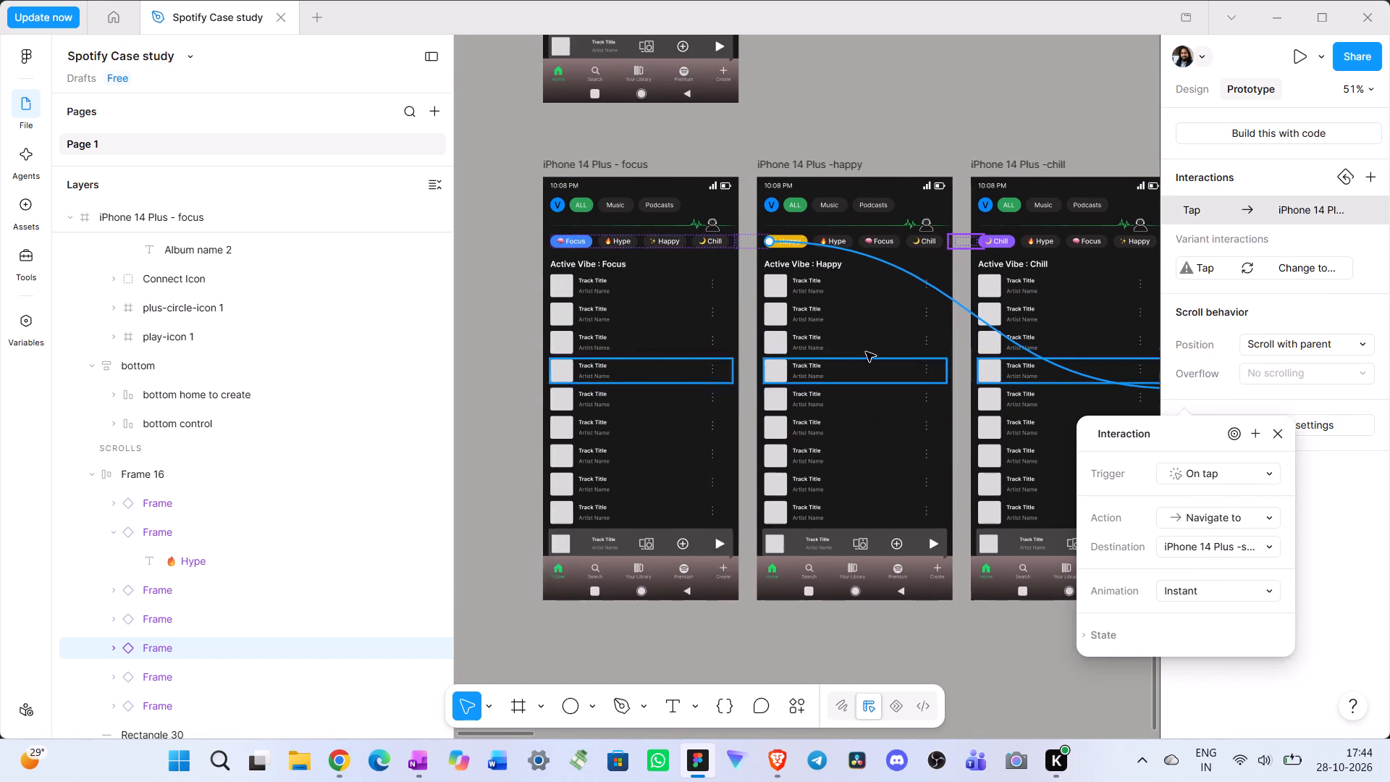
scroll(866, 352, "right", 2)
scroll(284, 633, "down", 1)
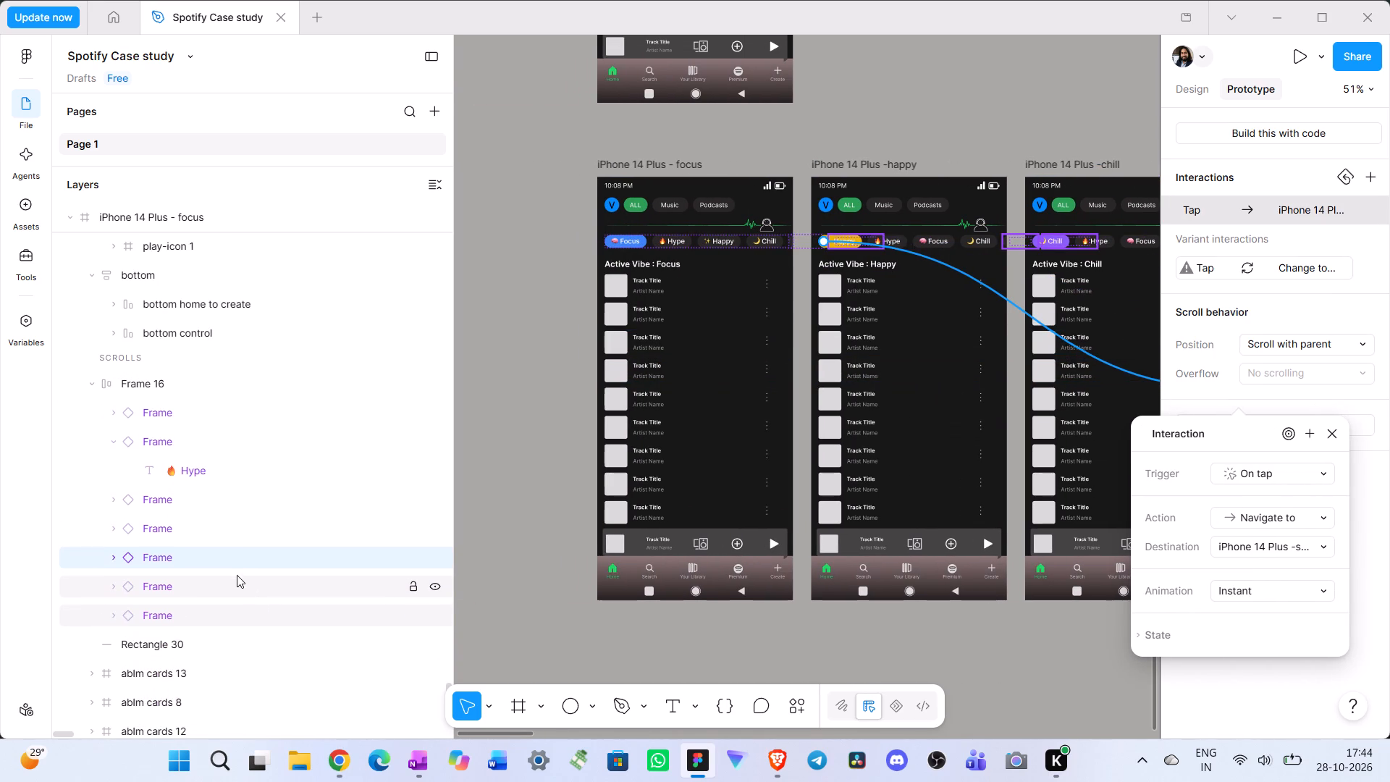
left_click(238, 581)
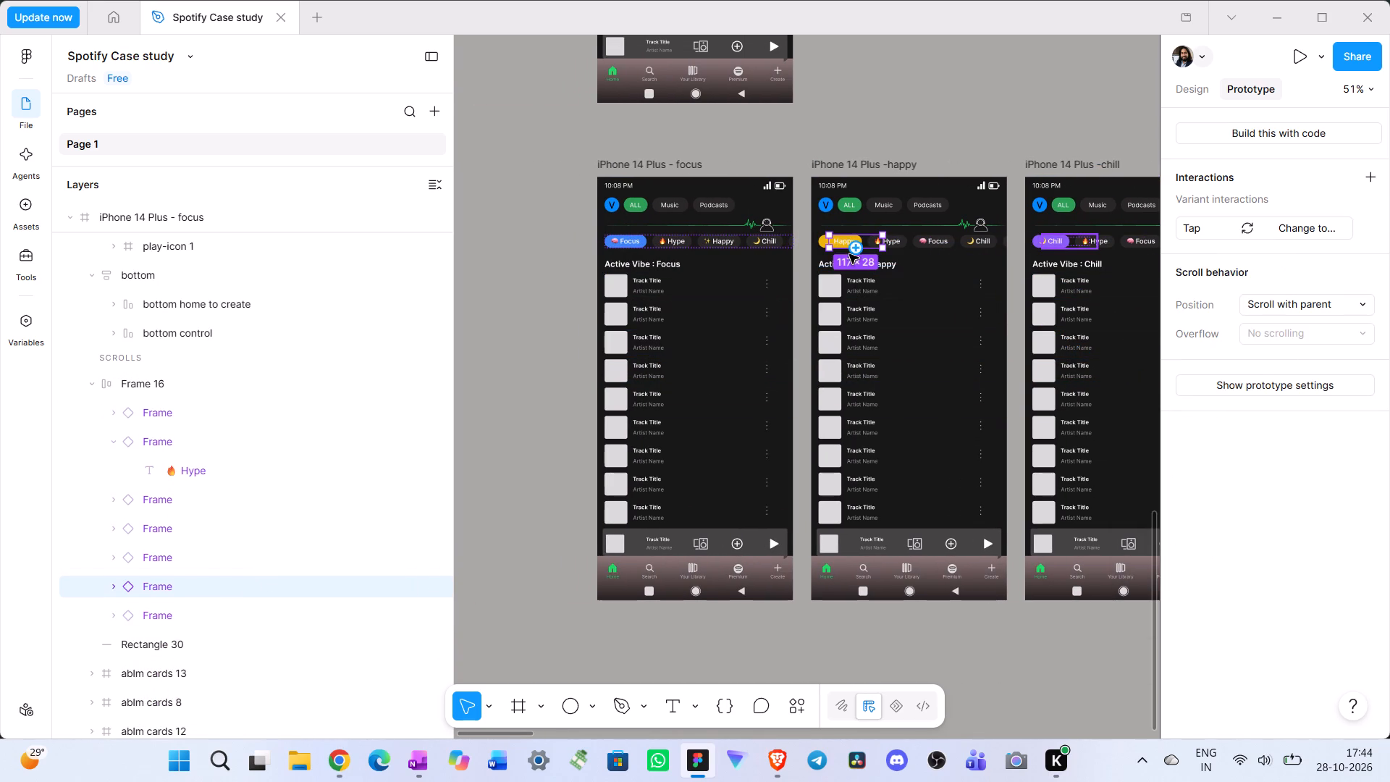
left_click_drag(858, 248, 1230, 368)
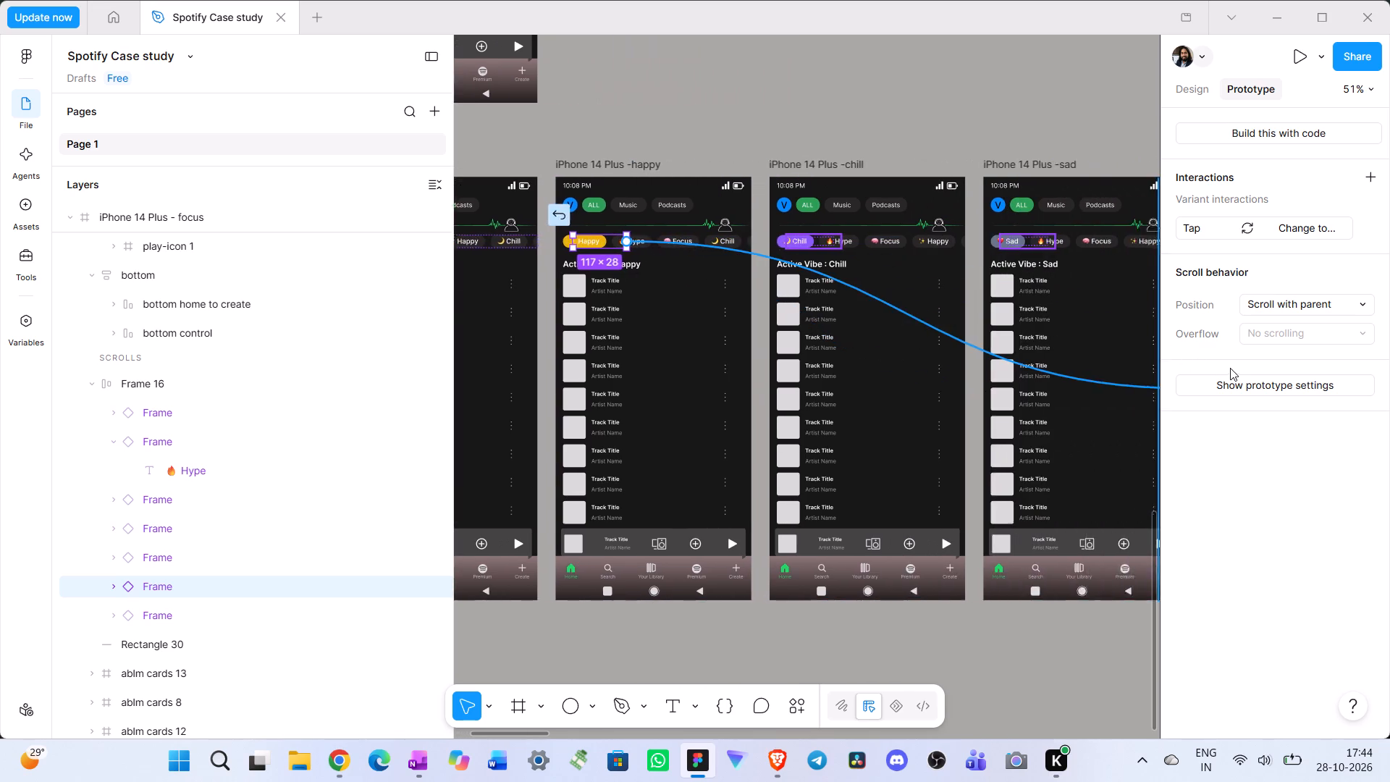
left_click_drag(1230, 368, 961, 391)
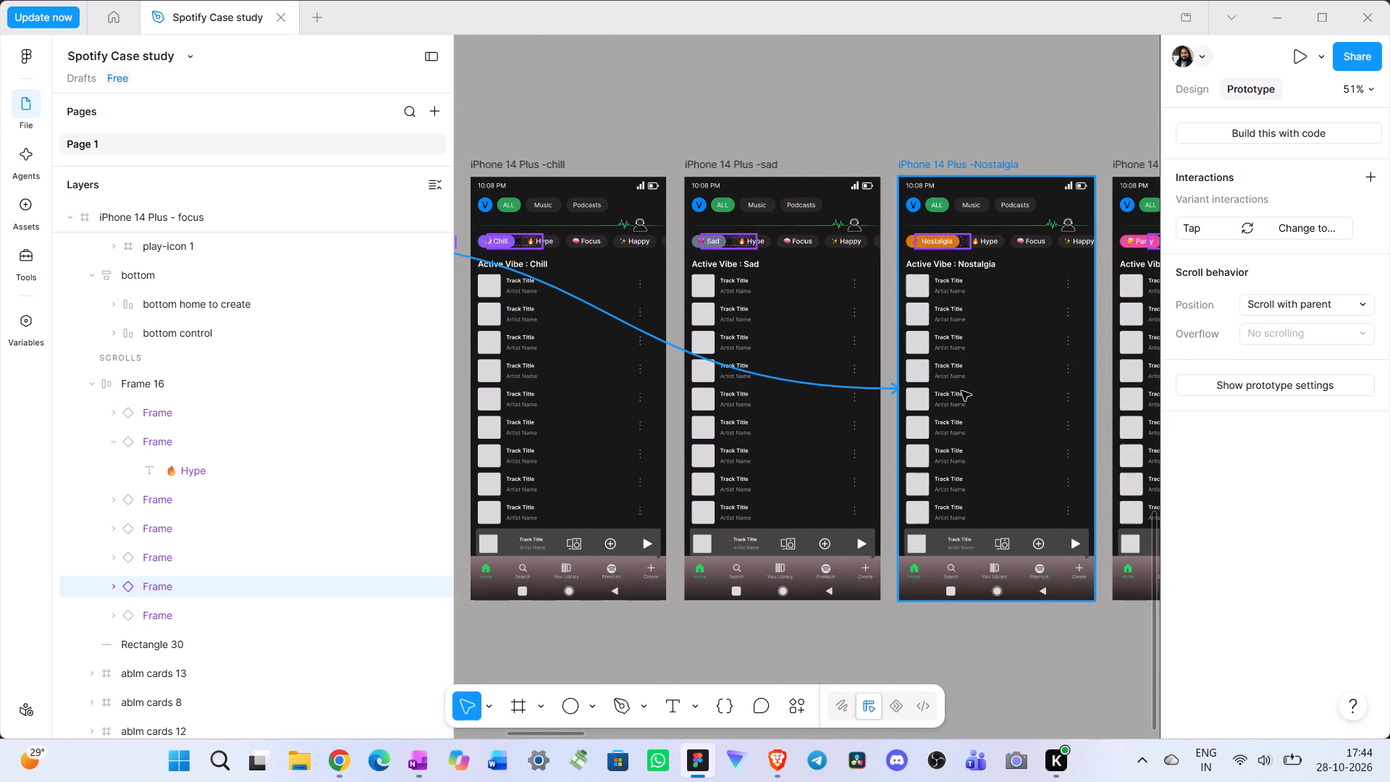
left_click_drag(961, 391, 962, 391)
Link the focus screen's Party chip, last in the row, to the party screen with an On tap, Navigate to, Instant interaction.
scroll(895, 392, "right", 2)
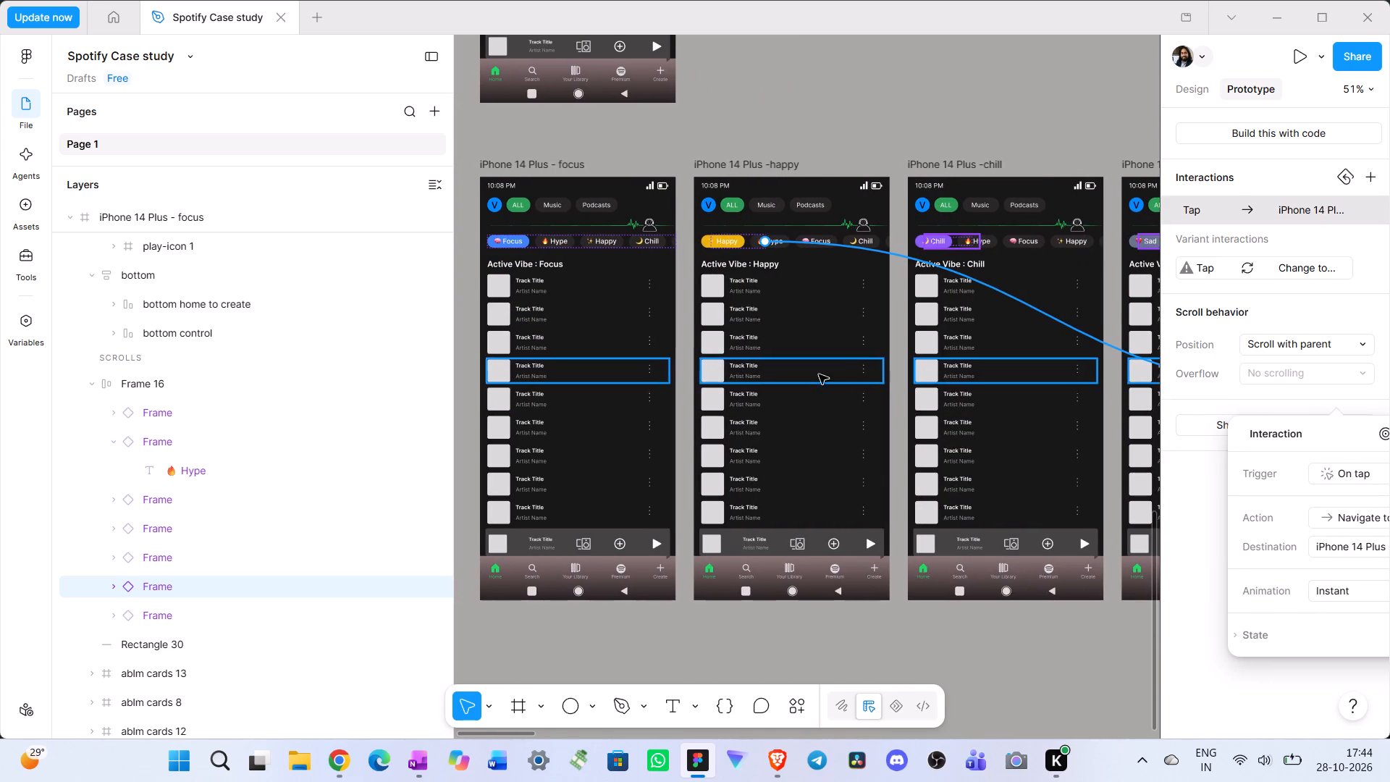
scroll(819, 374, "right", 1)
left_click(271, 611)
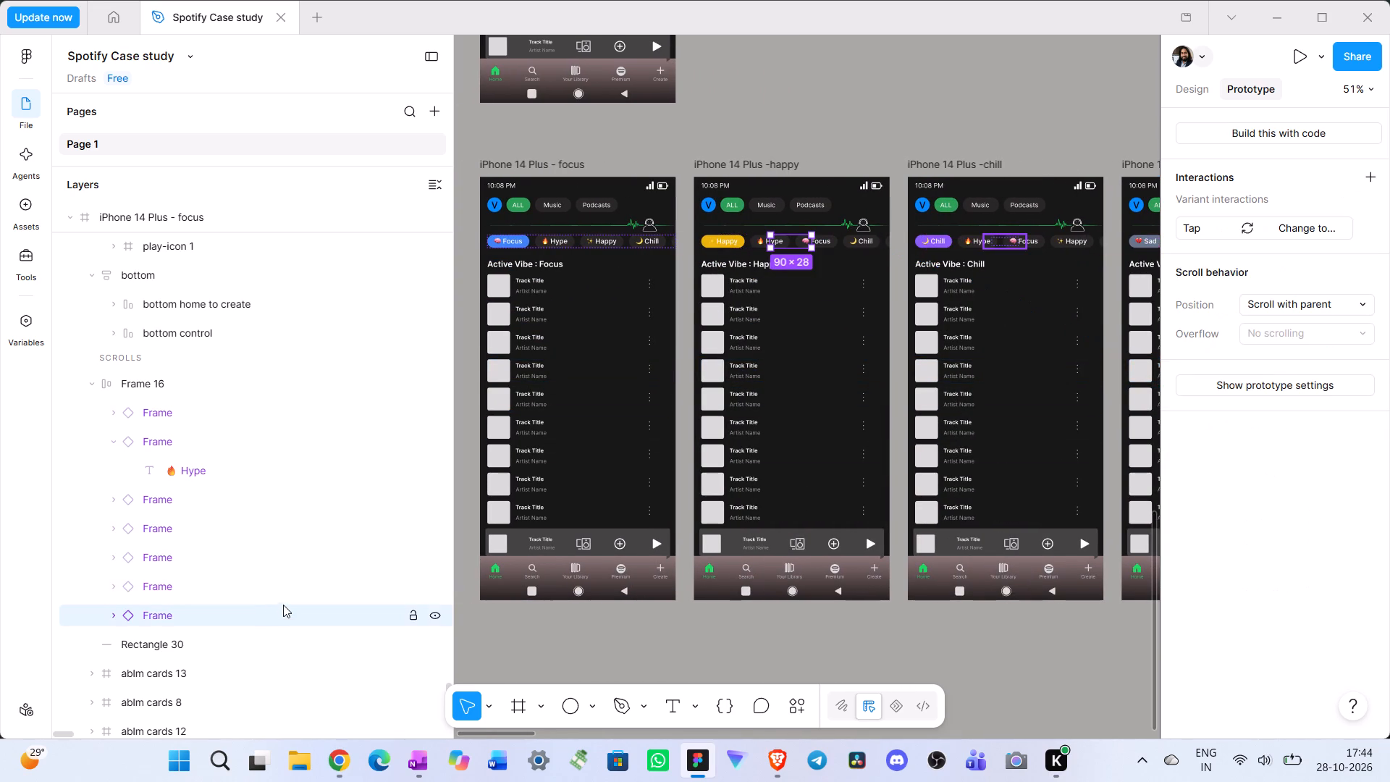
left_click_drag(793, 249, 794, 249)
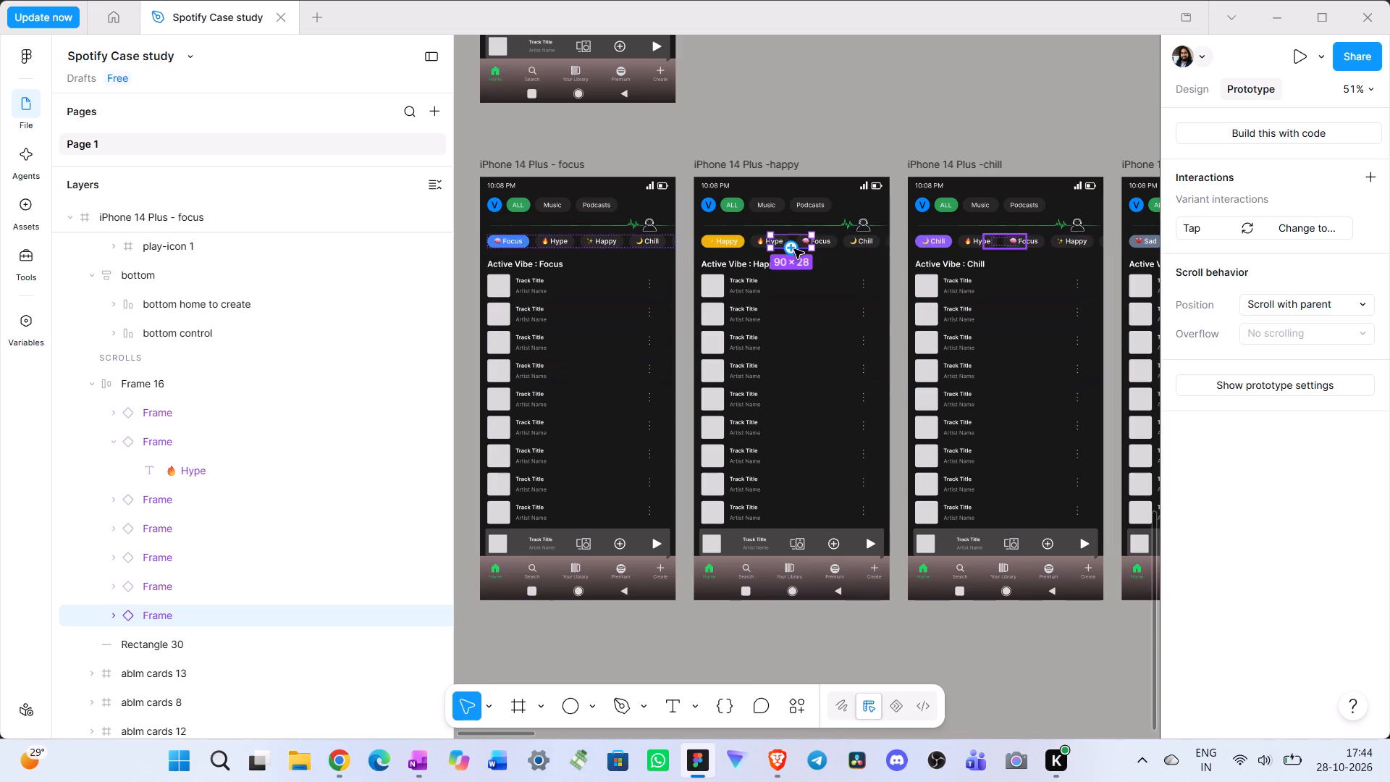
left_click_drag(794, 249, 1184, 343)
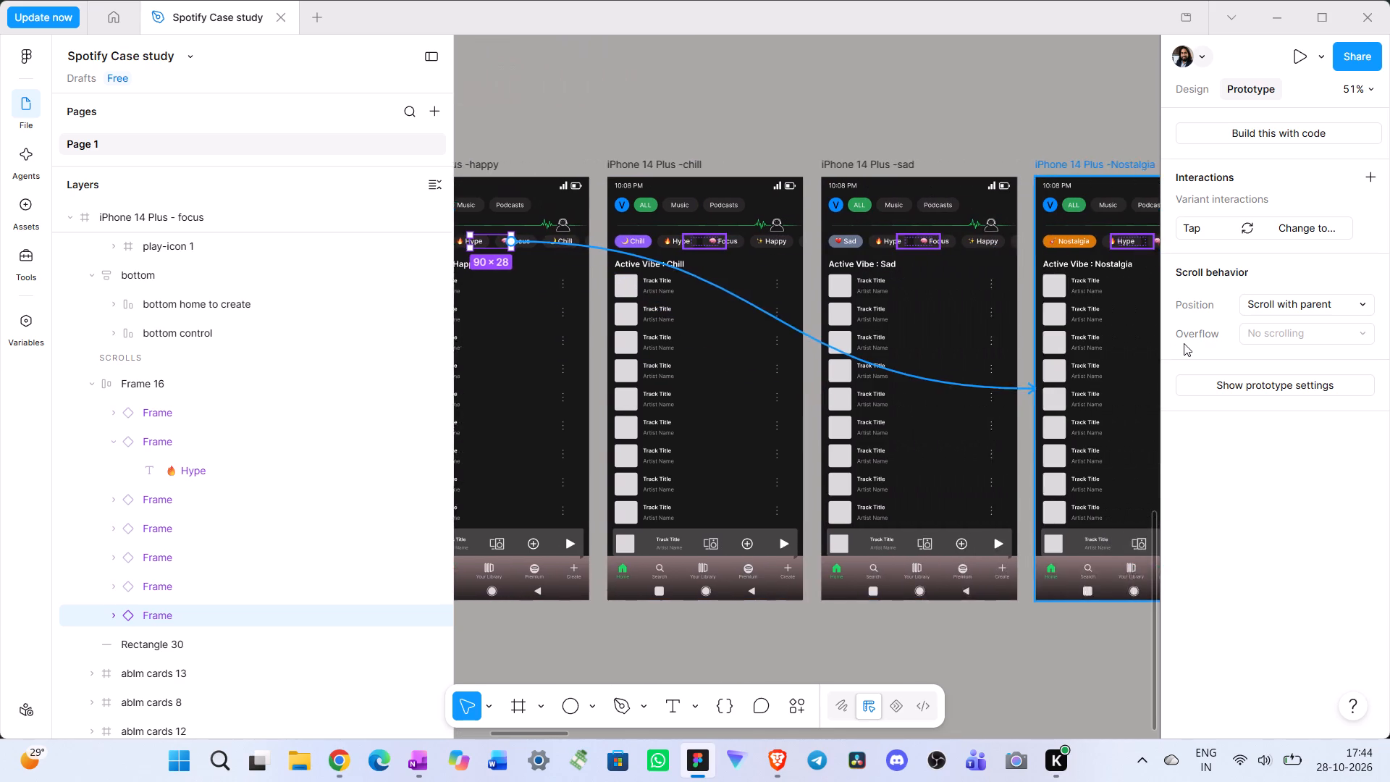
left_click_drag(1184, 343, 1161, 360)
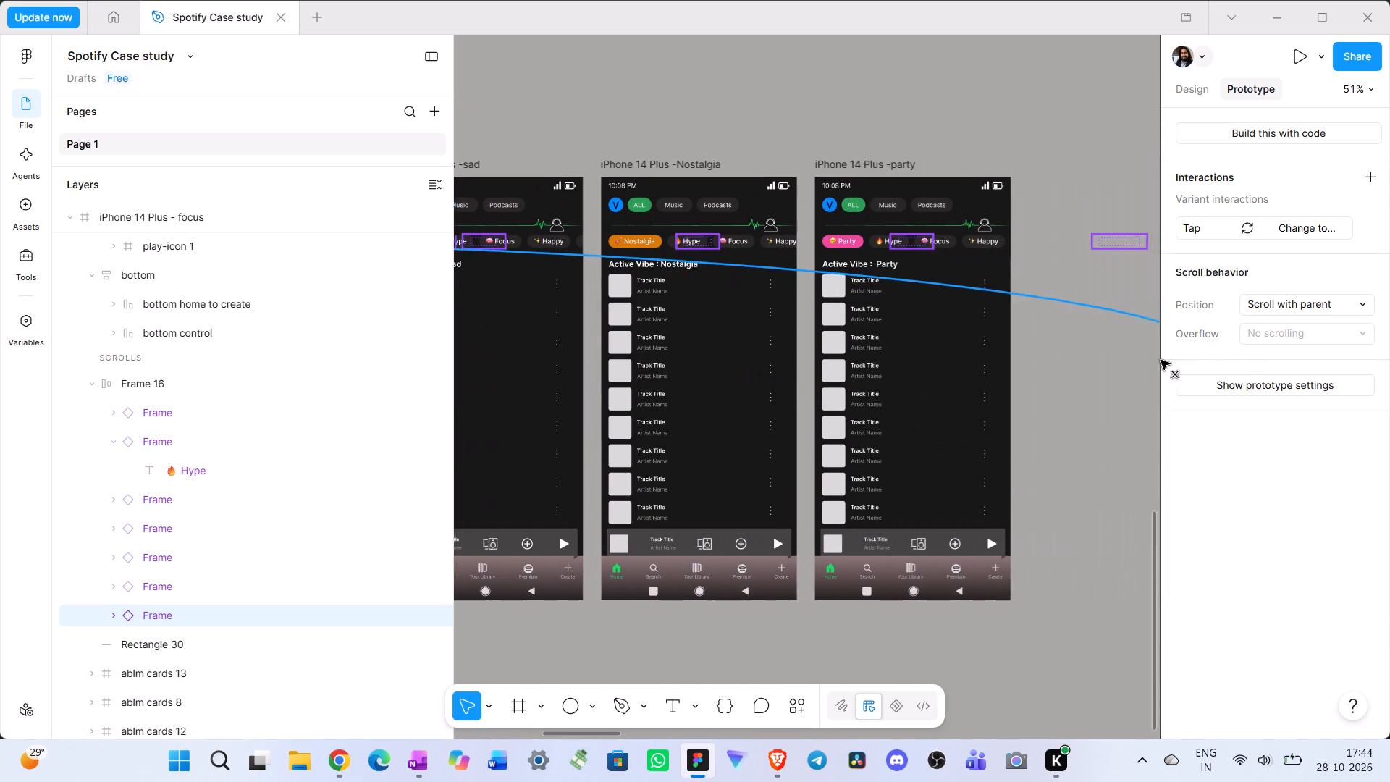
left_click_drag(1161, 360, 894, 379)
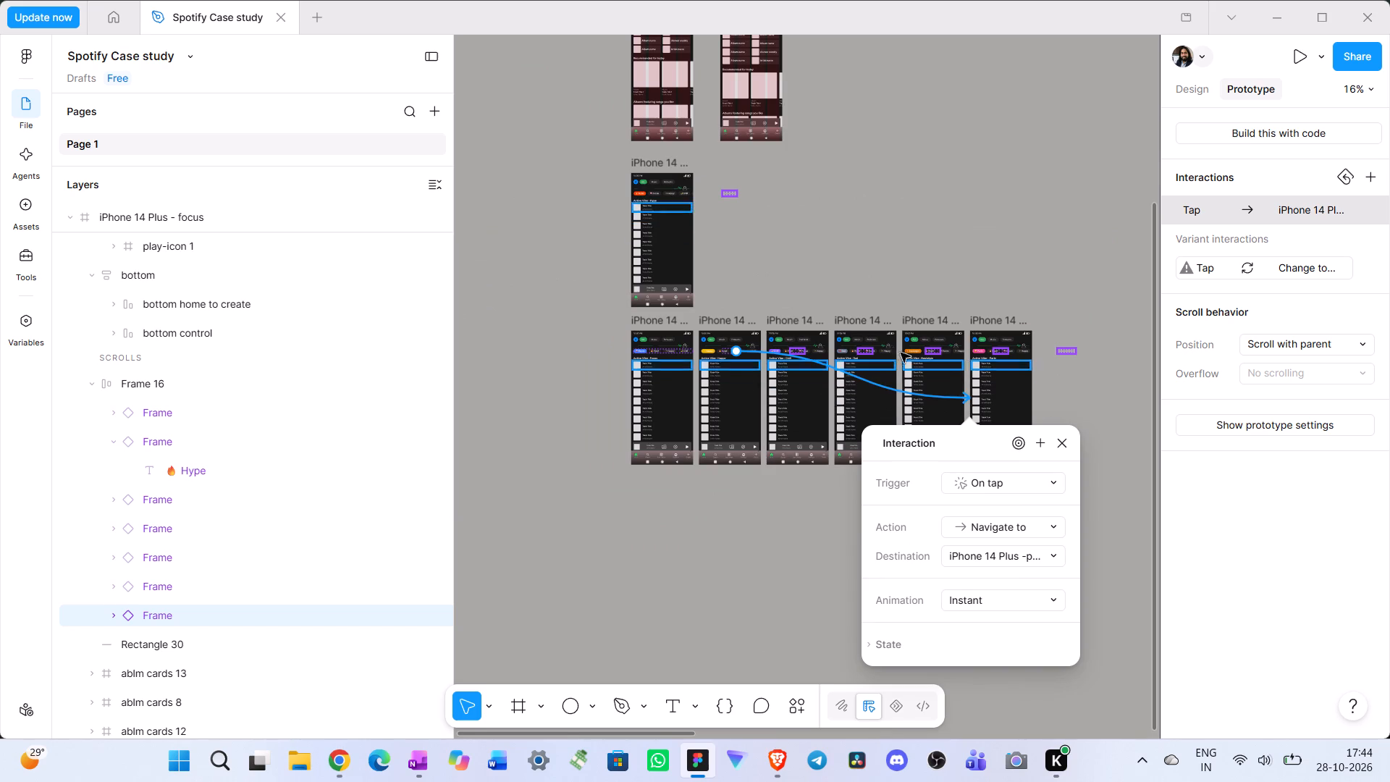
left_click(793, 259)
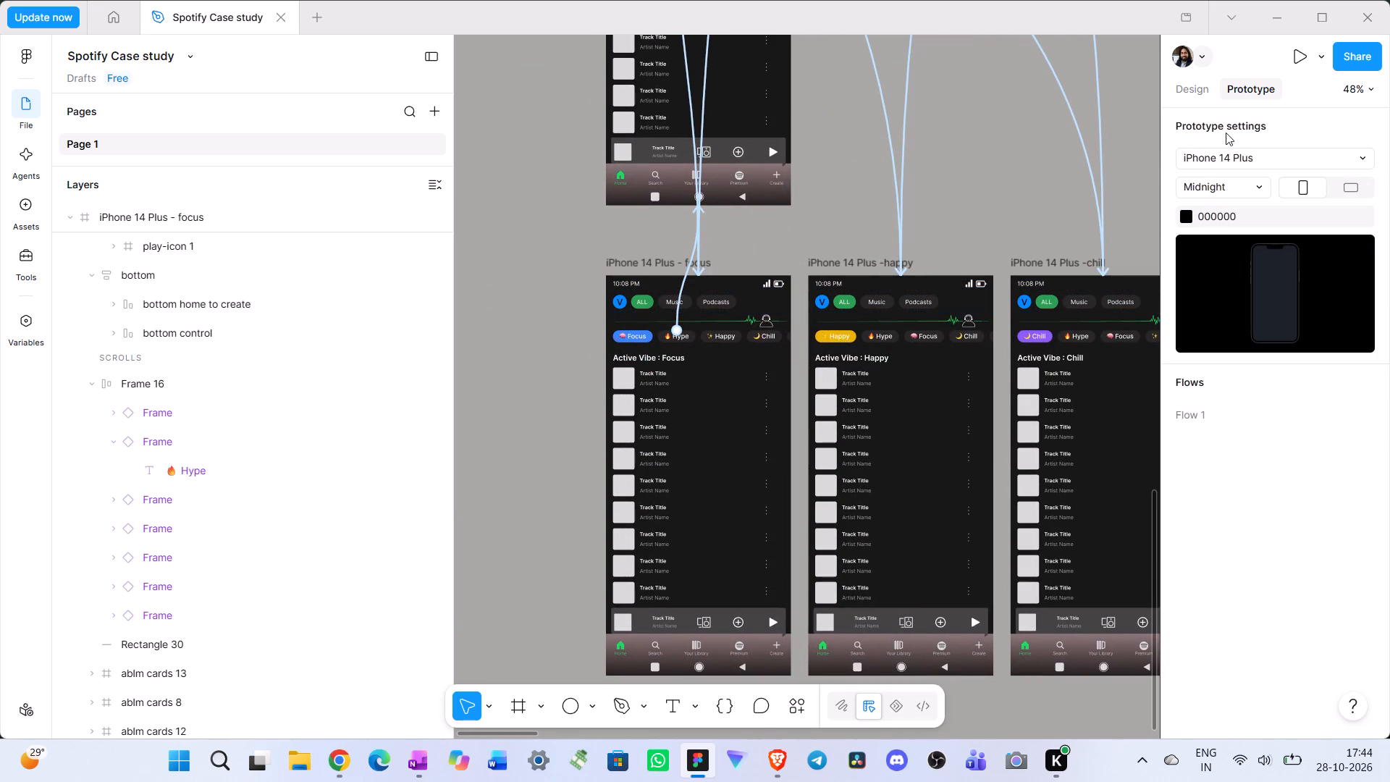
Move the happy, chill, sad, nostalgia and party screens together below the focus screen, aligned with its left edge at Y about 3349.
left_click(1190, 86)
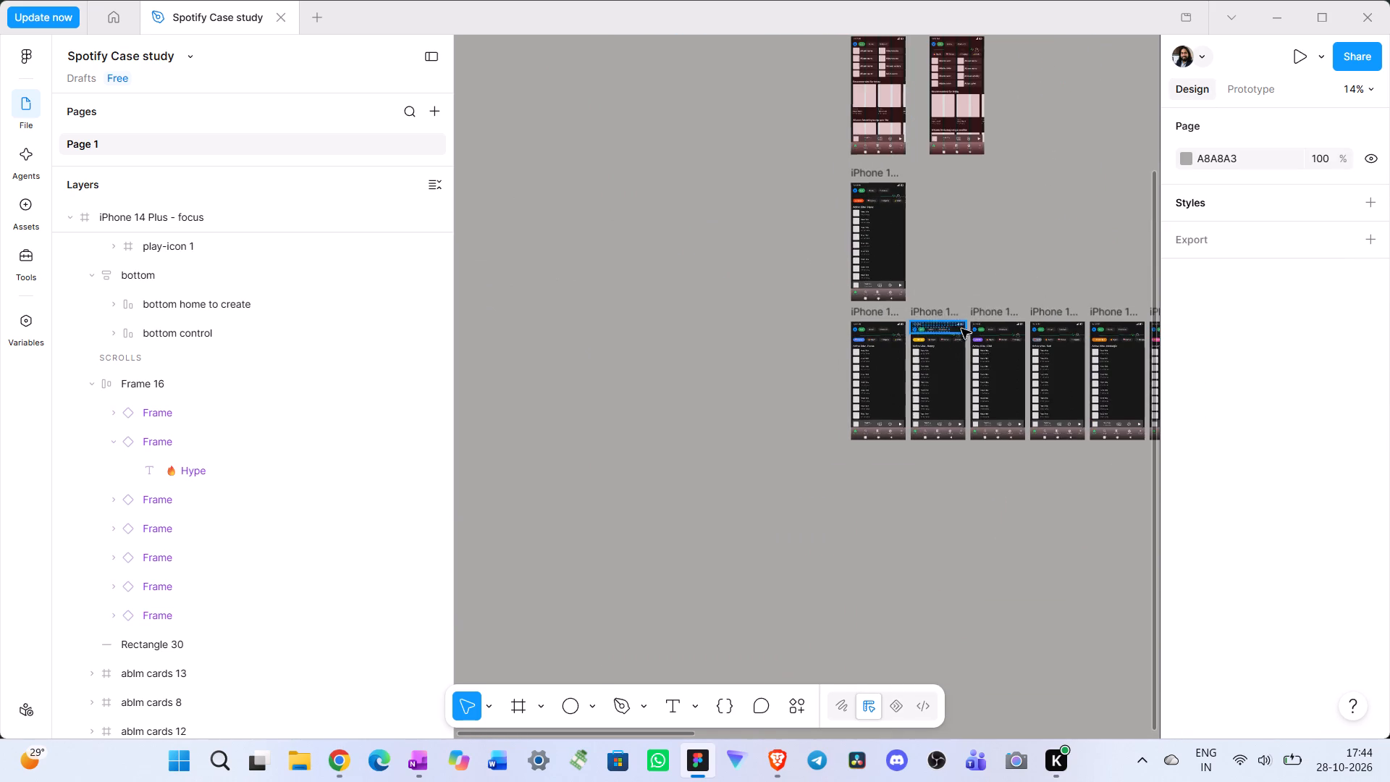
left_click_drag(942, 277, 1204, 504)
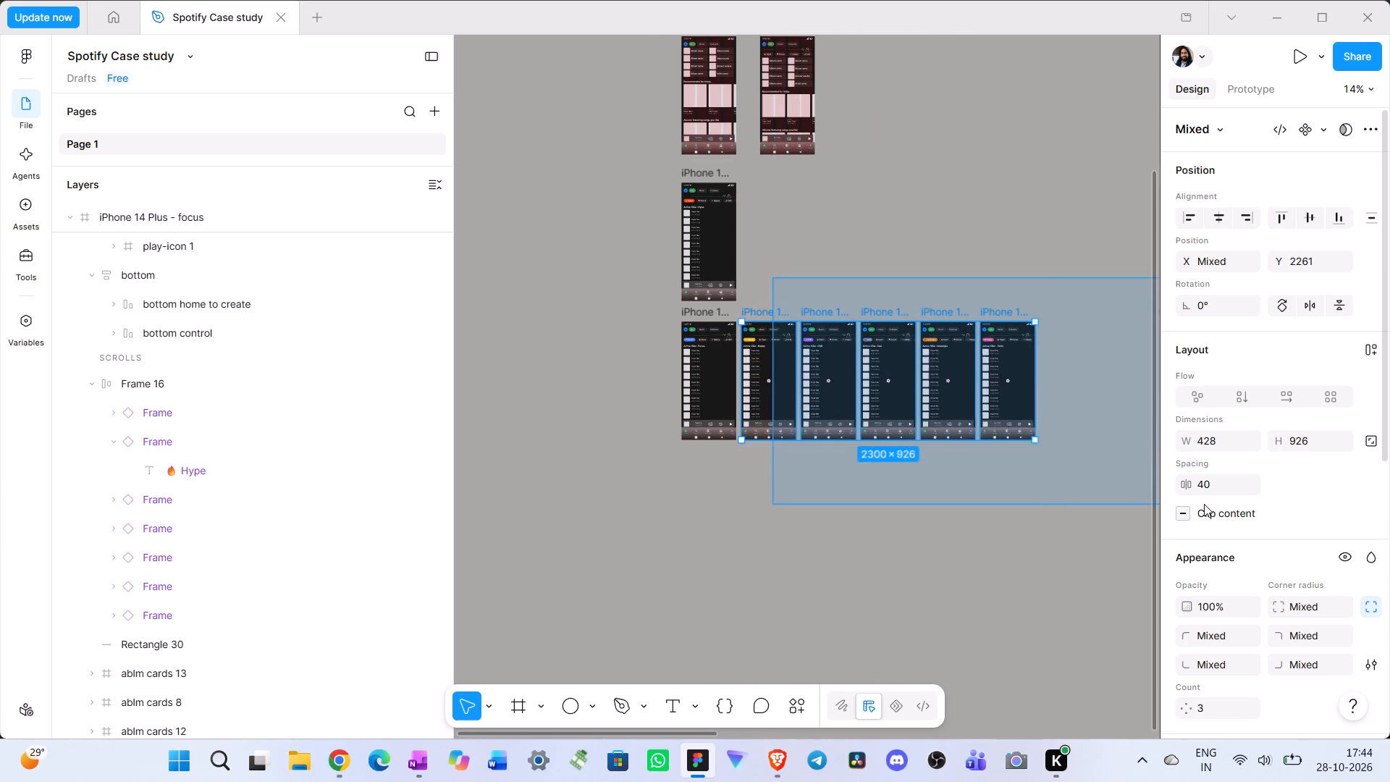
left_click_drag(1204, 504, 1022, 461)
scroll(1021, 462, "right", 1)
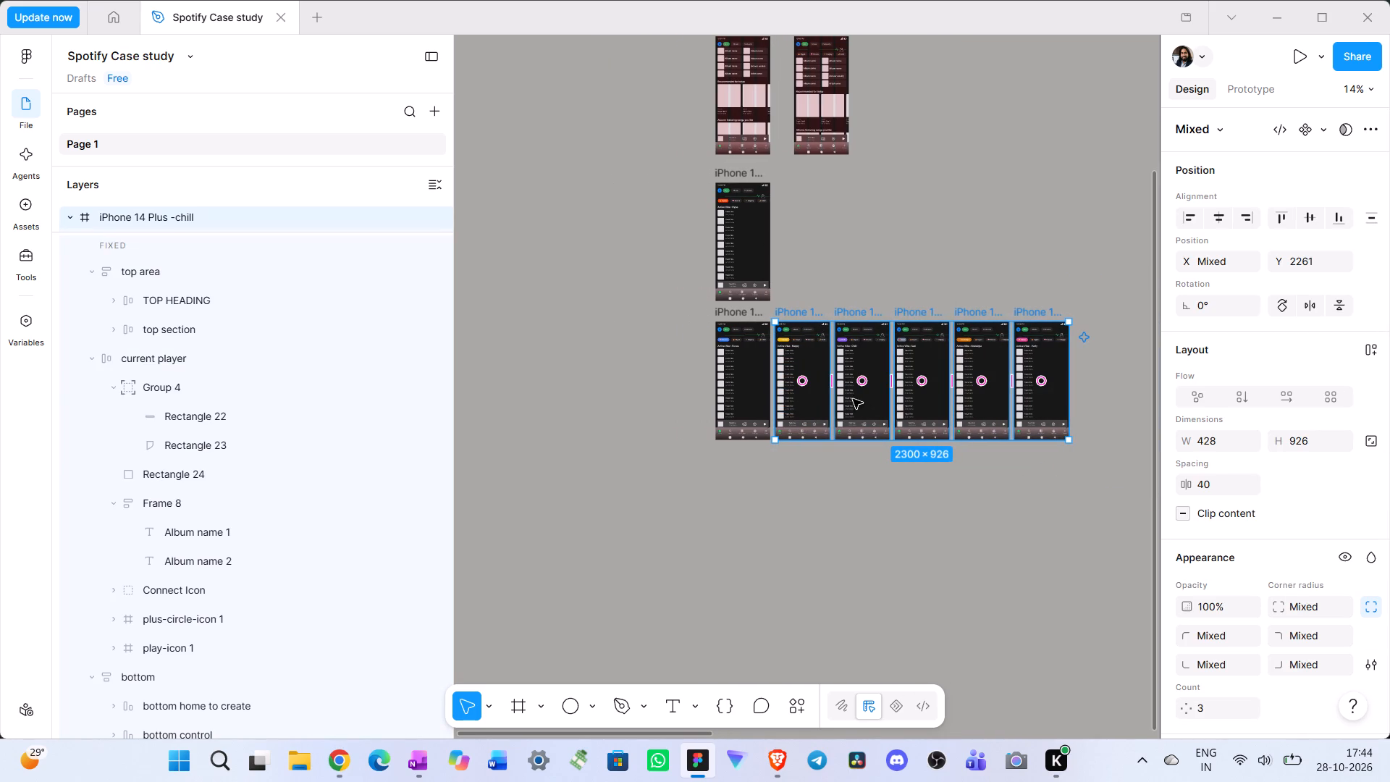
left_click_drag(819, 398, 771, 550)
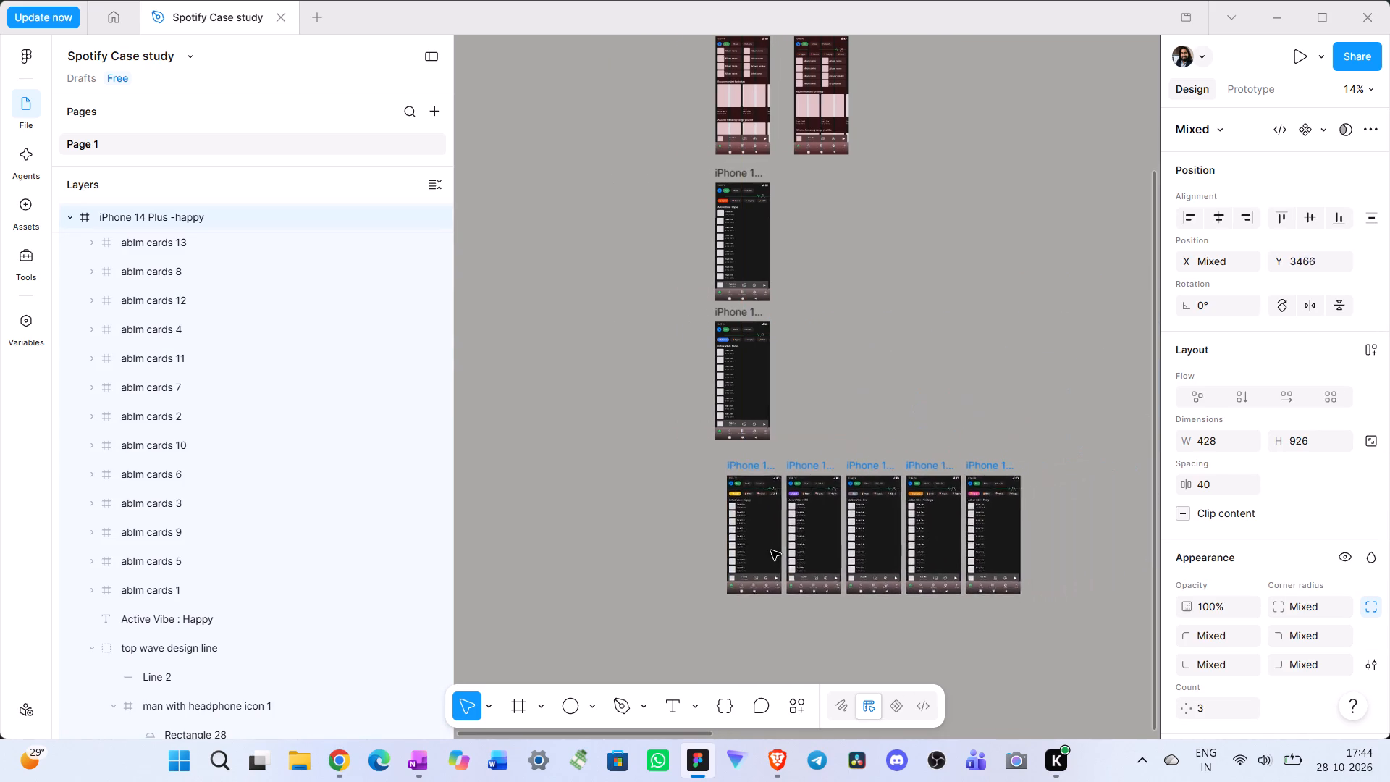
left_click_drag(771, 550, 760, 538)
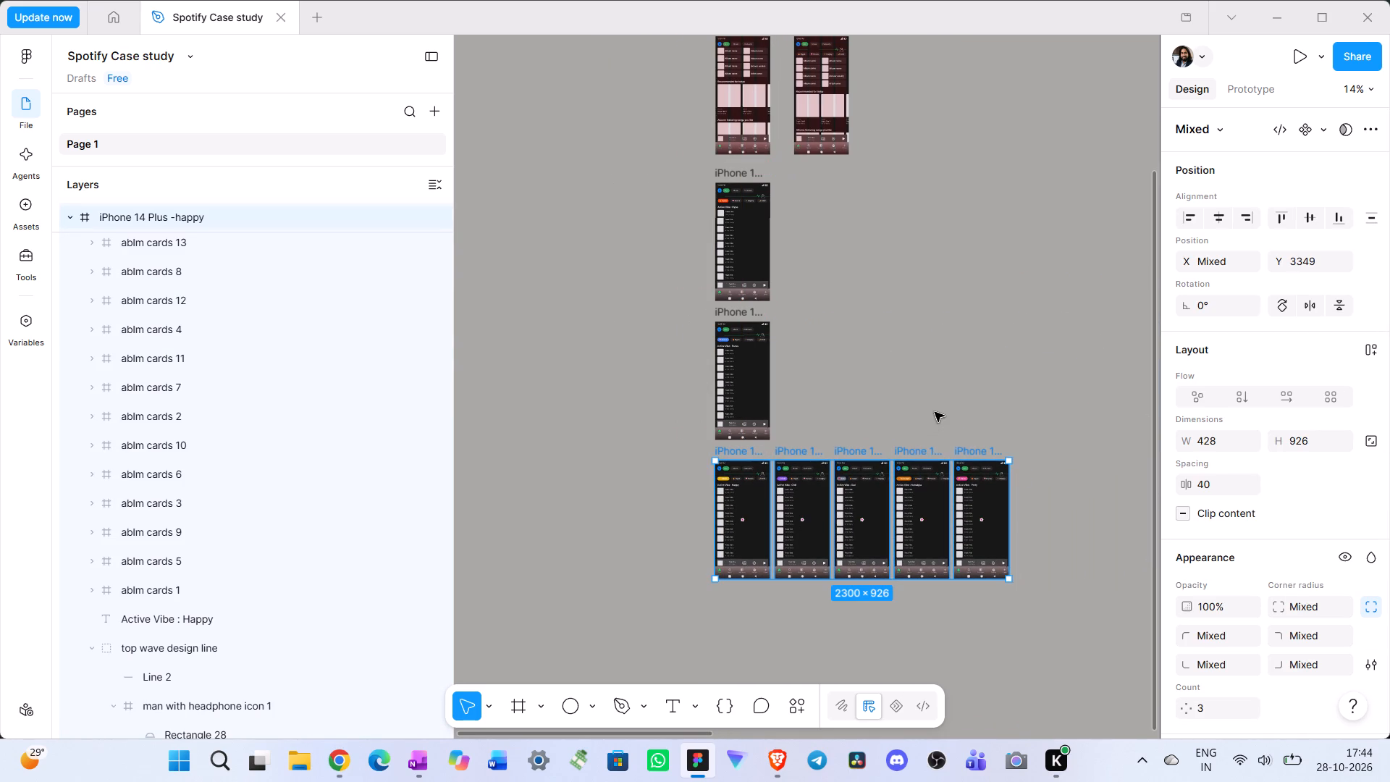
left_click(932, 398)
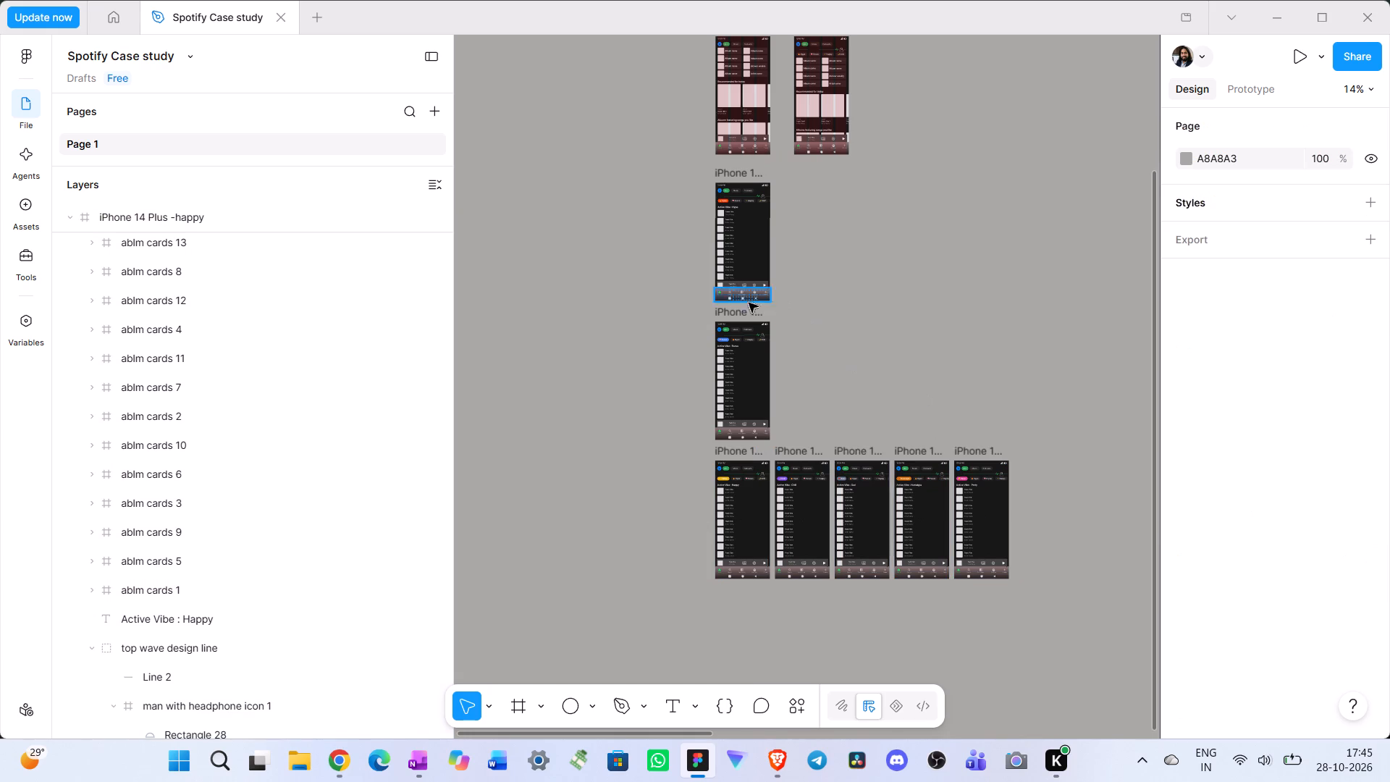
Examine the prototype connections leaving the focus, MY Normal and hype screens, including the focus screen's chip row.
left_click(734, 307)
left_click(1254, 85)
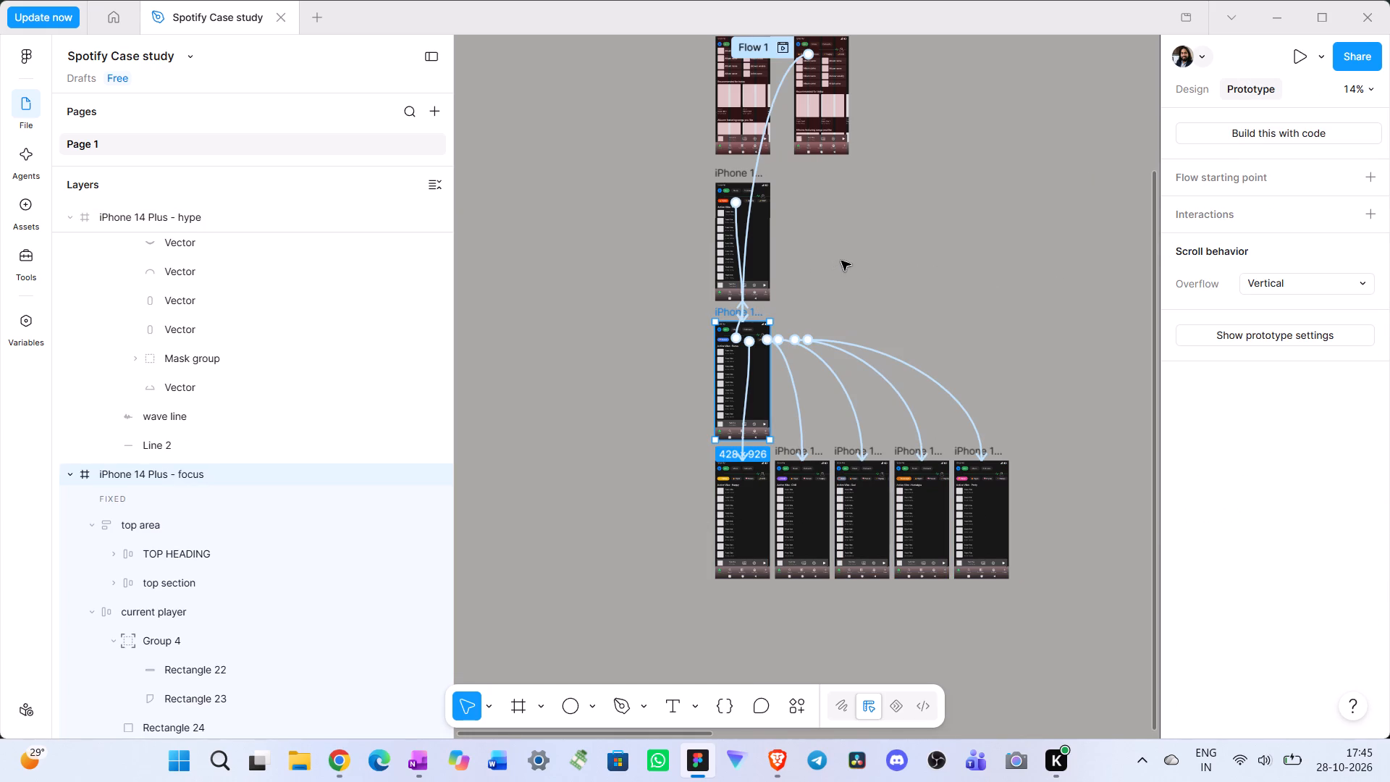
scroll(925, 264, "up", 5)
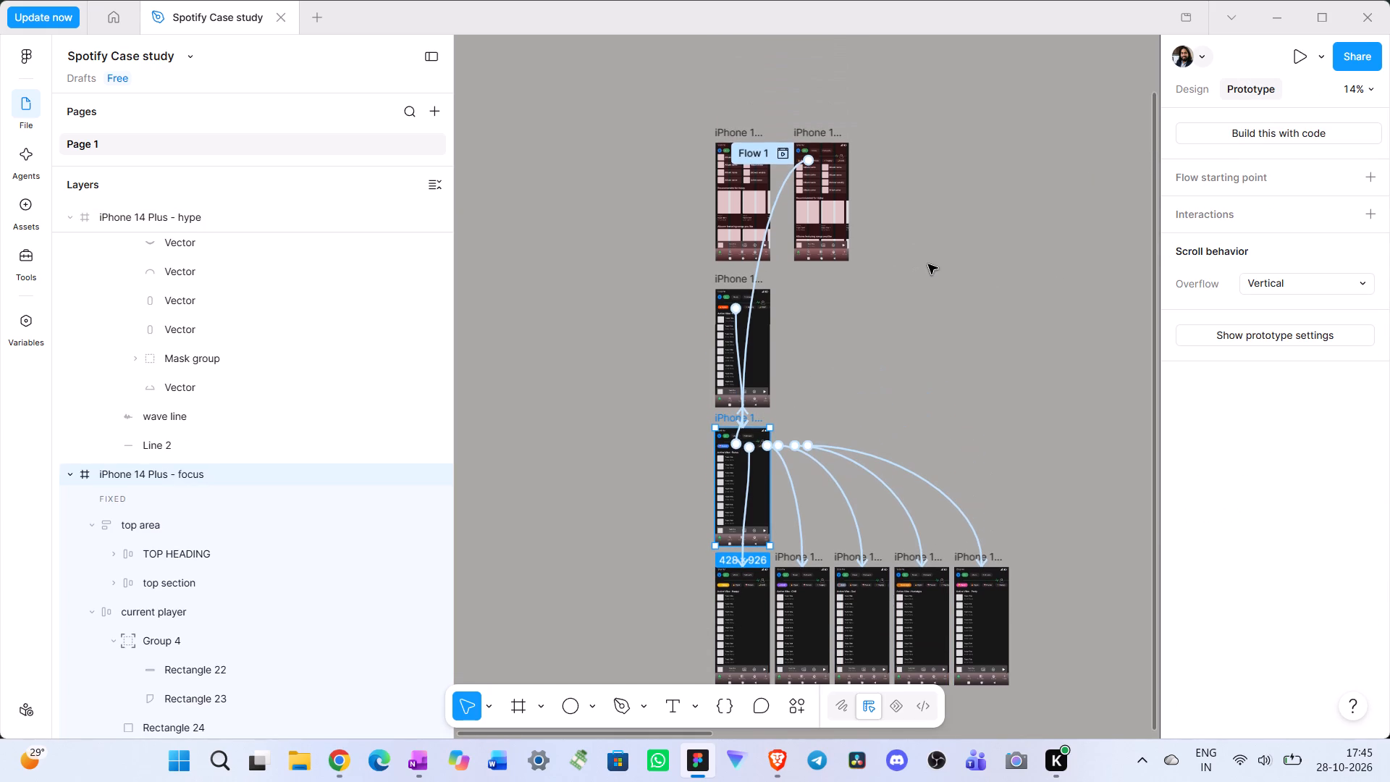
left_click(828, 129)
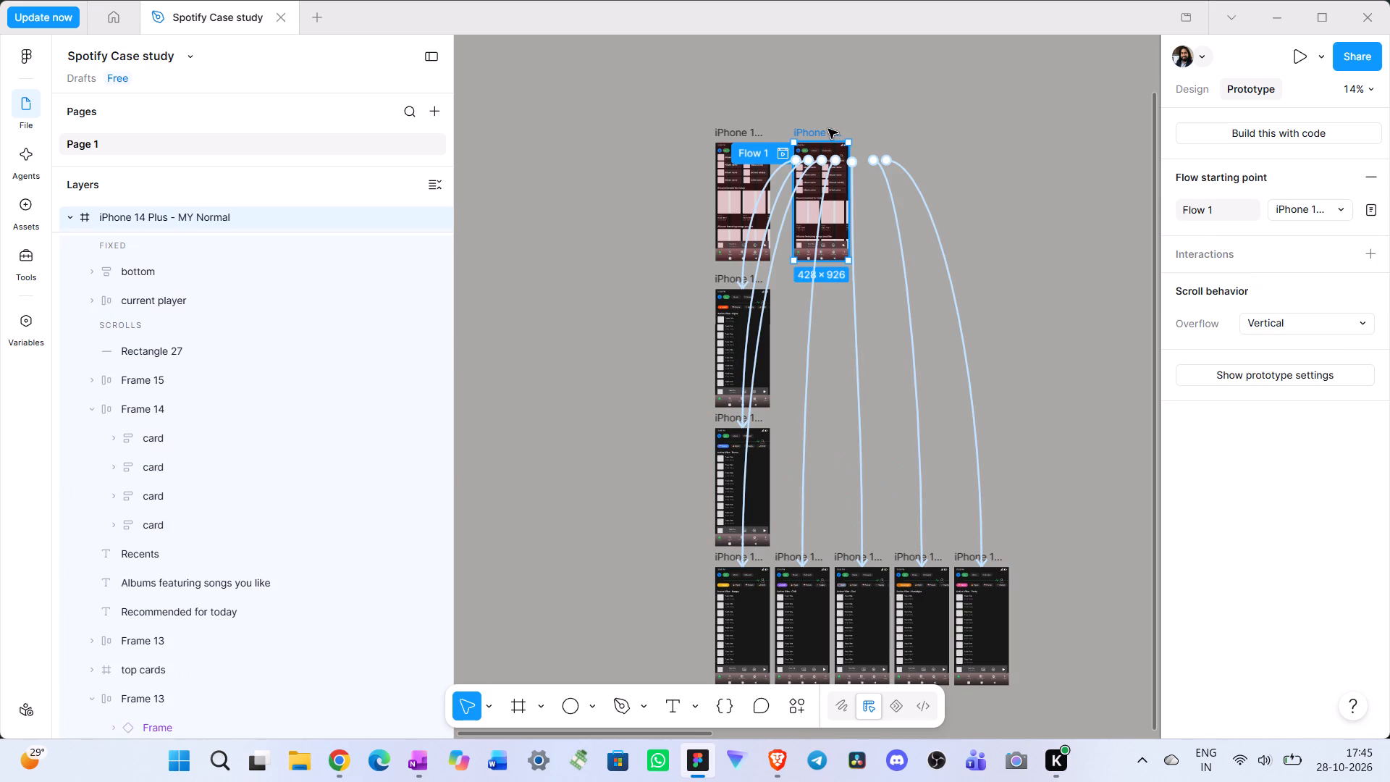
left_click(728, 275)
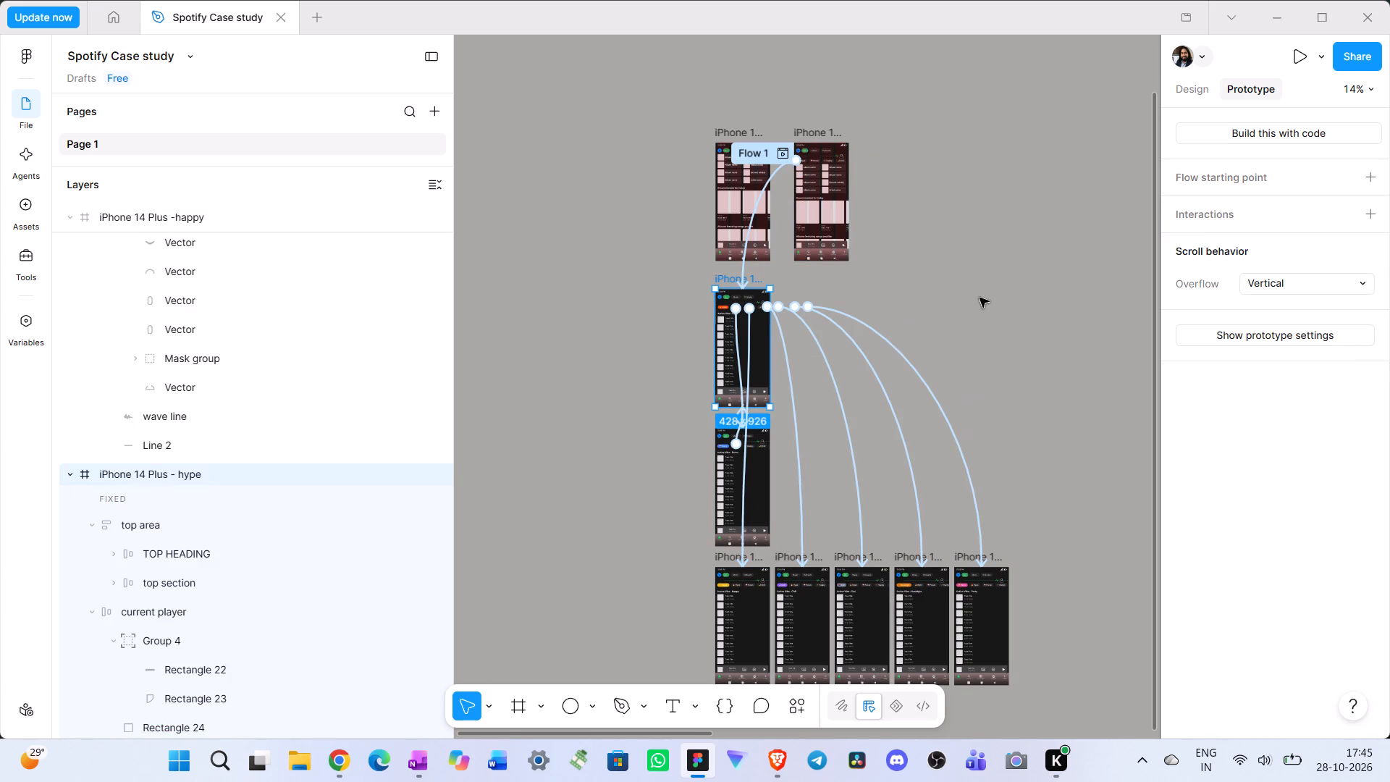
scroll(980, 298, "down", 2)
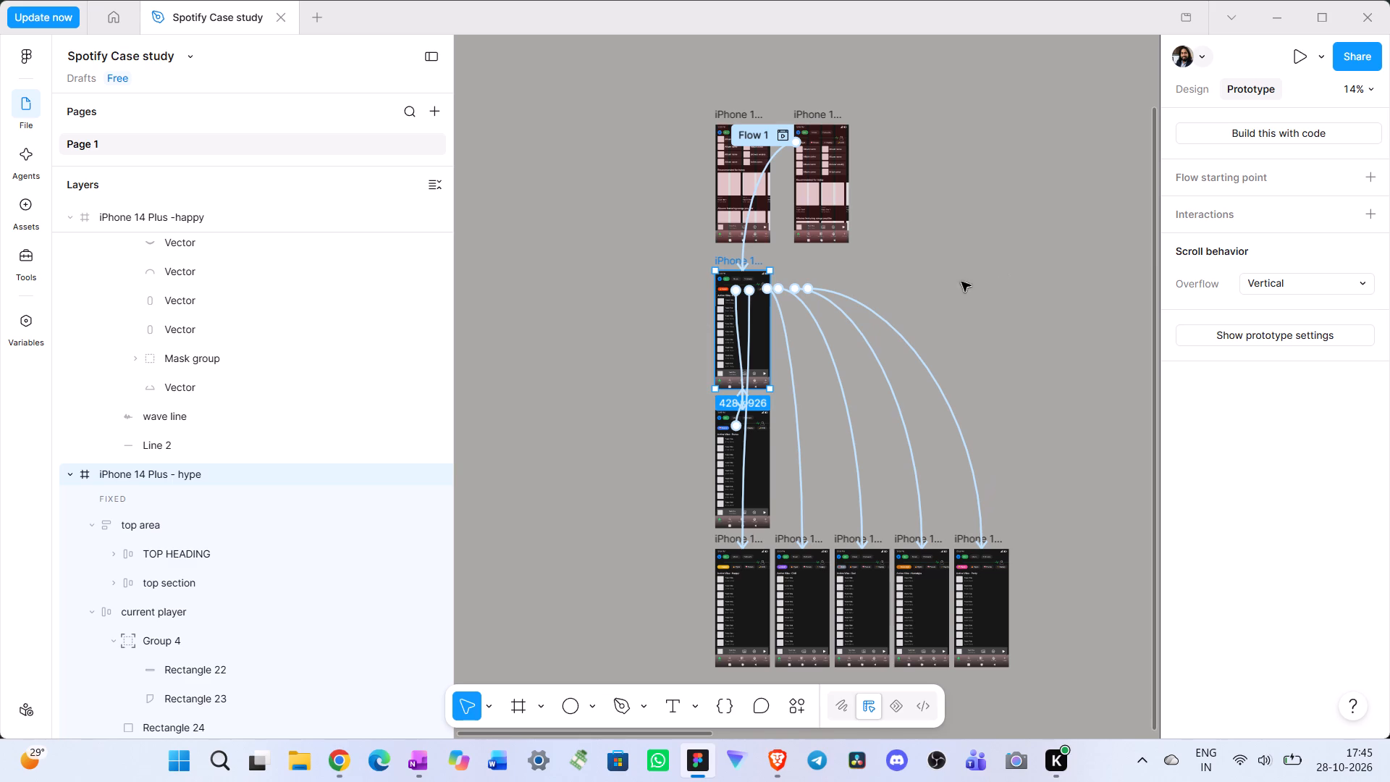
scroll(957, 271, "down", 1)
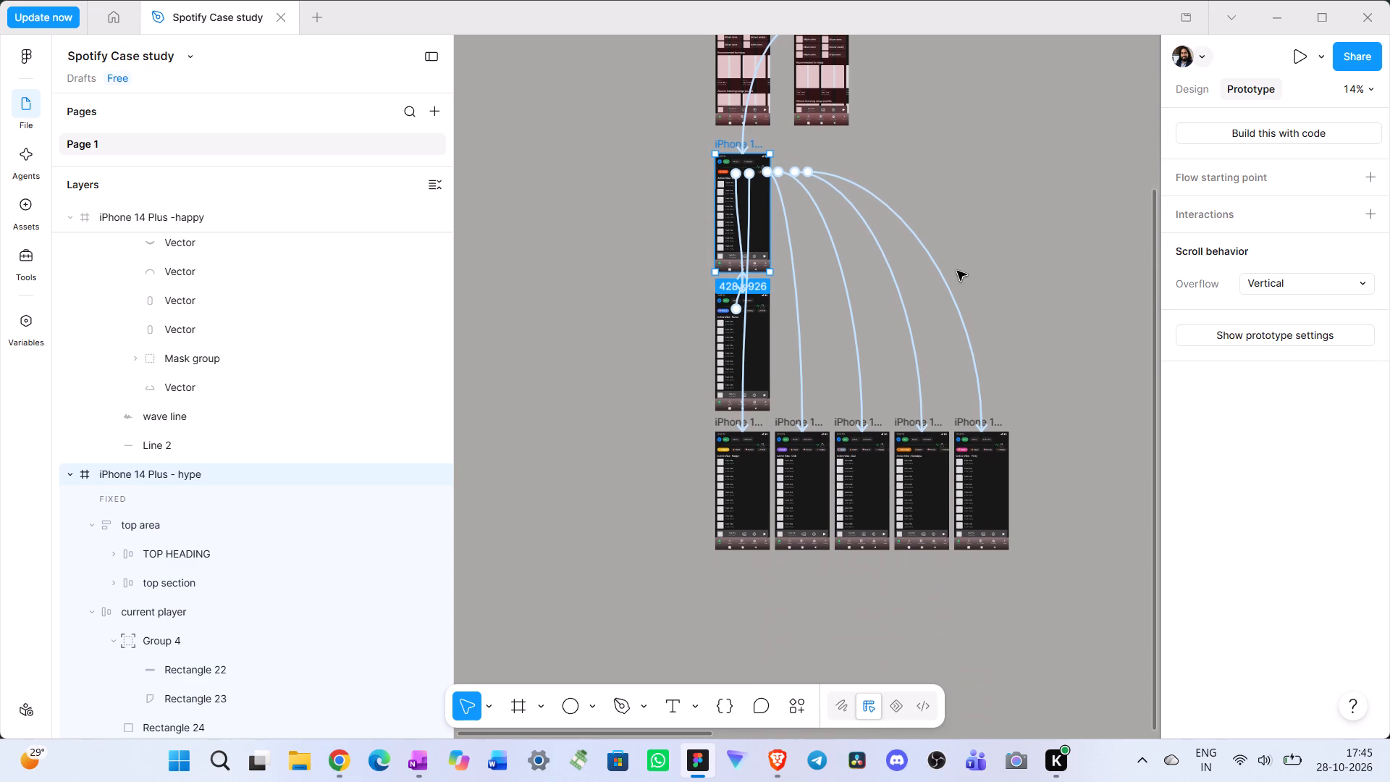
scroll(967, 272, "down", 1)
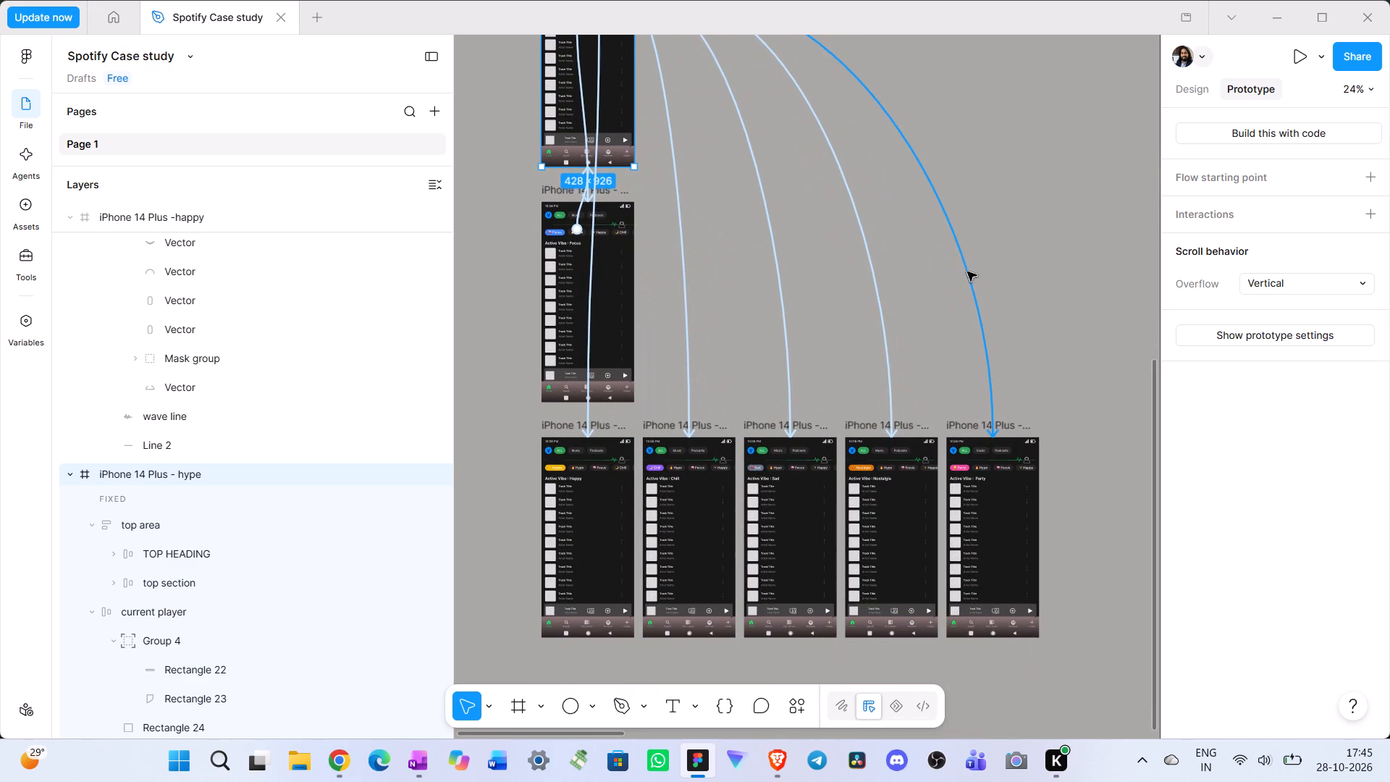
scroll(967, 272, "down", 1)
scroll(920, 273, "right", 1)
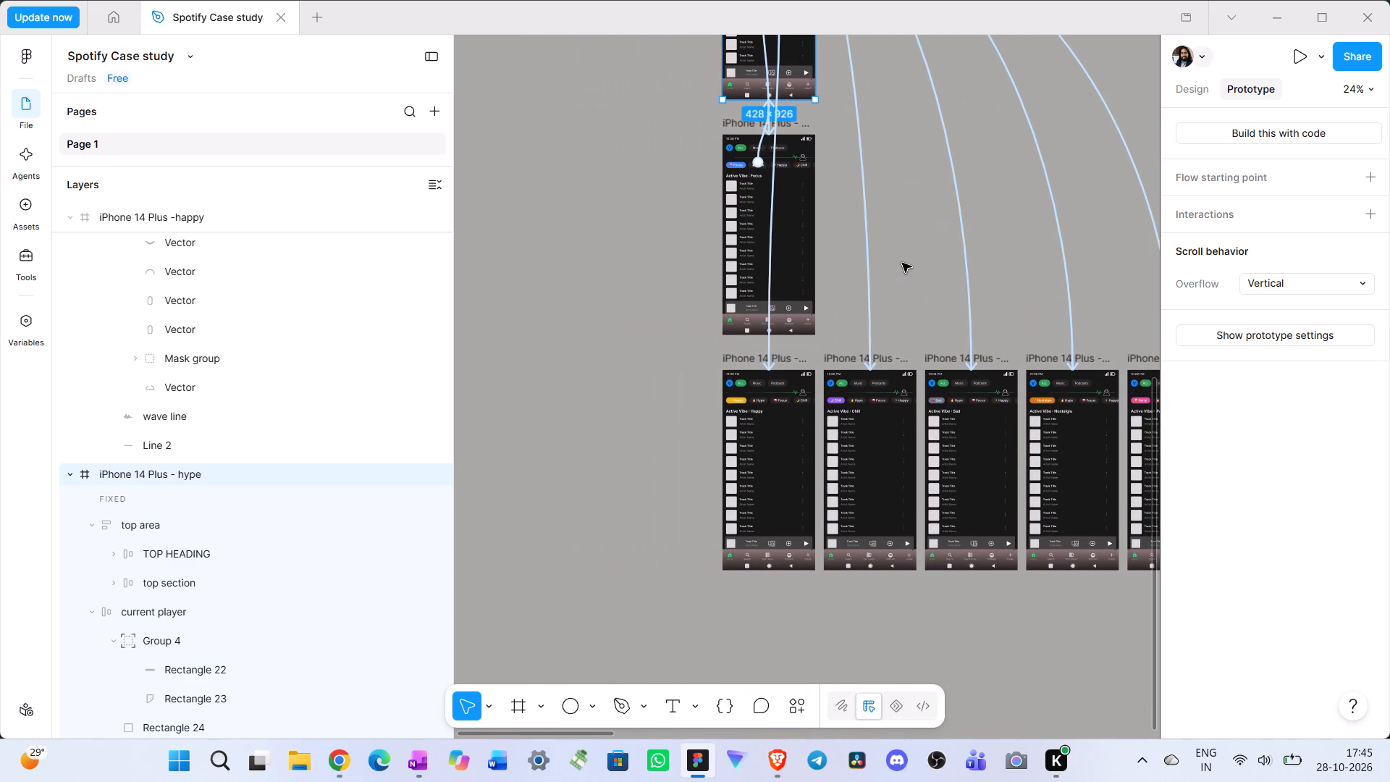
scroll(902, 263, "right", 1)
left_click(737, 122)
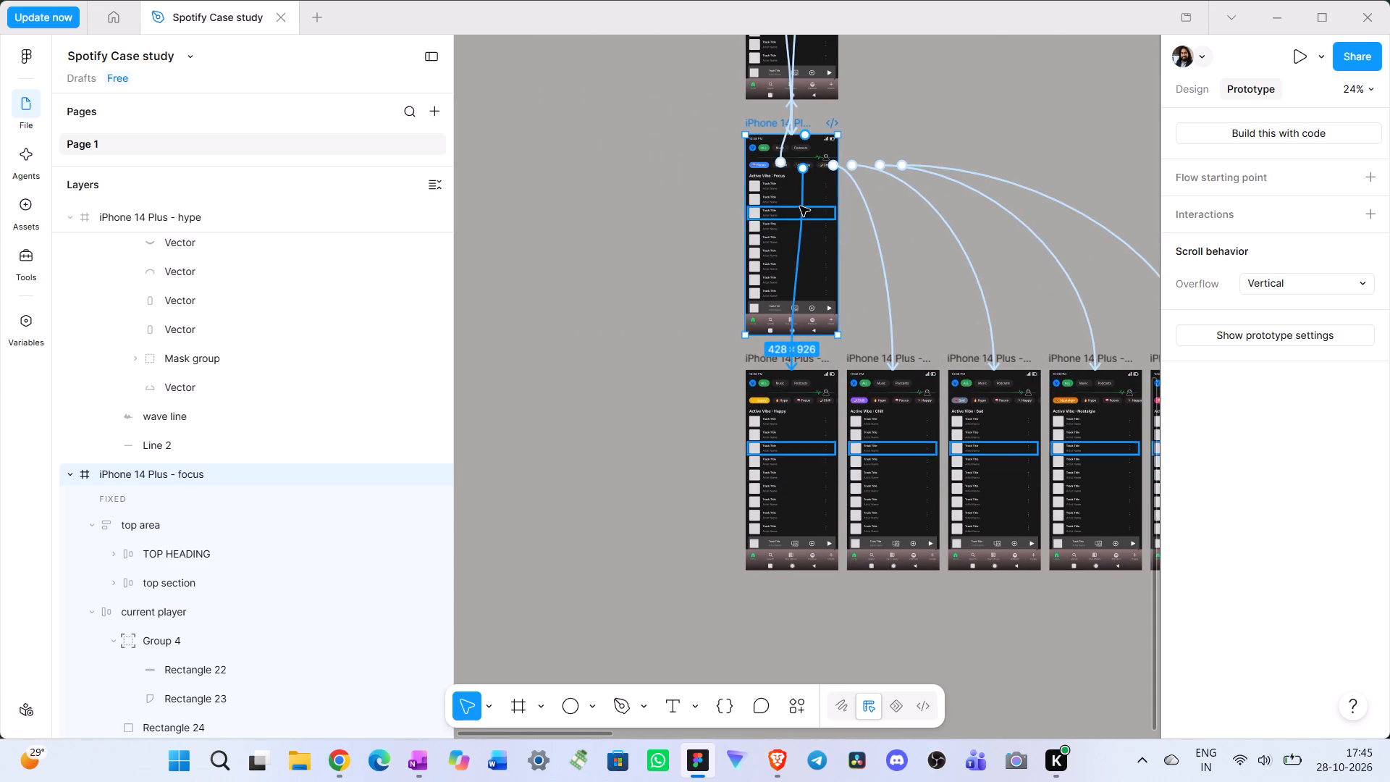
scroll(800, 202, "right", 1)
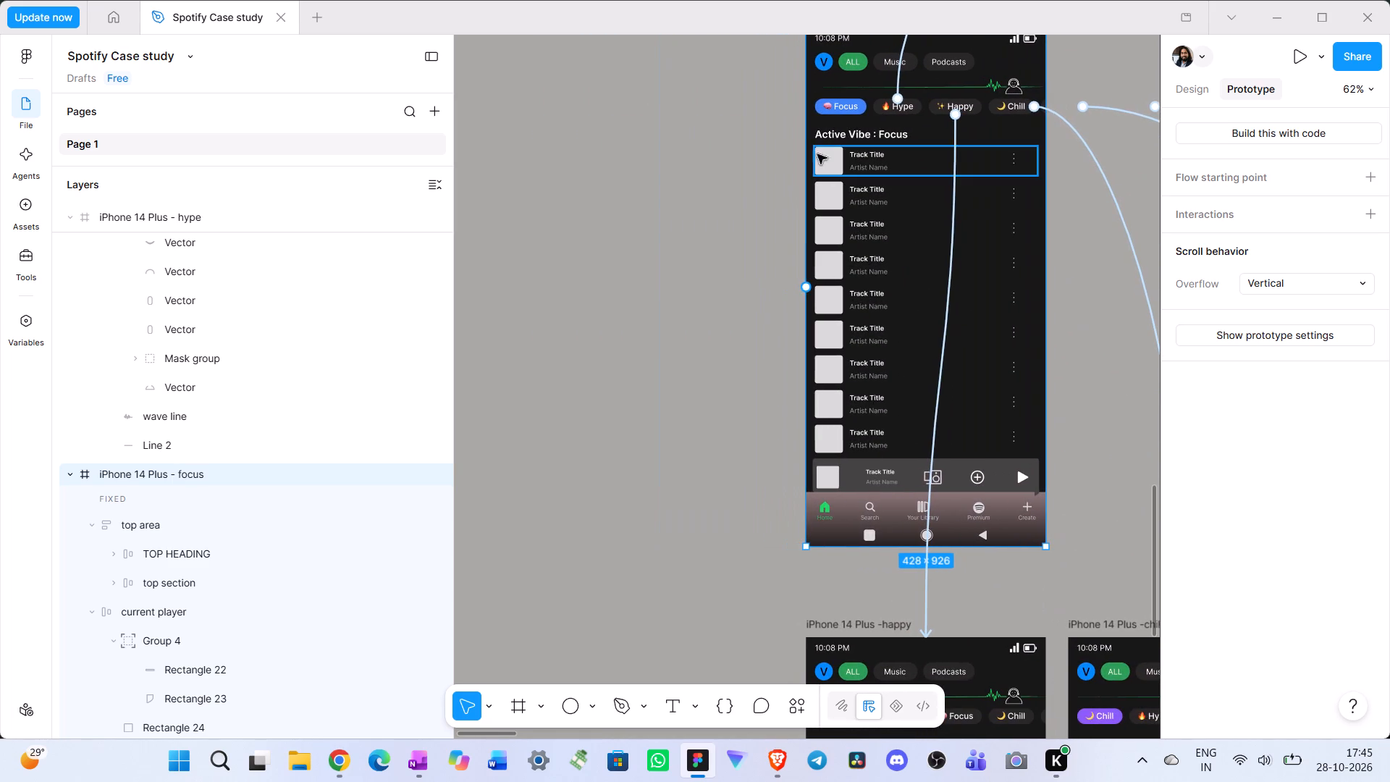
scroll(817, 154, "right", 1)
left_click(845, 104)
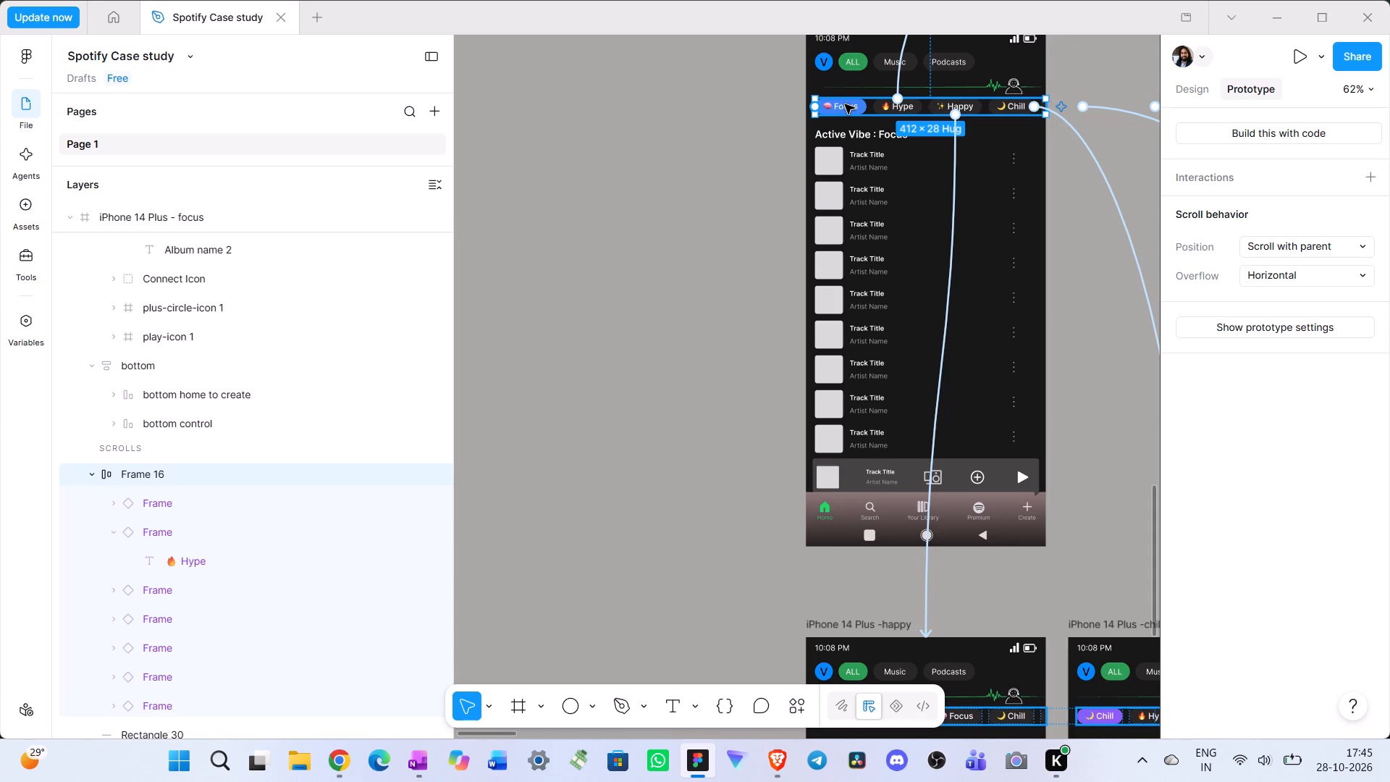
scroll(845, 104, "up", 2)
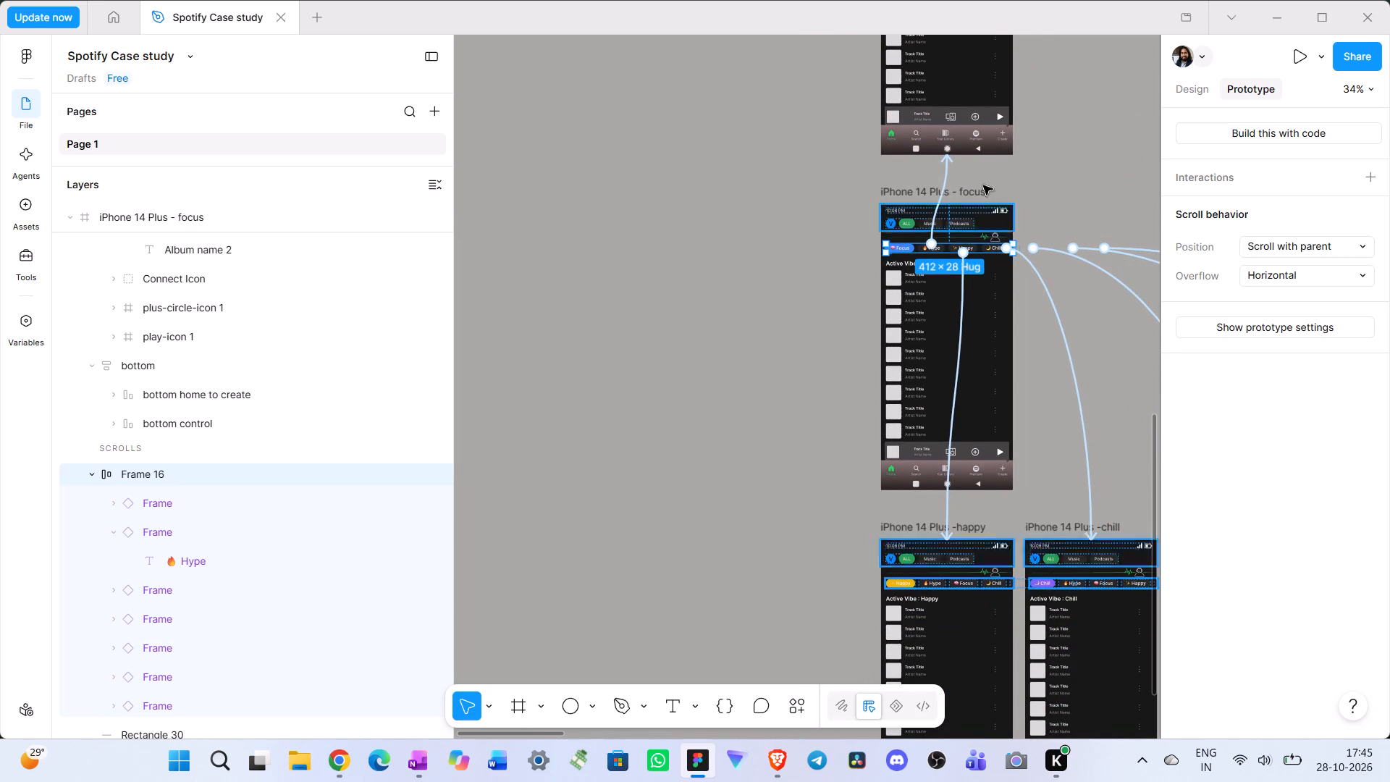
scroll(977, 319, "left", 1)
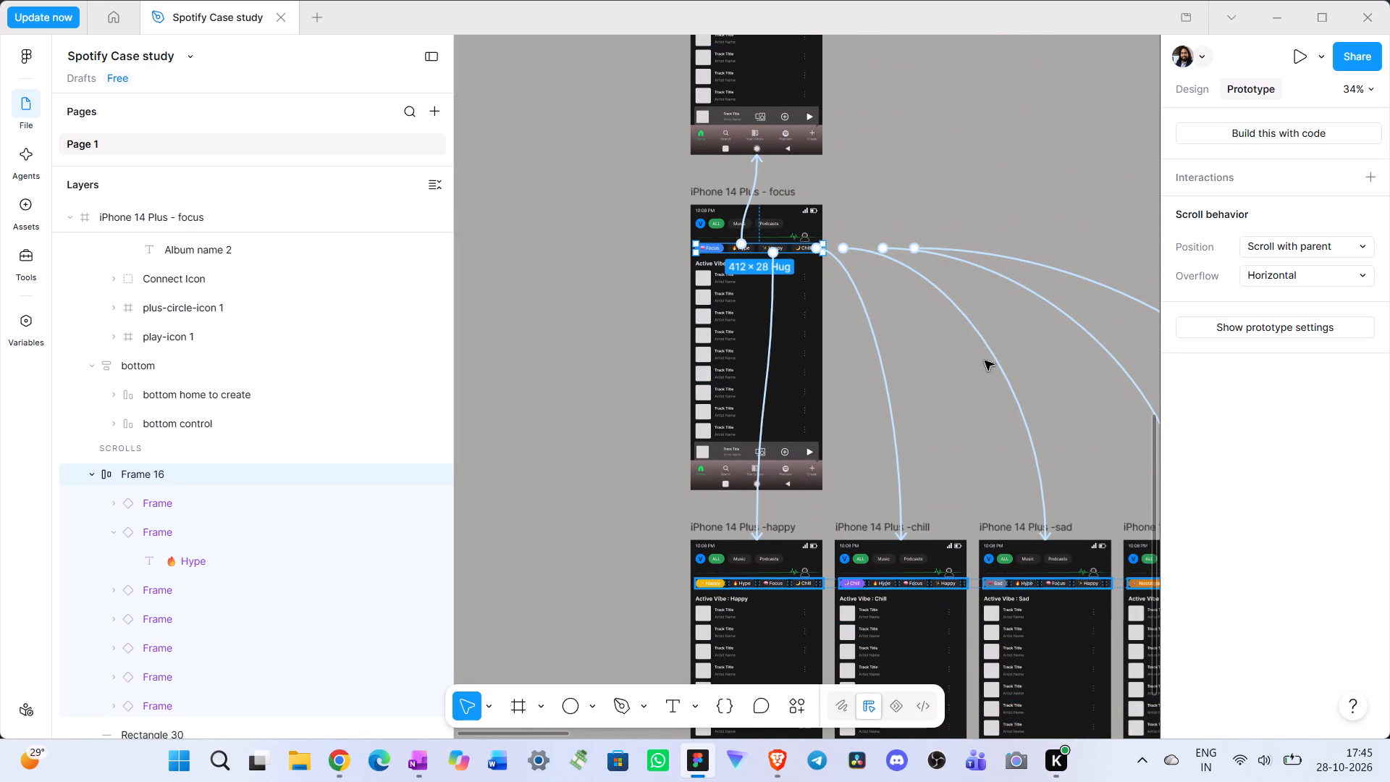
scroll(985, 361, "left", 3)
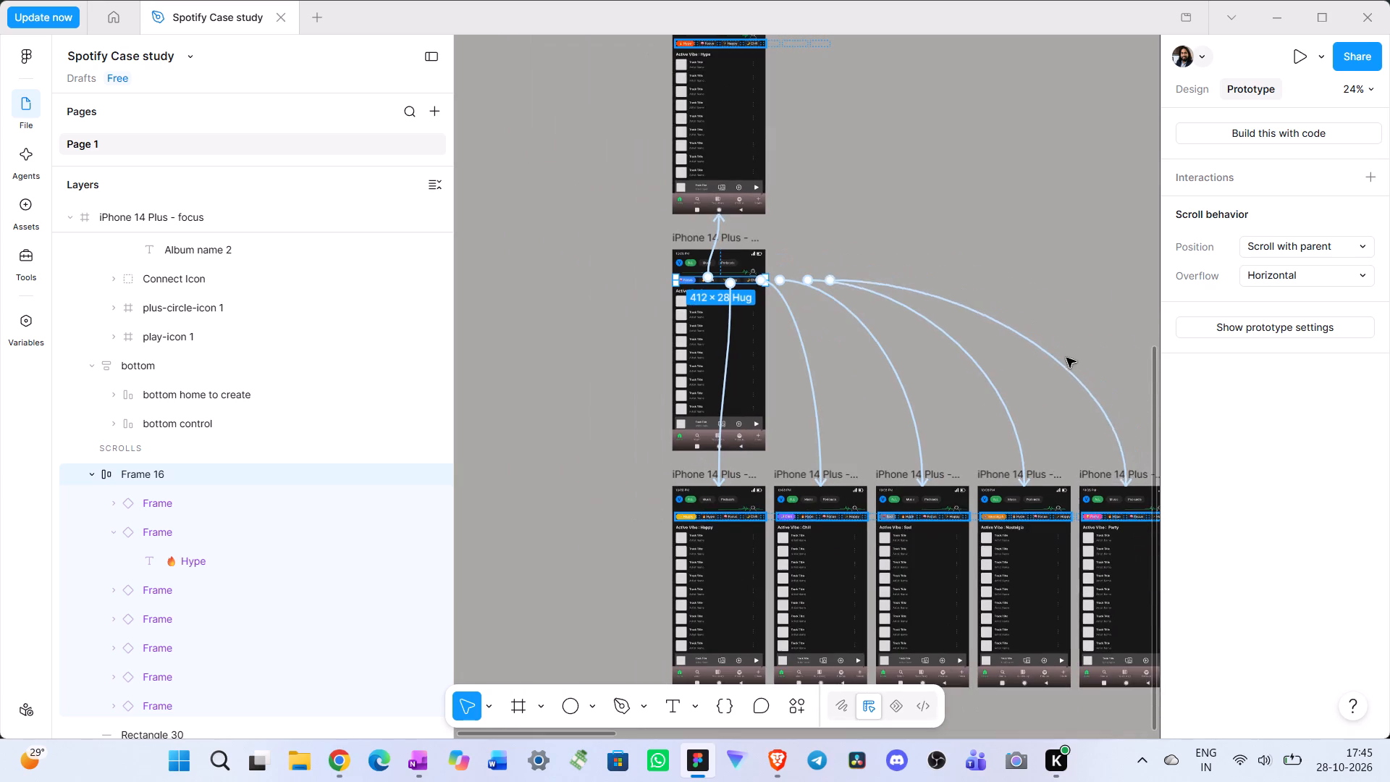
scroll(1038, 365, "down", 2)
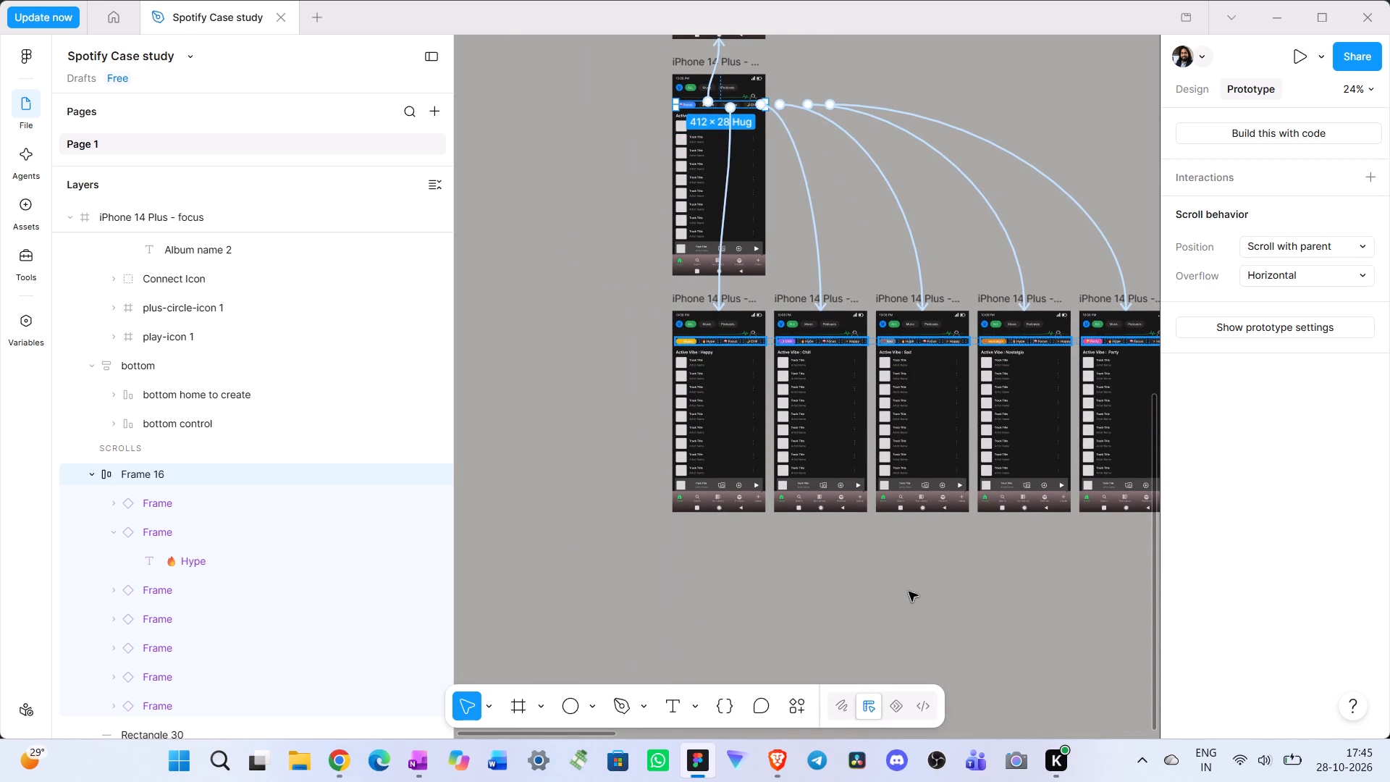
left_click(909, 592)
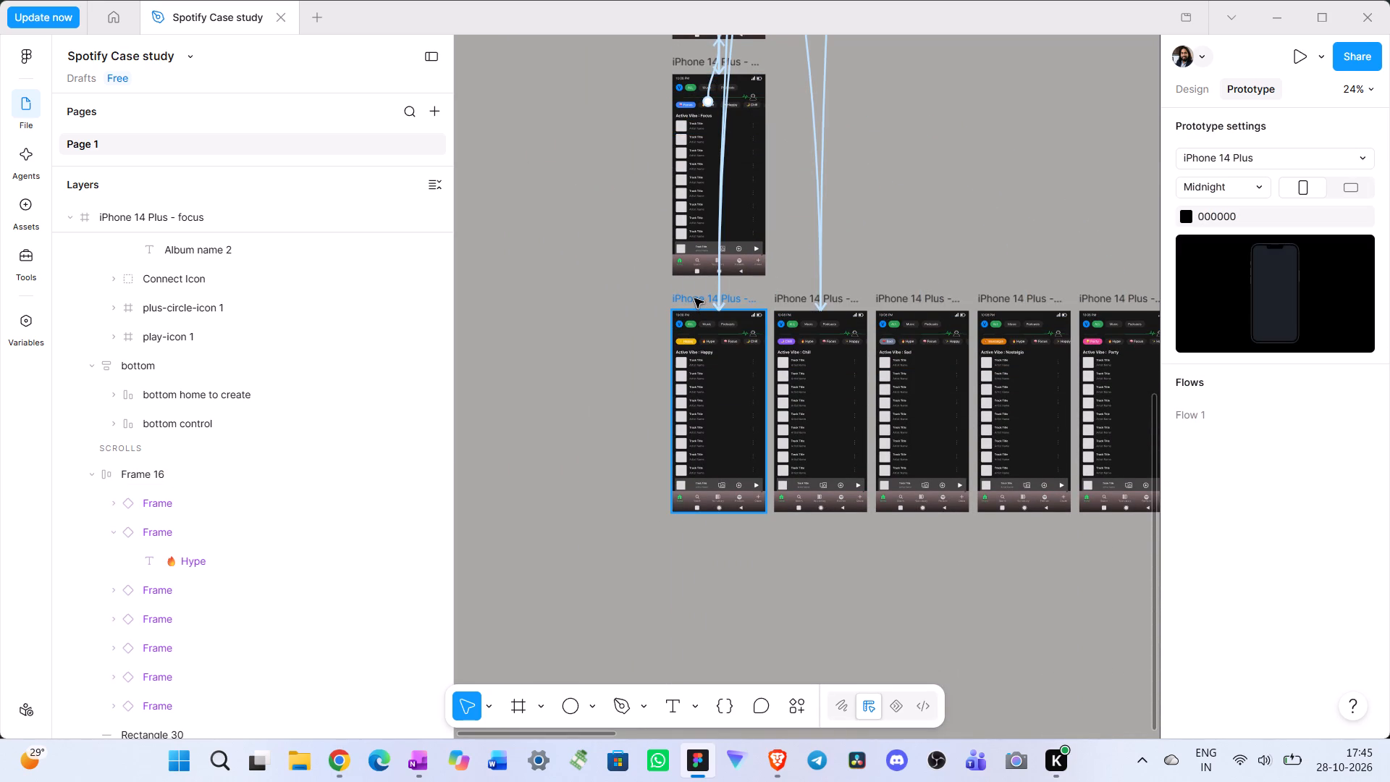
Link the happy screen's Hype chip to the hype screen with an On tap, Navigate to, Instant interaction.
left_click(694, 298)
left_click(699, 299)
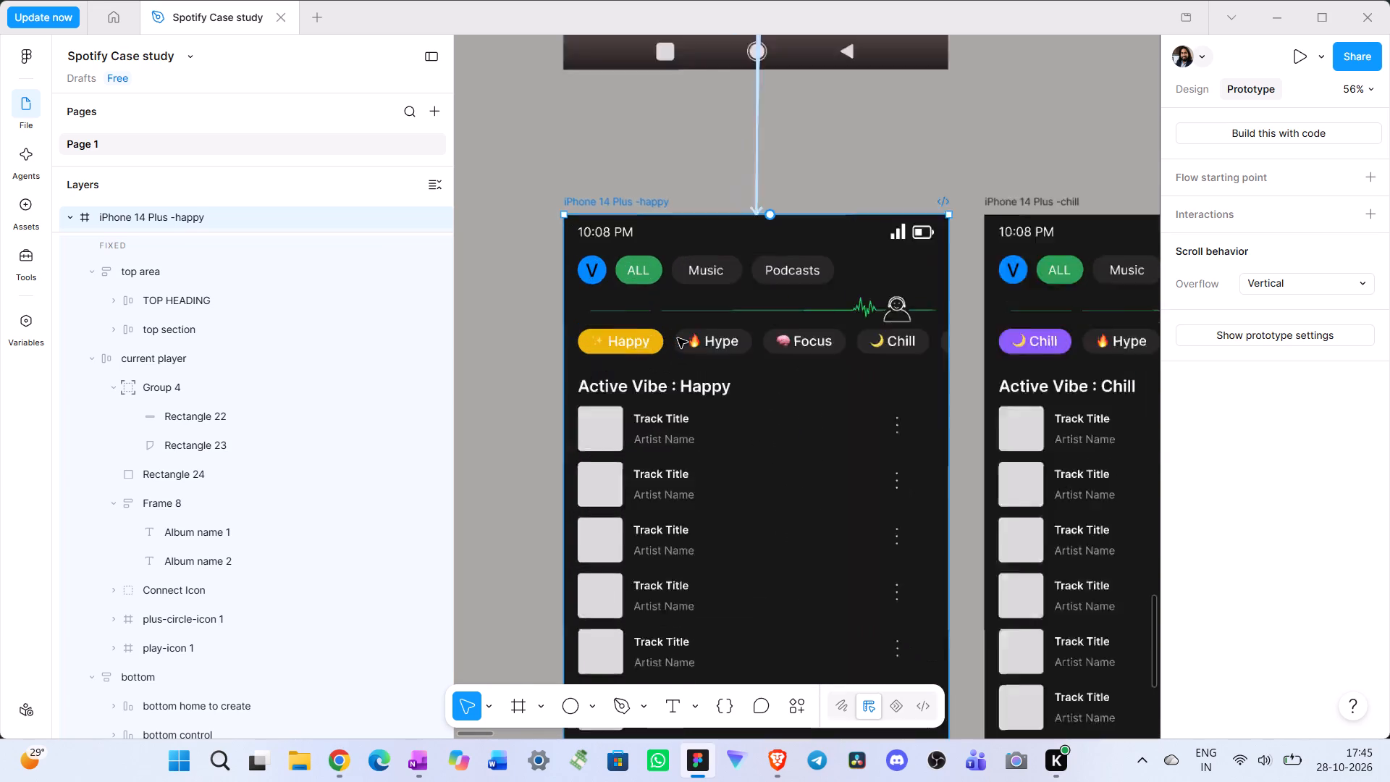
left_click(706, 342)
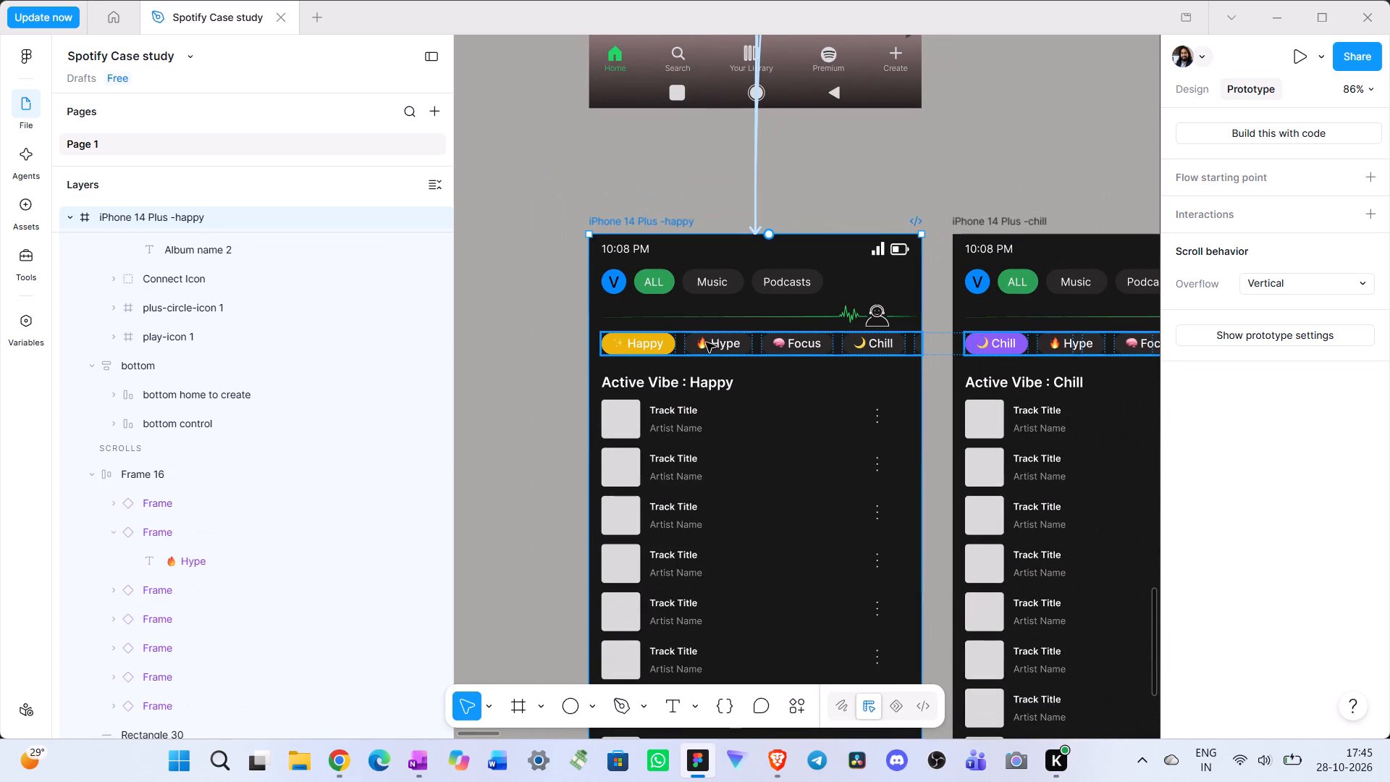
double_click(720, 347)
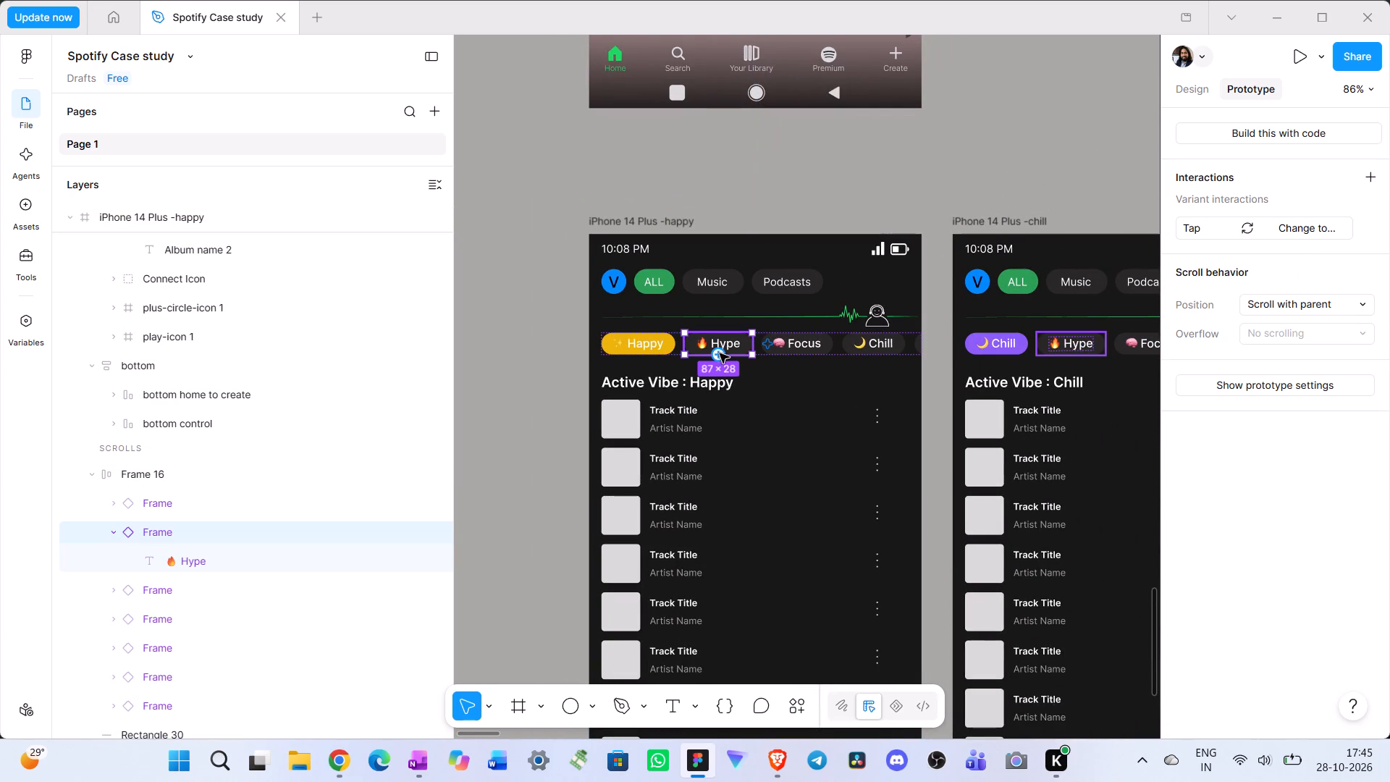
left_click_drag(718, 355, 556, 0)
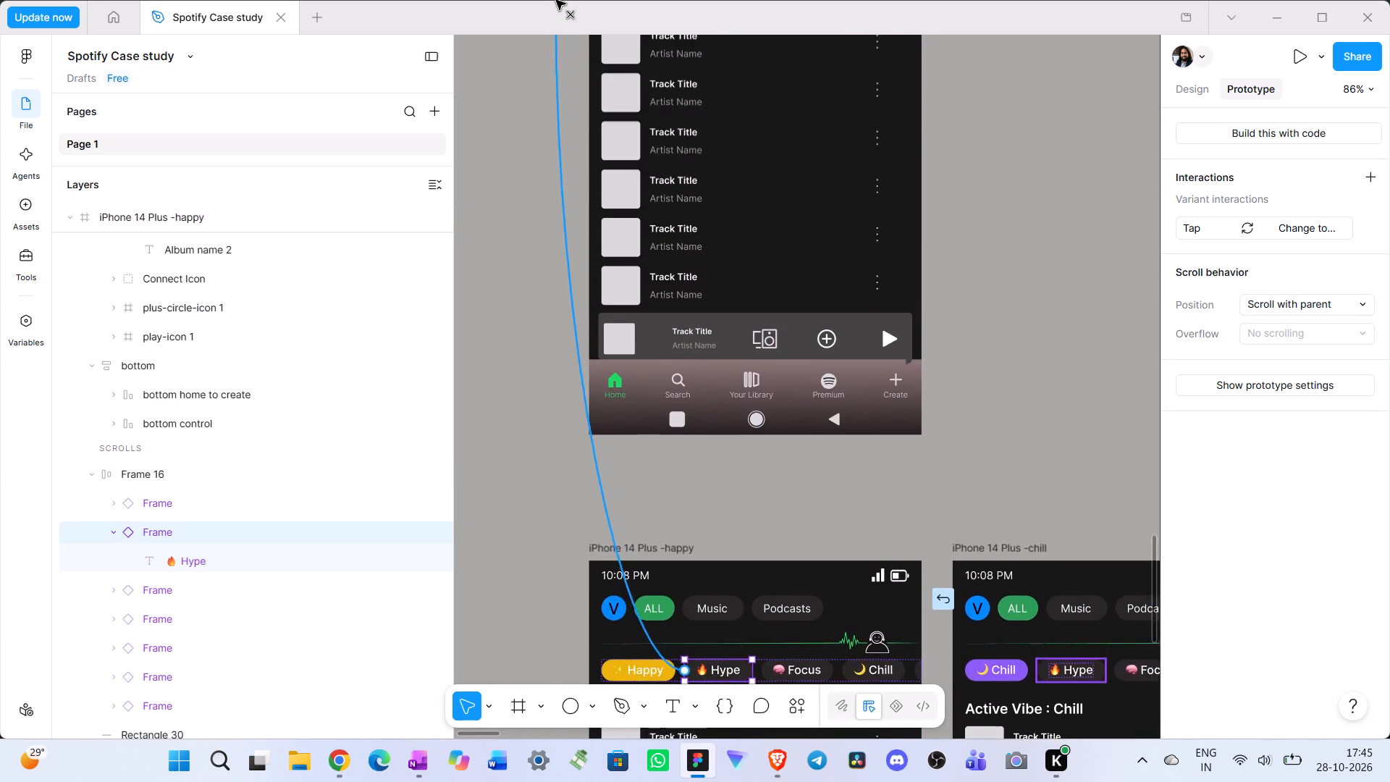
left_click_drag(556, 0, 484, 63)
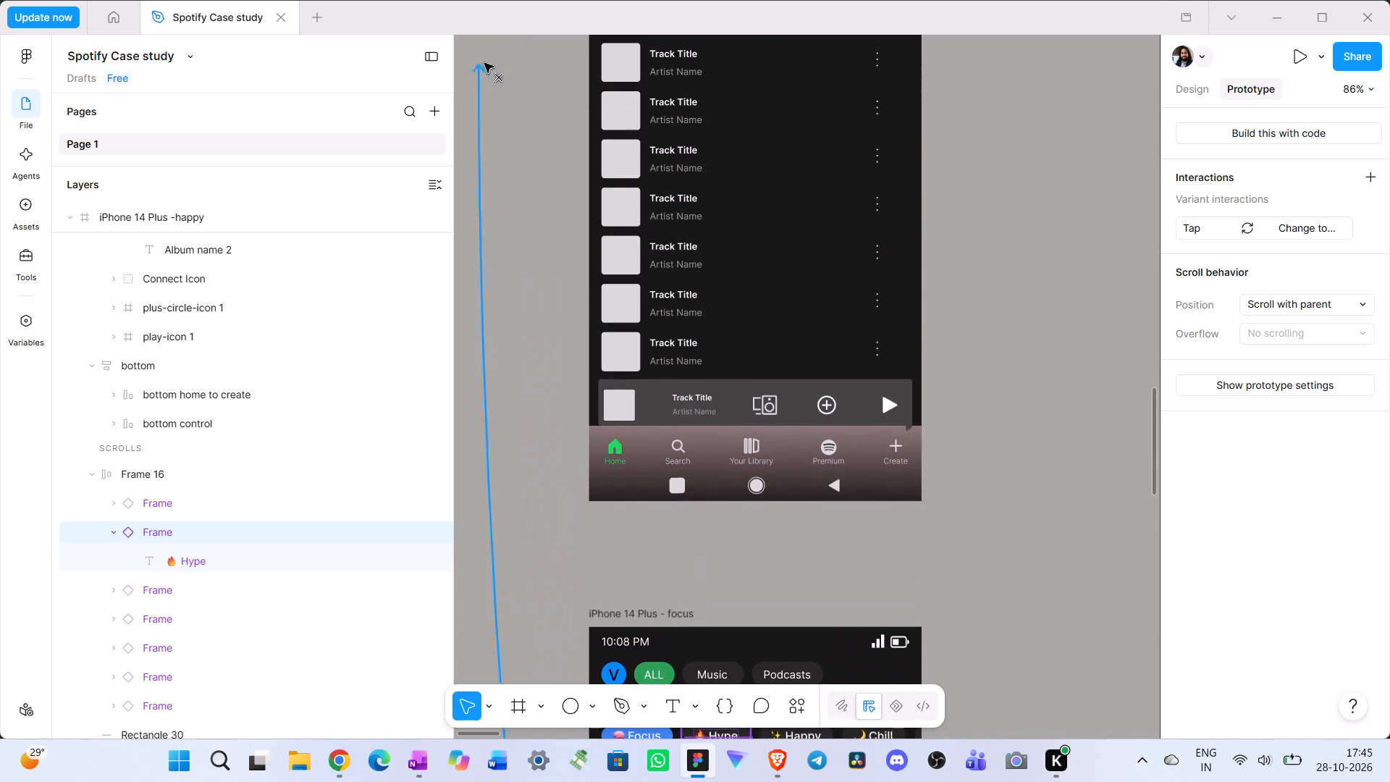
left_click_drag(484, 63, 594, 75)
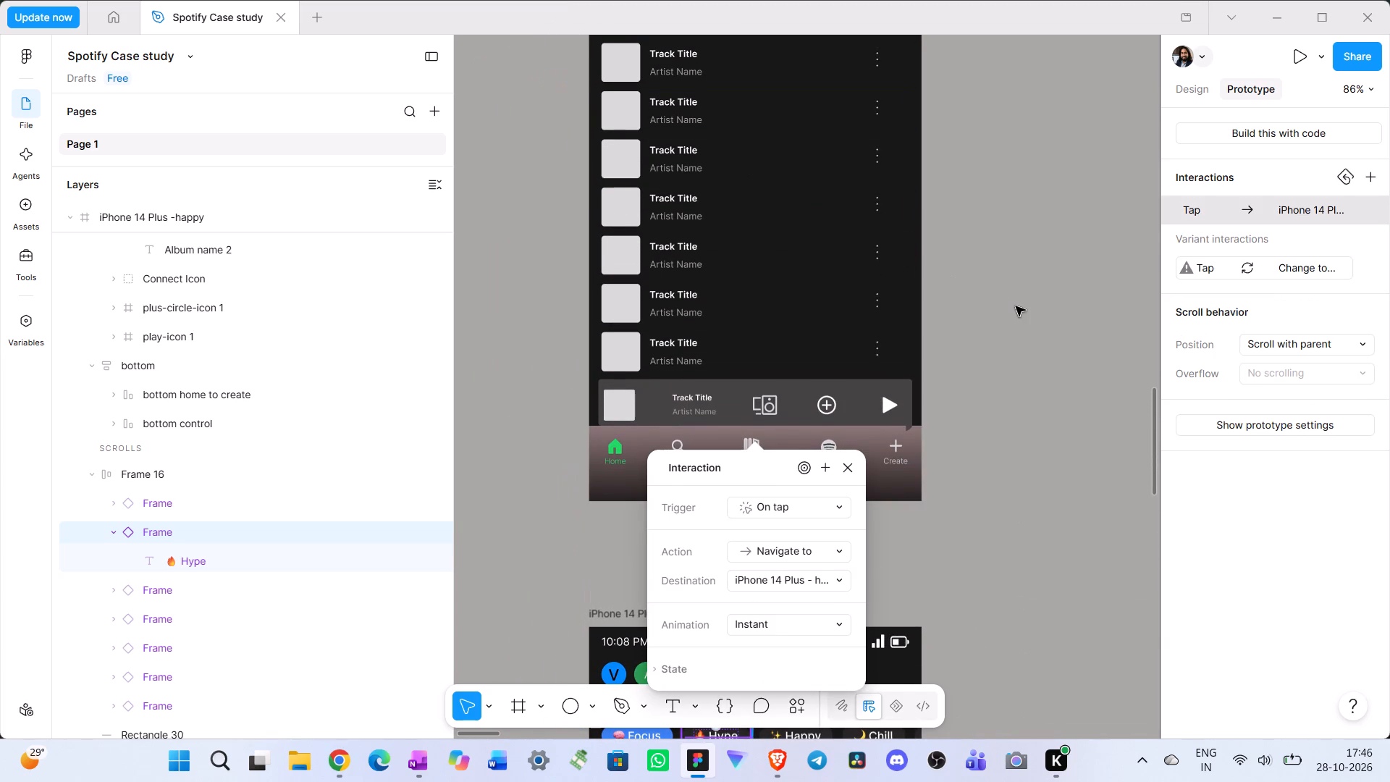
Link the happy screen's Focus chip to the focus screen with an On tap, Navigate to, Instant interaction.
scroll(1016, 306, "down", 20)
scroll(1016, 306, "down", 3)
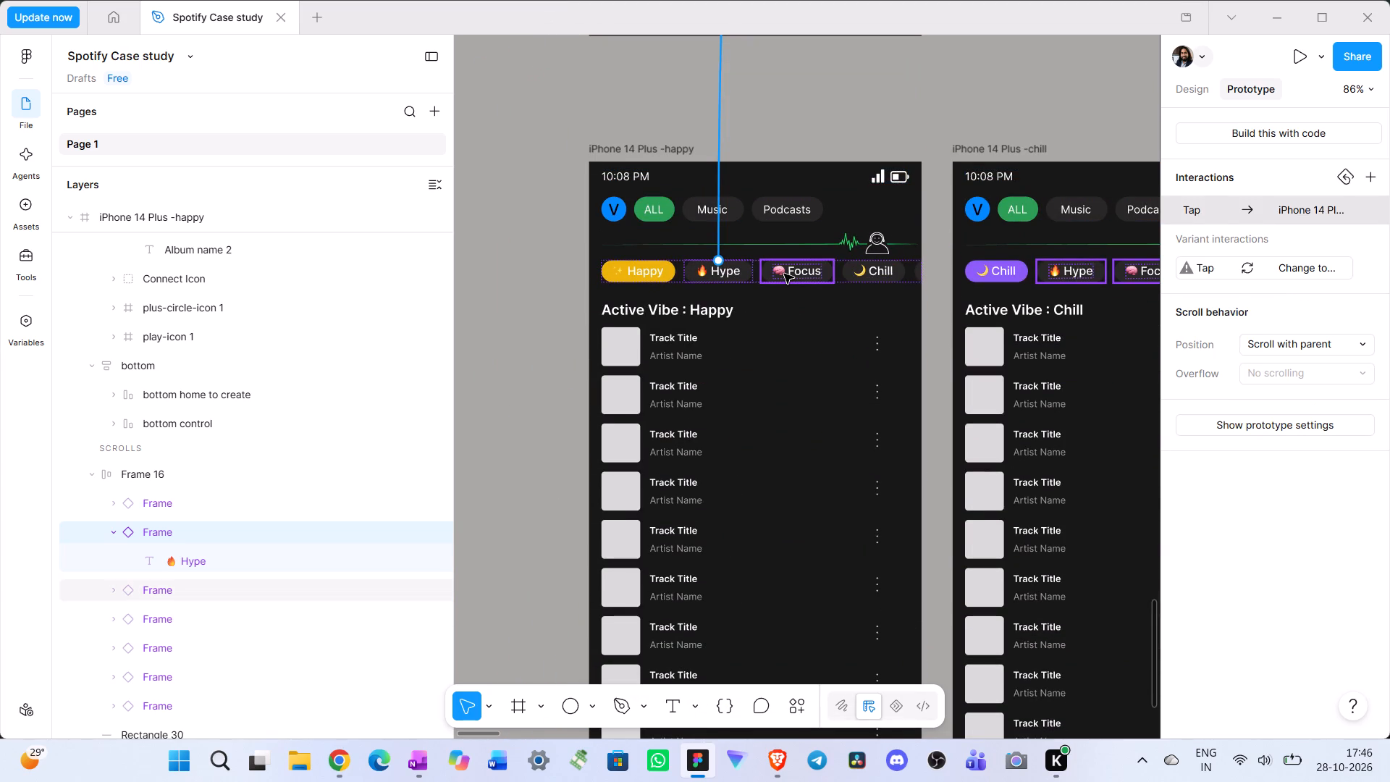
left_click(784, 274)
left_click_drag(800, 287, 597, 36)
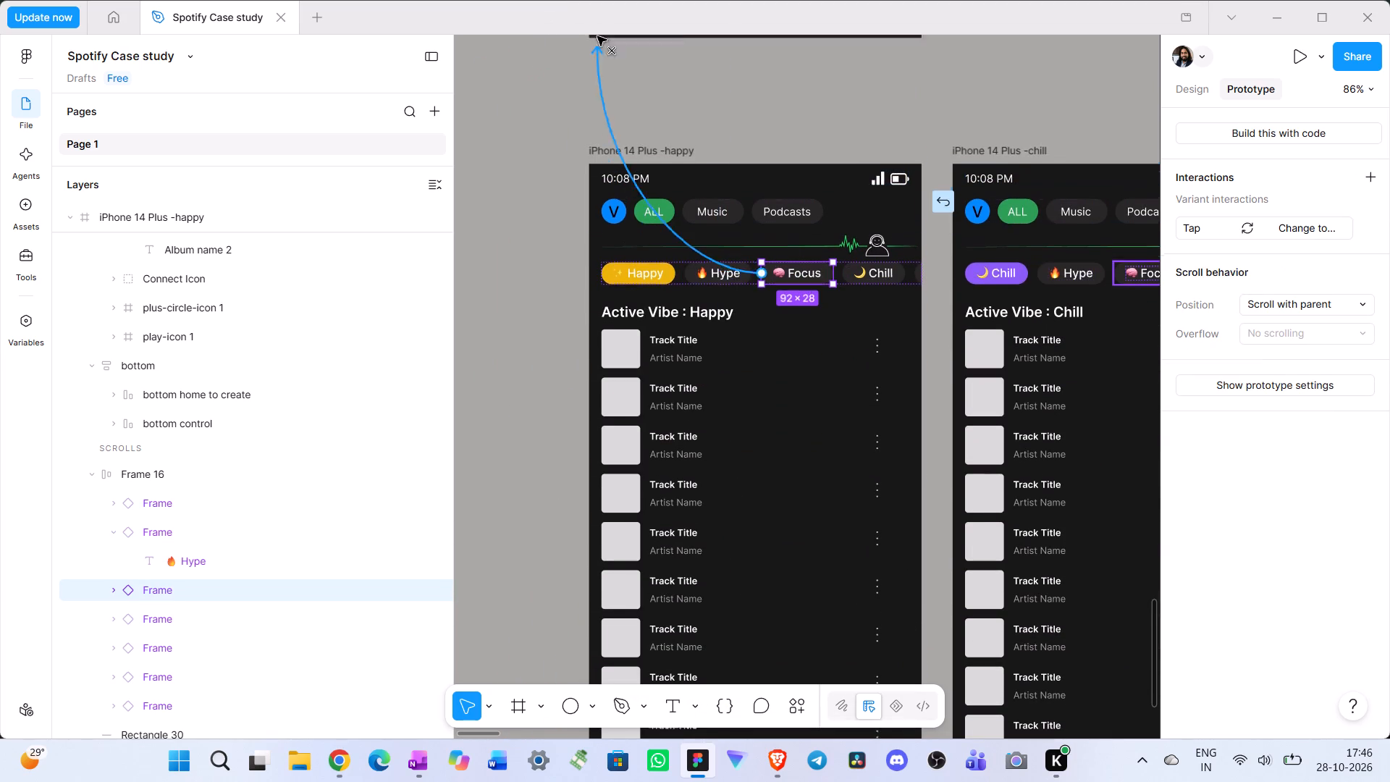
left_click_drag(597, 36, 670, 164)
scroll(592, 0, "down", 1)
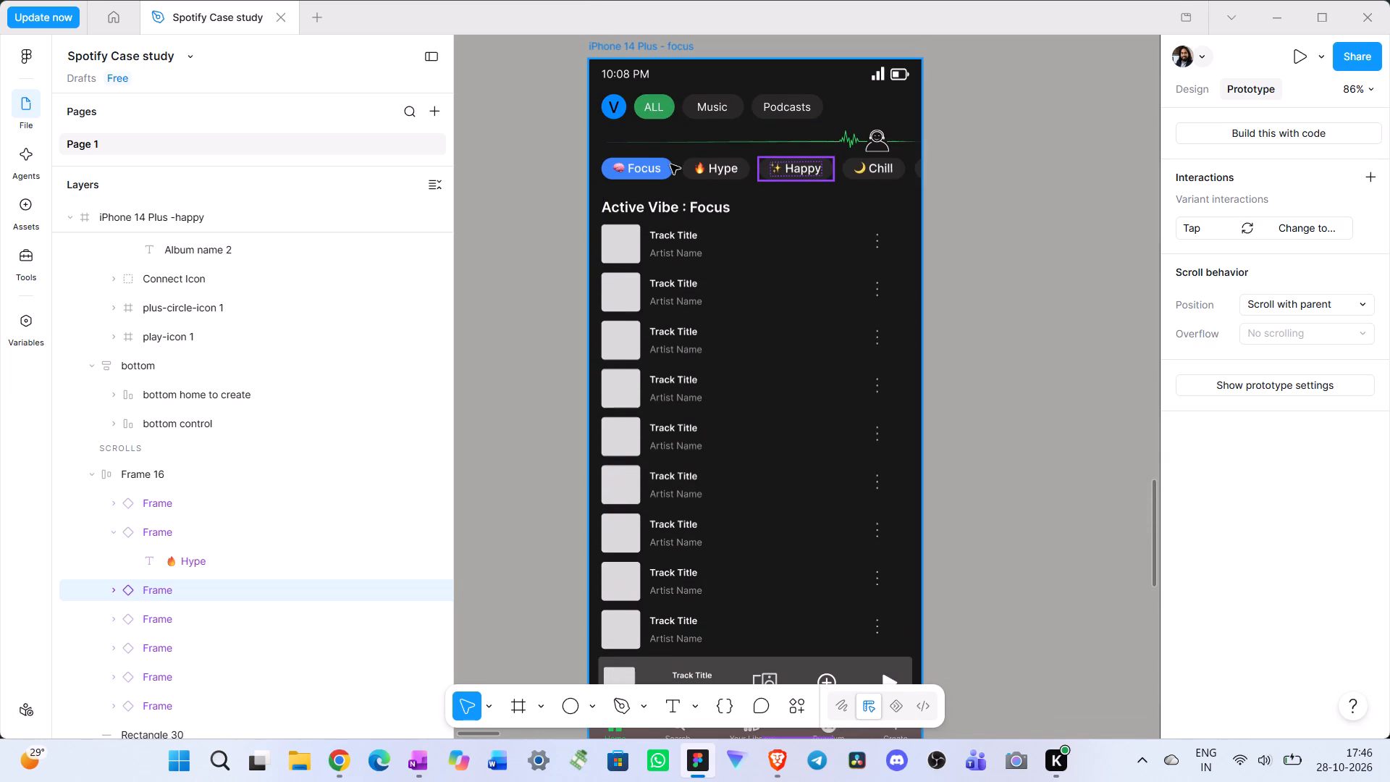
left_click_drag(670, 164, 684, 167)
scroll(878, 292, "down", 3)
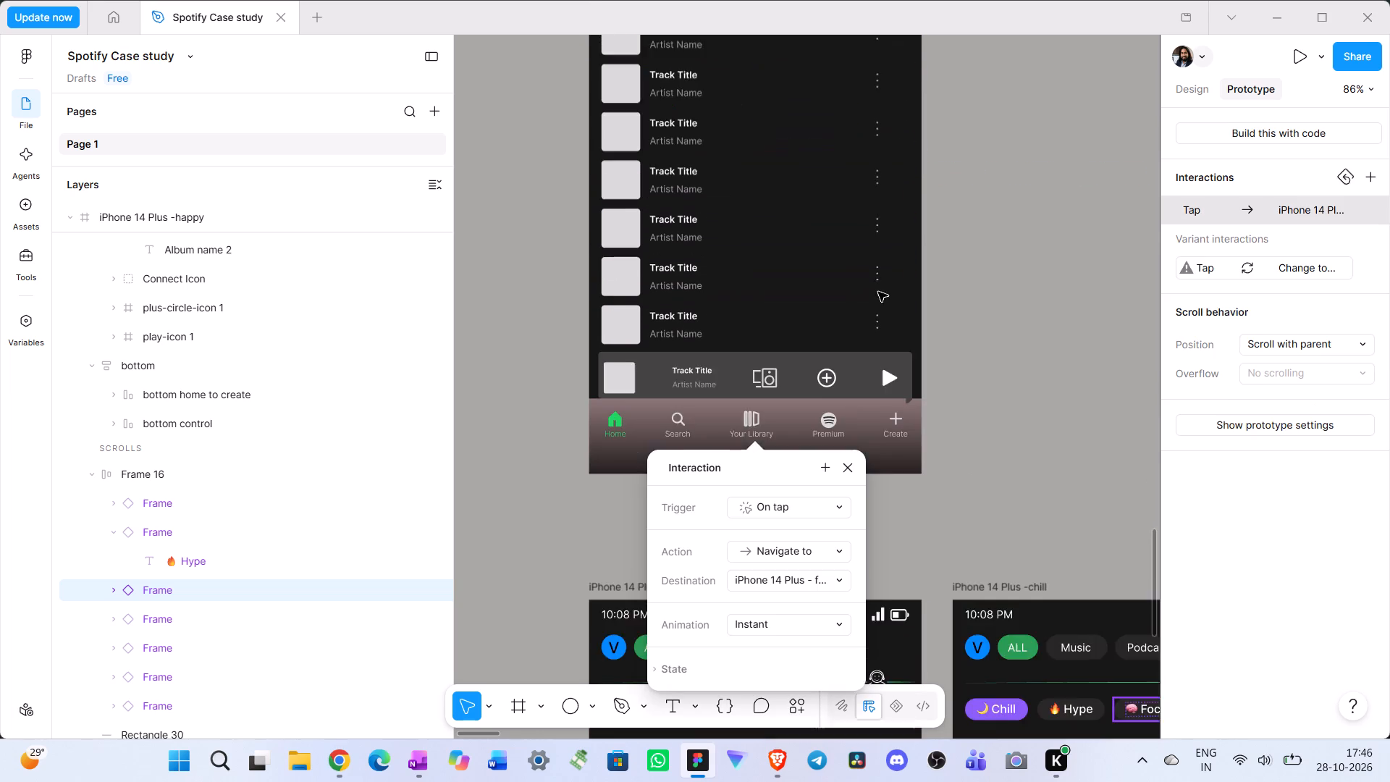
scroll(878, 292, "down", 11)
left_click(944, 57)
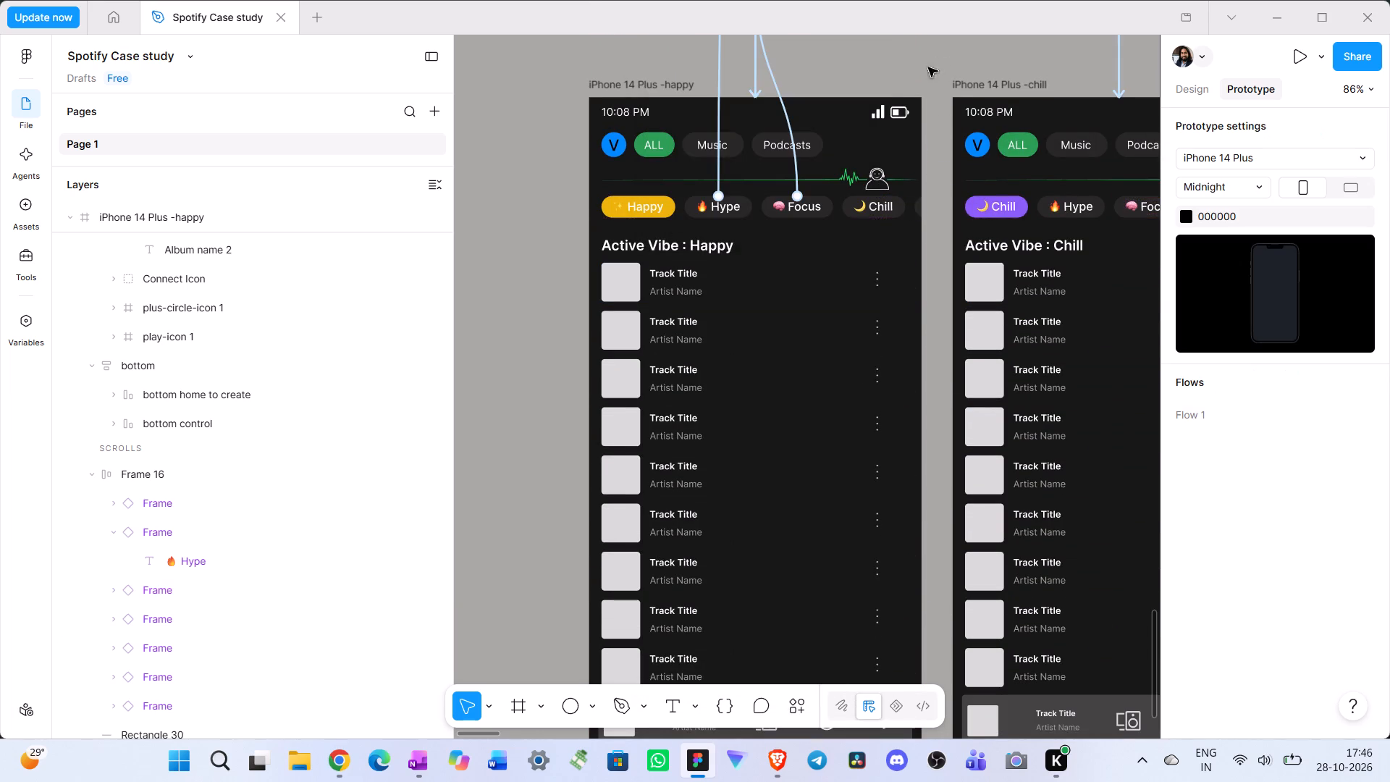
Link the happy screen's Chill chip to the chill screen with an On tap, Navigate to, Instant interaction.
left_click(865, 204)
double_click(889, 213)
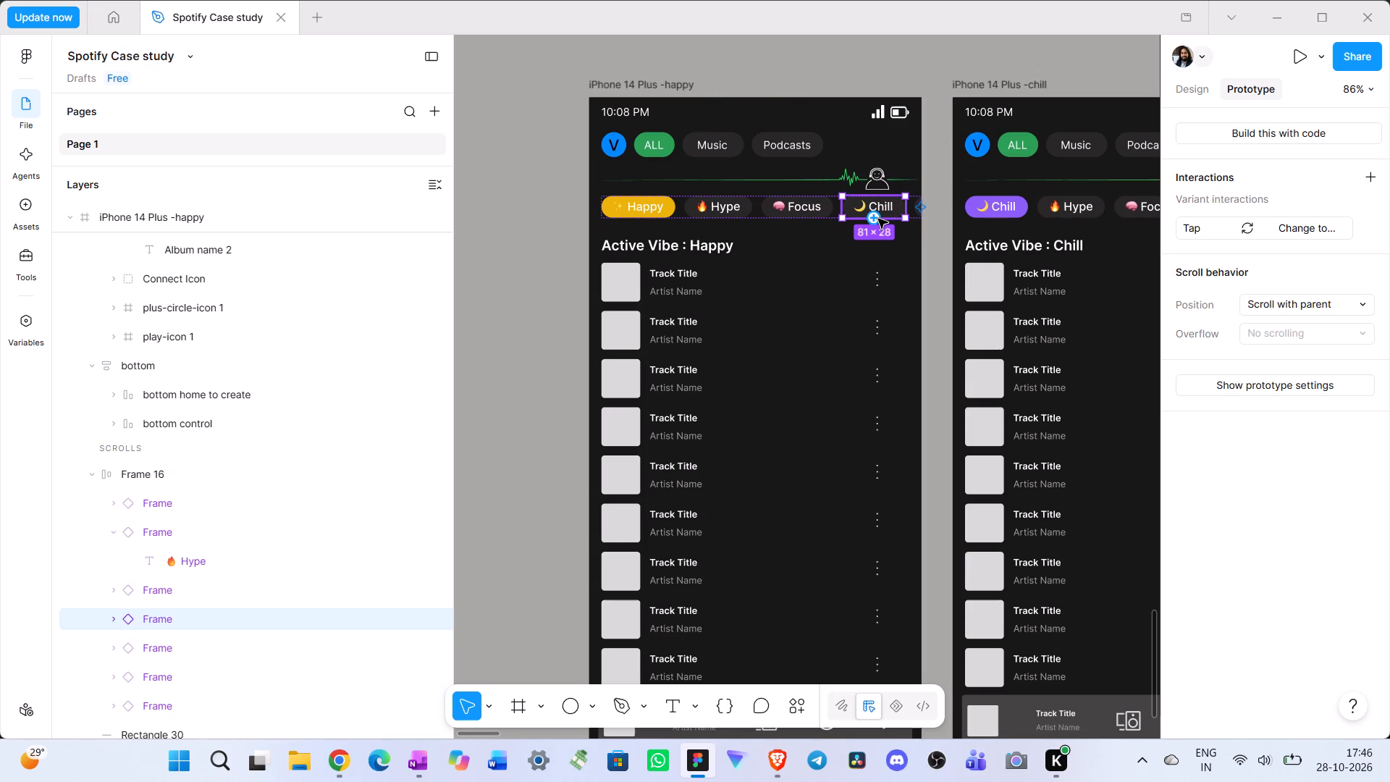
left_click_drag(878, 219, 958, 277)
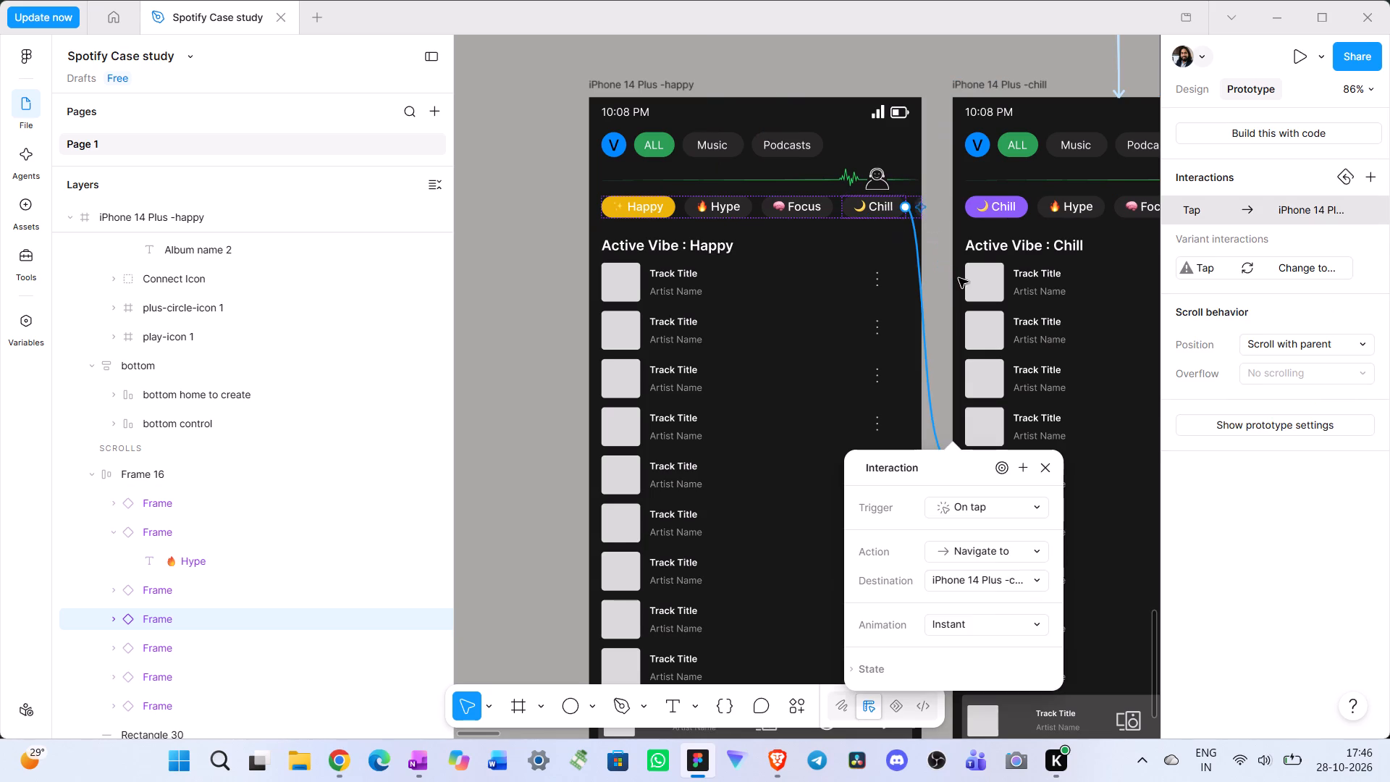
Link the happy screen's Sad chip, fifth in the row, to the sad screen with an On tap, Navigate to, Instant interaction.
left_click(223, 652)
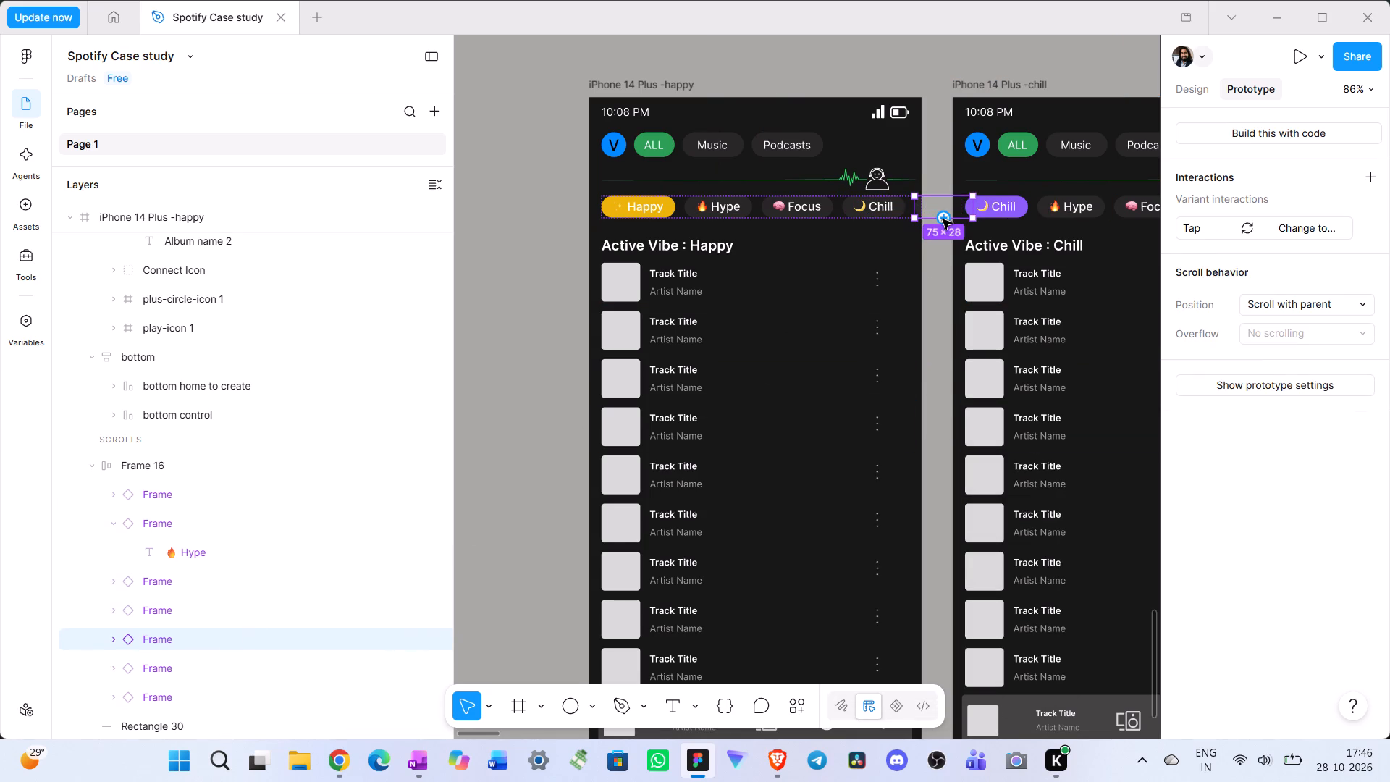
left_click_drag(944, 219, 1099, 366)
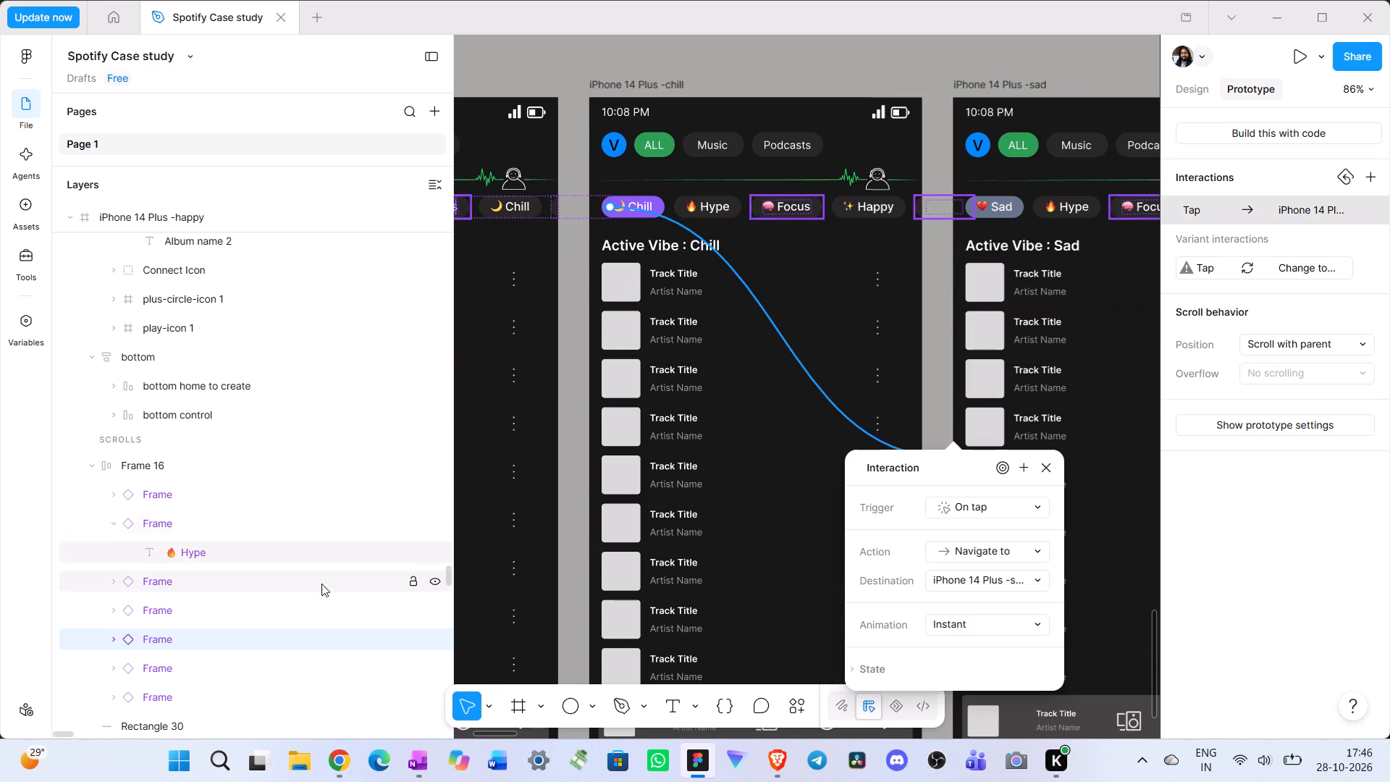
Link the happy screen's Nostalgia chip, sixth in the row, to the nostalgia screen.
scroll(292, 589, "down", 1)
left_click(233, 568)
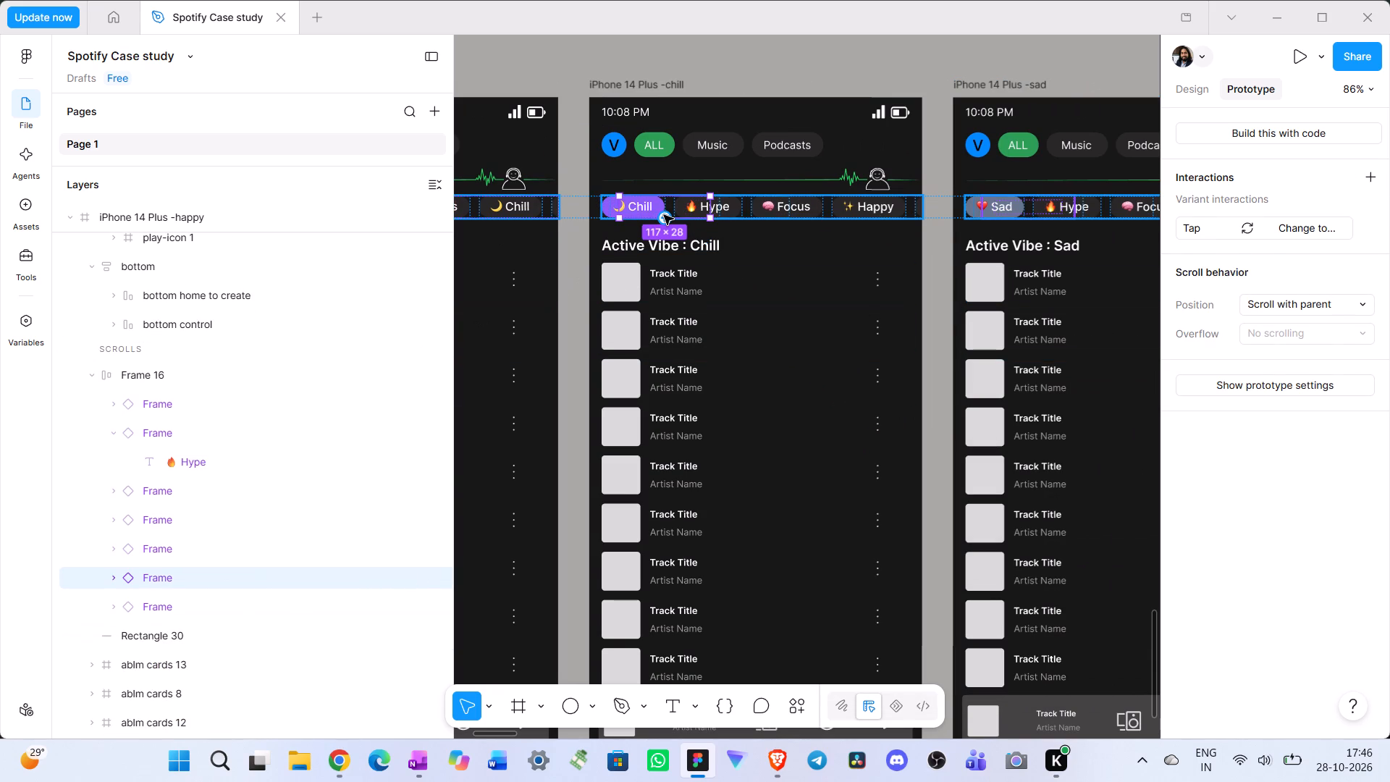
left_click_drag(663, 219, 1000, 358)
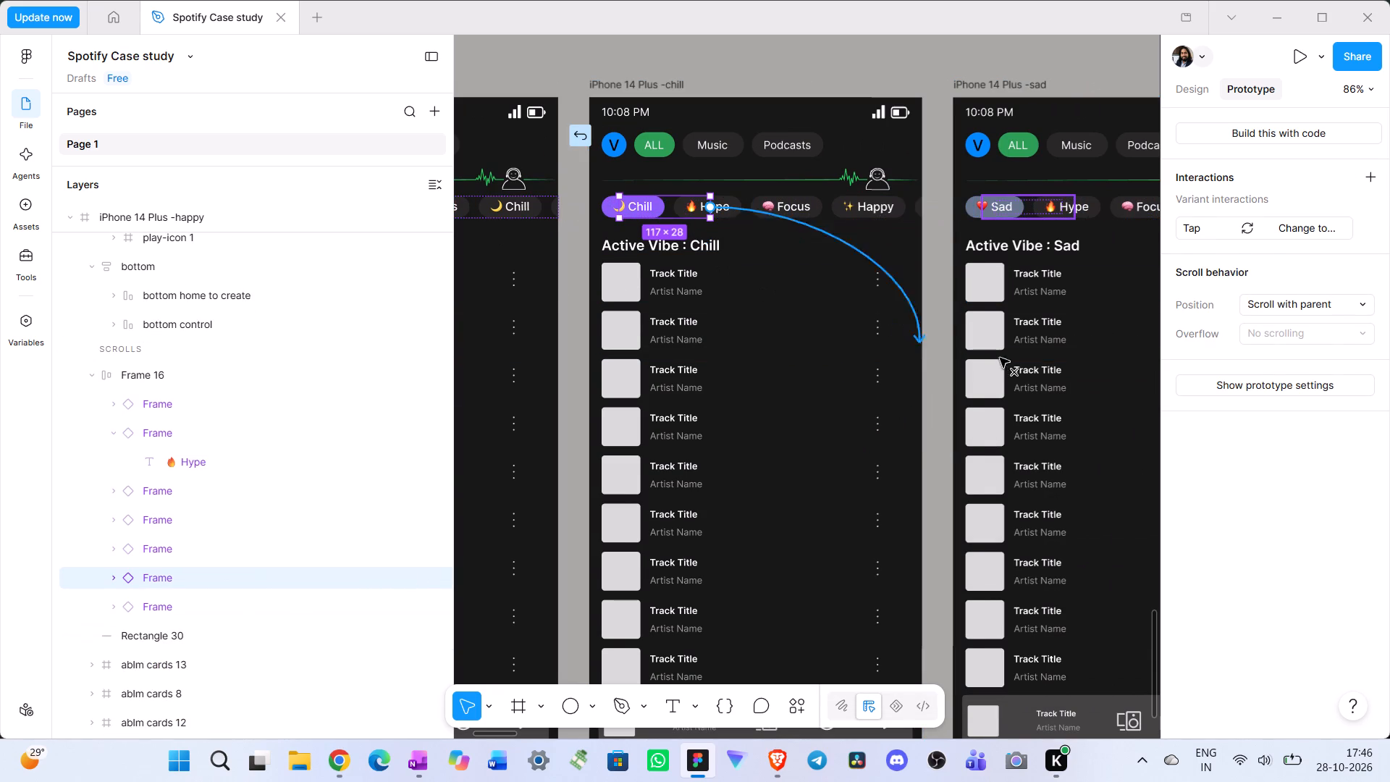
left_click_drag(1000, 358, 1062, 386)
Link the happy screen's Party chip, last in the row, to the party screen with an On tap, Navigate to, Instant interaction.
left_click(158, 603)
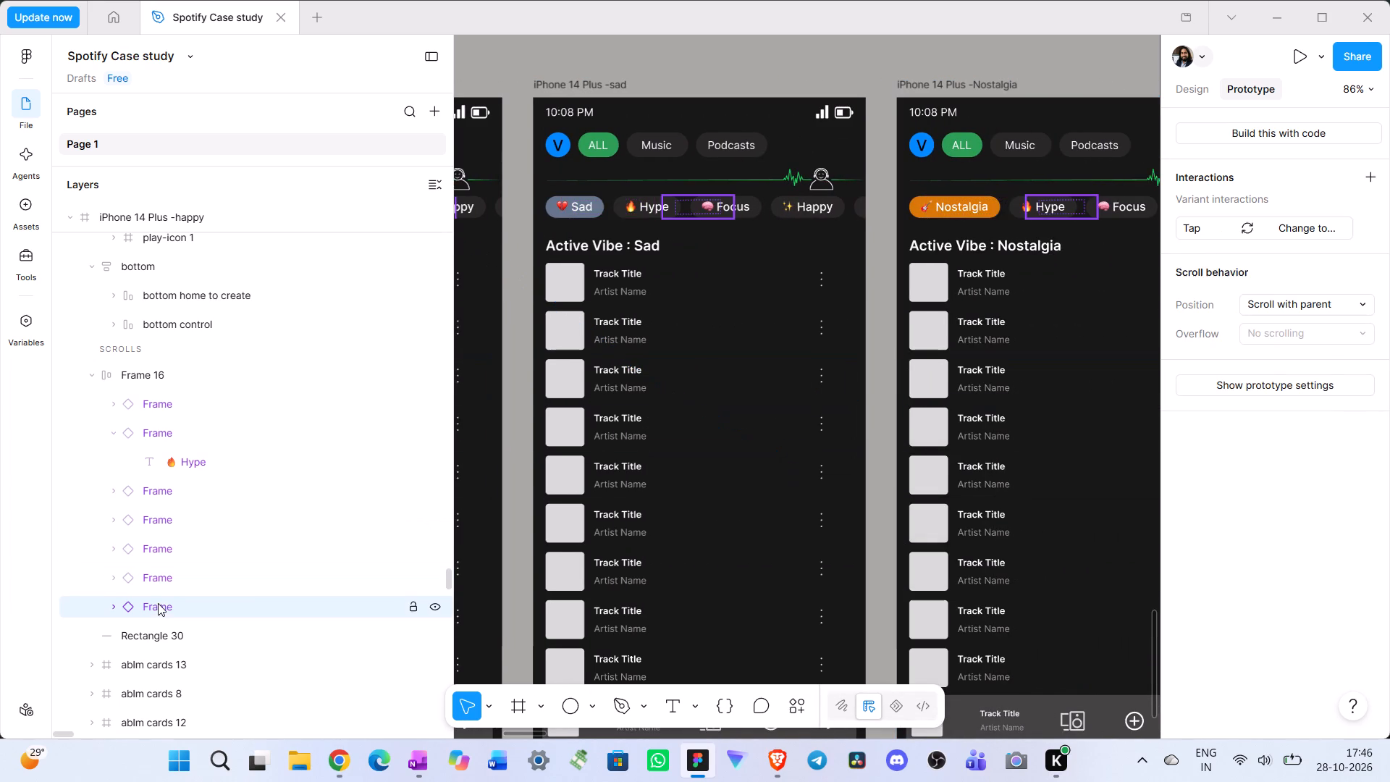
scroll(656, 439, "right", 3)
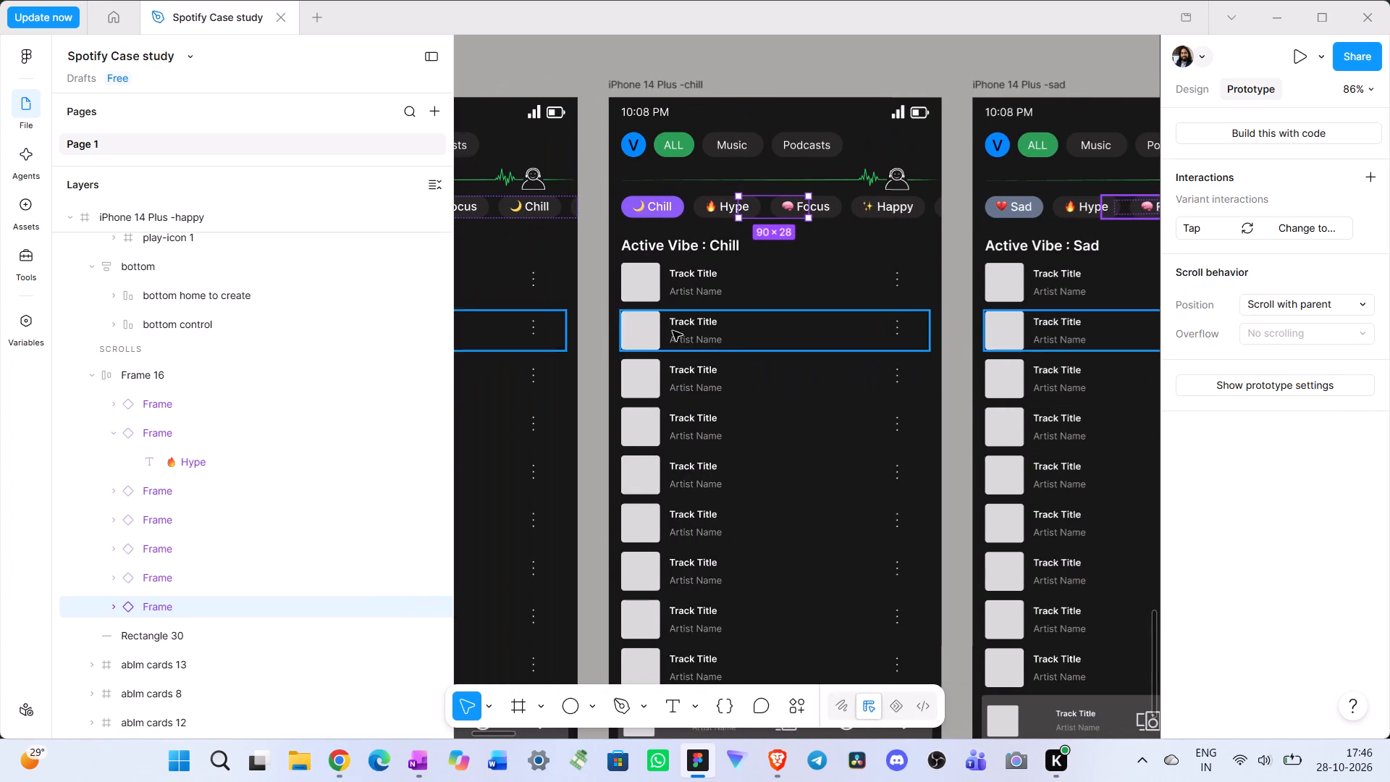
scroll(673, 331, "right", 1)
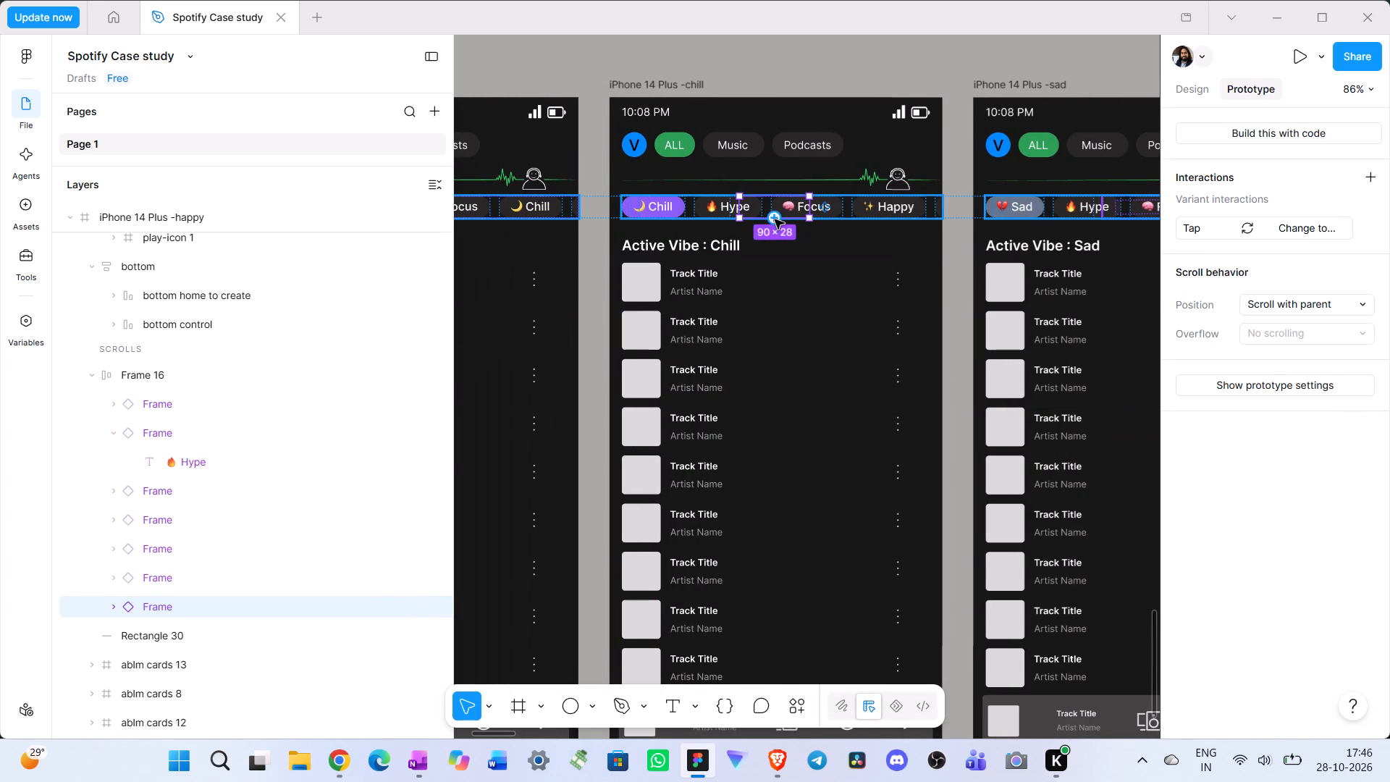
left_click_drag(775, 219, 1326, 482)
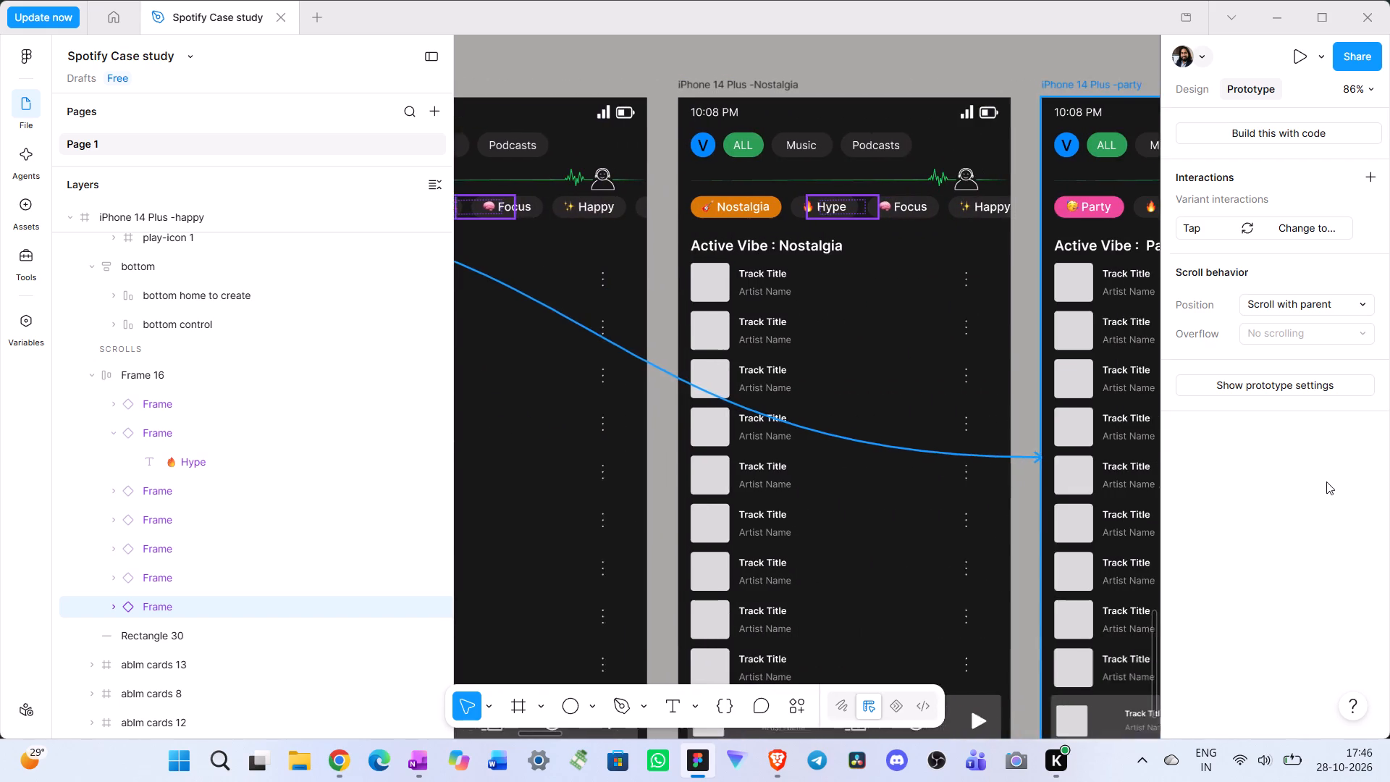
left_click_drag(1326, 482, 831, 450)
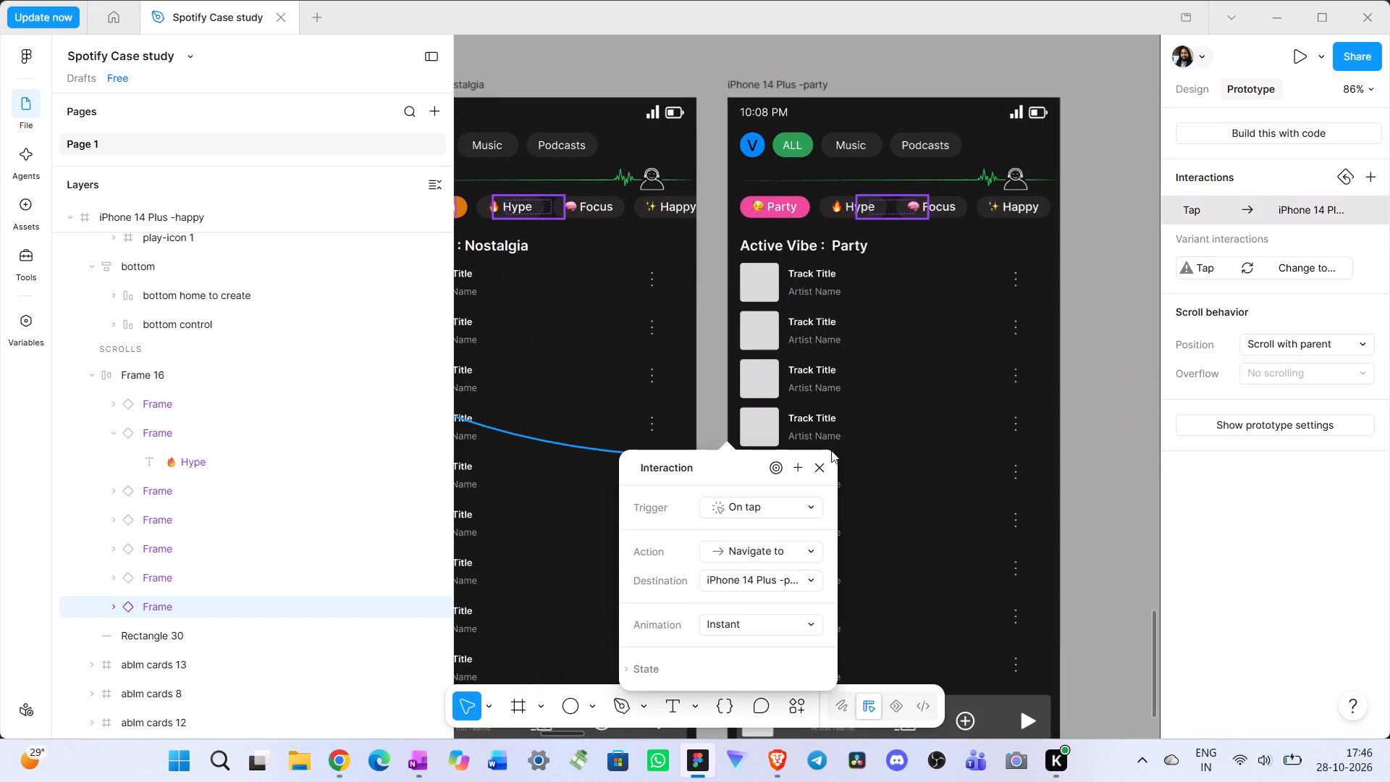
left_click(878, 51)
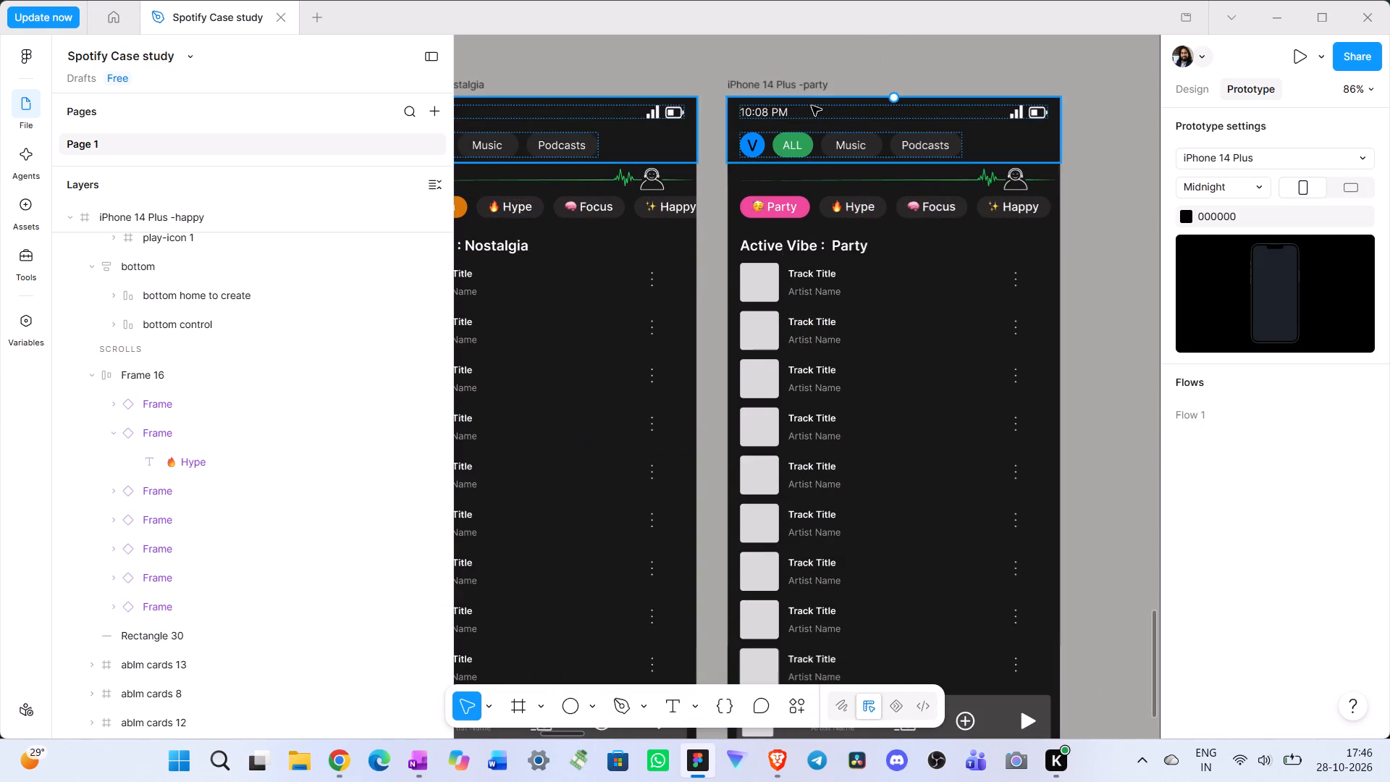
Move the chill, sad, nostalgia and party screens together below the happy screen, aligned with its left edge at Y about 4437.
scroll(827, 356, "right", 1)
scroll(757, 379, "right", 1)
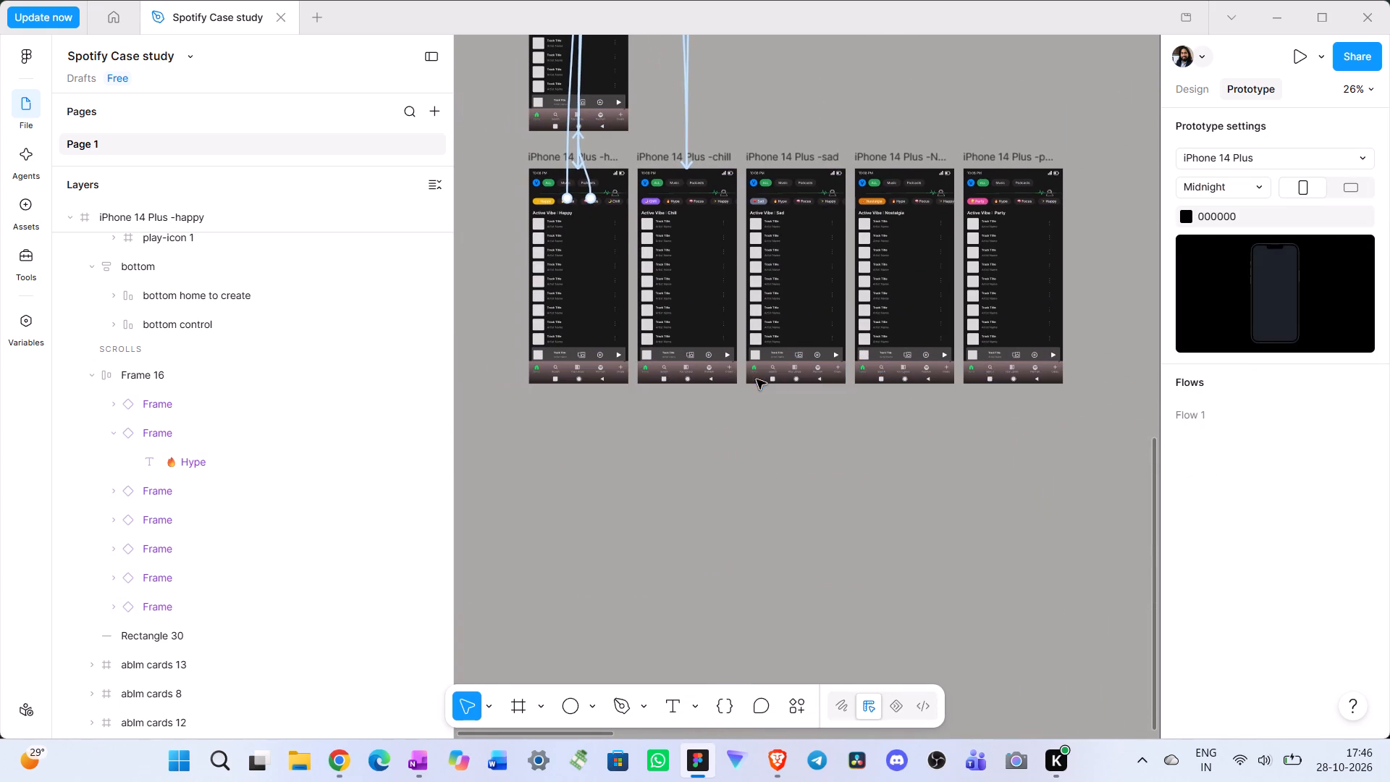
scroll(757, 379, "right", 1)
left_click(1192, 87)
left_click_drag(675, 133, 725, 411)
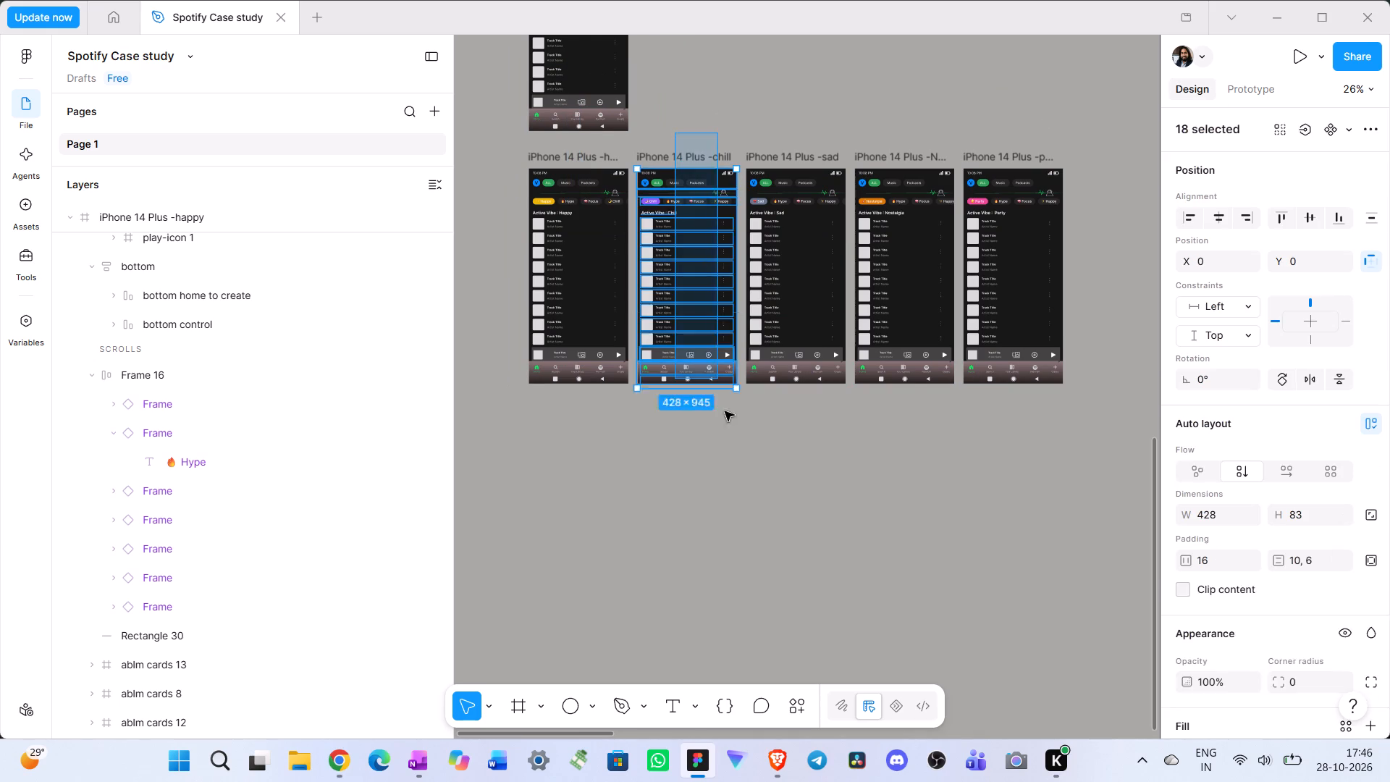
left_click_drag(725, 411, 957, 423)
scroll(948, 419, "right", 1)
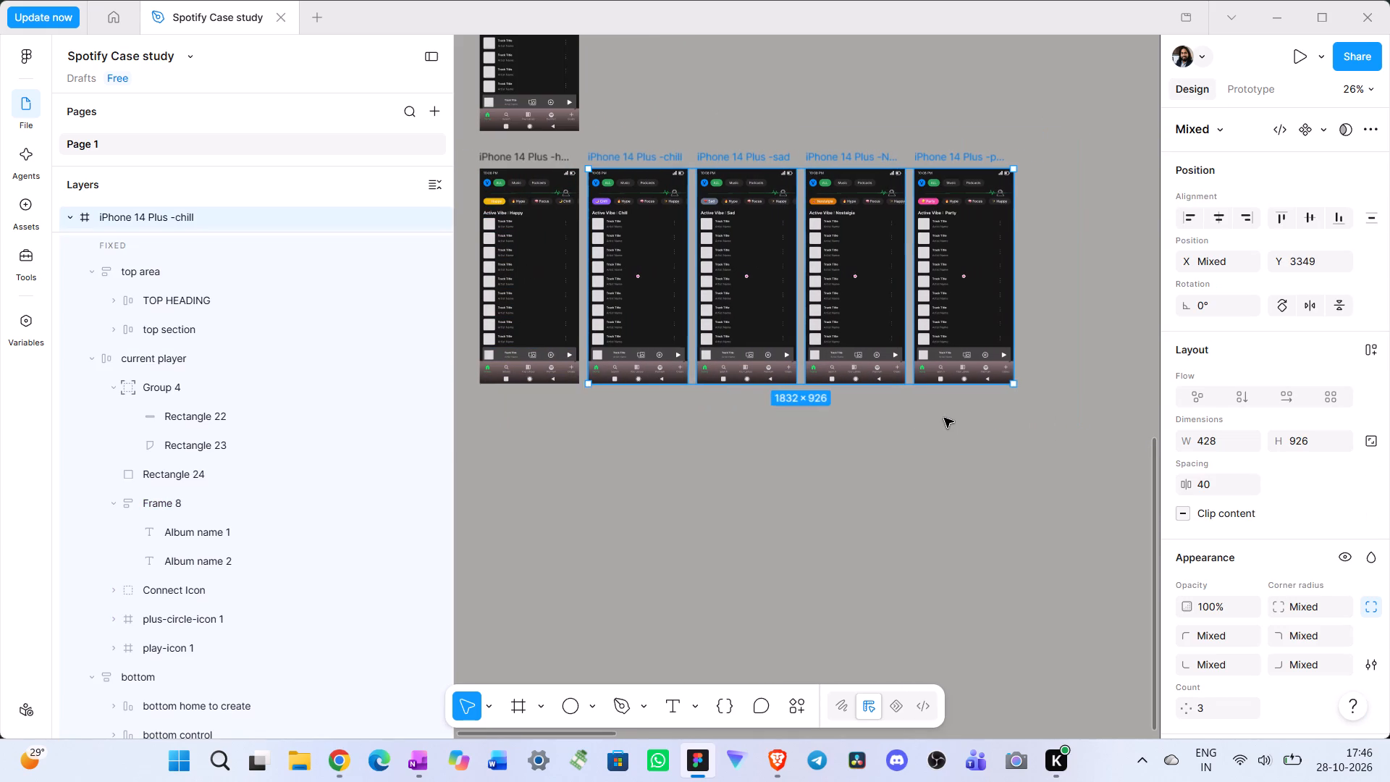
scroll(944, 418, "right", 1)
left_click_drag(786, 160, 710, 461)
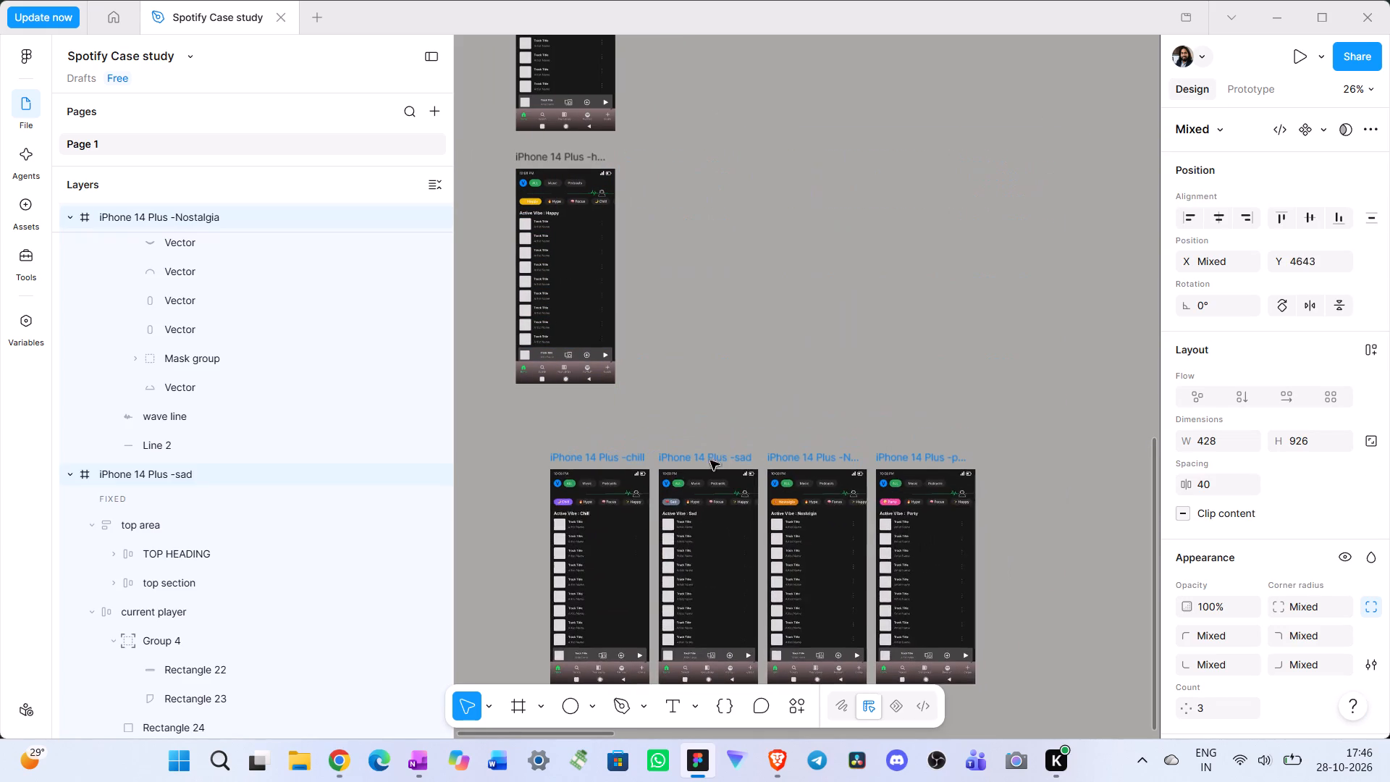
left_click_drag(710, 461, 675, 409)
left_click(771, 336)
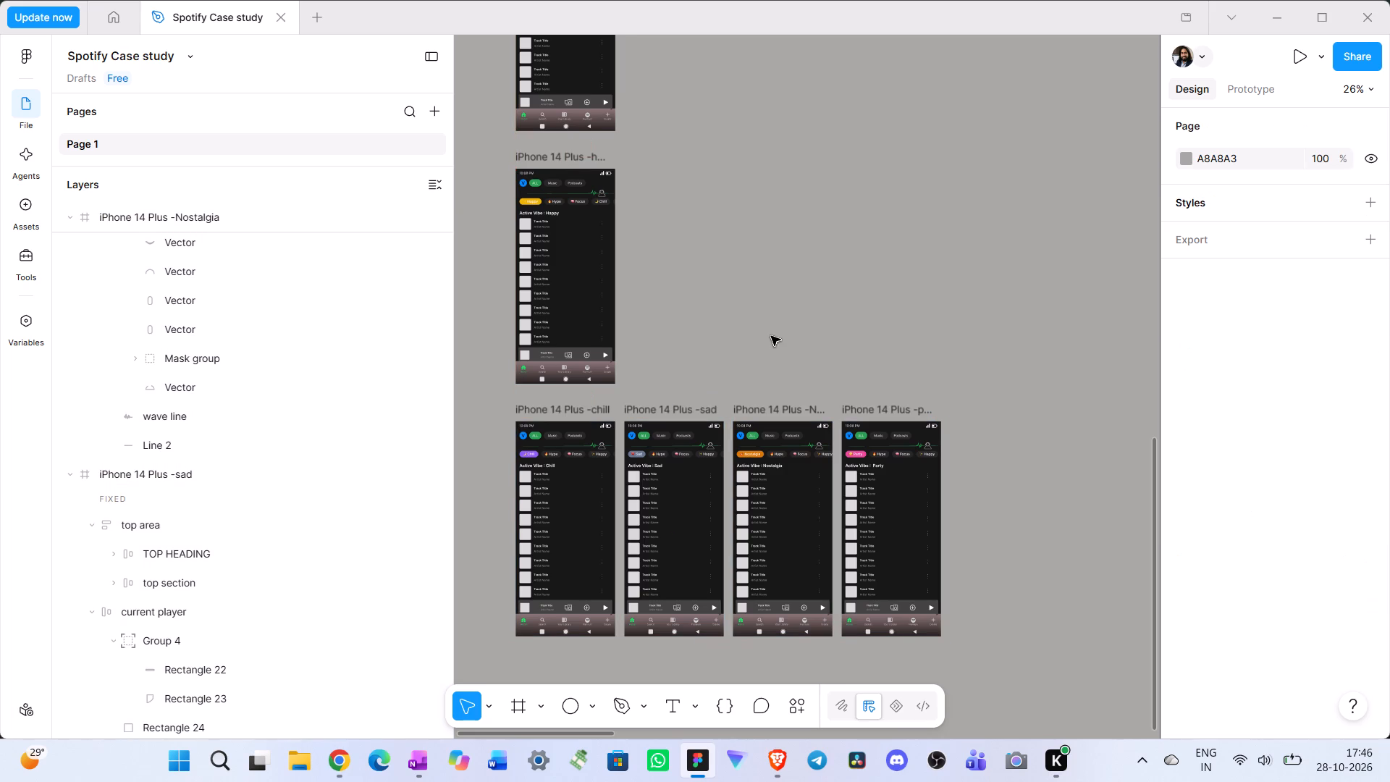
Link the chill screen's Hype chip, second in the row, to the hype screen with an On tap interaction.
scroll(723, 369, "right", 1)
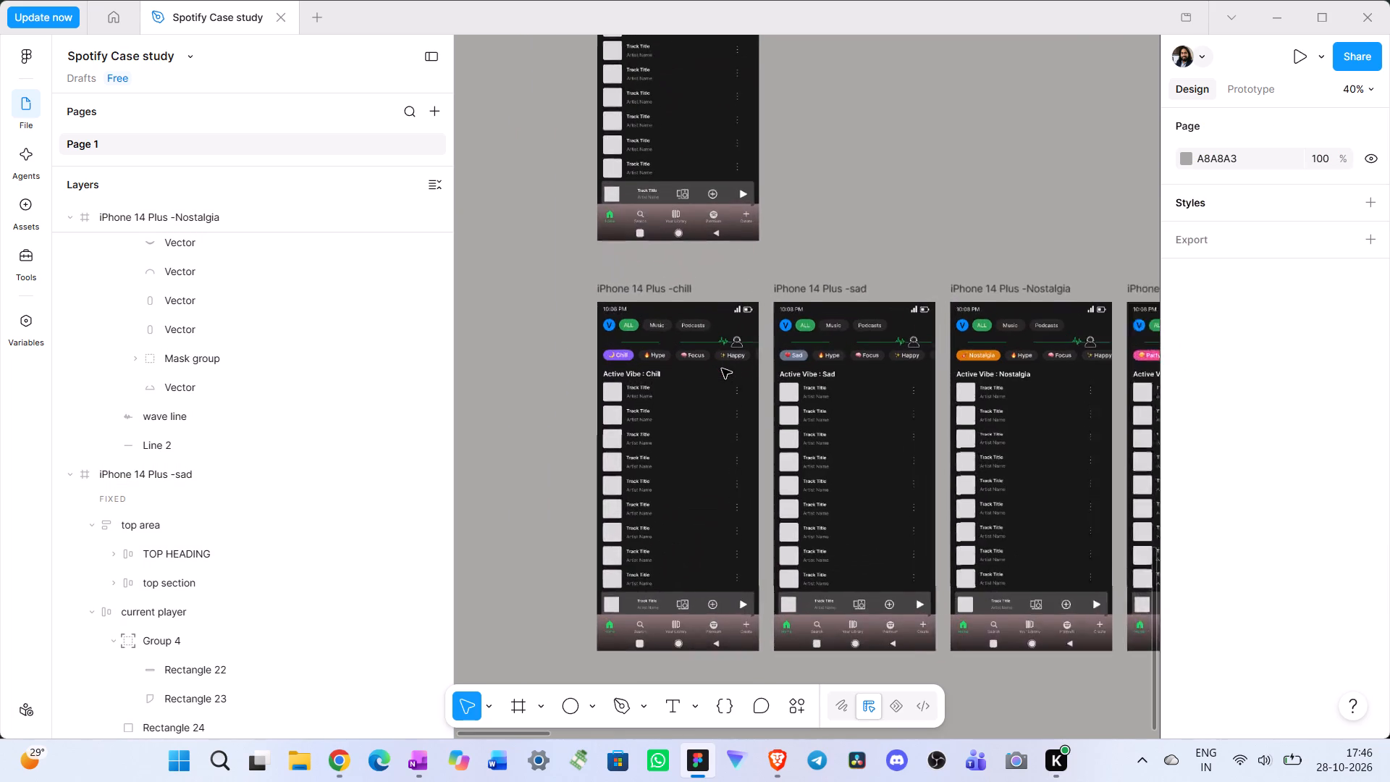
scroll(722, 369, "down", 1)
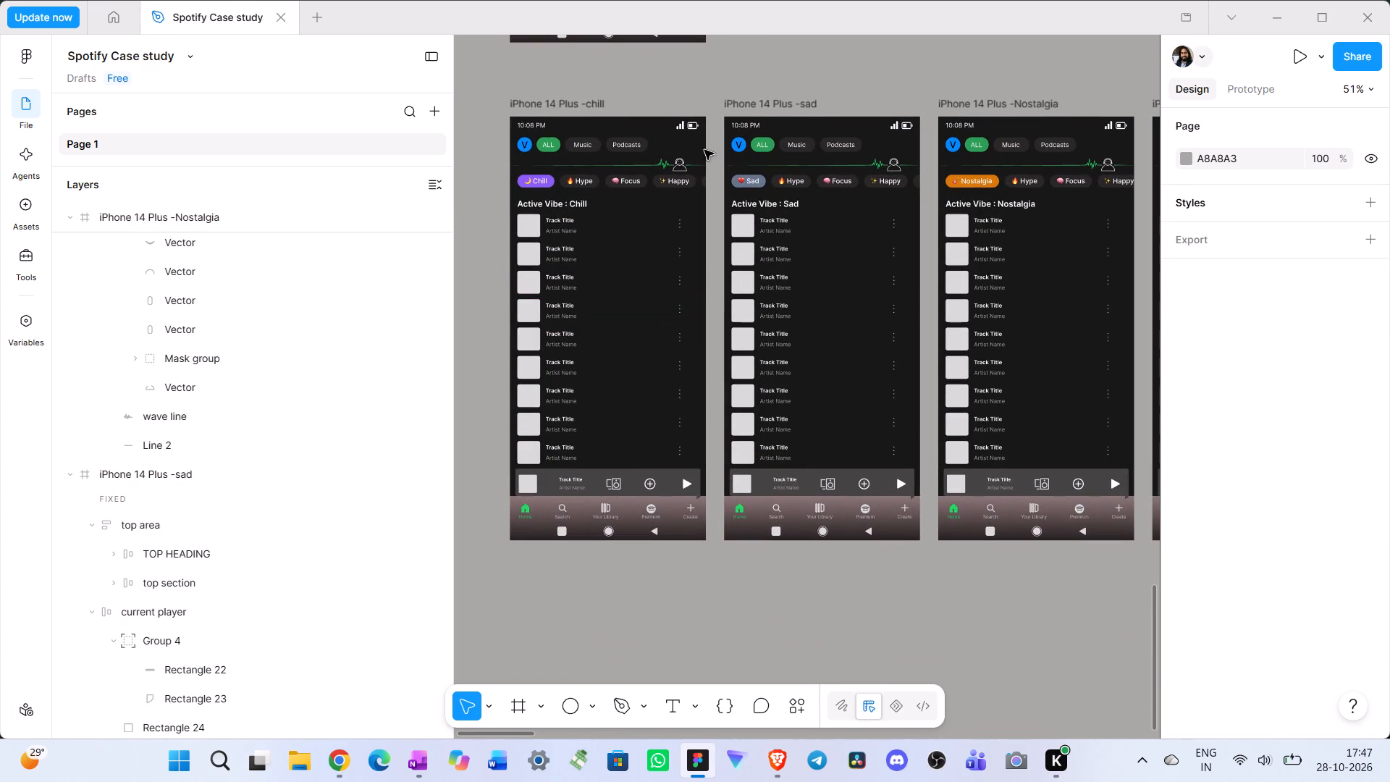
left_click(594, 98)
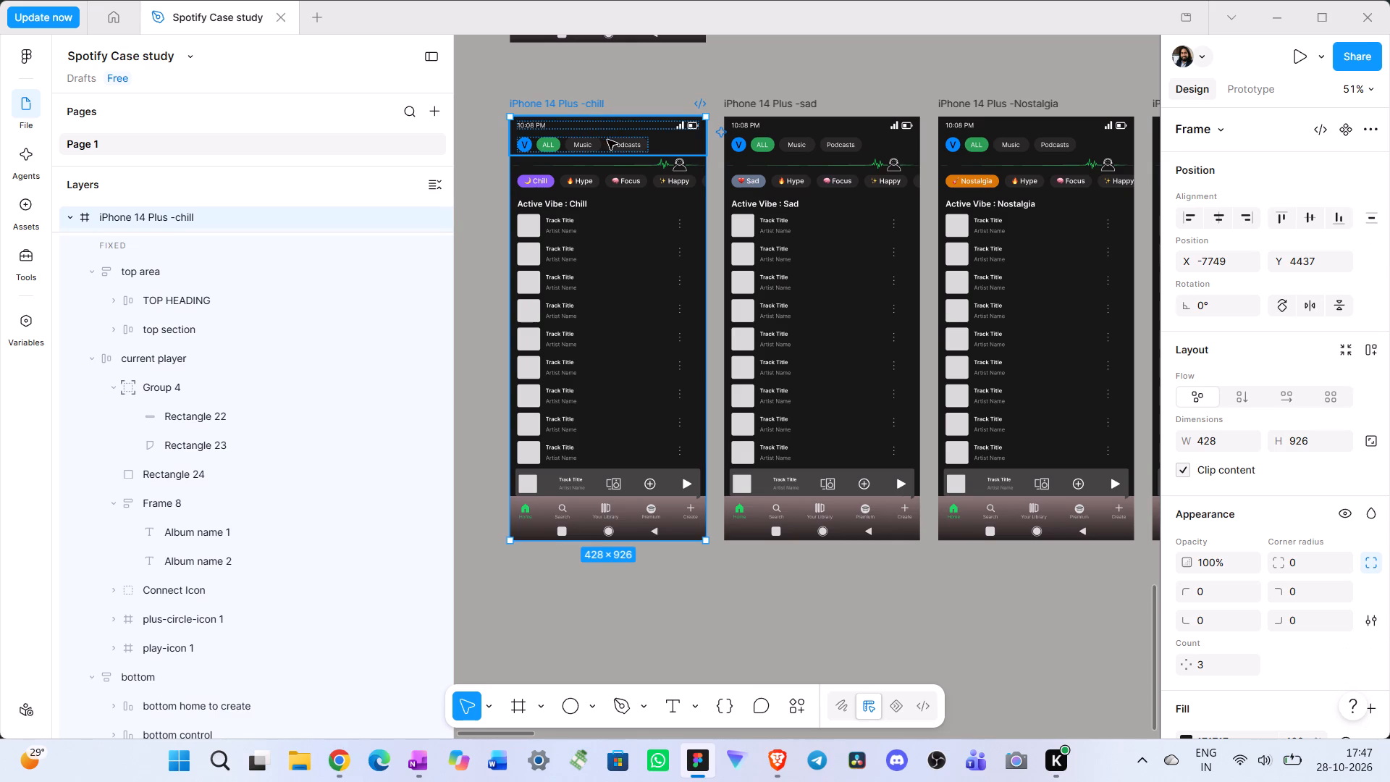
left_click(1249, 88)
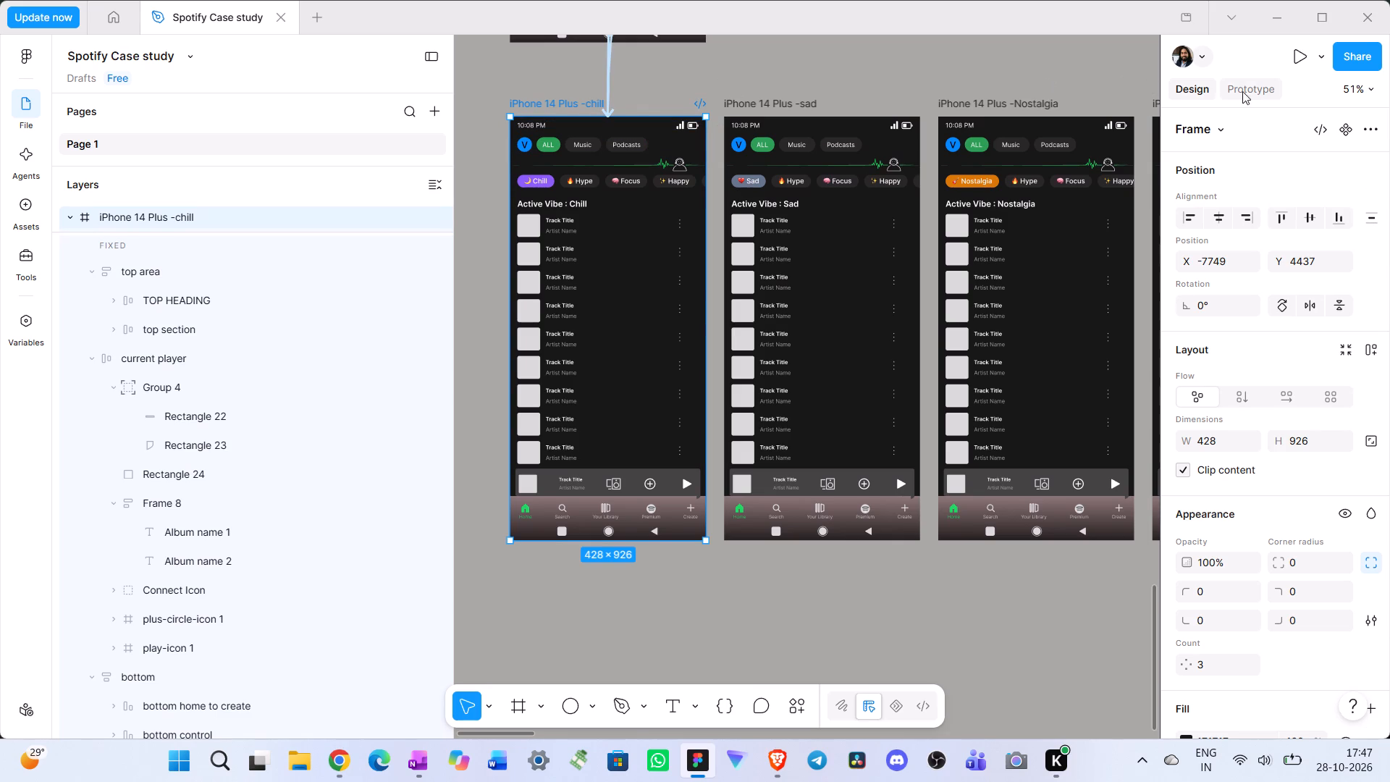
scroll(825, 300, "left", 1)
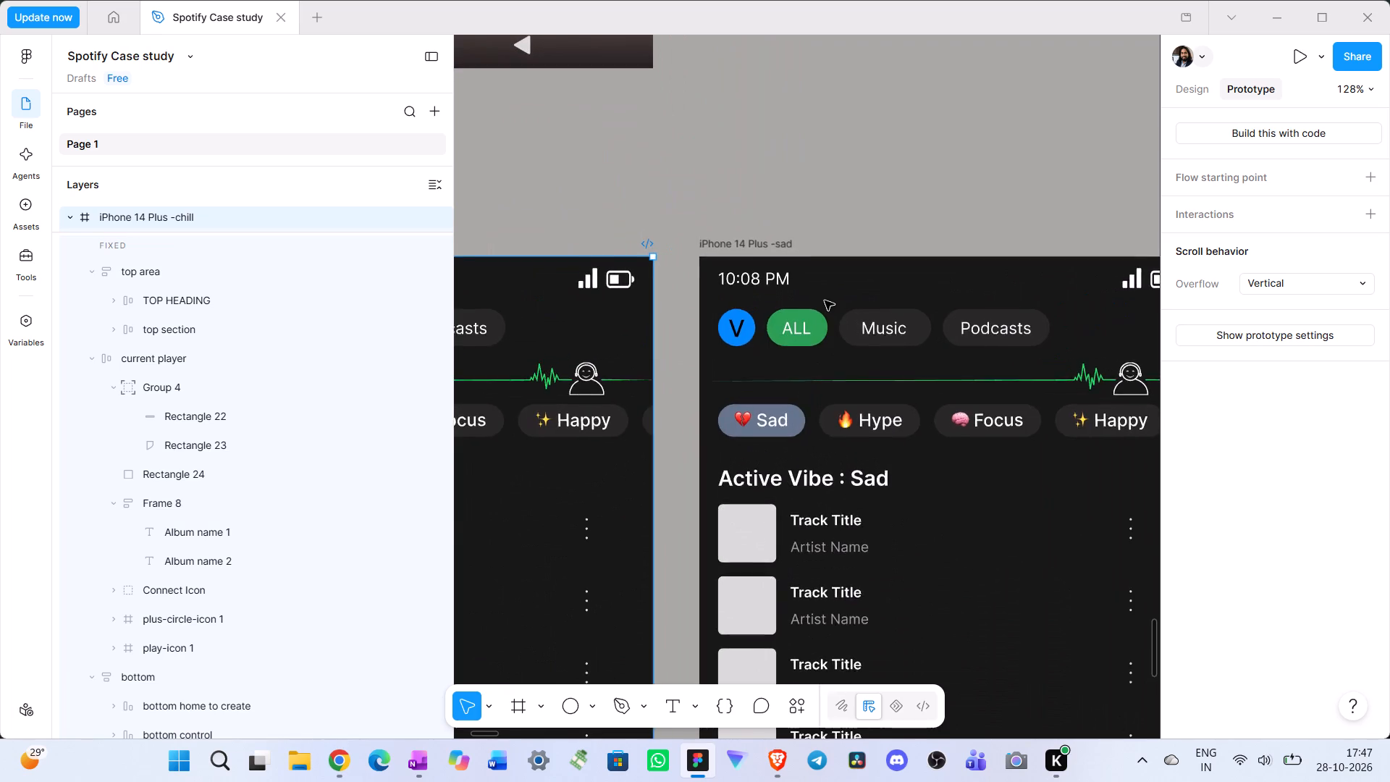
scroll(825, 300, "right", 2)
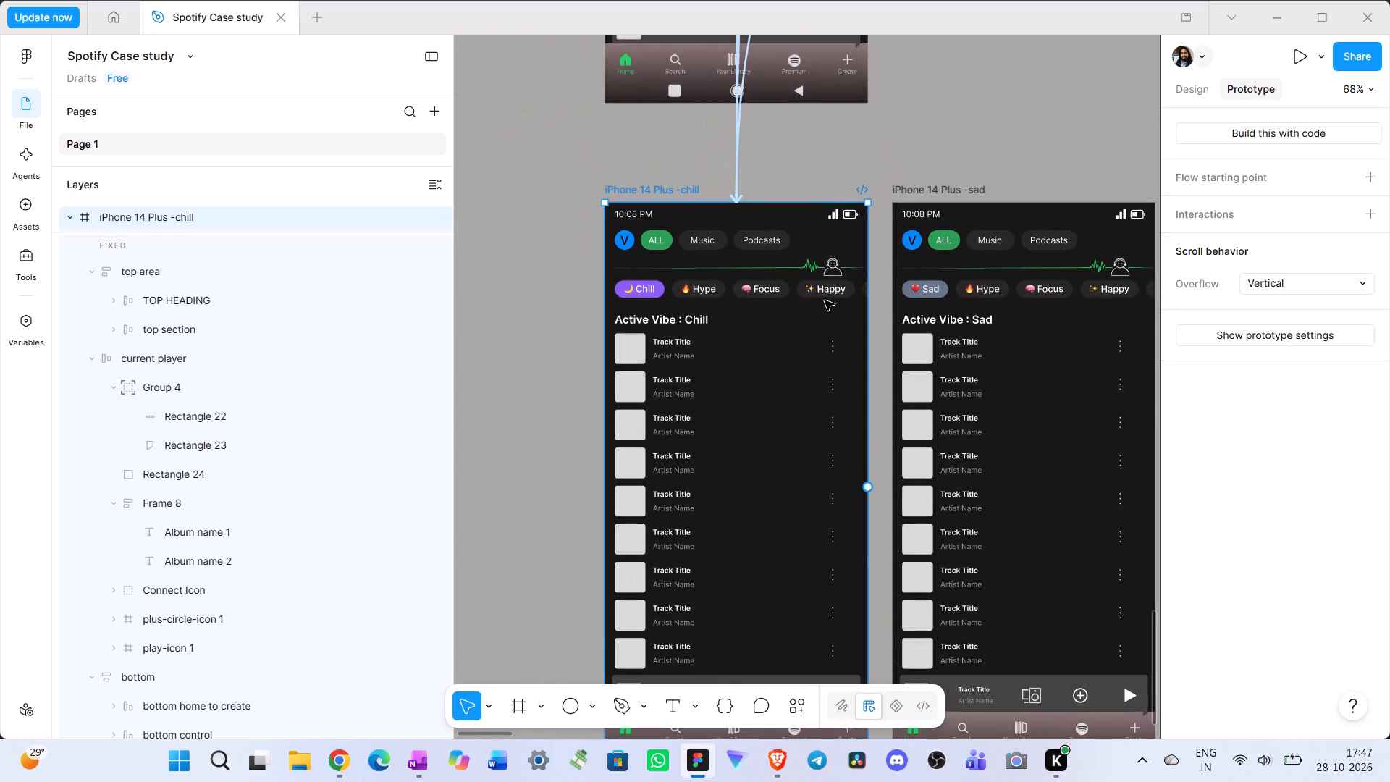
scroll(825, 300, "down", 1)
scroll(825, 300, "up", 1)
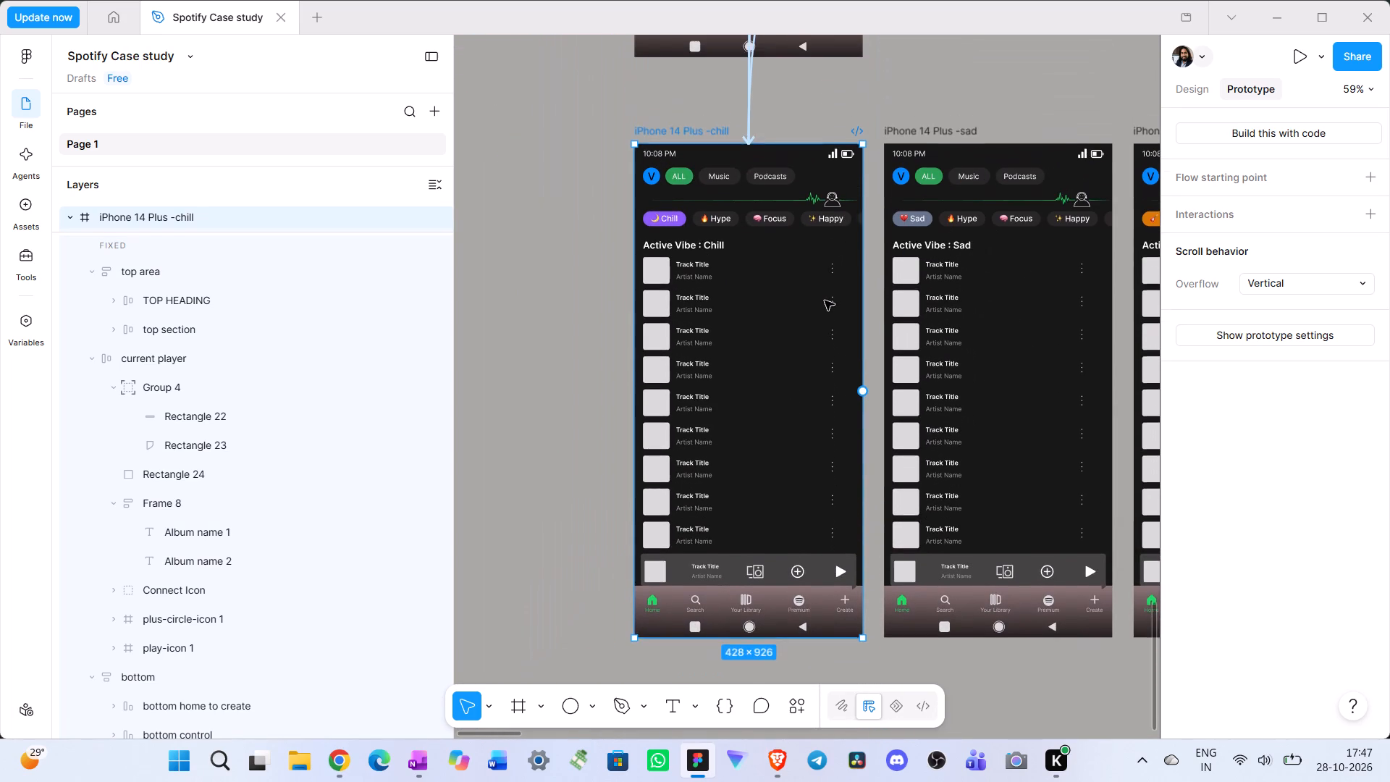
scroll(825, 300, "up", 1)
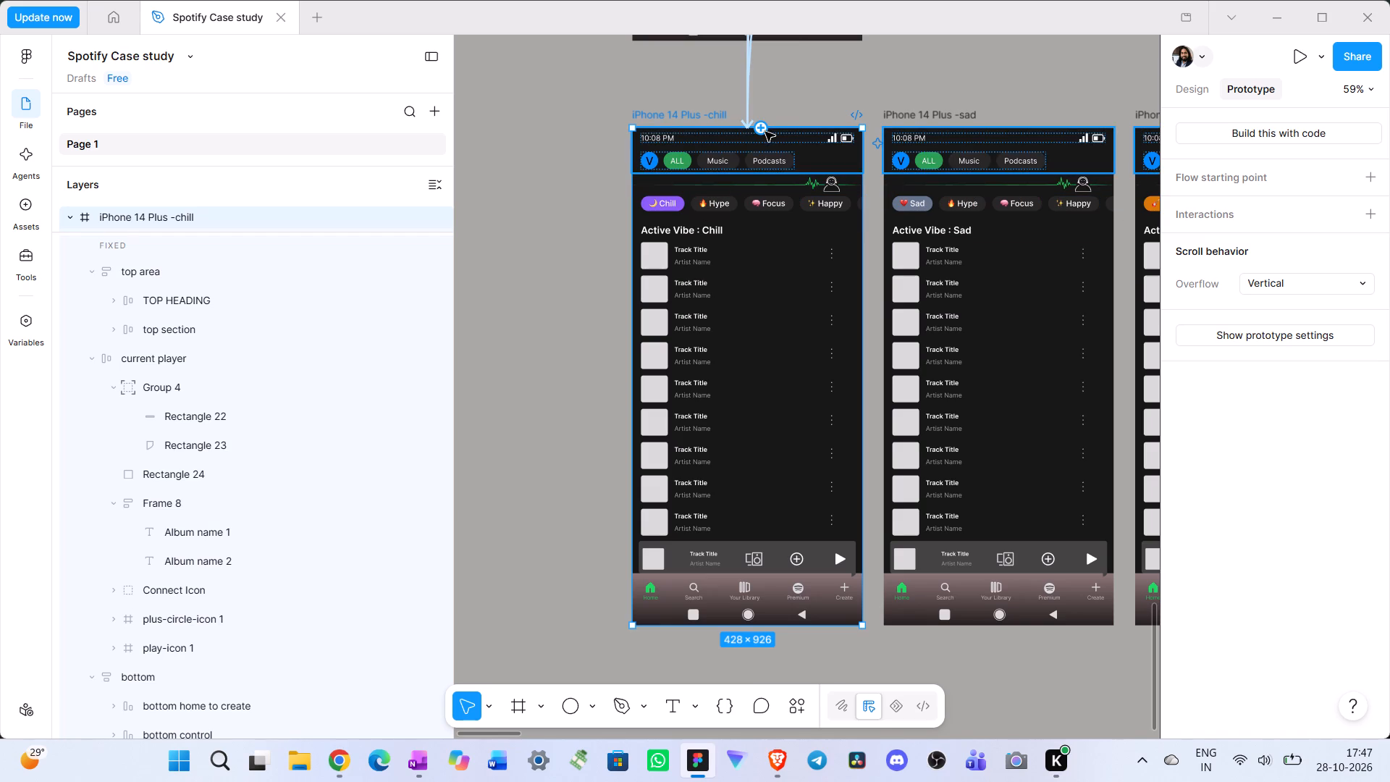
double_click(721, 204)
left_click_drag(714, 211, 671, 198)
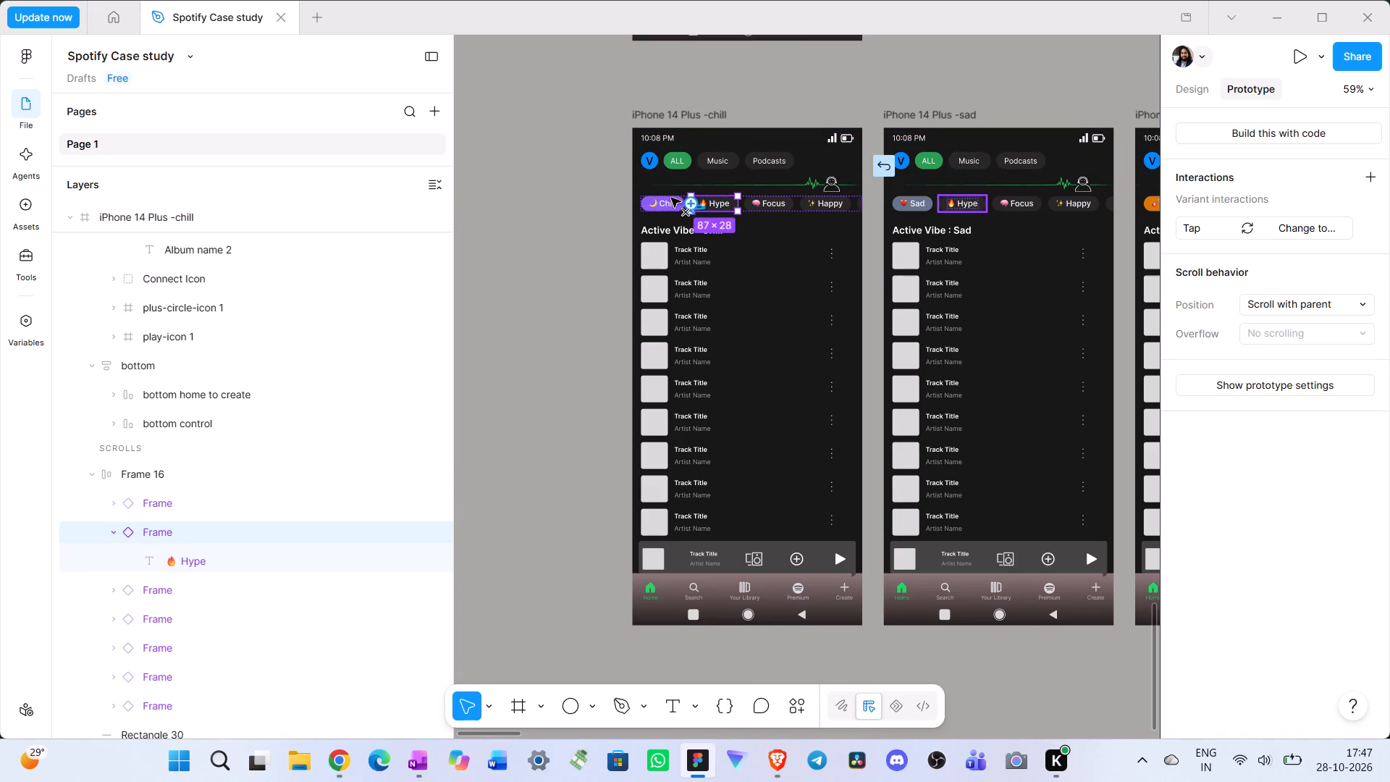
left_click_drag(671, 198, 574, 15)
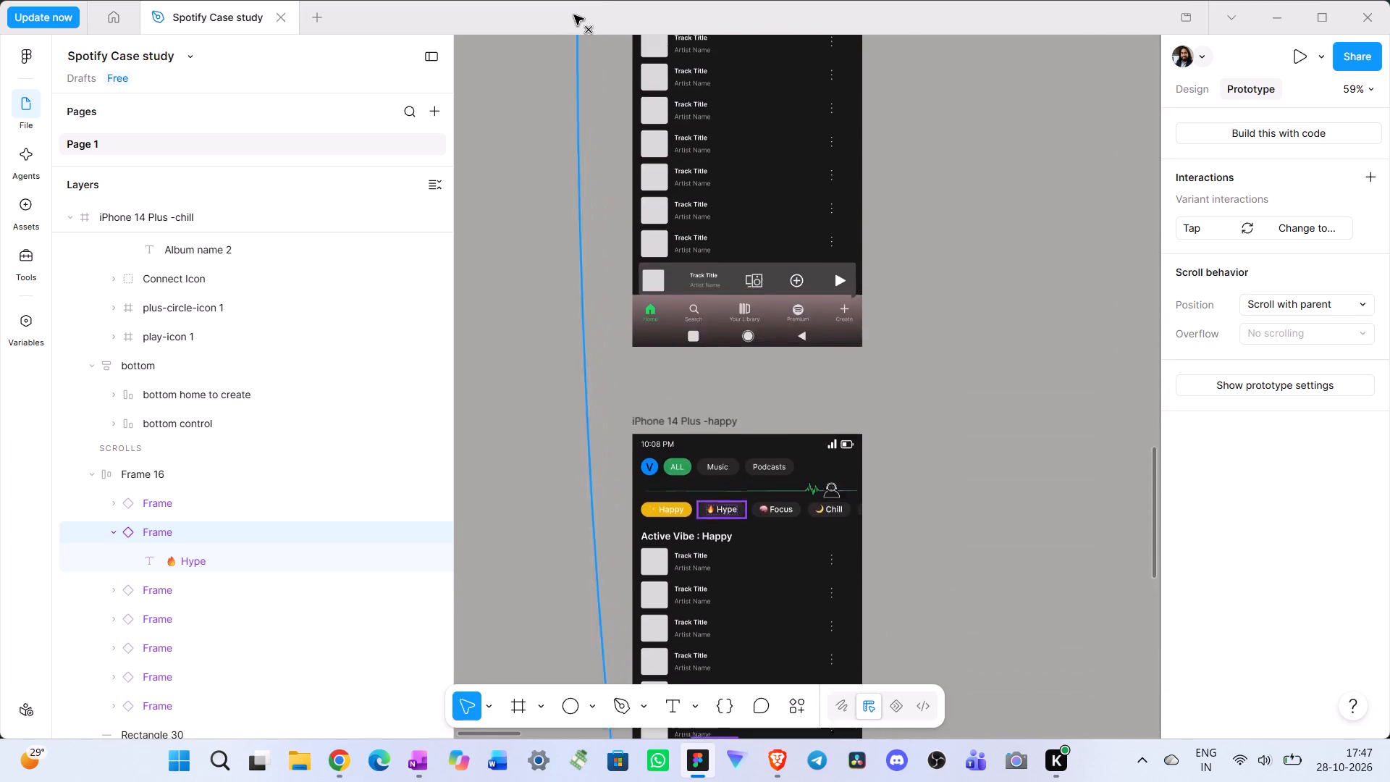
left_click_drag(574, 15, 532, 35)
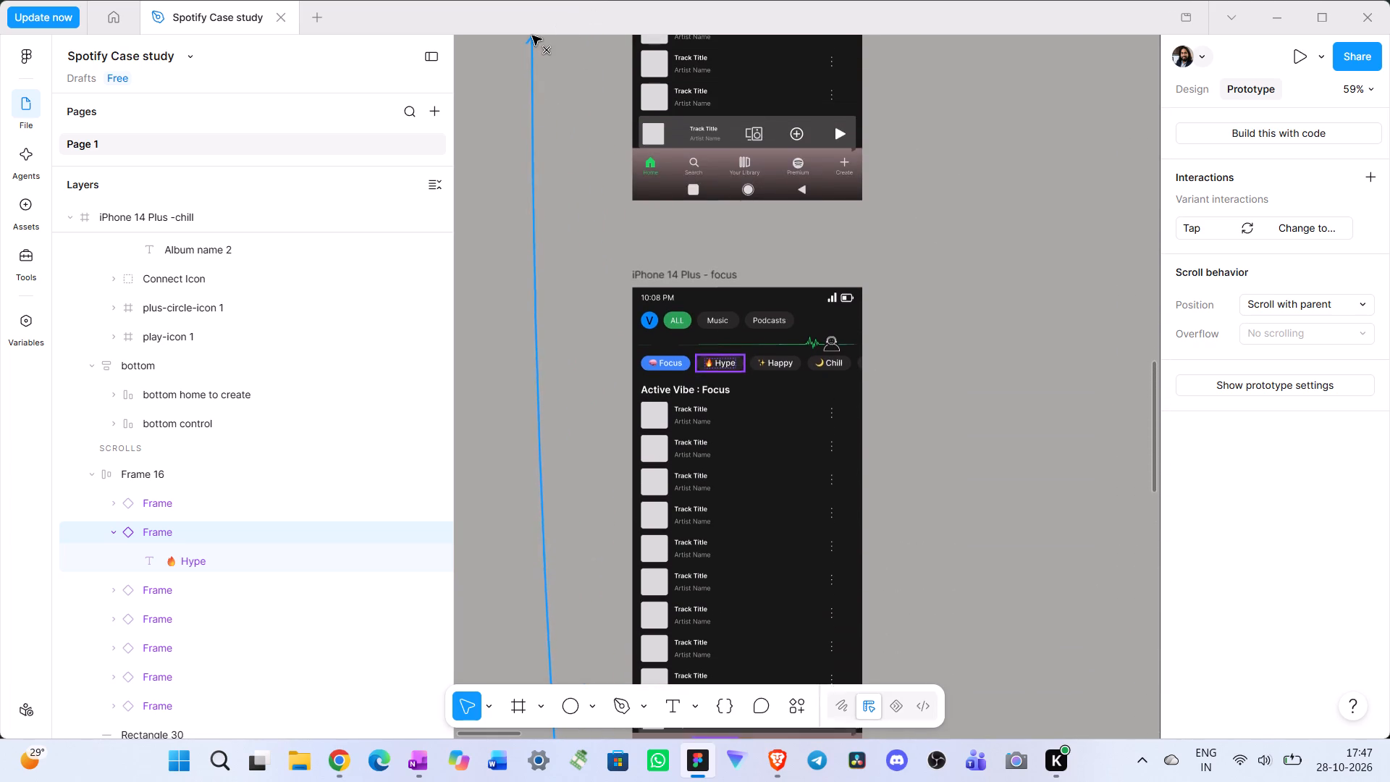
left_click_drag(532, 35, 635, 77)
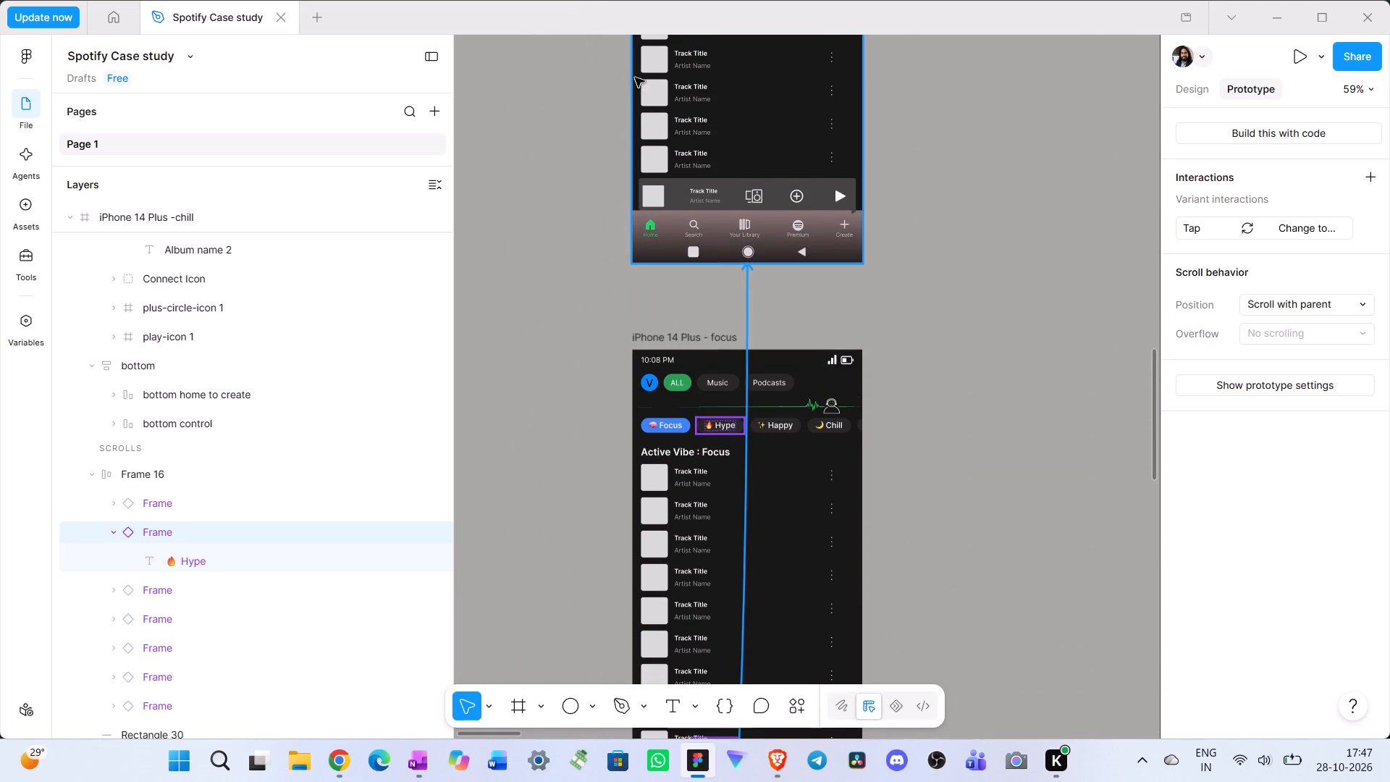
left_click_drag(635, 77, 641, 80)
Link the chill screen's Focus chip, third in the row, to the focus screen with an On tap, Navigate to, Instant interaction.
scroll(885, 258, "down", 12)
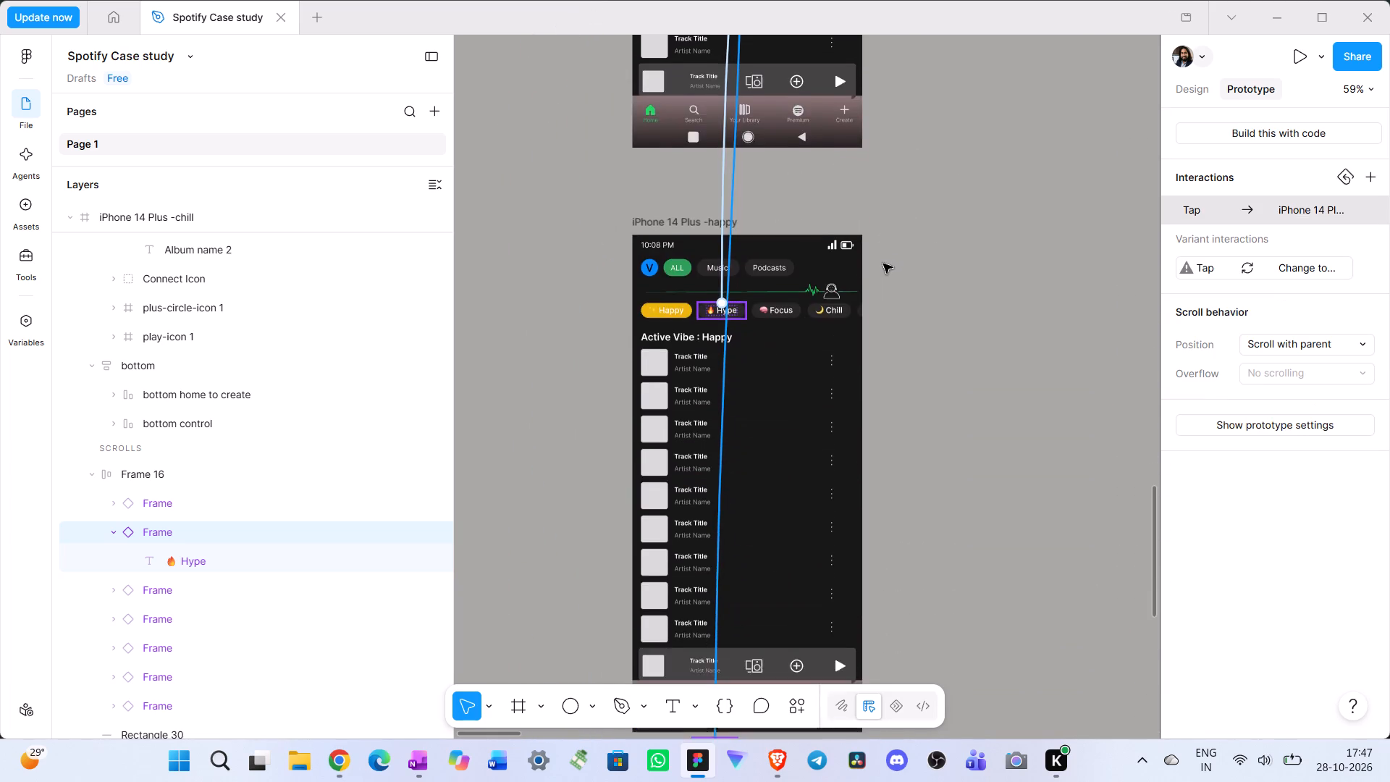
scroll(883, 264, "down", 10)
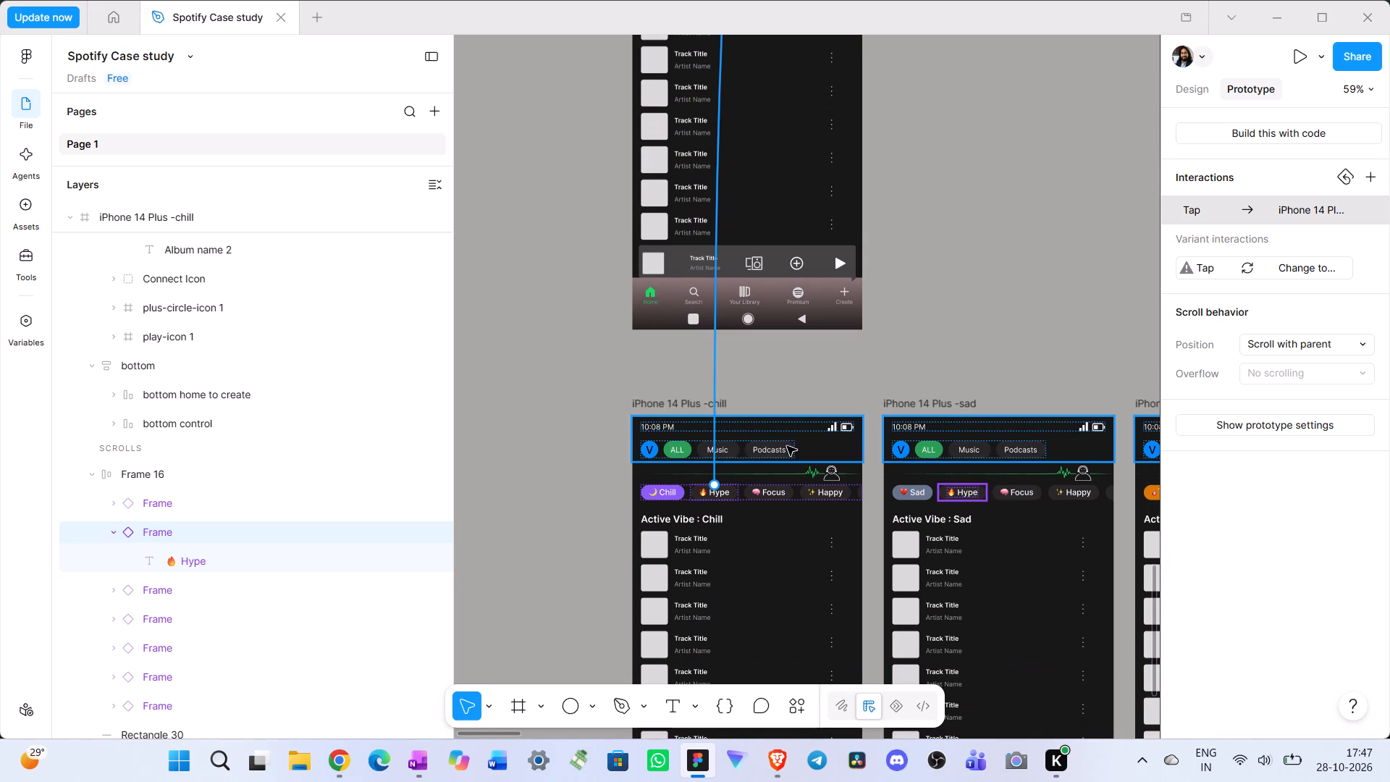
left_click(771, 493)
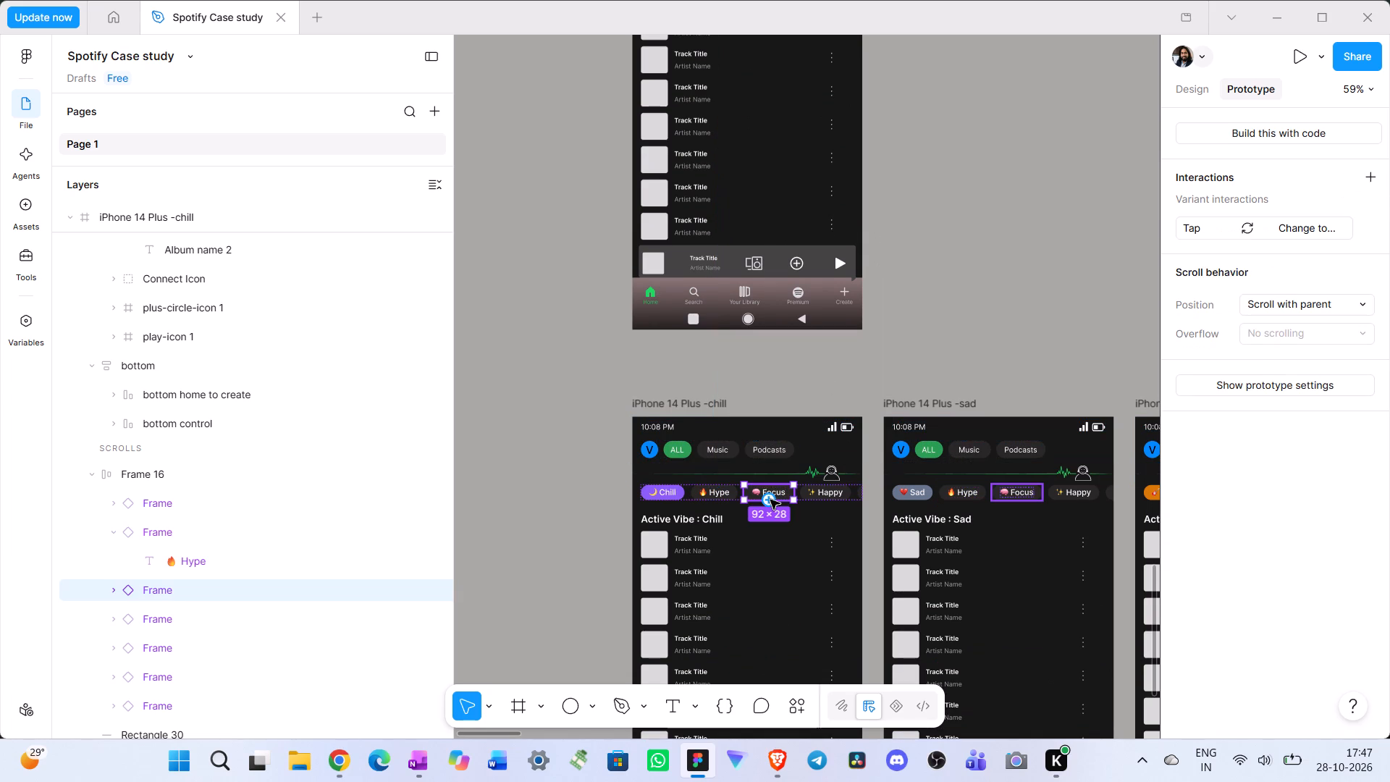
left_click_drag(764, 499, 597, 1)
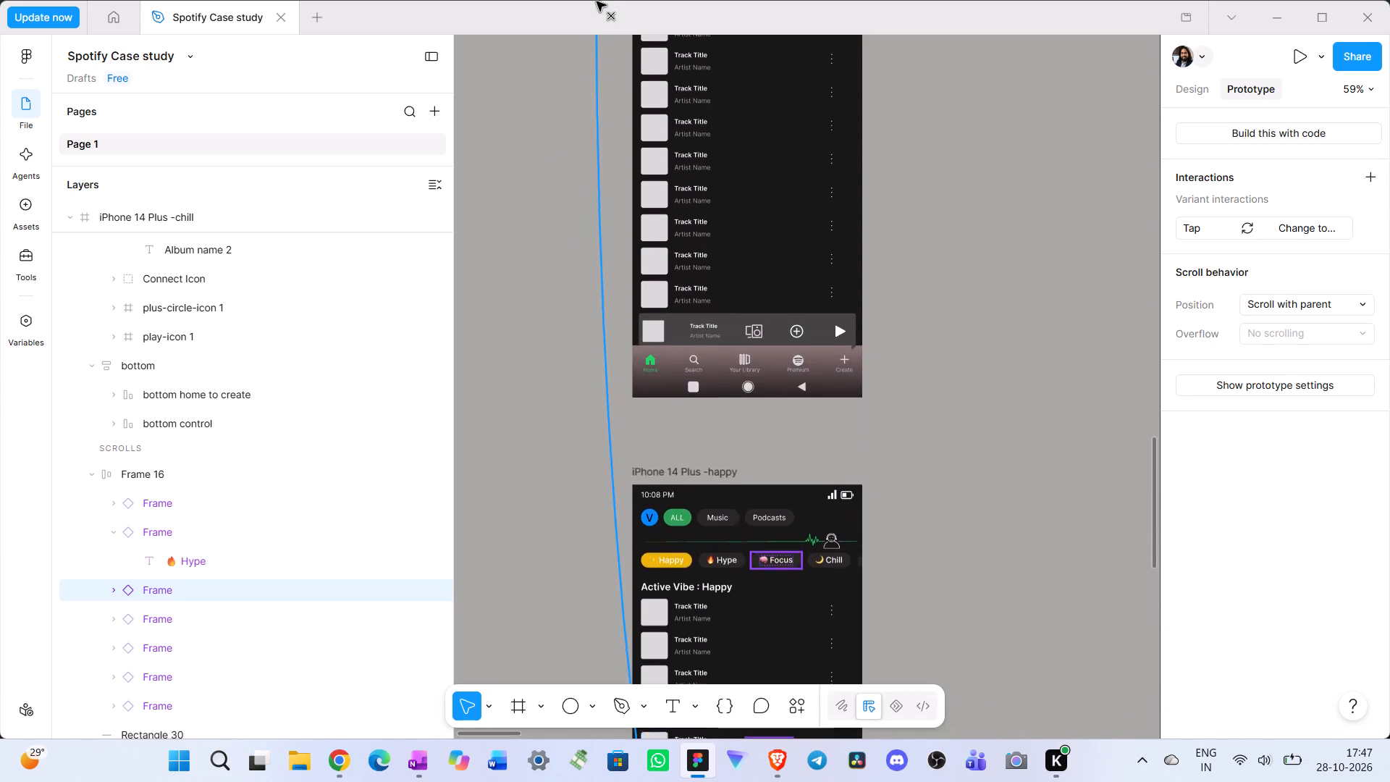
left_click_drag(597, 1, 581, 439)
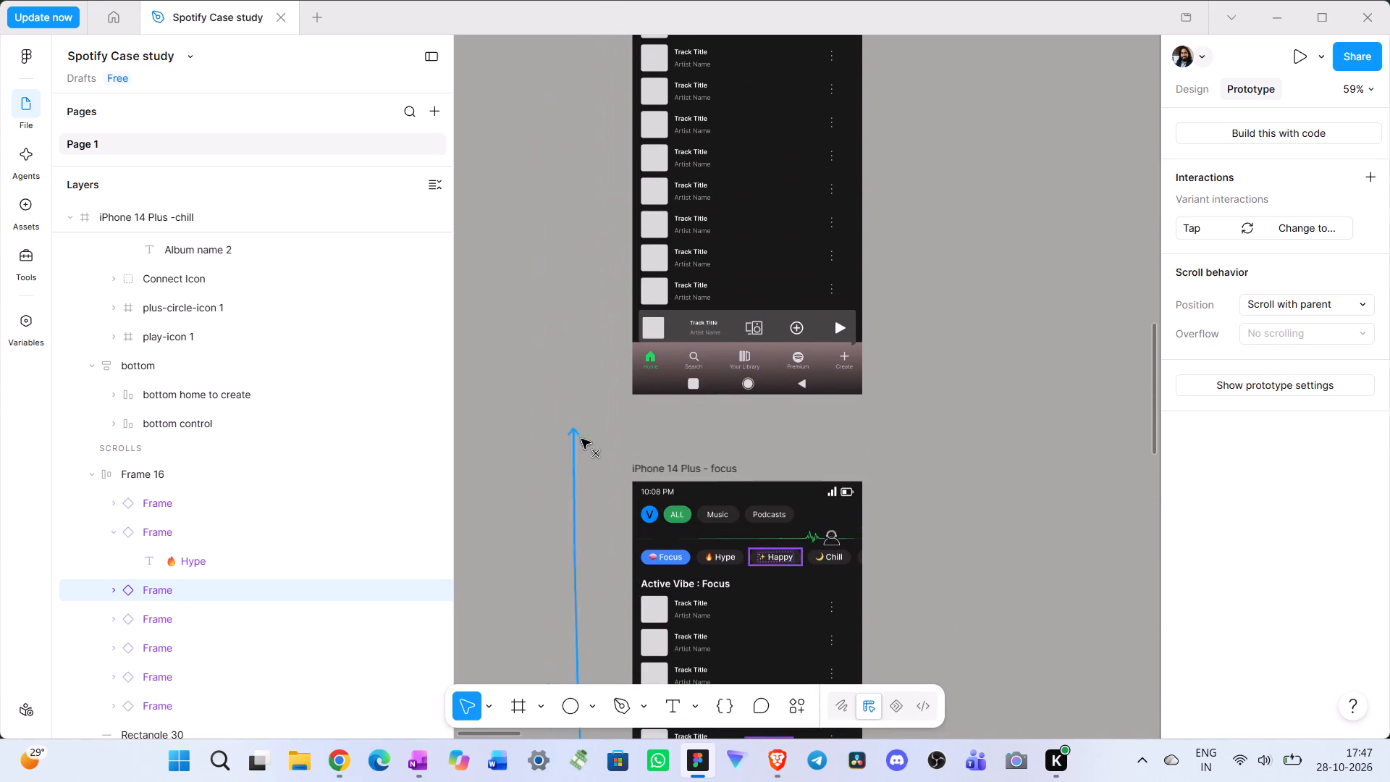
left_click_drag(581, 439, 665, 505)
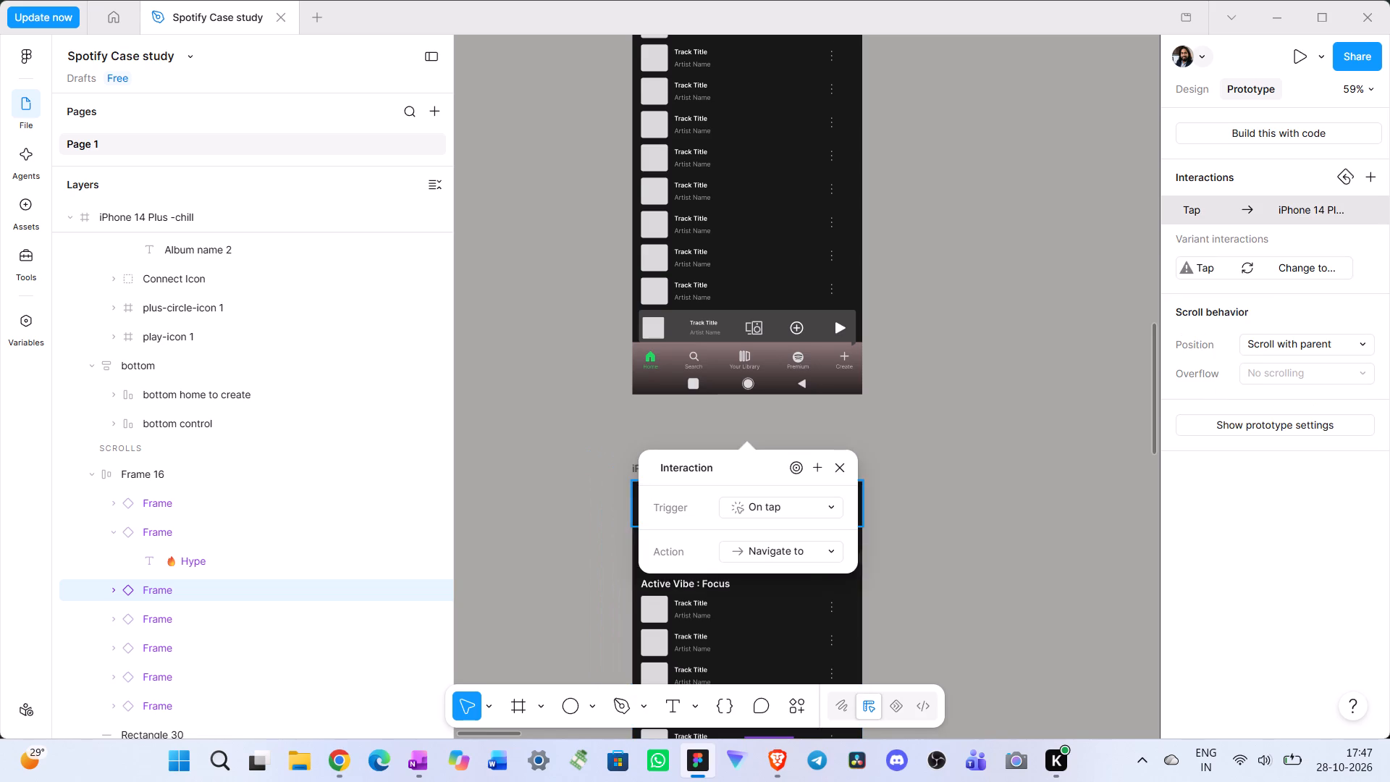
Link the chill screen's Happy chip, fourth in the row, to the happy screen with an On tap, Navigate to, Instant interaction.
scroll(688, 502, "down", 13)
scroll(916, 465, "down", 7)
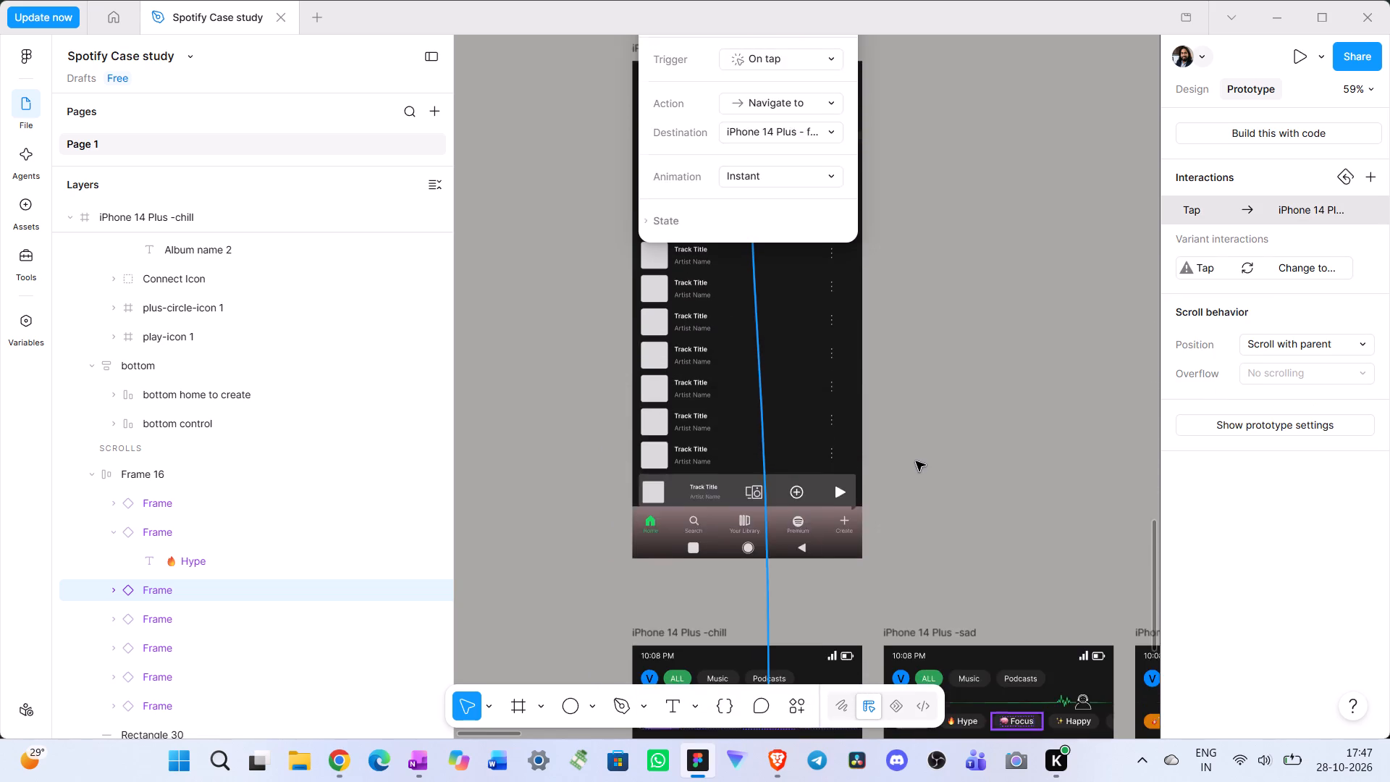
scroll(916, 461, "down", 2)
left_click(818, 523)
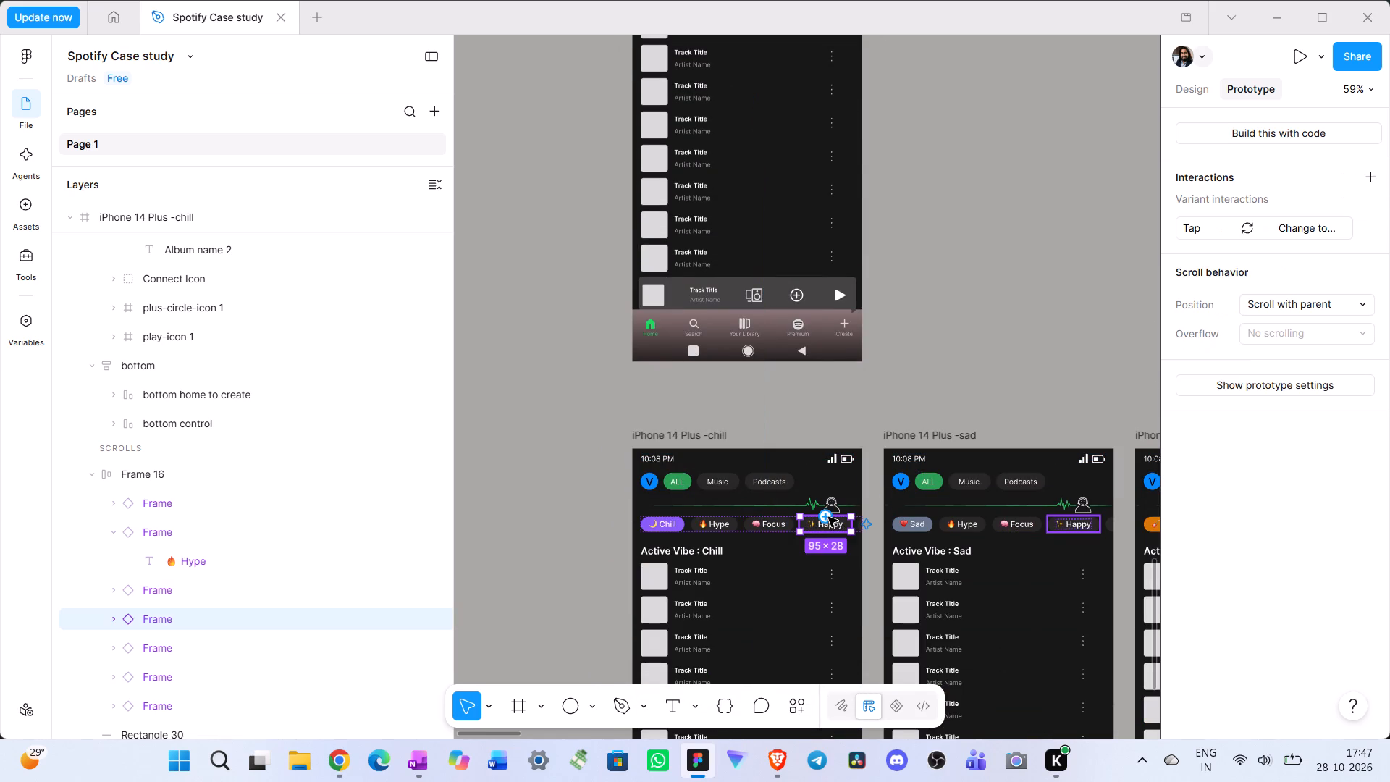
left_click_drag(828, 517, 806, 156)
scroll(909, 227, "up", 7)
scroll(918, 255, "down", 6)
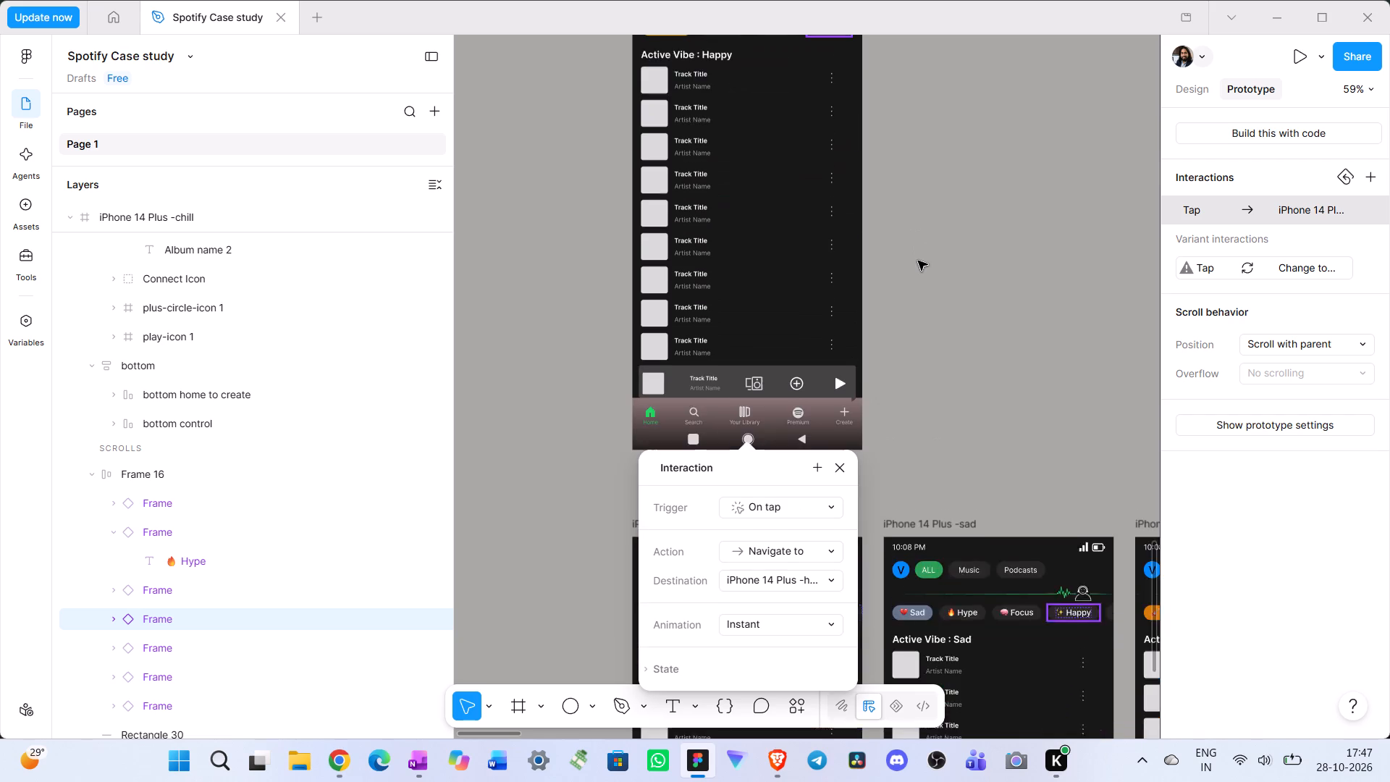
scroll(918, 261, "down", 3)
left_click(840, 185)
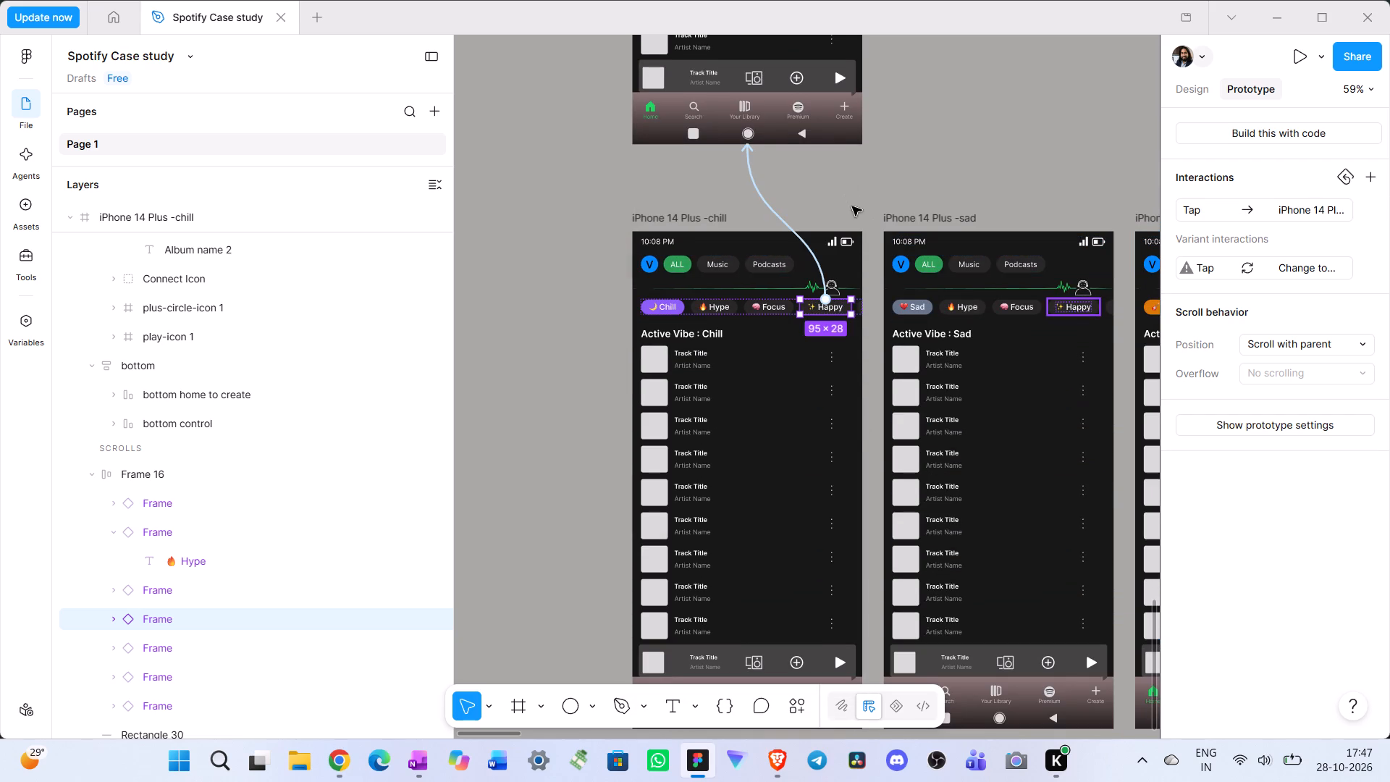
Link the chill screen's Sad chip, fifth in the row, to the sad screen with an On tap, Navigate to, Instant interaction.
scroll(264, 612, "down", 2)
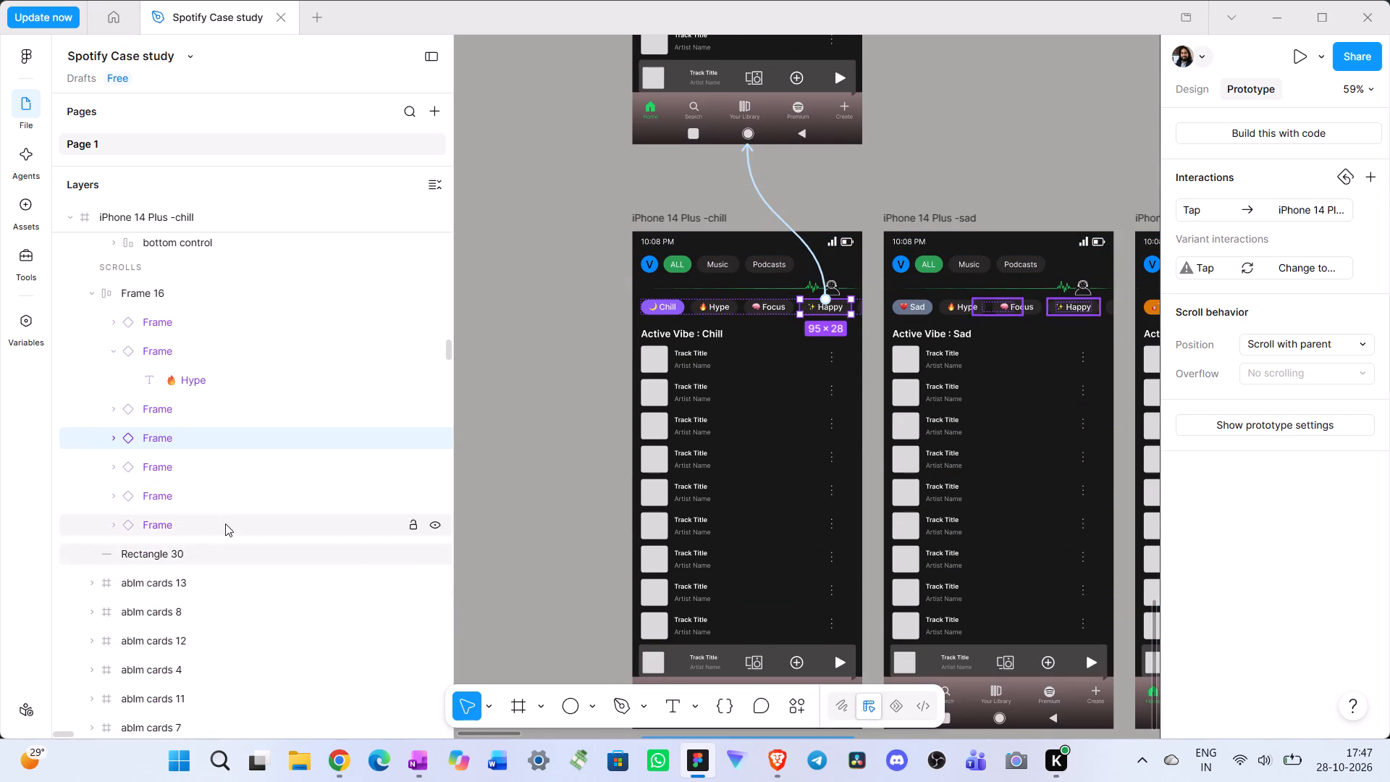
left_click(216, 466)
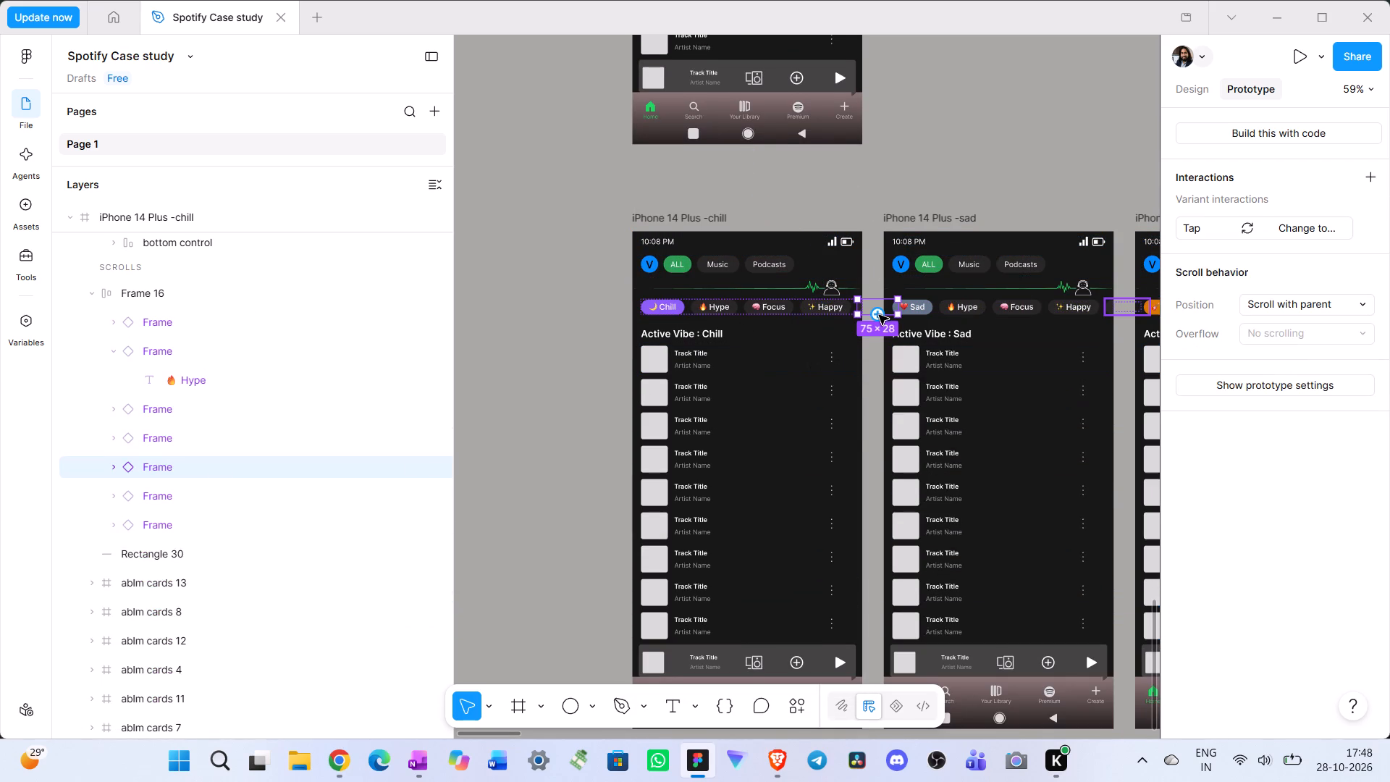
left_click_drag(879, 315, 773, 222)
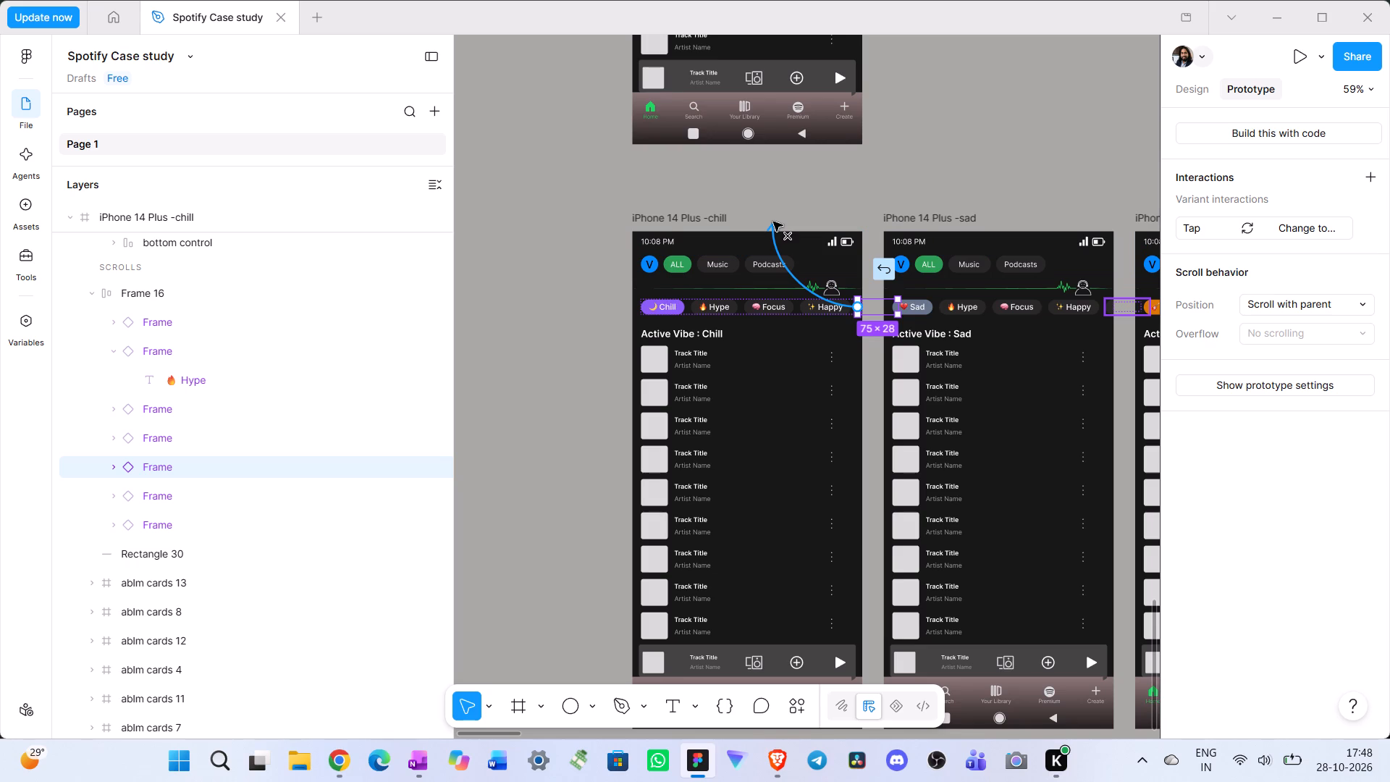
left_click_drag(773, 222, 785, 230)
left_click_drag(785, 230, 862, 305)
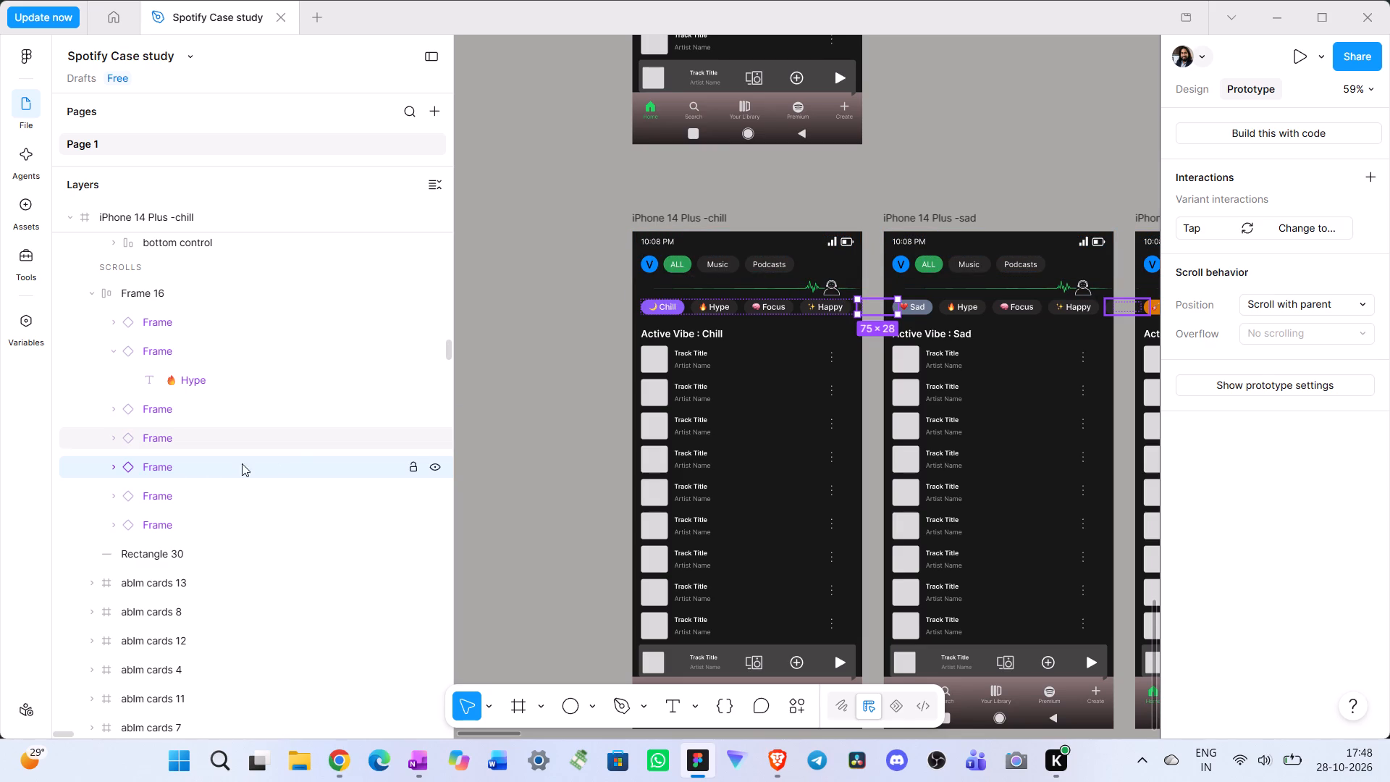
left_click(111, 463)
left_click(111, 463)
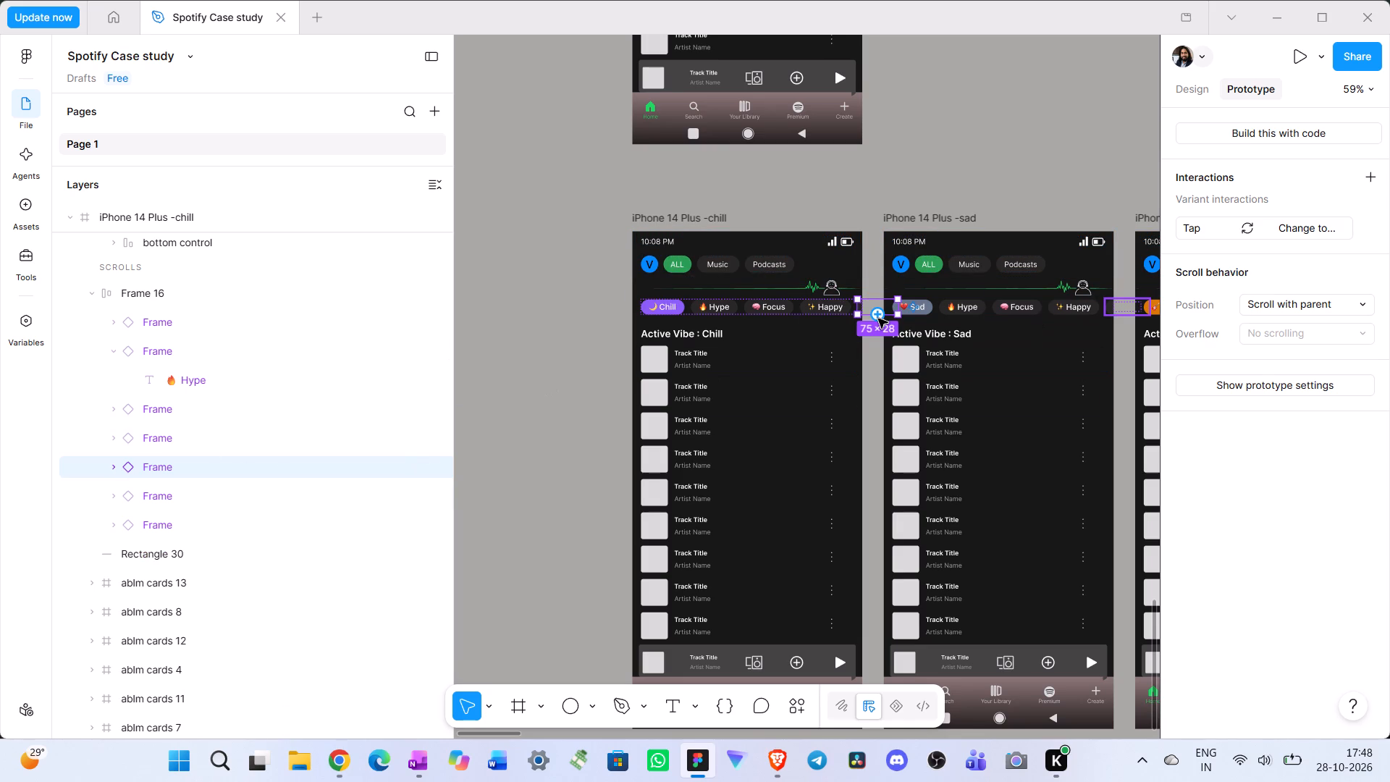
left_click_drag(878, 319, 885, 382)
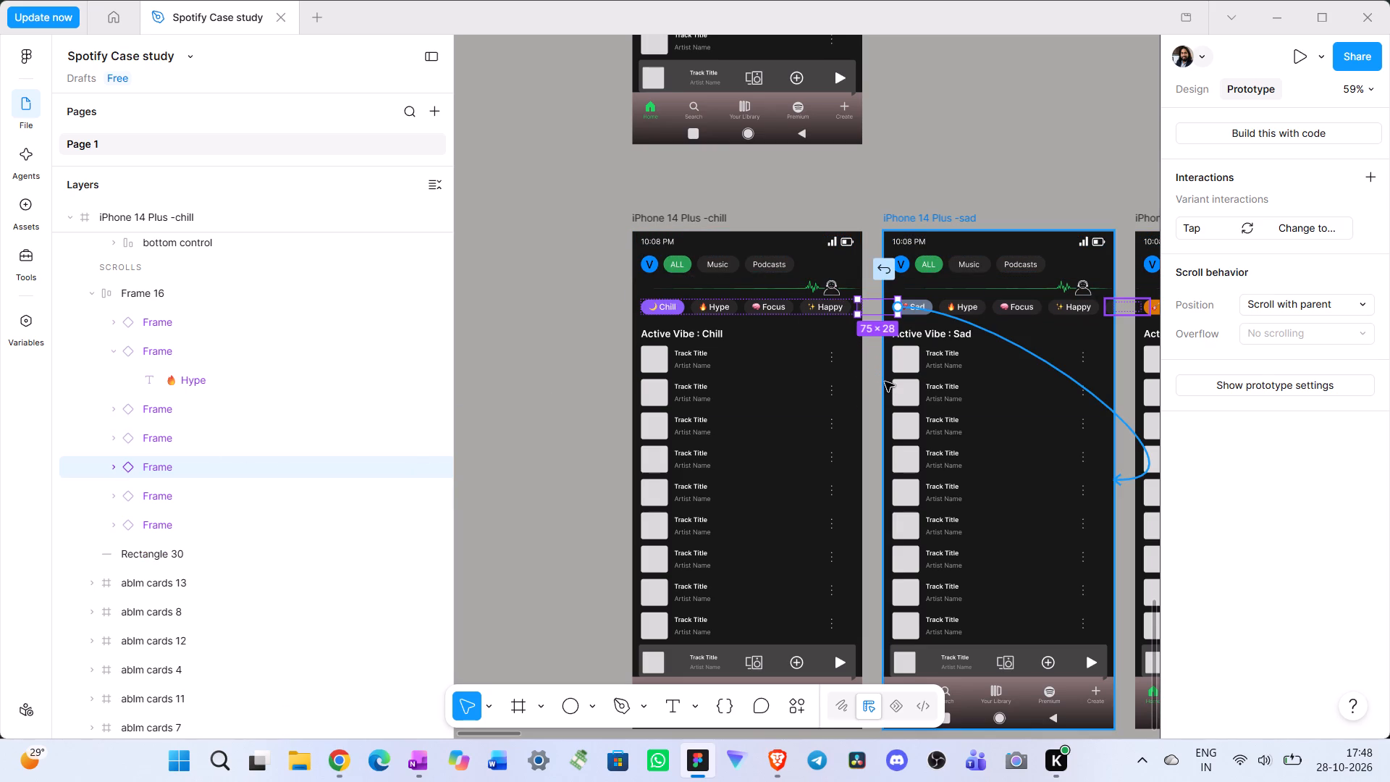
left_click_drag(885, 382, 859, 366)
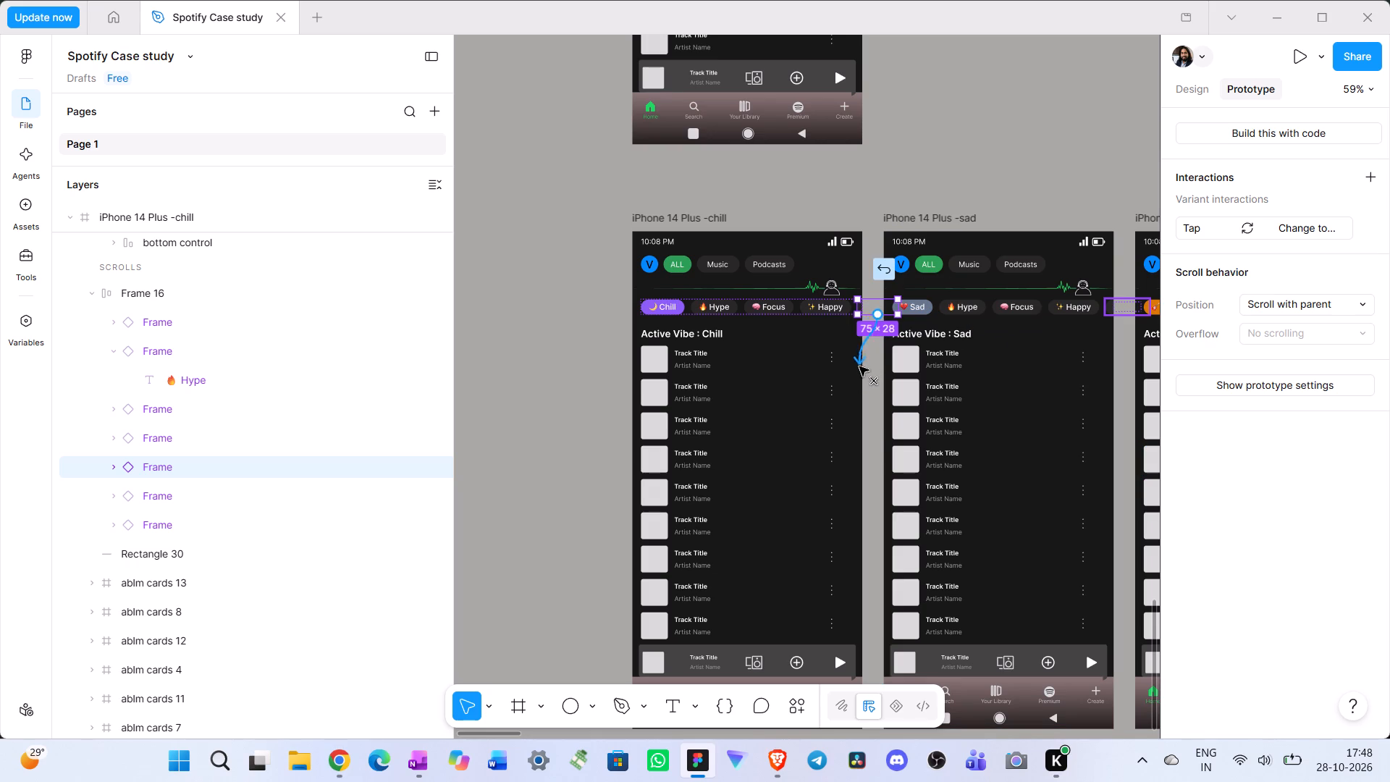
left_click_drag(859, 366, 922, 461)
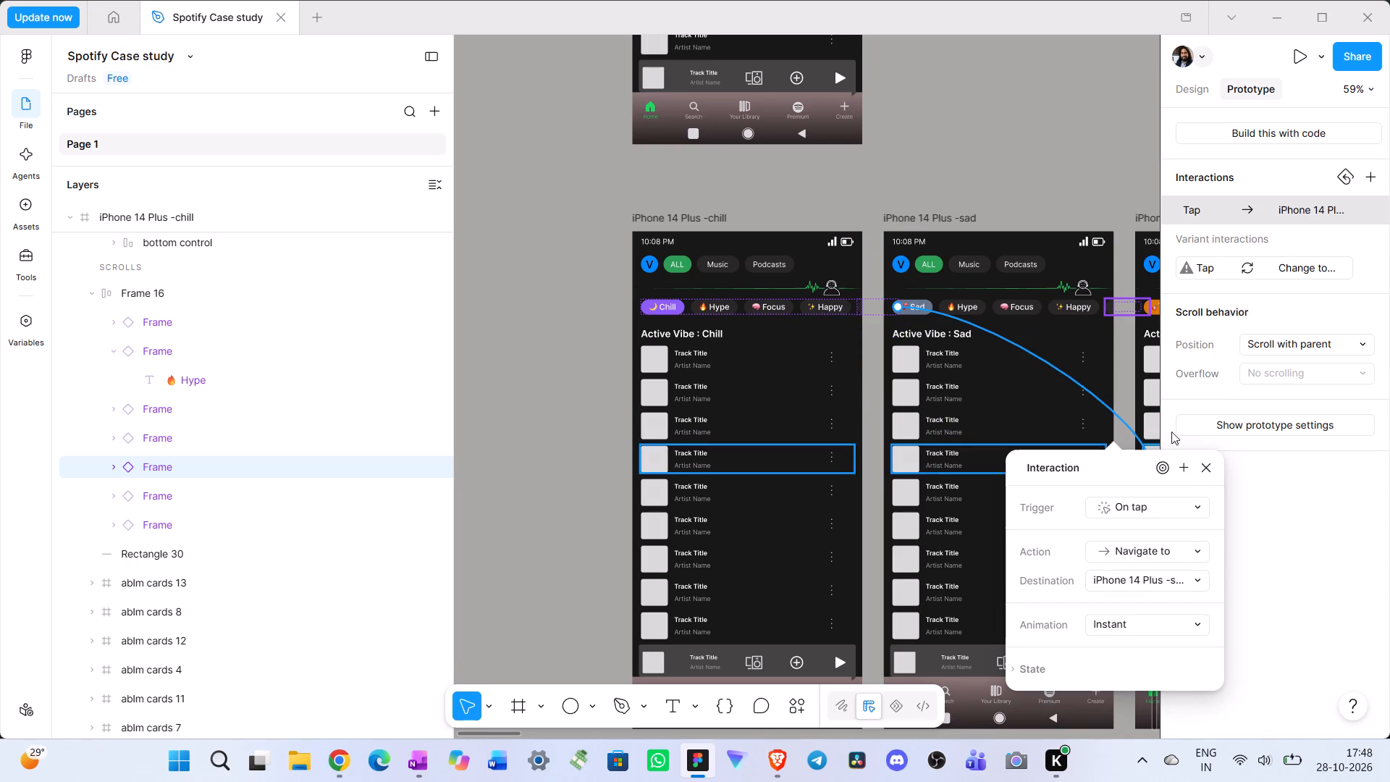
left_click(1213, 471)
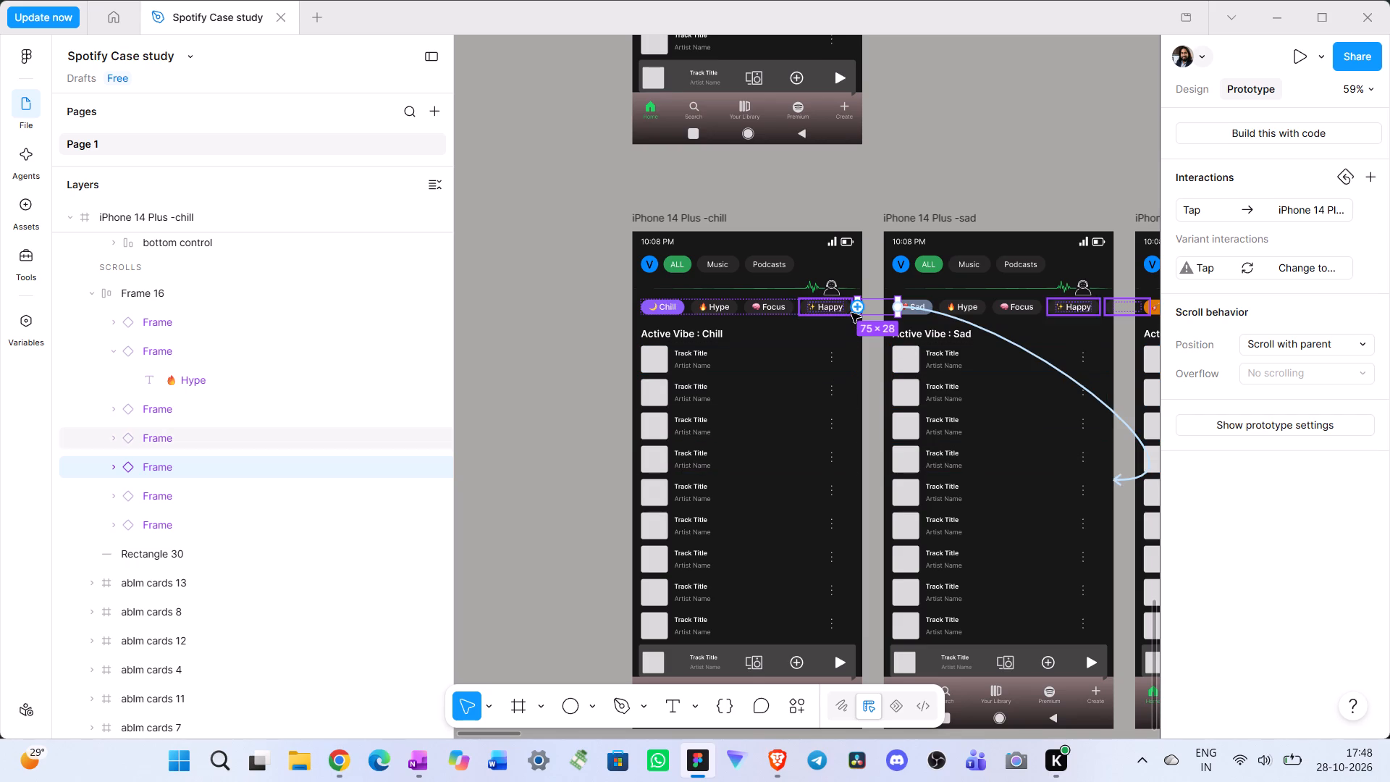
Link the chill screen's Nostalgia chip, sixth in the row, to the nostalgia screen with an On tap, Navigate to, Instant interaction.
left_click(244, 490)
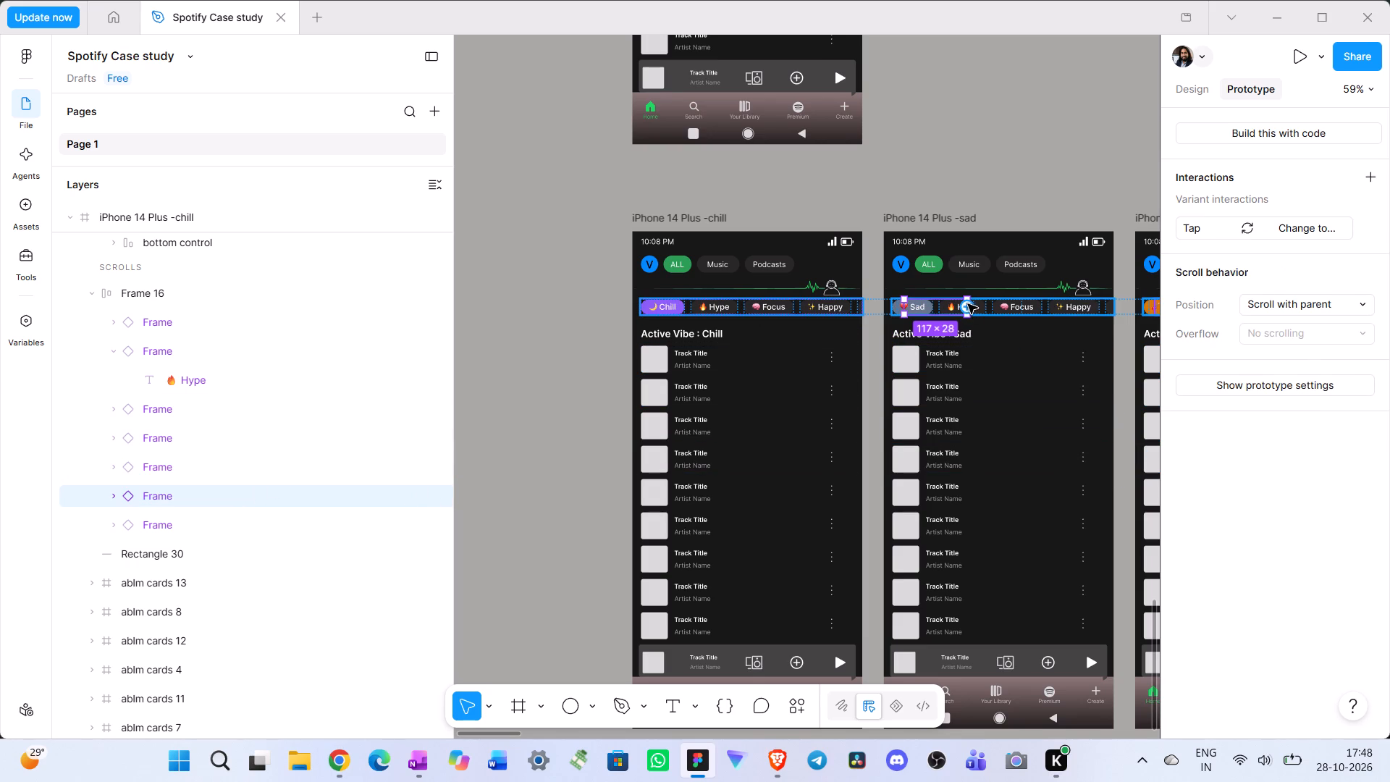
left_click_drag(966, 308, 1152, 355)
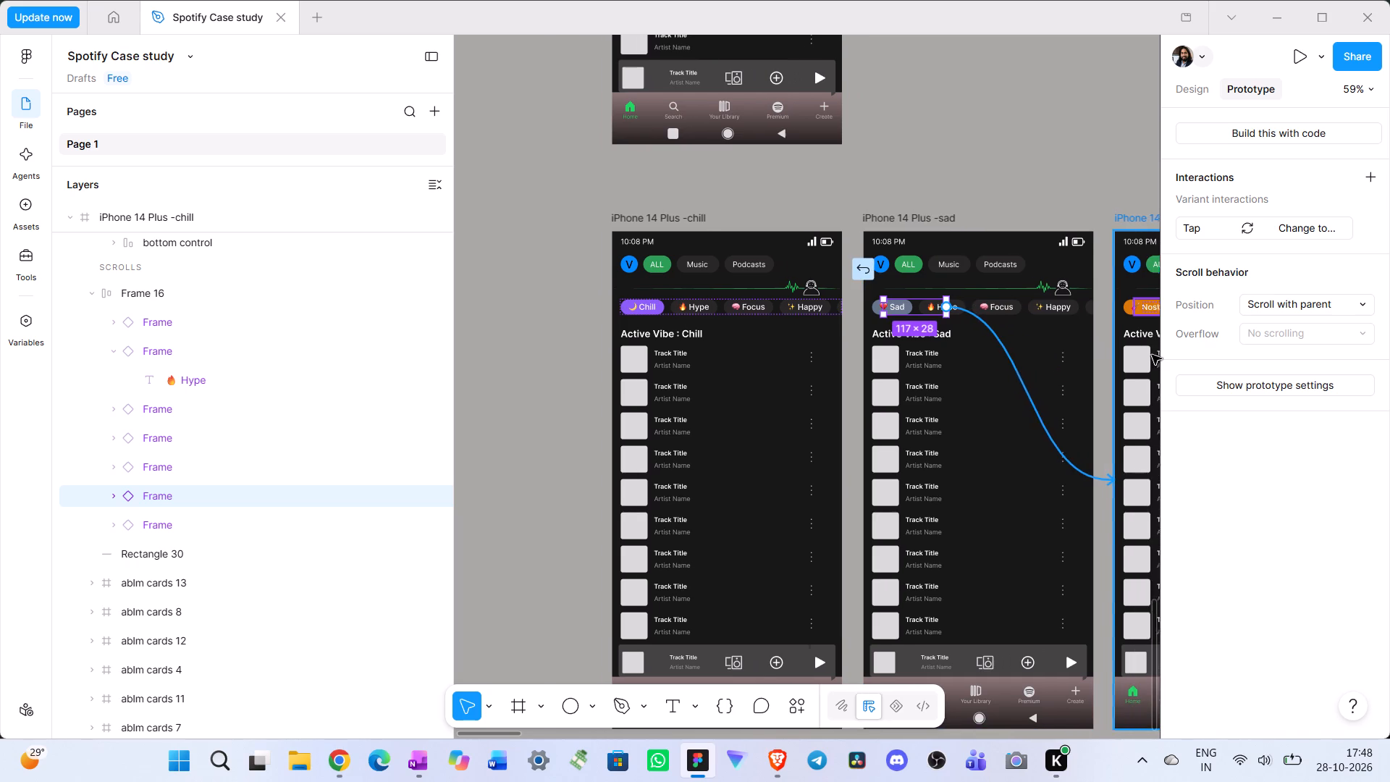
left_click_drag(1152, 355, 1126, 361)
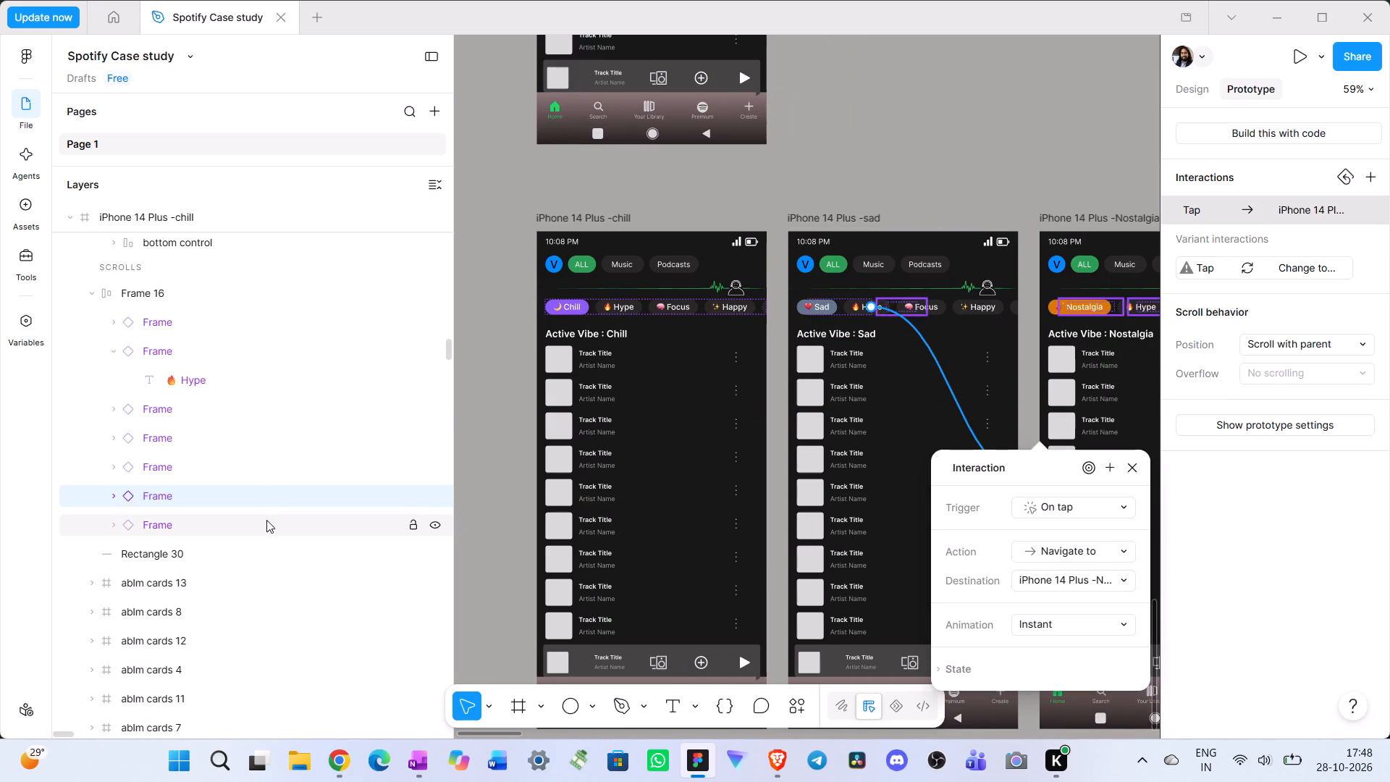
Link the chill screen's Party chip, seventh in the row, to the party screen with an On tap, Navigate to, Instant interaction.
left_click(266, 520)
left_click_drag(928, 308, 1066, 387)
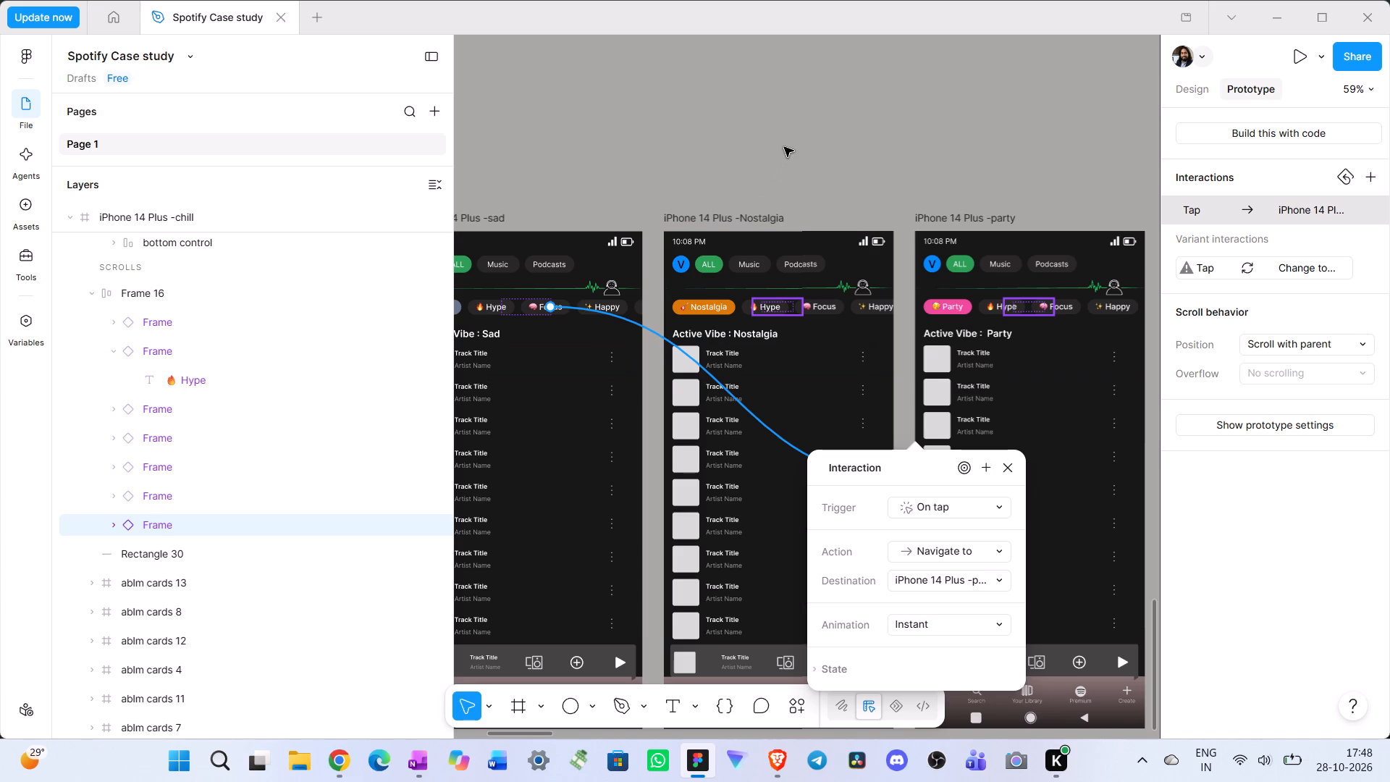
left_click(784, 147)
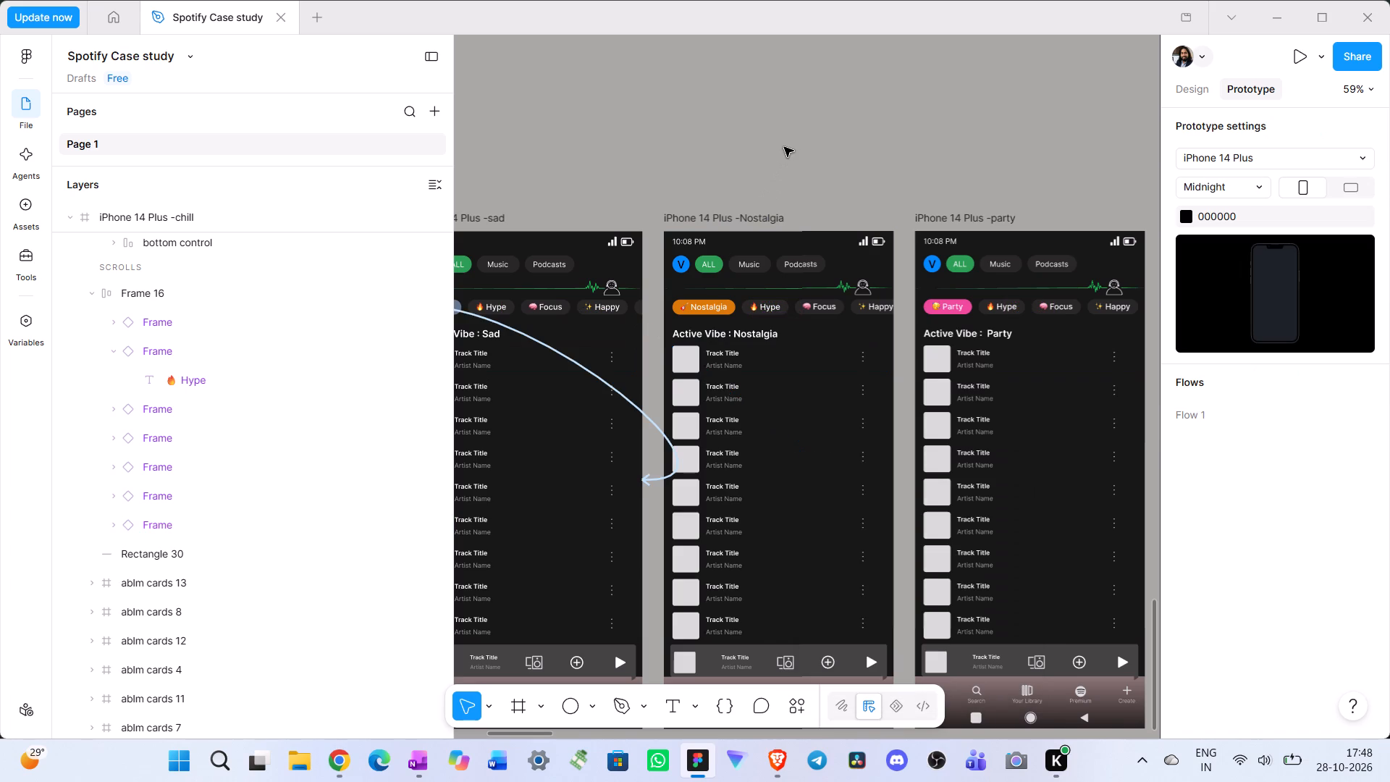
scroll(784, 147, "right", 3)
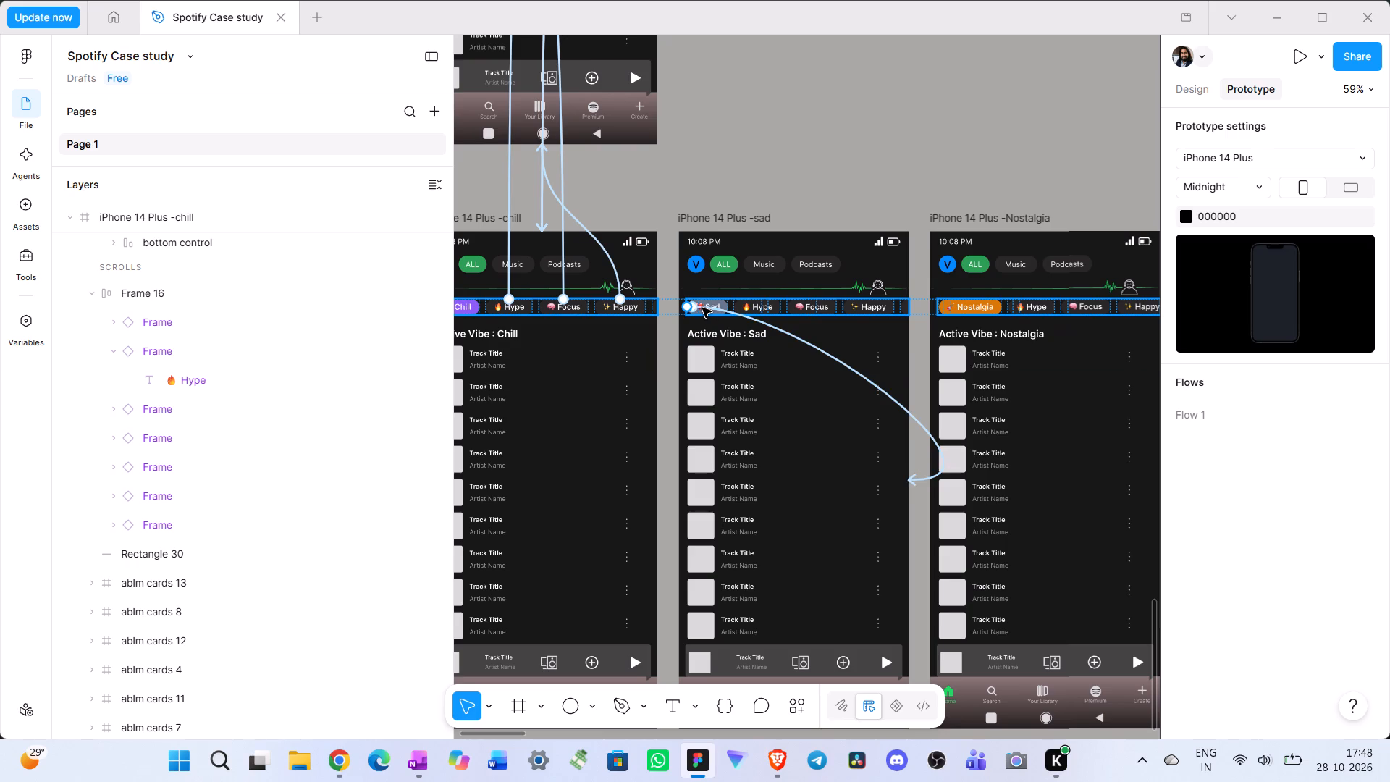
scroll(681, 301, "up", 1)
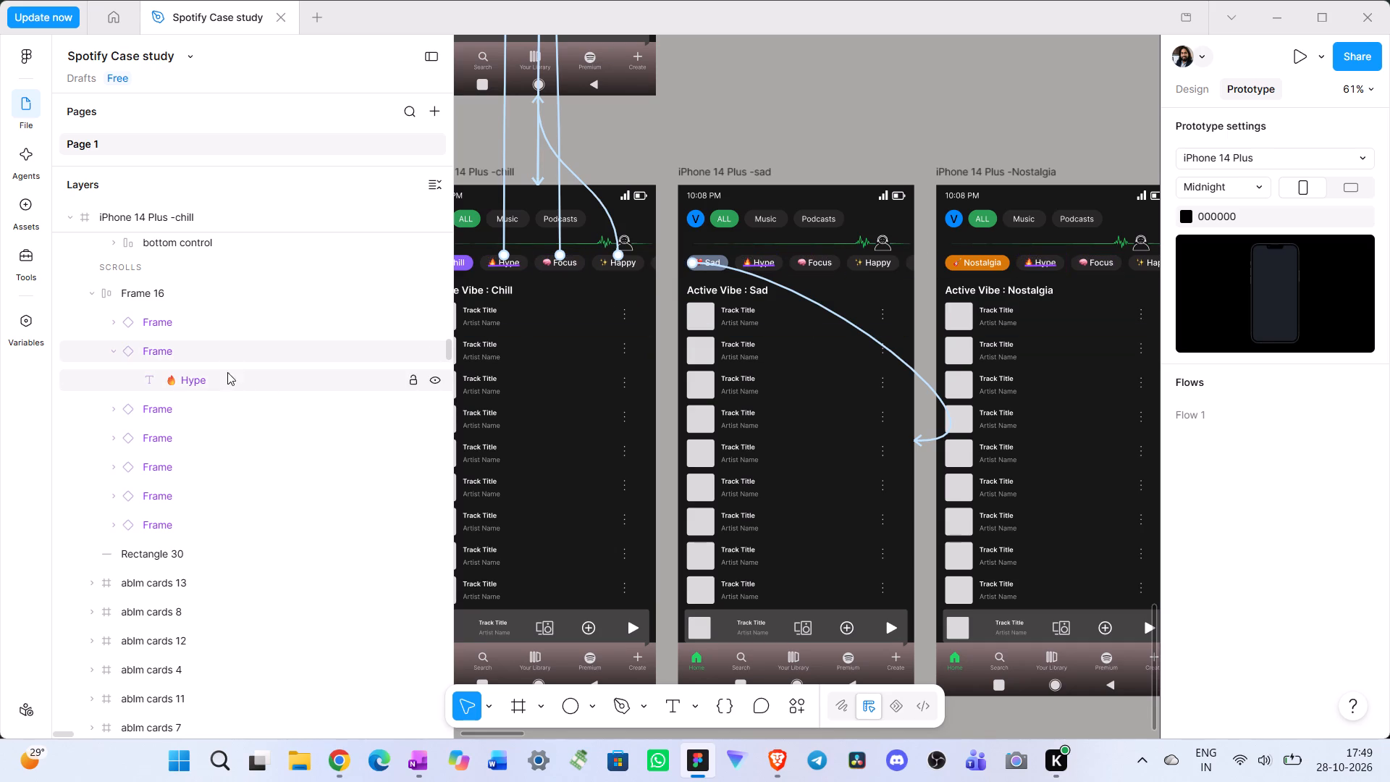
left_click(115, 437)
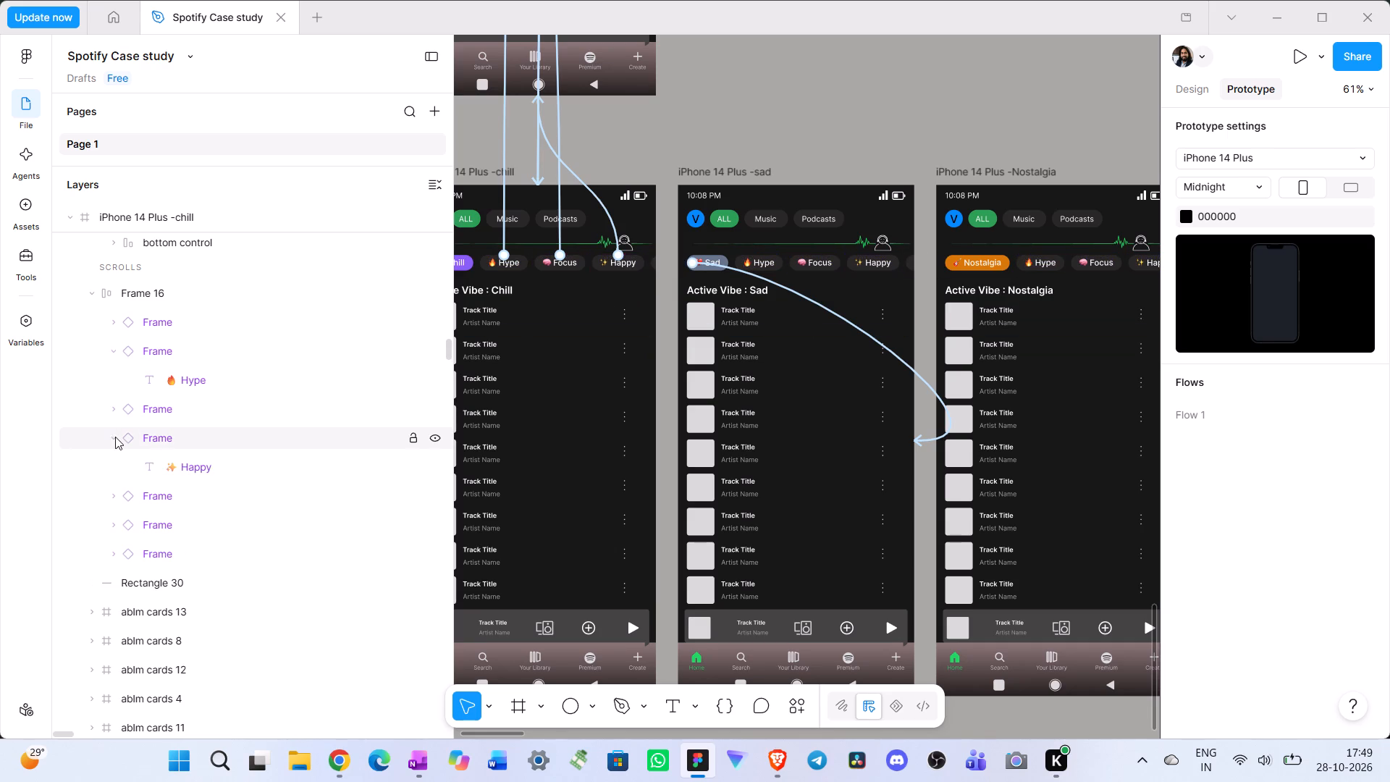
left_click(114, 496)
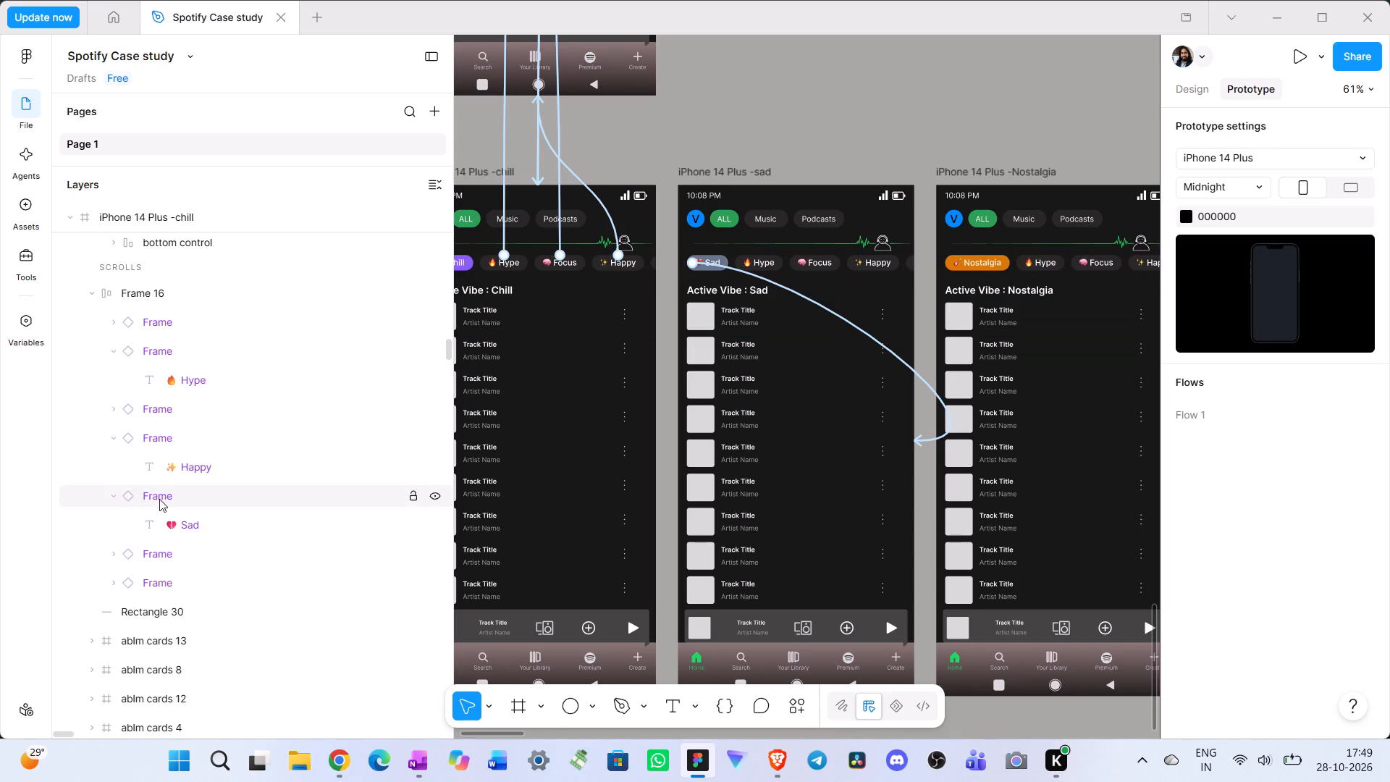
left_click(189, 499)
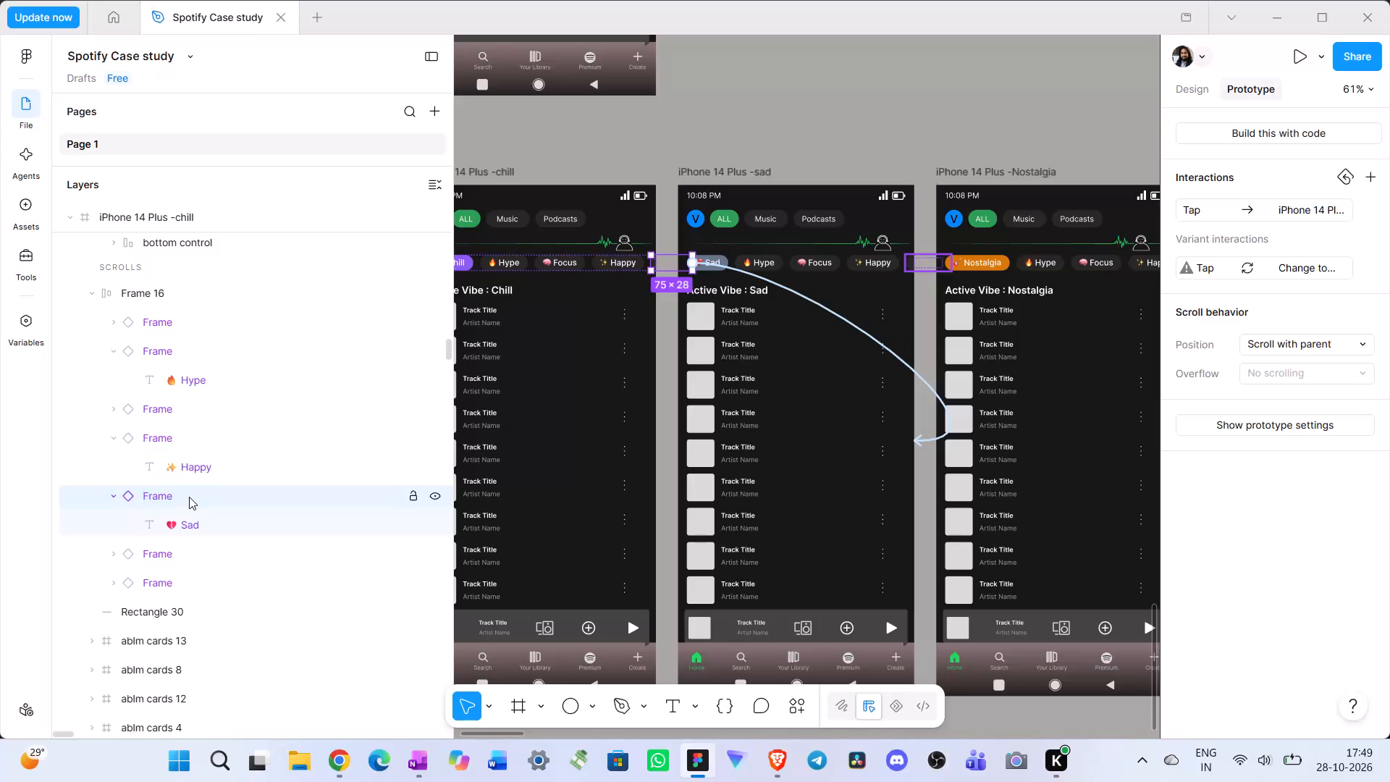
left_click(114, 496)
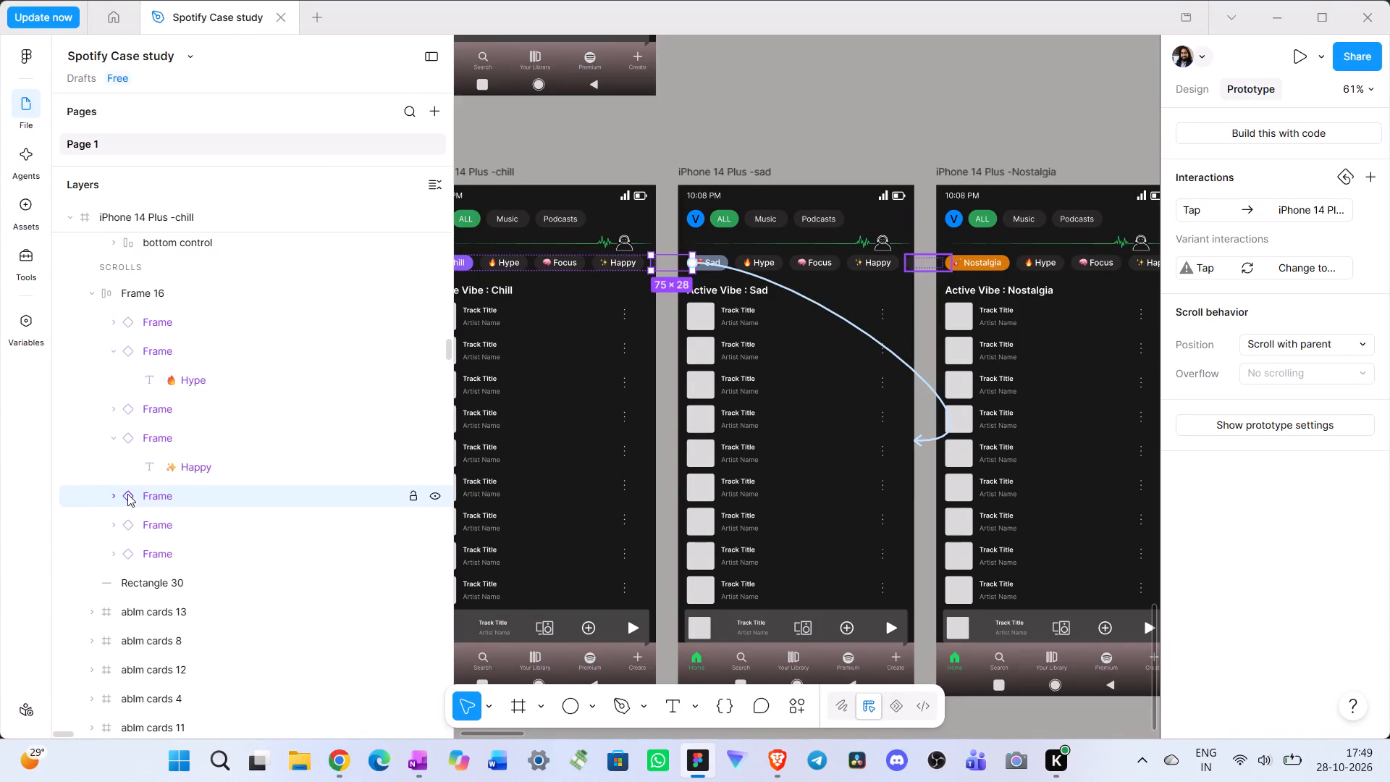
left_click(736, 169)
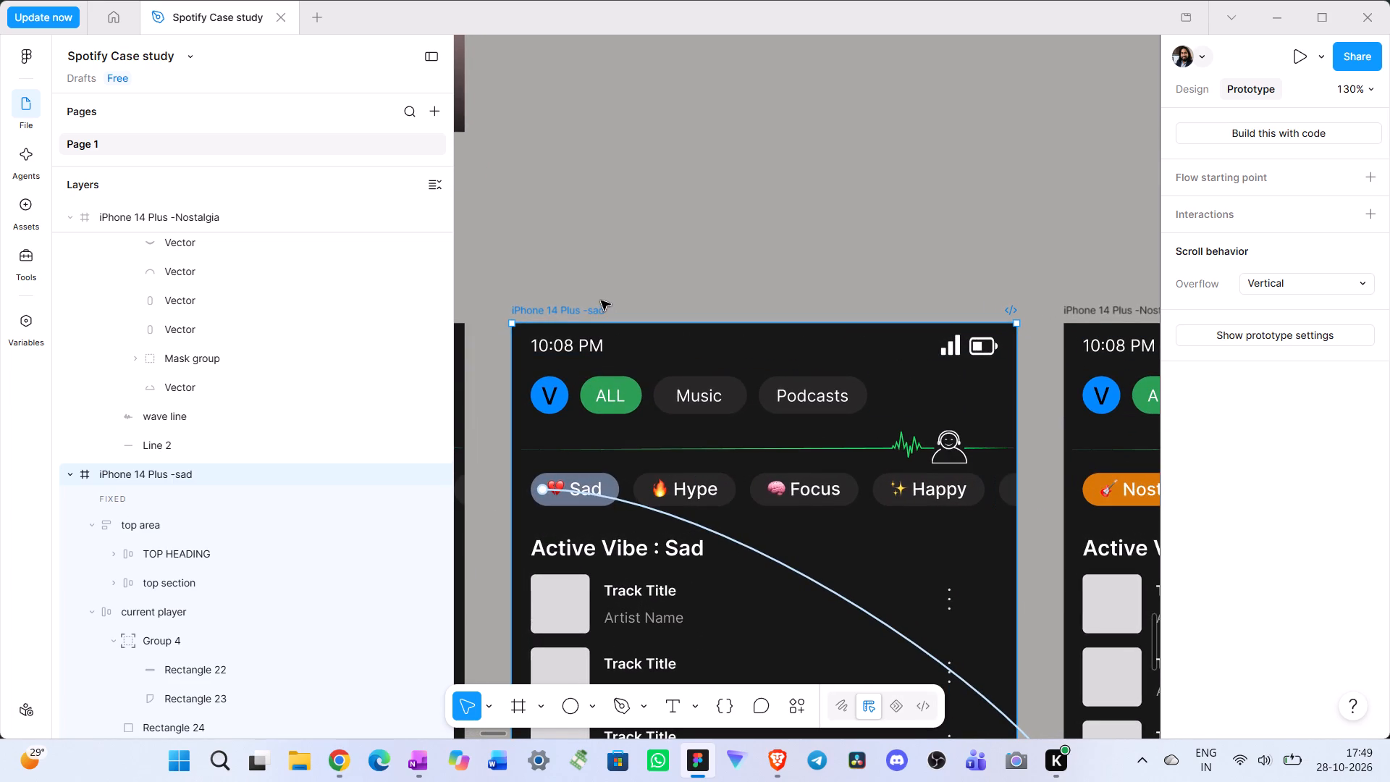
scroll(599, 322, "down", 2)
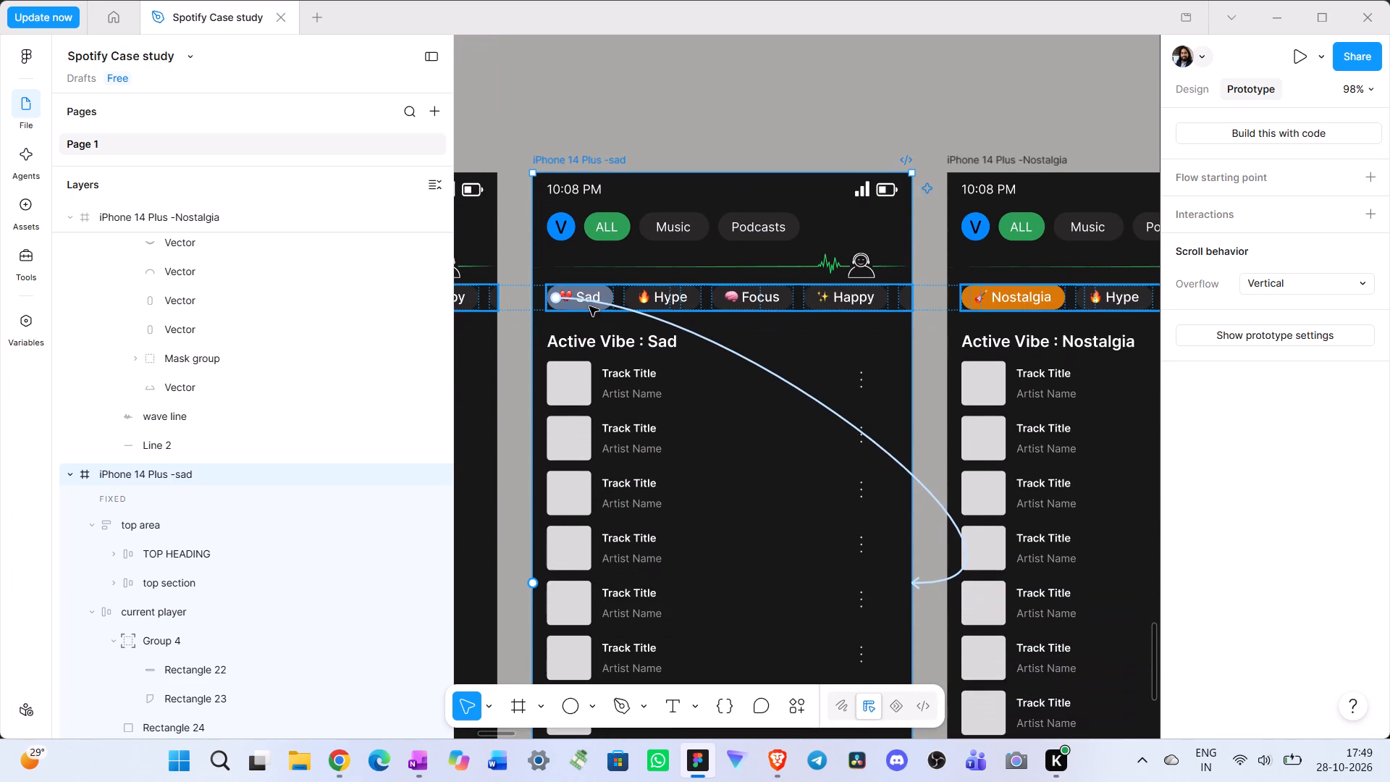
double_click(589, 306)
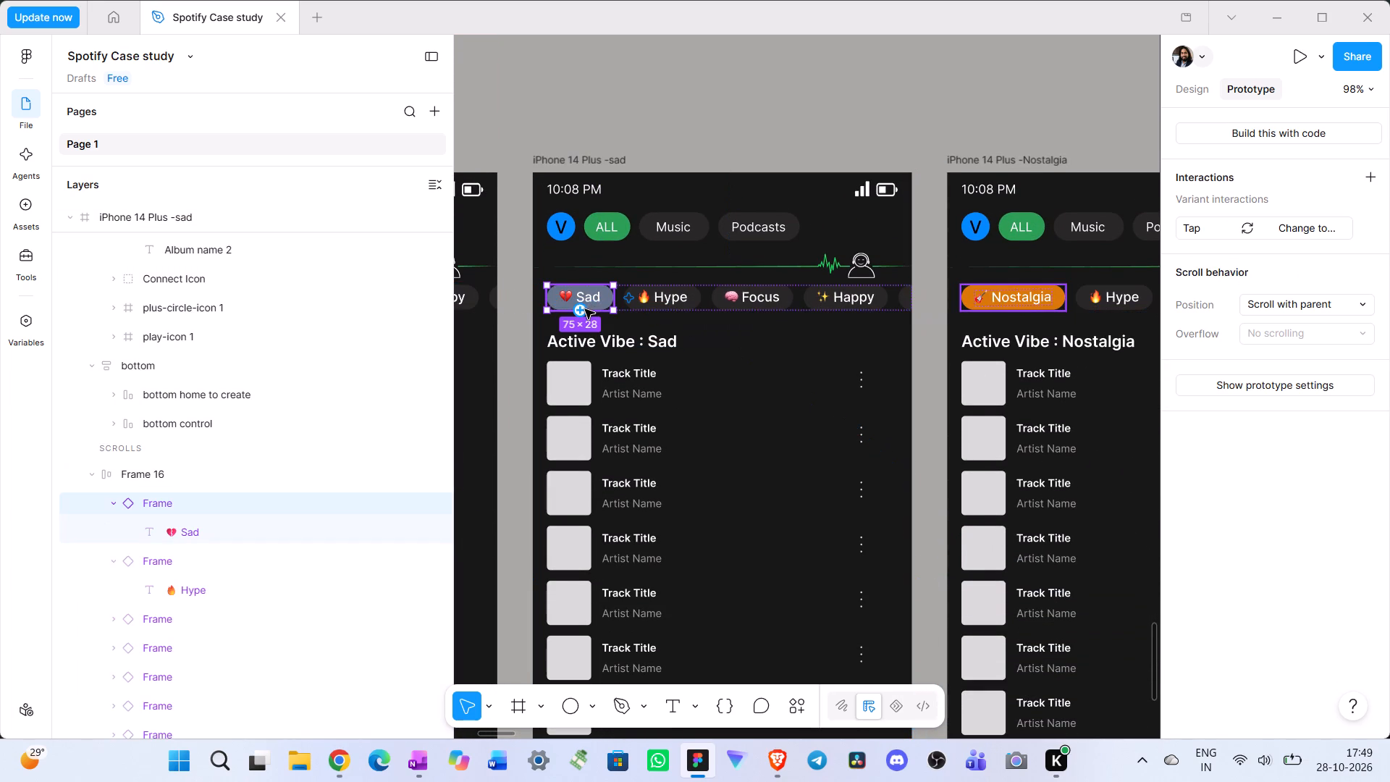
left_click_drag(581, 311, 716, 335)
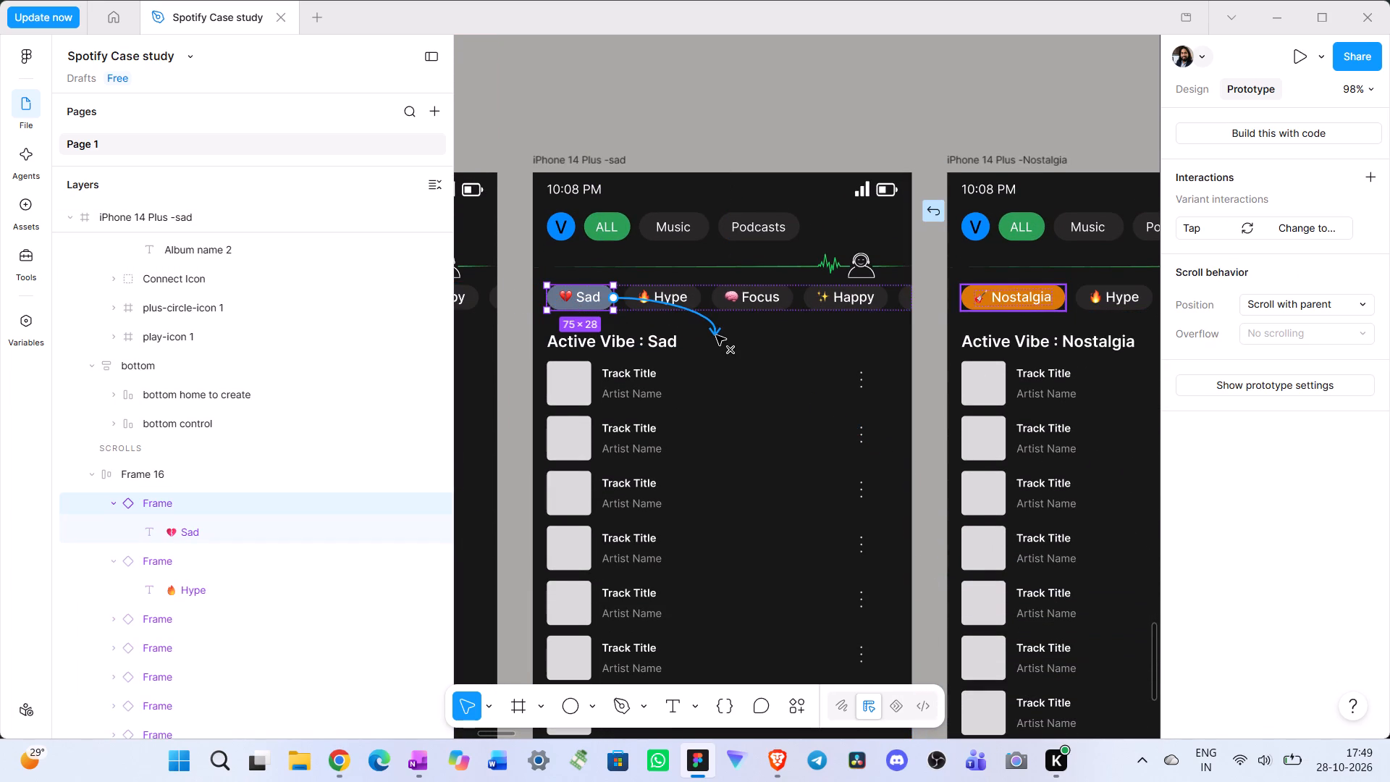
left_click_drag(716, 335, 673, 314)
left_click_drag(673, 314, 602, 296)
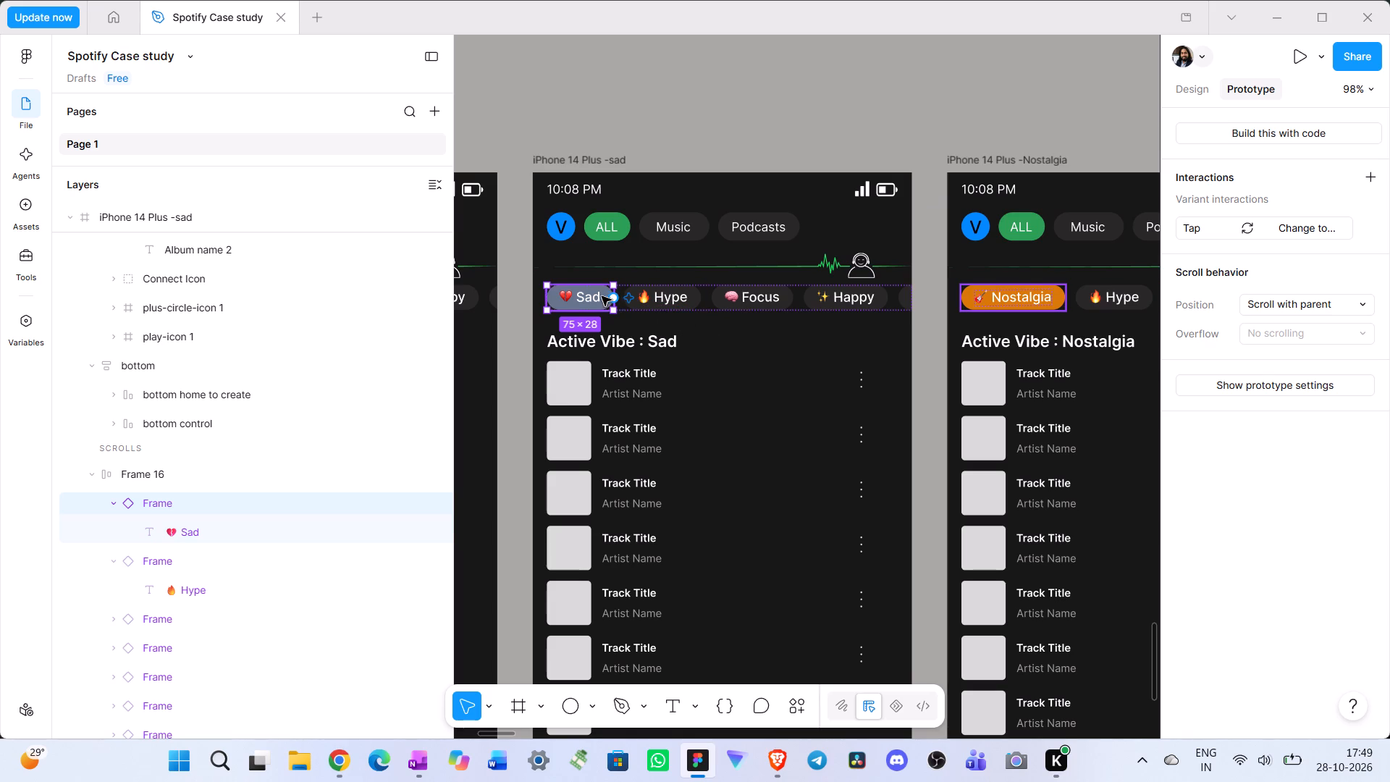
Link the sad screen's Hype chip, second in the row, to the hype screen with an On tap, Navigate to, Instant interaction.
left_click(663, 302)
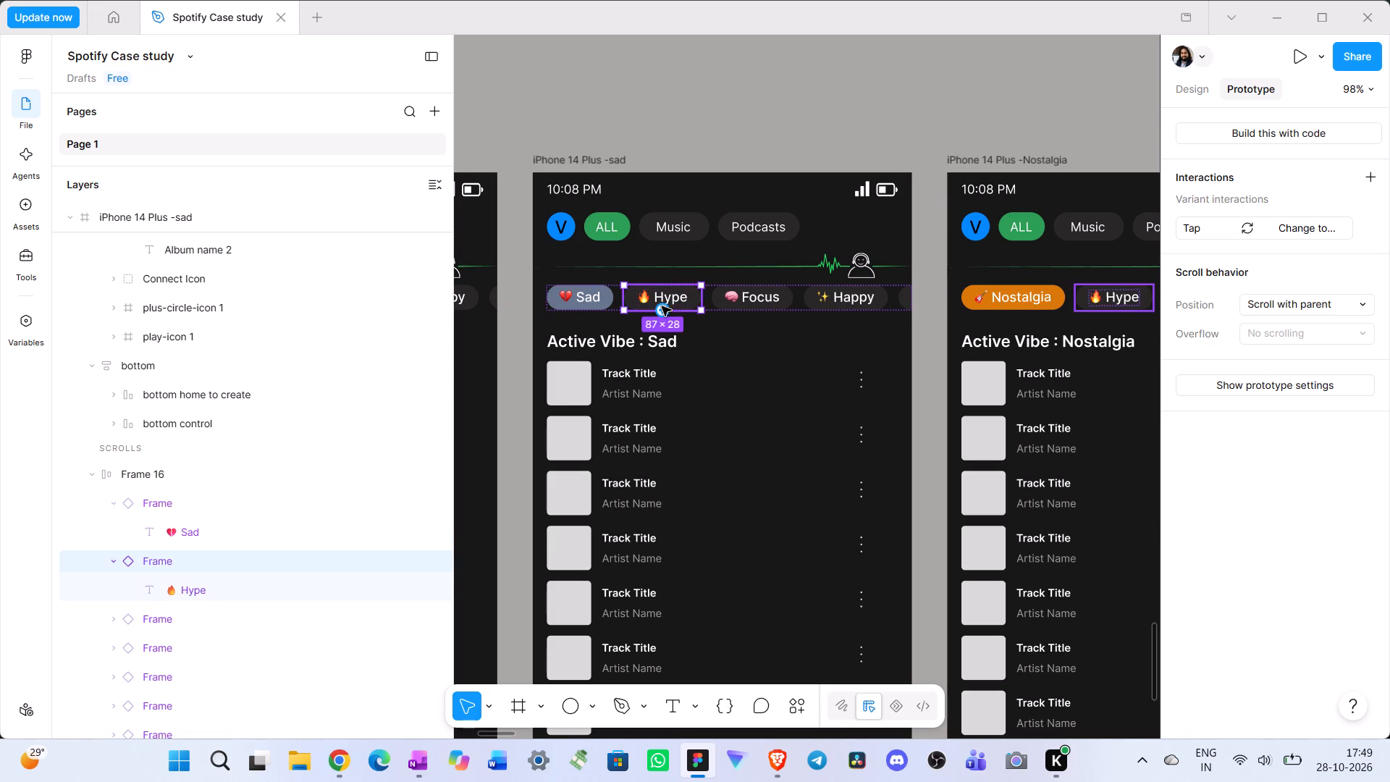
left_click_drag(658, 309, 515, 37)
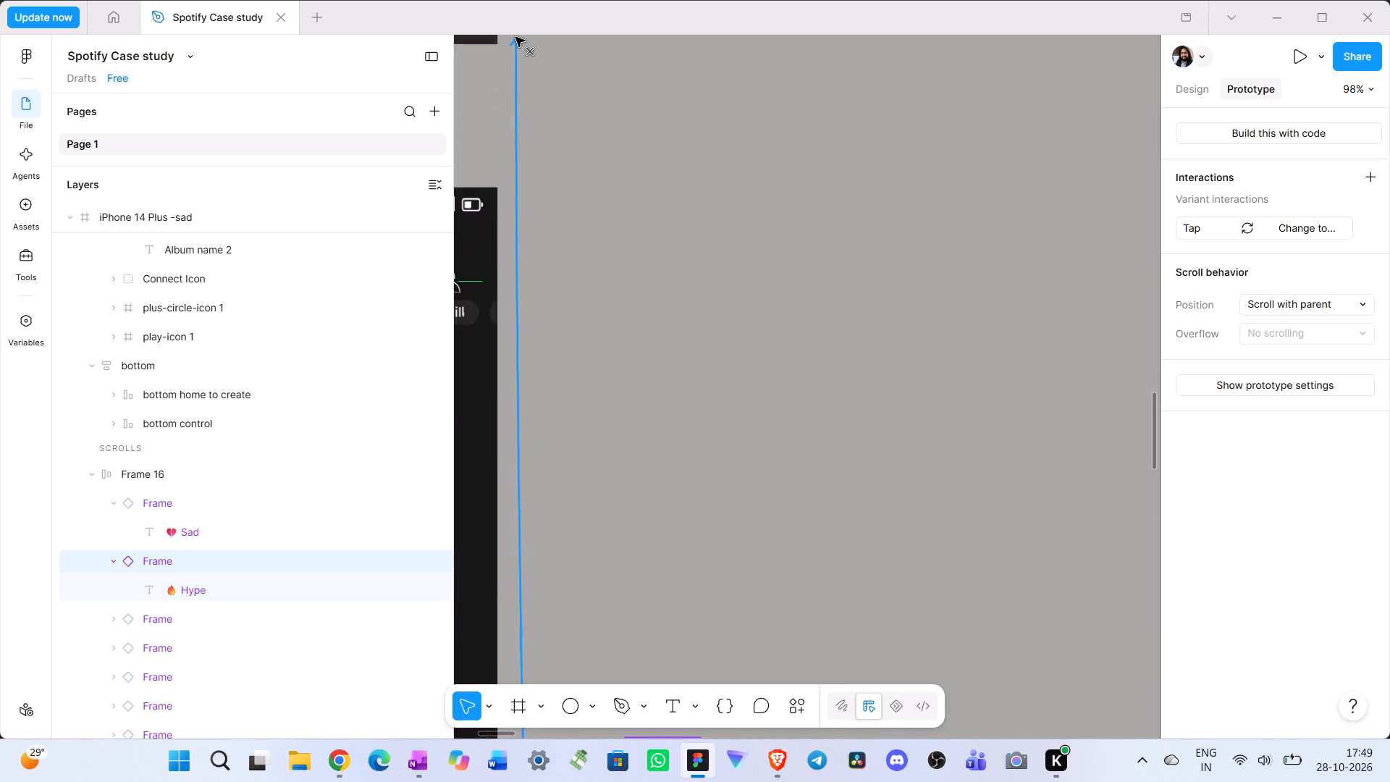
left_click_drag(515, 37, 549, 77)
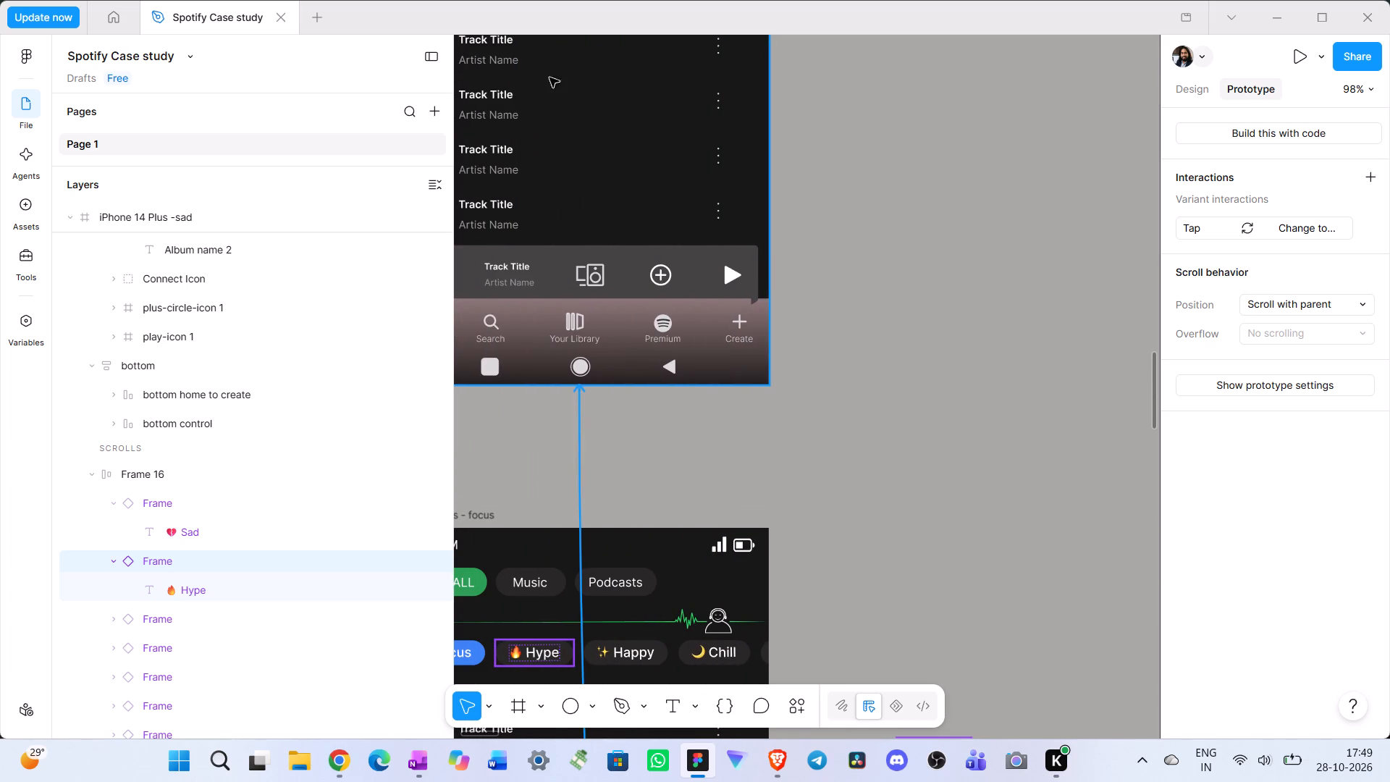
left_click_drag(549, 77, 514, 75)
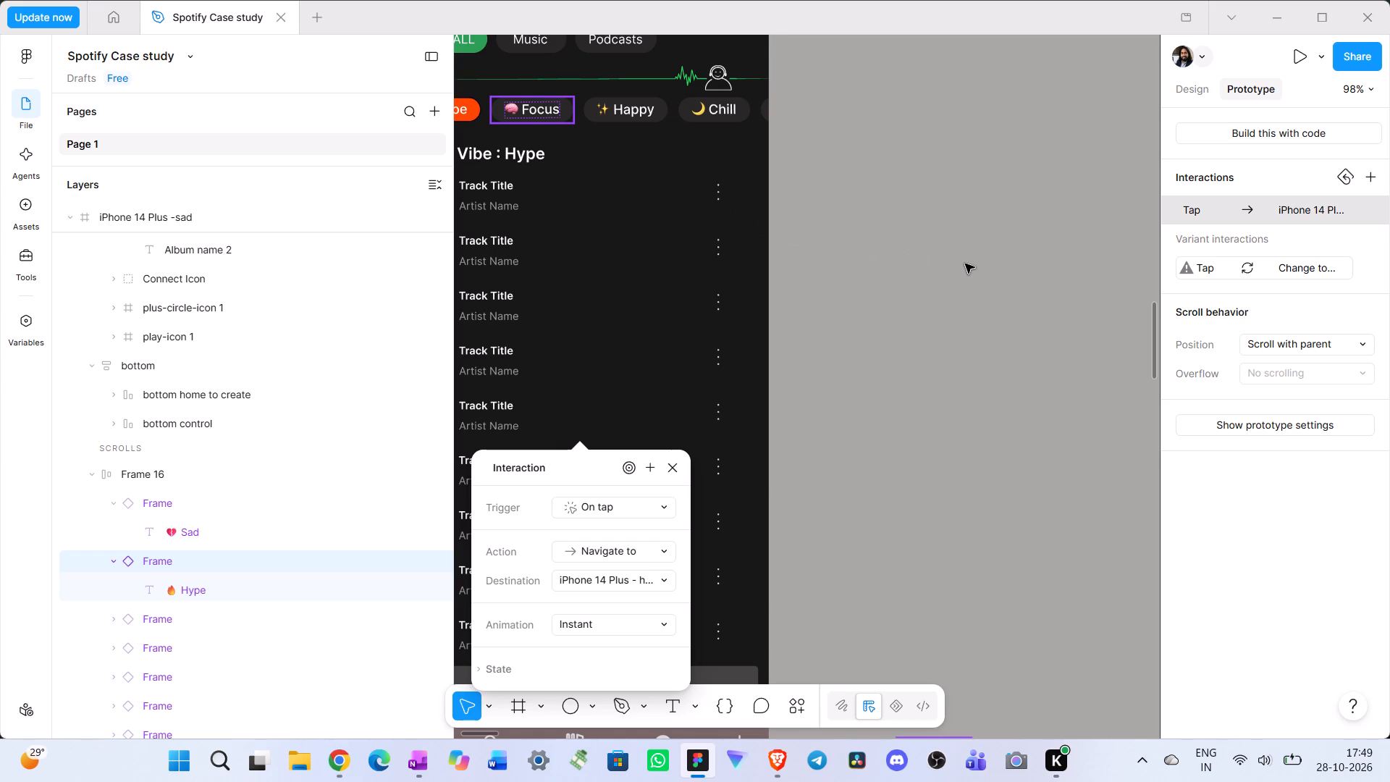
scroll(964, 262, "right", 1)
scroll(961, 261, "down", 1)
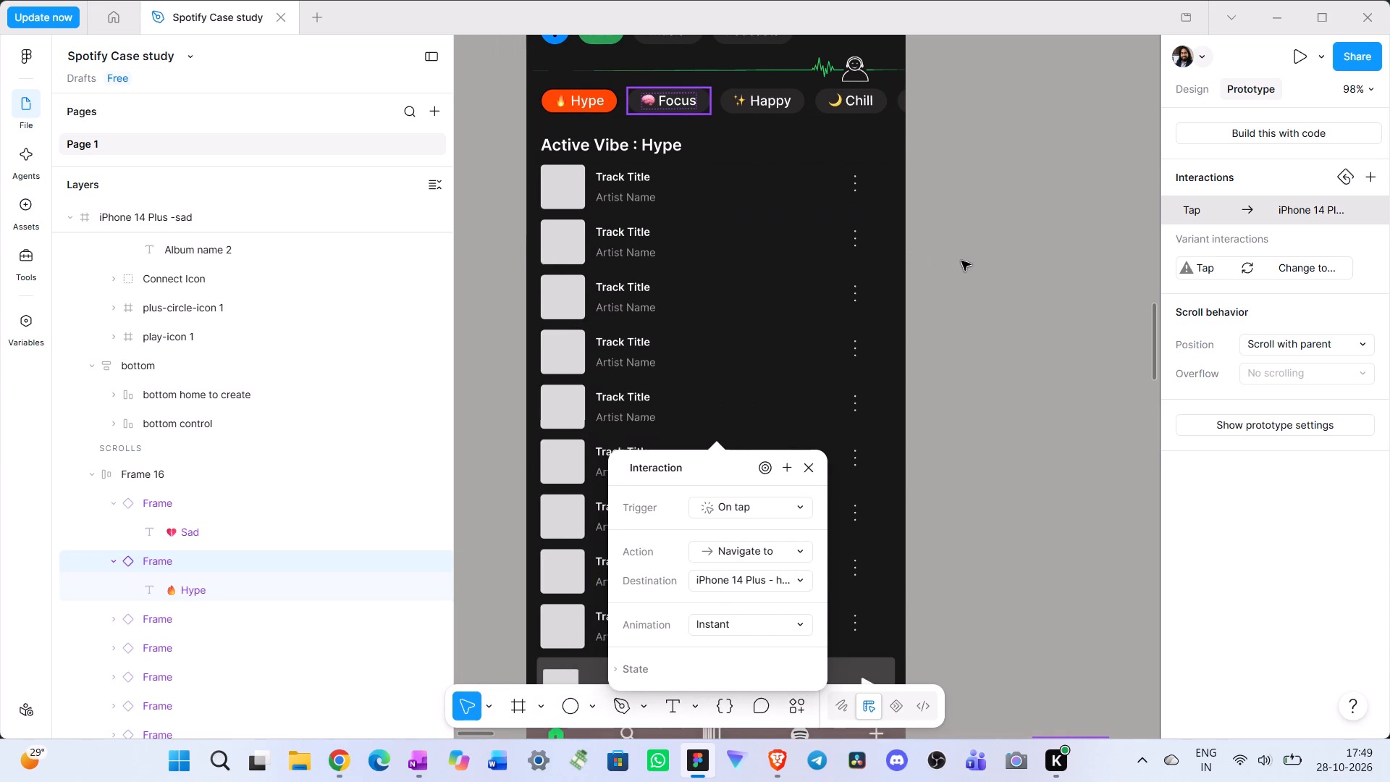
scroll(961, 261, "down", 4)
left_click(975, 264)
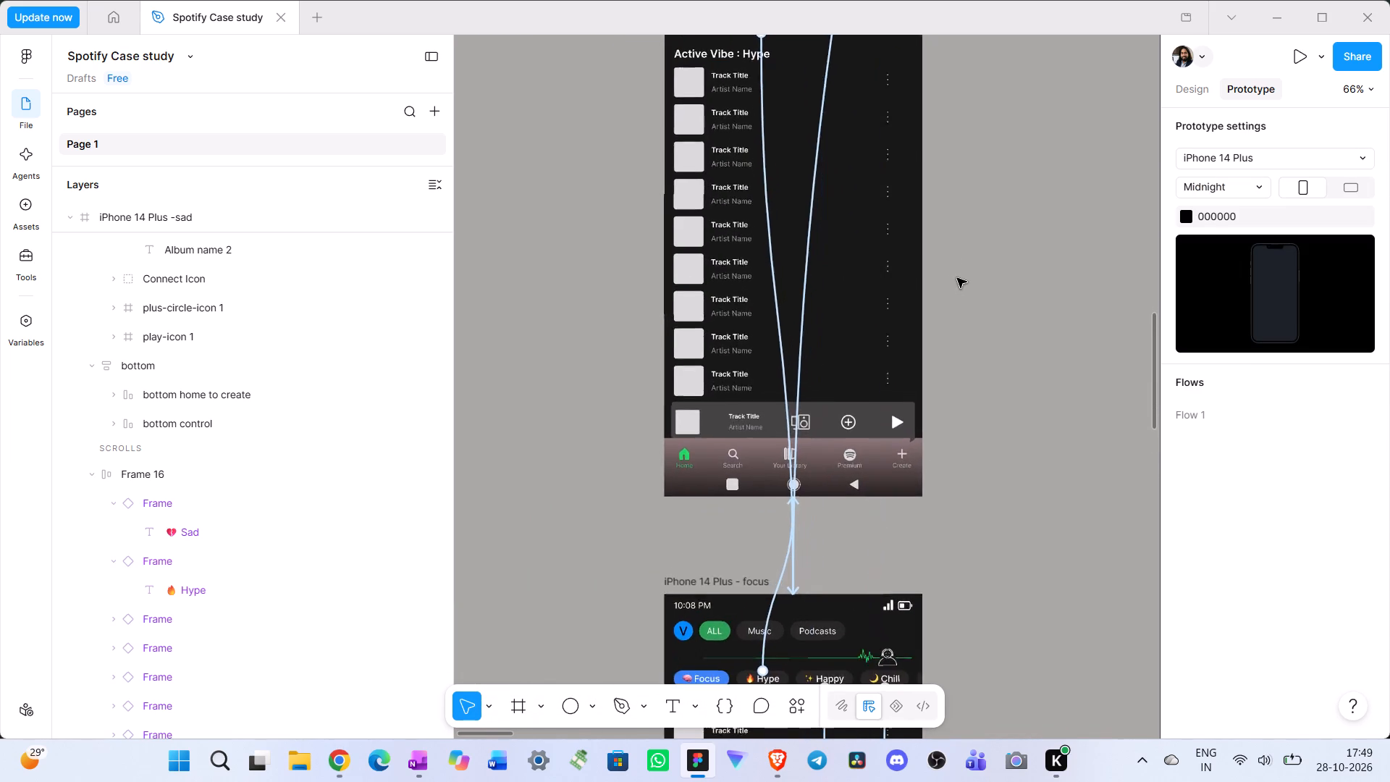
Link the sad screen's Focus chip, third in the row, to the focus screen with an On tap, Navigate to, Instant interaction.
scroll(957, 278, "down", 8)
scroll(957, 278, "right", 1)
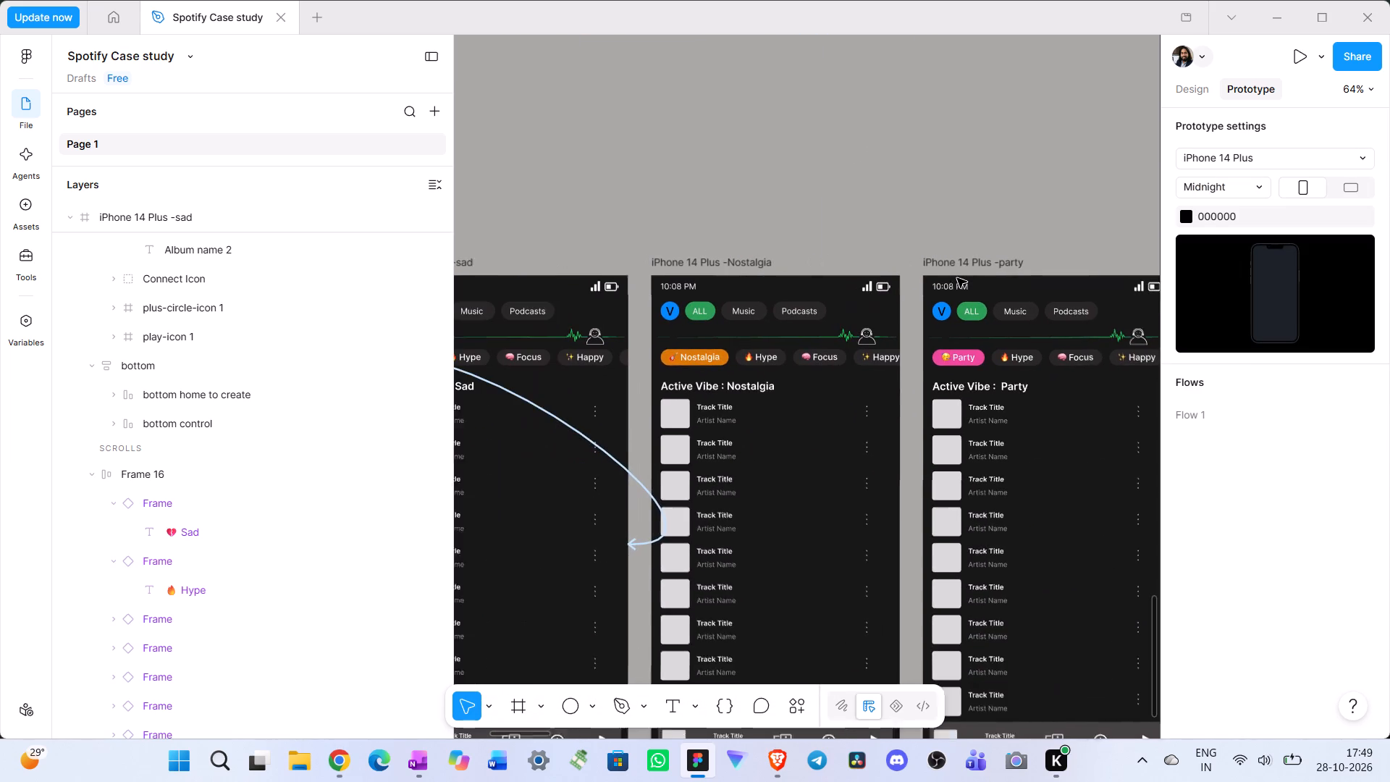
scroll(957, 278, "right", 2)
scroll(957, 278, "down", 1)
scroll(801, 308, "down", 1)
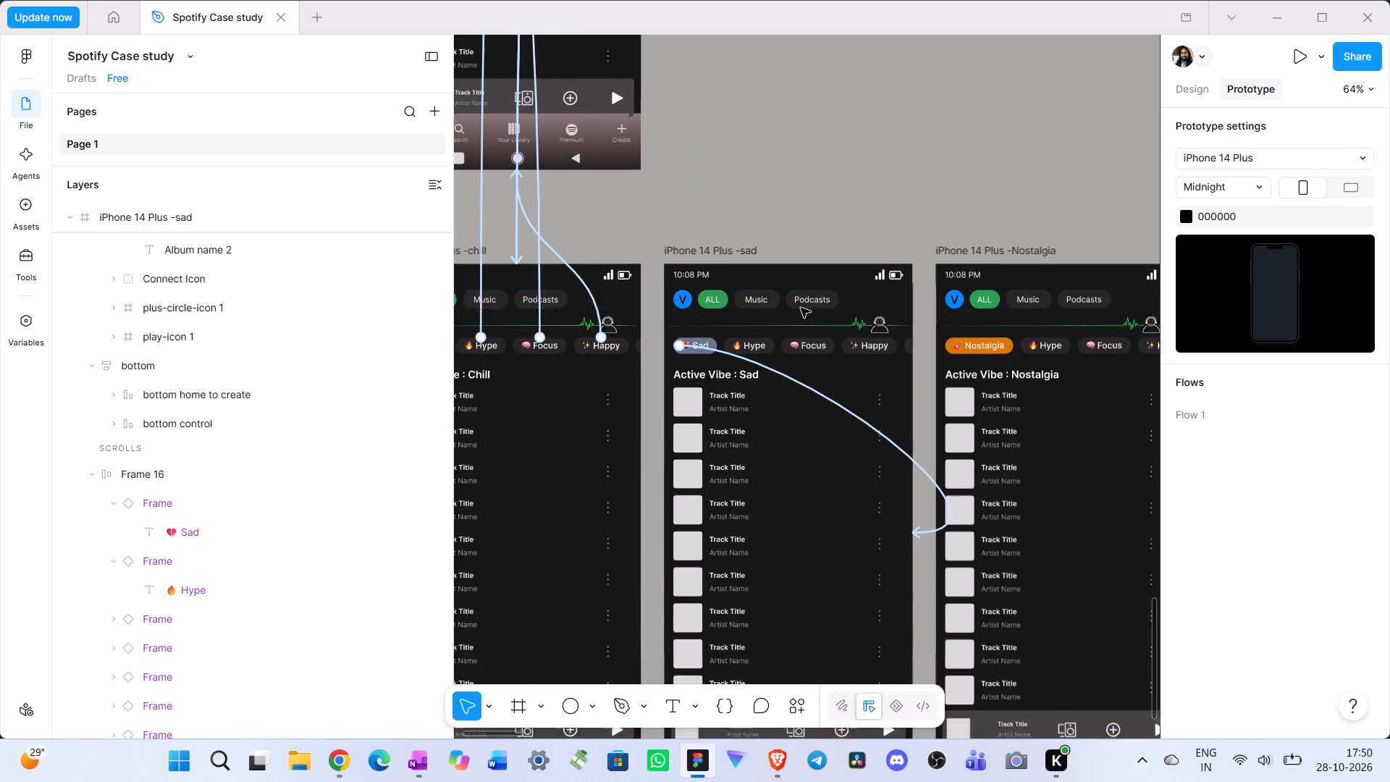
scroll(801, 308, "down", 1)
scroll(799, 306, "up", 2)
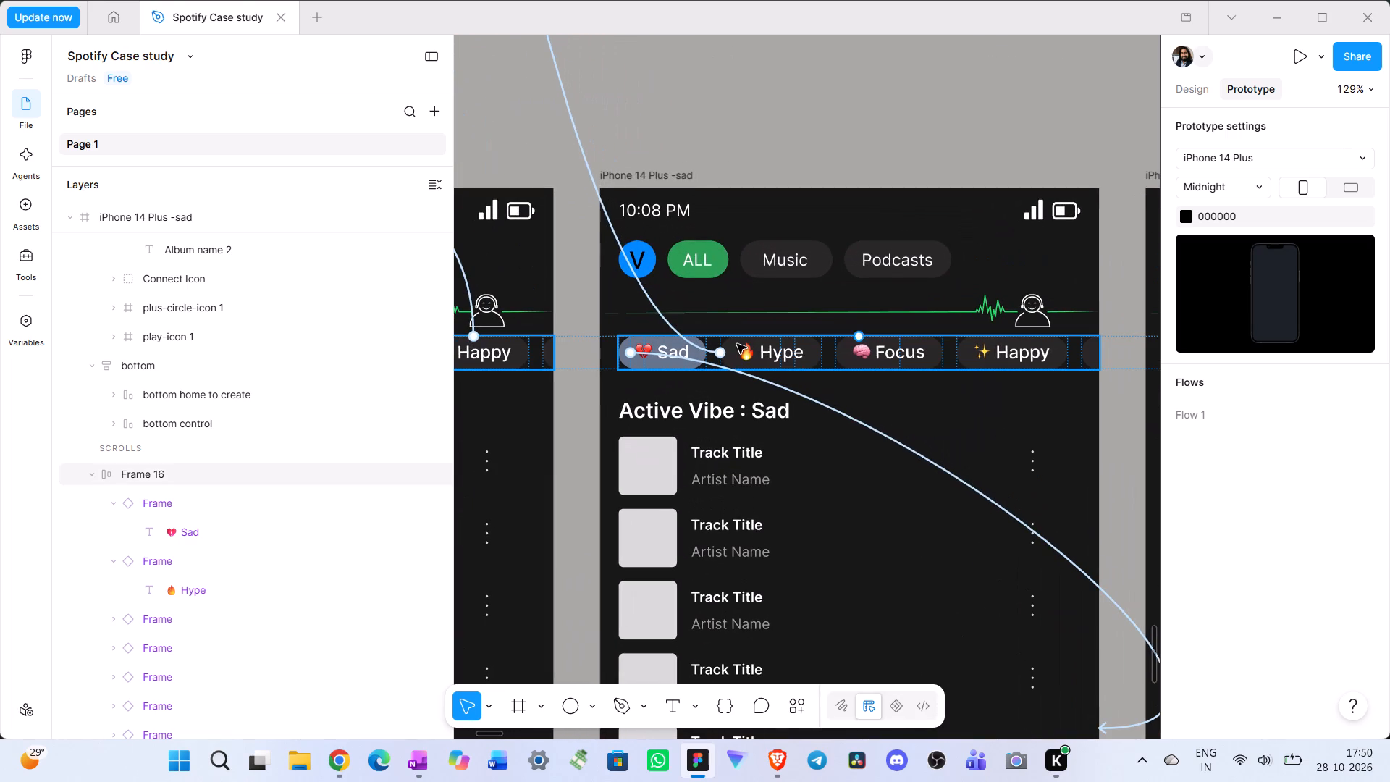
left_click(758, 353)
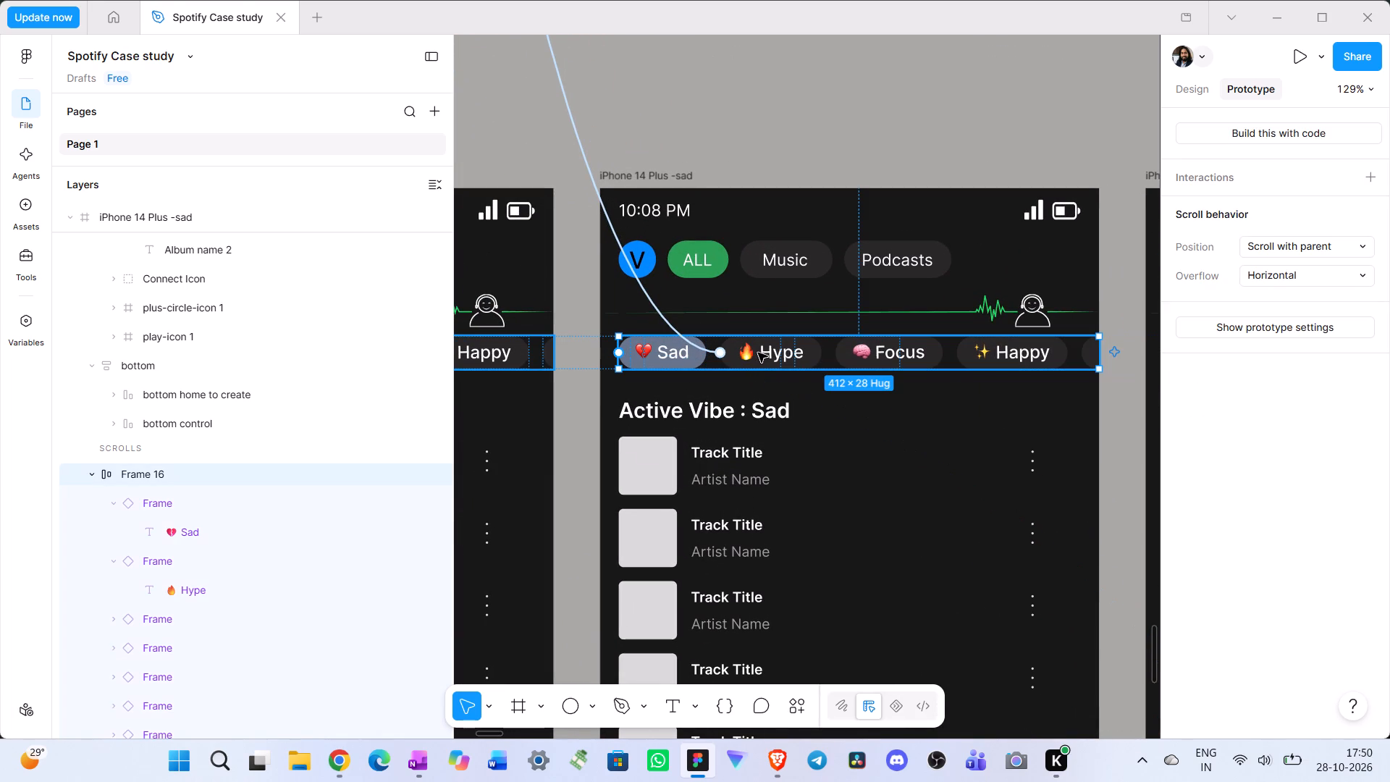
double_click(873, 349)
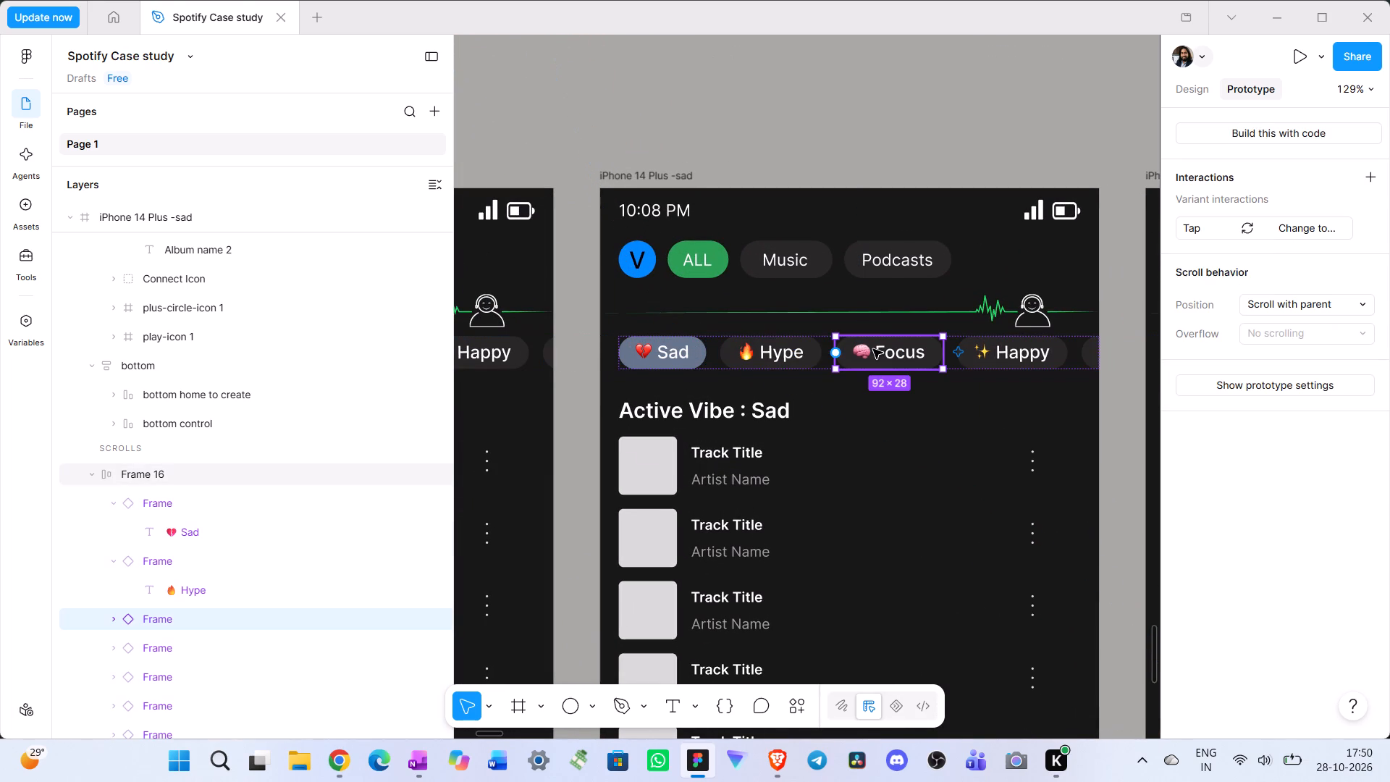
left_click_drag(889, 336, 696, 59)
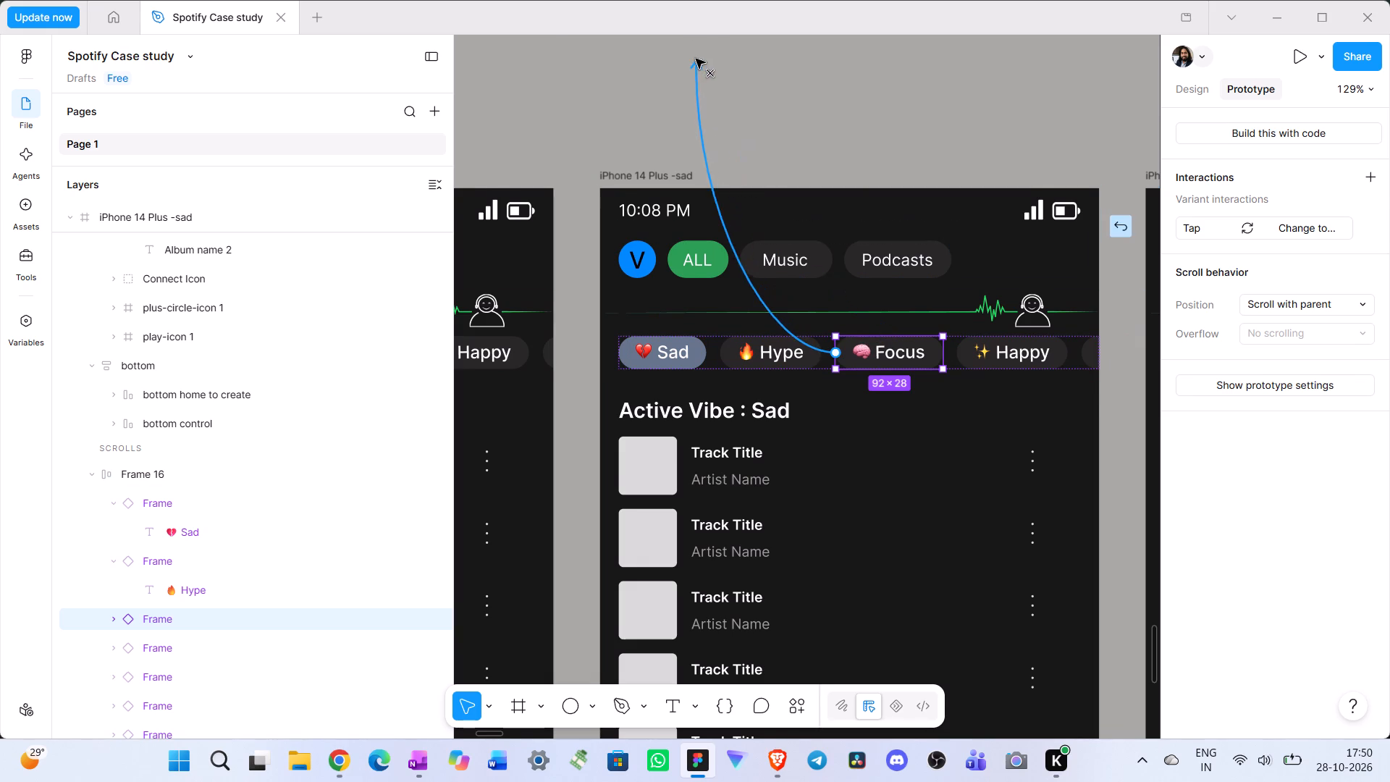
left_click_drag(696, 59, 654, 2)
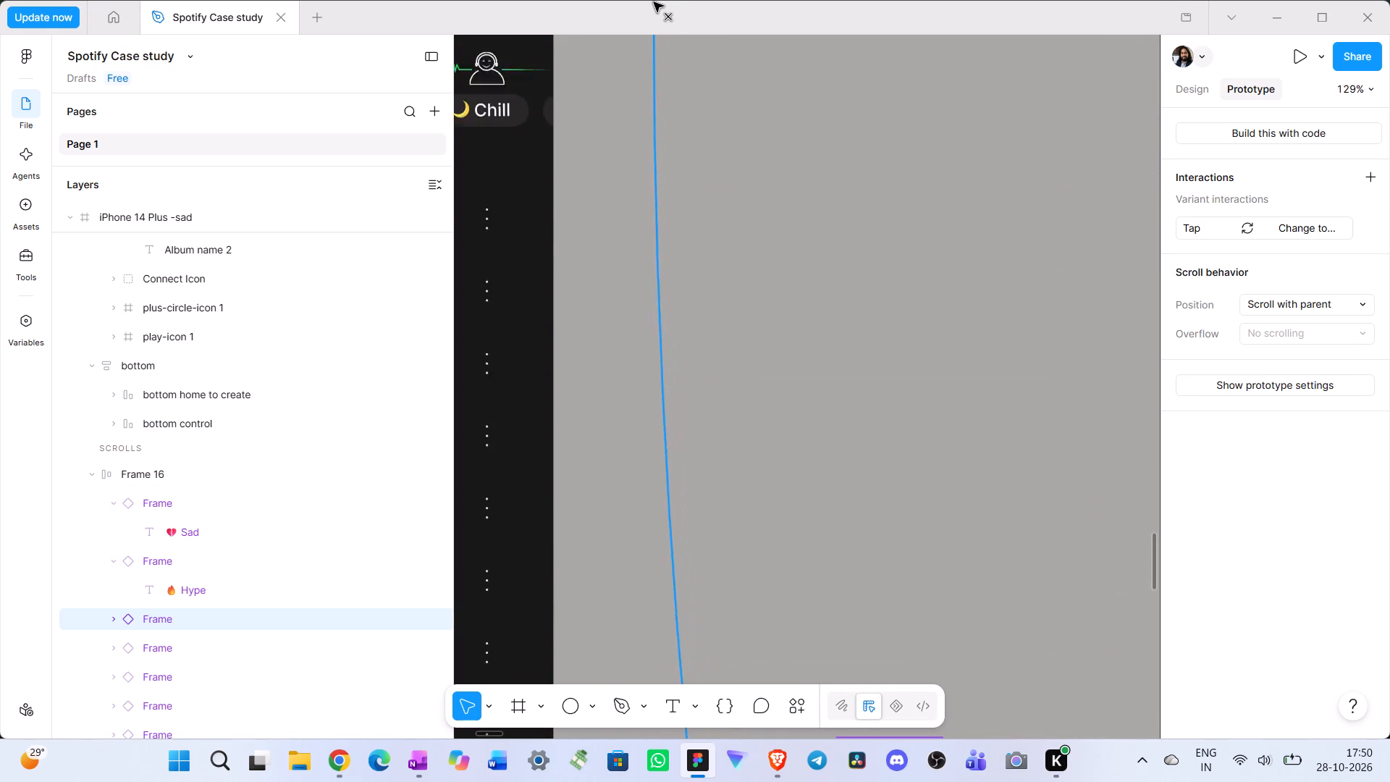
left_click_drag(654, 2, 602, 88)
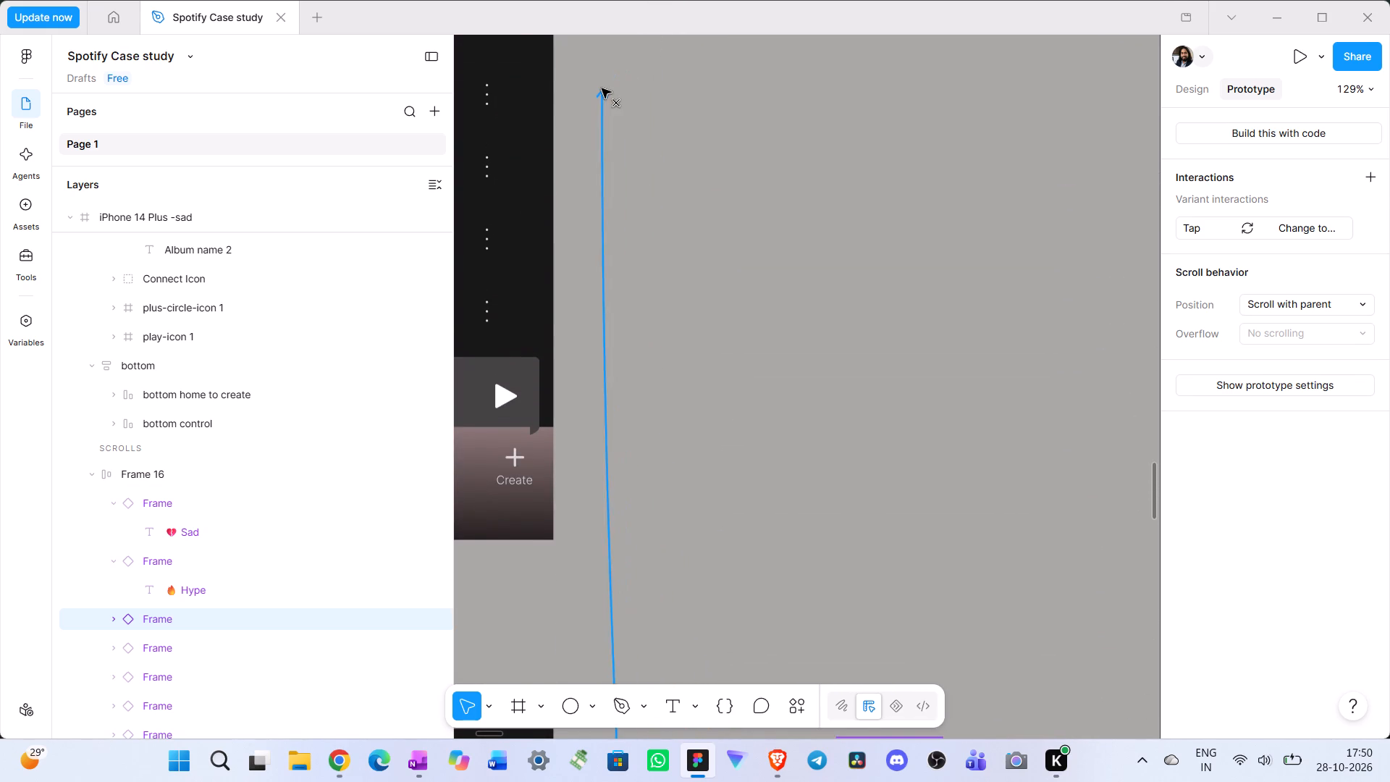
left_click_drag(602, 88, 451, 74)
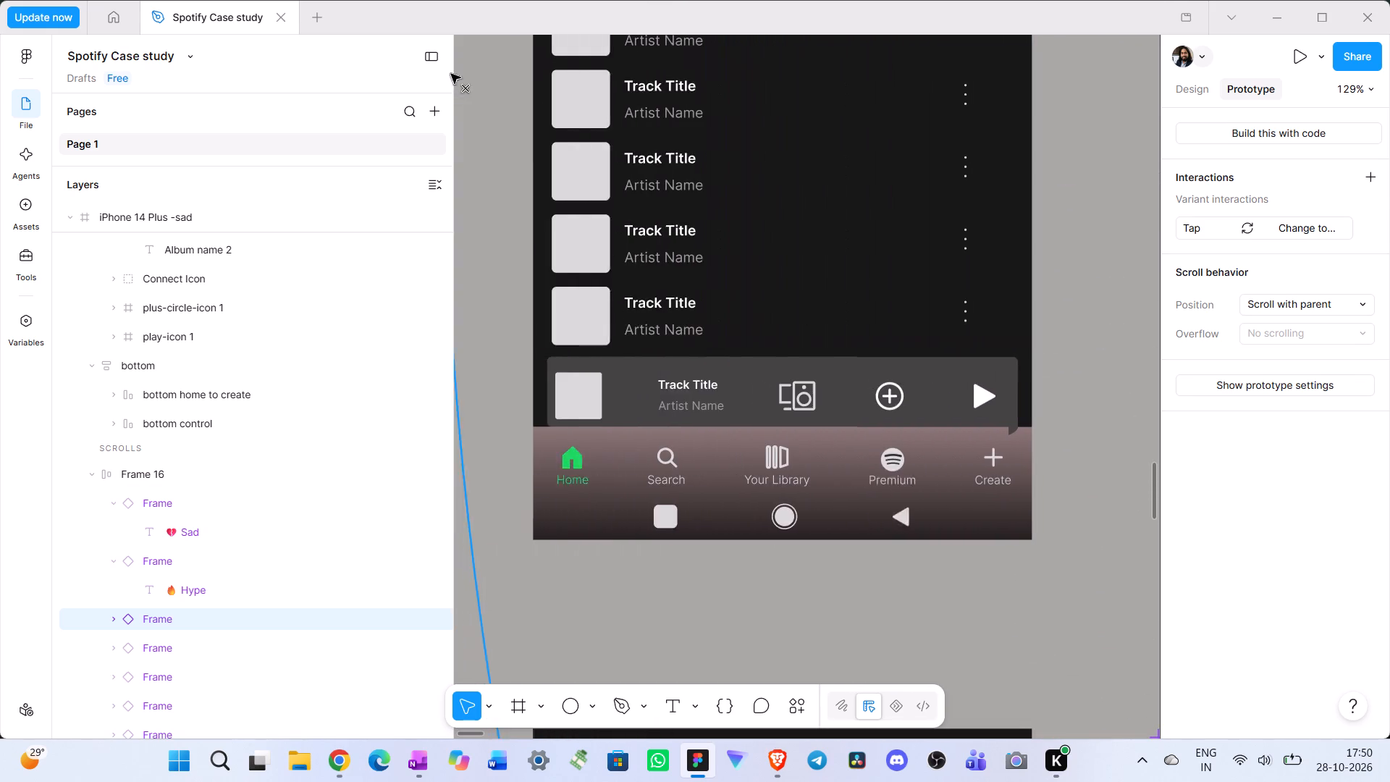
left_click_drag(451, 74, 691, 84)
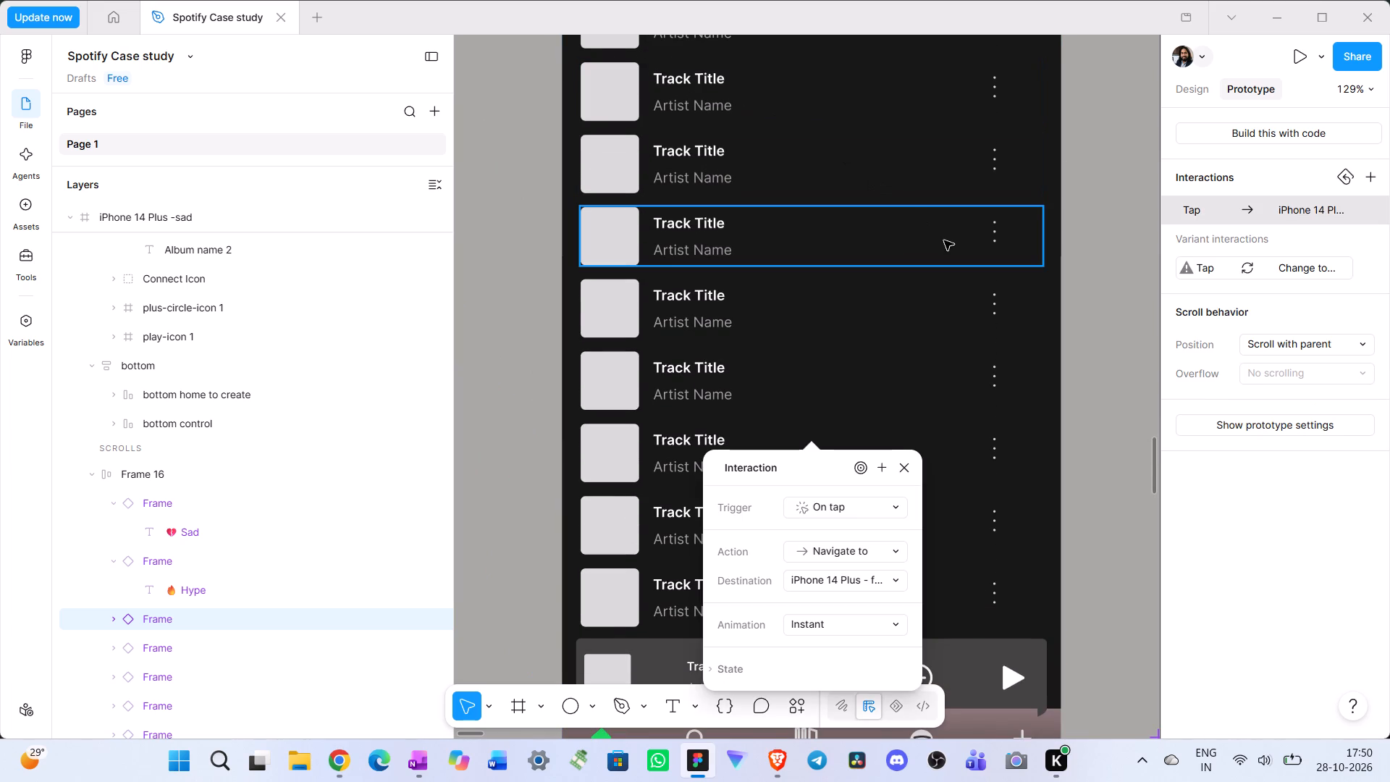
Select the sad screen's Happy chip, fourth in the row.
scroll(962, 260, "up", 6)
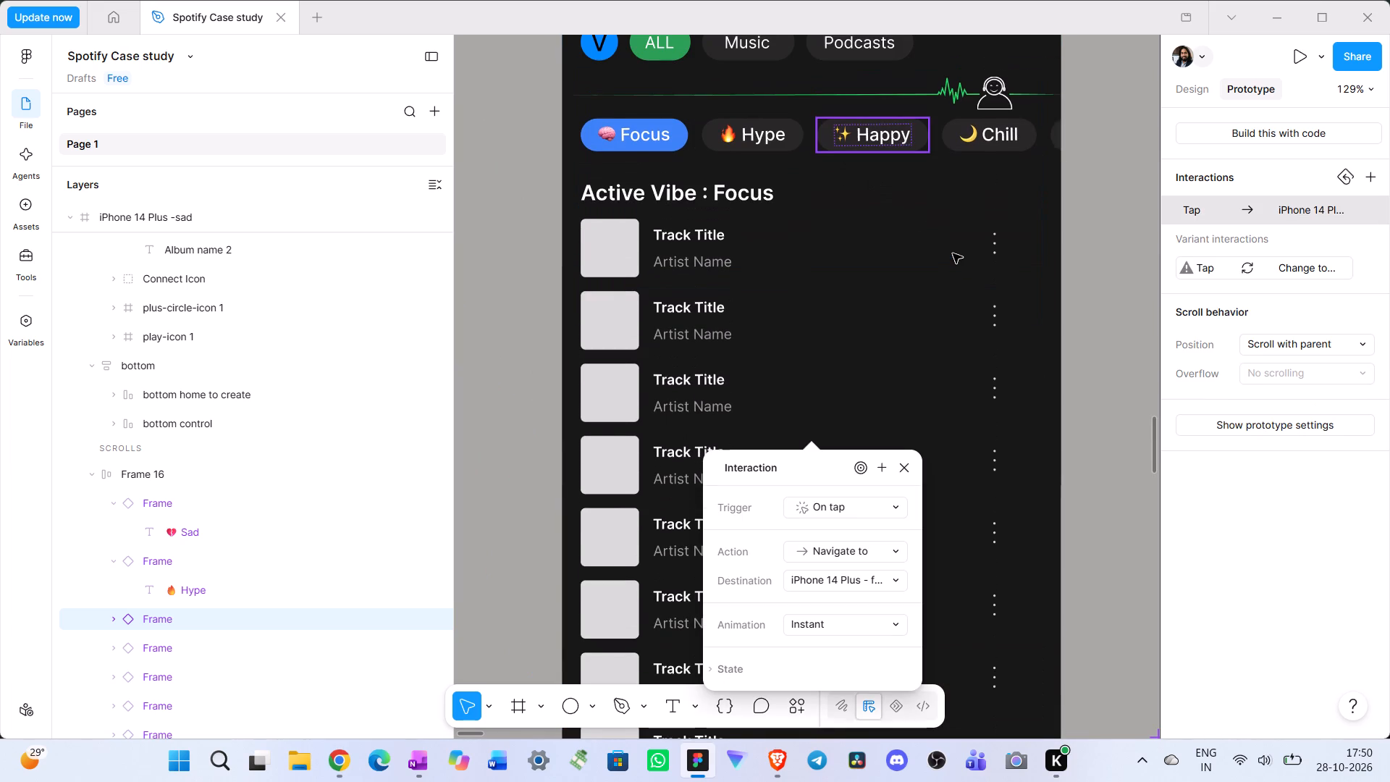
scroll(953, 253, "down", 20)
scroll(953, 253, "down", 15)
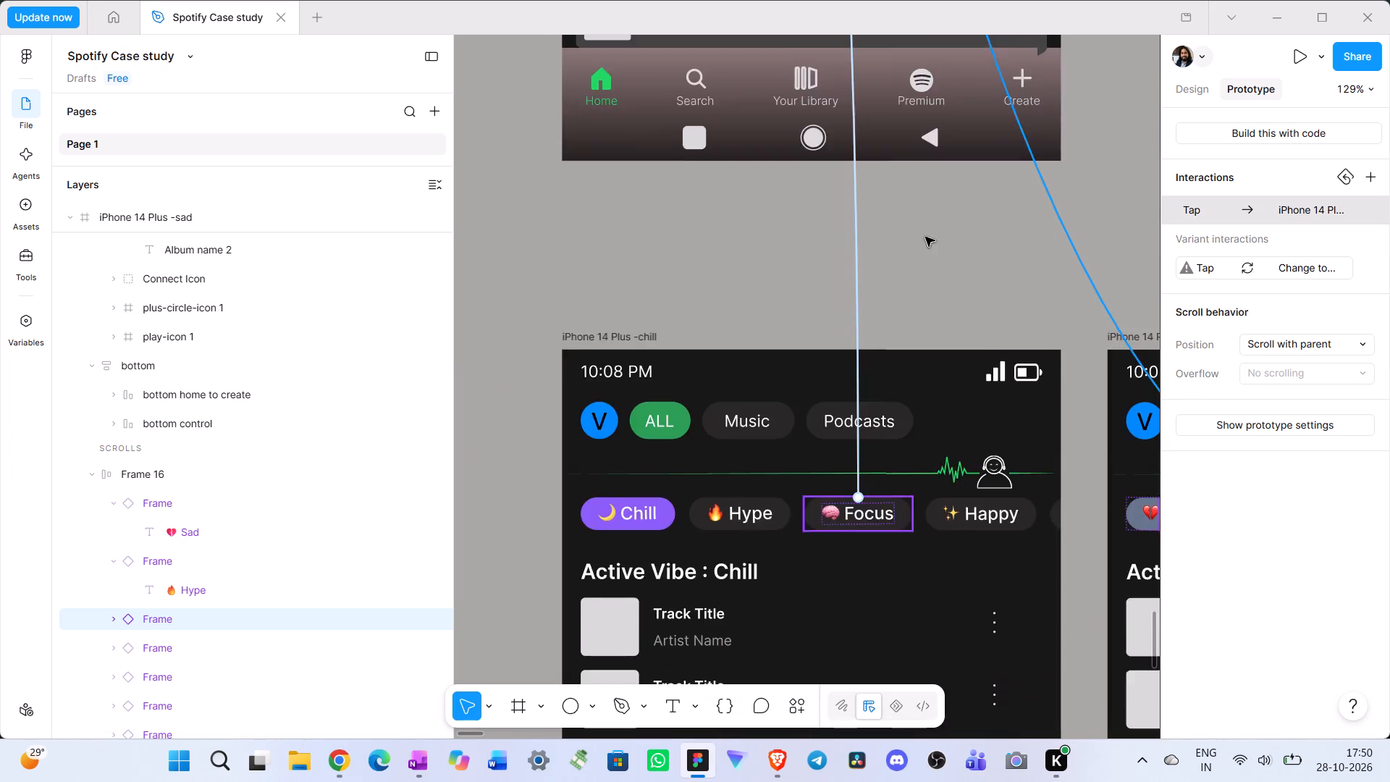
scroll(925, 237, "down", 3)
scroll(1032, 277, "left", 3)
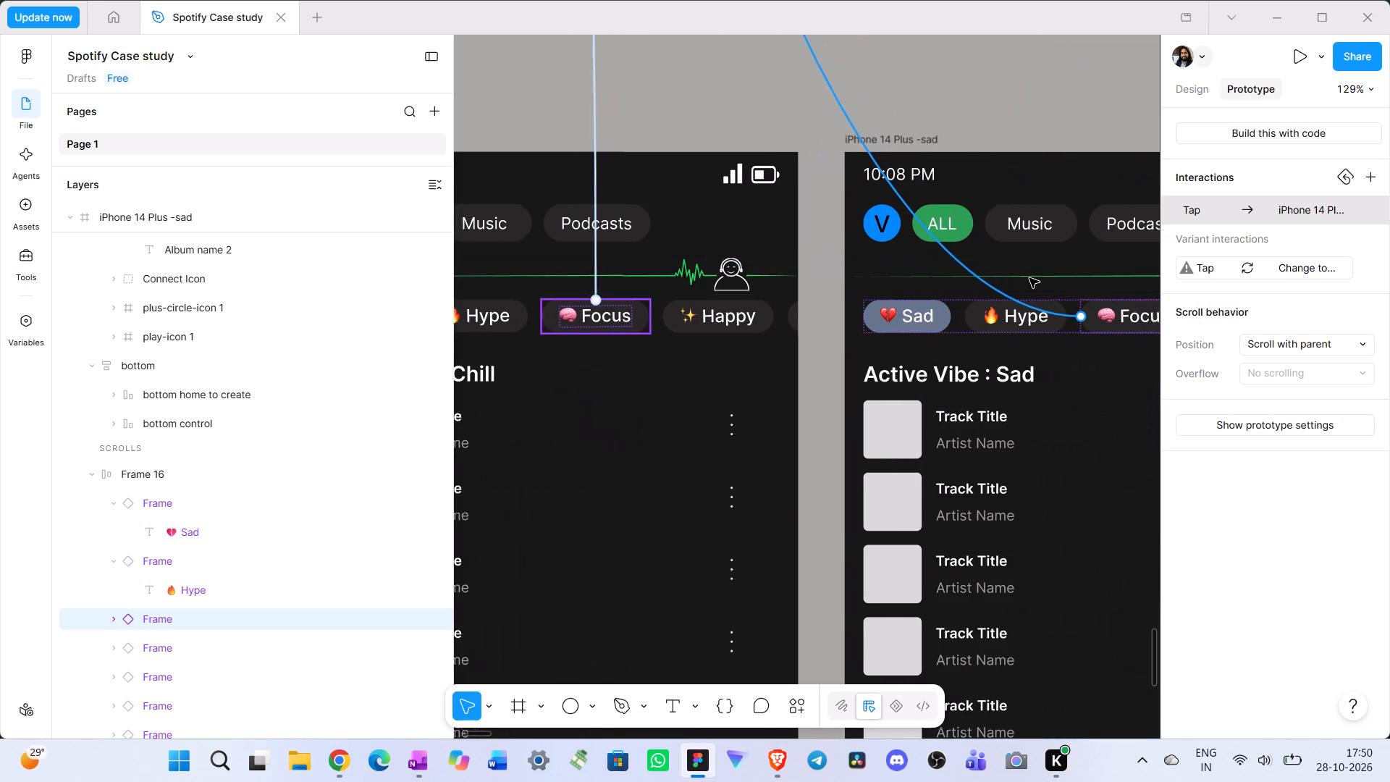
scroll(1029, 278, "left", 2)
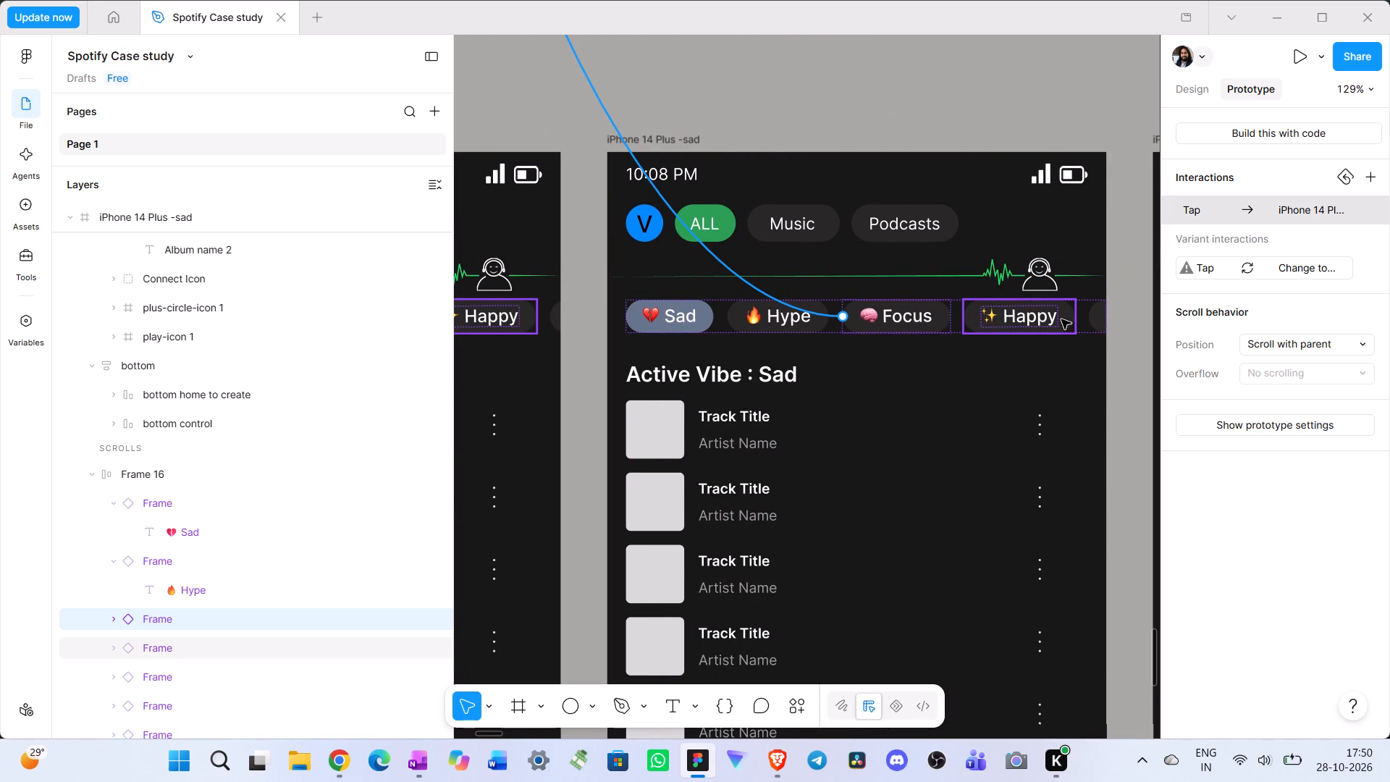
left_click(1061, 319)
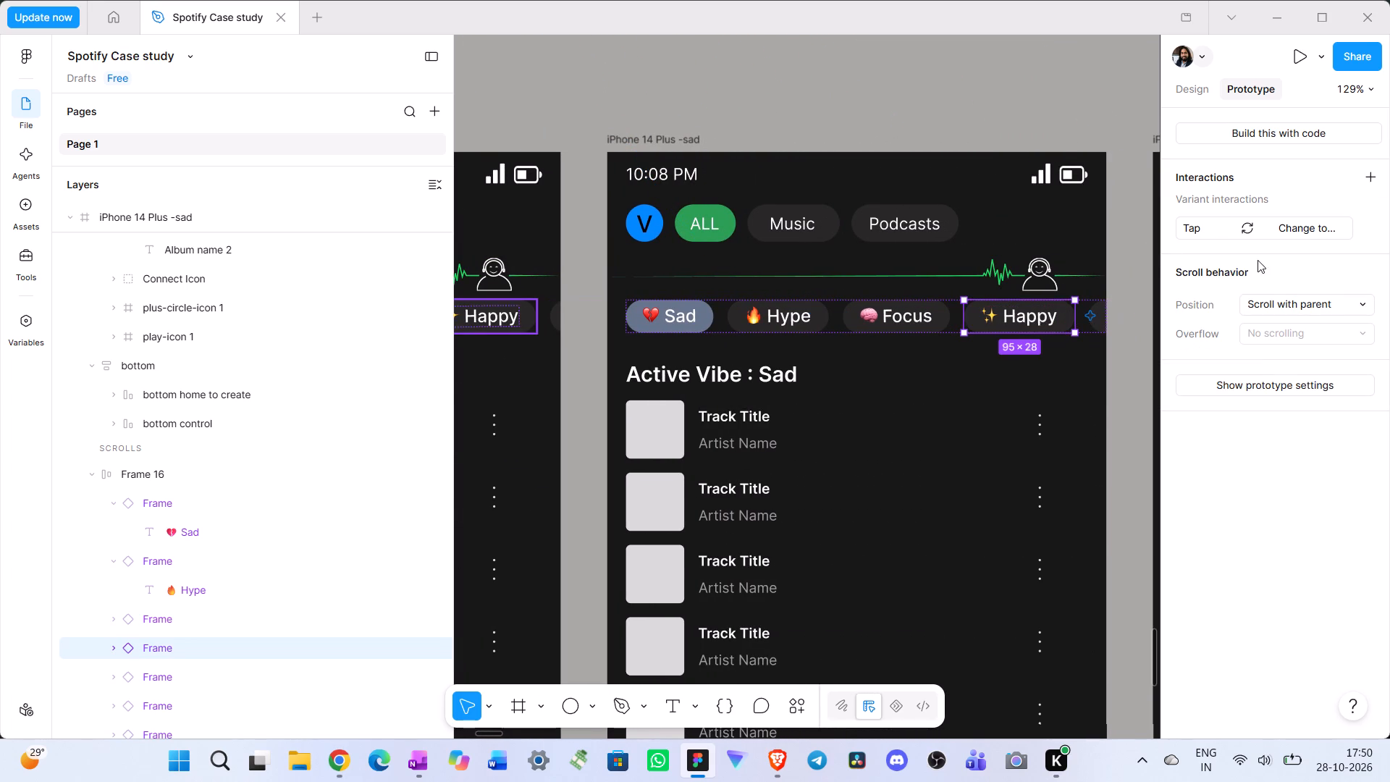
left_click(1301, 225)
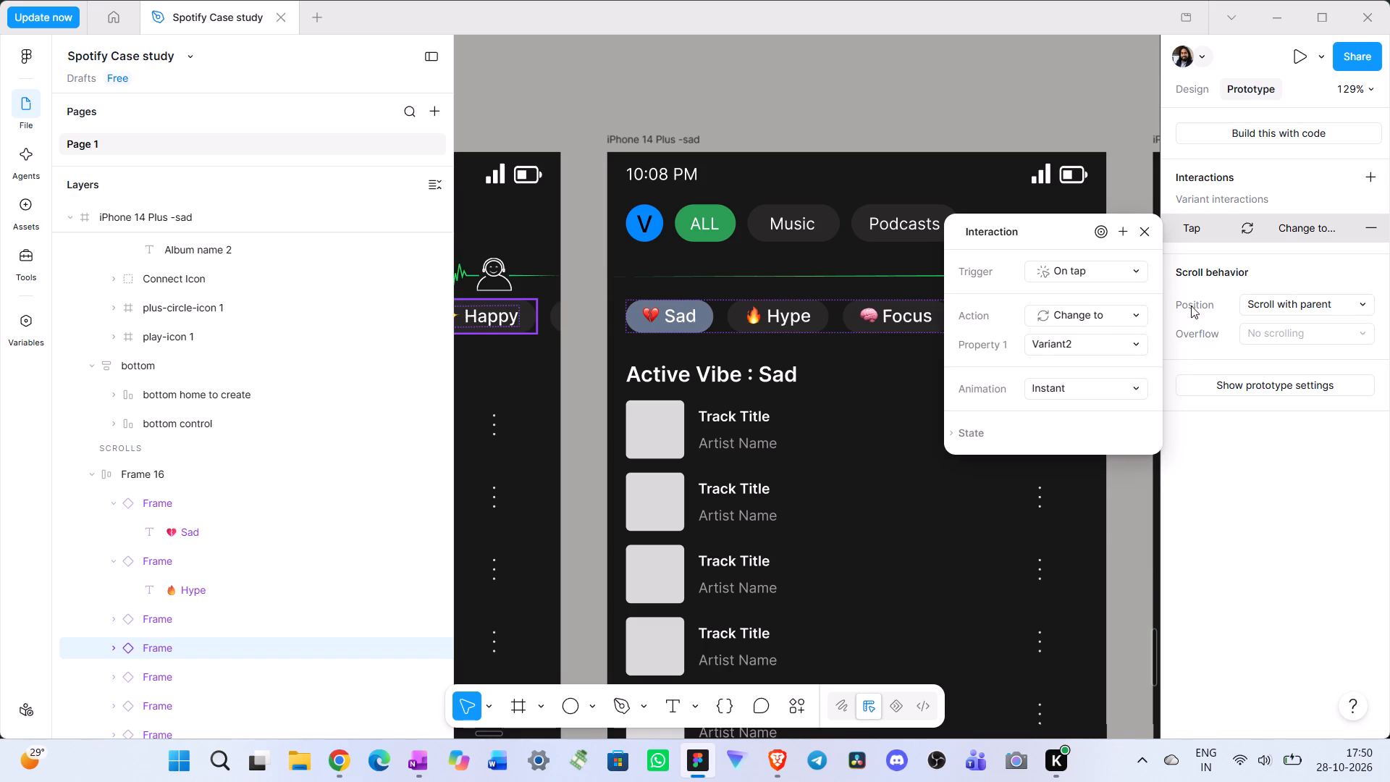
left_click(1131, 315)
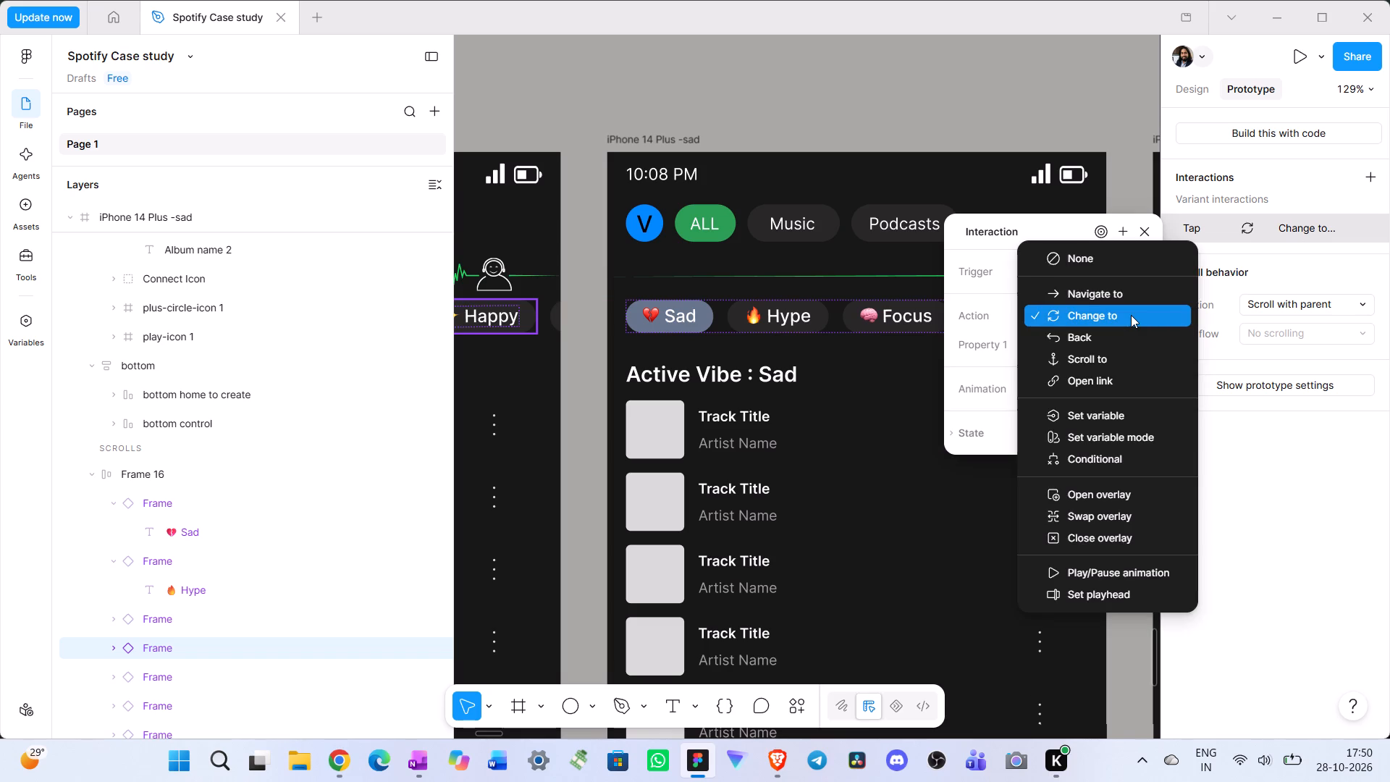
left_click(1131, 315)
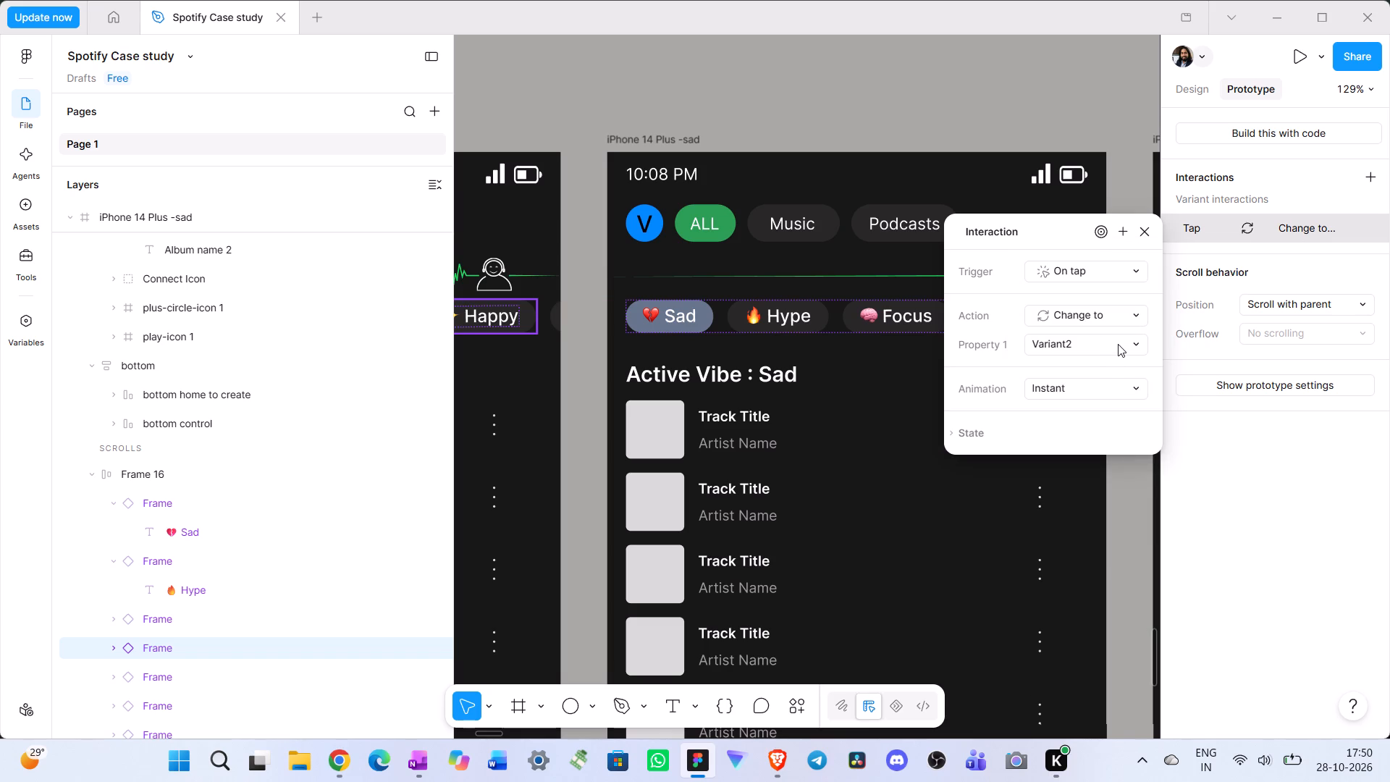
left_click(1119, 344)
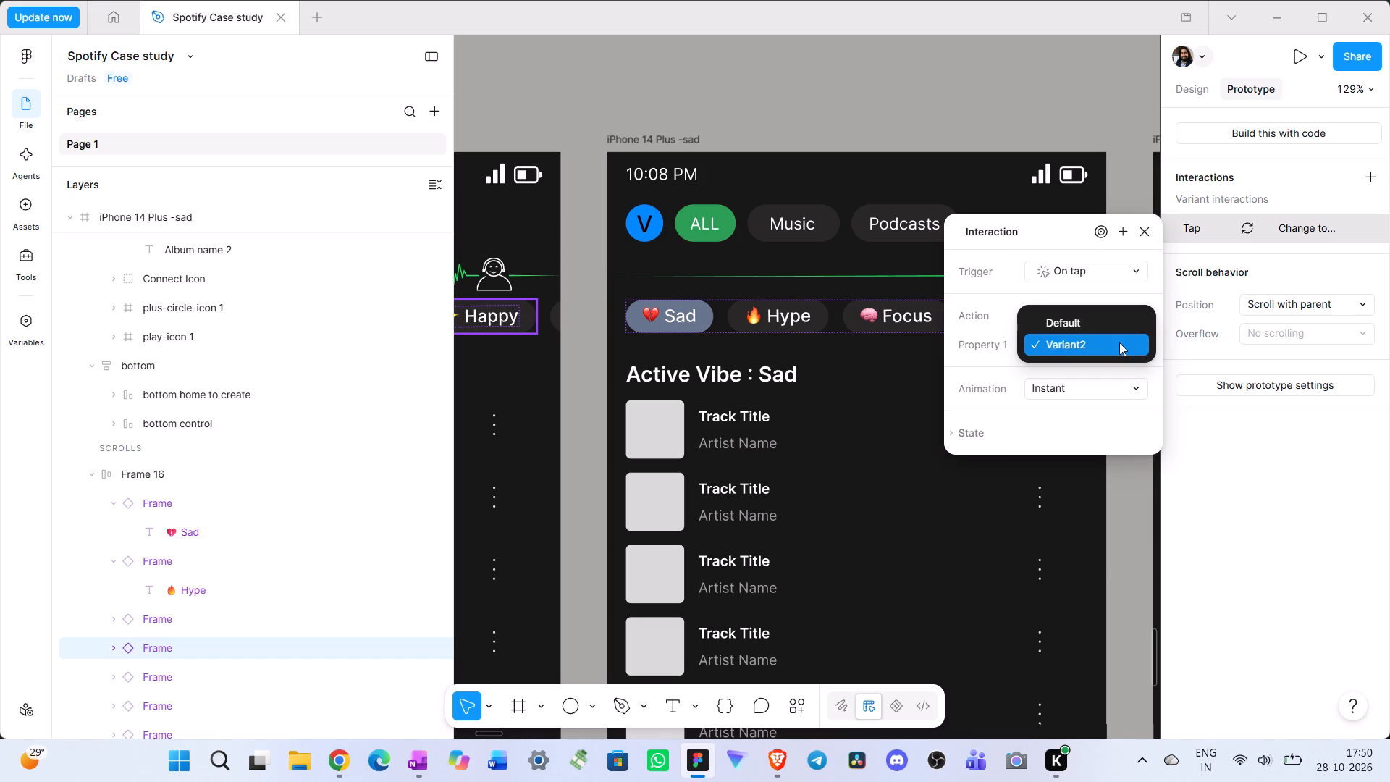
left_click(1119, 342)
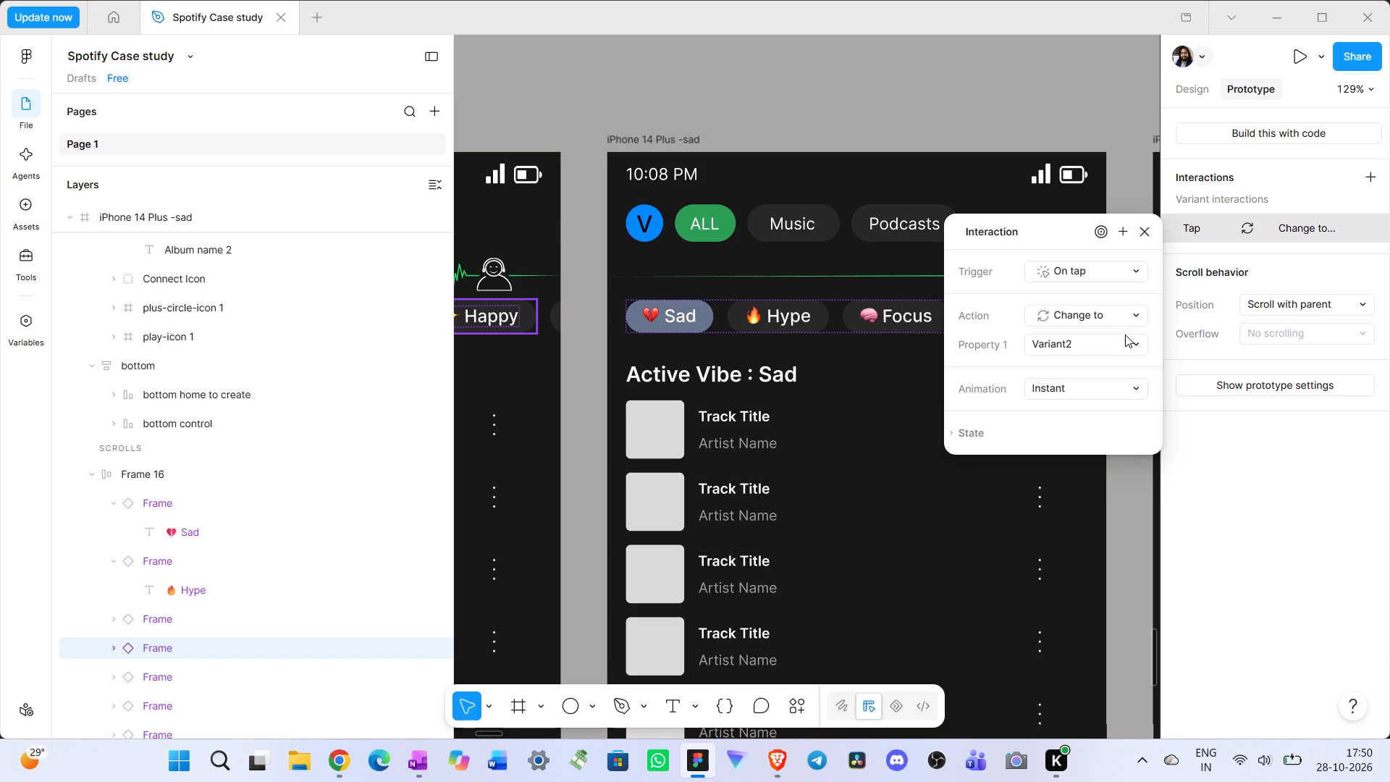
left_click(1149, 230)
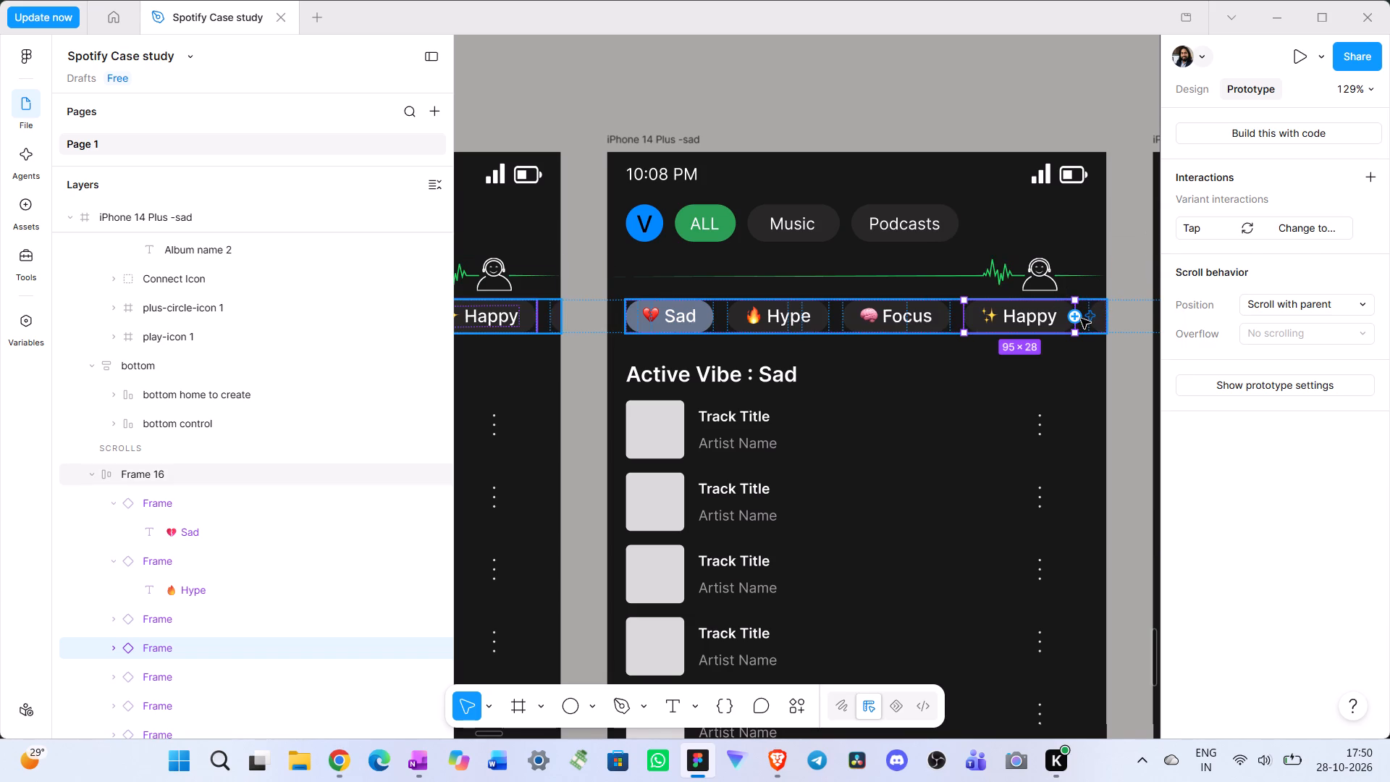
Link the sad screen's Happy chip to the happy screen with an On tap, Navigate to, Instant interaction.
left_click_drag(1076, 319, 493, 164)
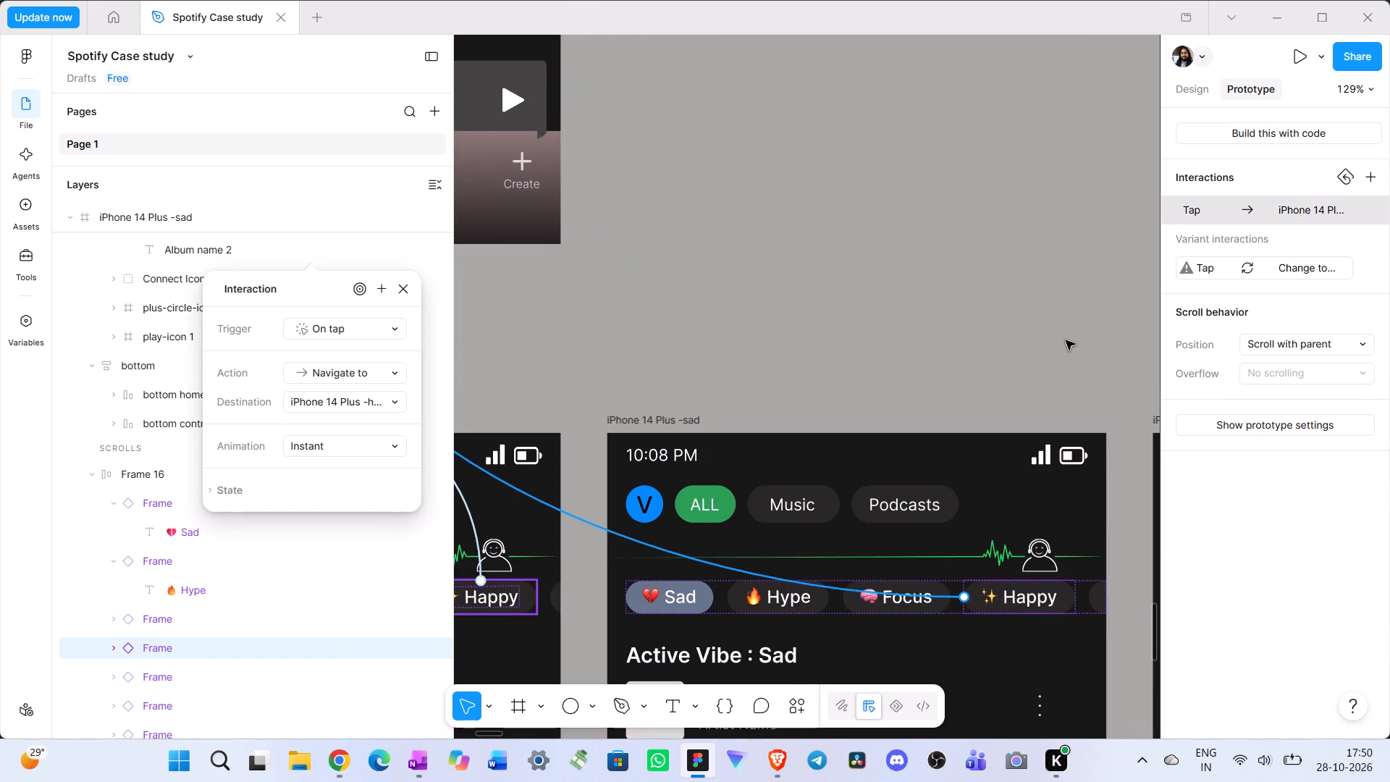
Link the sad screen's Chill chip, fifth in the row, to the chill screen with an On tap, Navigate to, Instant interaction.
scroll(1045, 344, "left", 2)
scroll(846, 598, "down", 1)
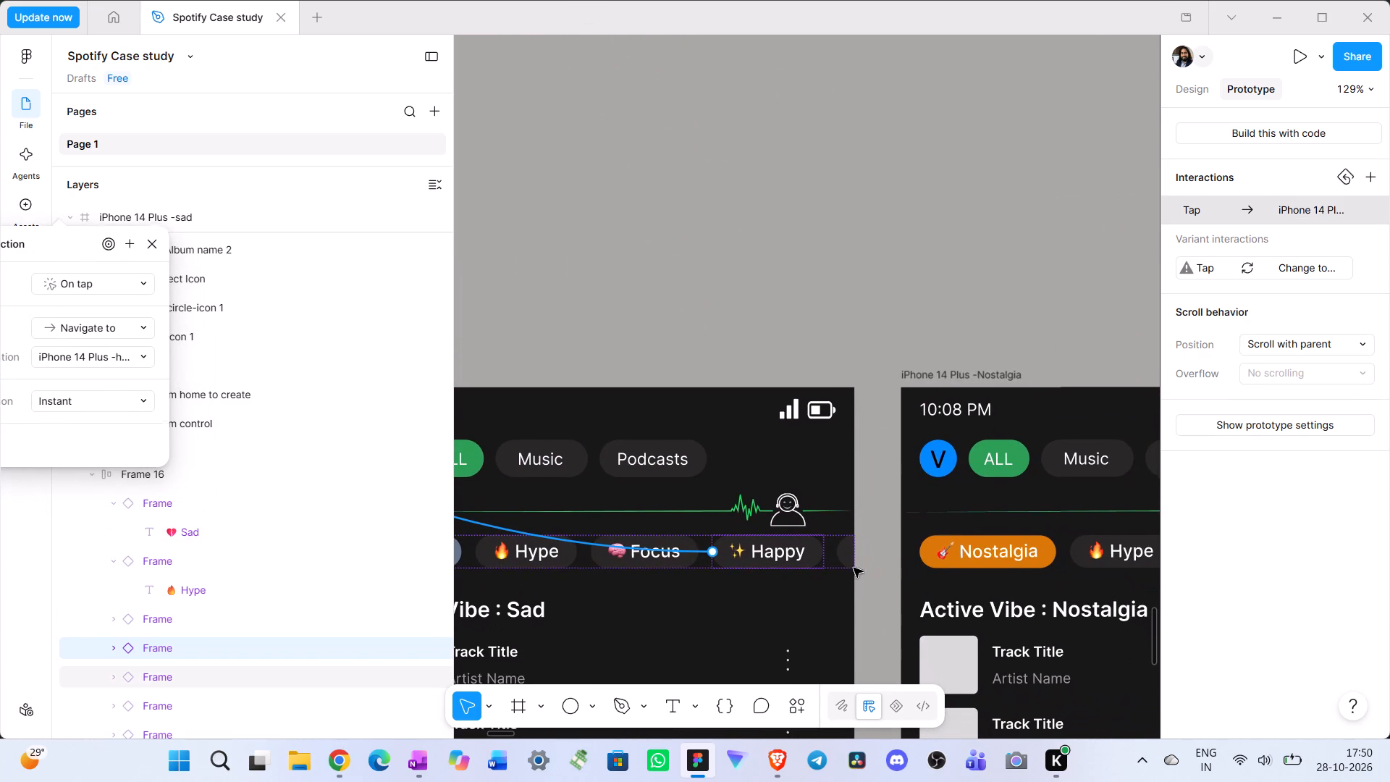
left_click(855, 556)
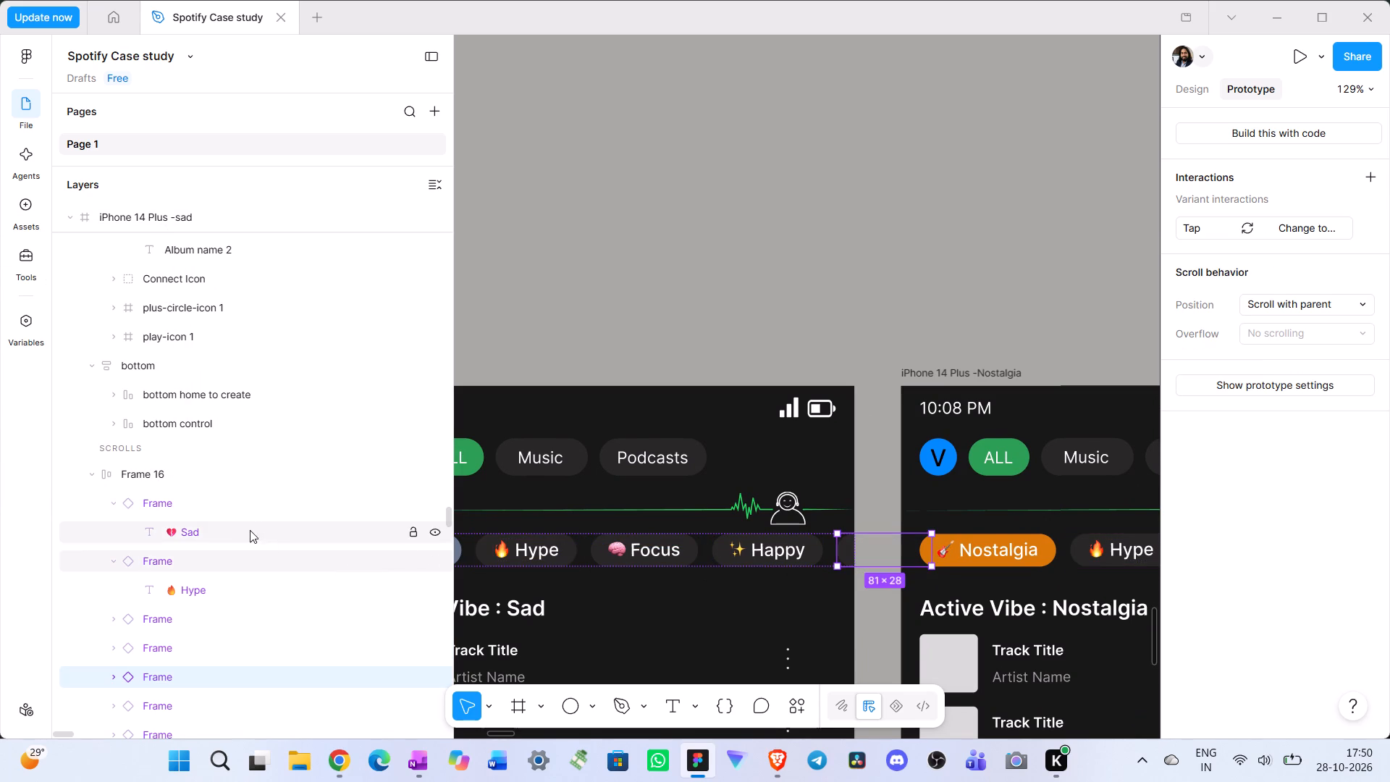
scroll(250, 525, "down", 2)
left_click(109, 493)
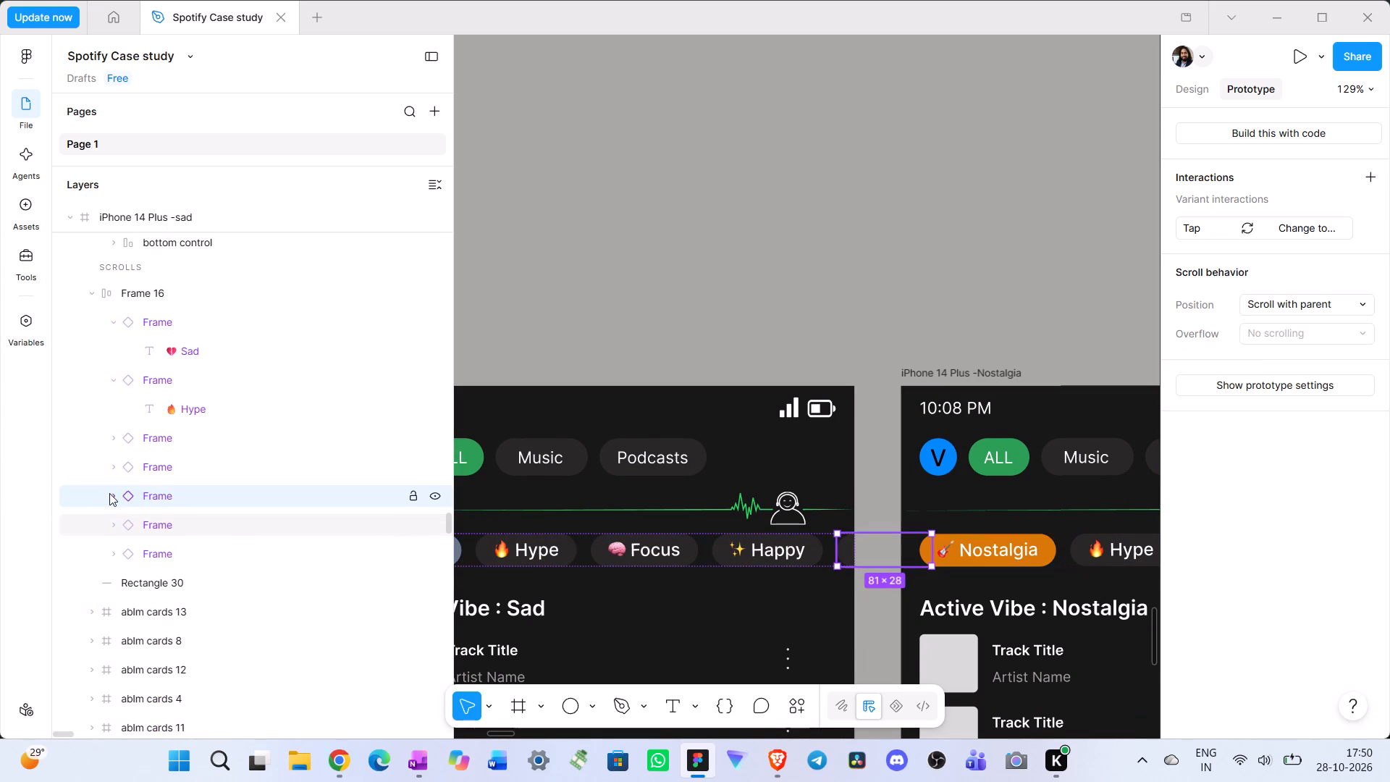
left_click(109, 493)
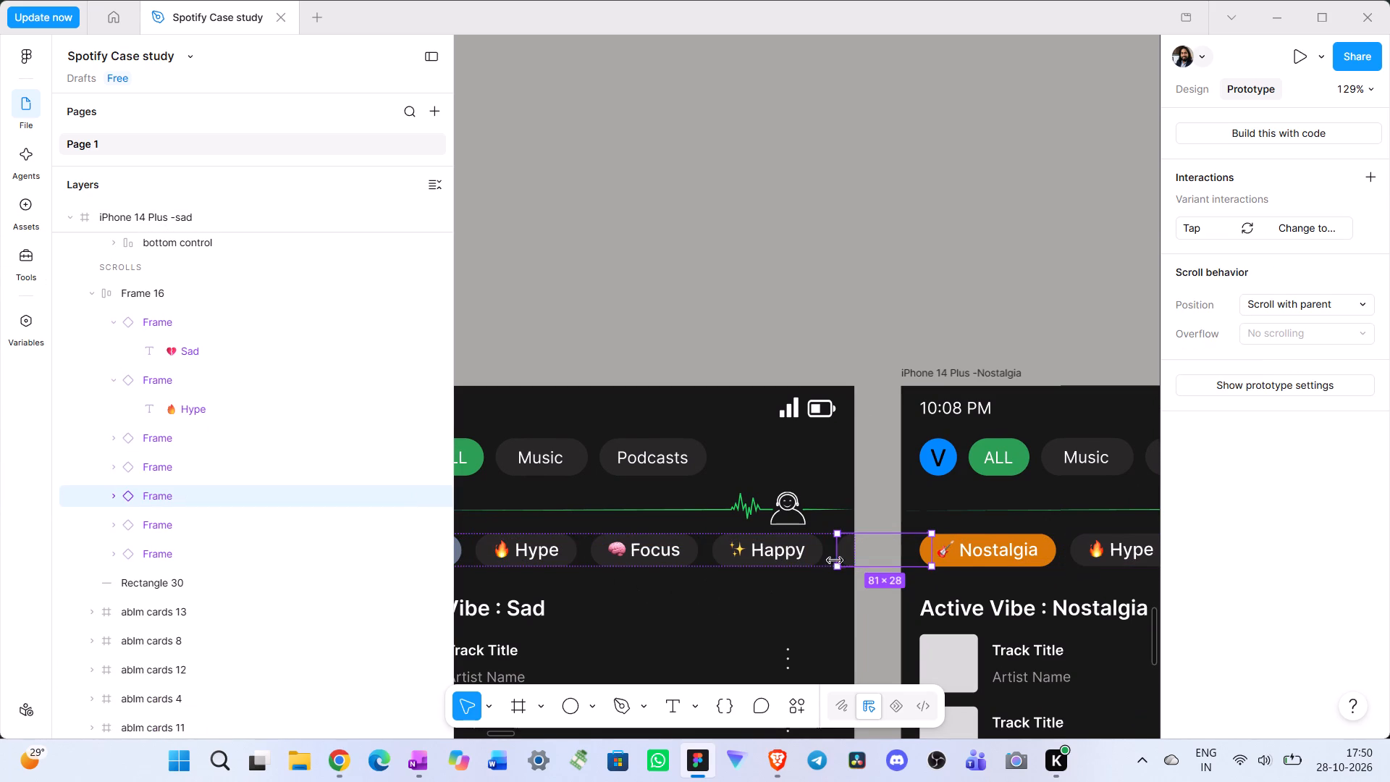
left_click_drag(835, 550, 677, 384)
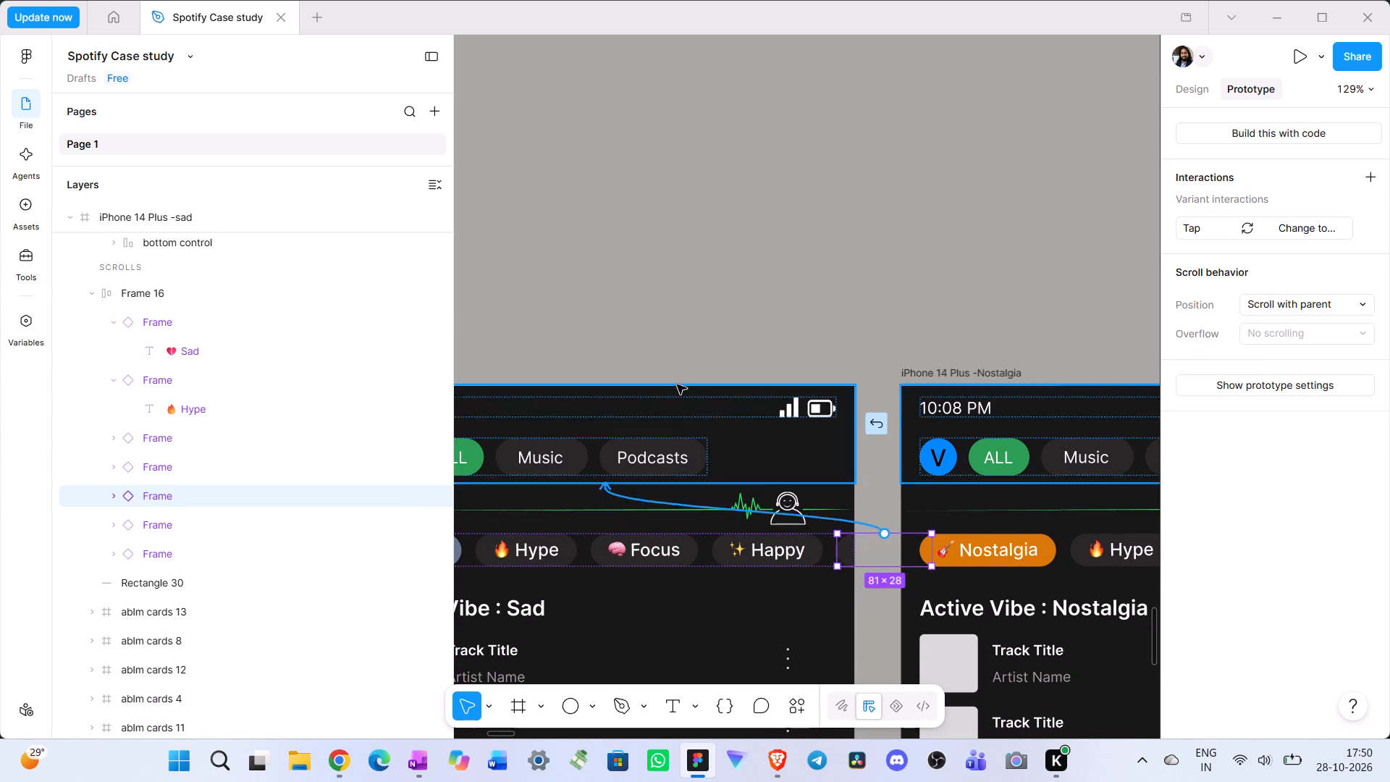
left_click_drag(677, 384, 596, 466)
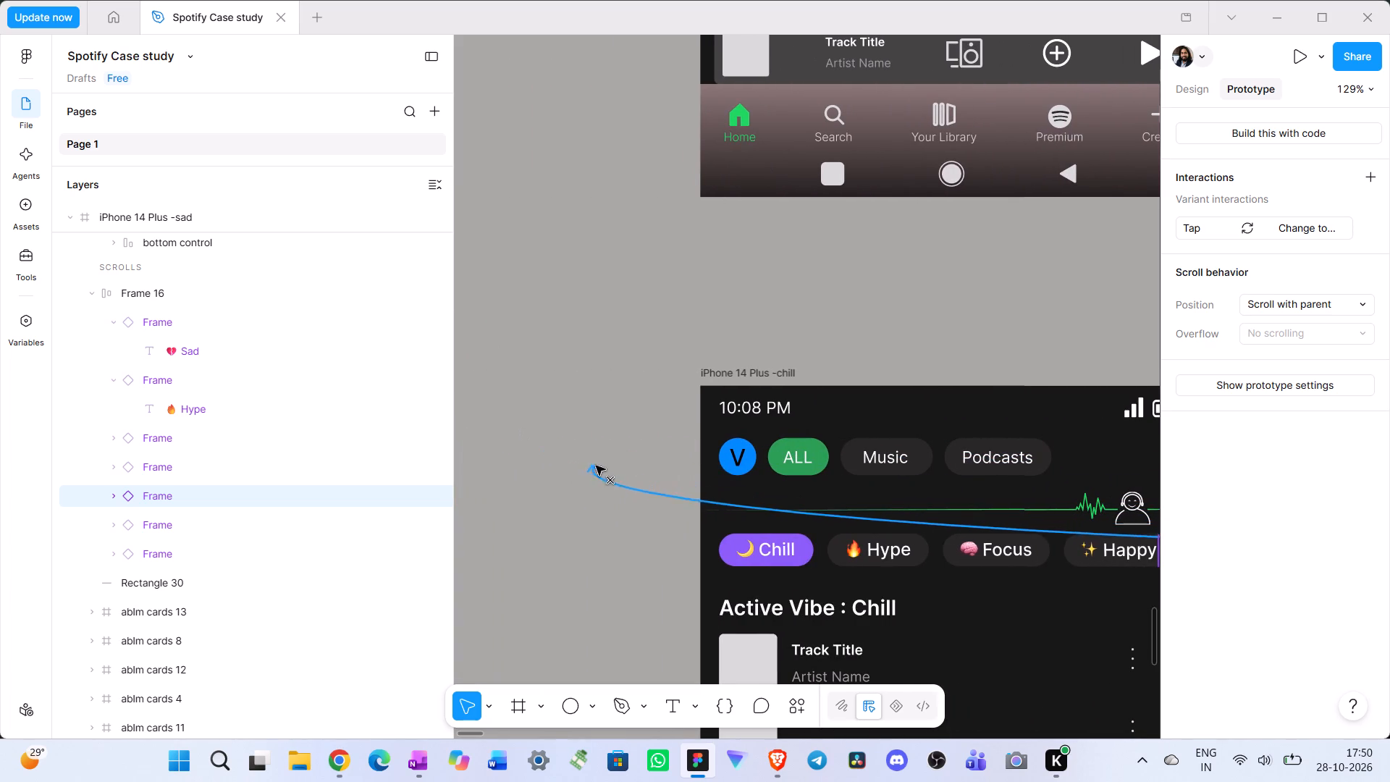
left_click_drag(596, 466, 1126, 633)
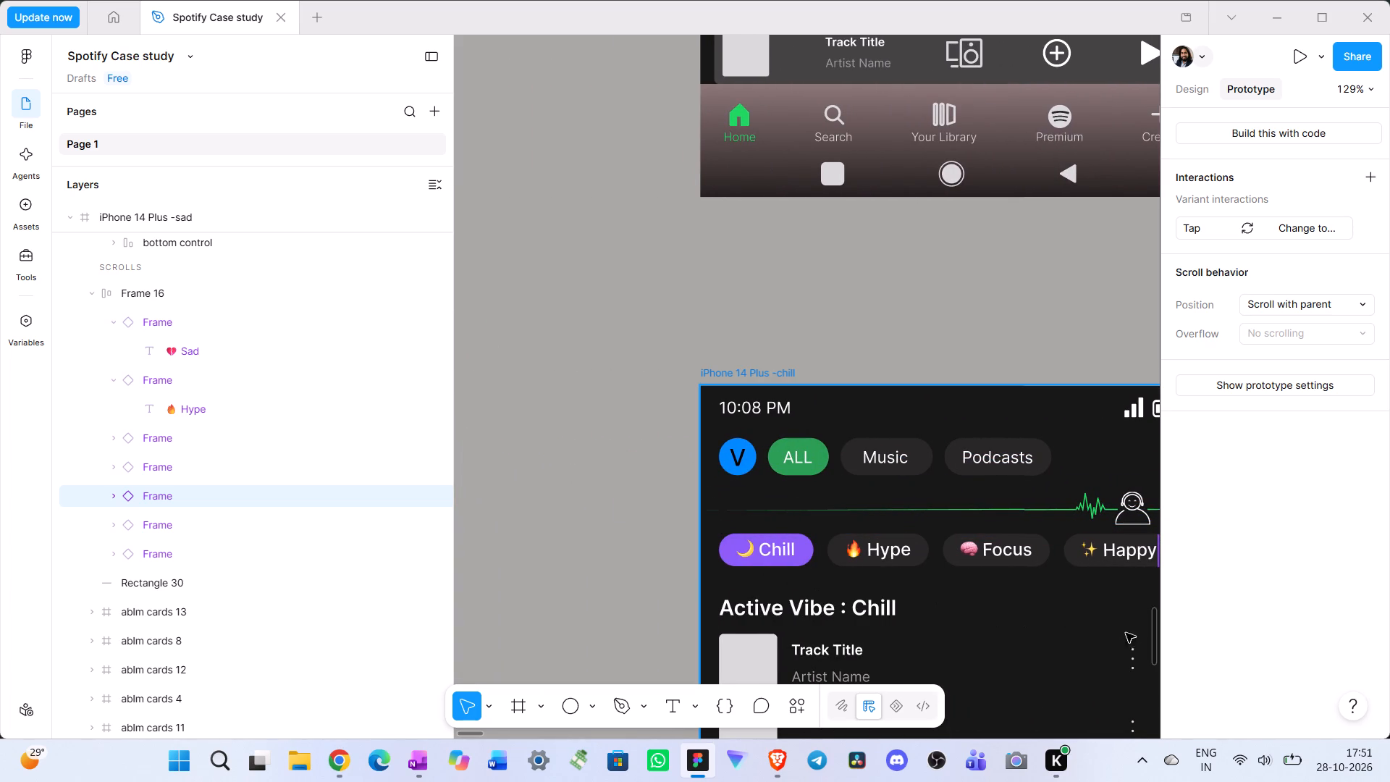
left_click_drag(1126, 633, 935, 555)
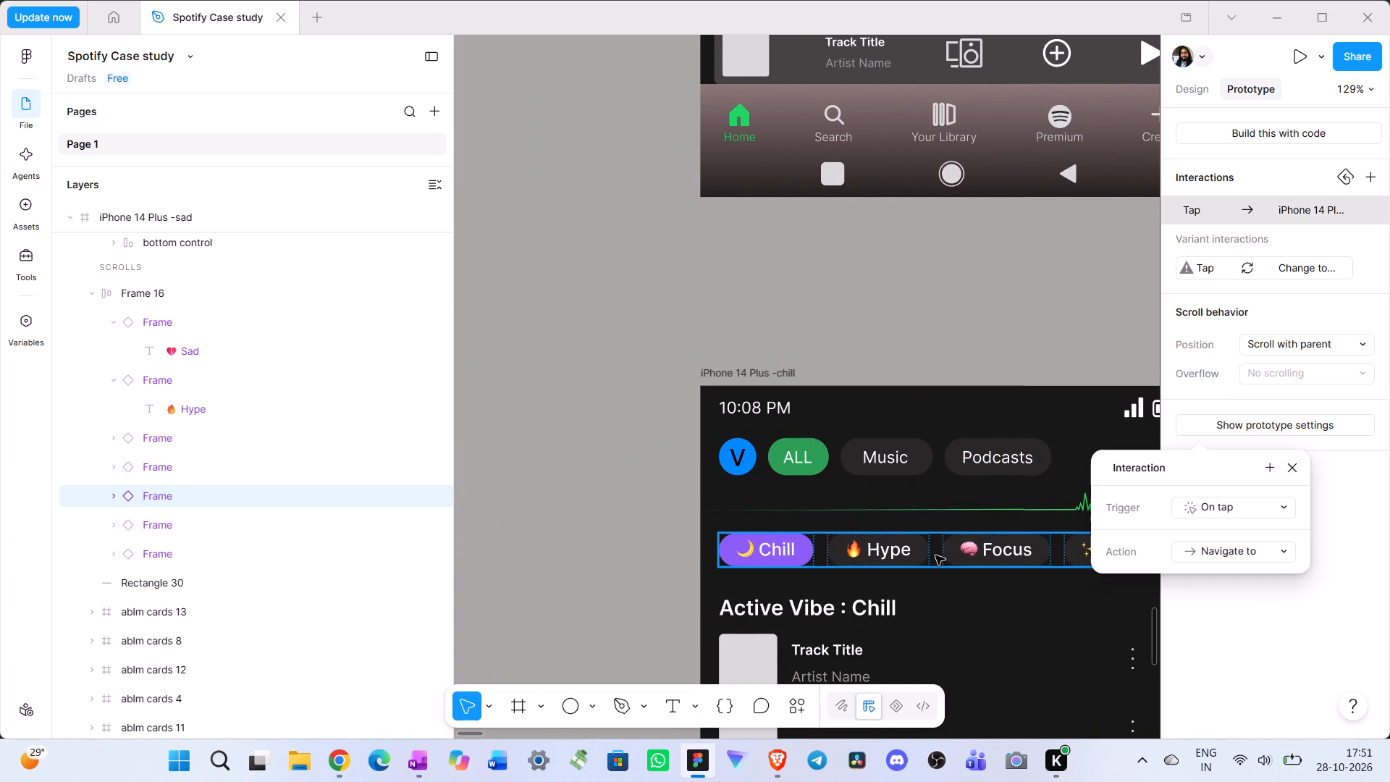
scroll(930, 581, "left", 2)
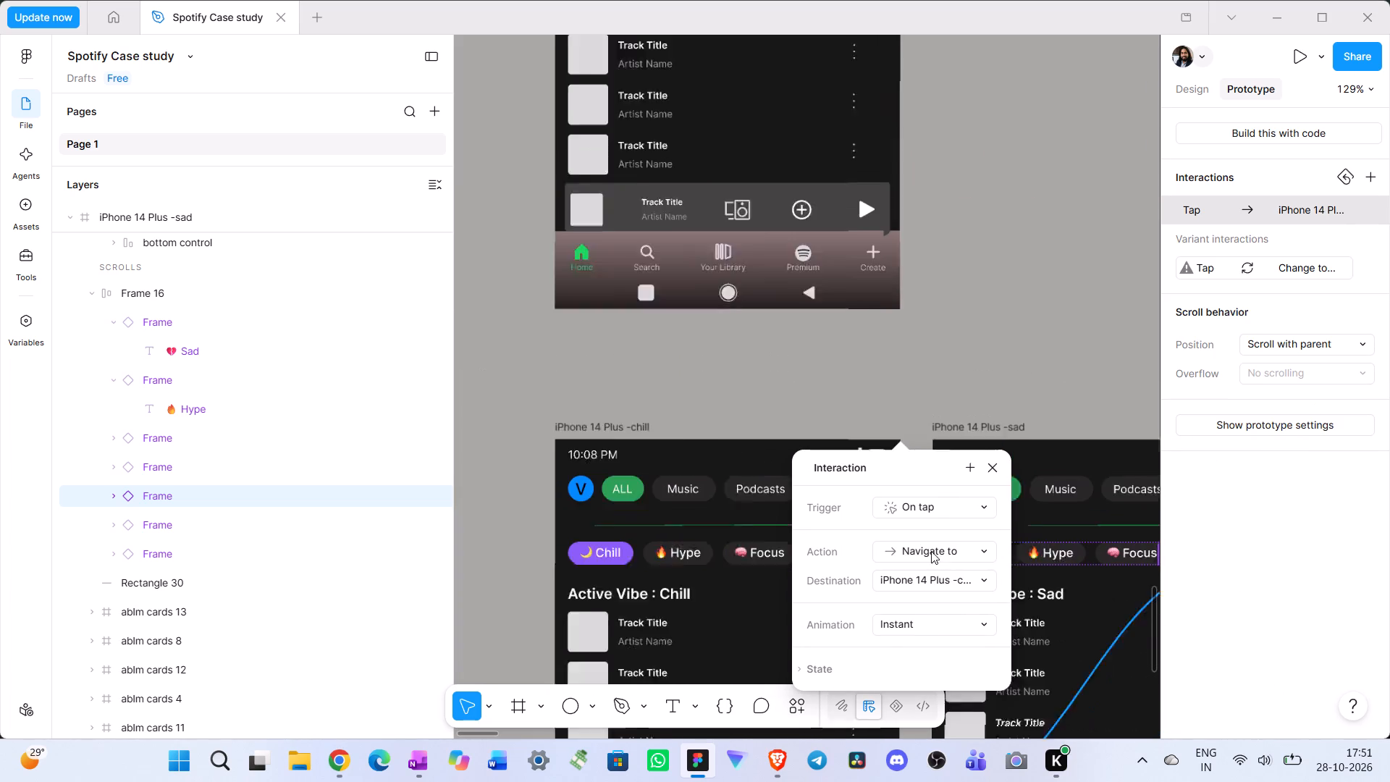
left_click(993, 470)
Link the sad screen's Nostalgia chip, sixth in the row, to the nostalgia screen with an On tap, Navigate to, Instant interaction.
scroll(933, 594, "down", 1)
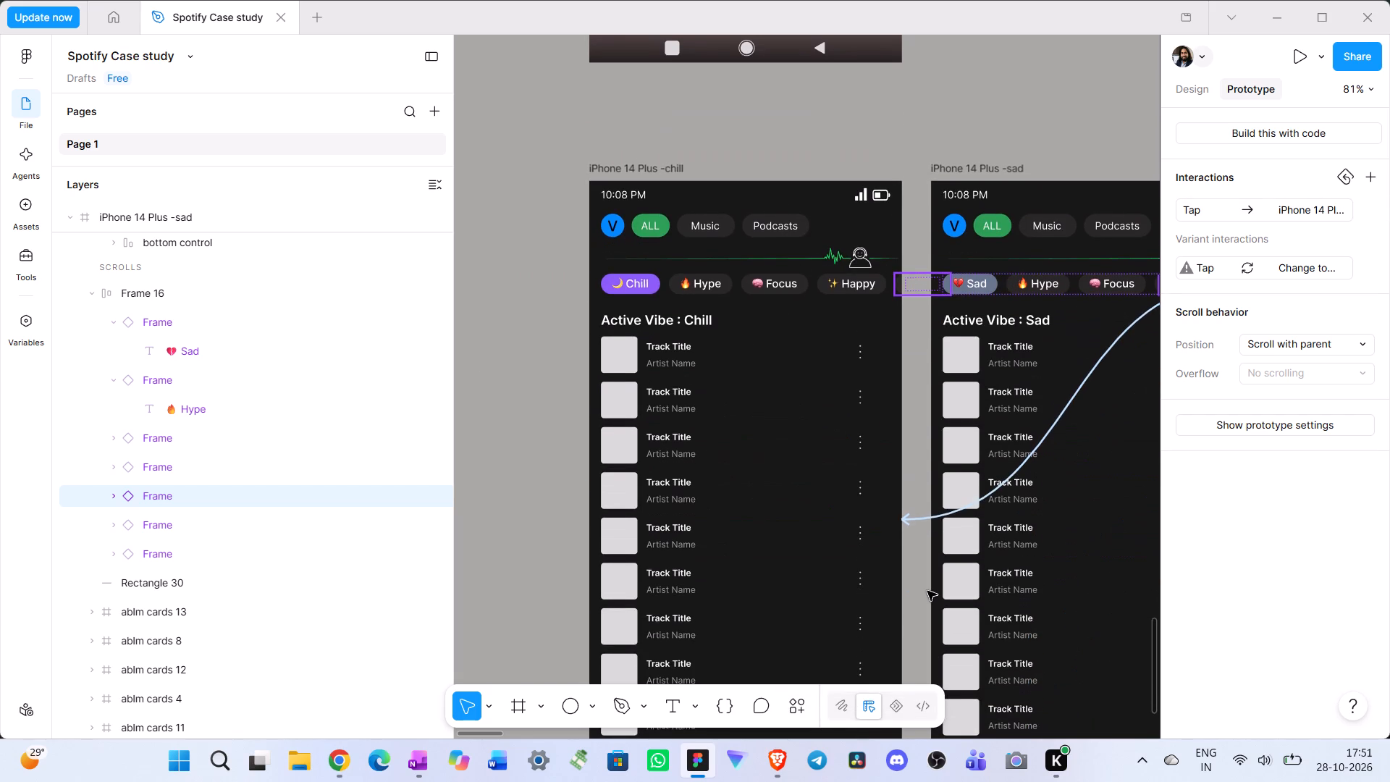
scroll(927, 591, "down", 1)
scroll(926, 590, "left", 2)
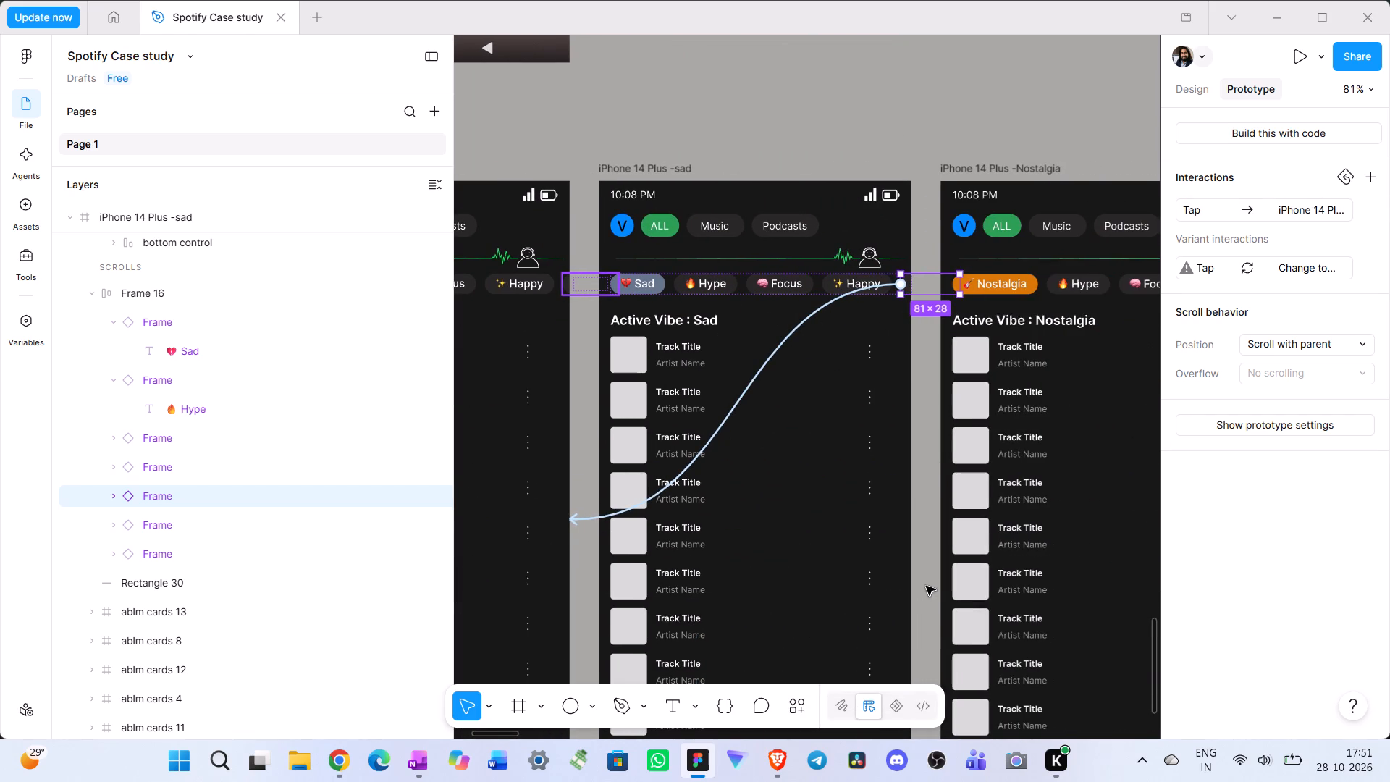
scroll(926, 586, "left", 2)
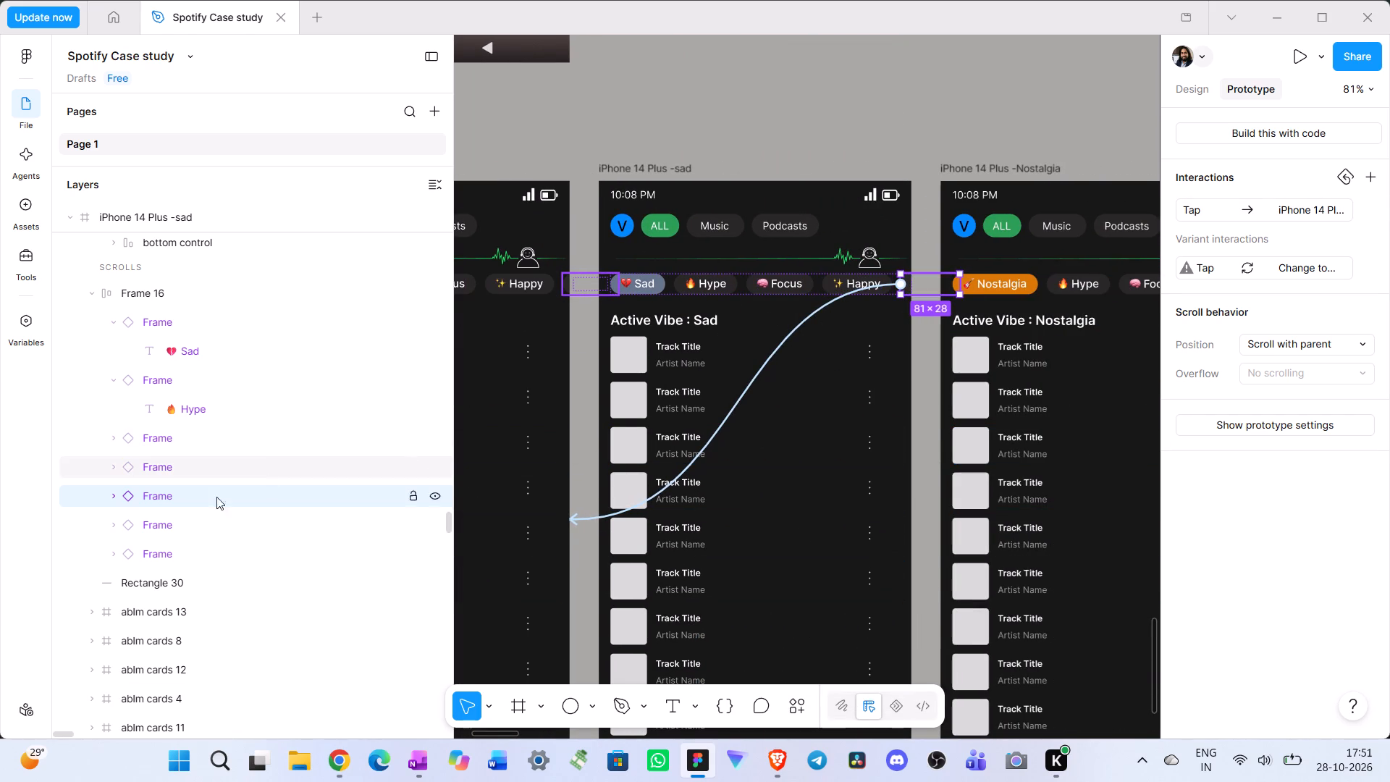
left_click(187, 524)
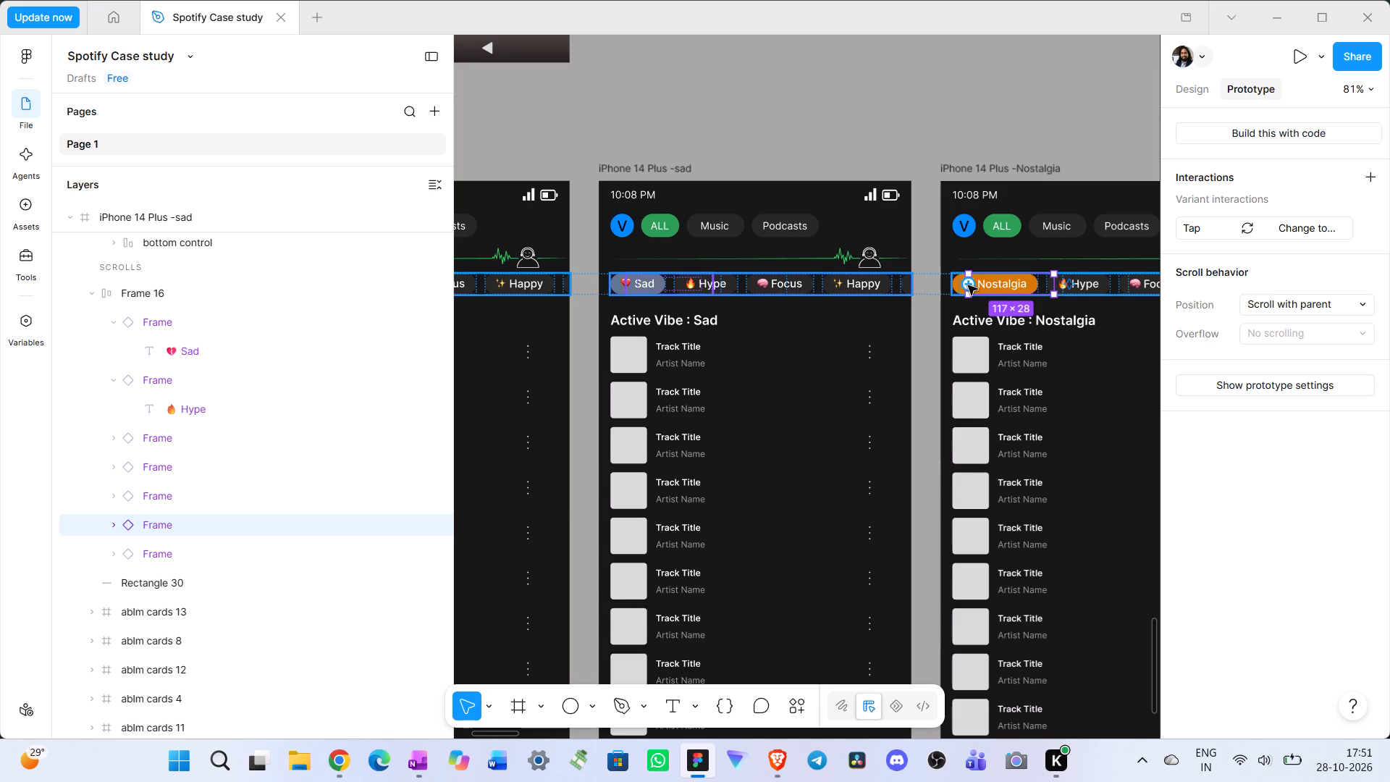
left_click_drag(968, 285, 943, 308)
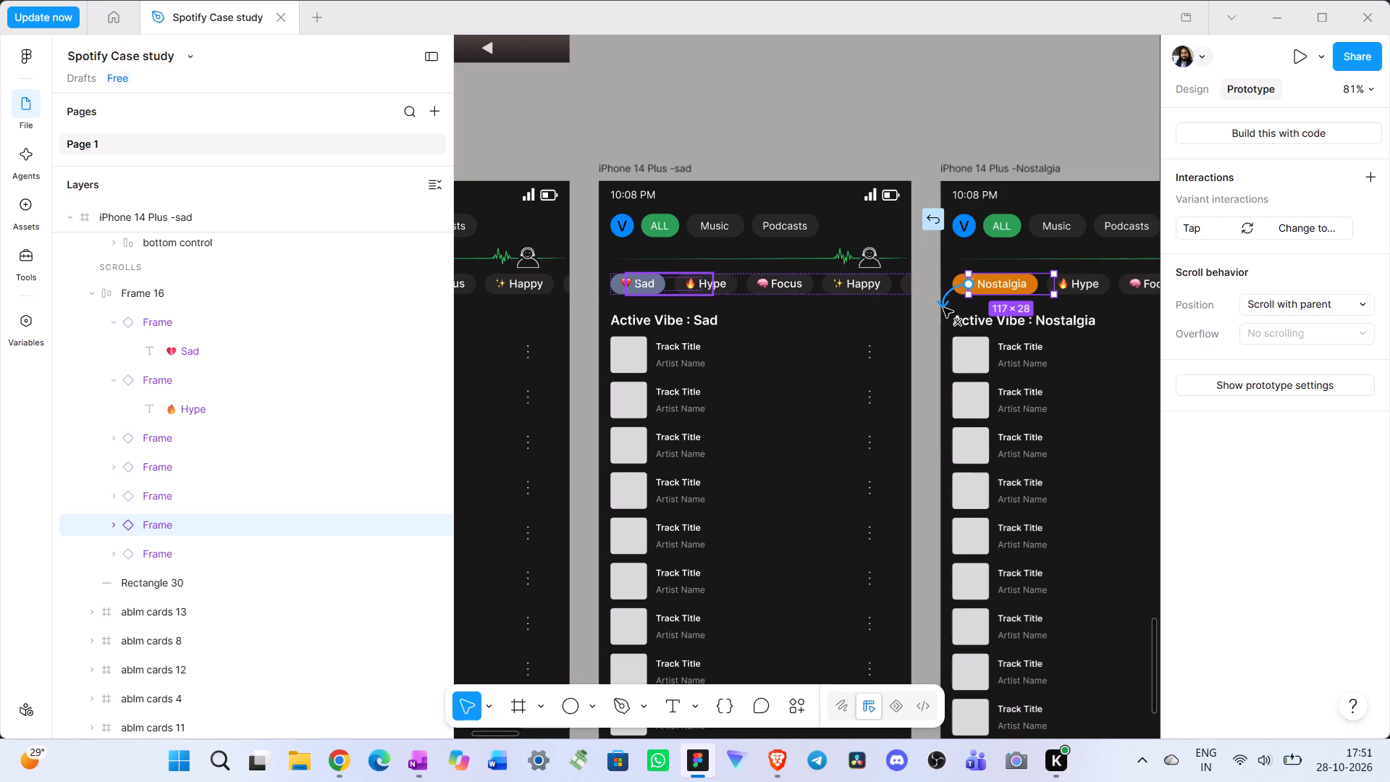
left_click_drag(943, 308, 966, 290)
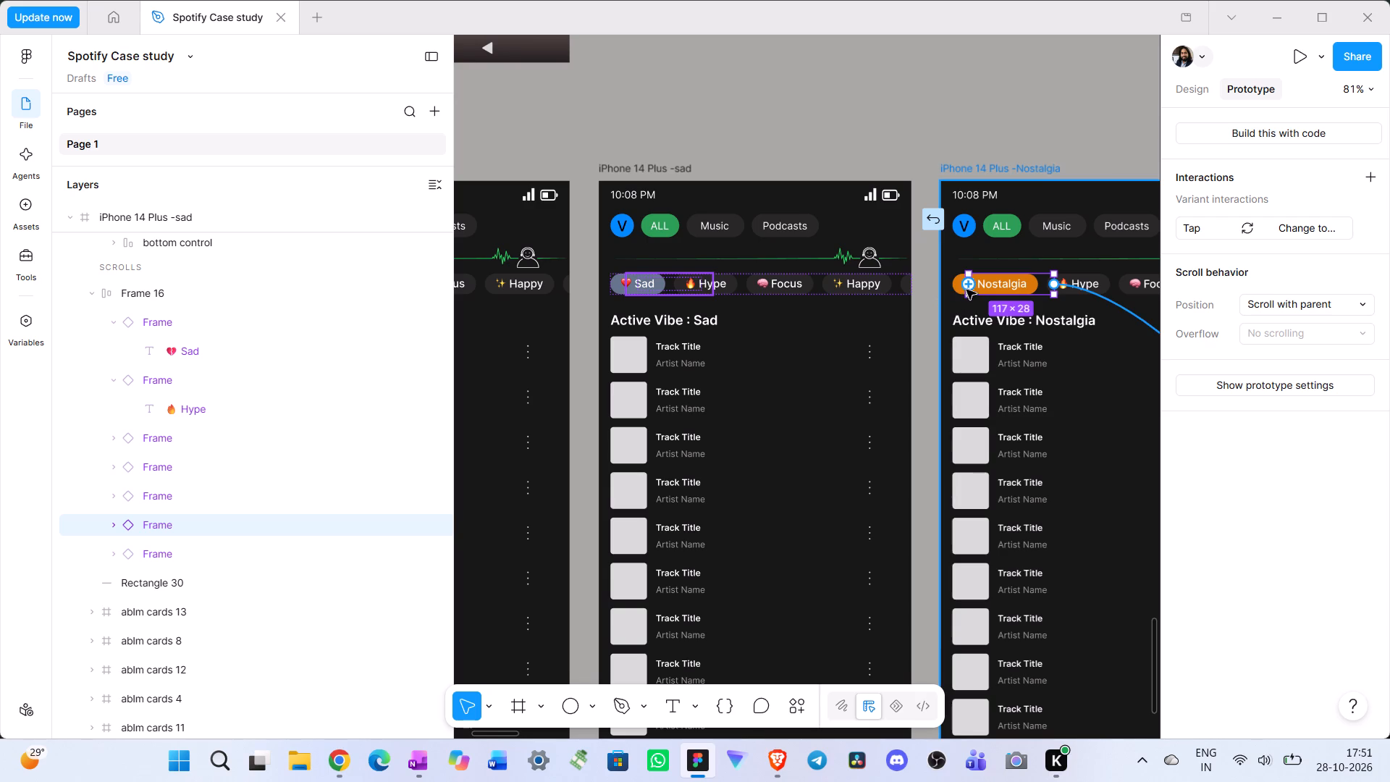
left_click_drag(966, 290, 977, 285)
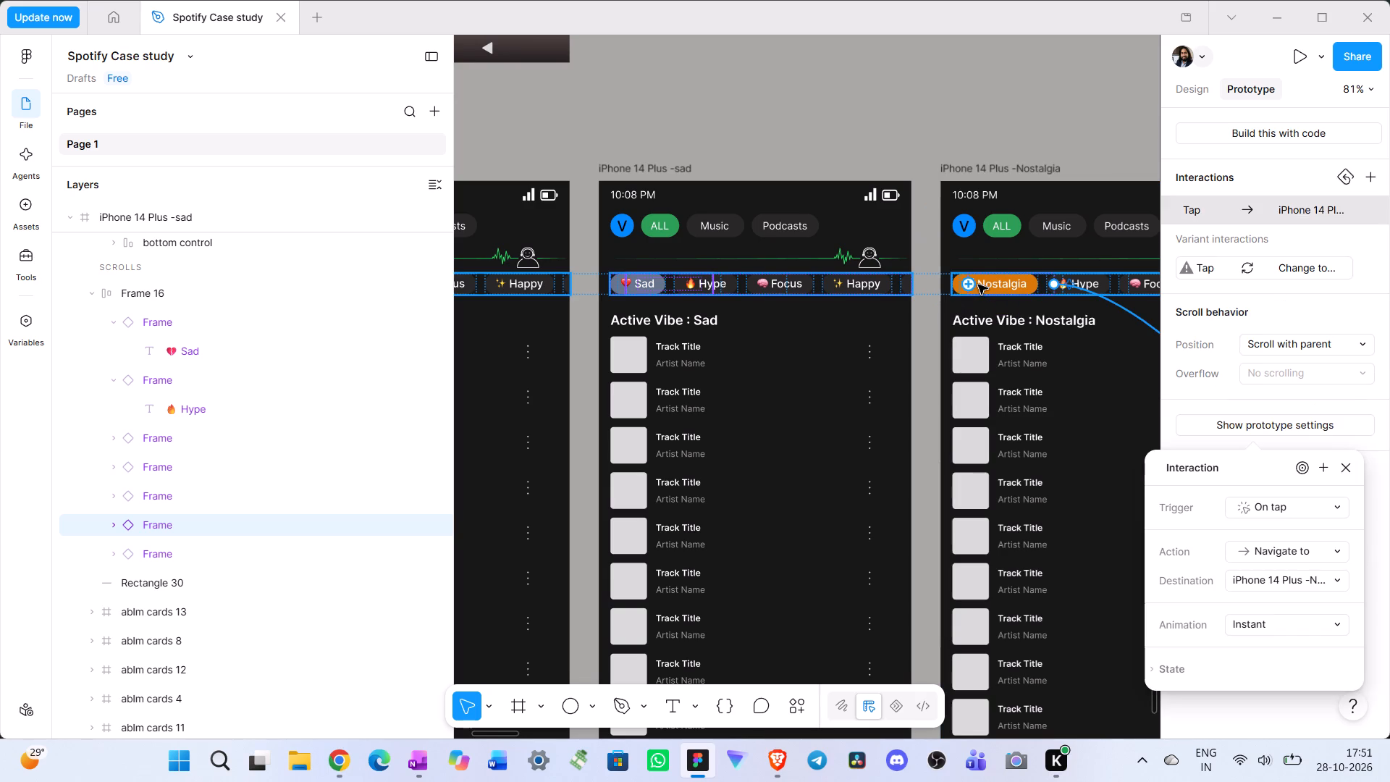
Remove the Tap, Change to variant interaction from the sad screen's Nostalgia chip.
scroll(1004, 293, "left", 2)
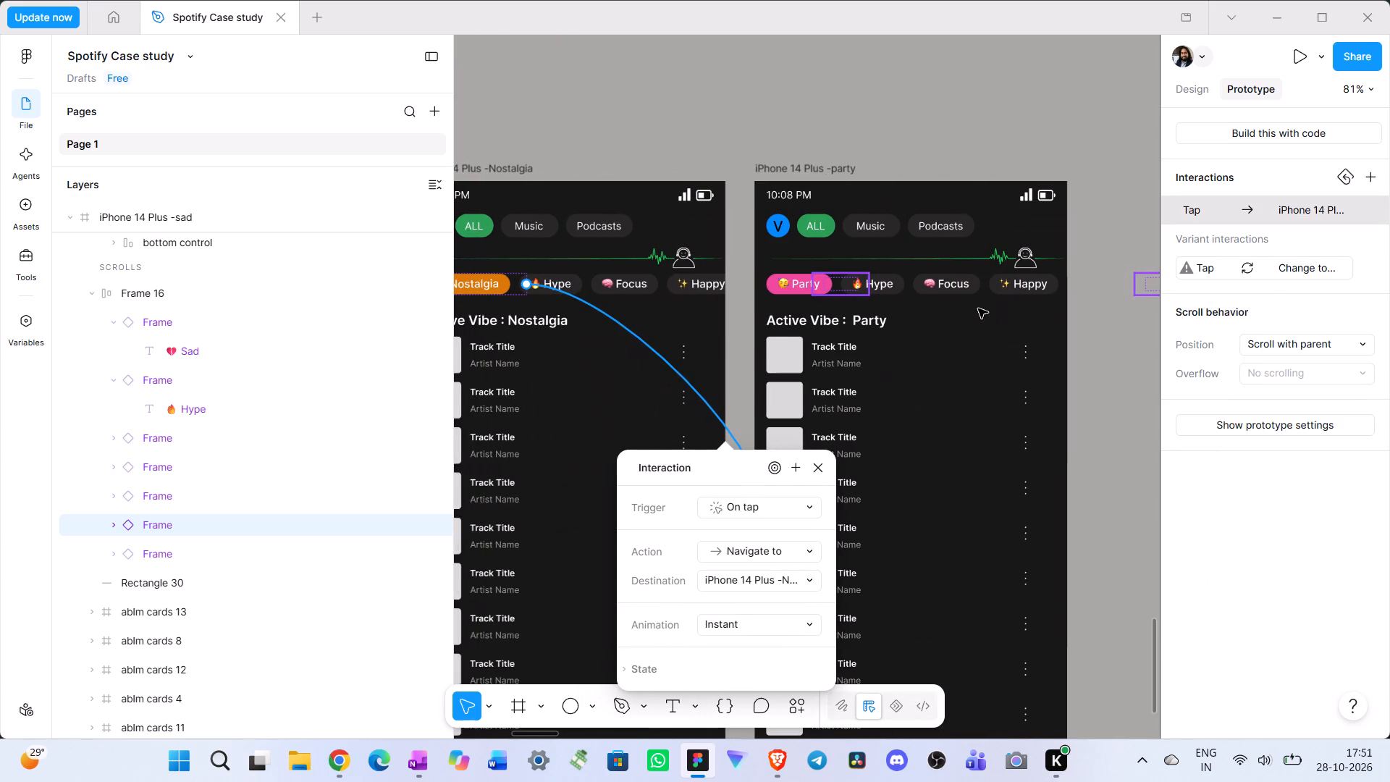
scroll(838, 474, "left", 1)
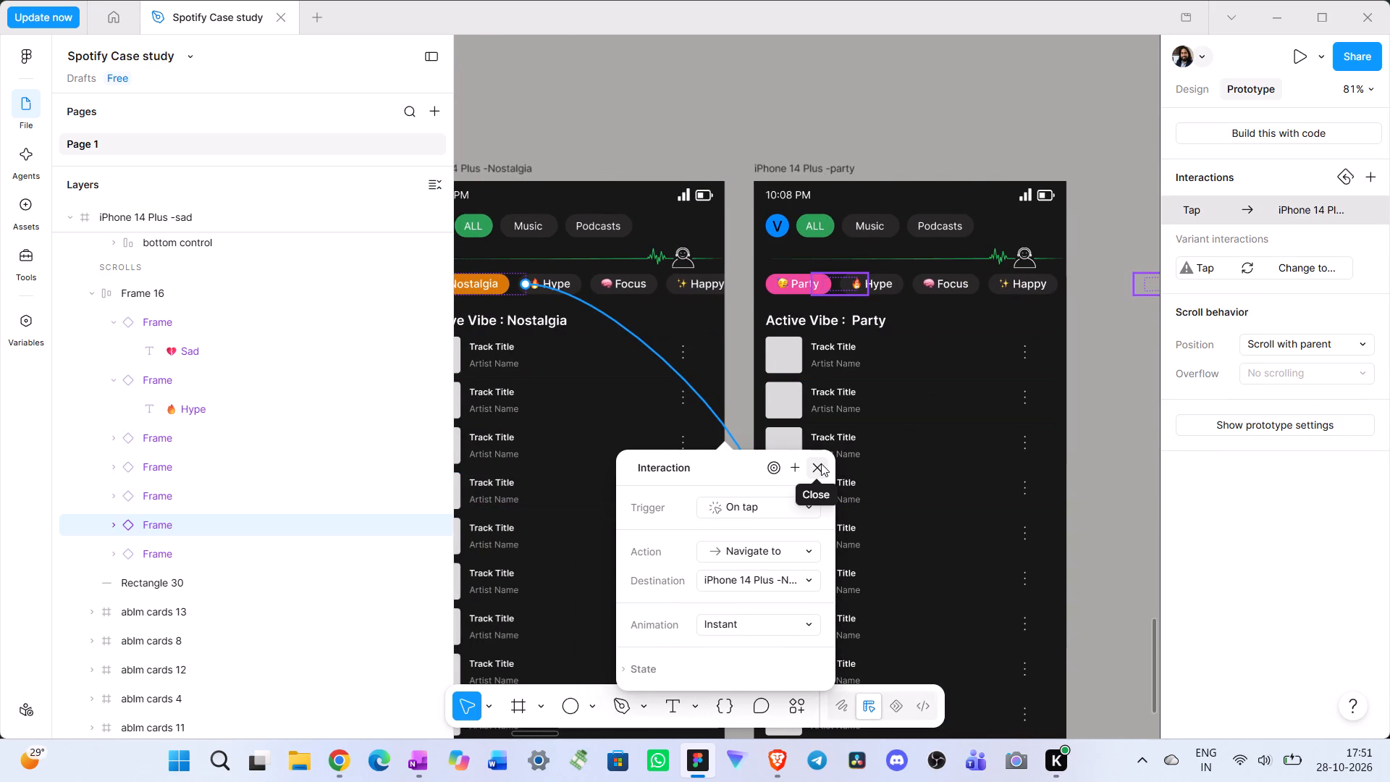
scroll(1350, 277, "left", 1)
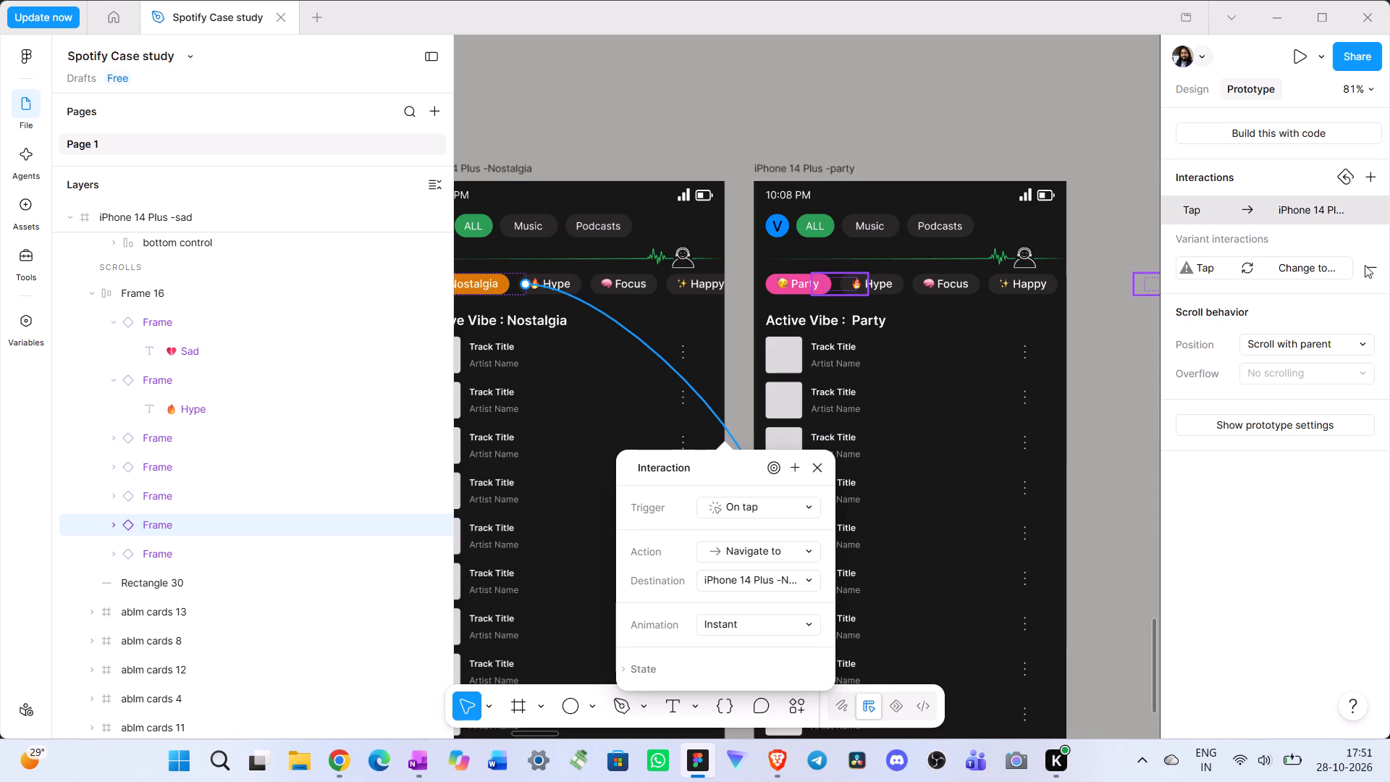
left_click(1375, 270)
Check the prototype links on the sad screen's Happy, Chill and Nostalgia chips and identify which chip each layer holds.
scroll(896, 369, "right", 2)
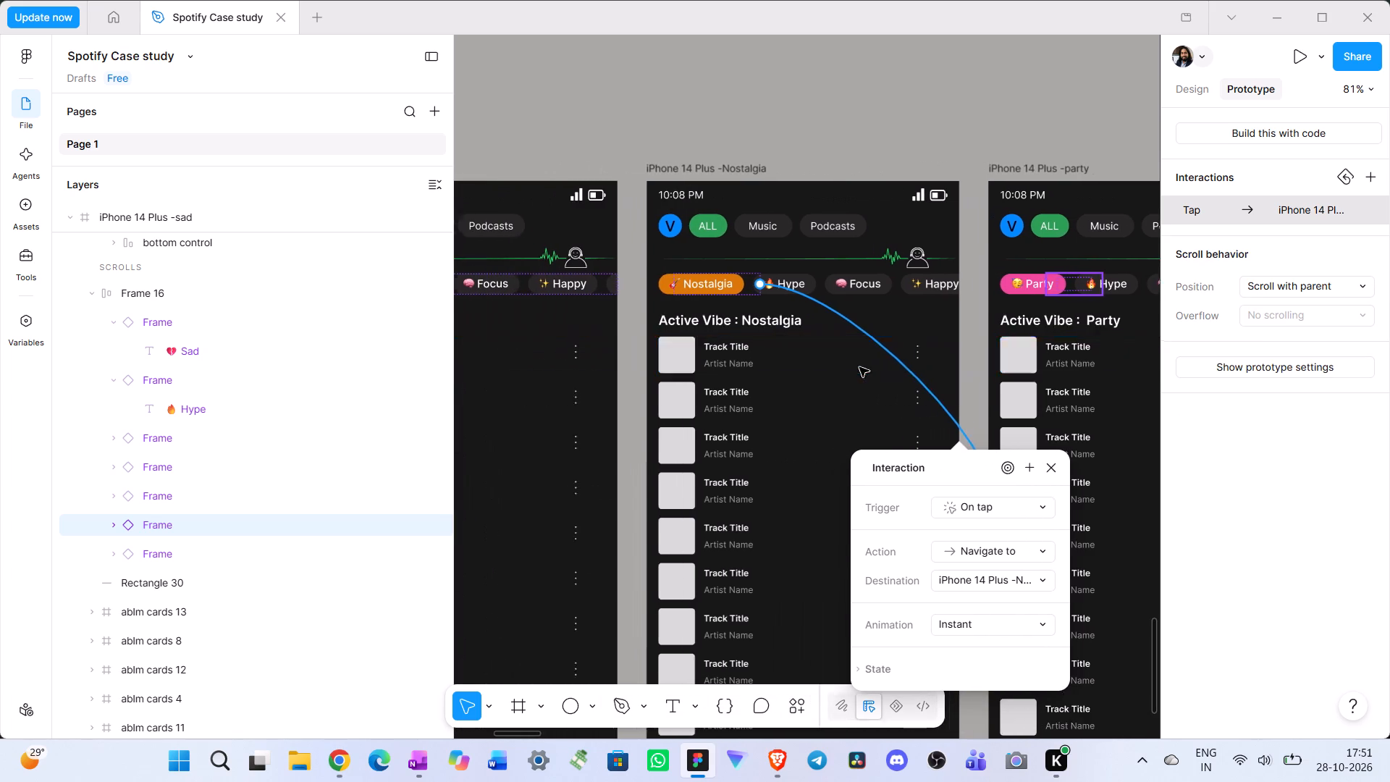
scroll(859, 367, "right", 2)
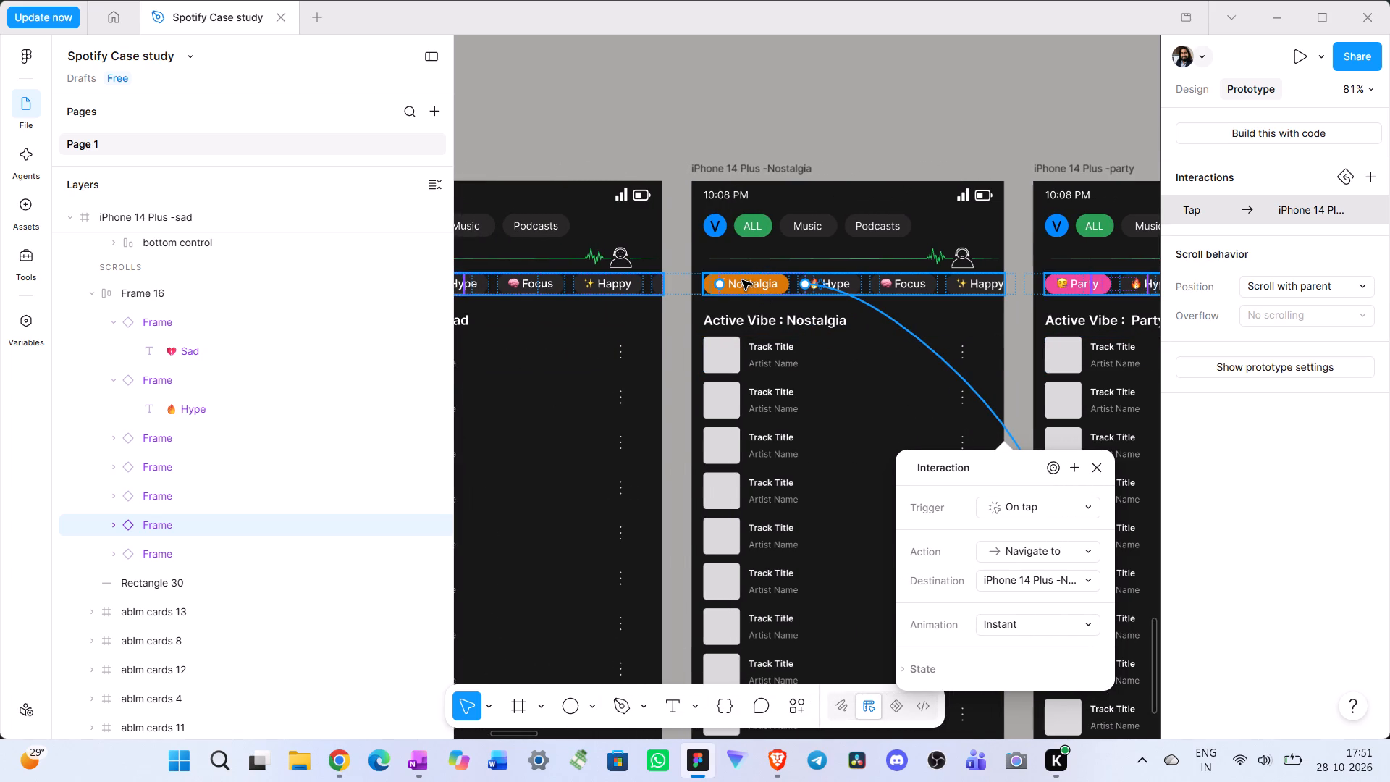
scroll(667, 292, "right", 1)
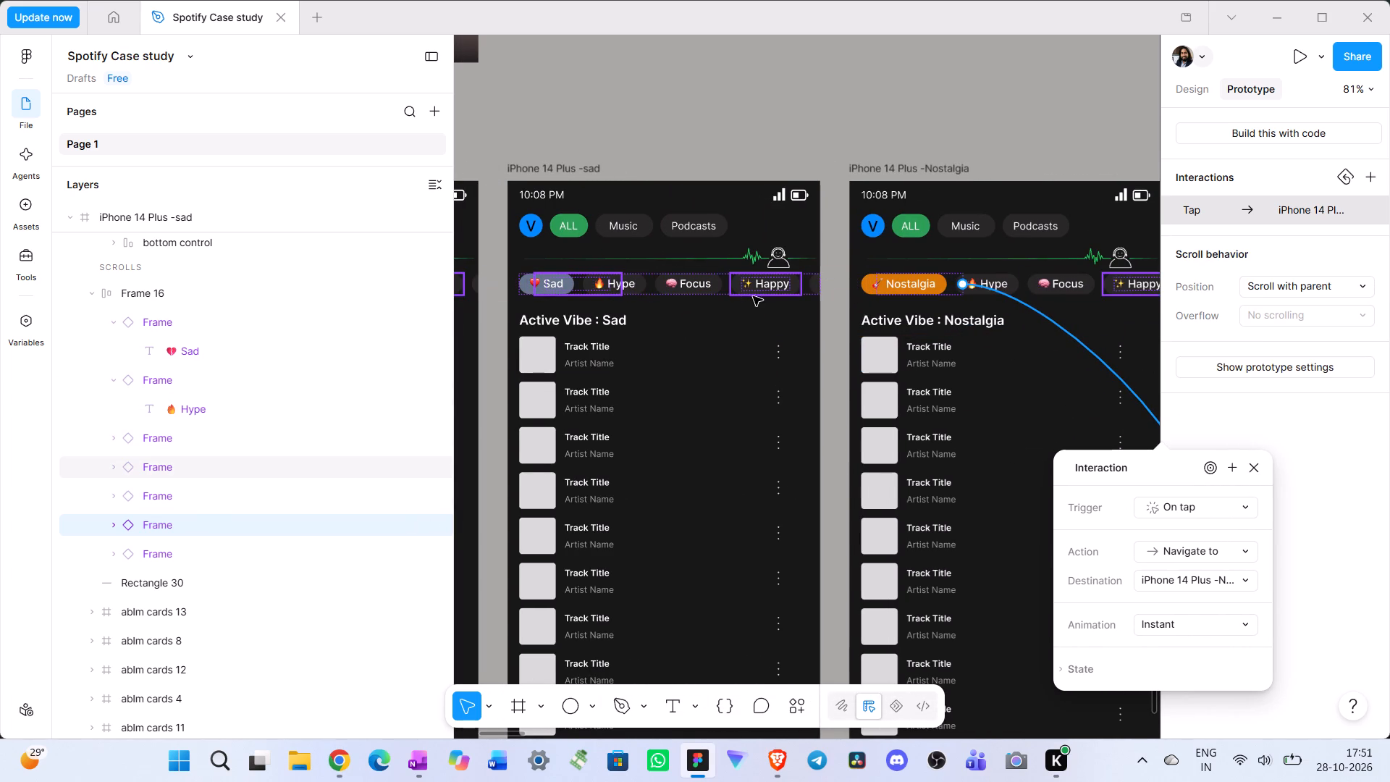
left_click(603, 167)
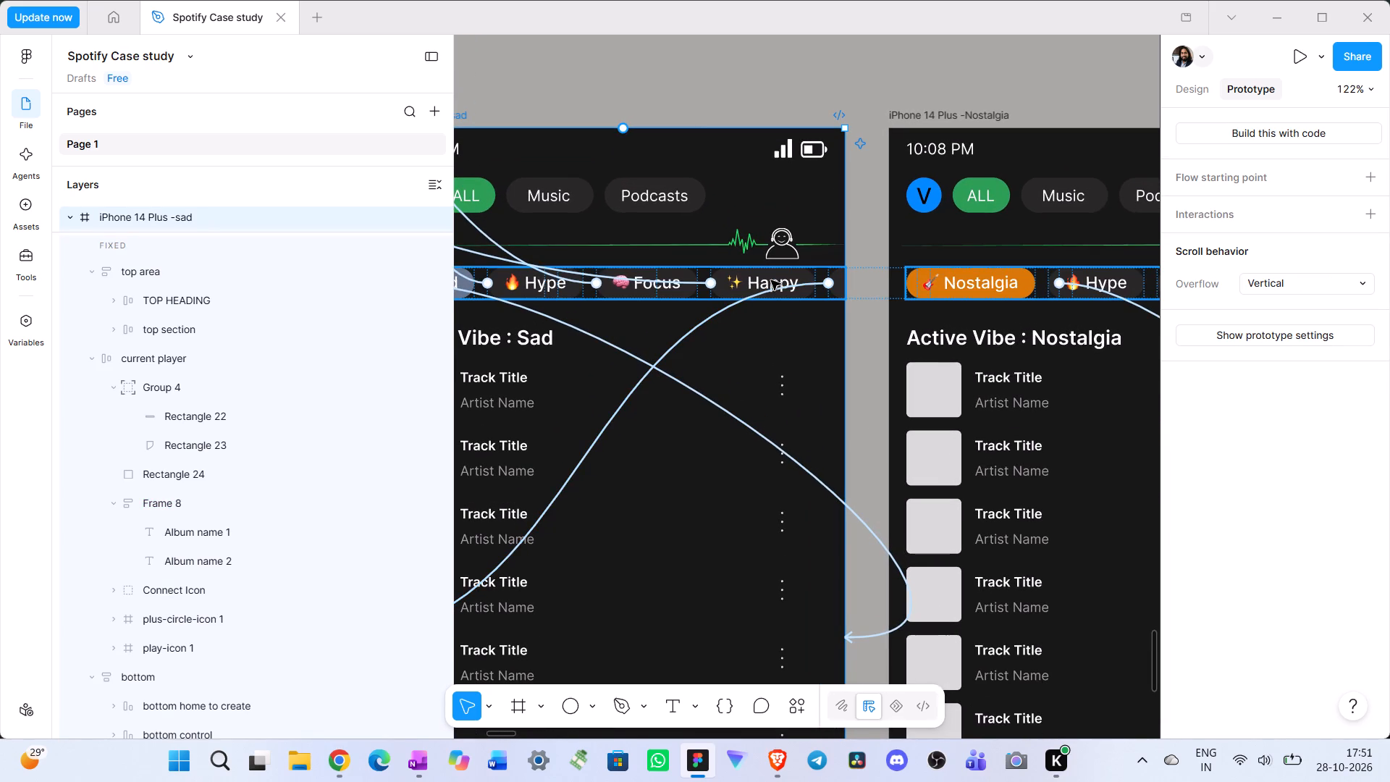
left_click(771, 280)
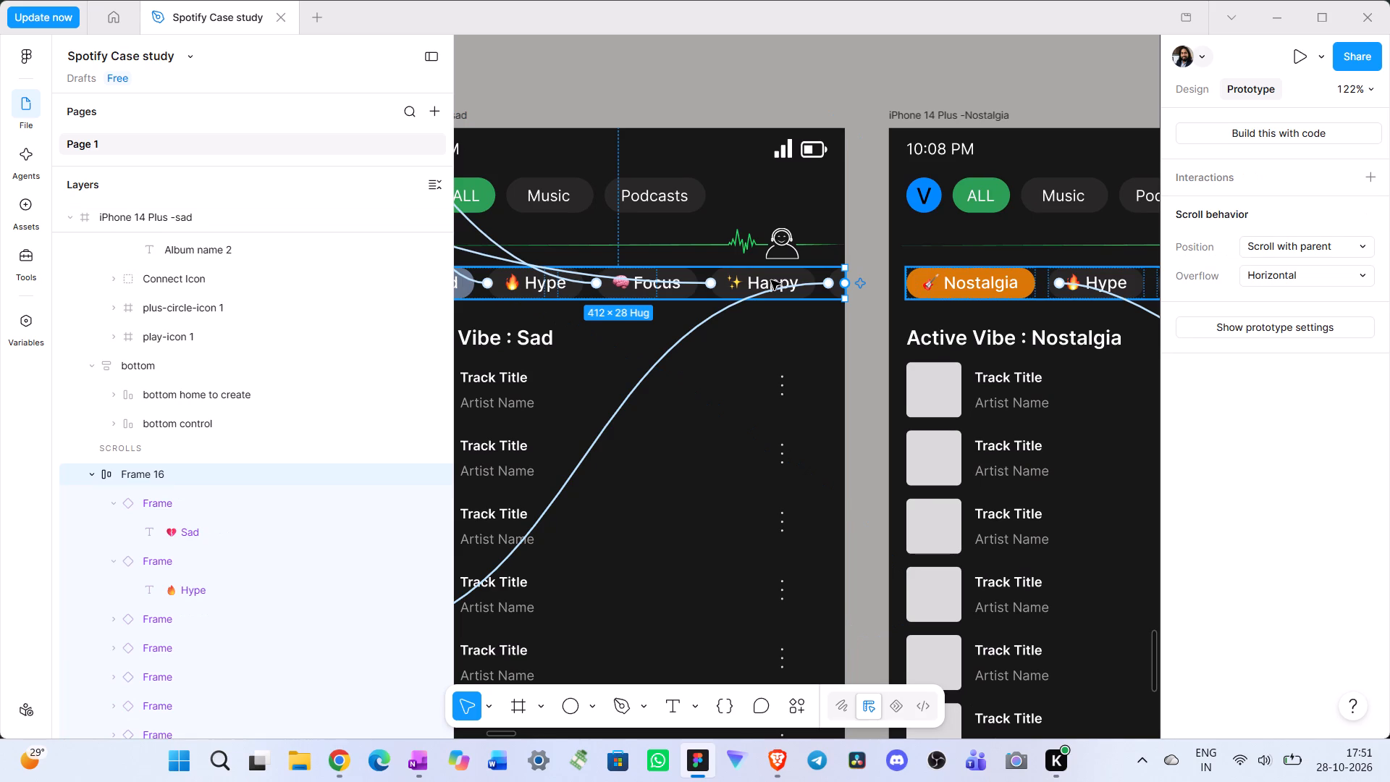
double_click(771, 280)
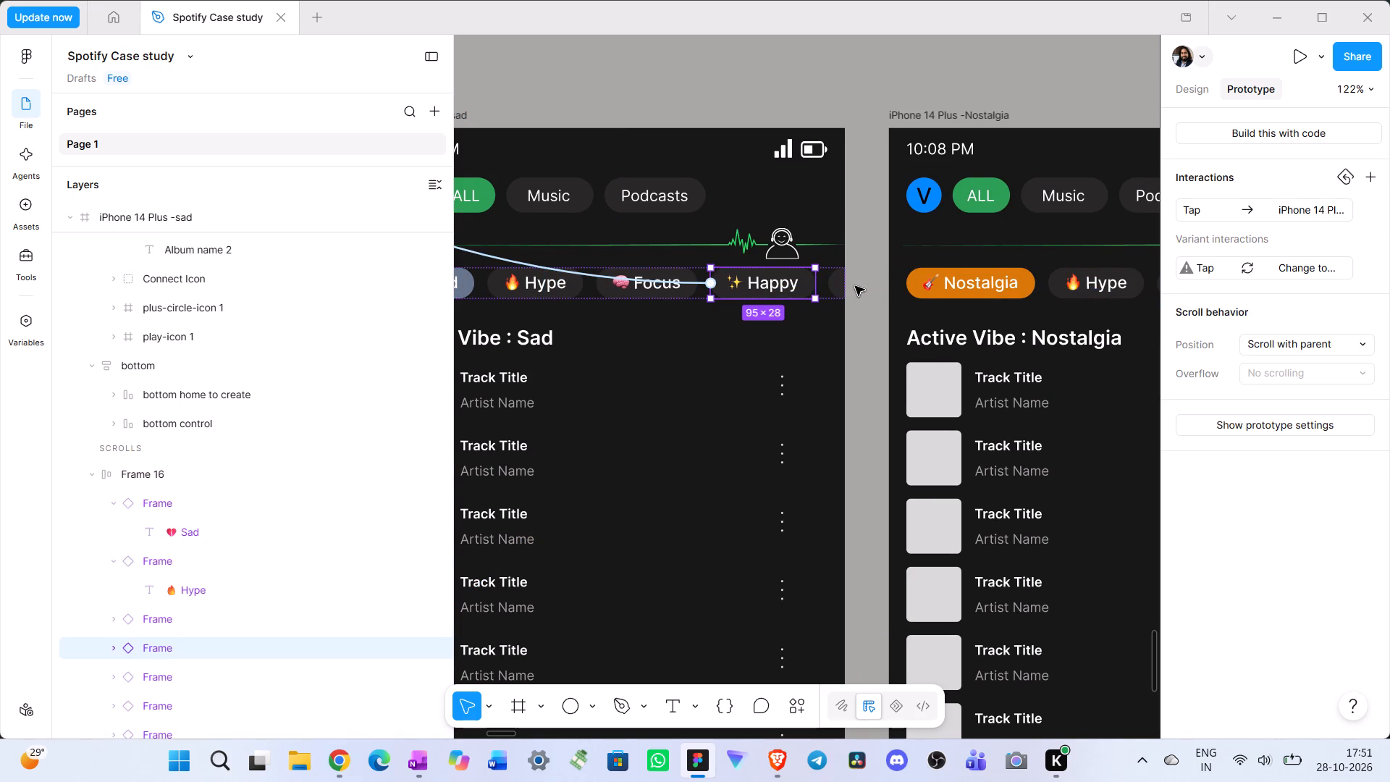
left_click(855, 286)
double_click(855, 286)
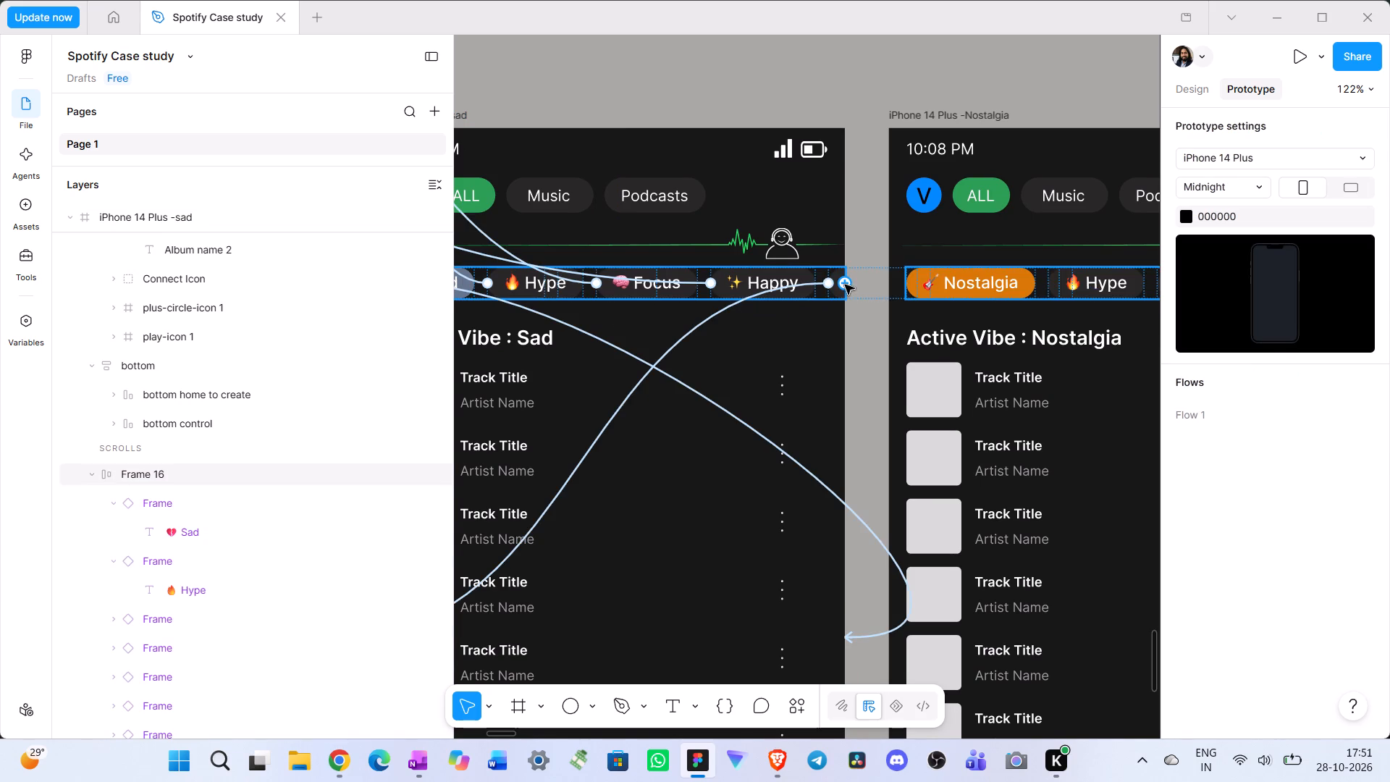
left_click(845, 285)
scroll(845, 285, "right", 1)
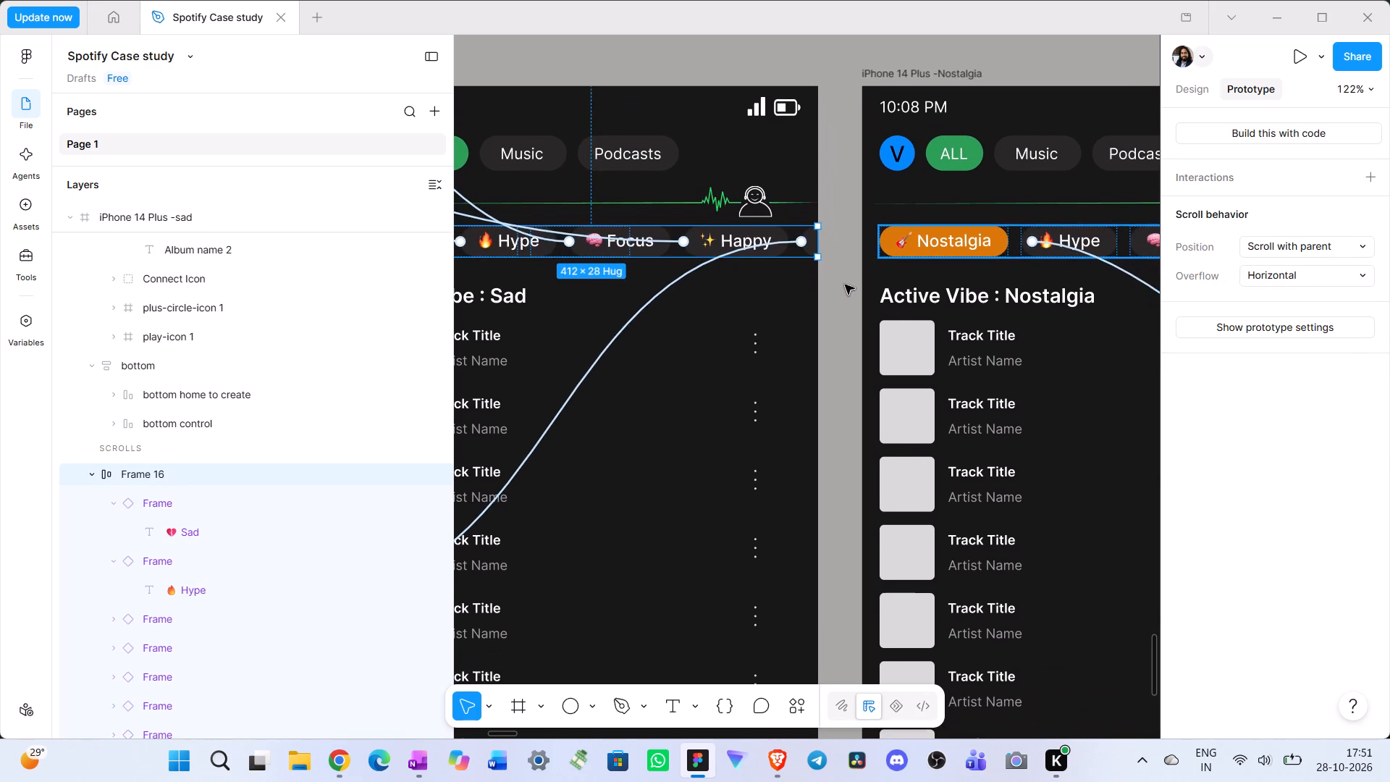
double_click(709, 231)
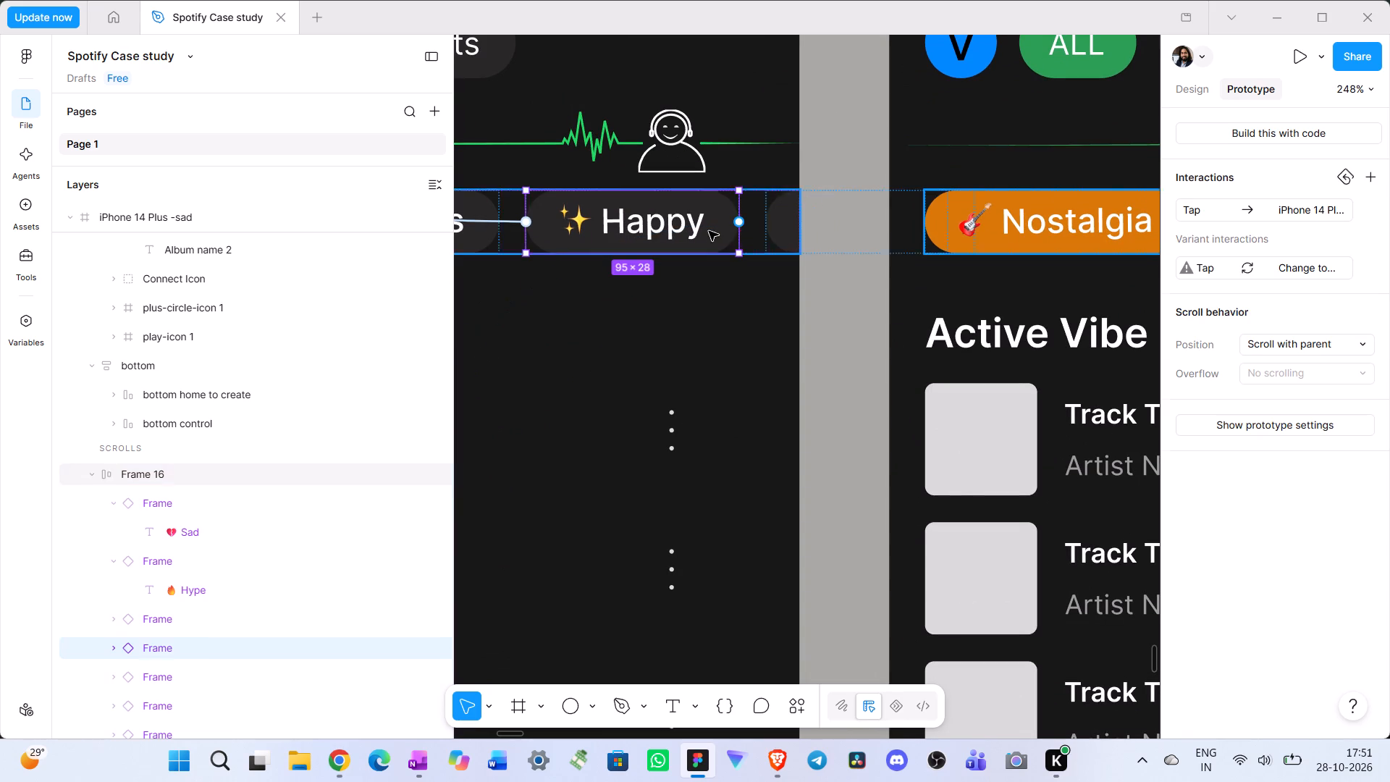
scroll(347, 547, "down", 1)
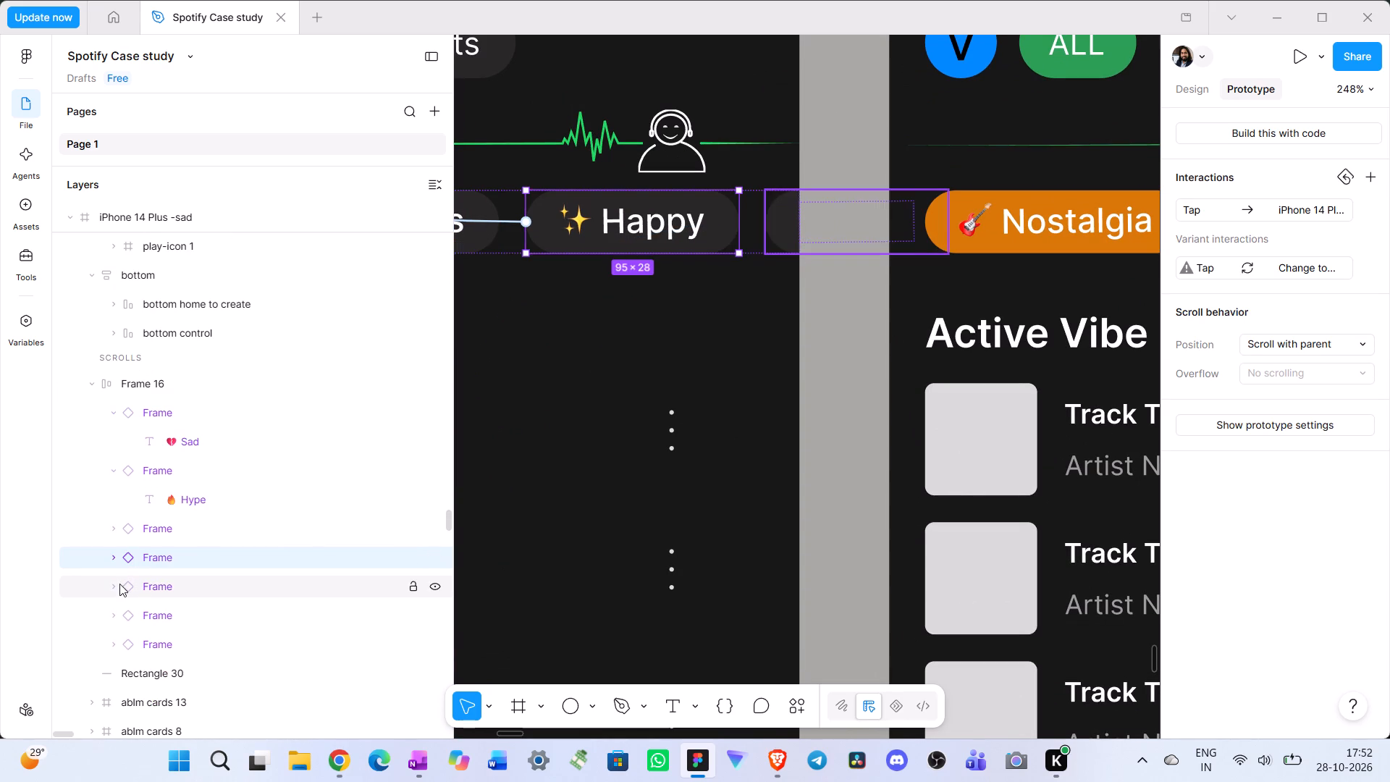
left_click(159, 586)
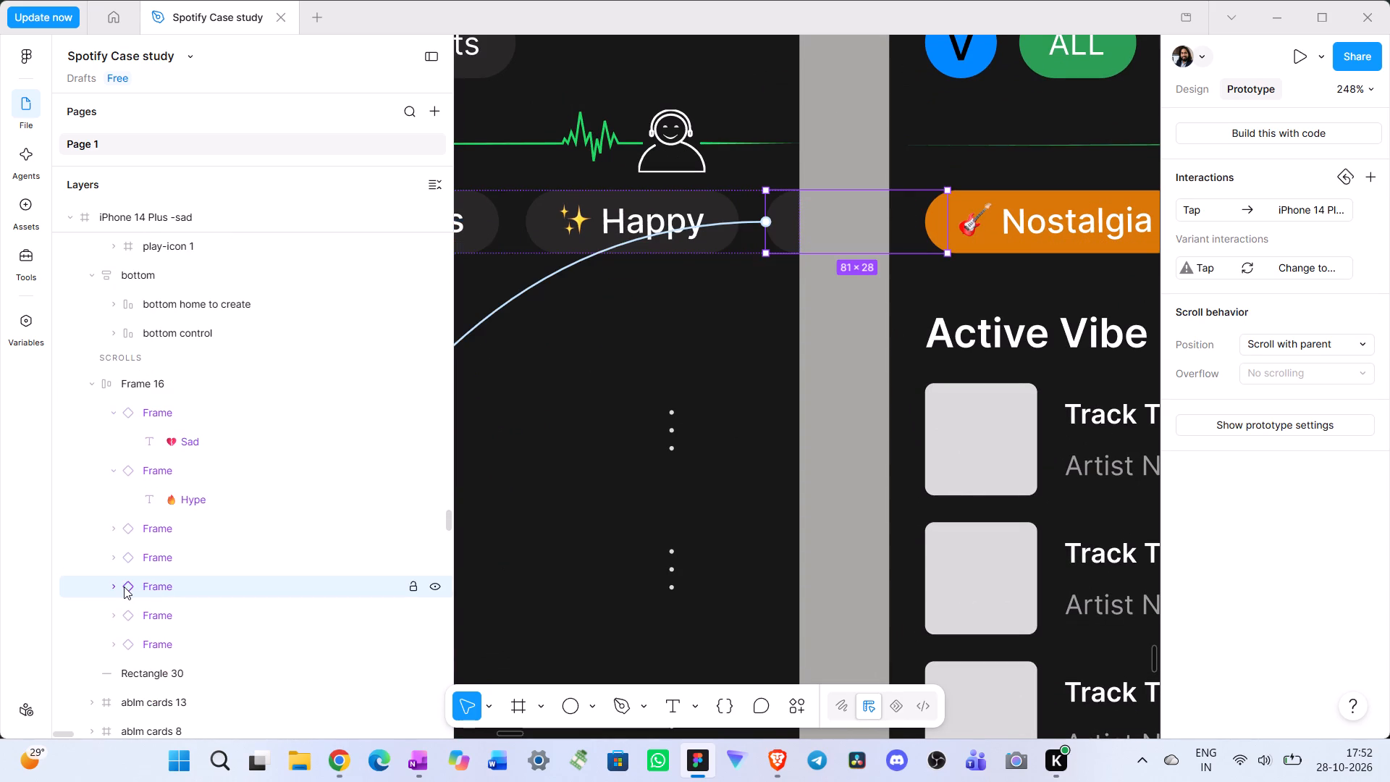
left_click(114, 587)
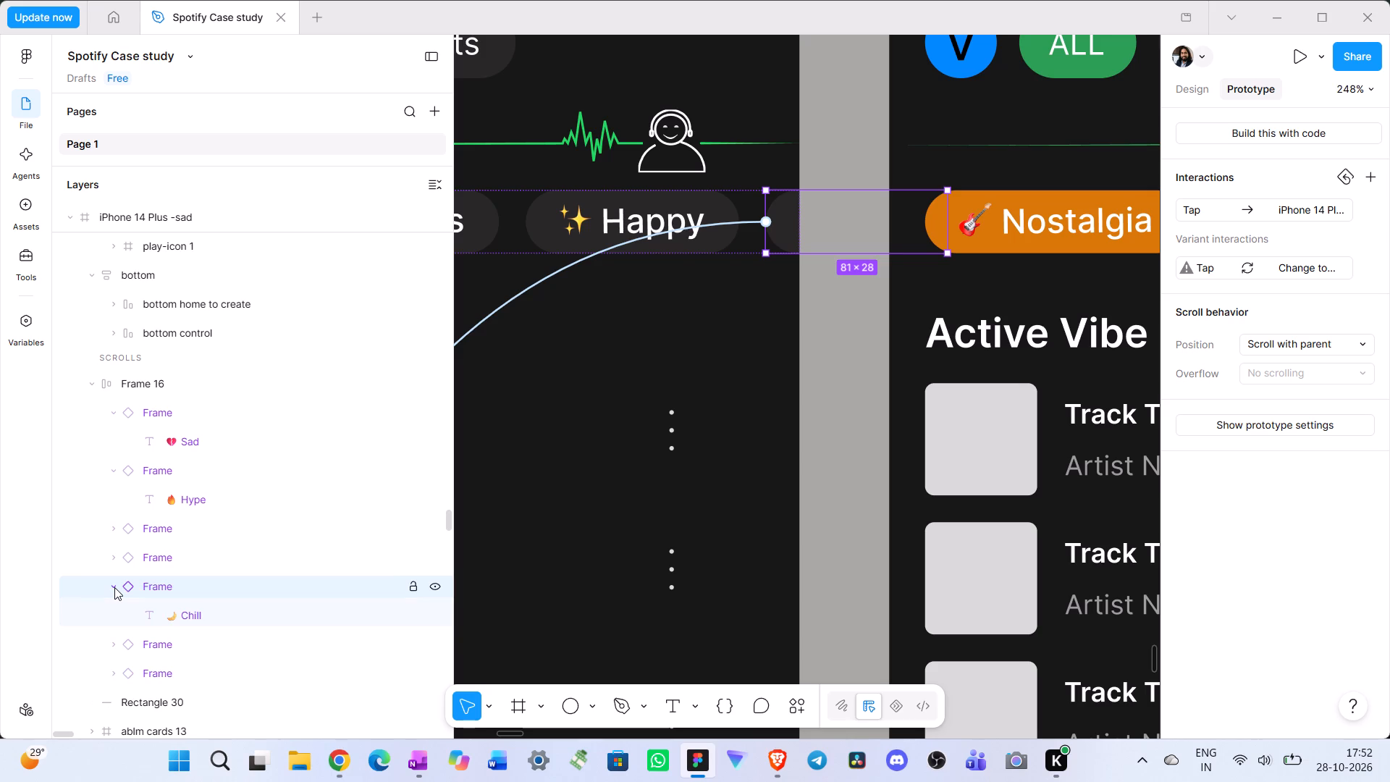
left_click(114, 587)
left_click(157, 615)
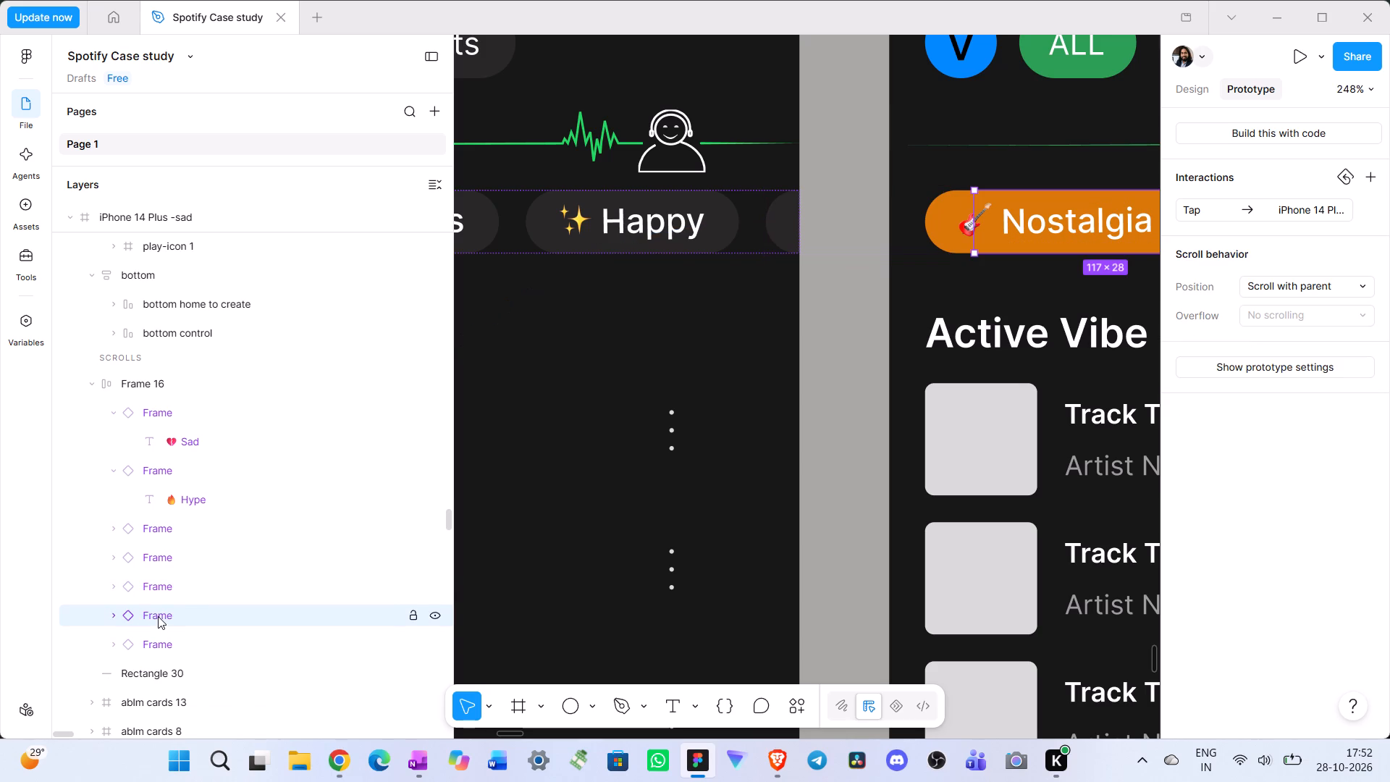
left_click(109, 616)
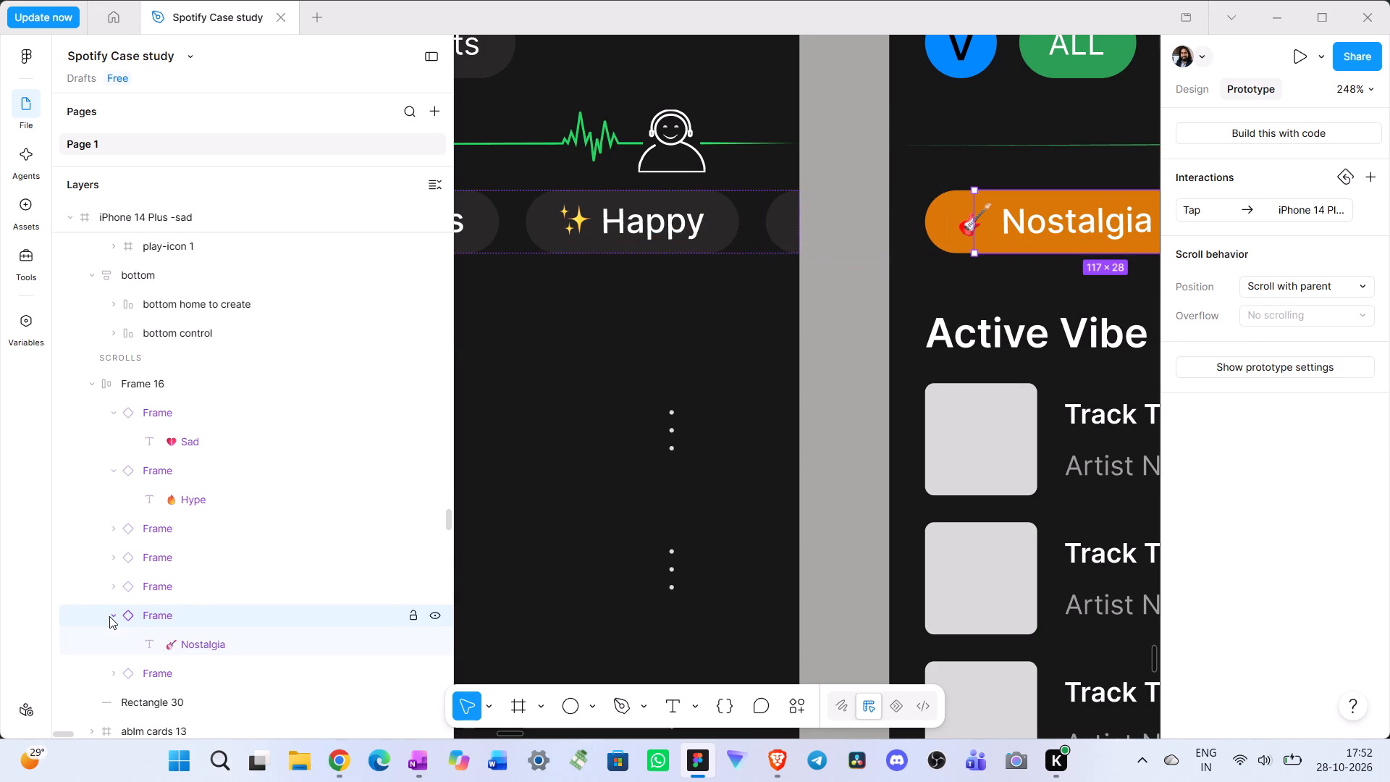
left_click(109, 616)
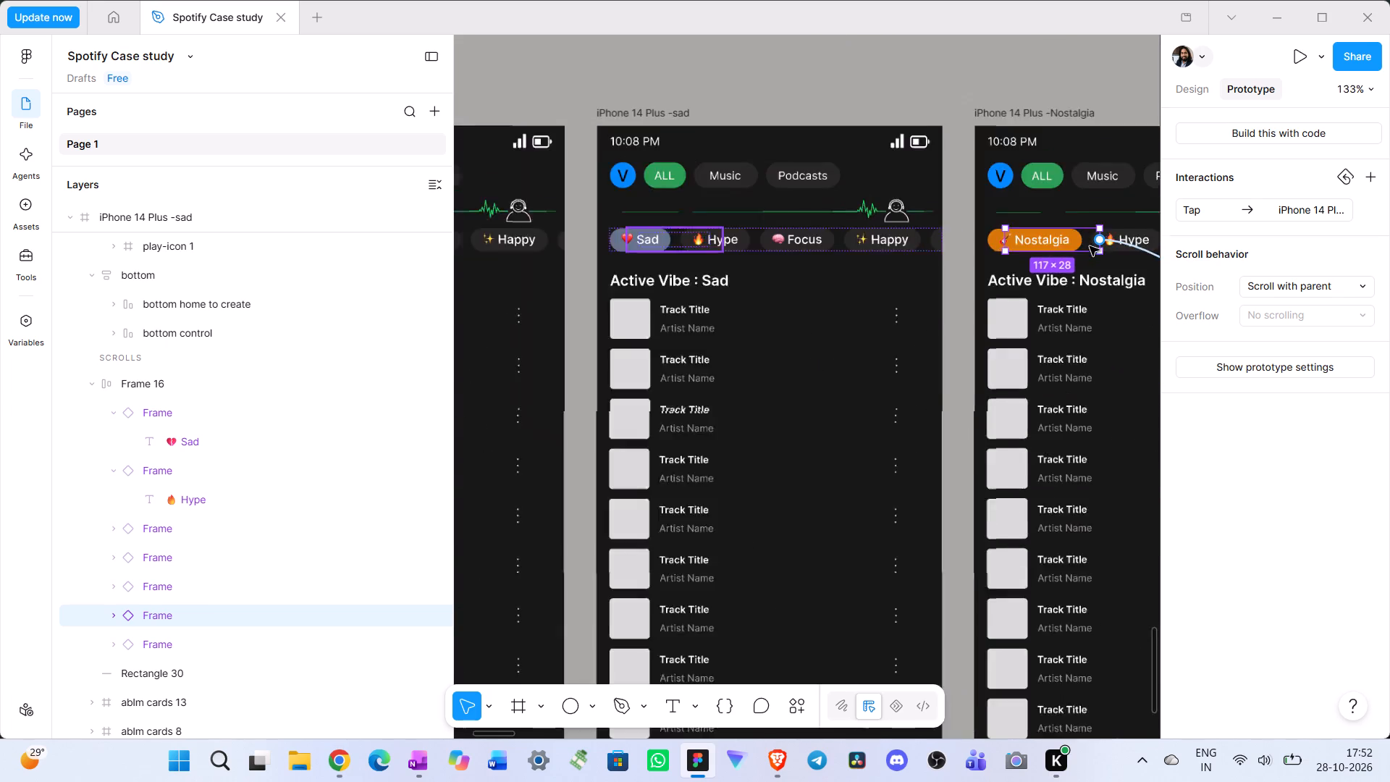
Link the sad screen's Party chip, seventh in the row, to the party screen with an On tap, Navigate to, Instant interaction.
scroll(1072, 257, "left", 1)
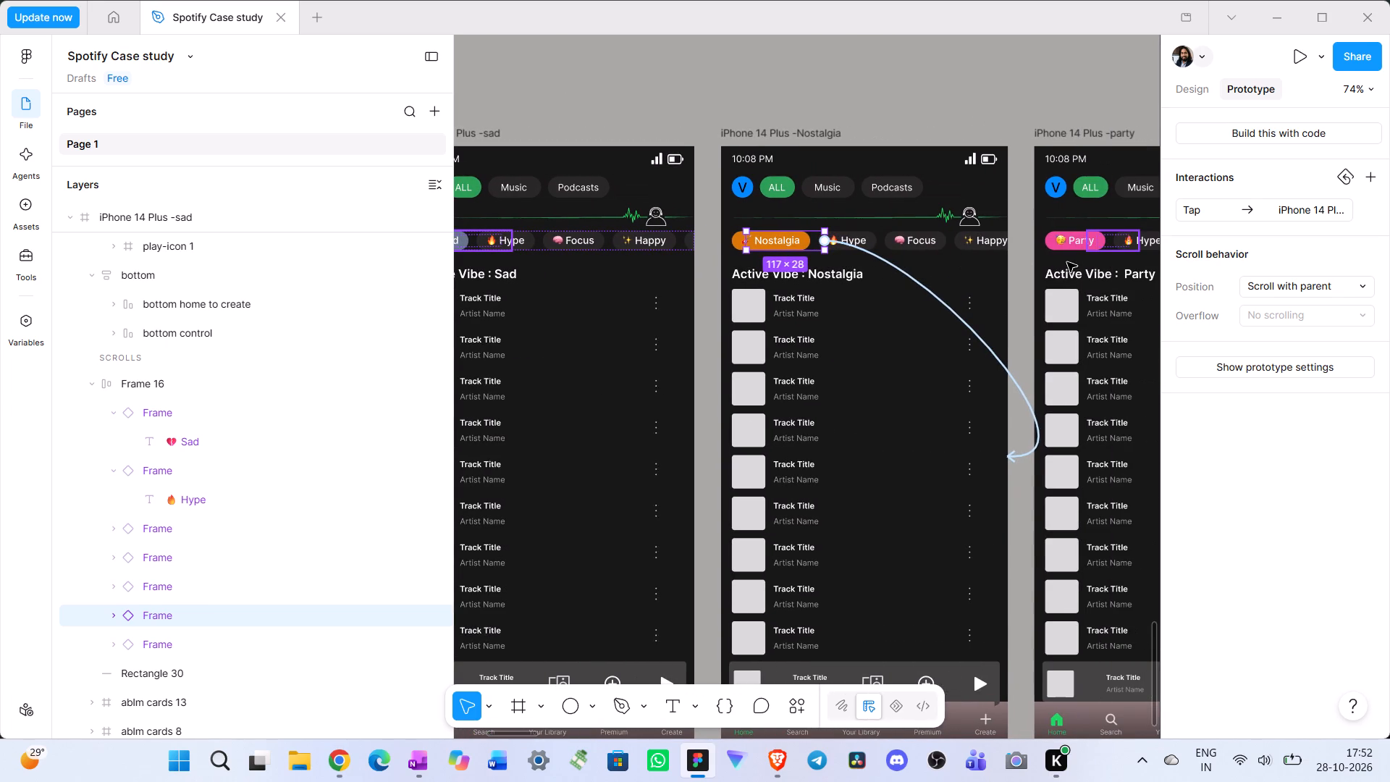
scroll(1067, 262, "left", 1)
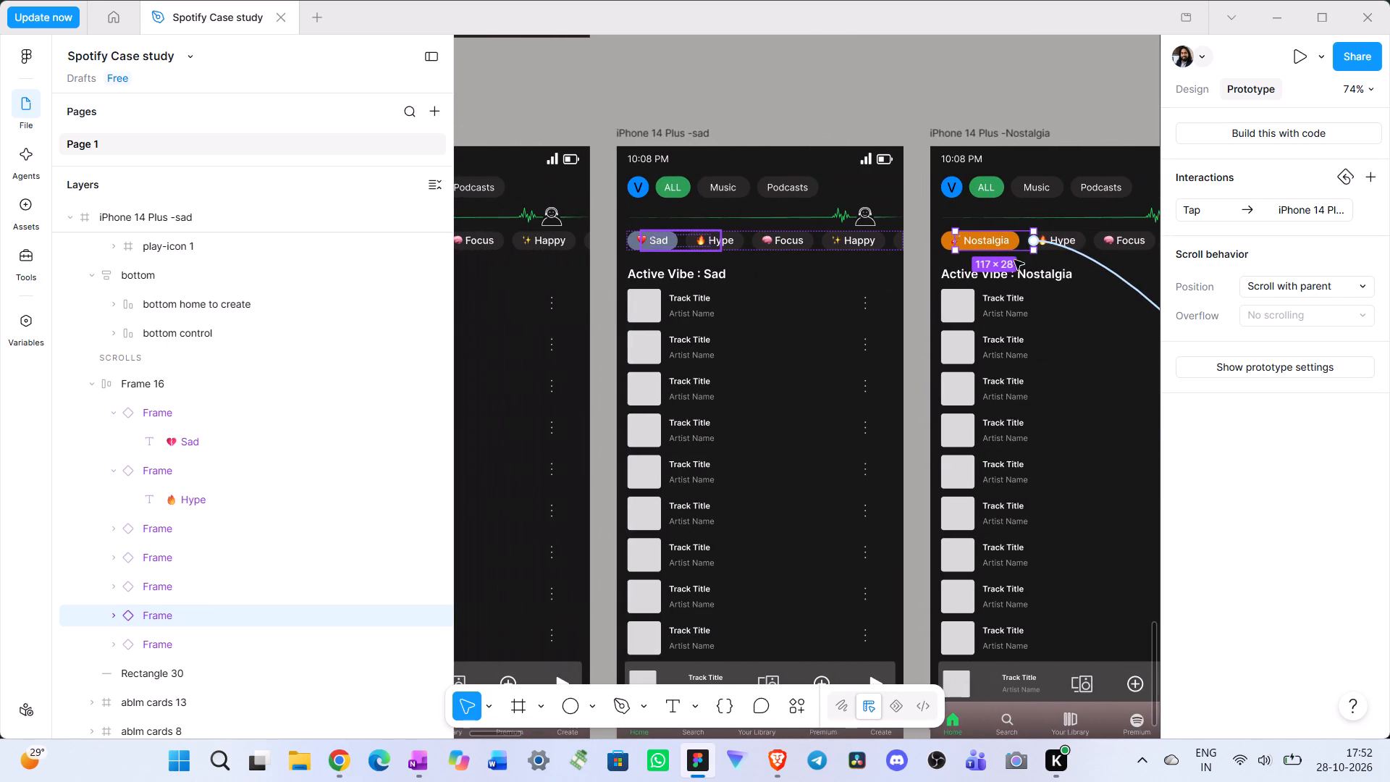
scroll(552, 449, "left", 1)
left_click(115, 644)
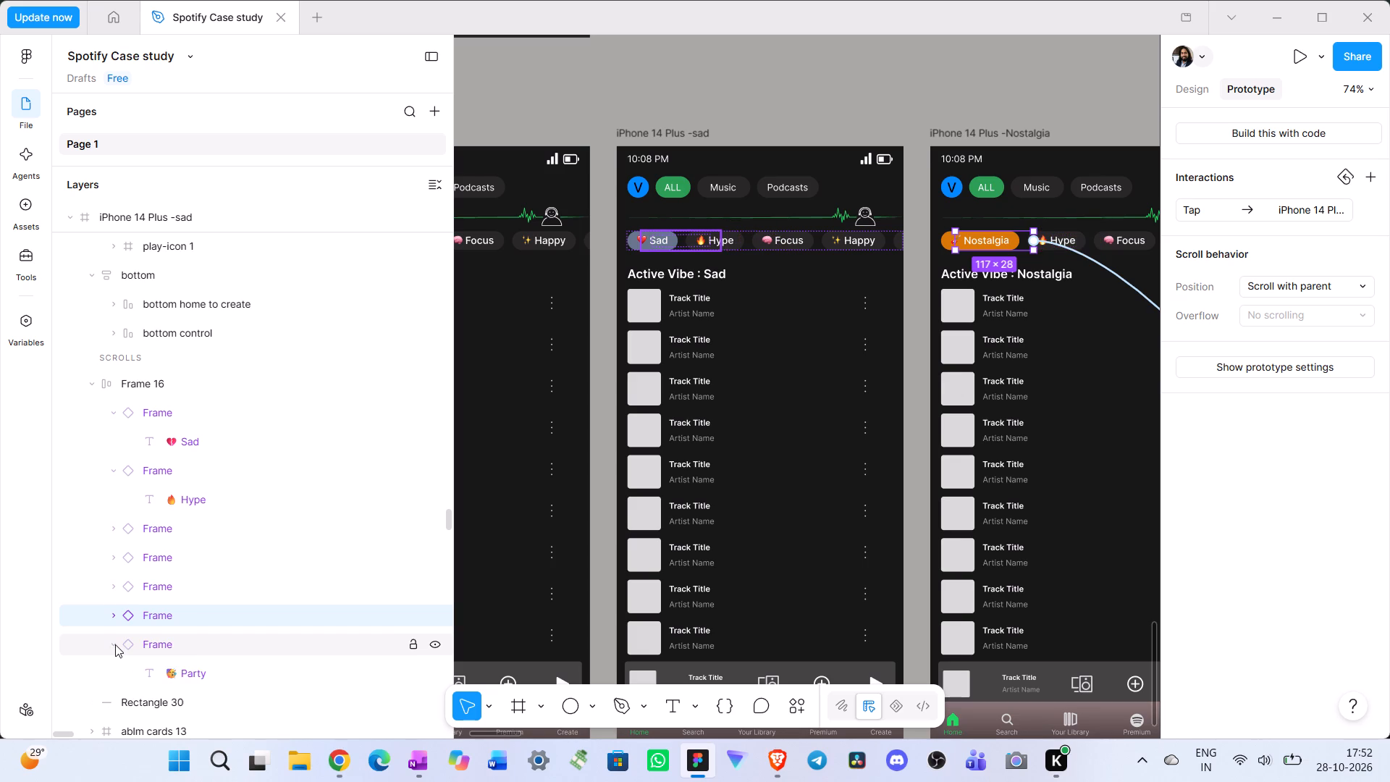
left_click(149, 642)
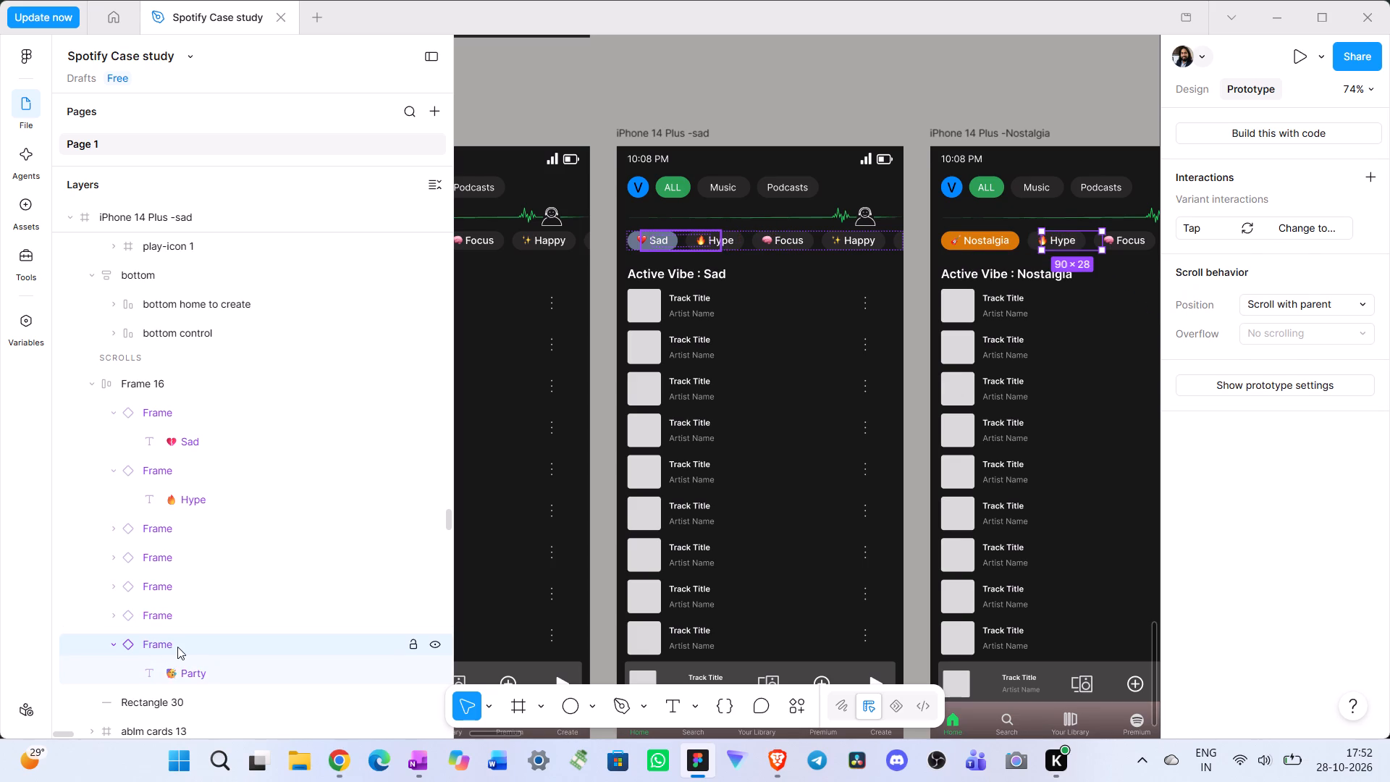
scroll(993, 409, "left", 5)
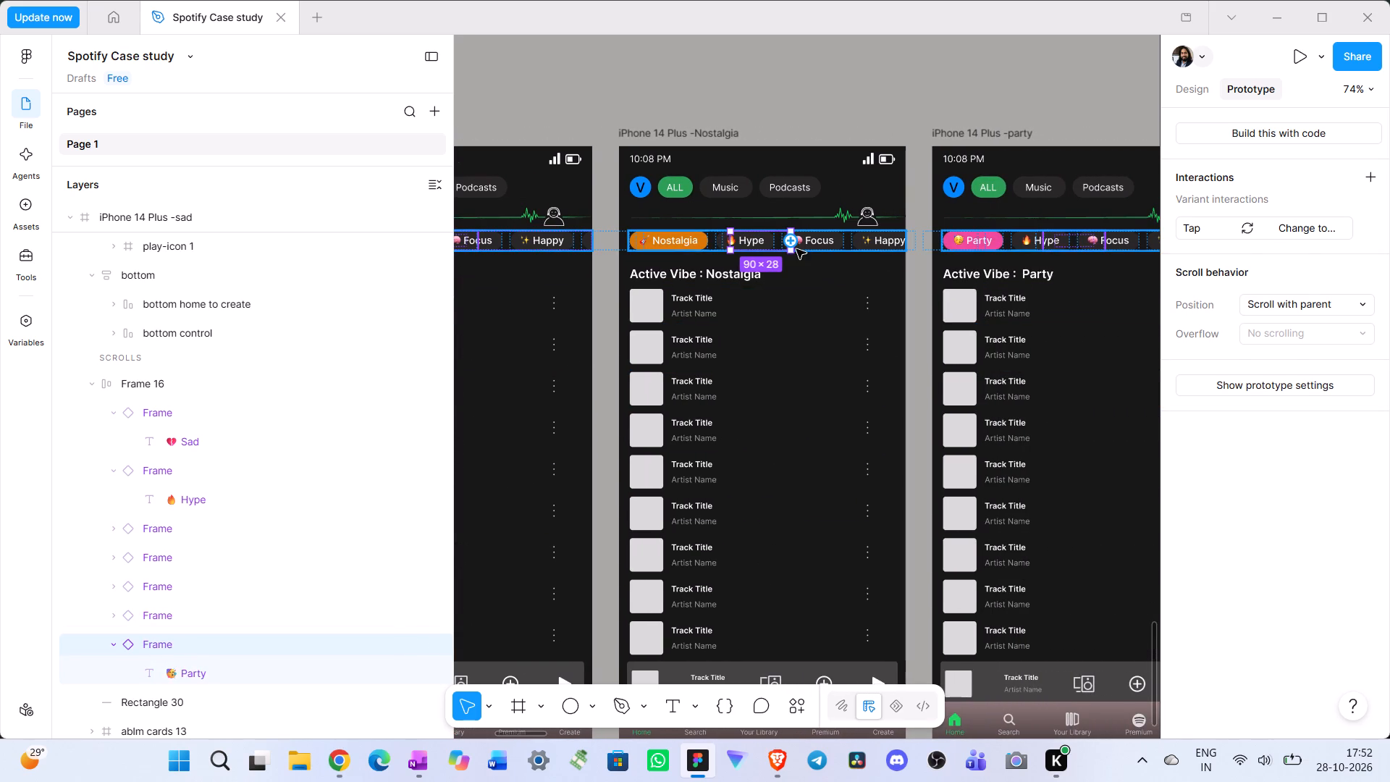
left_click_drag(791, 241, 1019, 284)
scroll(787, 470, "right", 1)
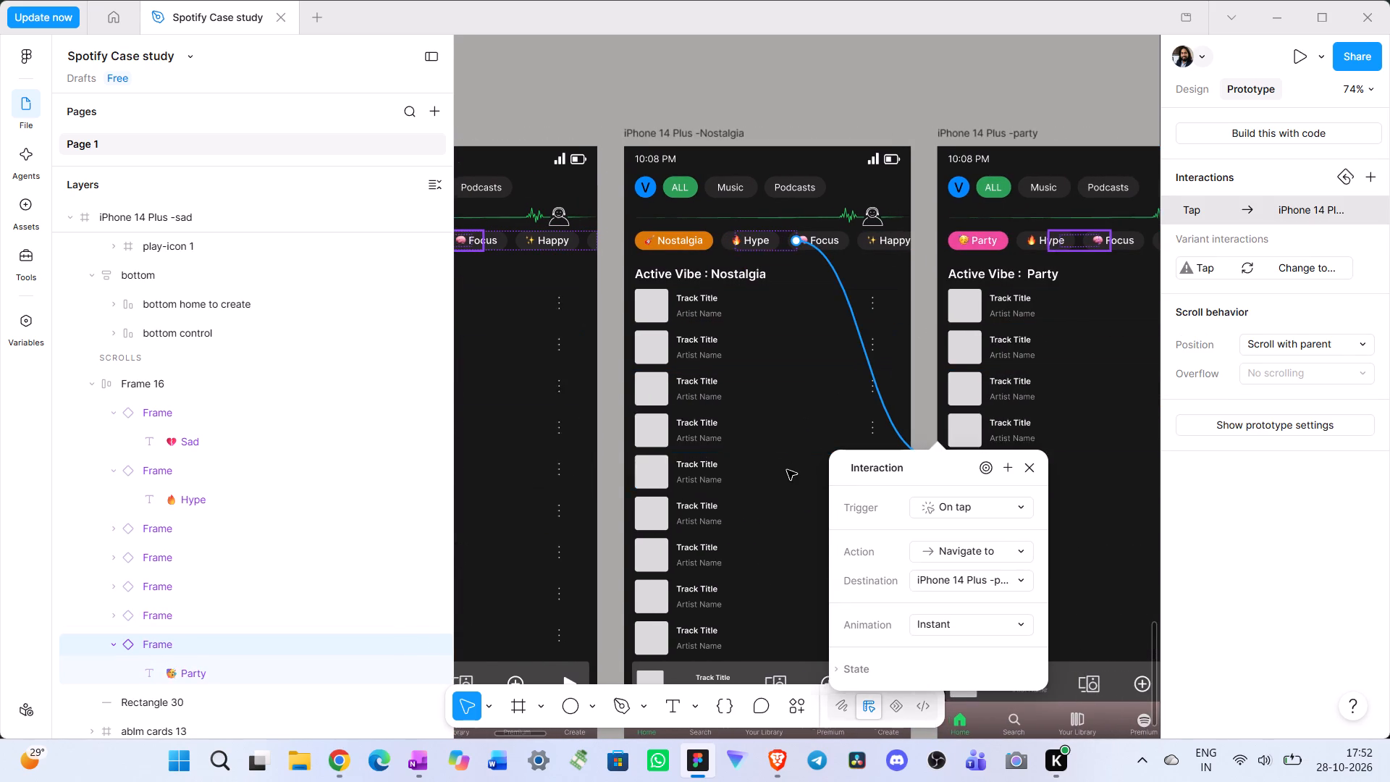
scroll(787, 470, "right", 2)
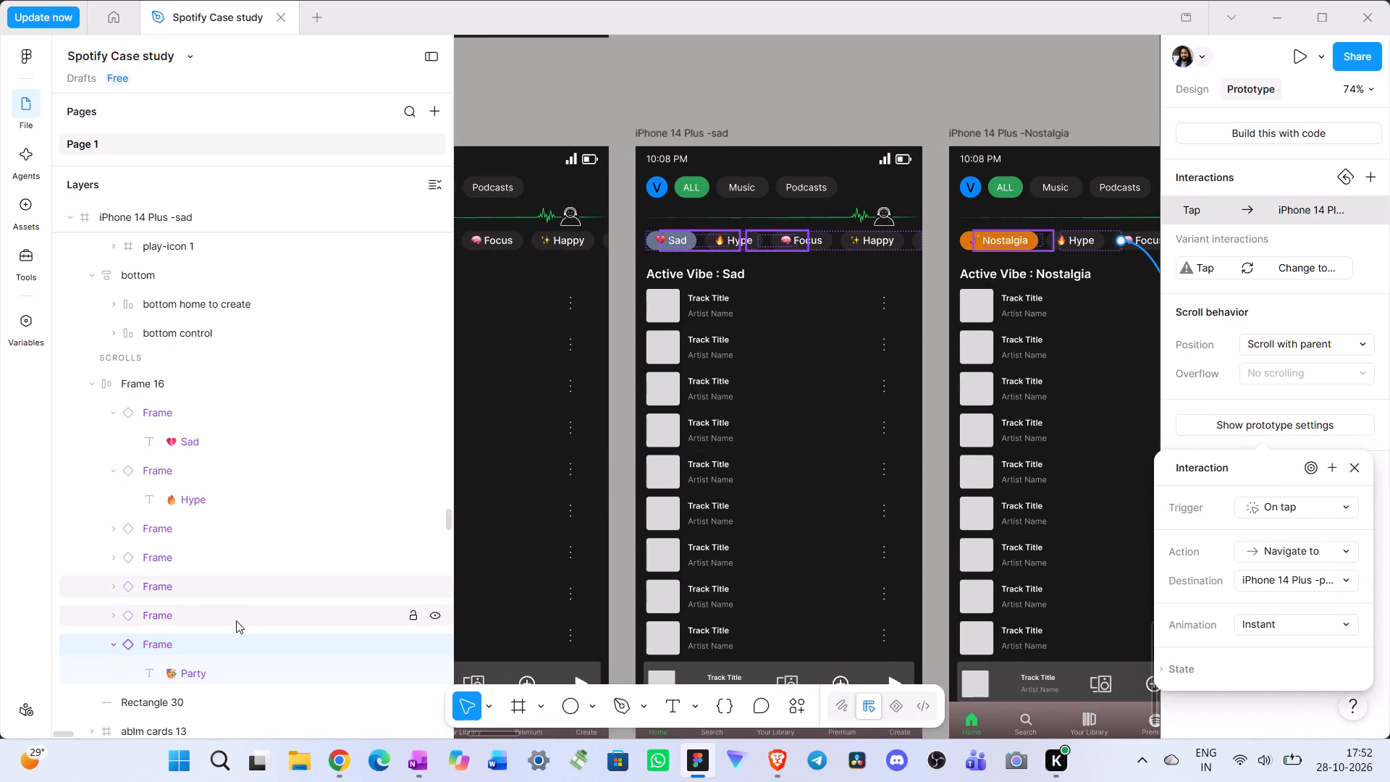
left_click(707, 133)
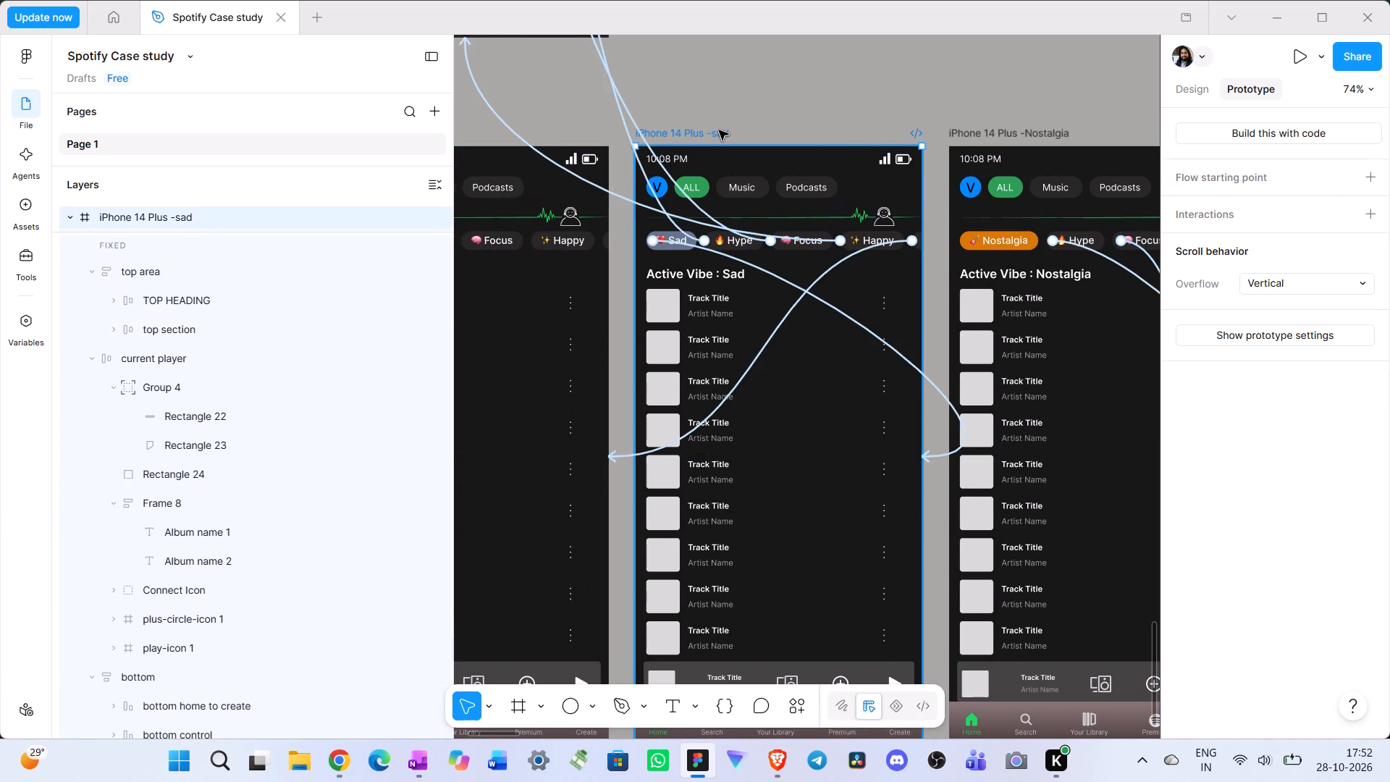
Link the nostalgia screen's Happy chip to the happy screen with an On tap, Navigate to, Instant interaction.
scroll(721, 130, "left", 3)
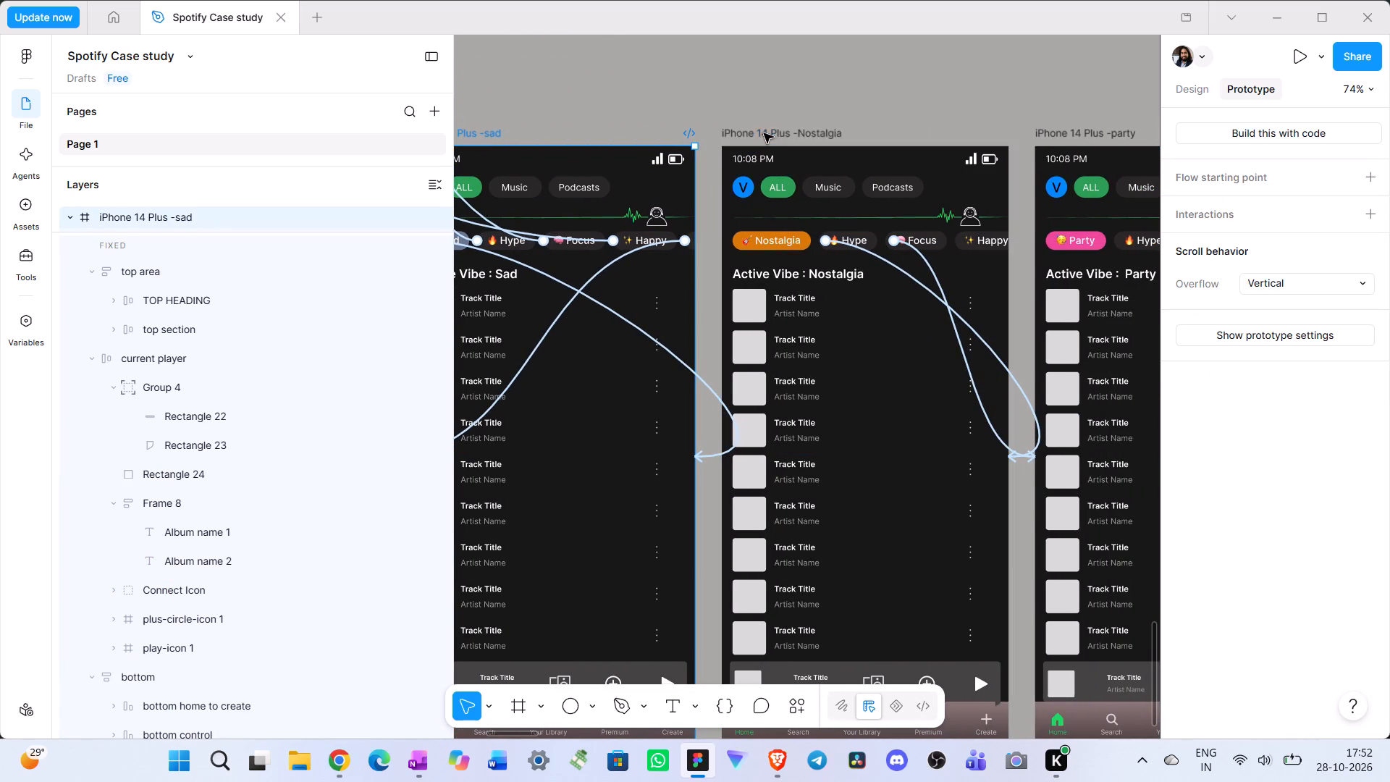
left_click(765, 133)
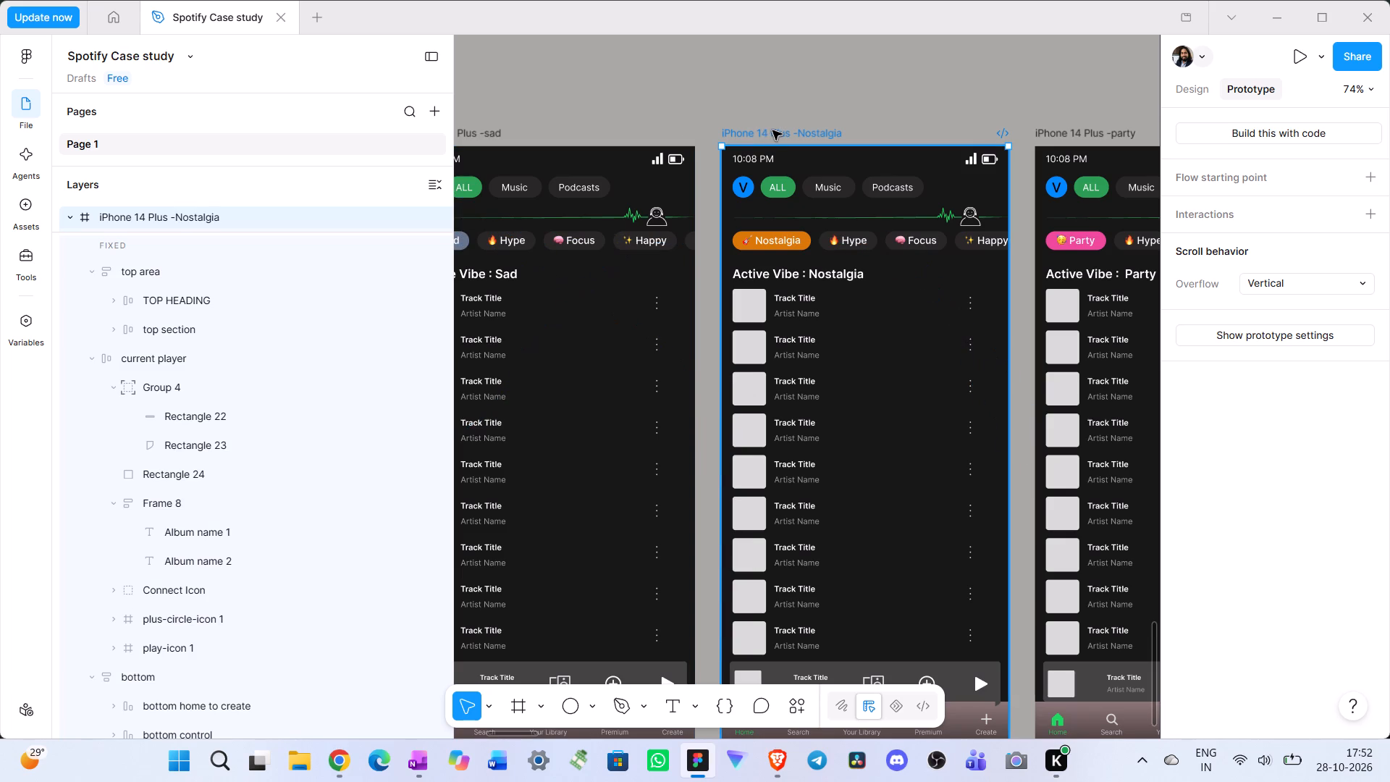
left_click(772, 130)
left_click(774, 241)
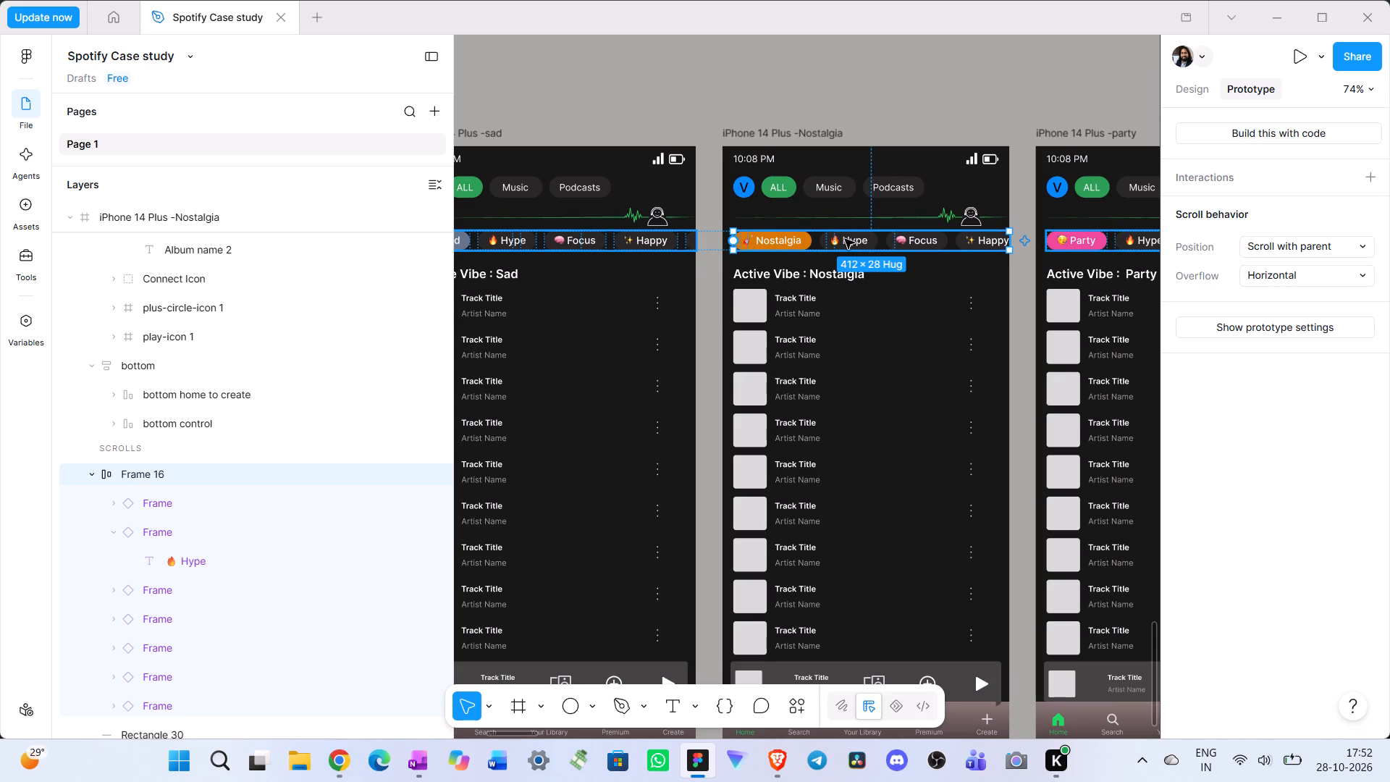
left_click(987, 240)
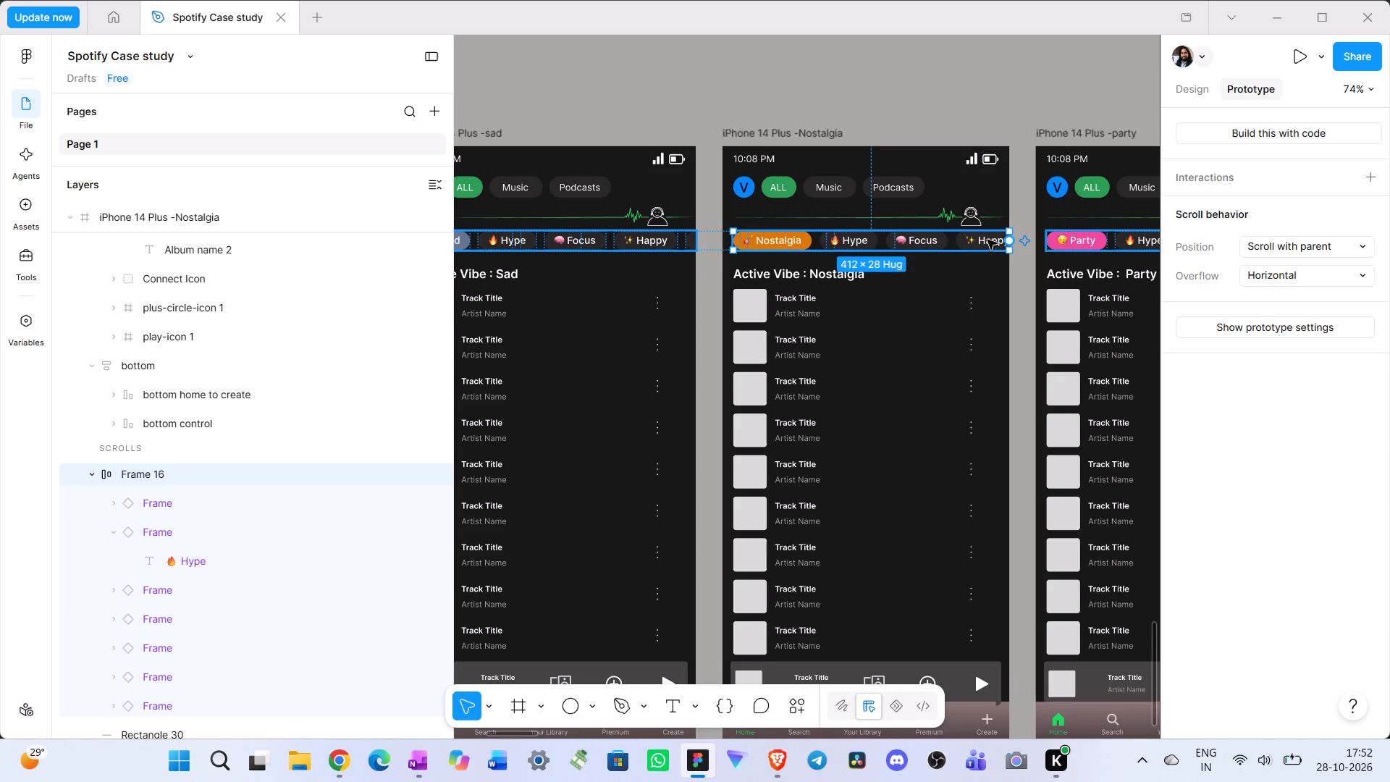
double_click(972, 243)
left_click_drag(953, 243, 744, 133)
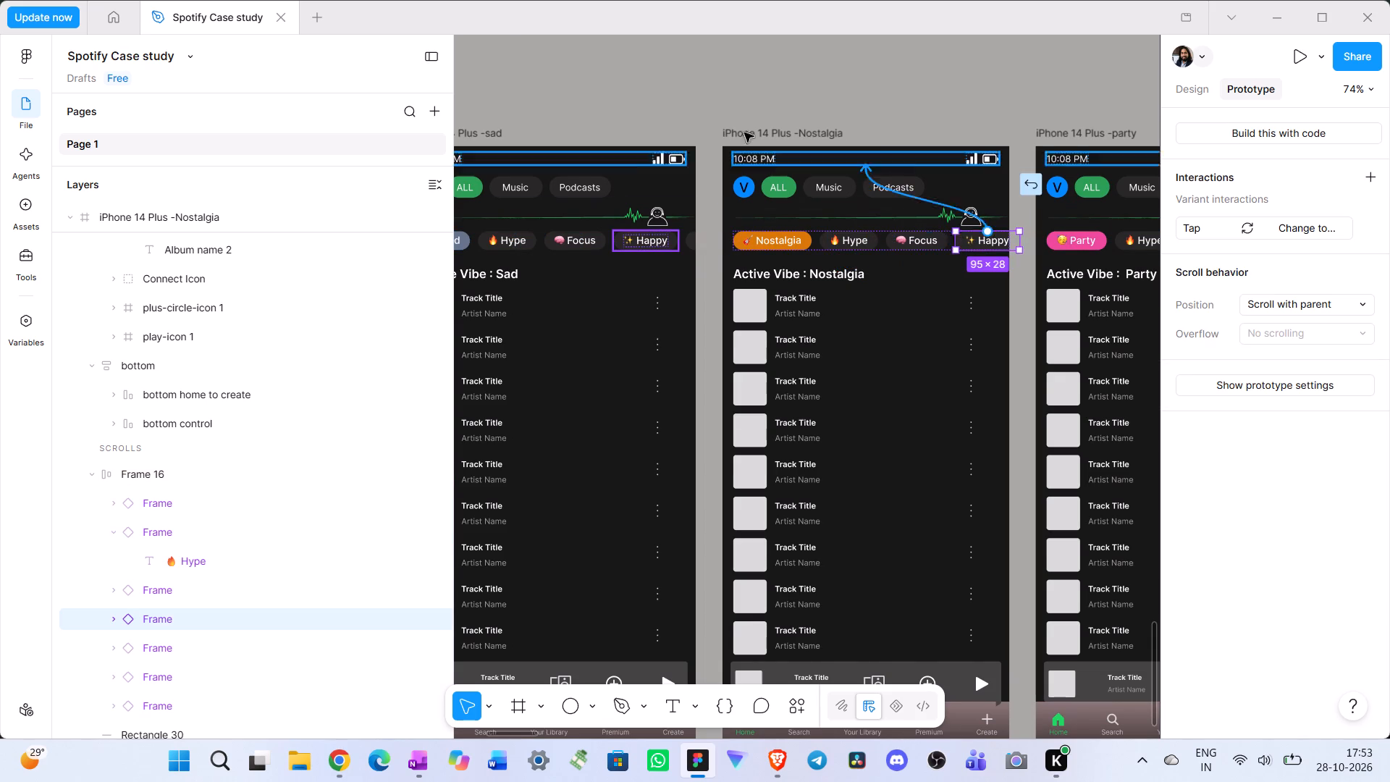
left_click_drag(744, 133, 574, 130)
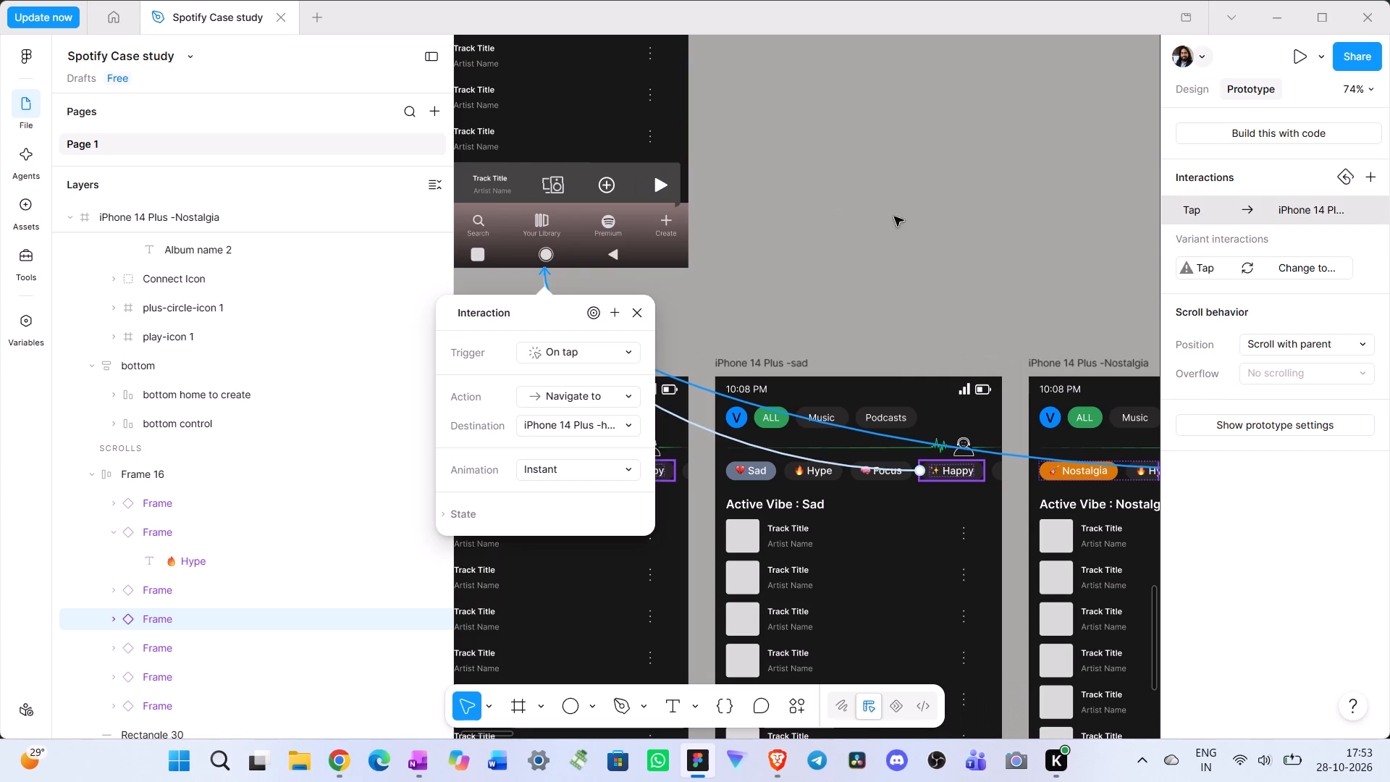
scroll(967, 251, "left", 2)
left_click(916, 446)
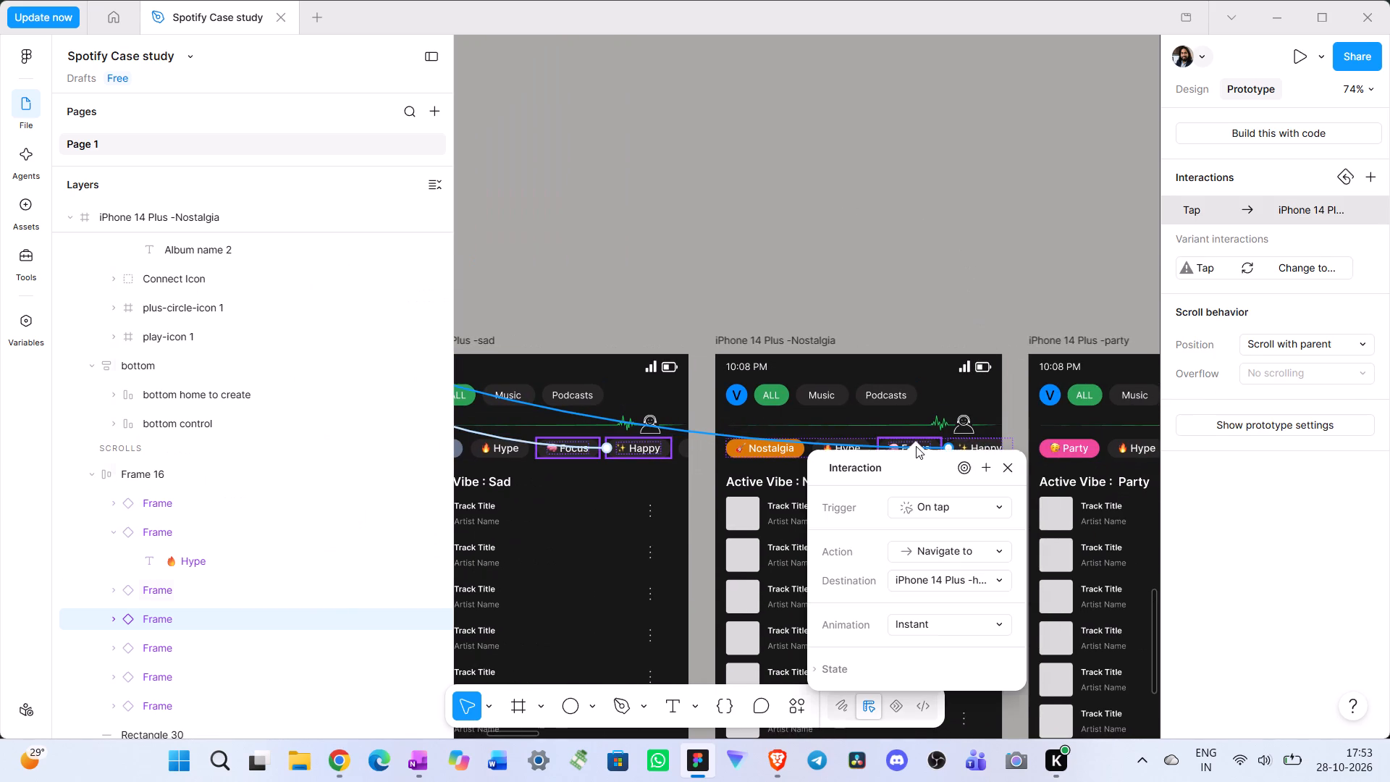
left_click(1007, 461)
Link the nostalgia screen's Focus chip to the focus screen with an On tap, Navigate to, Instant interaction.
left_click(907, 449)
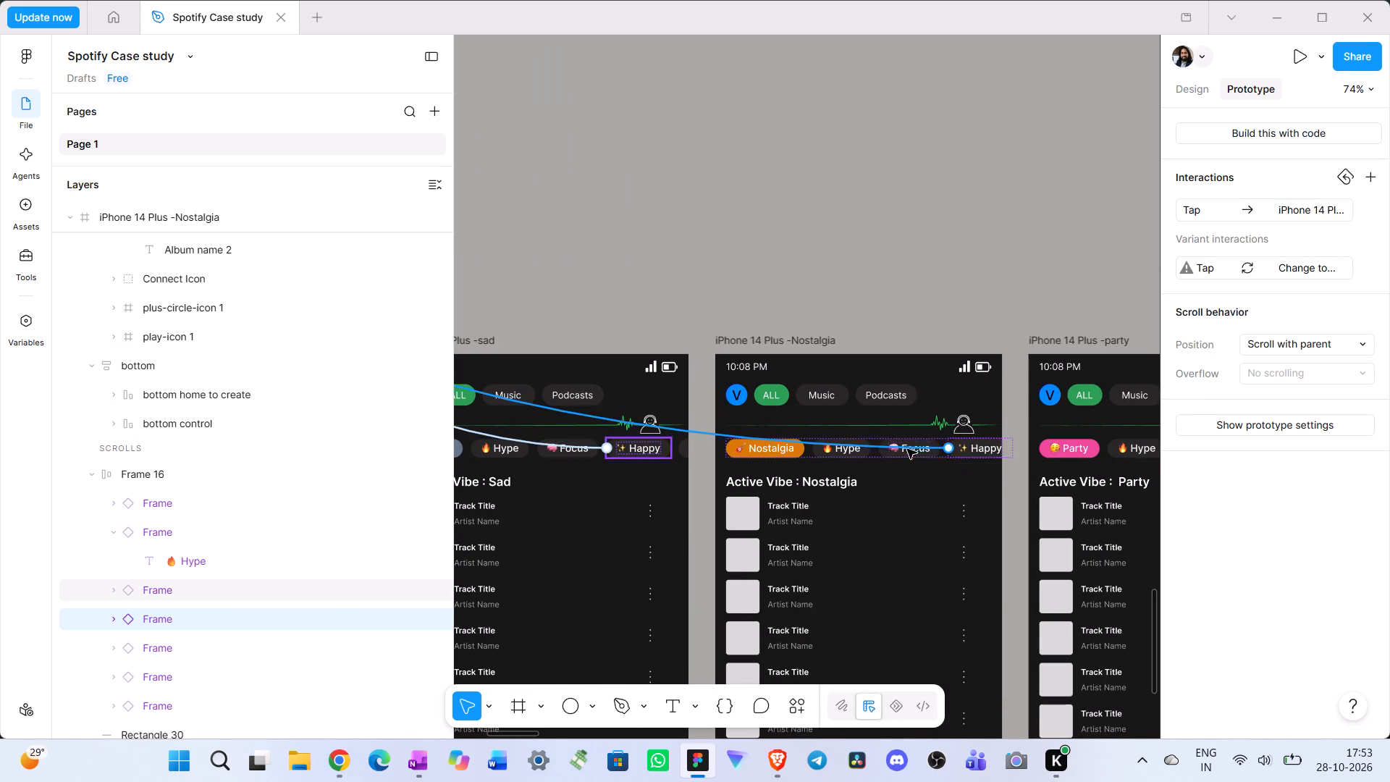
left_click(1003, 468)
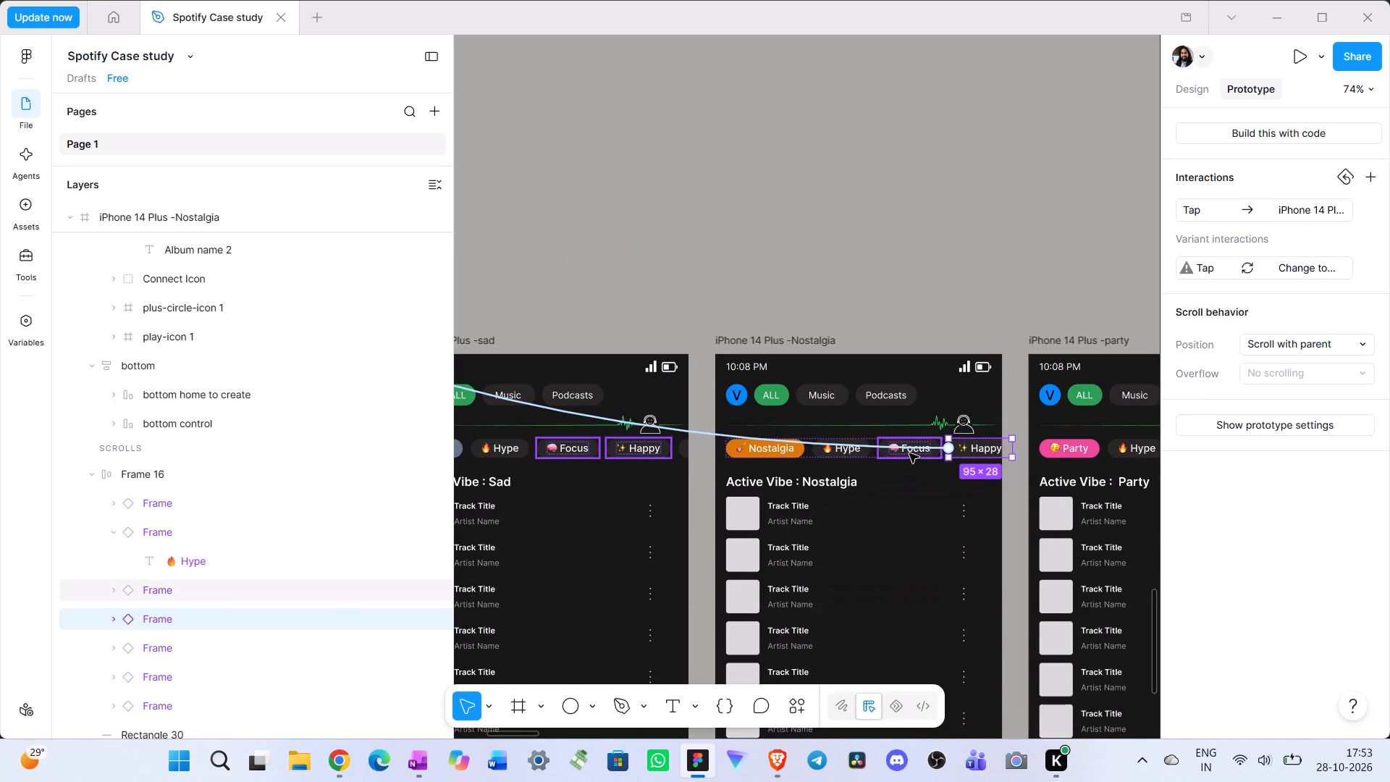
left_click(909, 453)
left_click_drag(912, 460, 466, 57)
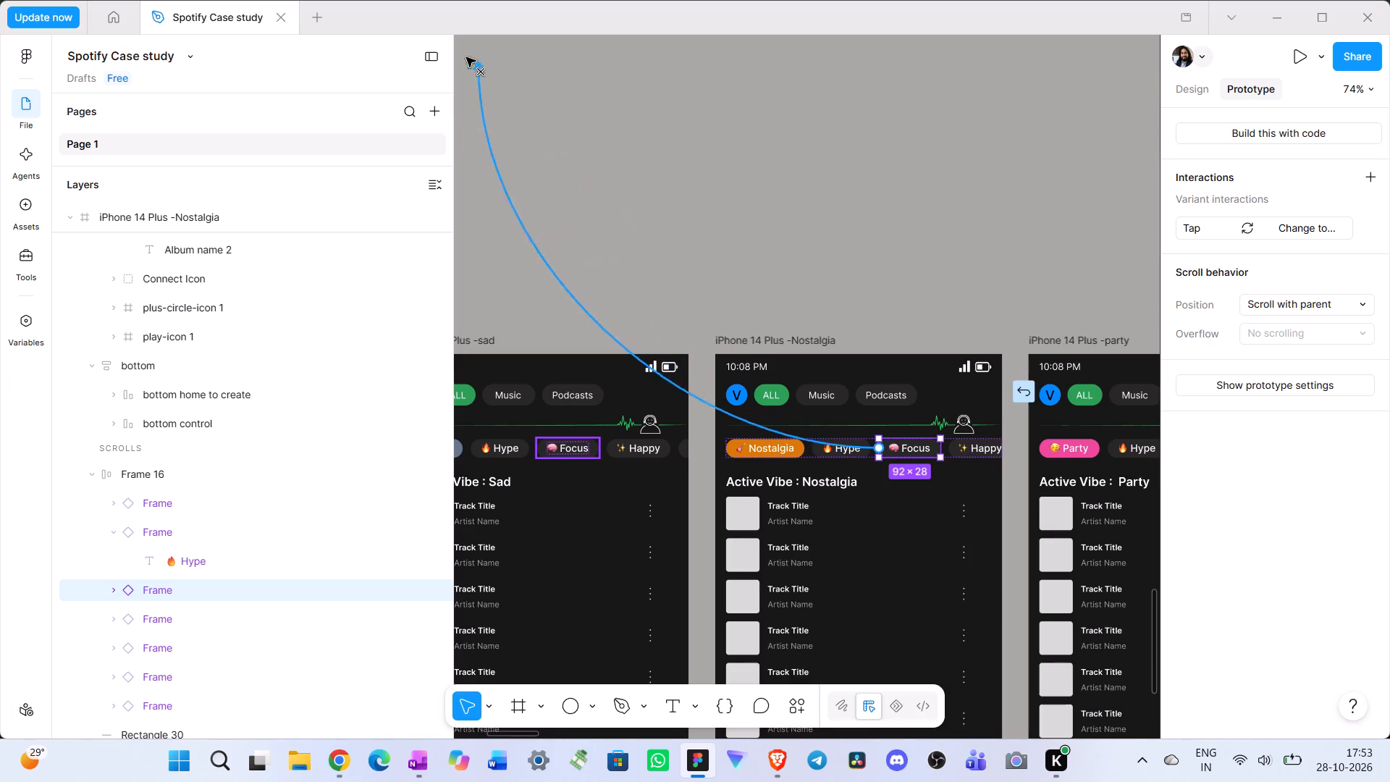
left_click_drag(466, 57, 696, 38)
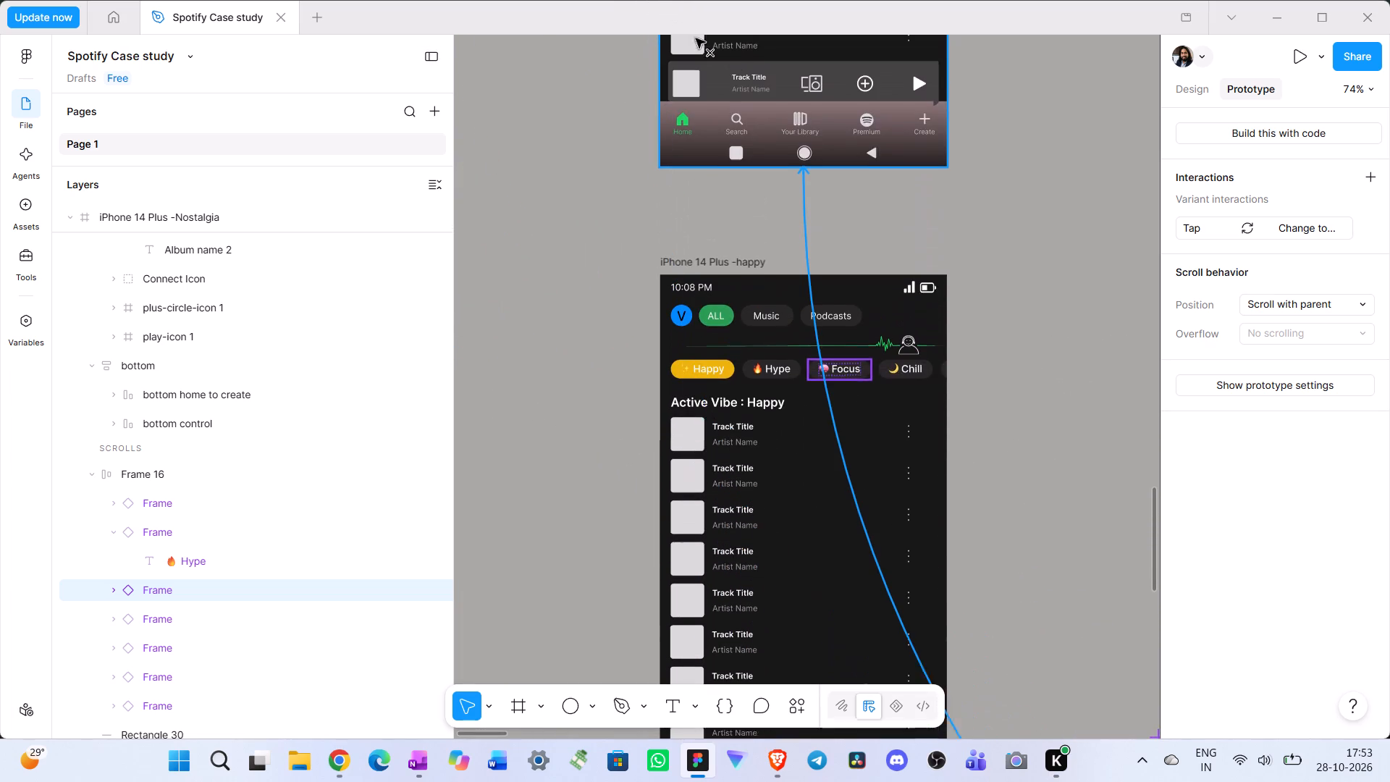
left_click_drag(696, 38, 755, 175)
Link the nostalgia screen's Hype chip to the hype screen with an On tap, Navigate to interaction.
scroll(998, 272, "down", 5)
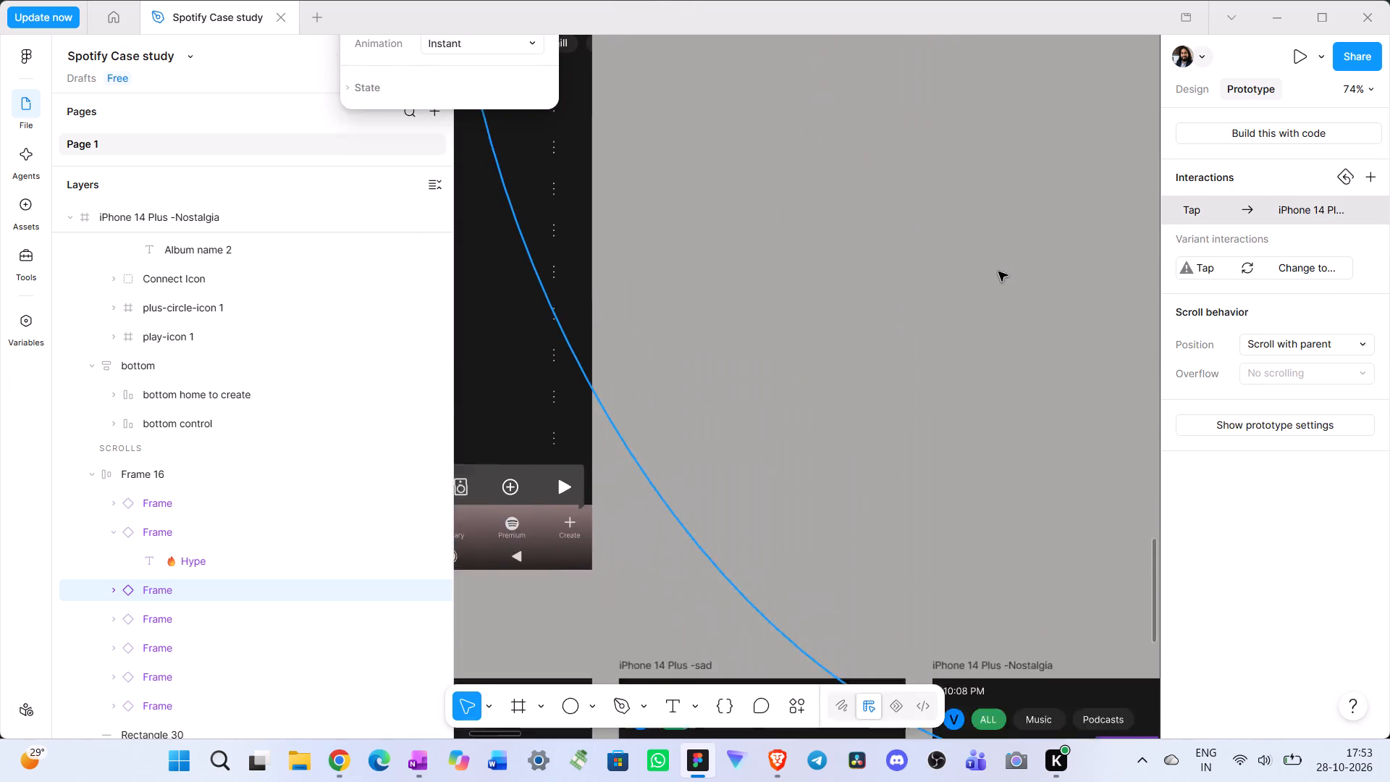
scroll(998, 272, "down", 2)
left_click(908, 179)
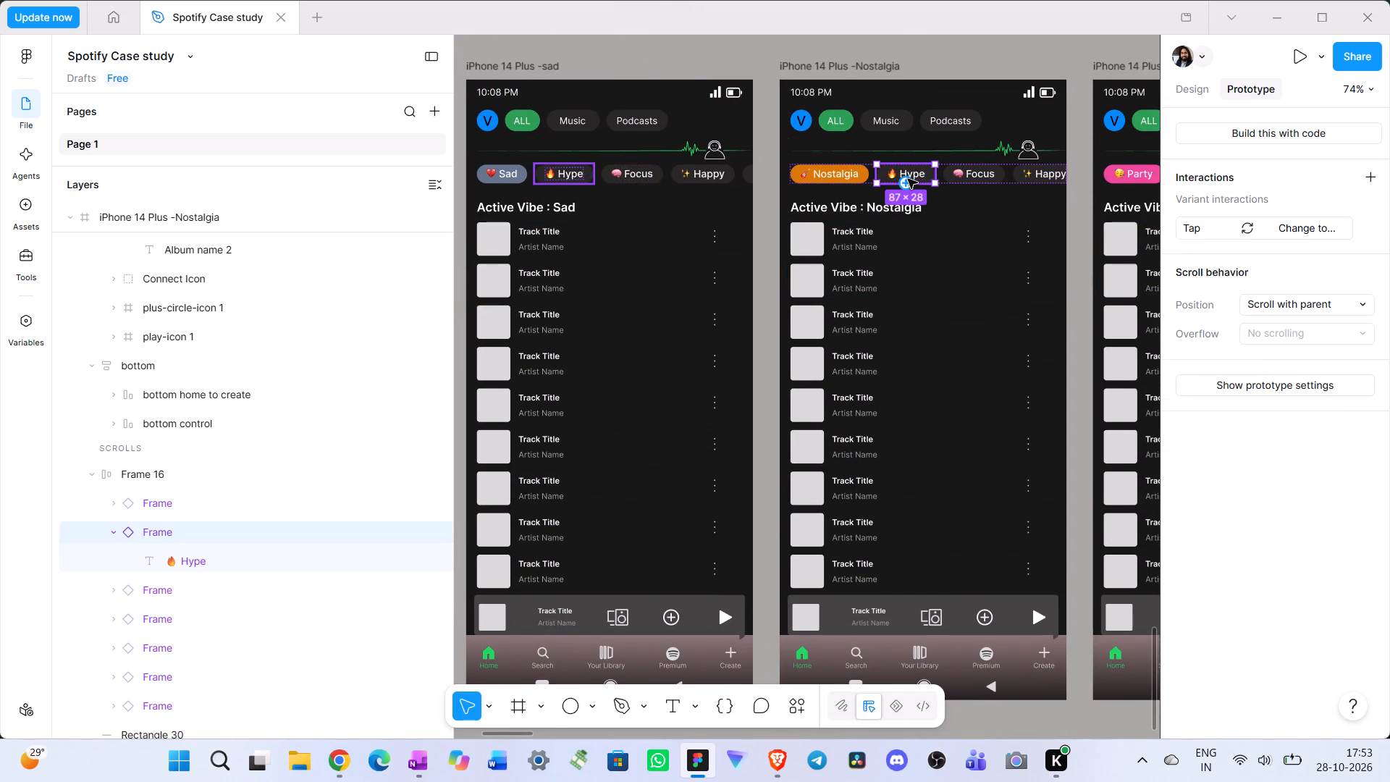
left_click_drag(903, 184, 582, 2)
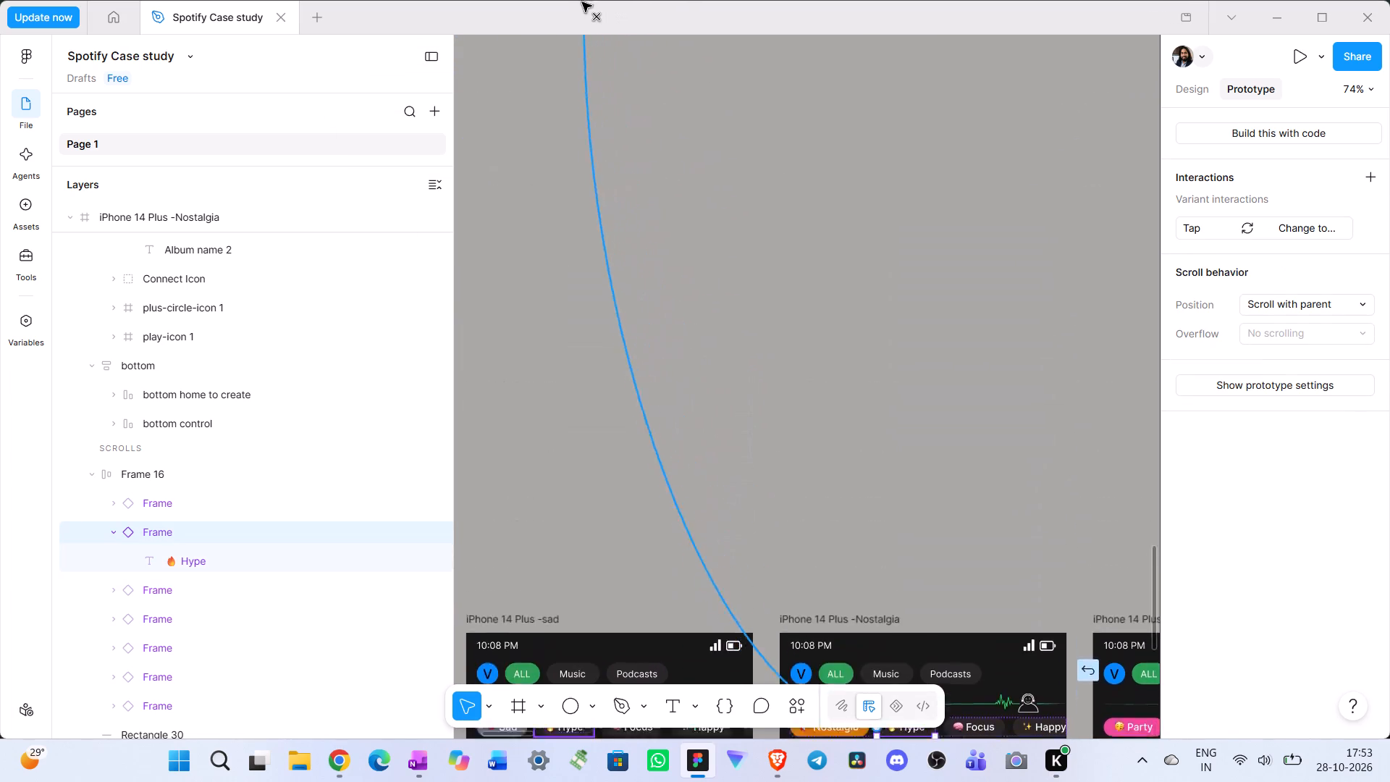
left_click_drag(582, 2, 605, 14)
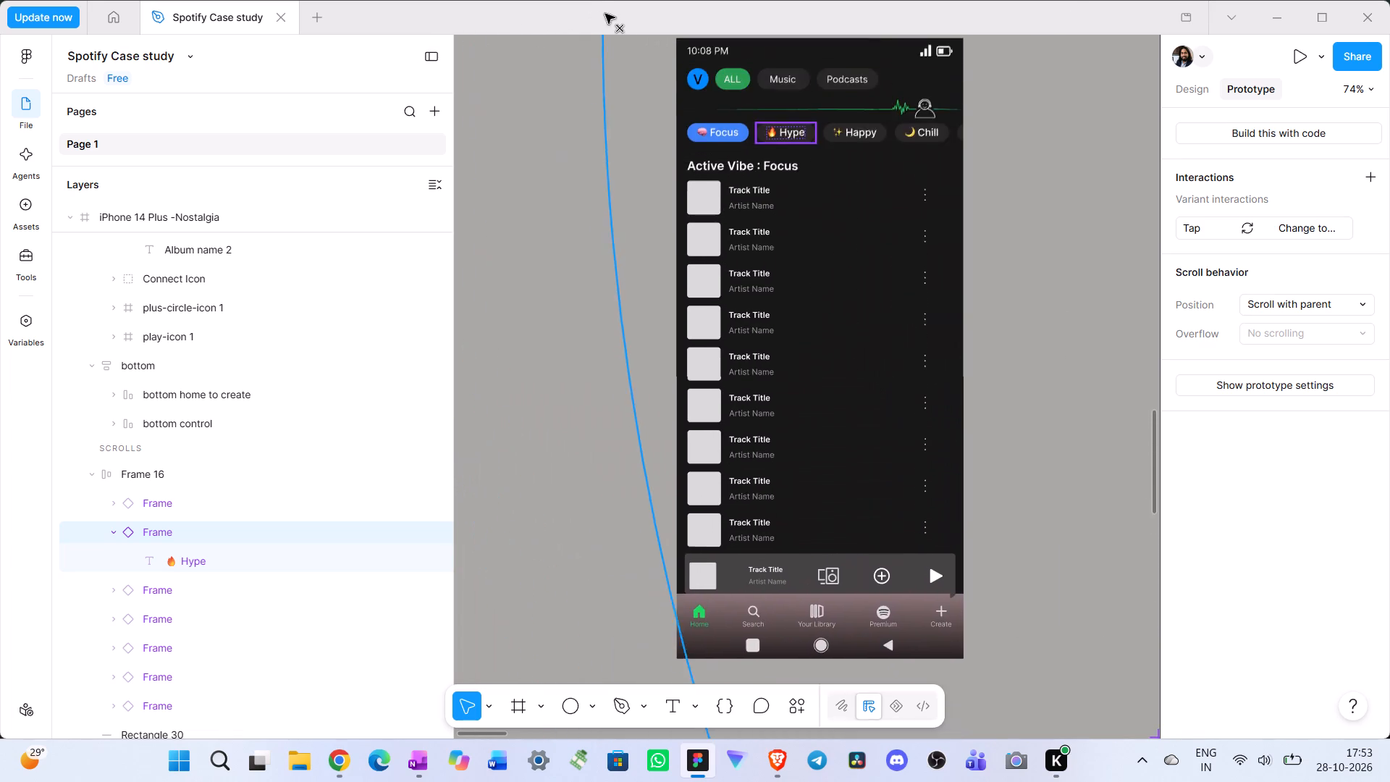
left_click_drag(605, 14, 759, 98)
Link the nostalgia screen's Chill chip, fifth in the row, to the chill screen with an On tap, Navigate to, Instant interaction.
scroll(994, 268, "left", 3)
scroll(993, 272, "down", 3)
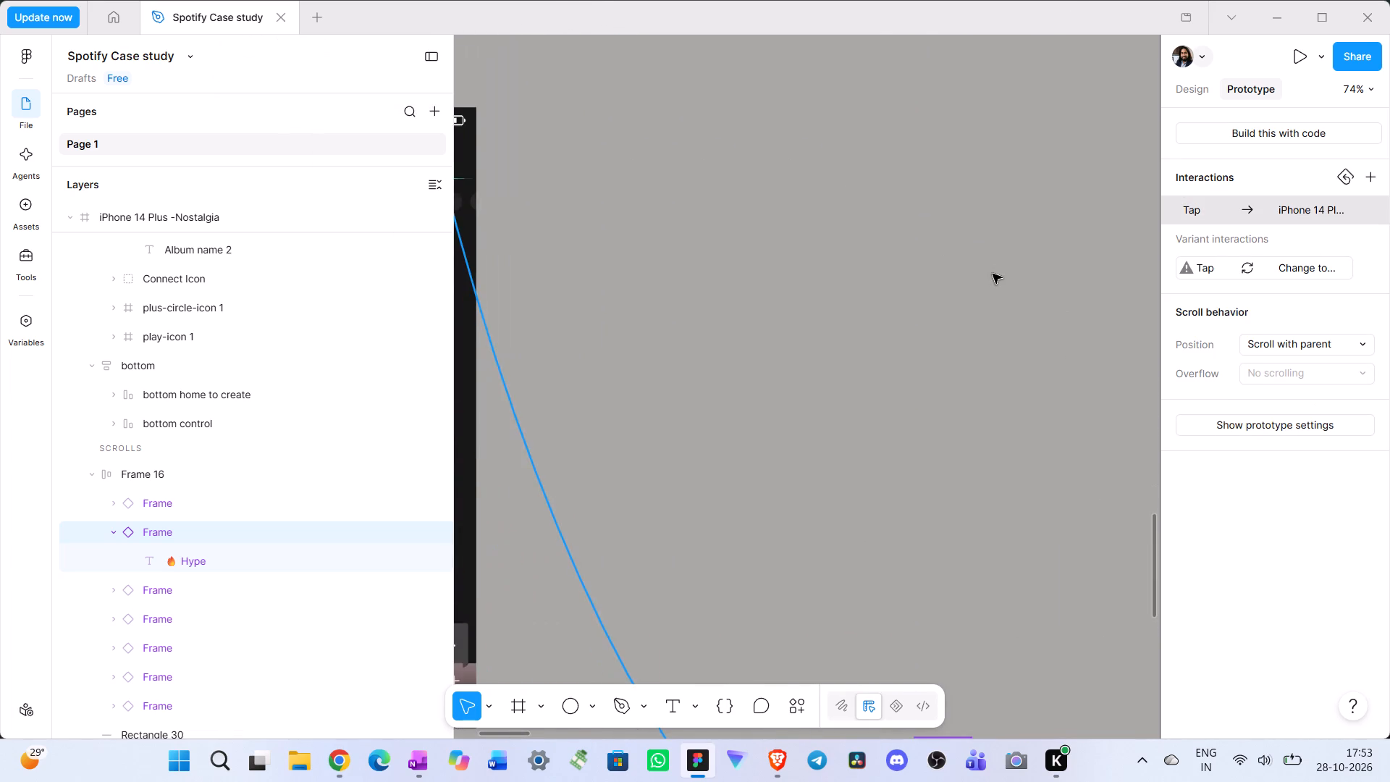
scroll(993, 274, "down", 3)
scroll(935, 293, "left", 2)
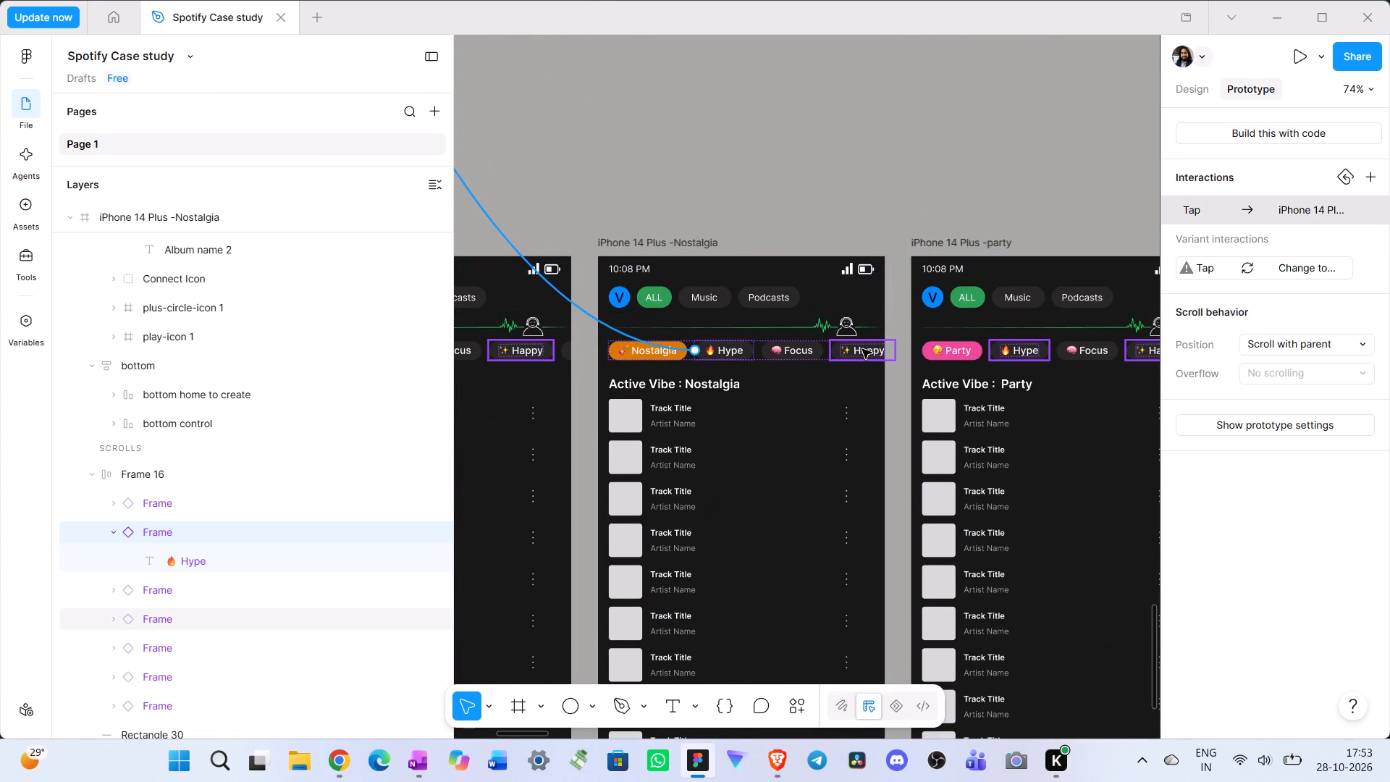
left_click(862, 349)
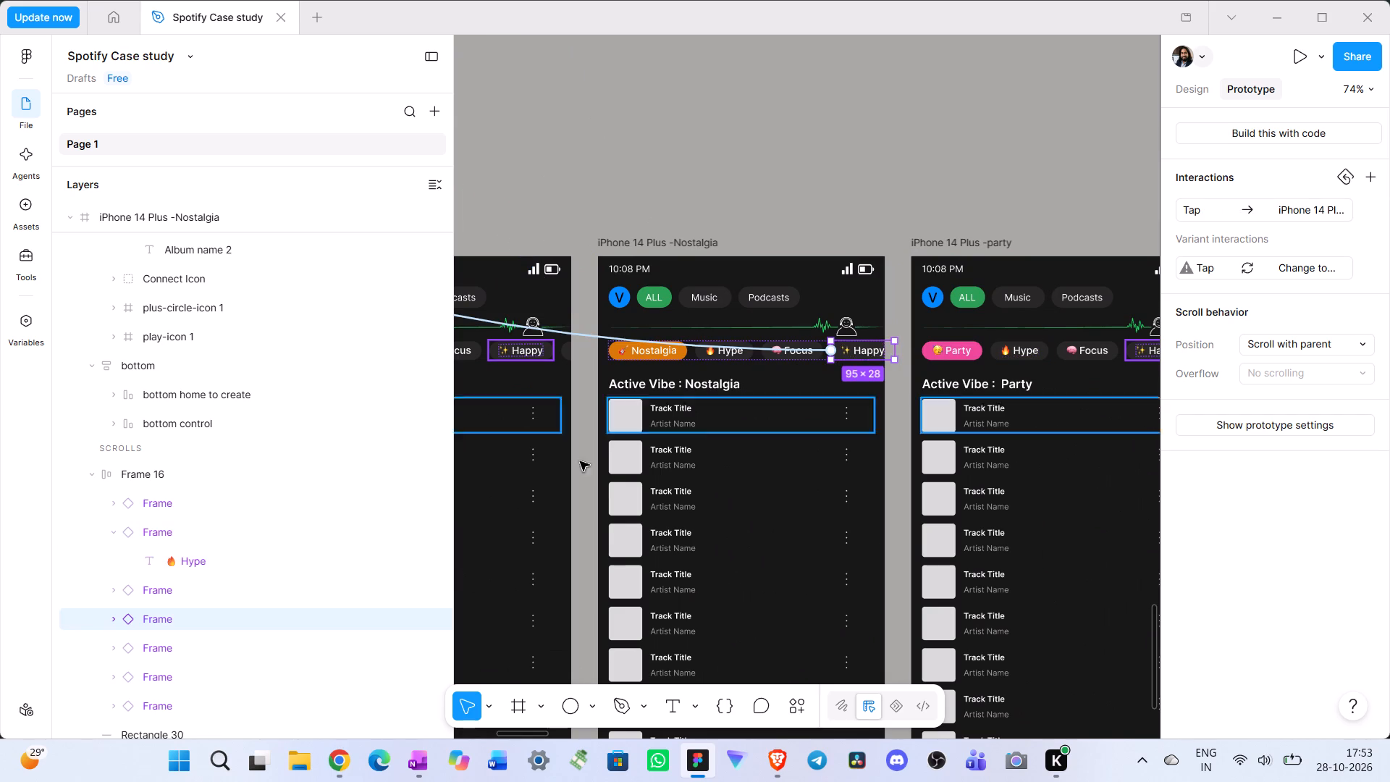
left_click(313, 651)
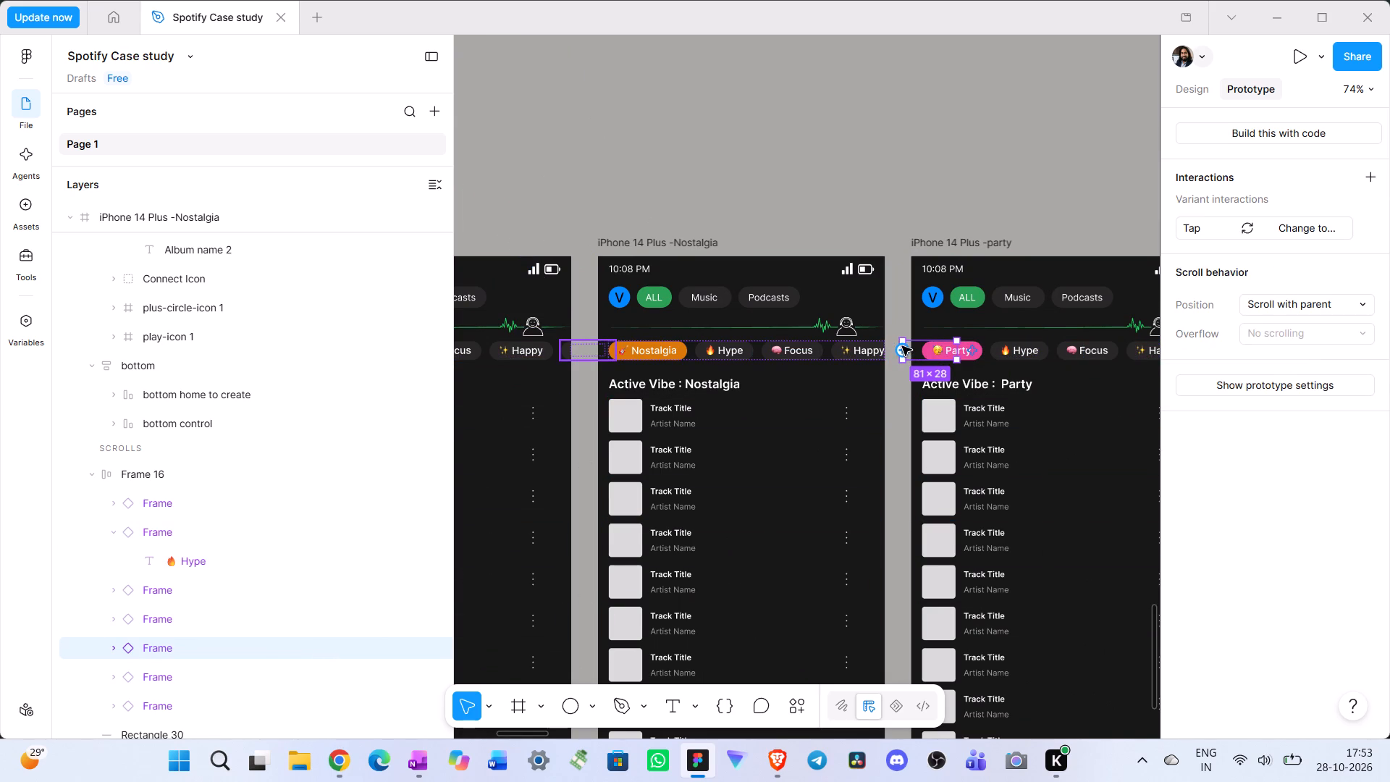
left_click_drag(902, 346, 725, 164)
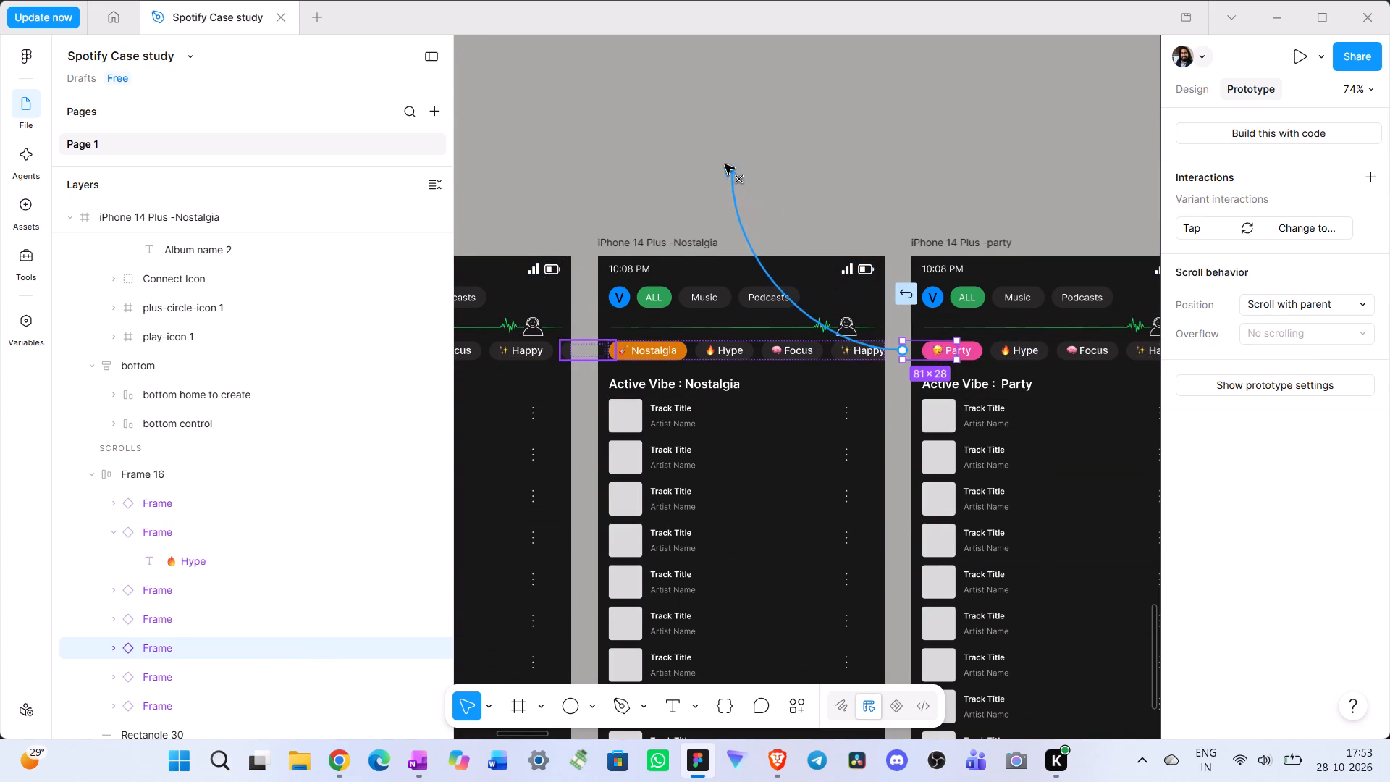
left_click_drag(725, 164, 479, 224)
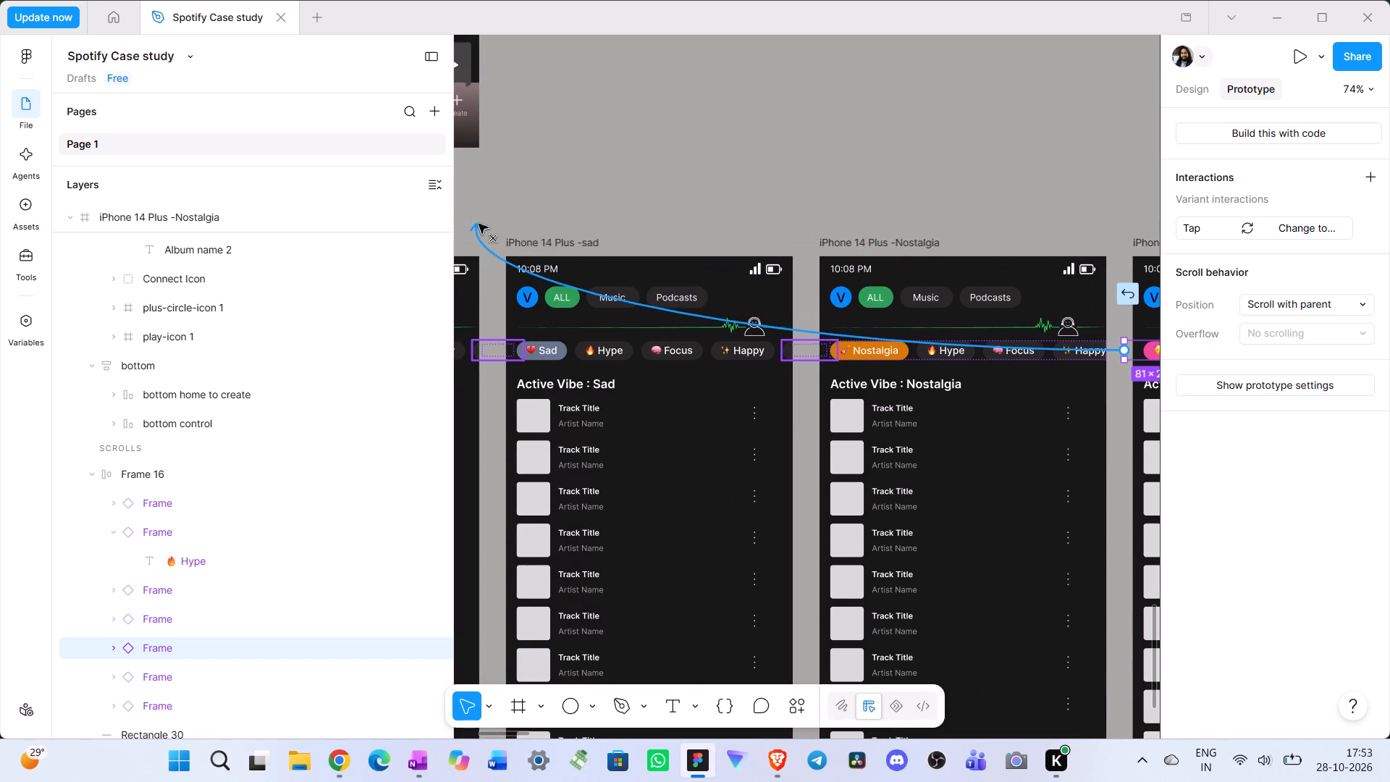
left_click_drag(479, 224, 497, 229)
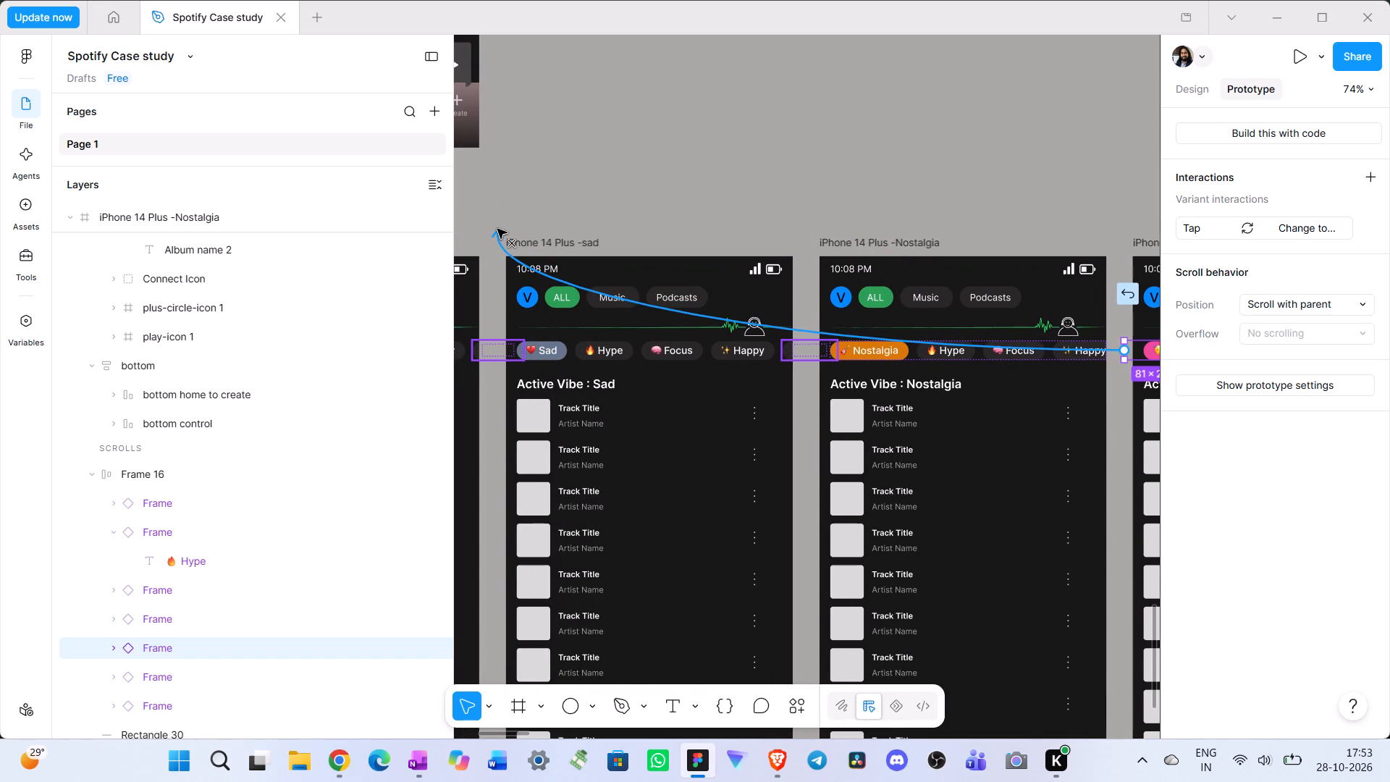
left_click_drag(497, 229, 689, 308)
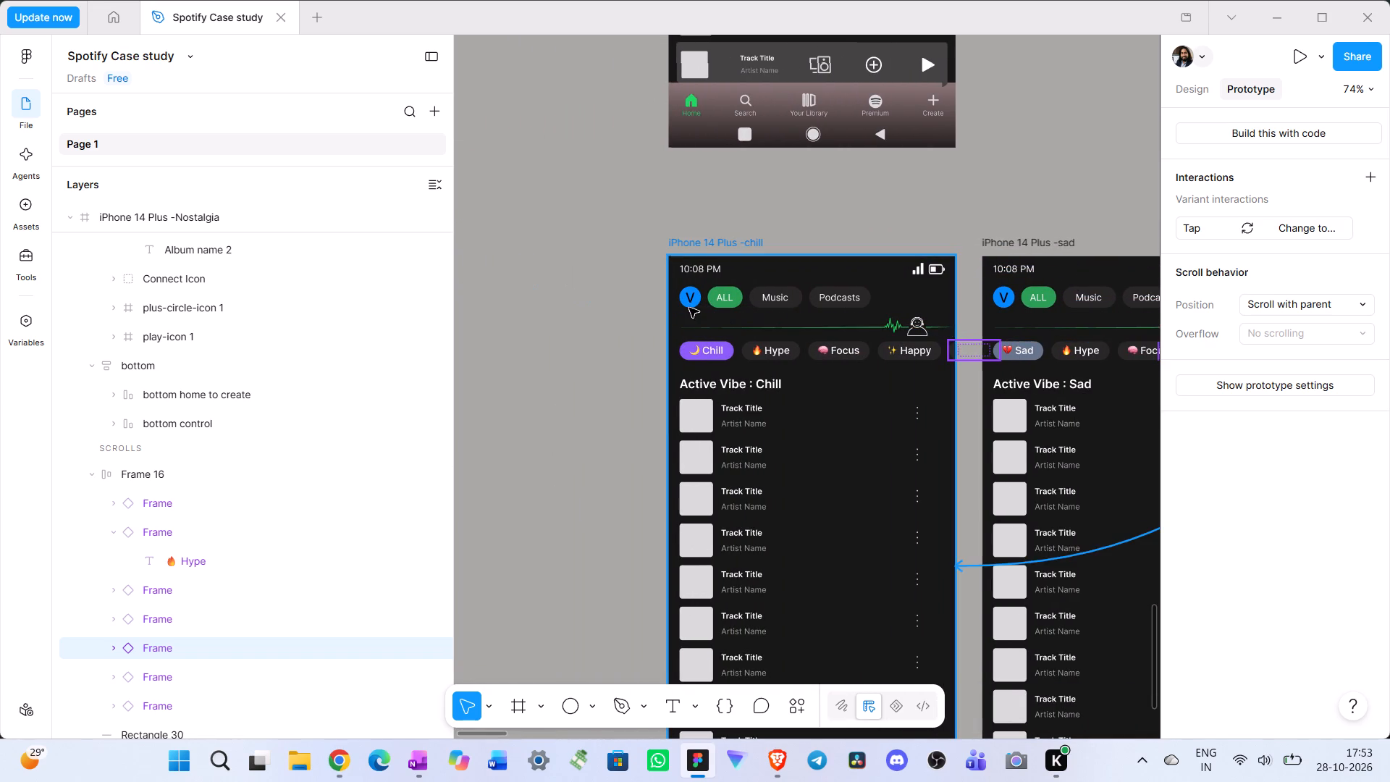
left_click_drag(689, 308, 729, 342)
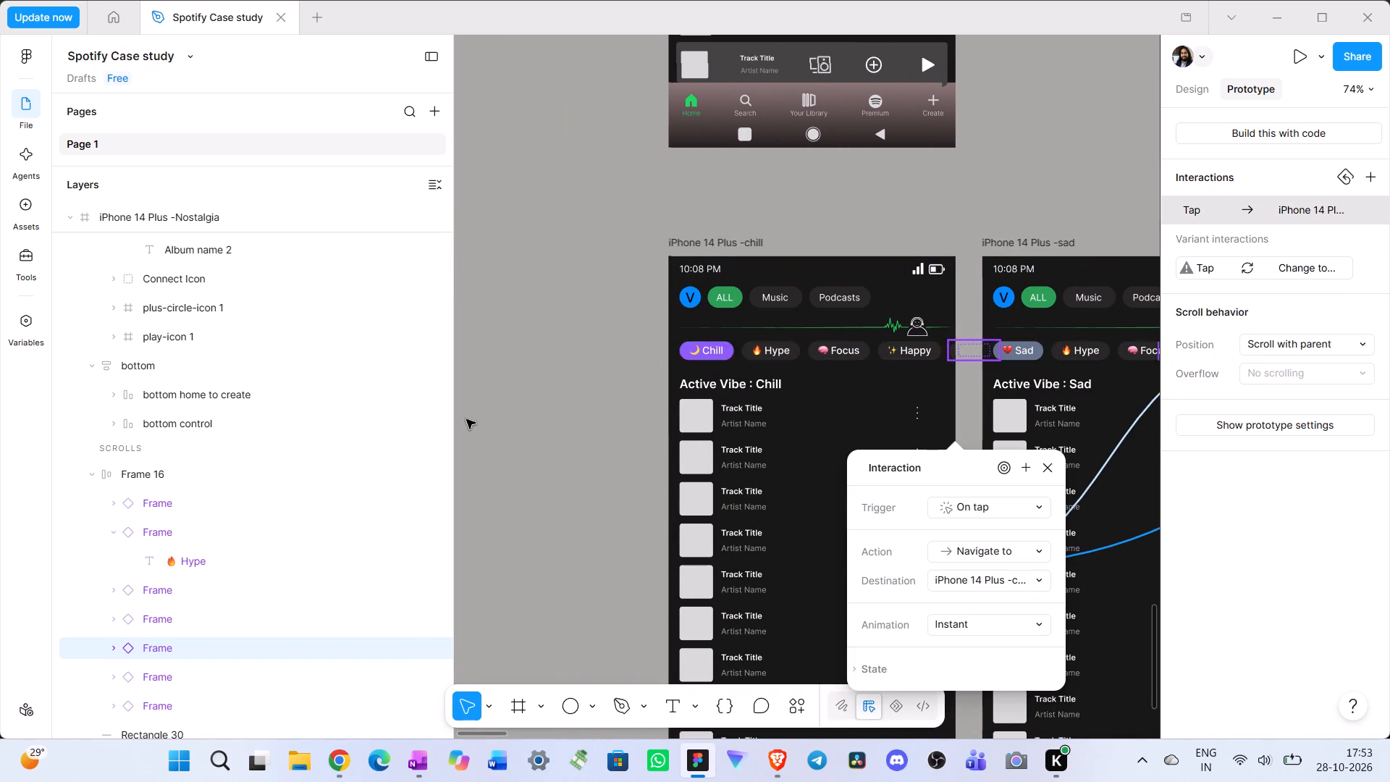
left_click(114, 652)
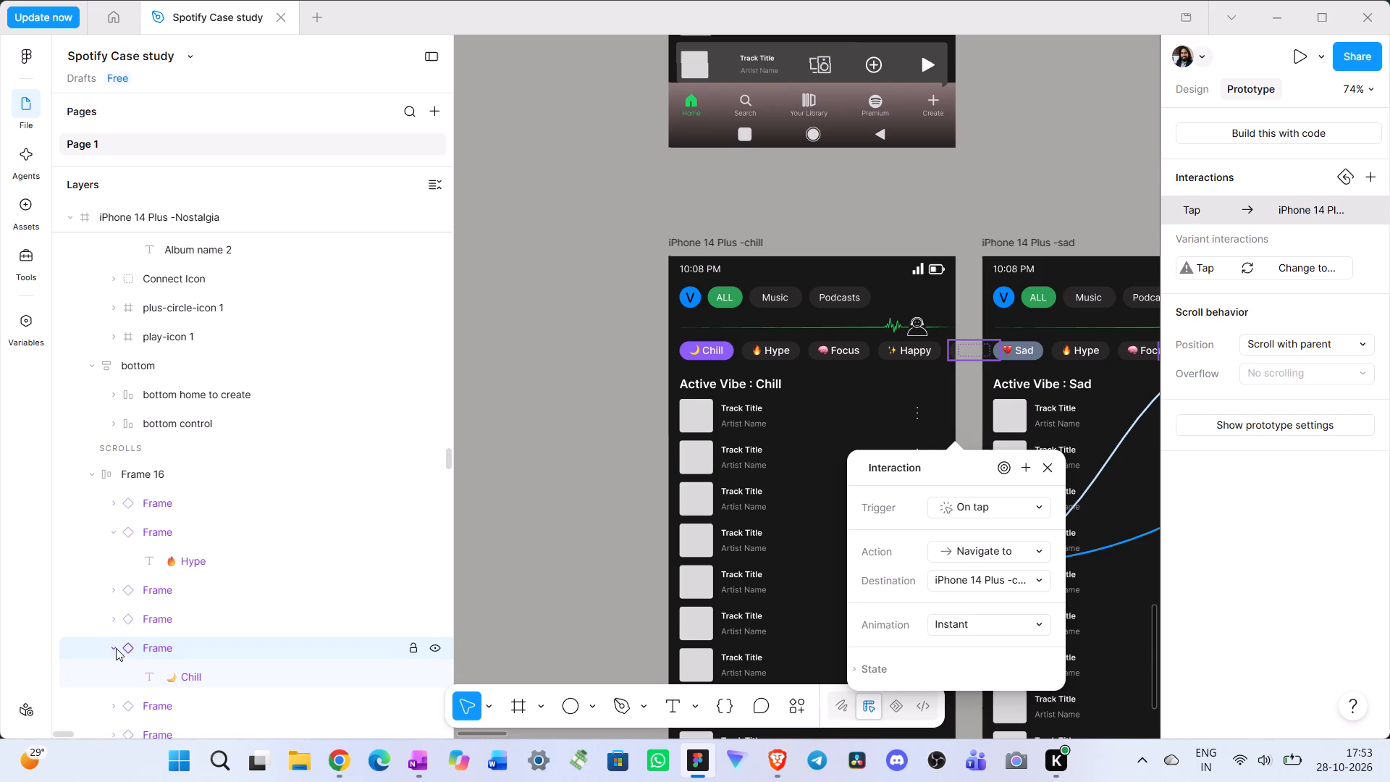
left_click(116, 648)
Link the nostalgia screen's Sad chip, sixth in the row, to the party screen with an On tap, Navigate to, Instant interaction.
scroll(224, 572, "down", 1)
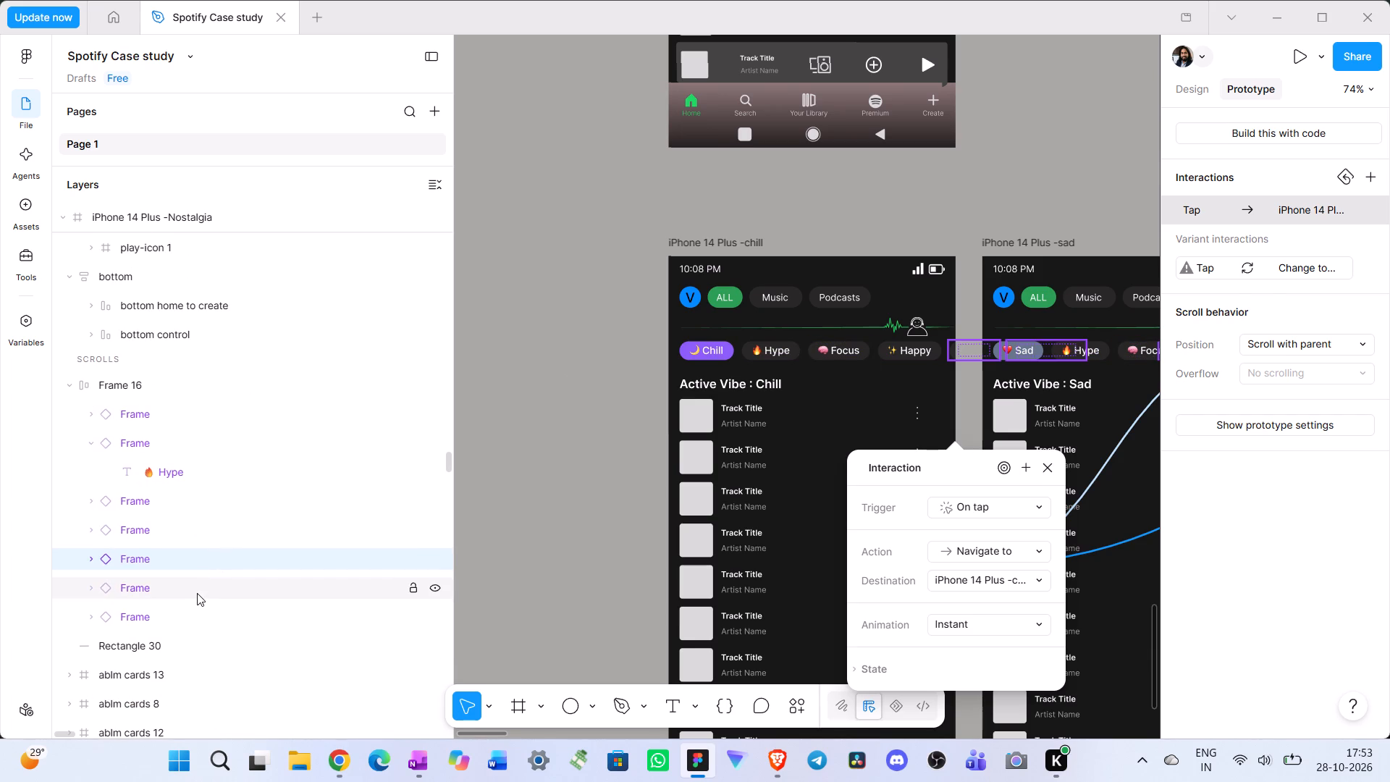
left_click(196, 593)
scroll(950, 356, "left", 5)
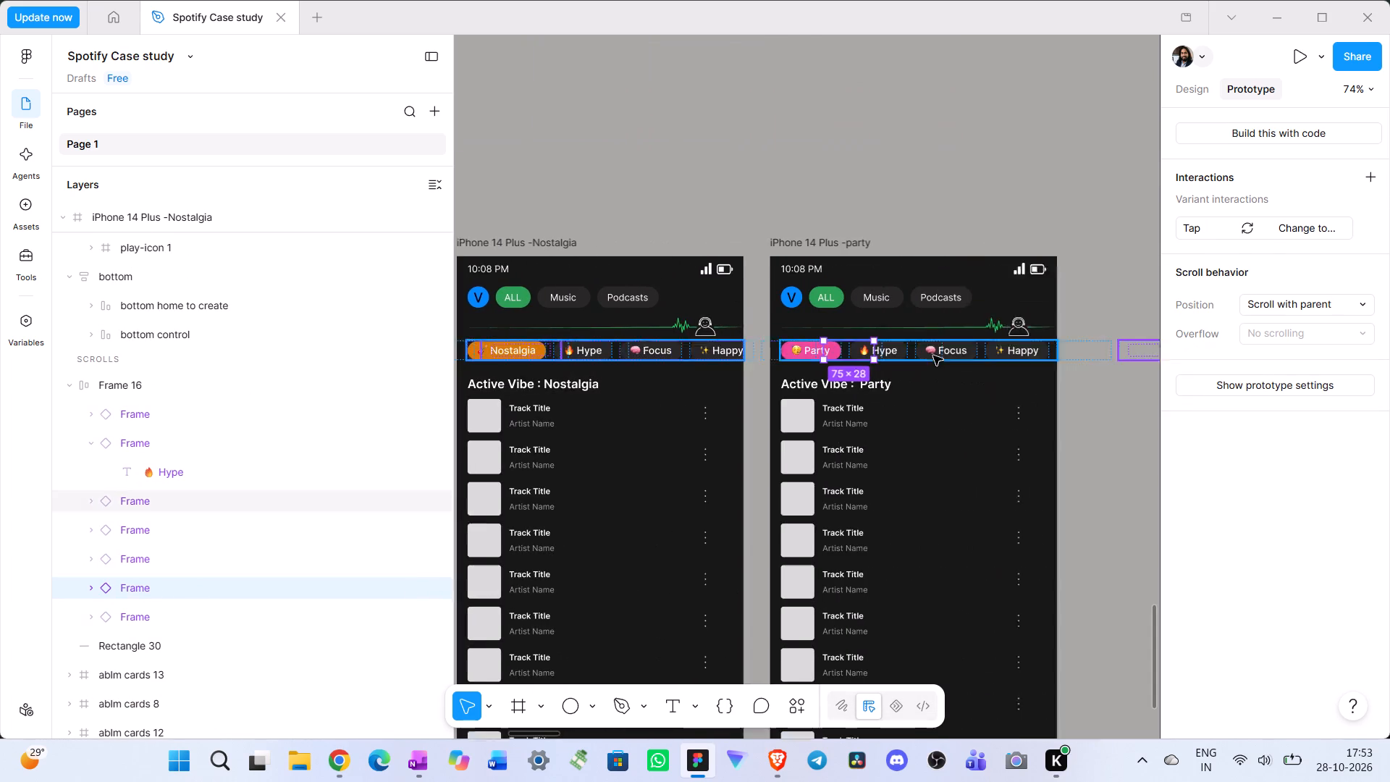
scroll(933, 356, "left", 1)
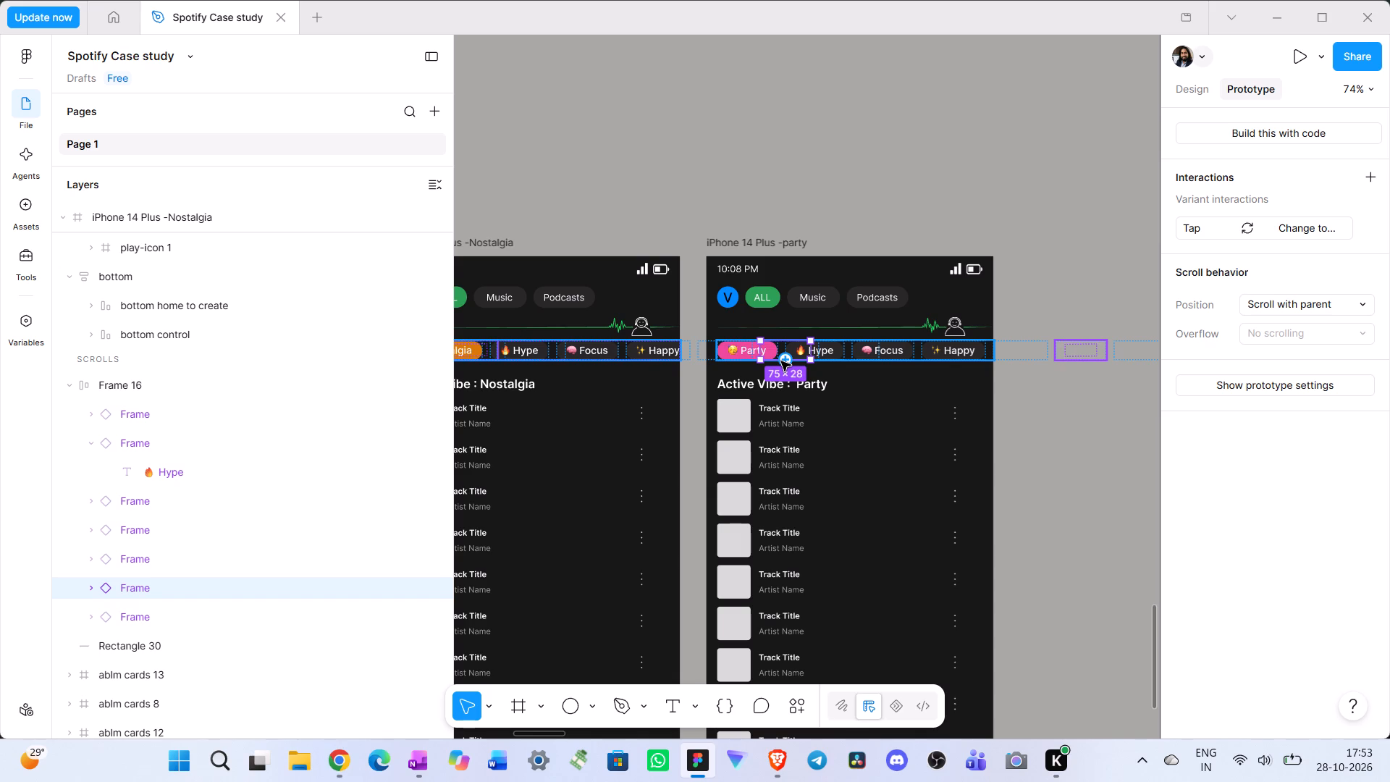
left_click_drag(786, 359, 710, 348)
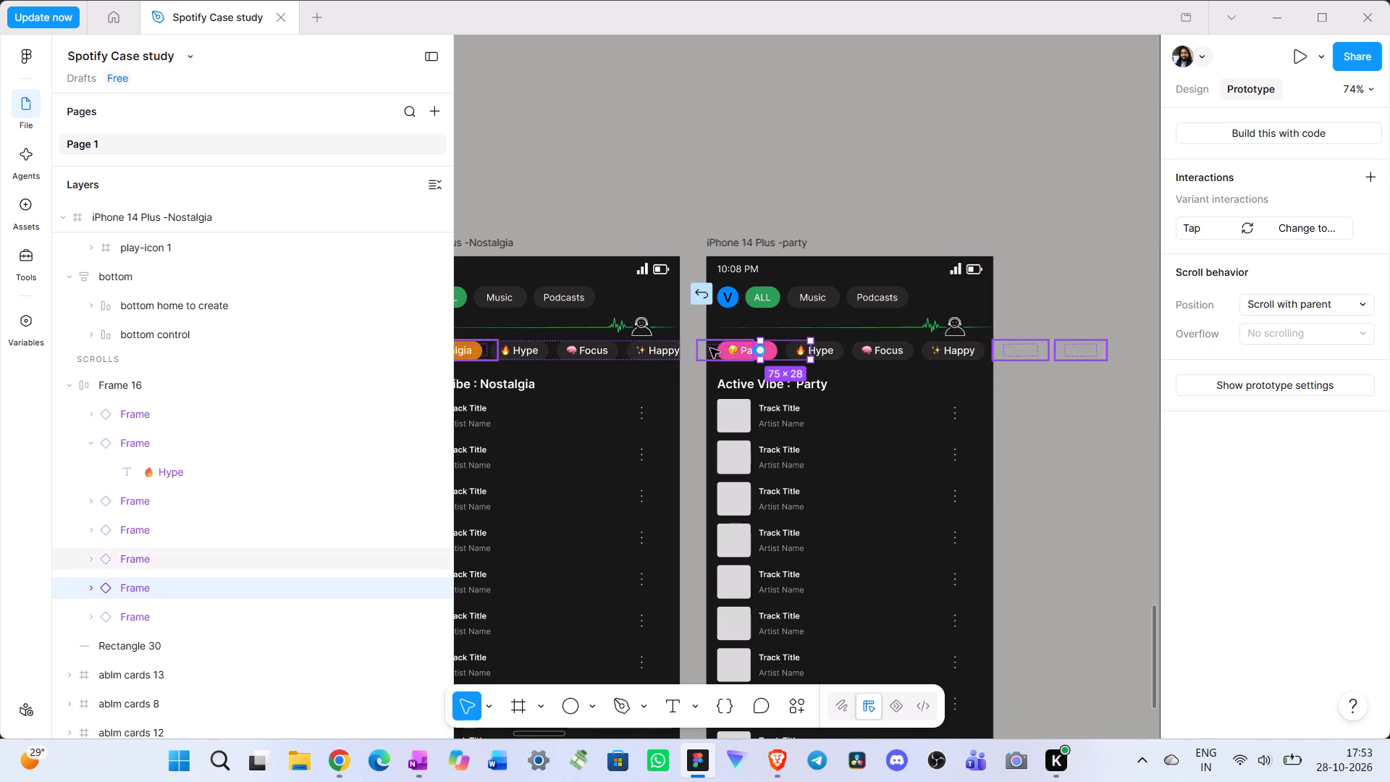
left_click_drag(710, 348, 690, 334)
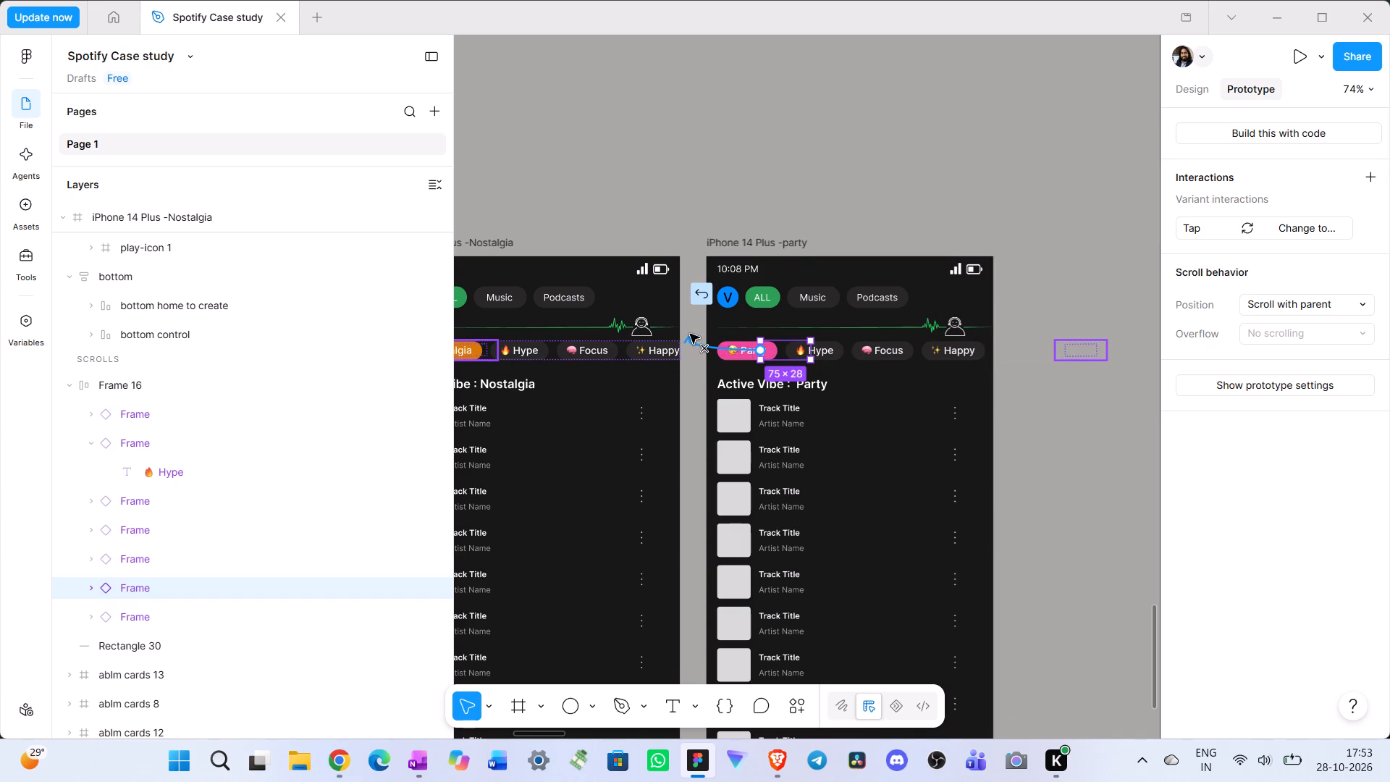
left_click_drag(690, 334, 678, 330)
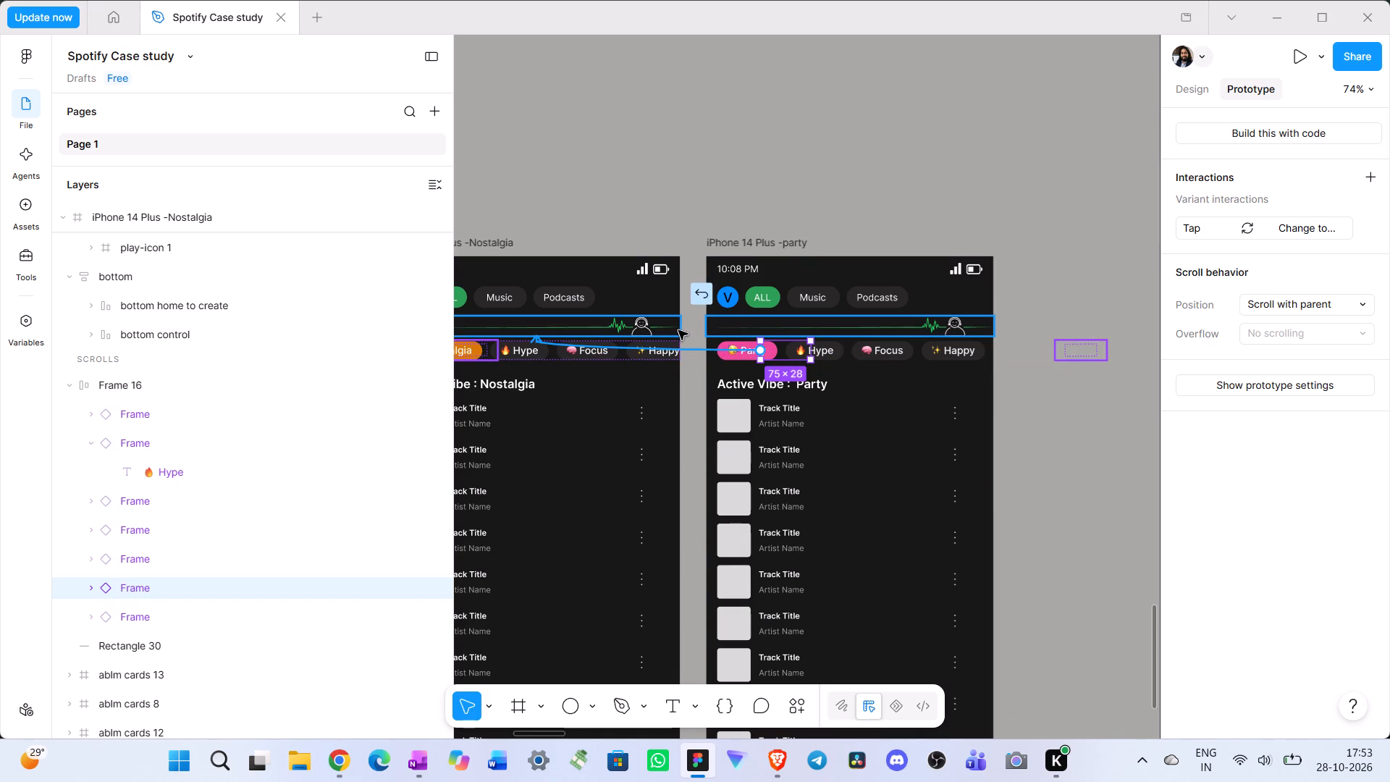
left_click_drag(678, 330, 678, 331)
left_click_drag(678, 331, 683, 331)
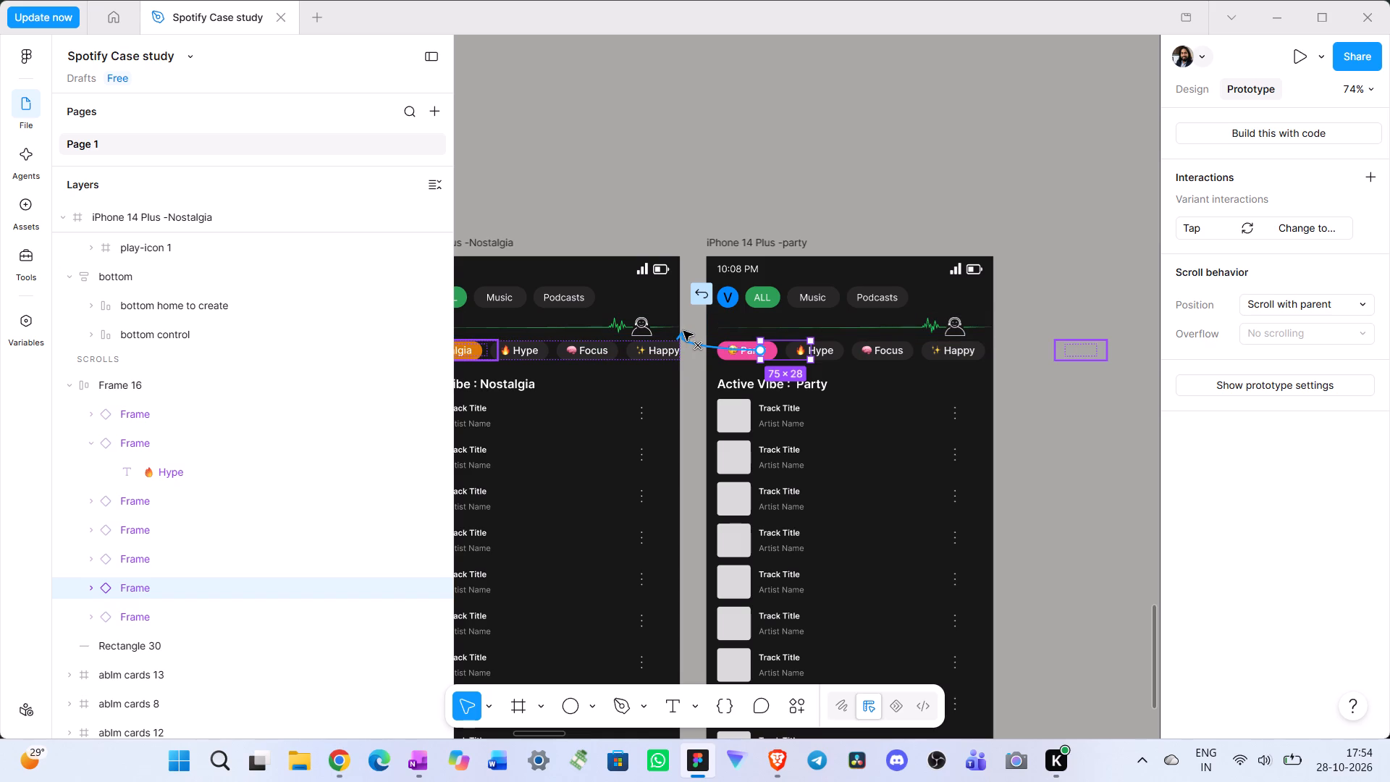
left_click_drag(683, 331, 686, 326)
left_click_drag(686, 326, 779, 350)
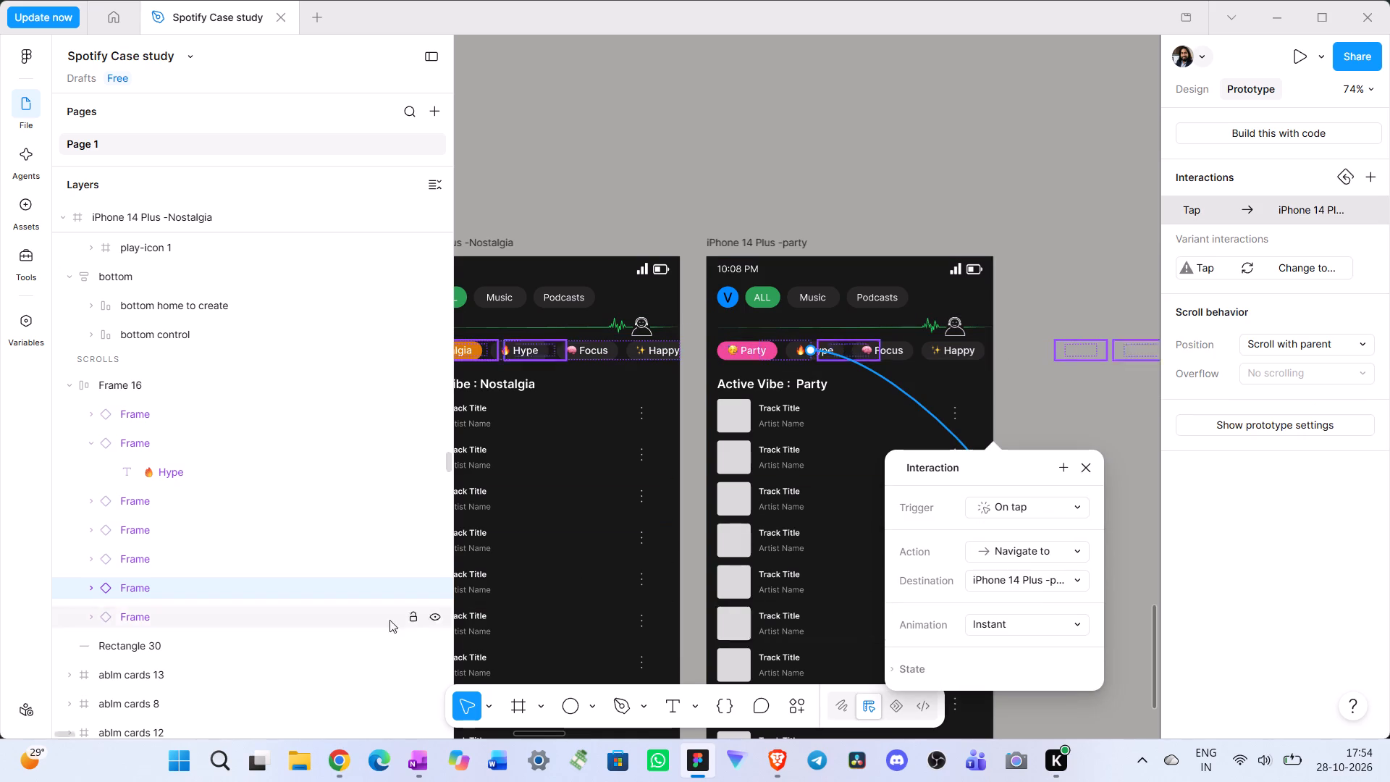
Identify the nostalgia screen's sixth chip as Sad and link it to the sad screen with an On drag, Navigate to, Smart animate interaction.
left_click(86, 590)
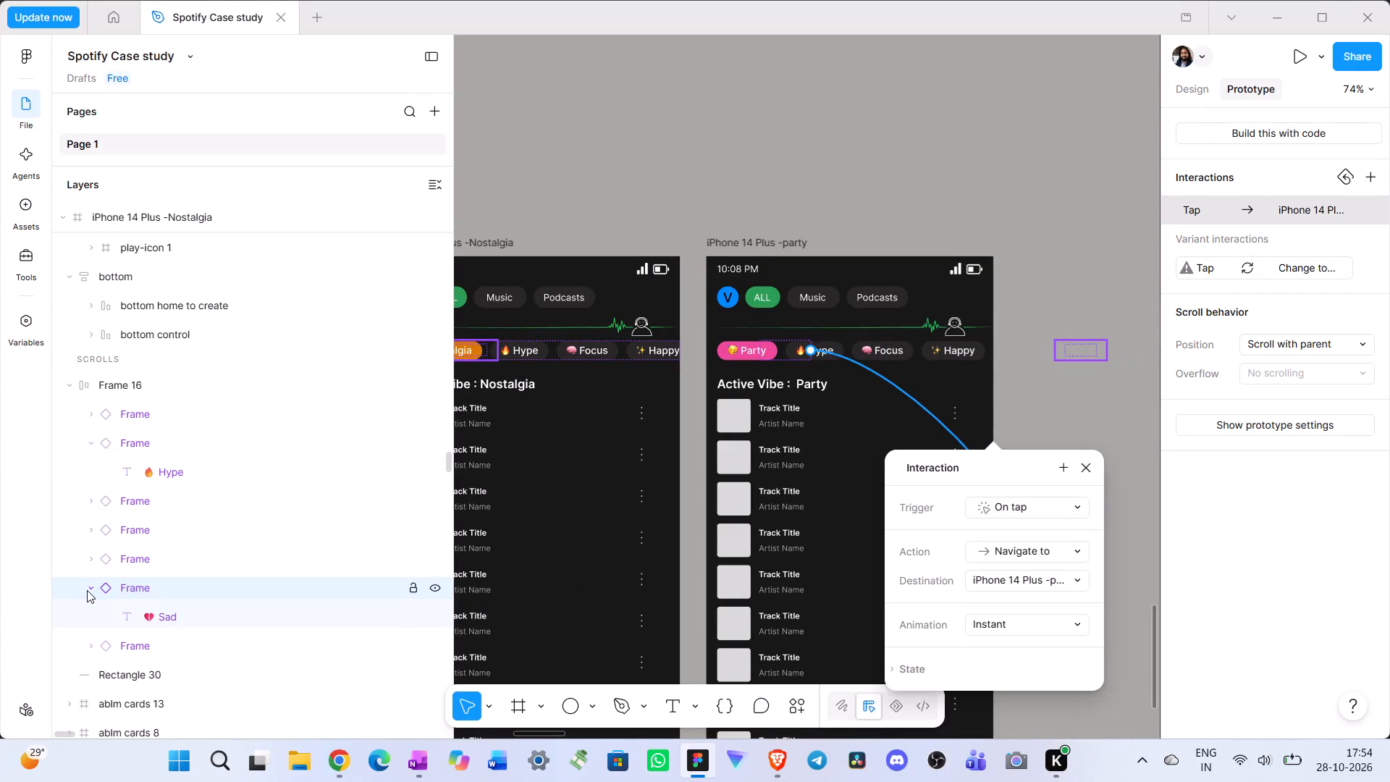
left_click(88, 590)
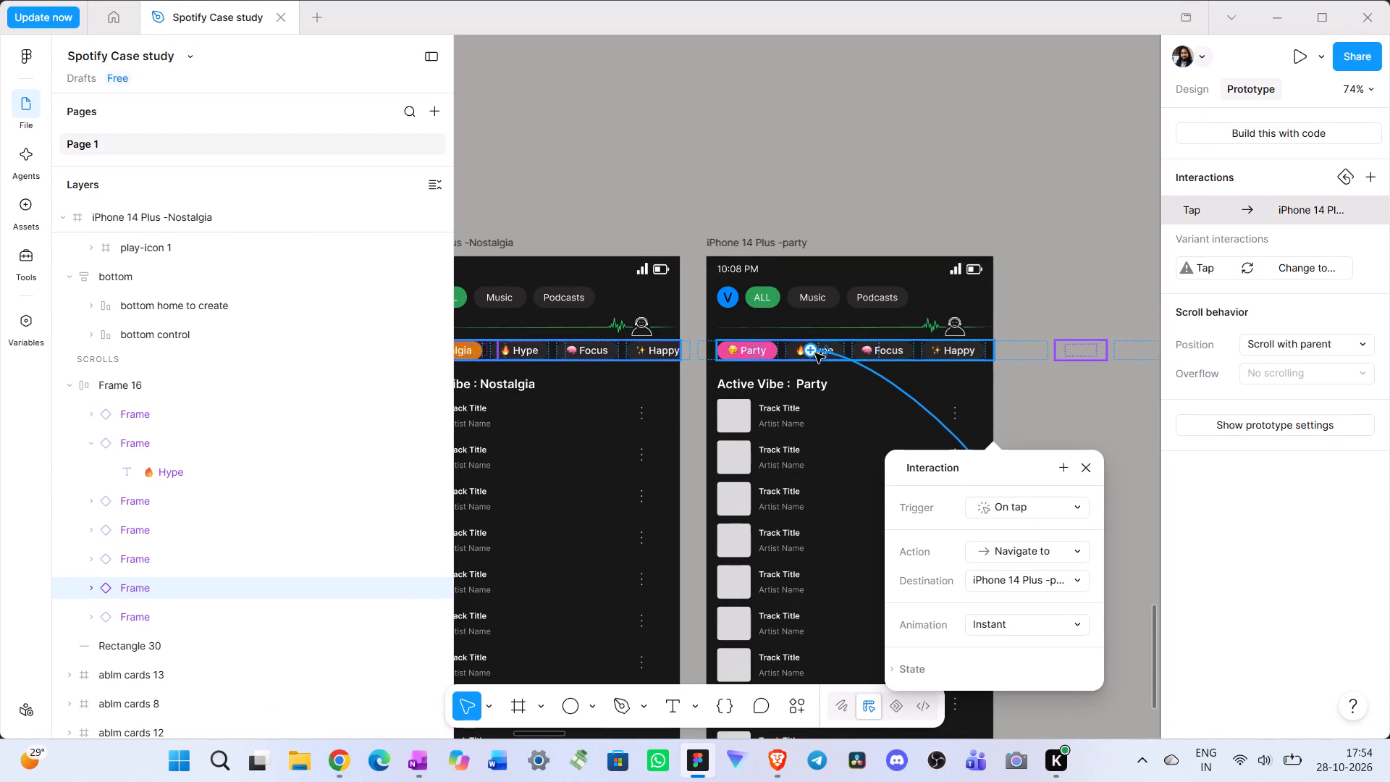
left_click(174, 585)
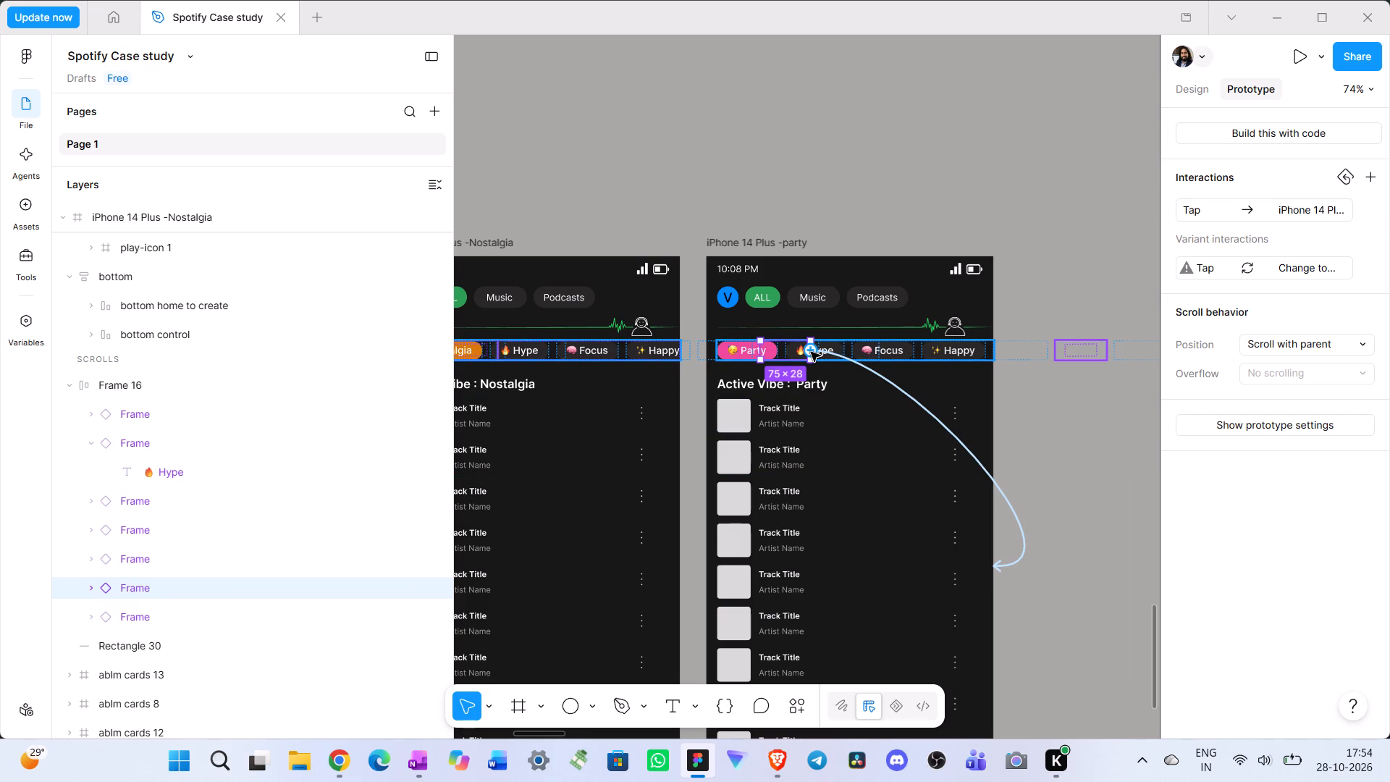
left_click_drag(811, 352, 661, 440)
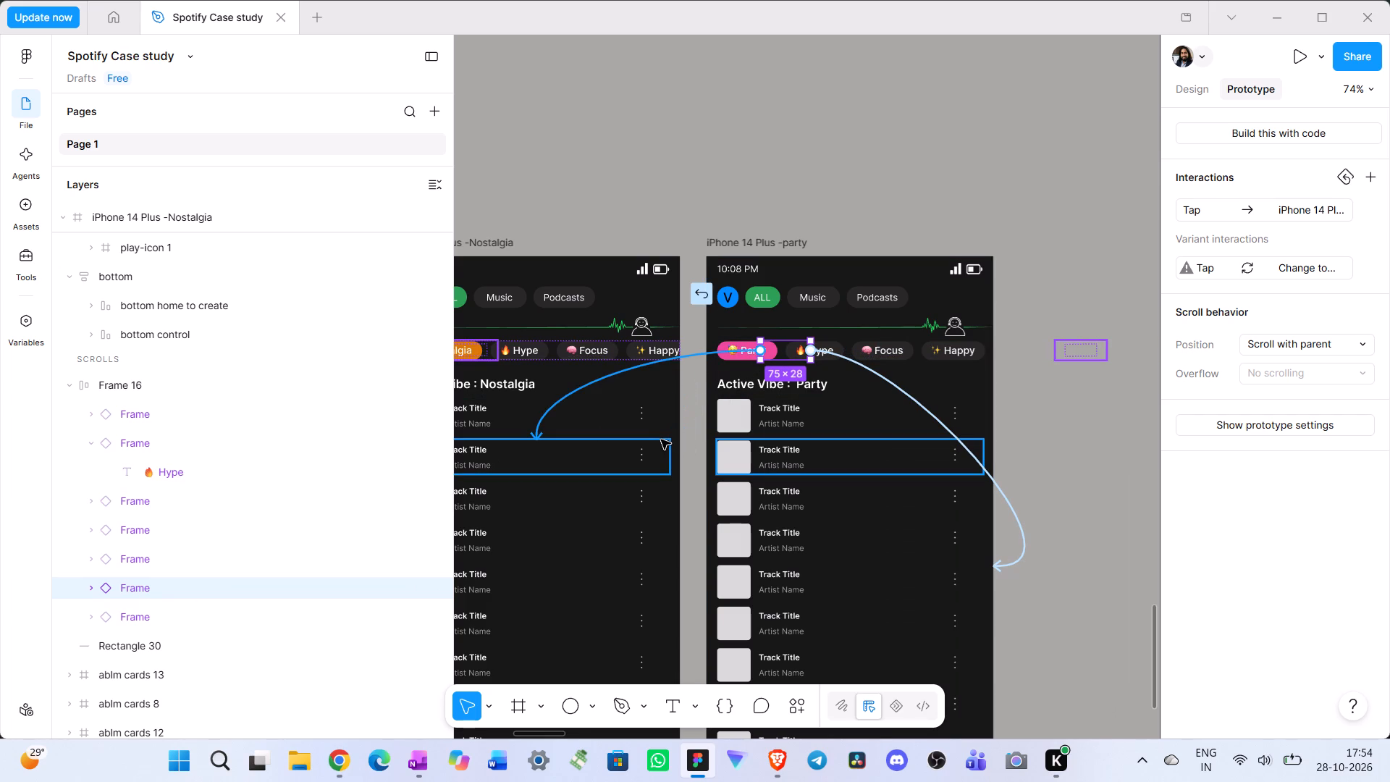
left_click_drag(661, 440, 548, 326)
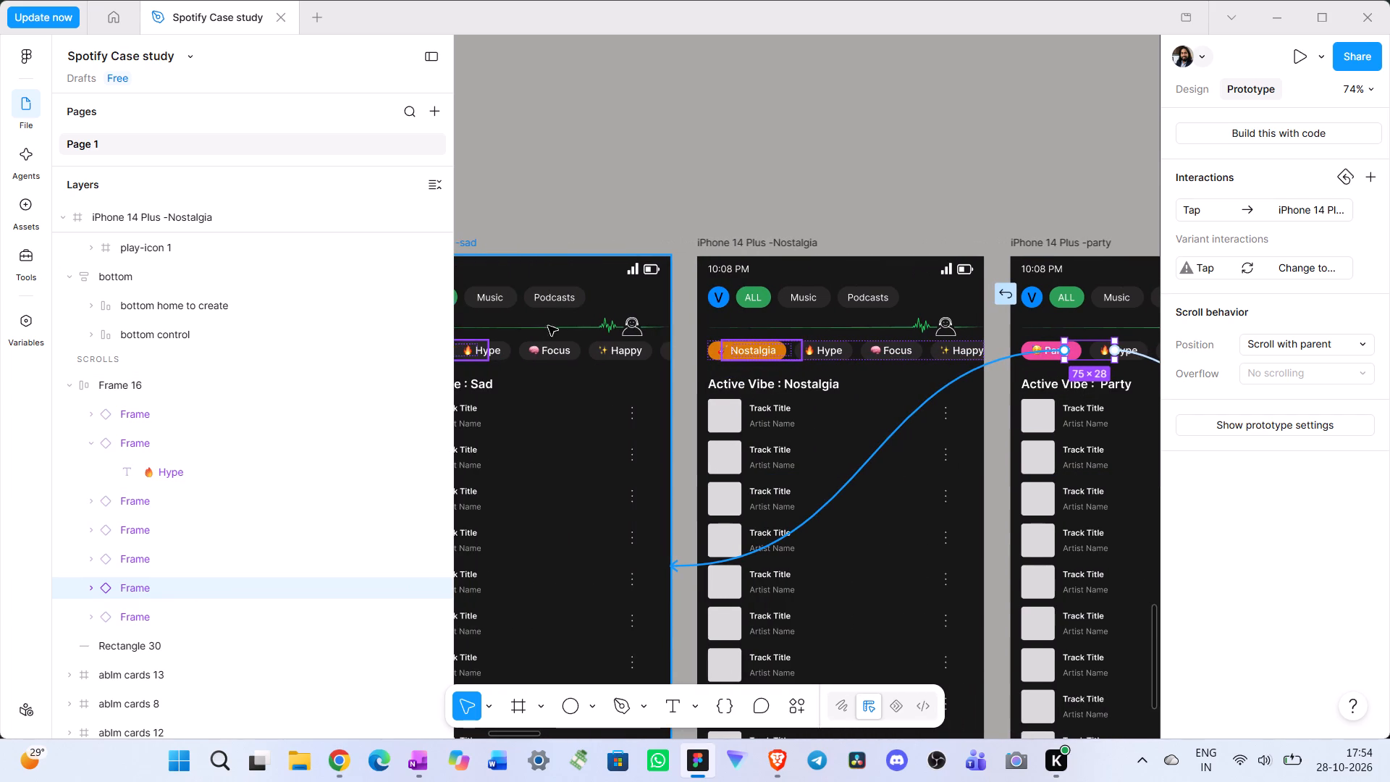
left_click_drag(548, 326, 631, 300)
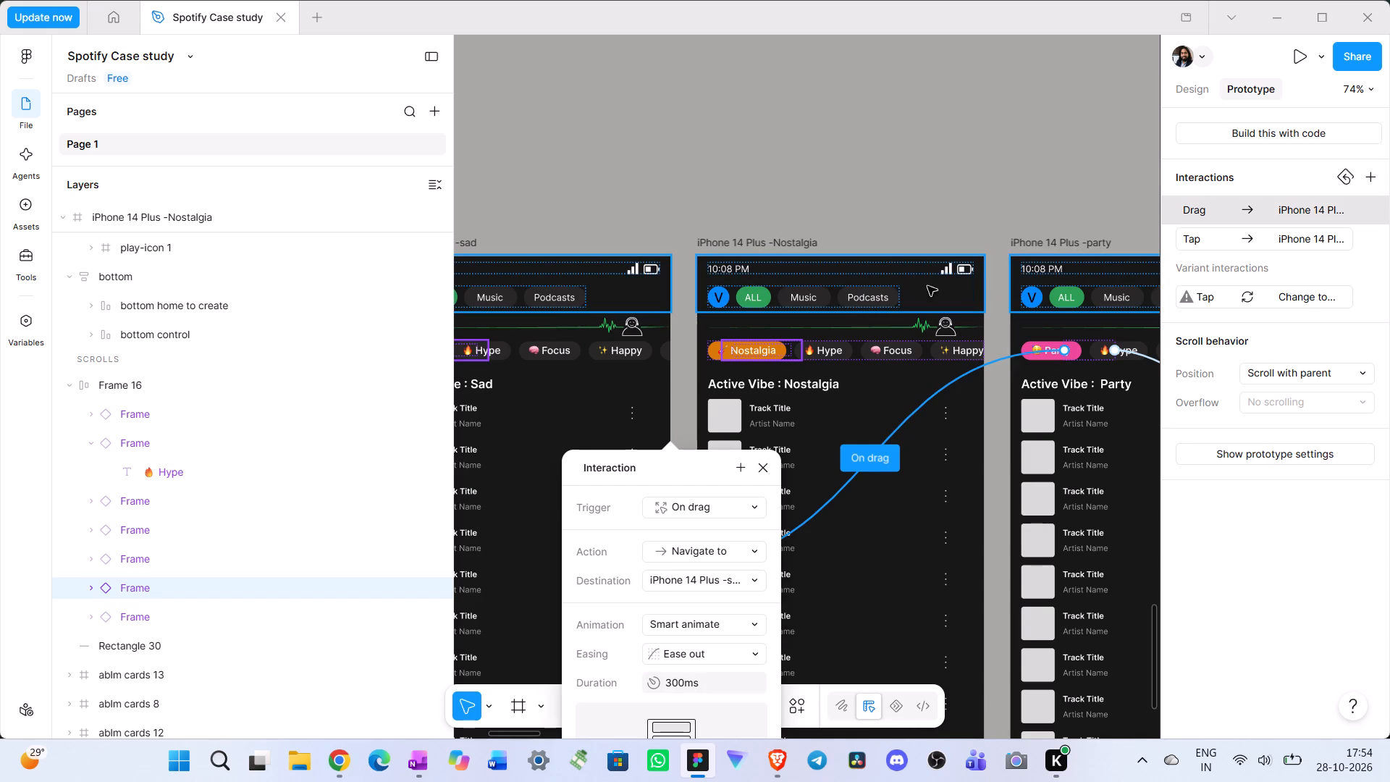
scroll(1058, 396, "left", 3)
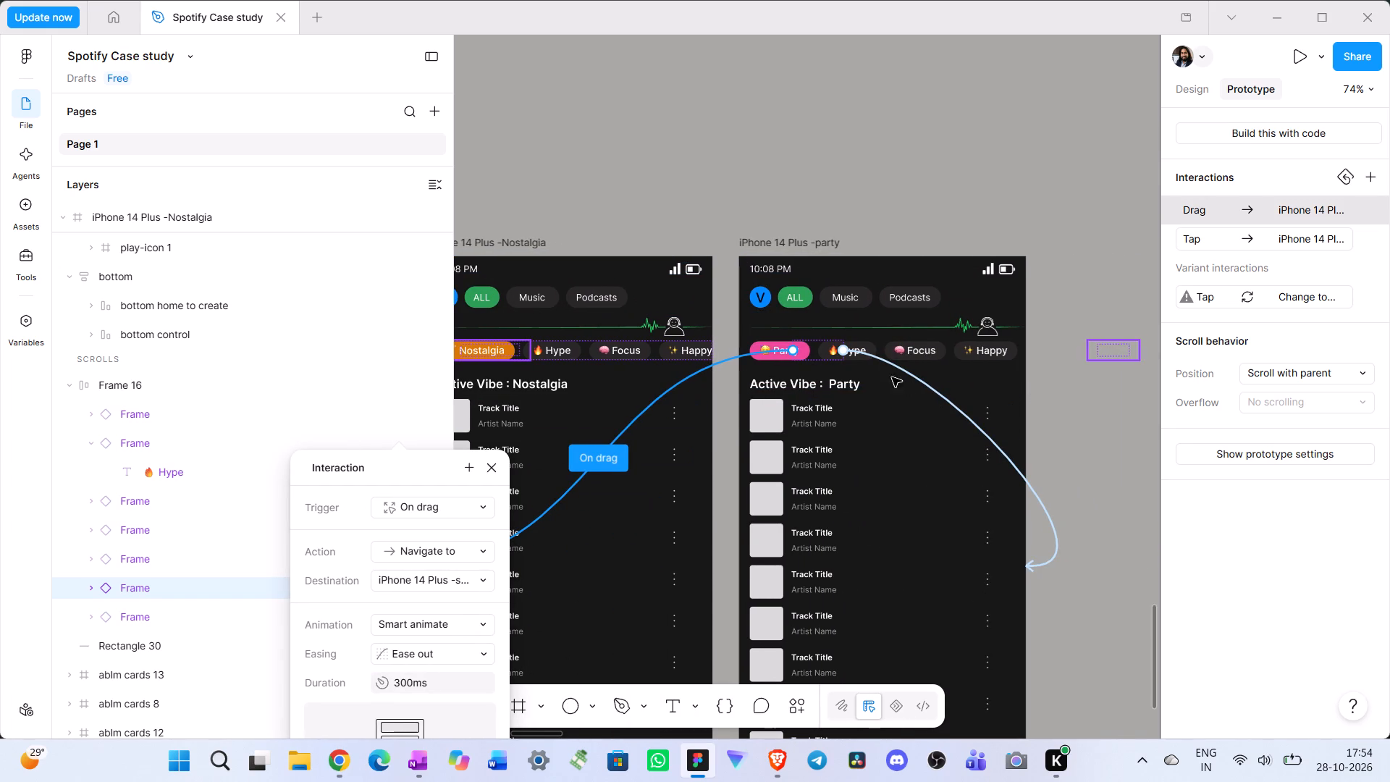
Remove the On tap link from the nostalgia screen's Sad chip to the party screen, keeping its On drag link.
left_click(844, 348)
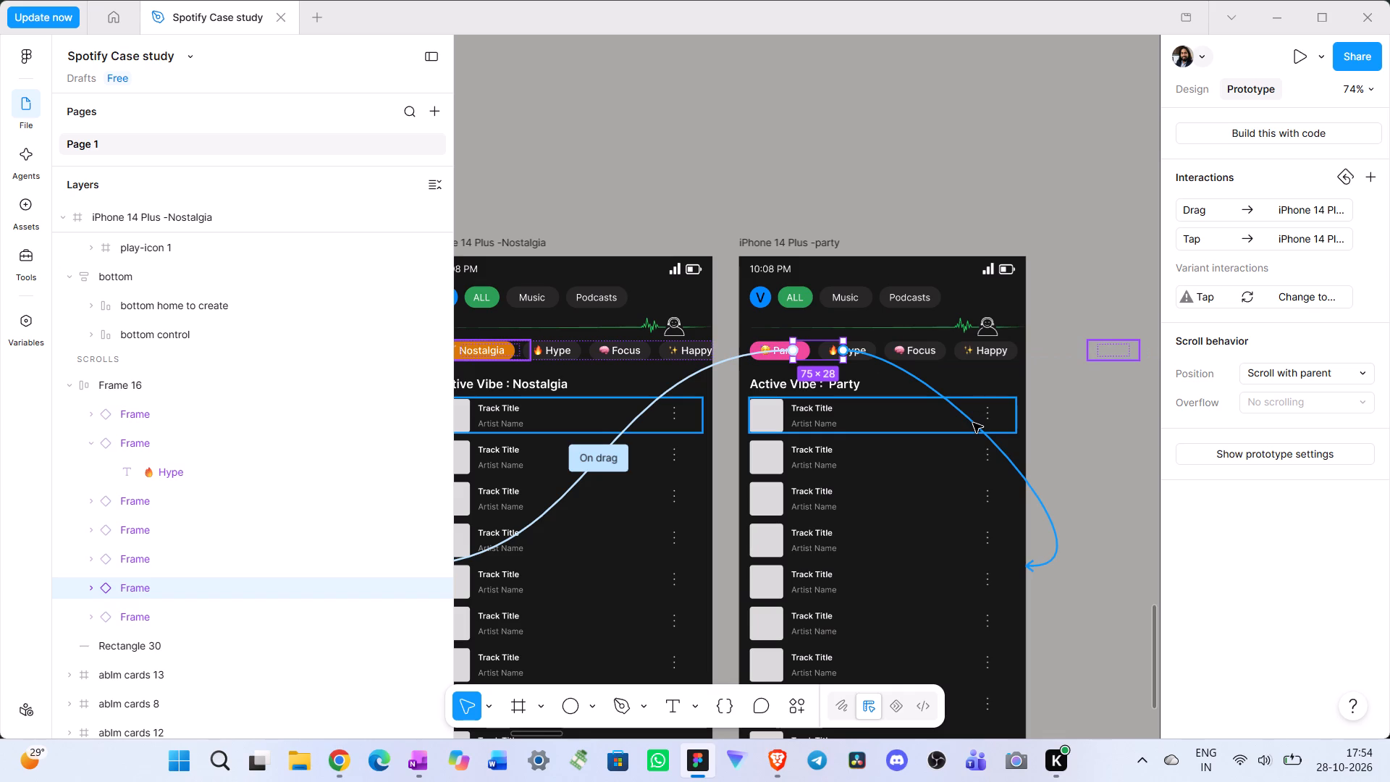
left_click_drag(1030, 566, 1048, 553)
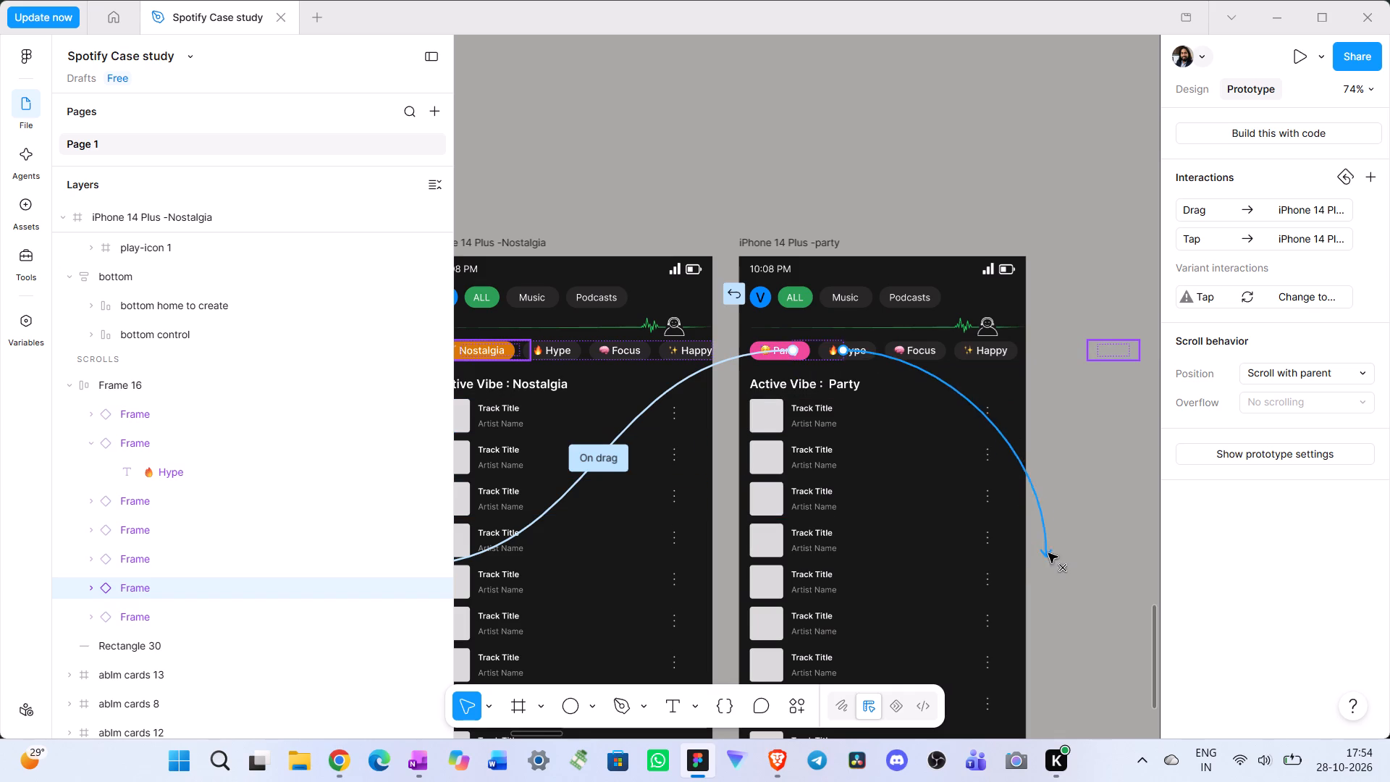
left_click_drag(1048, 553, 990, 366)
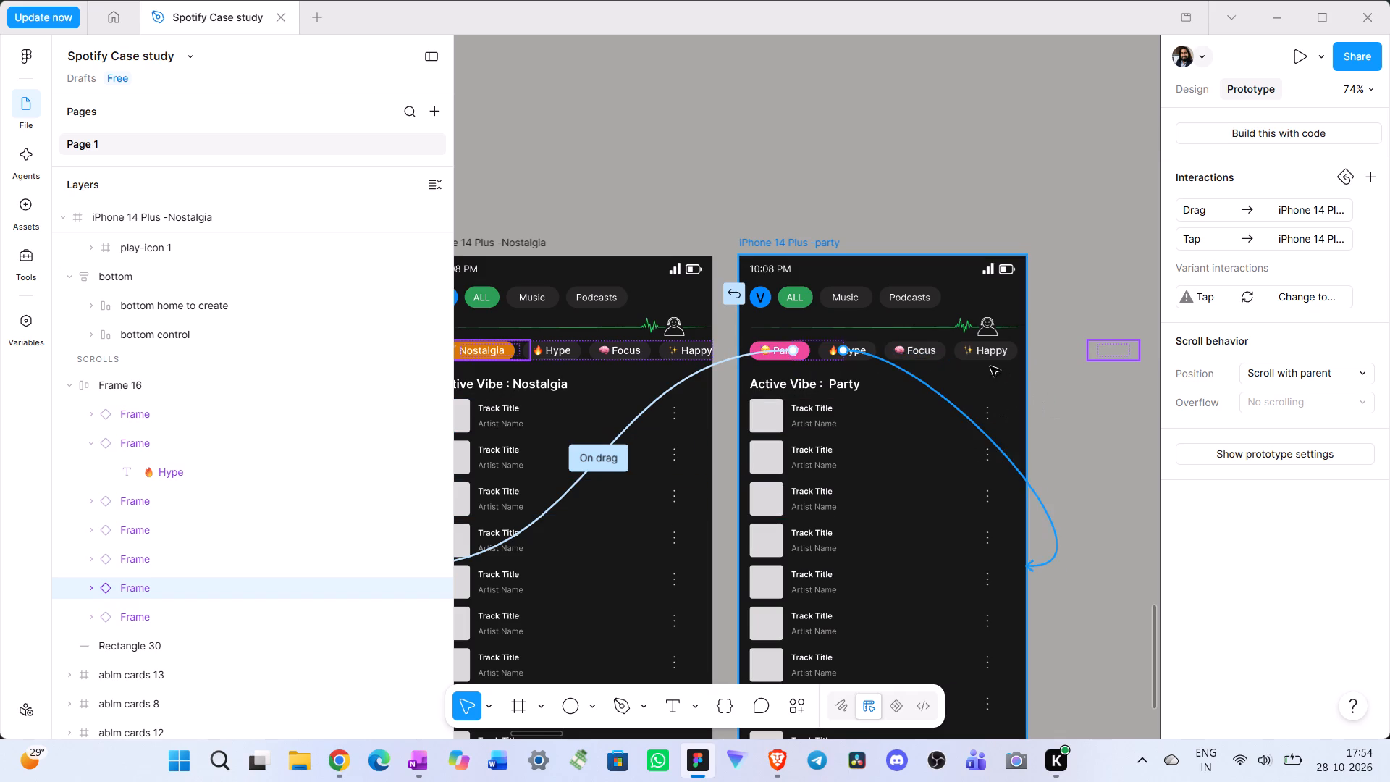
left_click_drag(990, 366, 1040, 345)
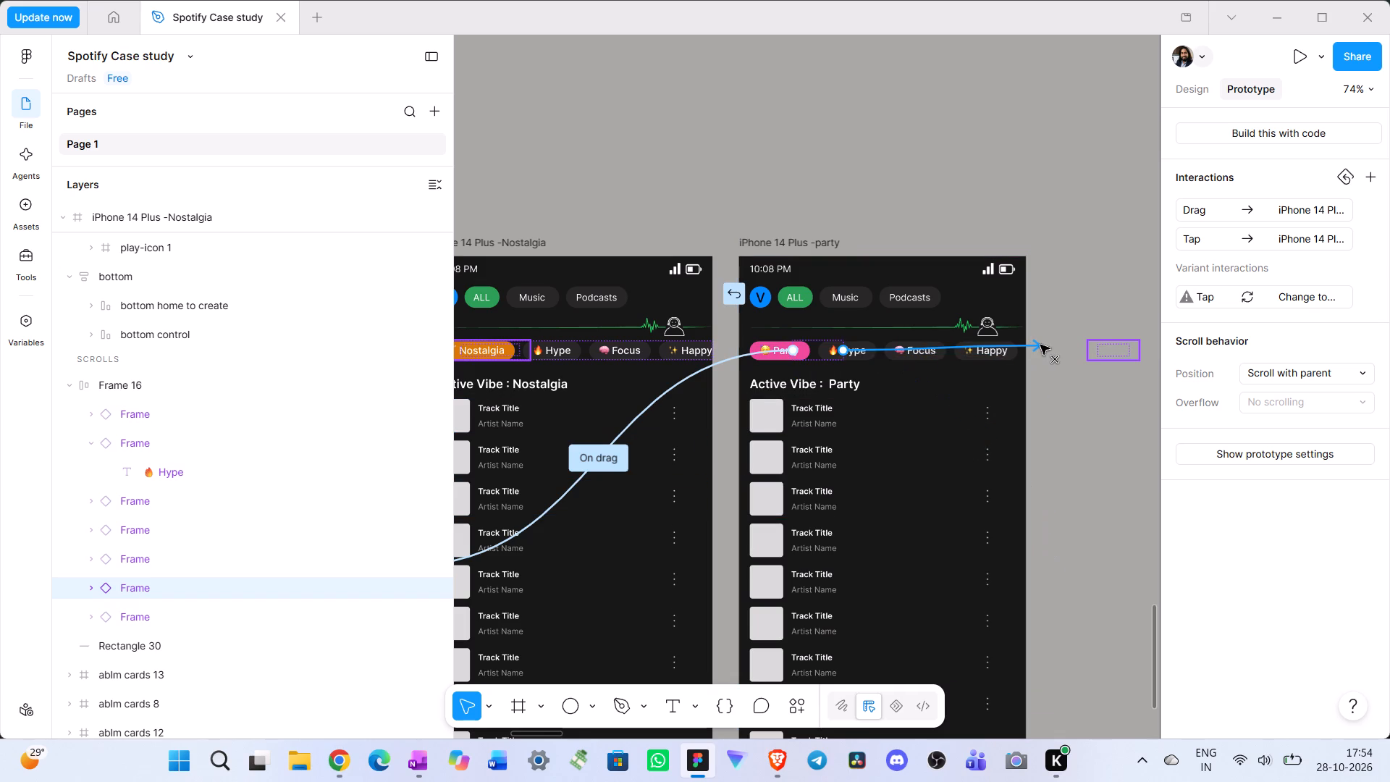
left_click_drag(1040, 345, 1032, 341)
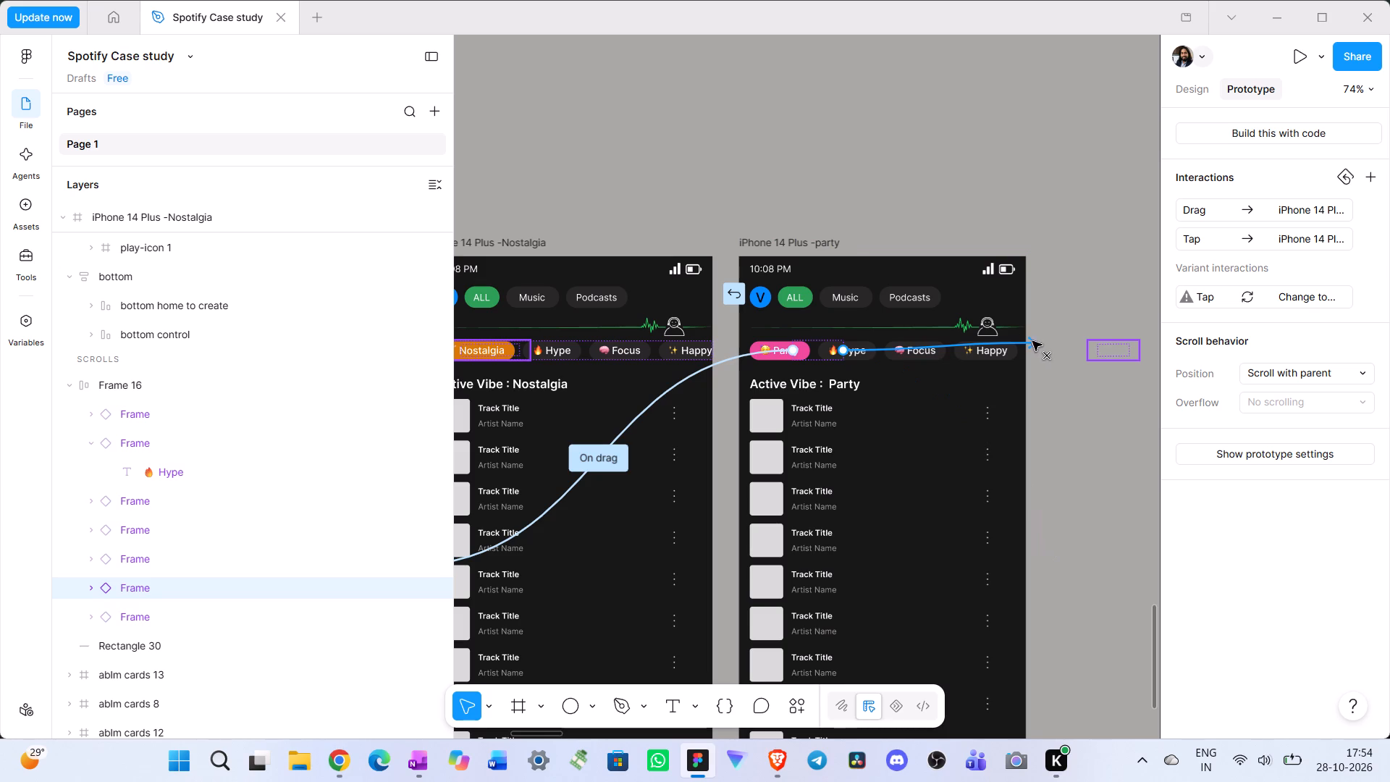
left_click_drag(1032, 341, 1022, 340)
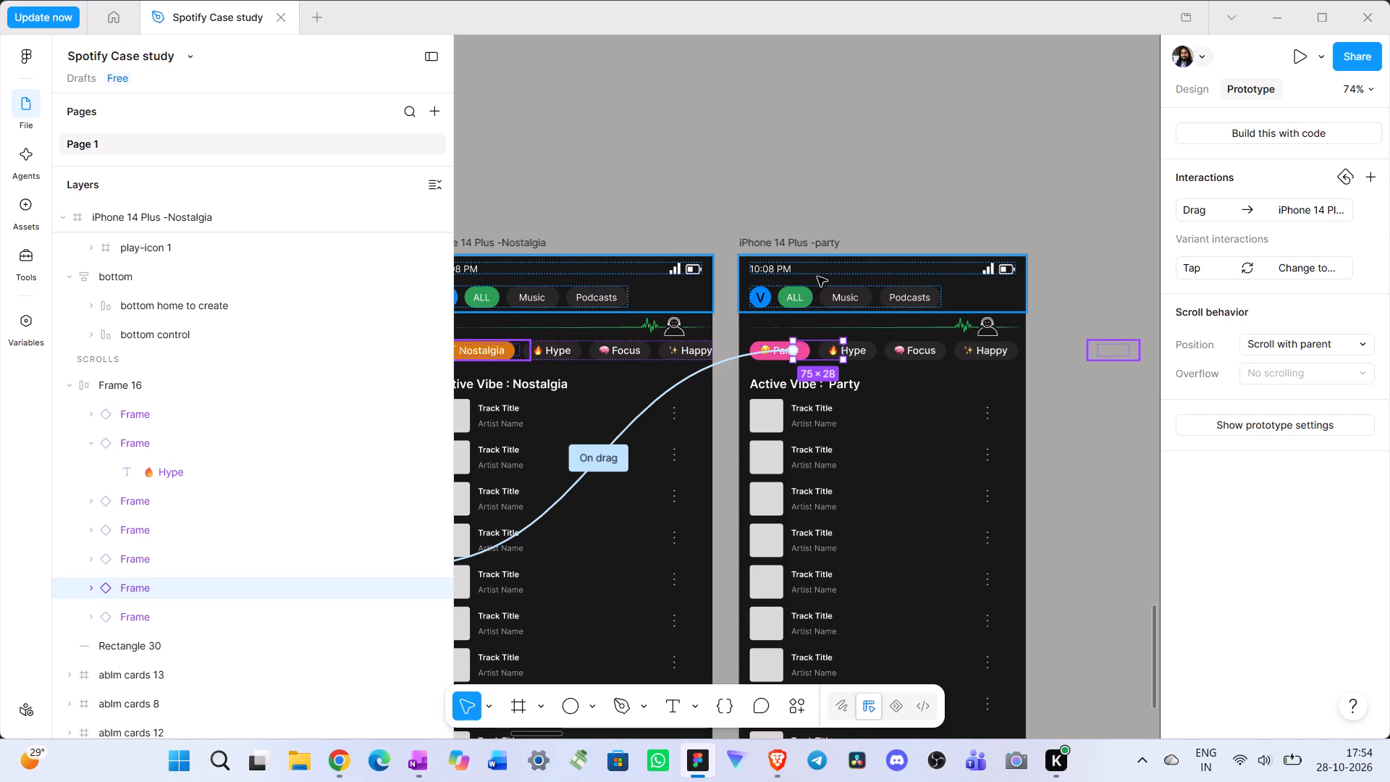
Link the nostalgia screen's Party chip, last in the row, to the party screen with an On tap, Navigate to, Instant interaction.
left_click(130, 611)
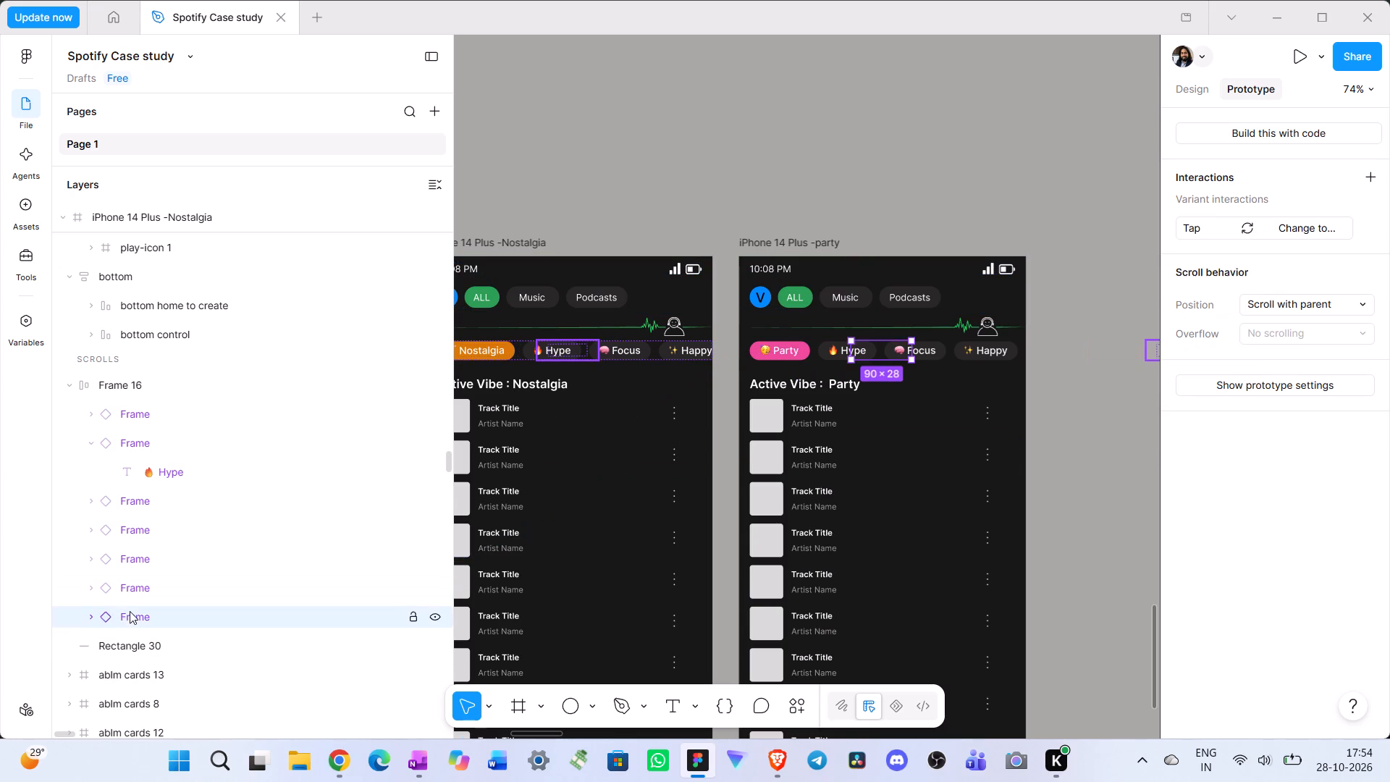
left_click(87, 618)
left_click(87, 618)
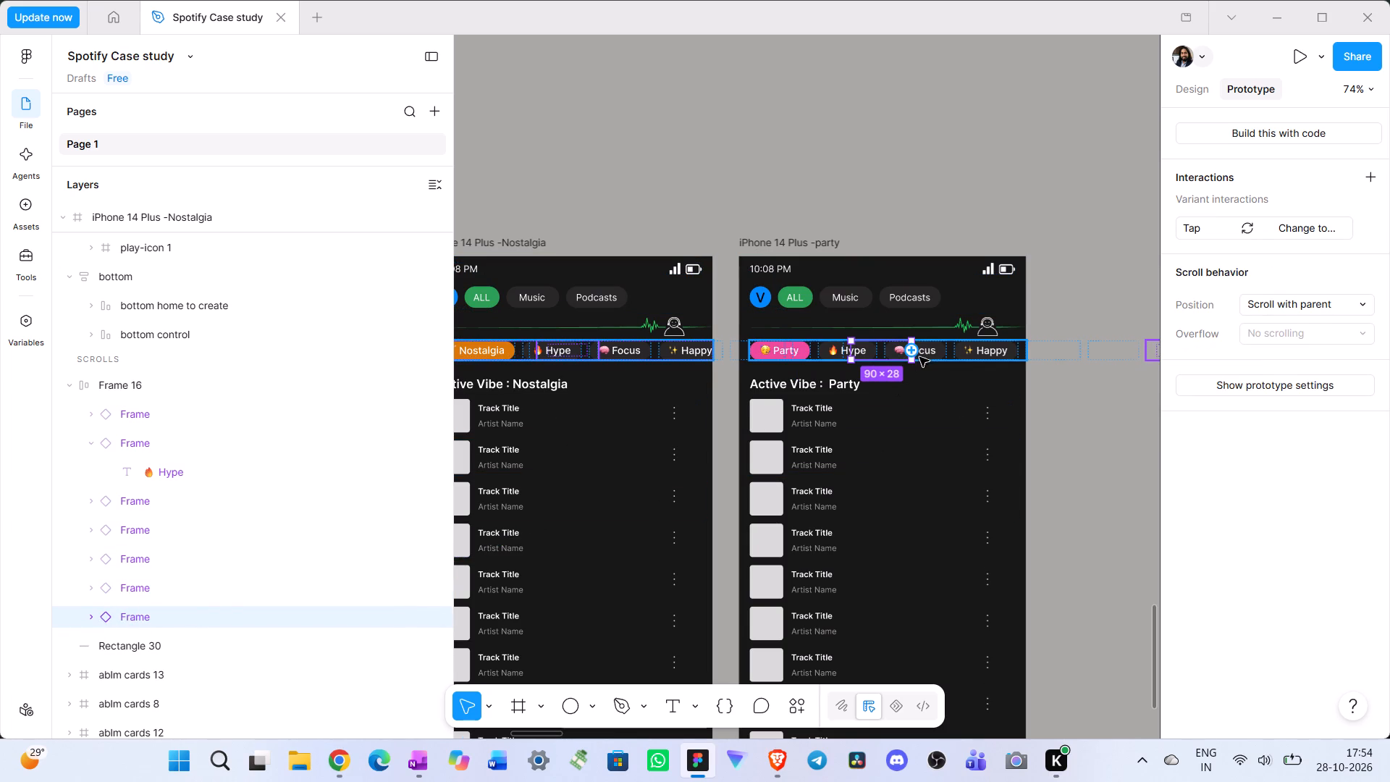
left_click_drag(914, 352, 1000, 374)
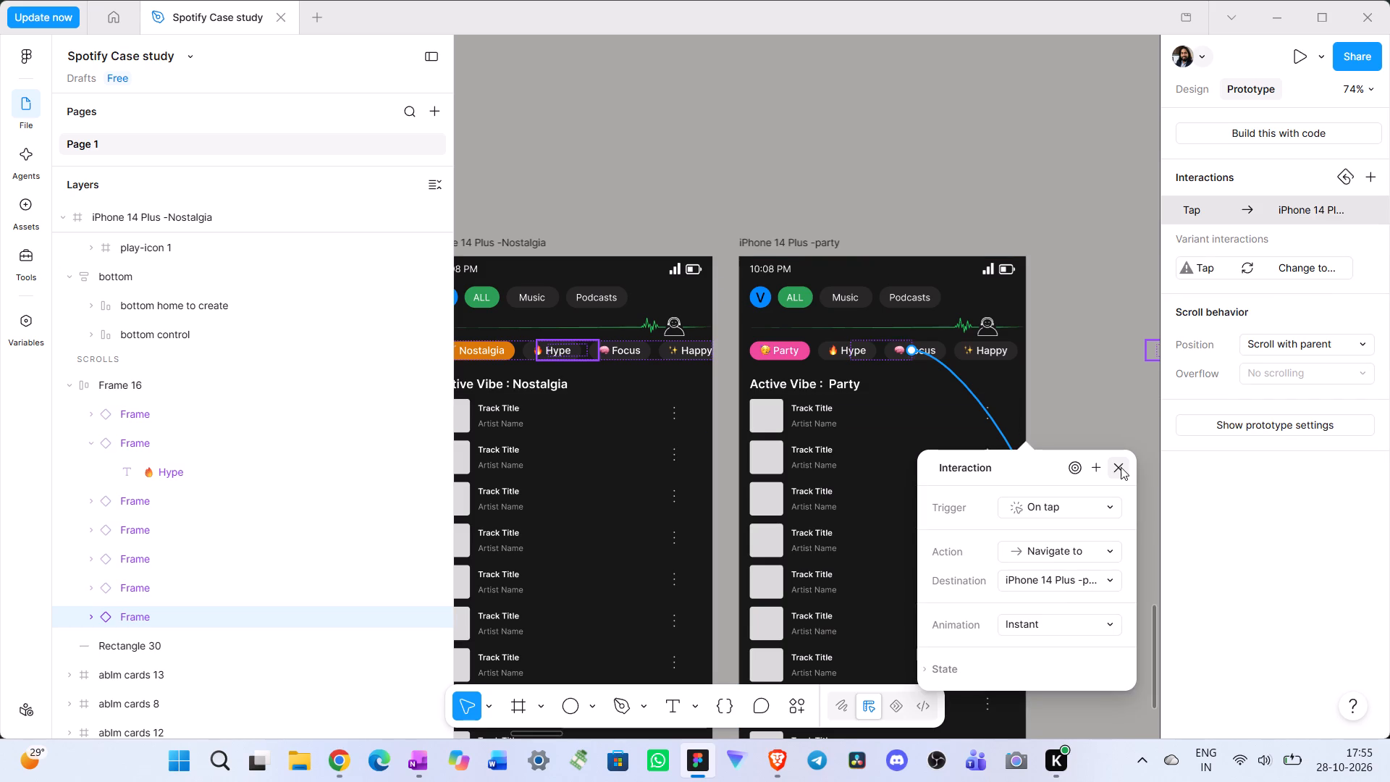
left_click(1121, 467)
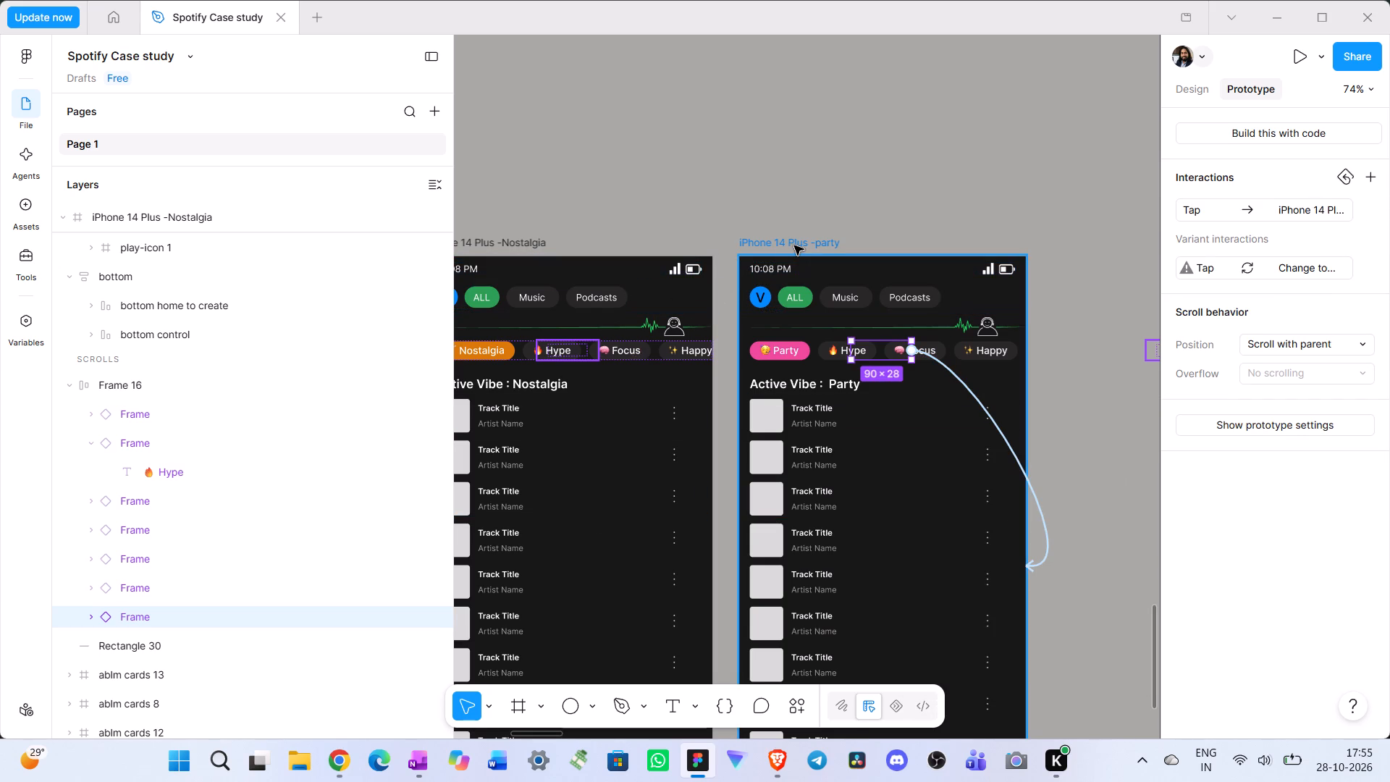
left_click(564, 349)
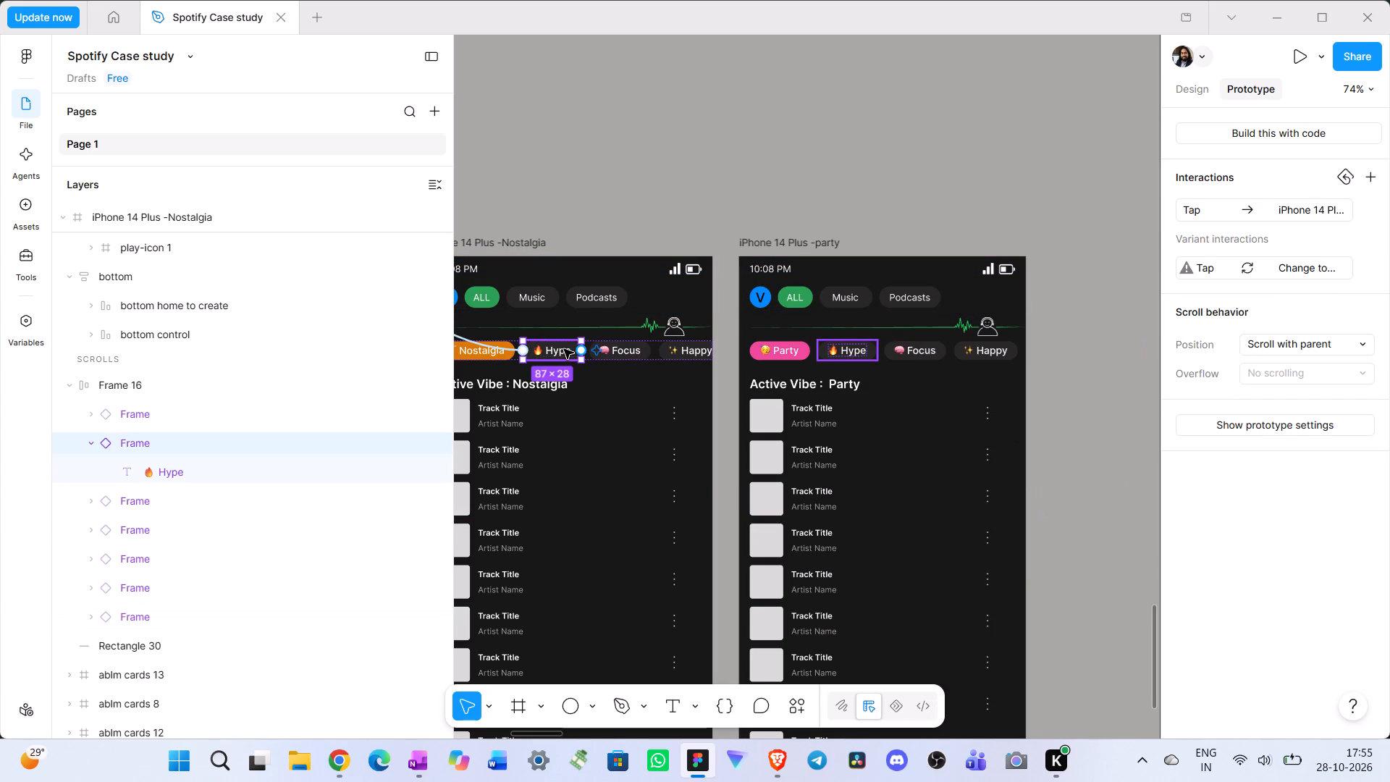
left_click(605, 354)
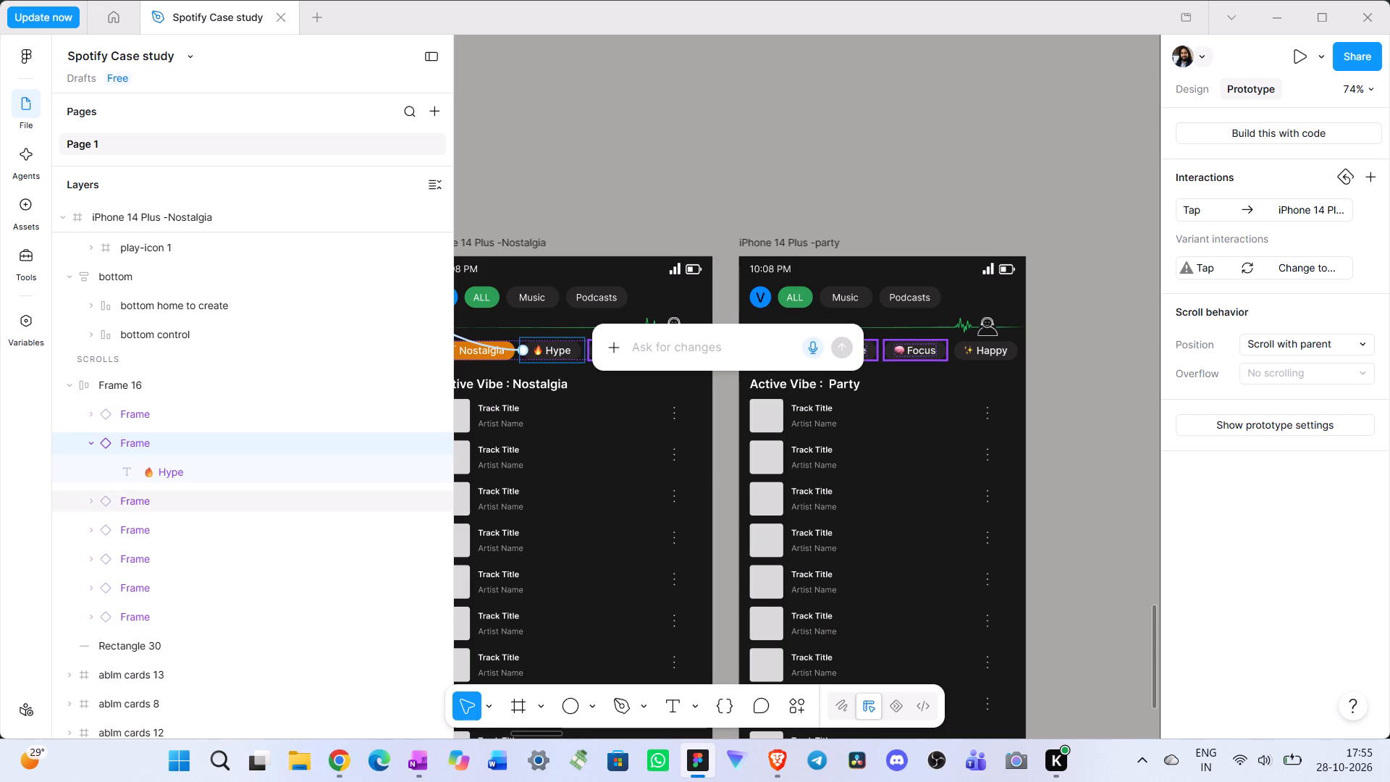
left_click(771, 161)
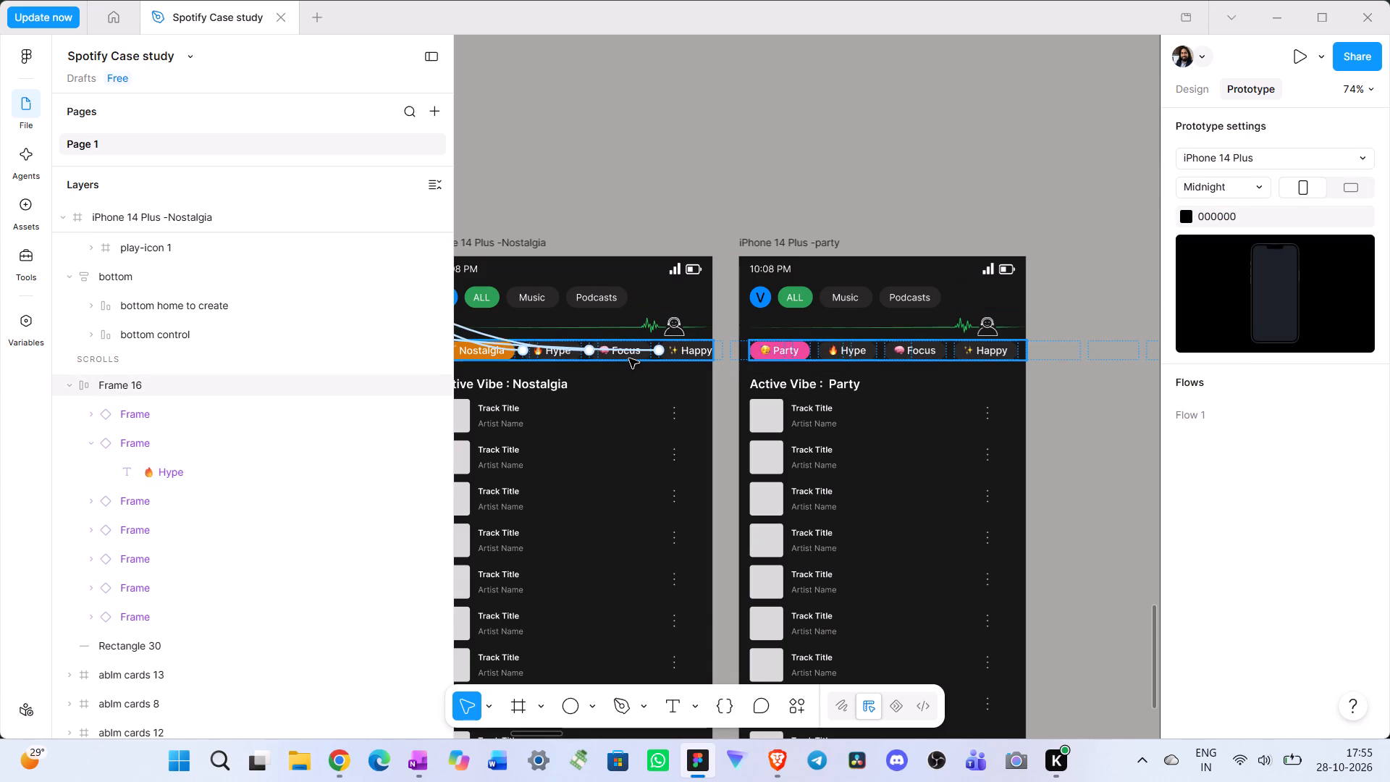
left_click(629, 358)
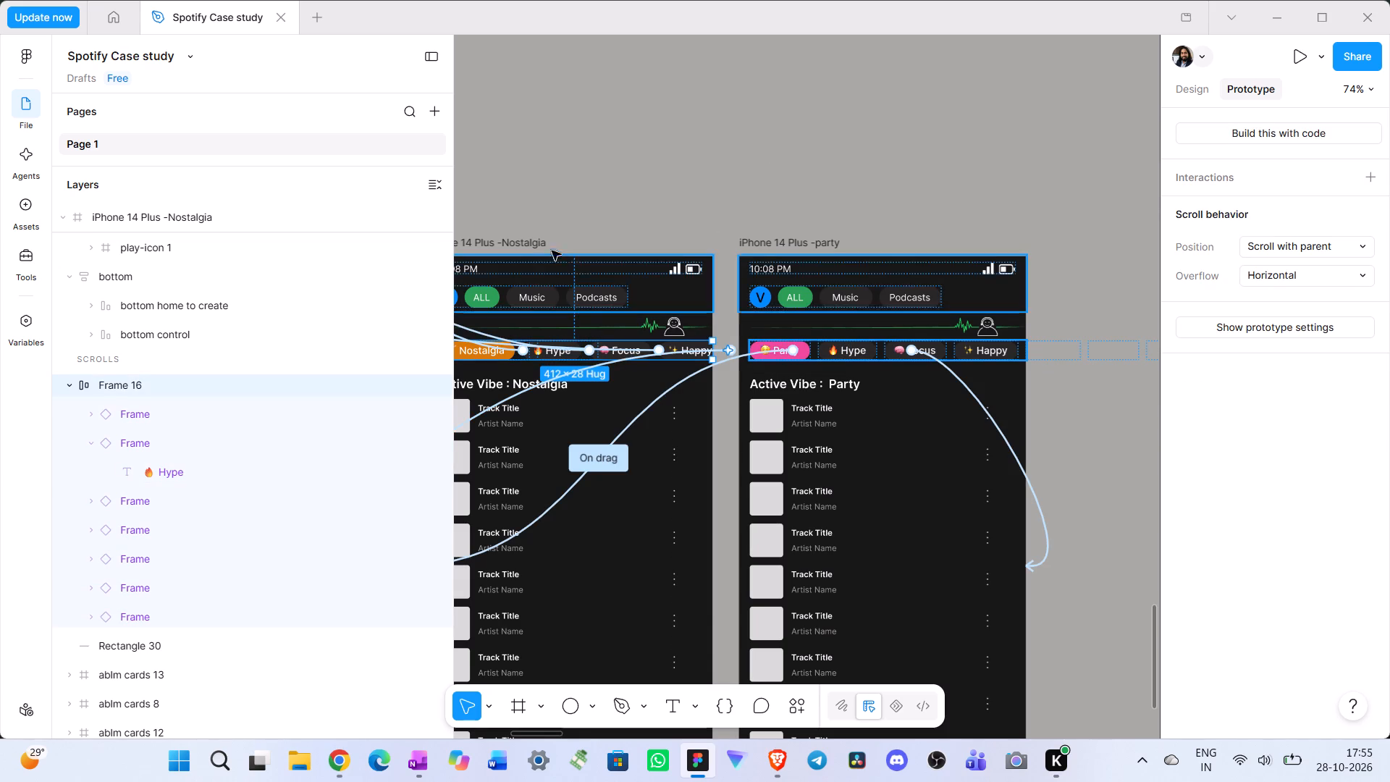
left_click(519, 244)
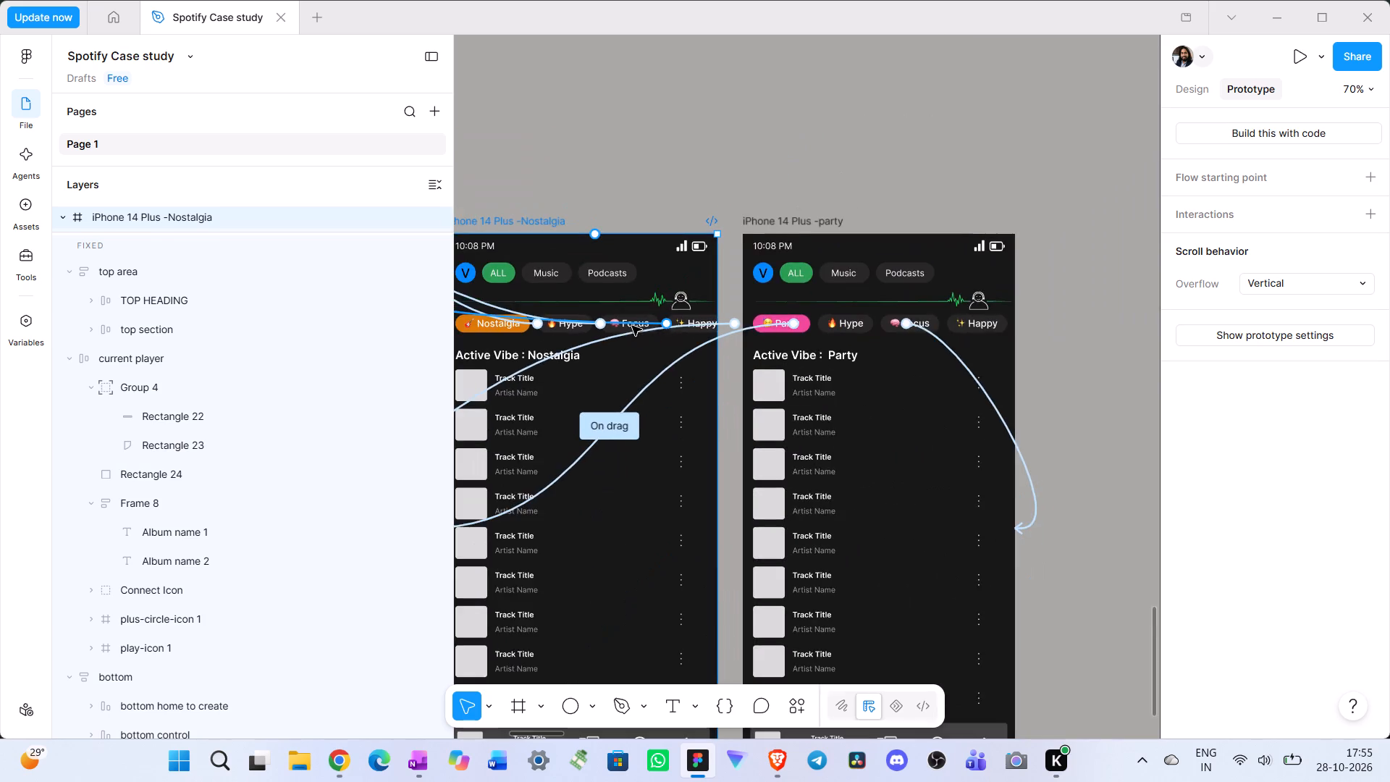
Link the party screen's Hype chip to the hype screen with an On tap, Navigate to, Instant interaction.
left_click(767, 251)
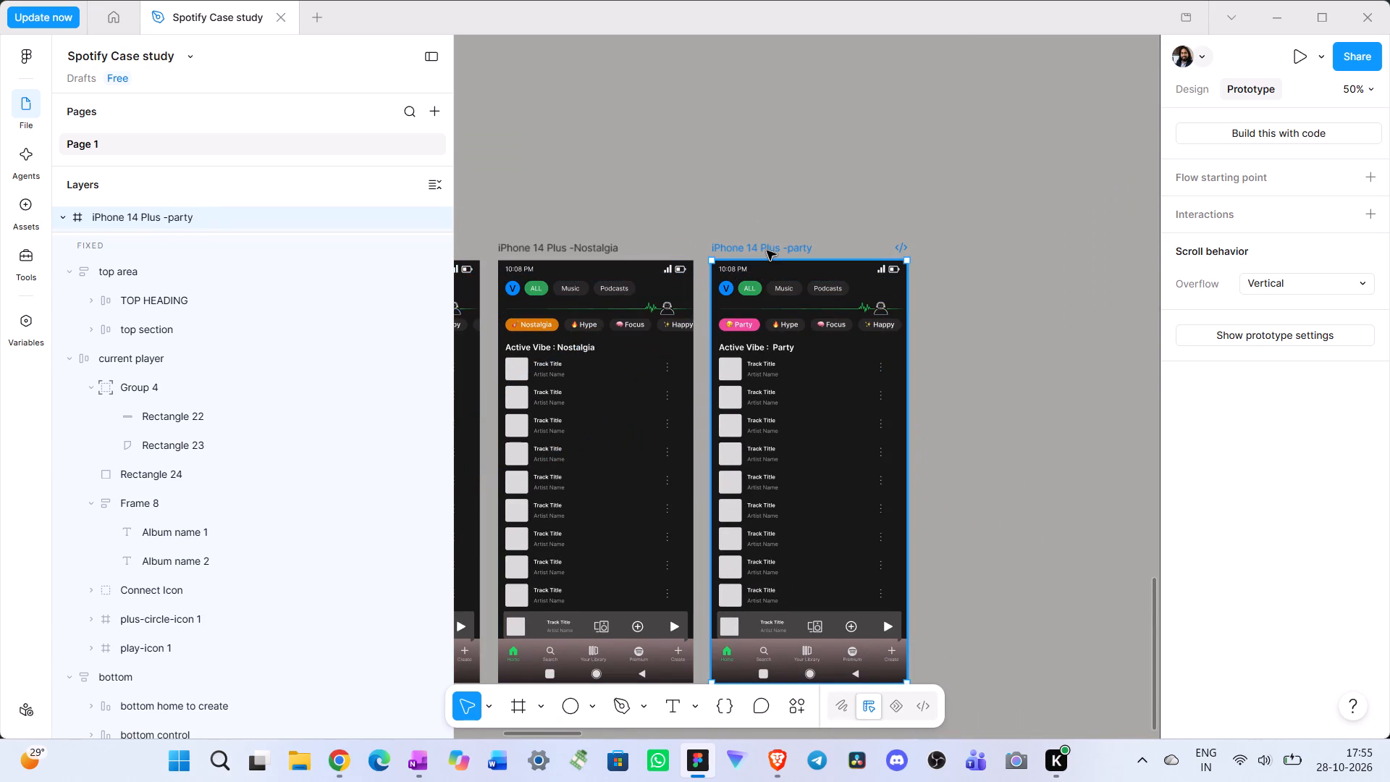
scroll(767, 251, "left", 1)
left_click(628, 358)
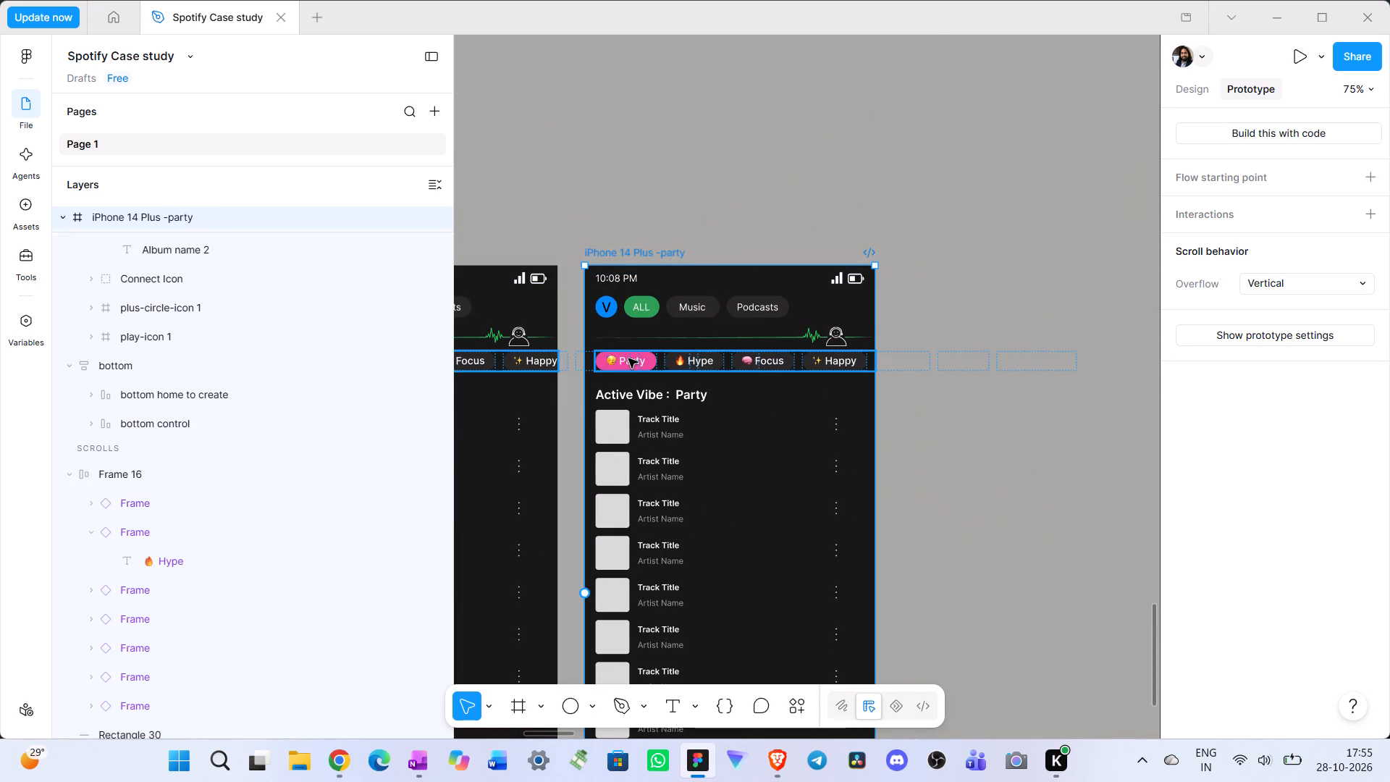
left_click(691, 362)
left_click(691, 362)
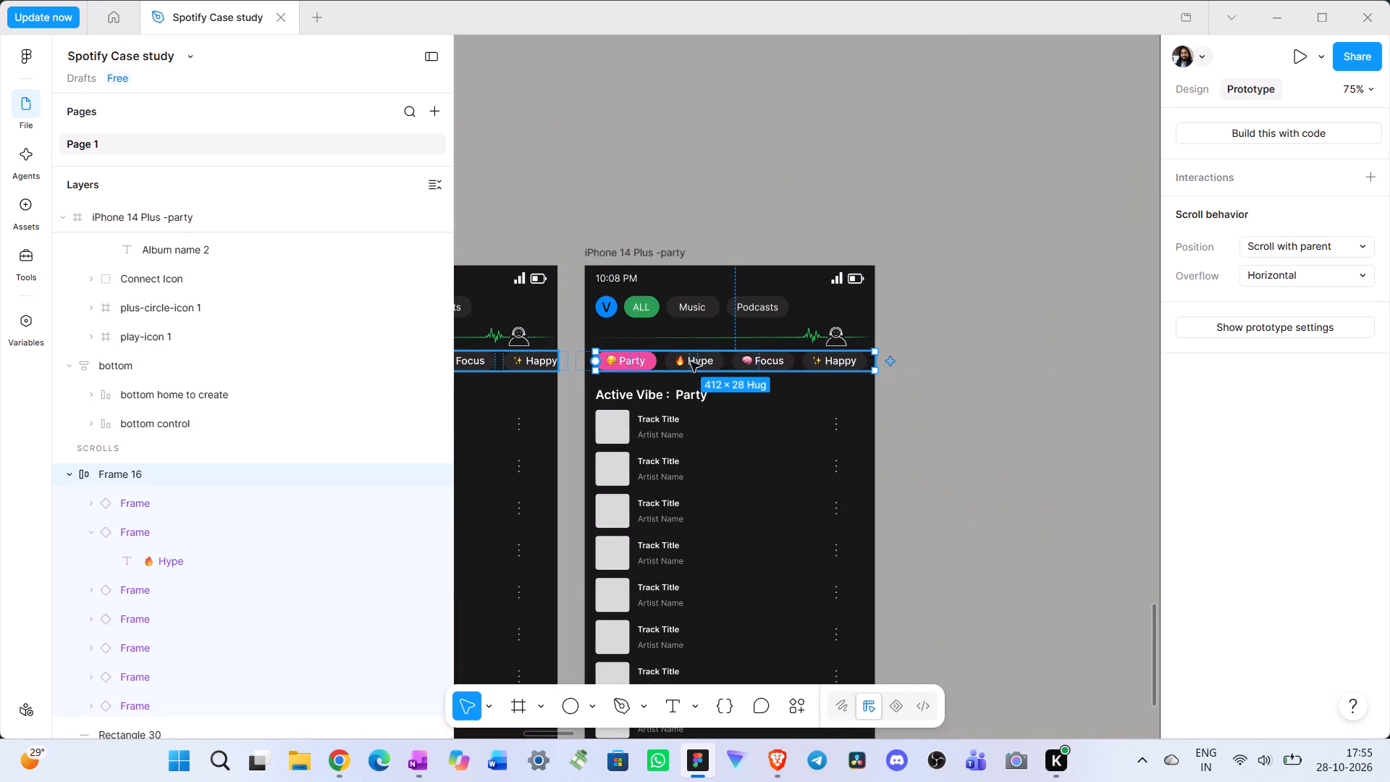
double_click(691, 362)
left_click_drag(694, 370, 394, 26)
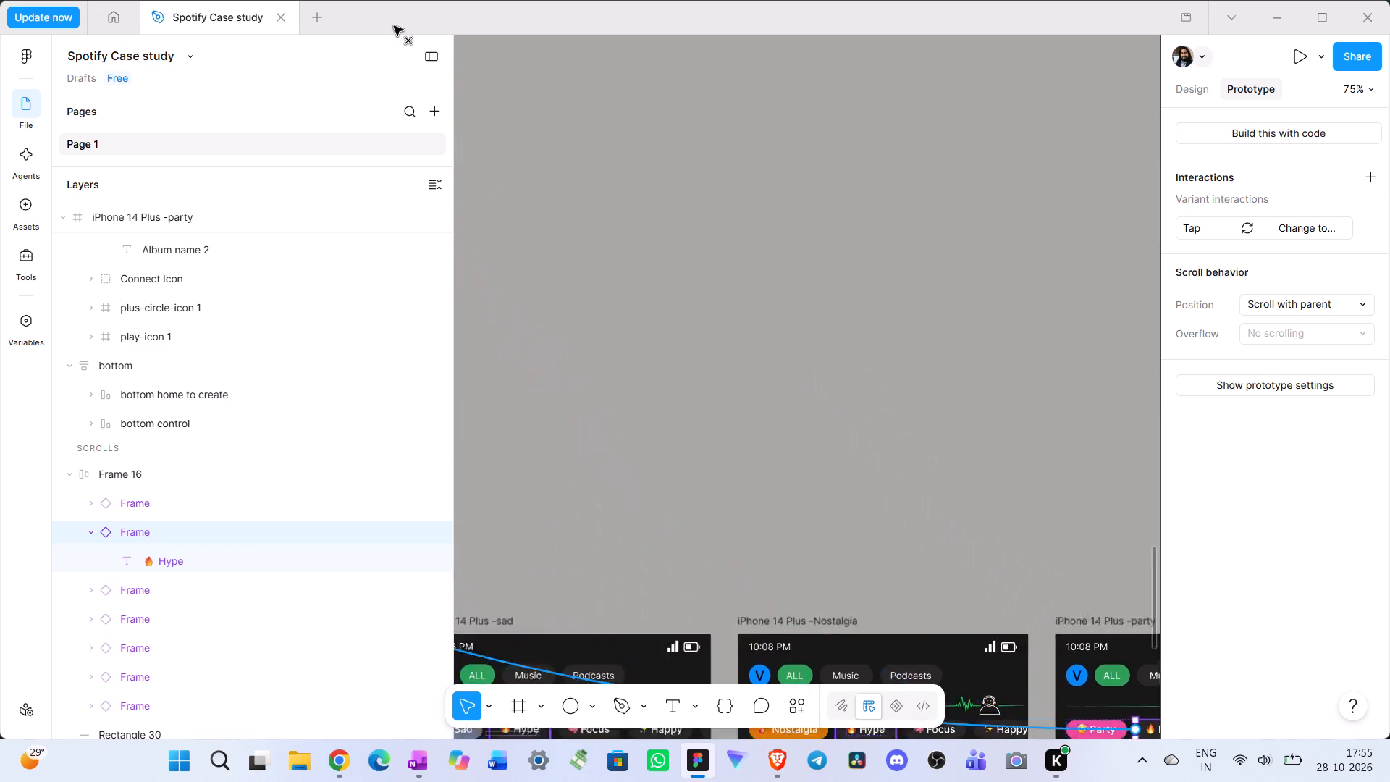
left_click_drag(394, 26, 730, 38)
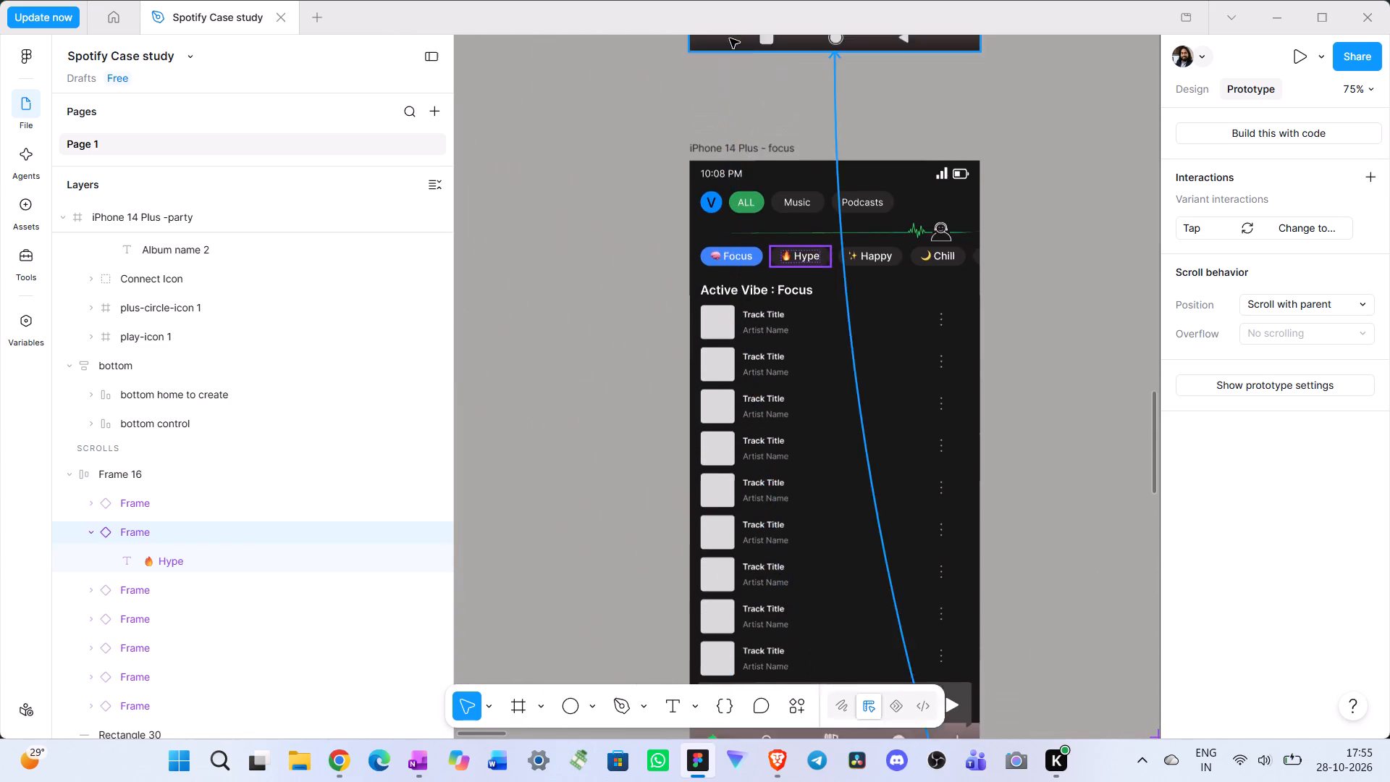
left_click_drag(730, 38, 762, 24)
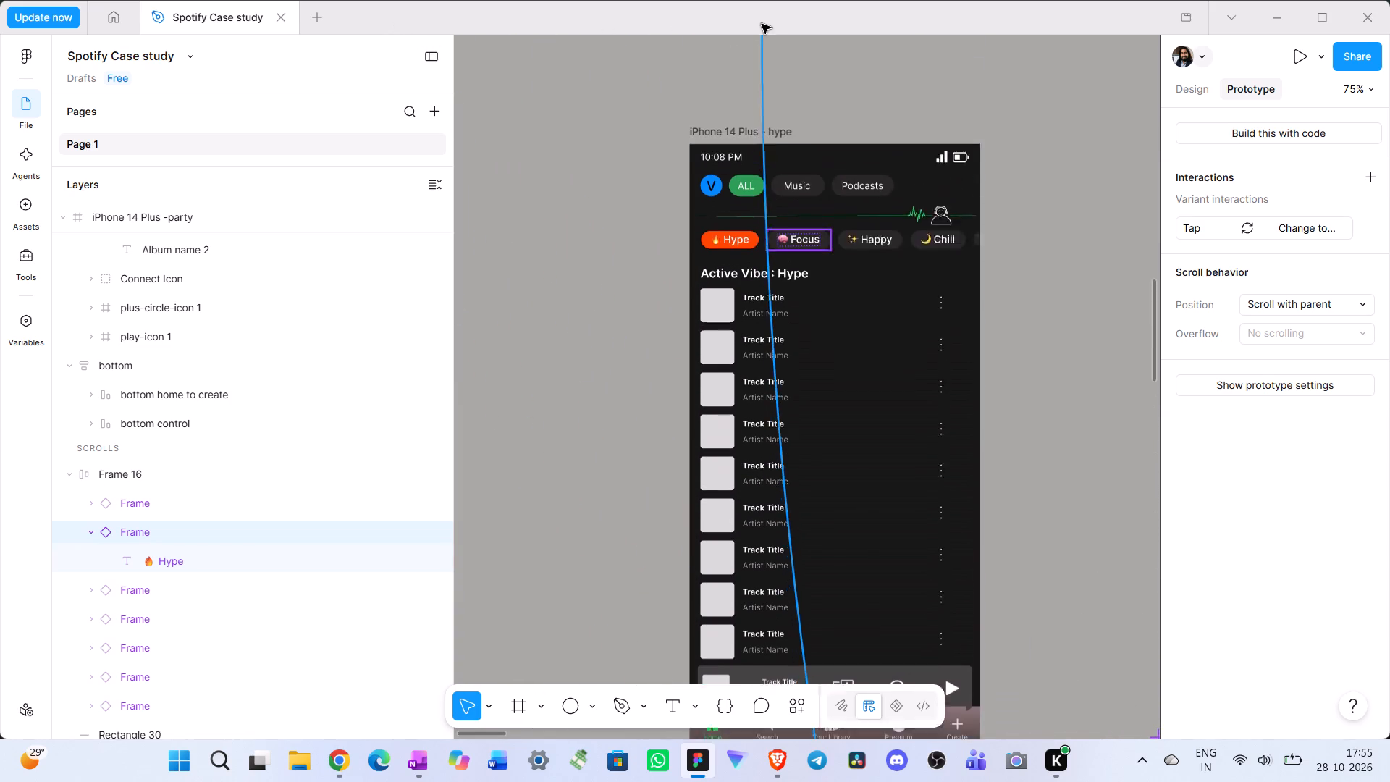
left_click_drag(762, 24, 760, 325)
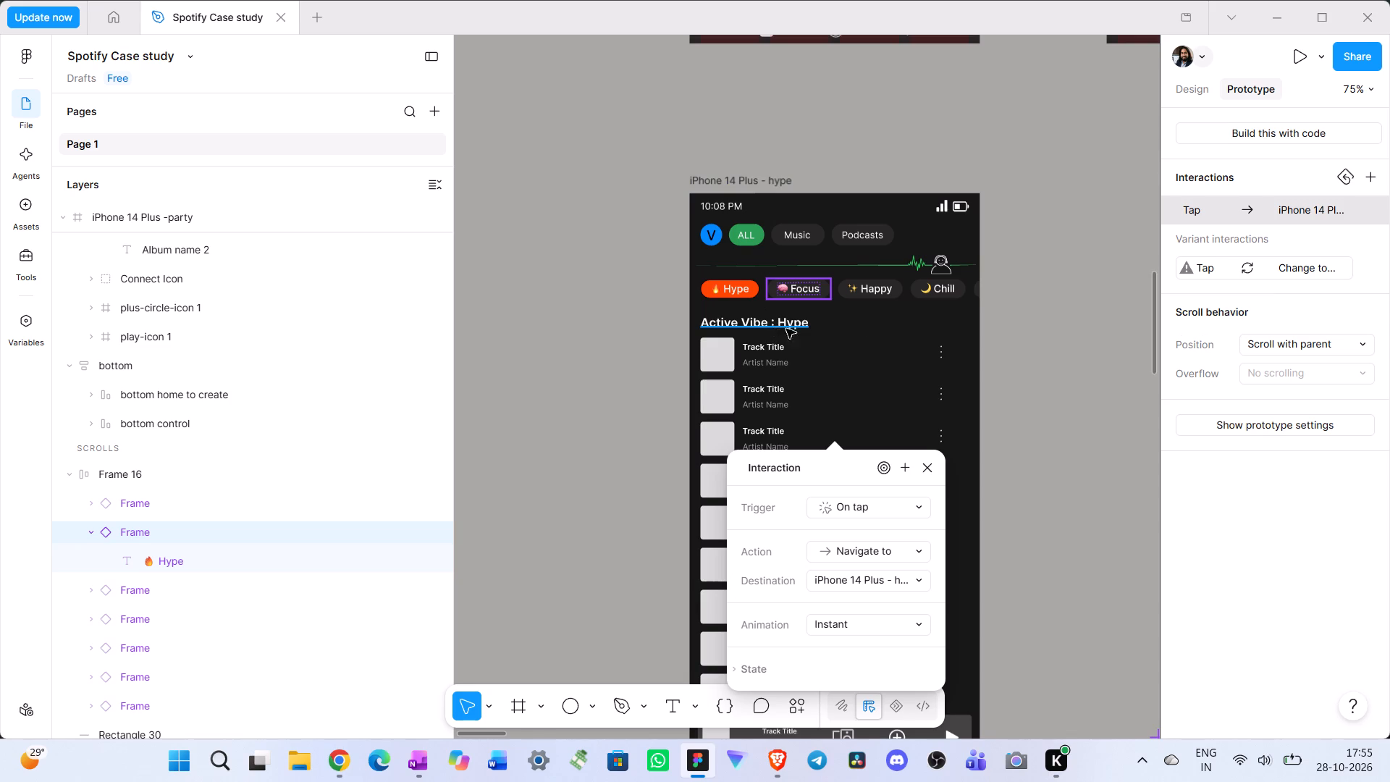
scroll(1023, 384, "down", 8)
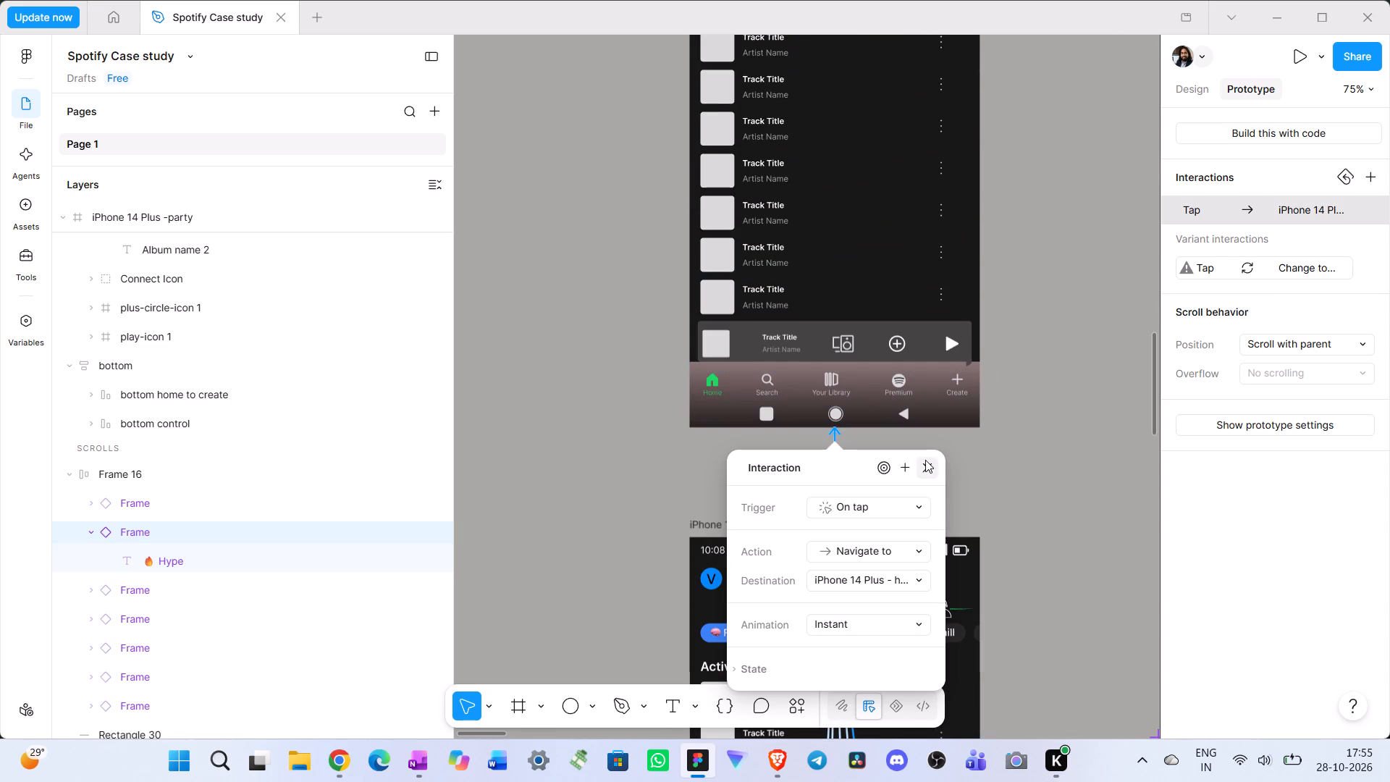
left_click(927, 463)
Link the party screen's Focus chip to the focus screen with an On tap, Navigate to, Instant interaction.
scroll(995, 434, "up", 4)
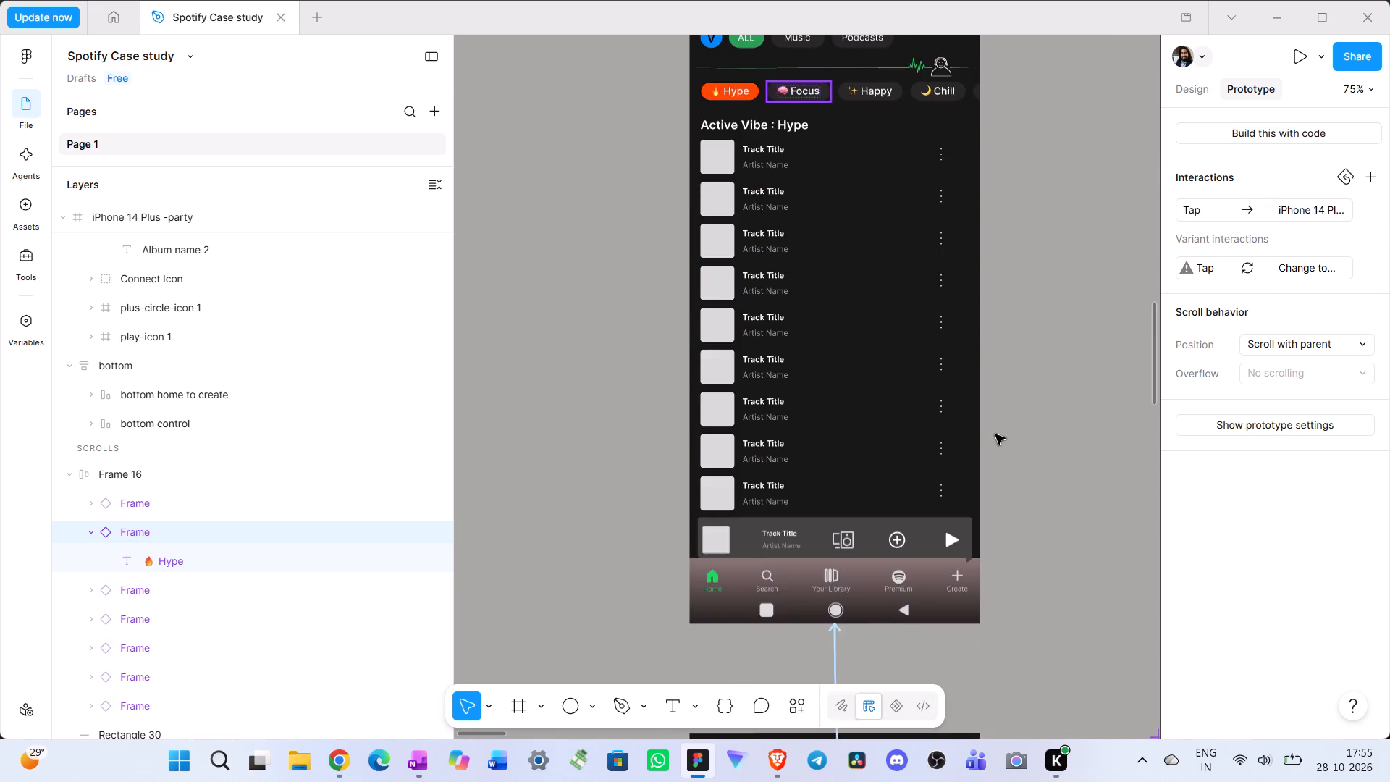
scroll(997, 433, "up", 4)
scroll(997, 433, "down", 20)
scroll(997, 433, "down", 6)
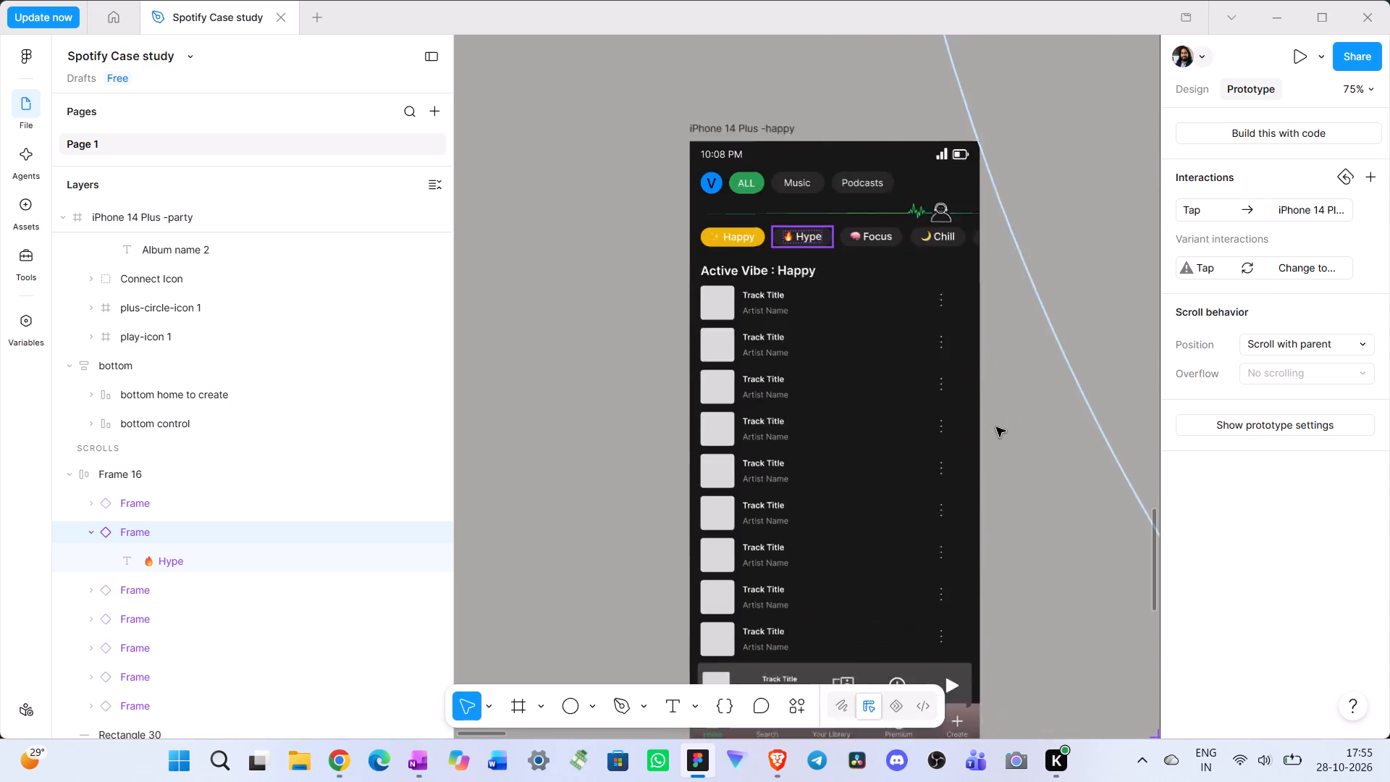
scroll(992, 419, "left", 5)
scroll(992, 417, "down", 4)
scroll(992, 417, "left", 1)
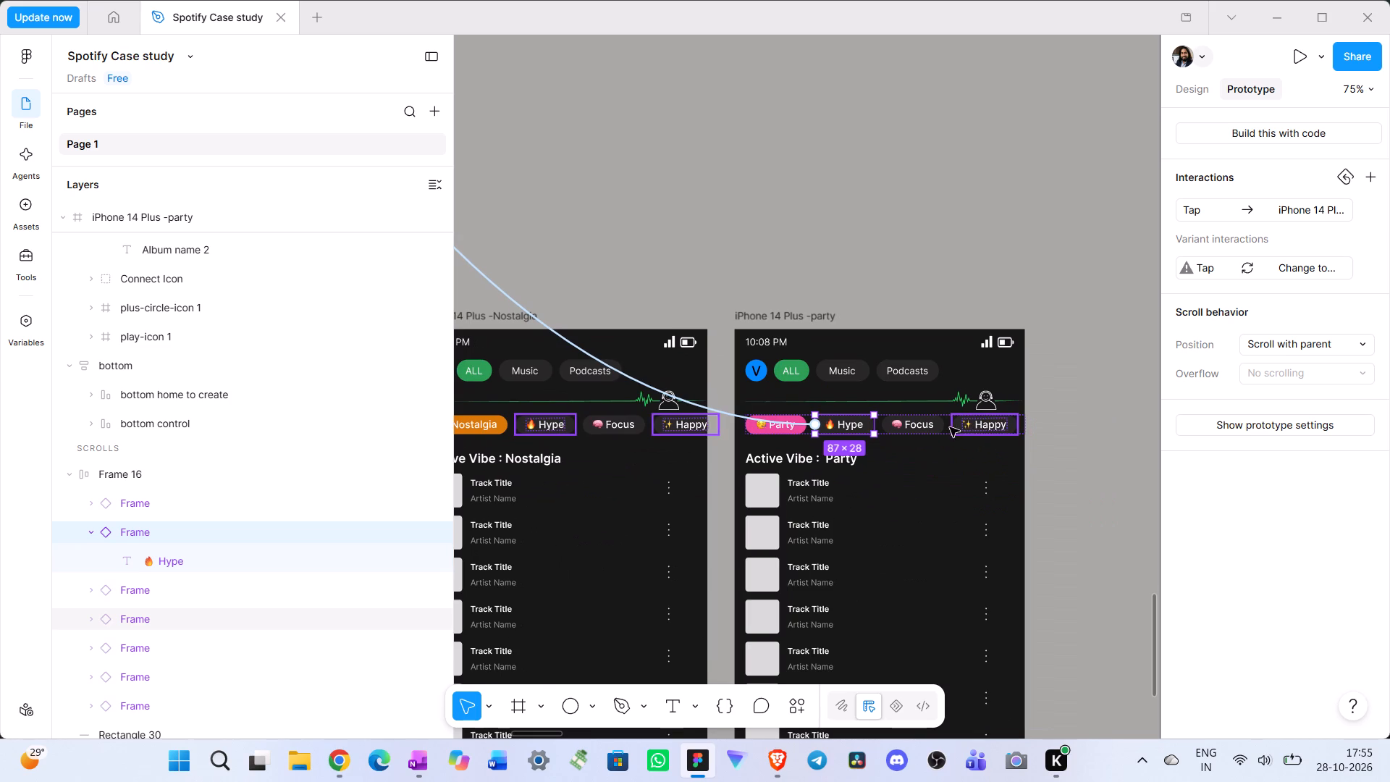
left_click(918, 430)
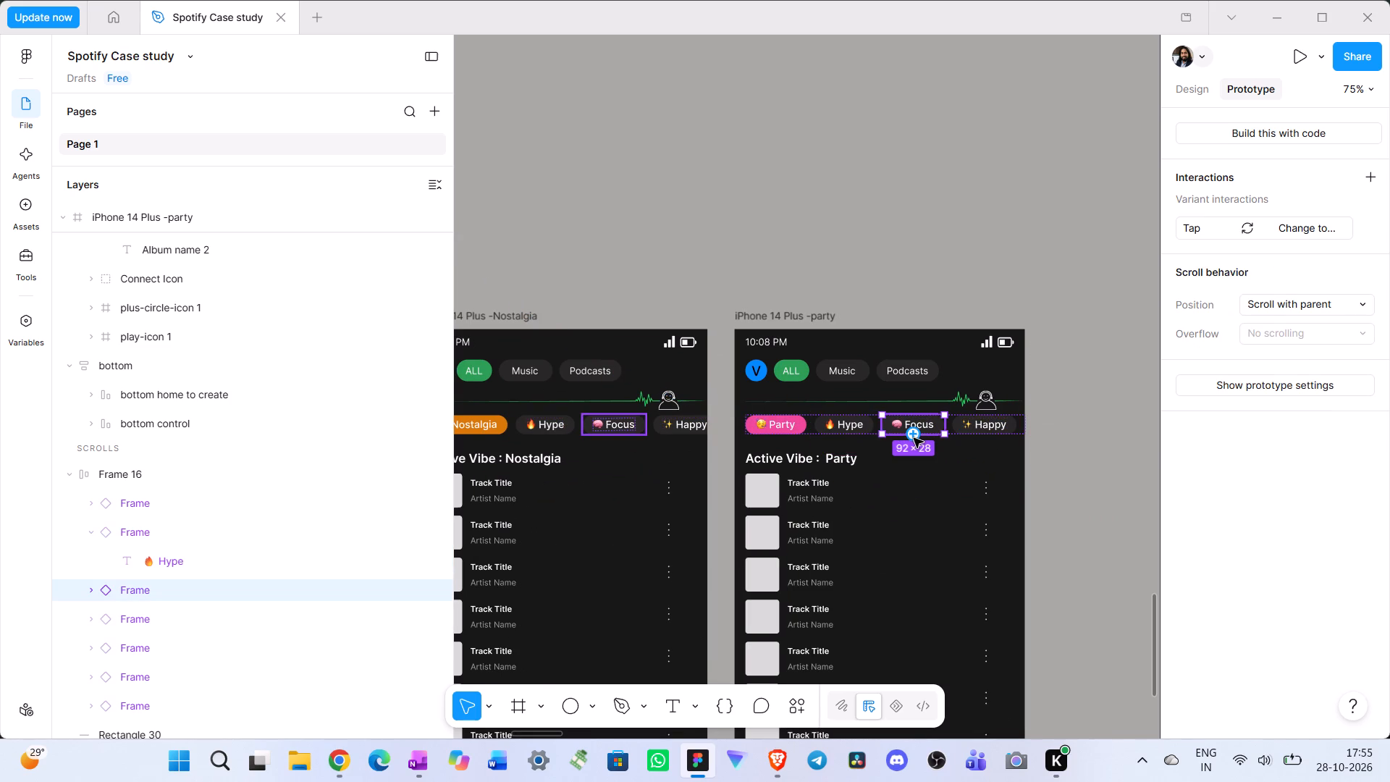
left_click_drag(914, 438, 424, 103)
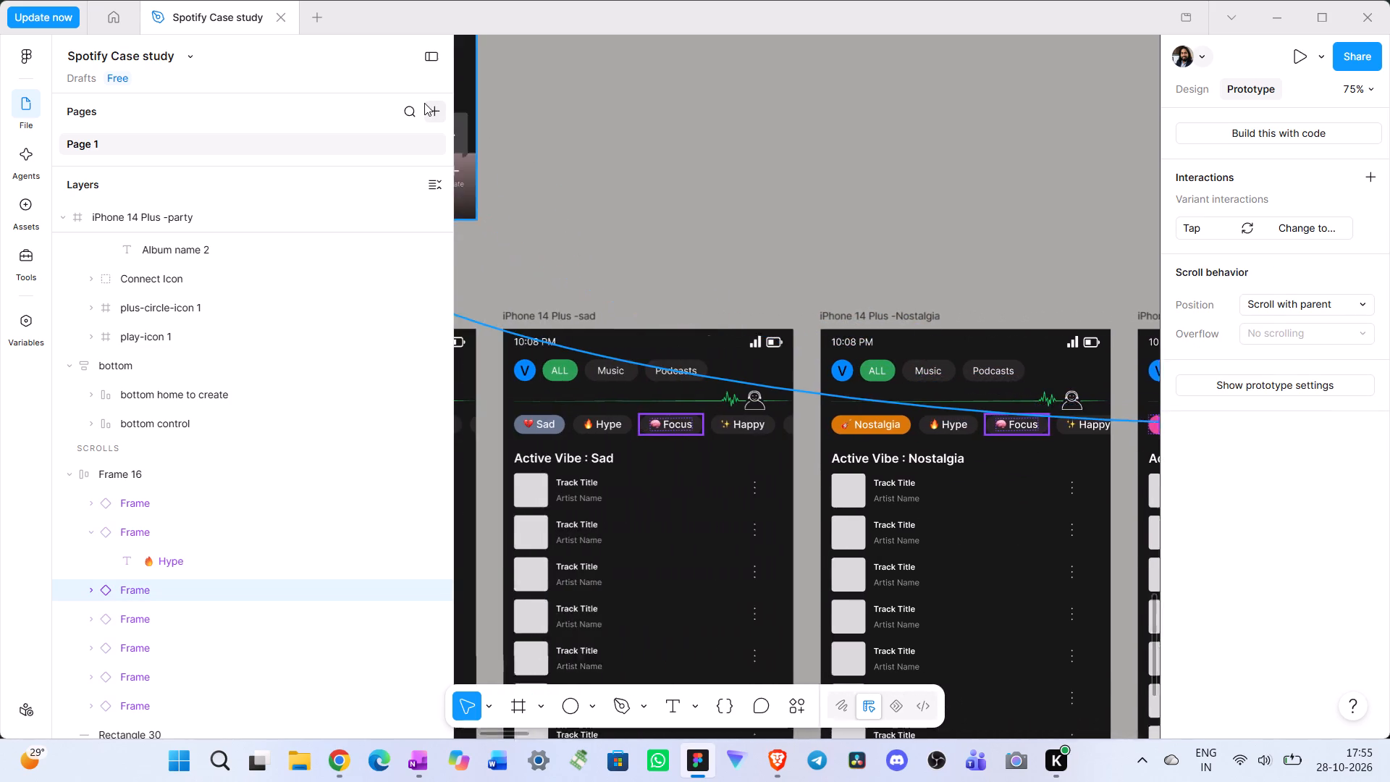
left_click_drag(424, 103, 726, 0)
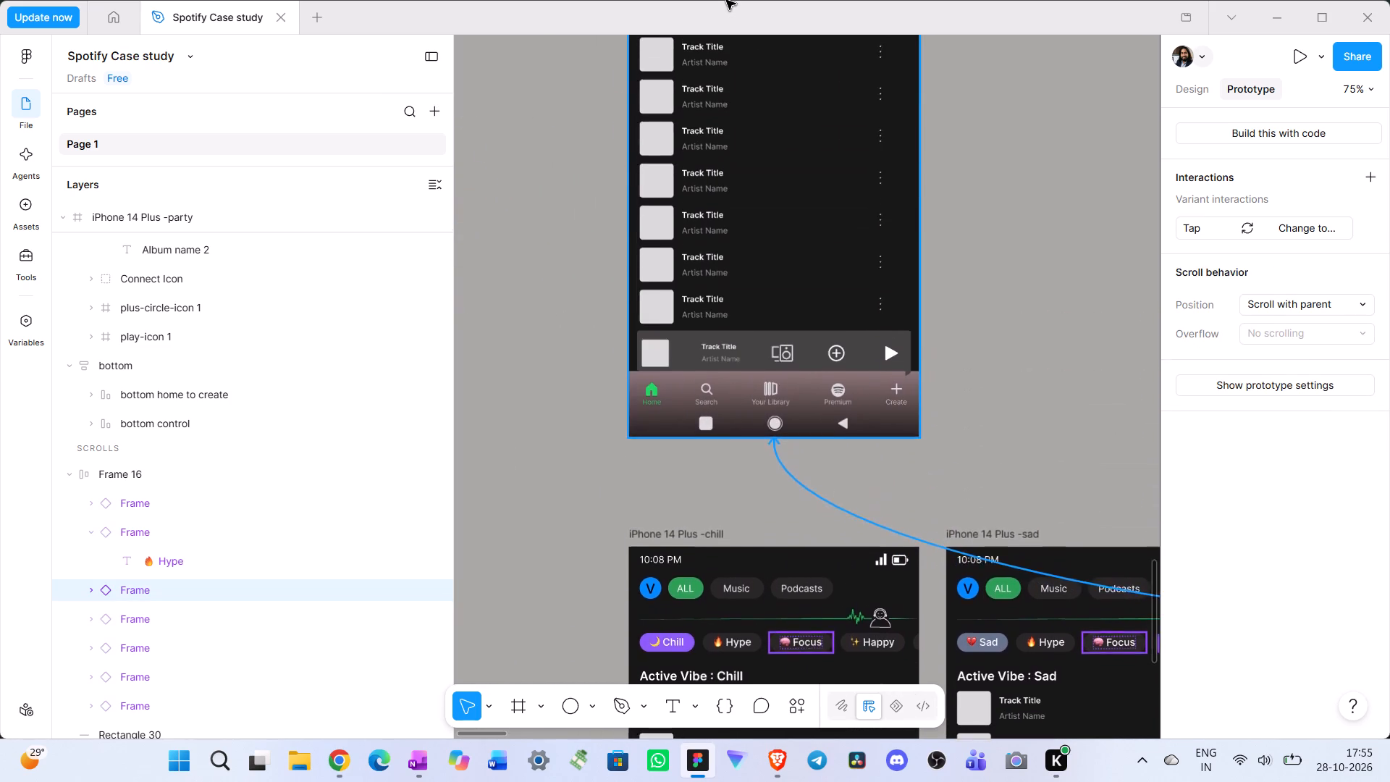
left_click_drag(726, 0, 726, 1)
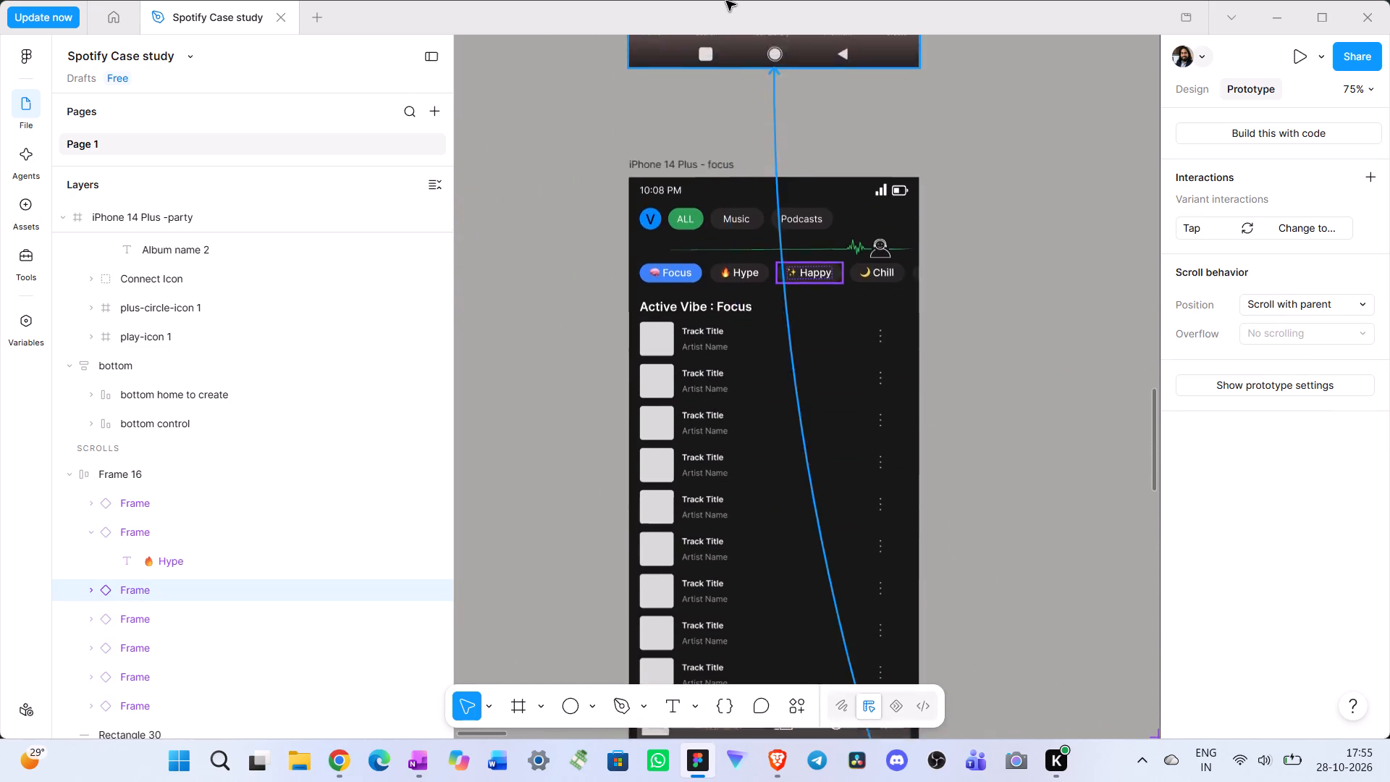
left_click_drag(726, 1, 741, 466)
scroll(745, 469, "down", 13)
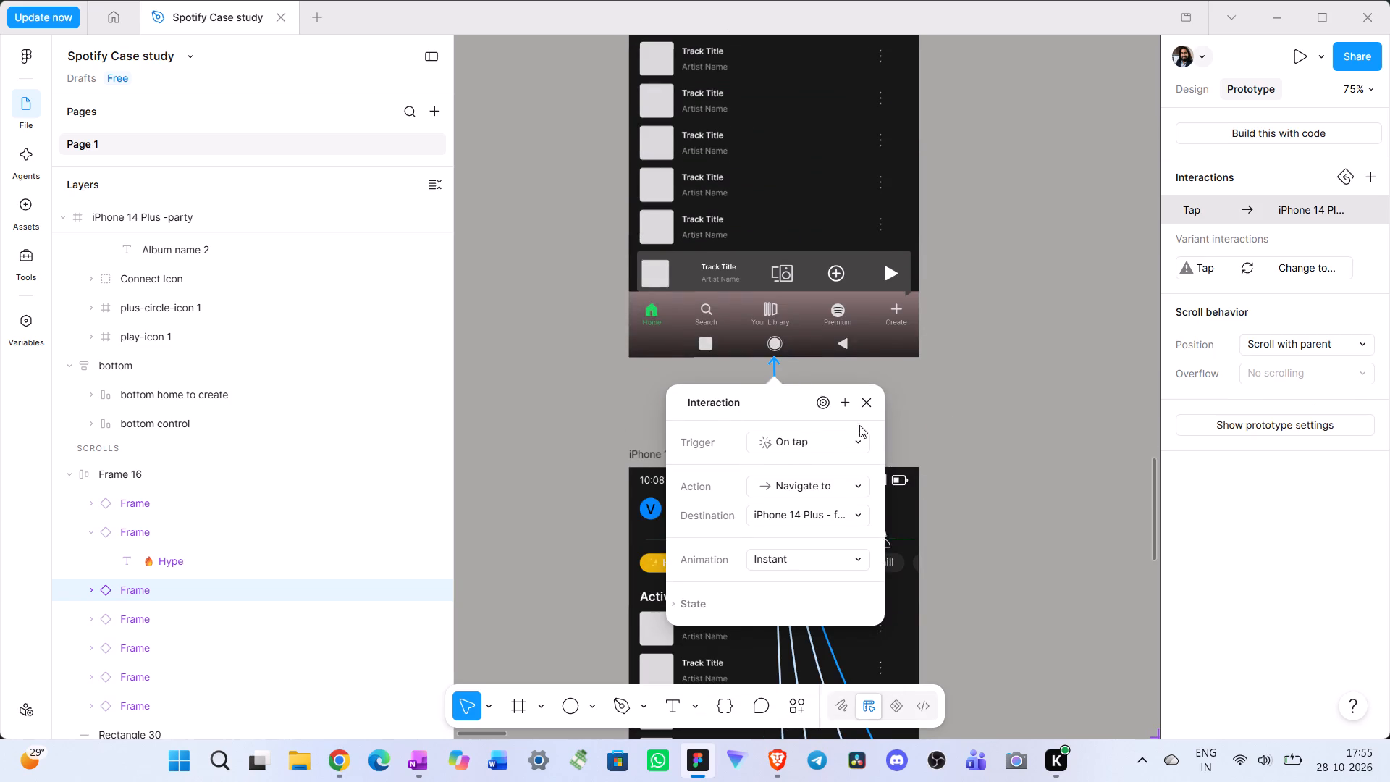
Link the party screen's Happy chip to the happy screen with an On tap, Navigate to, Instant interaction.
scroll(957, 399, "down", 13)
scroll(960, 393, "left", 5)
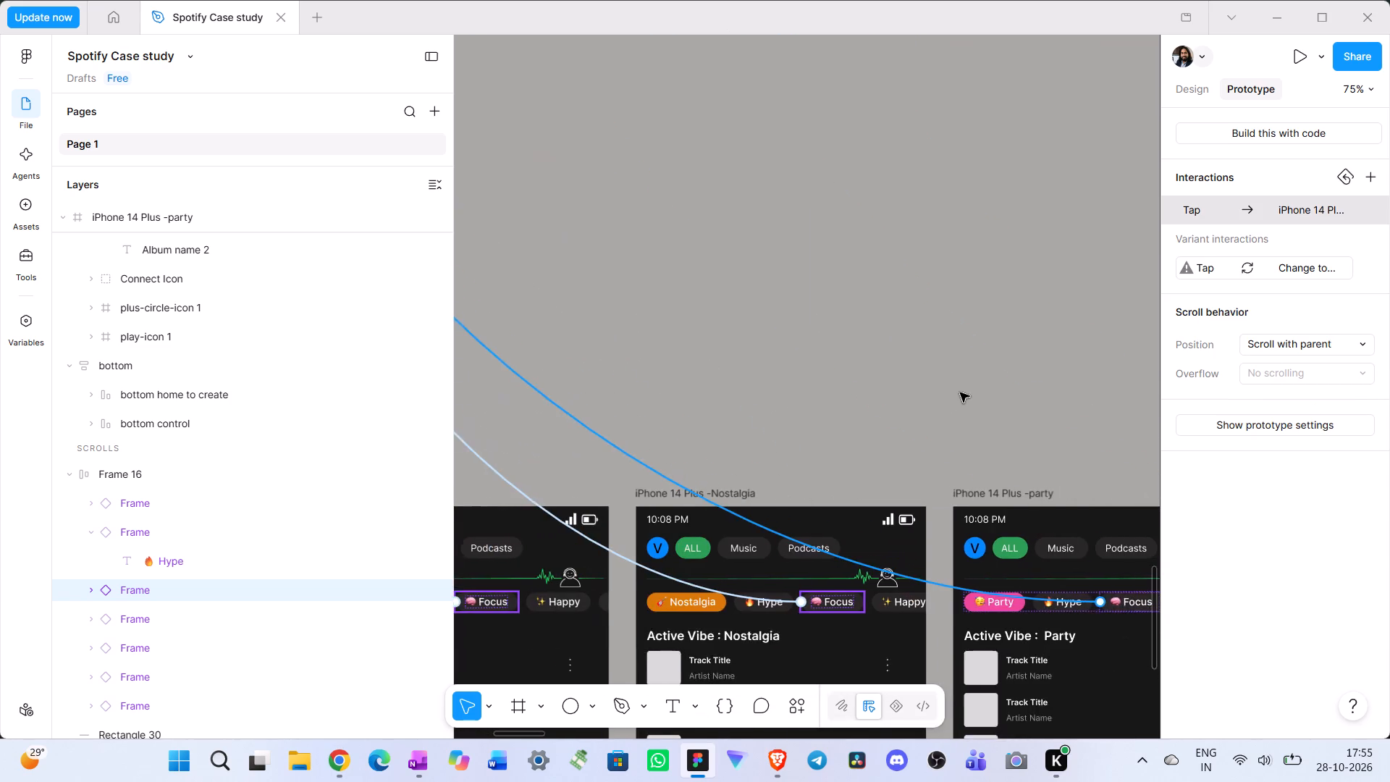
scroll(960, 392, "down", 1)
left_click(1022, 444)
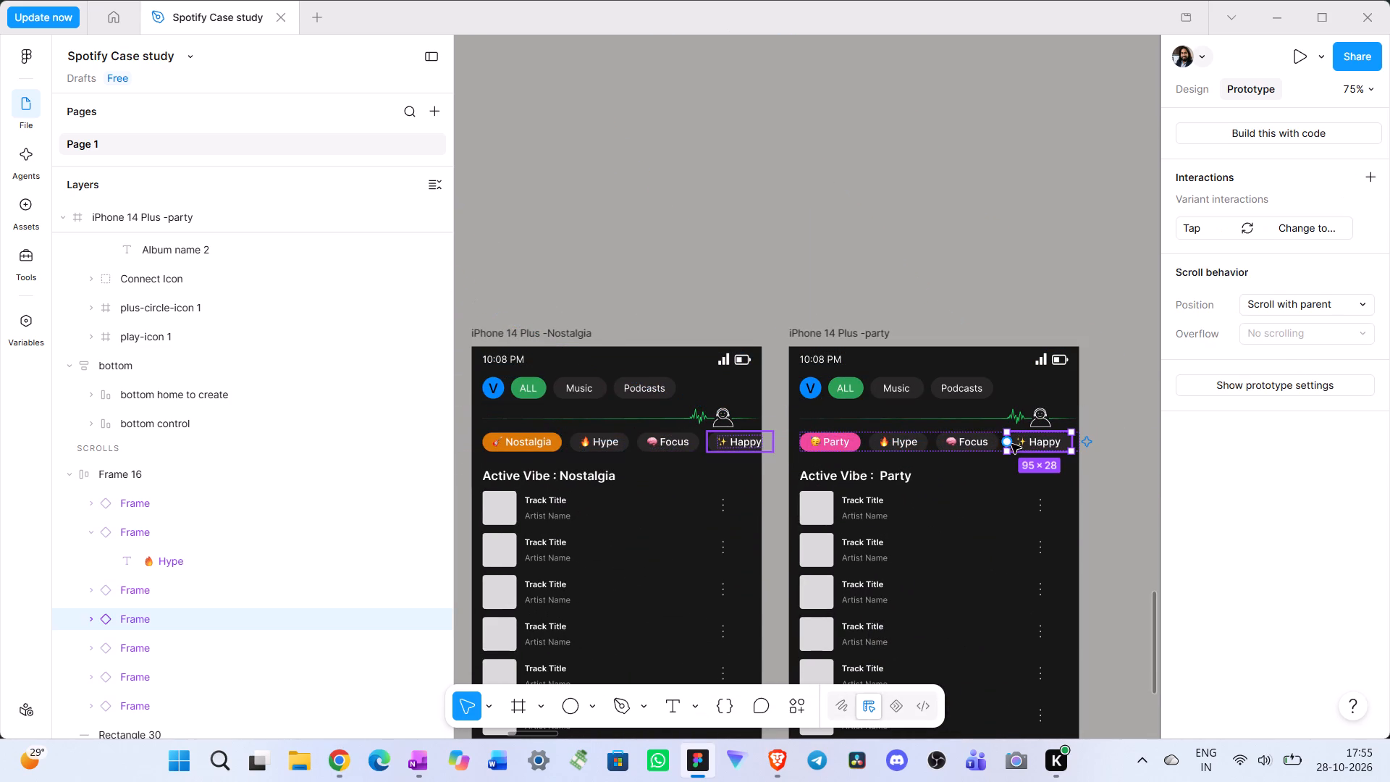
left_click_drag(1008, 444, 390, 88)
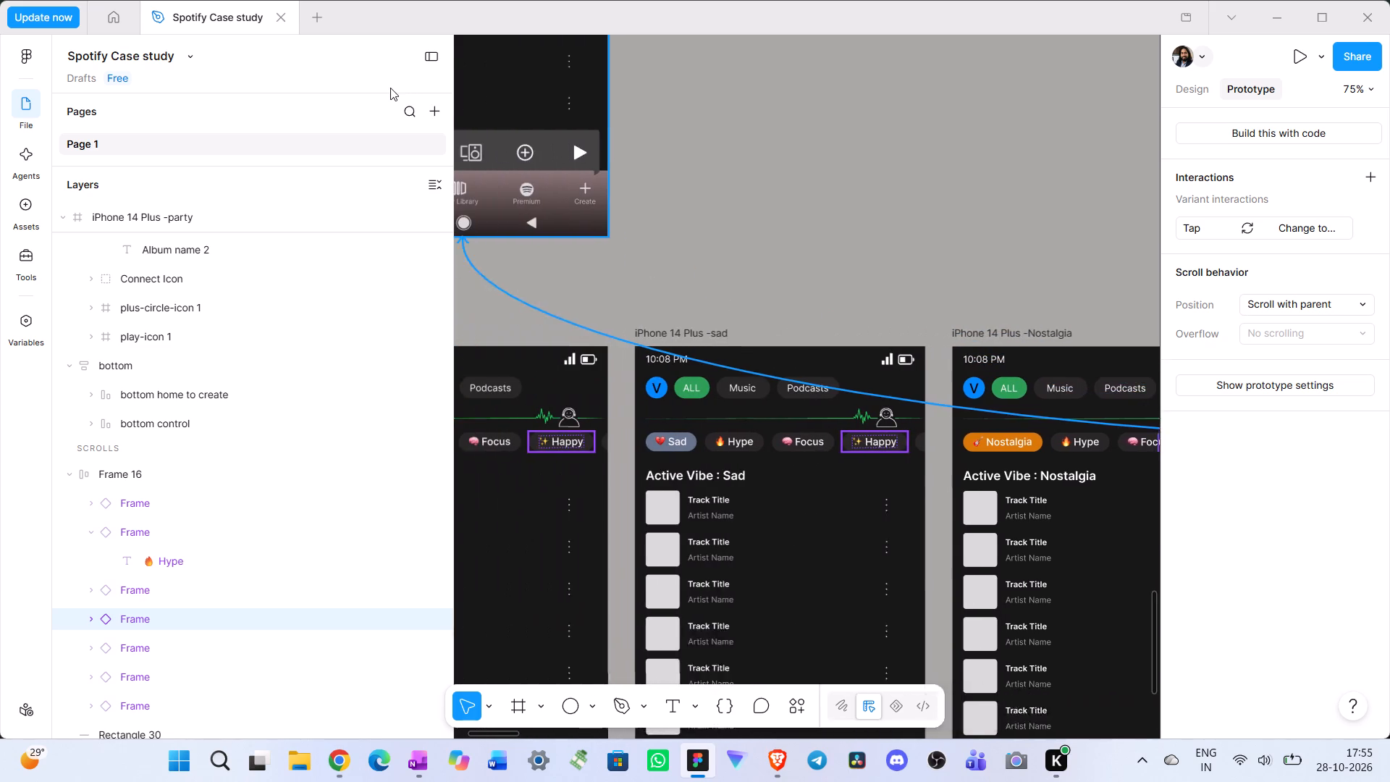
left_click_drag(390, 88, 498, 81)
scroll(662, 137, "up", 9)
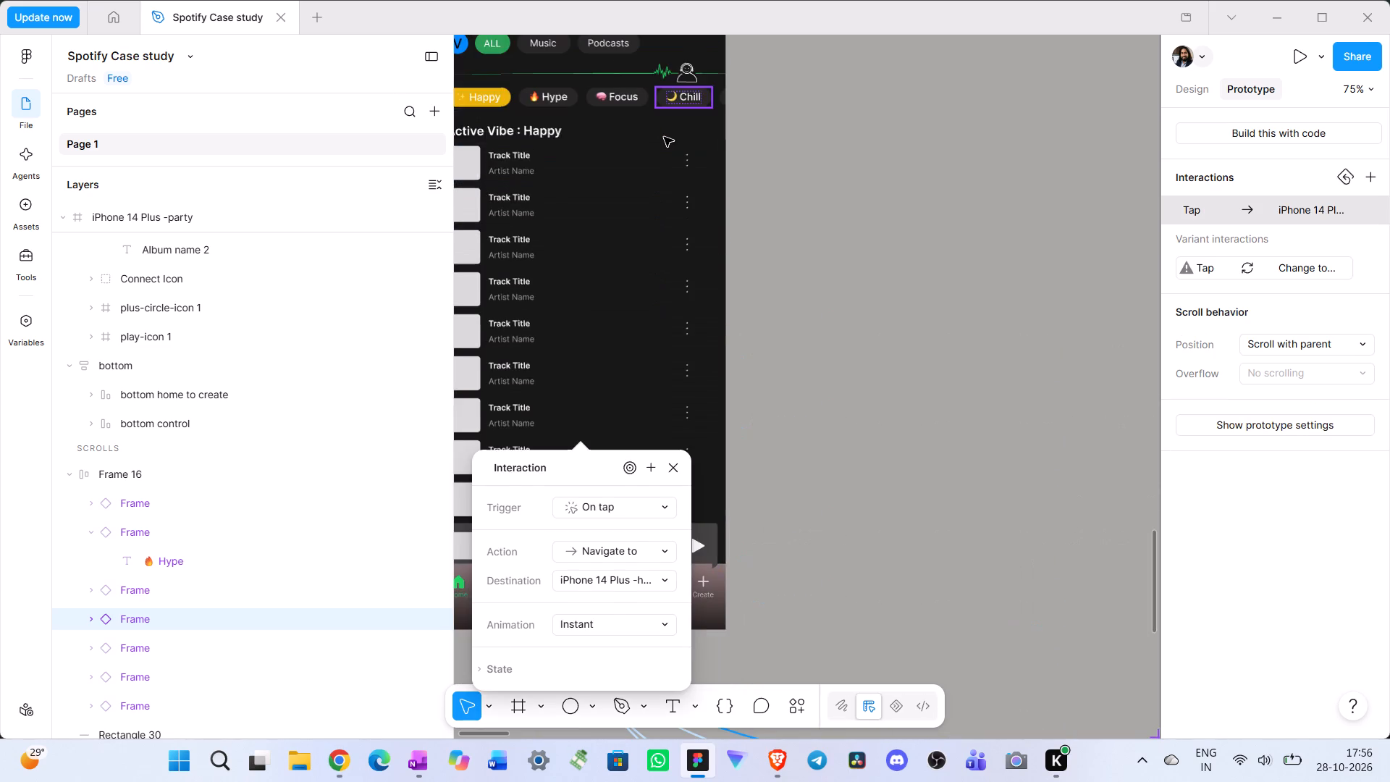
Link the party screen's Chill chip to the chill screen with an On tap, Navigate to, Instant interaction.
scroll(812, 187, "down", 5)
scroll(813, 188, "left", 1)
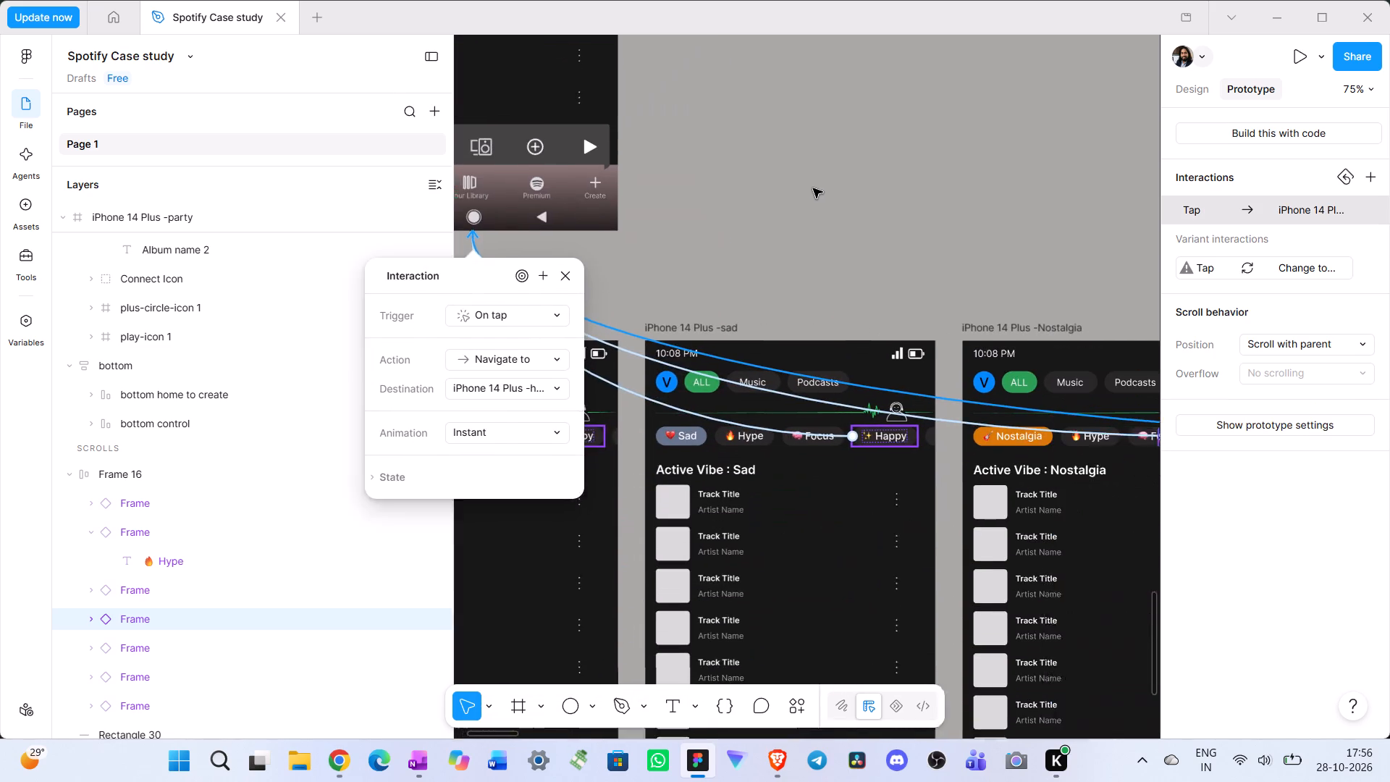
scroll(813, 188, "left", 4)
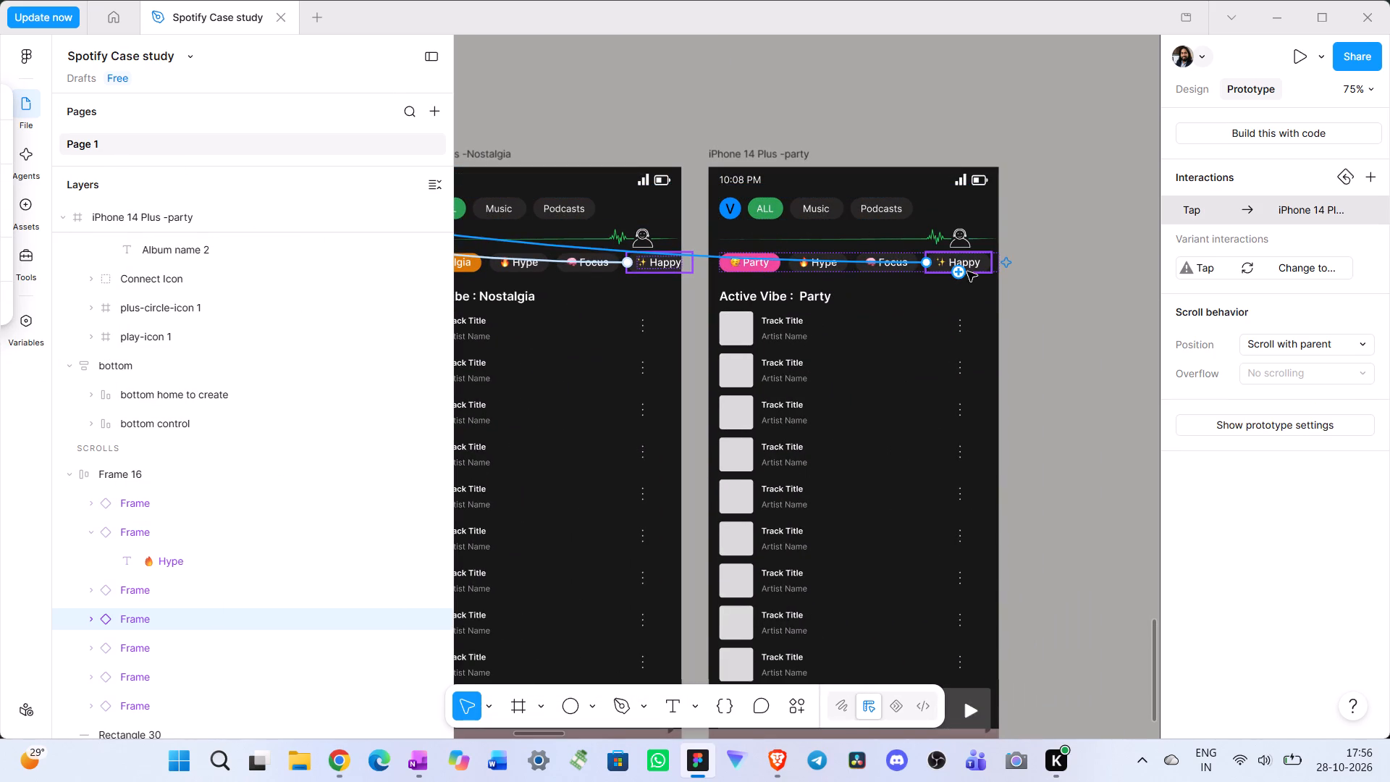
scroll(200, 572, "down", 1)
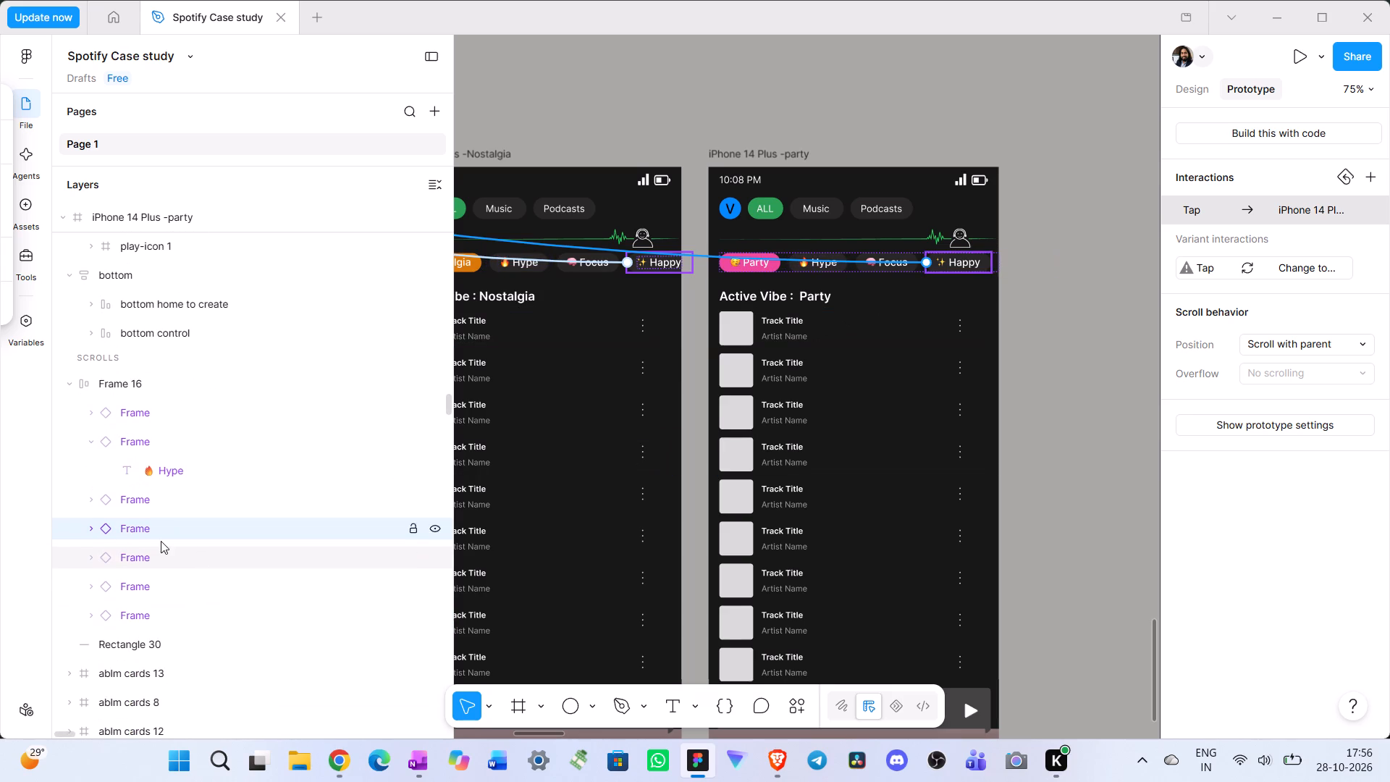
left_click(161, 558)
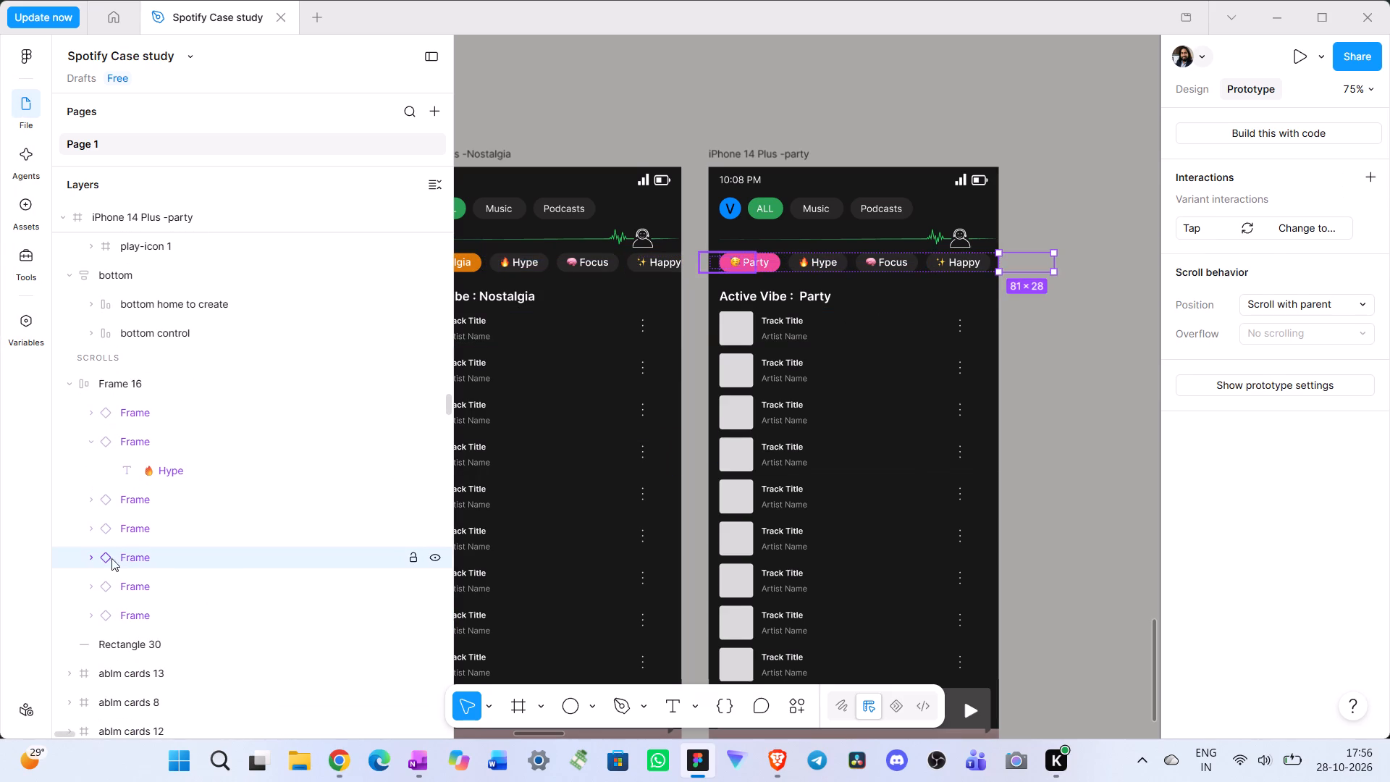
left_click(93, 557)
left_click(93, 557)
left_click_drag(1029, 275, 122, 283)
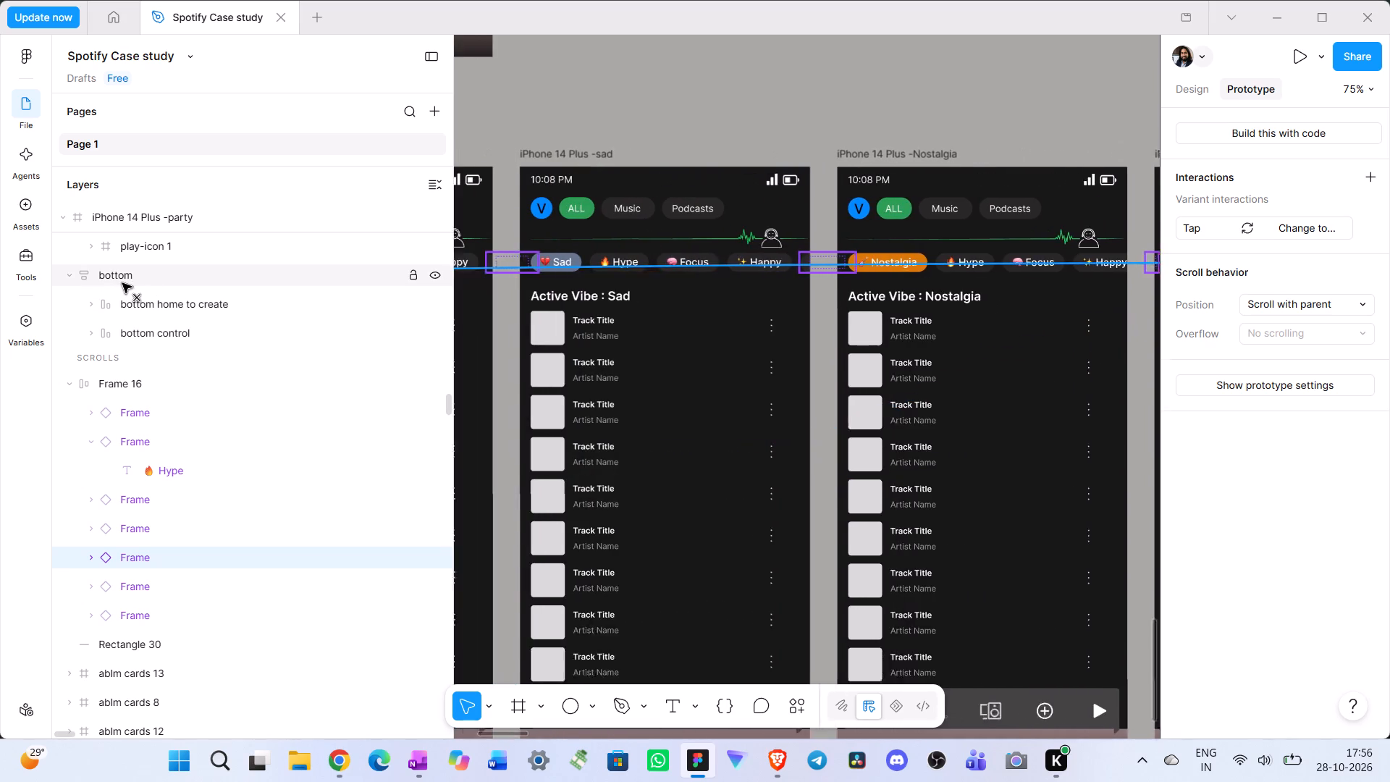
left_click_drag(122, 283, 845, 392)
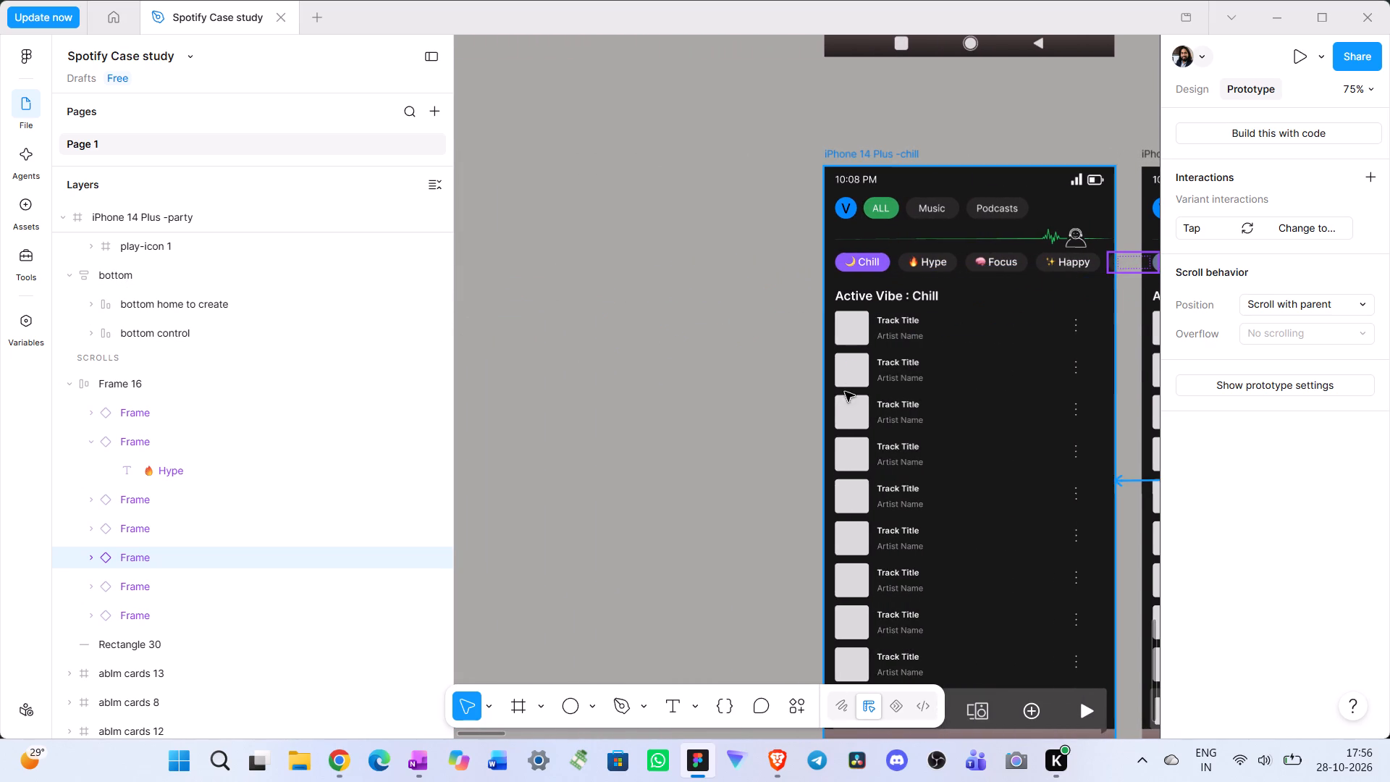
left_click_drag(845, 392, 829, 398)
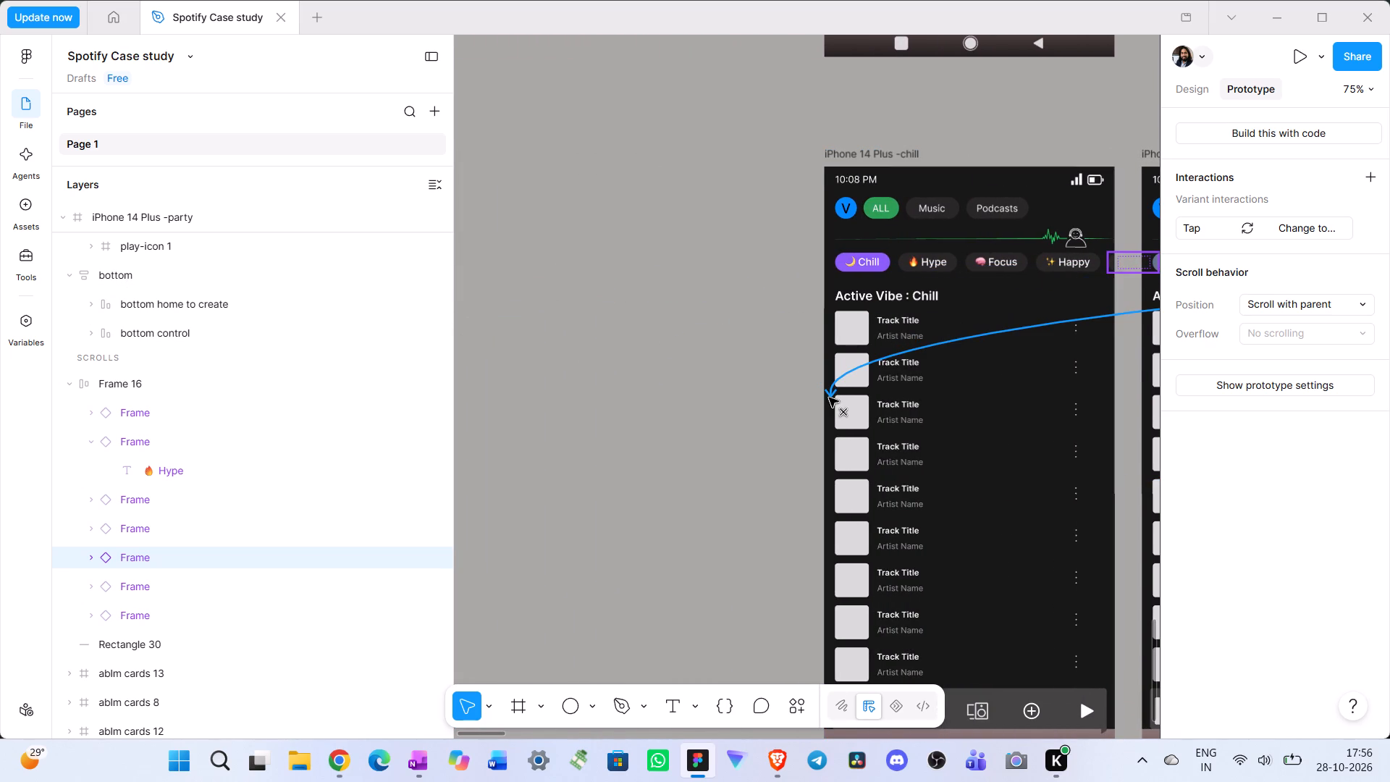
left_click_drag(829, 398, 975, 185)
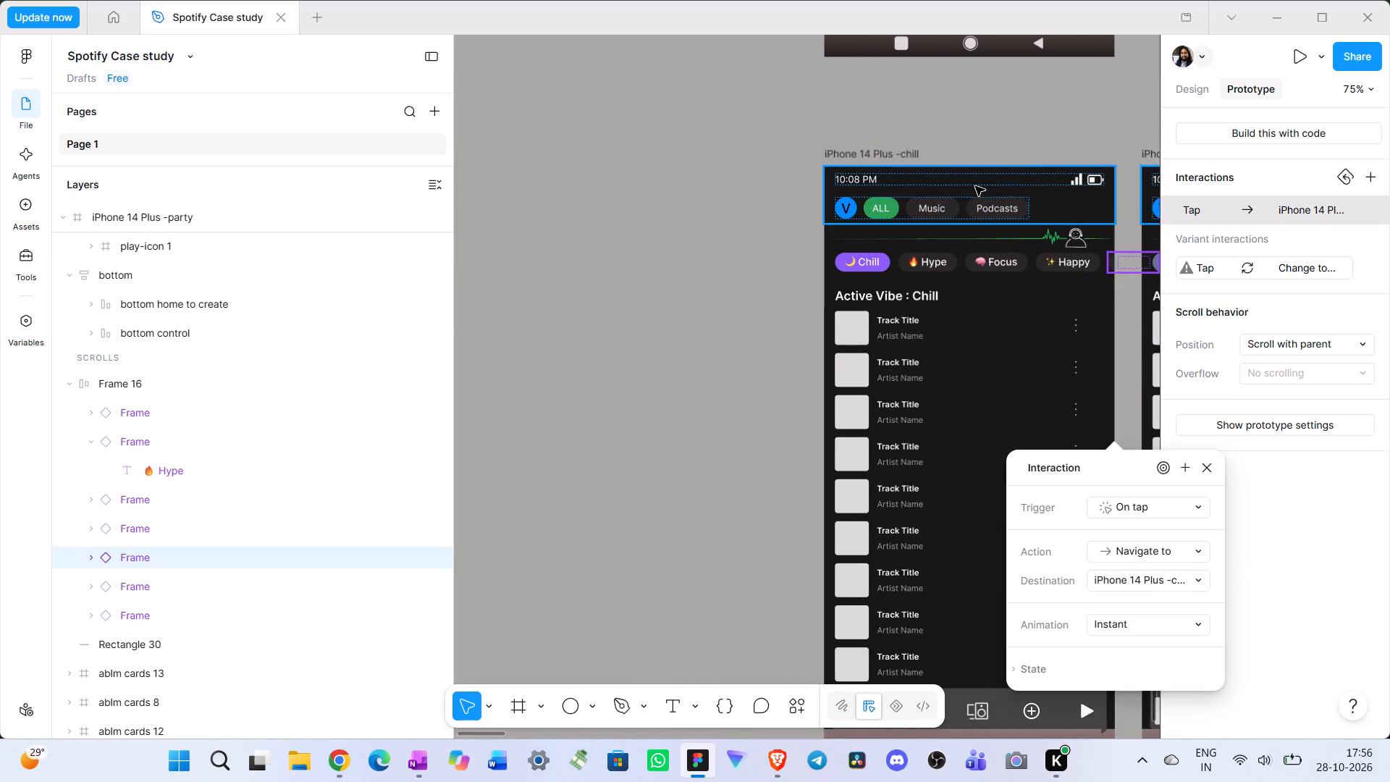
Link the party screen's Sad chip to the sad screen with an On tap, Navigate to, Instant interaction.
scroll(962, 391, "left", 6)
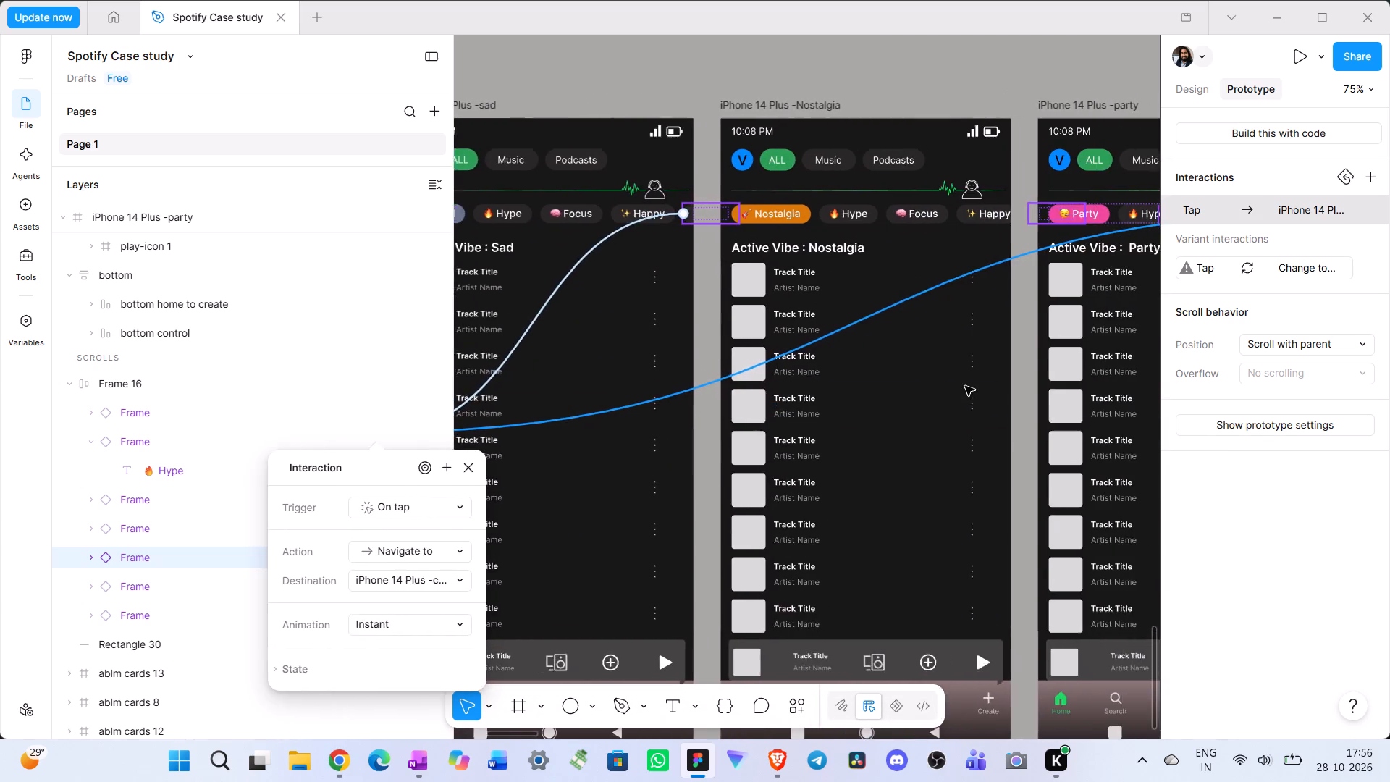
scroll(965, 385, "left", 3)
left_click(173, 583)
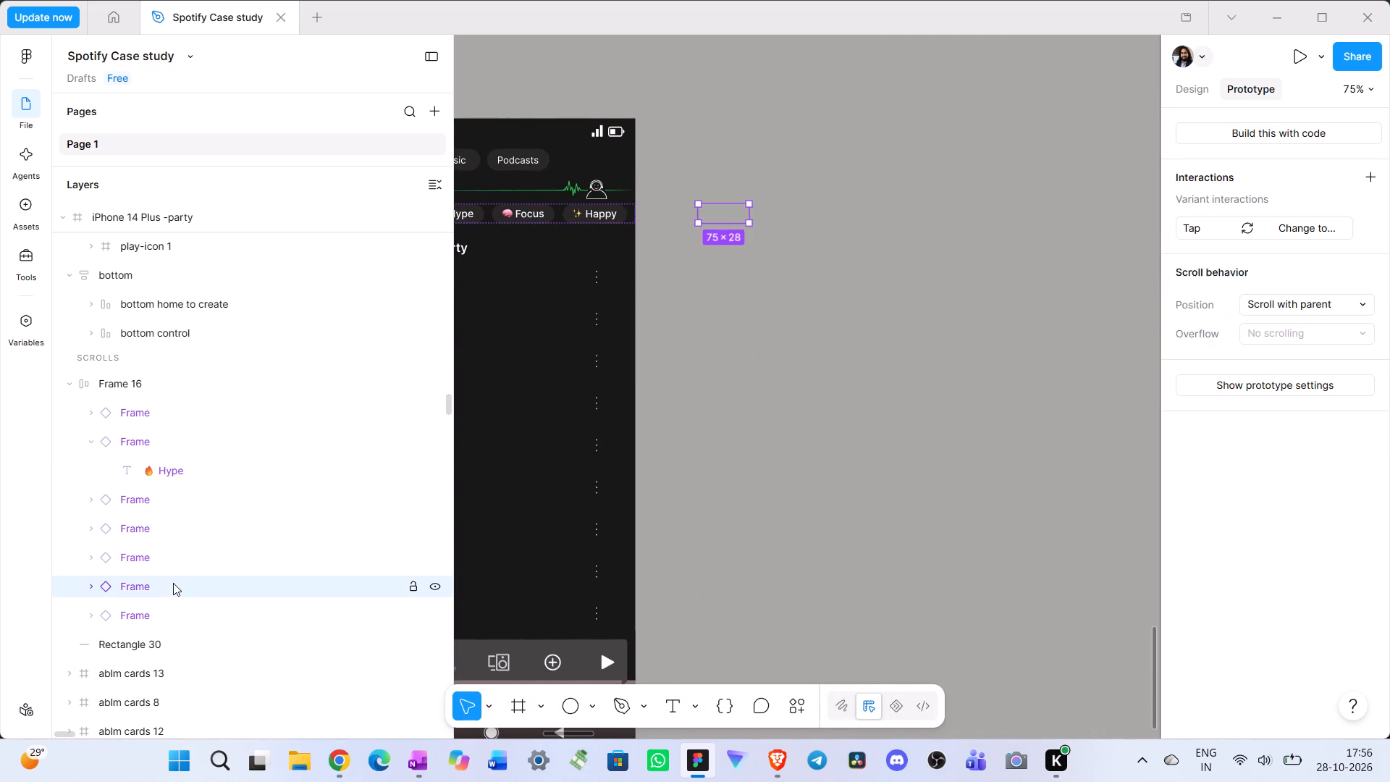
left_click_drag(726, 222, 626, 421)
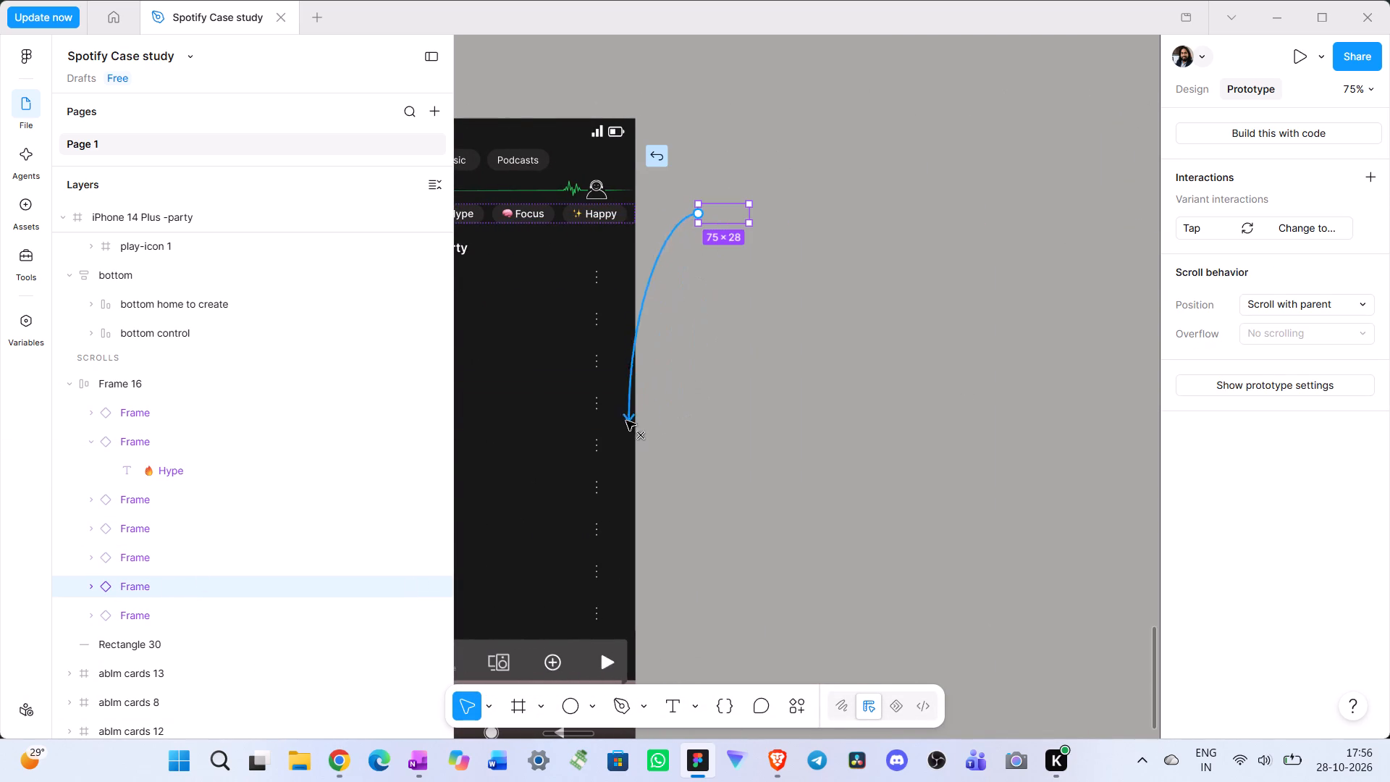
left_click_drag(626, 421, 477, 415)
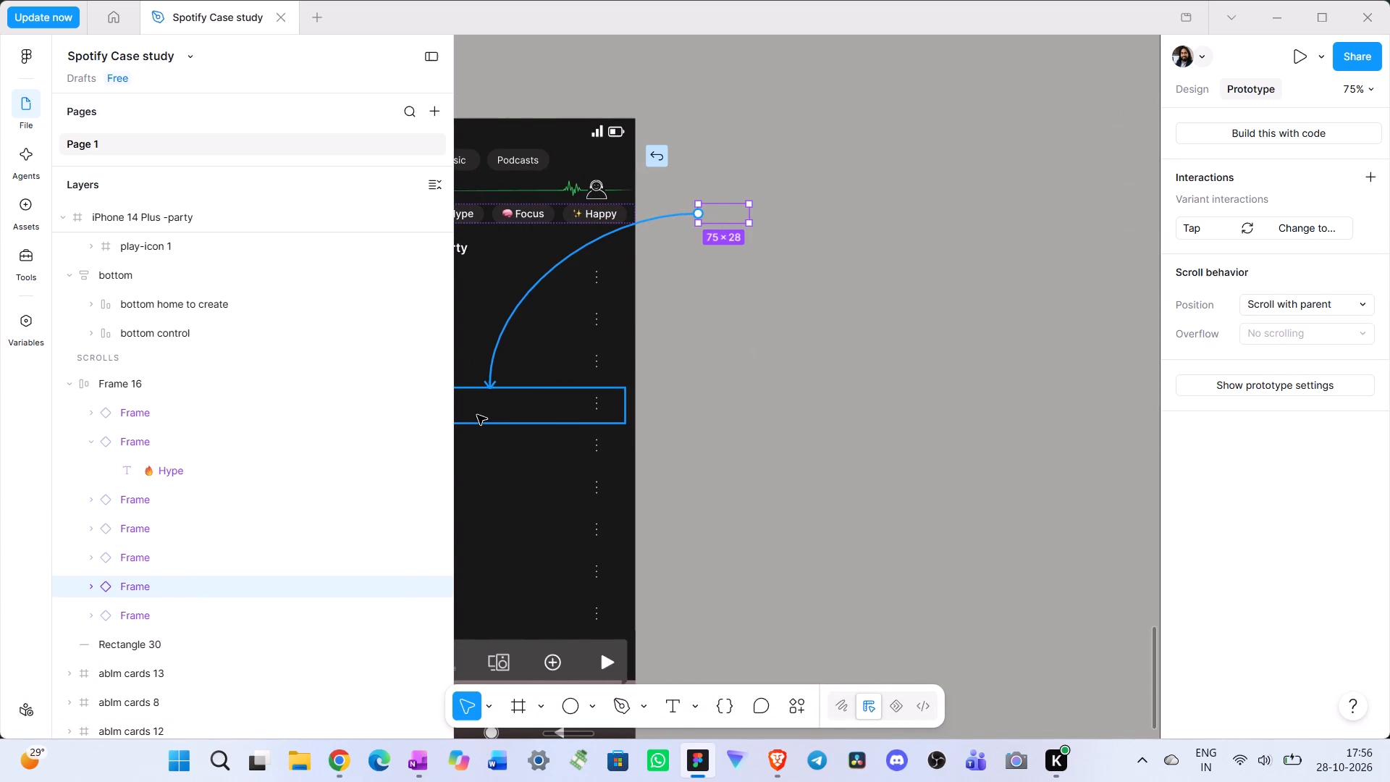
left_click_drag(477, 415, 496, 440)
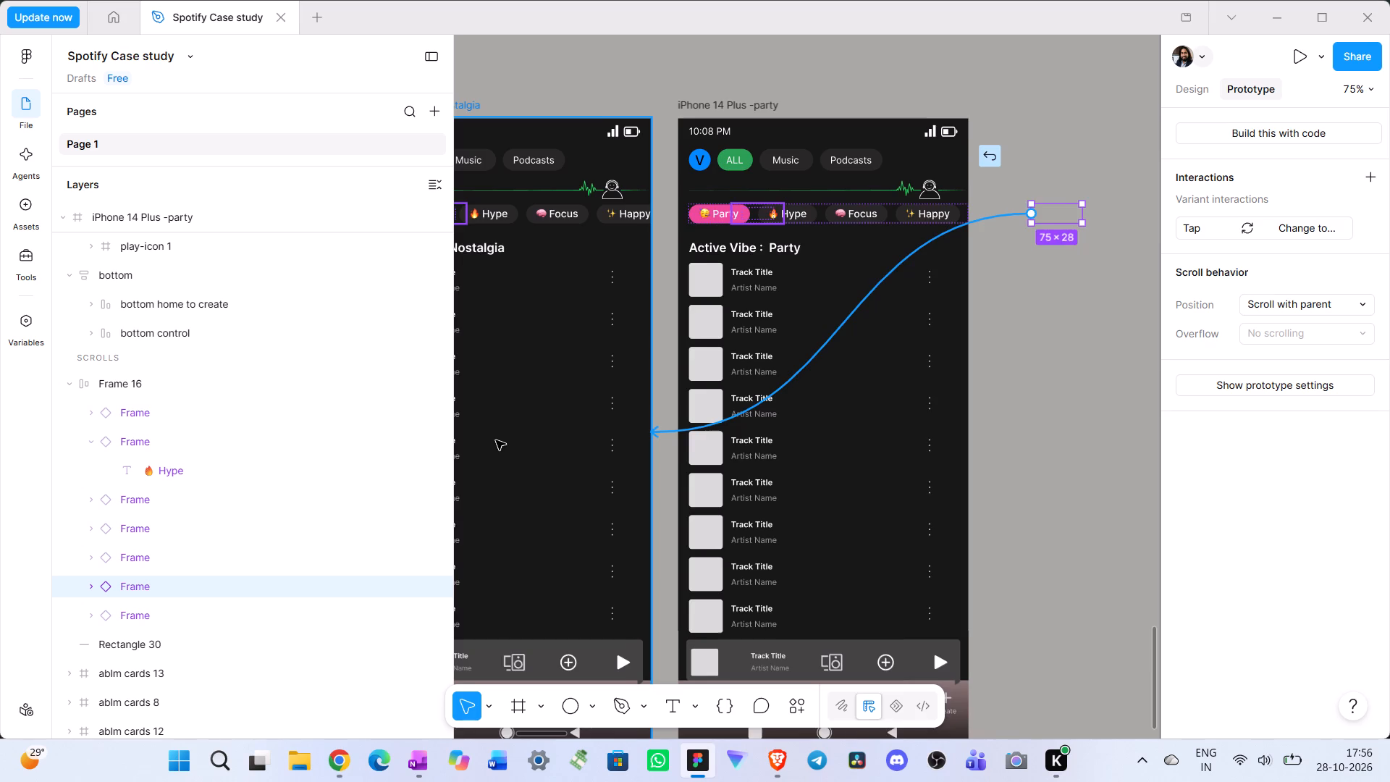
left_click_drag(496, 440, 433, 397)
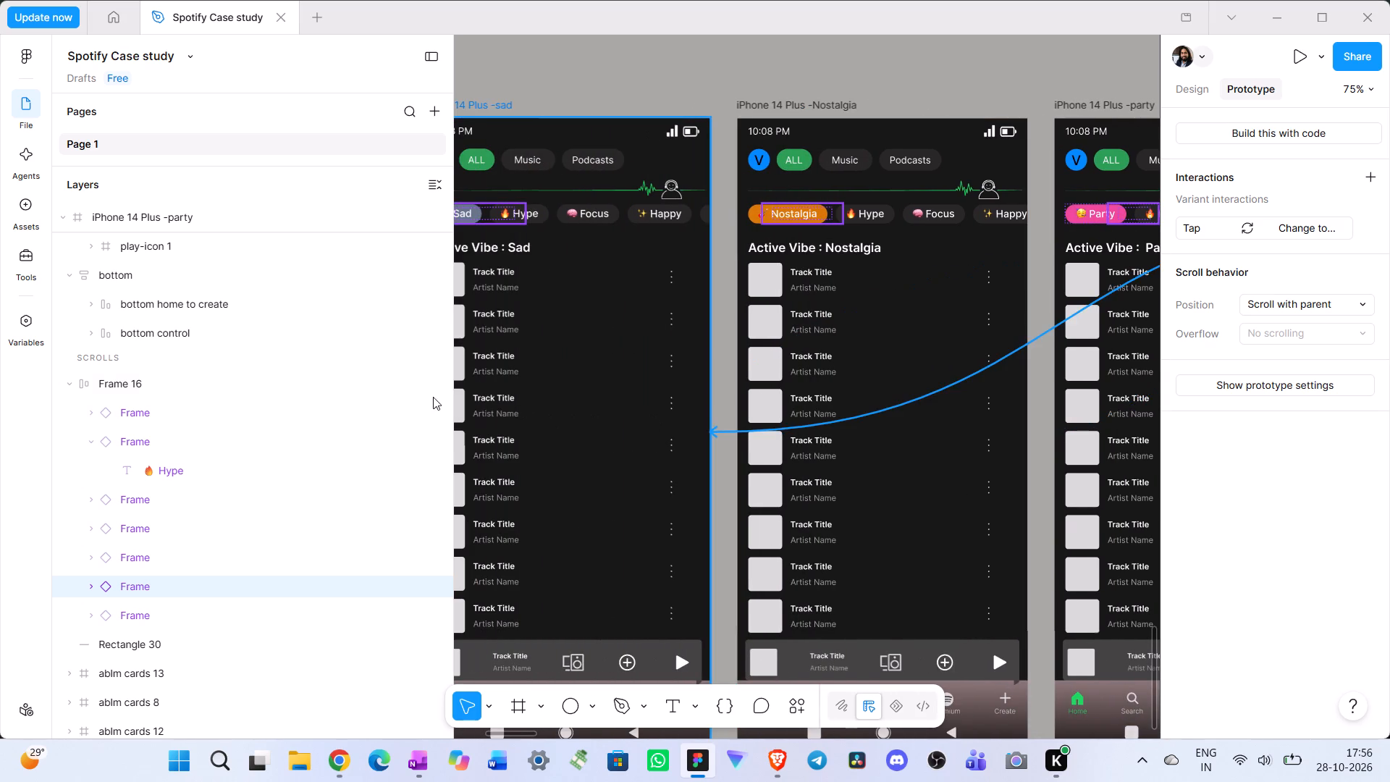
left_click_drag(433, 397, 872, 464)
left_click(1163, 468)
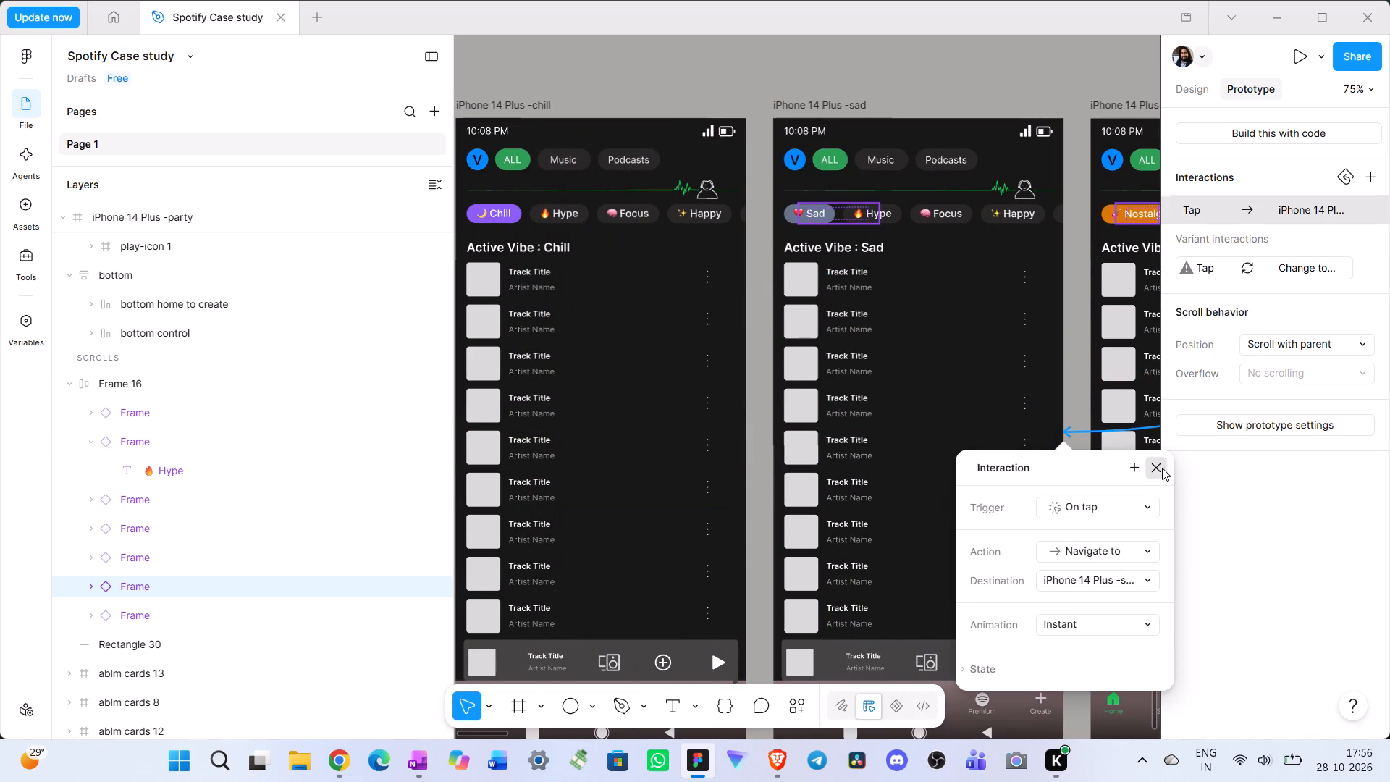
Examine the party screen's chip row and the interactions on its Chill and Sad chips.
scroll(1133, 467, "left", 3)
scroll(1076, 453, "left", 1)
scroll(1084, 414, "up", 1)
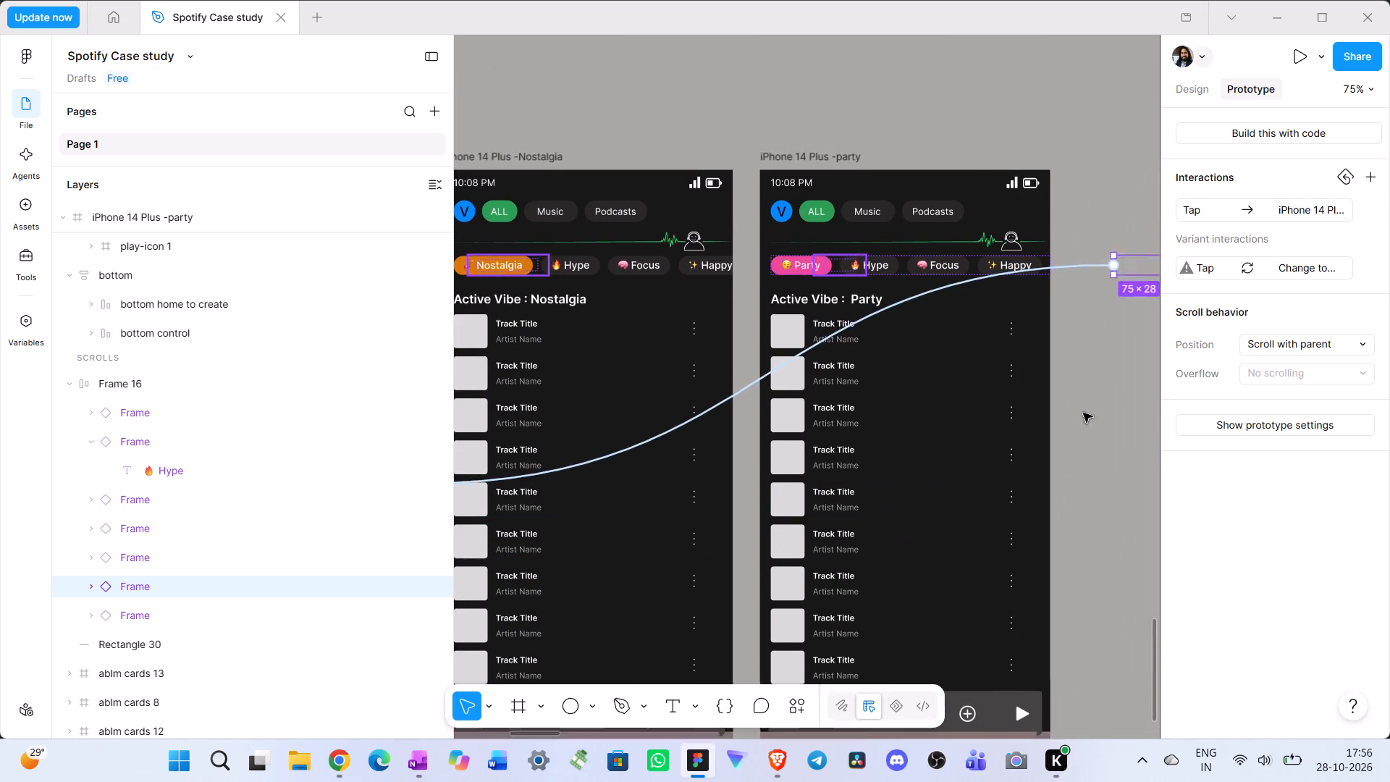
scroll(1083, 413, "up", 1)
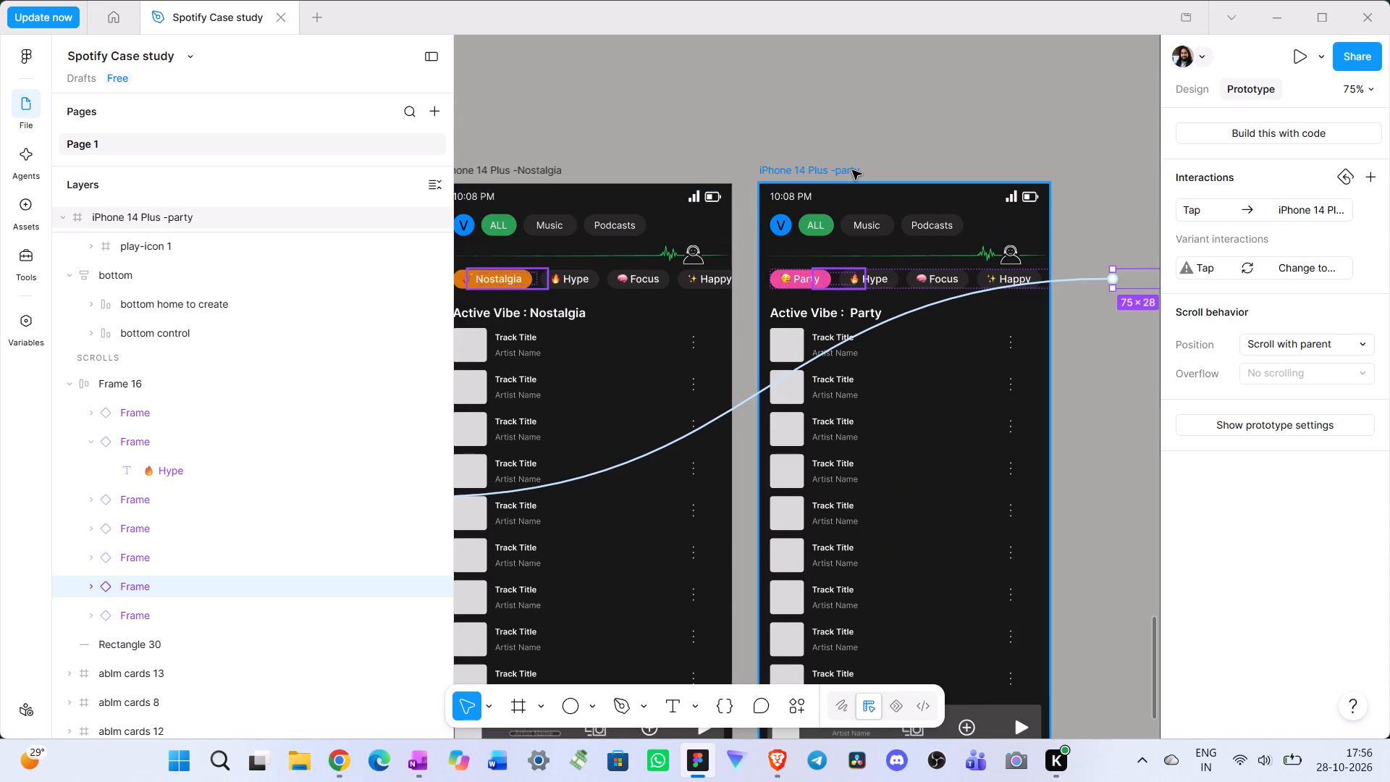
left_click(286, 604)
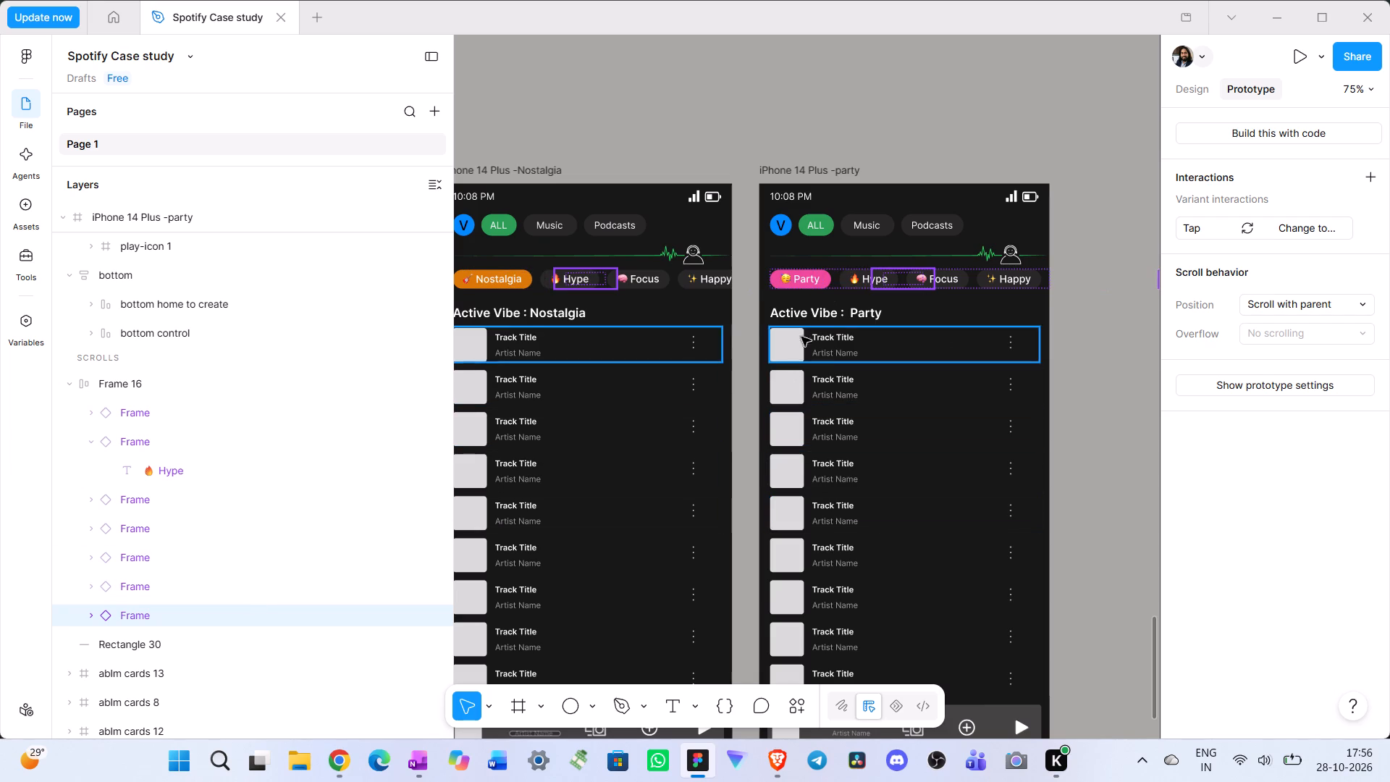
left_click(836, 170)
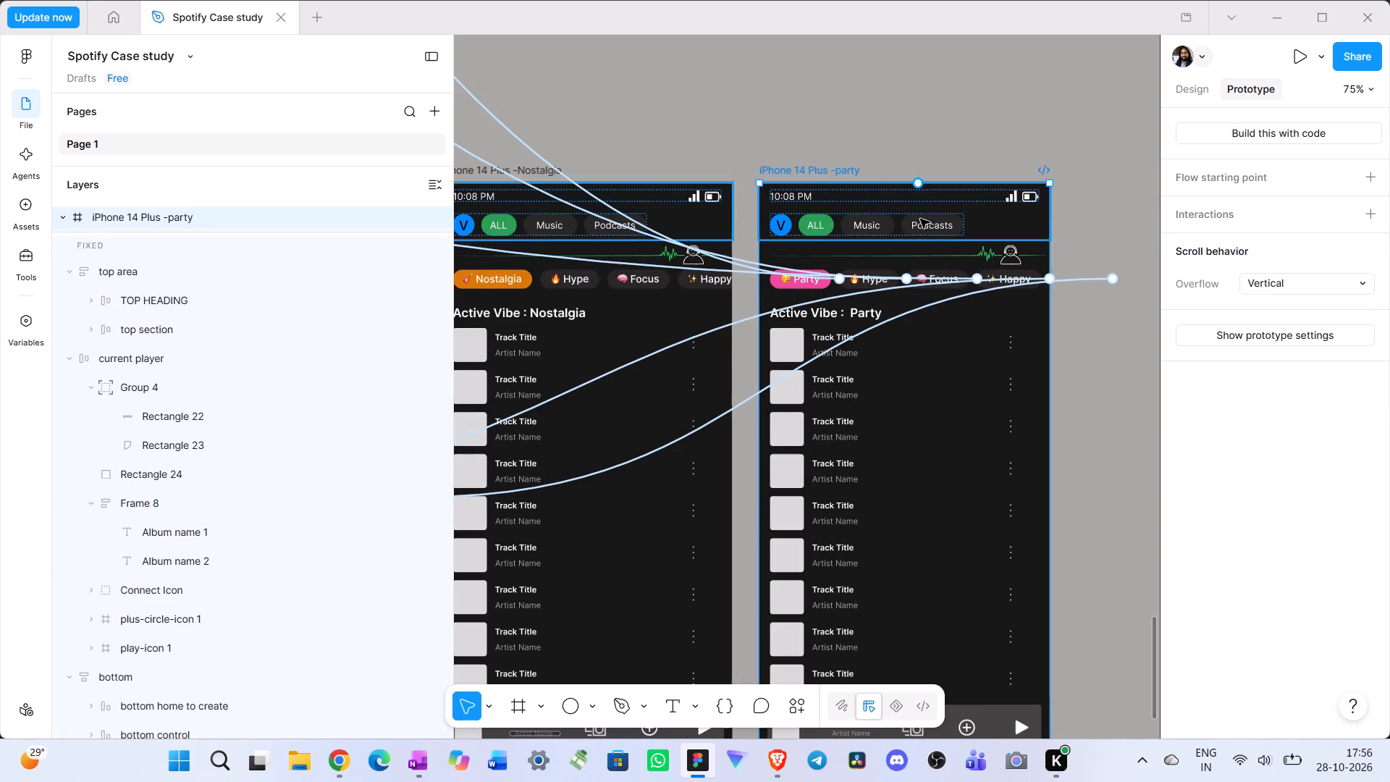
scroll(1096, 332, "left", 1)
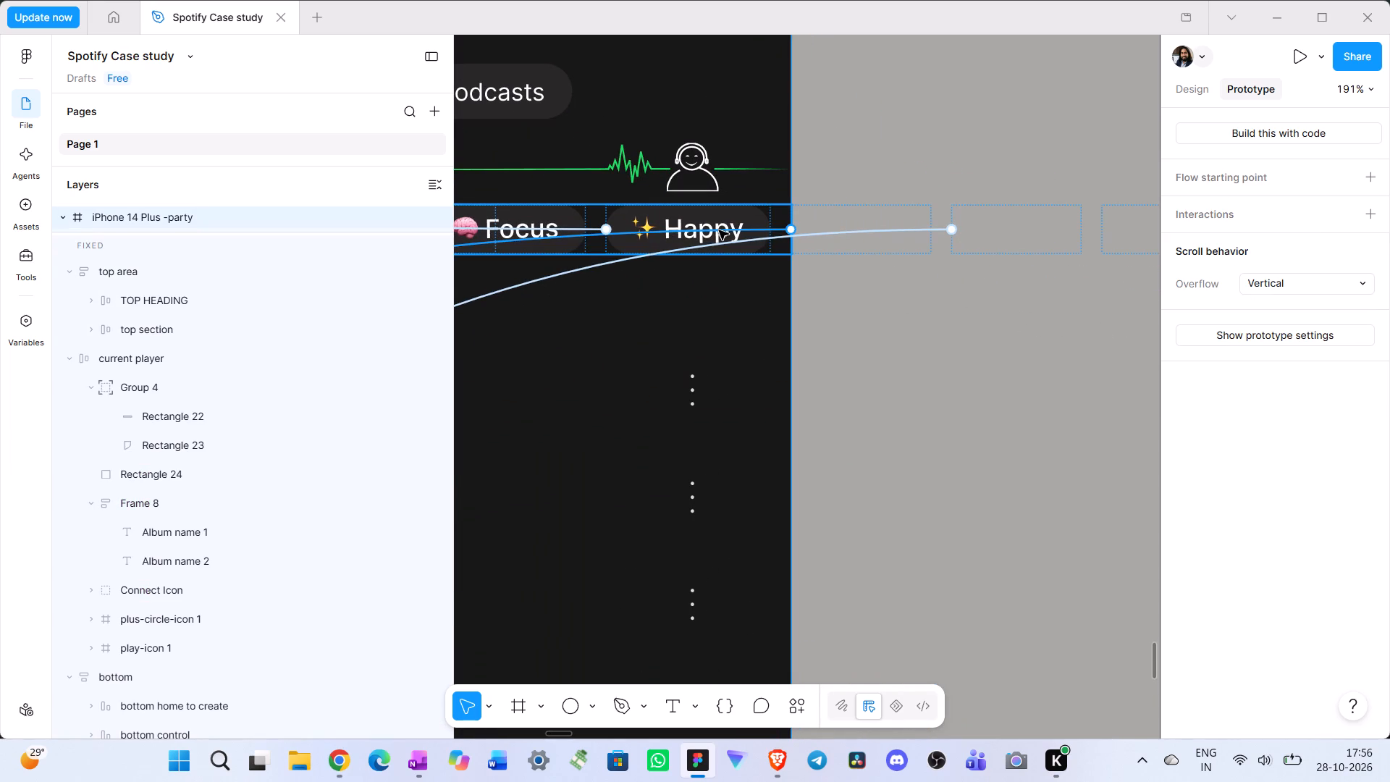
left_click(719, 230)
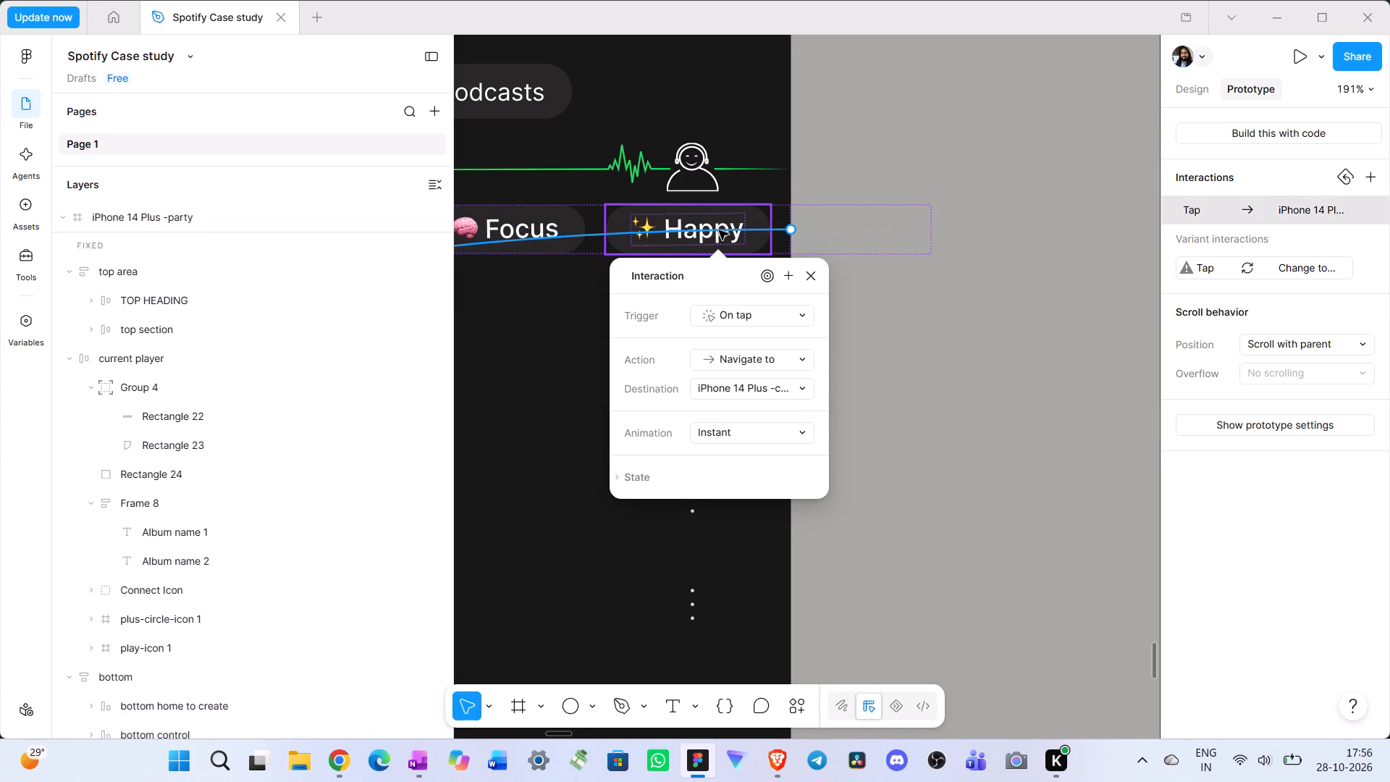
scroll(271, 533, "up", 3)
scroll(273, 532, "down", 6)
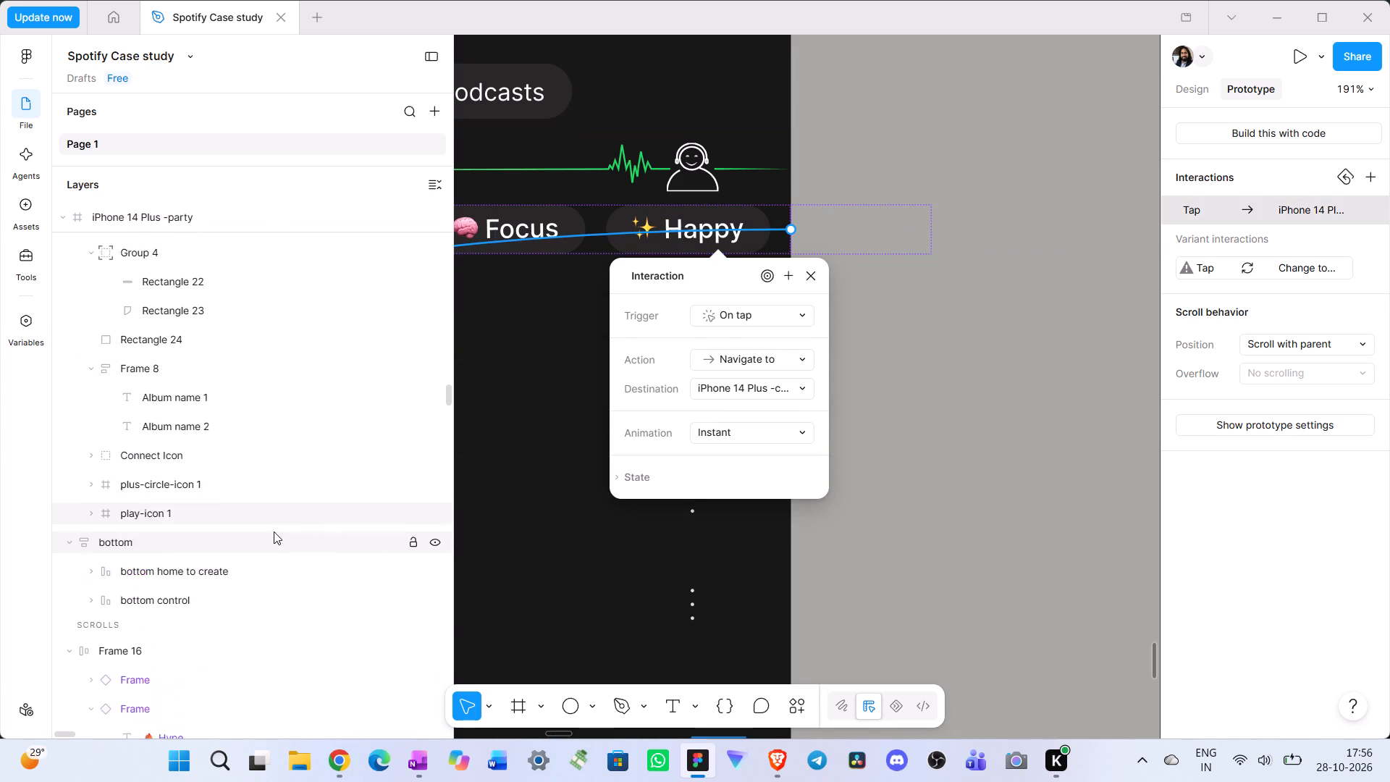
scroll(274, 531, "down", 2)
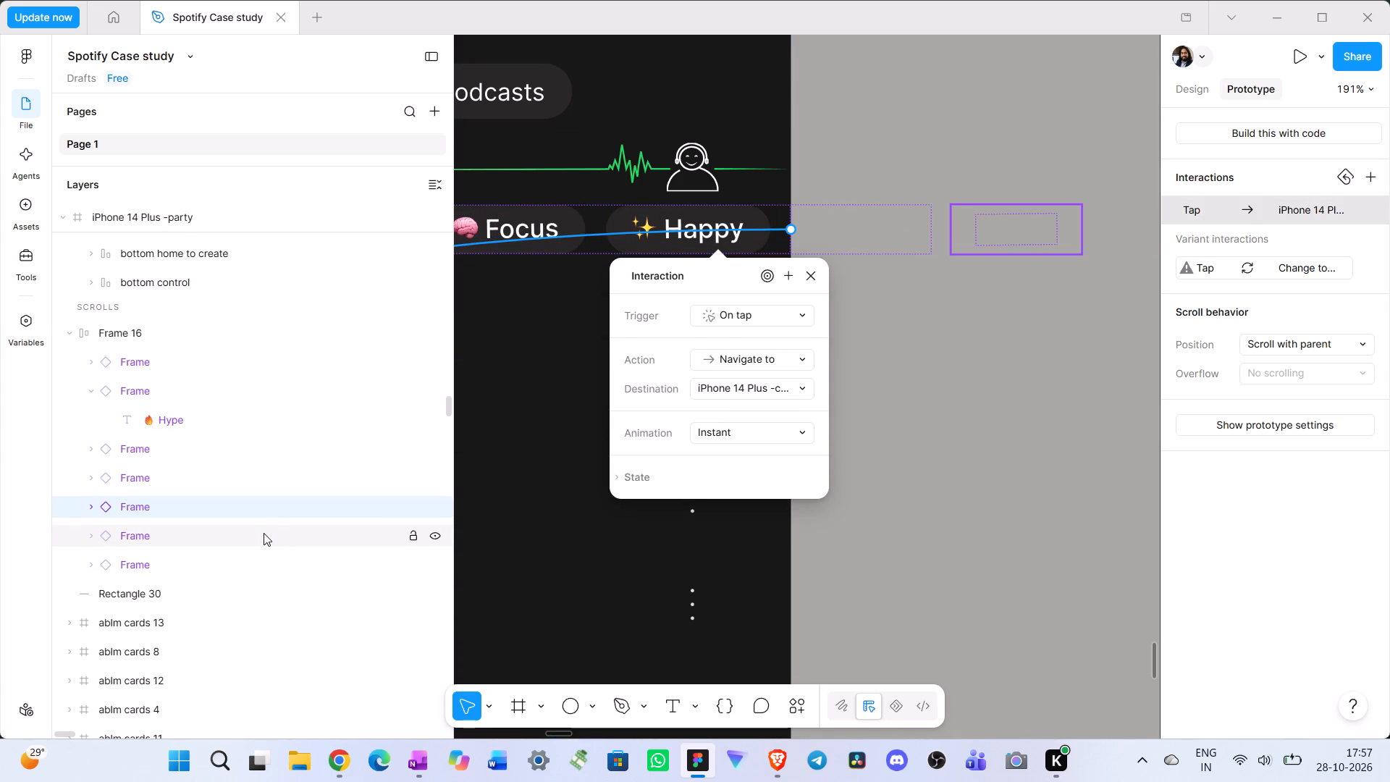
left_click(264, 533)
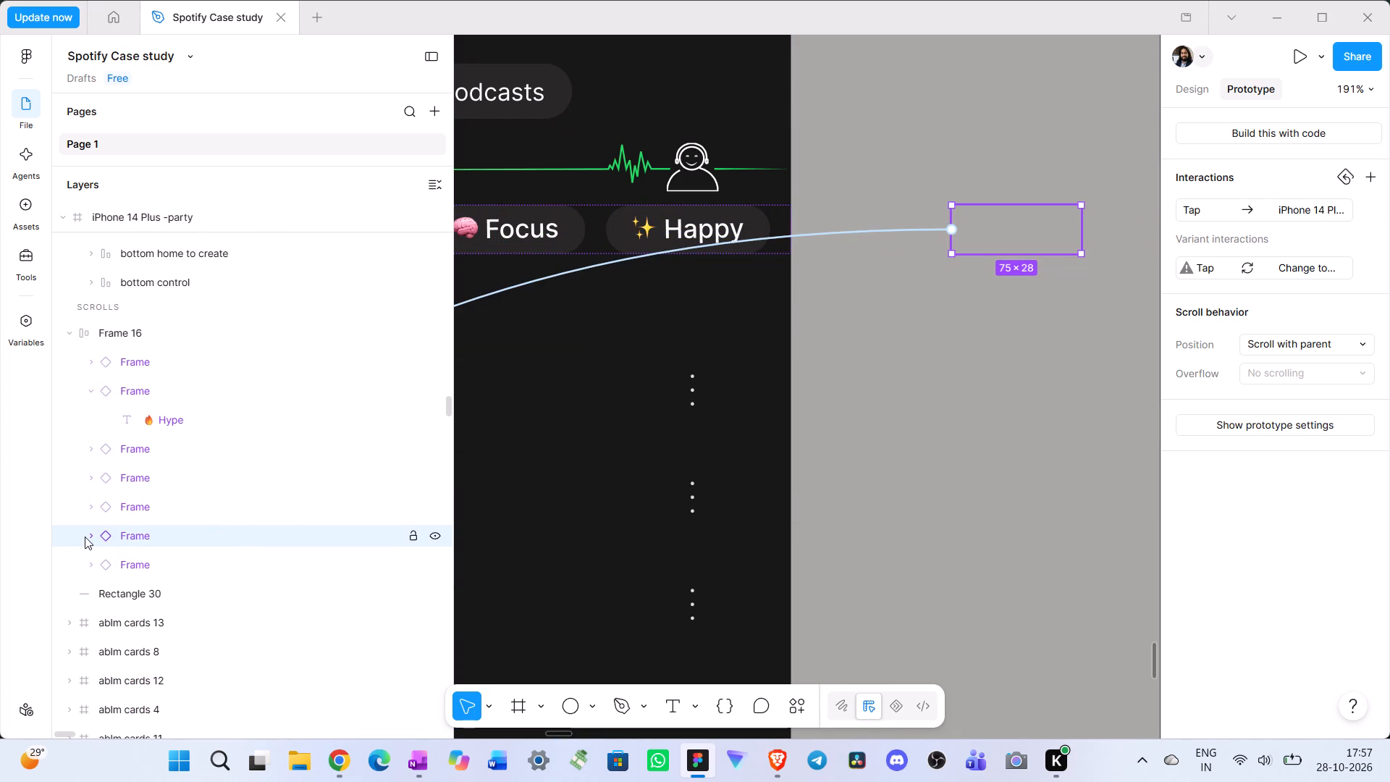
left_click(89, 537)
left_click(89, 537)
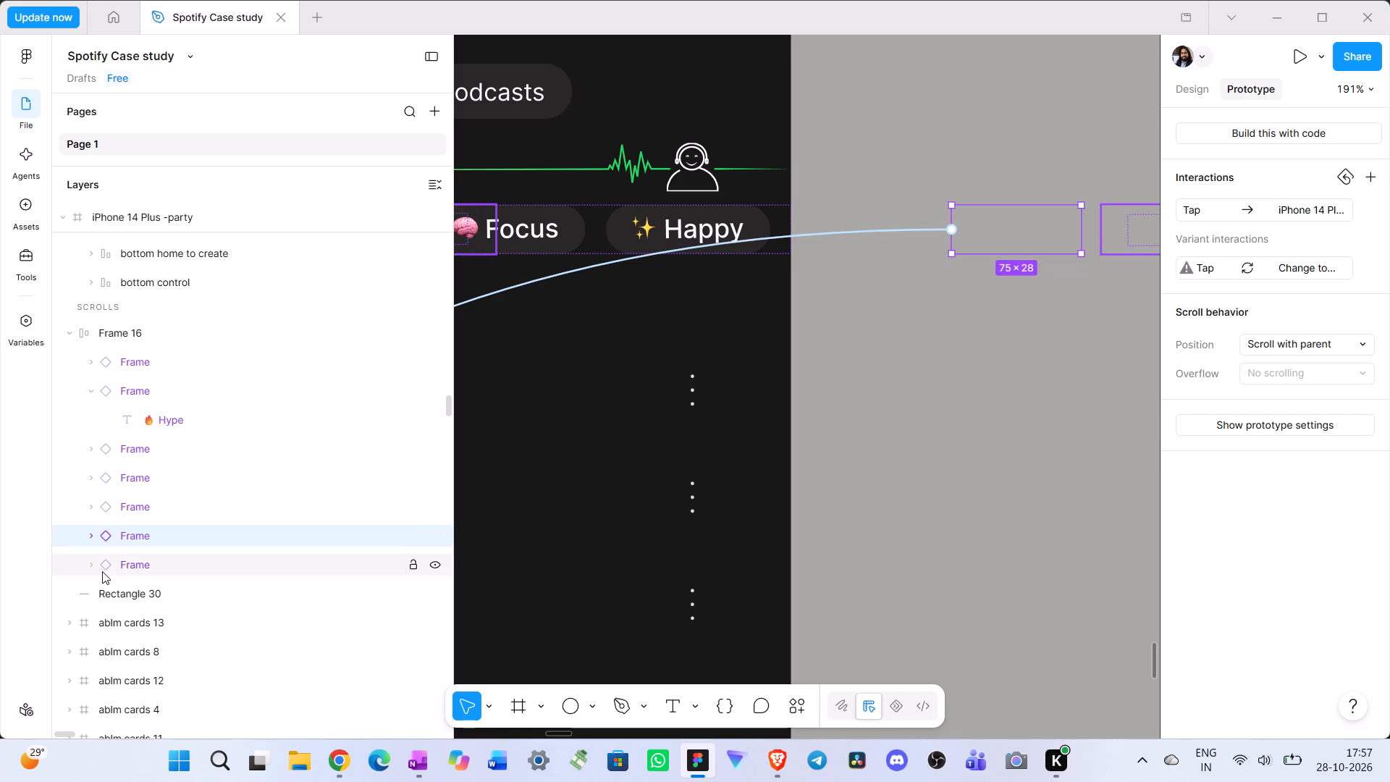
Link the party screen's Nostalgia chip, last in the row, to the nostalgia screen with an On tap, Navigate to, Instant interaction.
left_click(138, 567)
left_click(89, 568)
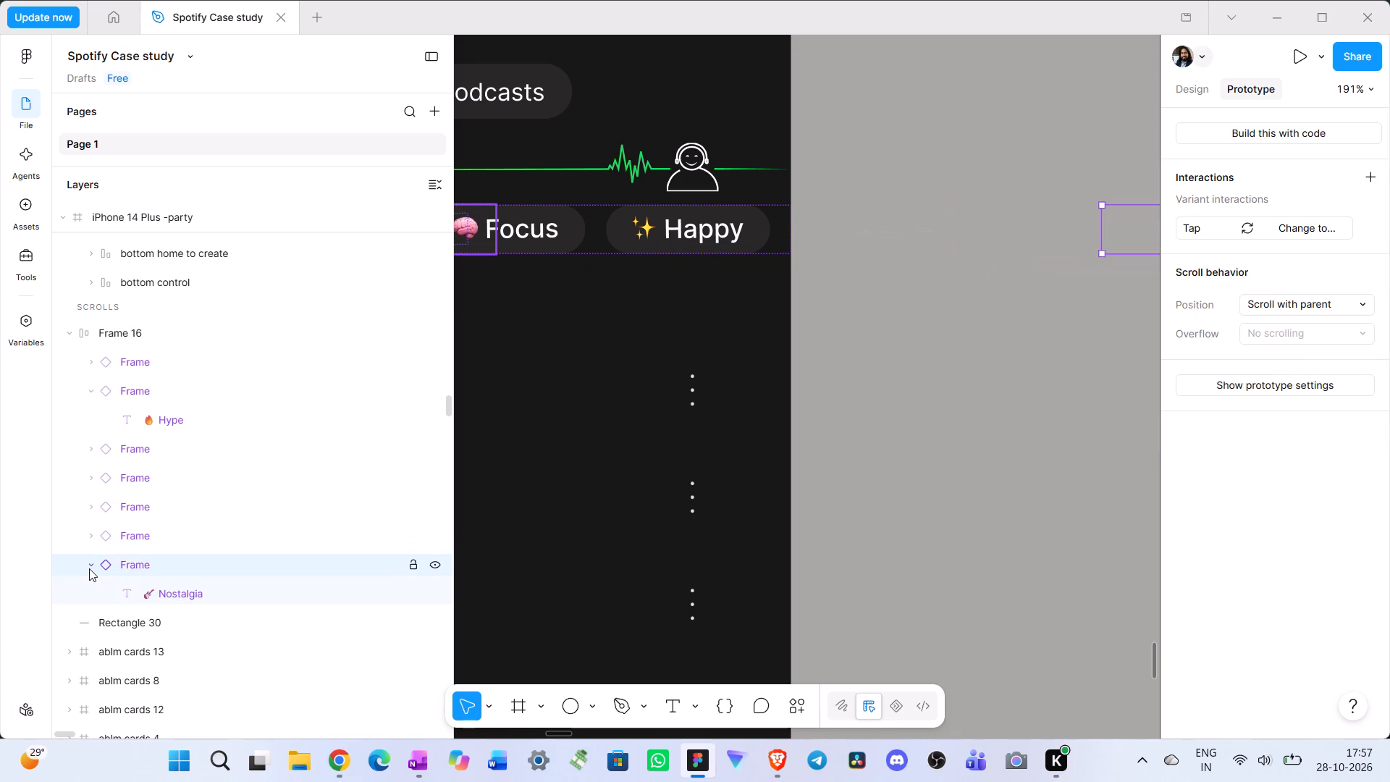
left_click(89, 568)
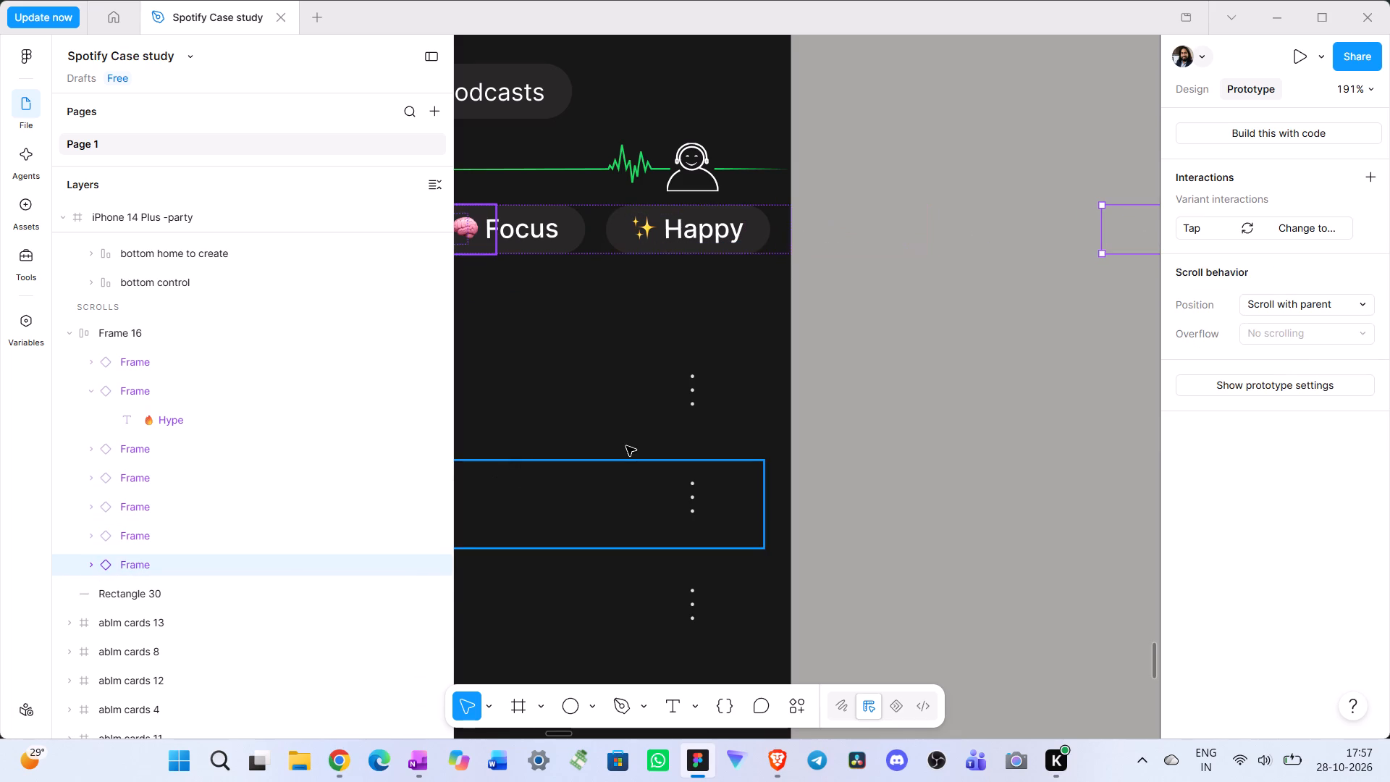
scroll(719, 455, "right", 1)
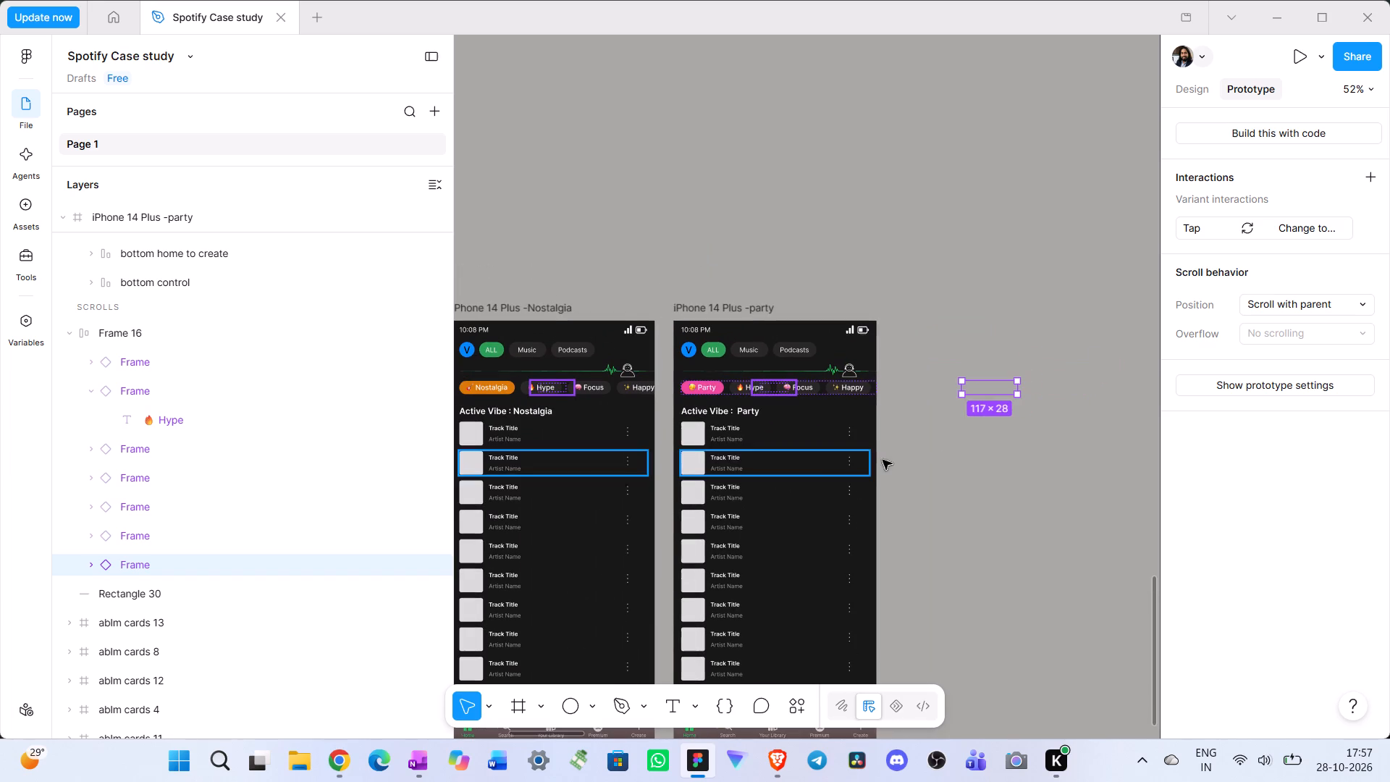
left_click_drag(987, 398, 856, 497)
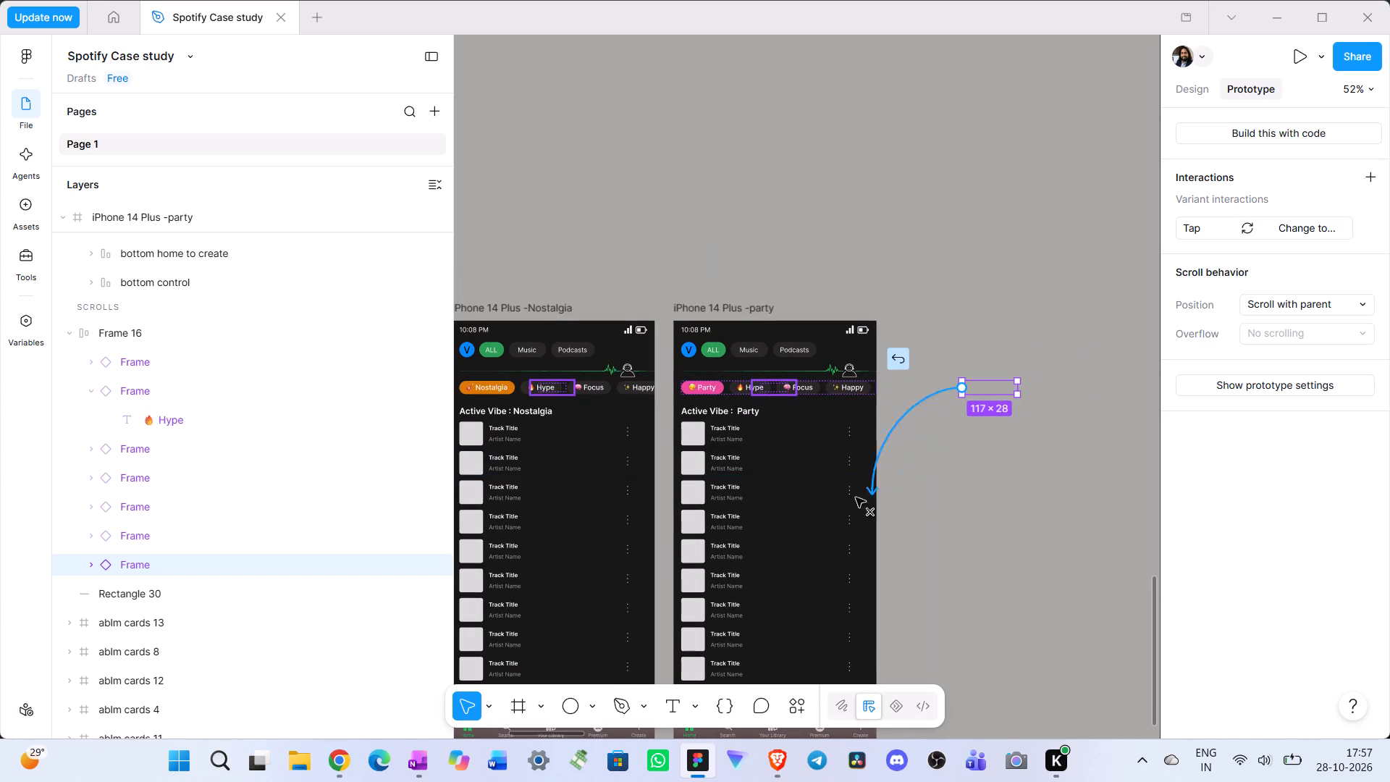
left_click_drag(856, 497, 645, 502)
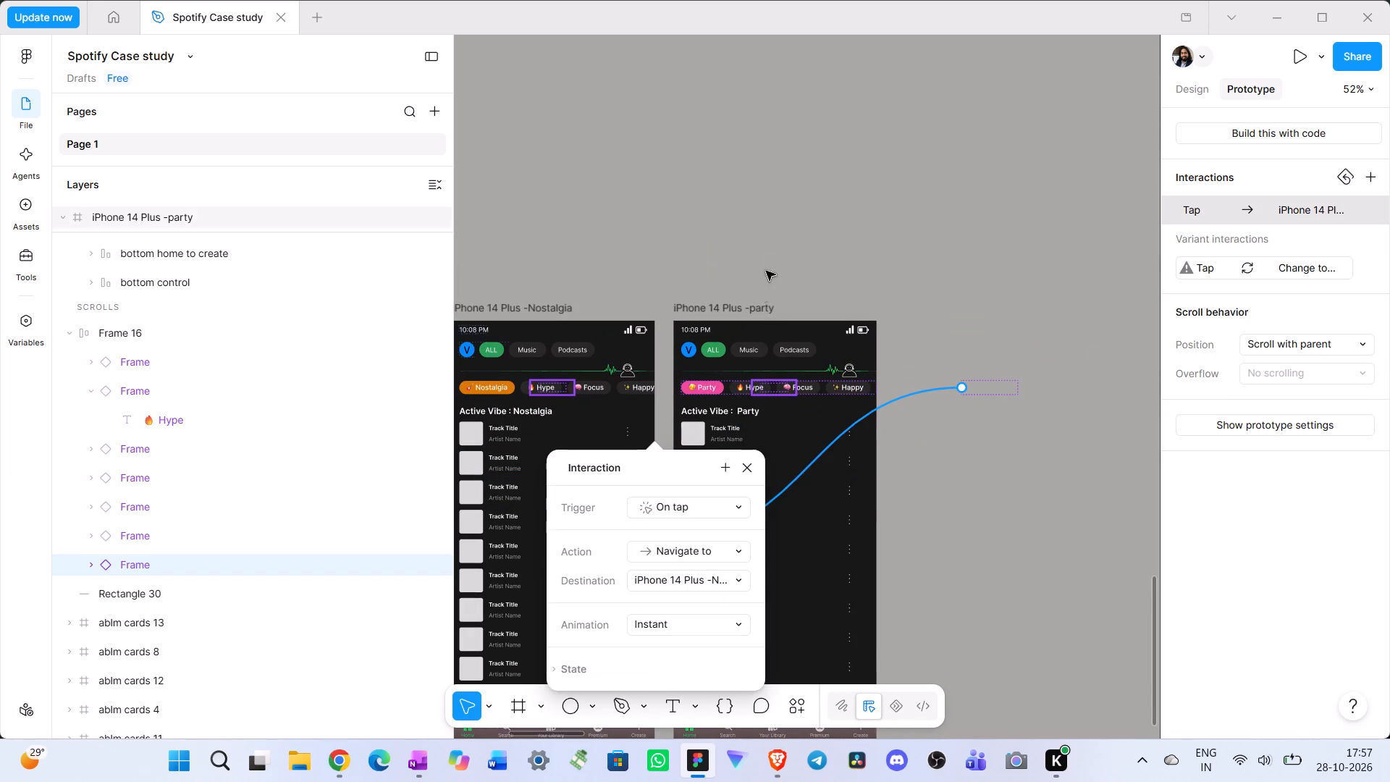
left_click(767, 228)
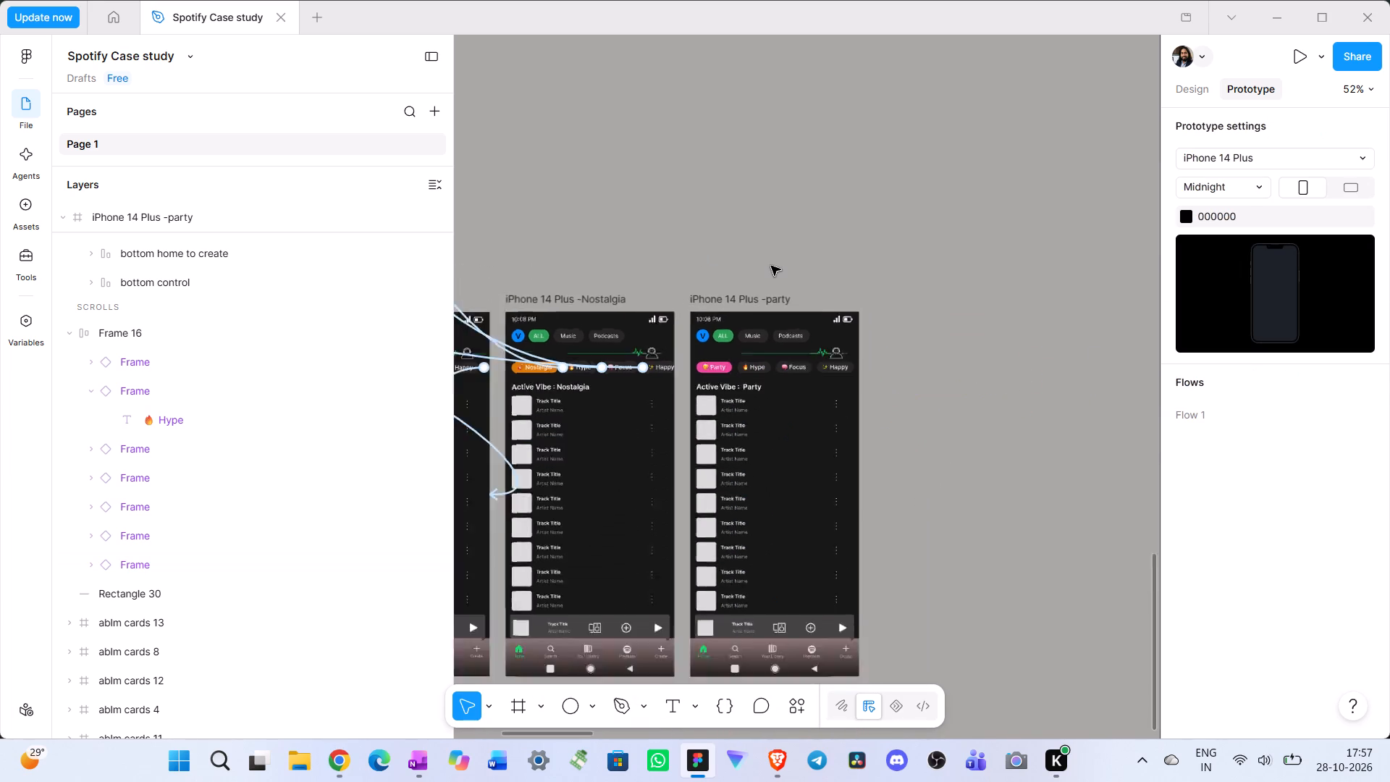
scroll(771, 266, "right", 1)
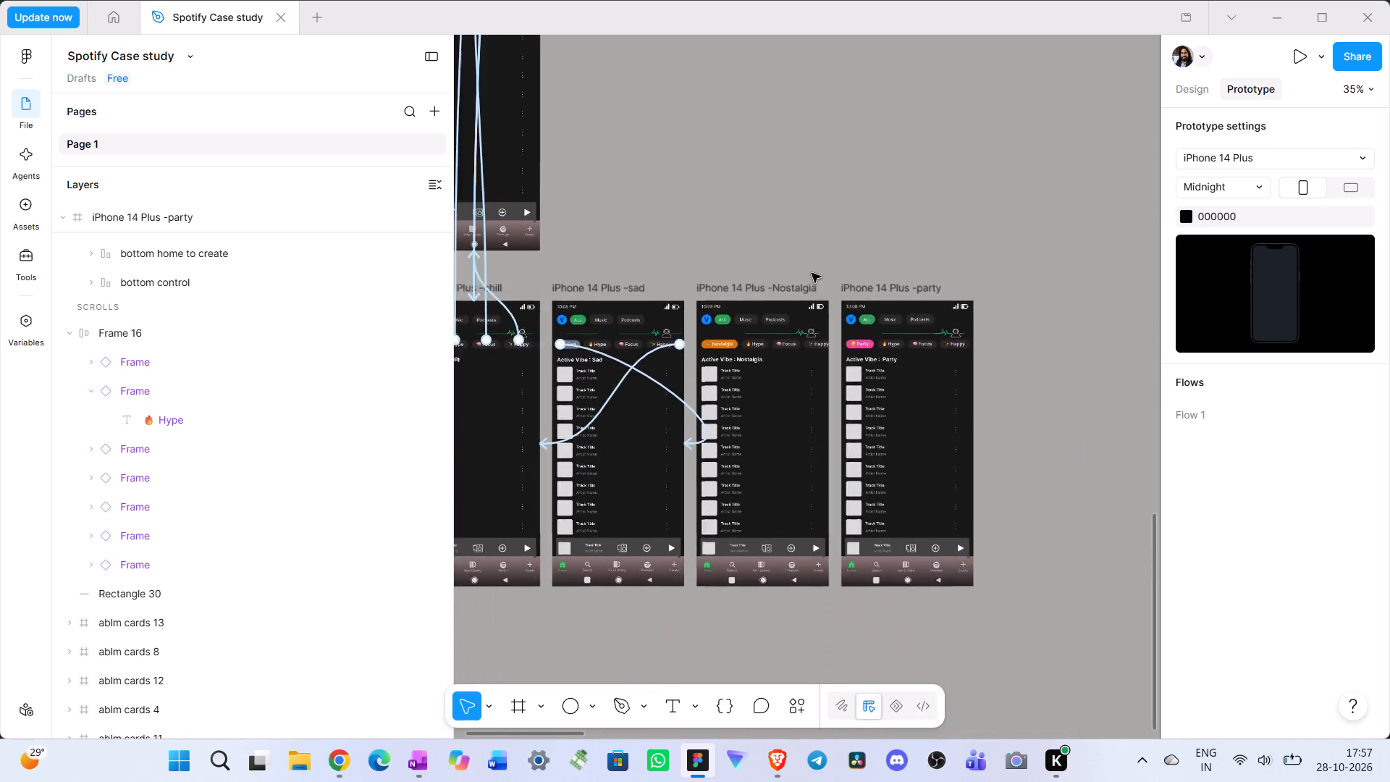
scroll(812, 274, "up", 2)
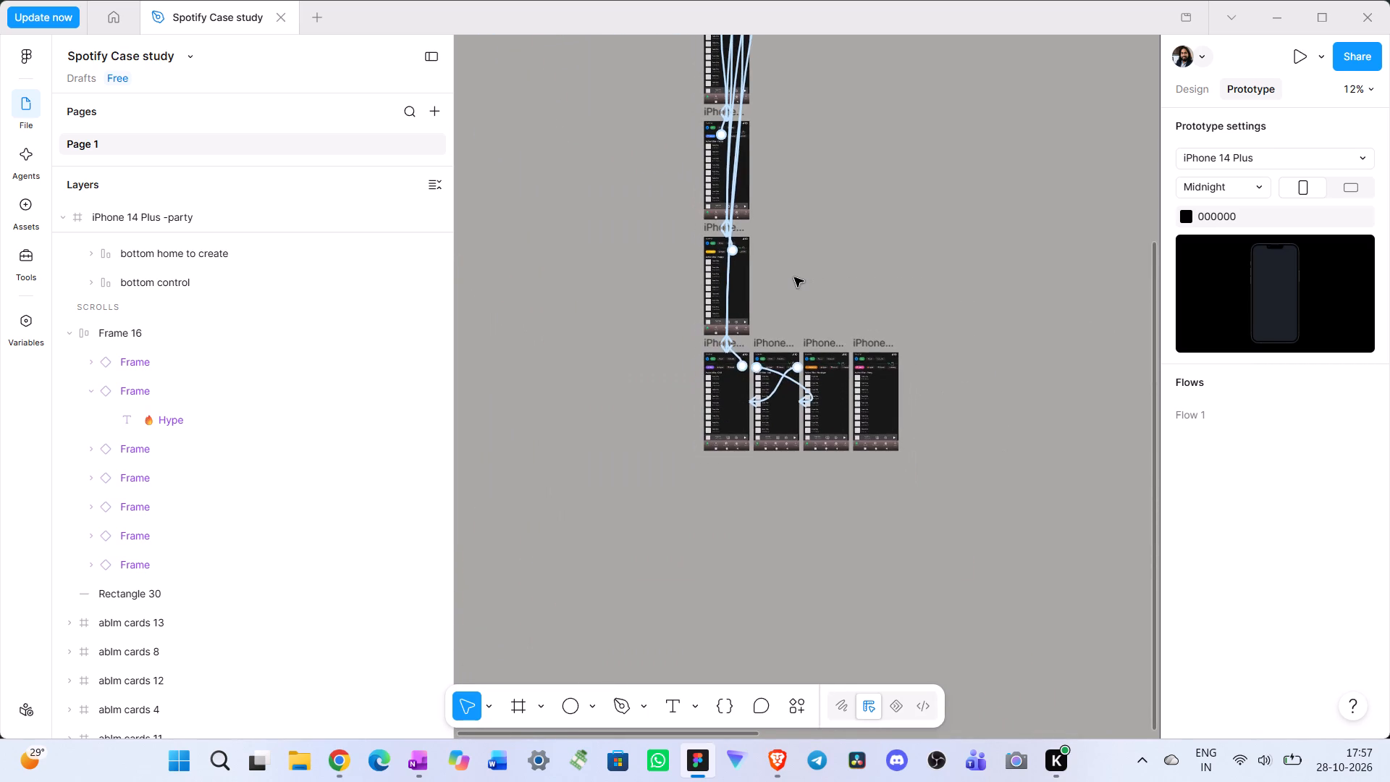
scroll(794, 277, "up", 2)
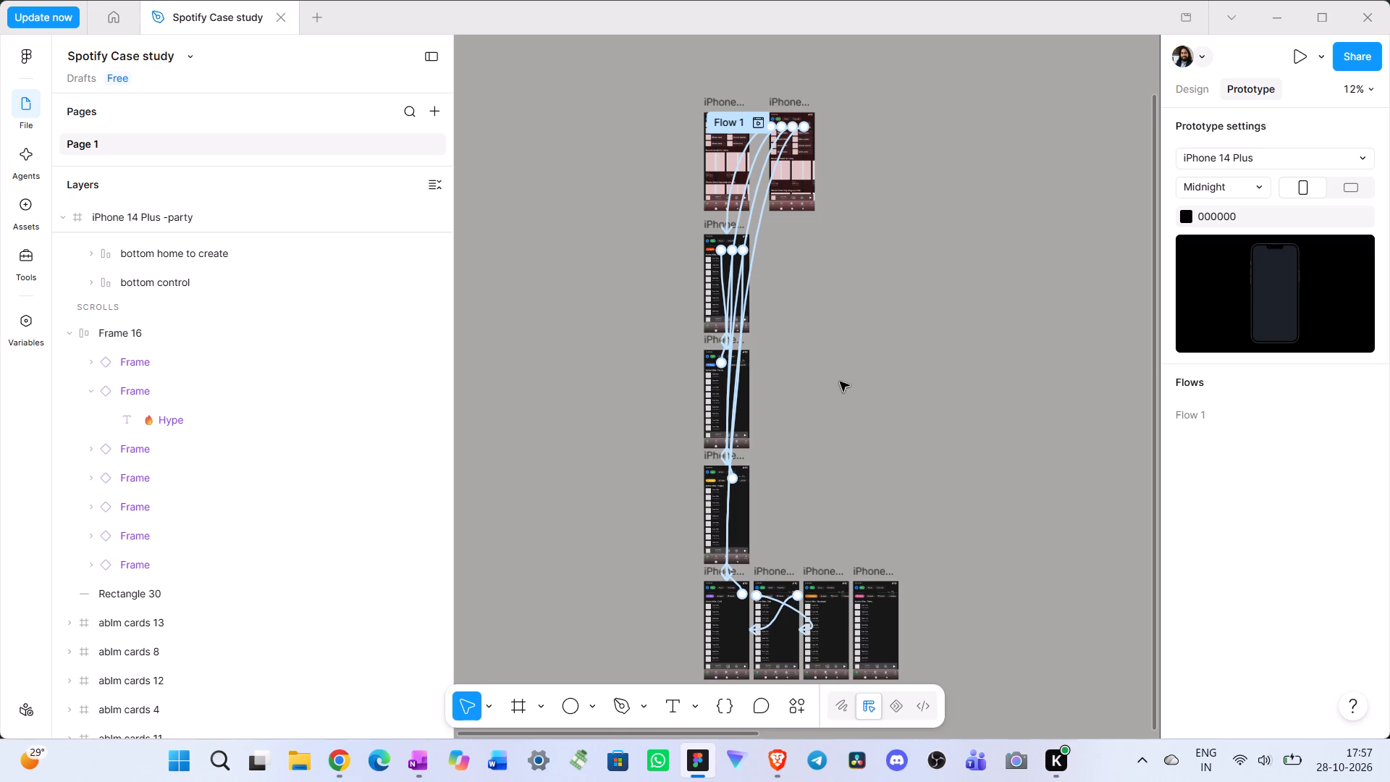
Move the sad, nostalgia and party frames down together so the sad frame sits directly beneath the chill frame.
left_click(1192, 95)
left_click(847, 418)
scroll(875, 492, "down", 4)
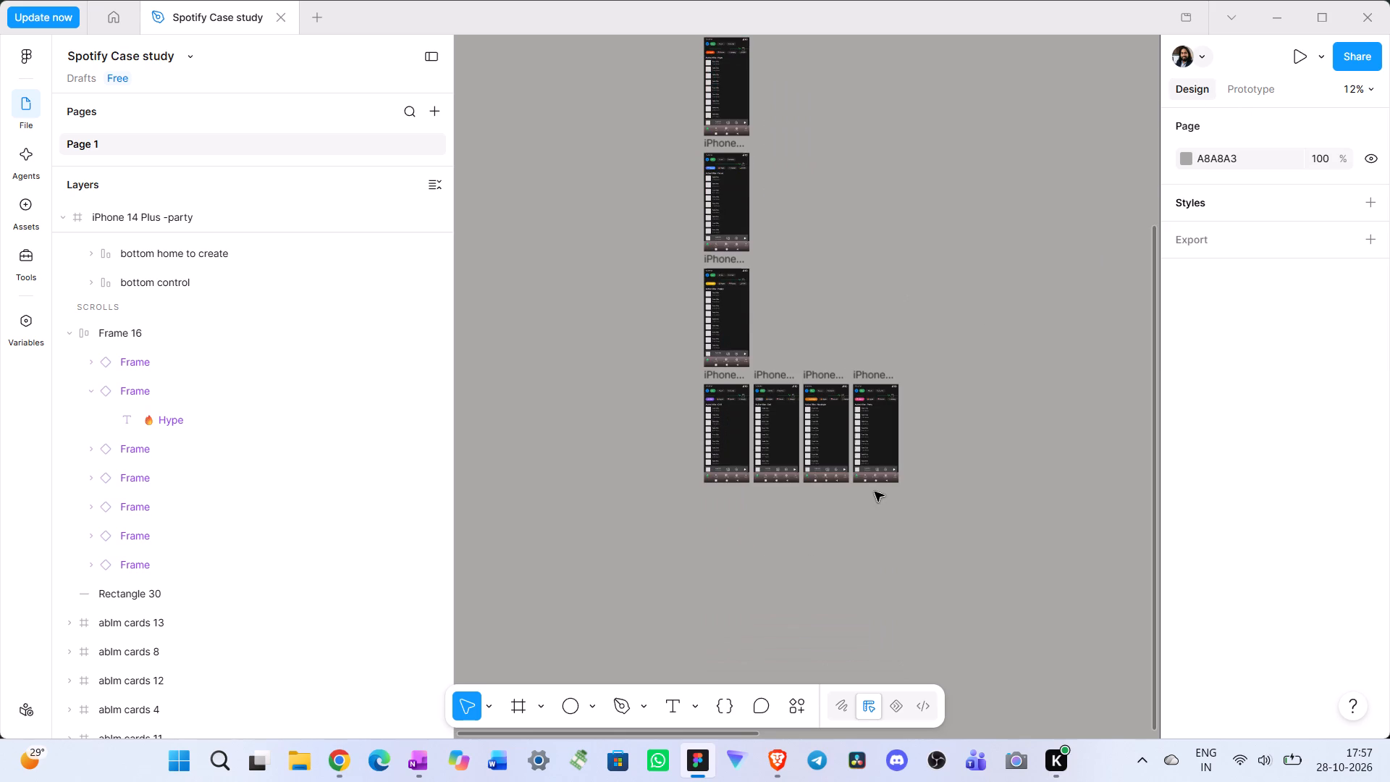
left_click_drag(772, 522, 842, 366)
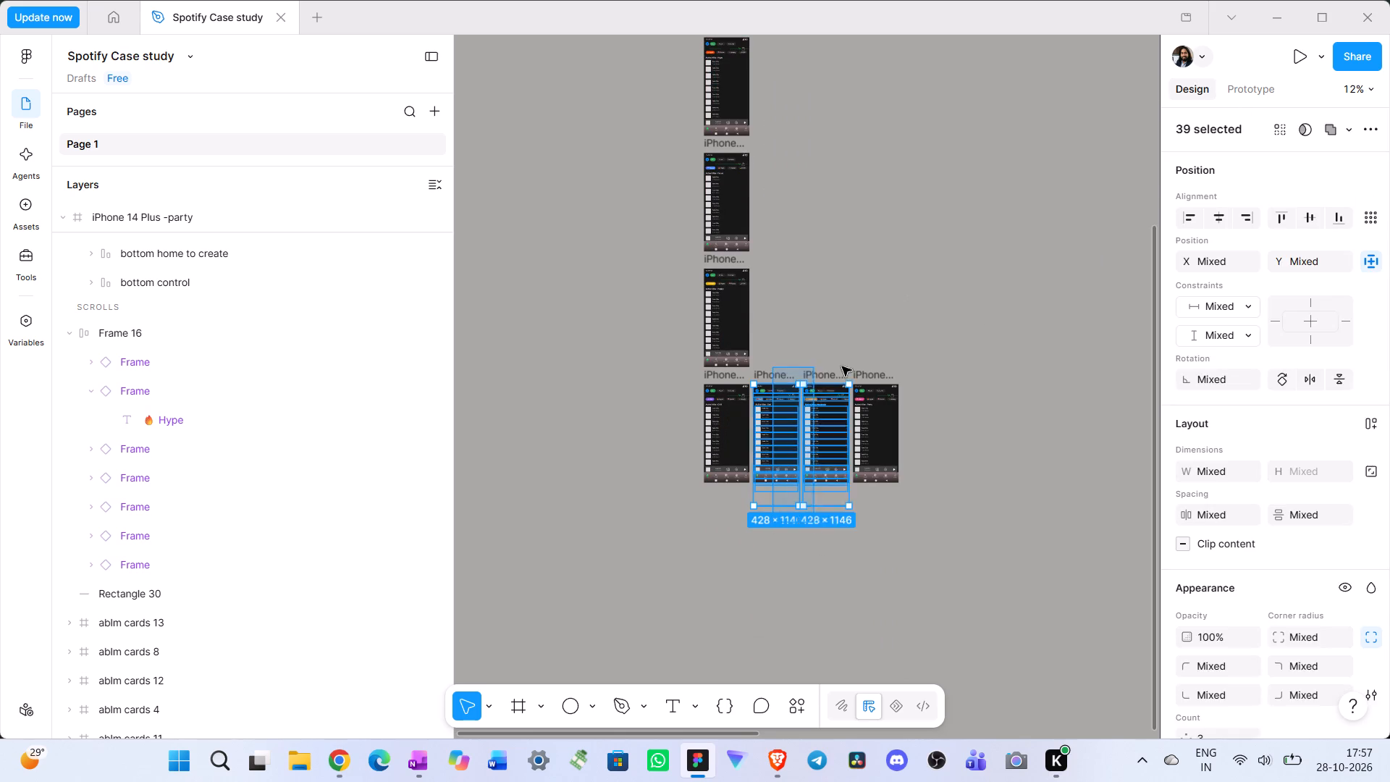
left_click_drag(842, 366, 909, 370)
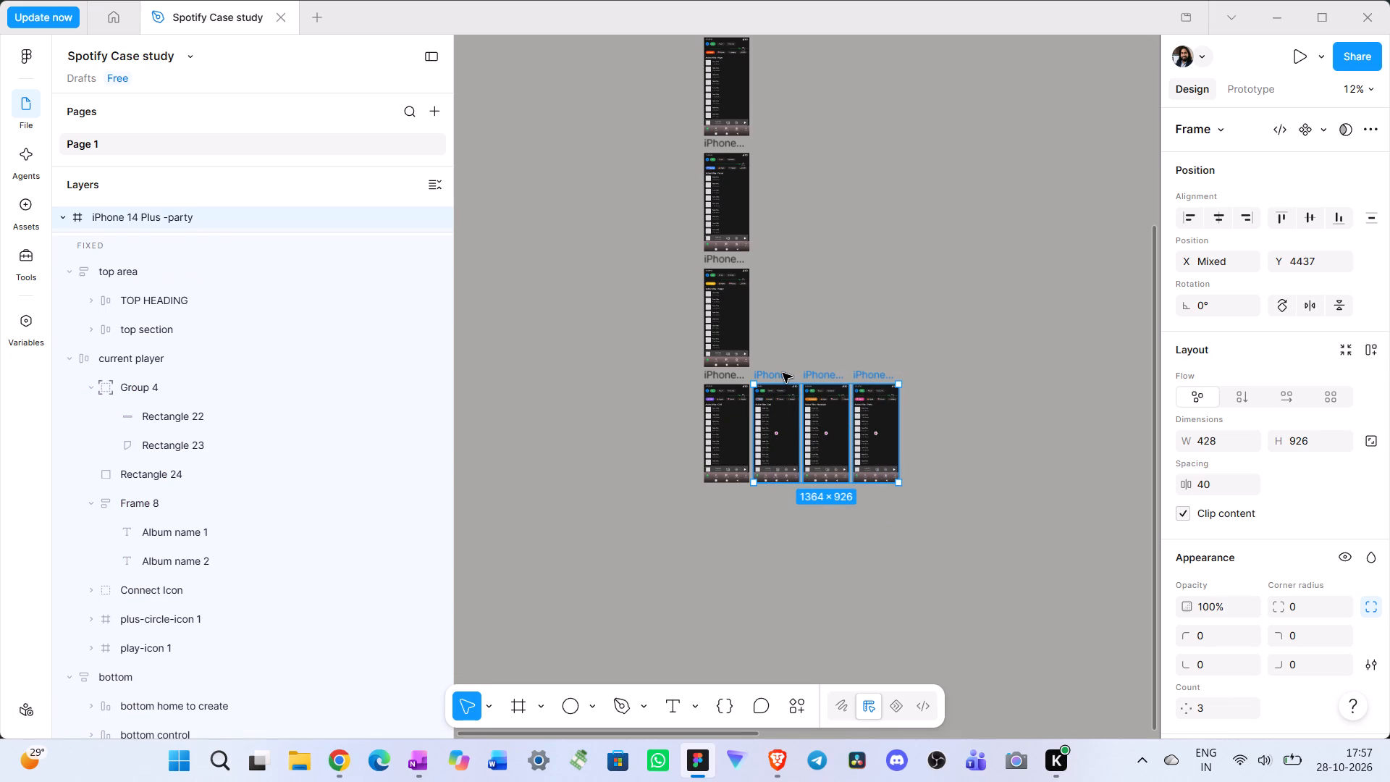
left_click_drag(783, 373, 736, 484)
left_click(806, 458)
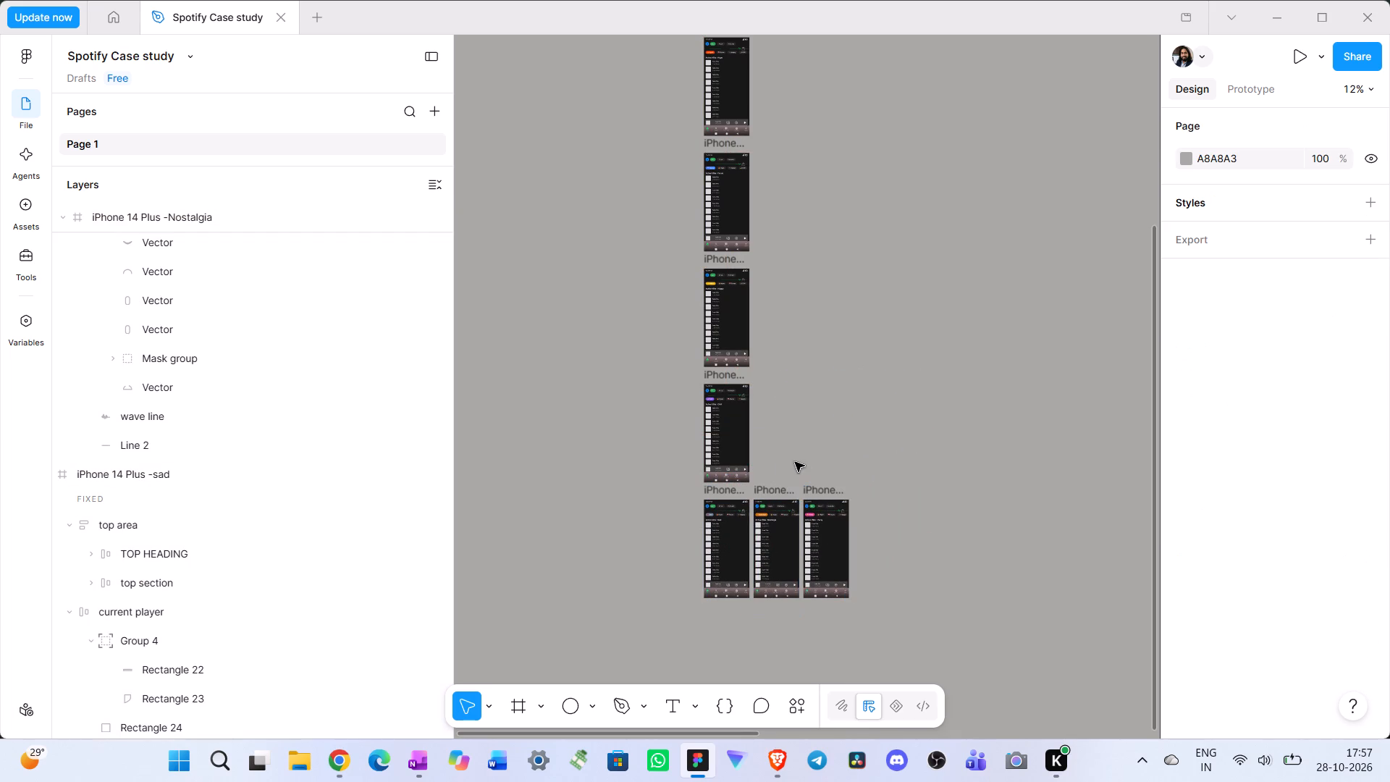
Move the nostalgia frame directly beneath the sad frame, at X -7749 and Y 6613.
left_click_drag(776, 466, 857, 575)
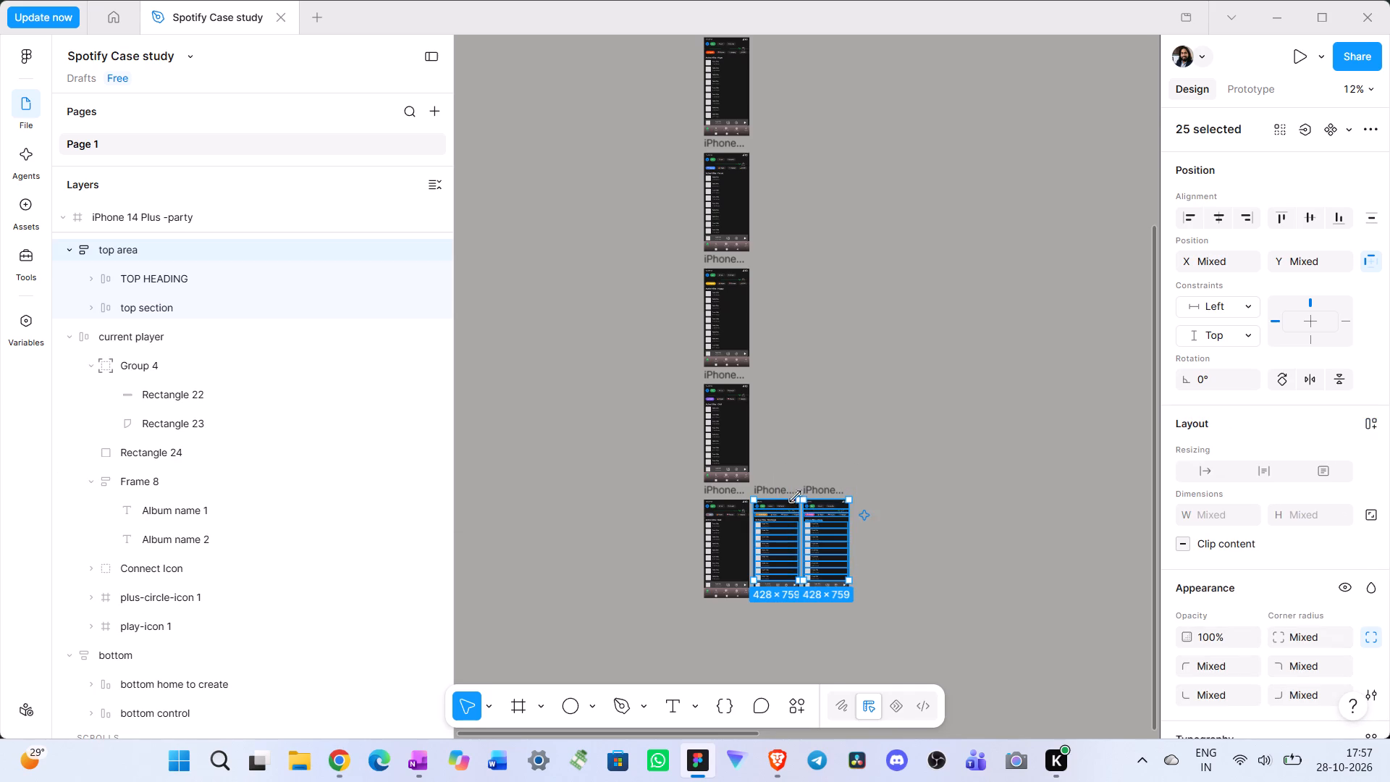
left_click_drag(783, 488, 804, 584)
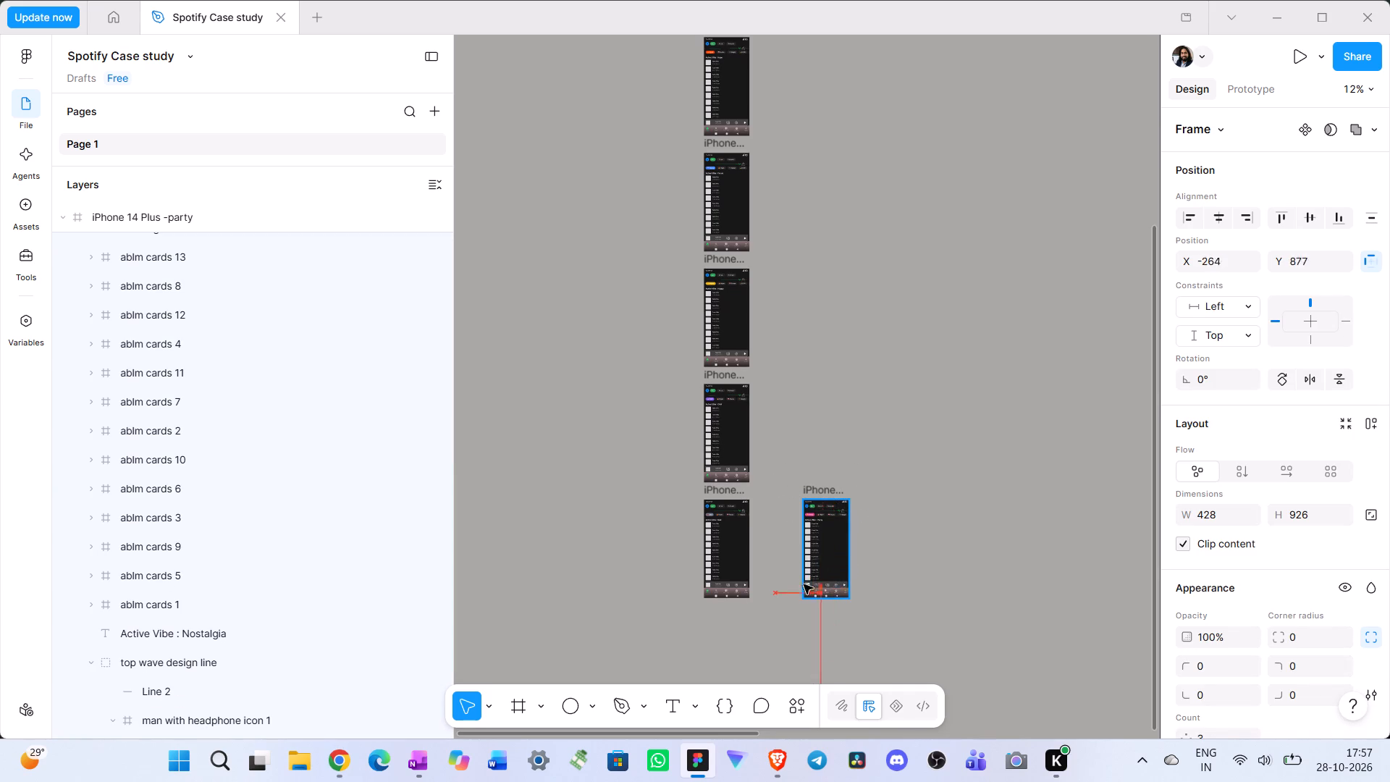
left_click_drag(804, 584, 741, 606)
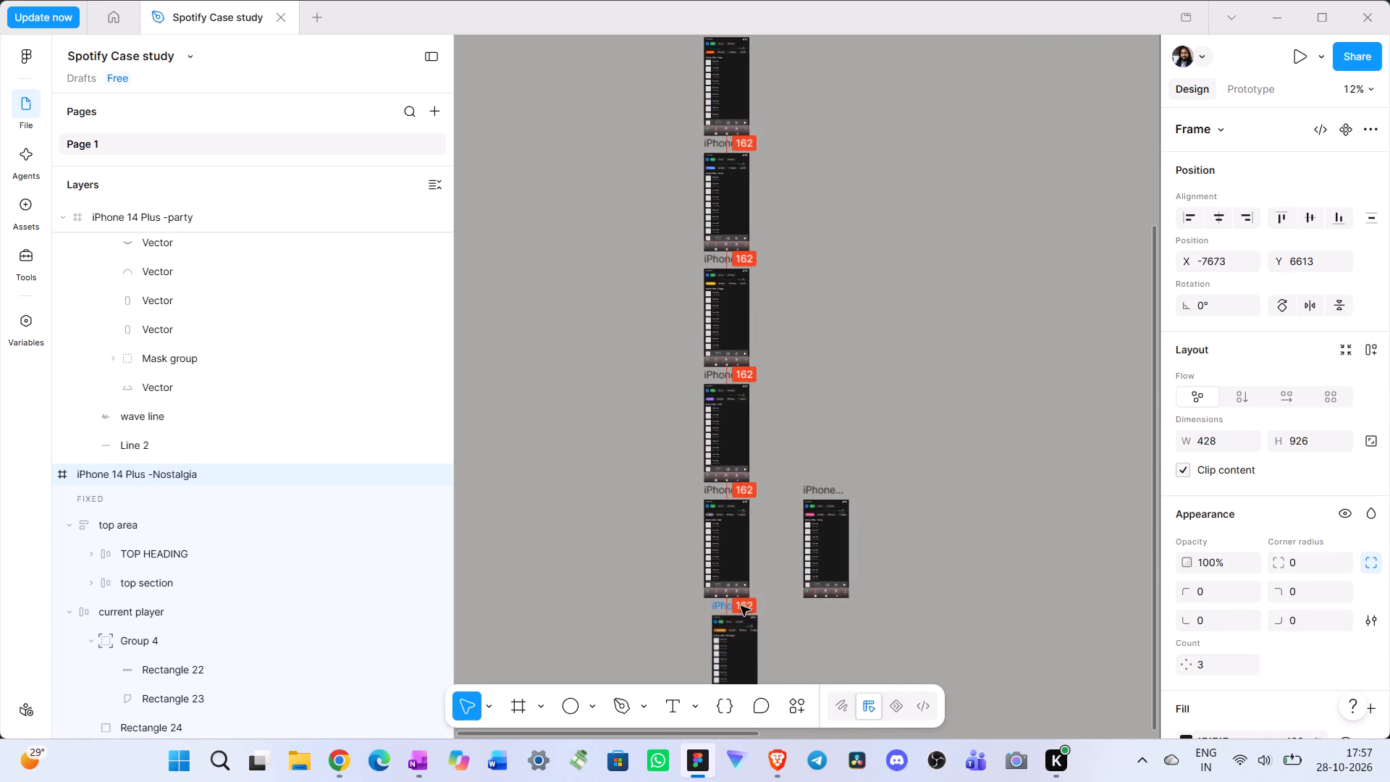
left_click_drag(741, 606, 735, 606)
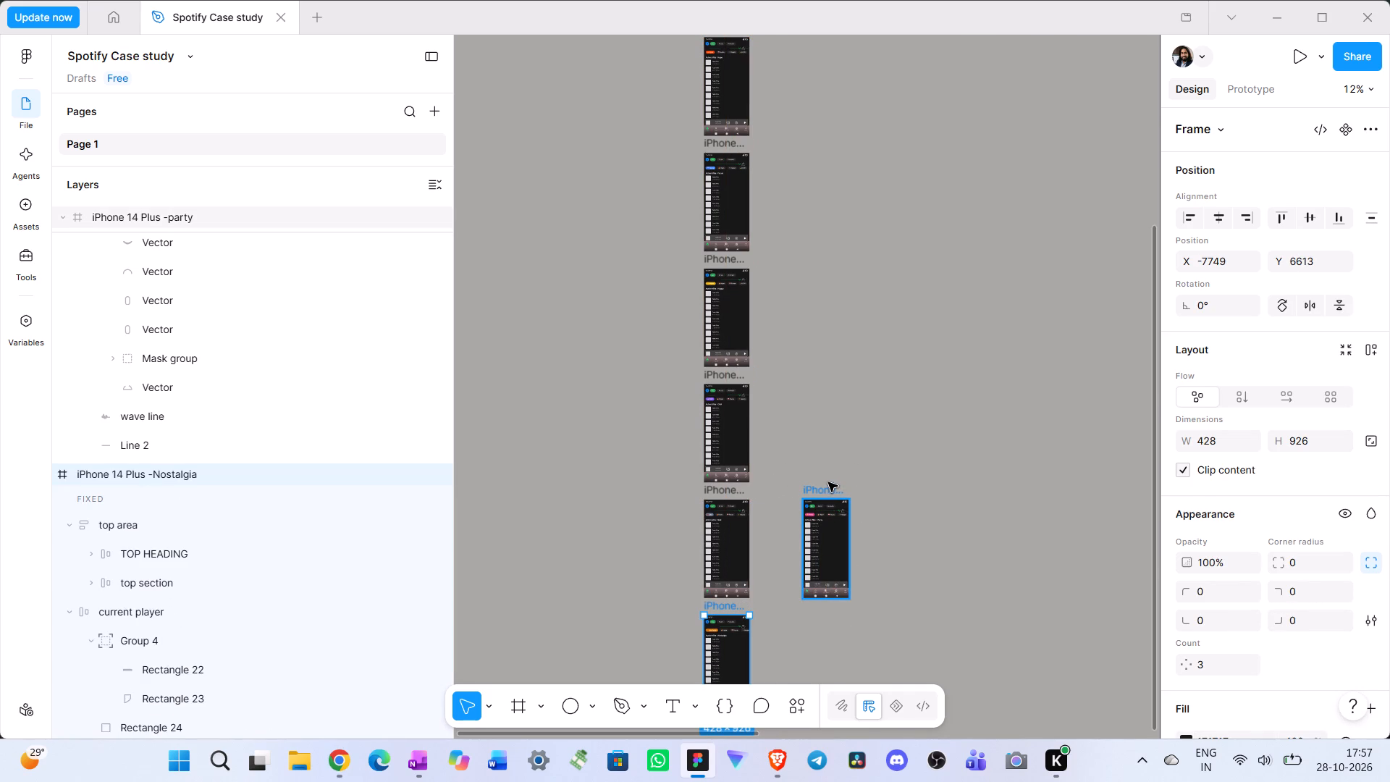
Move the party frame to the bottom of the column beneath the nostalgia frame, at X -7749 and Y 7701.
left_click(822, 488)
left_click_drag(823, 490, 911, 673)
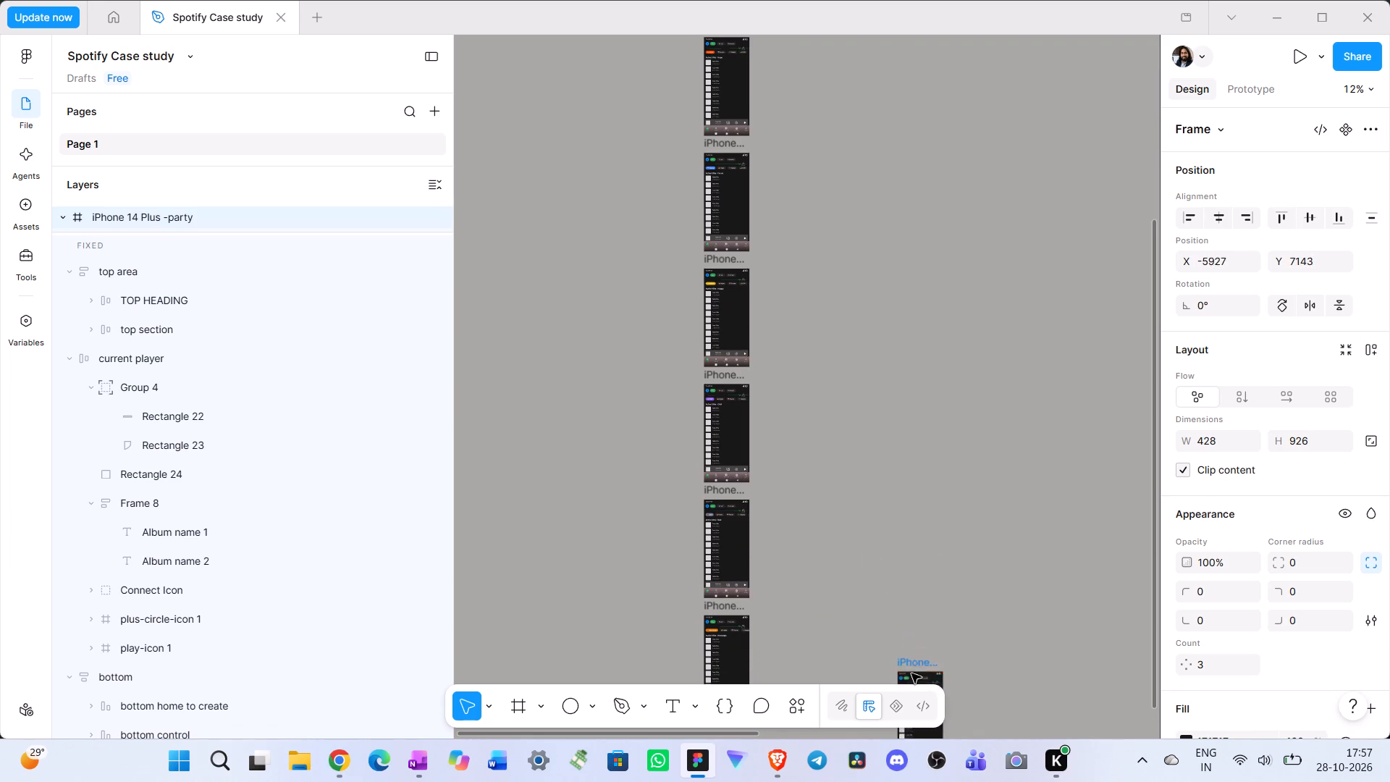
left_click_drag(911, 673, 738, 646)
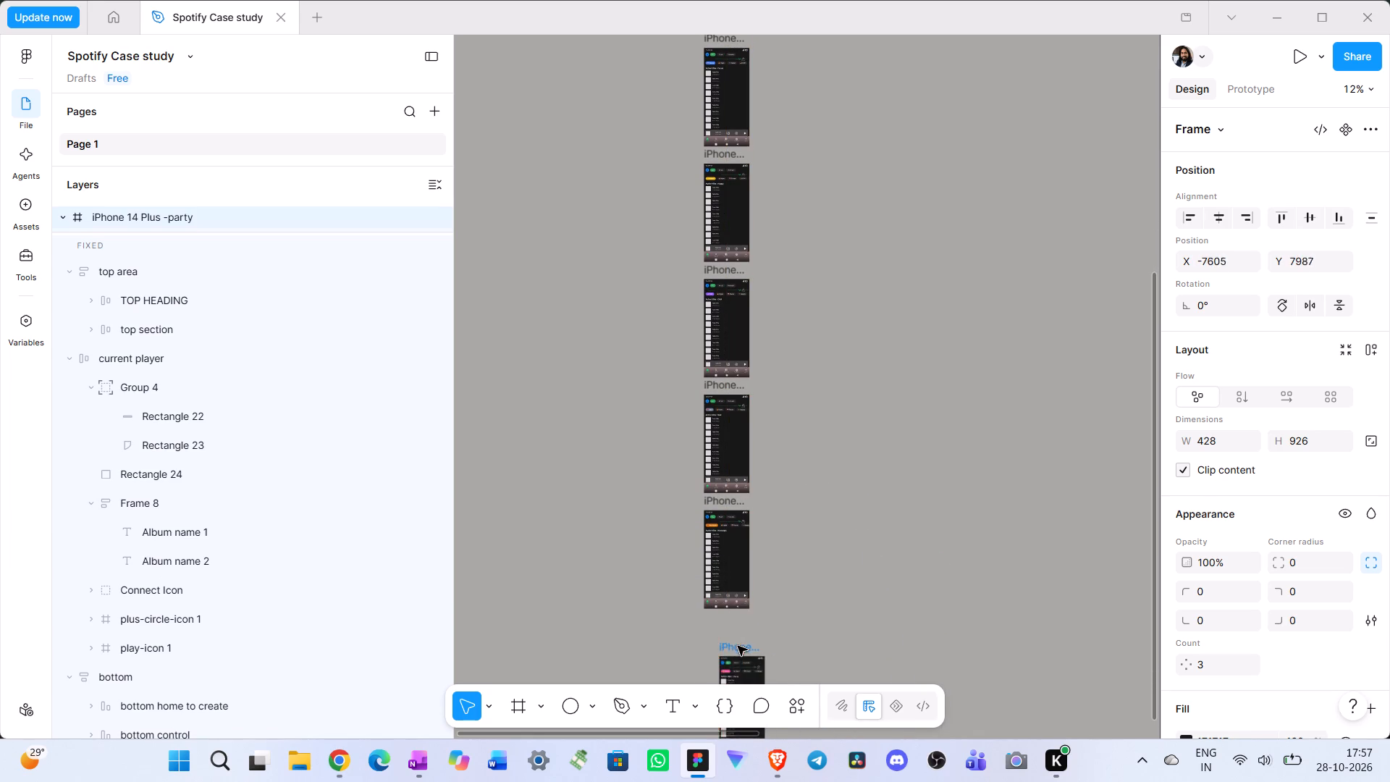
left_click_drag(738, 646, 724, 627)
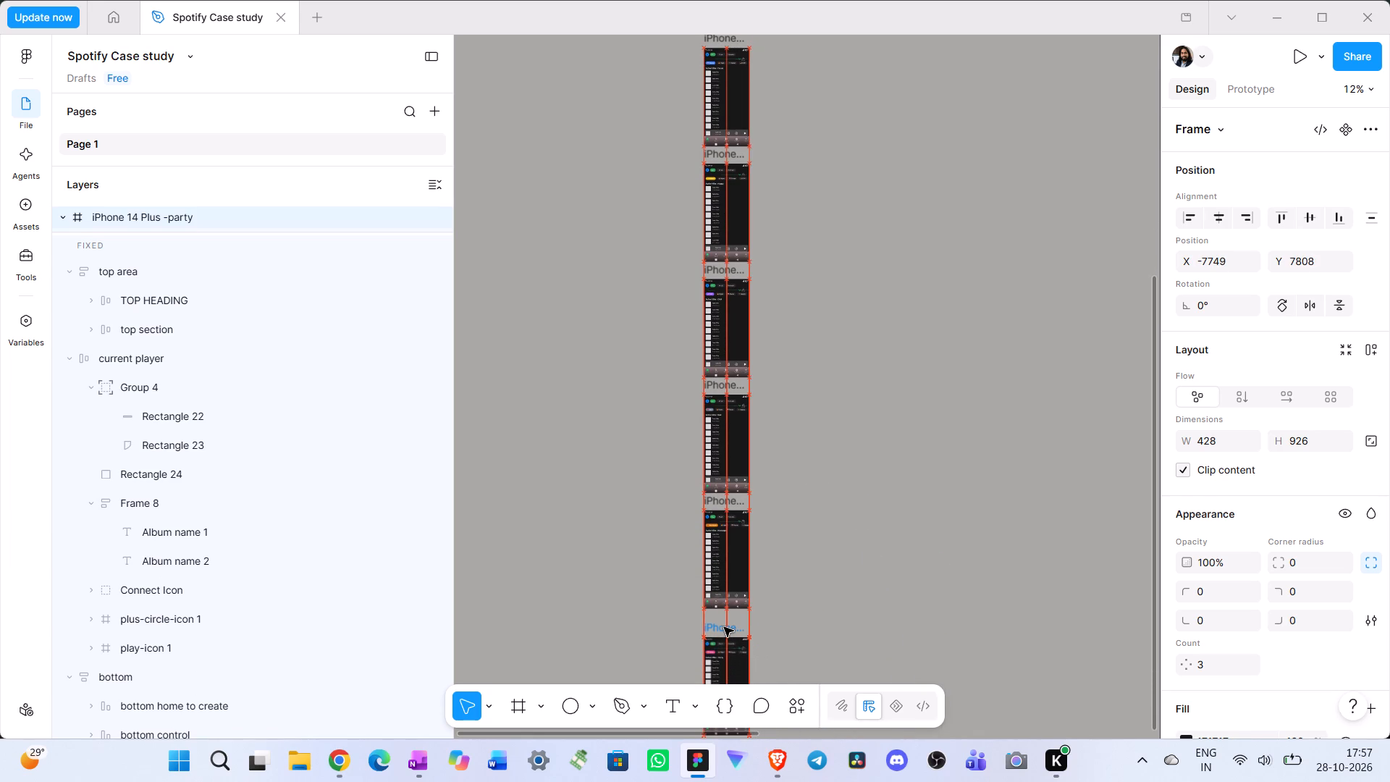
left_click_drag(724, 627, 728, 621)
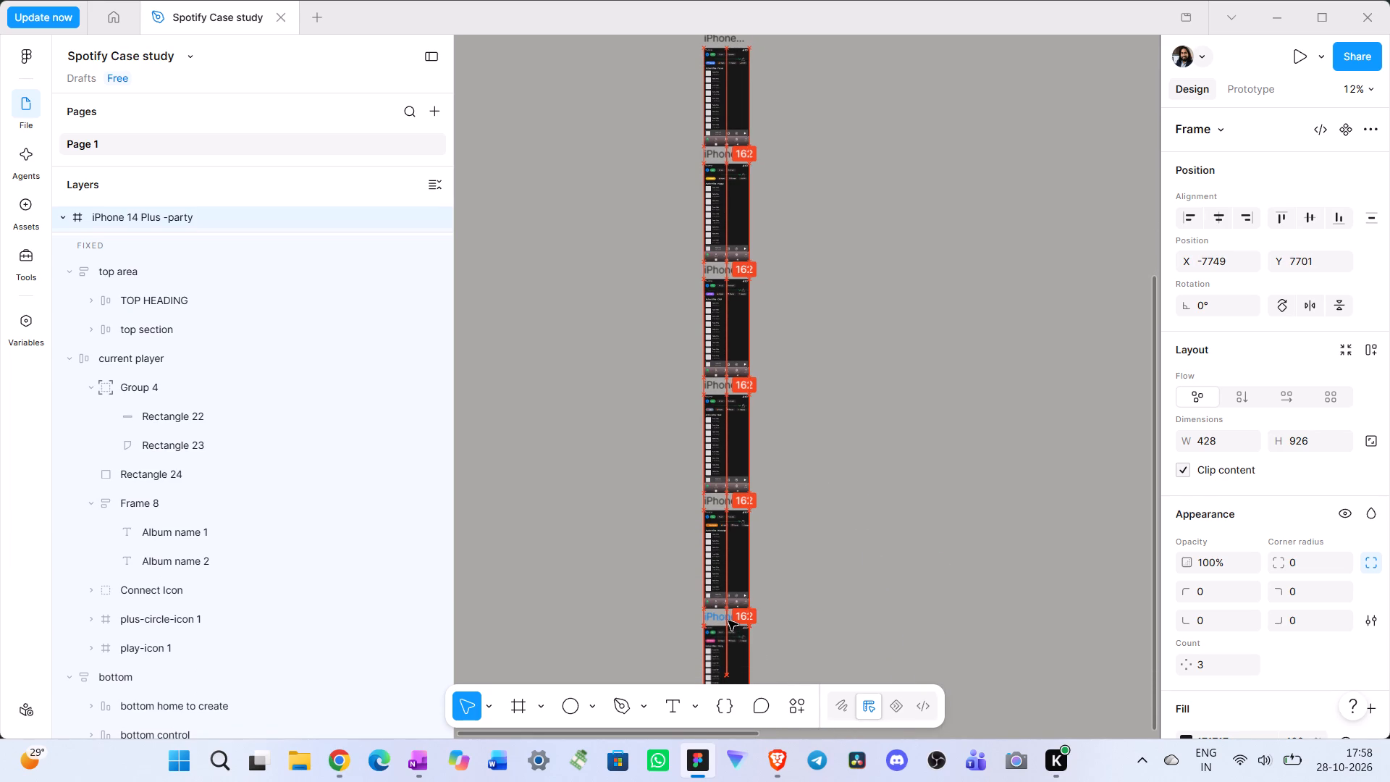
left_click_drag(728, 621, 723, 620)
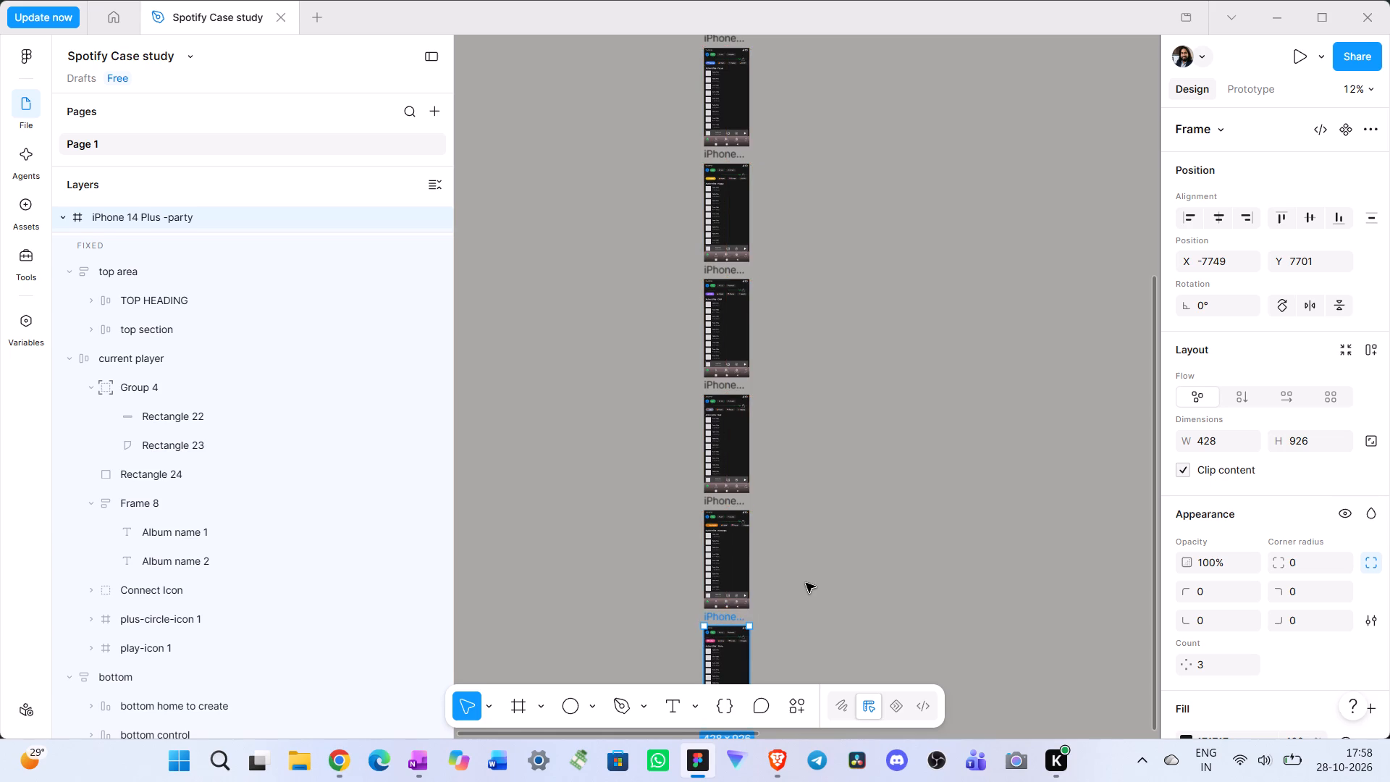
Examine the prototype connections running from the MY Normal frame's chips down to the column of vibe screens.
scroll(811, 573, "up", 11)
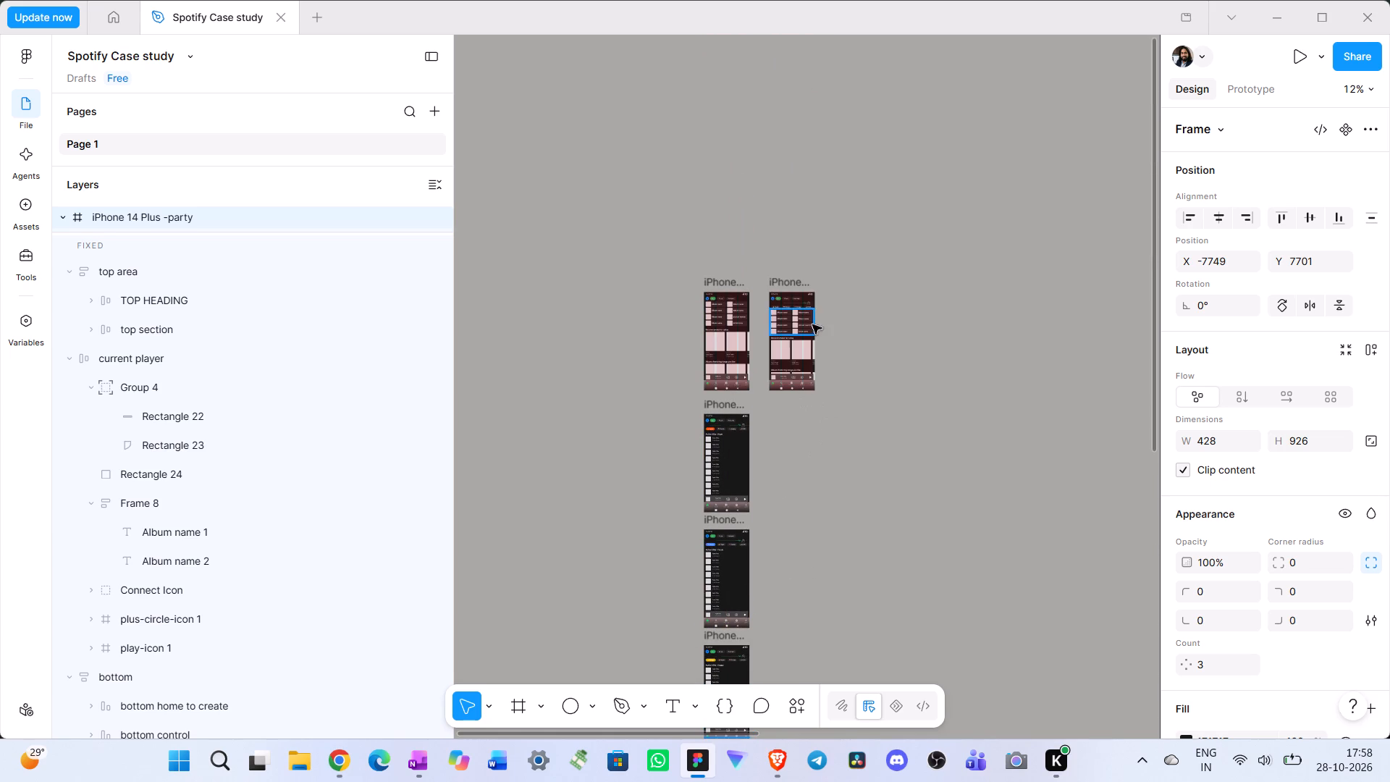
left_click(795, 283)
left_click(1255, 88)
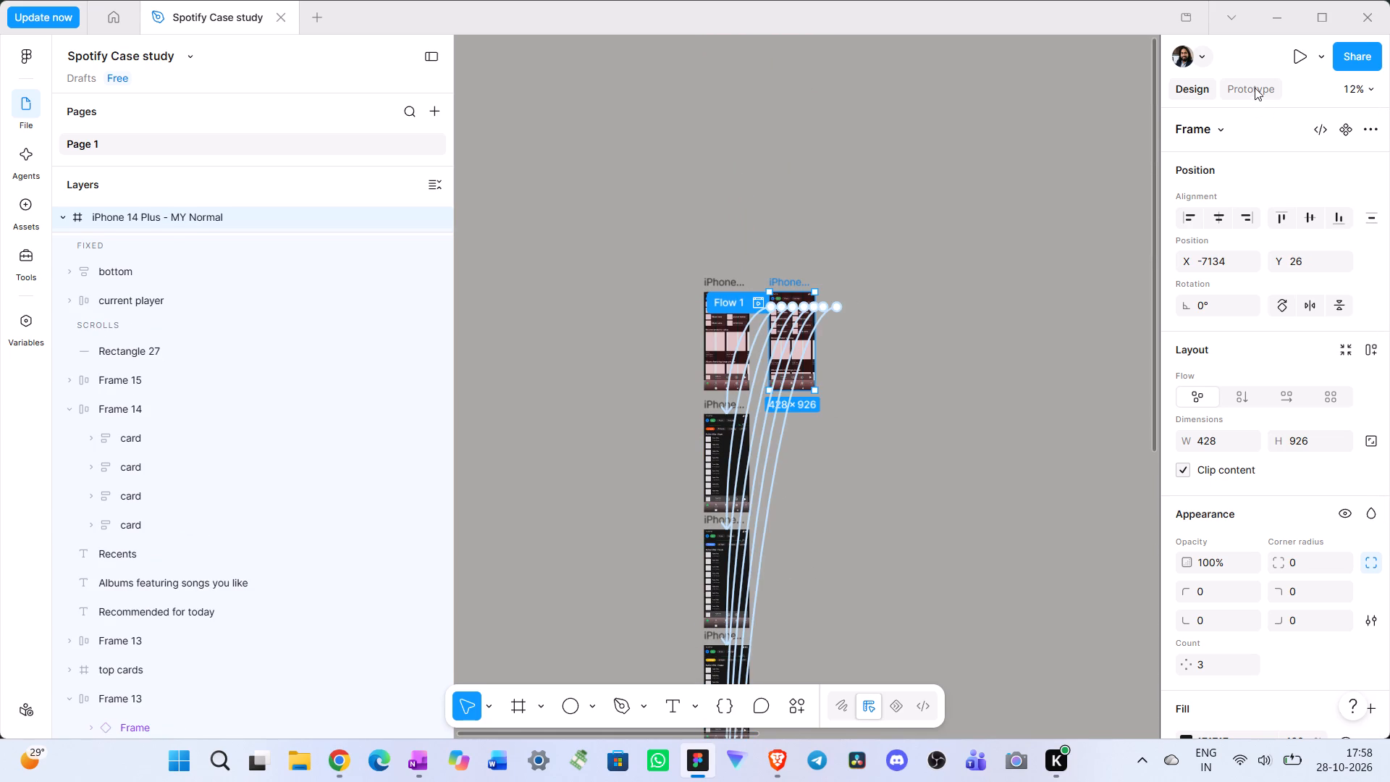
scroll(891, 516, "down", 12)
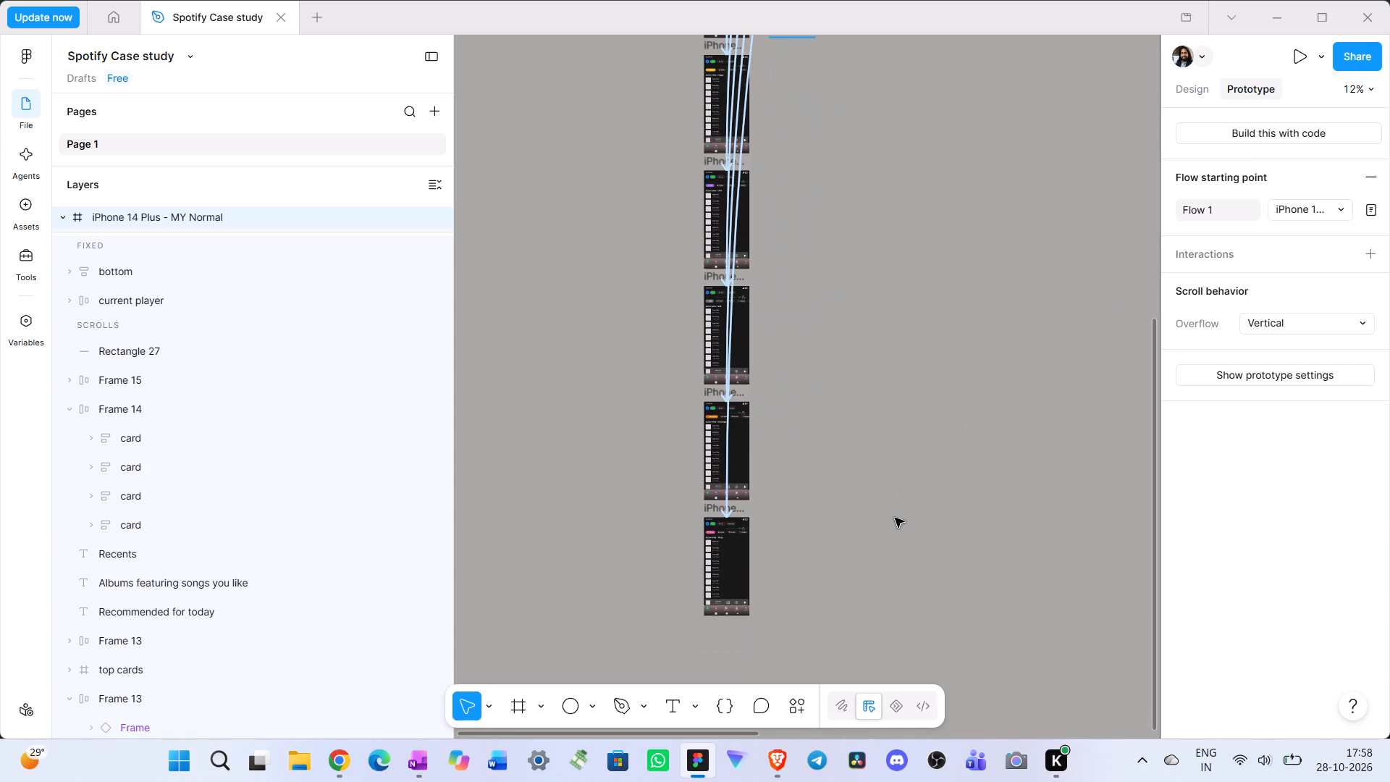
scroll(913, 514, "up", 10)
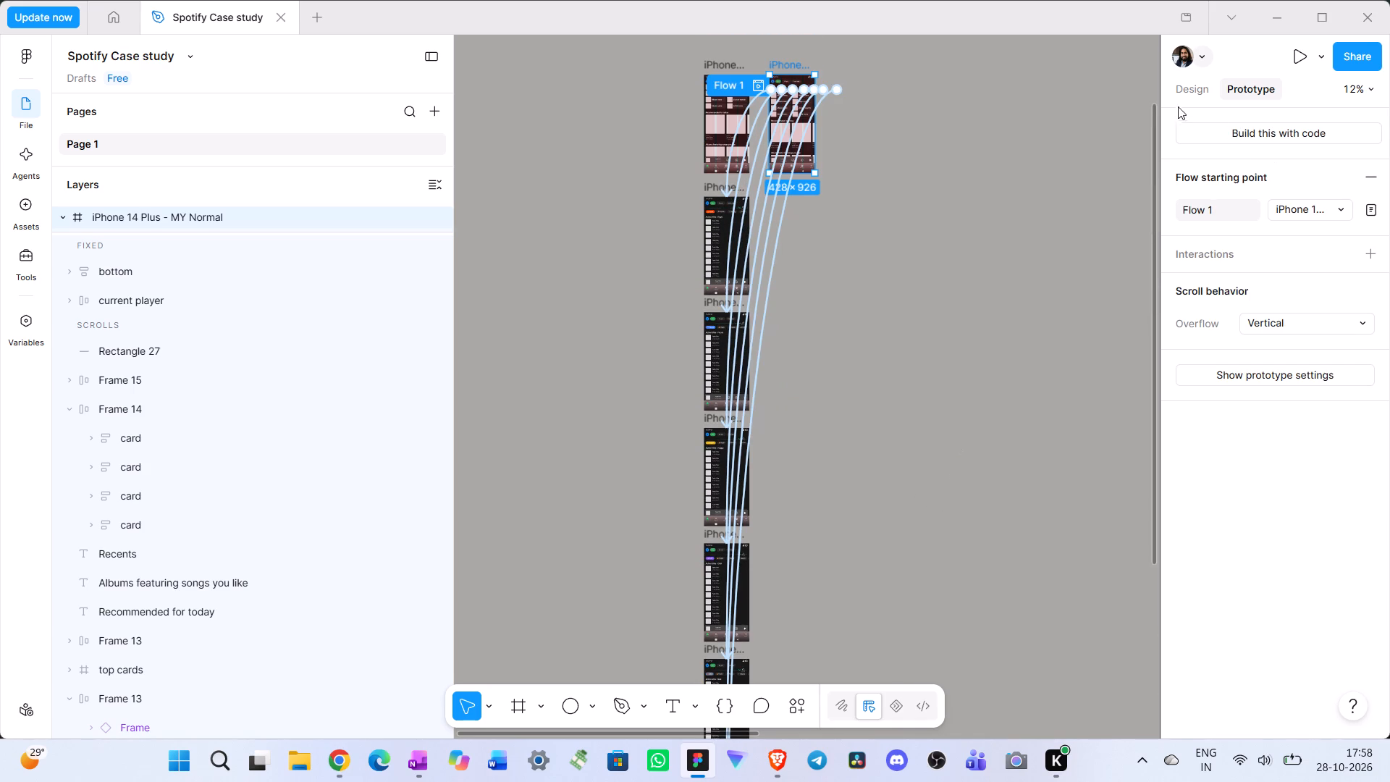
Move the hype frame closer beneath the first home screen, at X -7749 and Y 1065.
left_click(1196, 89)
scroll(846, 286, "up", 1)
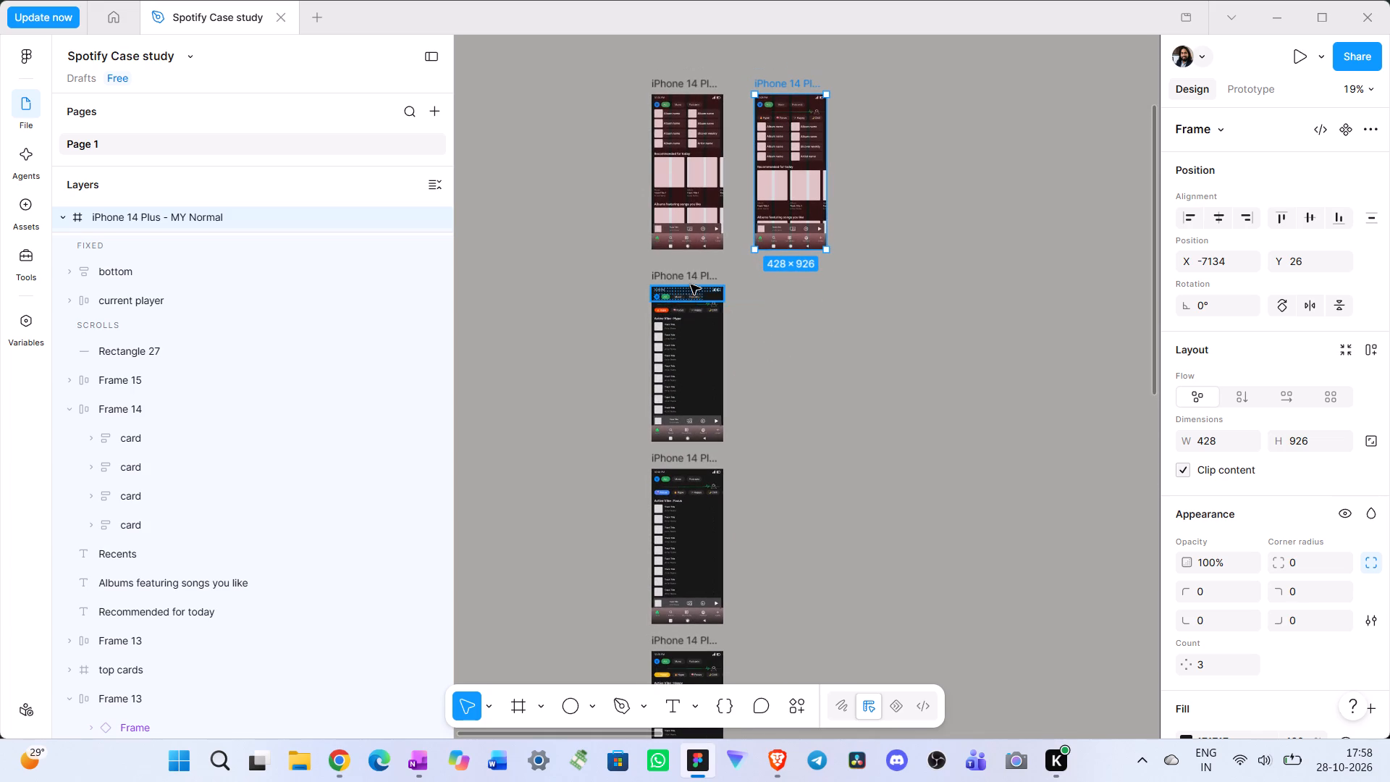
left_click_drag(694, 276, 902, 93)
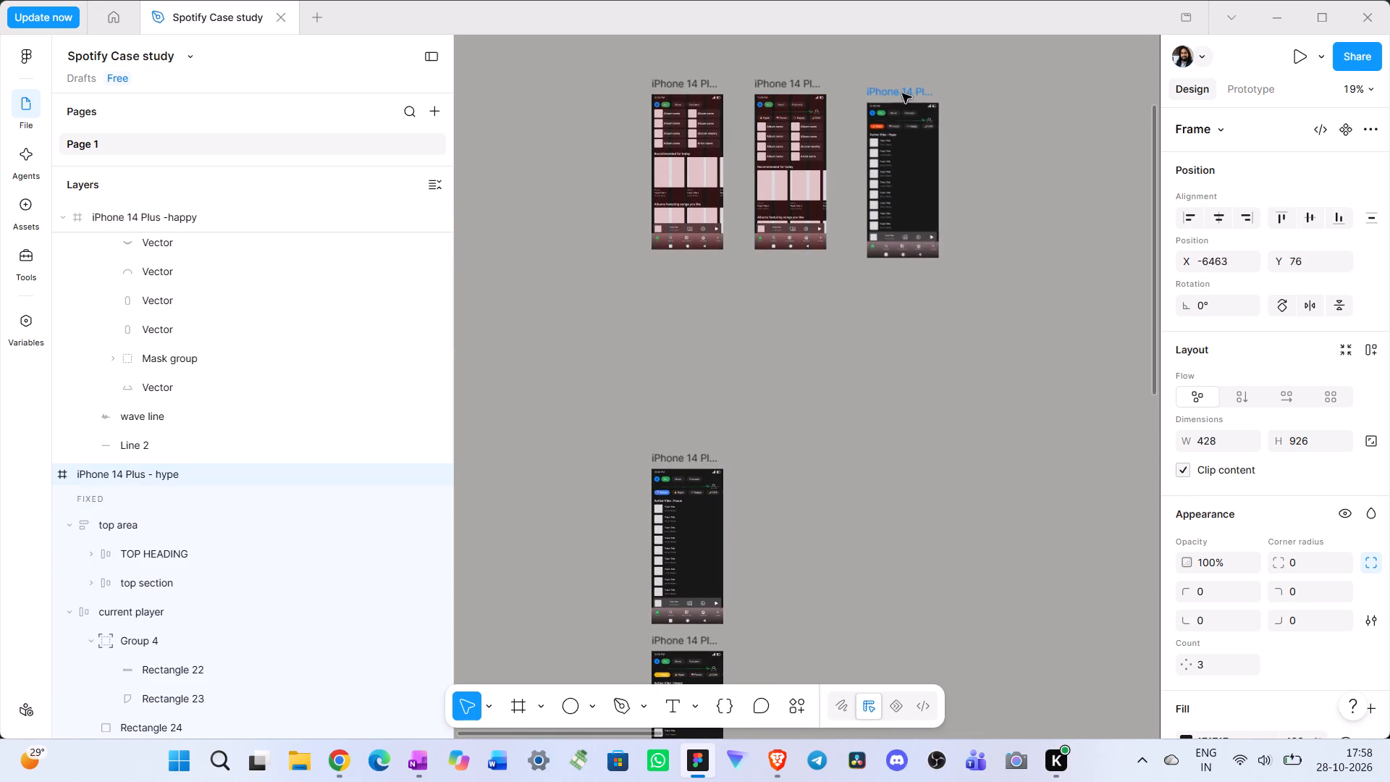
left_click_drag(902, 93, 702, 258)
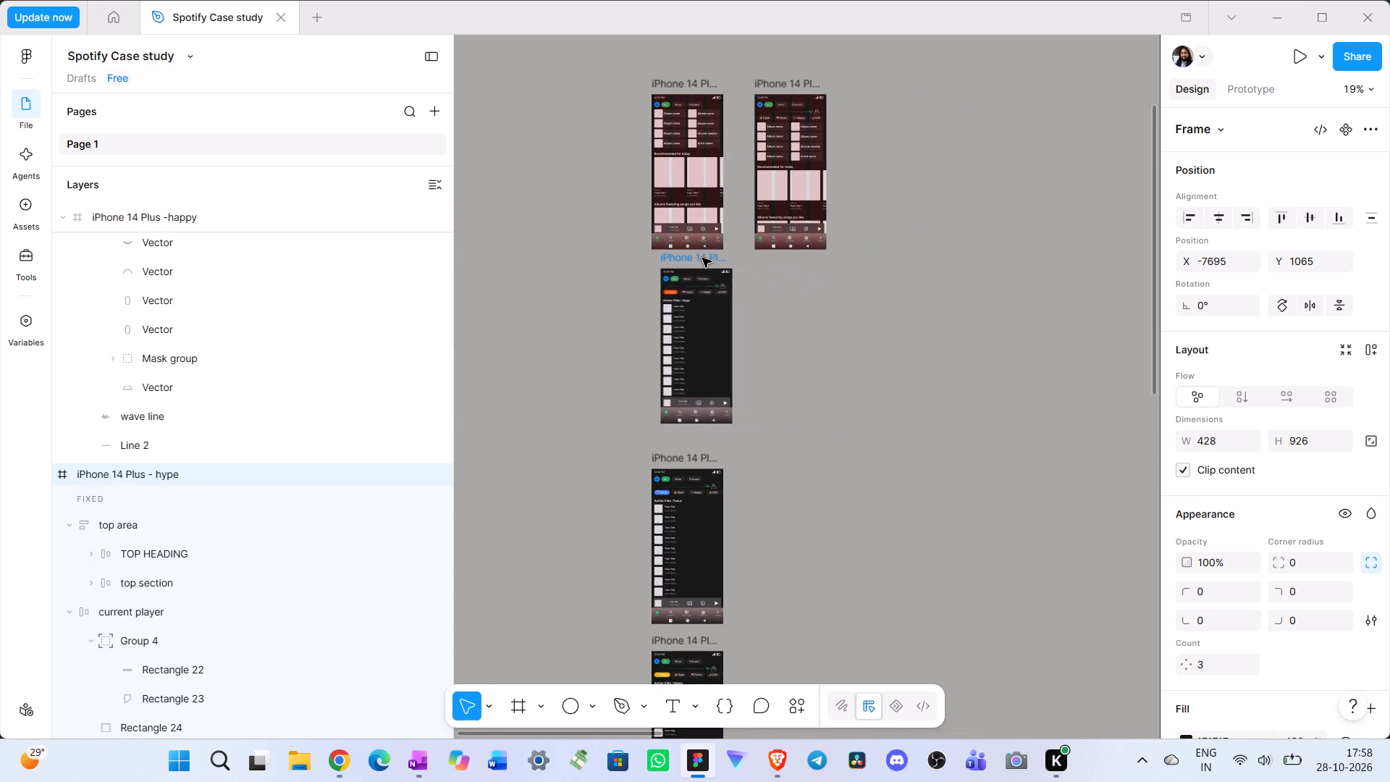
left_click_drag(702, 258, 696, 258)
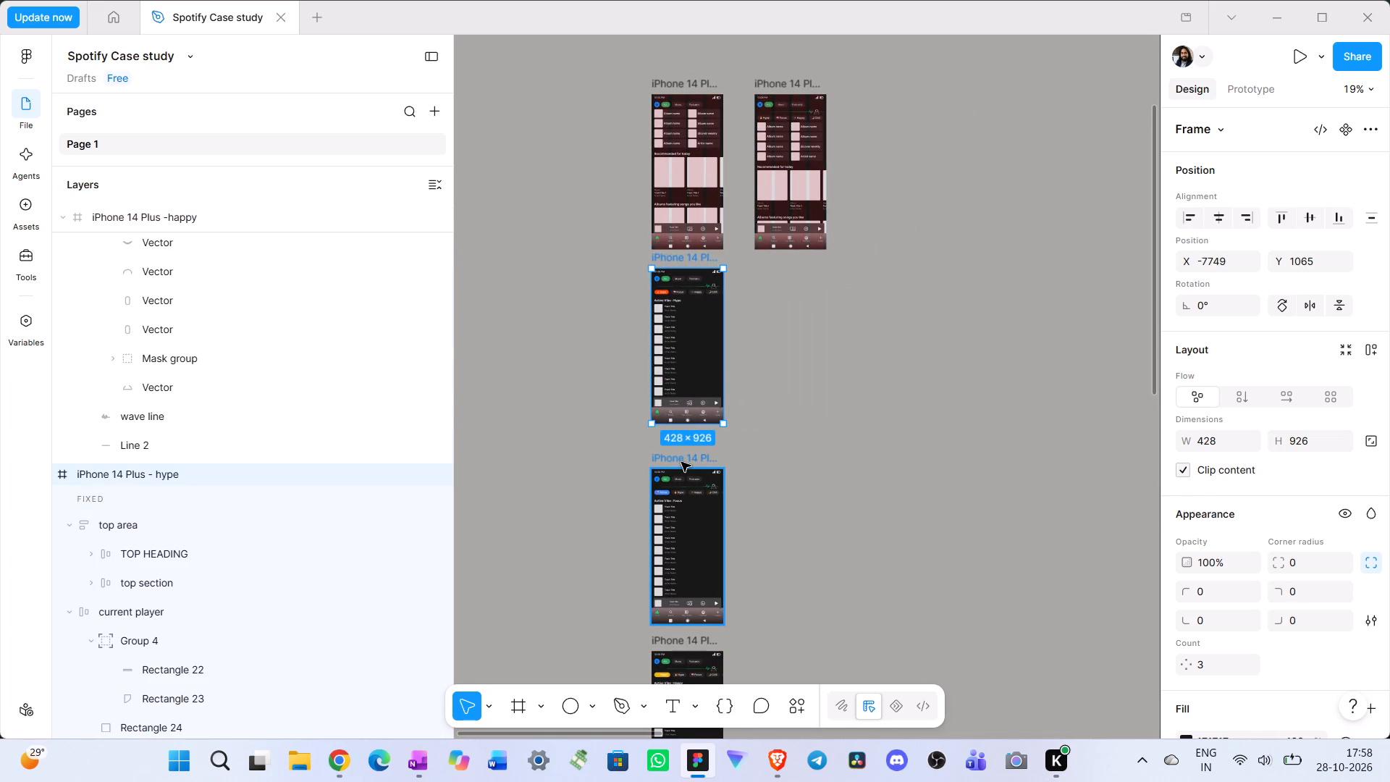
Line up the focus and happy frames in a row beside the hype frame, at X -7236 and X -6706, Y 1065.
left_click_drag(681, 459, 771, 256)
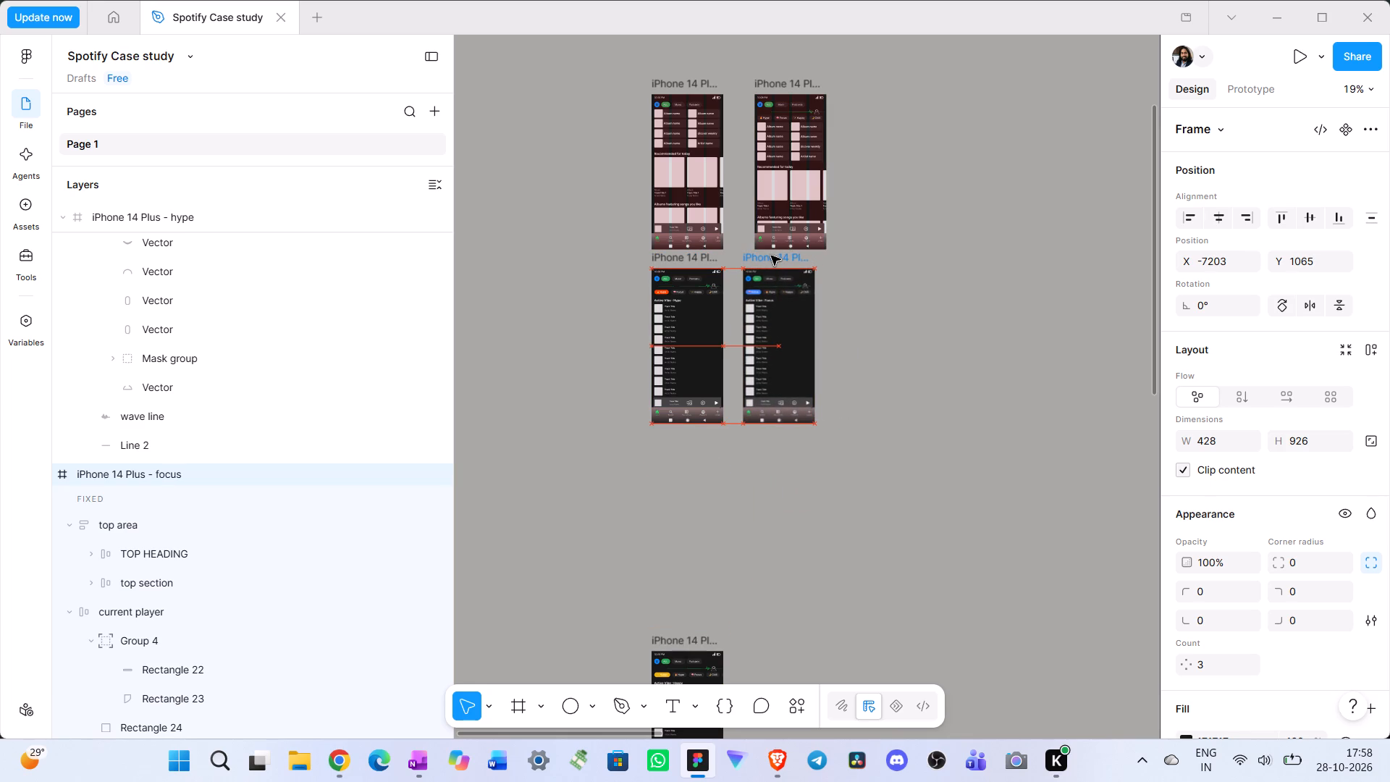
left_click_drag(771, 256, 767, 257)
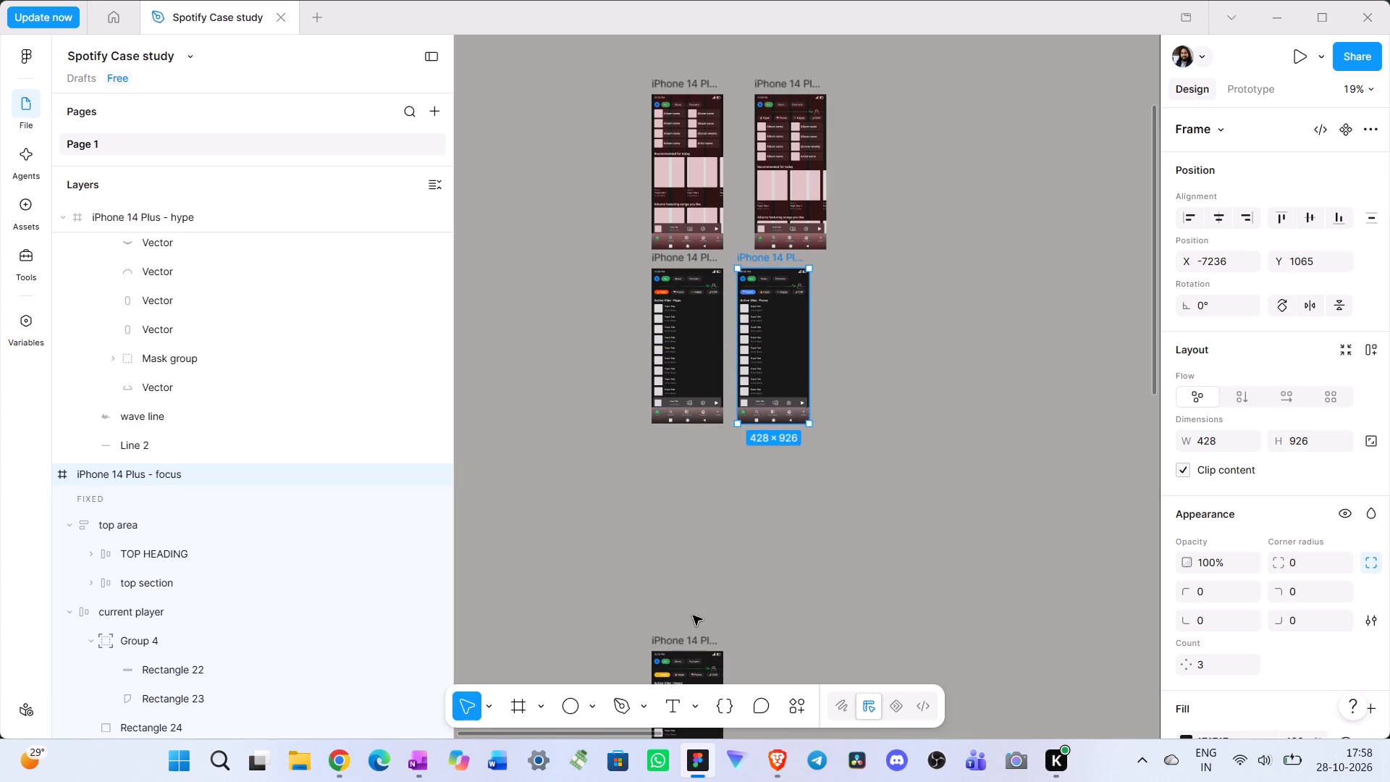
left_click_drag(694, 637, 872, 251)
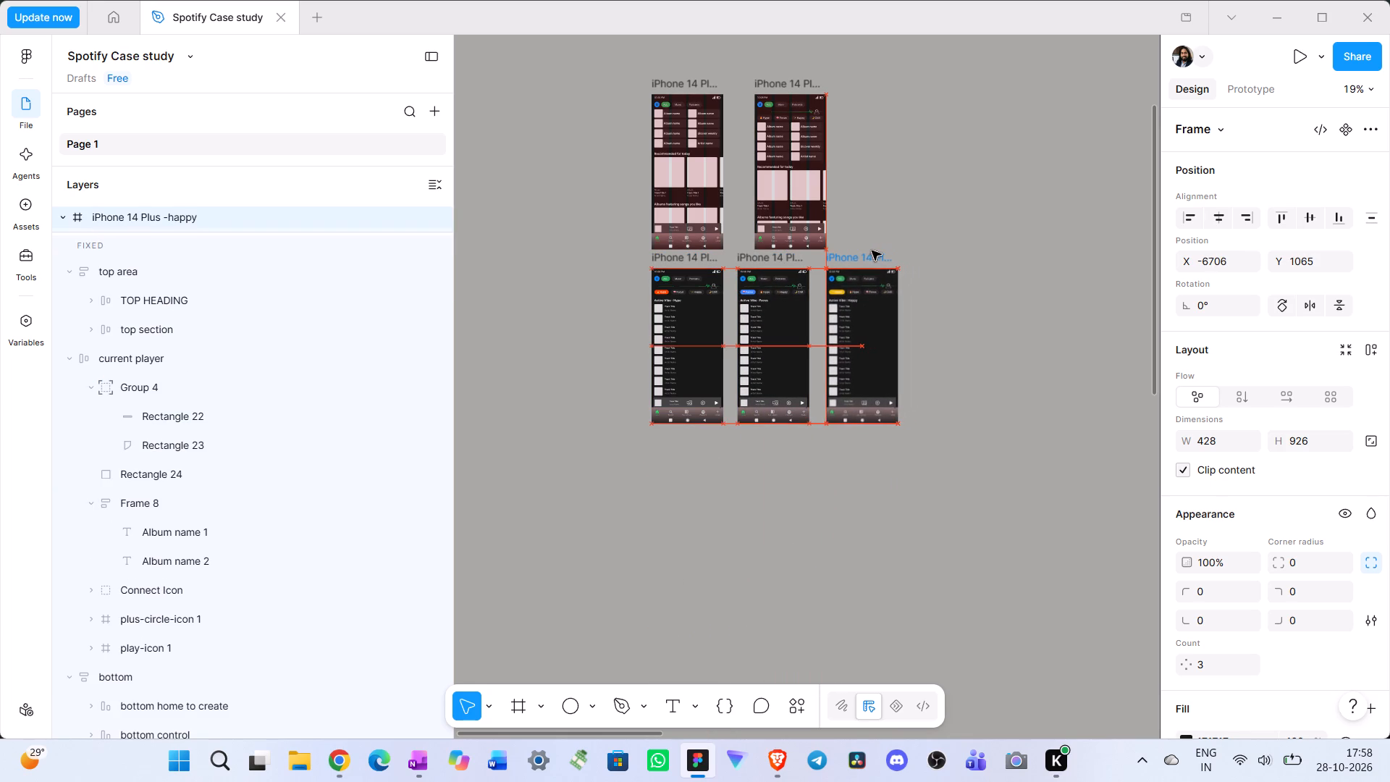
left_click_drag(872, 251, 870, 251)
Move the chill frame up into the row beside the happy frame, at X -6176 and Y 1065.
scroll(864, 457, "down", 2)
scroll(754, 482, "down", 1)
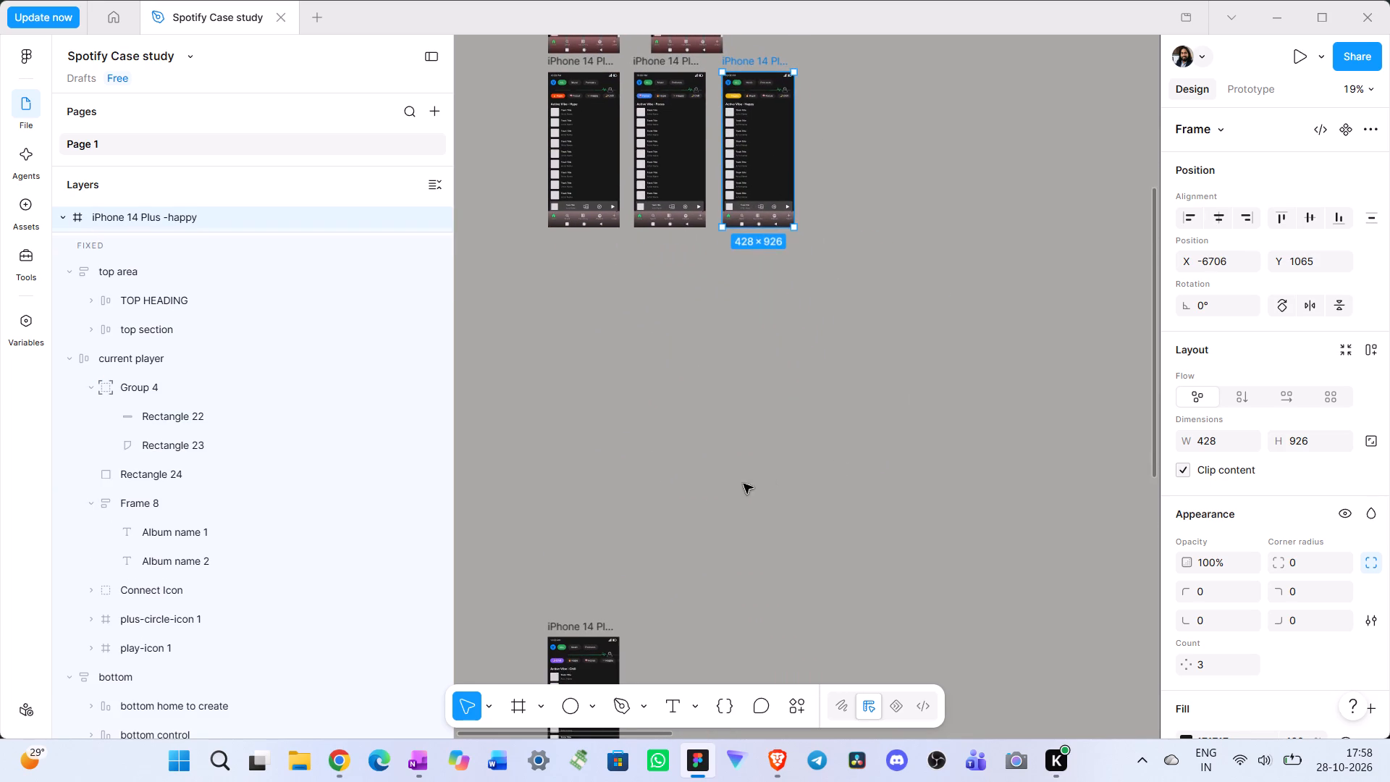
scroll(744, 484, "down", 1)
left_click_drag(584, 456, 886, 122)
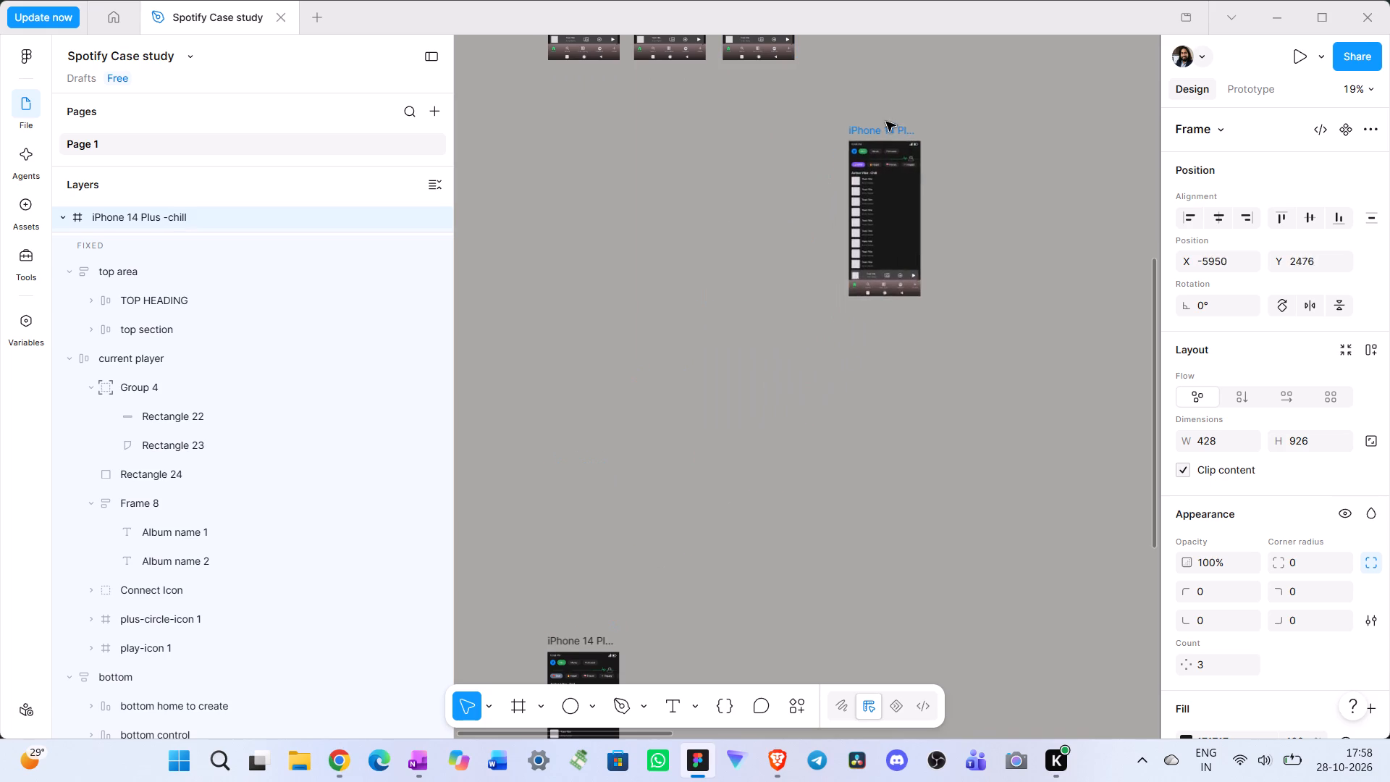
left_click_drag(886, 122, 853, 141)
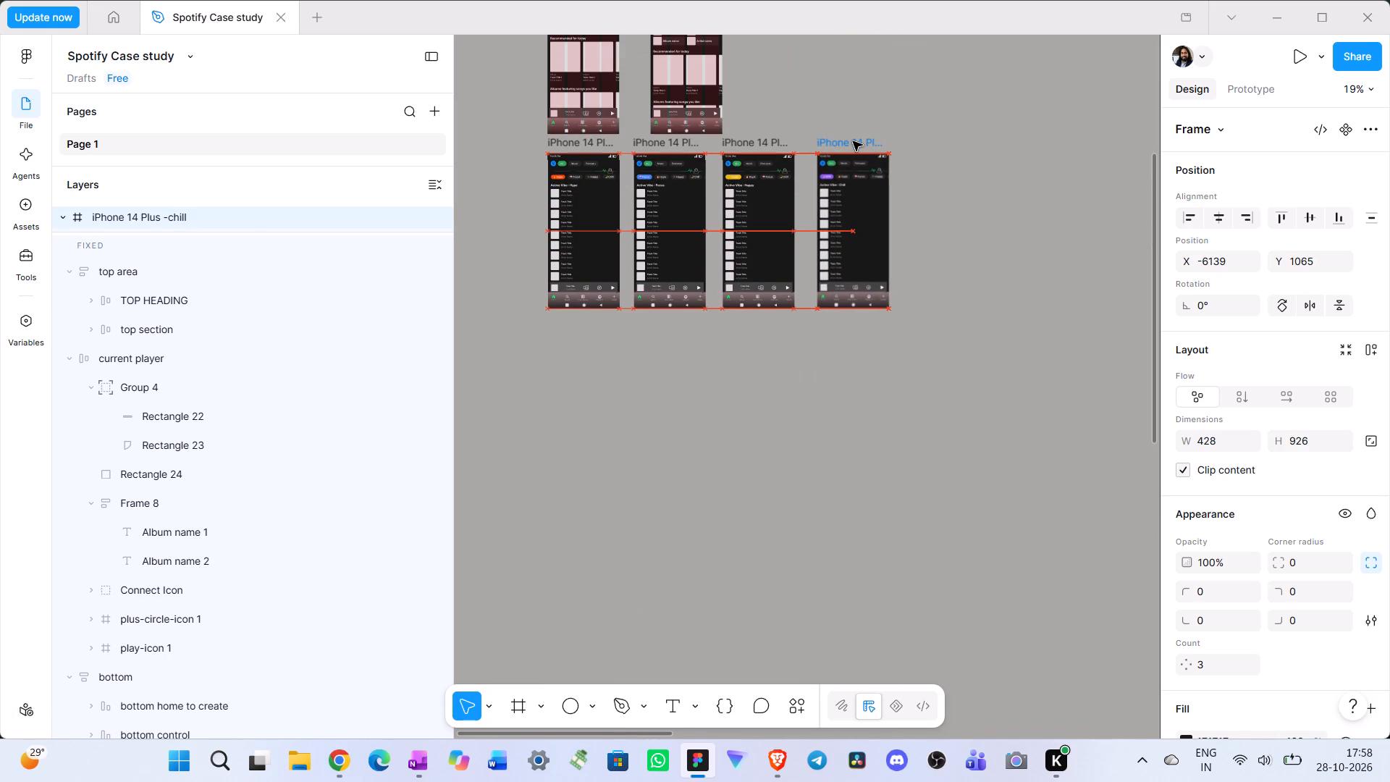
left_click_drag(853, 141, 849, 142)
Continue the row after the chill frame with the sad frame at X -5646 and the nostalgia frame at X -5116, both at Y 1065.
scroll(814, 425, "down", 3)
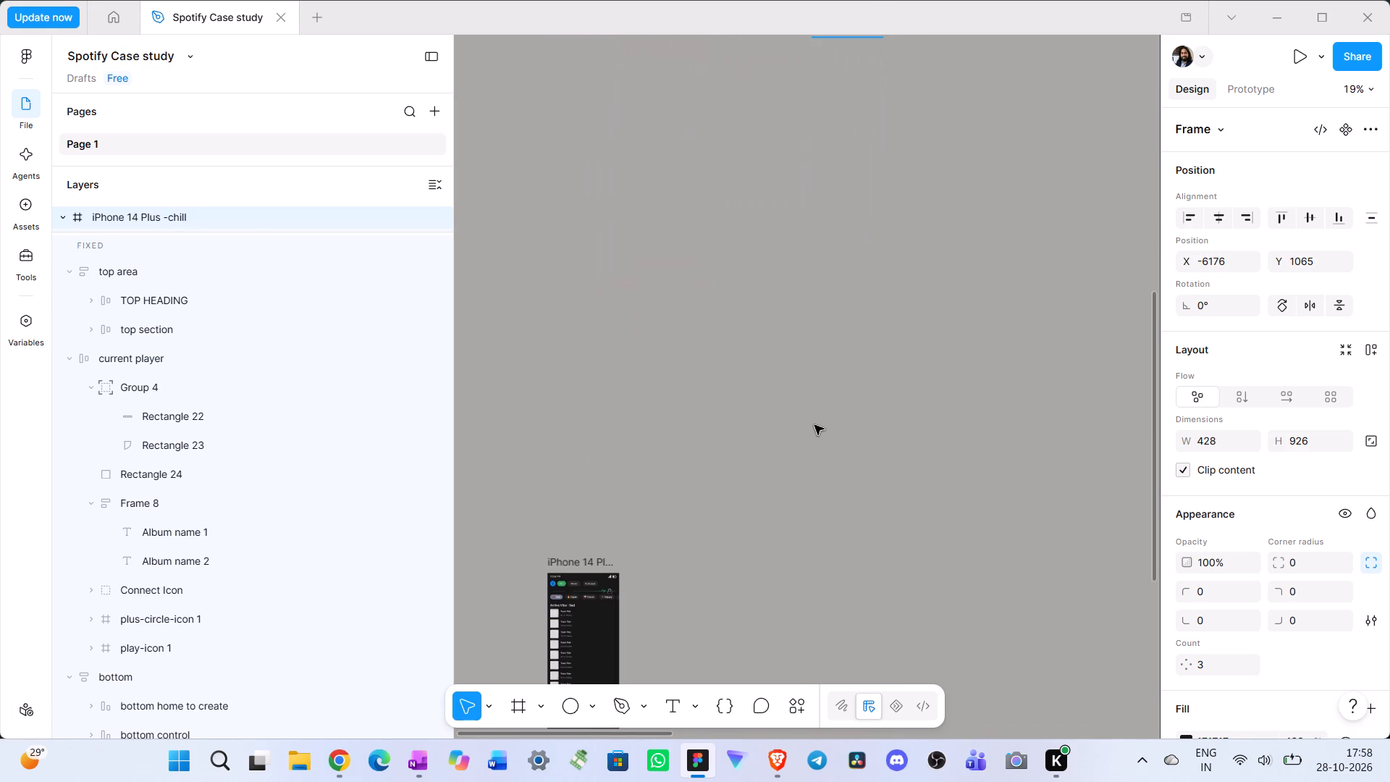
left_click_drag(685, 490, 875, 110)
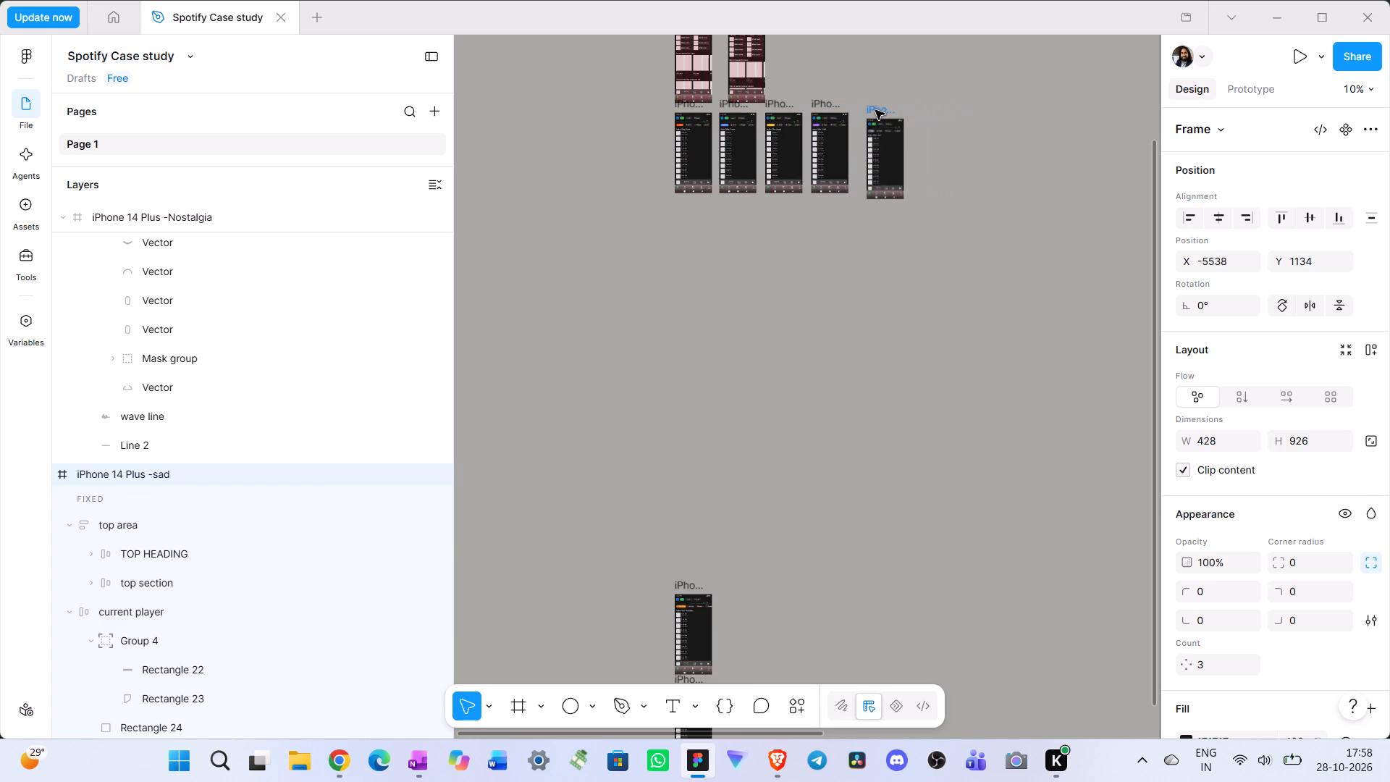
left_click_drag(875, 110, 867, 103)
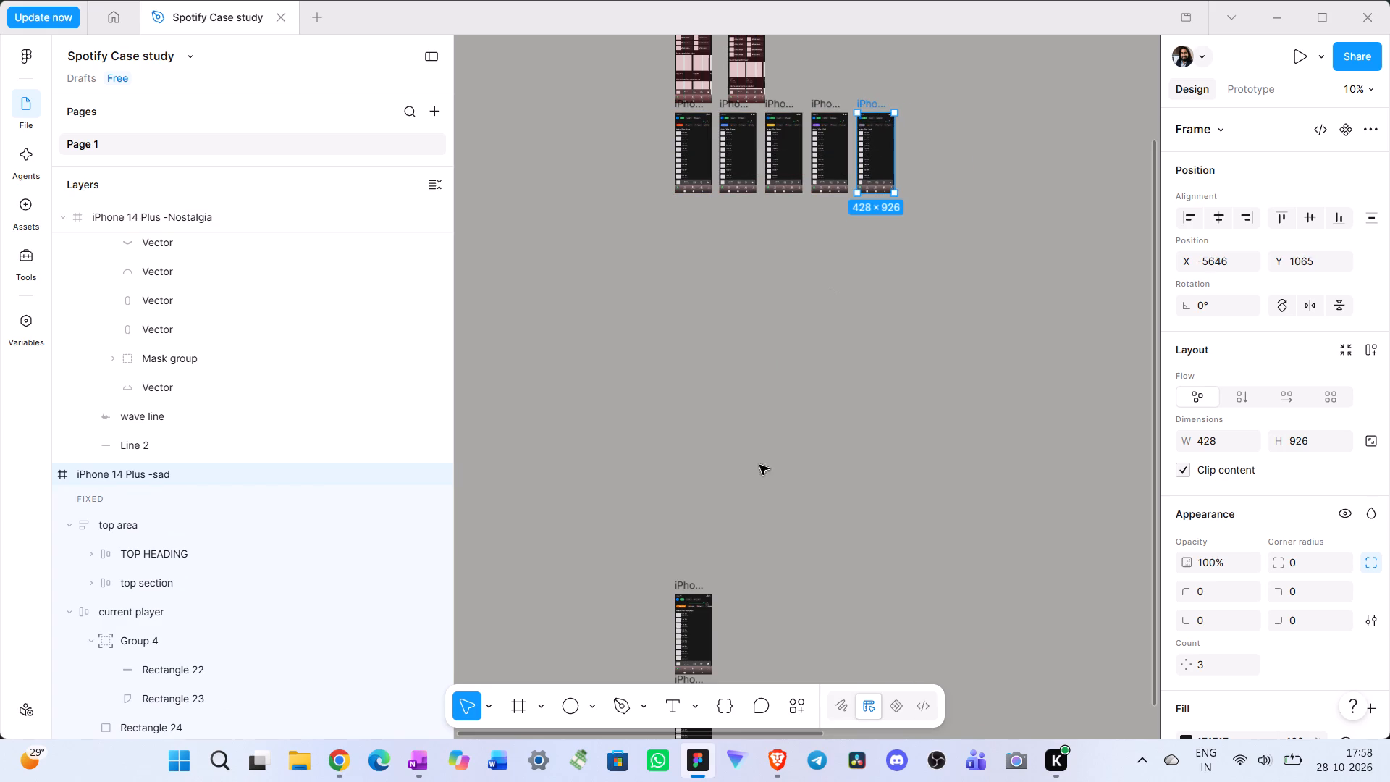
left_click_drag(694, 581, 935, 98)
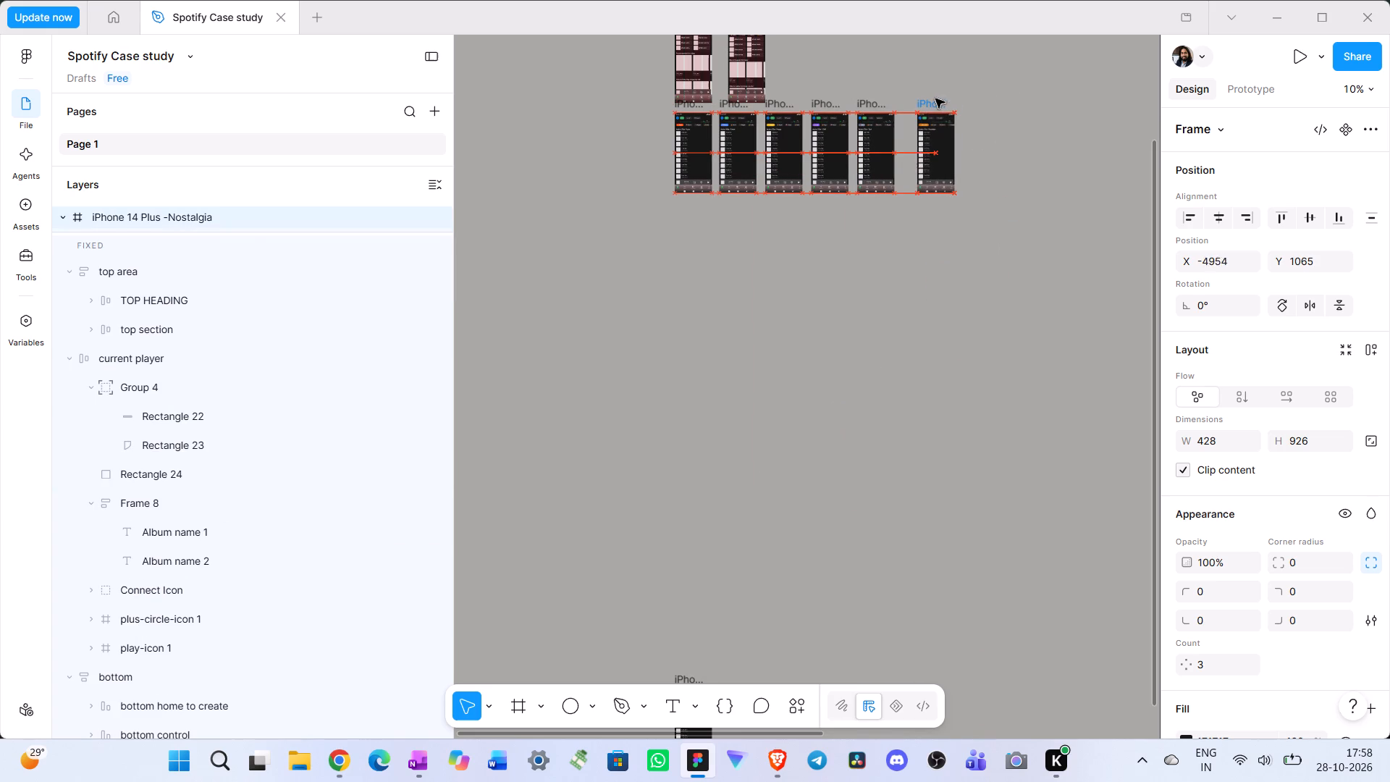
left_click_drag(935, 98, 929, 105)
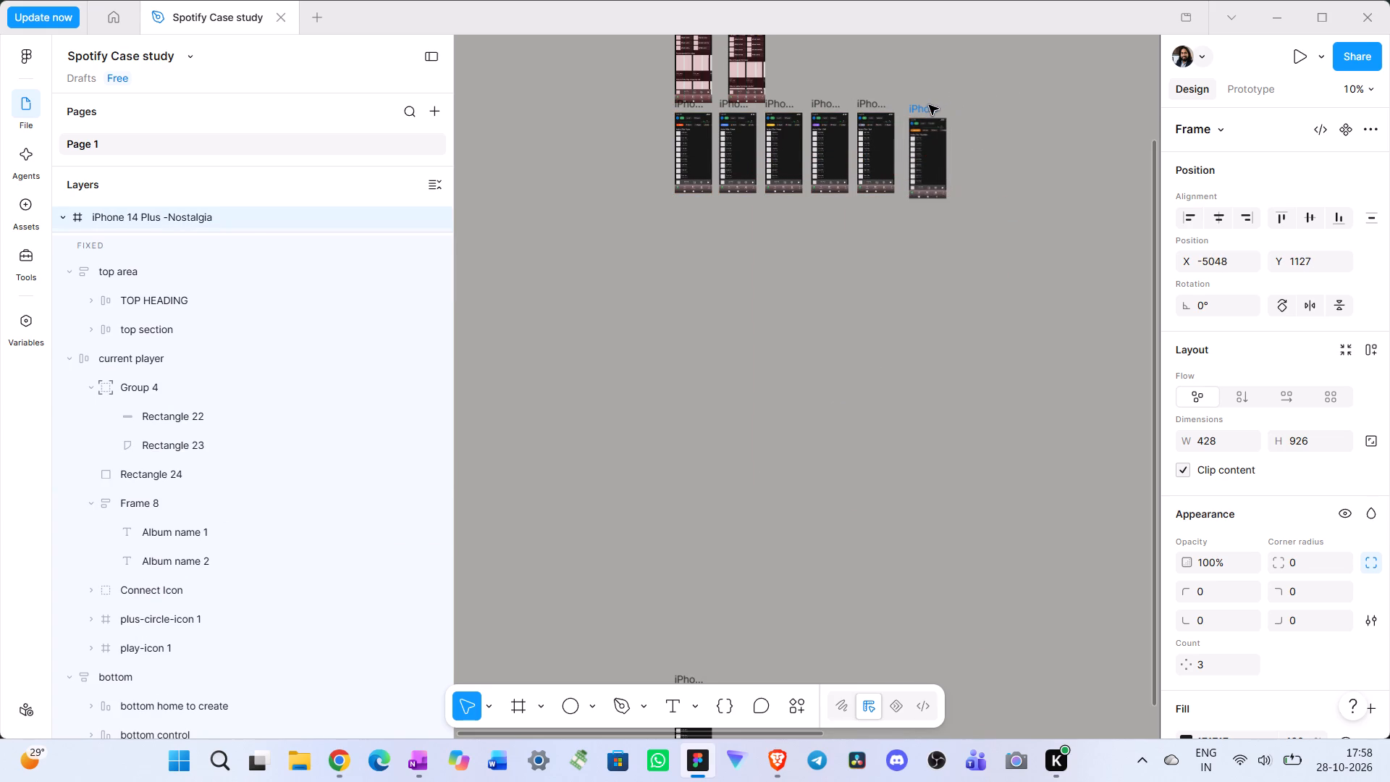
left_click_drag(929, 105, 924, 101)
Move the party frame up to the end of the vibe row at X -4586, Y 1065.
scroll(879, 317, "down", 1)
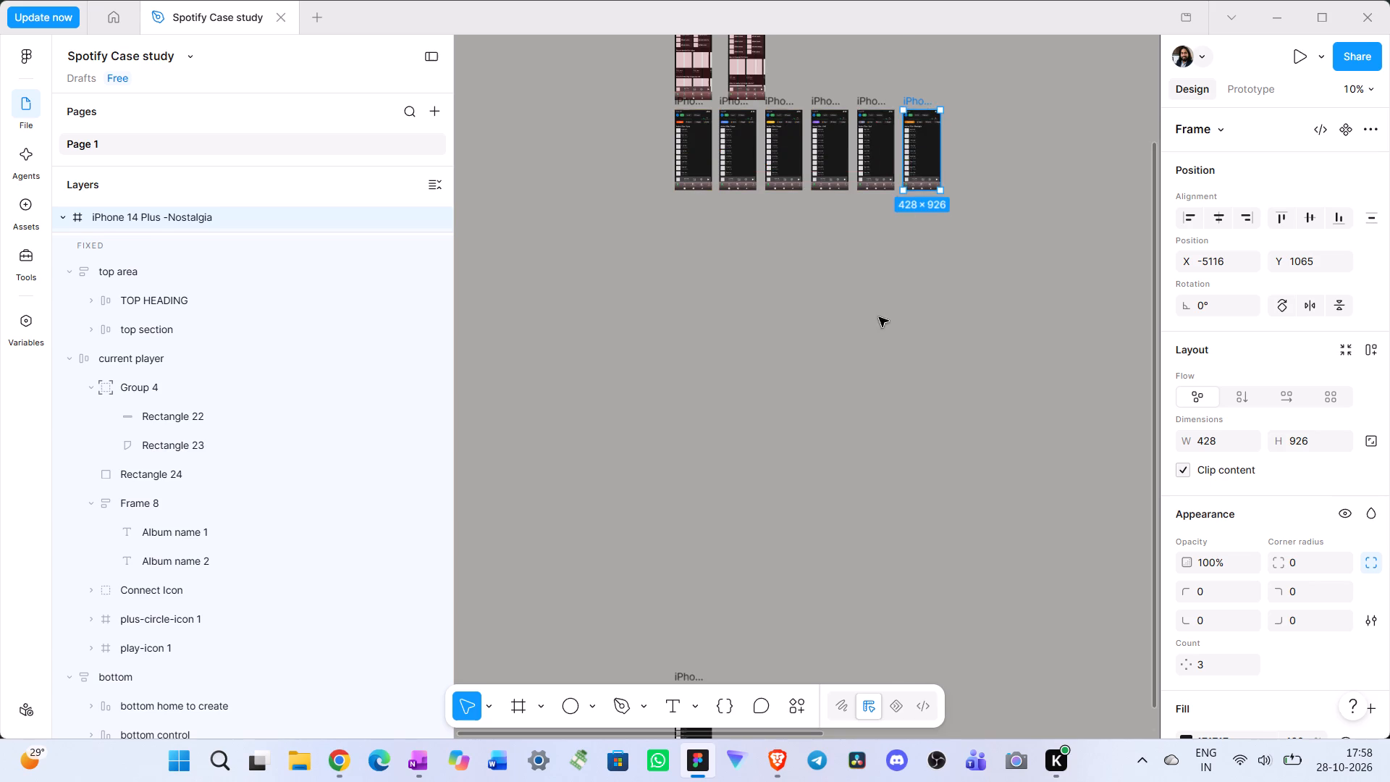
scroll(879, 317, "down", 1)
left_click_drag(691, 412, 1040, 33)
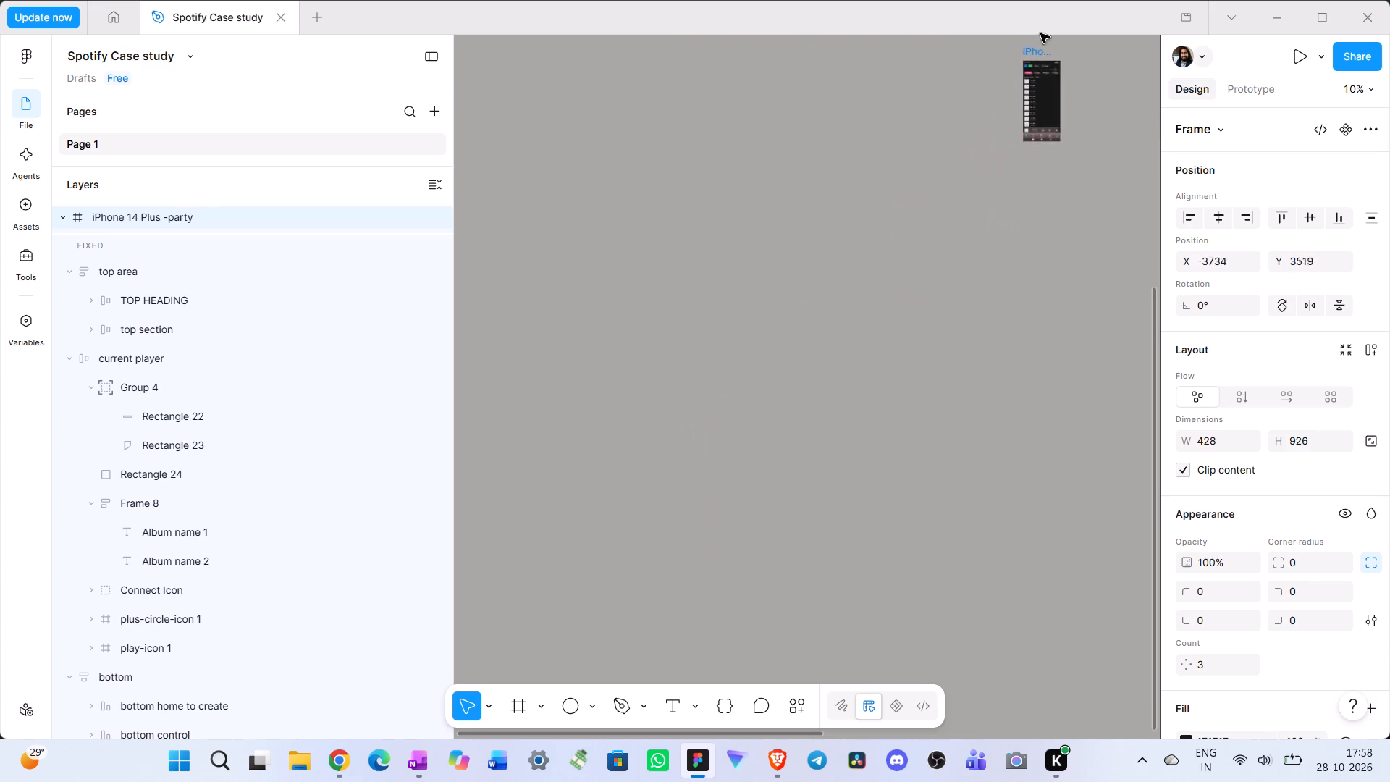
left_click_drag(1040, 33, 977, 217)
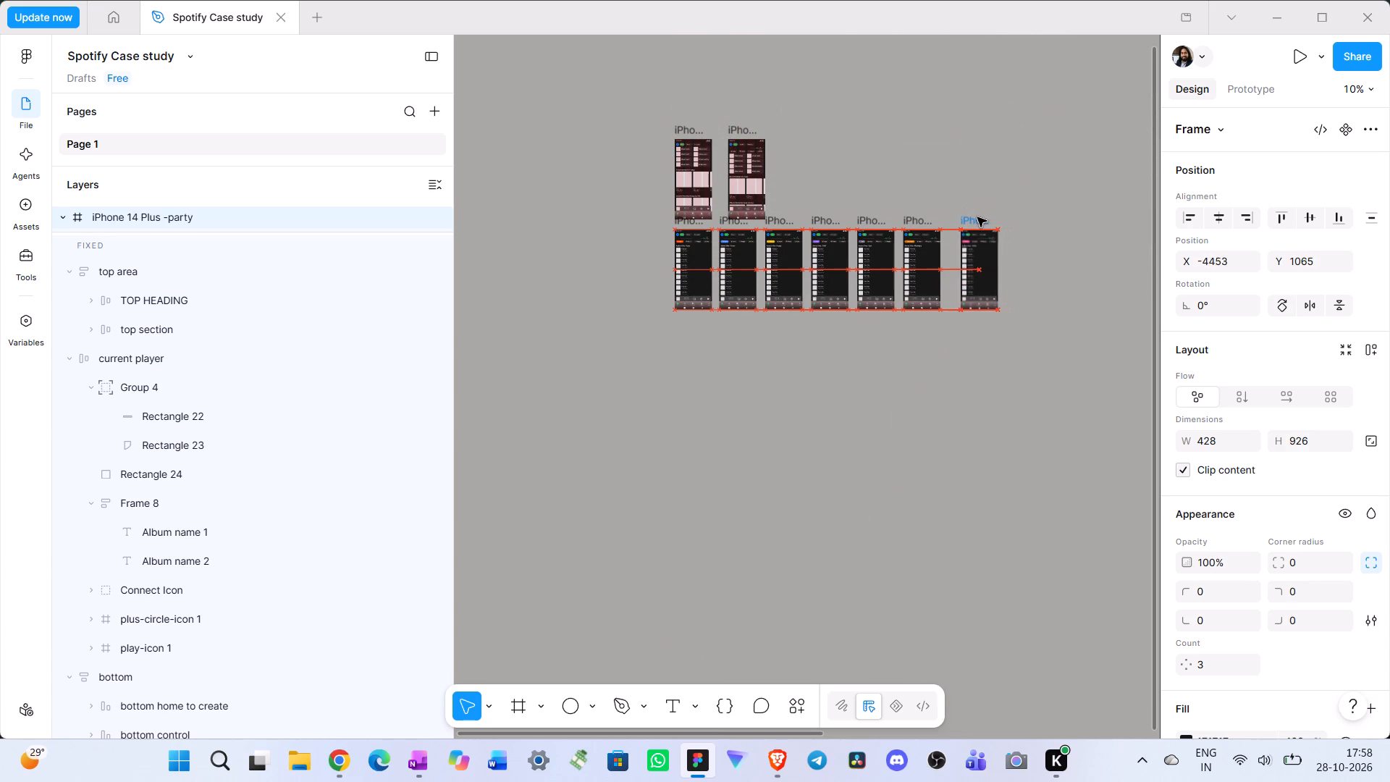
left_click_drag(977, 217, 968, 217)
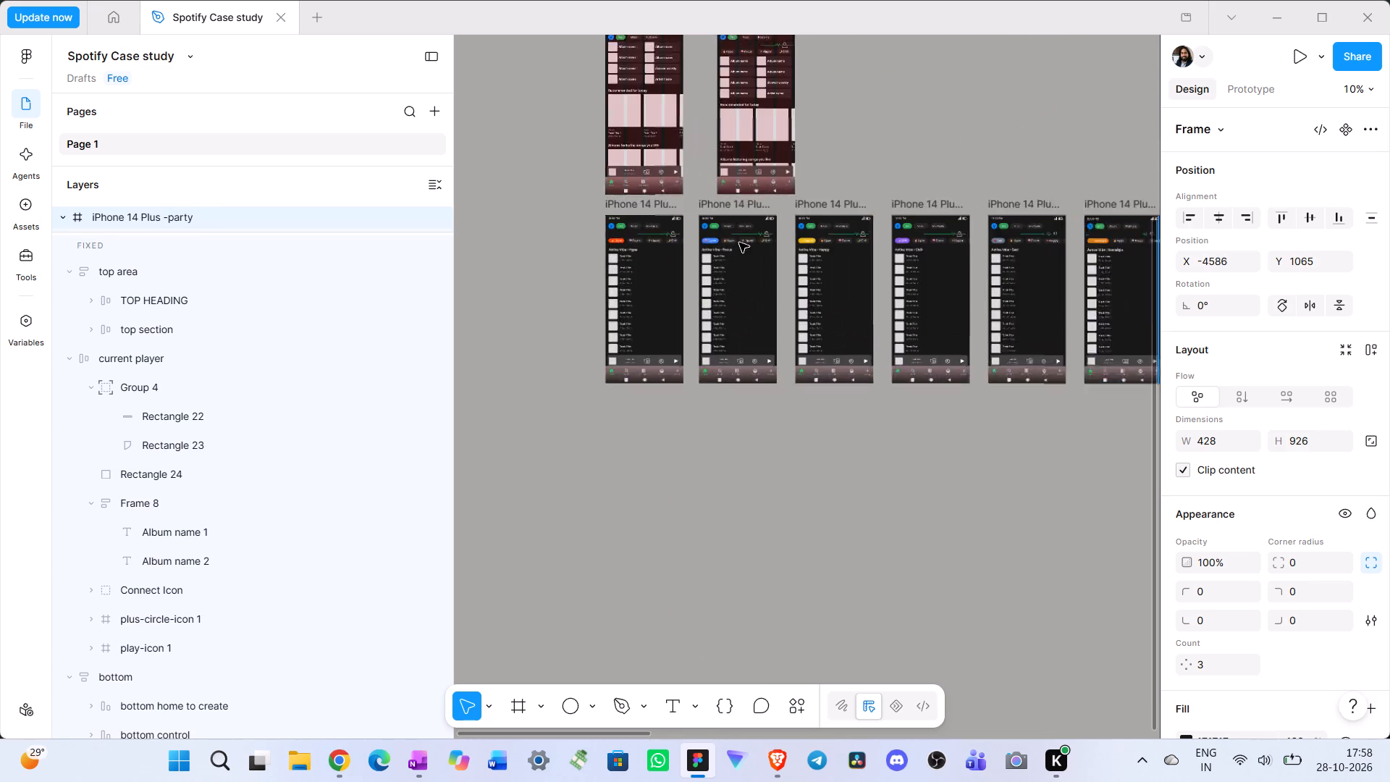
Shift the hype frame slightly to X -7766, Y 1065, evening out its gap to the focus frame.
scroll(739, 243, "right", 1)
left_click(790, 201)
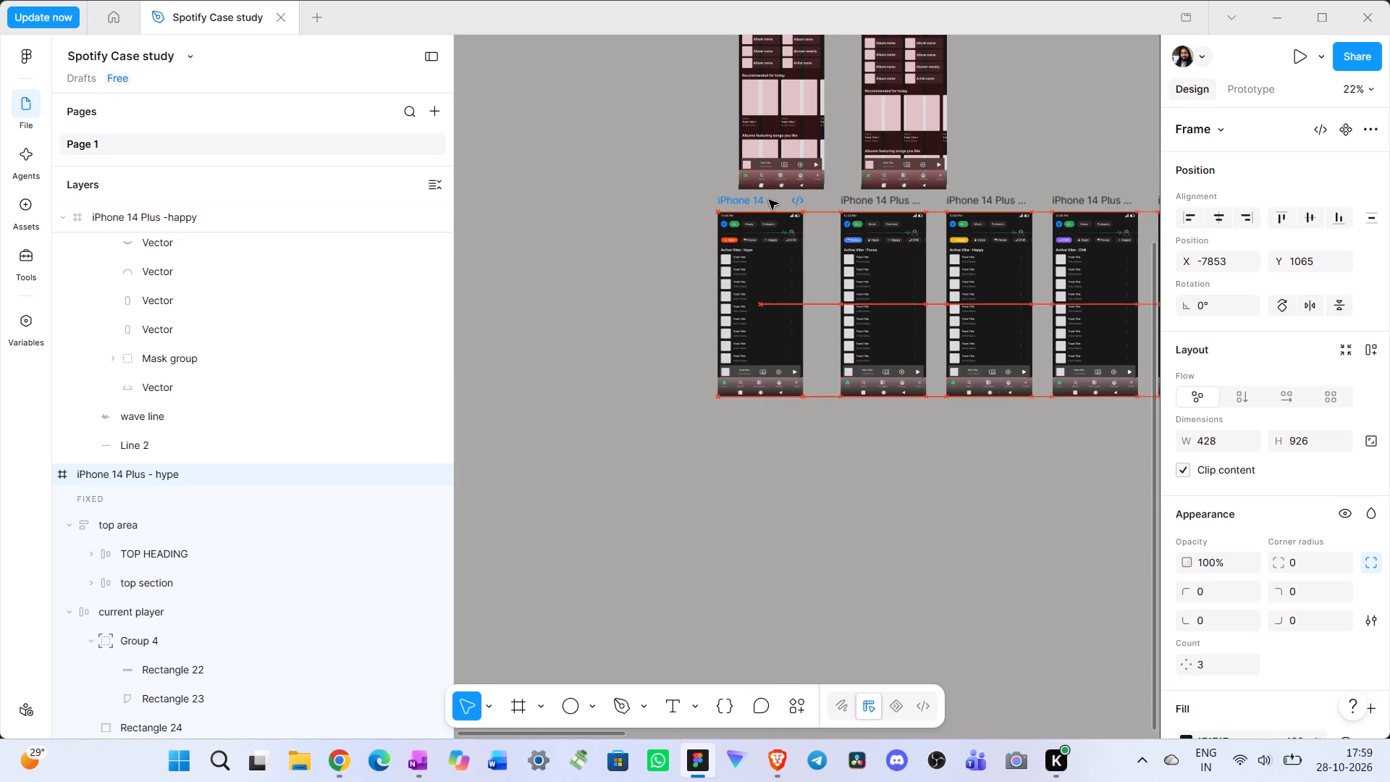
left_click(780, 434)
Preview the prototype from the MY Normal home frame and test its vertical scrolling and the horizontal swiping of its album carousels.
scroll(992, 70, "up", 1)
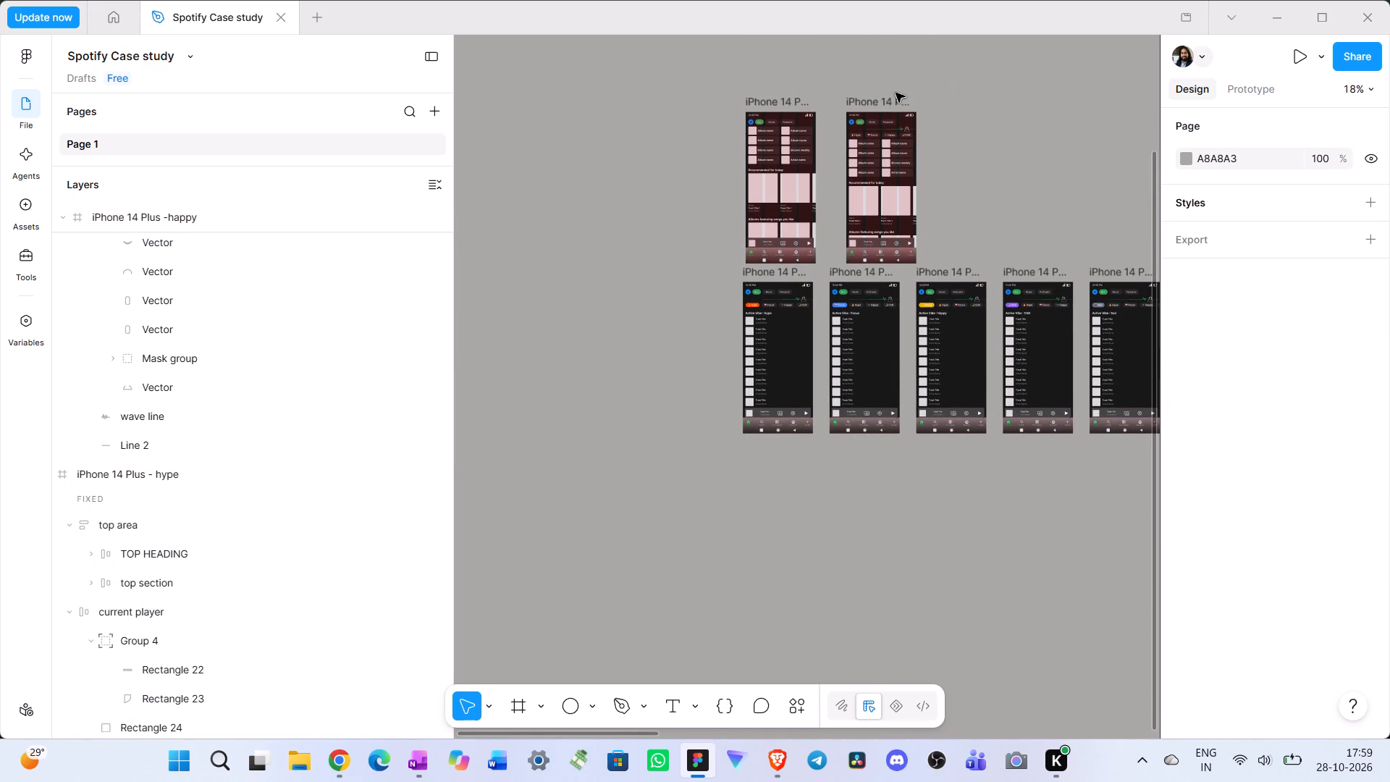
left_click(879, 101)
left_click(1299, 55)
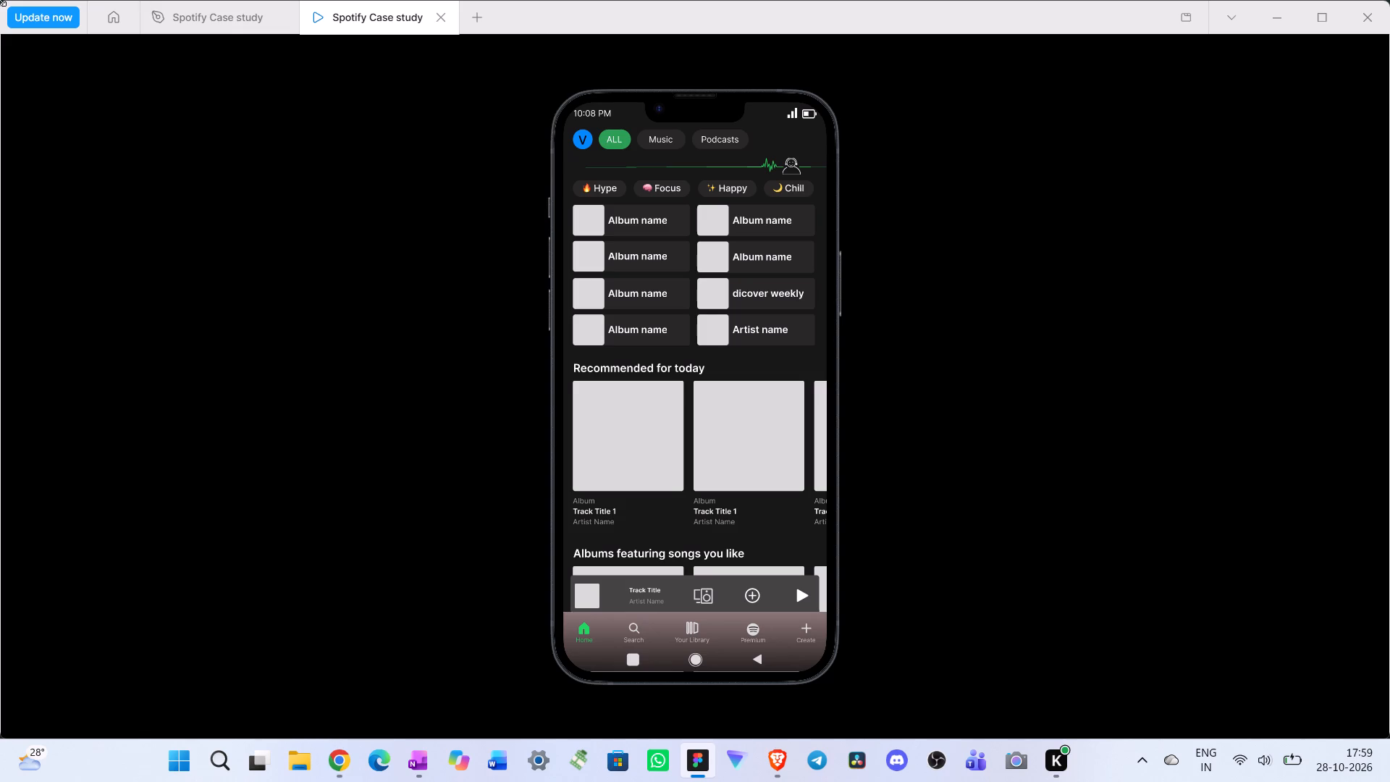
scroll(715, 265, "down", 3)
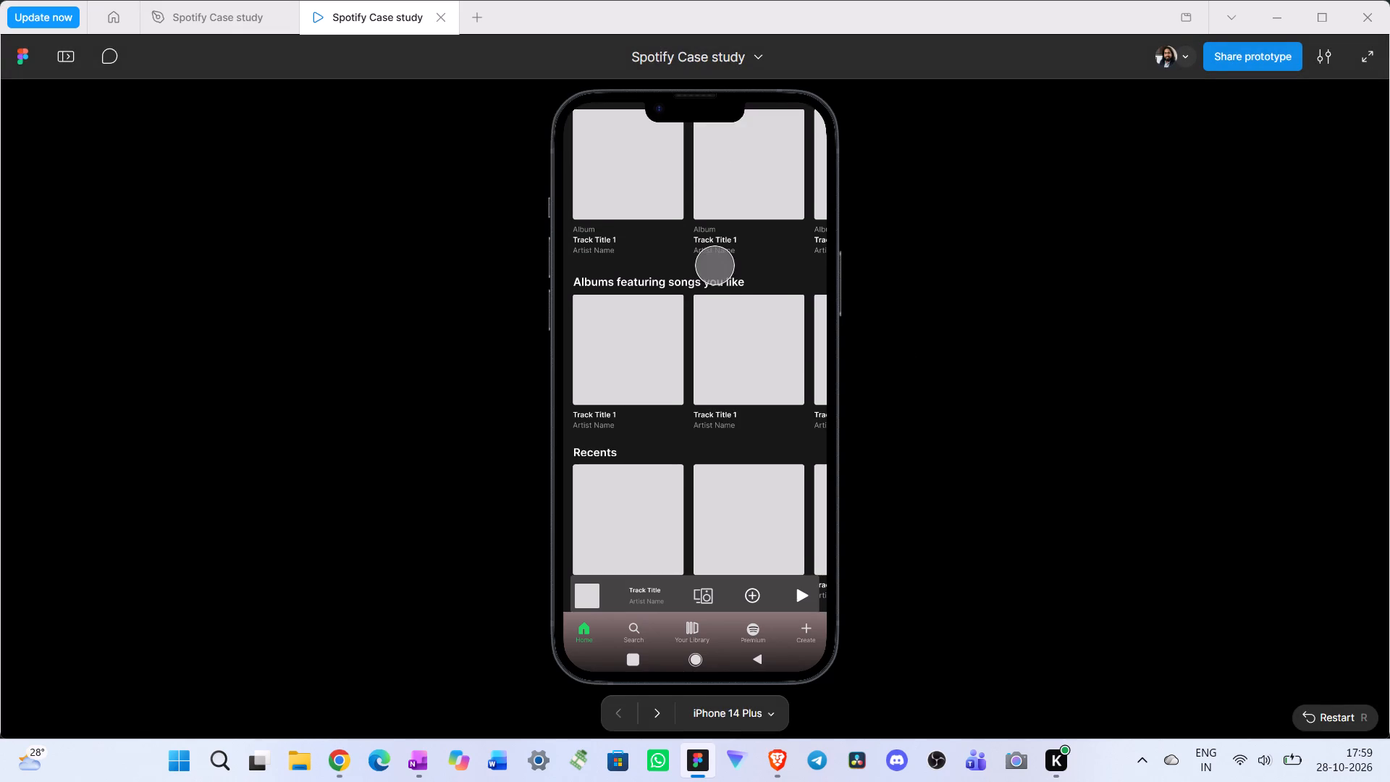
scroll(715, 265, "down", 4)
scroll(728, 421, "up", 8)
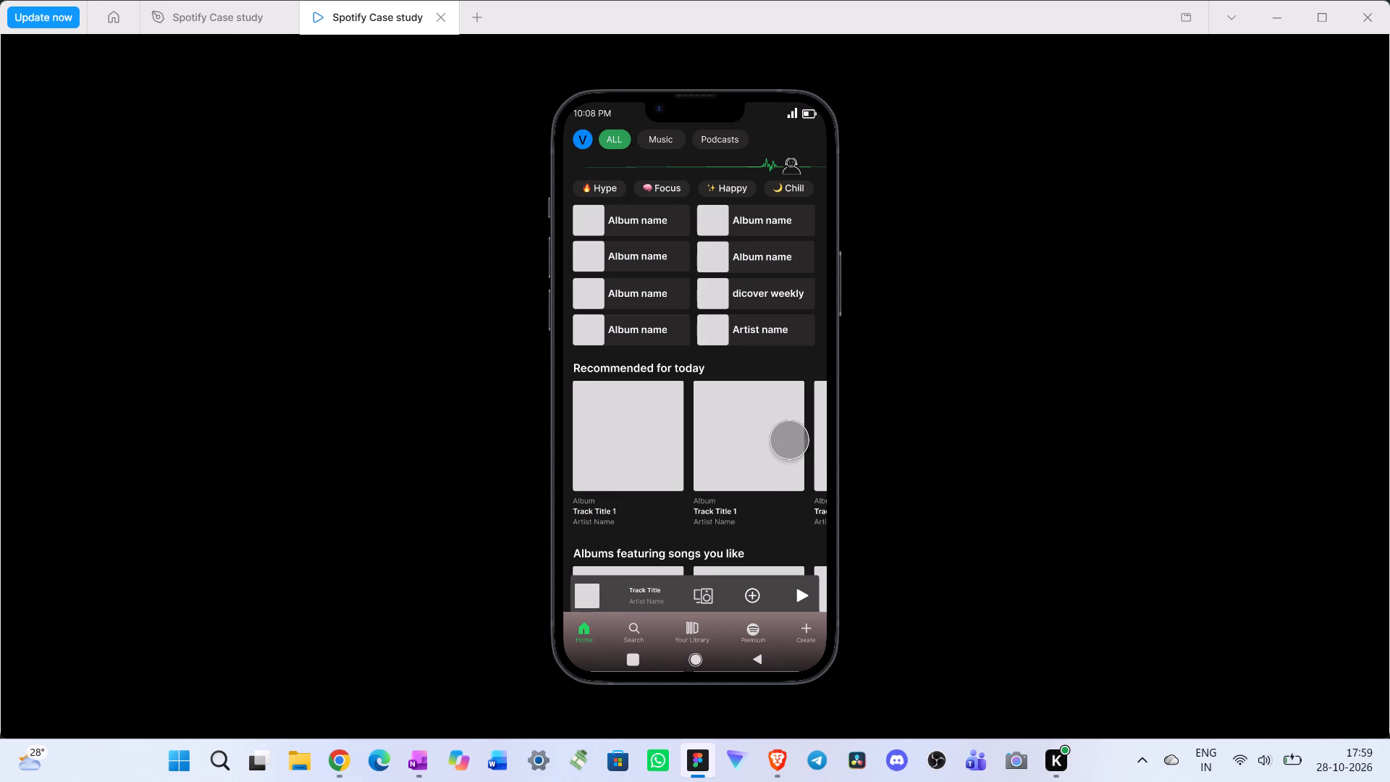
left_click_drag(790, 440, 463, 445)
scroll(708, 482, "down", 3)
left_click_drag(777, 387, 568, 387)
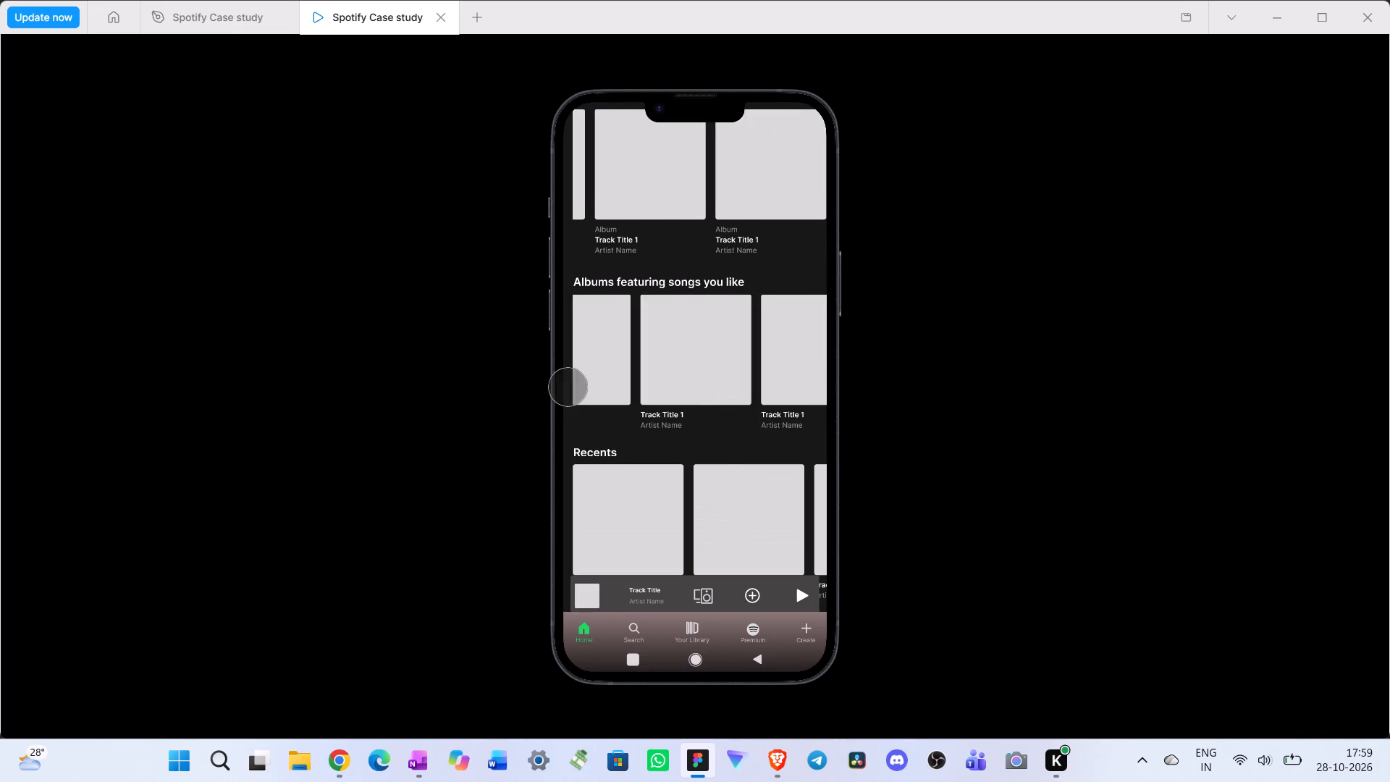
left_click_drag(568, 387, 544, 387)
left_click_drag(762, 526, 615, 526)
scroll(756, 489, "down", 5)
scroll(756, 487, "up", 8)
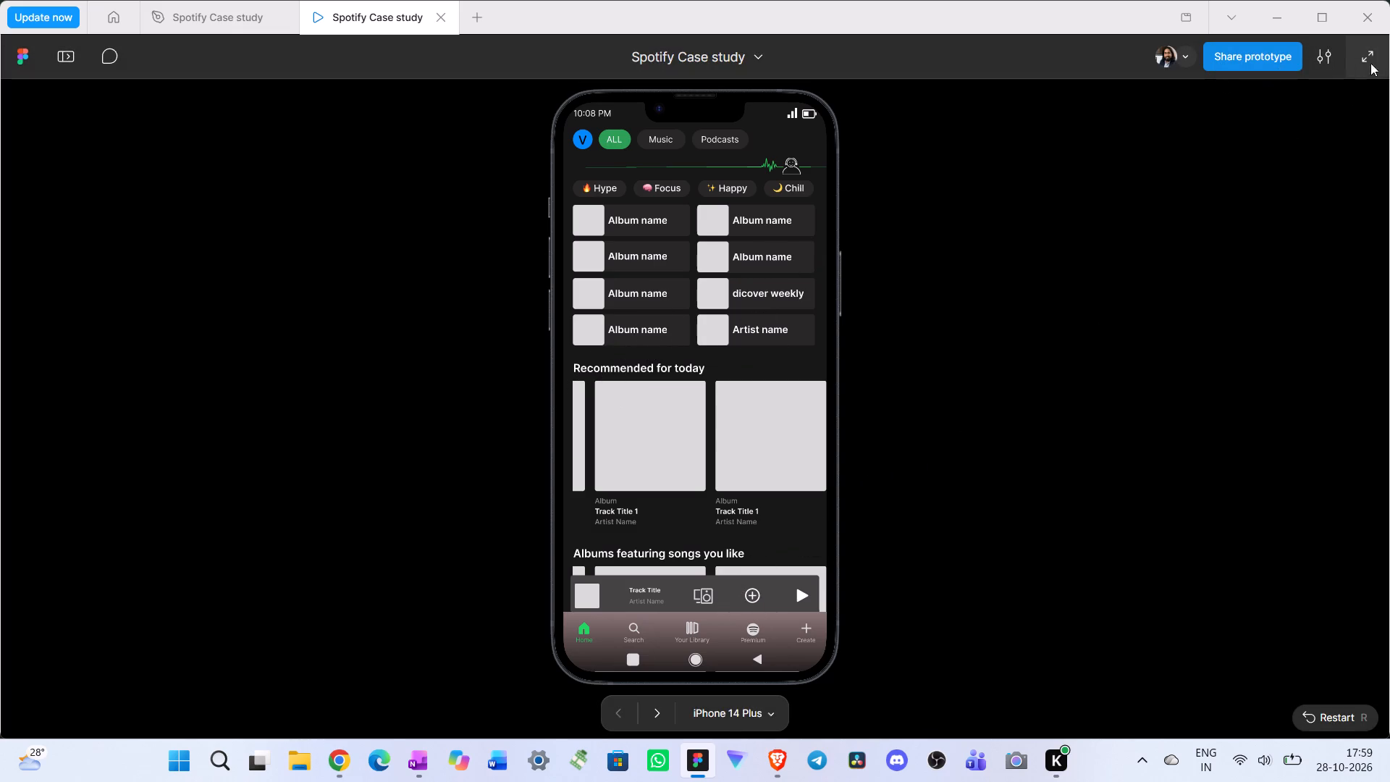
Test the Hype and Party chips in the full-screen preview, swiping the vibe-chip row back and forth on both vibe screens.
left_click(1371, 53)
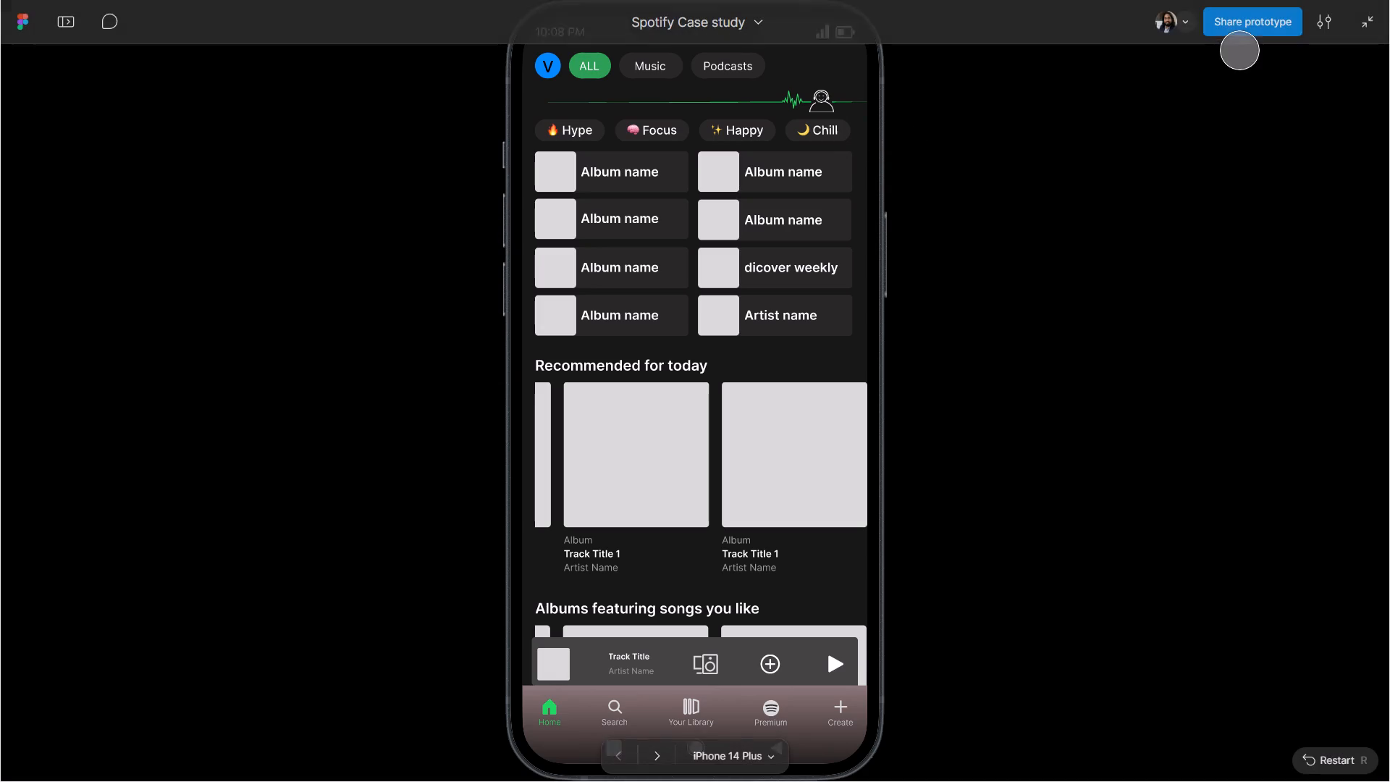
left_click(579, 133)
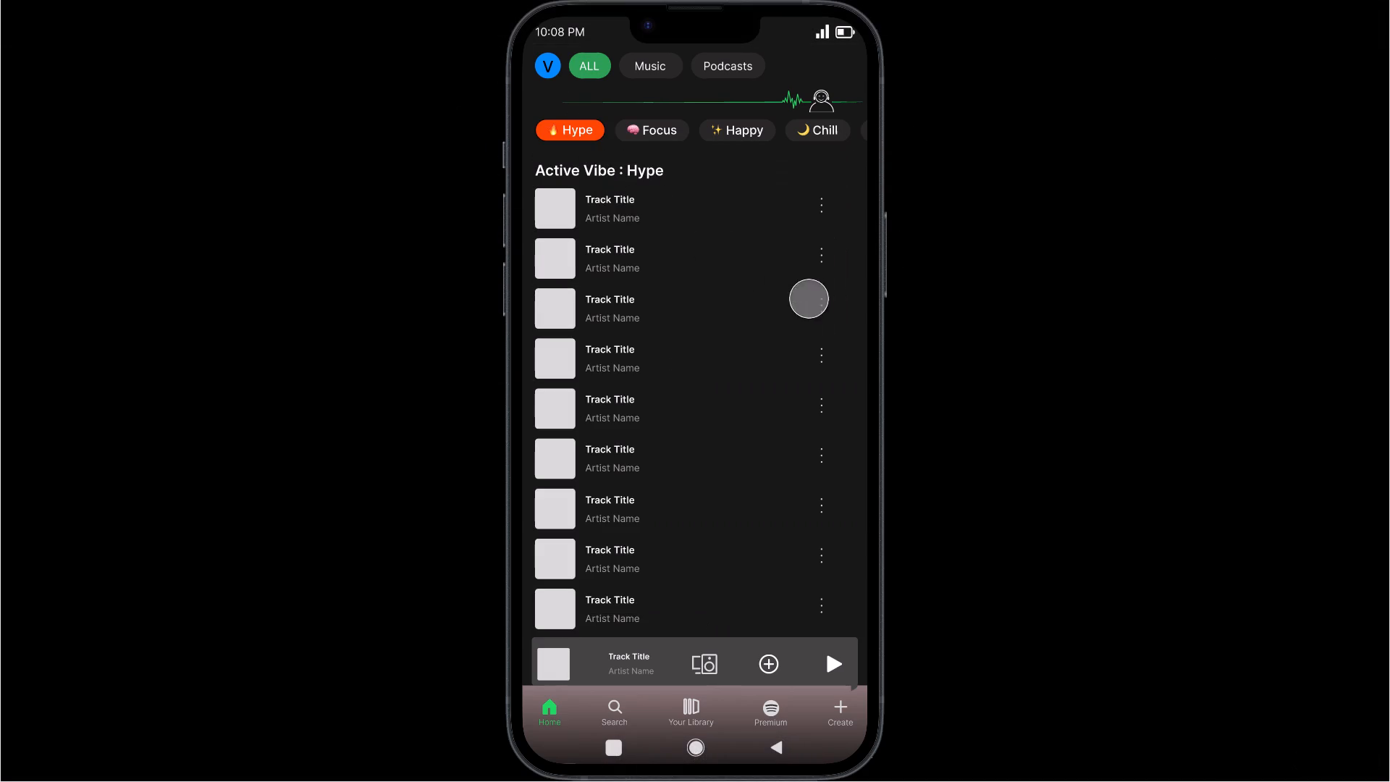
left_click_drag(812, 139, 710, 135)
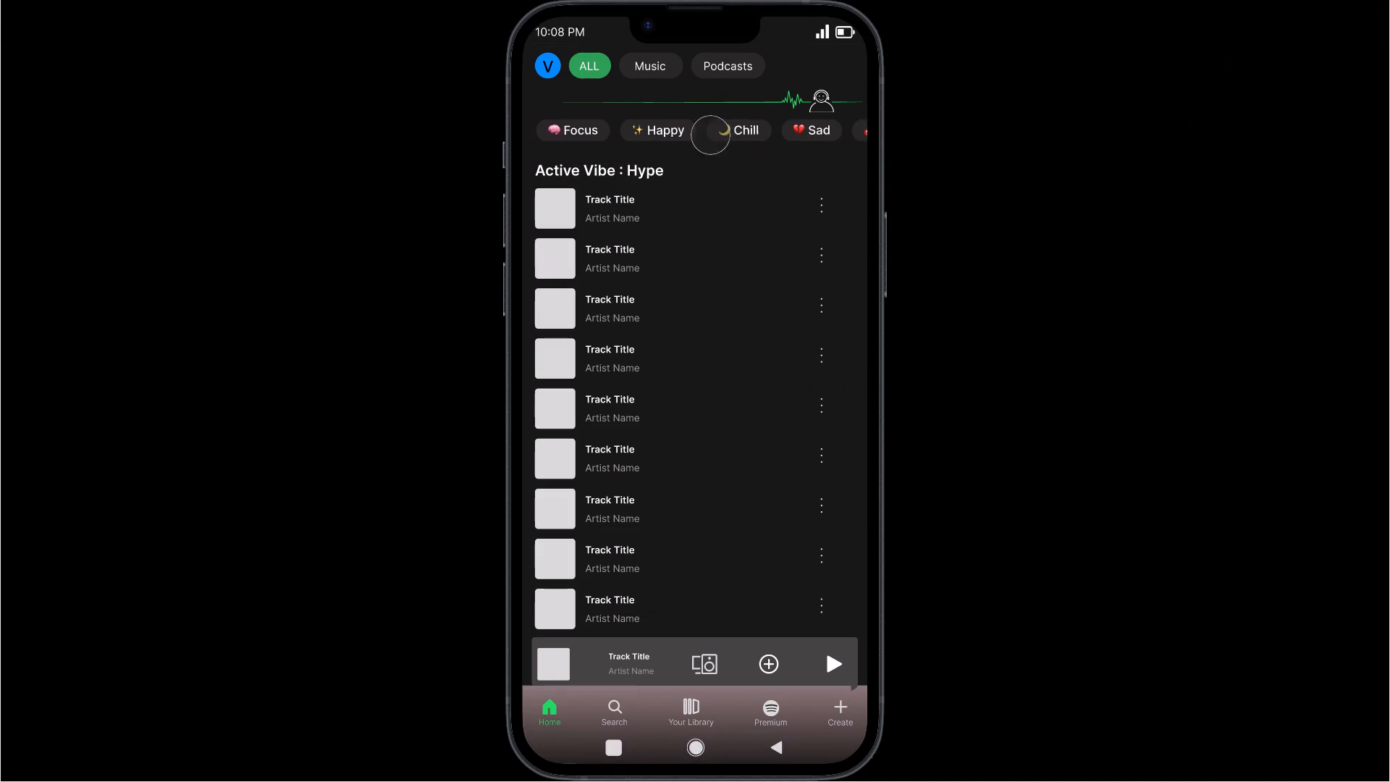
left_click_drag(710, 135, 343, 125)
left_click_drag(653, 140, 980, 168)
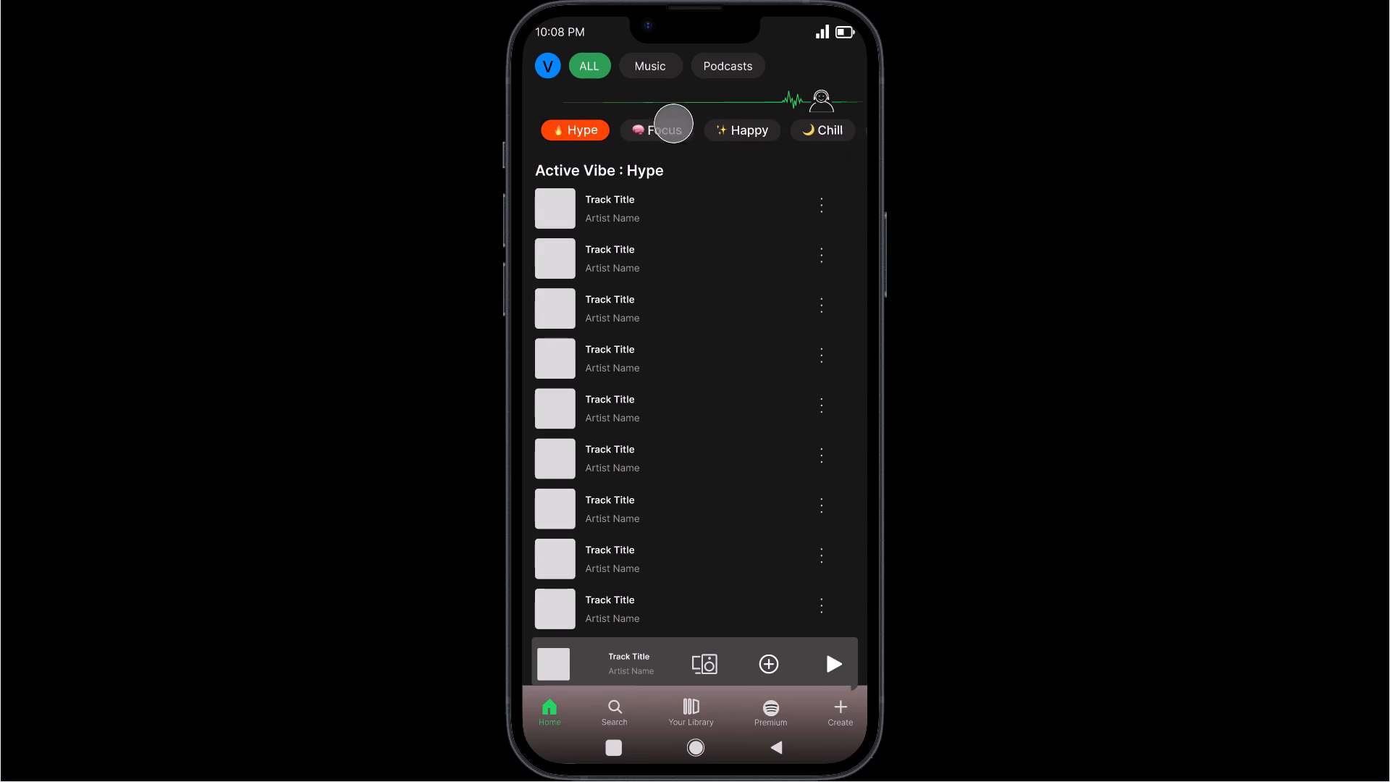
left_click_drag(804, 132, 552, 131)
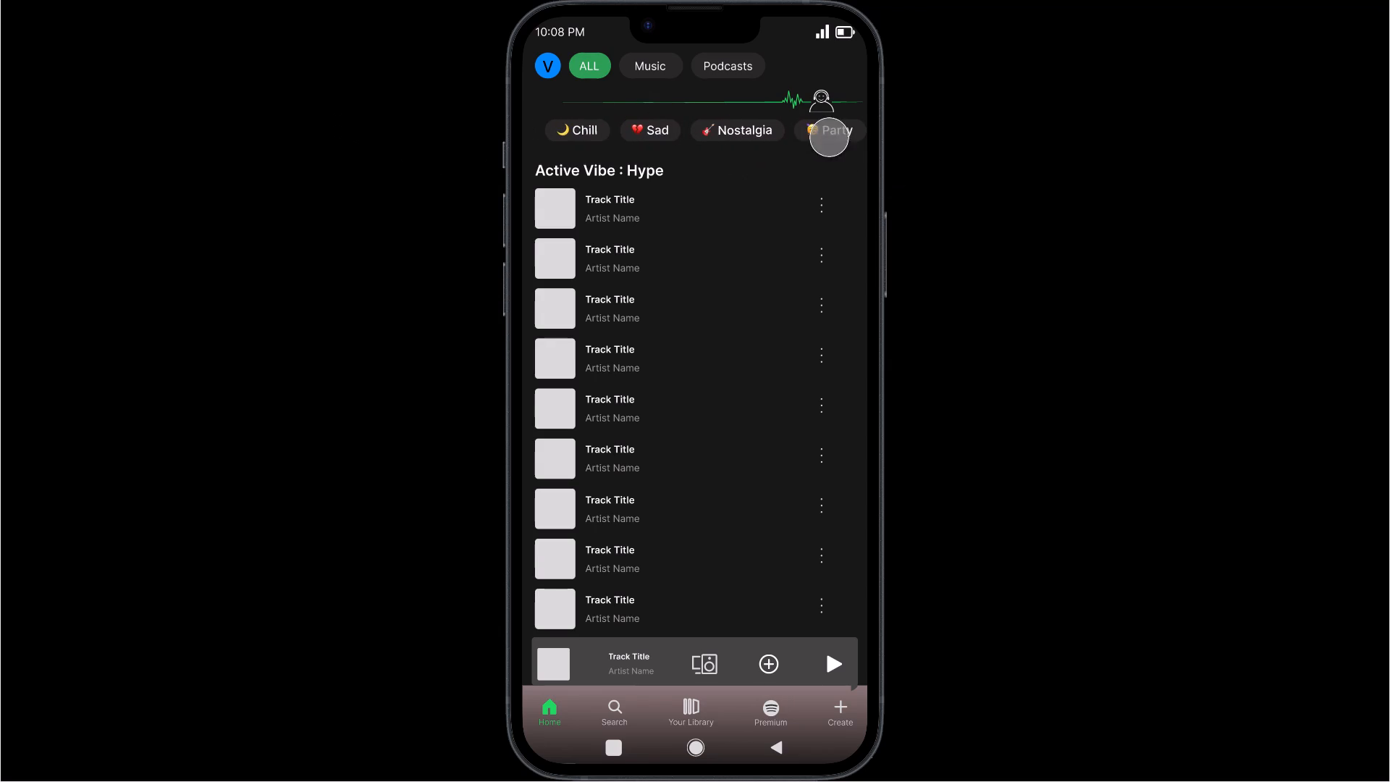
left_click(830, 136)
left_click_drag(836, 127, 749, 125)
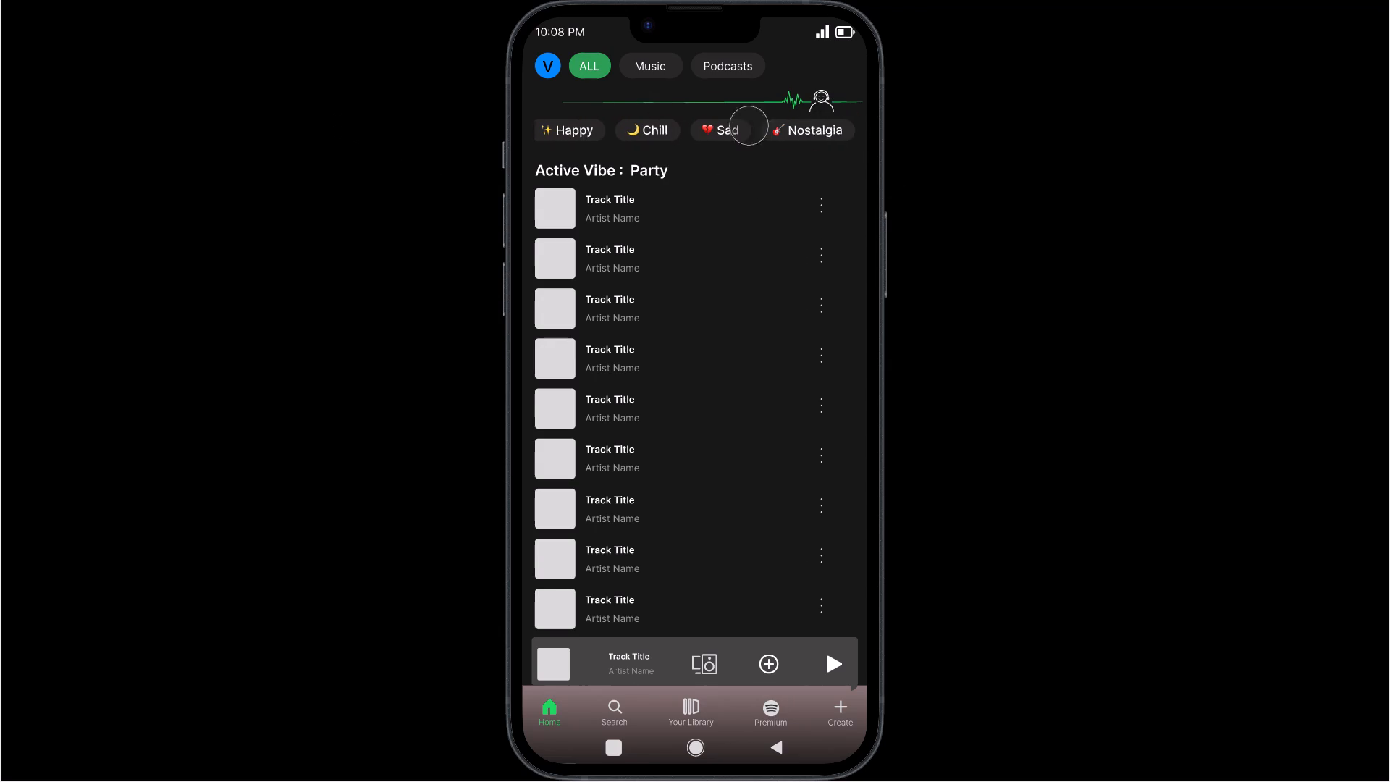
left_click_drag(749, 125, 563, 99)
left_click_drag(633, 101, 1078, 146)
left_click_drag(769, 137, 1094, 195)
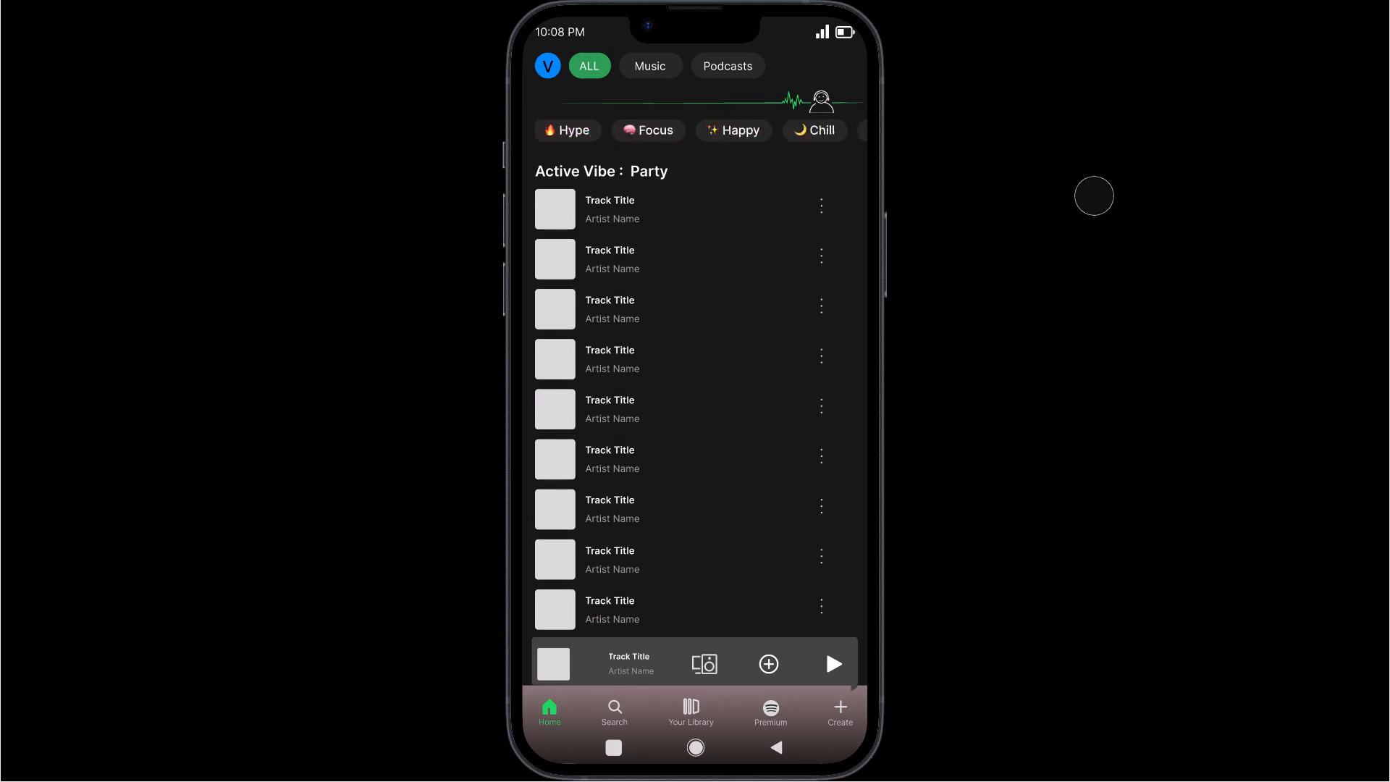
left_click_drag(1094, 195, 1228, 209)
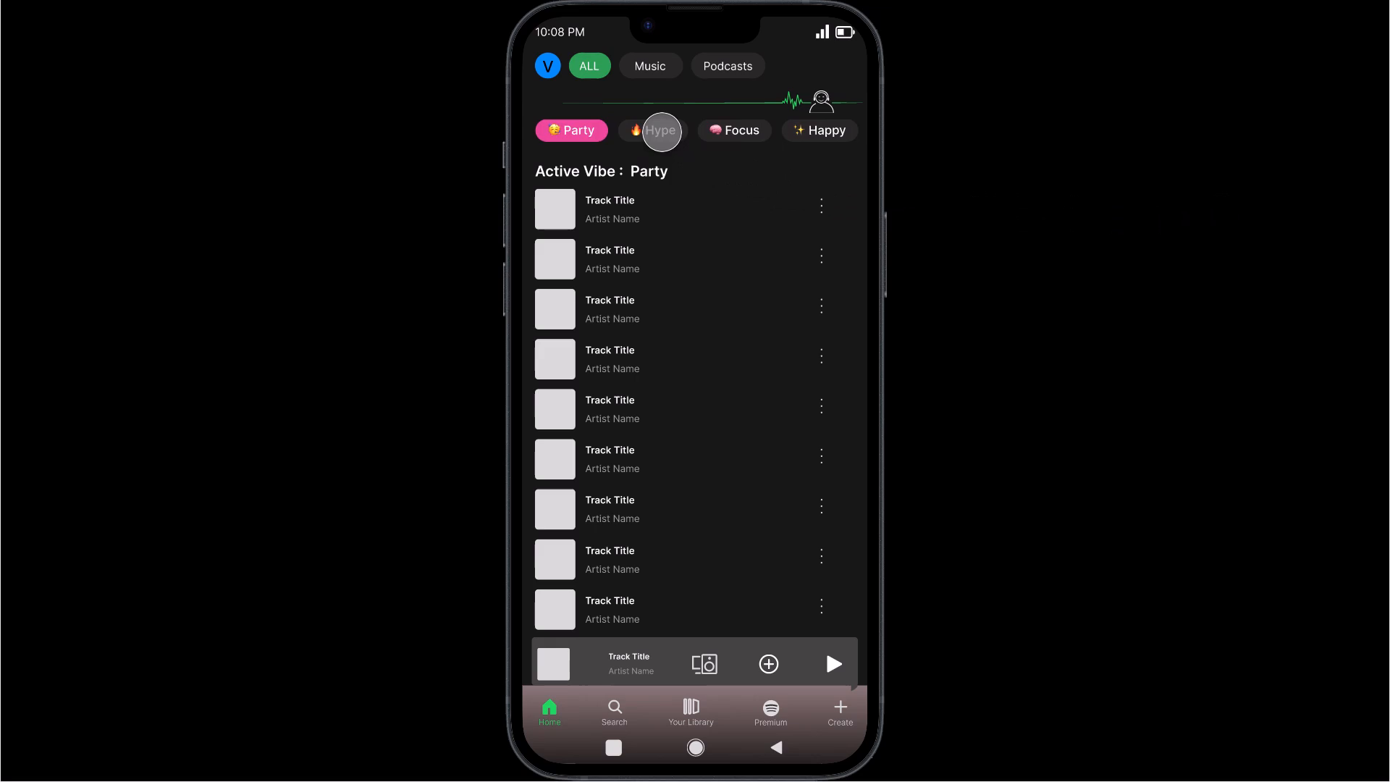
Test switching between the Hype, Happy and Chill vibe screens with their chips, and close the prototype preview.
left_click(662, 132)
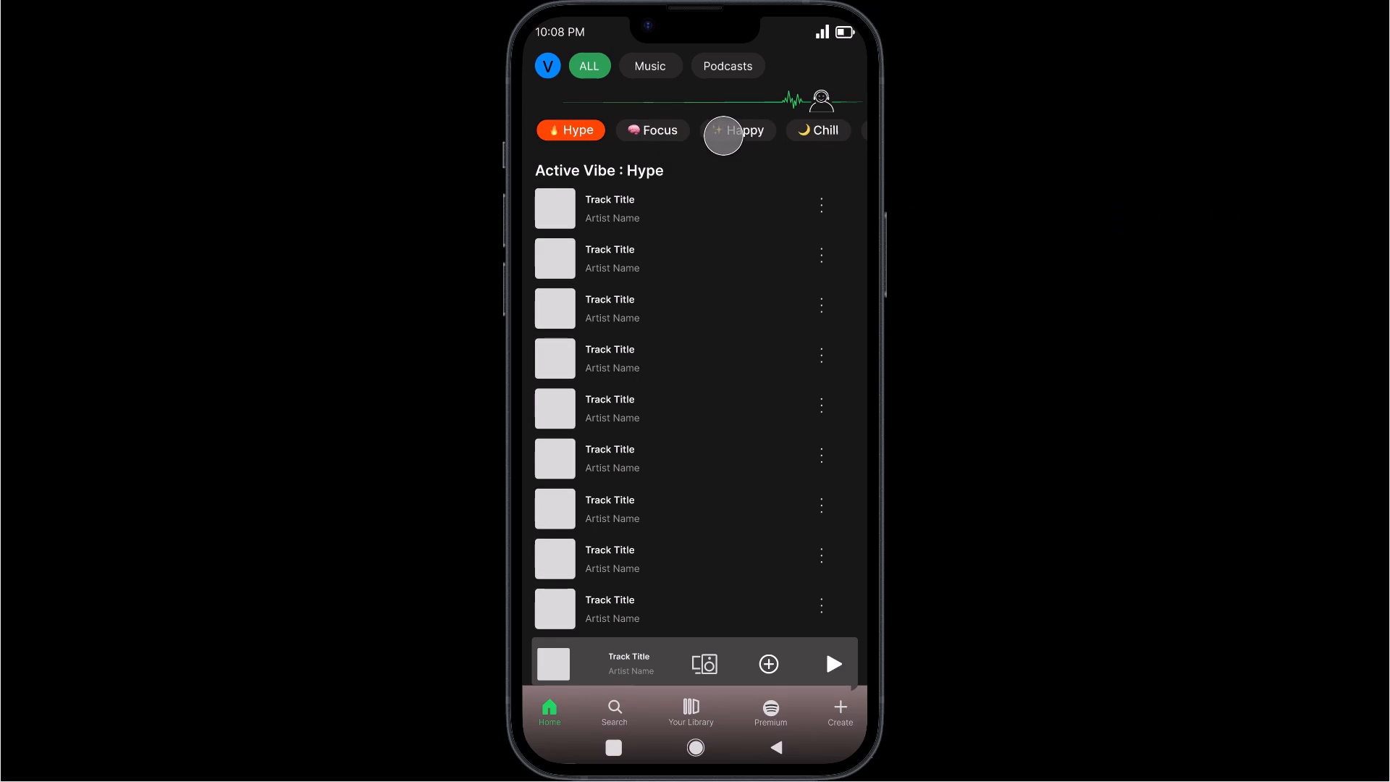
left_click(740, 133)
left_click(821, 136)
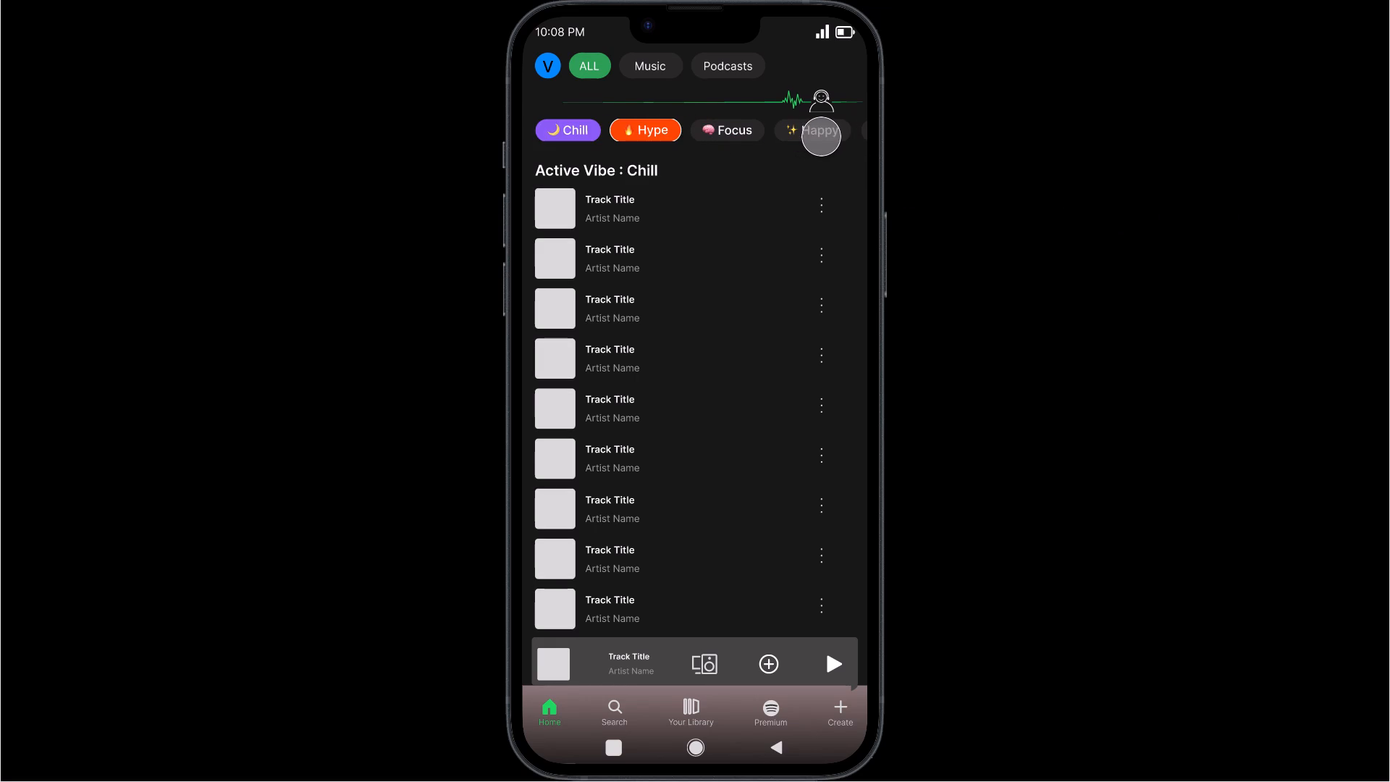
left_click_drag(840, 136, 785, 136)
left_click_drag(755, 138, 806, 138)
left_click(652, 125)
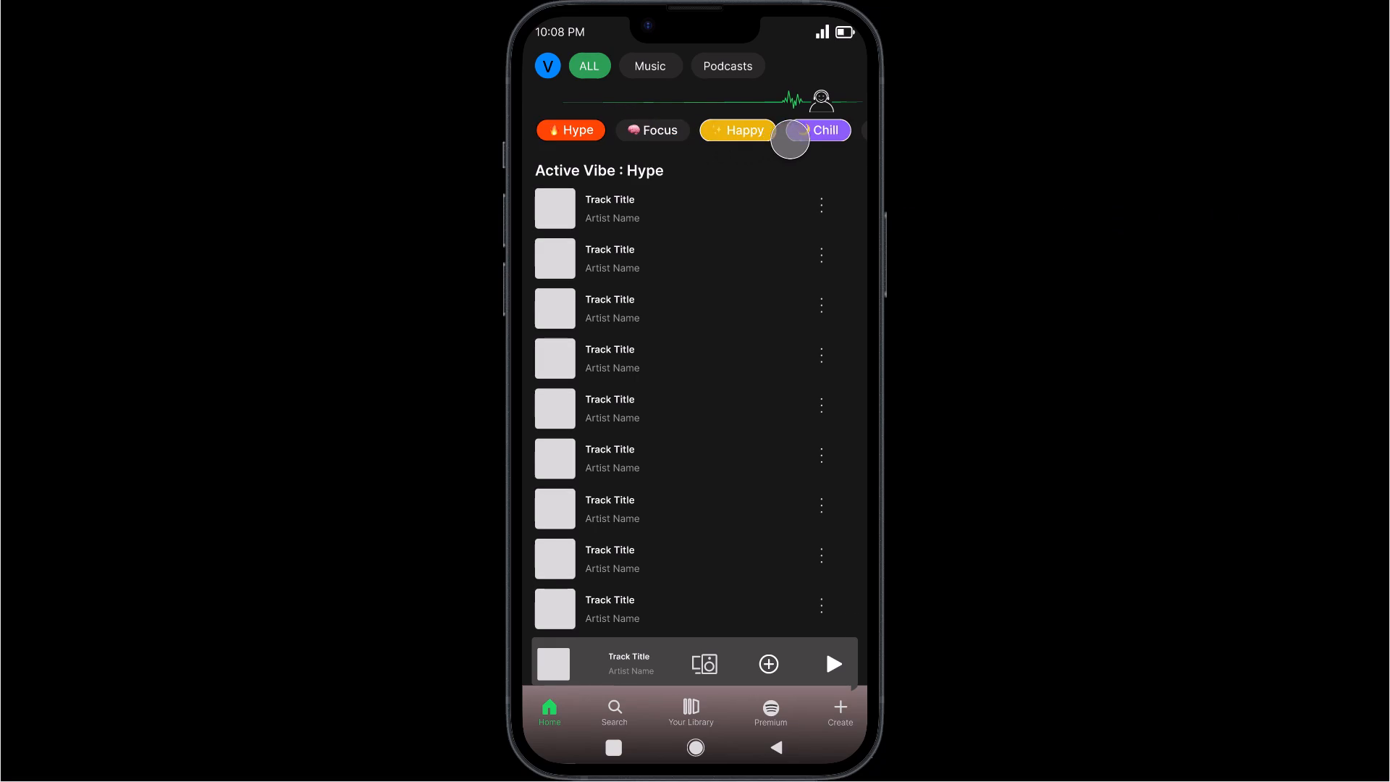
left_click(723, 133)
left_click(831, 135)
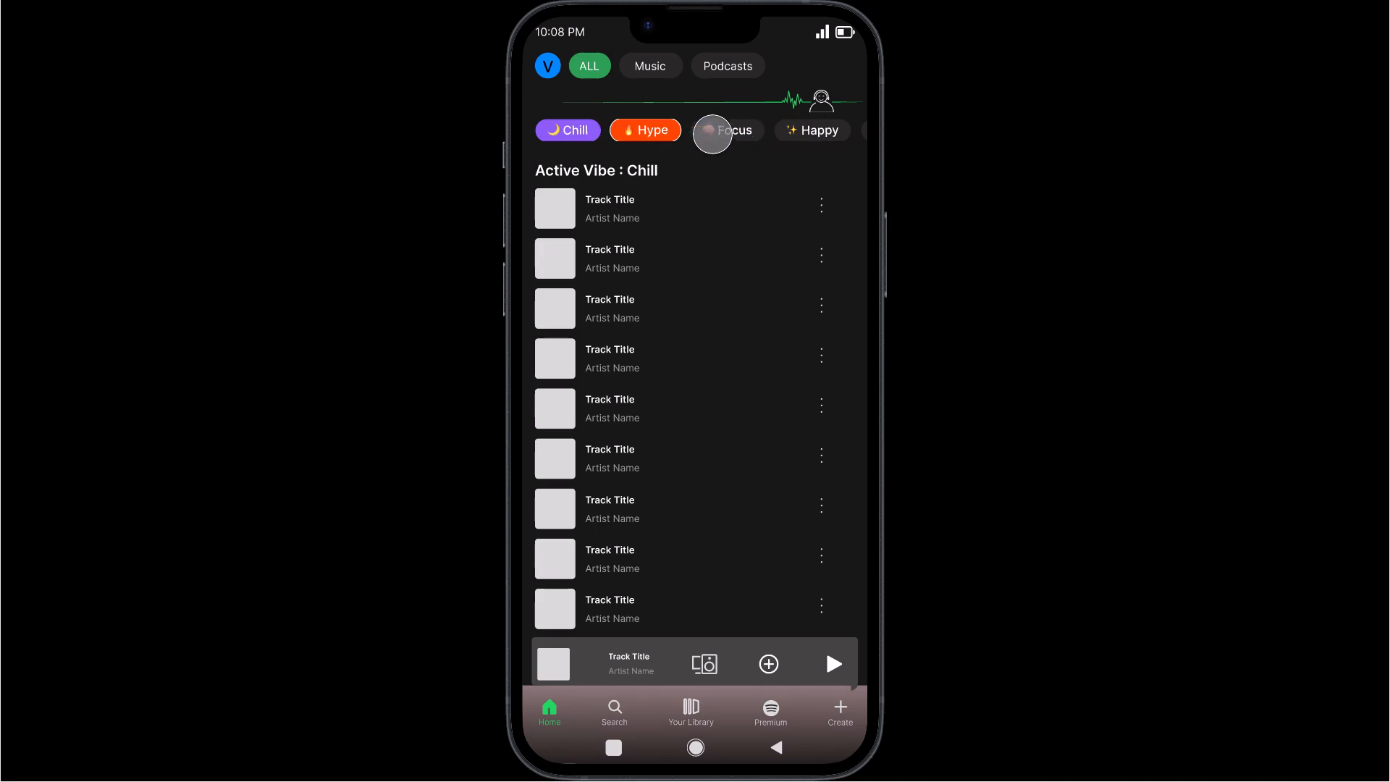
left_click(648, 127)
left_click(749, 135)
left_click(801, 133)
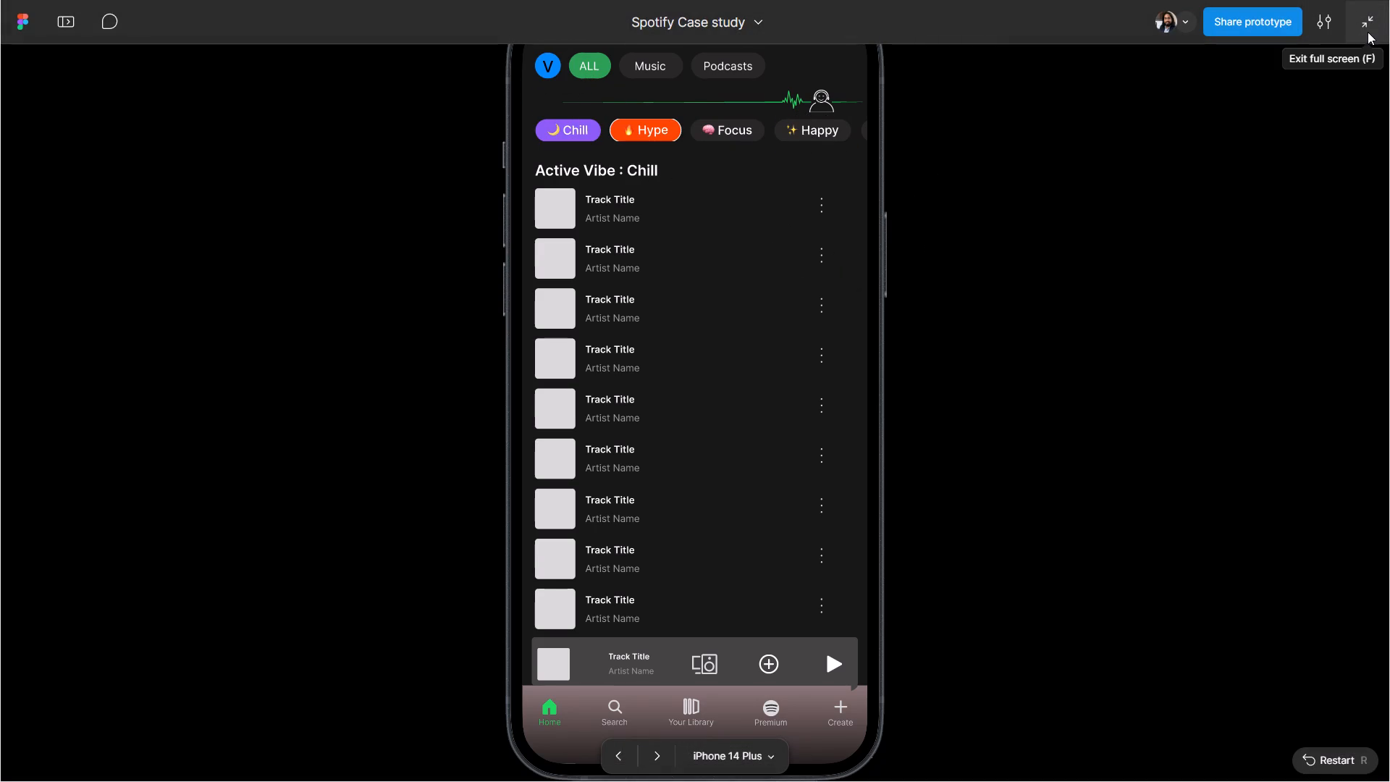
left_click(1373, 25)
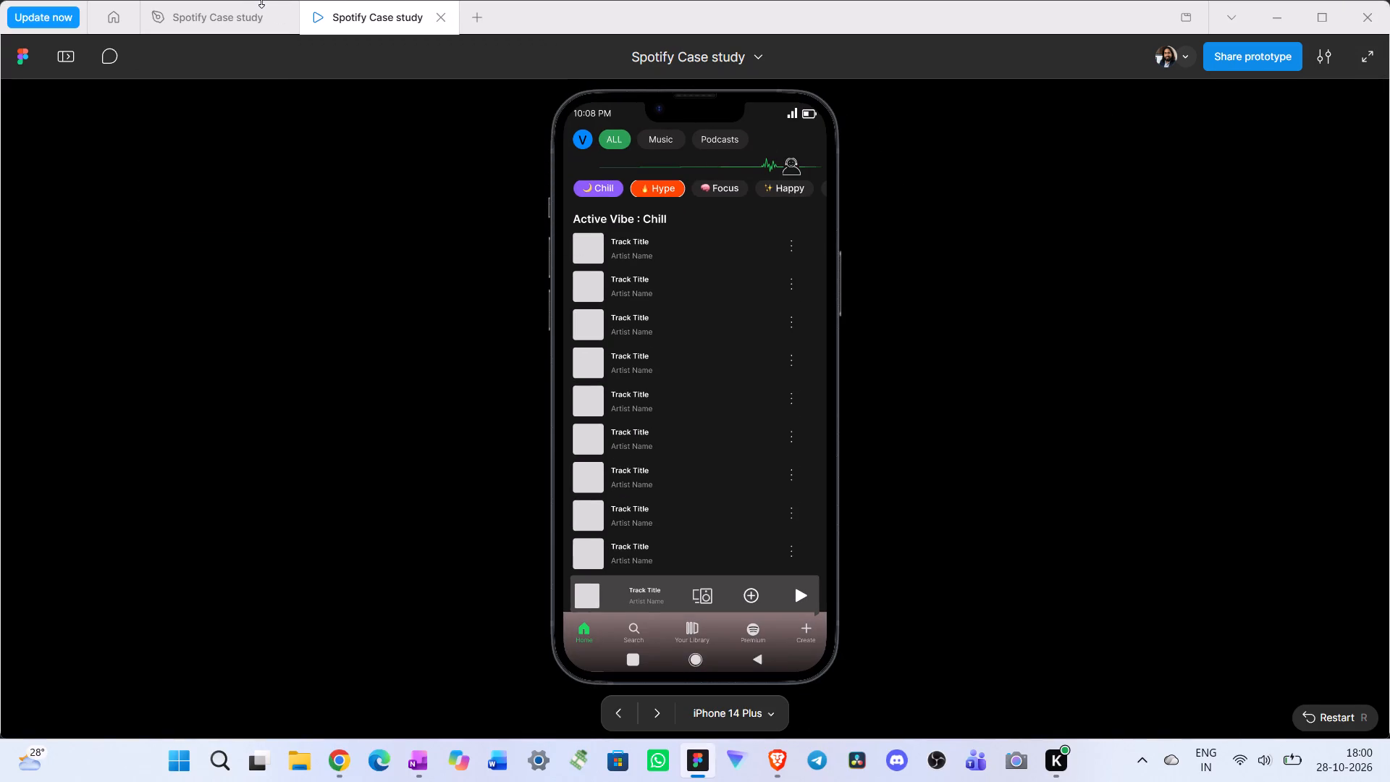
left_click(442, 17)
Delete the Party, Nostalgia, Sad and Happy chip component sets from the components frame.
scroll(869, 419, "up", 3)
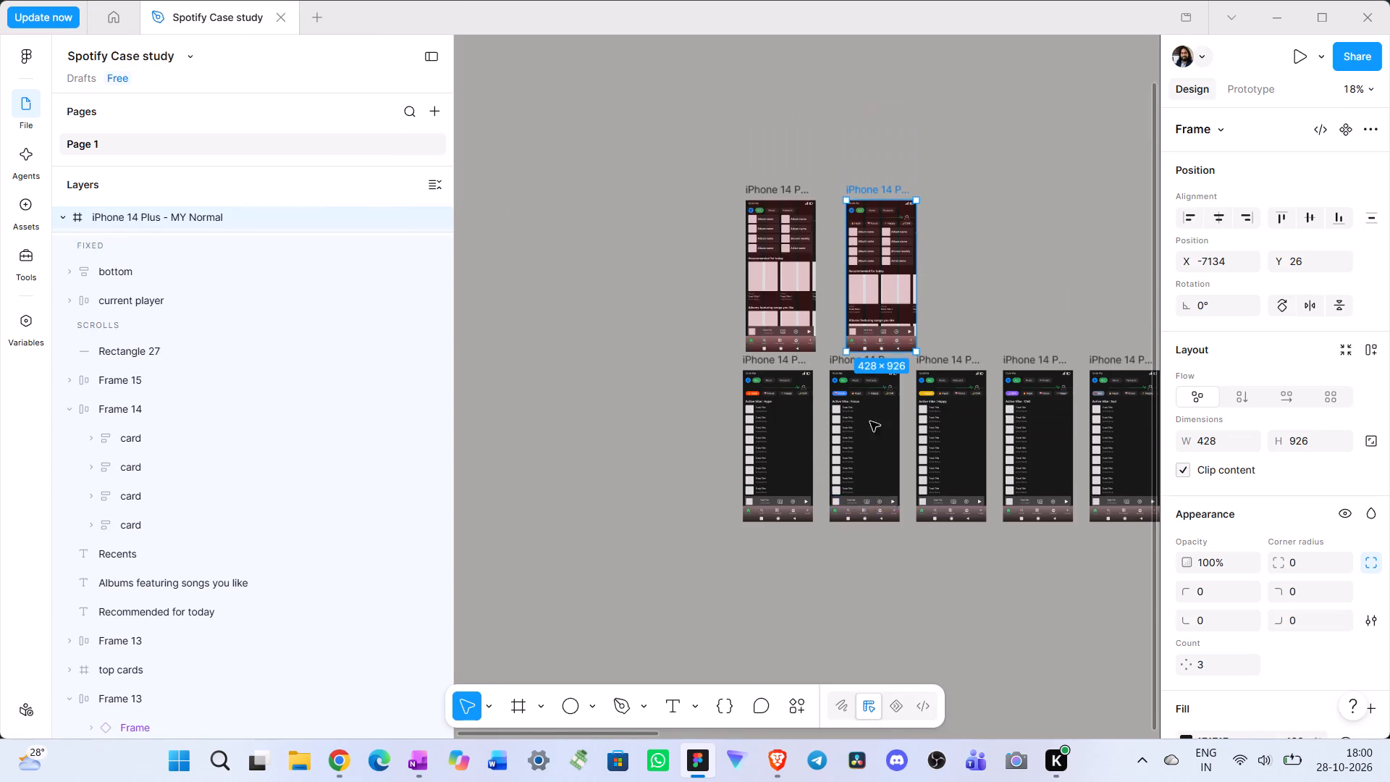
scroll(870, 421, "up", 4)
left_click(959, 214)
scroll(959, 287, "up", 5)
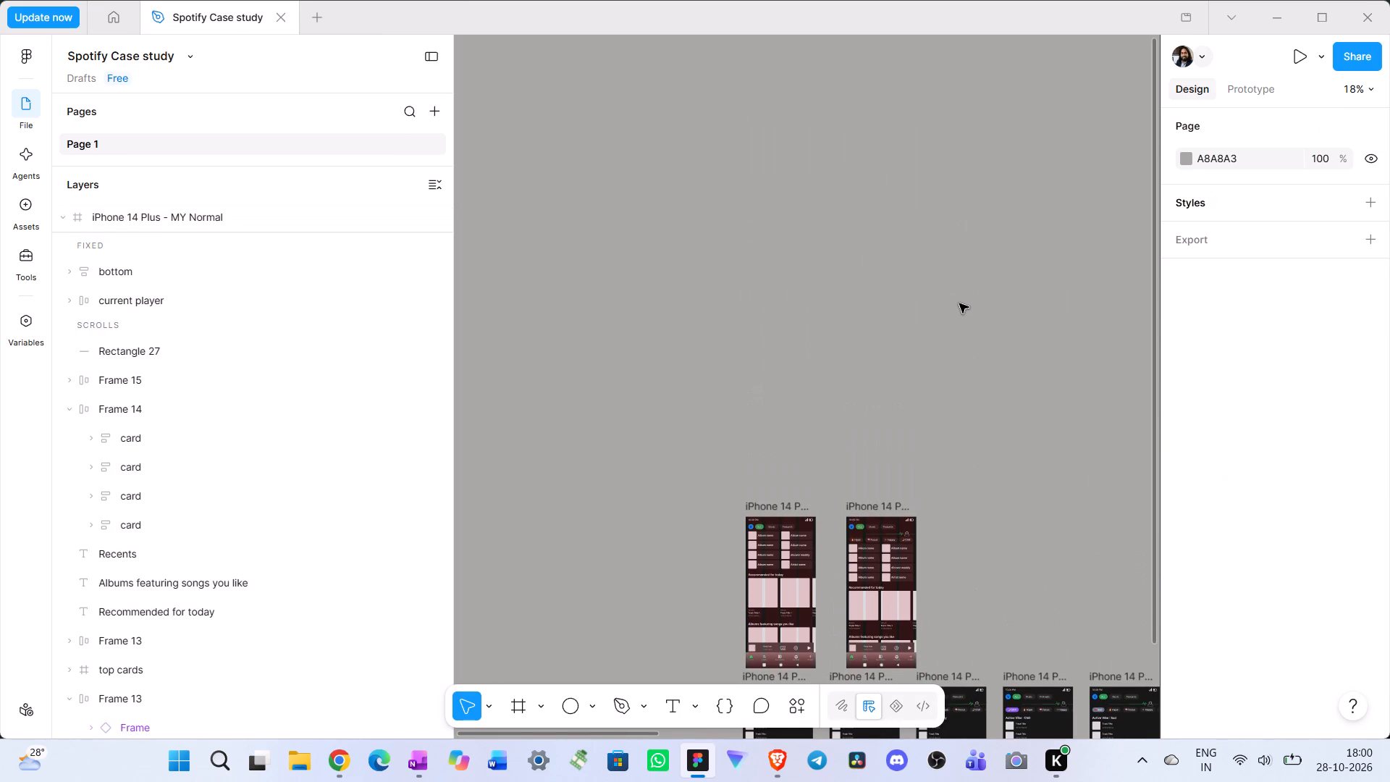
scroll(927, 301, "left", 1)
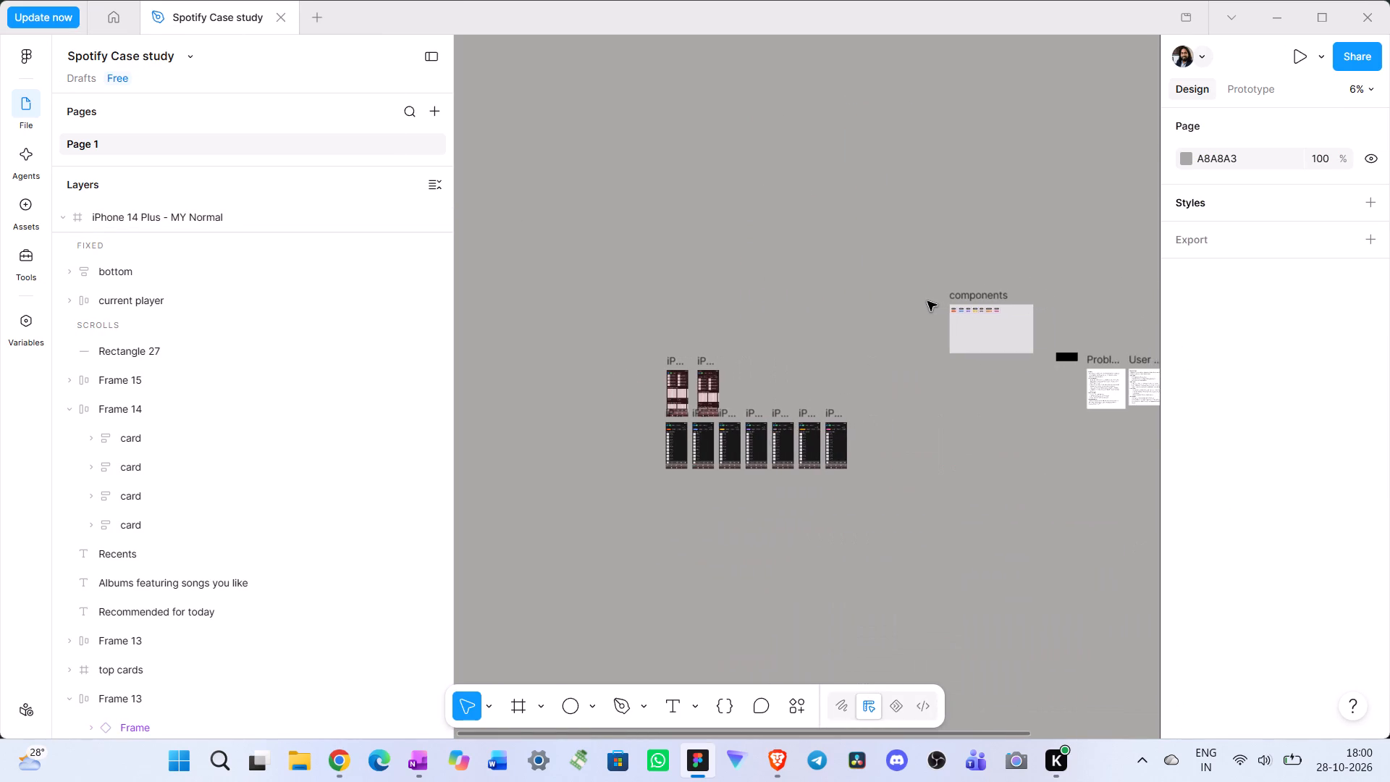
scroll(927, 301, "left", 2)
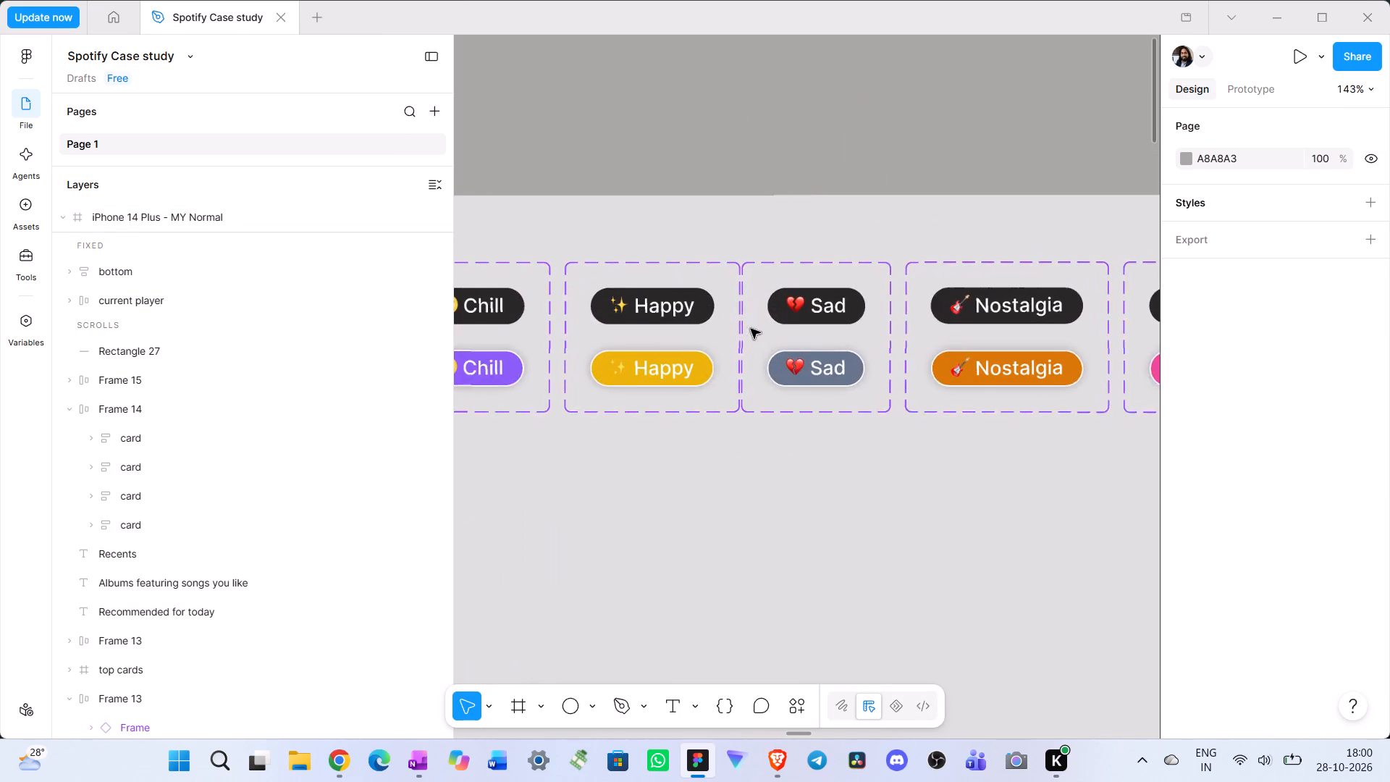
scroll(751, 329, "right", 2)
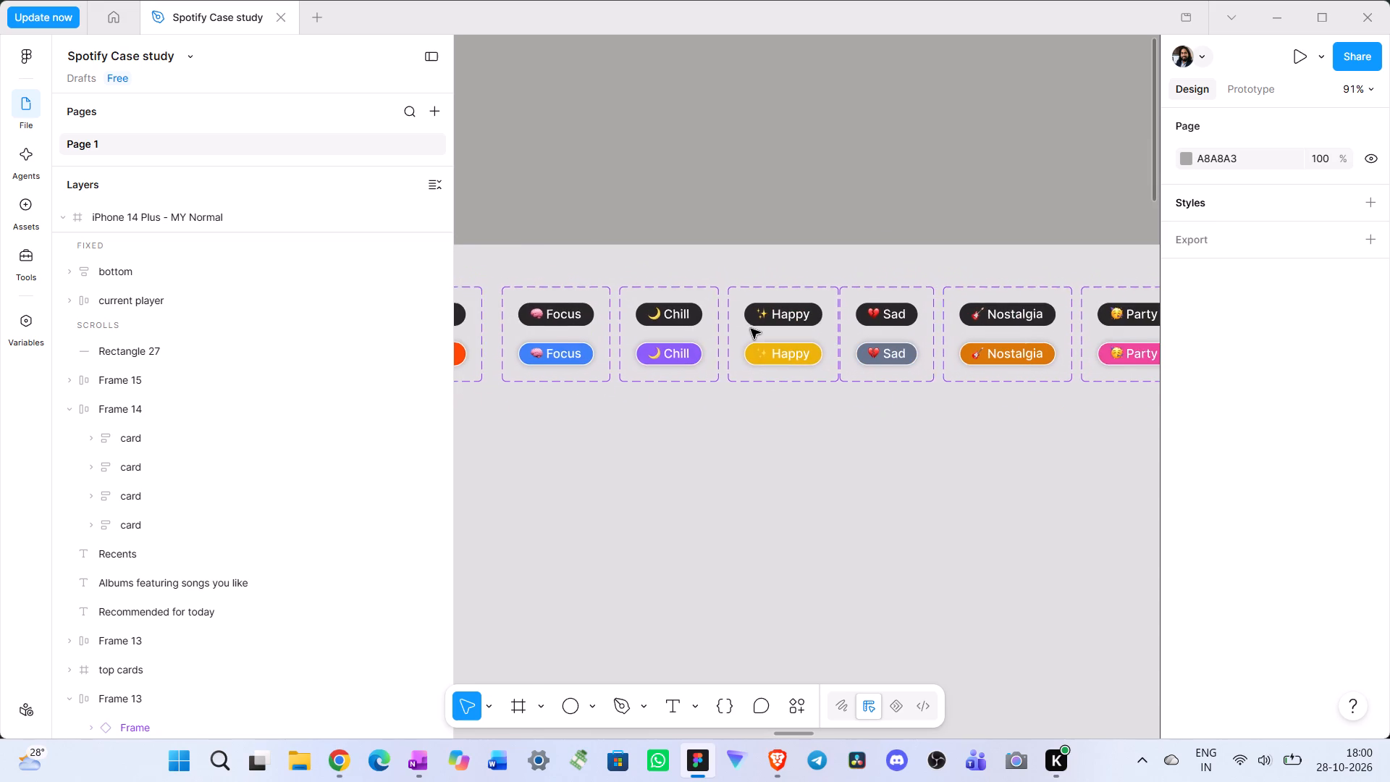
scroll(751, 329, "right", 1)
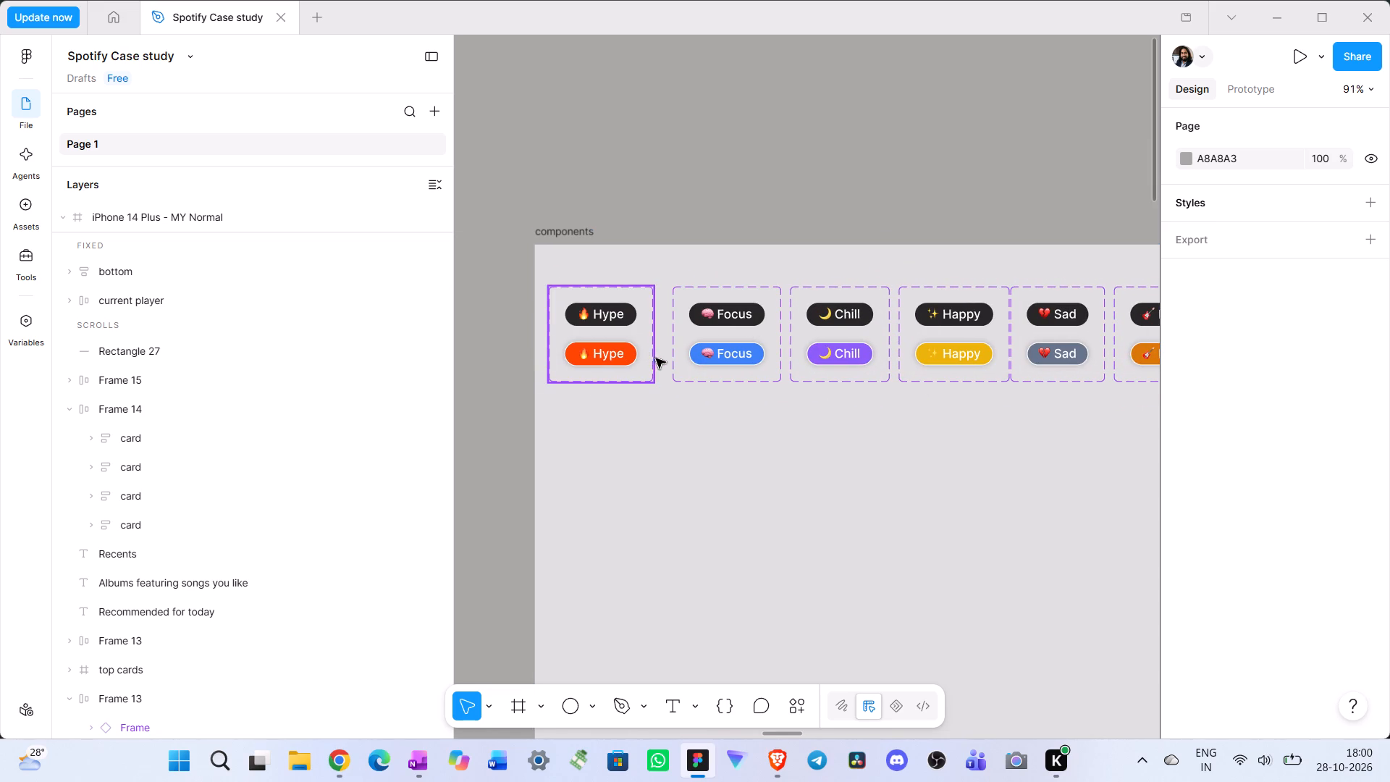
scroll(656, 358, "down", 9, "ctrl")
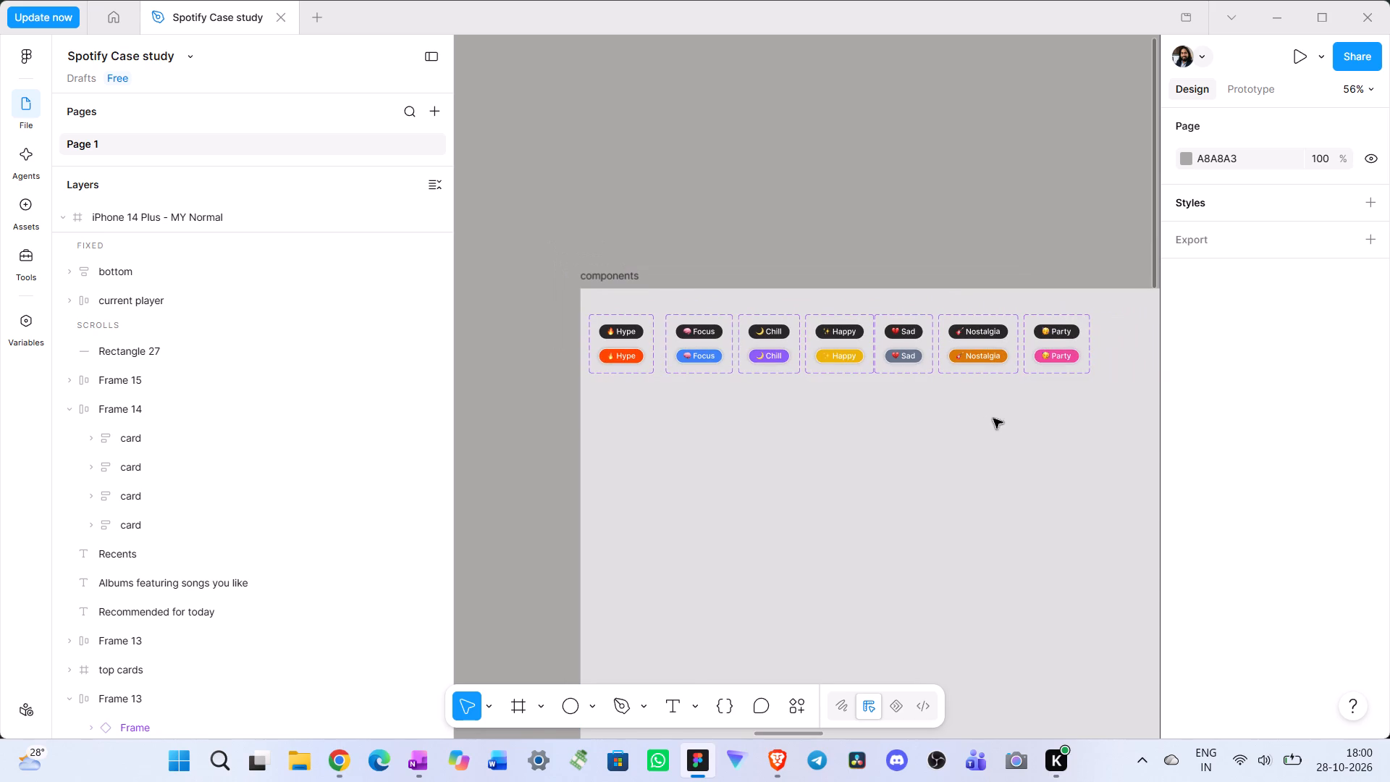
left_click(1071, 350)
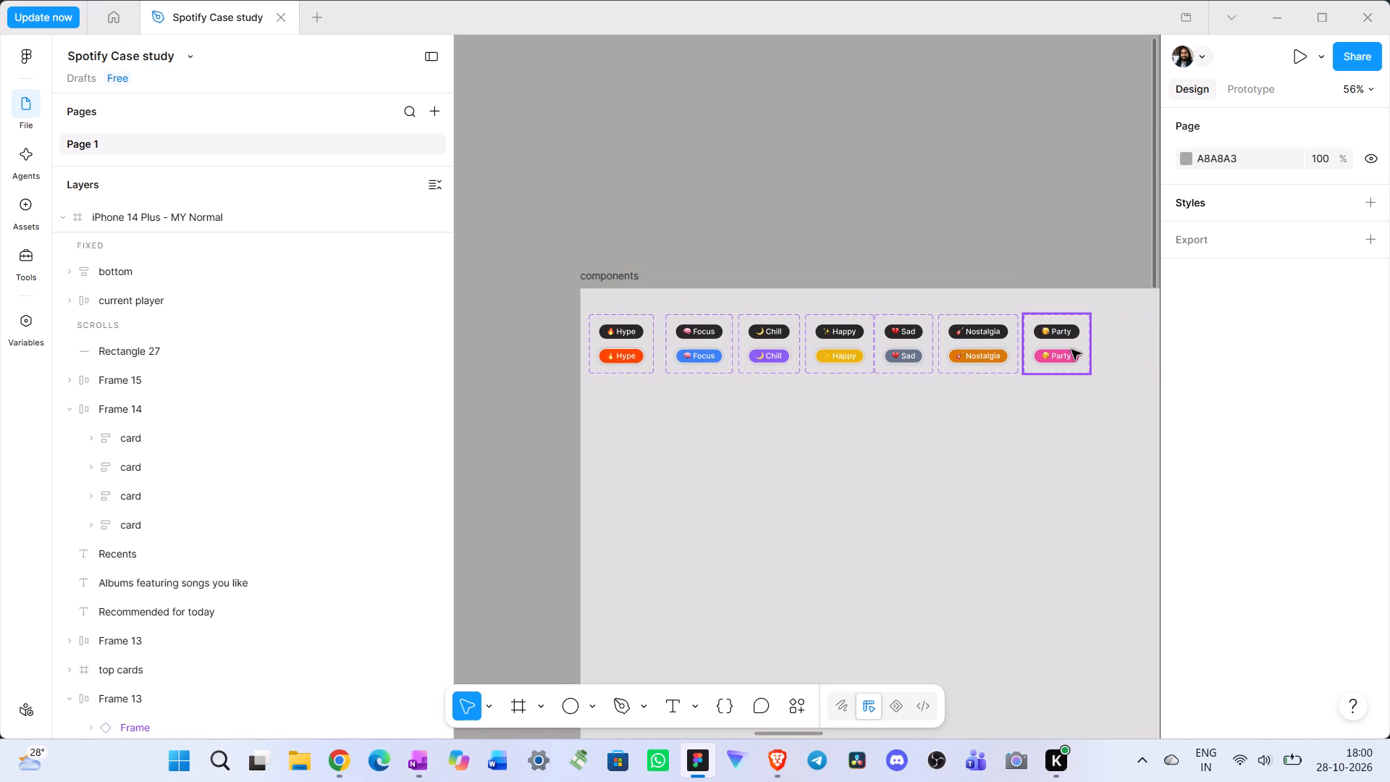
key("Delete")
left_click(1003, 353)
key("Delete")
left_click(910, 354)
key("Delete")
left_click(846, 354)
key("Delete")
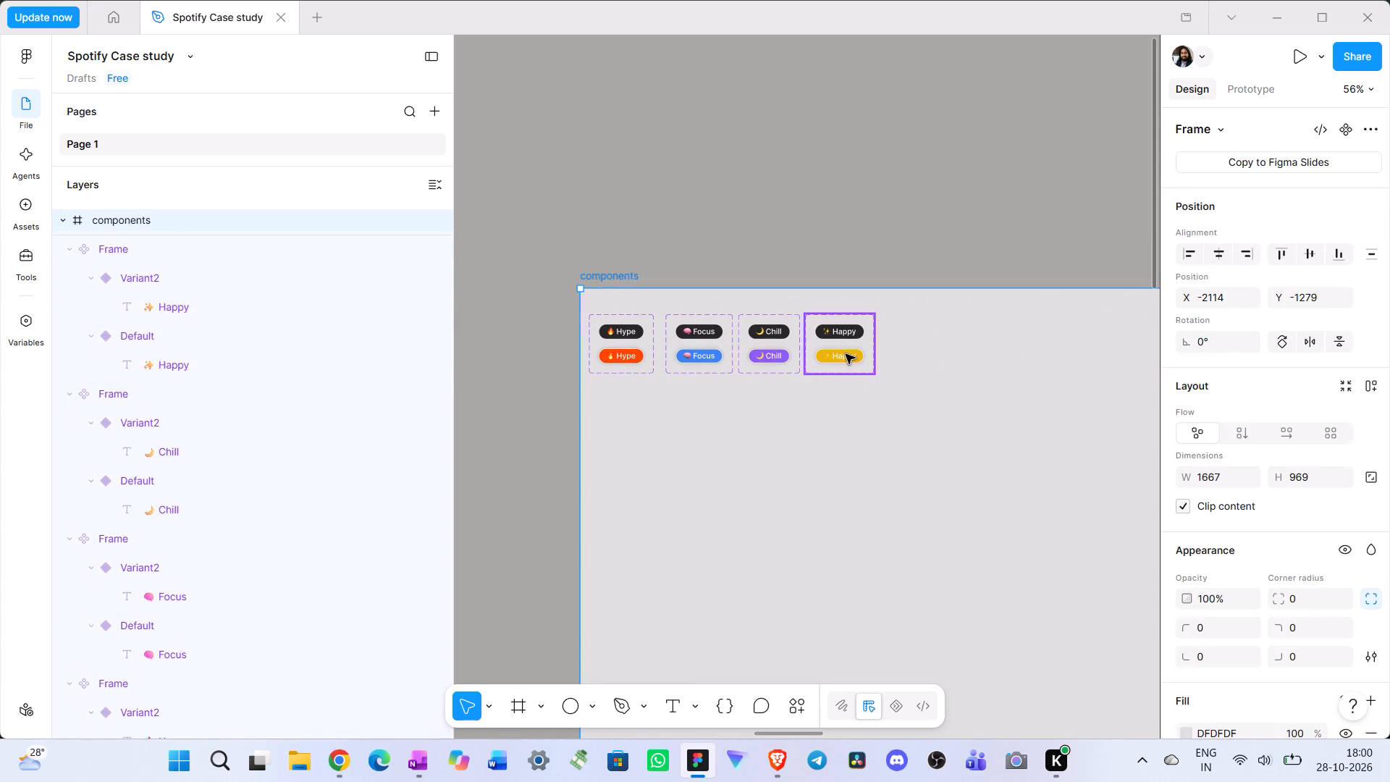
scroll(862, 369, "down", 8, "ctrl")
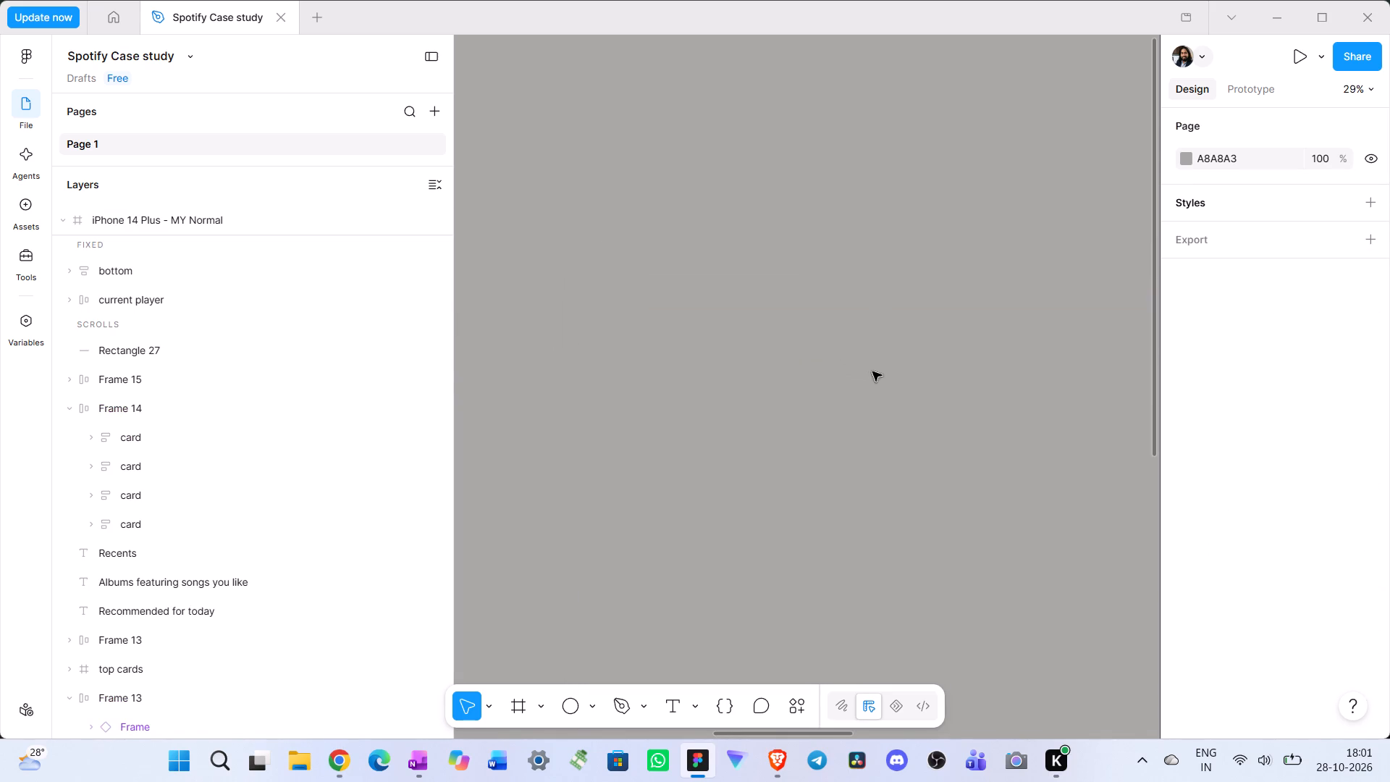
Preview the prototype from the MY Normal home frame and test the Hype, Focus, Happy and Chill chips in turn.
scroll(872, 371, "down", 3, "ctrl")
scroll(951, 368, "down", 7, "ctrl")
scroll(935, 376, "right", 2)
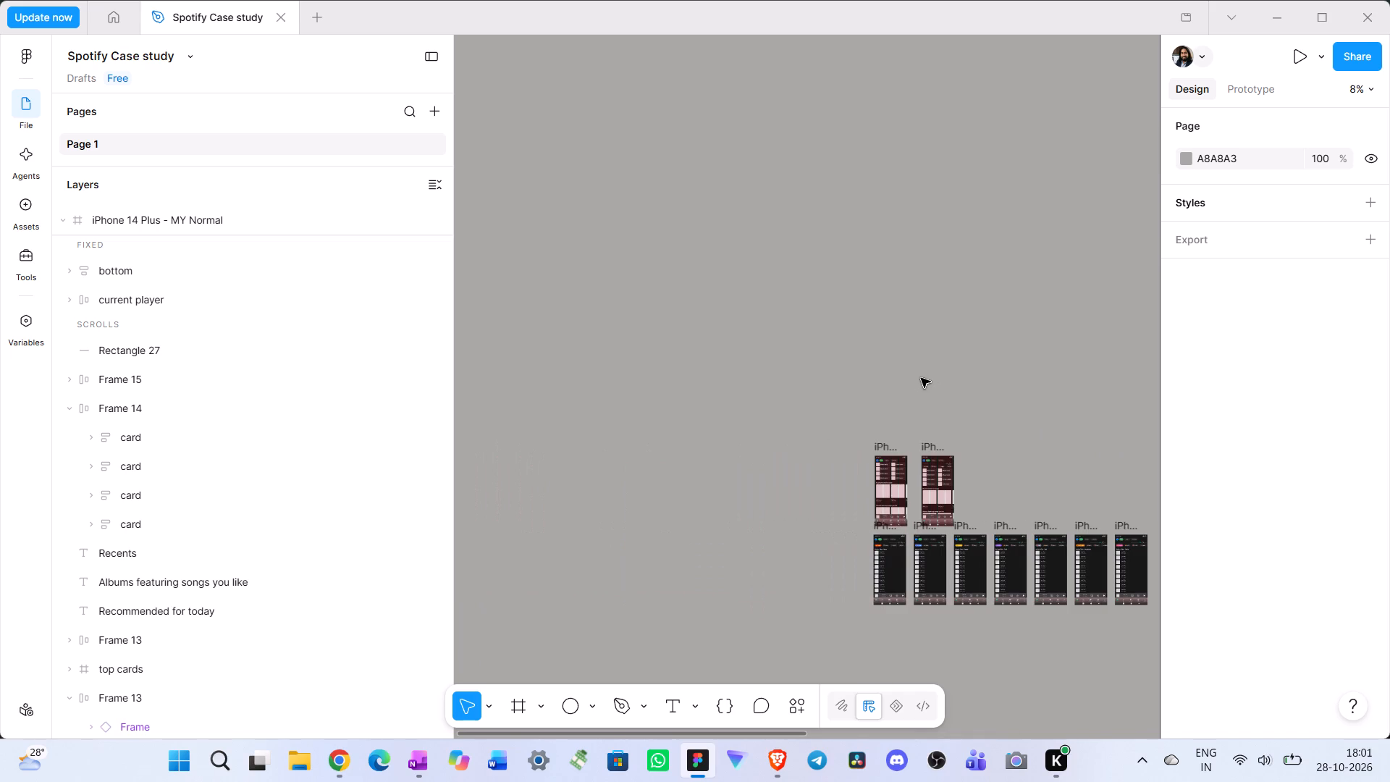
scroll(920, 382, "down", 4)
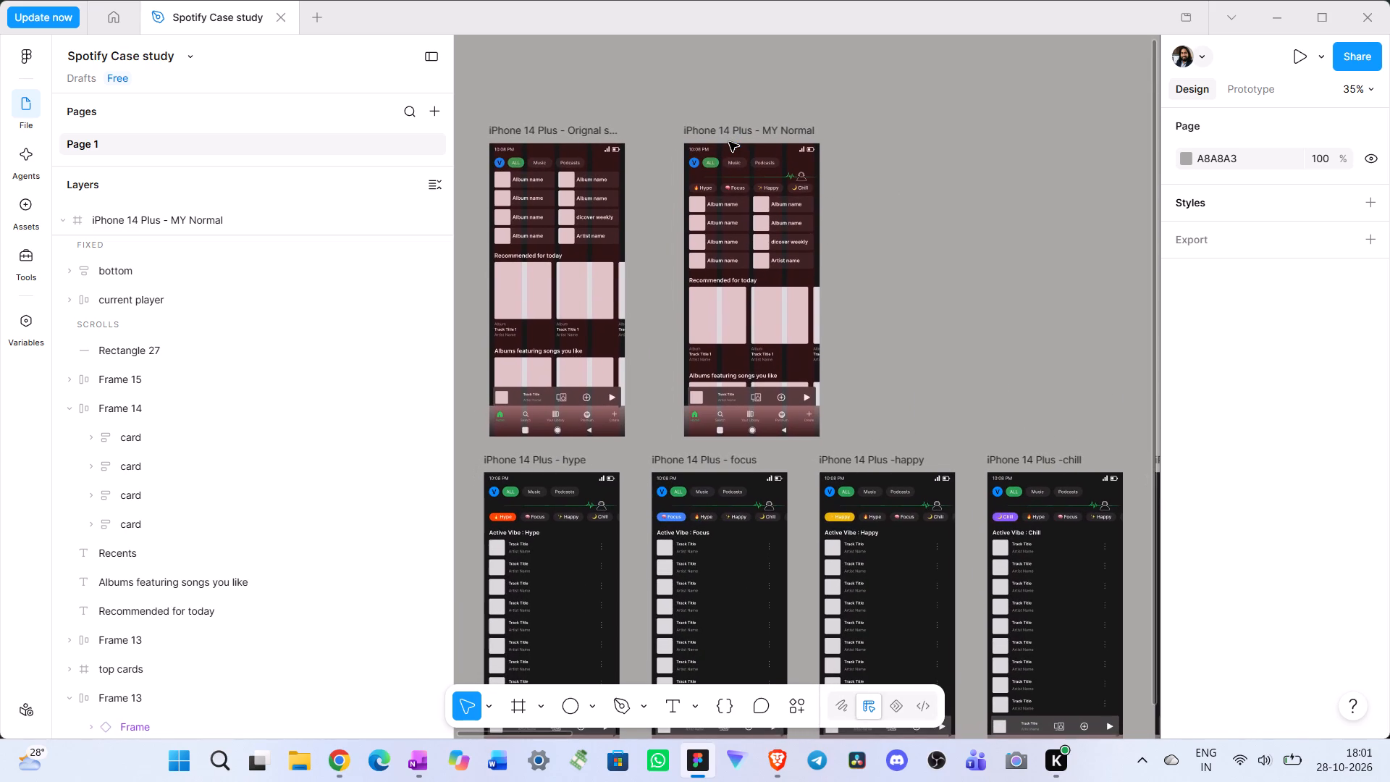
scroll(729, 142, "down", 1)
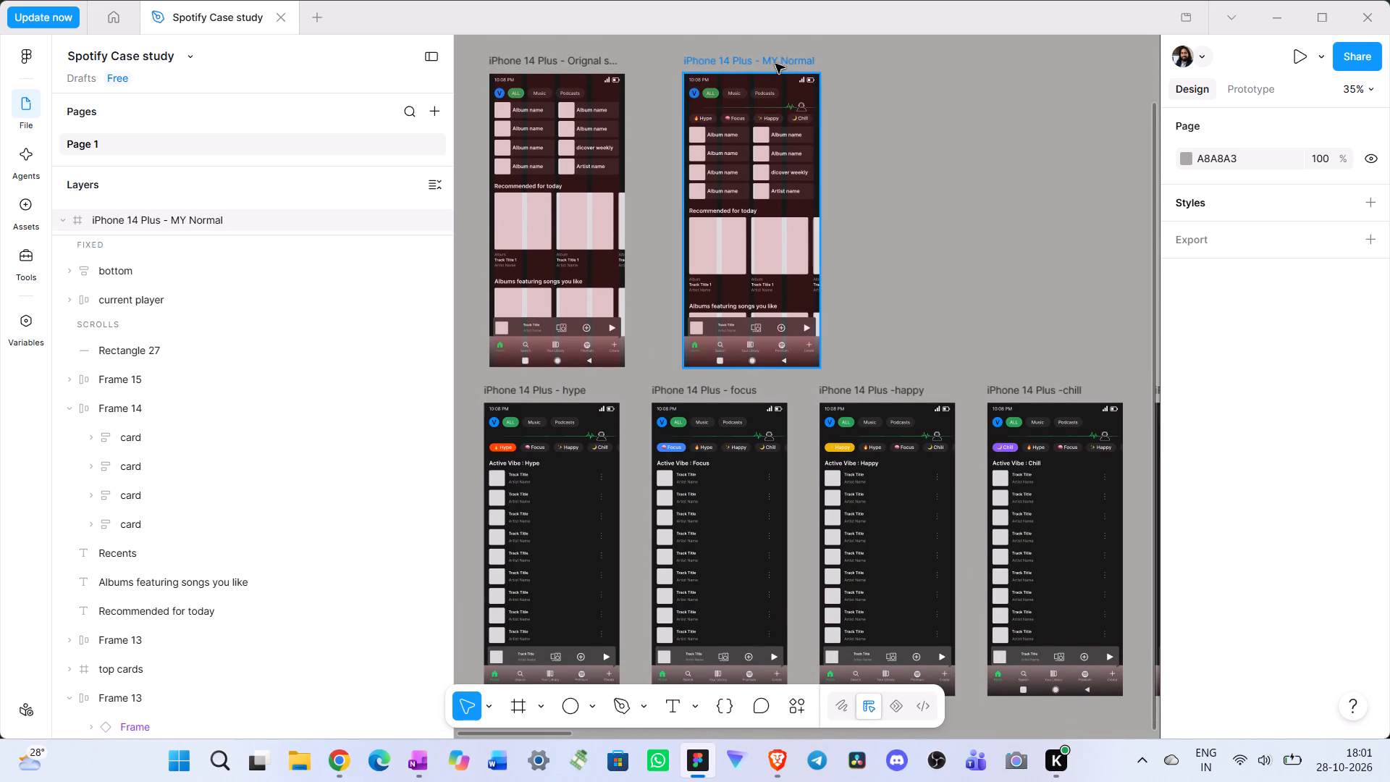
left_click(775, 64)
left_click(1292, 53)
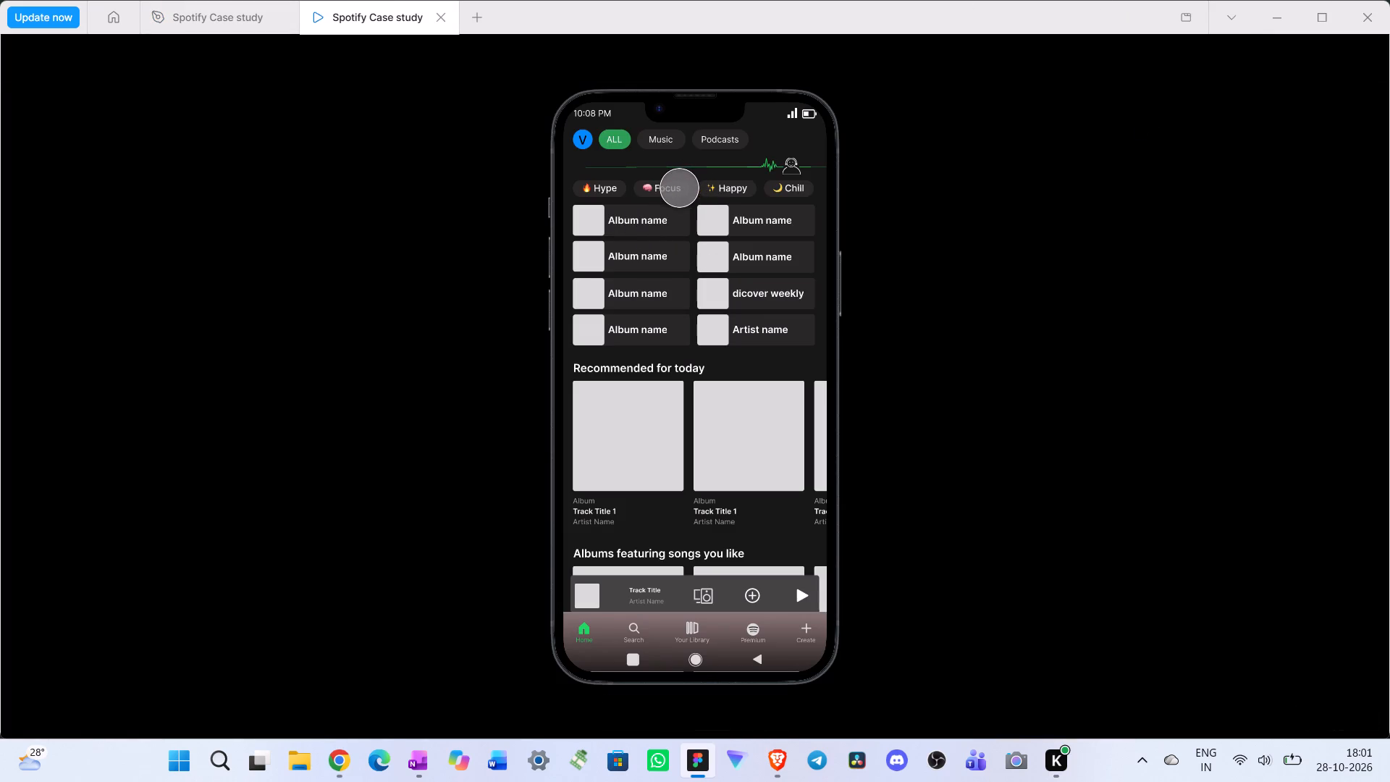
left_click_drag(686, 188, 729, 190)
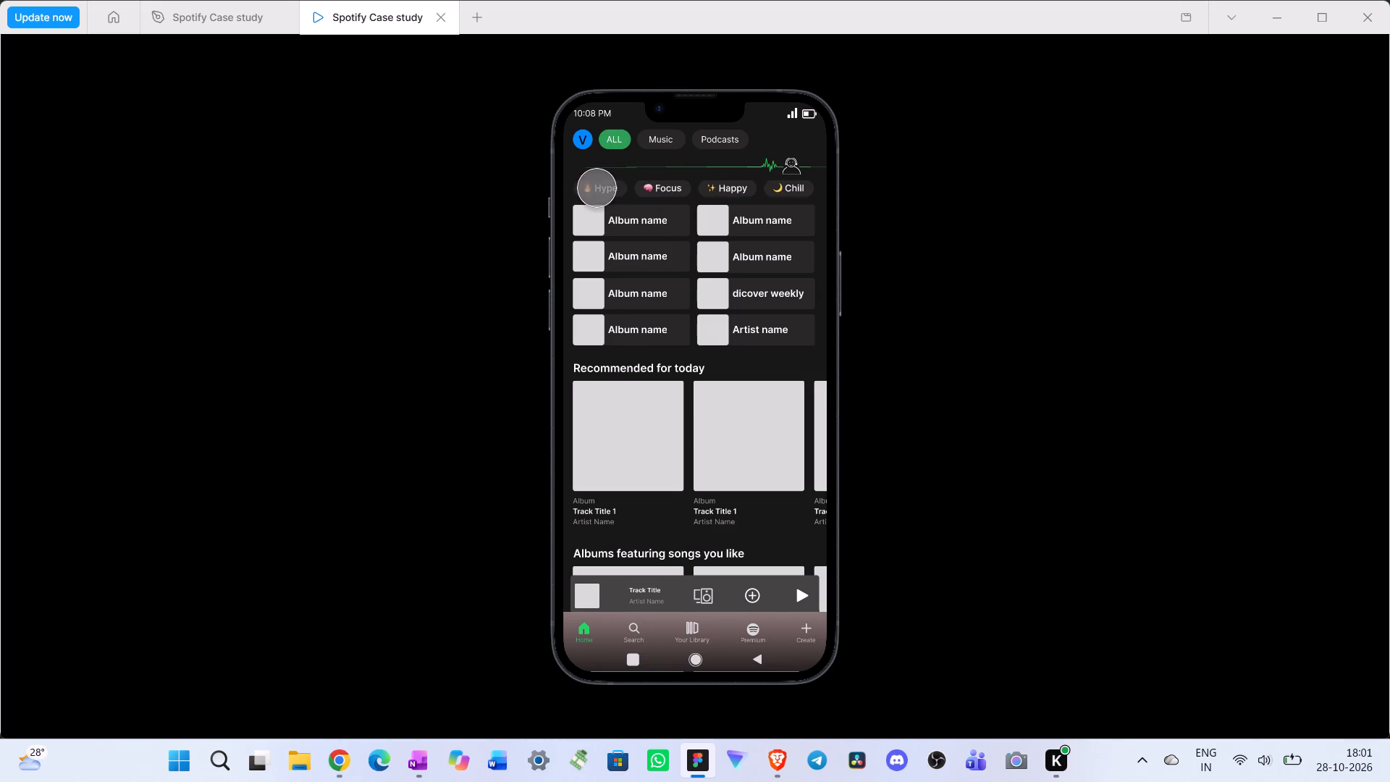
left_click(597, 188)
left_click(670, 189)
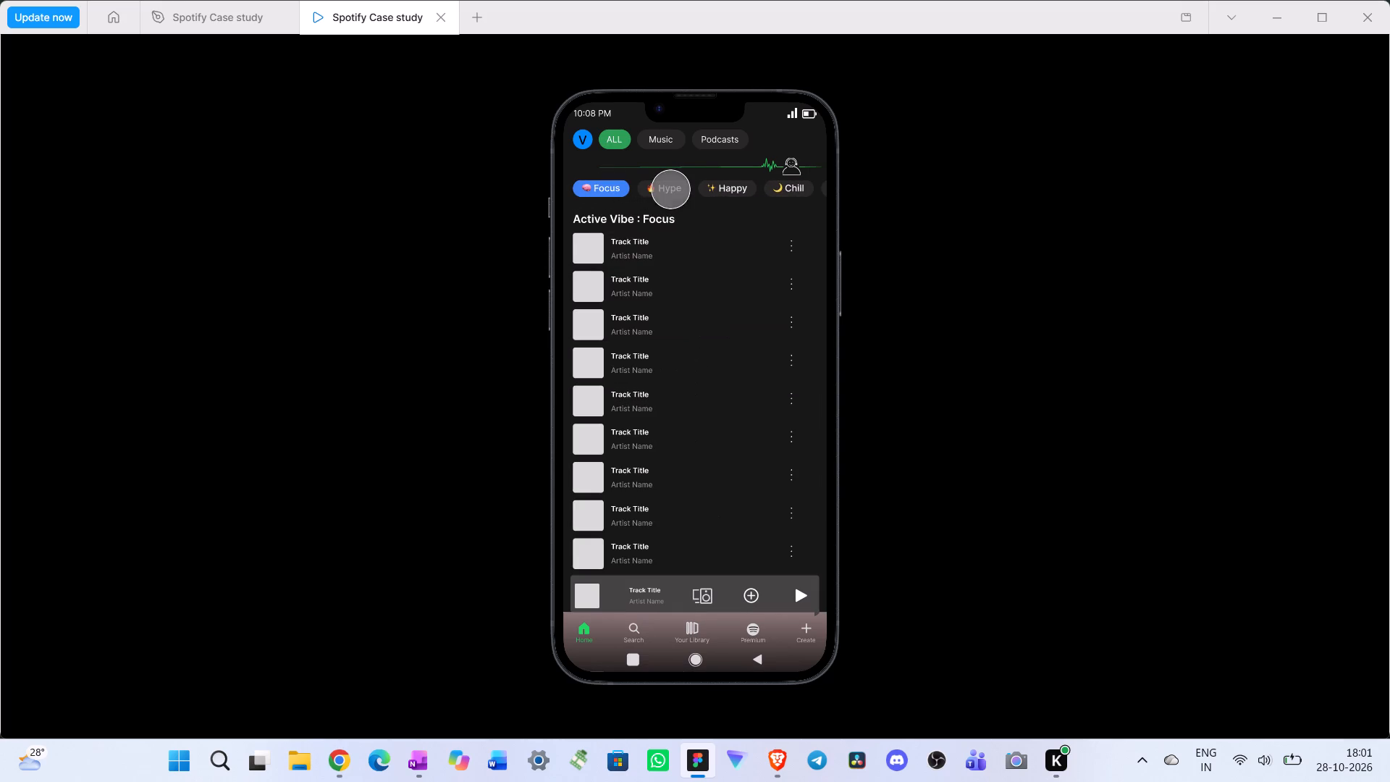
left_click(727, 193)
left_click(782, 190)
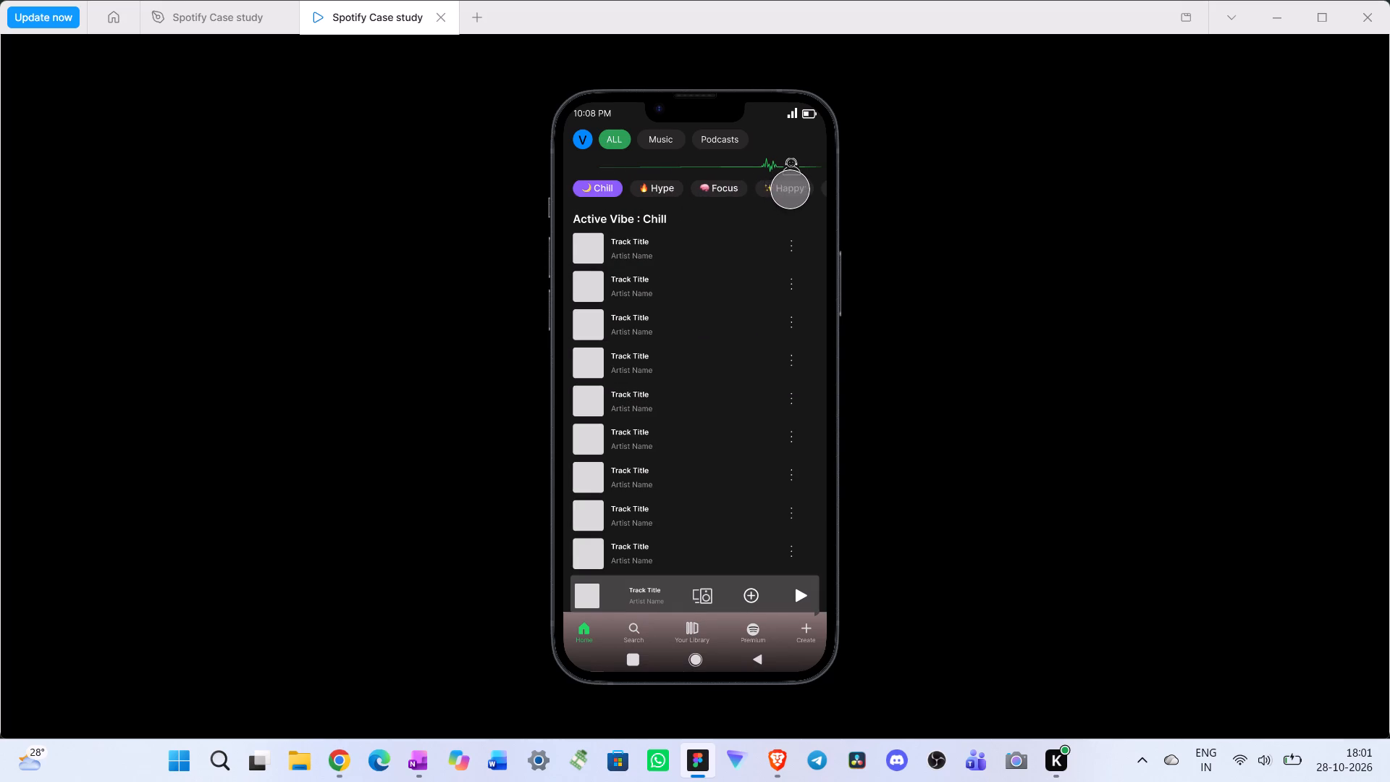
Swipe the vibe-chip row on the vibe screens and test the Sad, Chill, Nostalgia and Party chips.
left_click_drag(790, 189, 783, 189)
left_click_drag(801, 185, 791, 185)
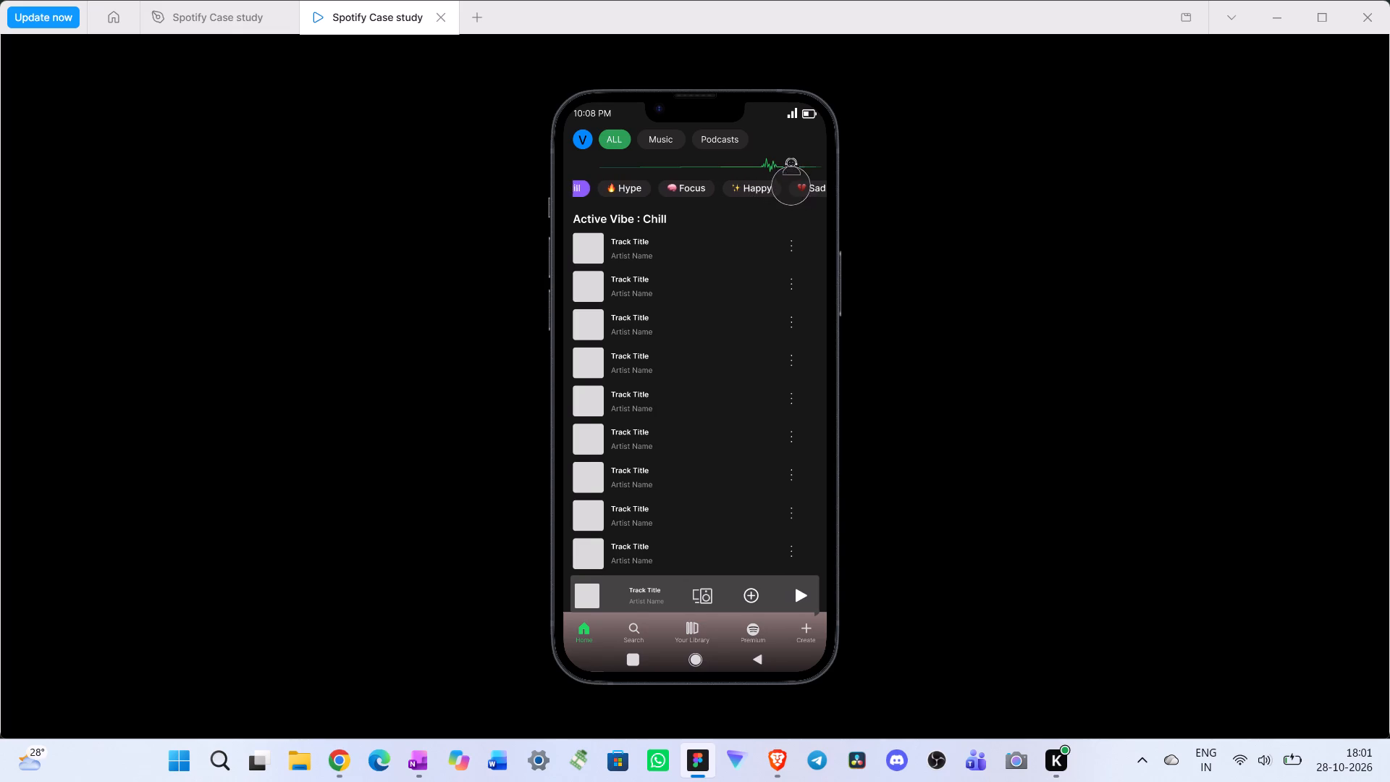
left_click_drag(791, 185, 764, 185)
left_click(780, 185)
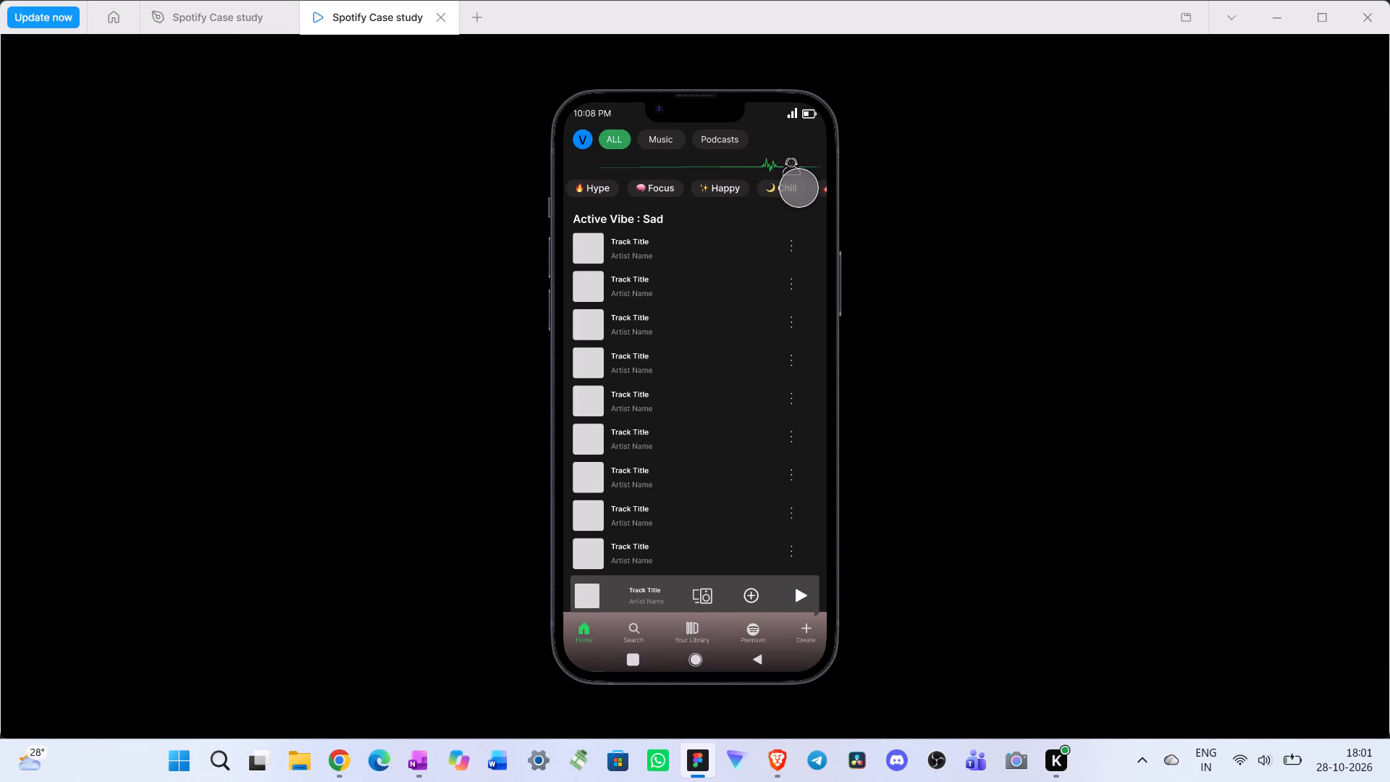
left_click_drag(750, 184, 808, 189)
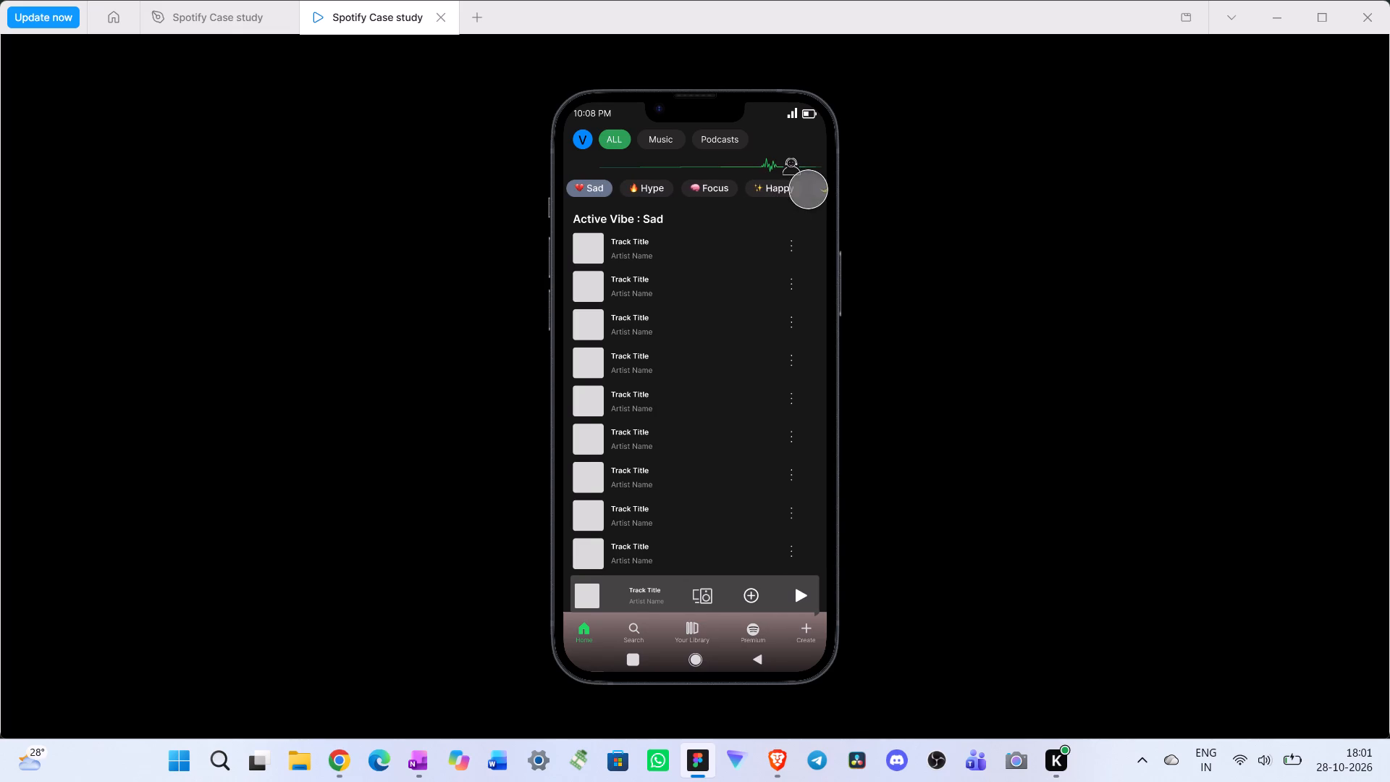
left_click_drag(777, 188, 700, 188)
left_click(745, 188)
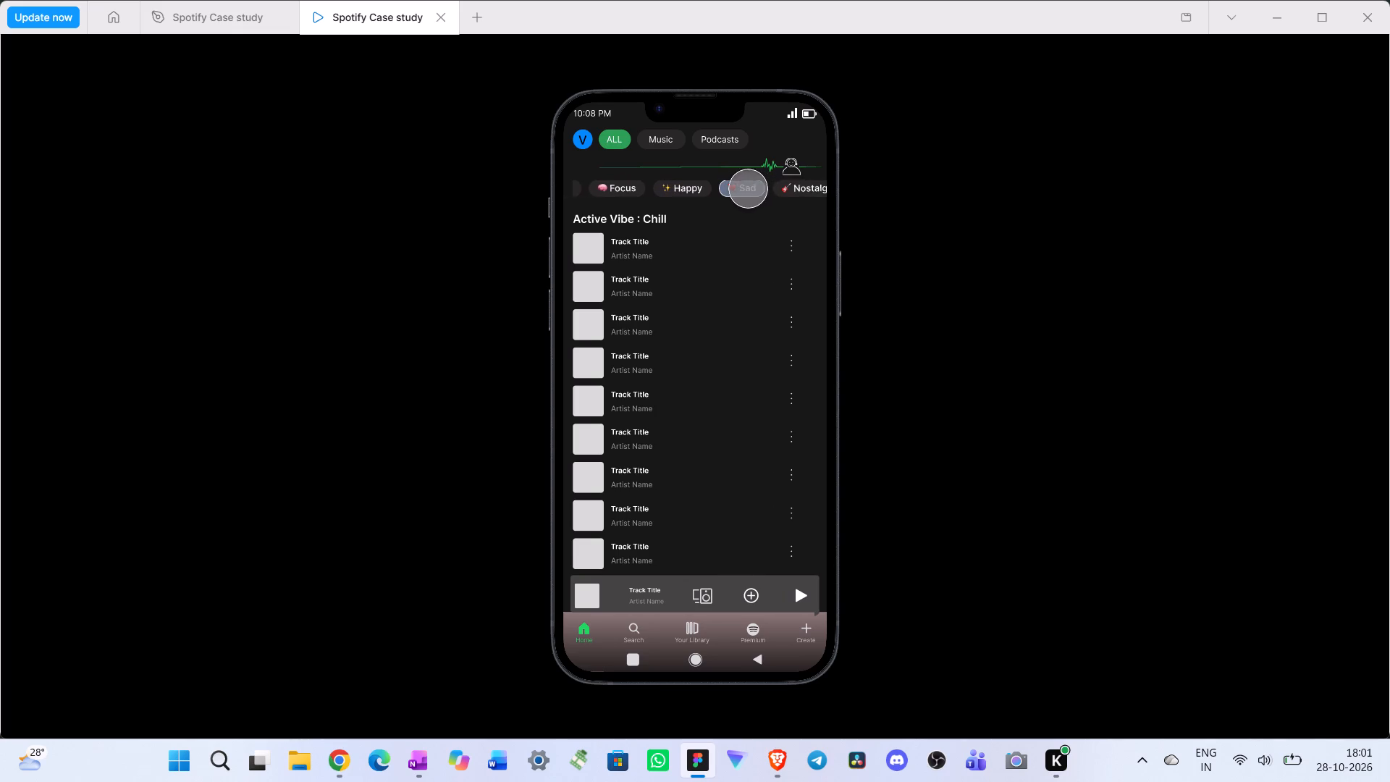
left_click_drag(797, 190, 736, 190)
left_click(759, 190)
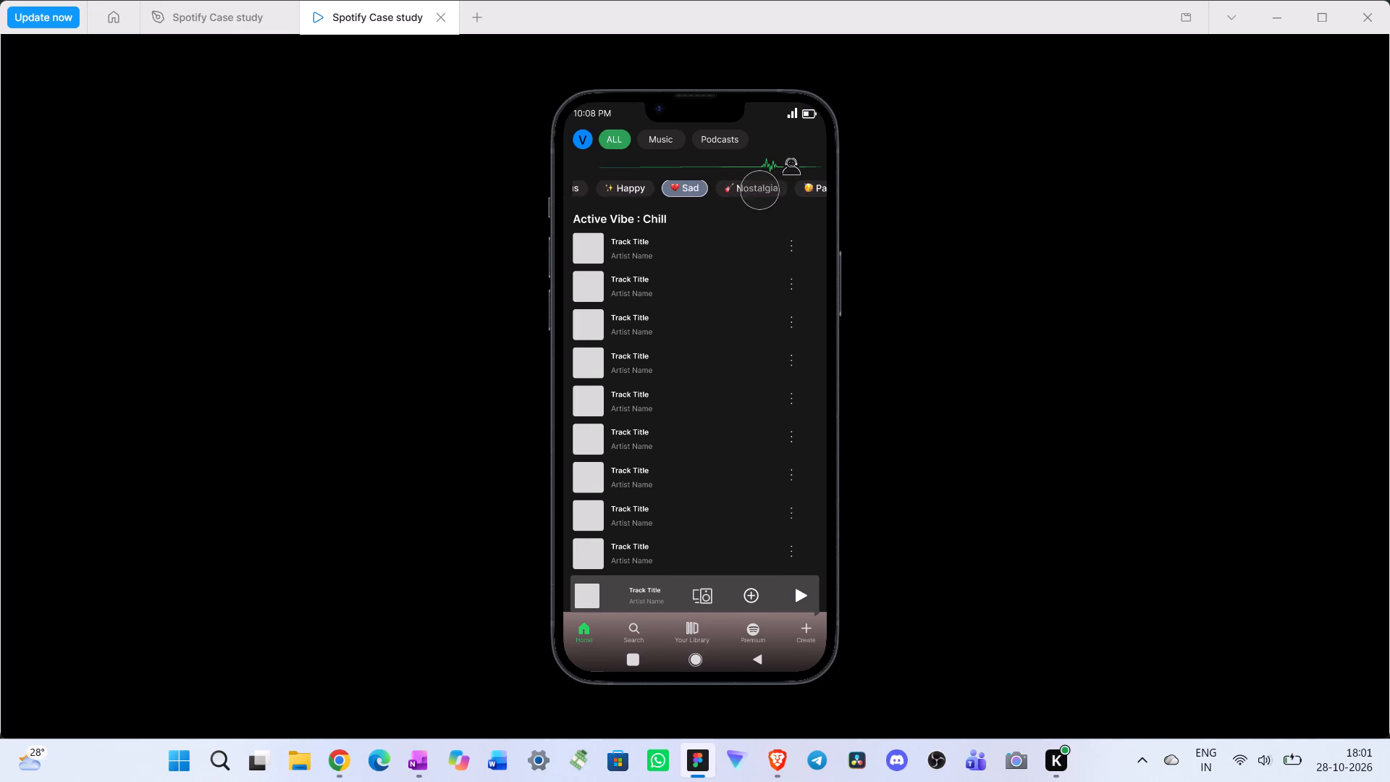
left_click(760, 185)
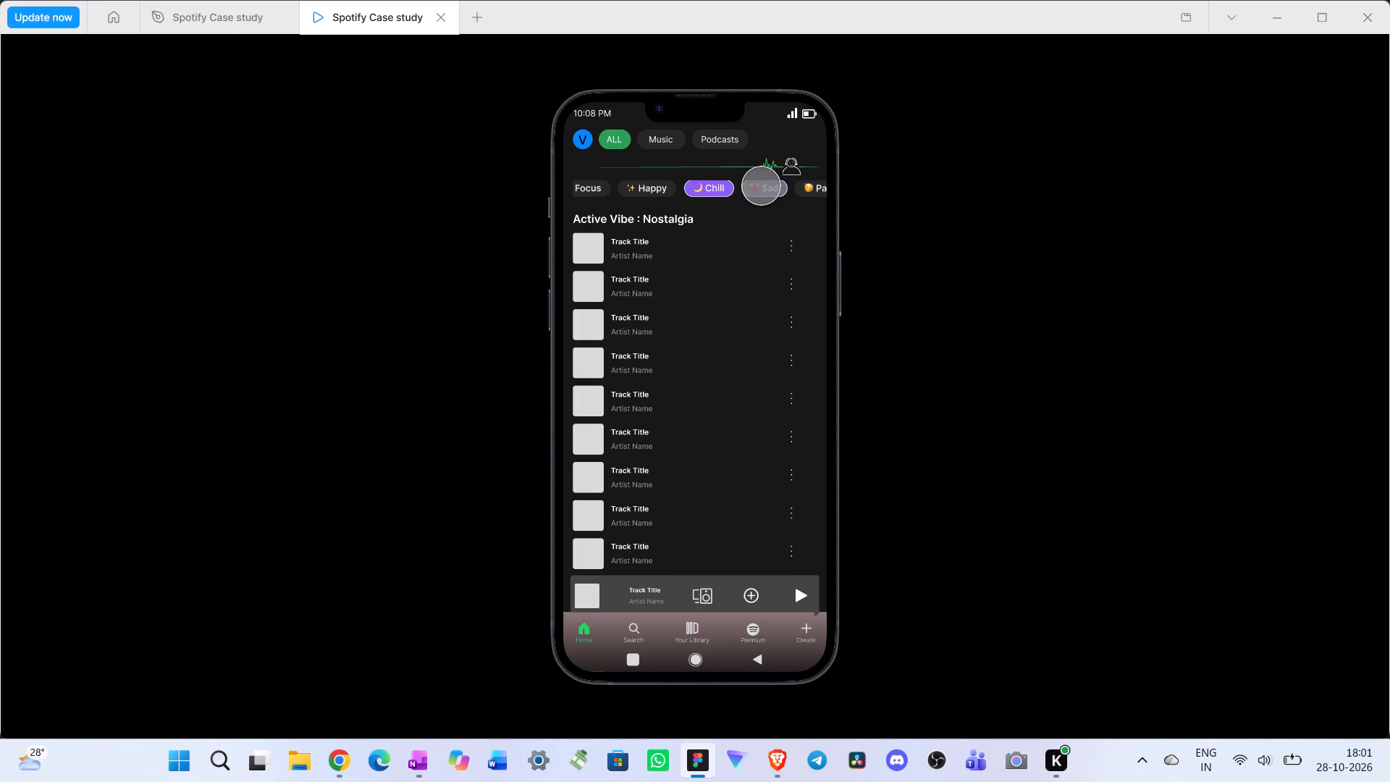
left_click_drag(783, 187, 735, 189)
left_click(802, 182)
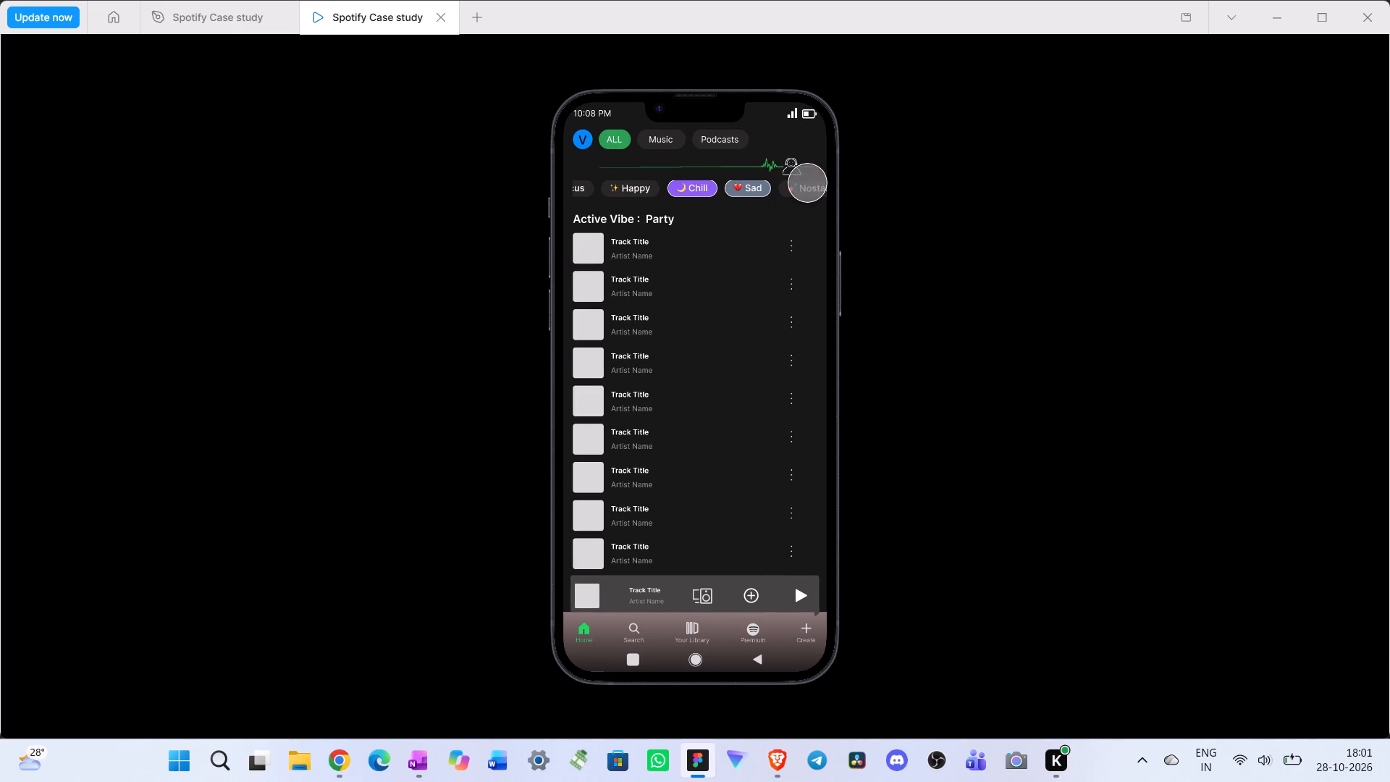
Test the vibe chips from the Party screen back to Hype and on to Chill, and close the prototype preview.
left_click(773, 182)
left_click(717, 188)
left_click(670, 193)
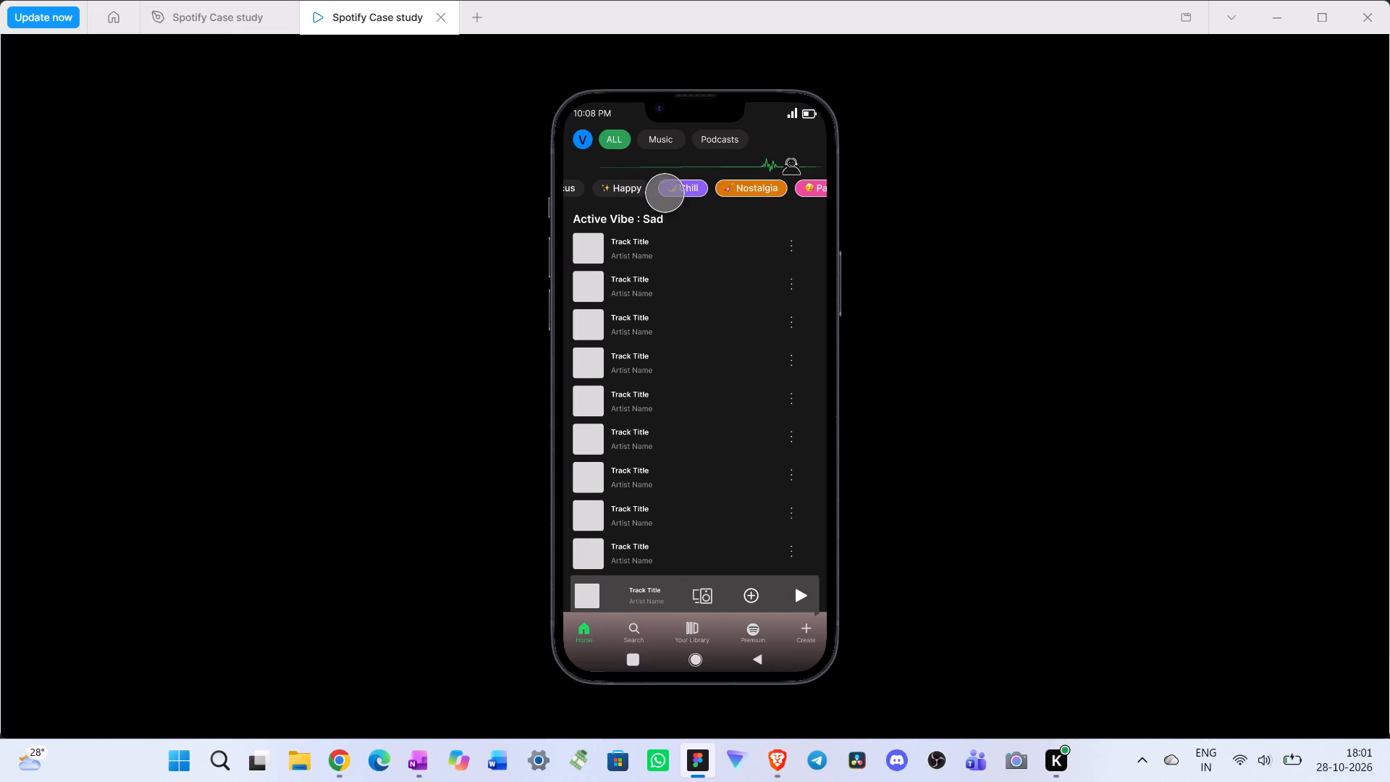
left_click(636, 187)
left_click(601, 187)
left_click_drag(677, 188, 769, 187)
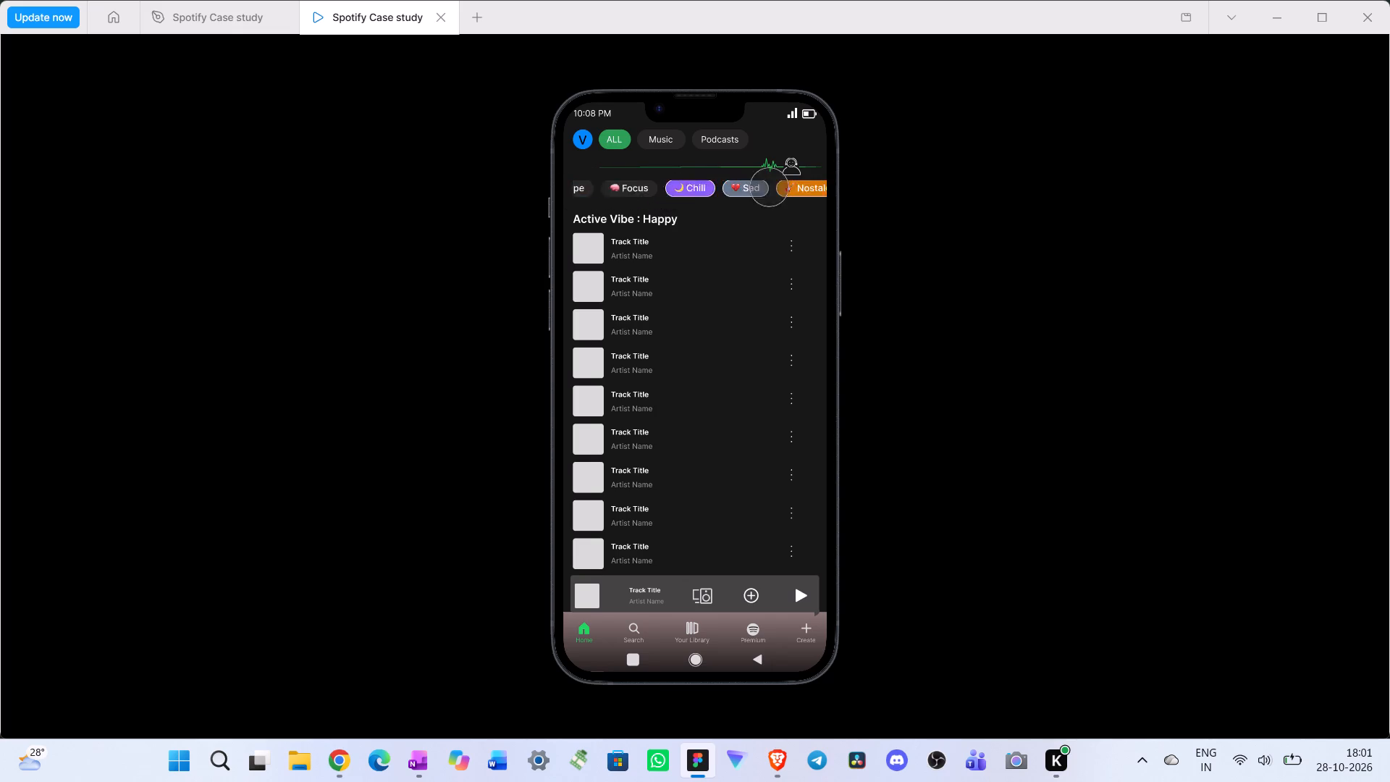
left_click_drag(769, 187, 829, 193)
left_click(664, 185)
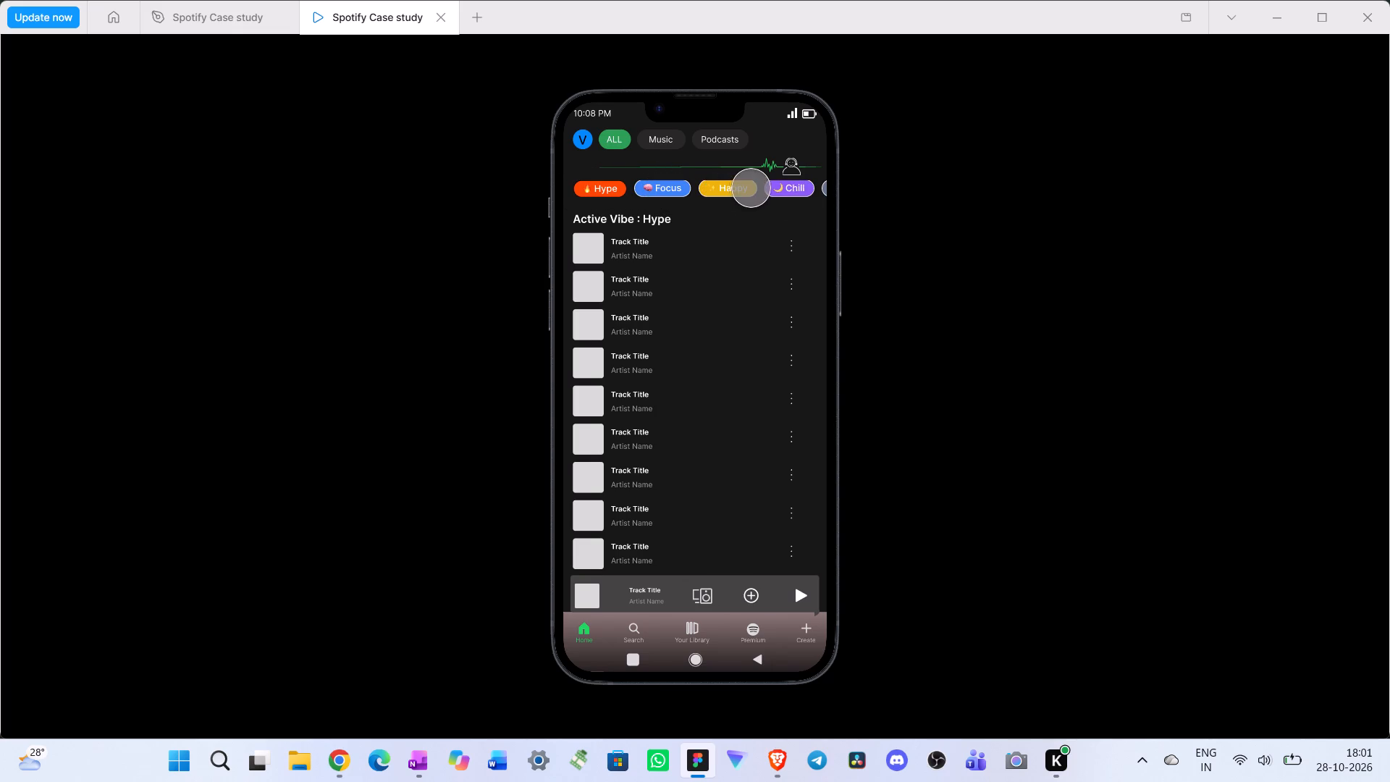
left_click(738, 187)
left_click(796, 187)
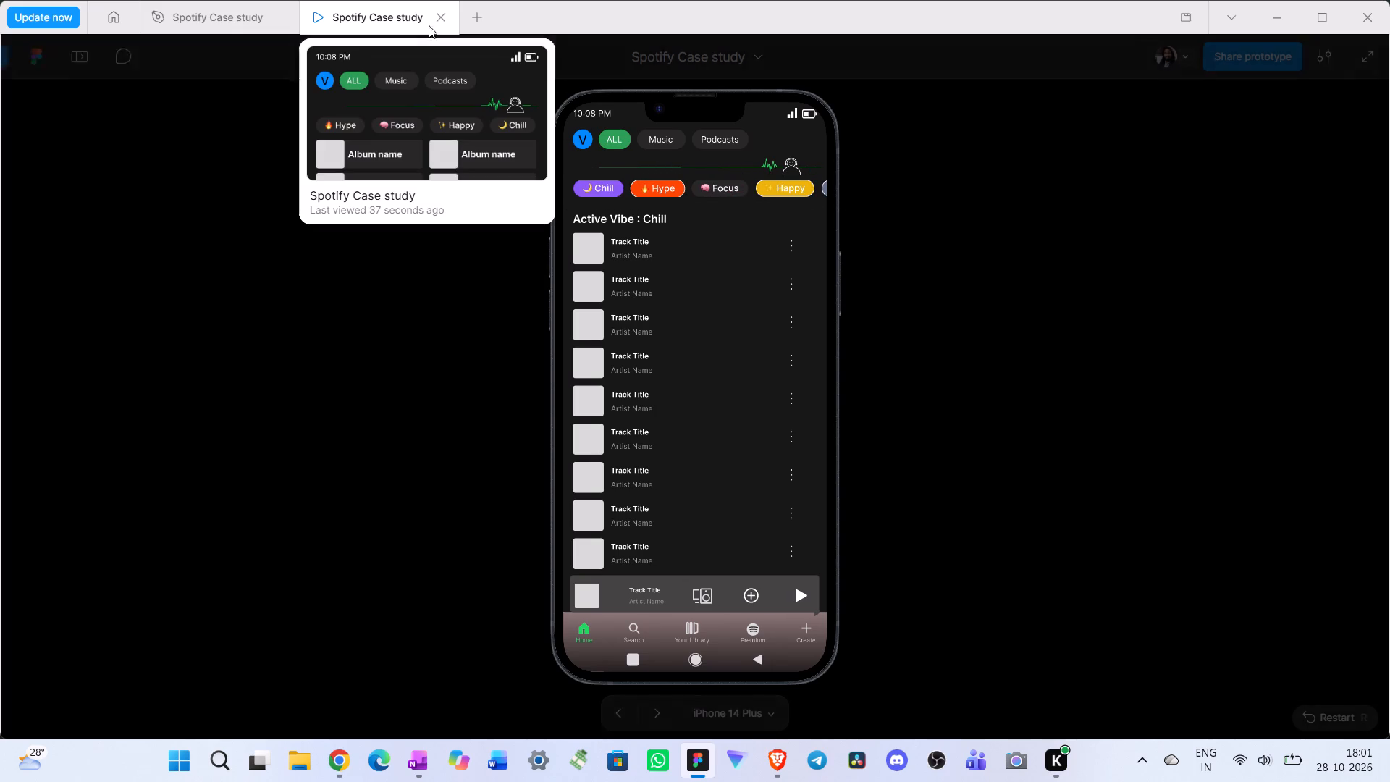
left_click(442, 19)
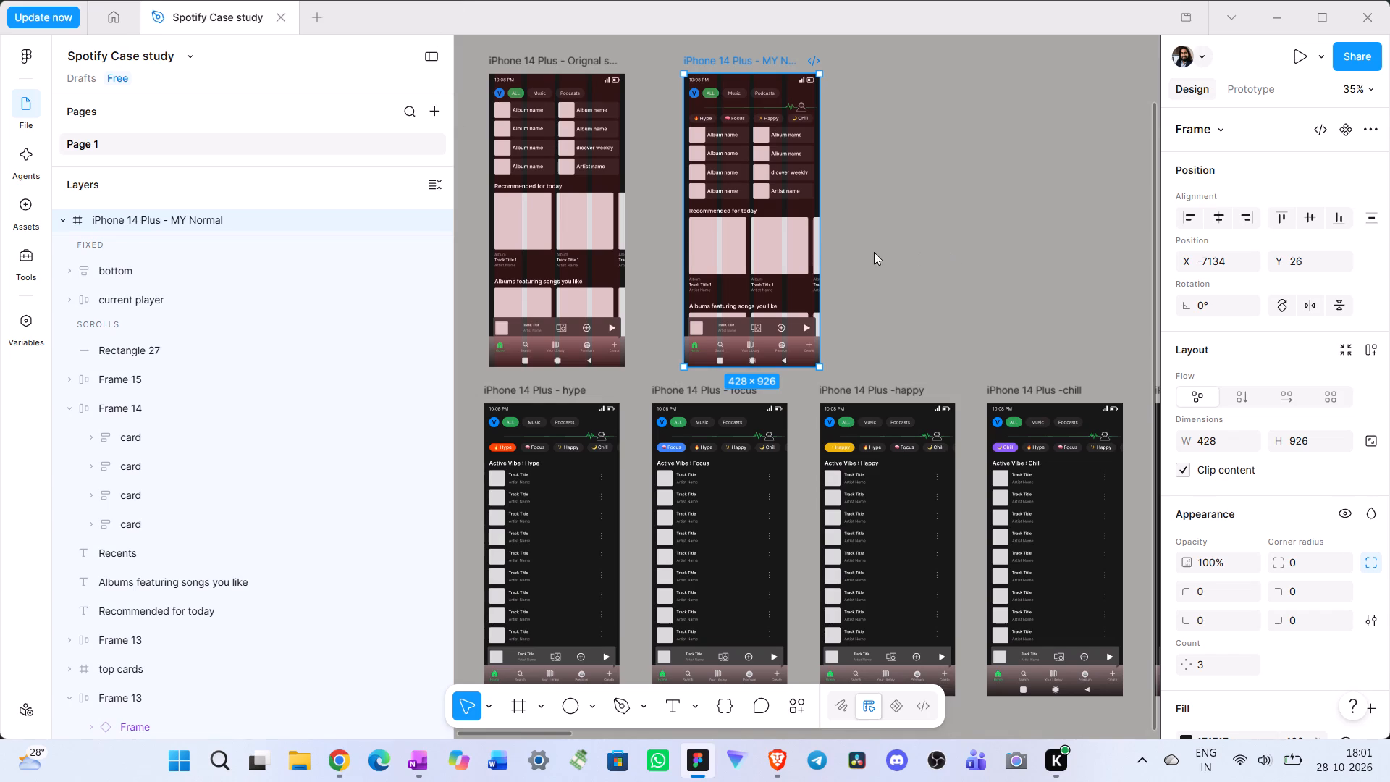
Check the file's assets for local components created in this file.
left_click(25, 206)
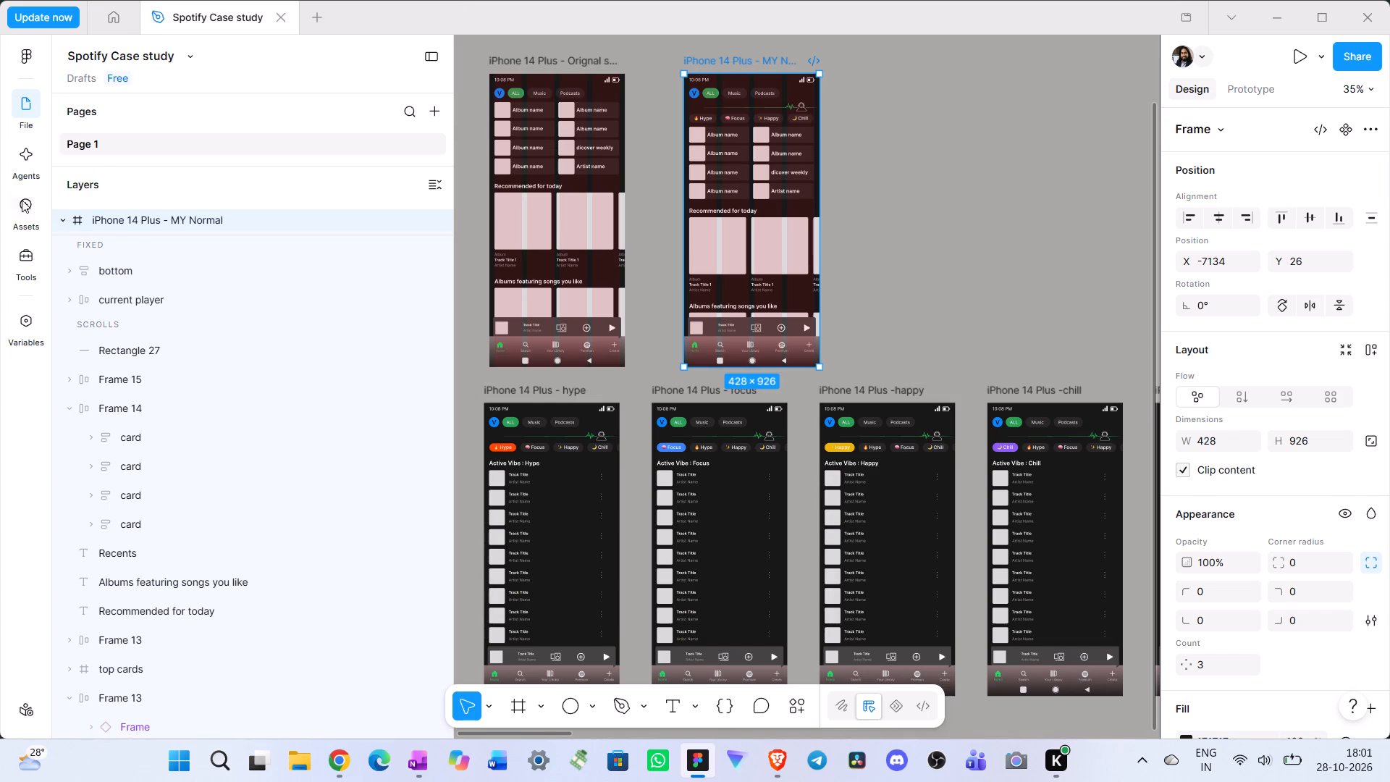
left_click(22, 200)
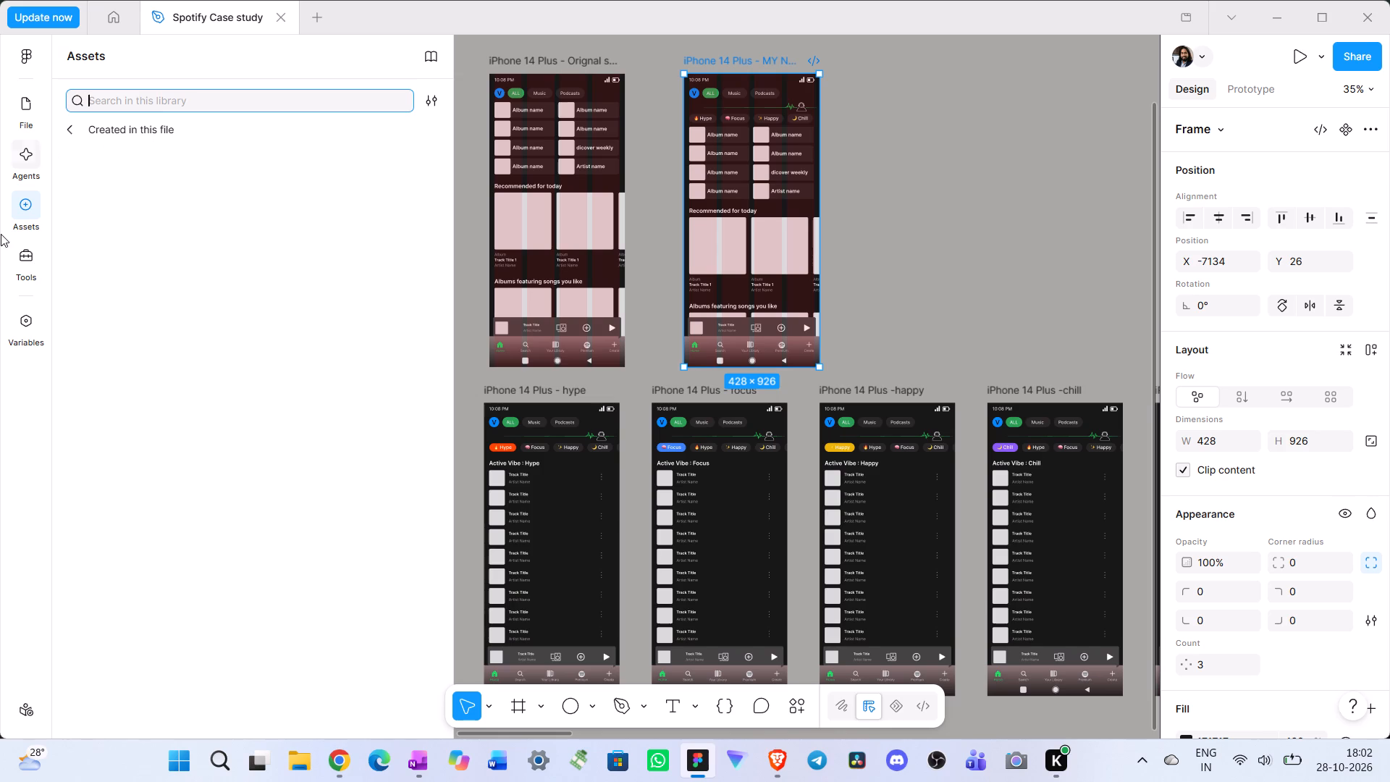
left_click(942, 277)
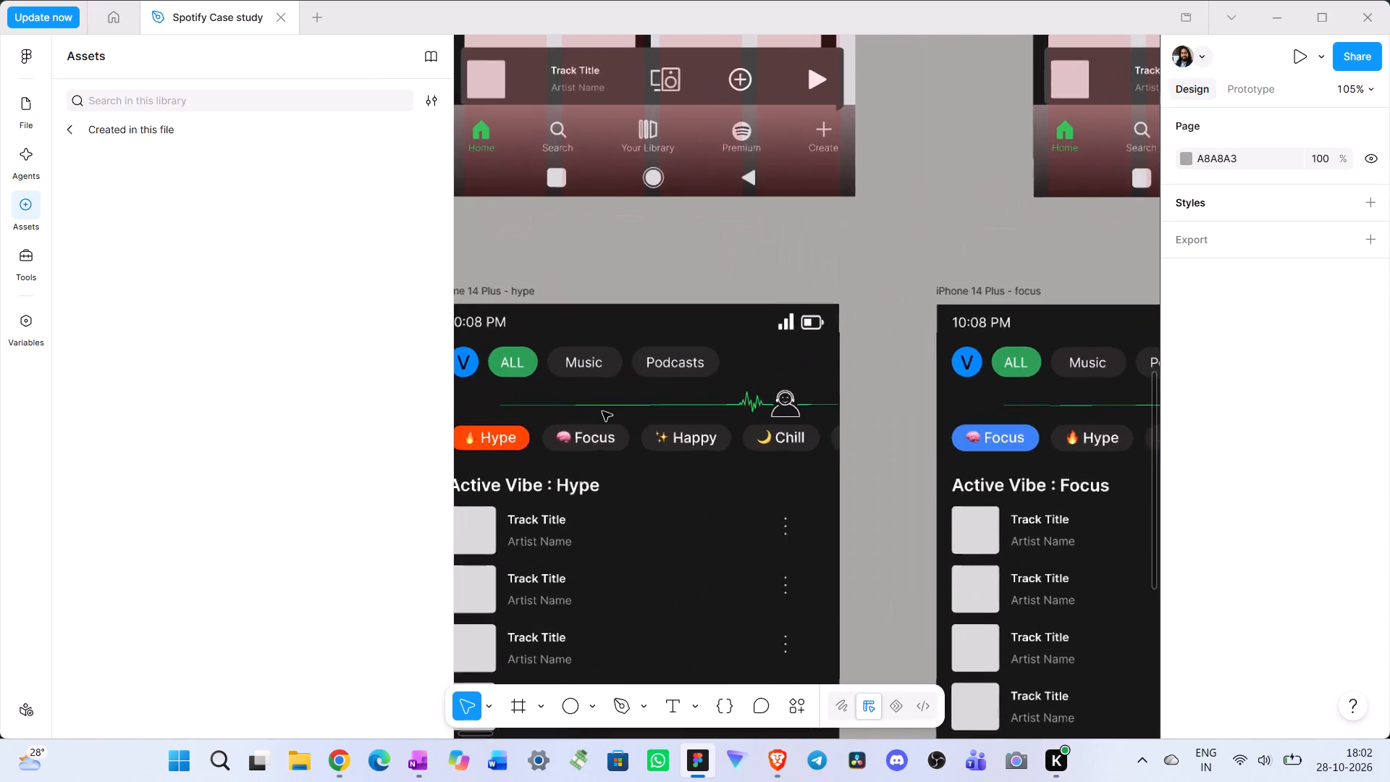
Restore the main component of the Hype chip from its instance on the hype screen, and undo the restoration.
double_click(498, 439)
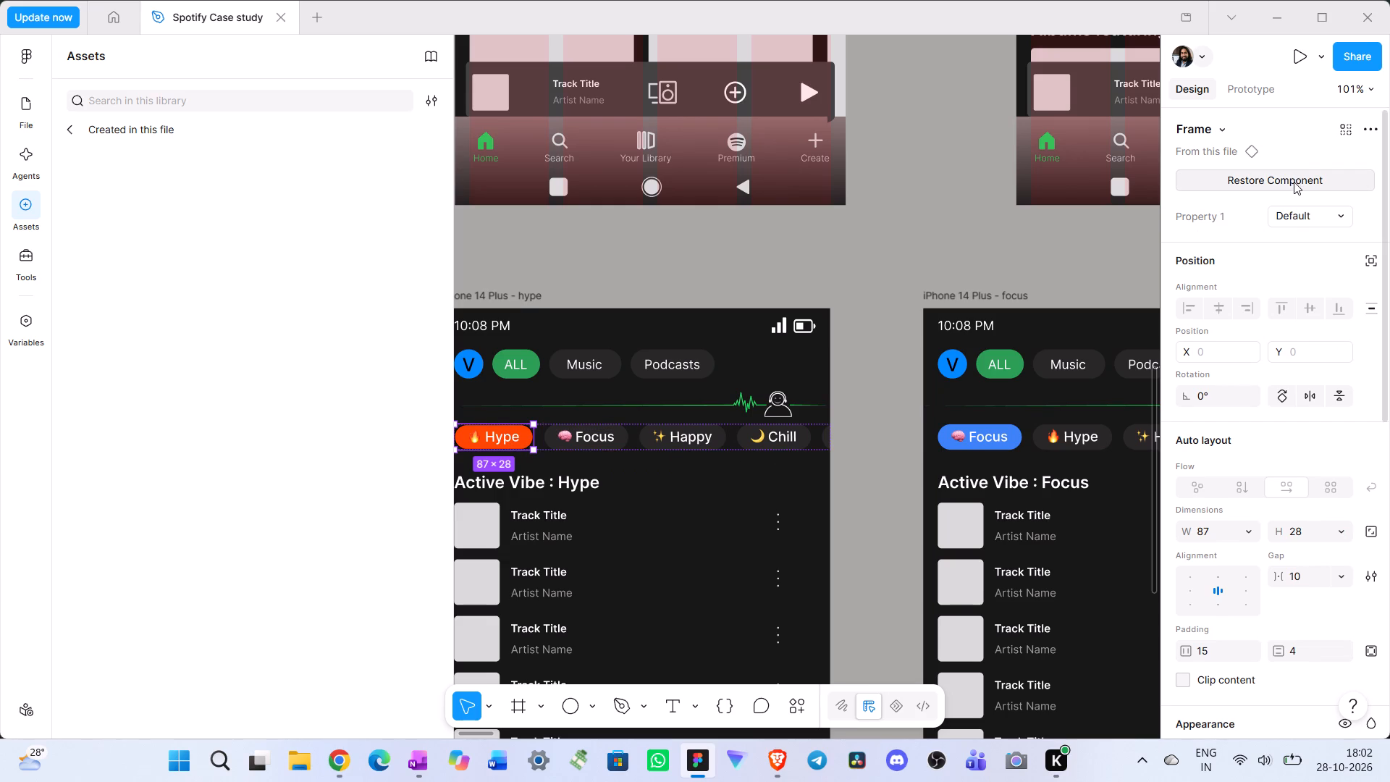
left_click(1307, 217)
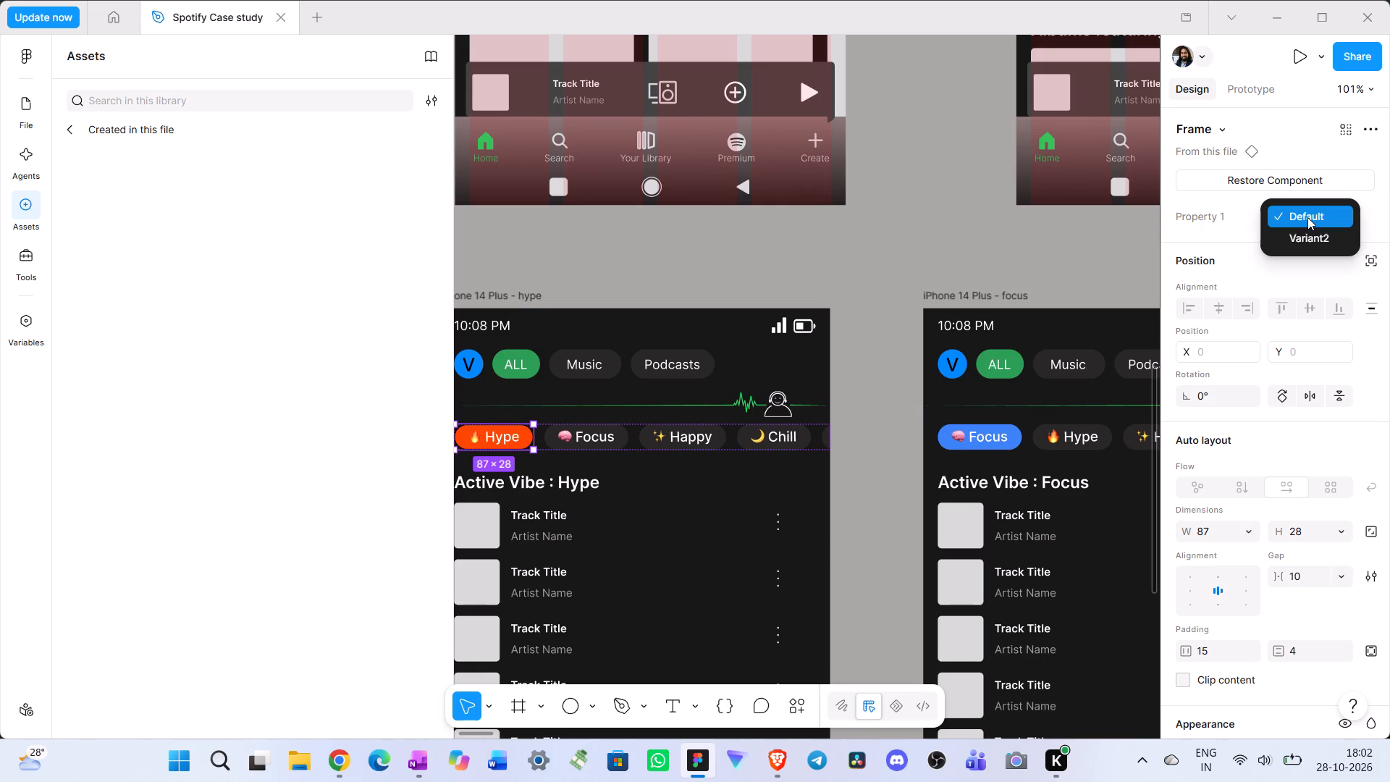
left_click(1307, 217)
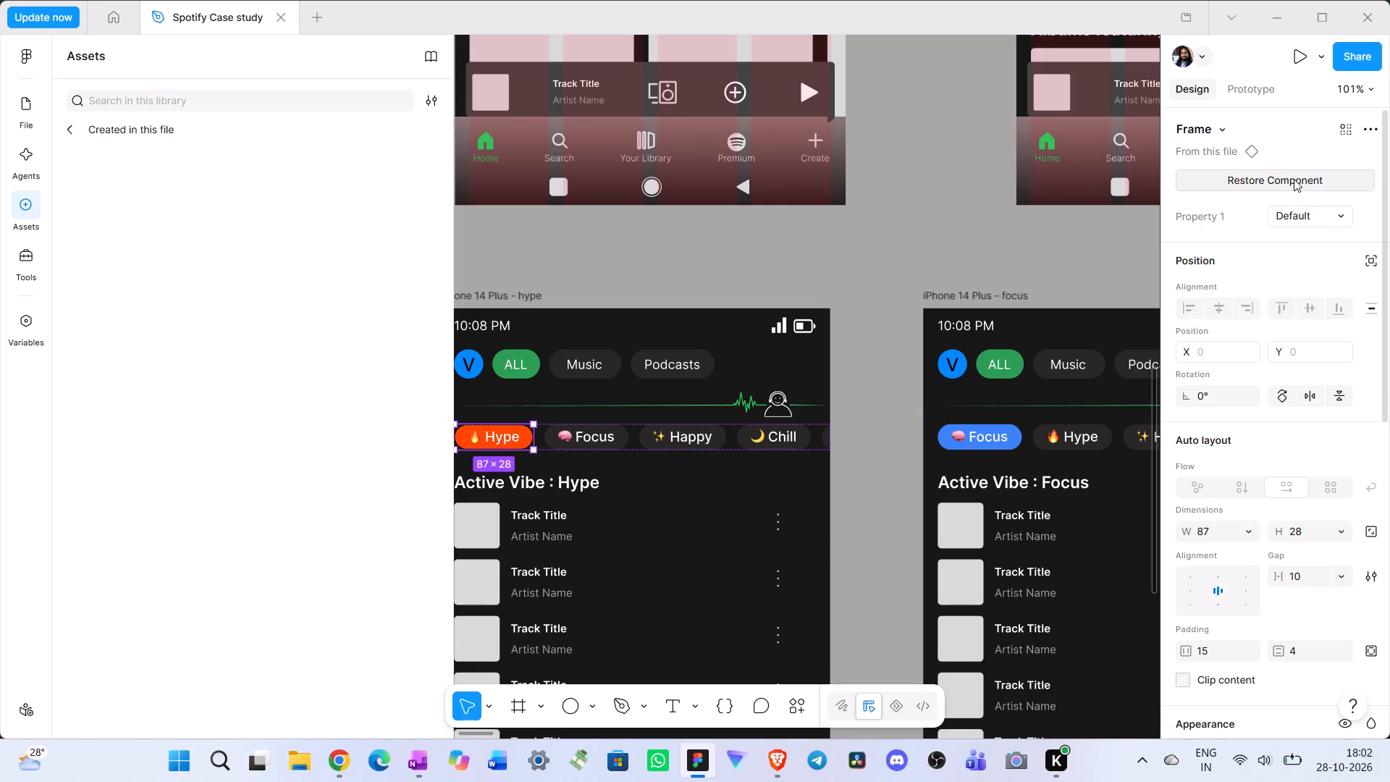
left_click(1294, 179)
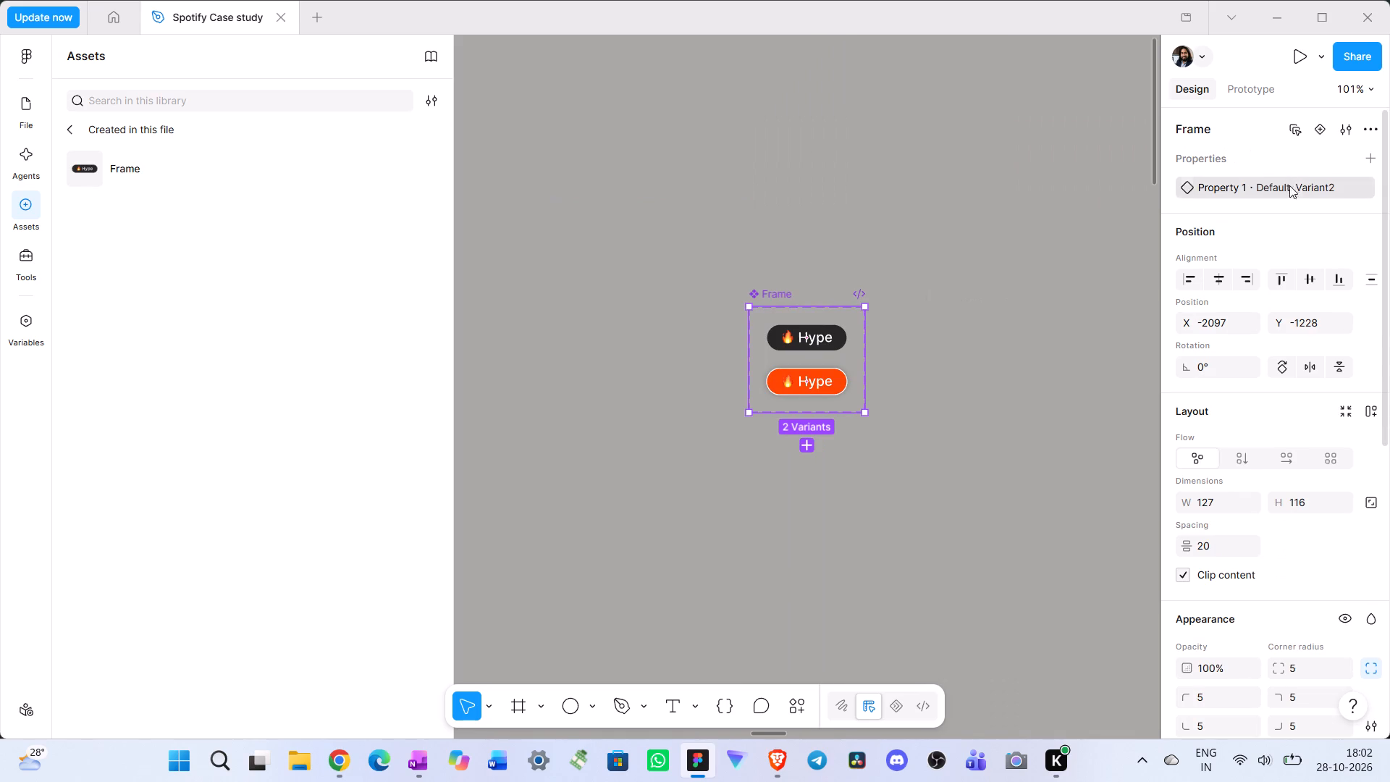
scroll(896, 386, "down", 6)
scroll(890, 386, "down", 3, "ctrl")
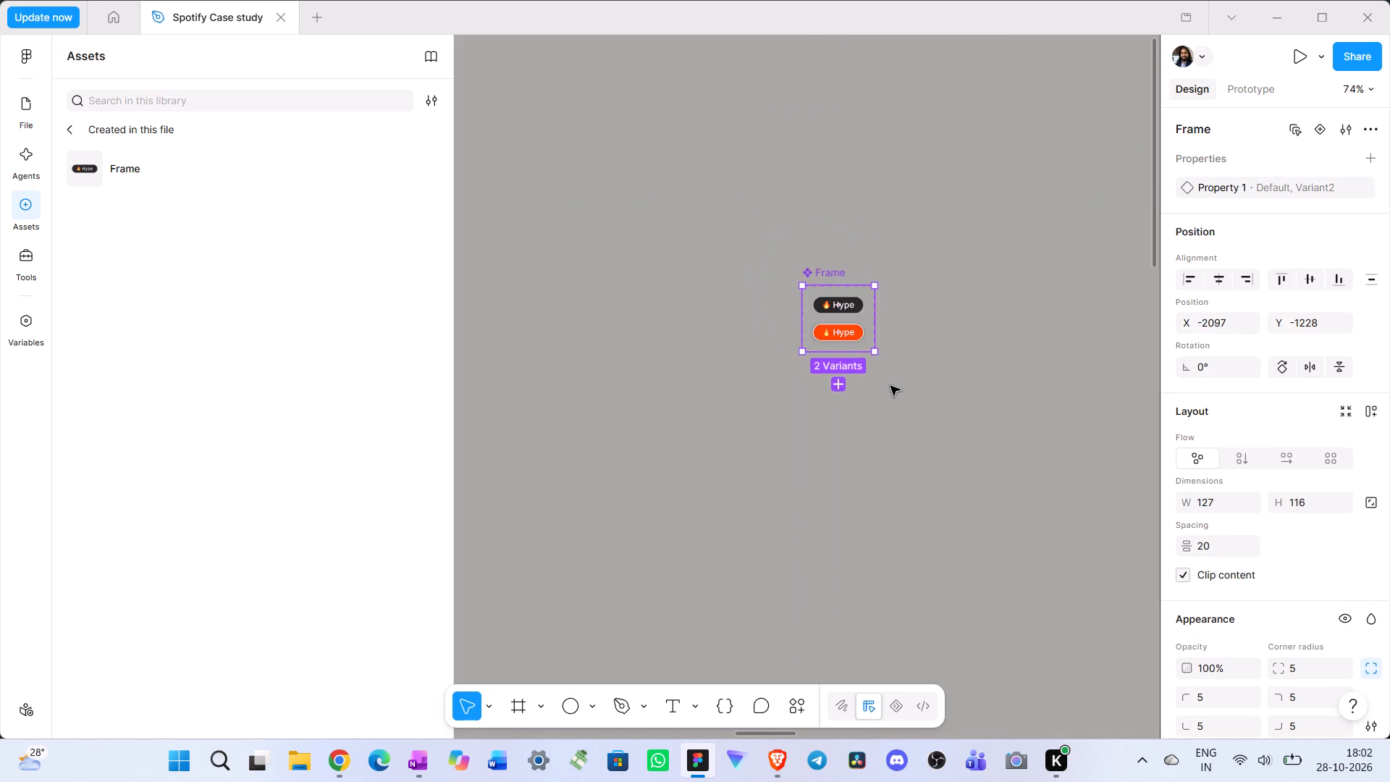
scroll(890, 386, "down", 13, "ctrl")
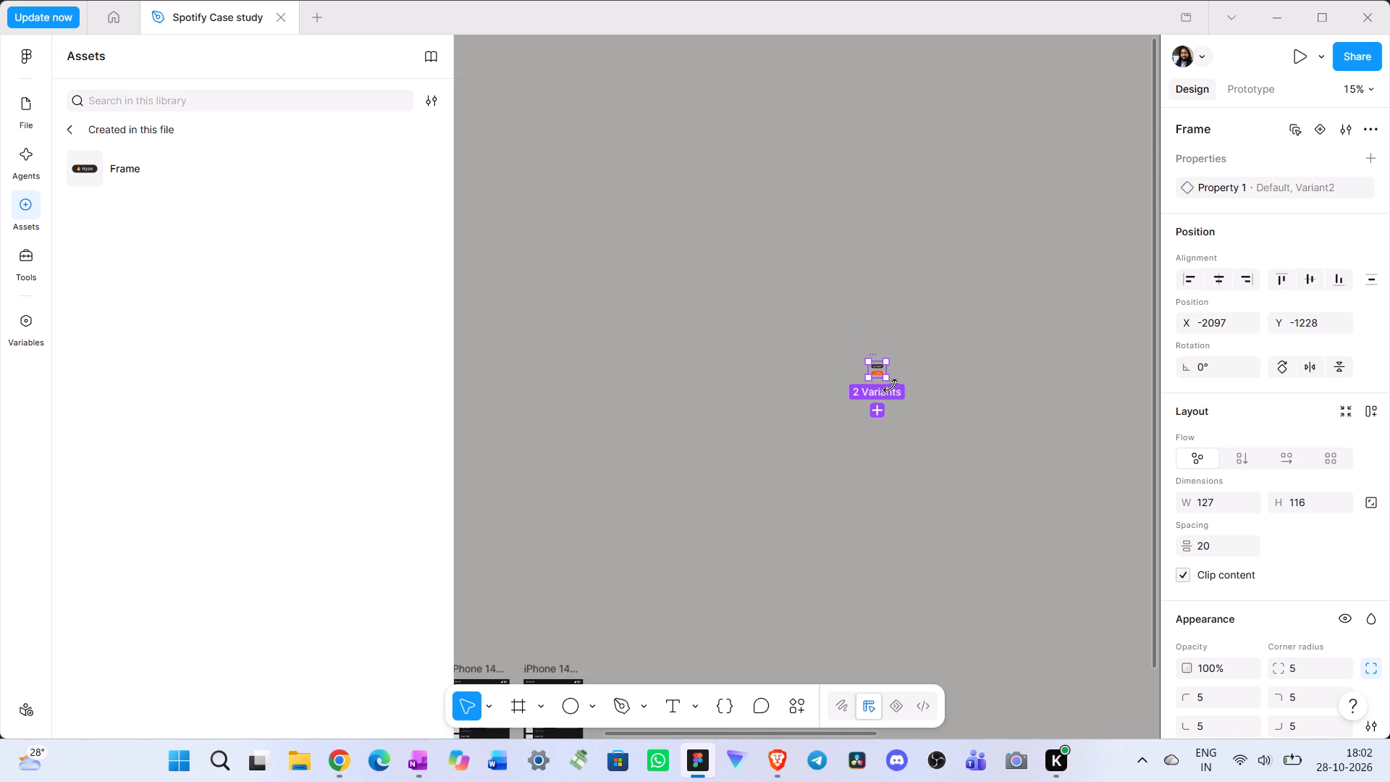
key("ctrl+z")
Return to the file's layers and review the component actions available for the Hype chip instance on the hype screen.
scroll(712, 419, "down", 4)
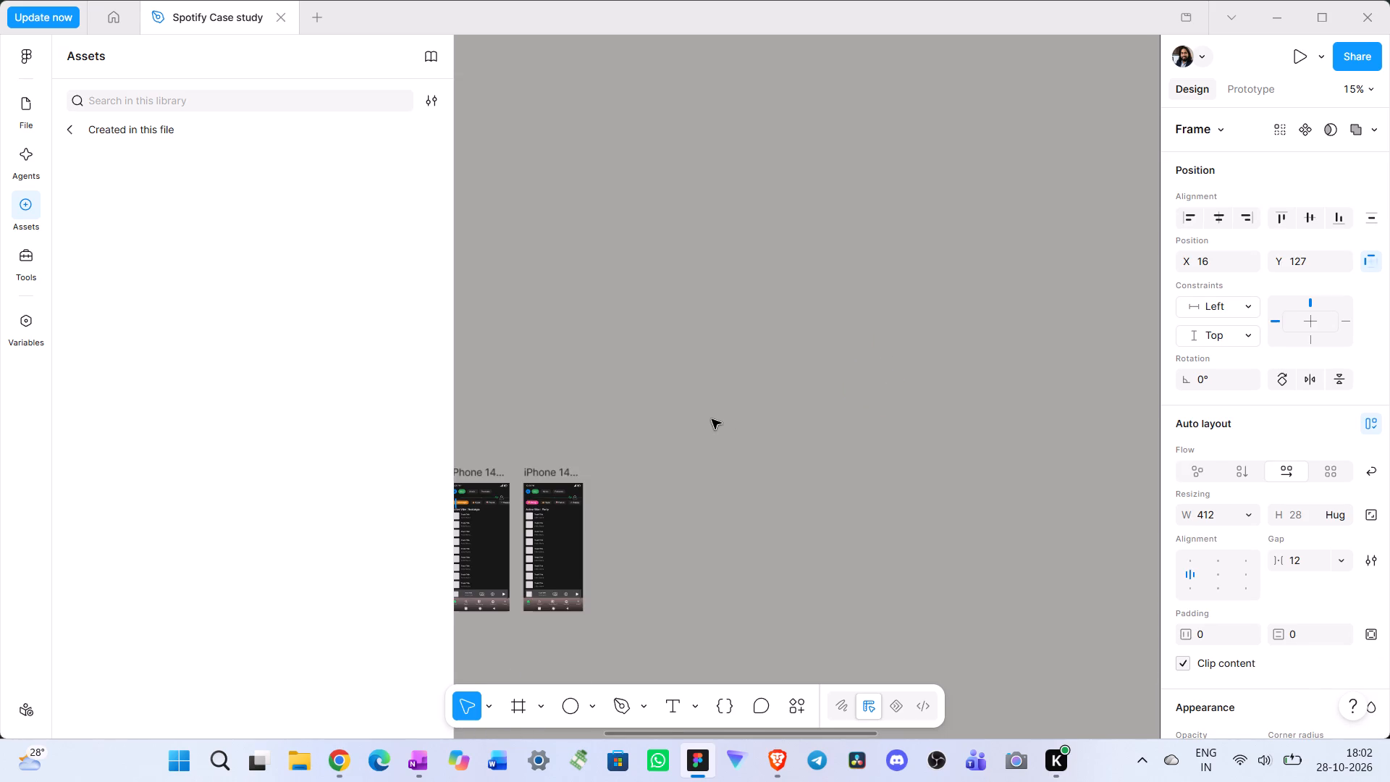
scroll(712, 419, "down", 3)
scroll(699, 433, "up", 6, "ctrl")
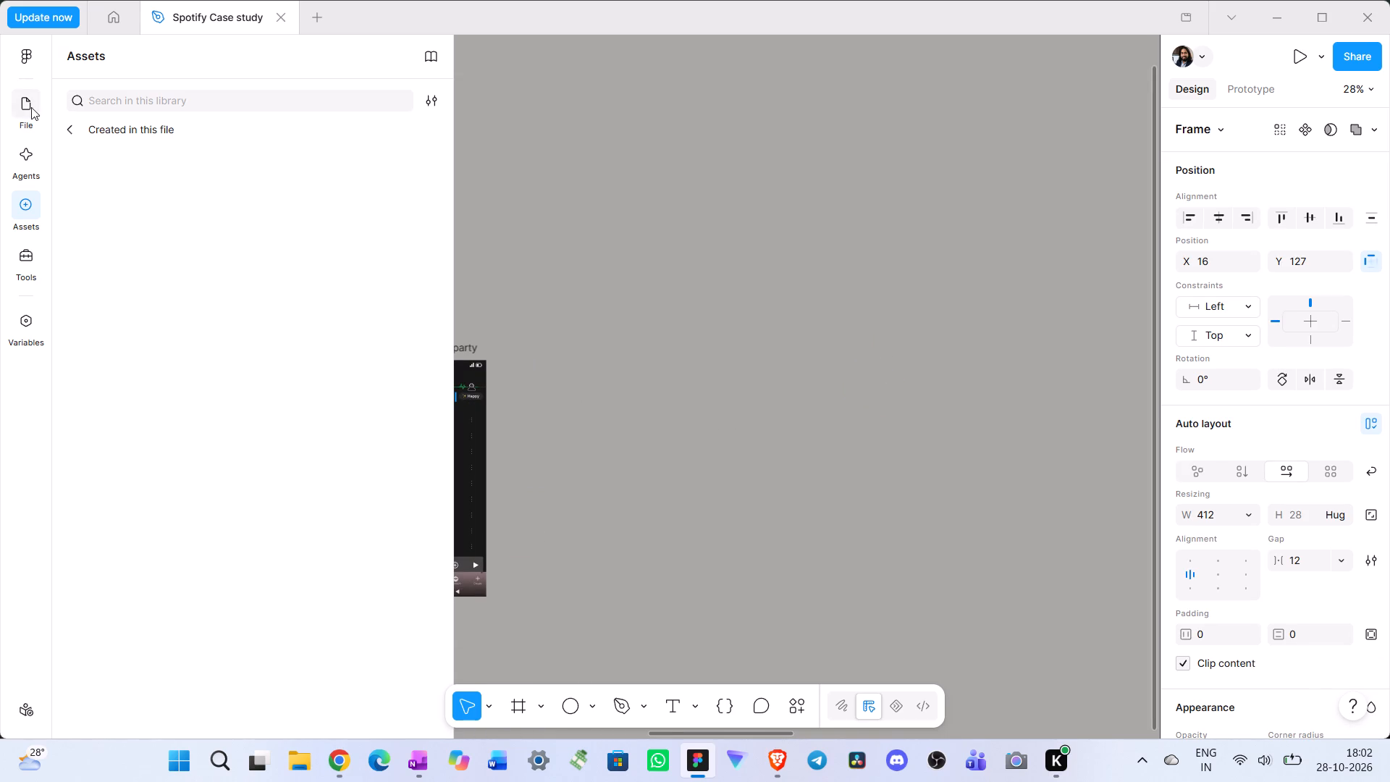
left_click(31, 107)
scroll(622, 317, "right", 5)
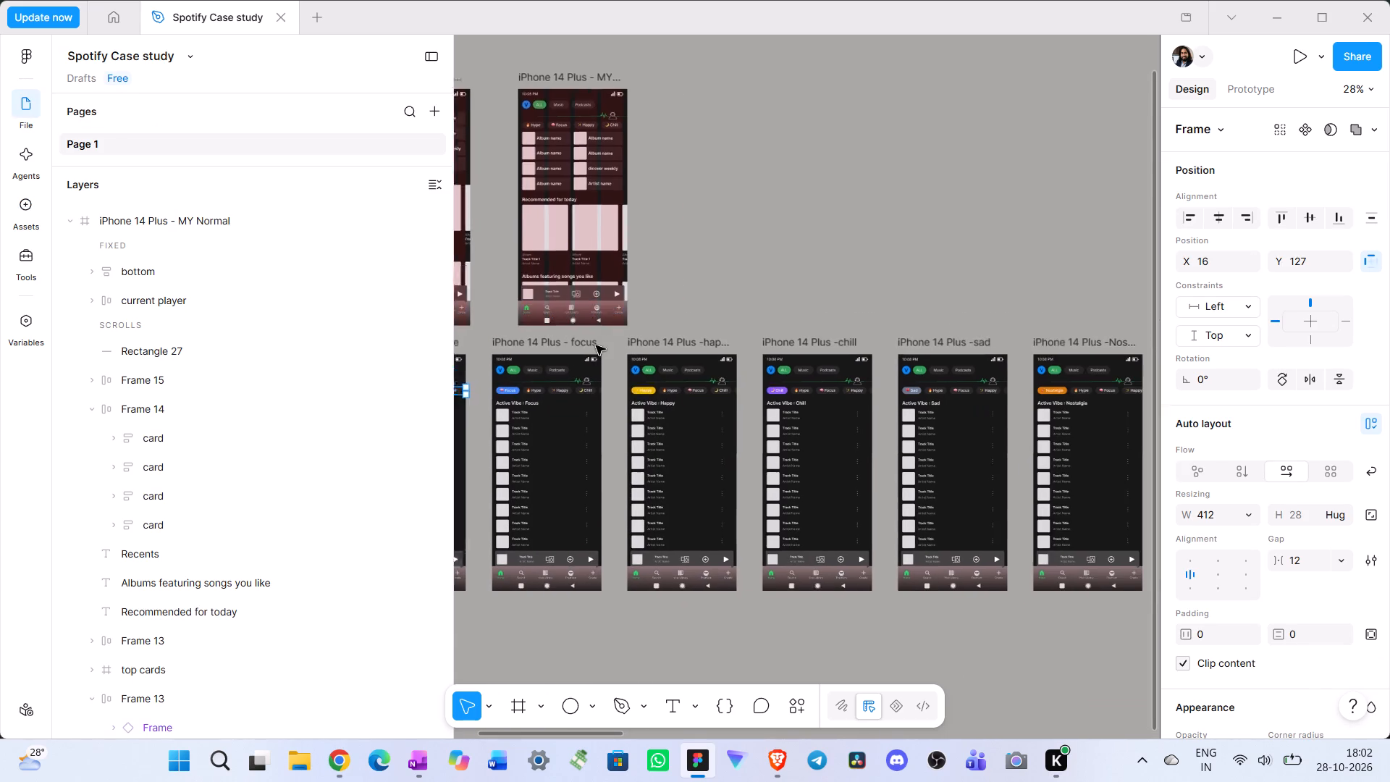
scroll(596, 345, "right", 1)
double_click(565, 331)
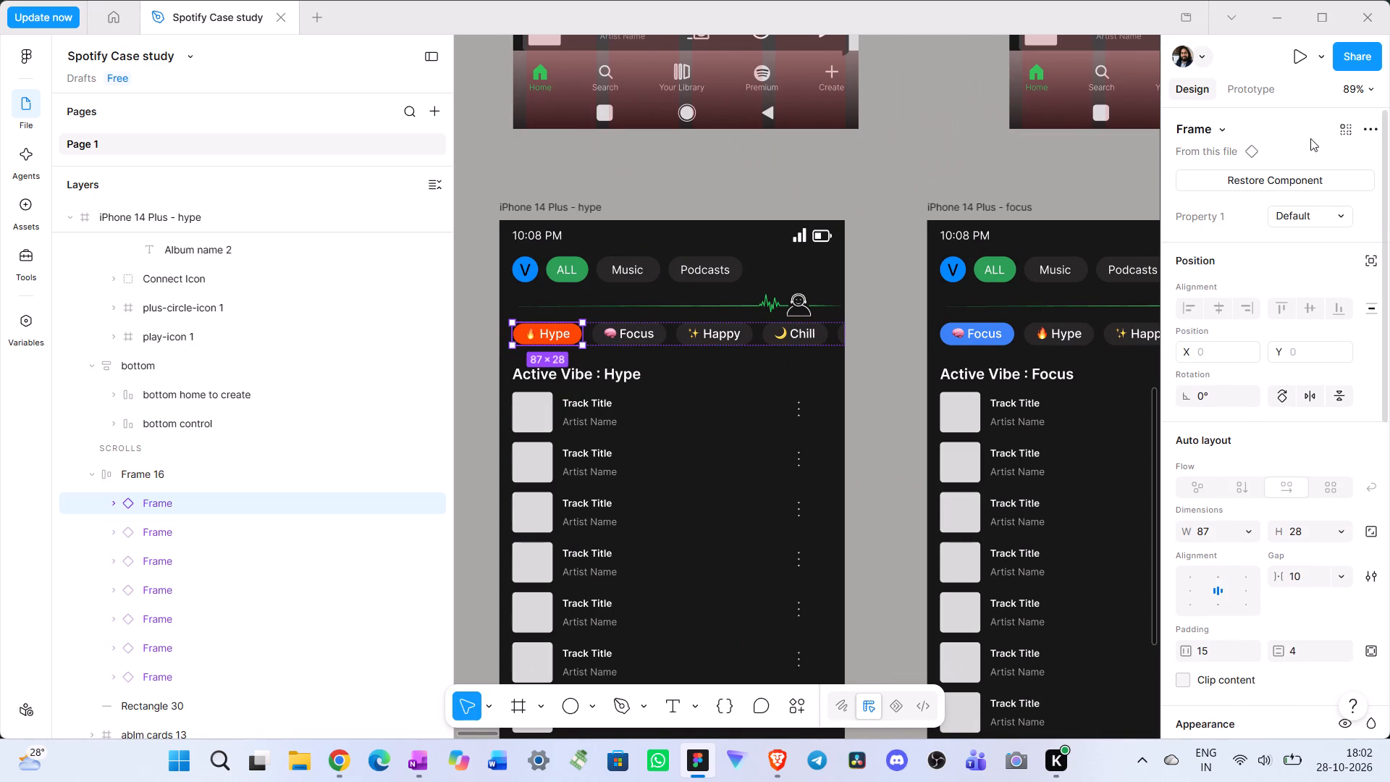
left_click(1374, 126)
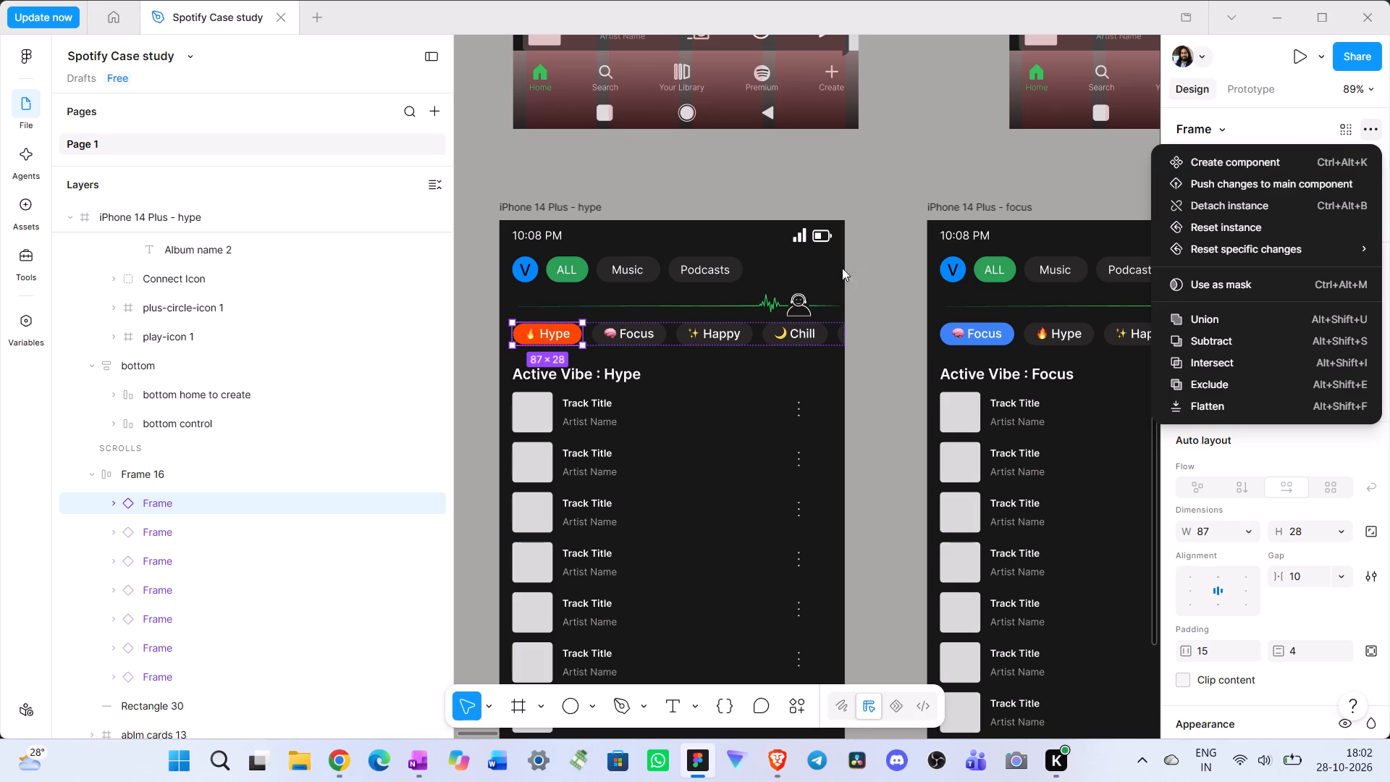
left_click(754, 332)
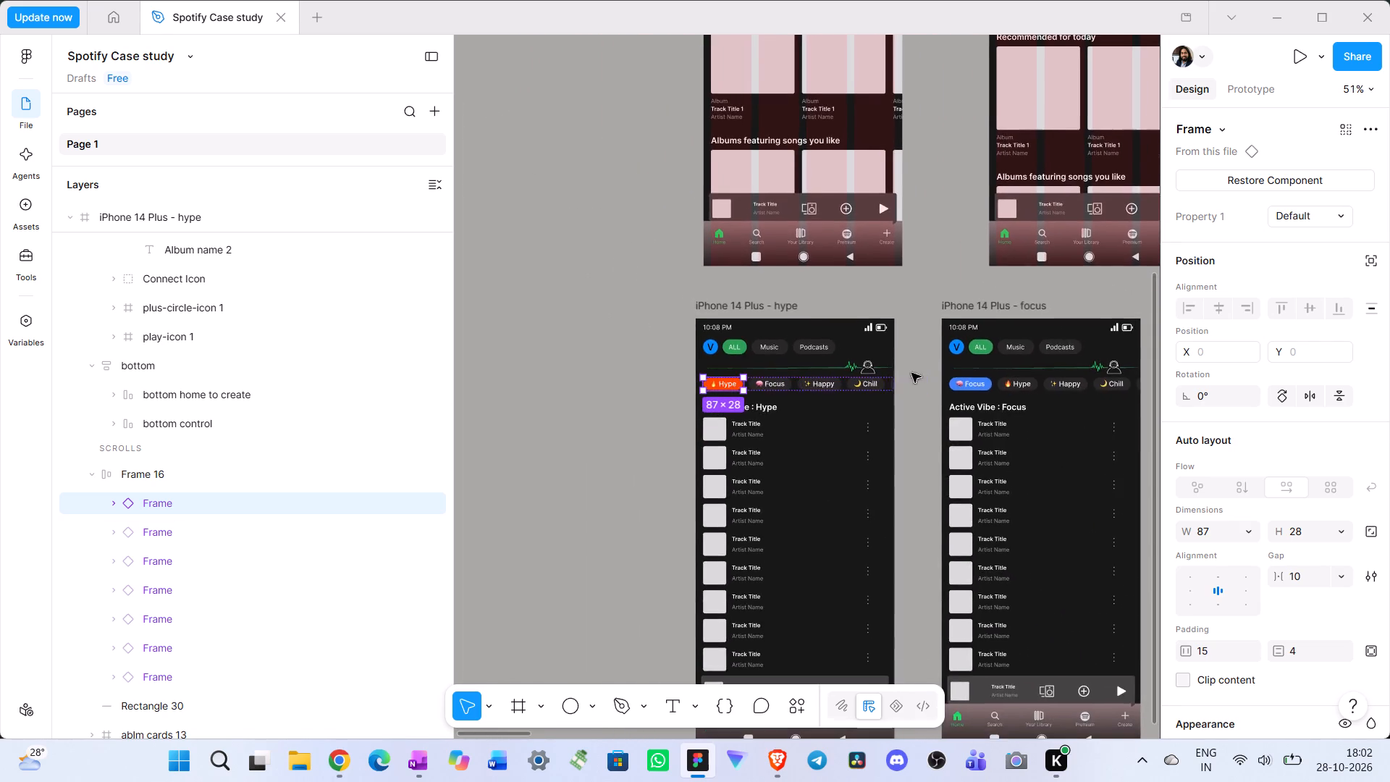
scroll(922, 360, "left", 2)
scroll(897, 329, "up", 2)
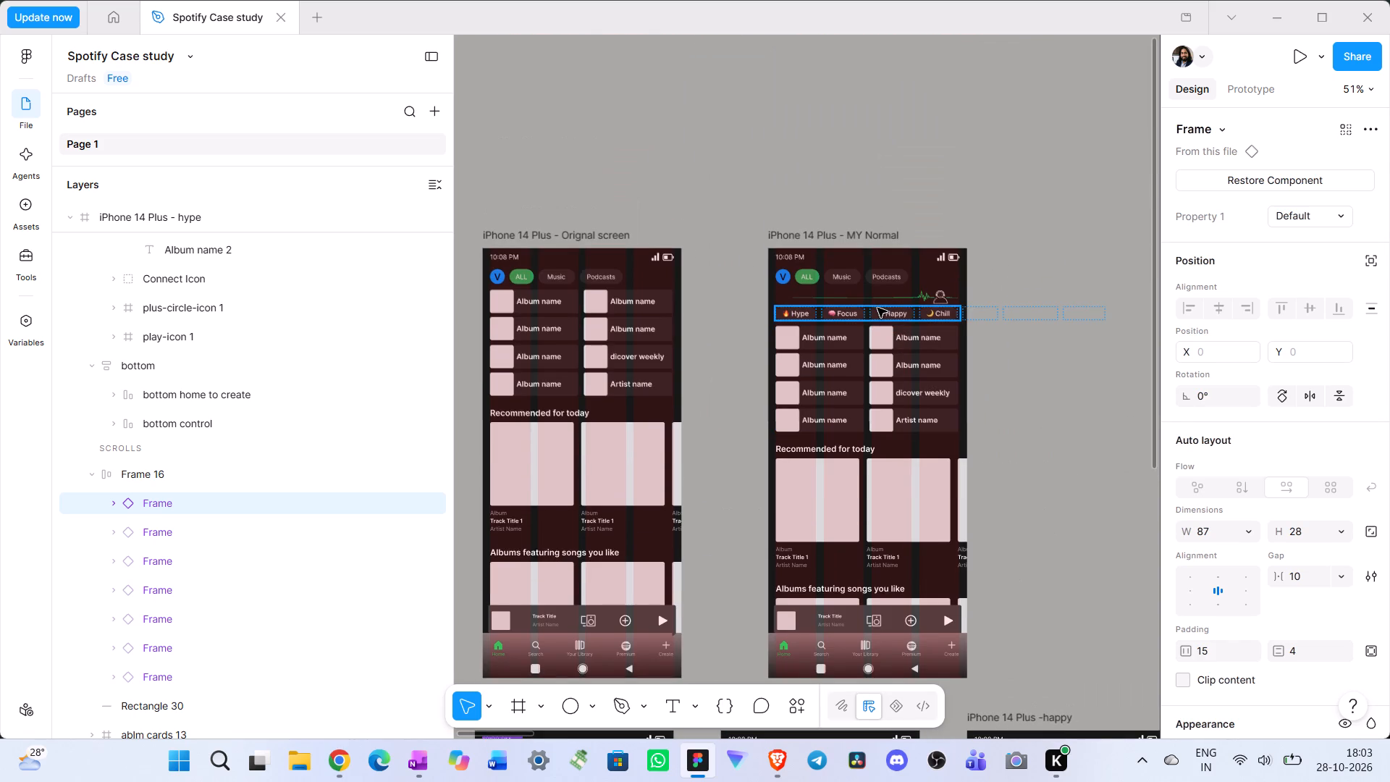
Review the options available for the vibe-chip row on the MY Normal screen, and clear the selection.
left_click(877, 308)
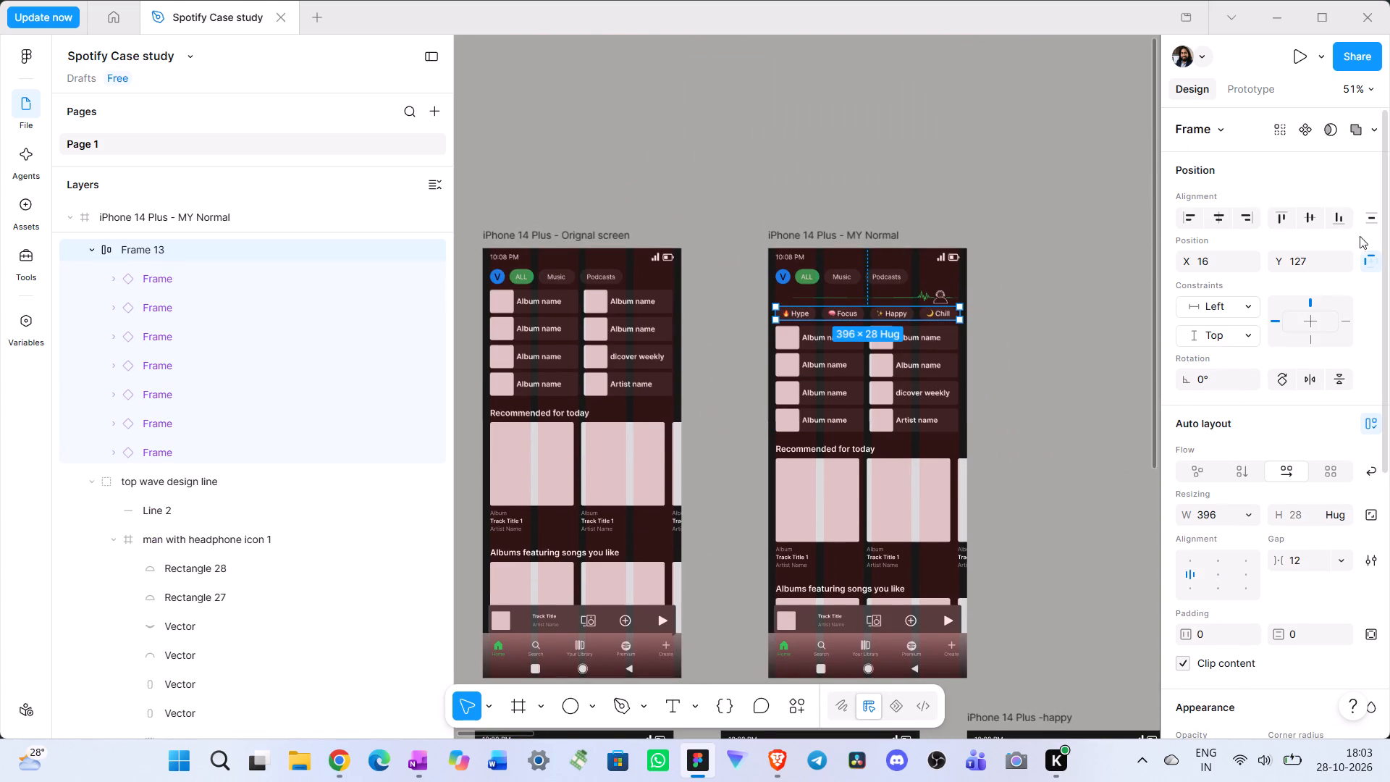
left_click(1375, 130)
left_click(1194, 142)
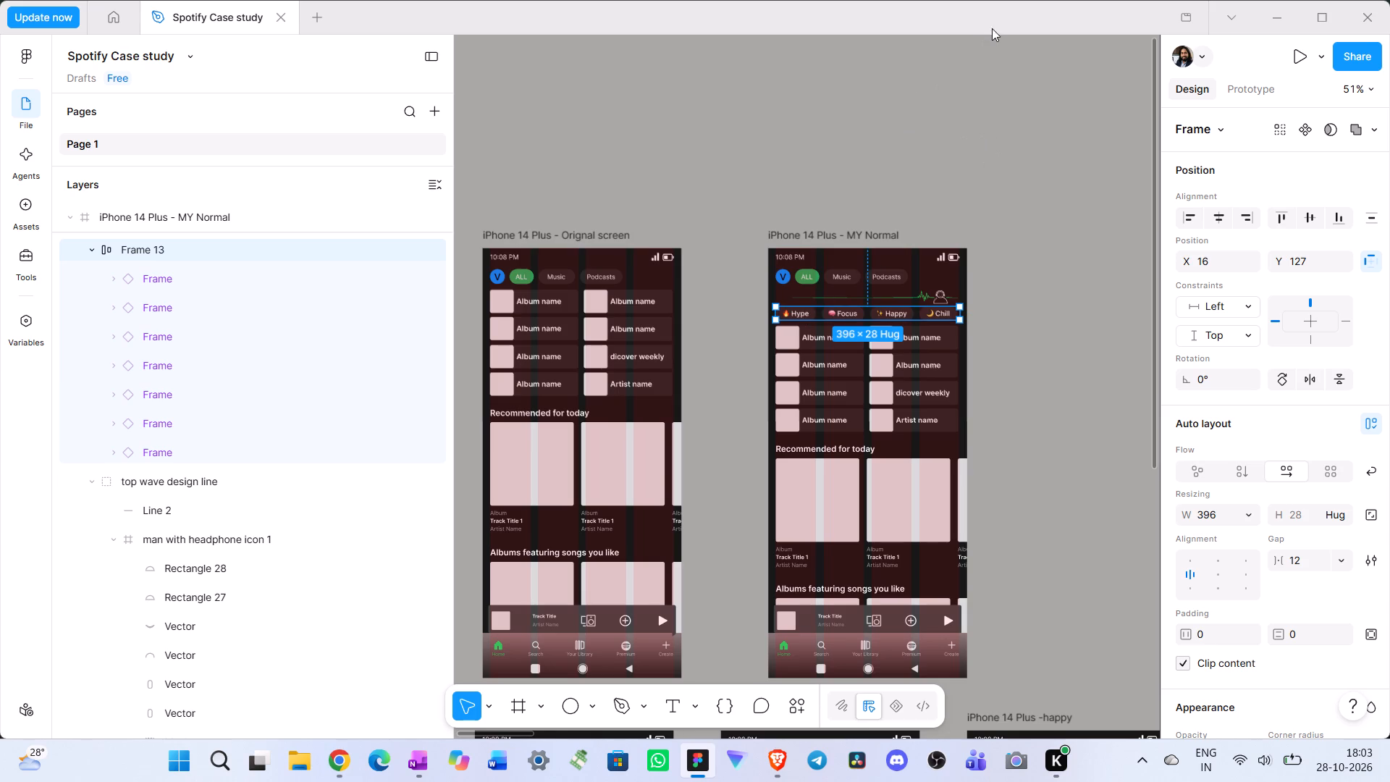
left_click(941, 183)
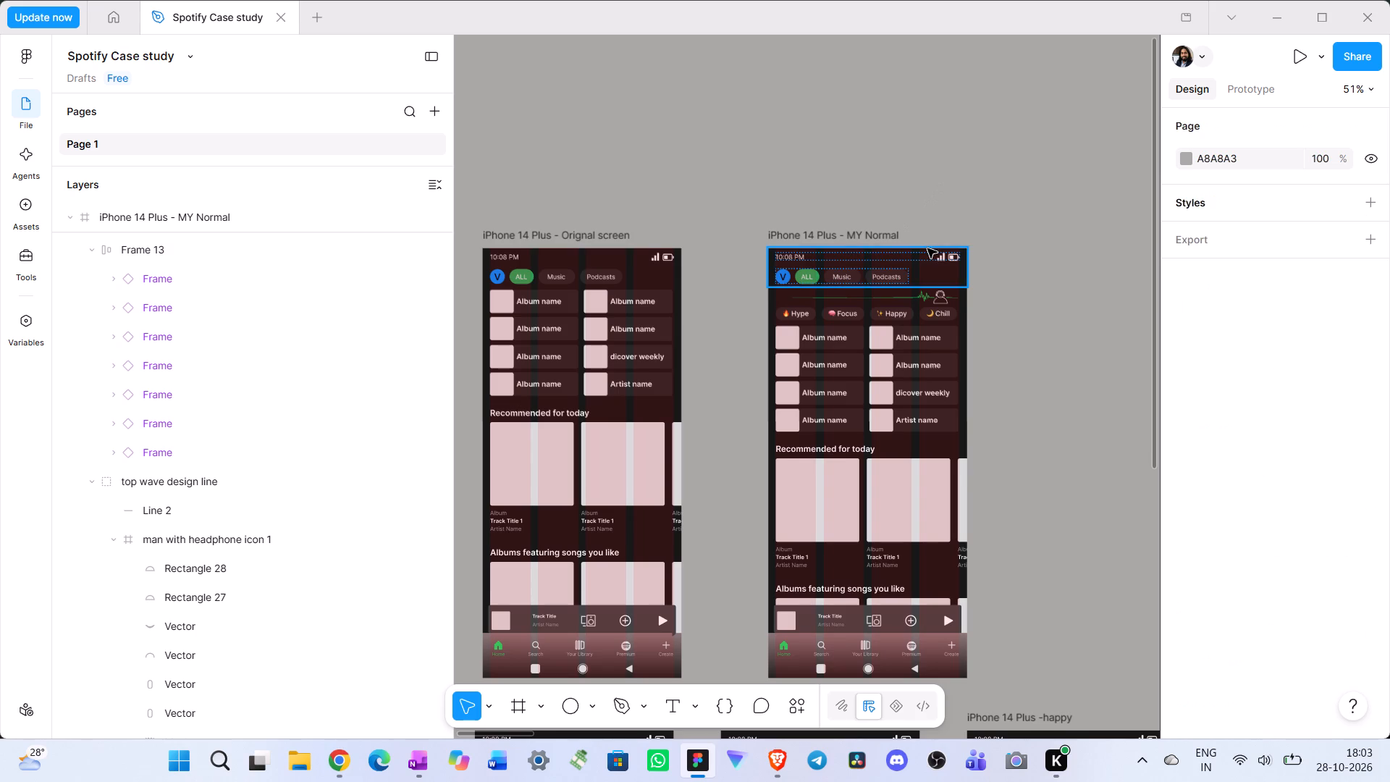
left_click(945, 157)
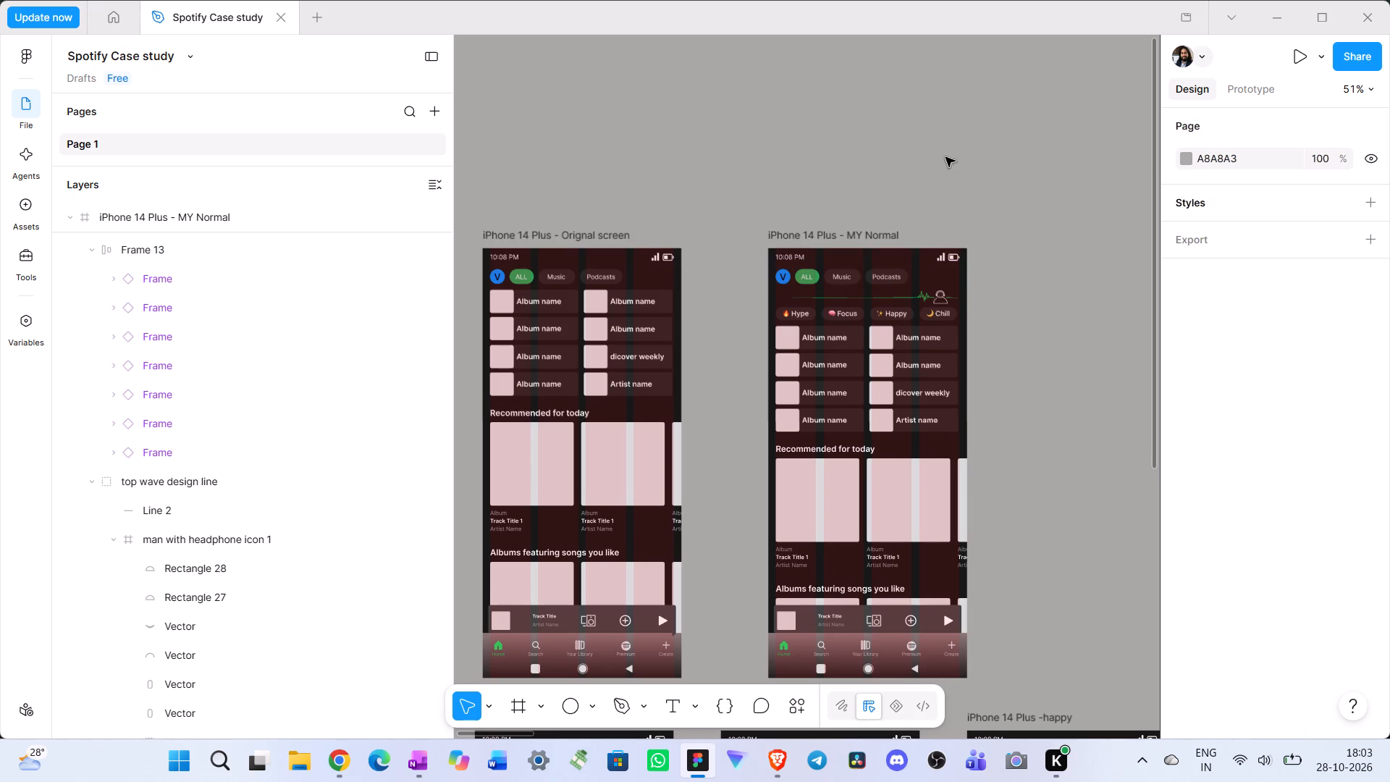
Look over the complete set of home and vibe screens on the canvas.
scroll(1073, 472, "down", 4, "ctrl")
scroll(1058, 466, "down", 7)
scroll(1056, 466, "down", 4, "ctrl")
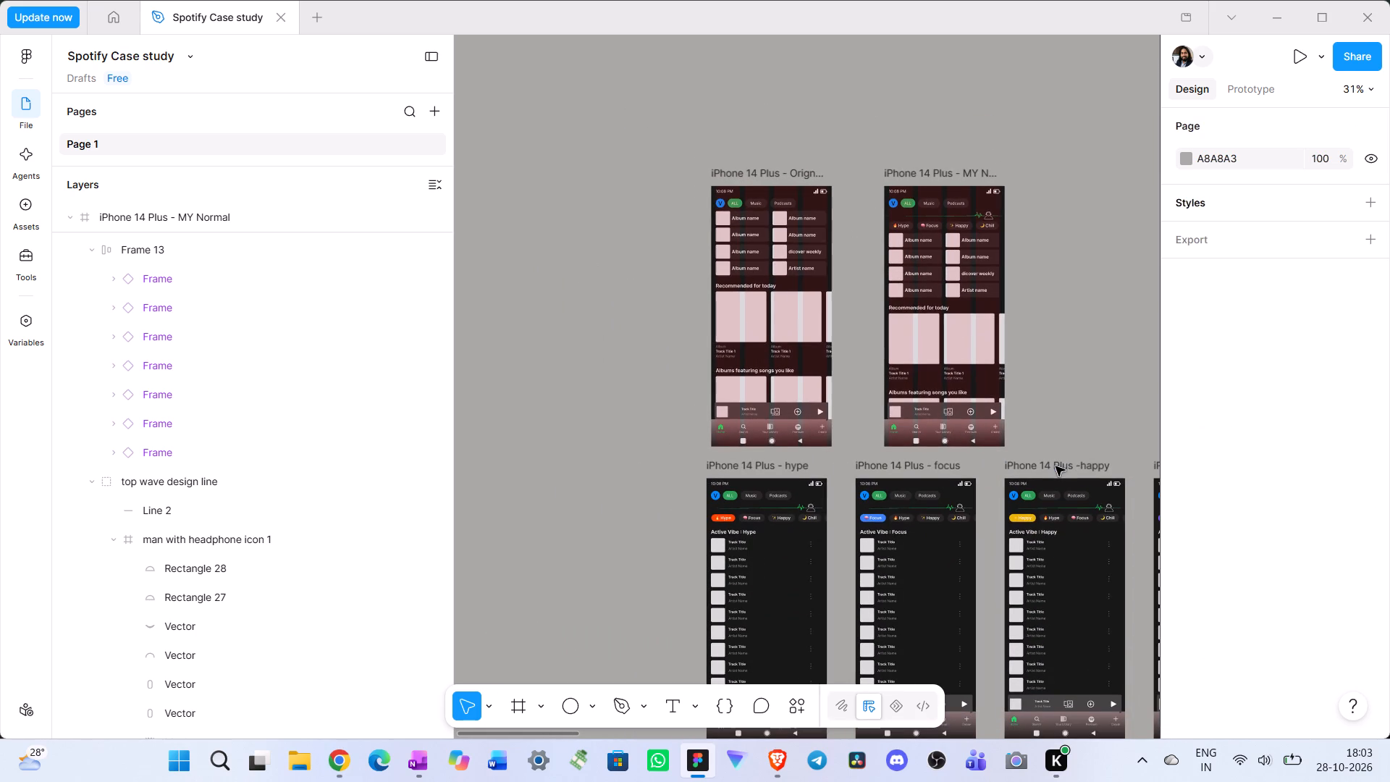
scroll(1039, 442, "left", 3)
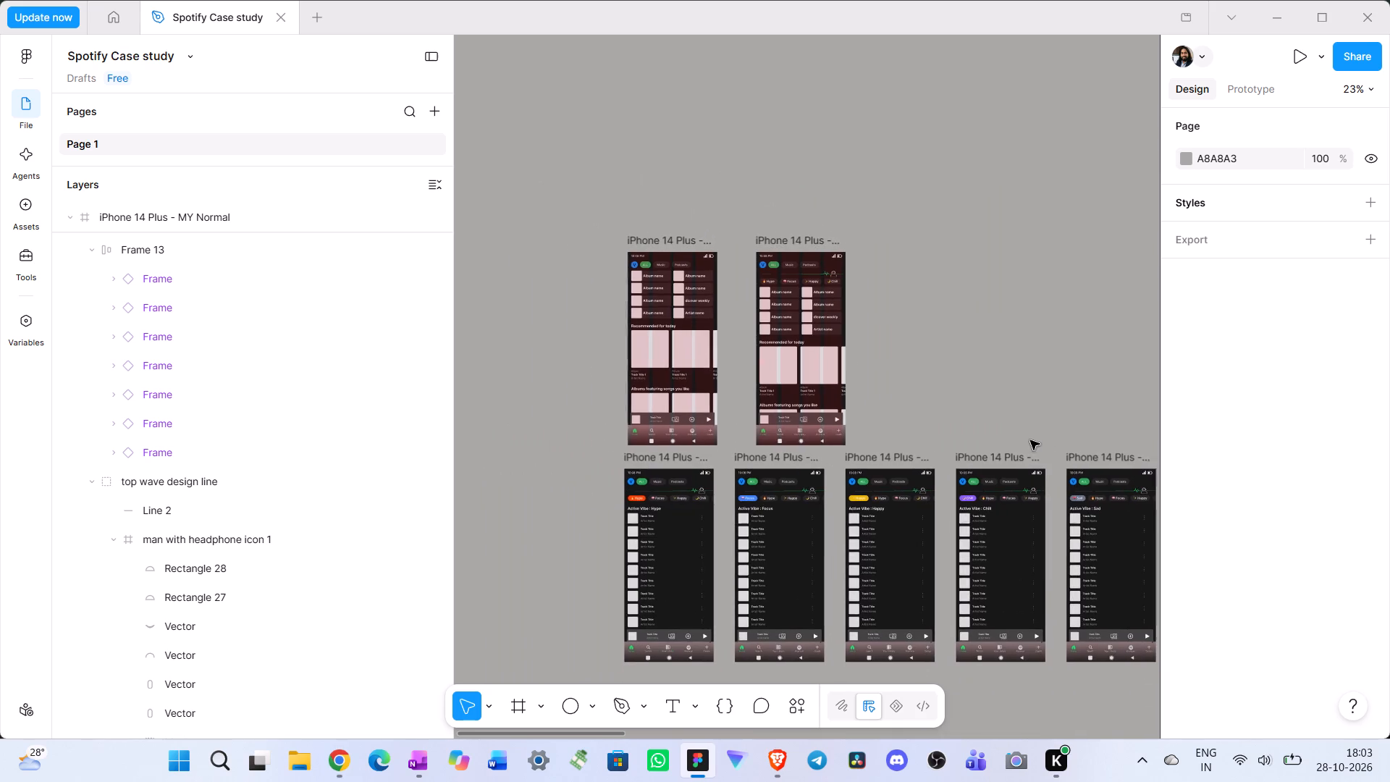
scroll(1030, 440, "left", 2)
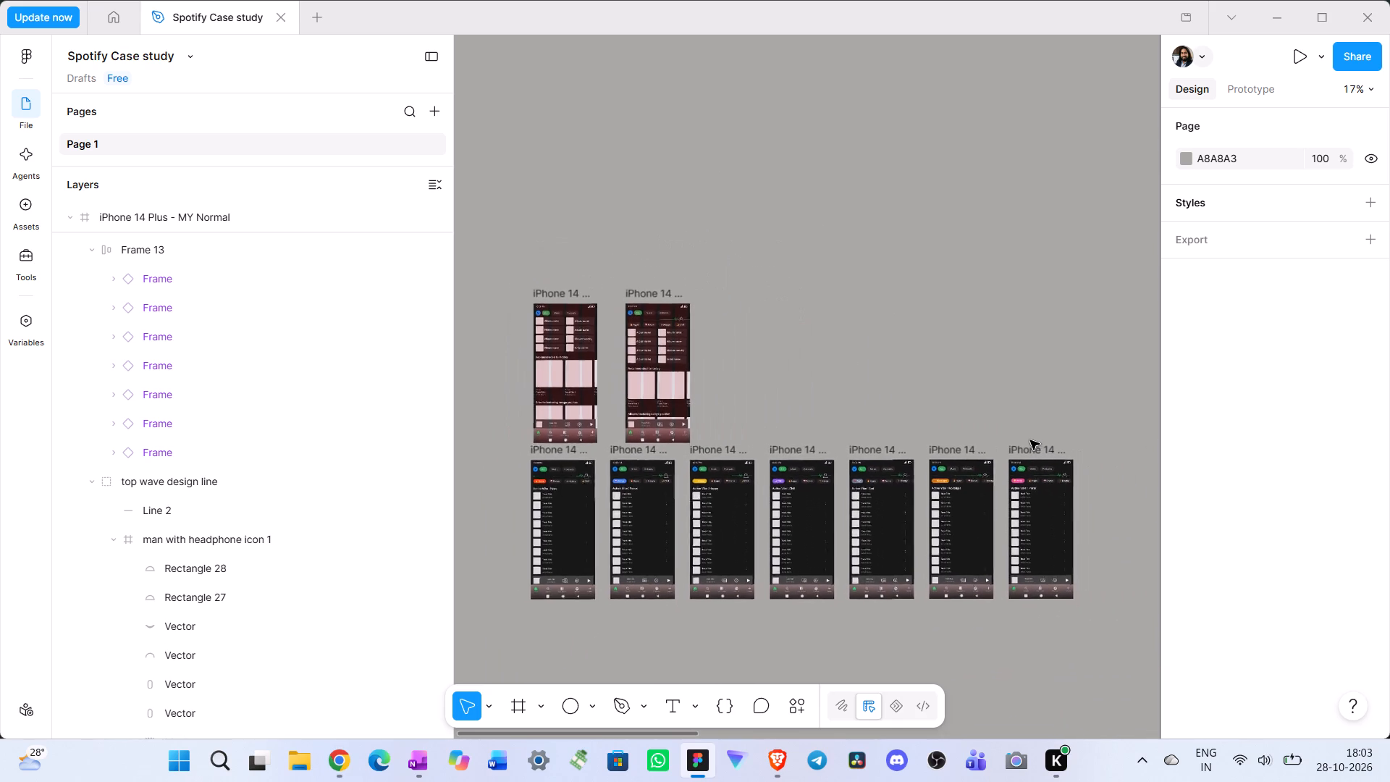
scroll(1030, 440, "right", 1)
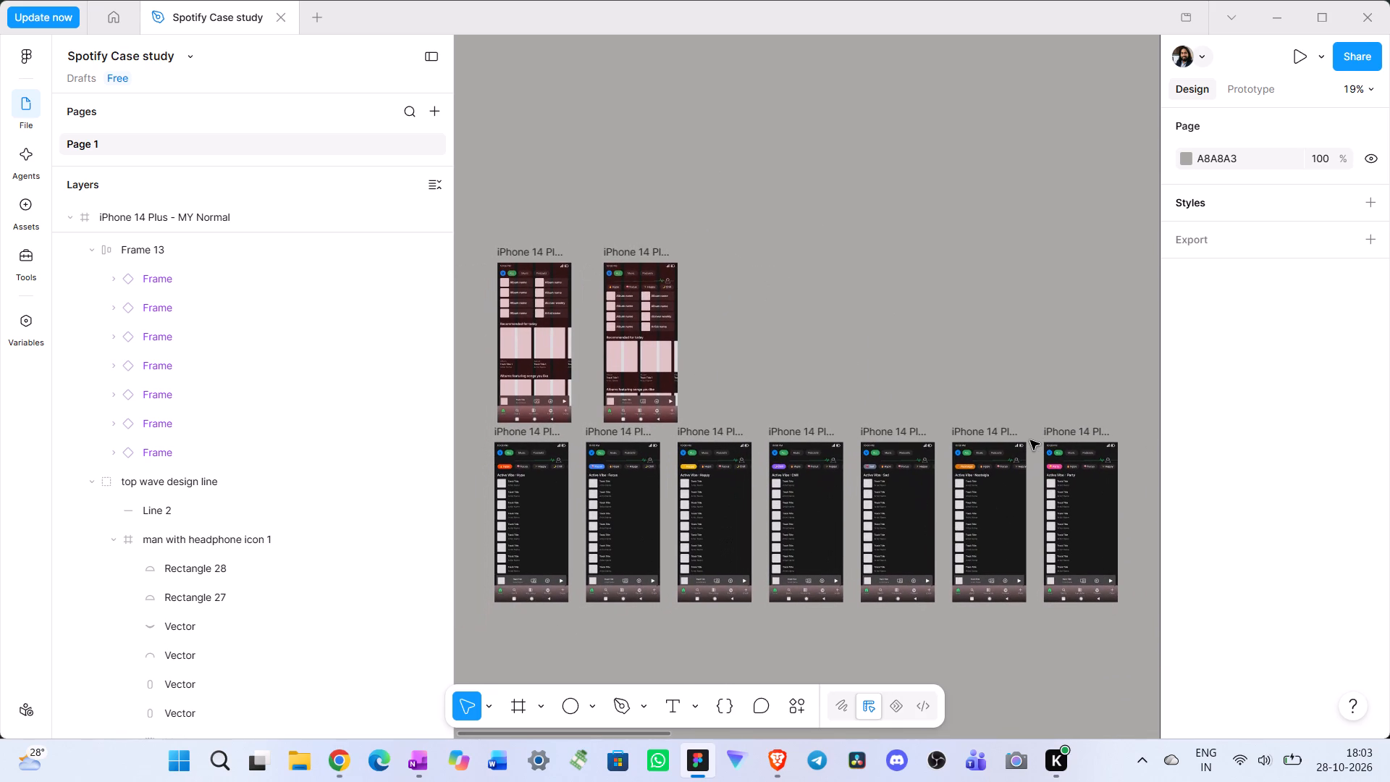
scroll(1030, 440, "right", 1)
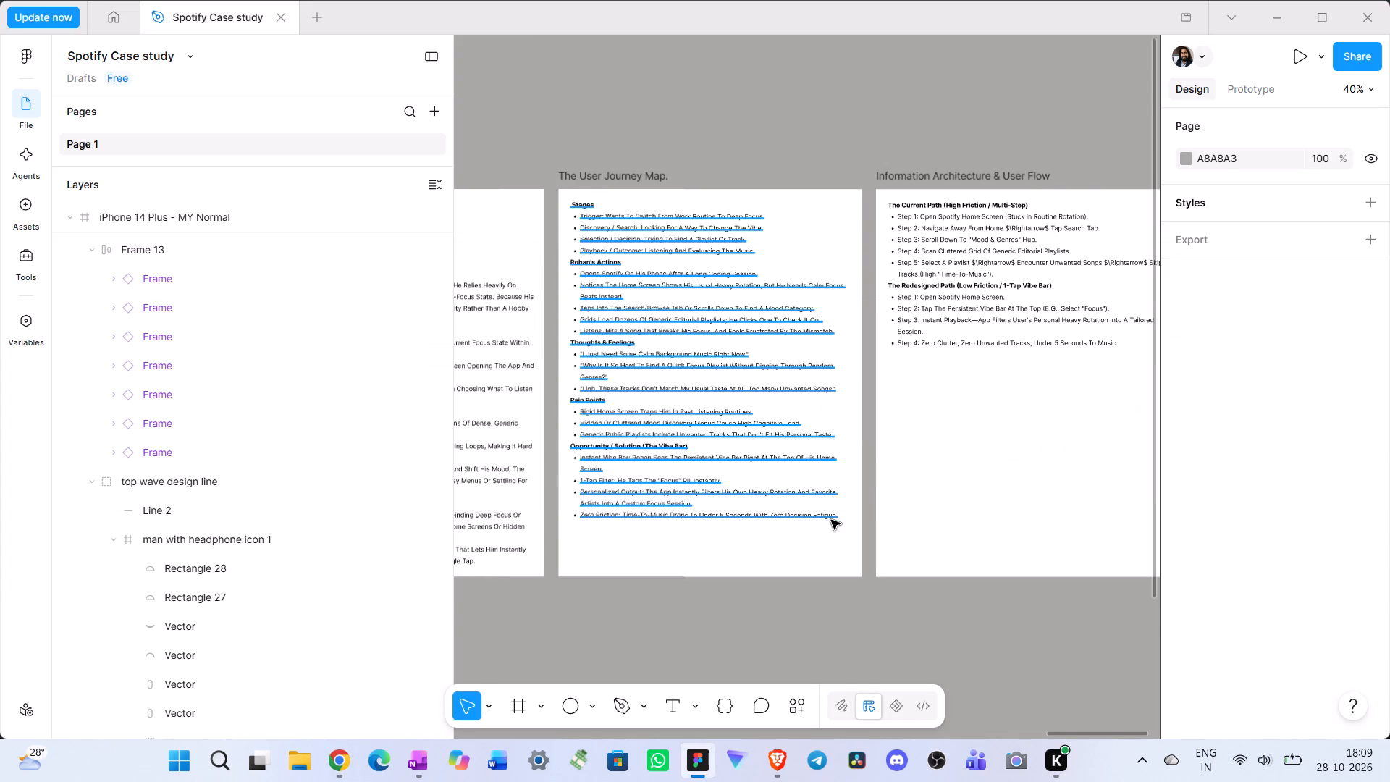
scroll(831, 520, "right", 5)
scroll(826, 517, "up", 1)
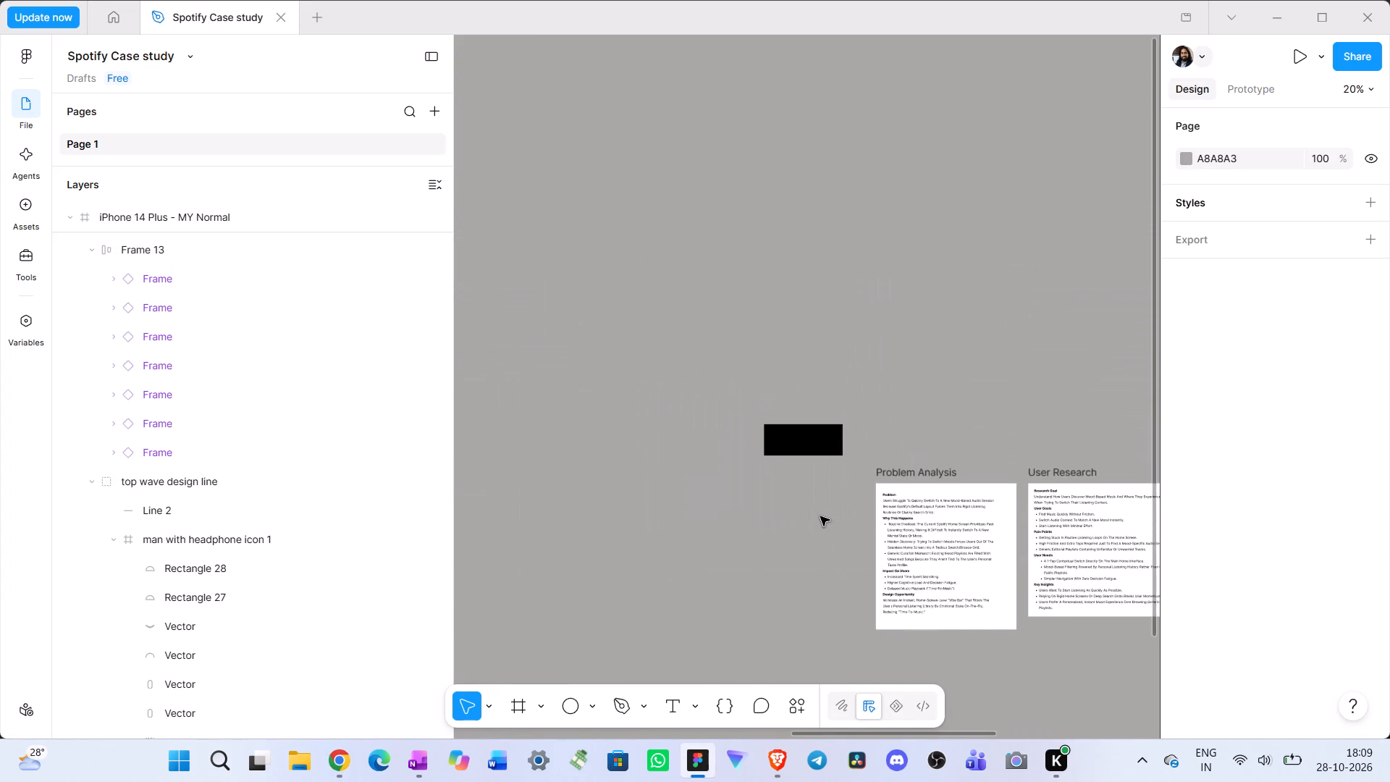
scroll(820, 516, "up", 1)
scroll(815, 516, "down", 1)
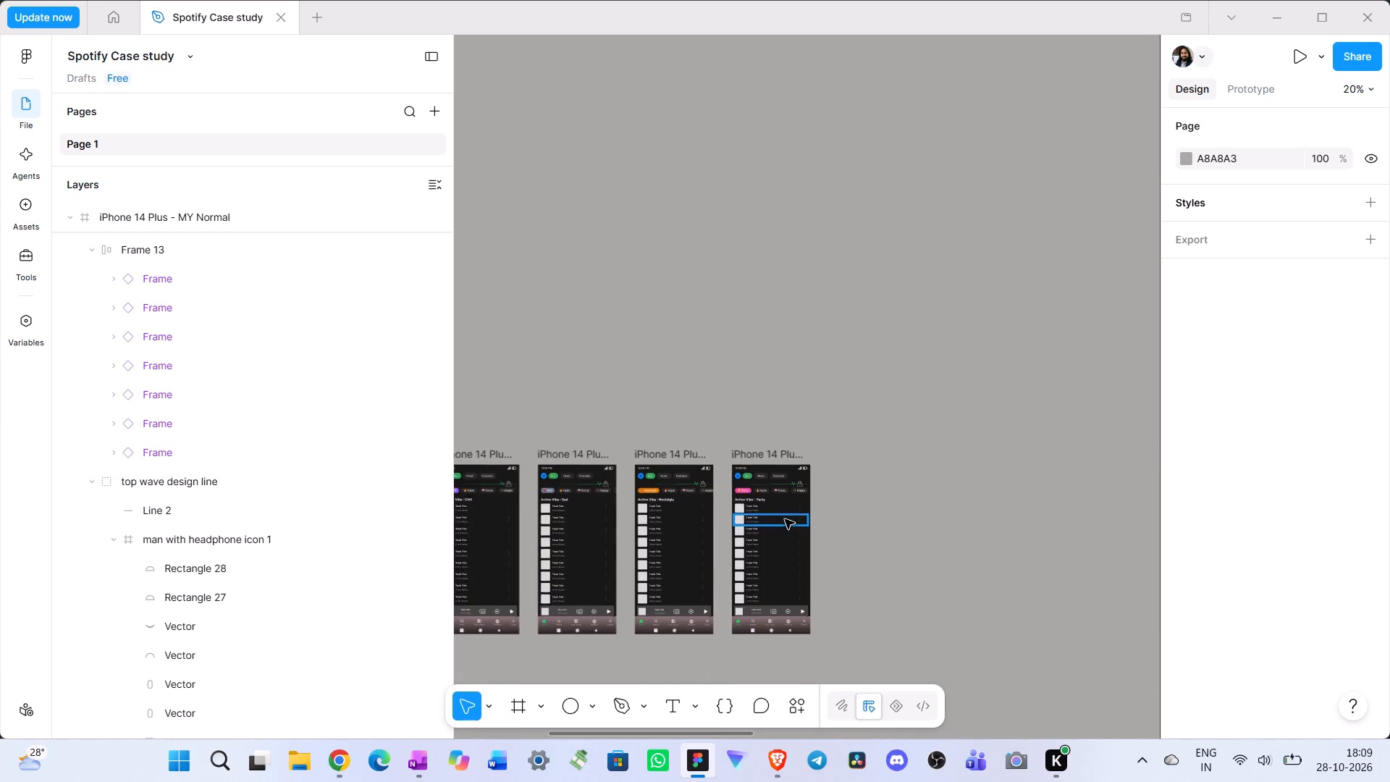
scroll(785, 519, "down", 1)
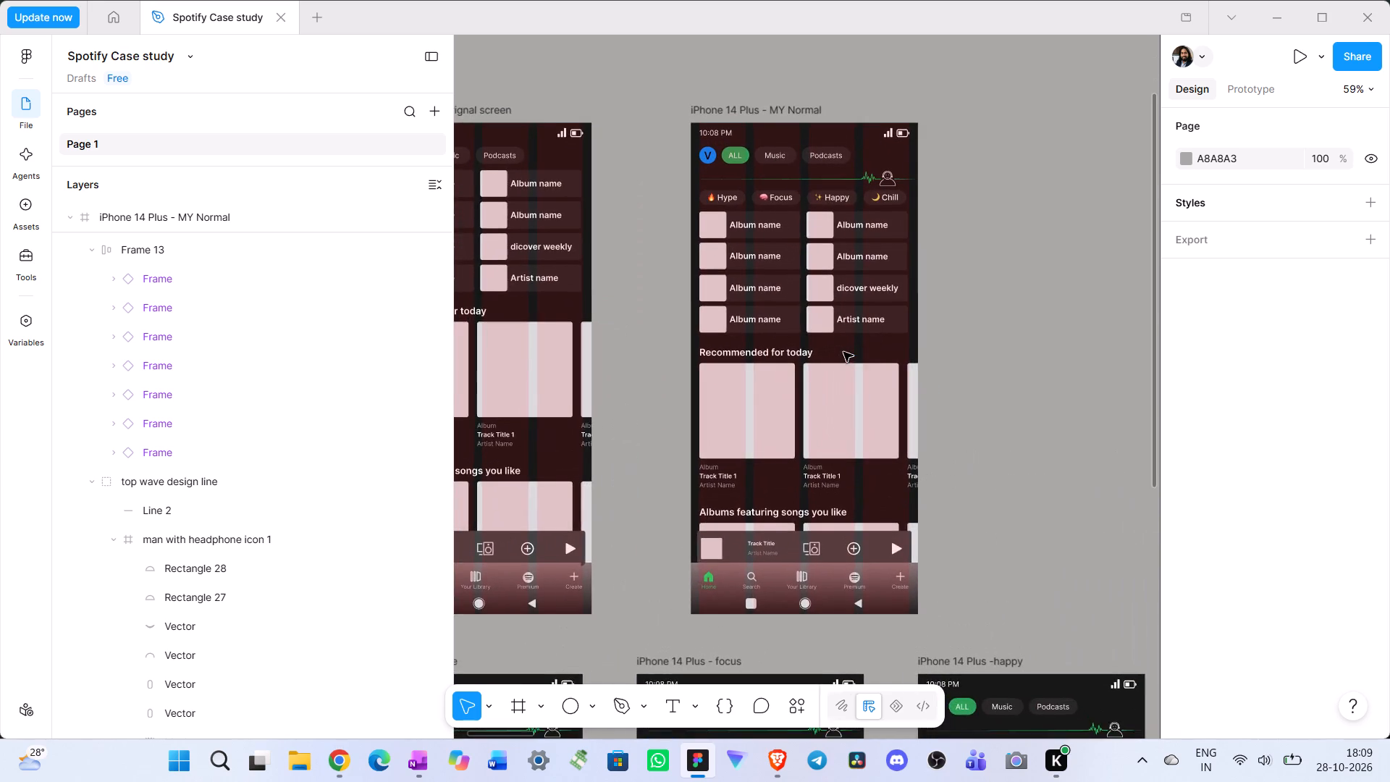
scroll(843, 352, "right", 2)
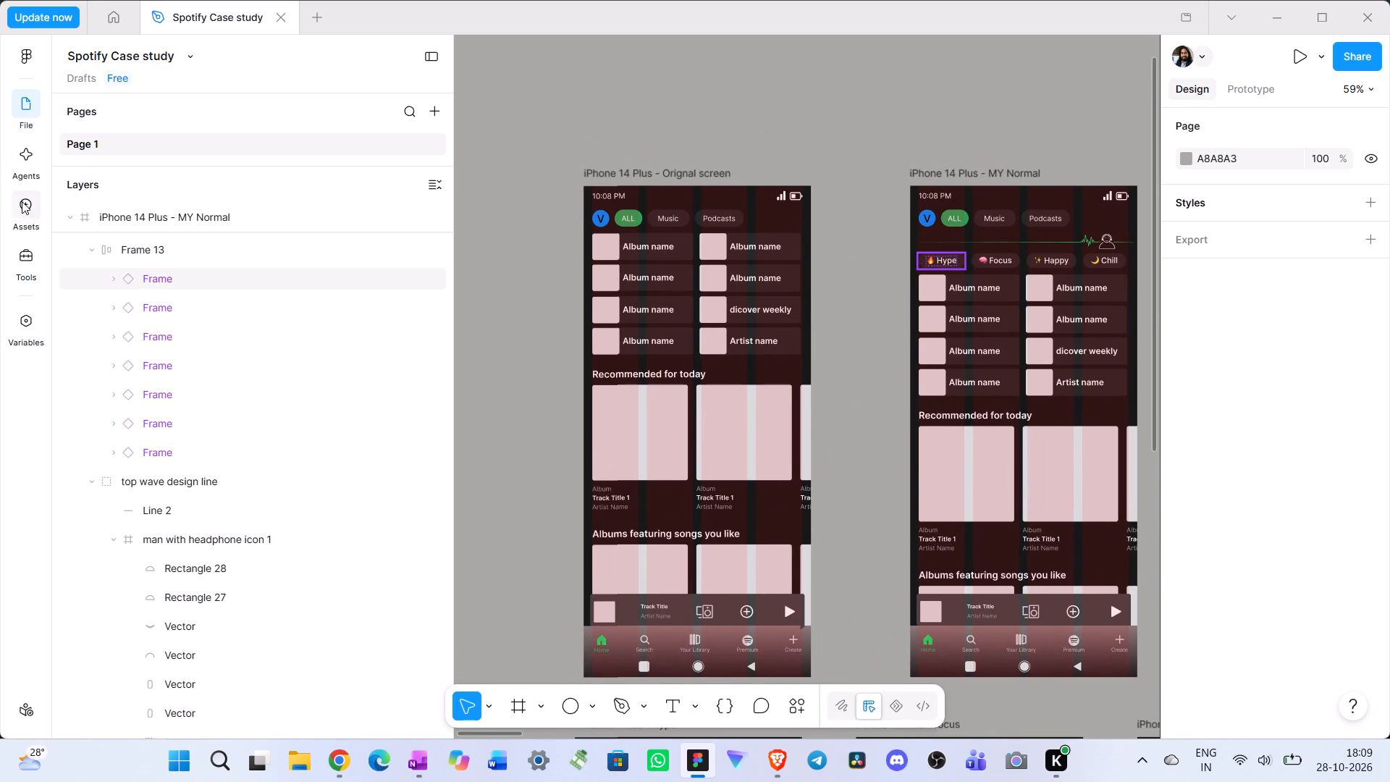
Inspect the vibe chip row and its Hype and Focus chips on the MY Normal screen and the hype screen.
left_click(943, 259)
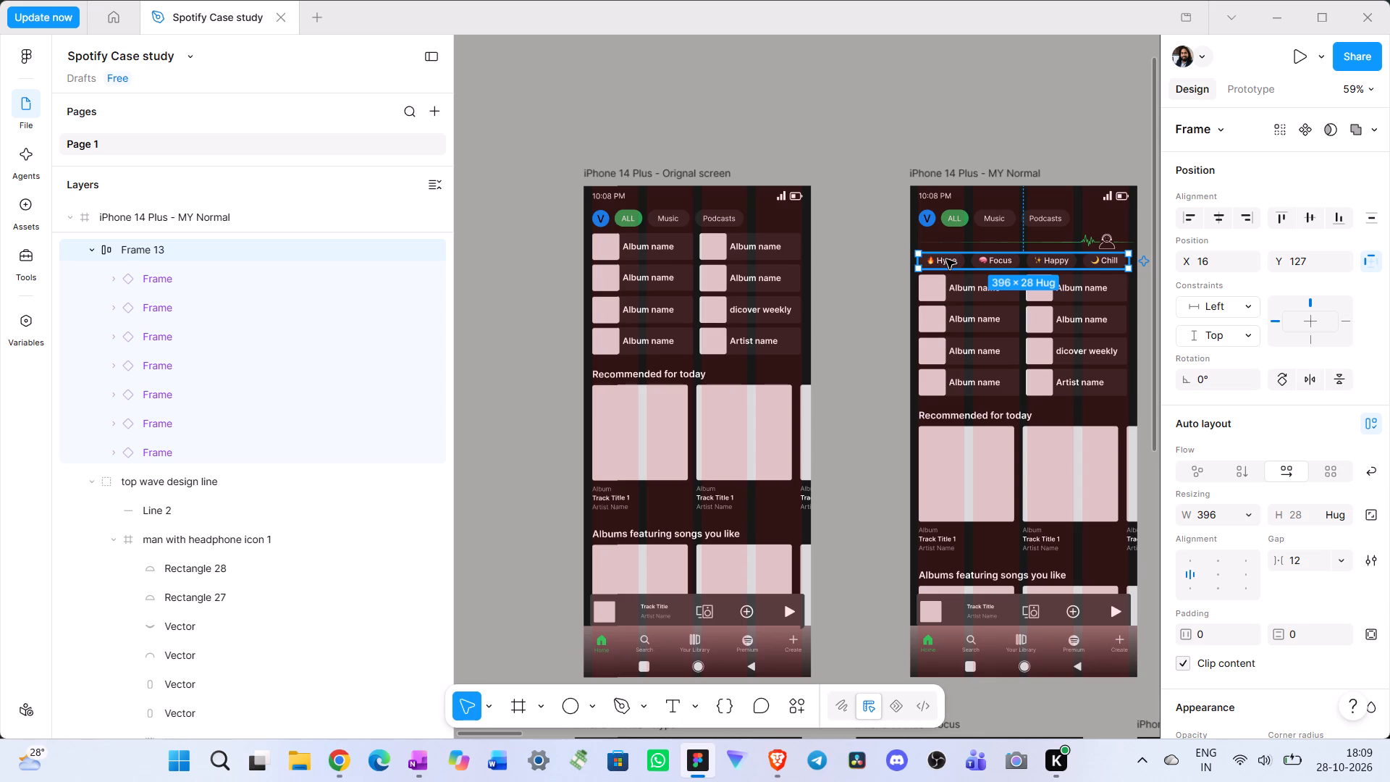
left_click(946, 259)
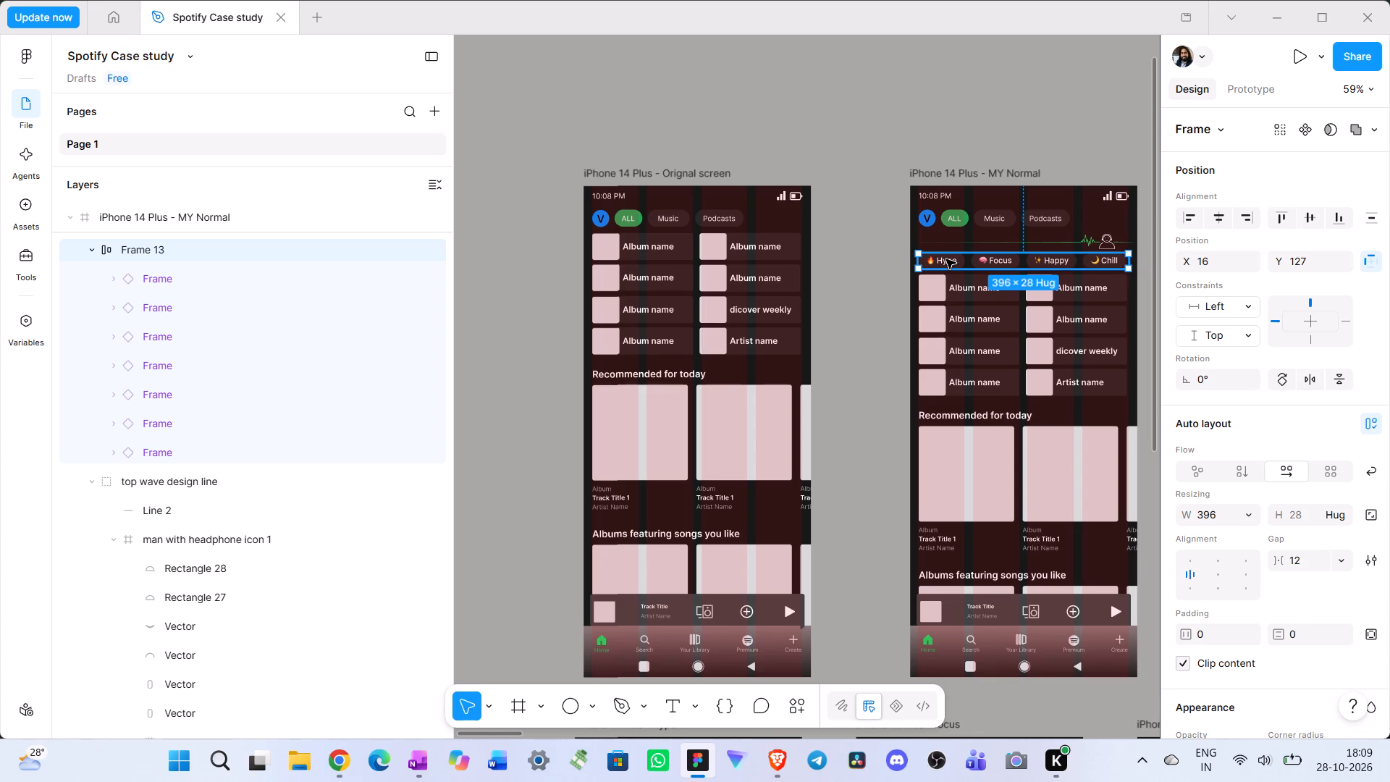
left_click(946, 259)
double_click(954, 261)
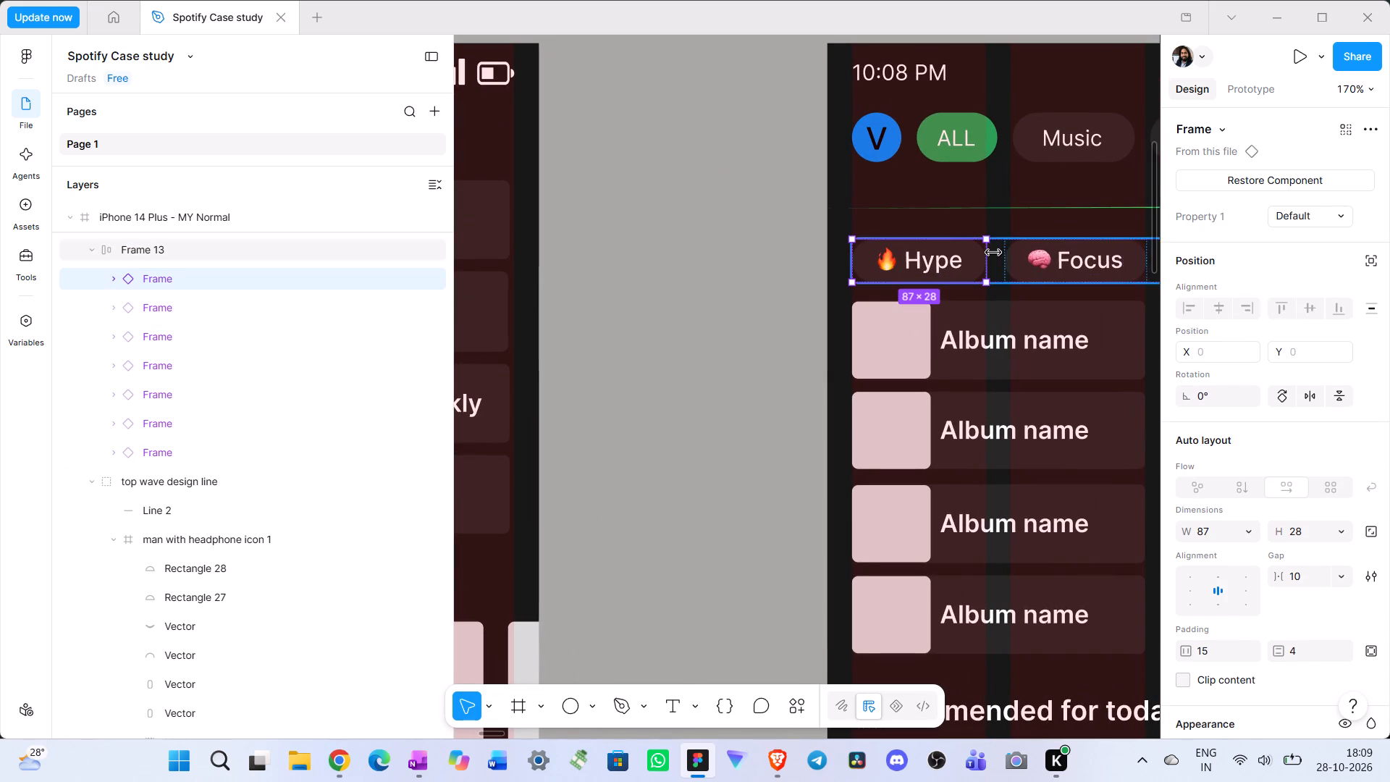
left_click(1109, 253)
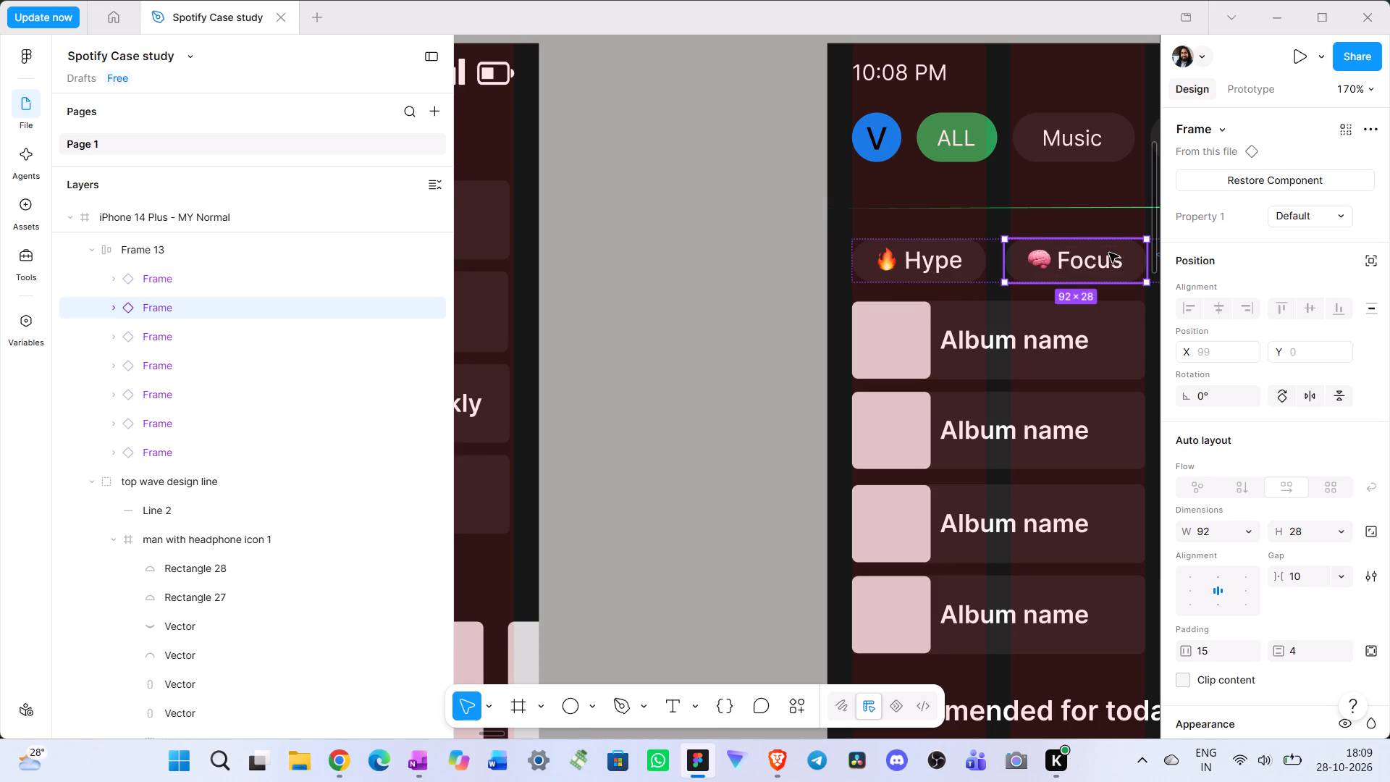
scroll(1027, 329, "down", 5)
scroll(998, 335, "right", 1)
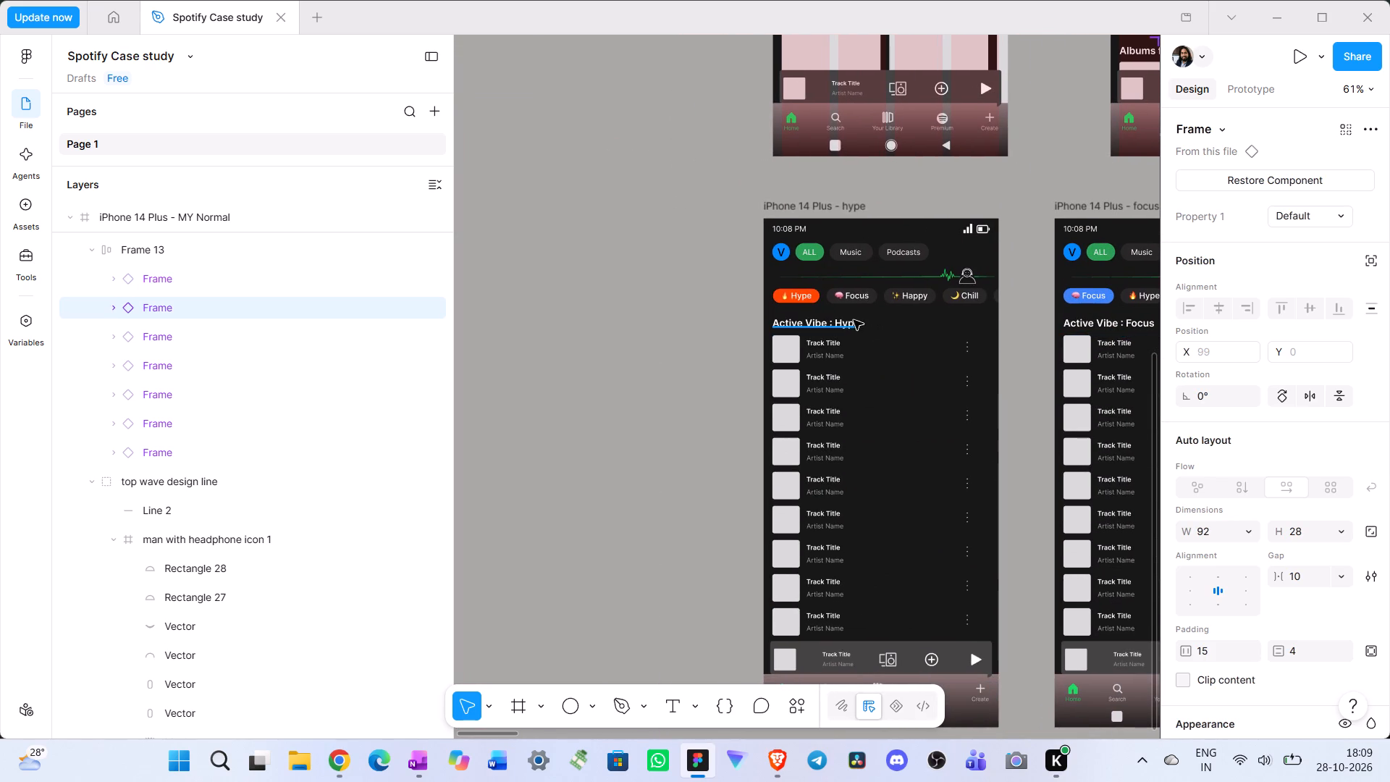
double_click(798, 296)
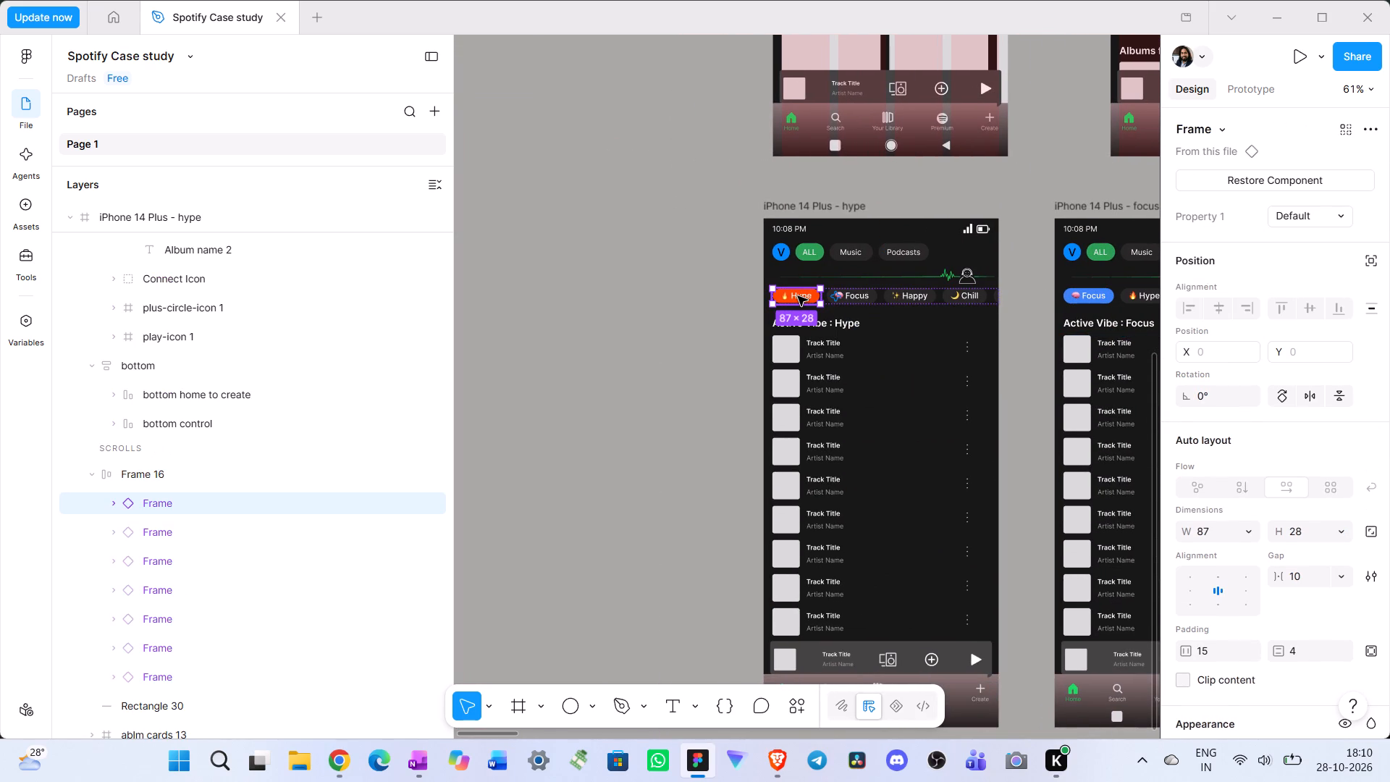
left_click(668, 302)
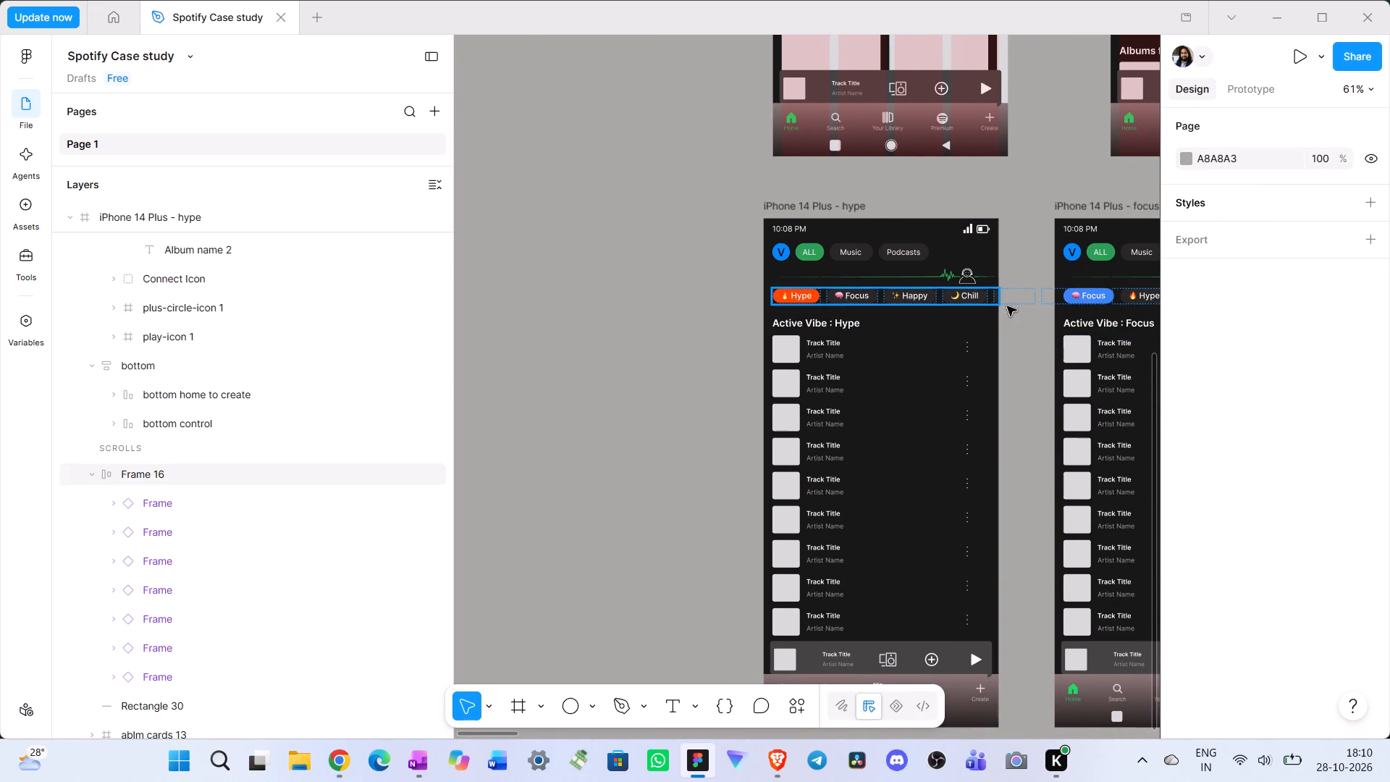
scroll(990, 306, "left", 1)
scroll(866, 306, "left", 1)
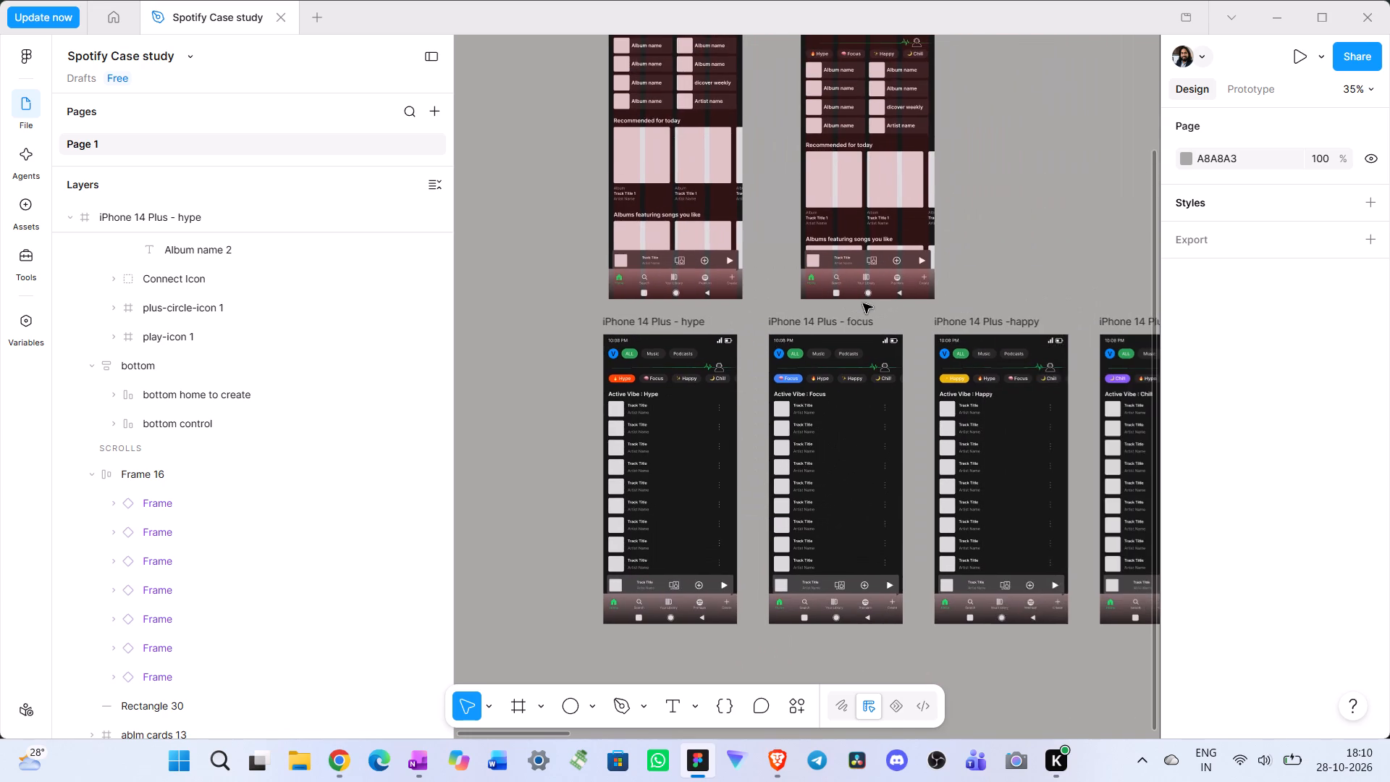
scroll(879, 287, "up", 1)
Run the prototype from the MY Normal screen and test the Hype, Focus, Happy, Chill, Sad and Nostalgia vibe chips in turn.
left_click(832, 207)
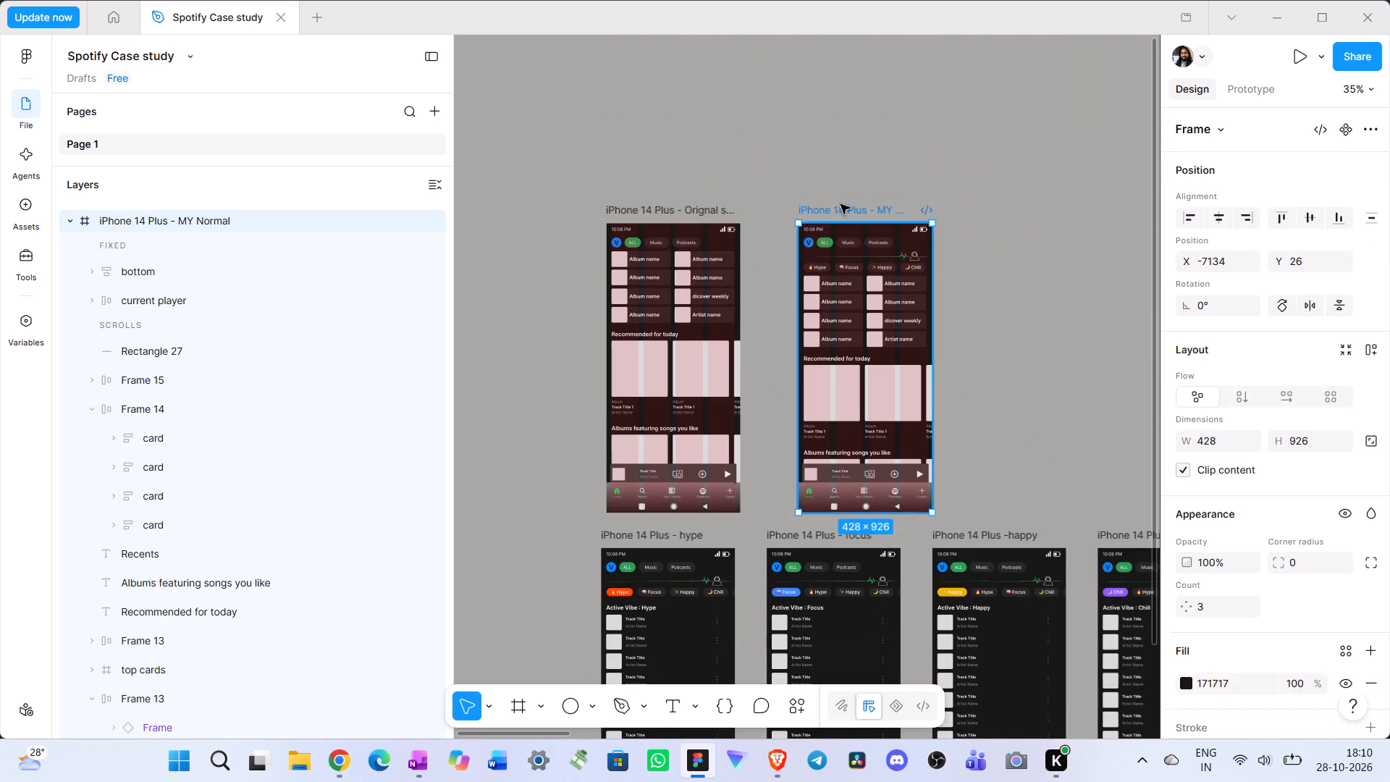
left_click(1303, 55)
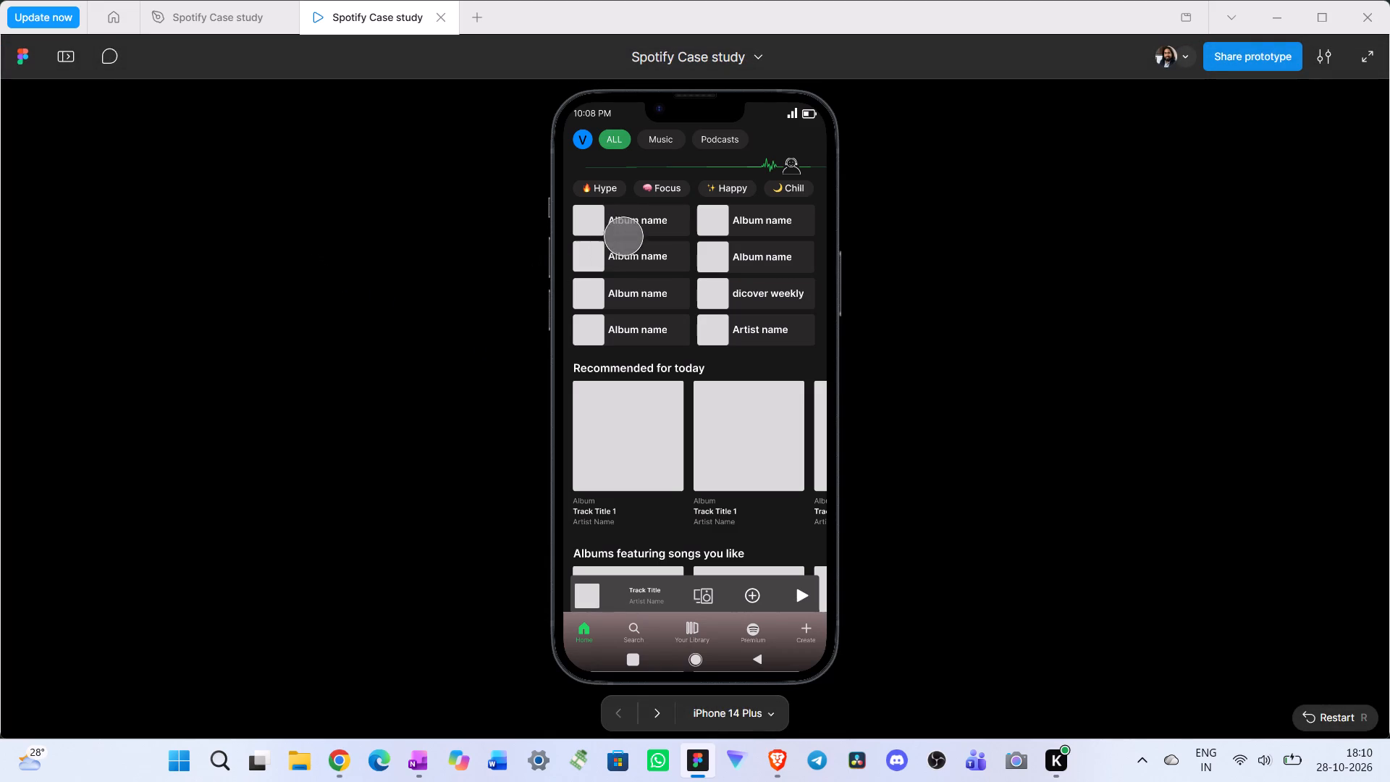
left_click(610, 190)
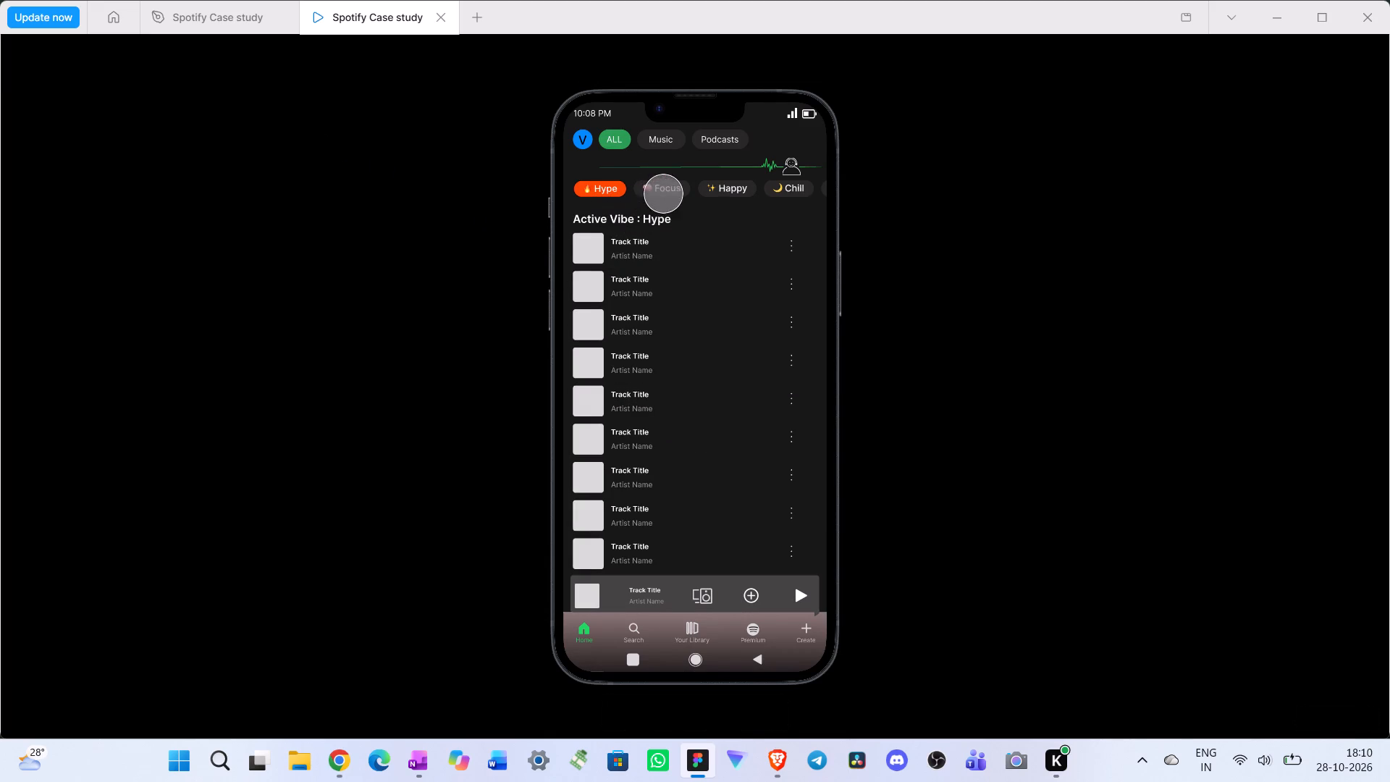
left_click(667, 191)
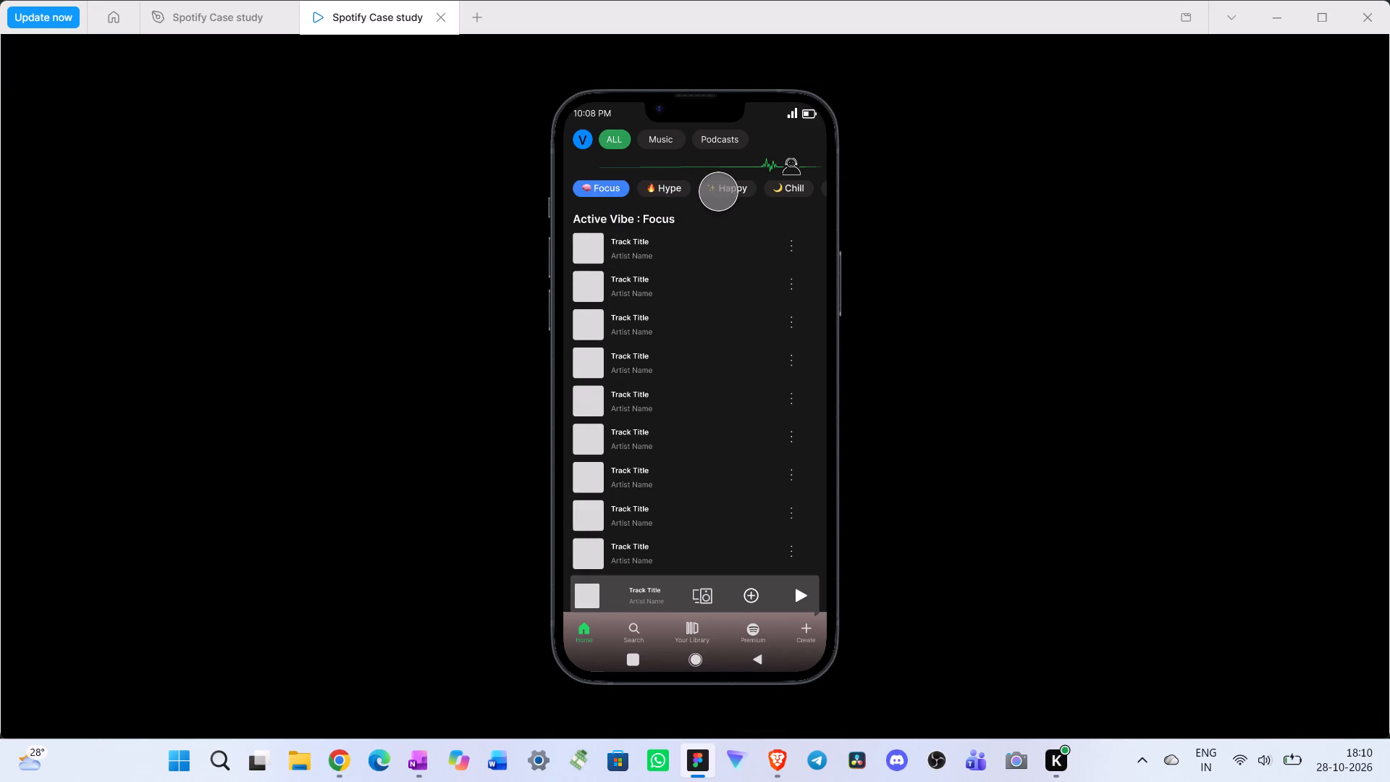
left_click(729, 193)
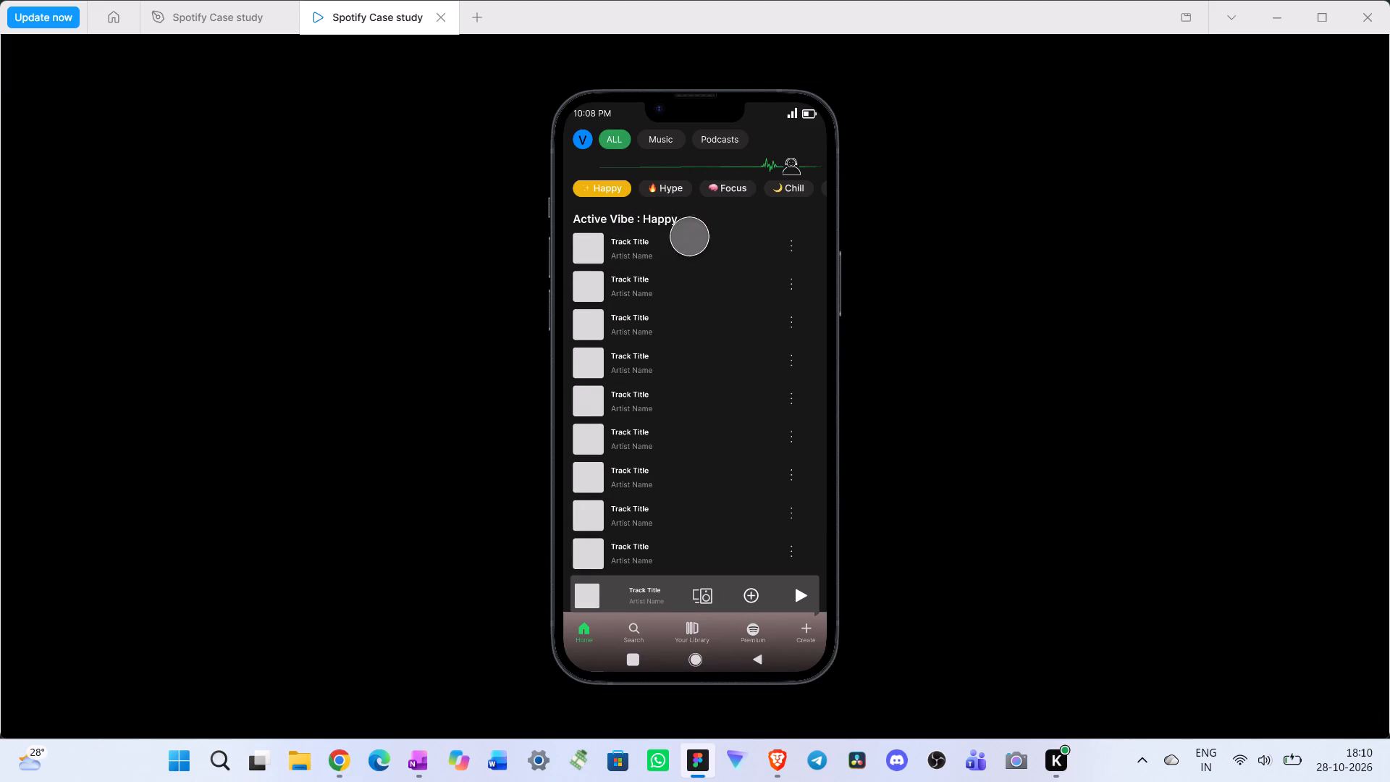
left_click(797, 190)
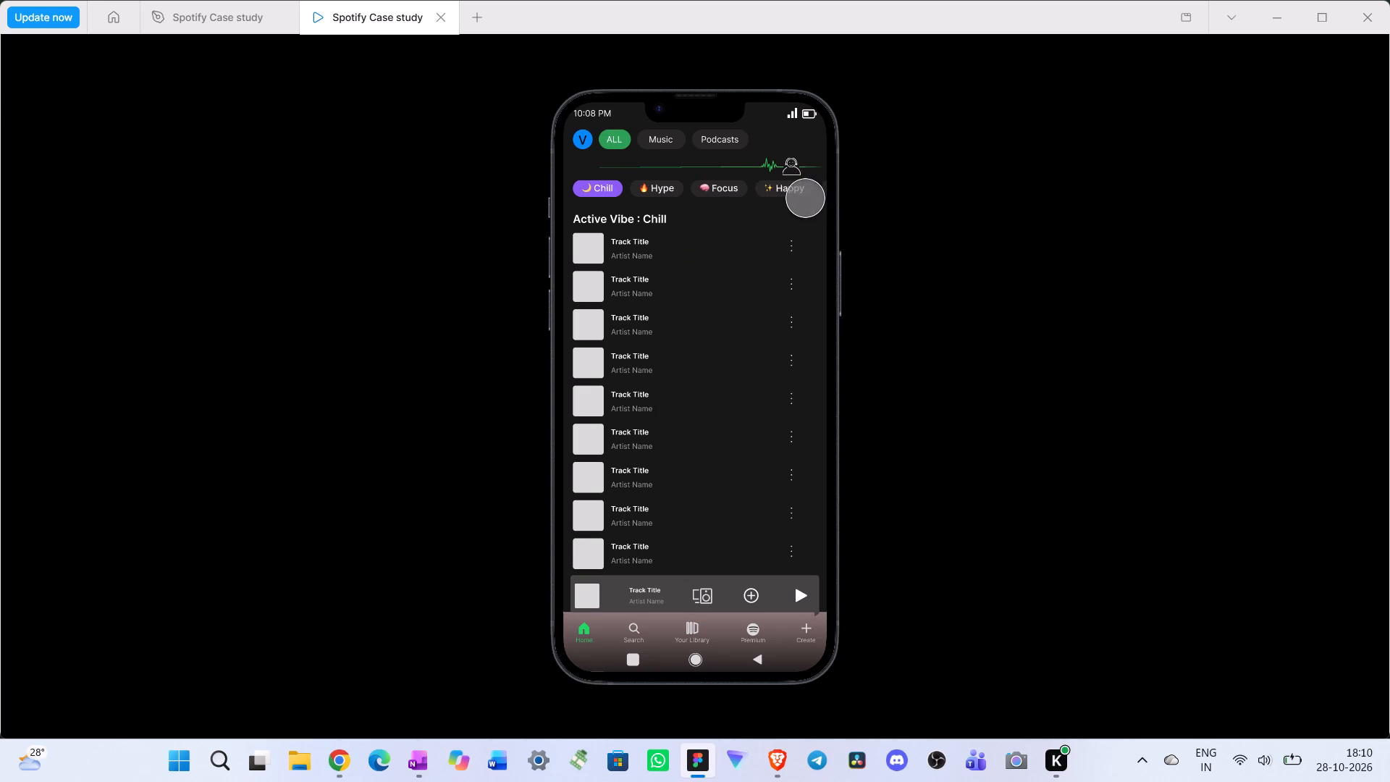
left_click_drag(804, 194, 738, 195)
left_click(788, 187)
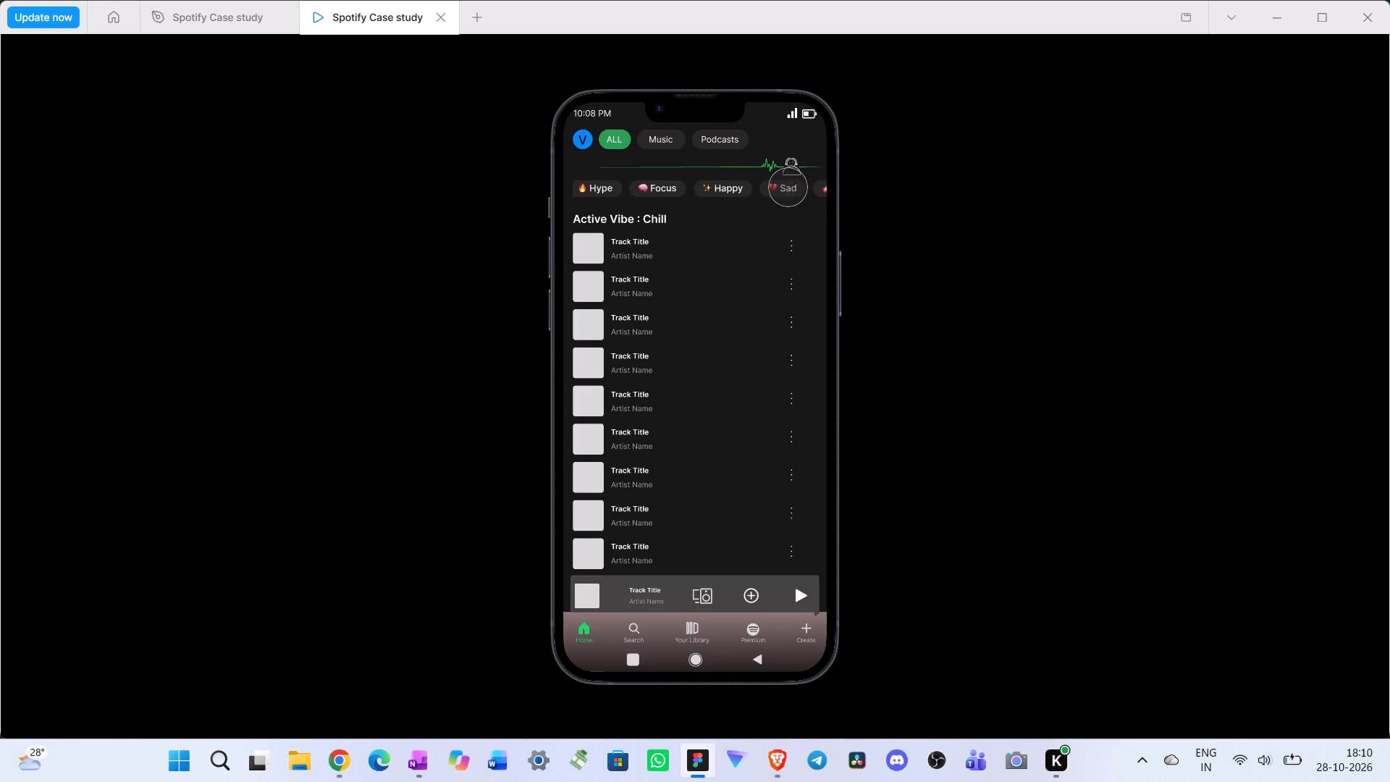
left_click_drag(708, 189, 876, 191)
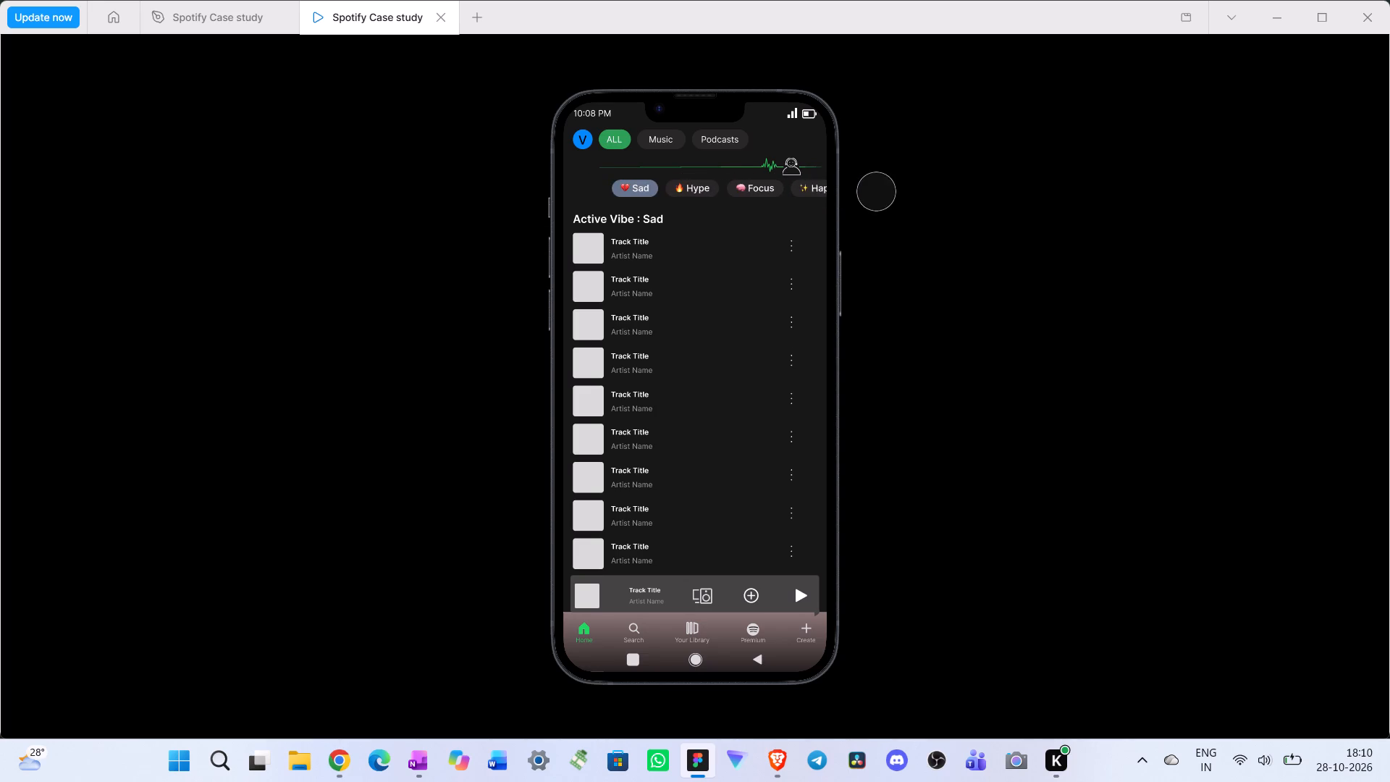
left_click_drag(876, 191, 620, 197)
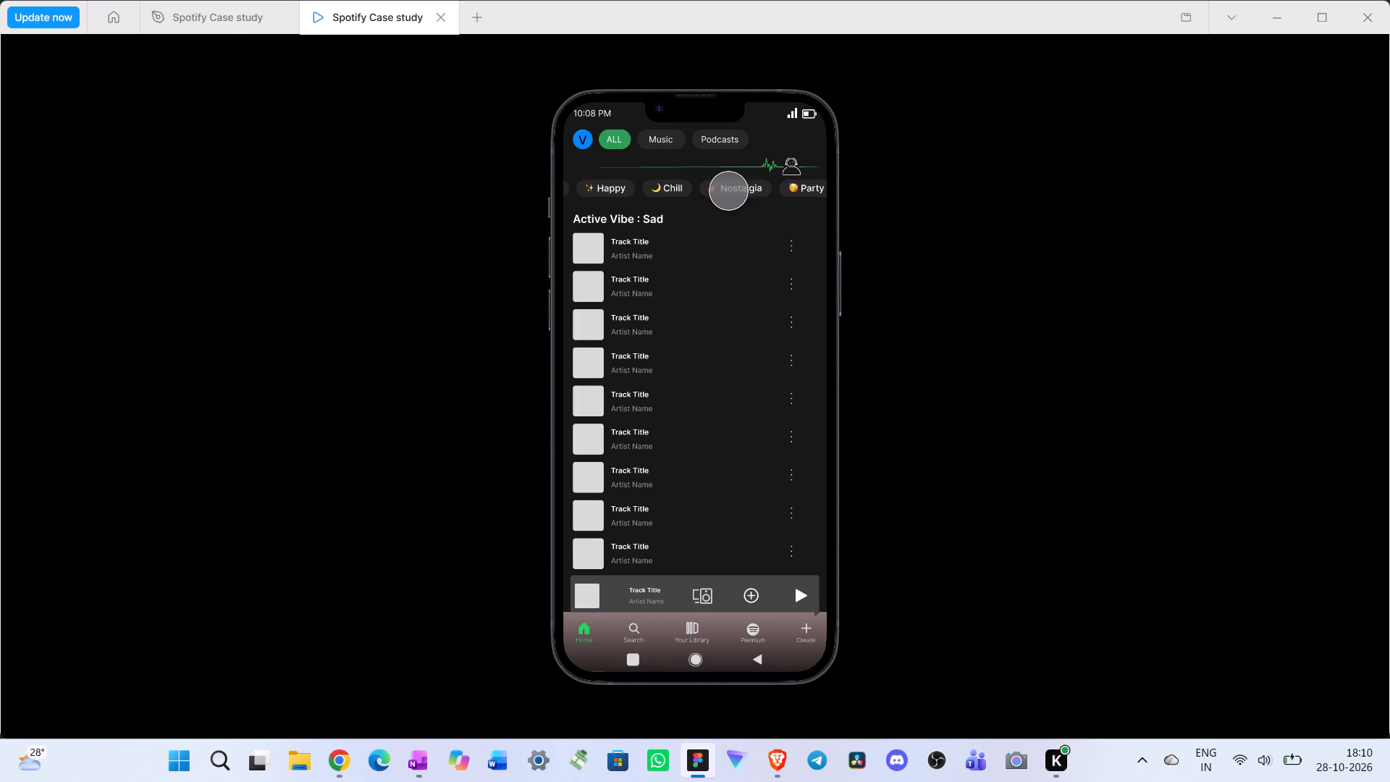
left_click(728, 190)
Test the chip row's horizontal scrolling on the Nostalgia screen, and switch the vibe to Hype, Party, Nostalgia and Chill.
left_click_drag(778, 188, 995, 269)
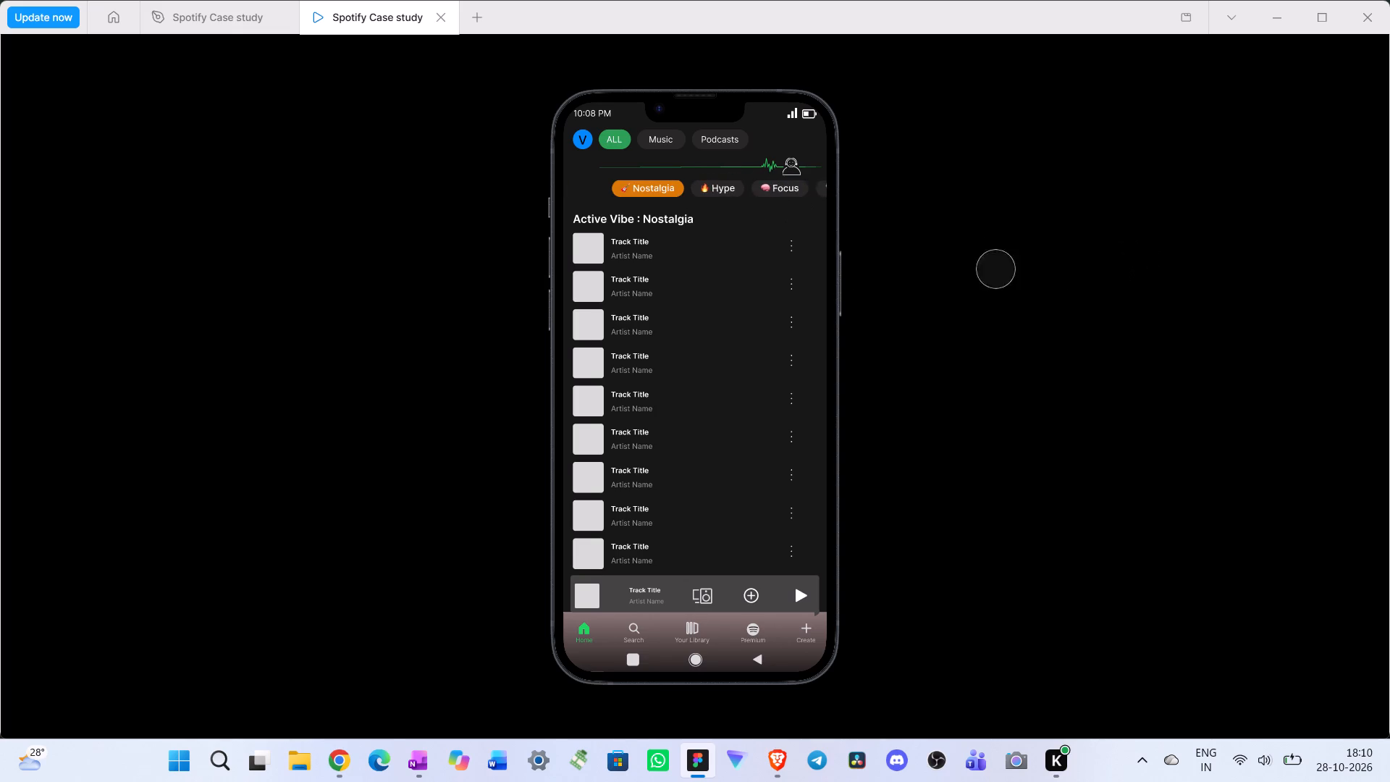
left_click_drag(995, 269, 659, 269)
left_click(748, 189)
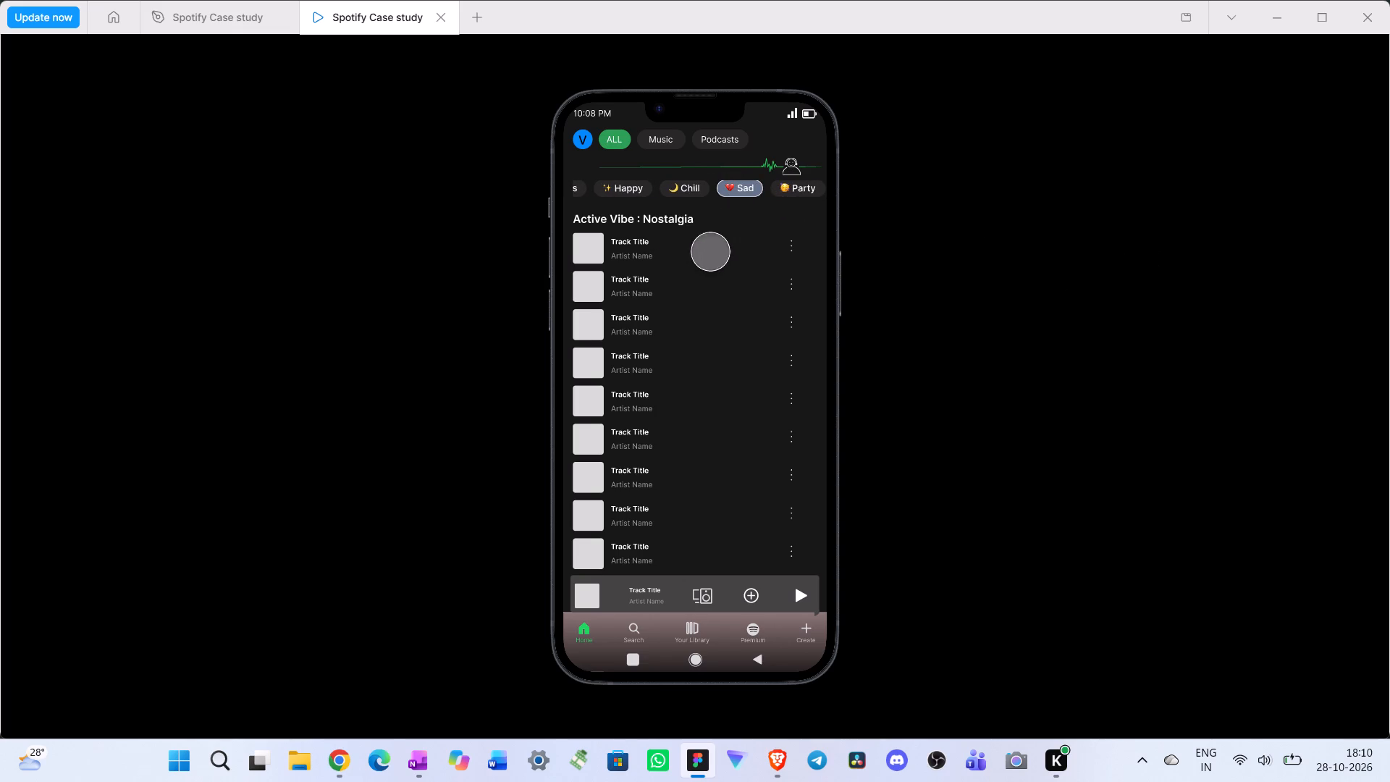
left_click_drag(762, 194, 940, 229)
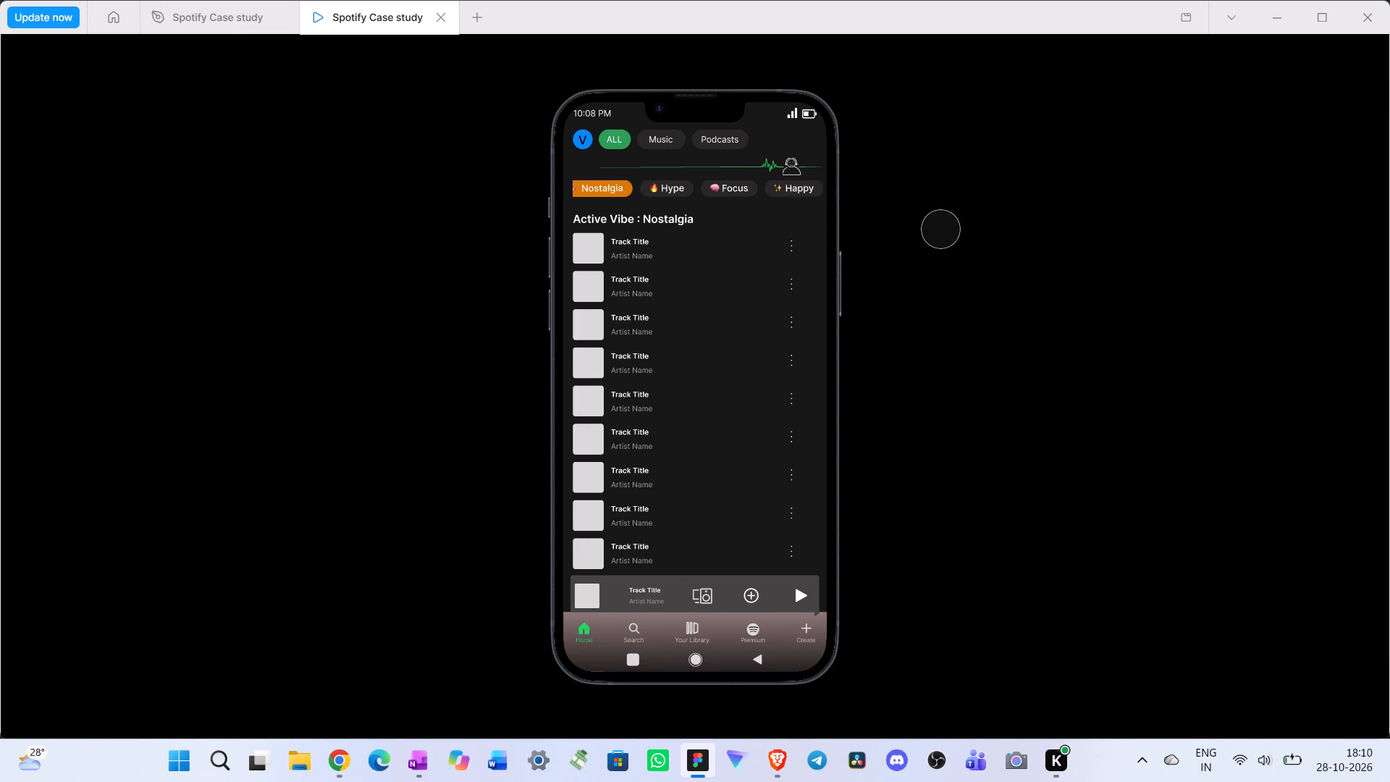
left_click_drag(940, 229, 791, 243)
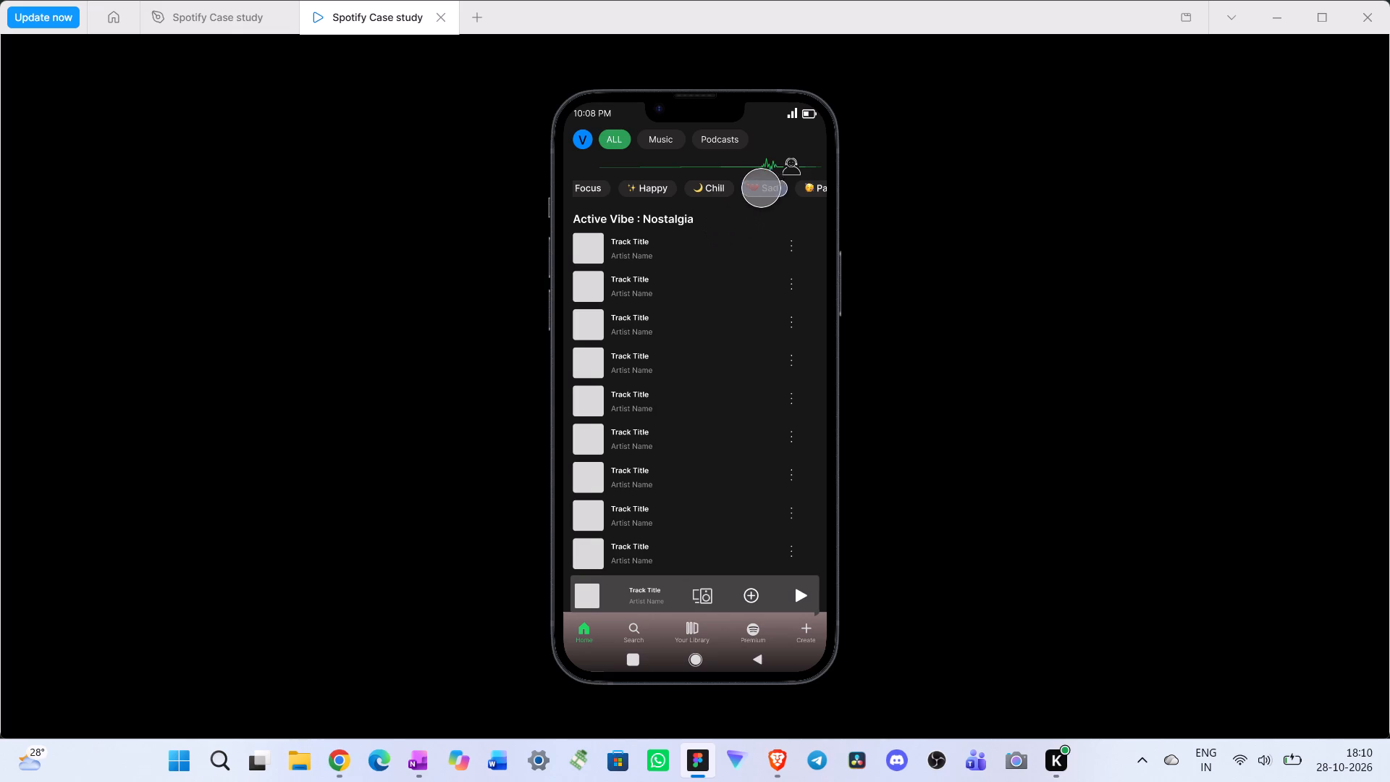
left_click_drag(743, 188, 909, 206)
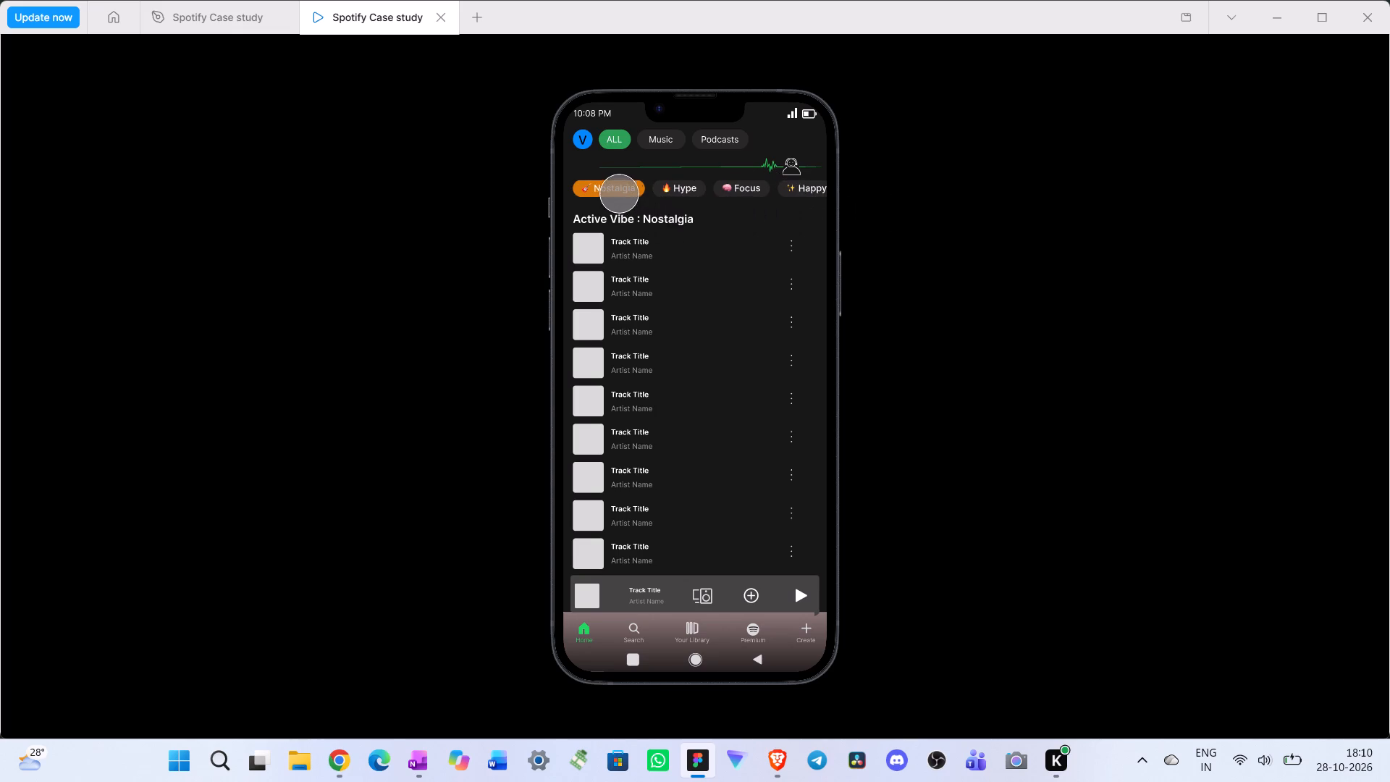
left_click(622, 187)
left_click(684, 187)
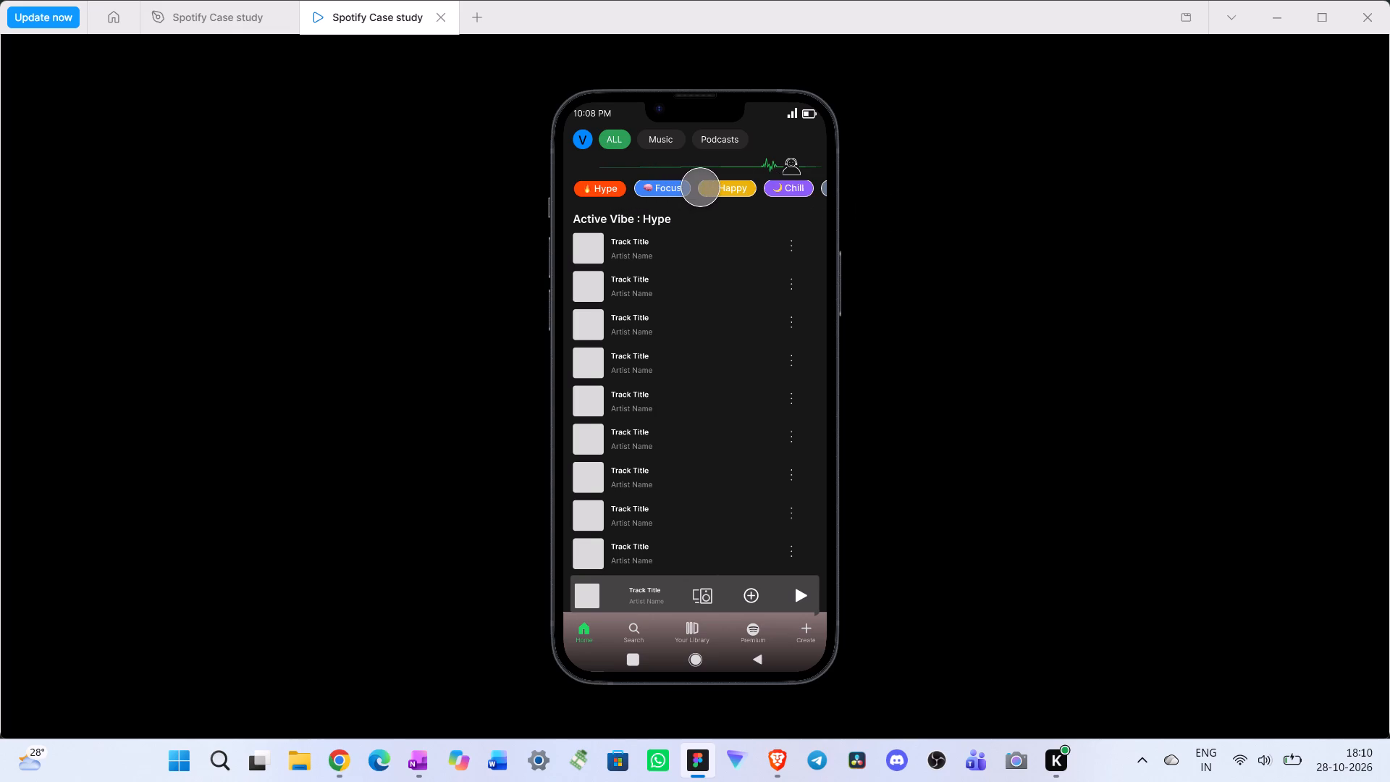
left_click_drag(789, 190, 485, 192)
left_click(728, 196)
left_click(793, 188)
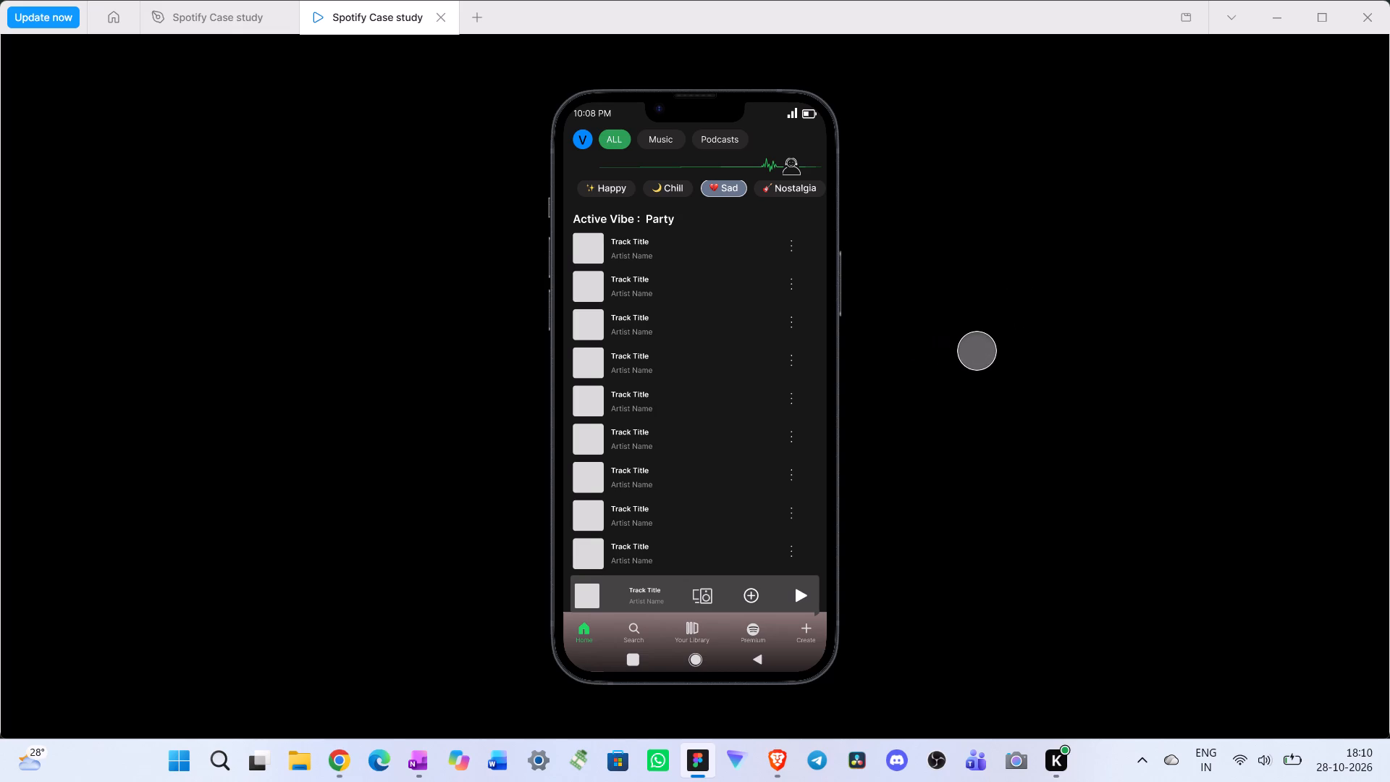
left_click(803, 191)
left_click_drag(769, 188, 816, 195)
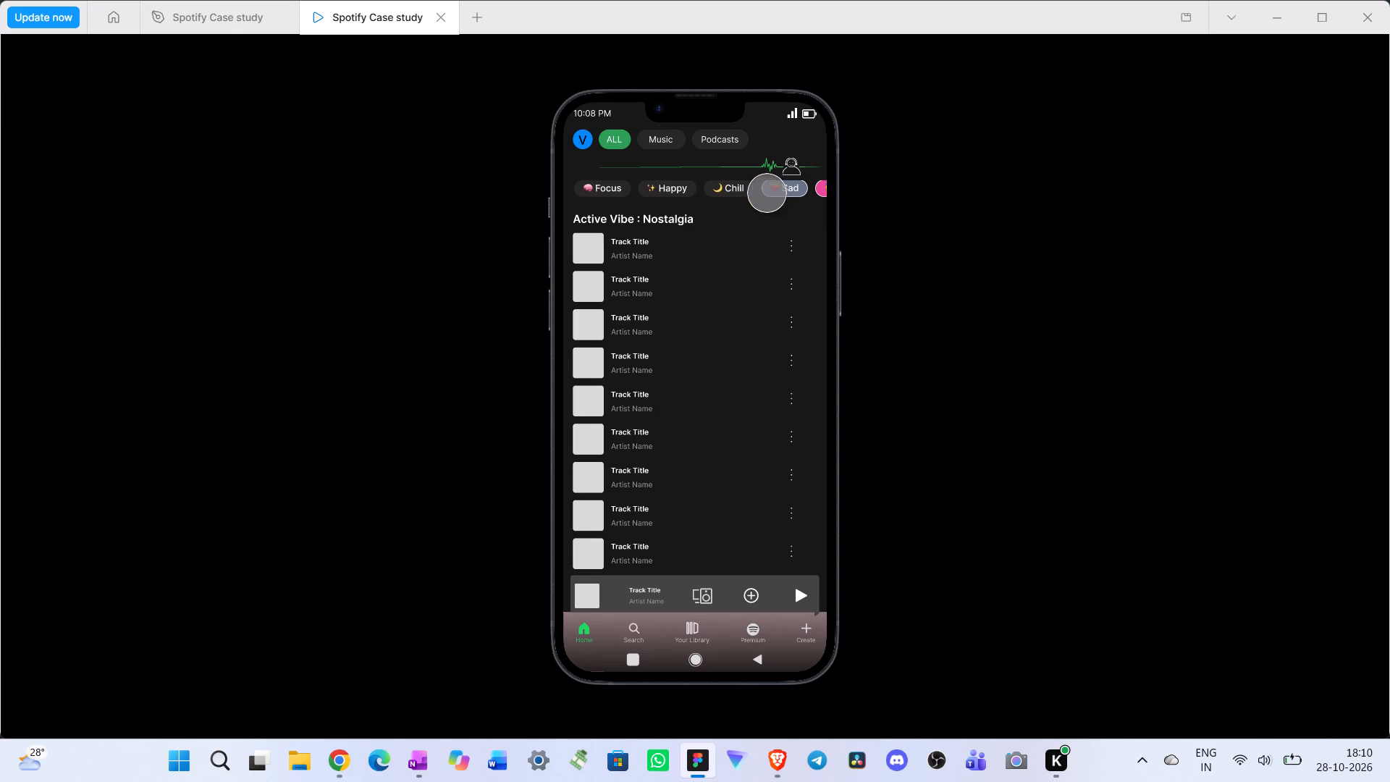
left_click(738, 188)
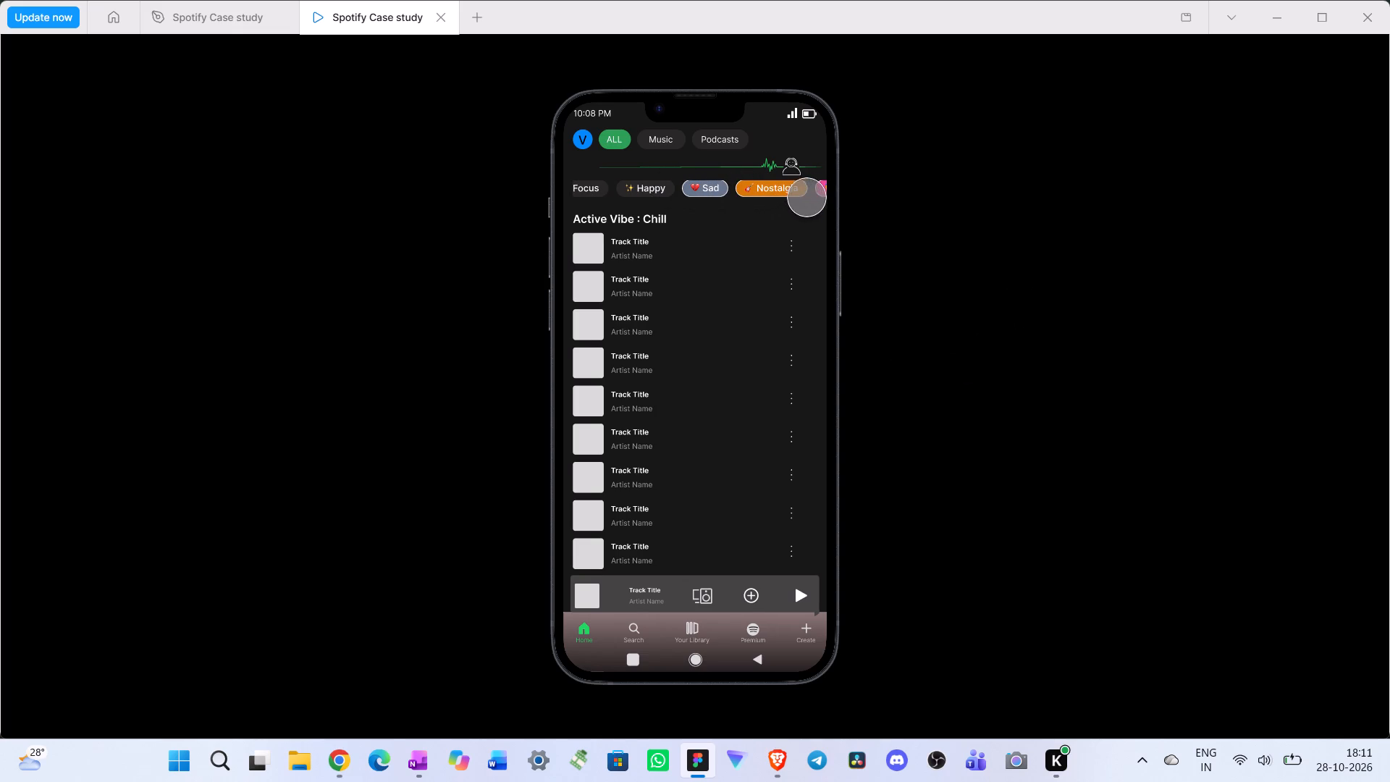
Check the chip row's scrolling and chip colours in the prototype while switching vibes among Focus, Hype, Happy and back to Focus.
left_click_drag(797, 195, 1017, 220)
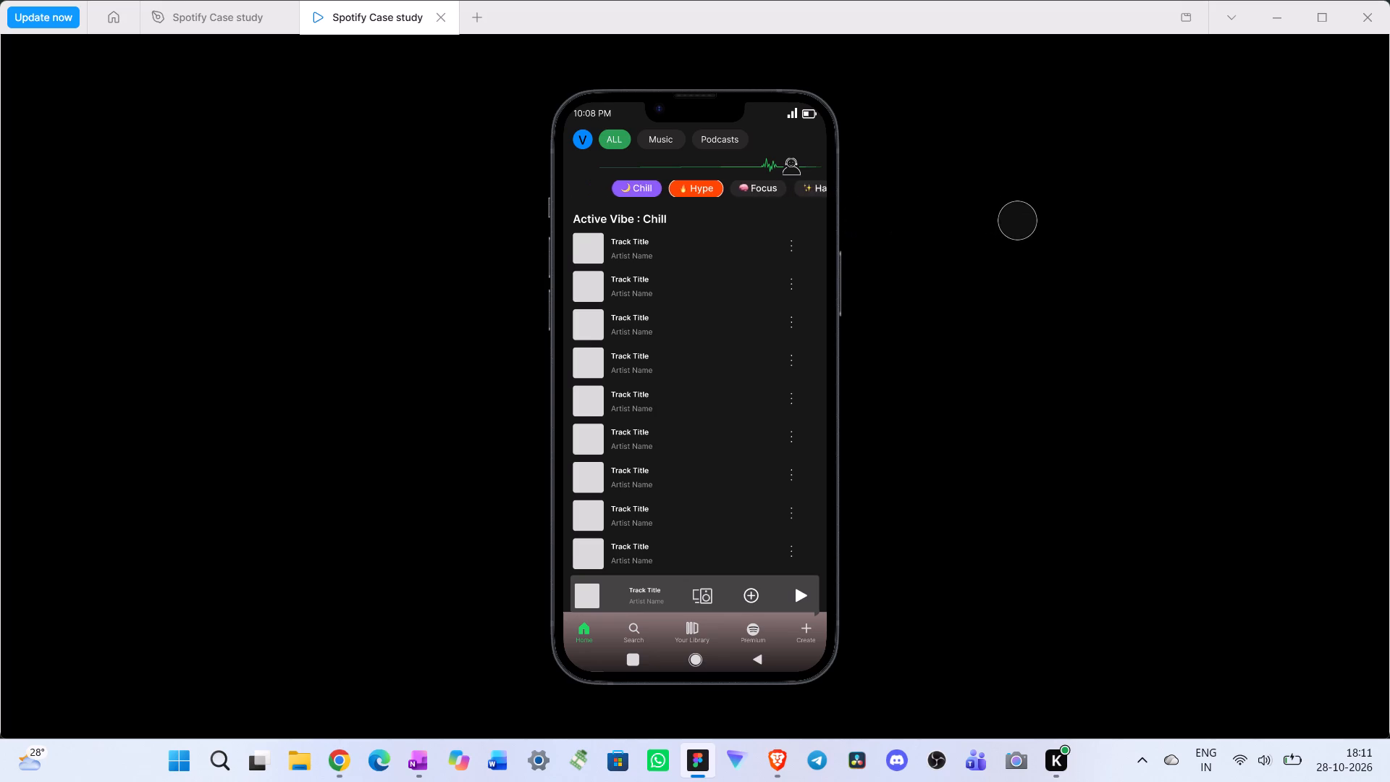
left_click_drag(1017, 220, 1018, 220)
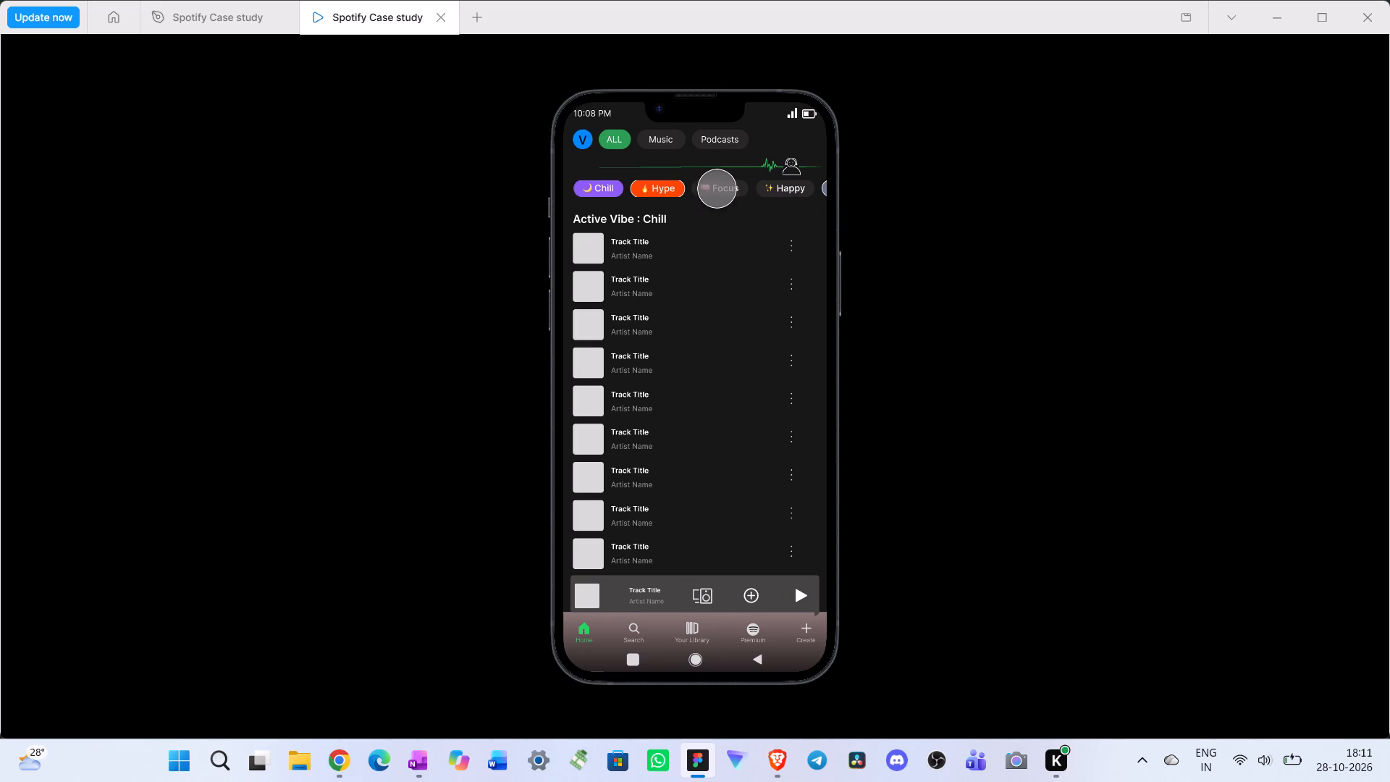
left_click(720, 188)
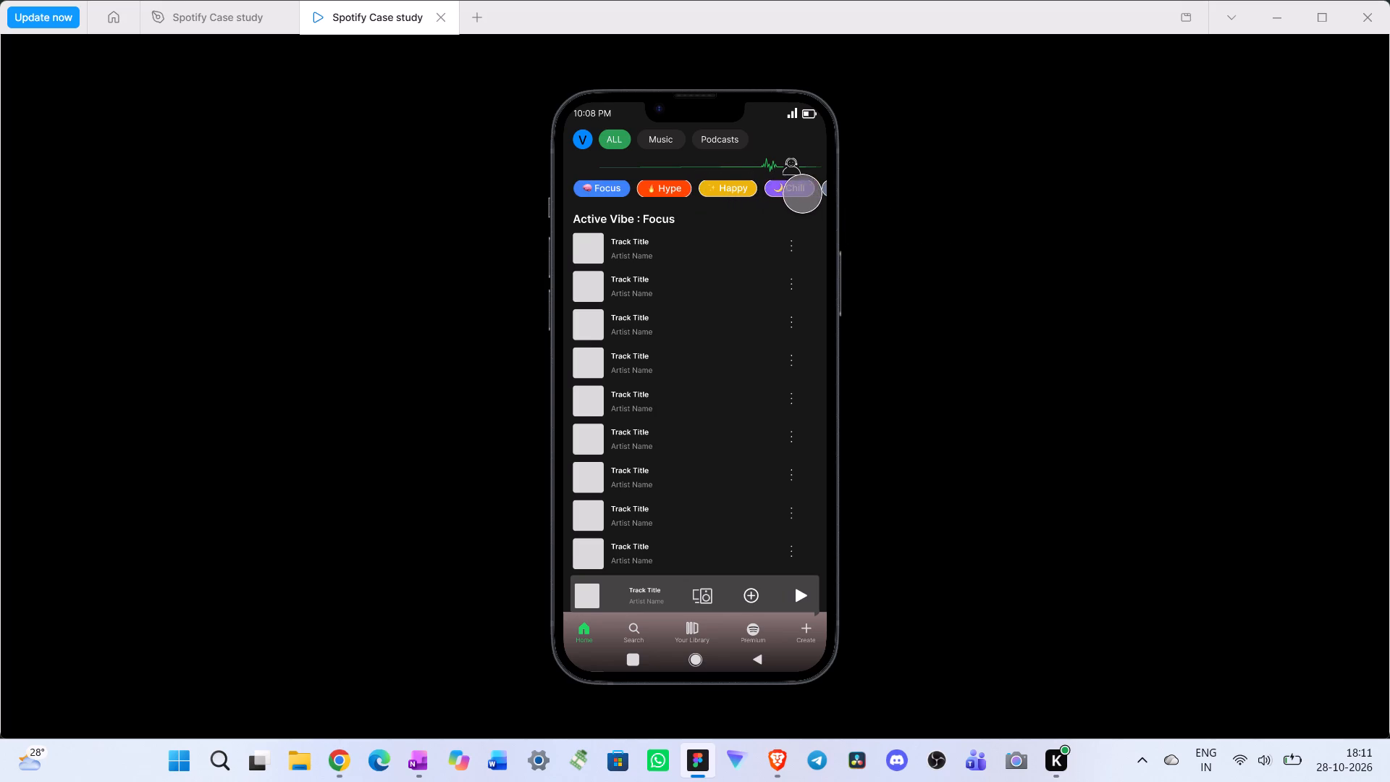
left_click_drag(802, 193, 677, 195)
left_click_drag(771, 185, 594, 185)
left_click_drag(700, 189, 990, 201)
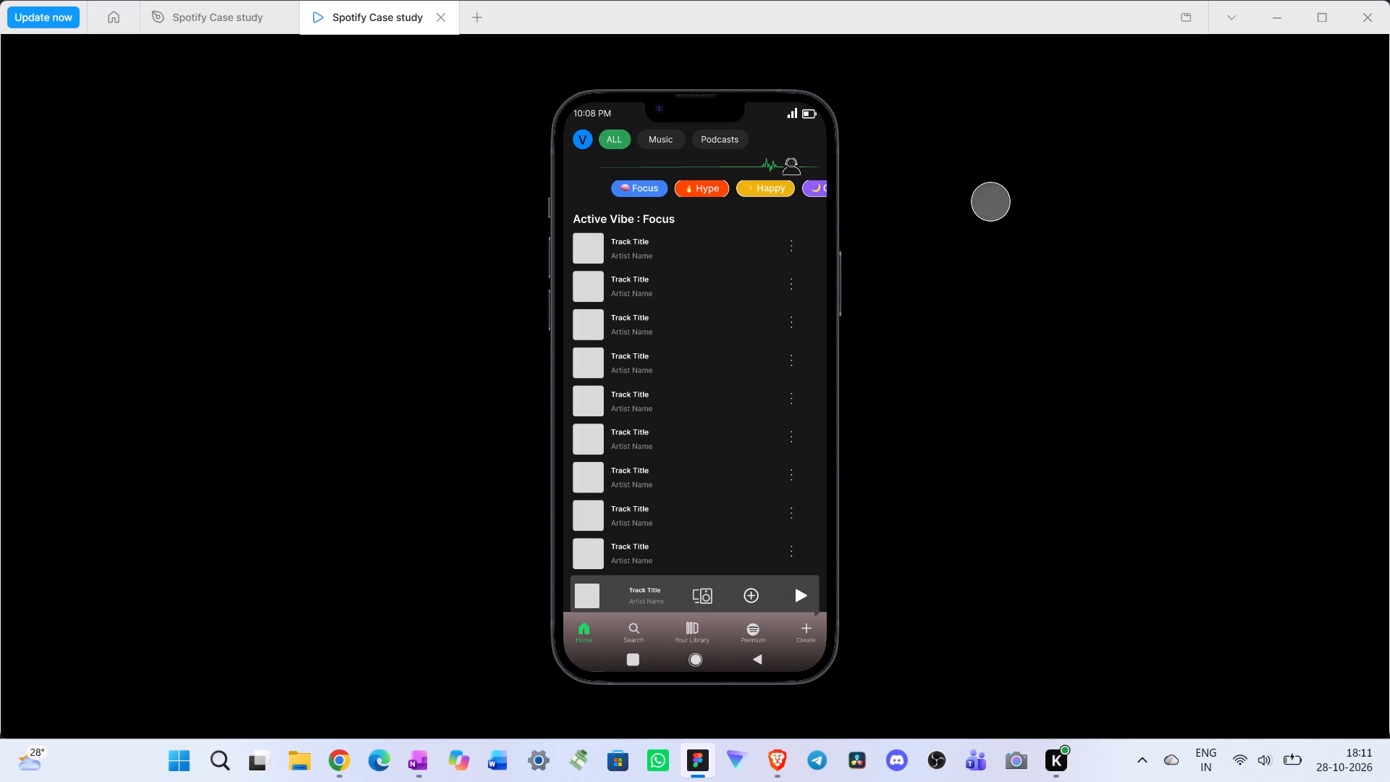
left_click_drag(990, 201, 987, 201)
left_click(665, 190)
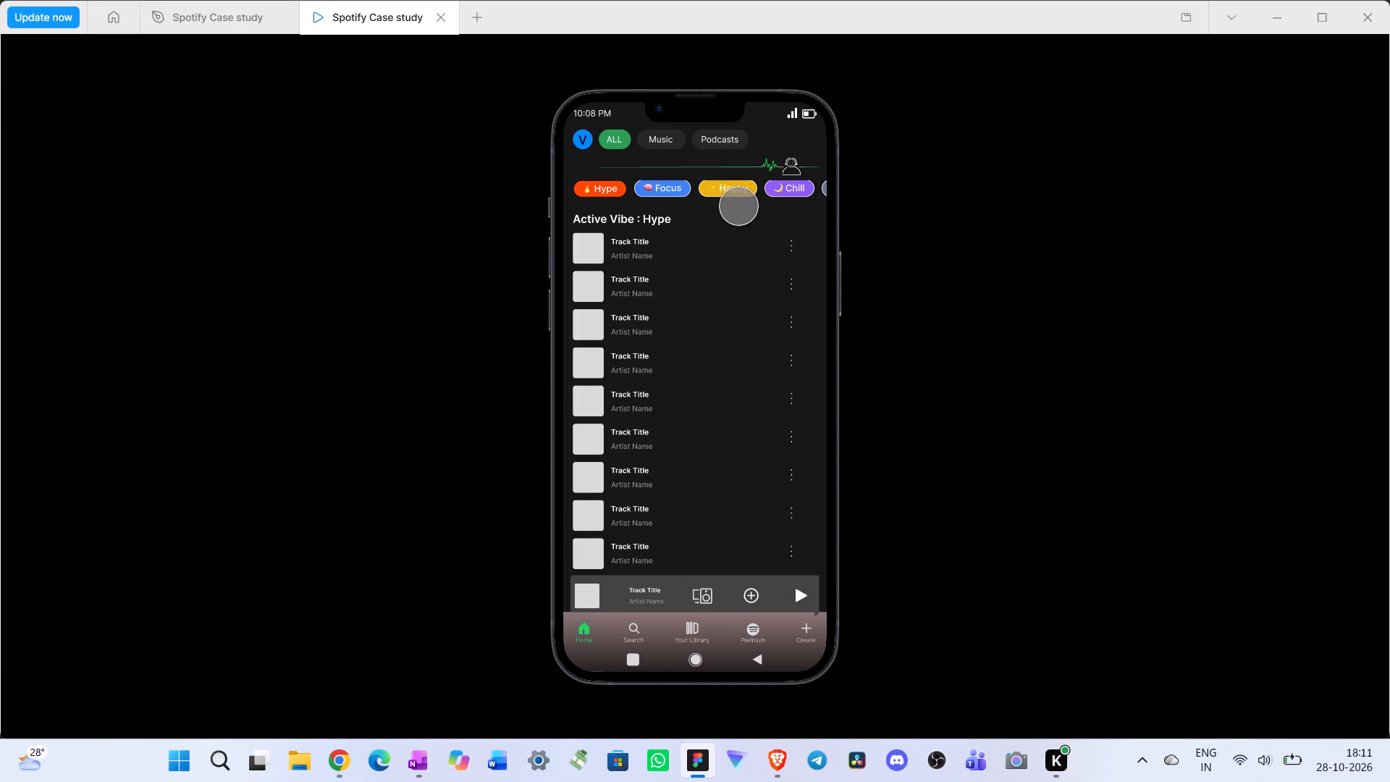
left_click_drag(767, 185, 427, 208)
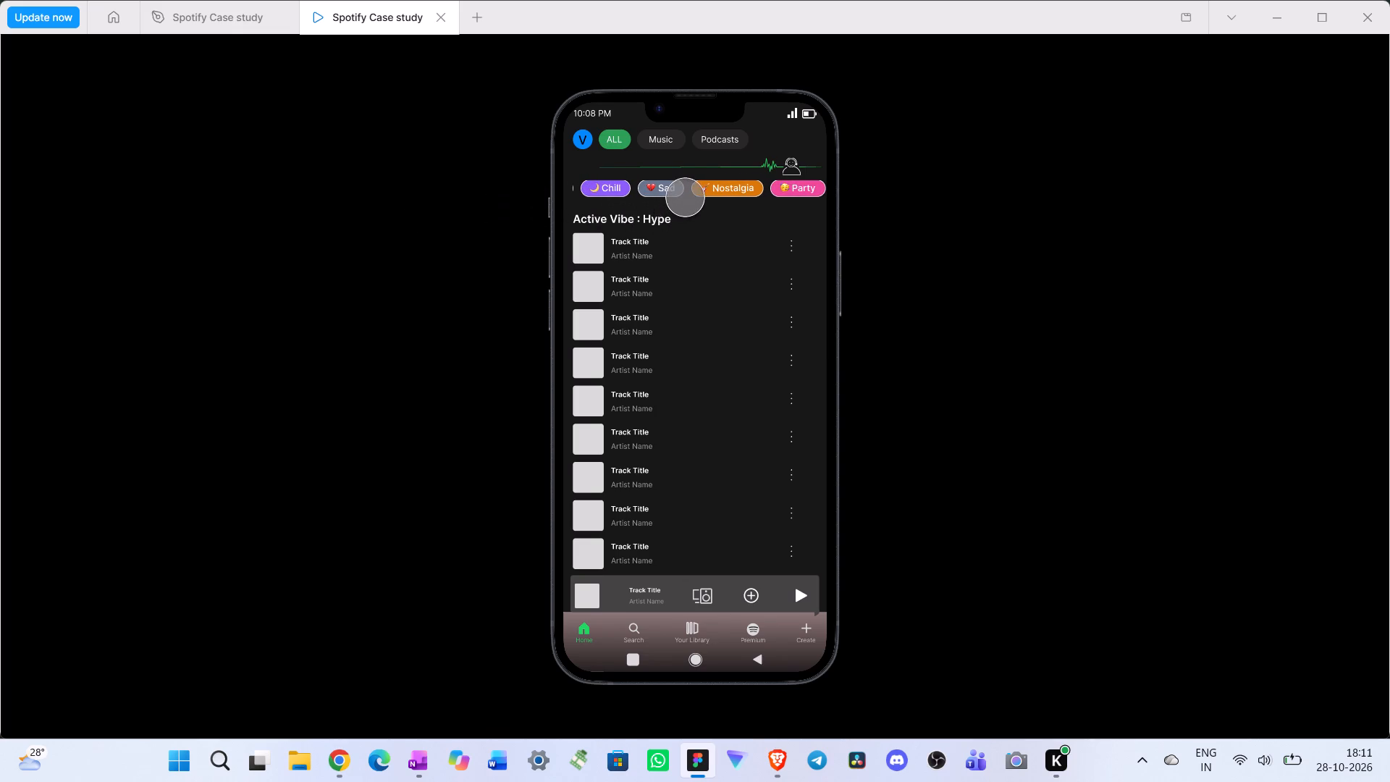
left_click(723, 187)
left_click_drag(694, 197, 843, 199)
left_click(769, 185)
left_click_drag(763, 182, 835, 182)
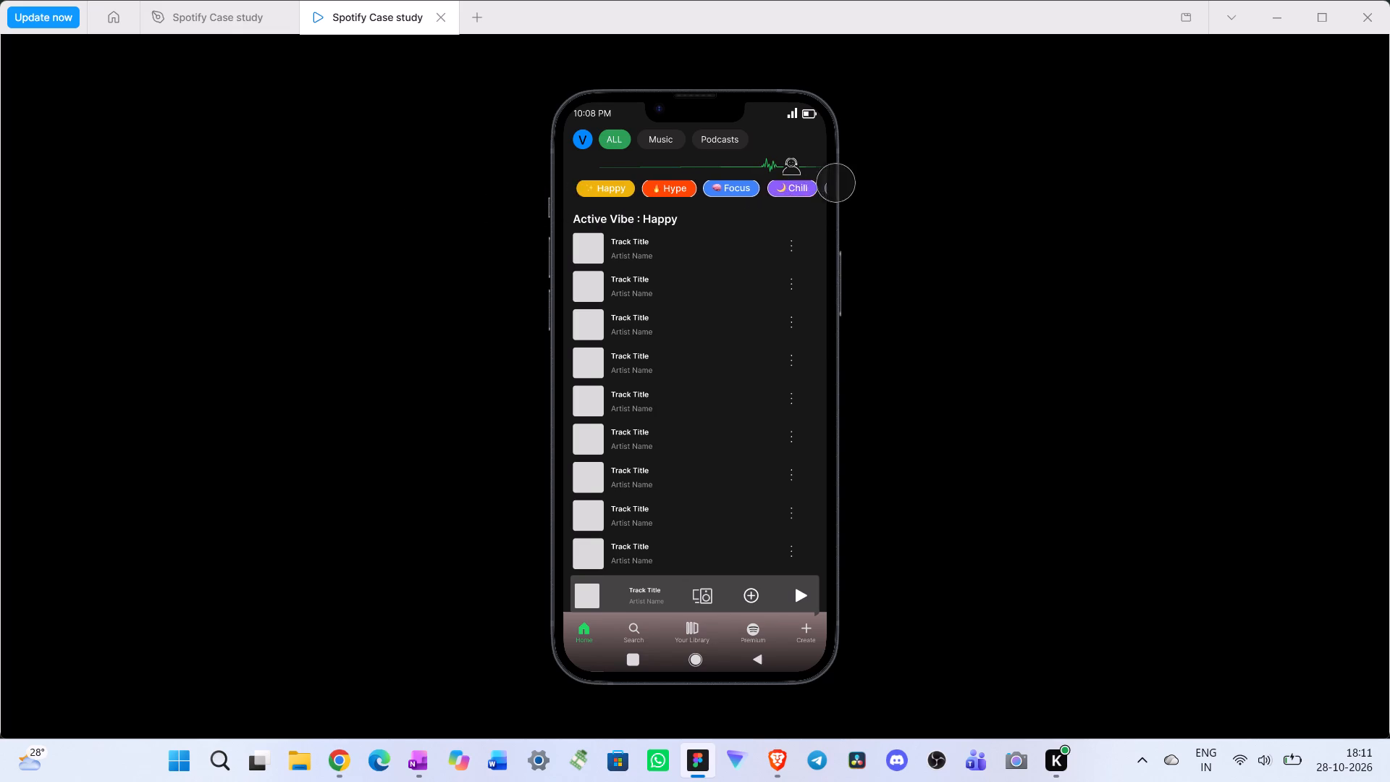
left_click_drag(835, 182, 926, 189)
left_click(729, 185)
left_click_drag(790, 184, 650, 185)
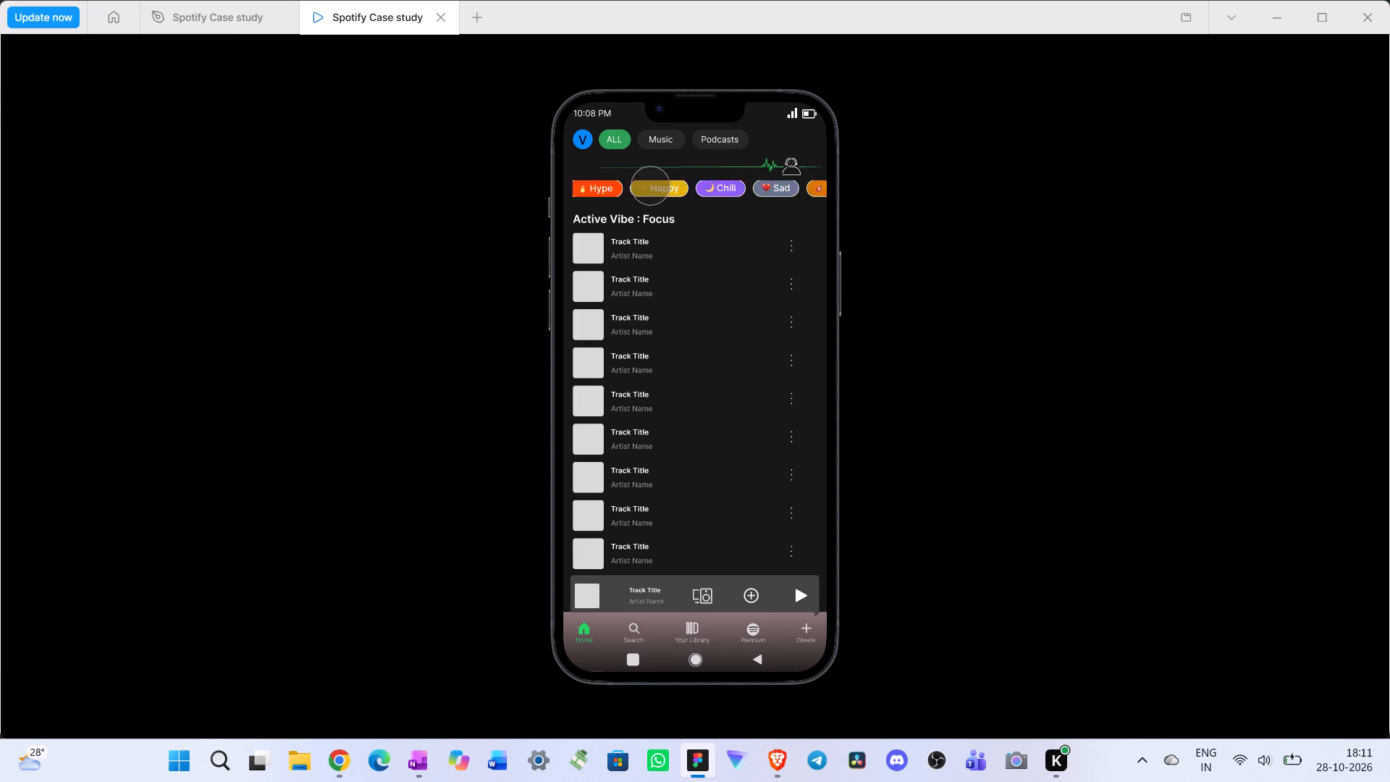
left_click_drag(650, 185, 1028, 287)
left_click(1028, 287)
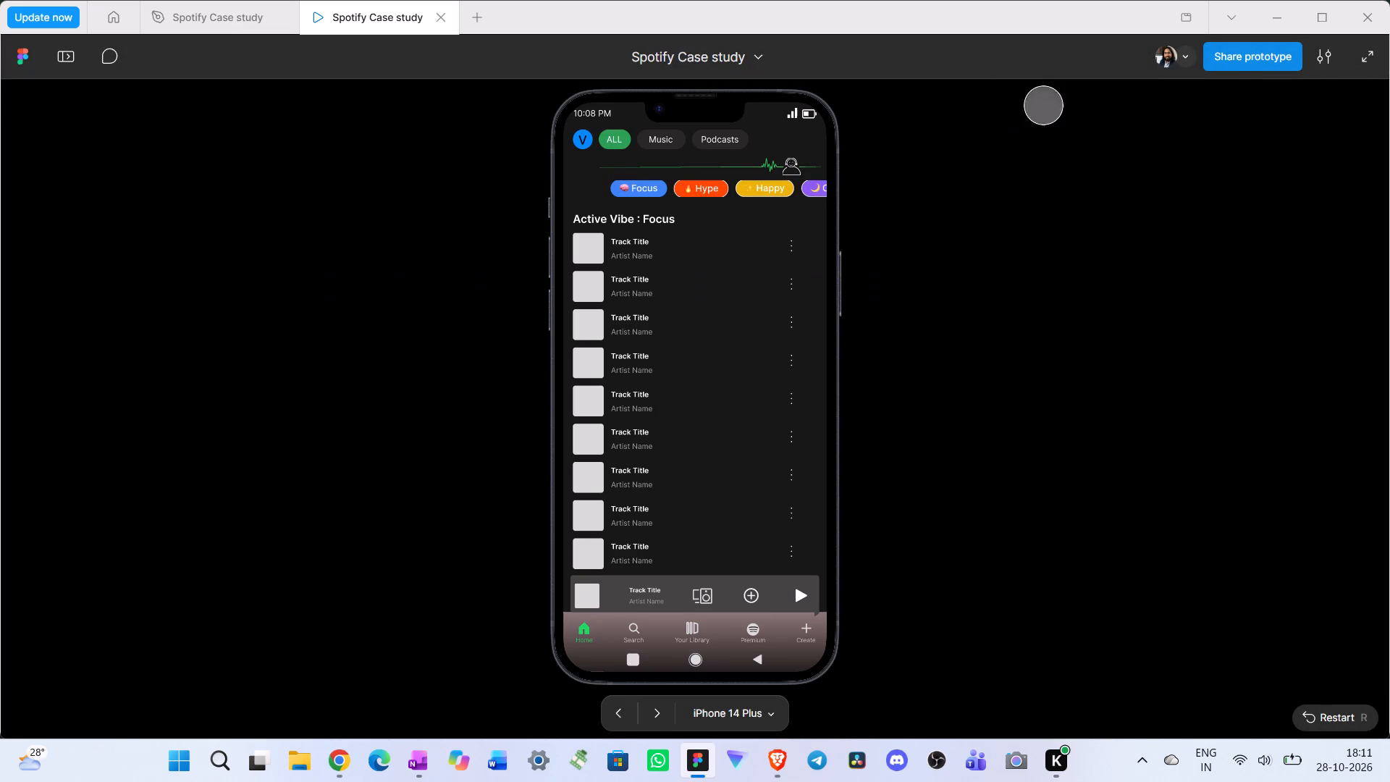
Check the vibe chip row's horizontal scrolling on the Focus screen once more, and close the prototype preview.
left_click_drag(783, 185, 697, 191)
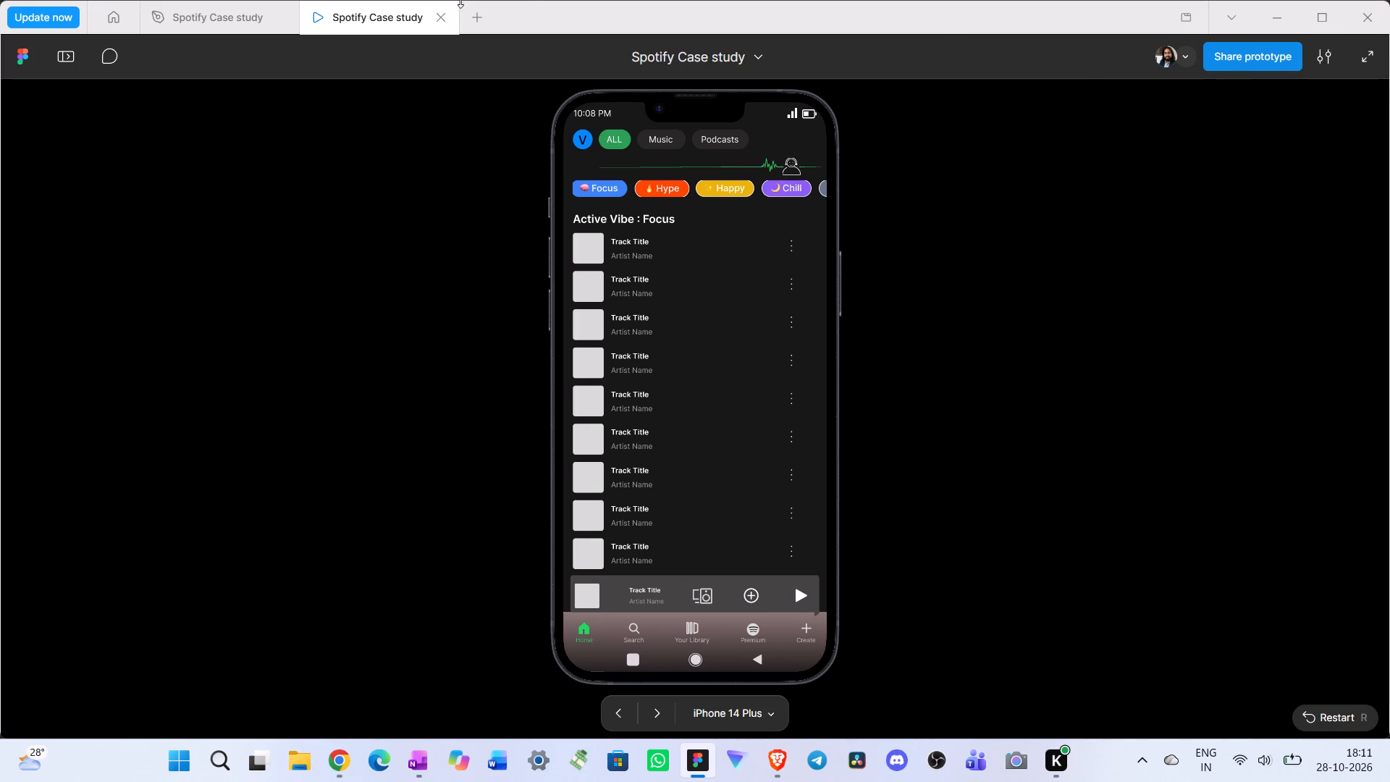
left_click(450, 22)
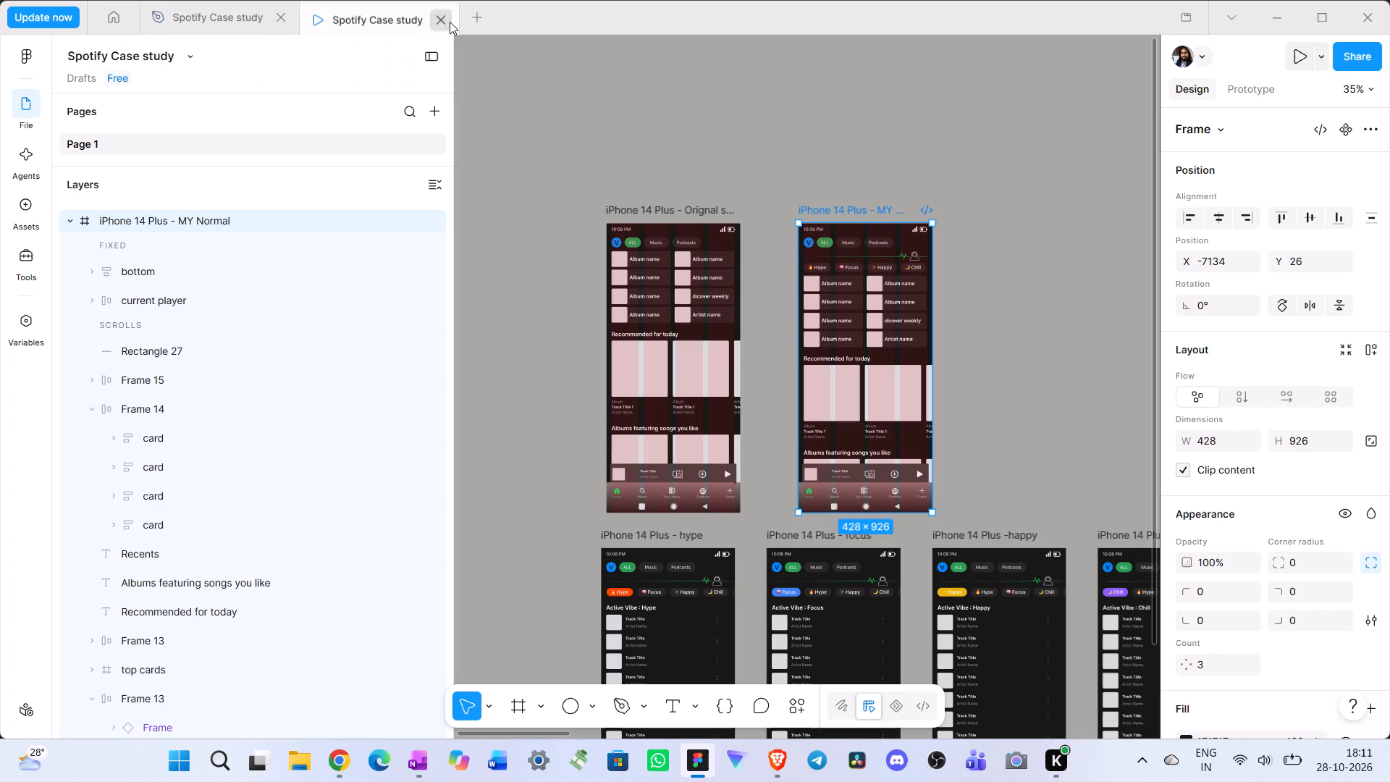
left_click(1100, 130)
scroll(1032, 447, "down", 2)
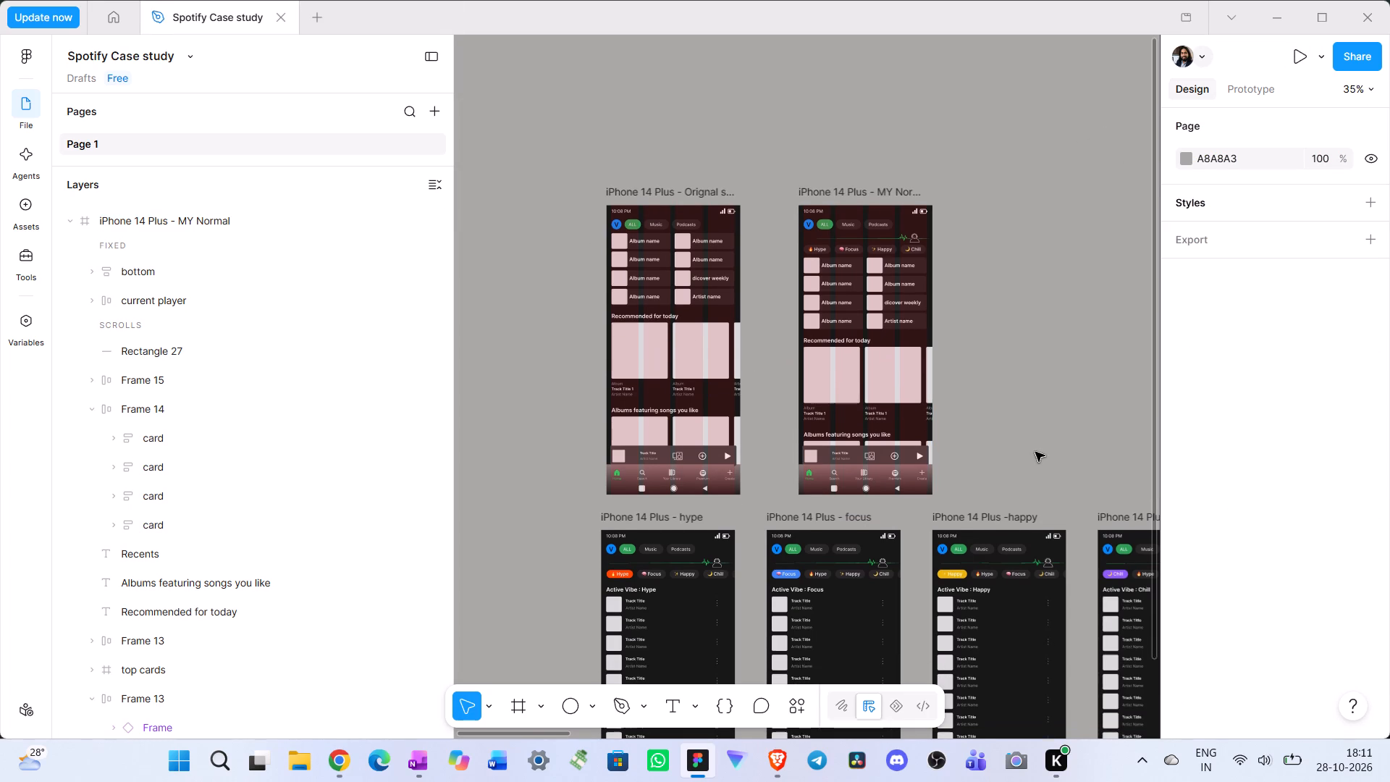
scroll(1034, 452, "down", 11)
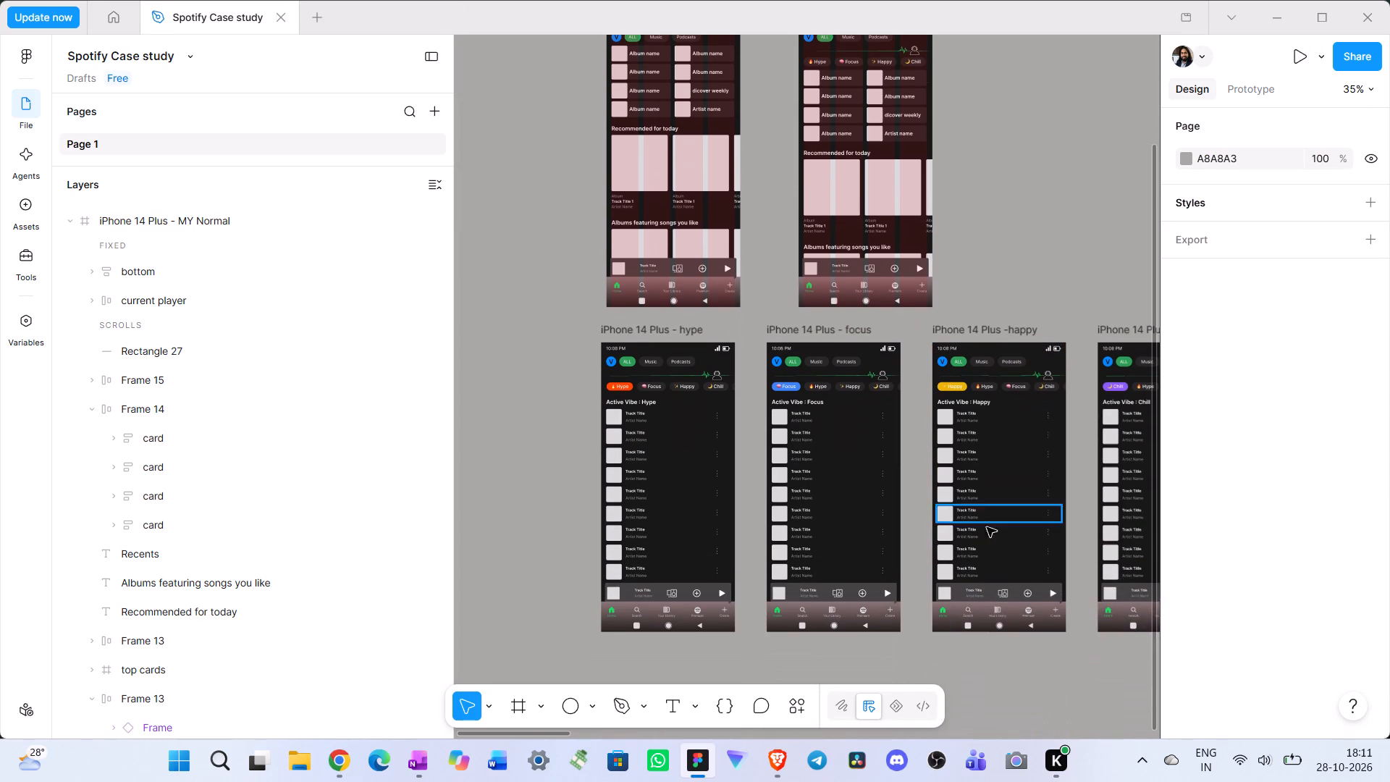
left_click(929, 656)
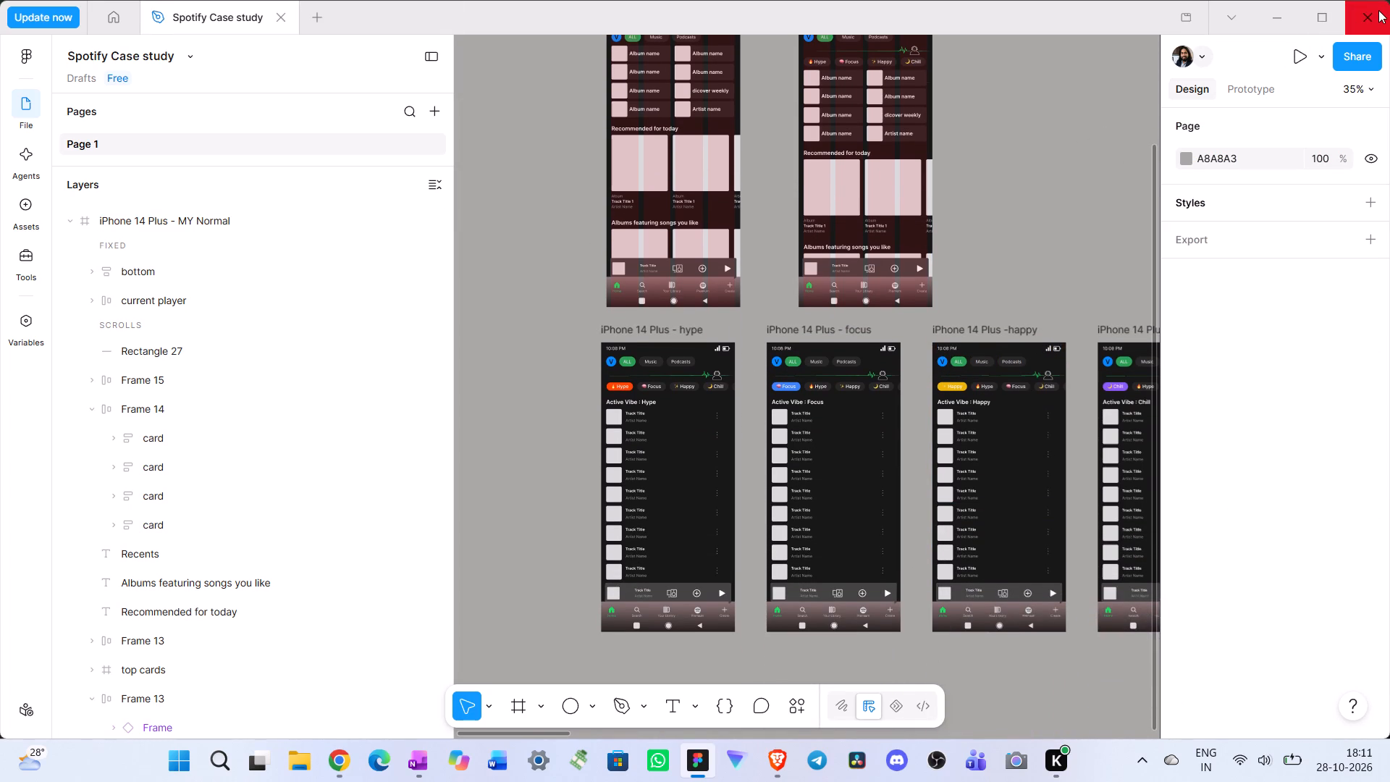
Close the Figma window with the Spotify Case study file and the Google Chrome window behind it.
left_click(1377, 9)
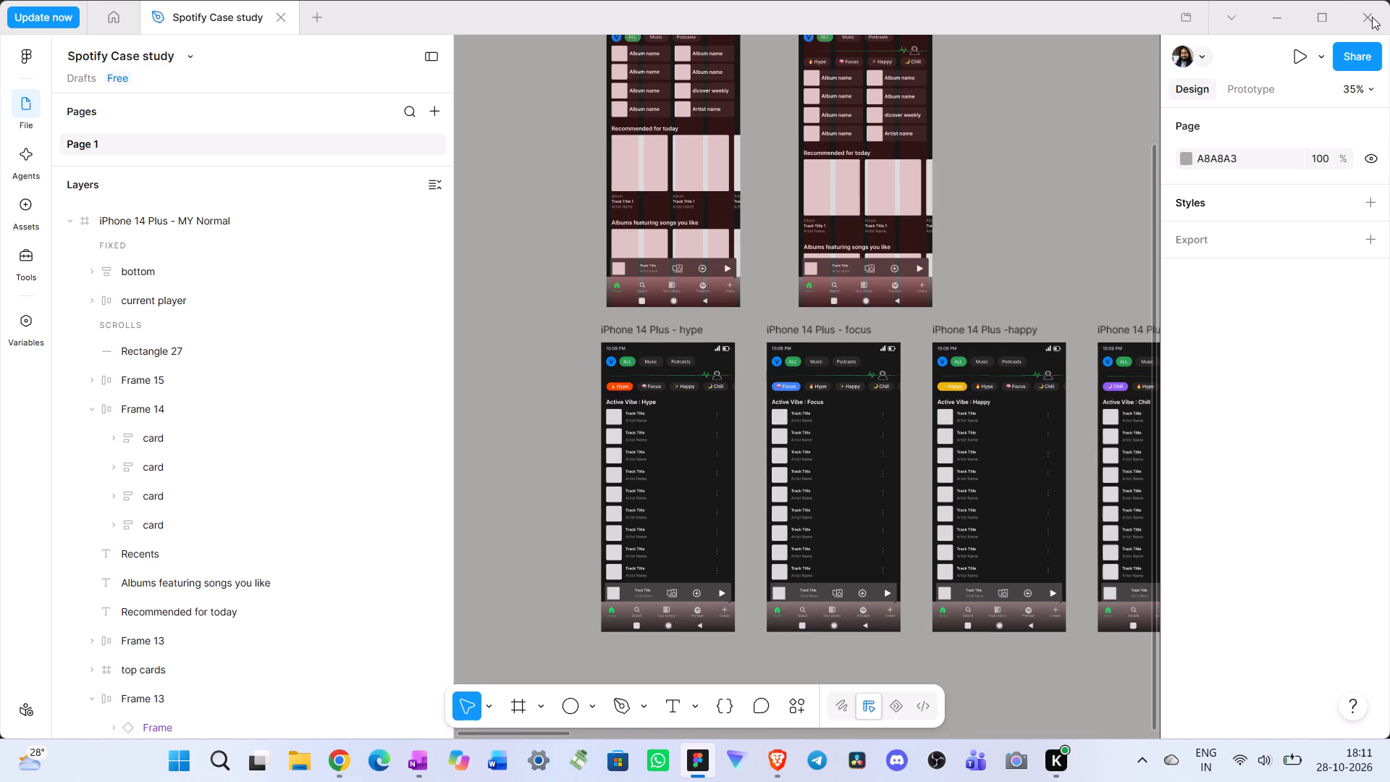
left_click(1372, 17)
left_click(1360, 18)
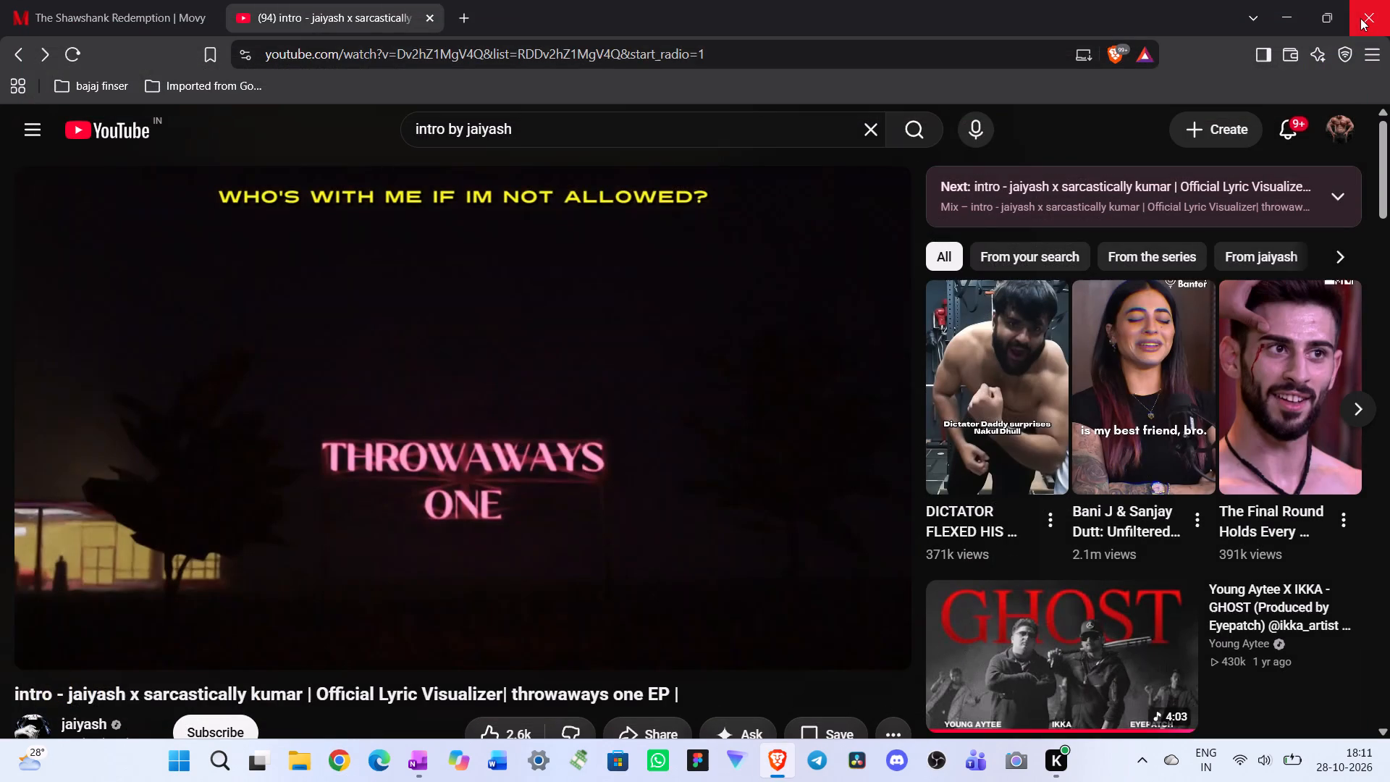